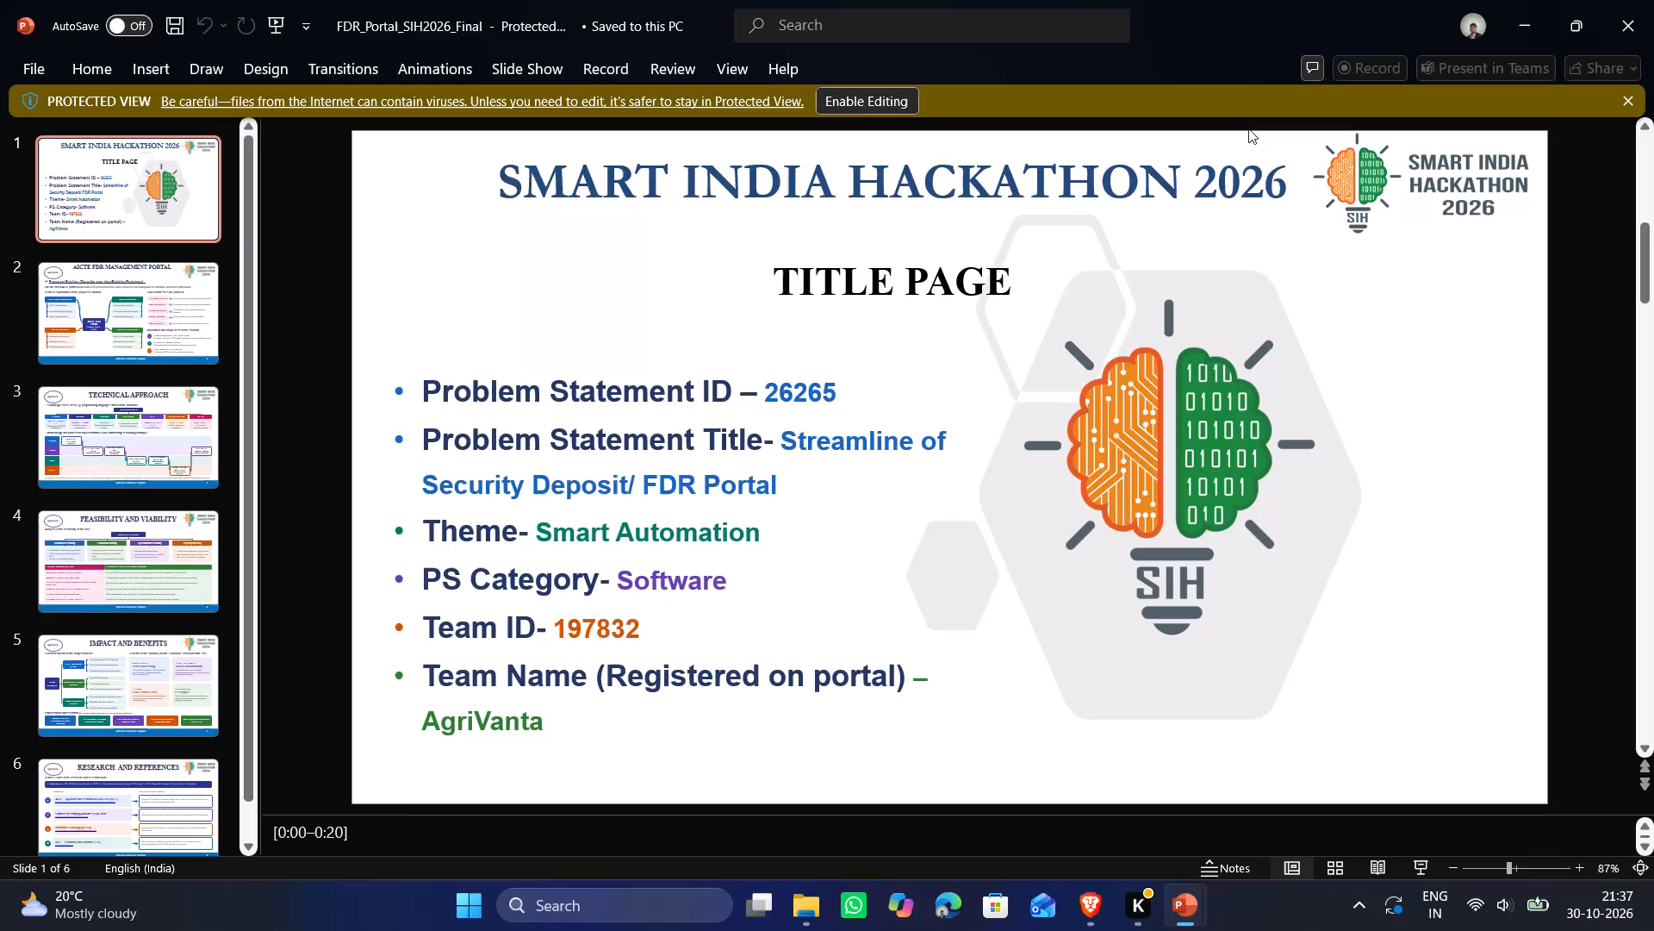
Review slides 2 to 6 of the presentation in order, from the proposed solution through to the research and references.
click(146, 306)
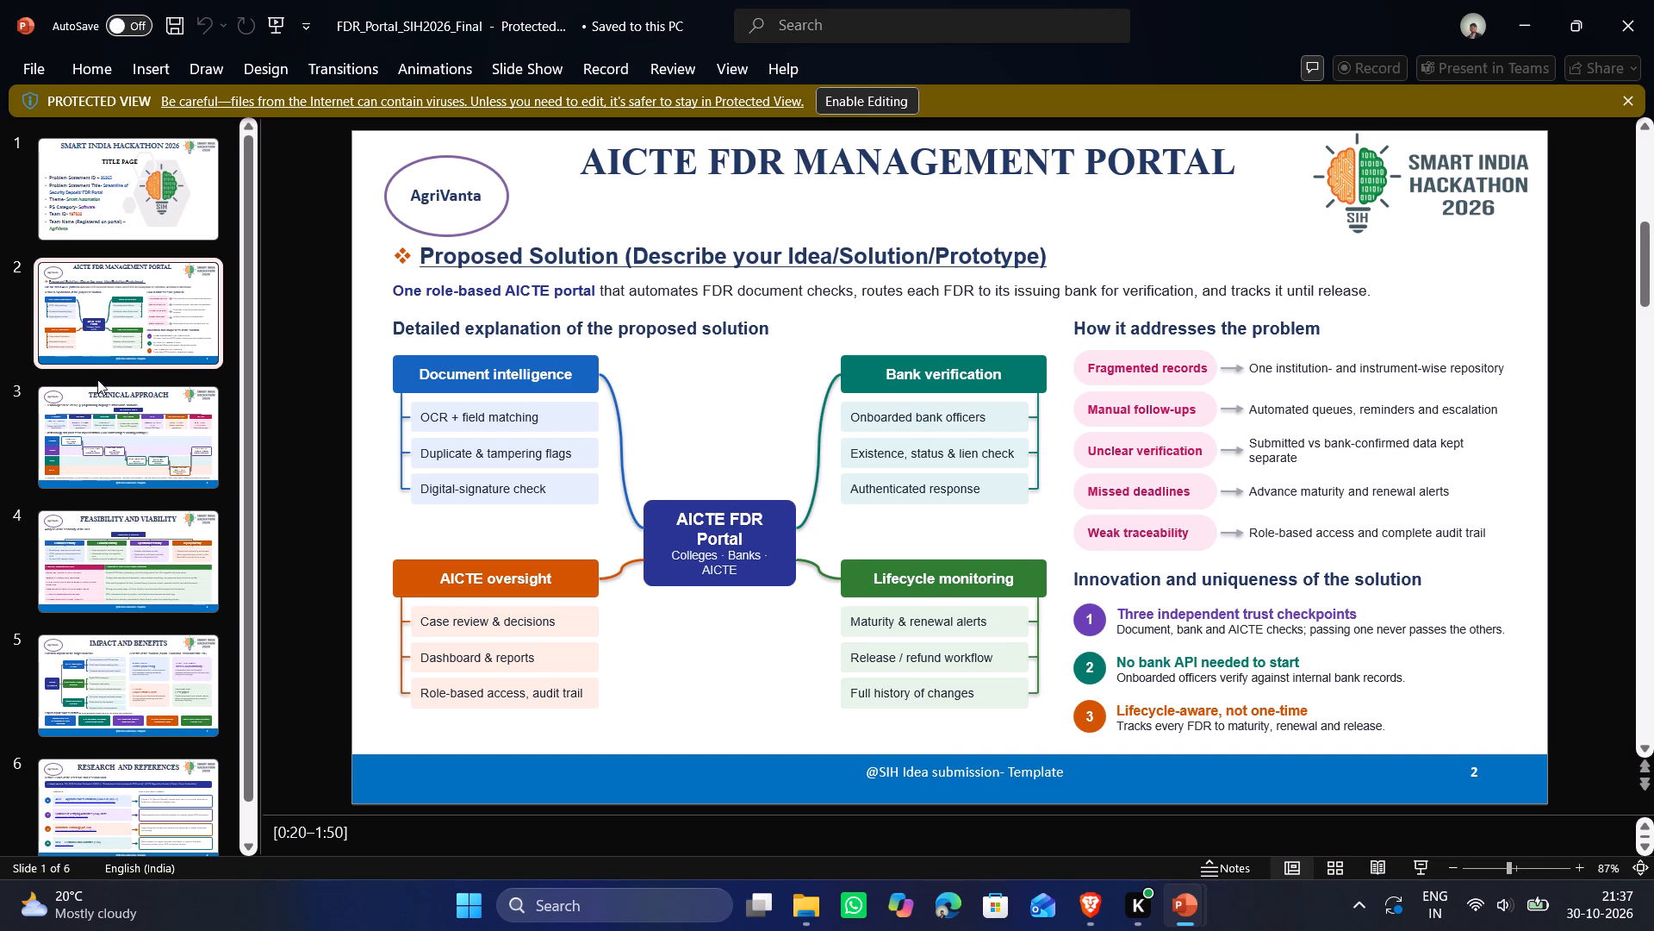
click(134, 445)
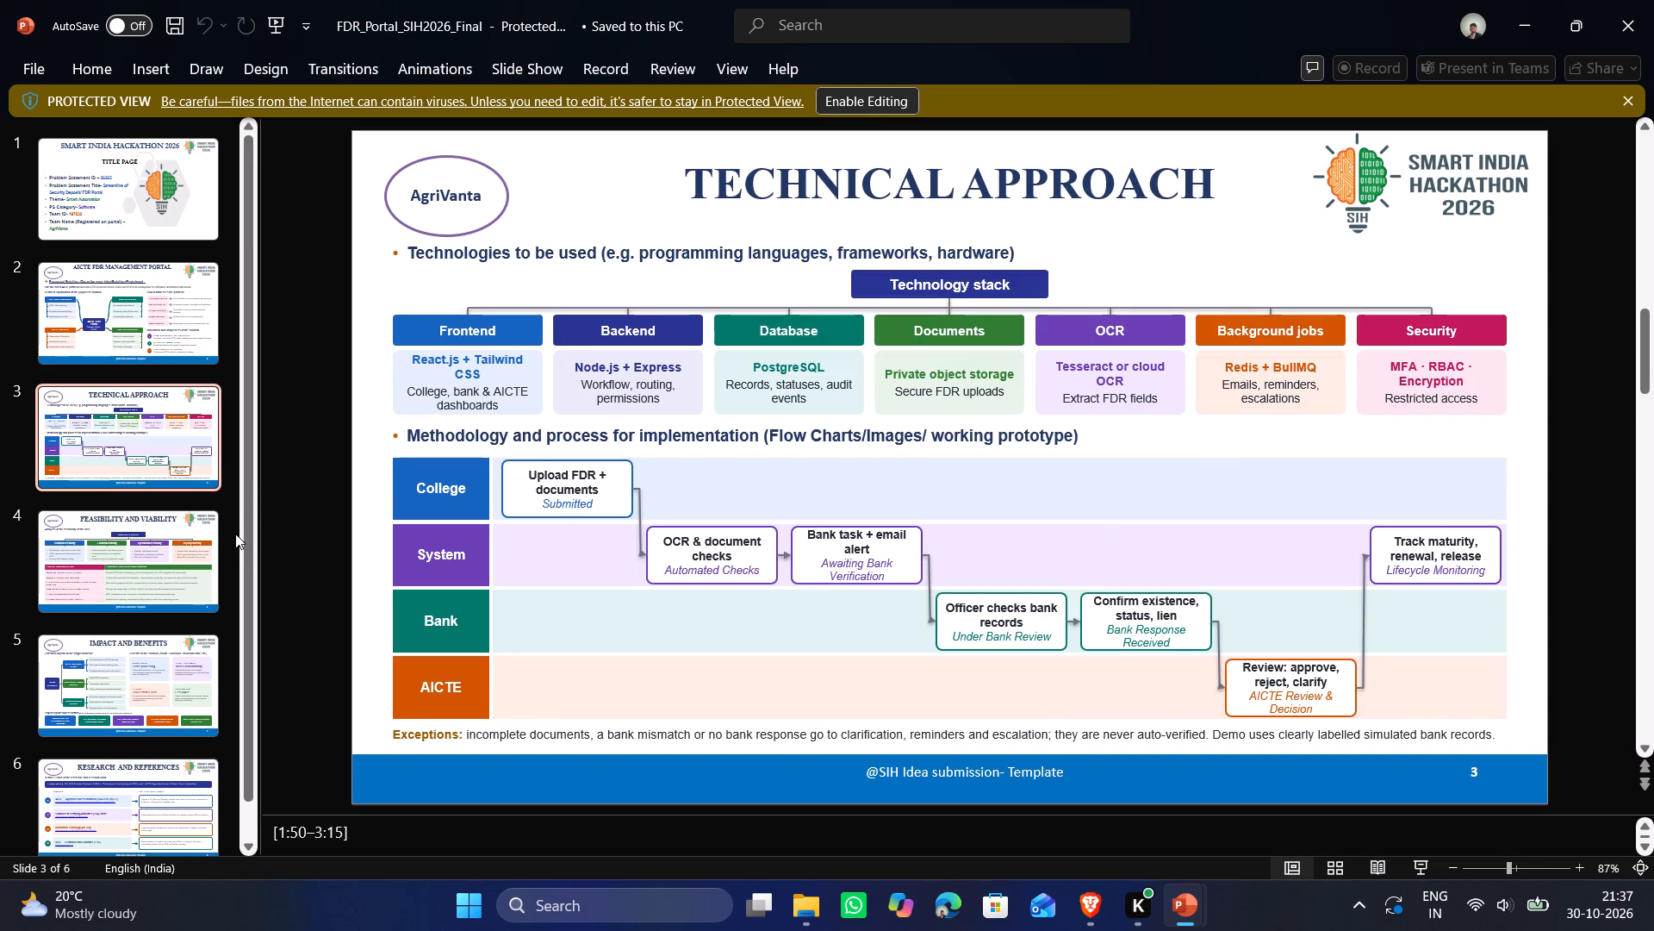
click(235, 534)
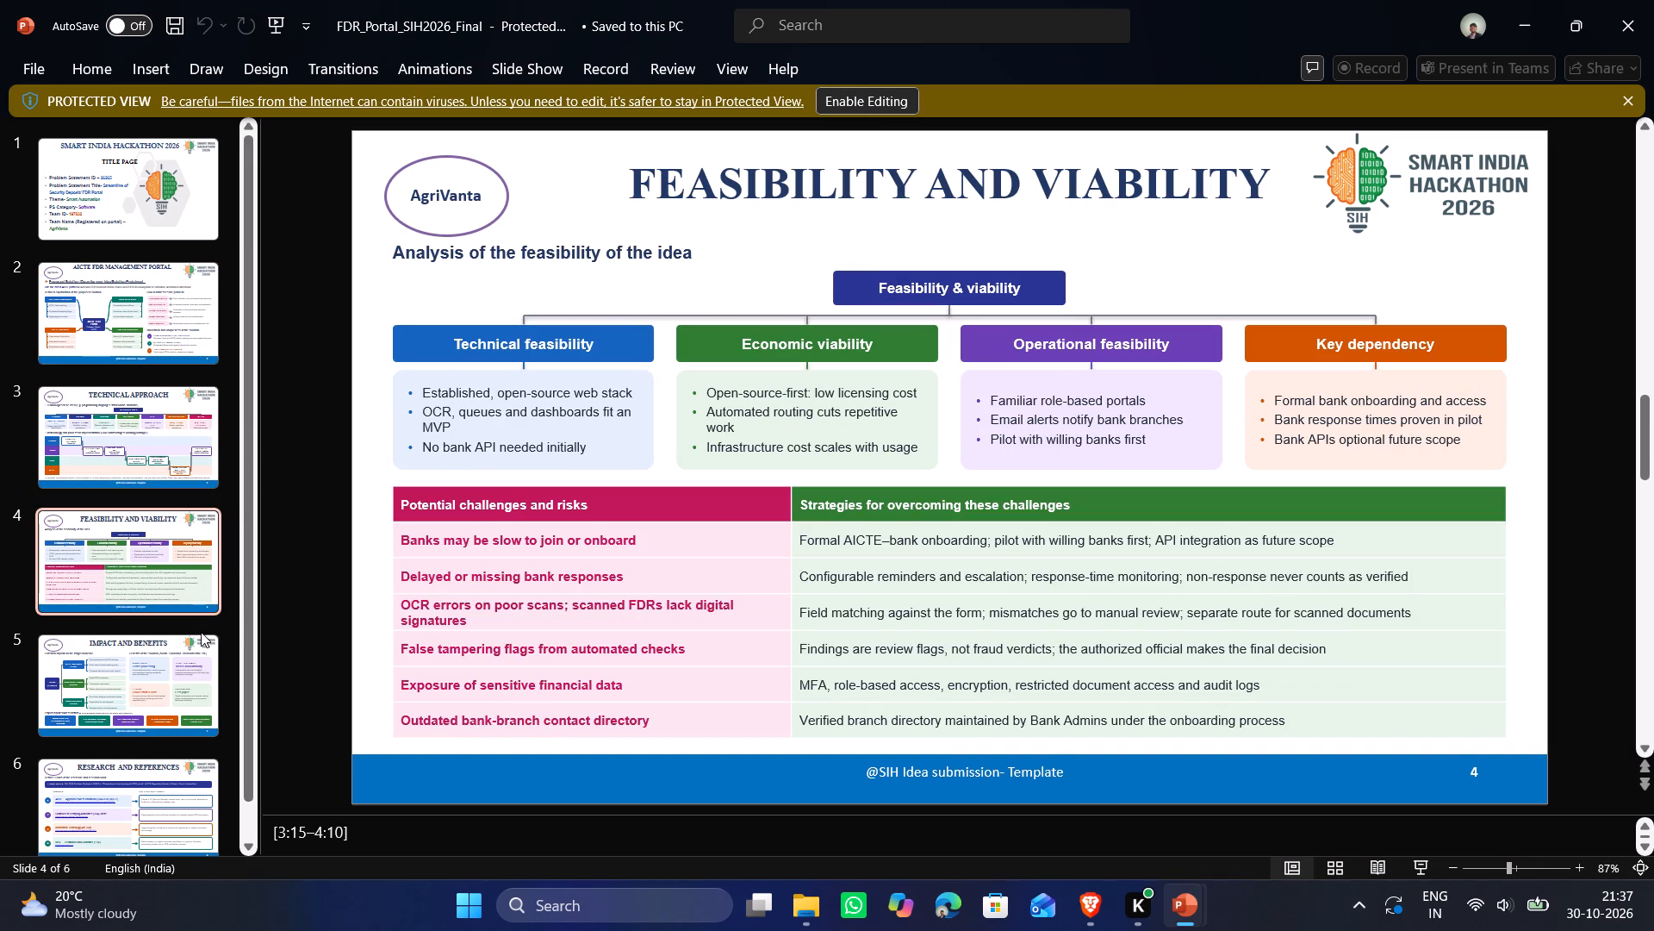
click(200, 632)
click(143, 686)
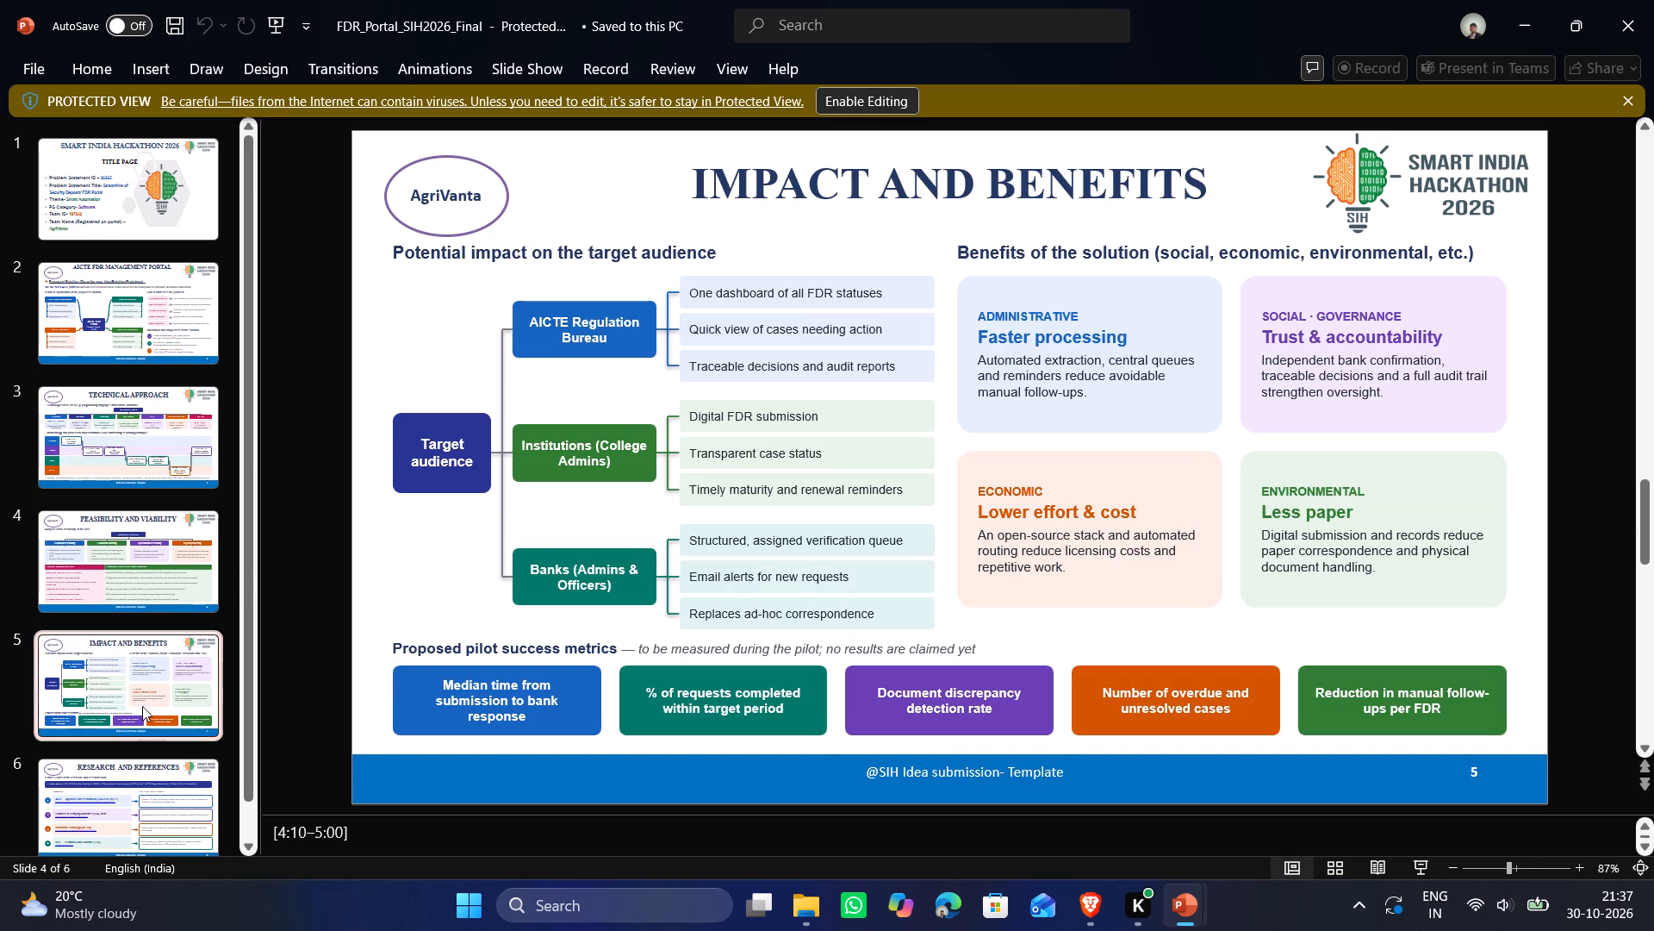
click(148, 803)
scroll(151, 790, down, 2)
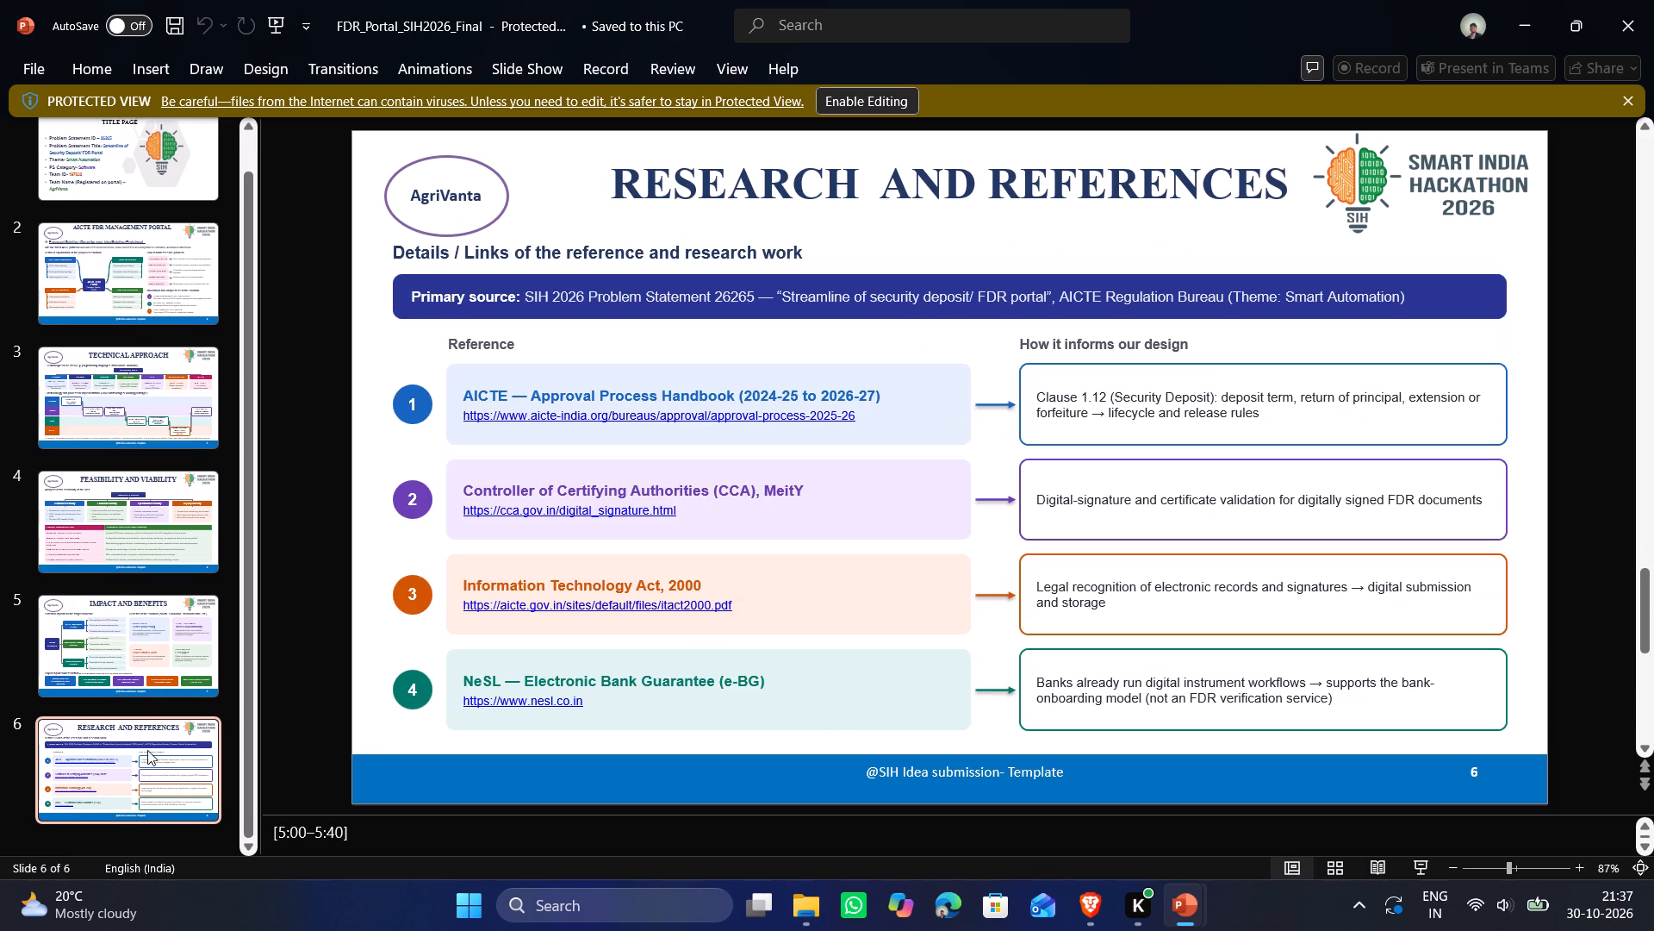
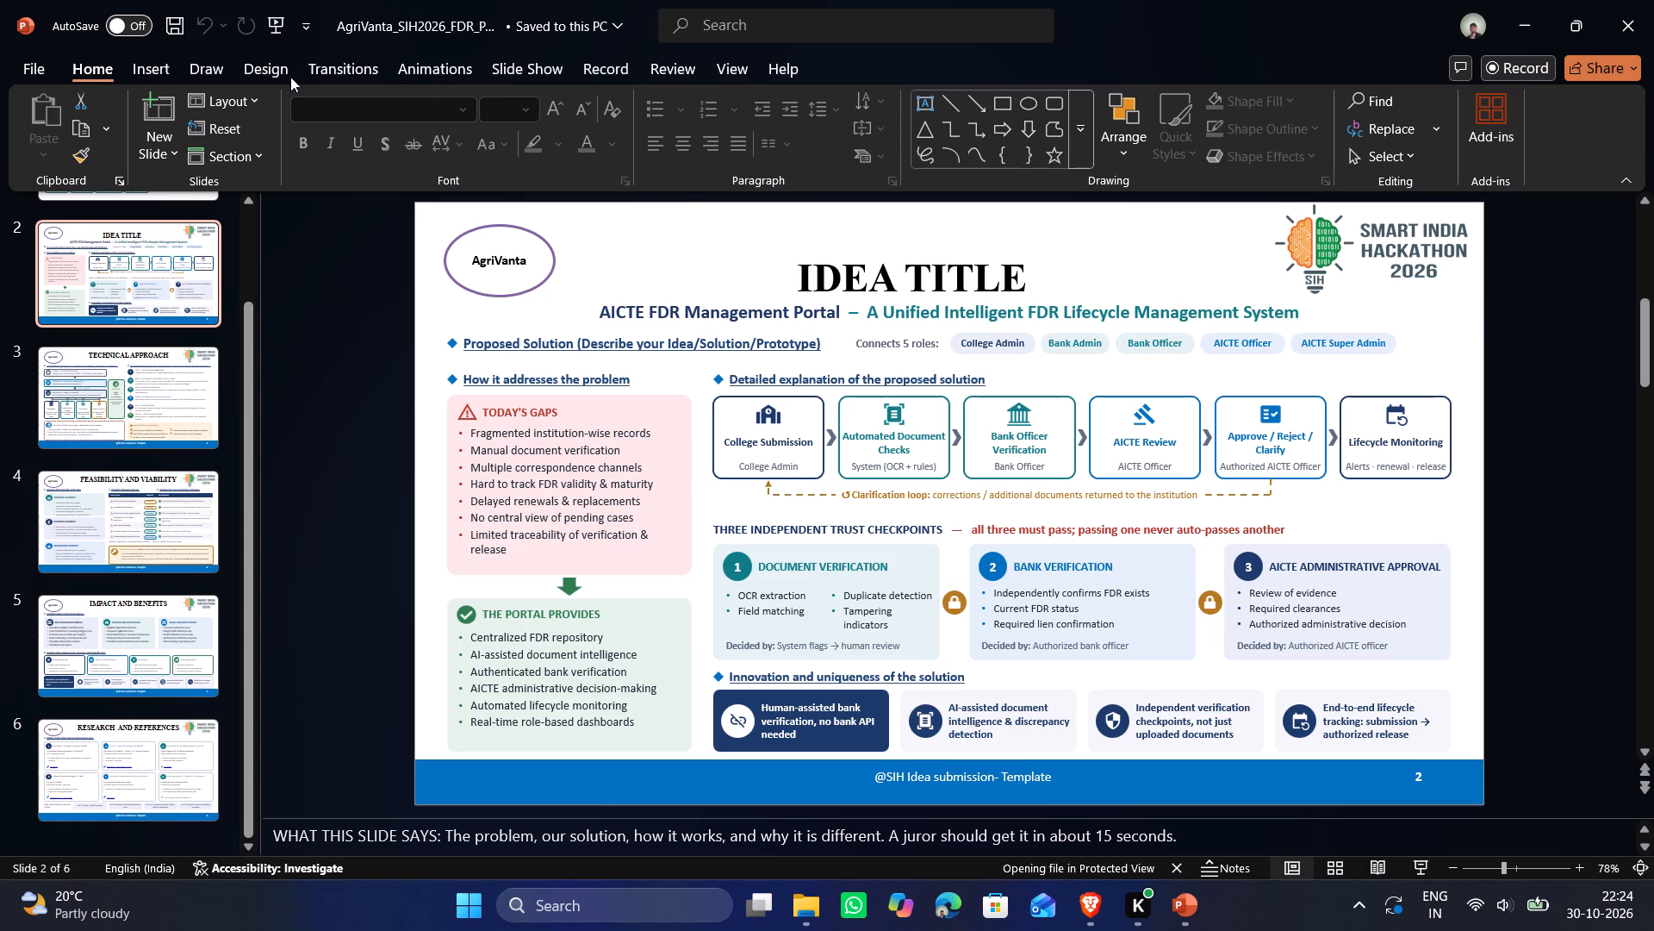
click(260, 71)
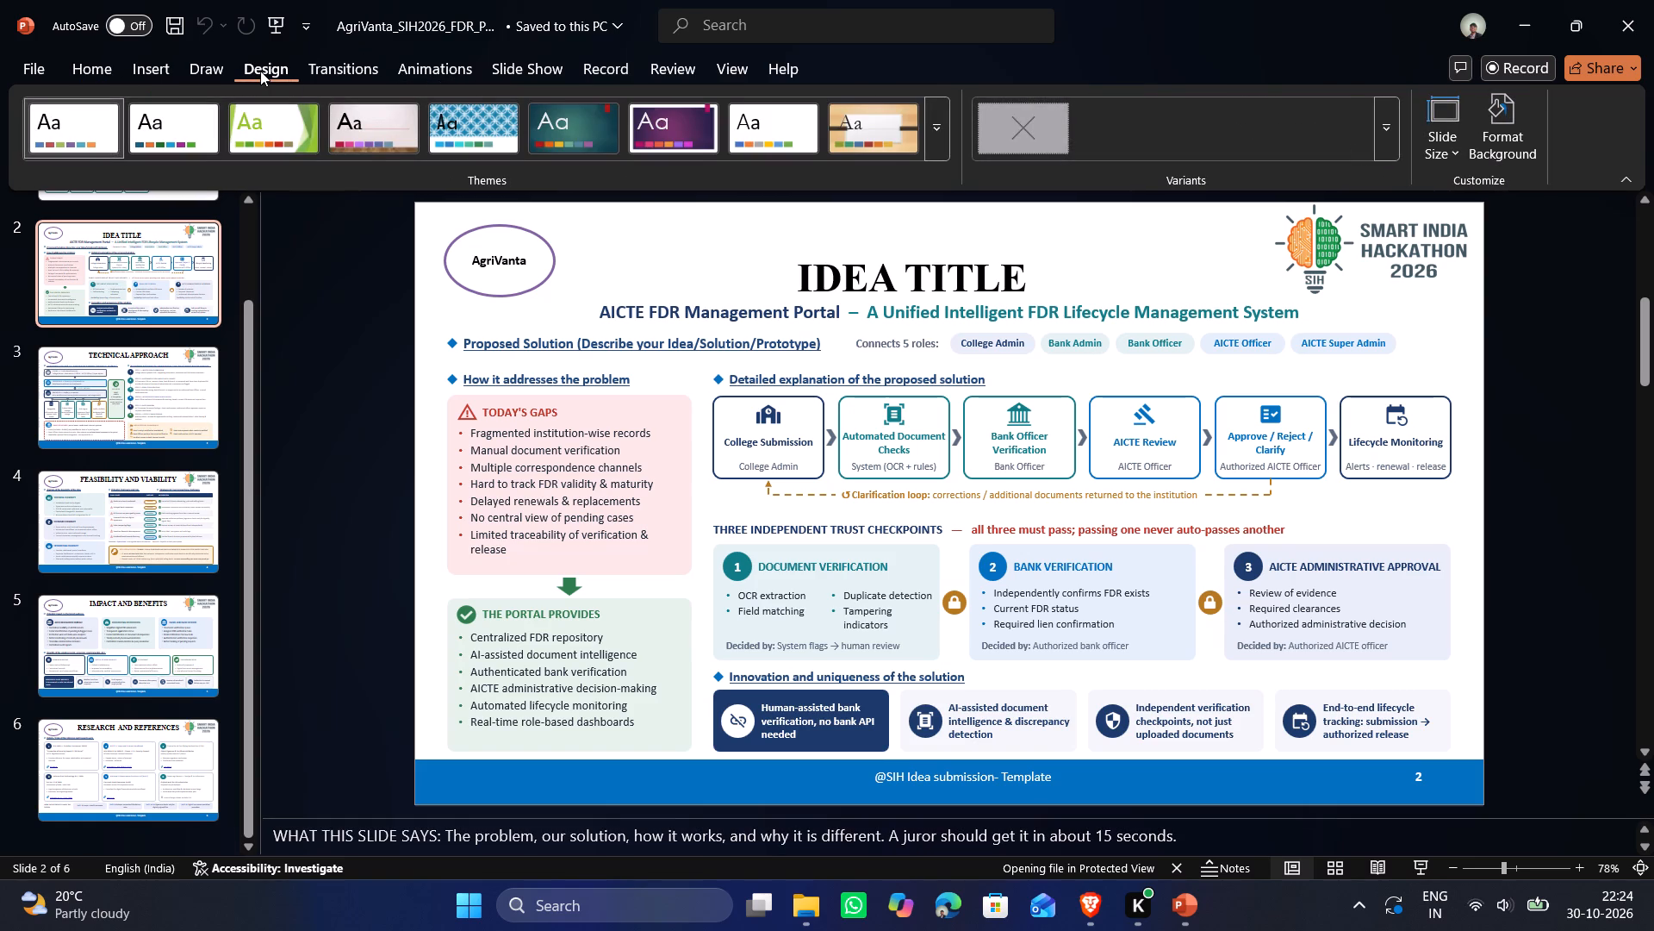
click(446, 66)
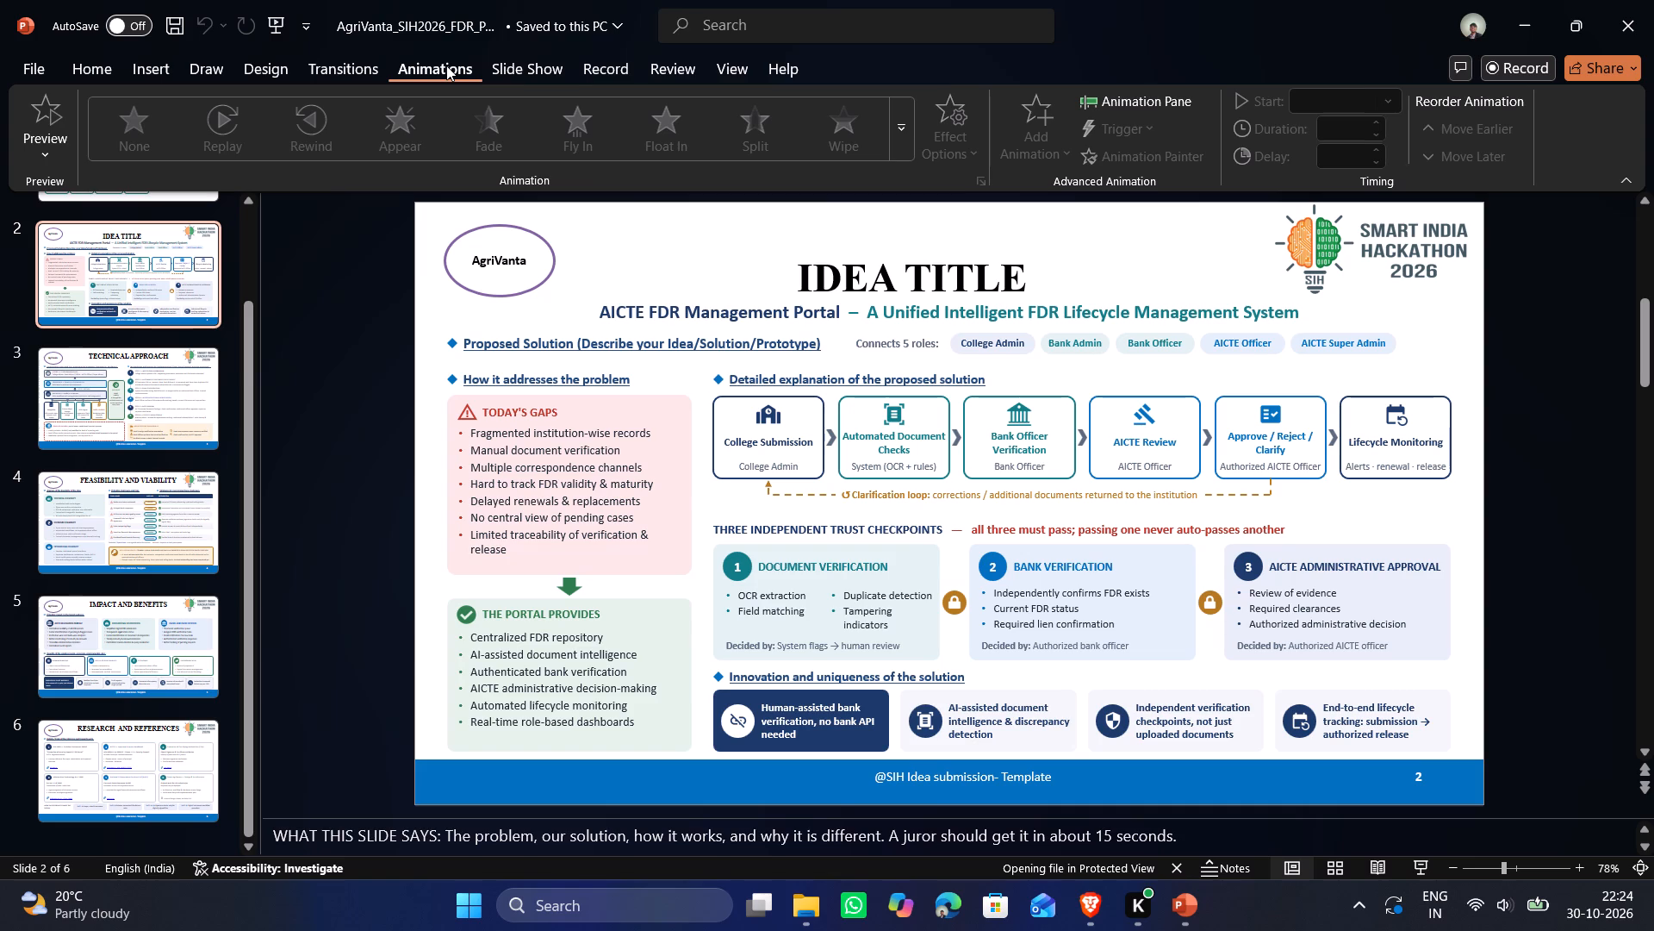
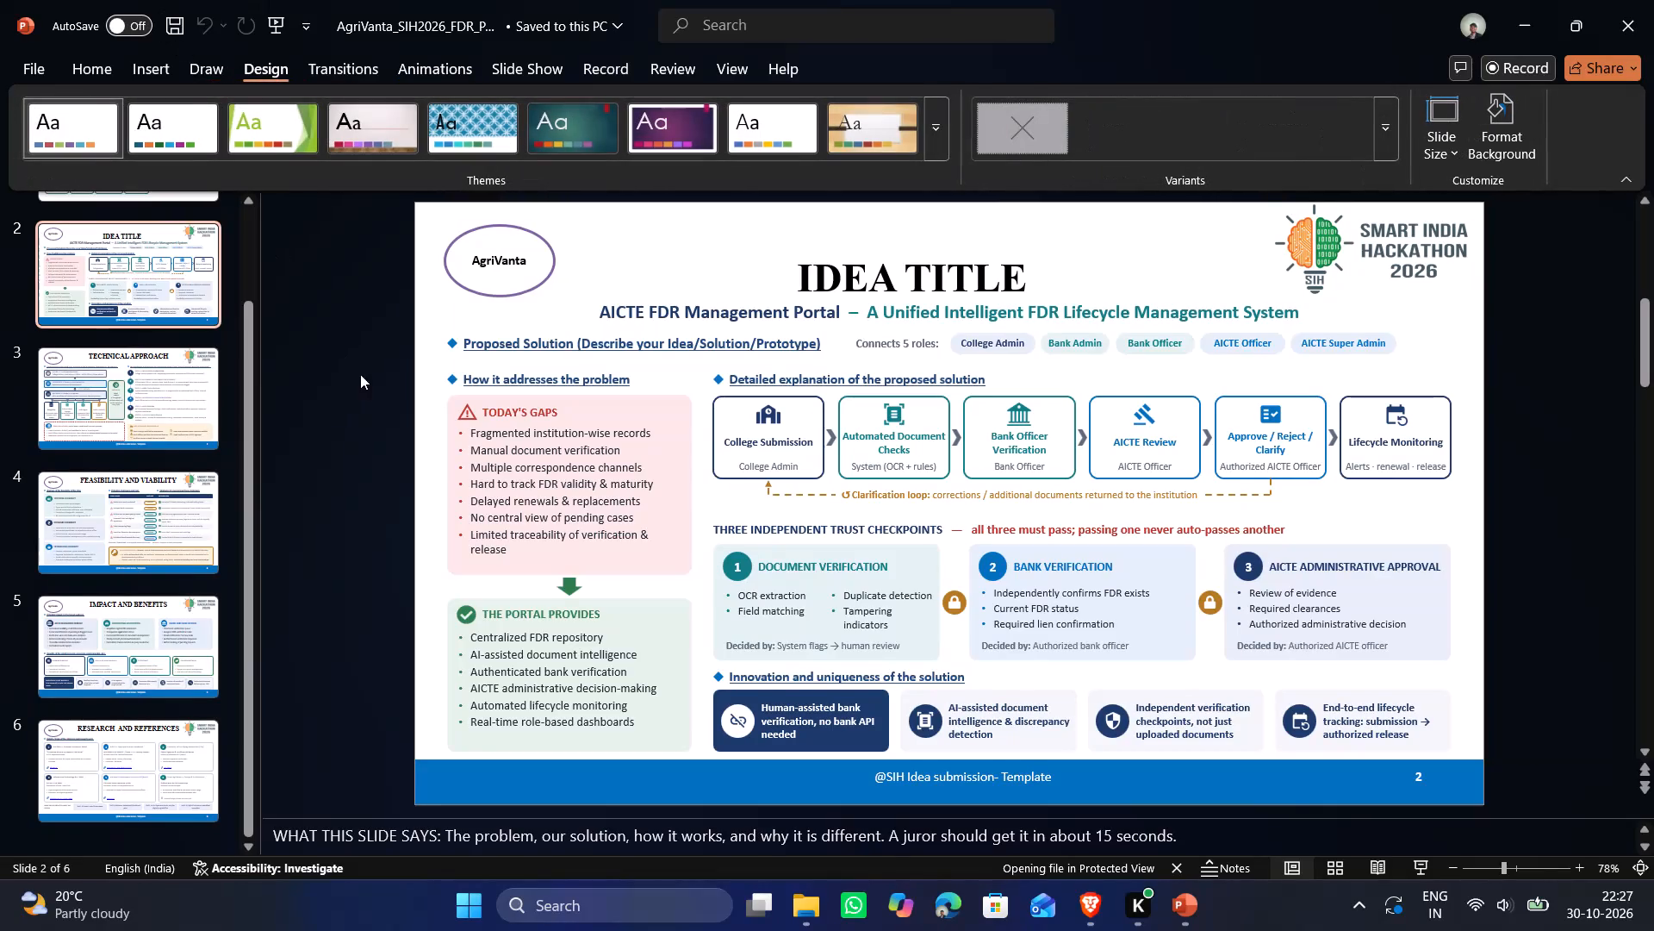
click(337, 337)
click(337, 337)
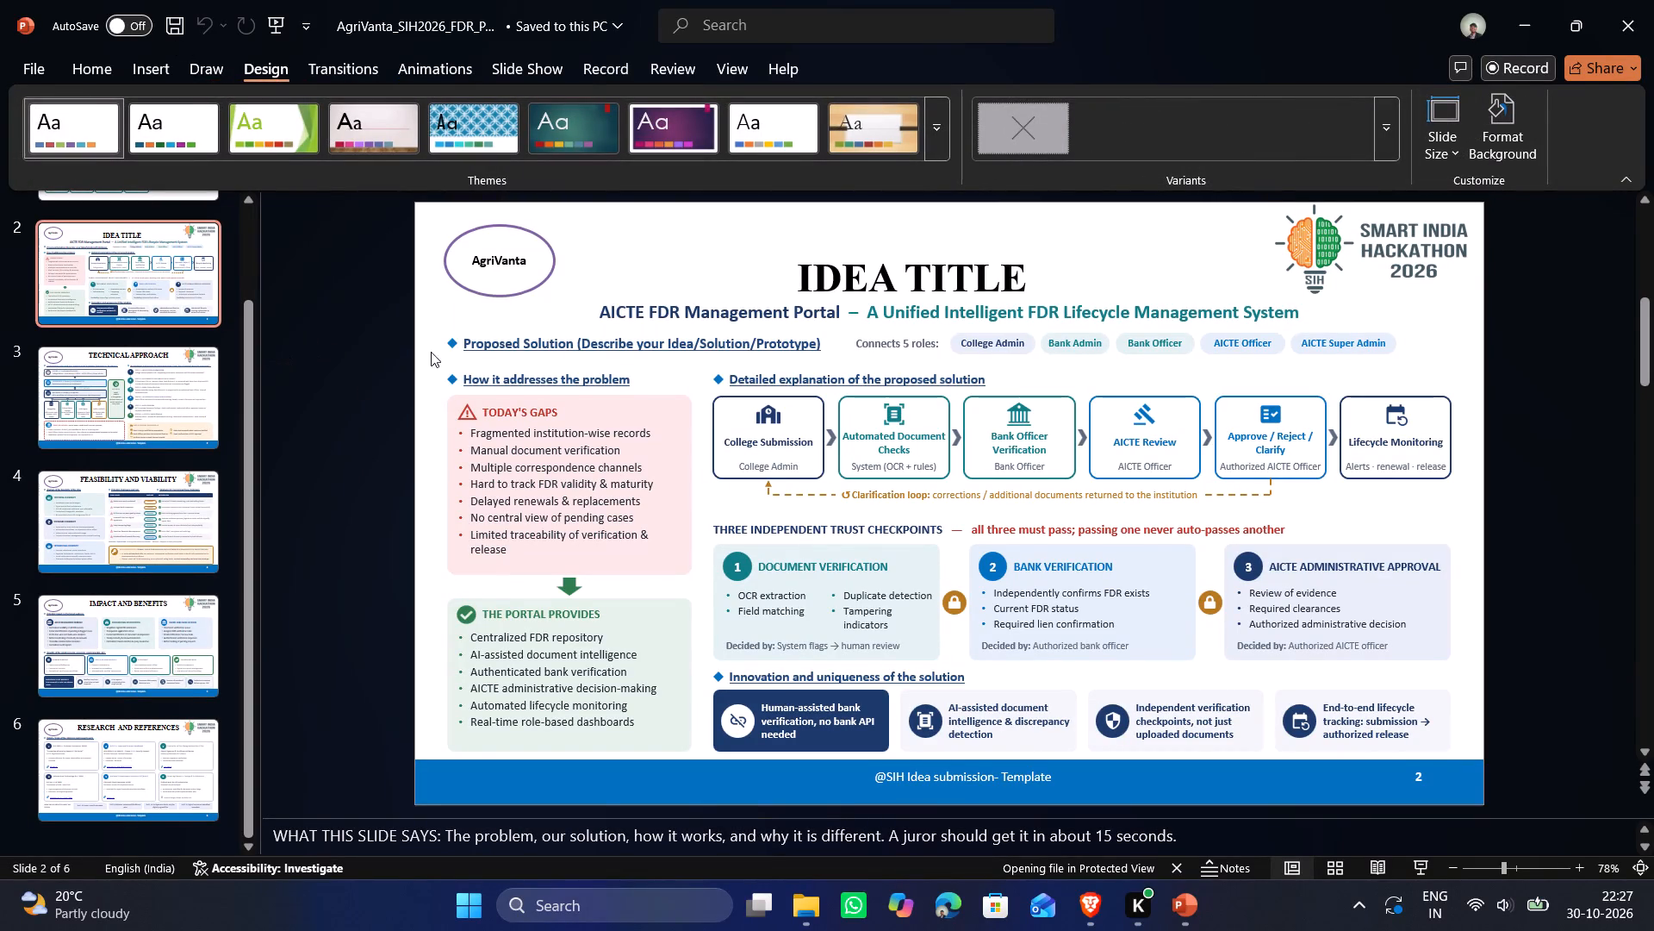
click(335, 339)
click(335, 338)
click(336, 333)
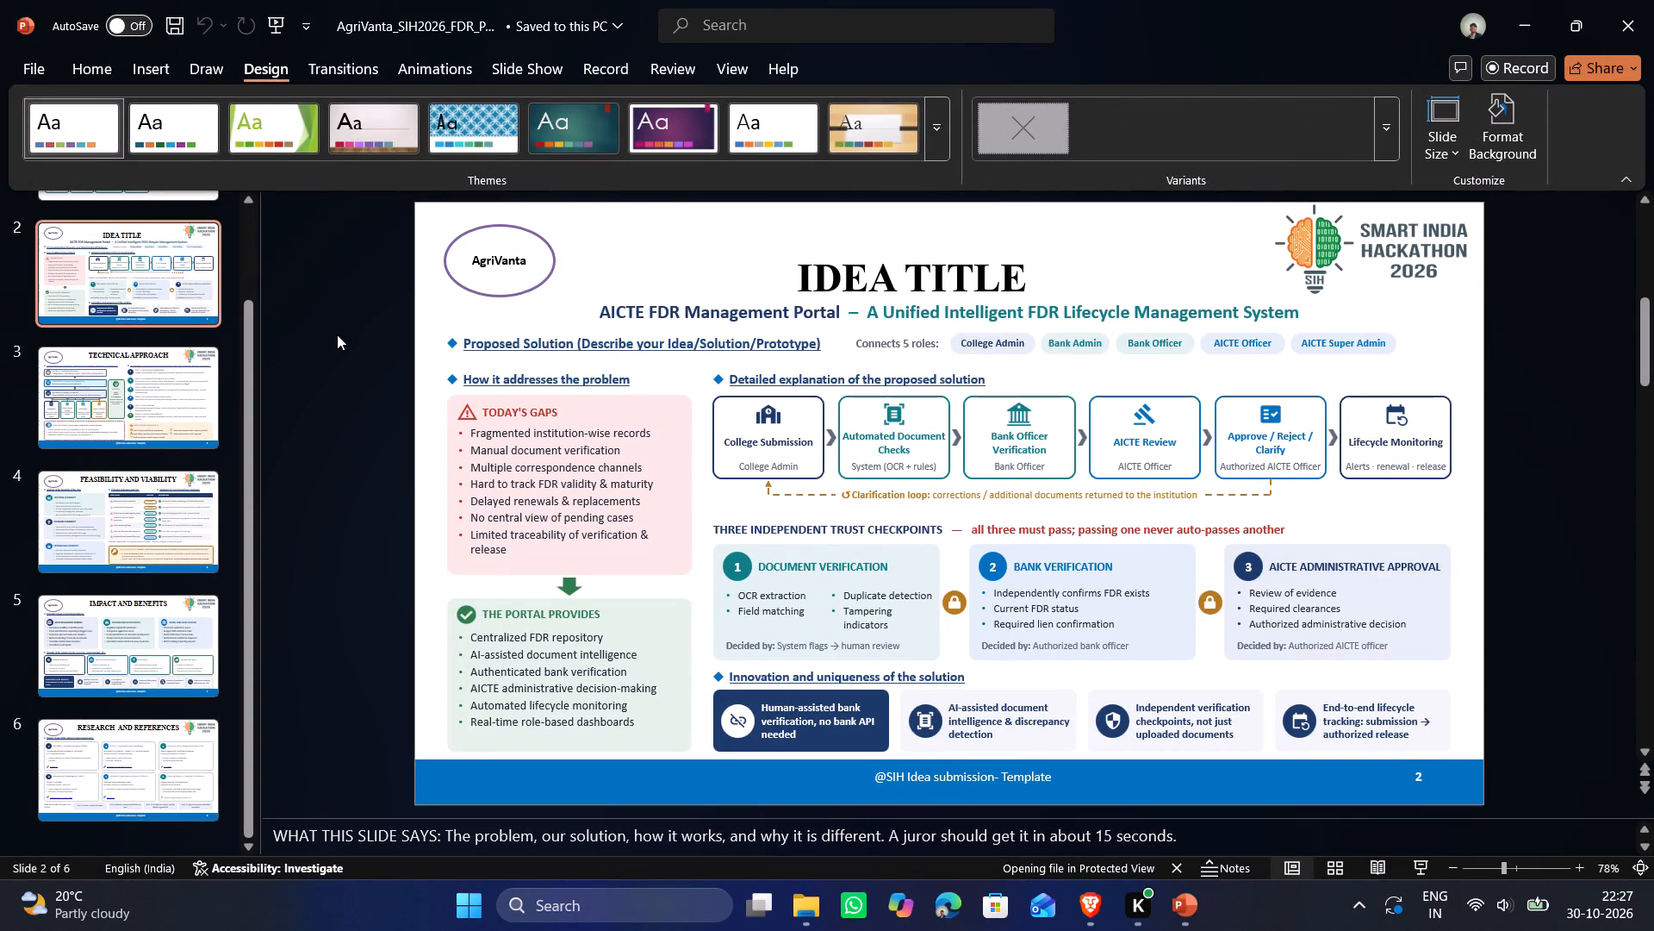
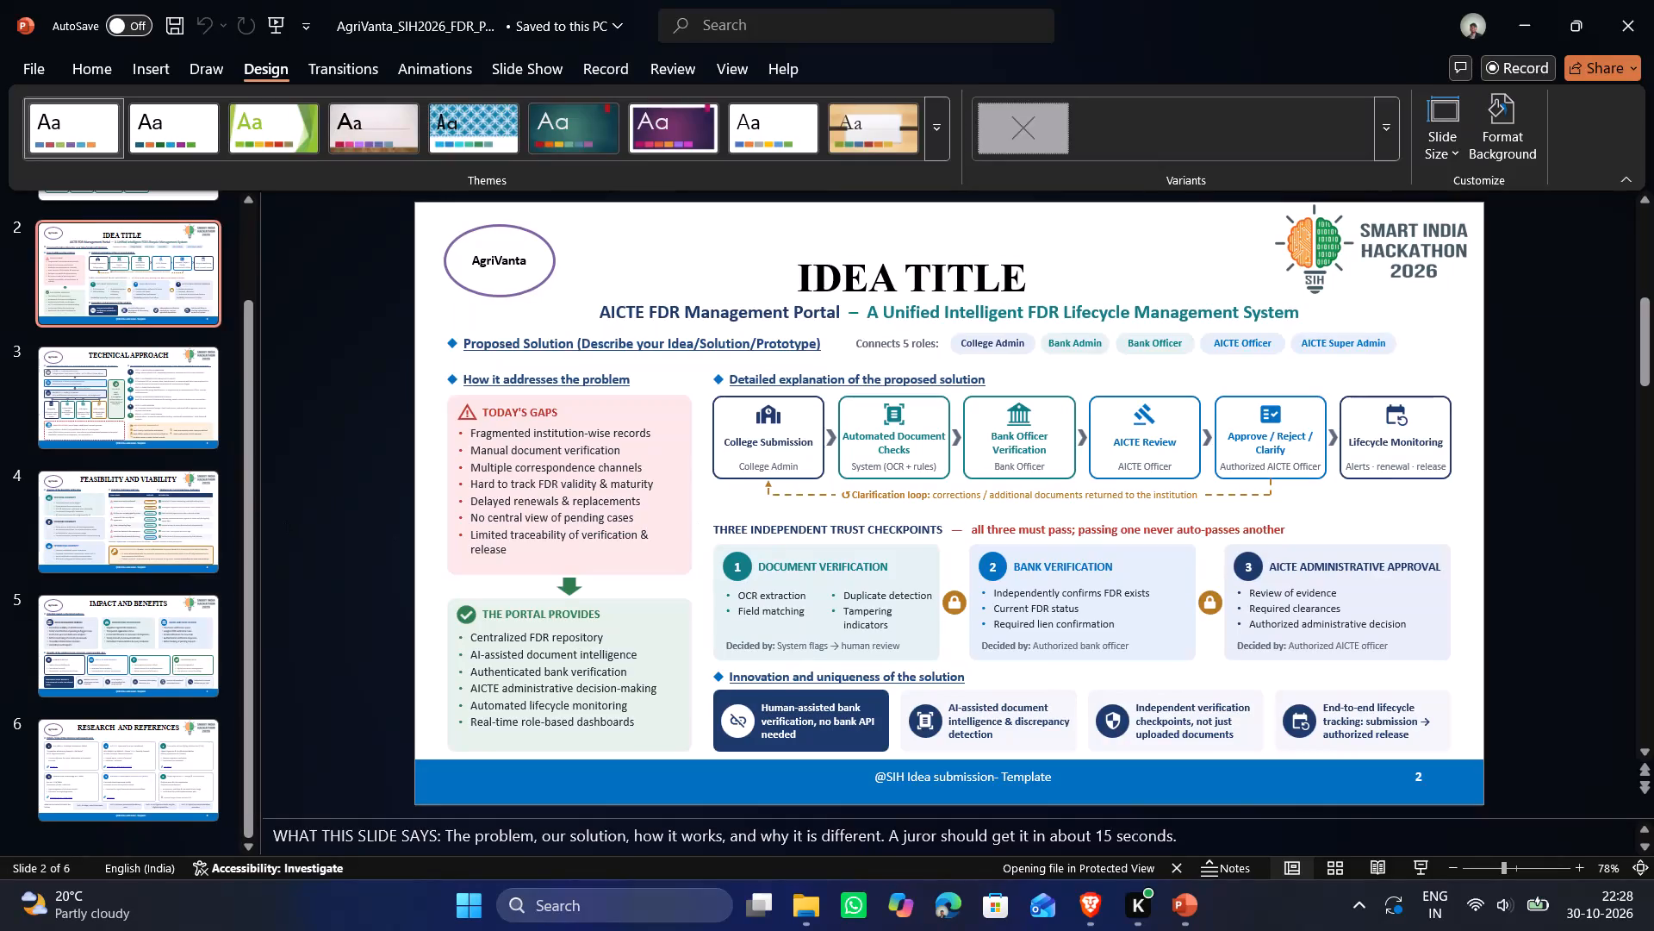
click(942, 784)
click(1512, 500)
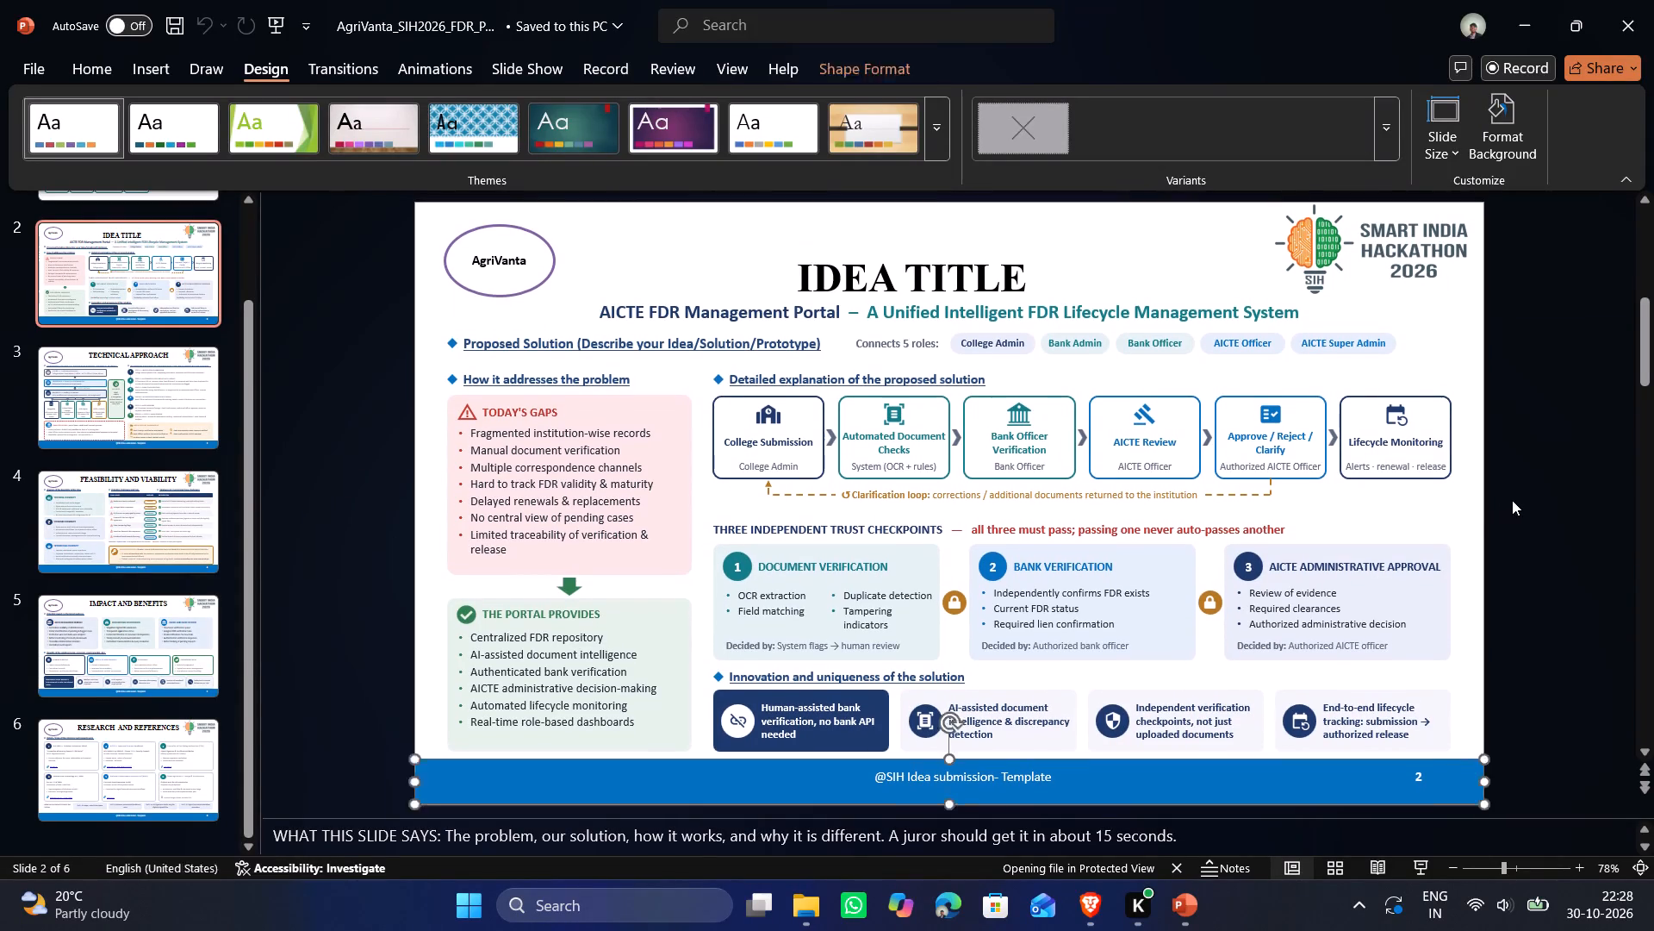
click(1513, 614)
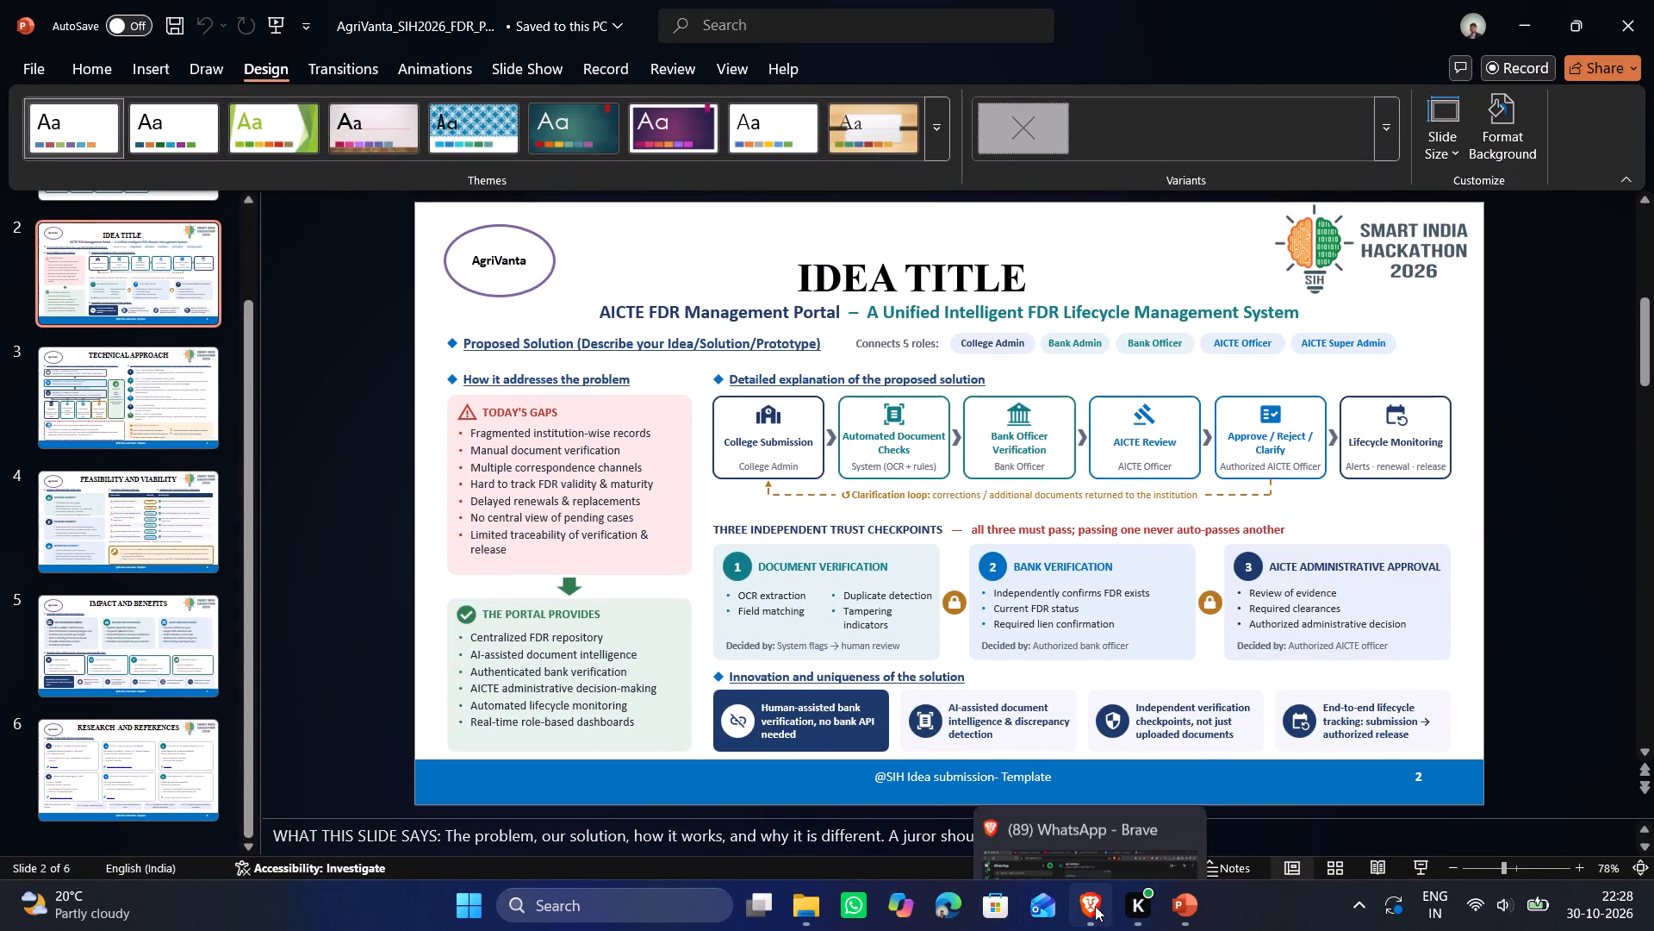
Find the Canva app on the computer and open it.
text(can)
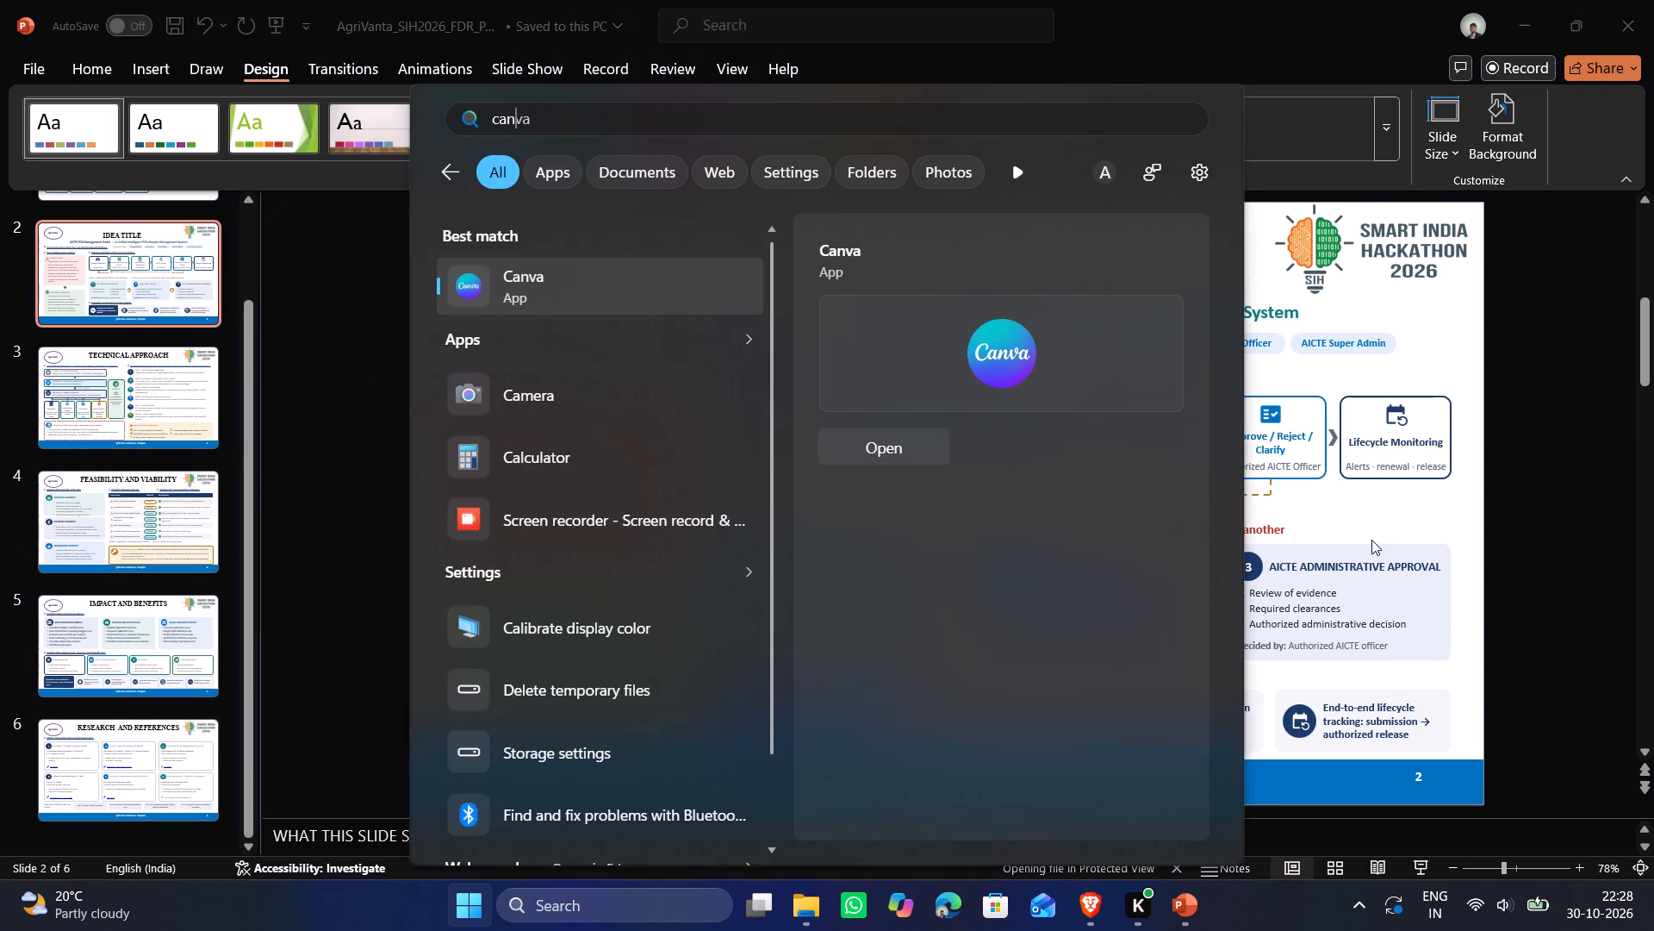
key(Return)
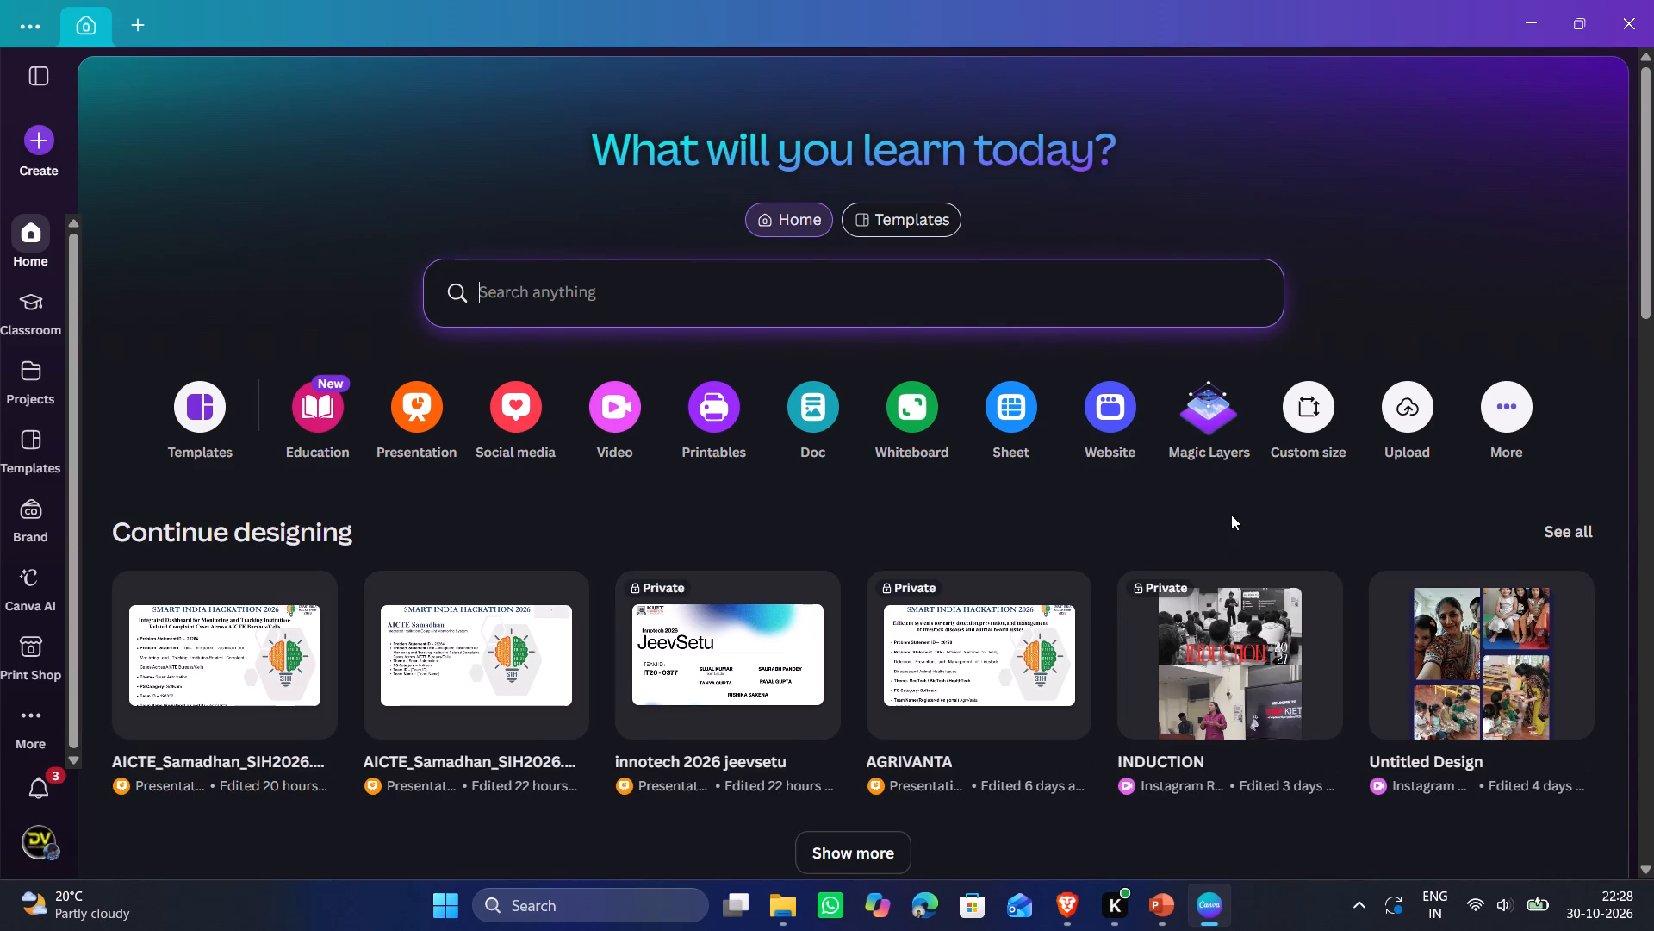
Upload the AgriVanta_SIH2026_FDR_Portal presentation from the Downloads folder into Canva.
click(1397, 436)
click(947, 580)
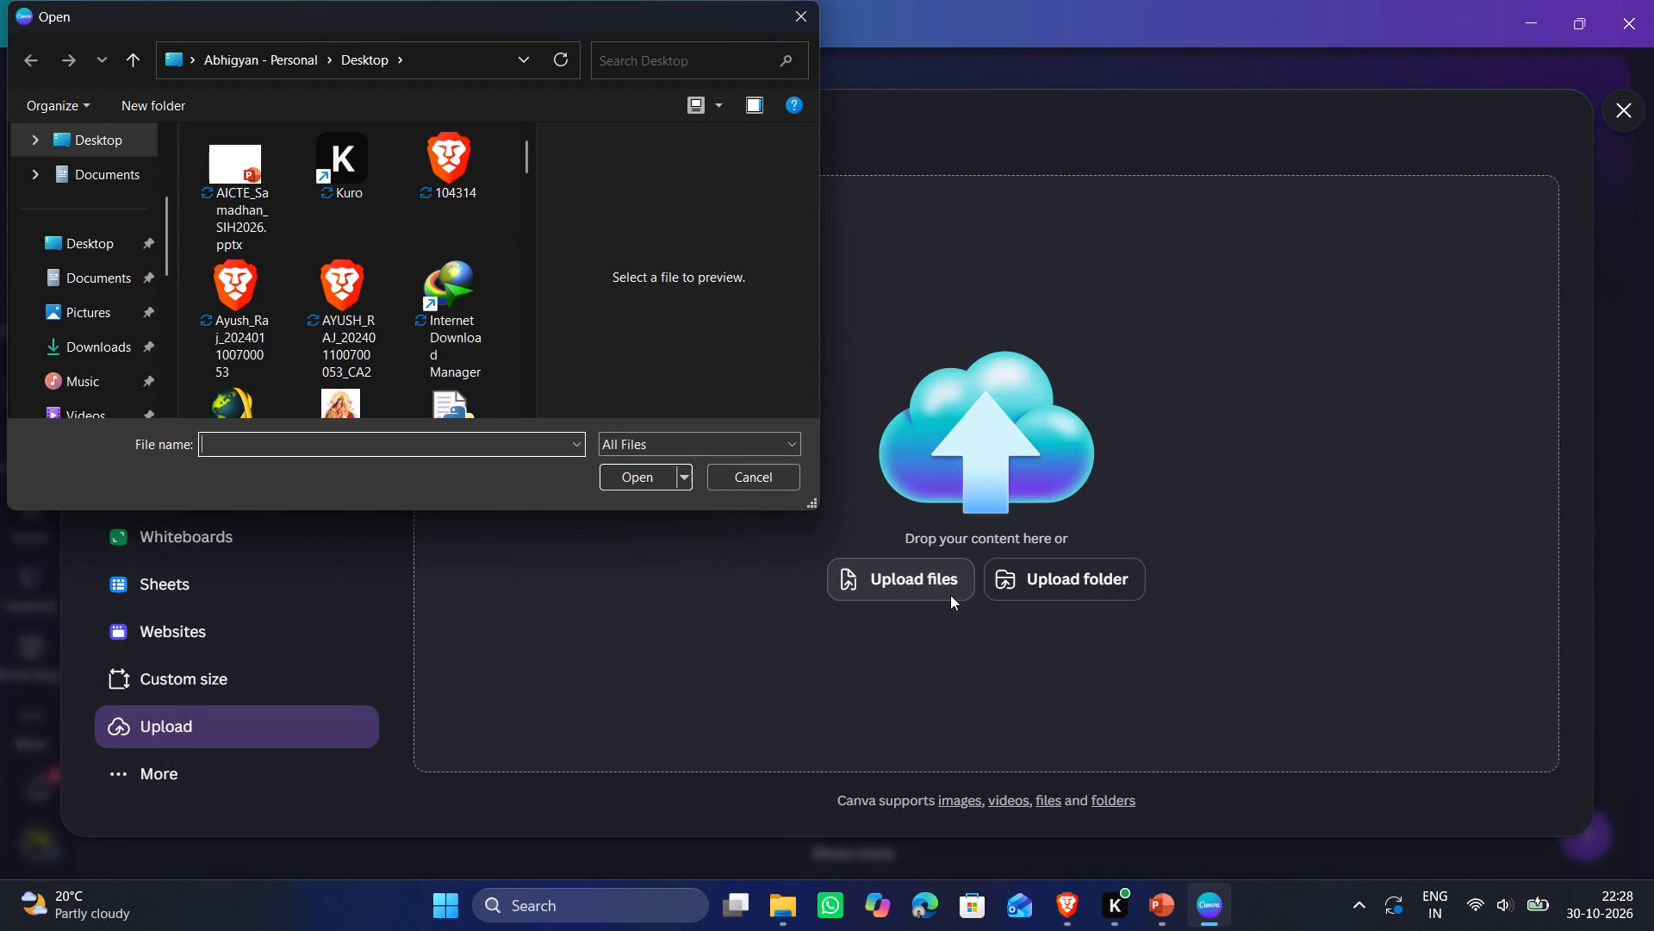
scroll(355, 202, up, 6)
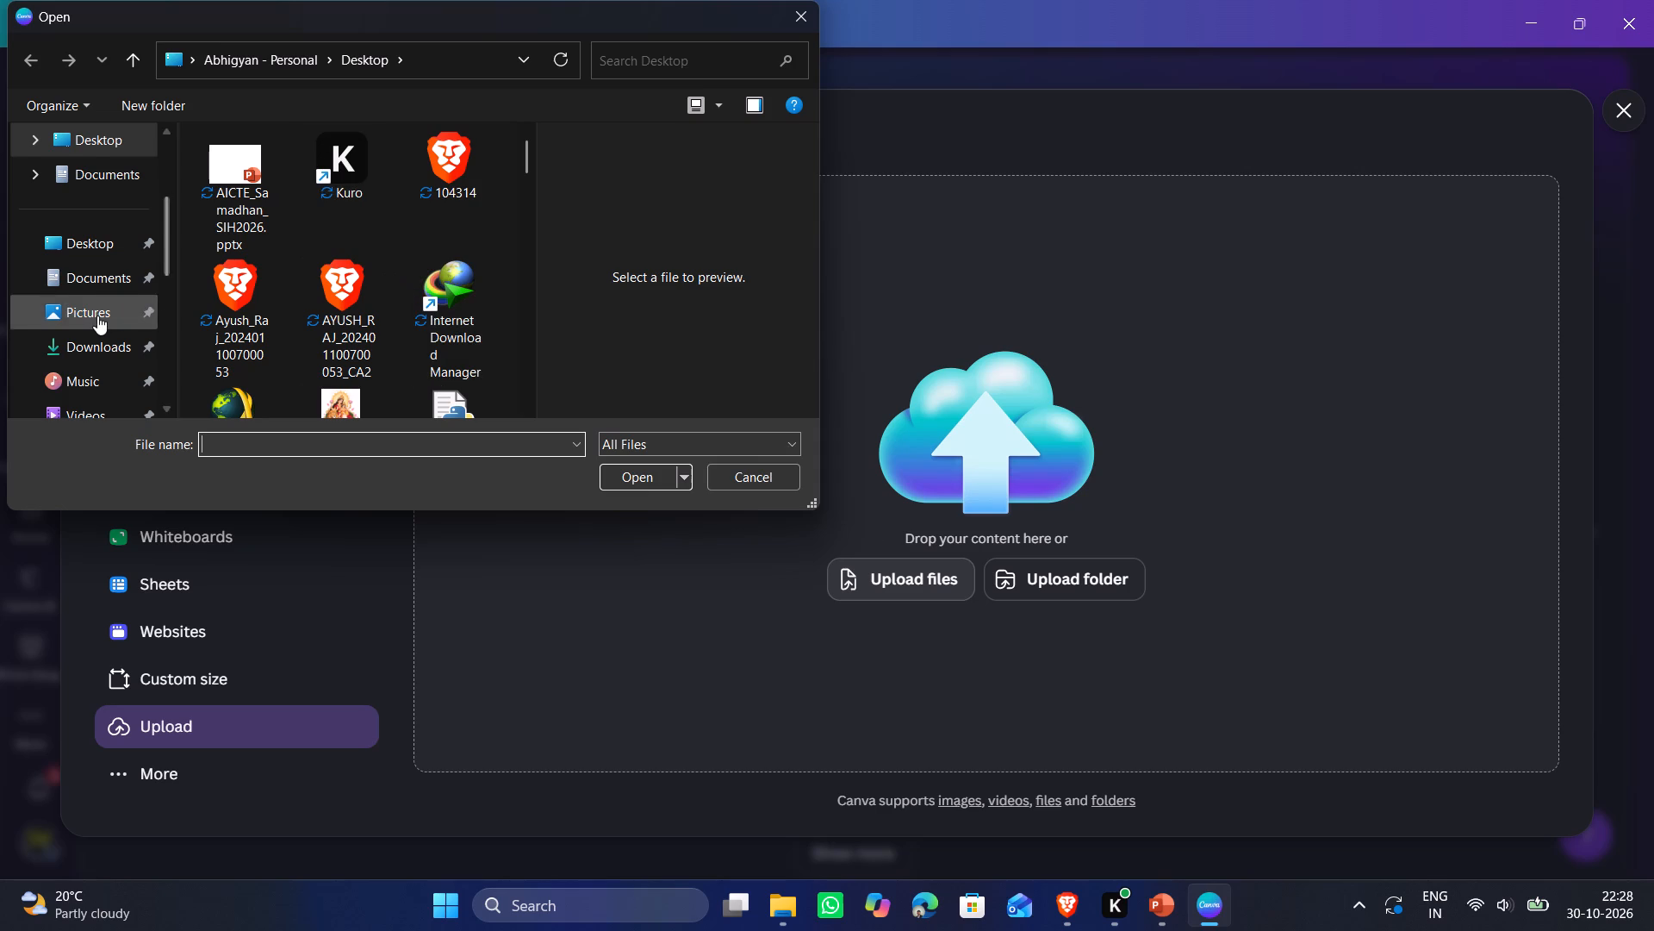
click(96, 316)
click(96, 333)
scroll(207, 277, up, 4)
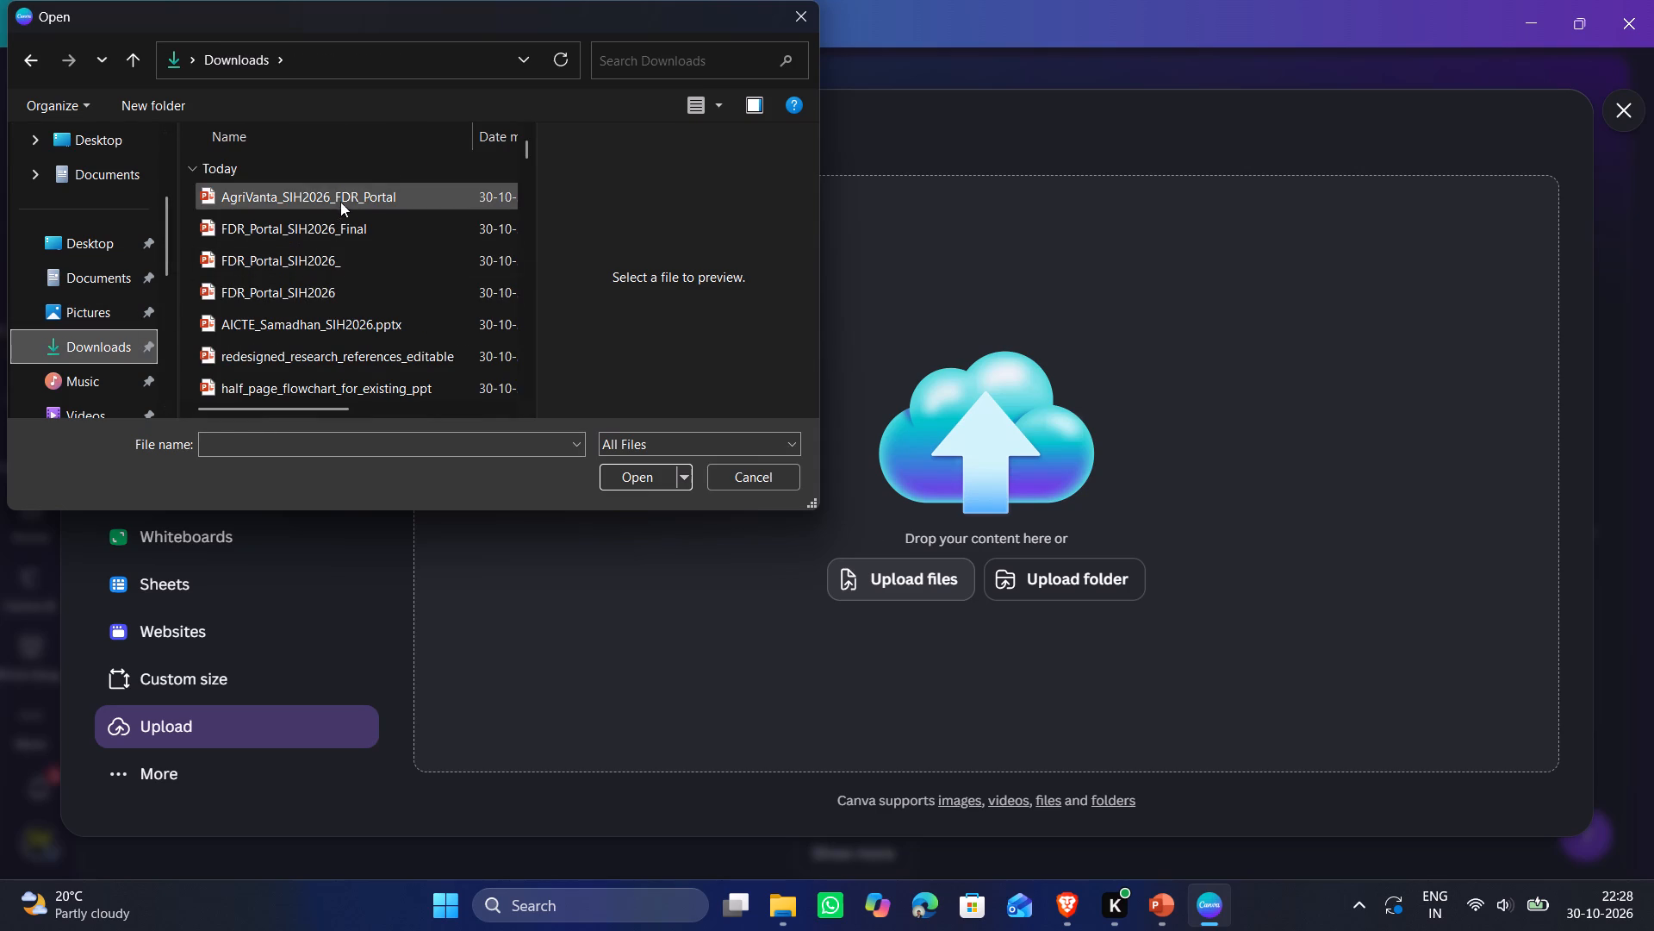
click(352, 190)
click(647, 474)
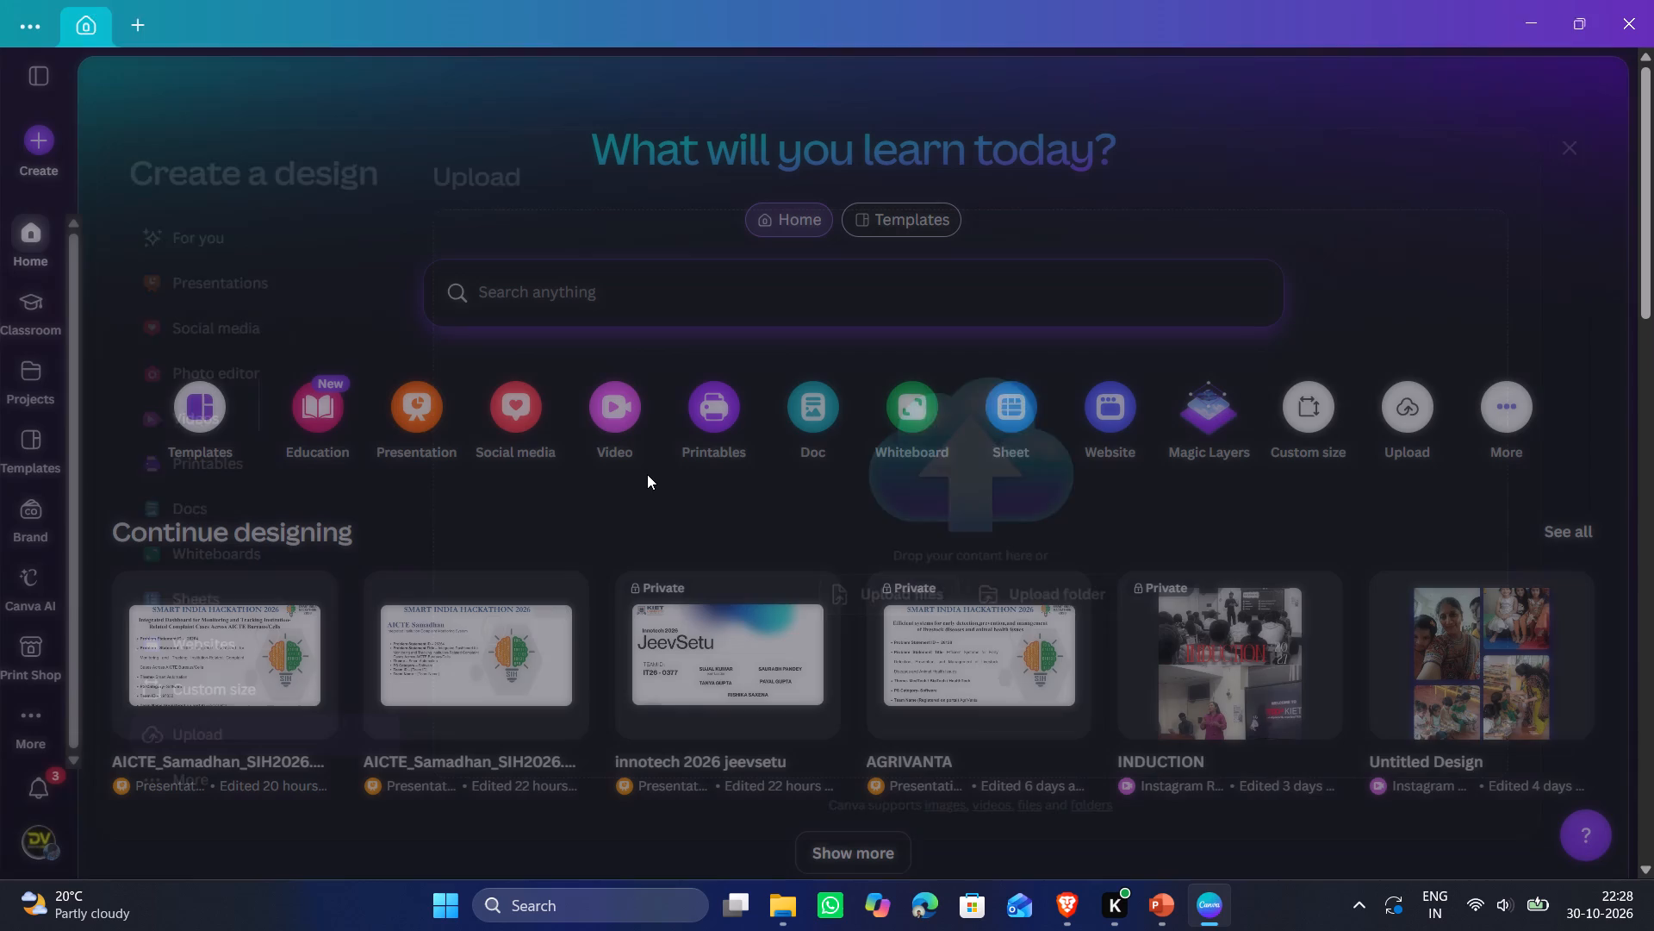
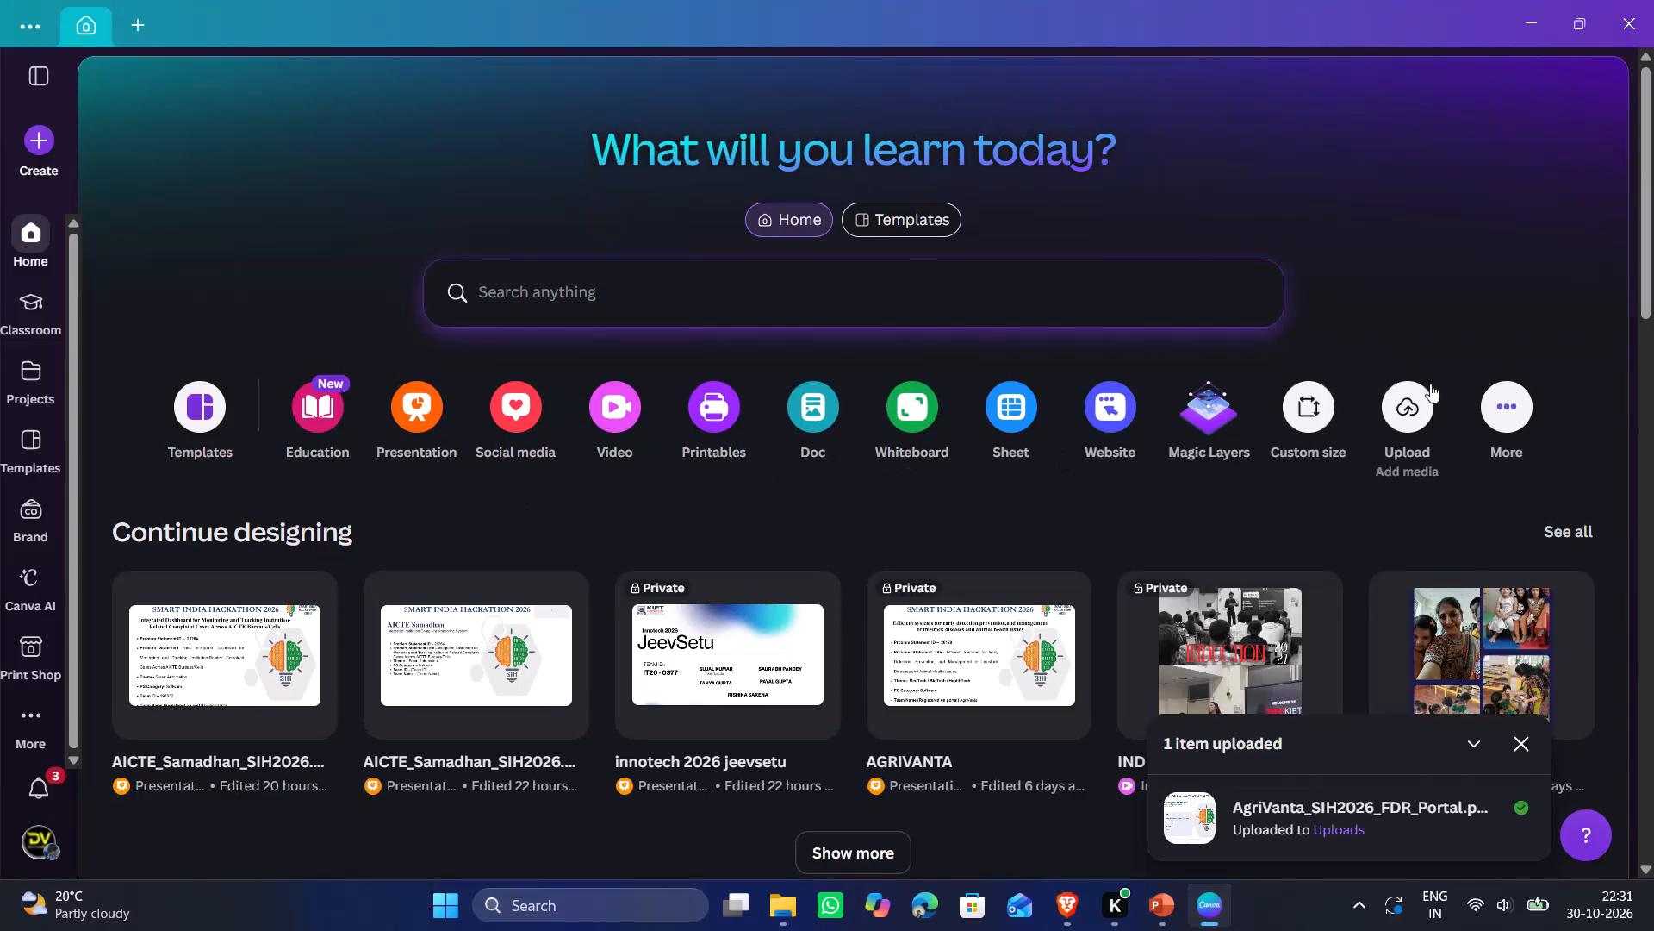
Dismiss the notification about the uploaded presentation.
click(1445, 326)
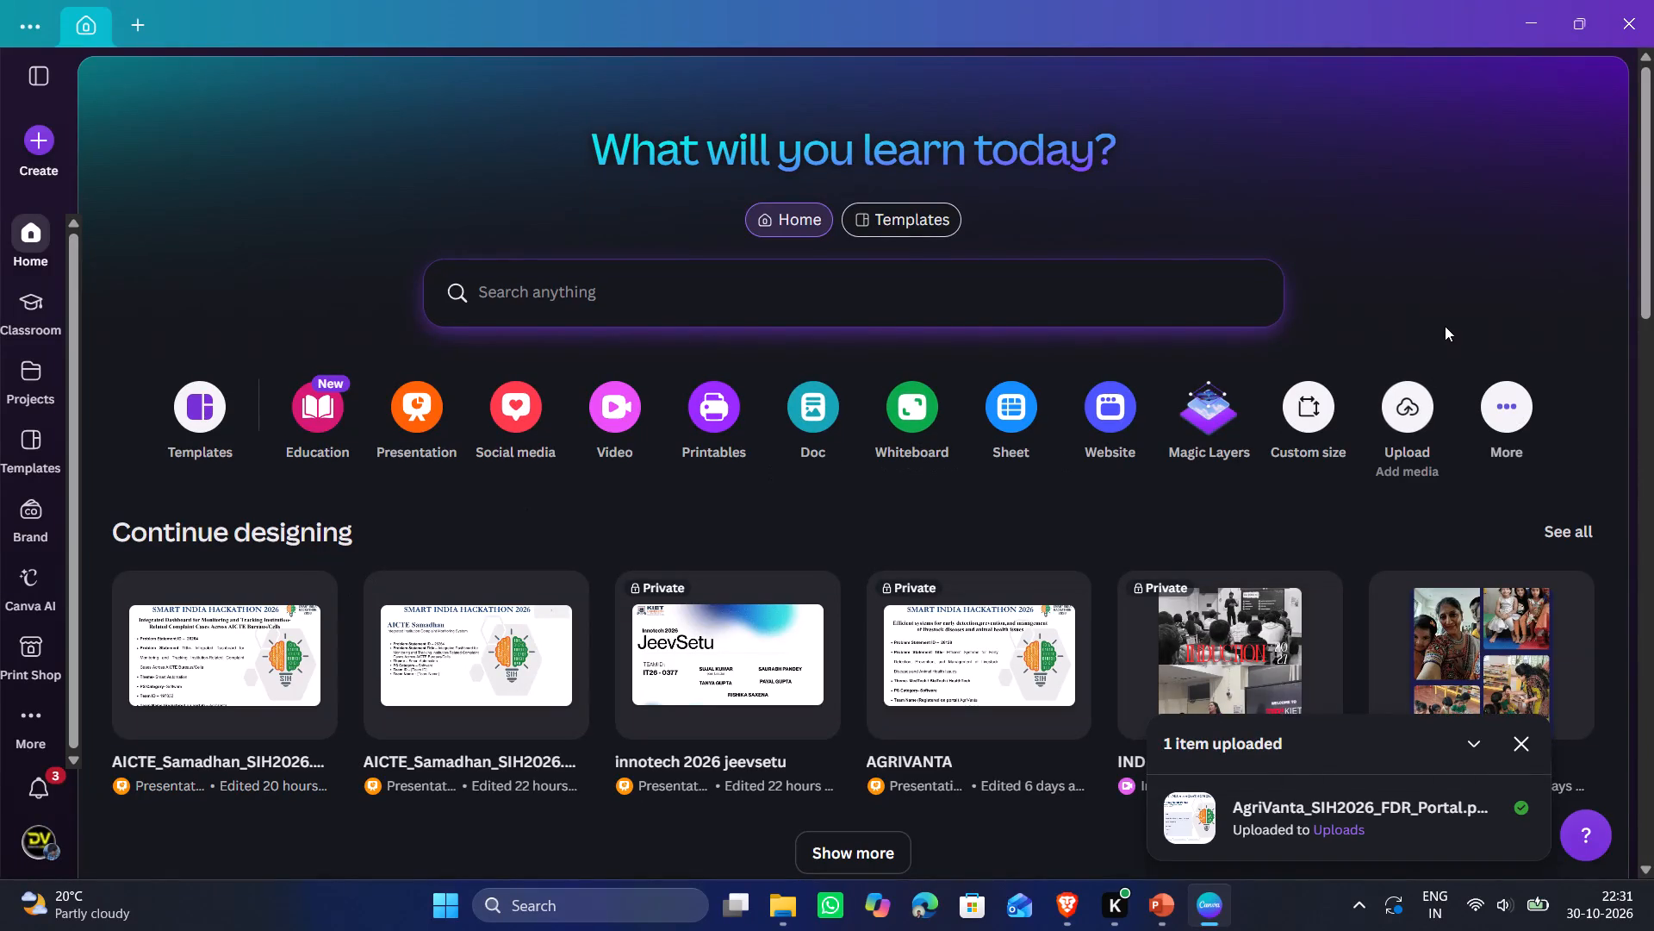
click(1527, 766)
click(1525, 754)
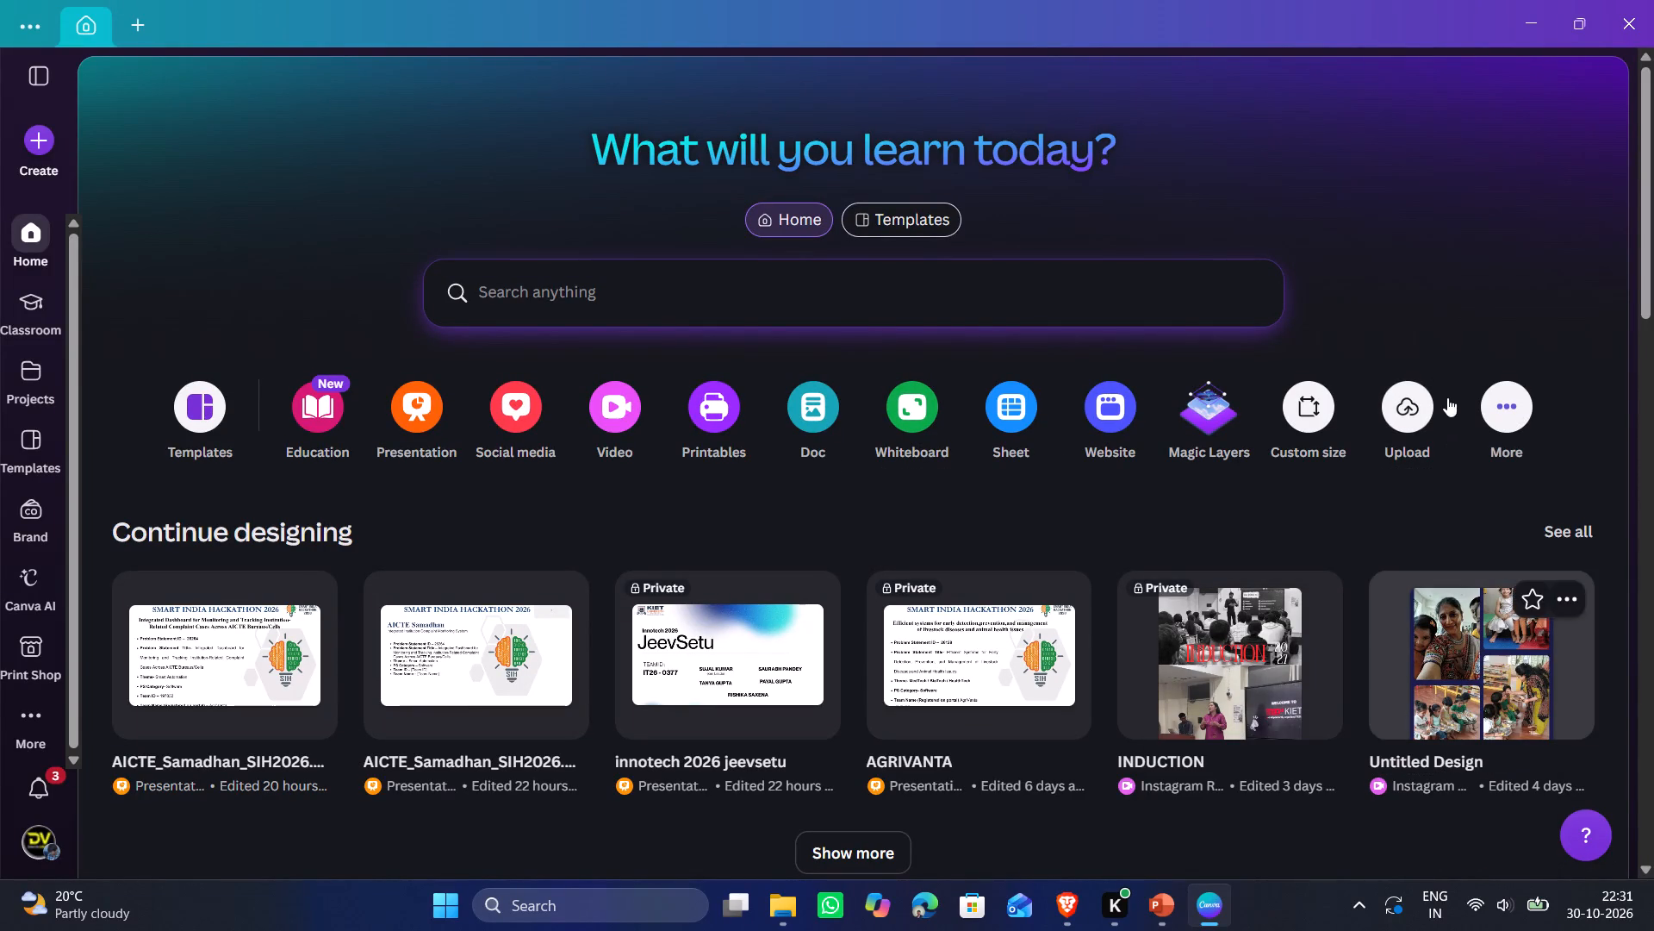
drag(1446, 397, 1455, 362)
click(1458, 358)
click(1408, 297)
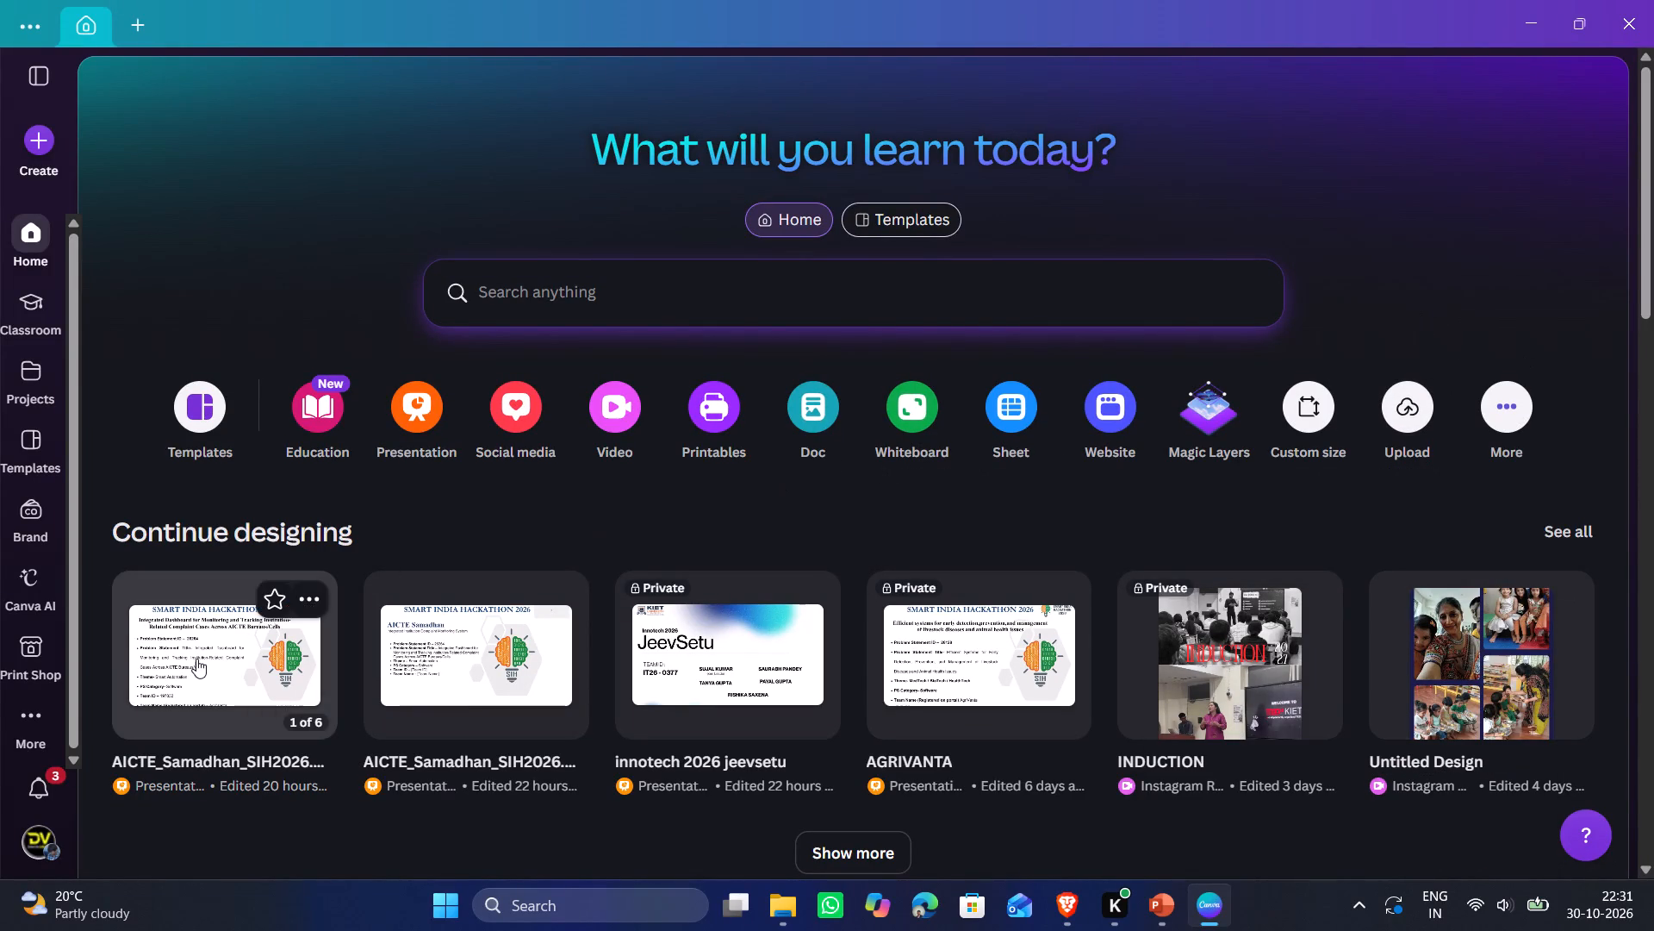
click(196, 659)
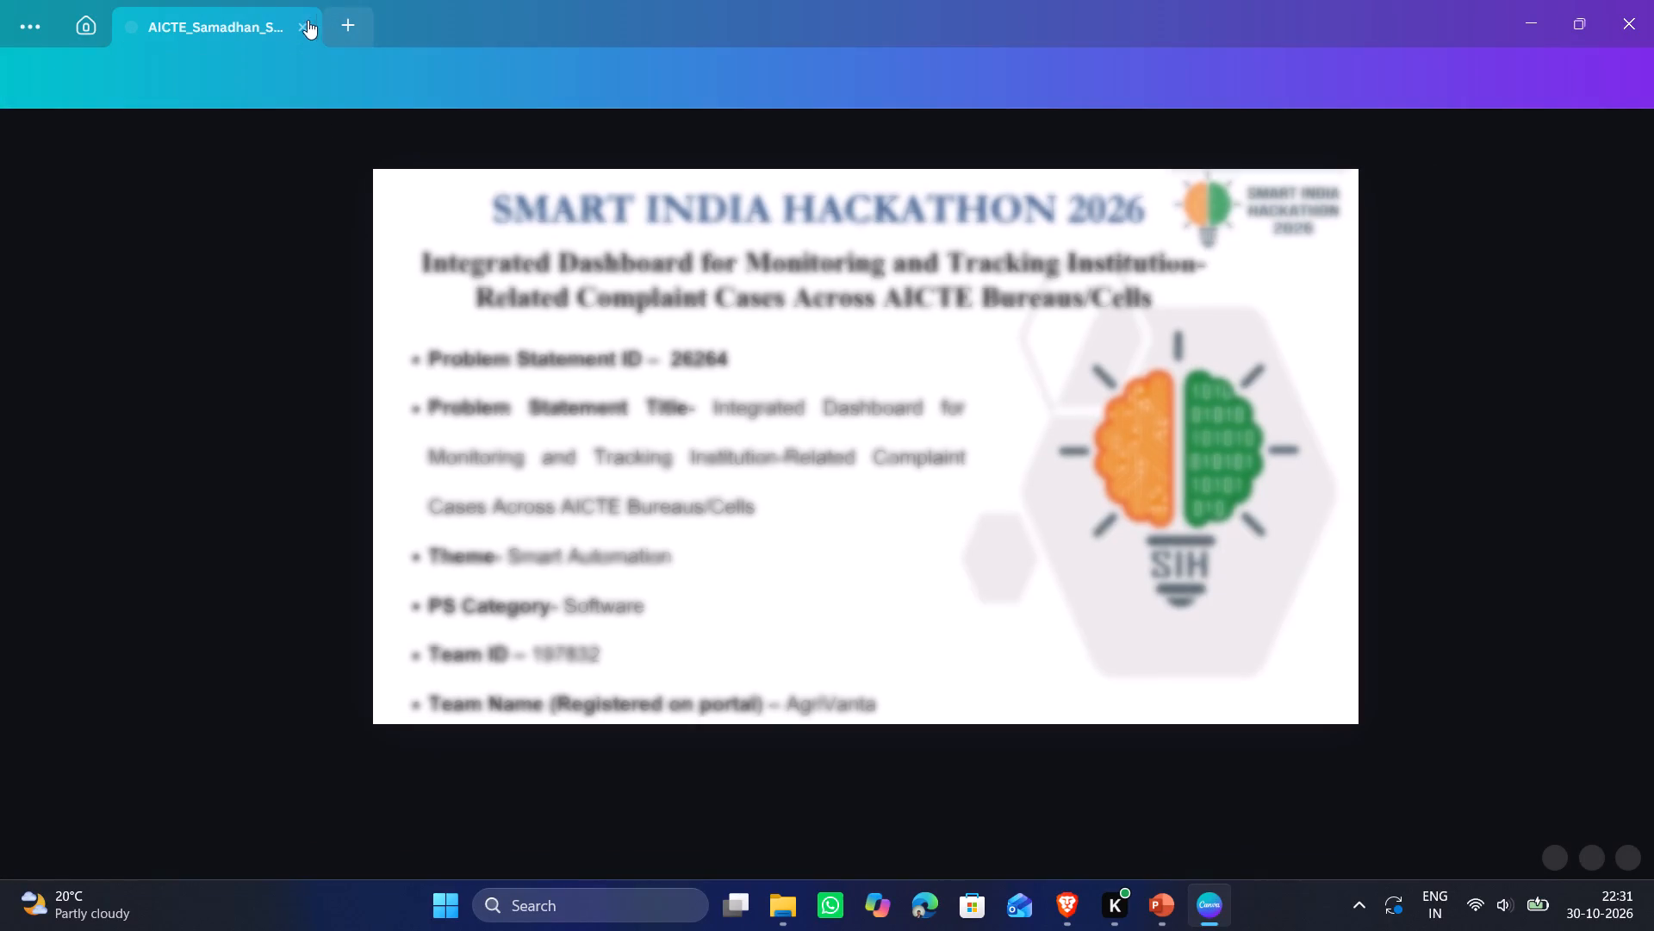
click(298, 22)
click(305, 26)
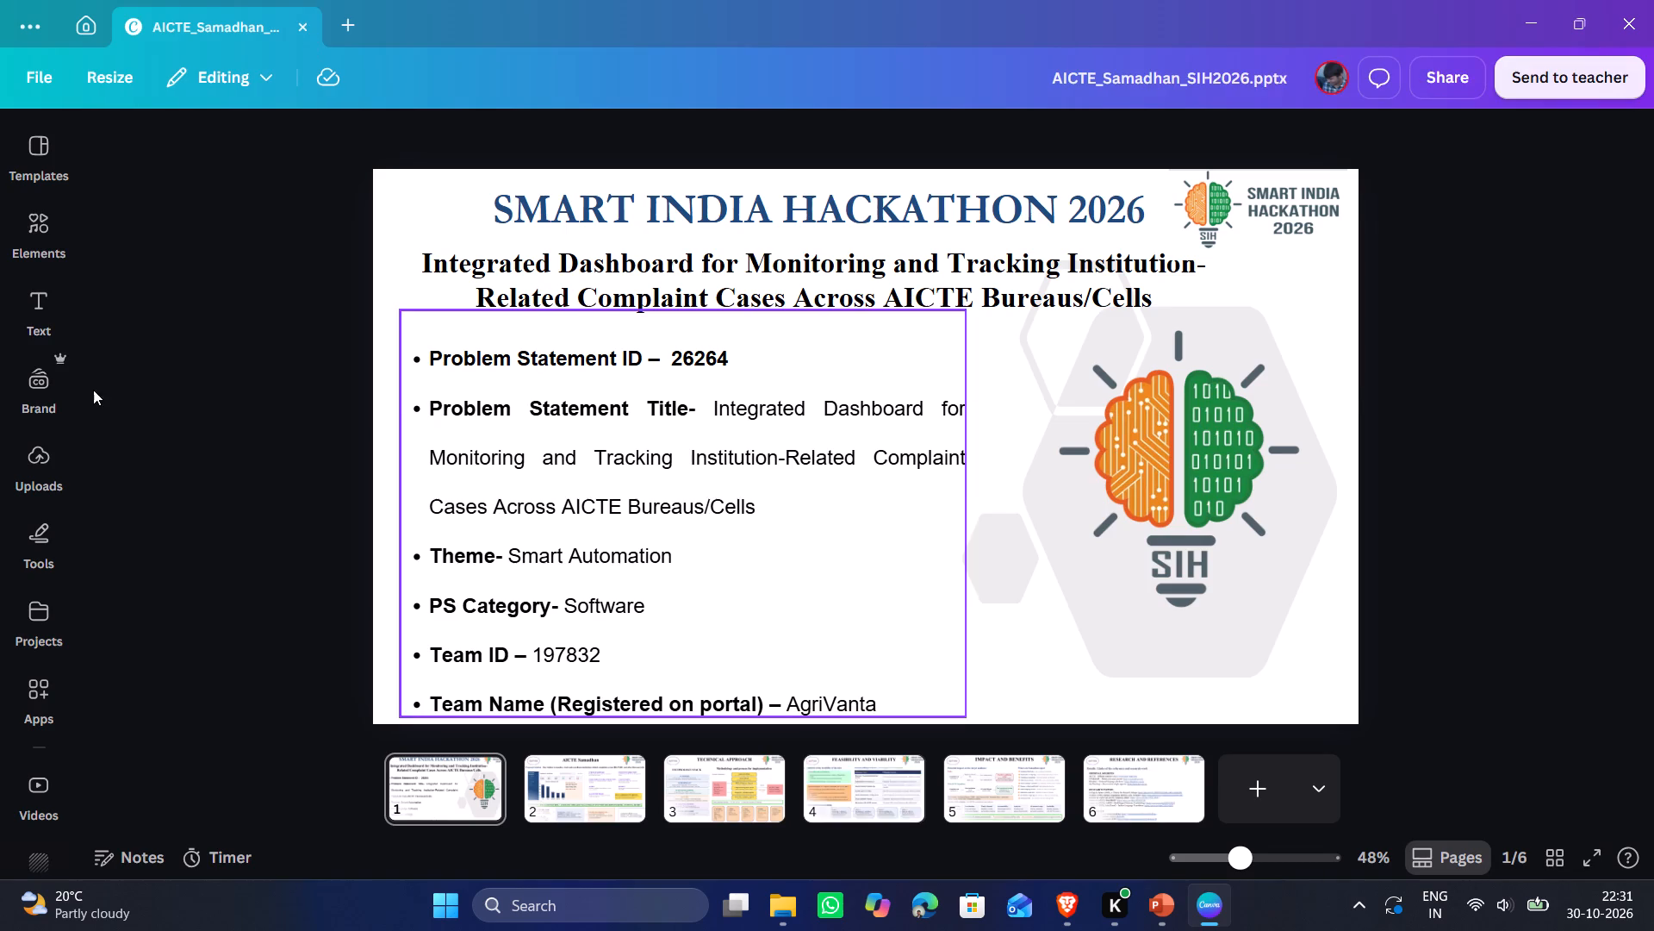
Find the uploaded AgriVanta_SIH2026_FDR_Portal.pptx among all projects and open it for editing.
click(47, 385)
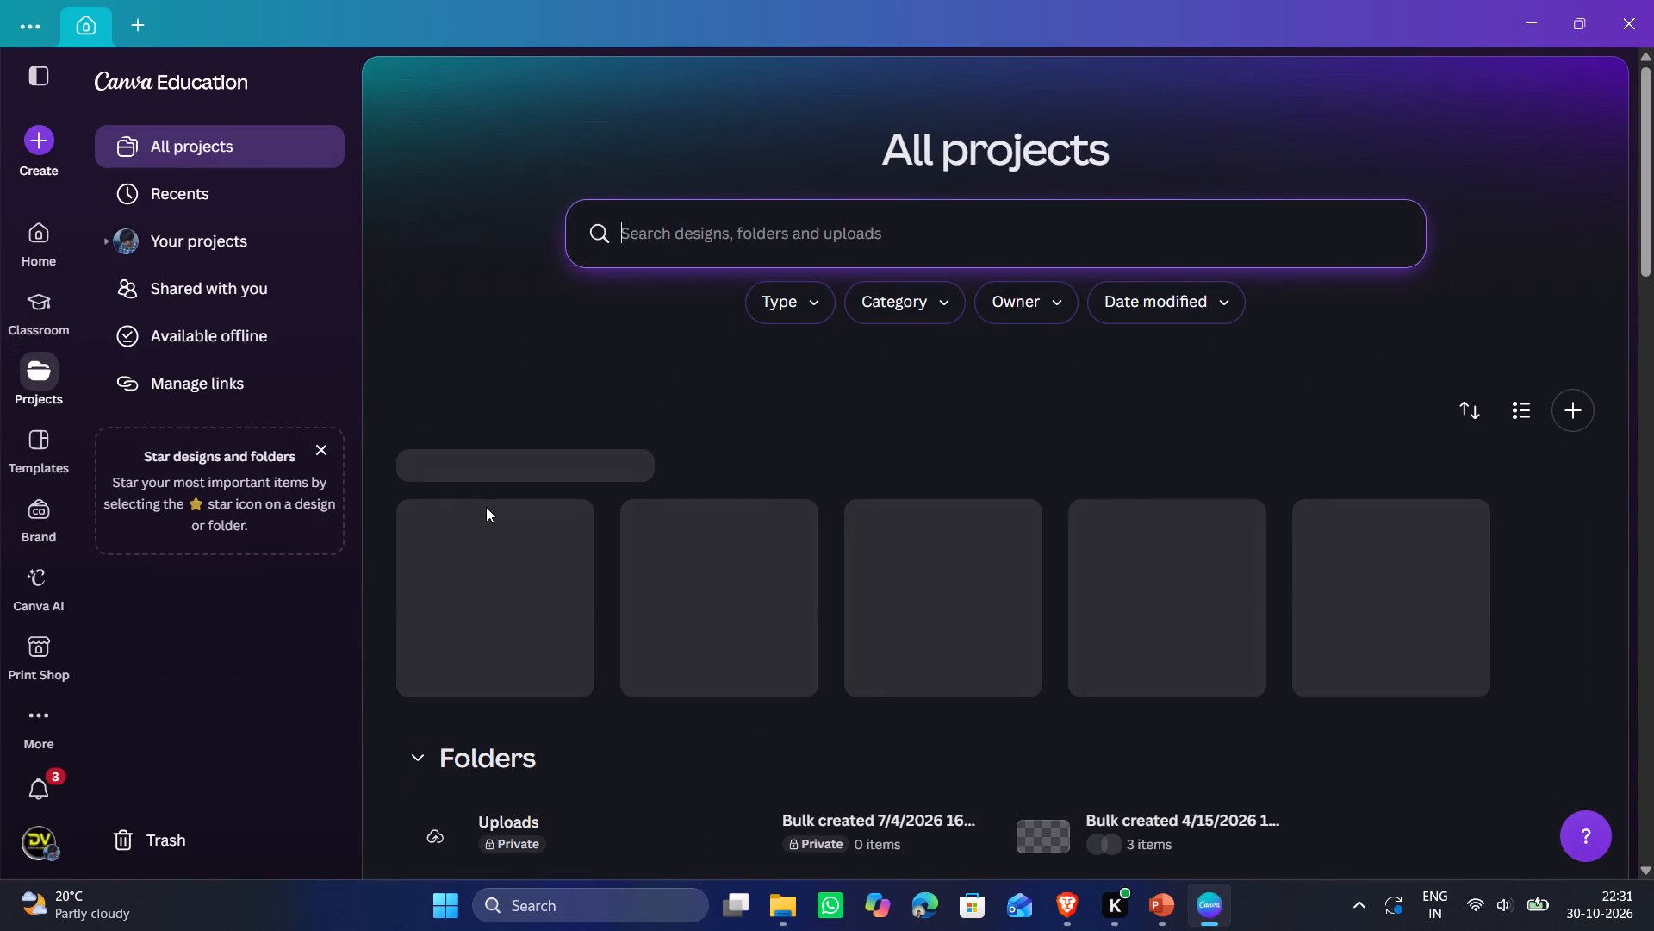
scroll(500, 541, down, 4)
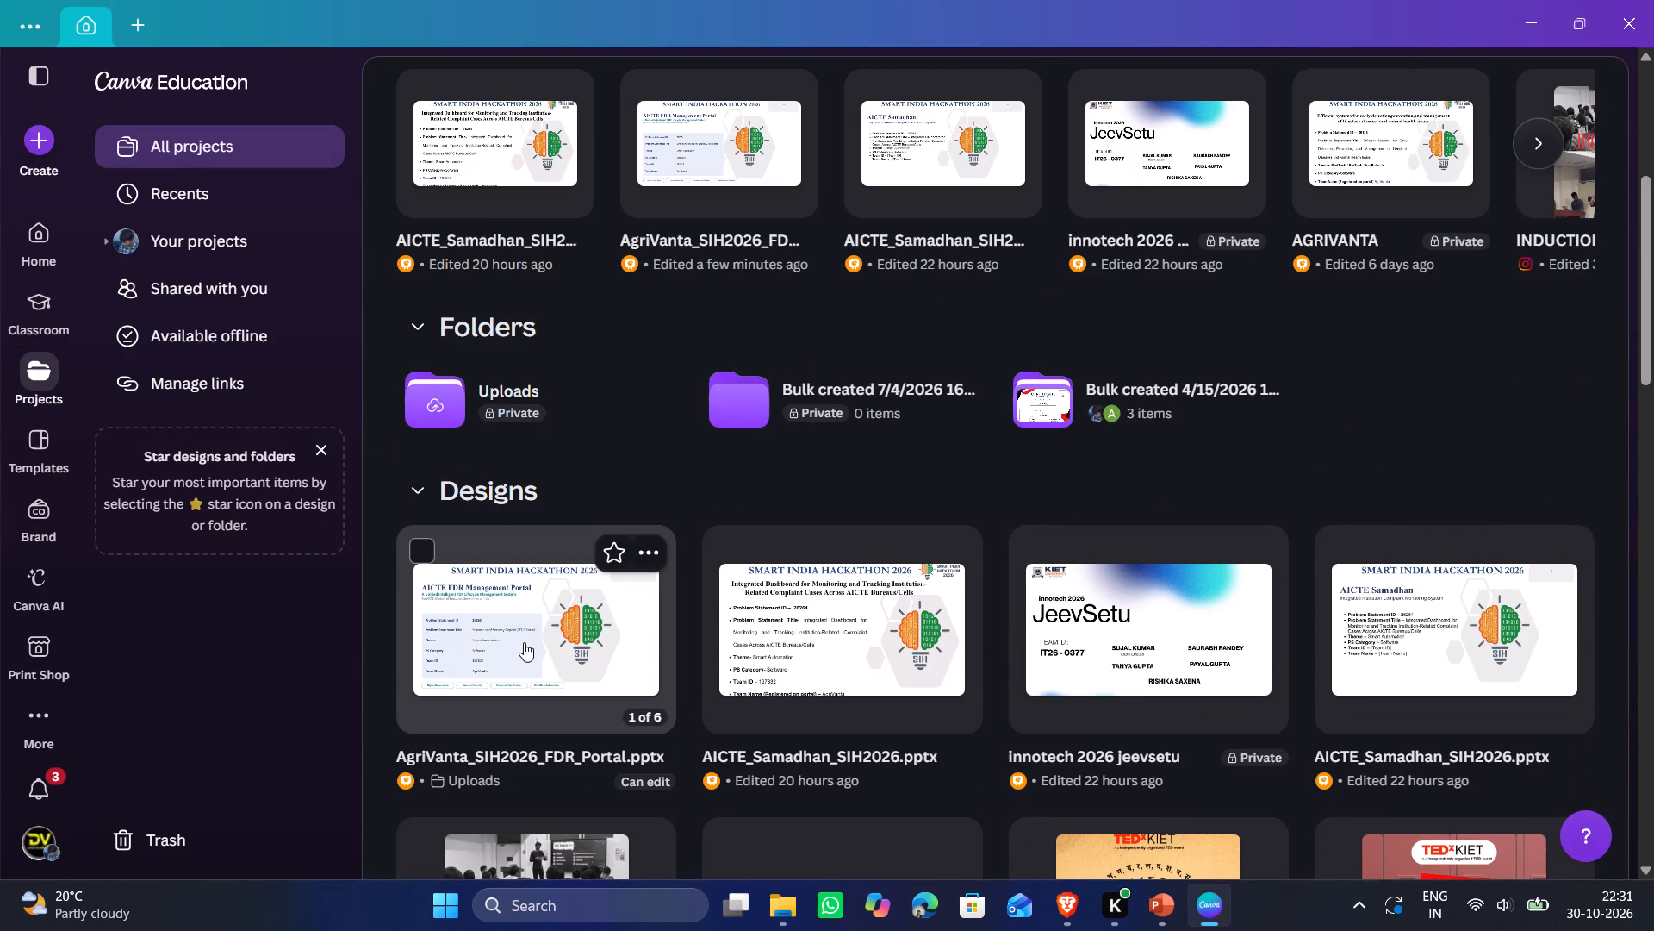
scroll(531, 630, up, 2)
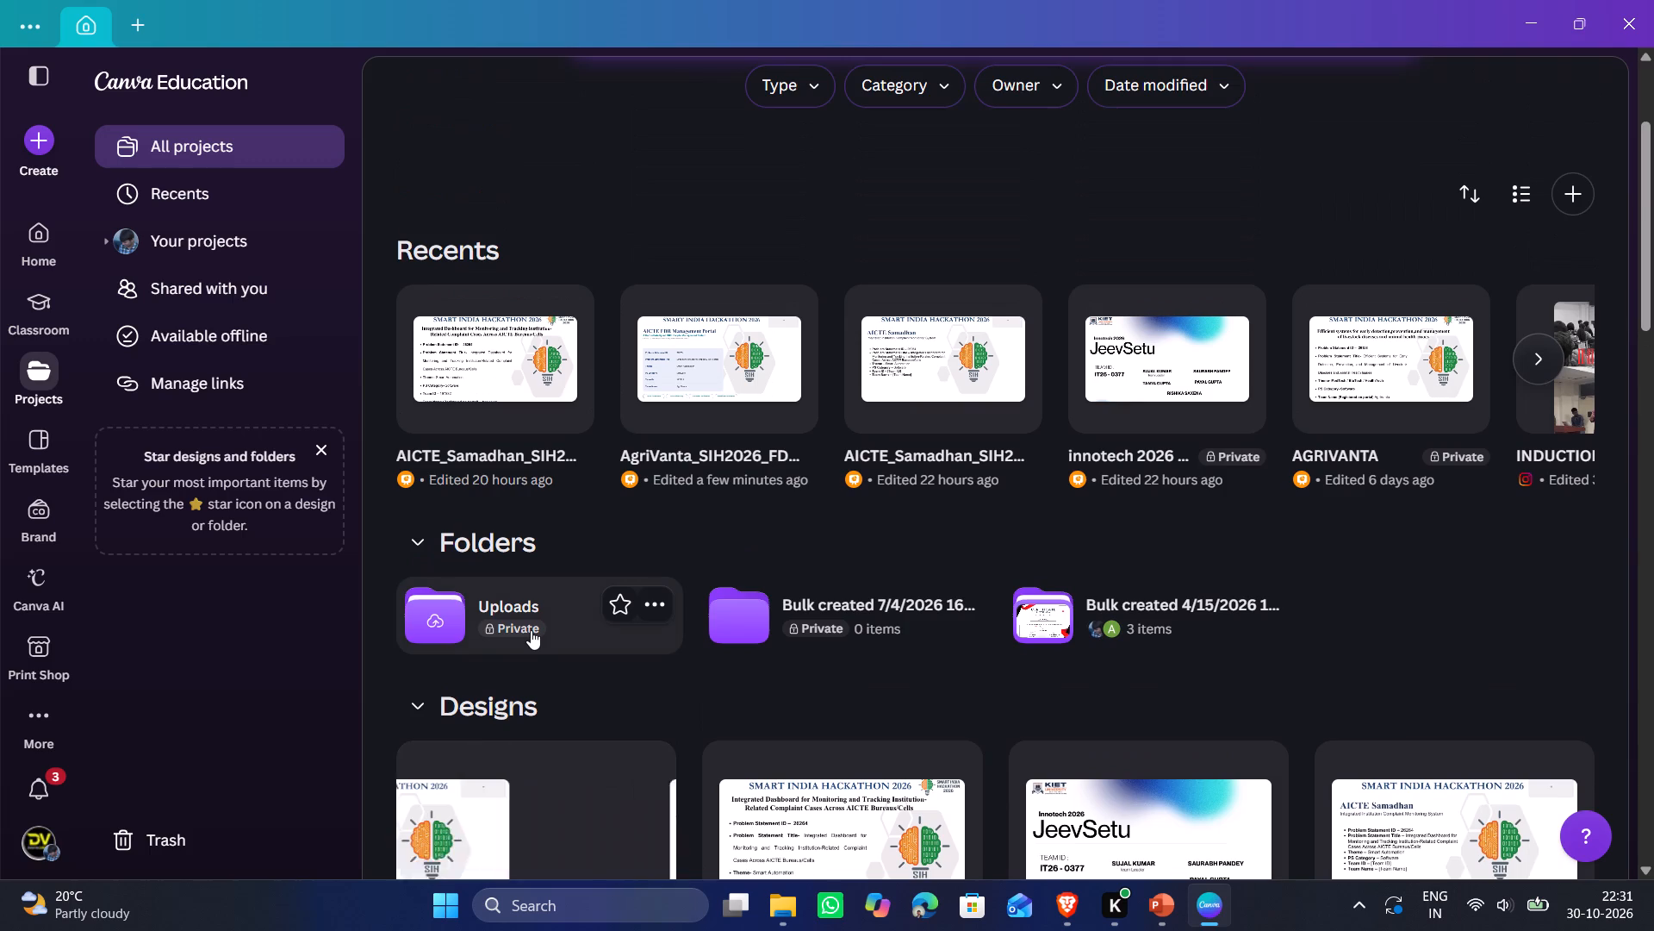
scroll(531, 630, down, 2)
click(551, 636)
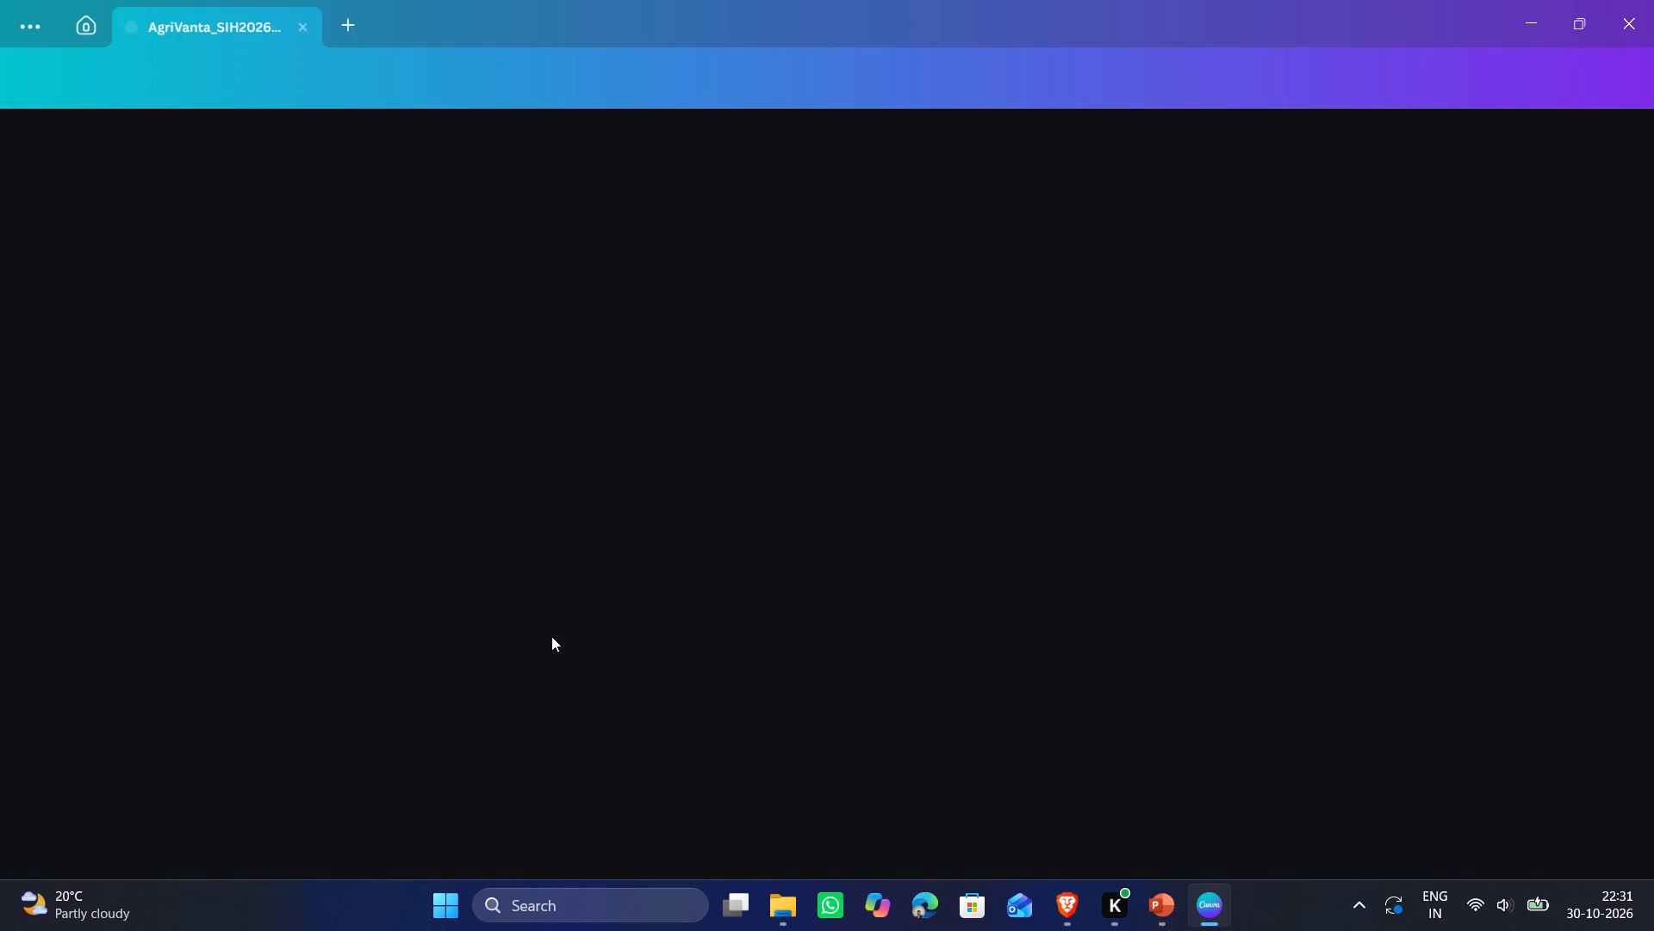
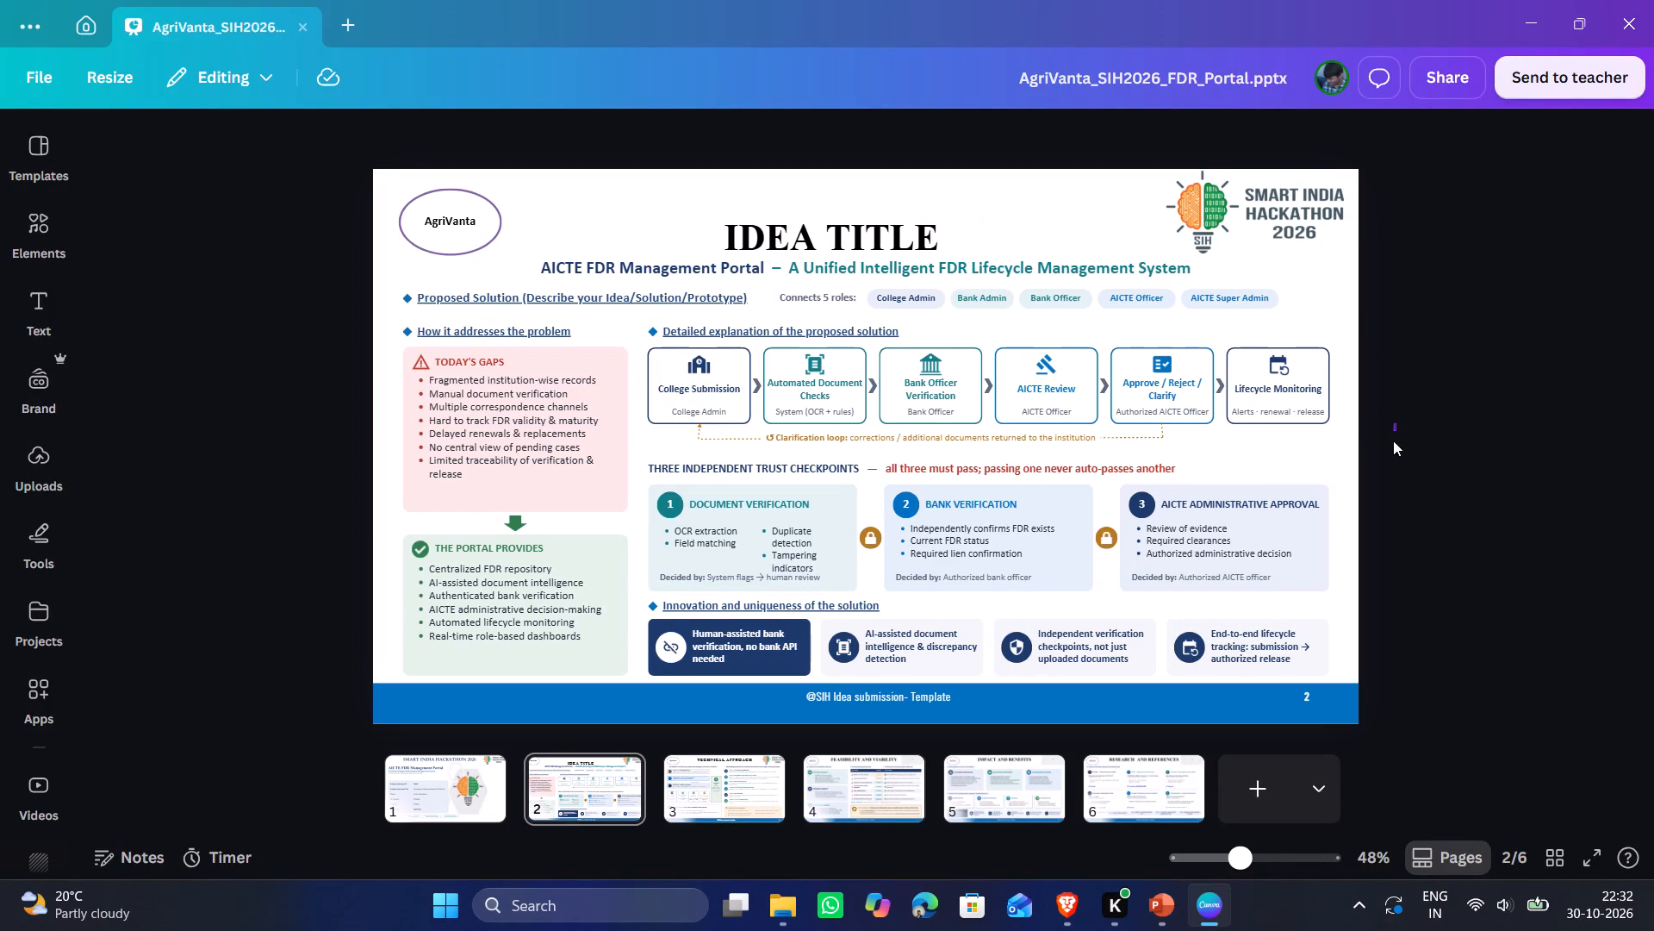
Look through the imported presentation, viewing slide 3 and the final Research and References slide.
drag(1393, 441, 1392, 443)
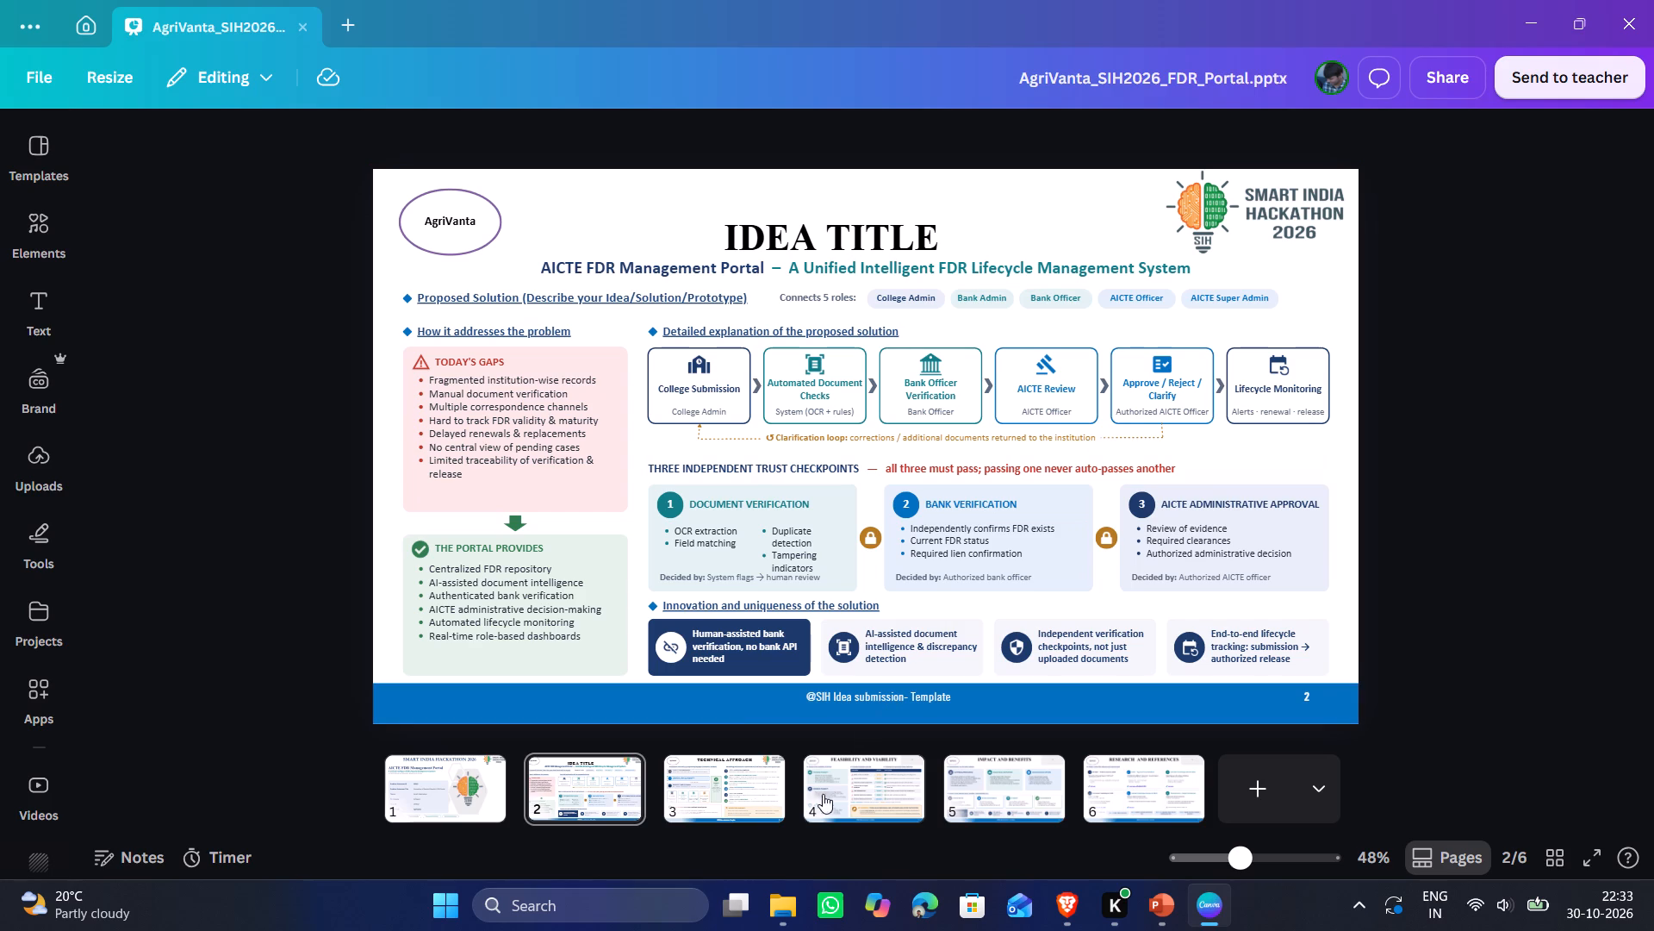
click(740, 794)
click(1126, 790)
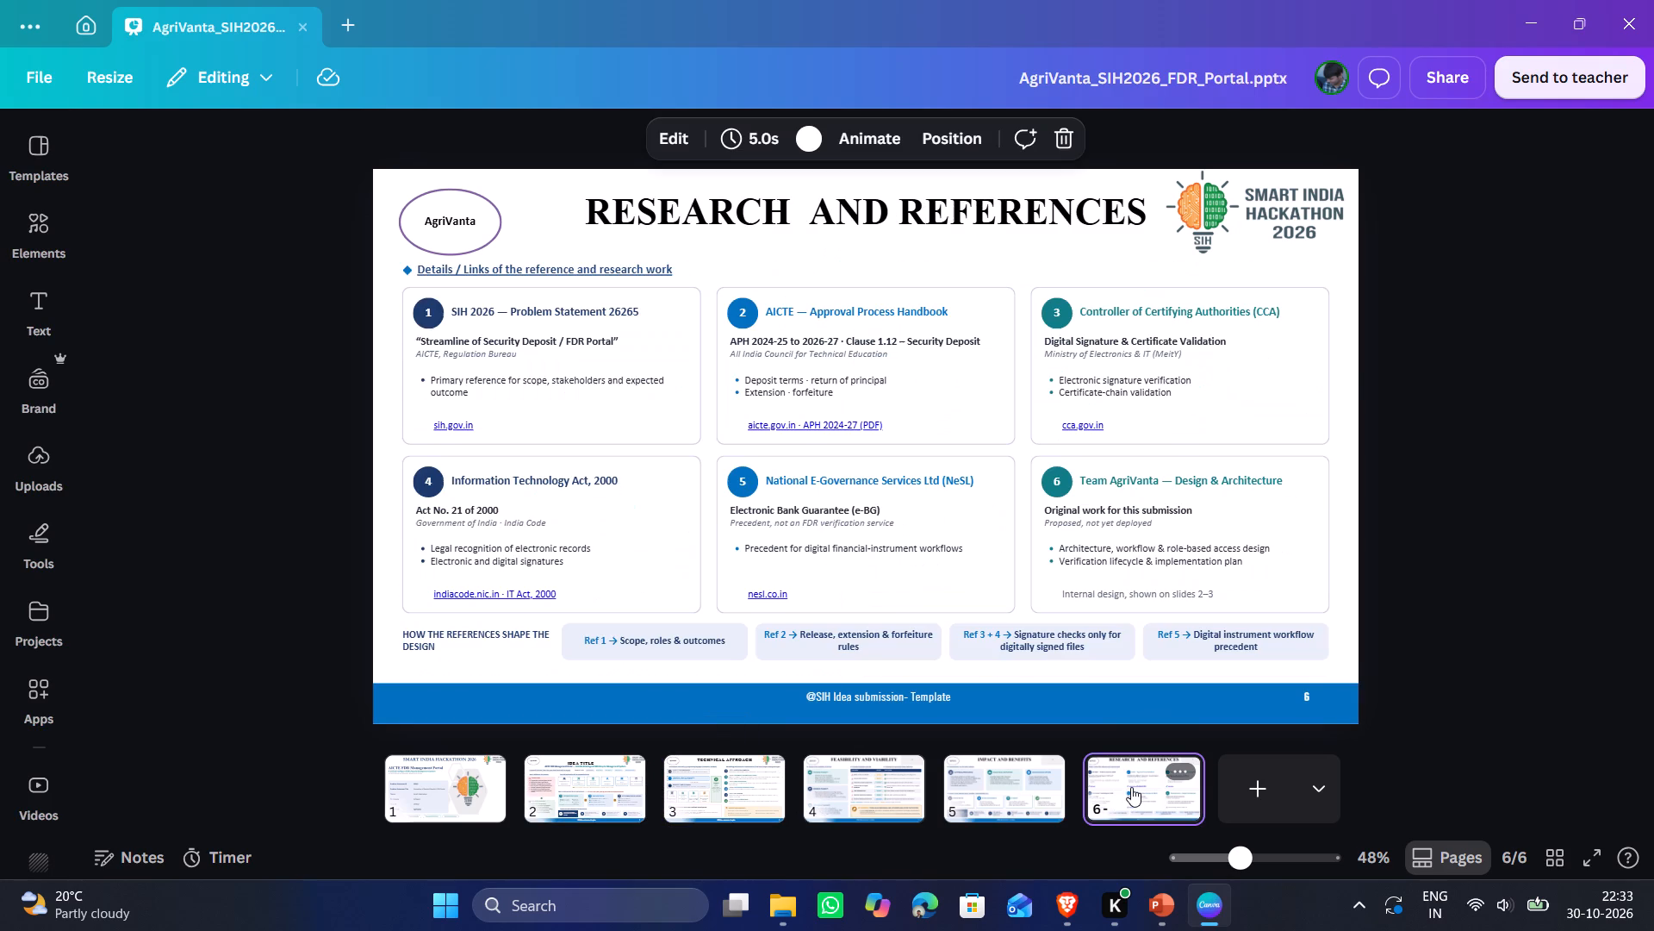
click(1494, 528)
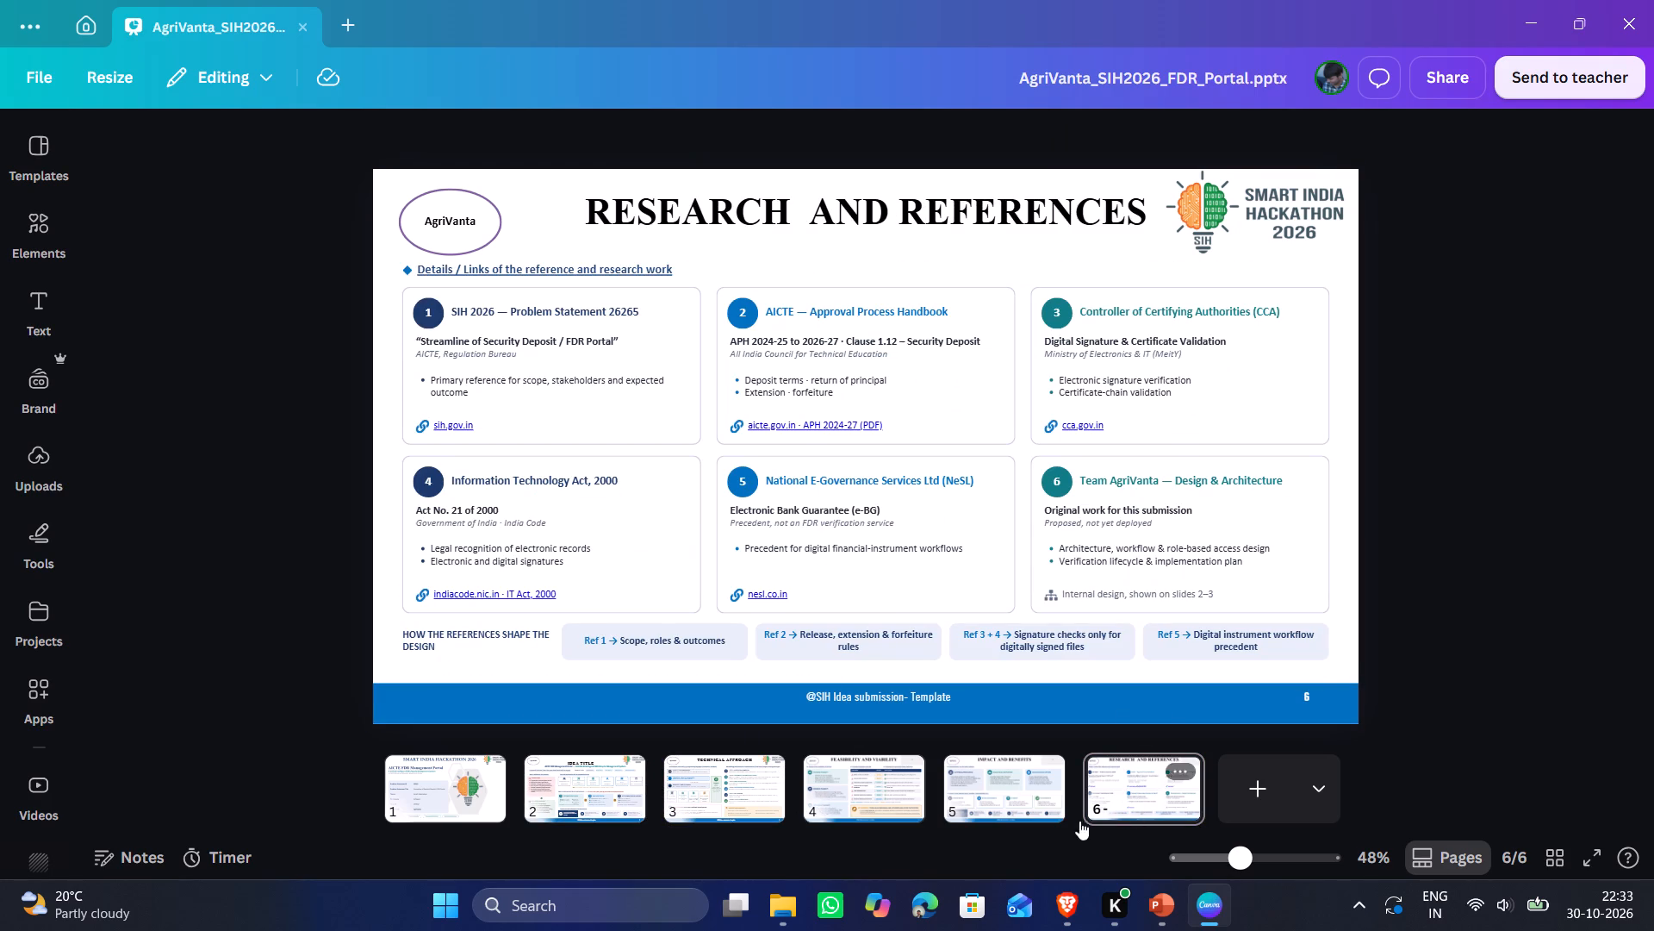
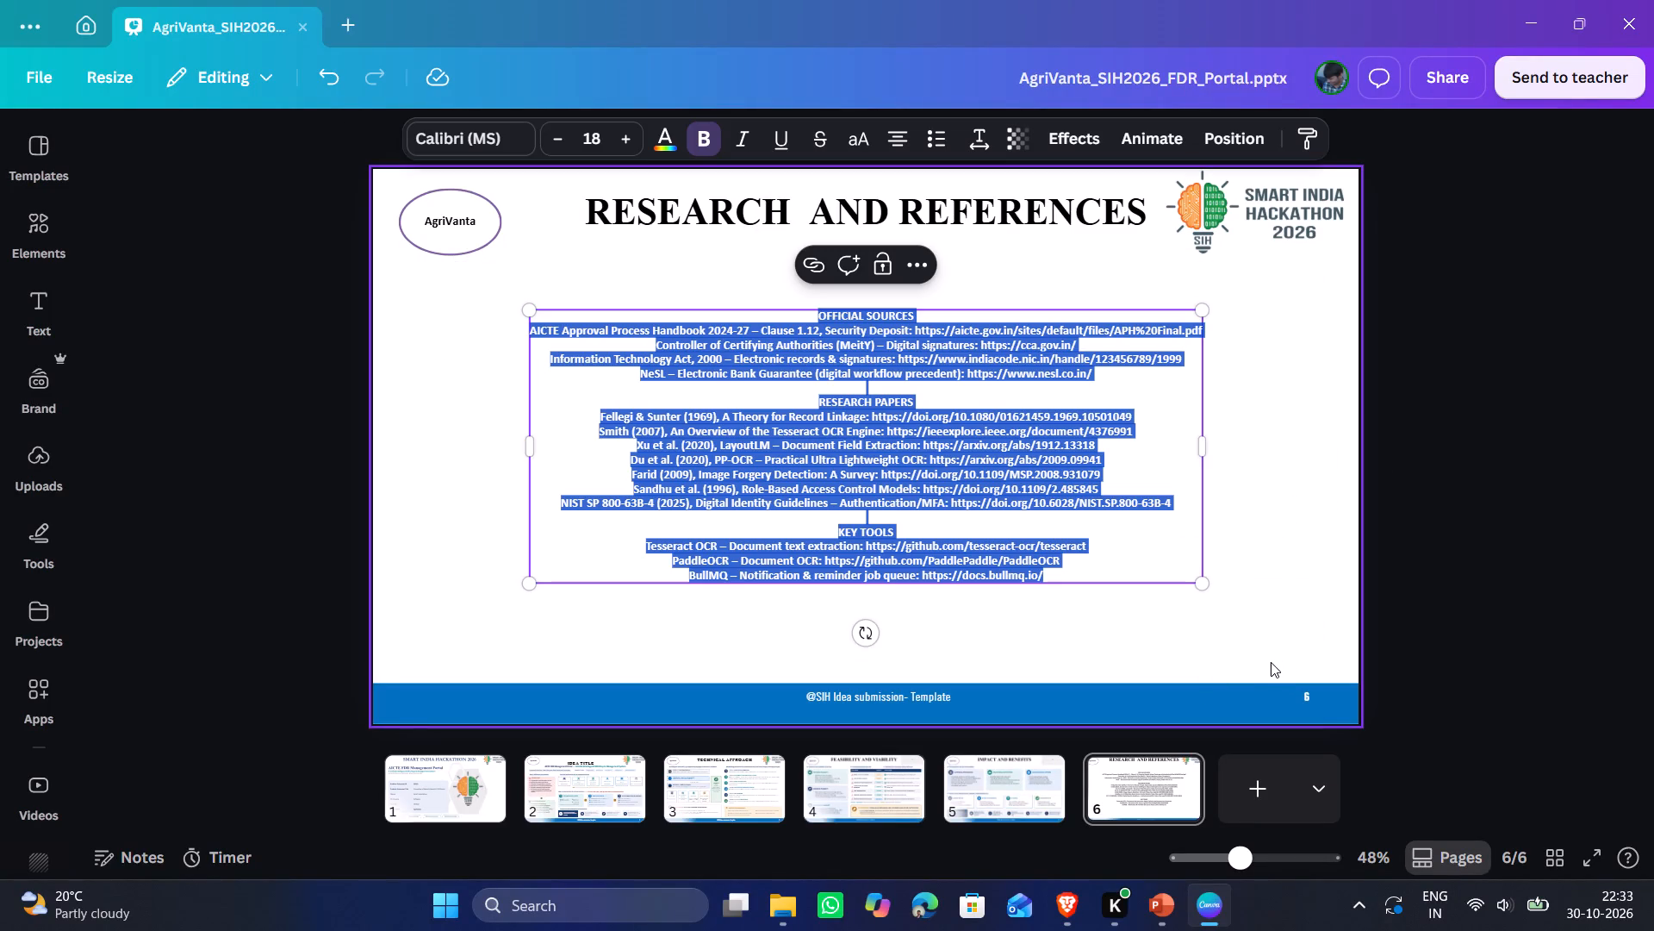
Left-align the references text on the Research and References slide.
click(882, 128)
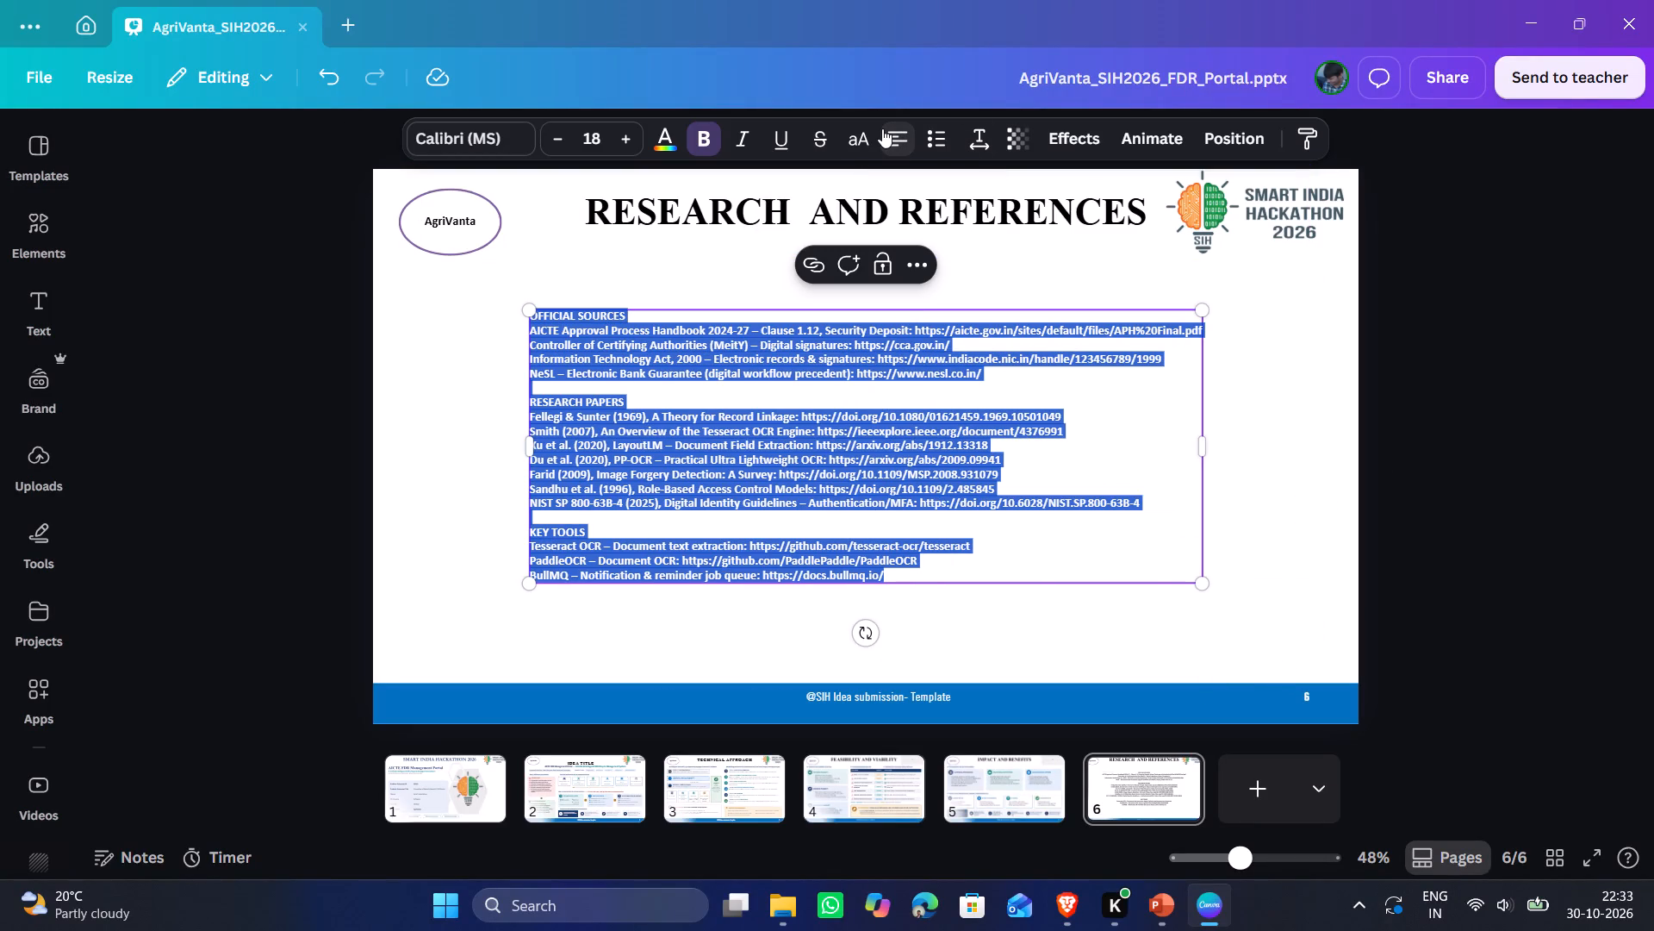
click(1414, 381)
Move the references text block up and left so it starts just beneath the AgriVanta oval.
drag(1110, 437, 1031, 438)
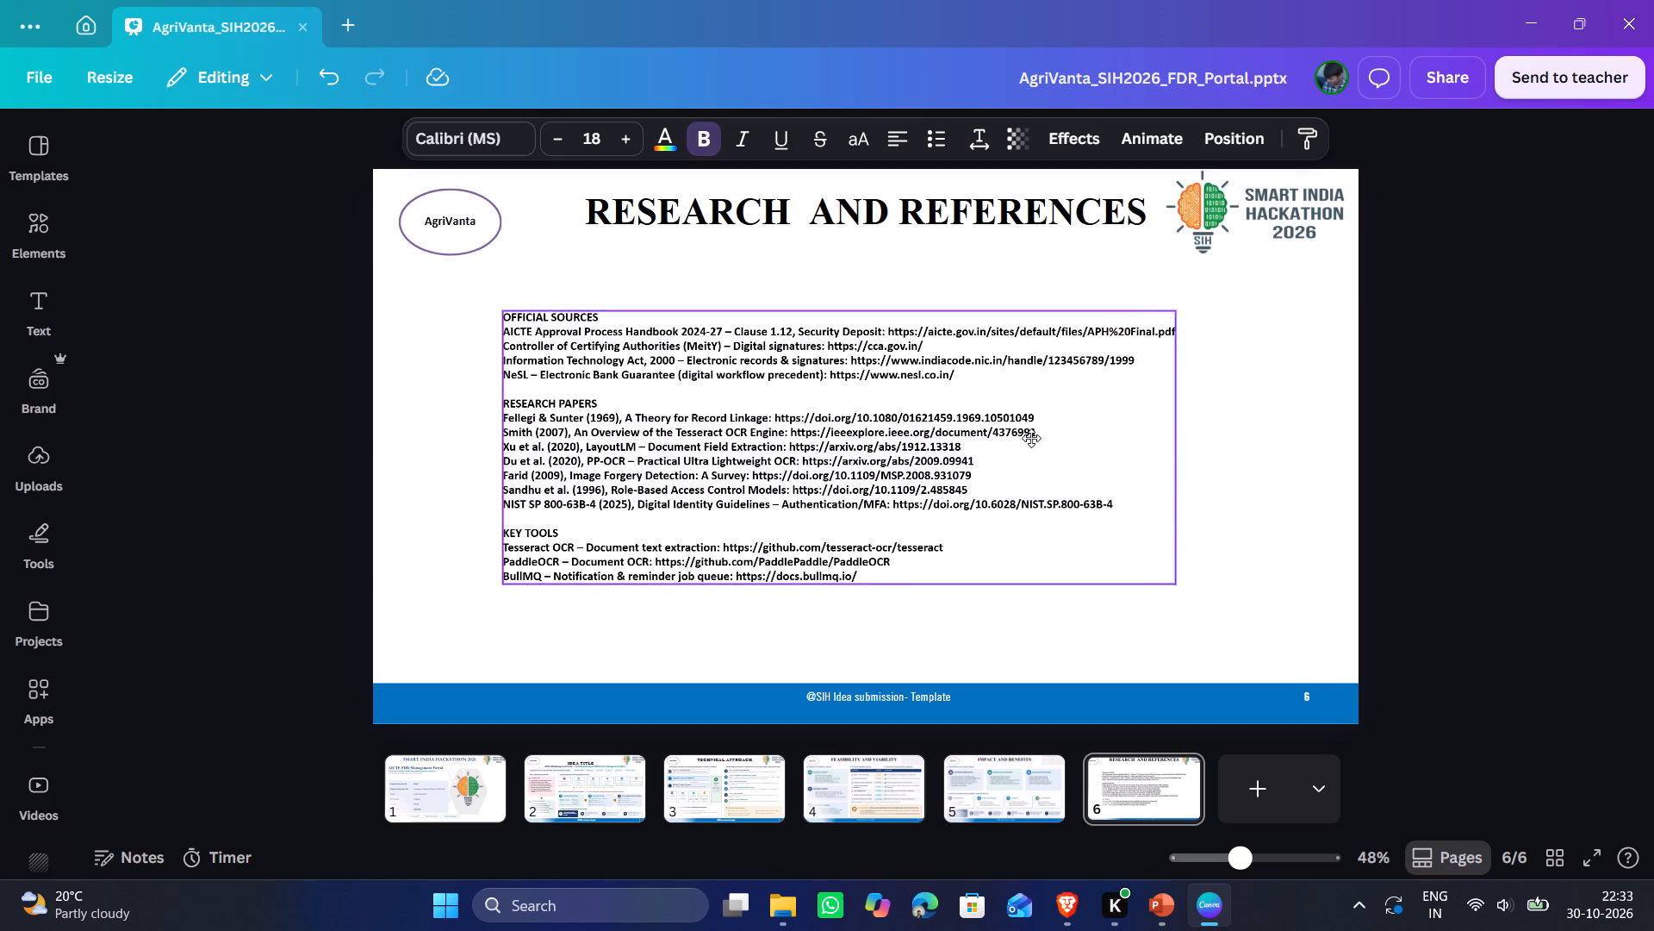
drag(1031, 438, 995, 400)
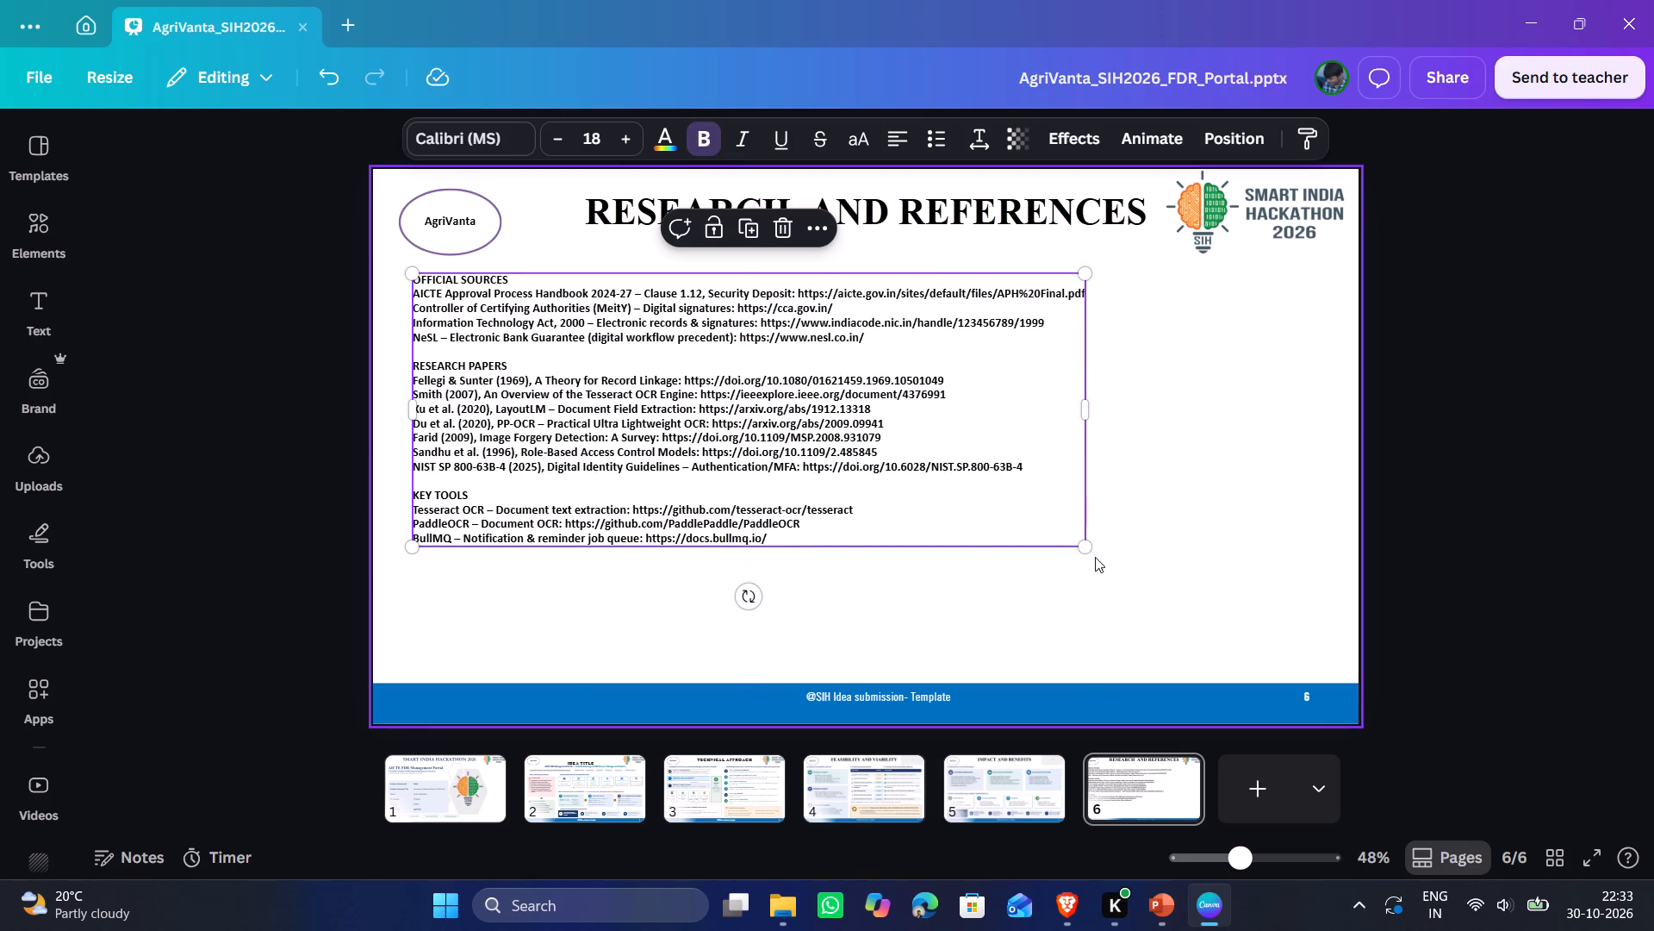
Enlarge the references text block to about 1,817 by 738, font size 25, and nudge it slightly left to centre it on the slide.
drag(1088, 553, 1281, 635)
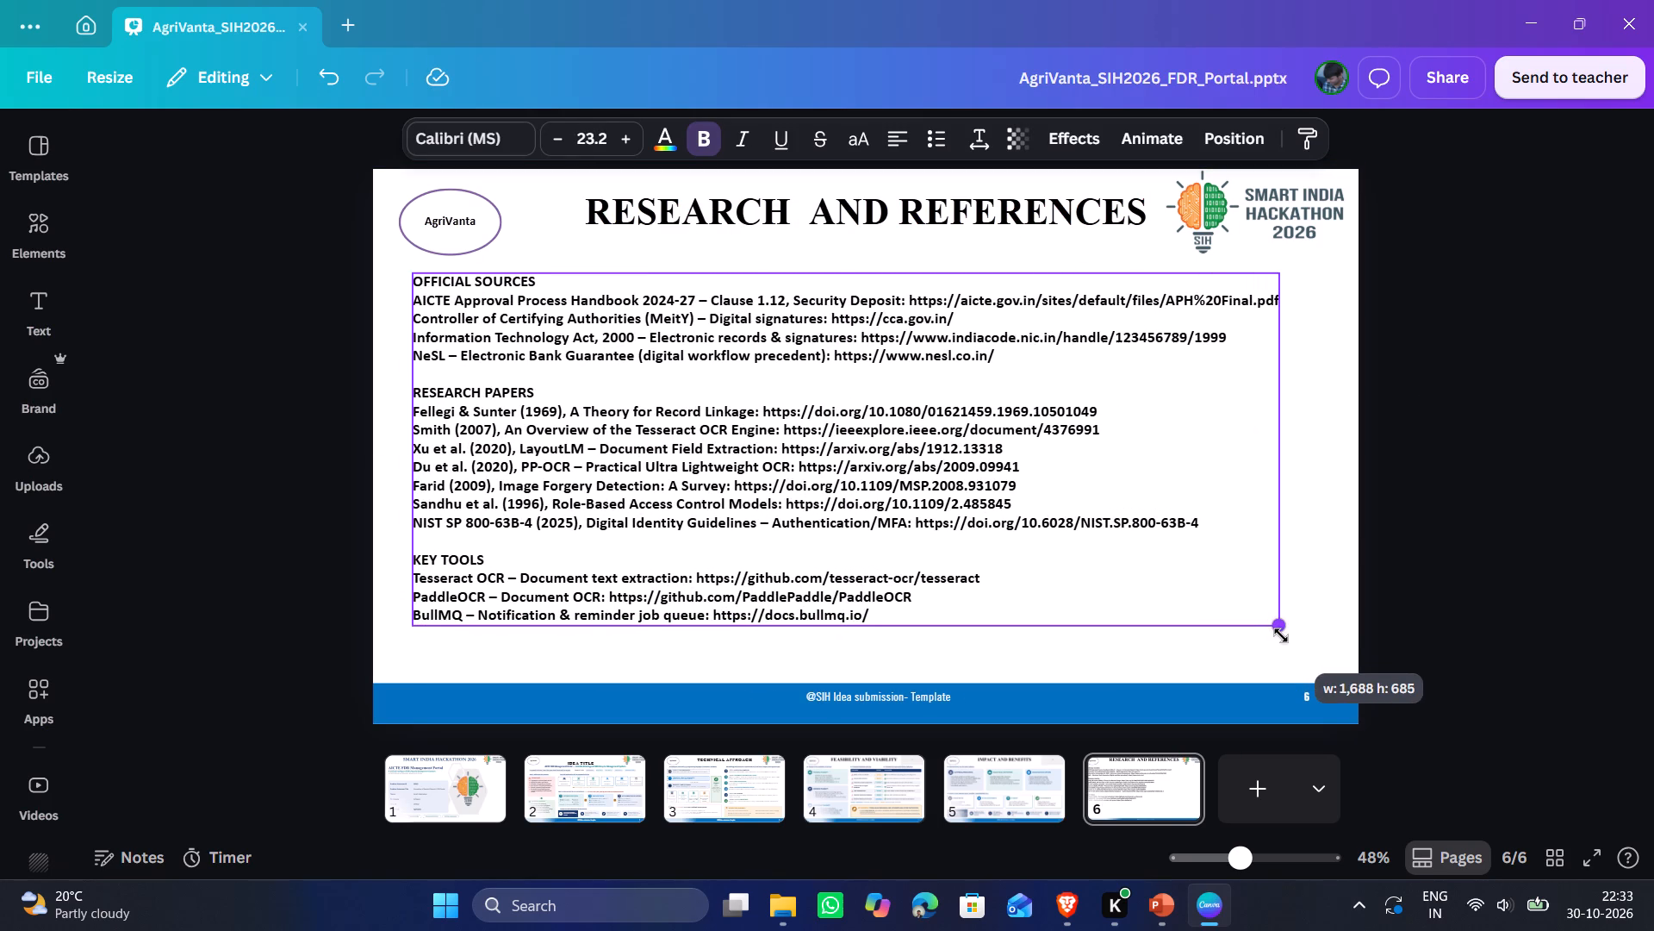
drag(1281, 635, 1339, 679)
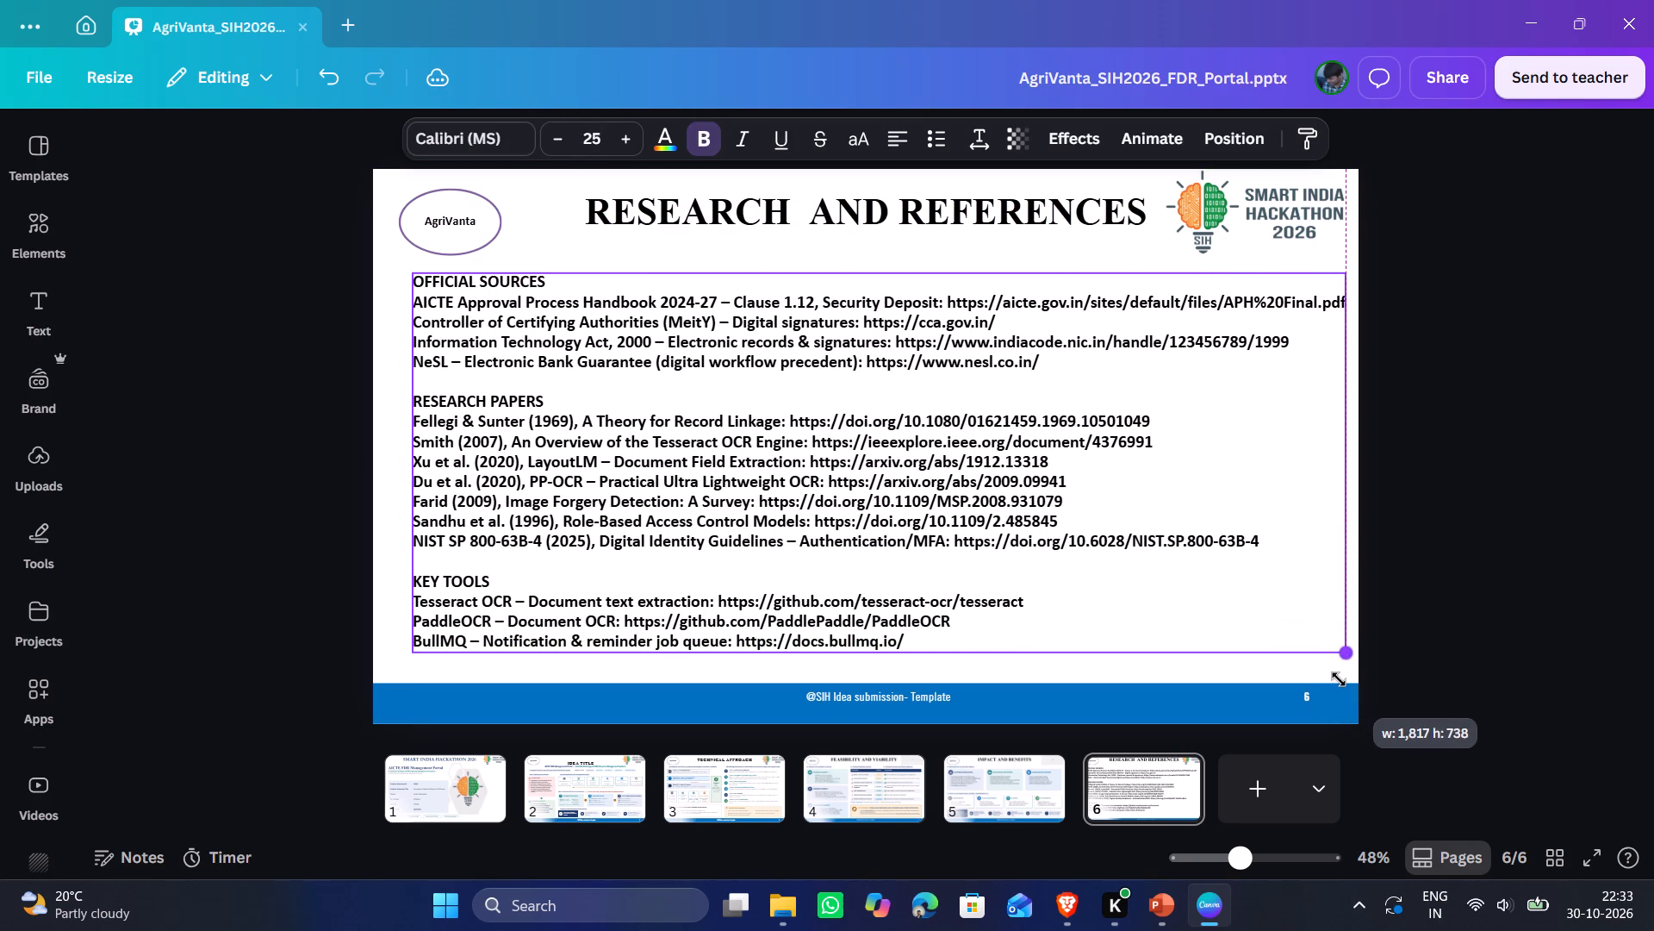
drag(1339, 679, 1340, 679)
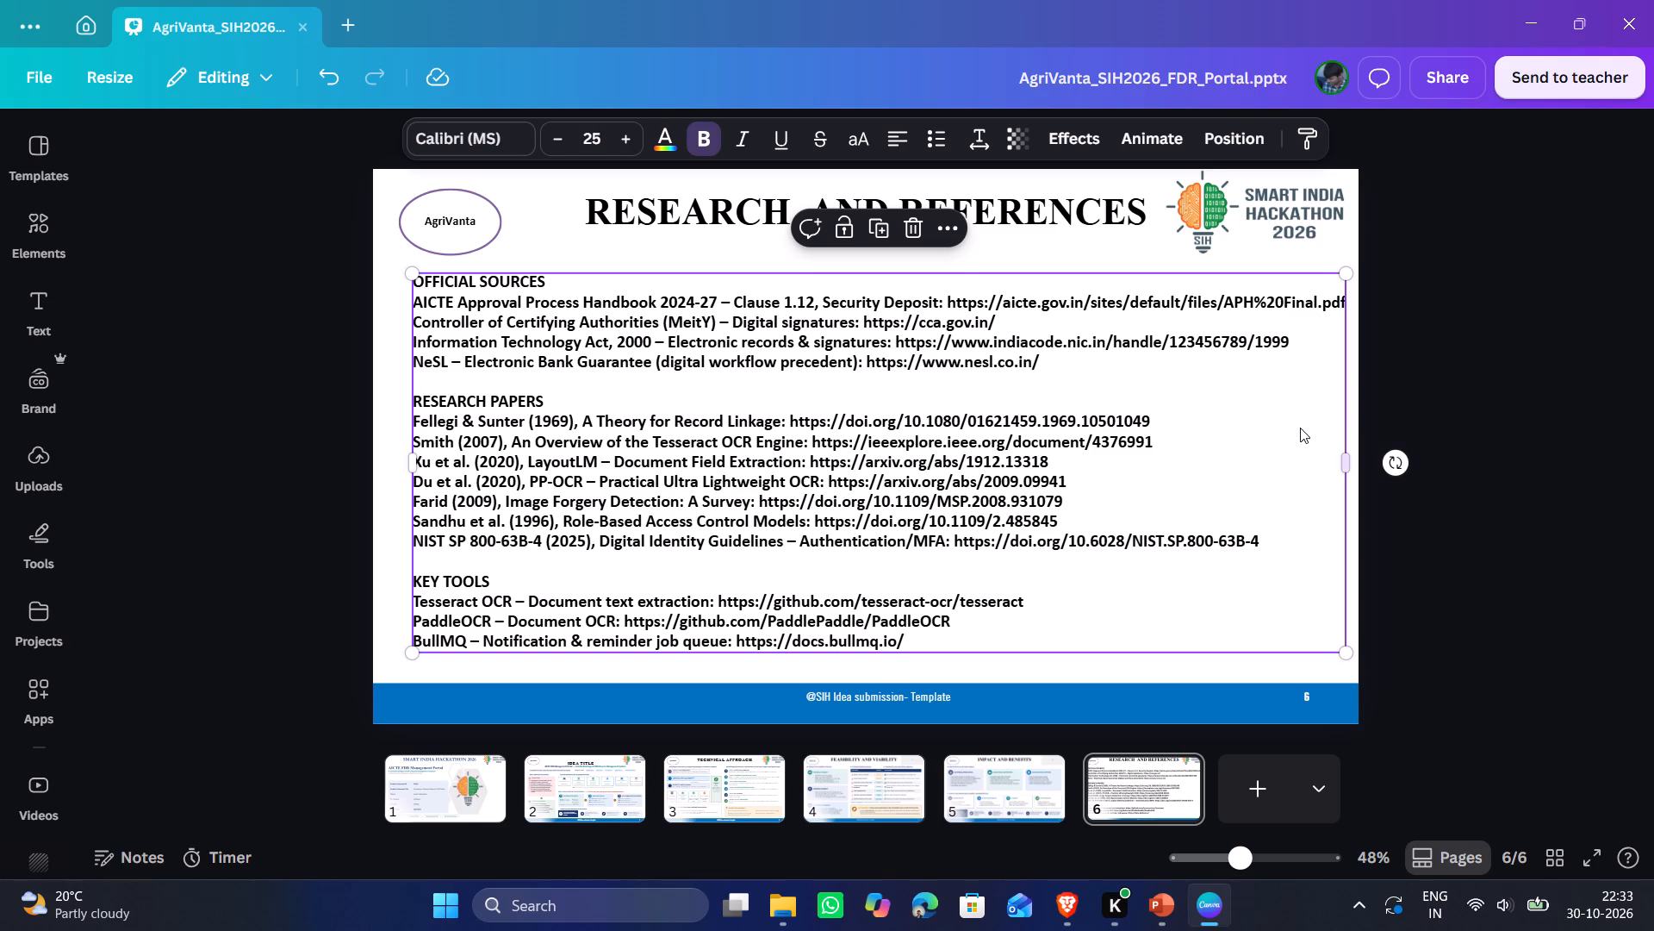
key(shift+Left)
key(shift+Left)
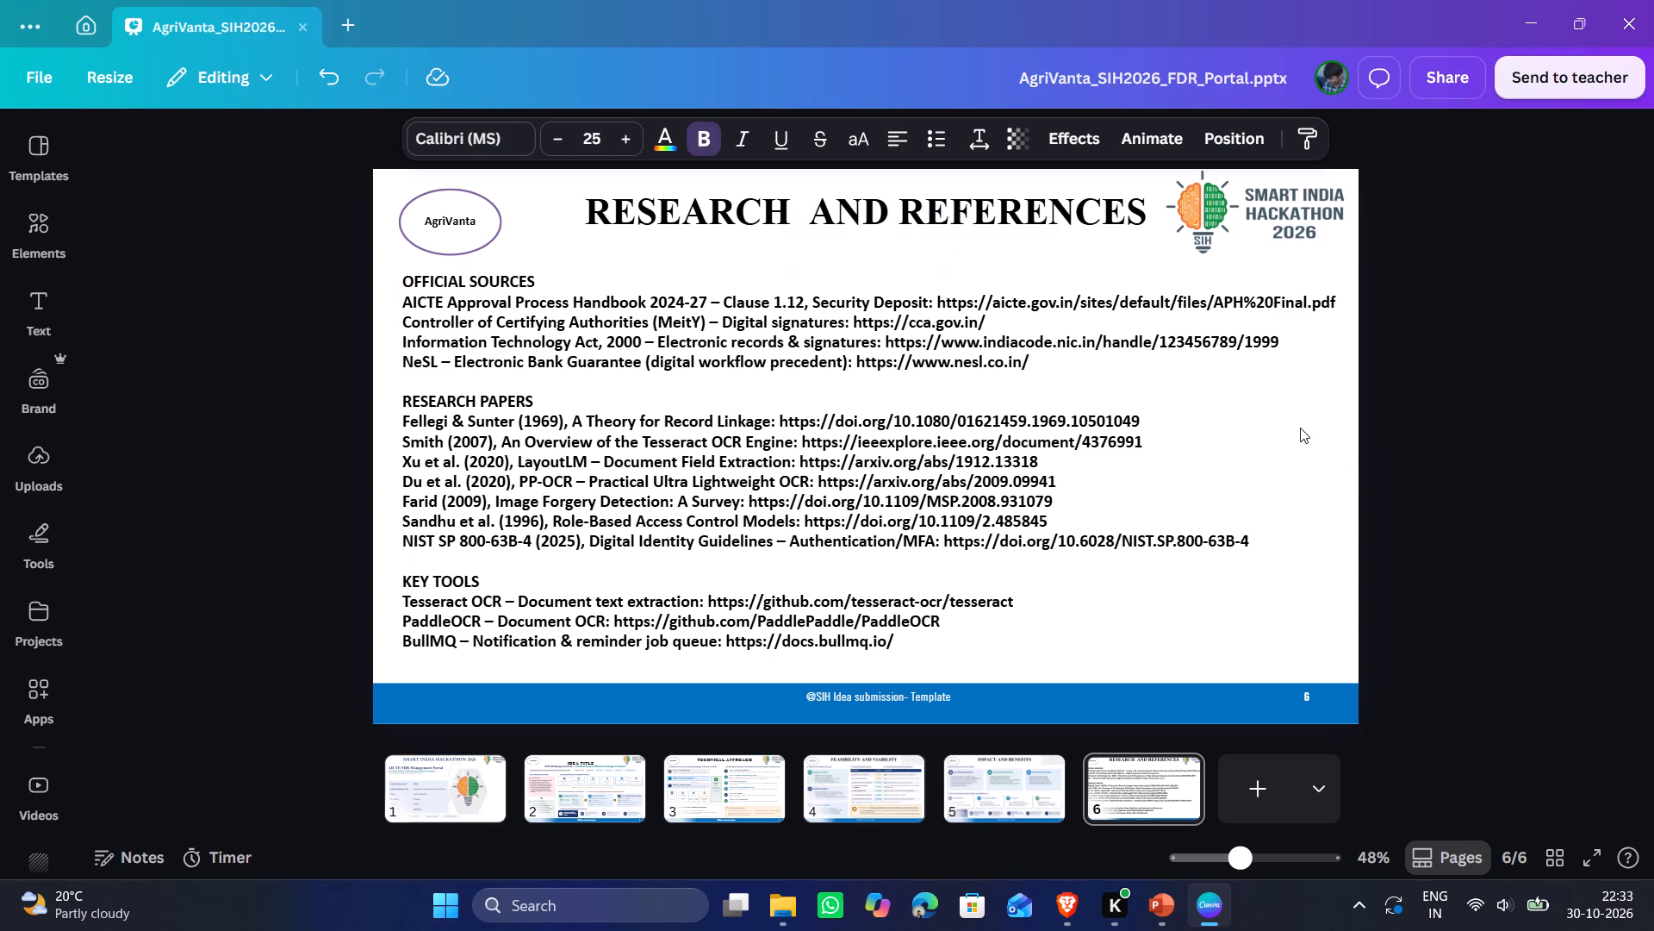
click(1490, 458)
click(1496, 457)
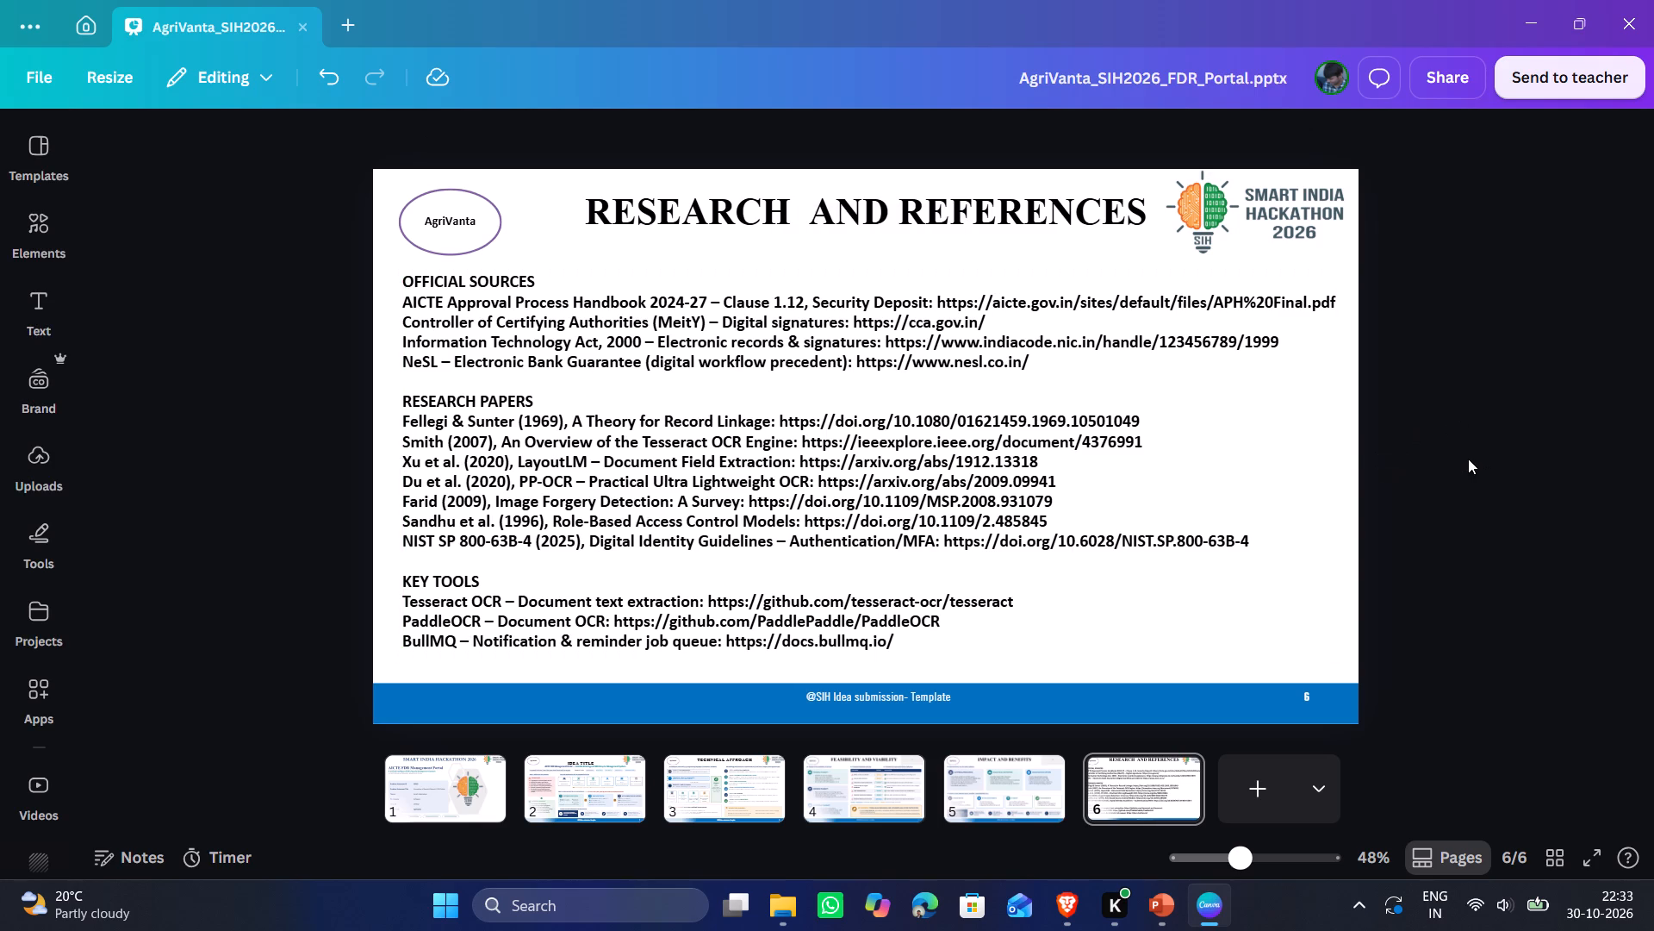
click(1467, 459)
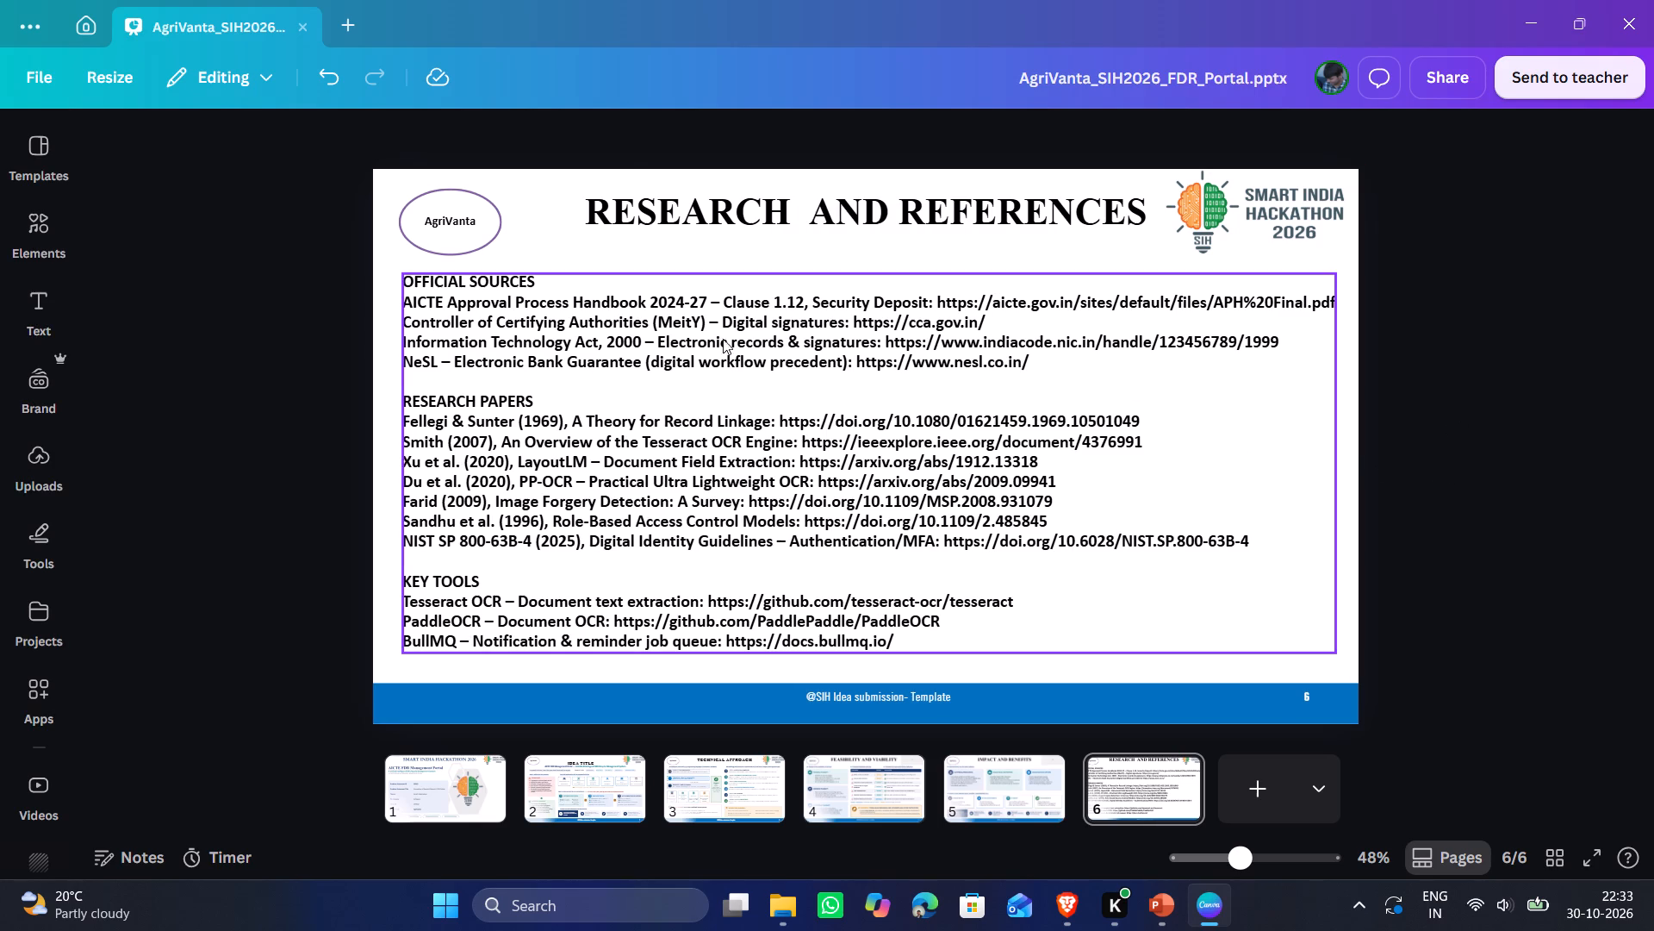
Open the references text block for editing with all of its text selected.
double_click(944, 301)
click(943, 301)
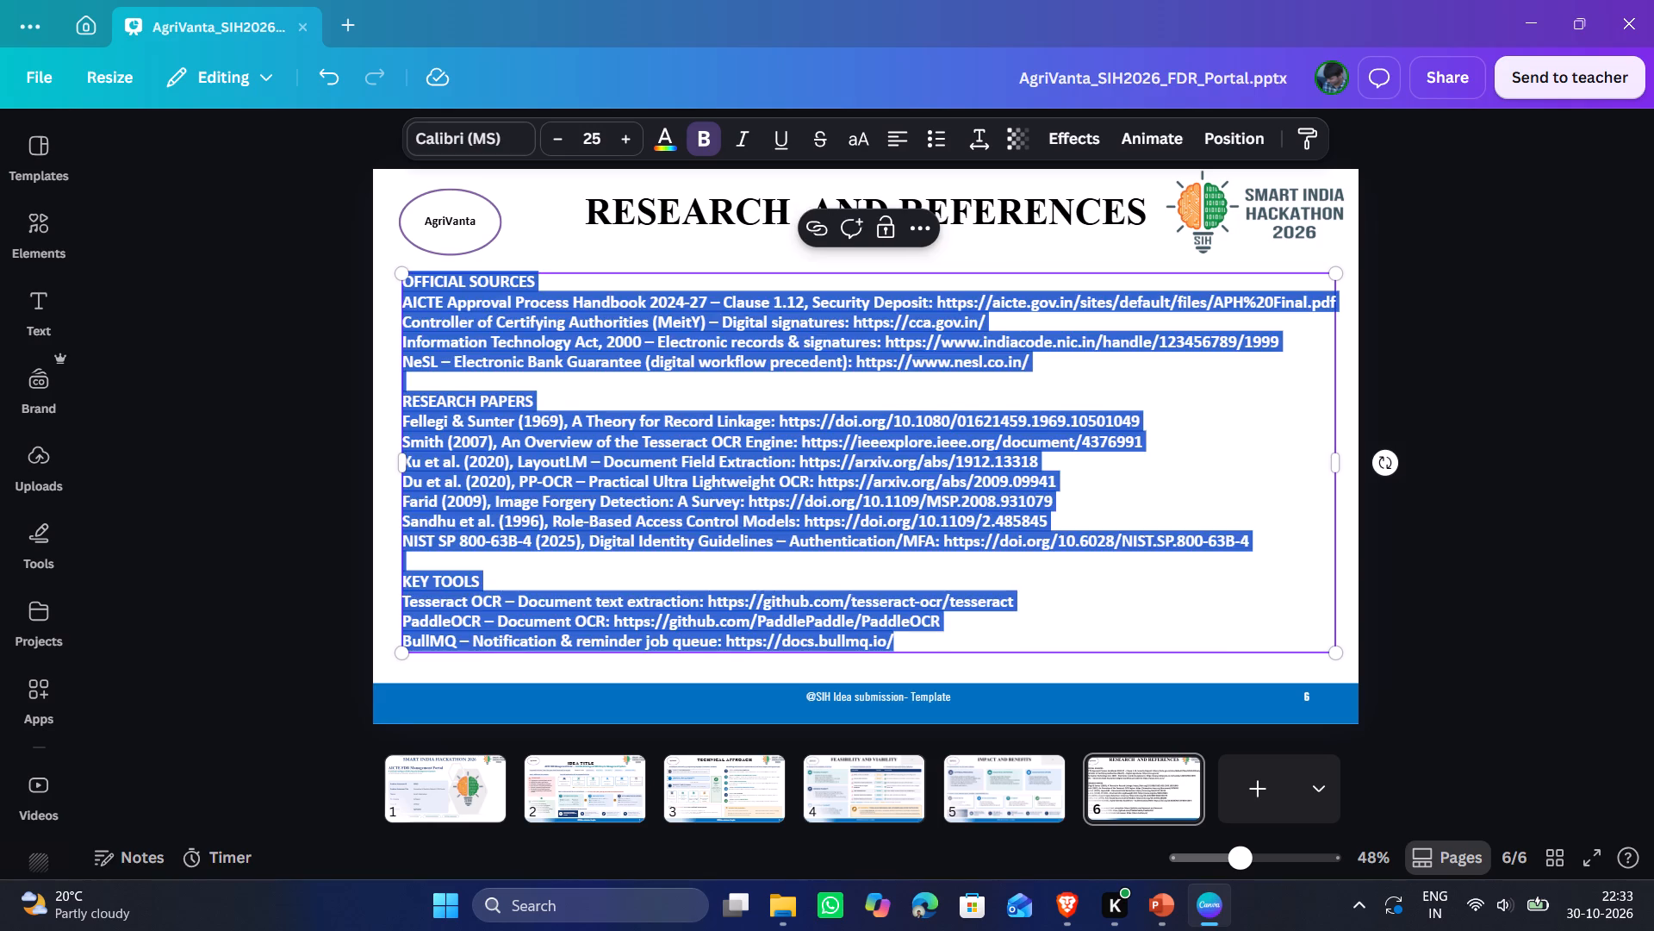
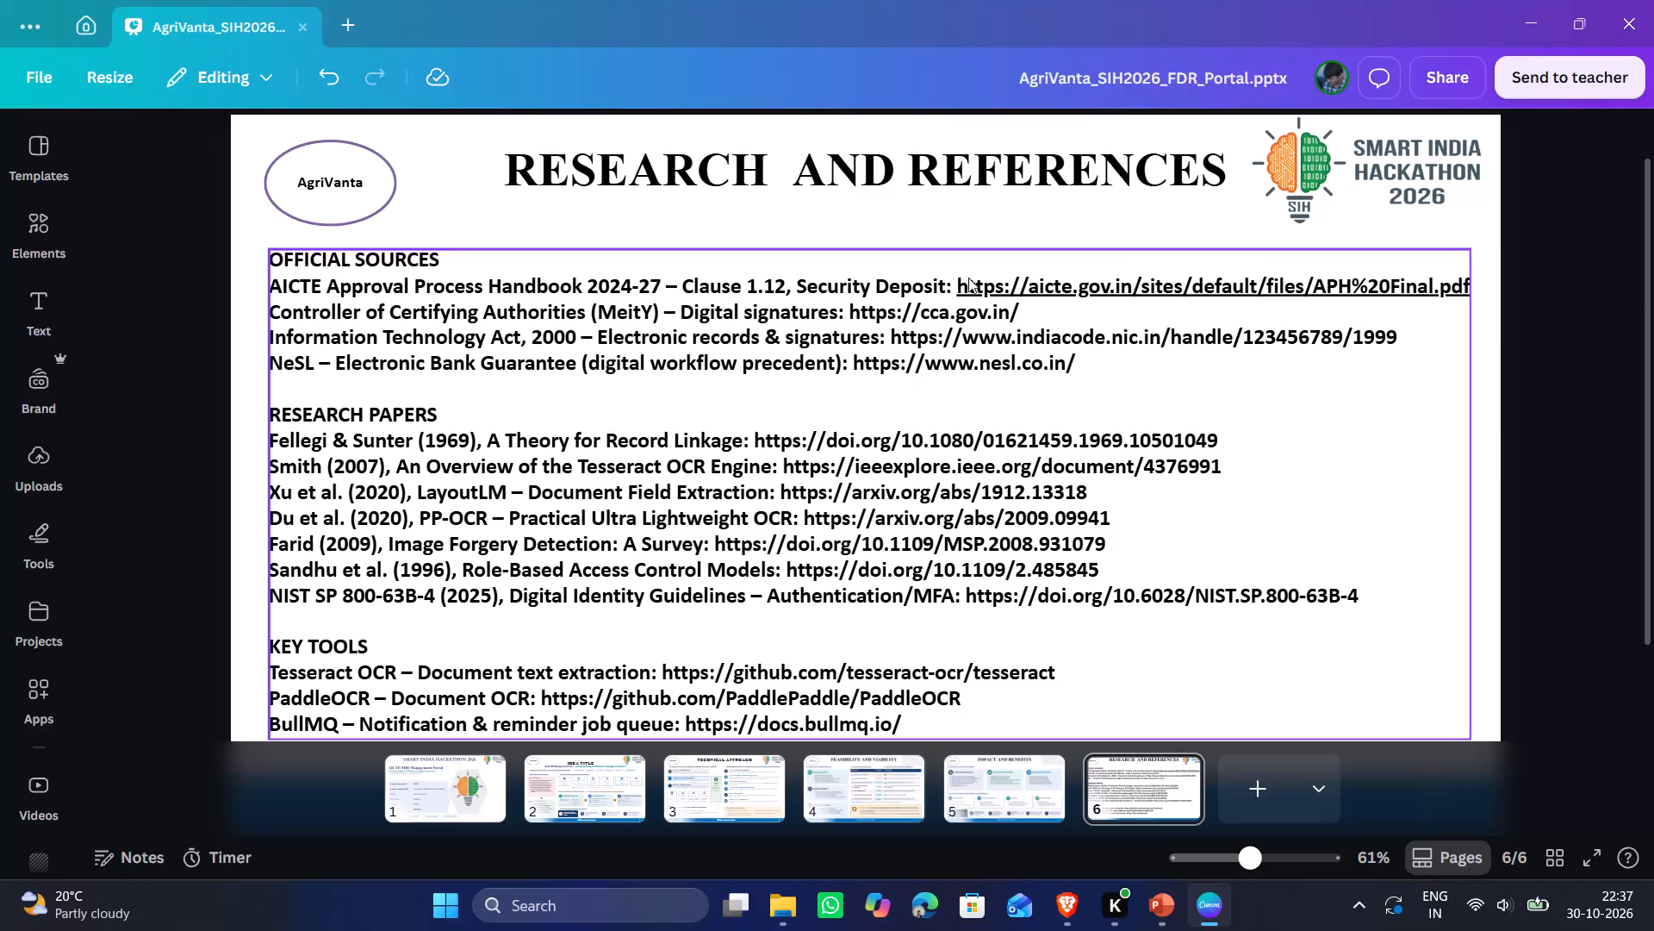
Colour the AICTE Approval Process Handbook web address blue in the Official Sources list.
click(963, 286)
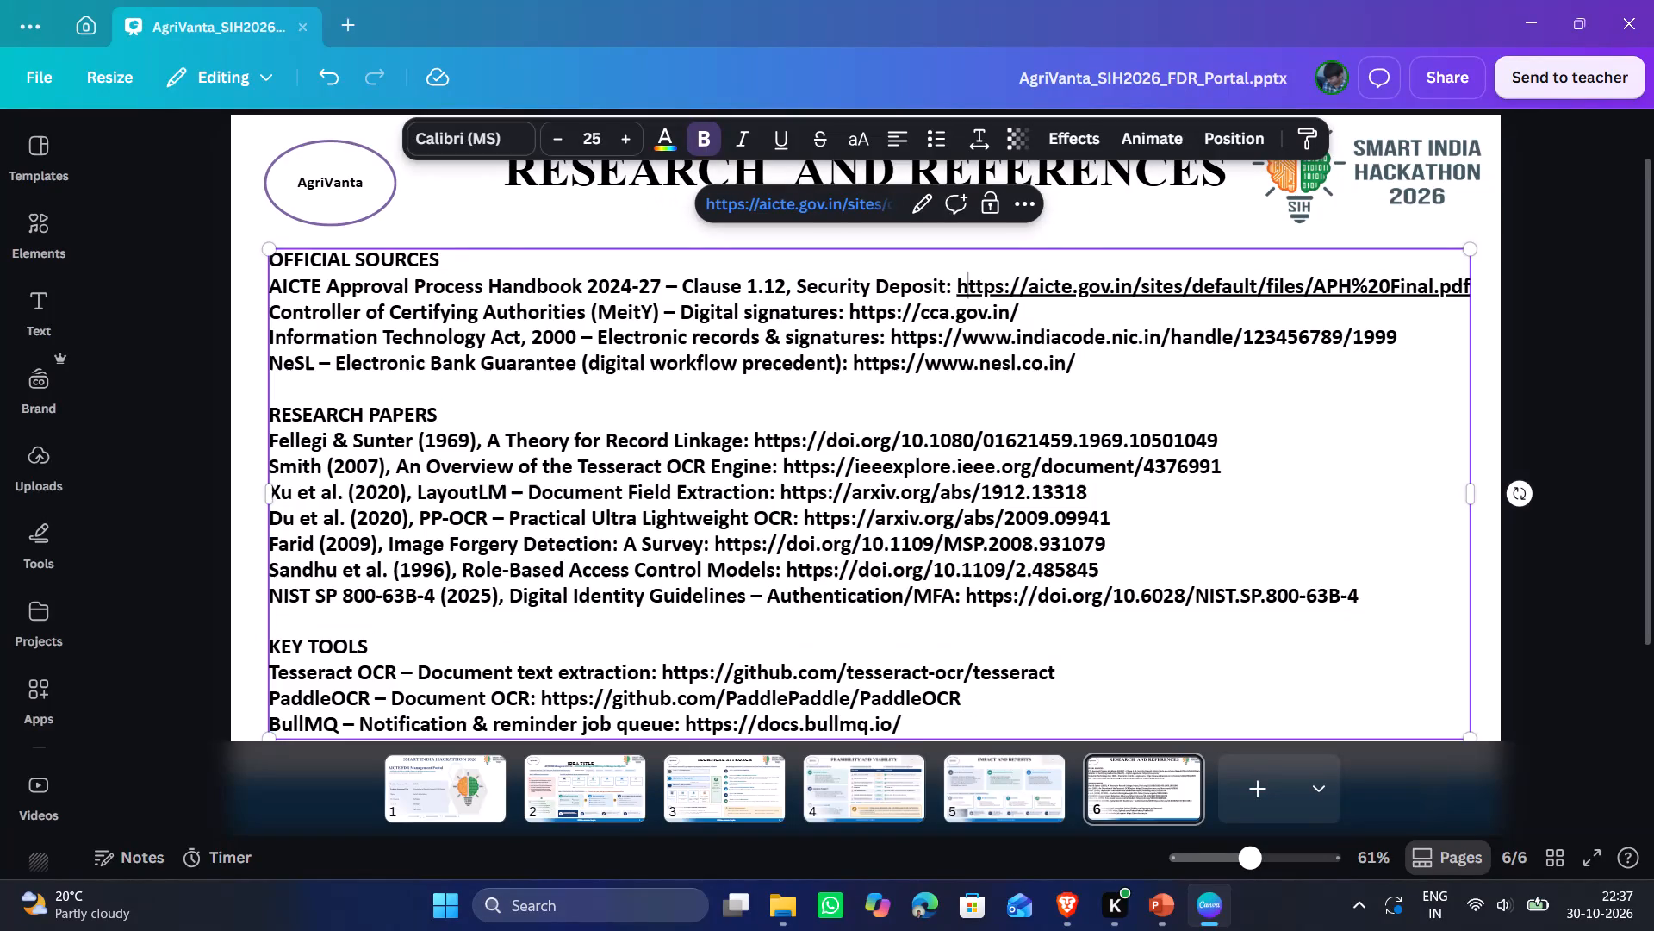
drag(956, 287, 1482, 291)
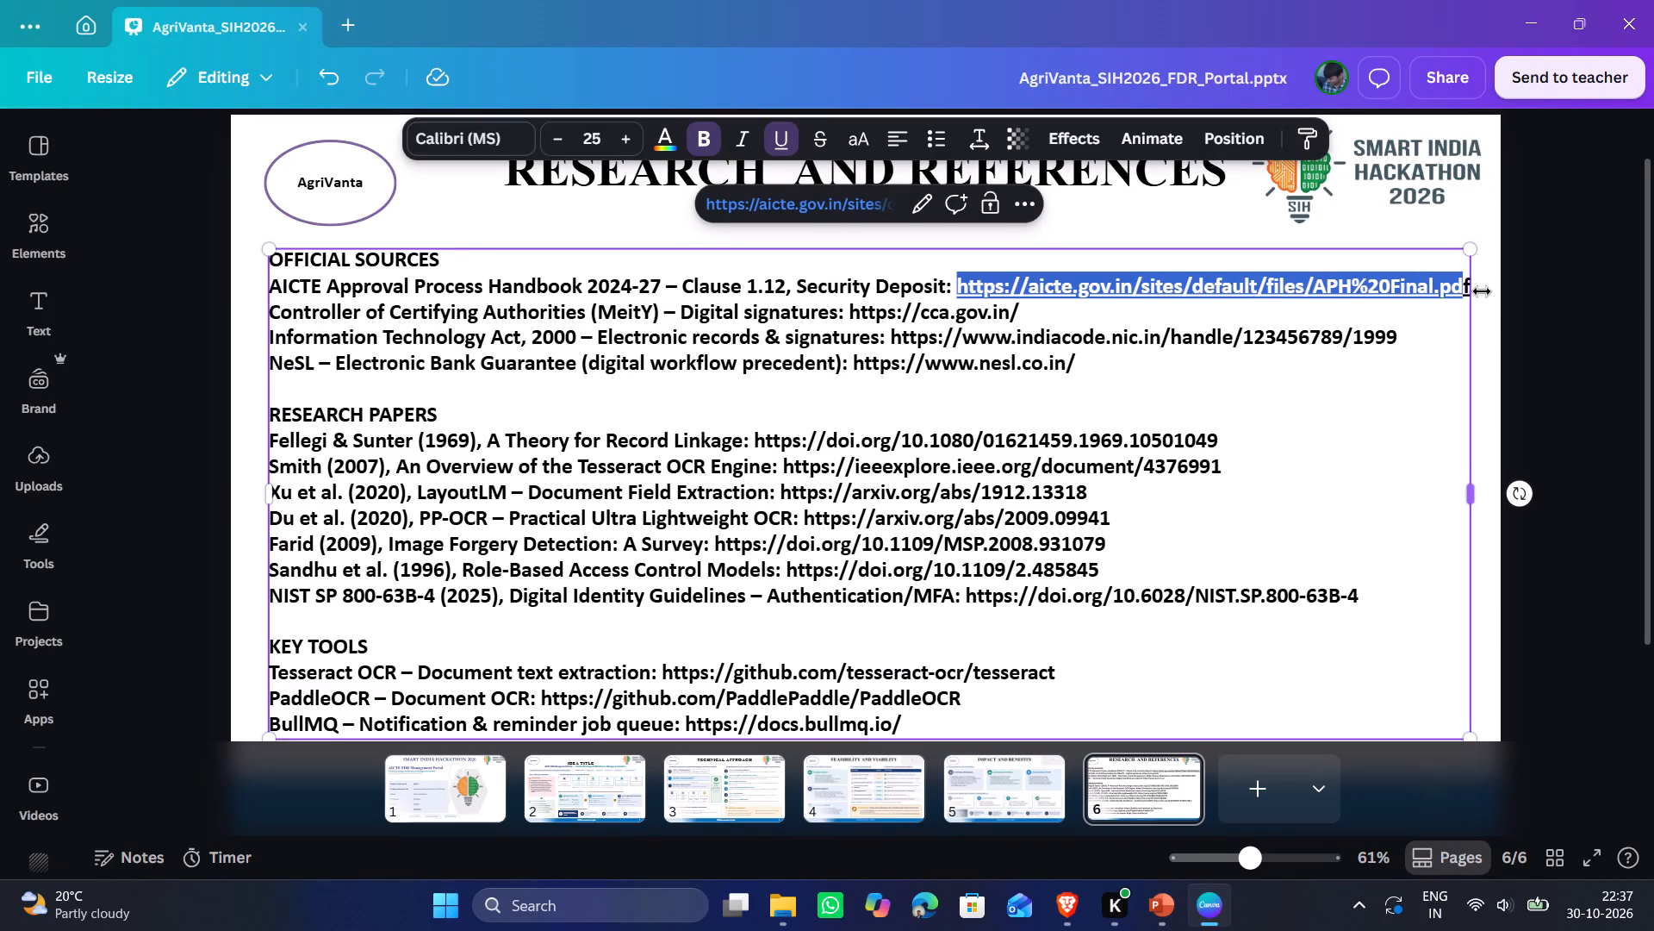
drag(1482, 291, 1473, 285)
click(659, 139)
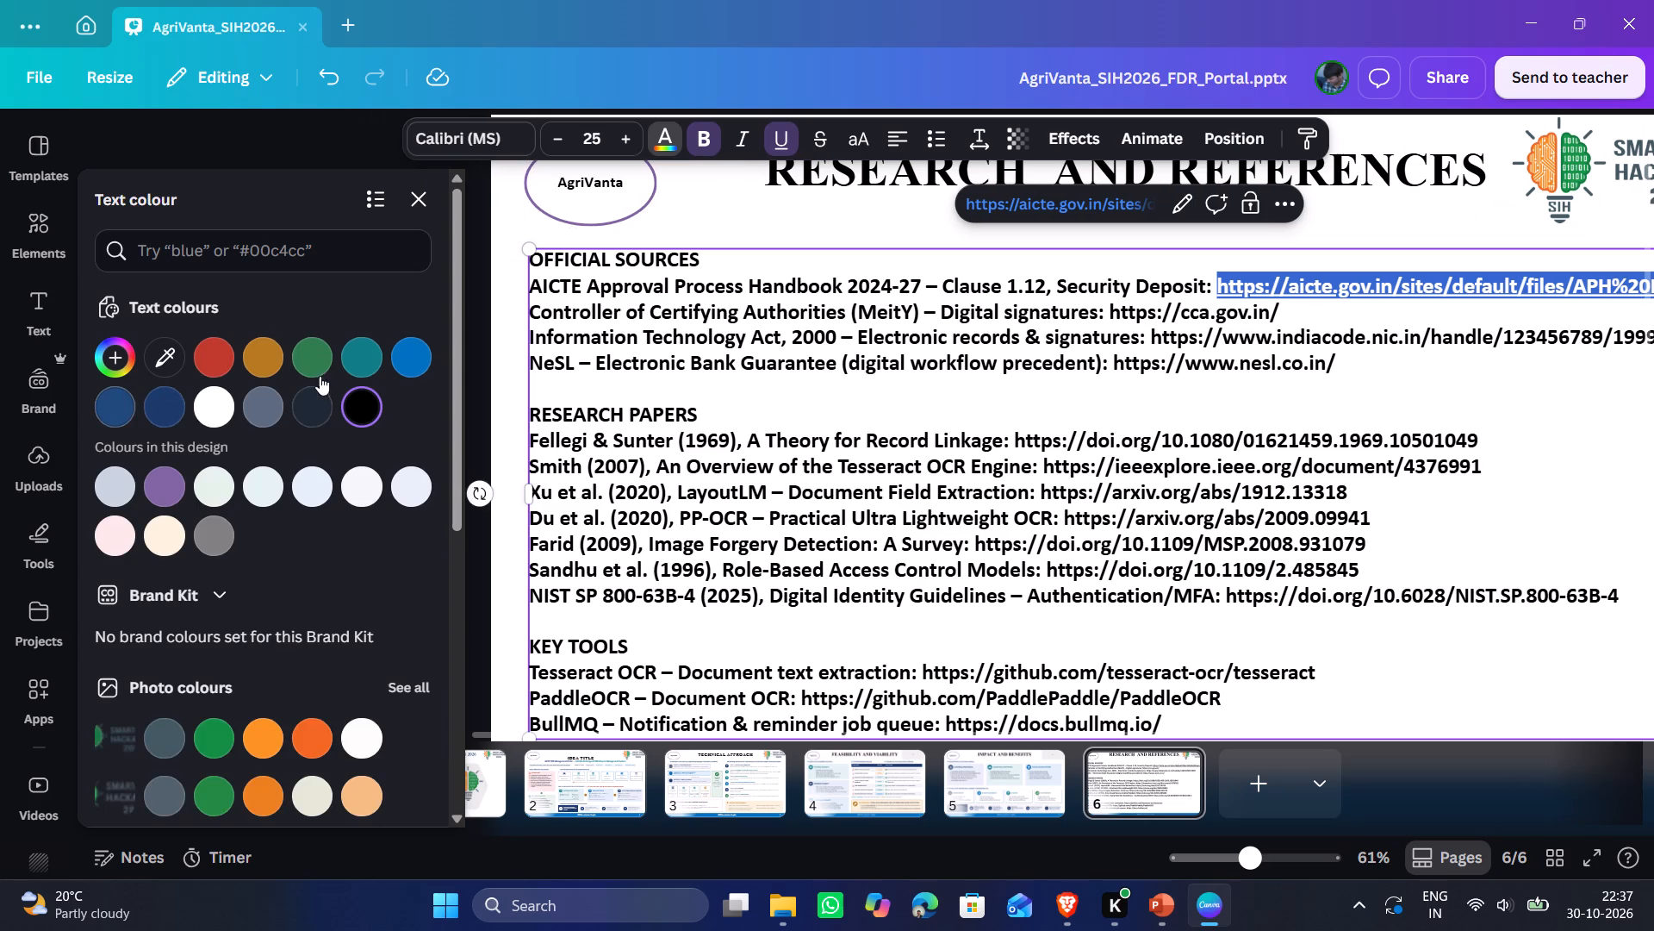
click(409, 353)
click(1508, 480)
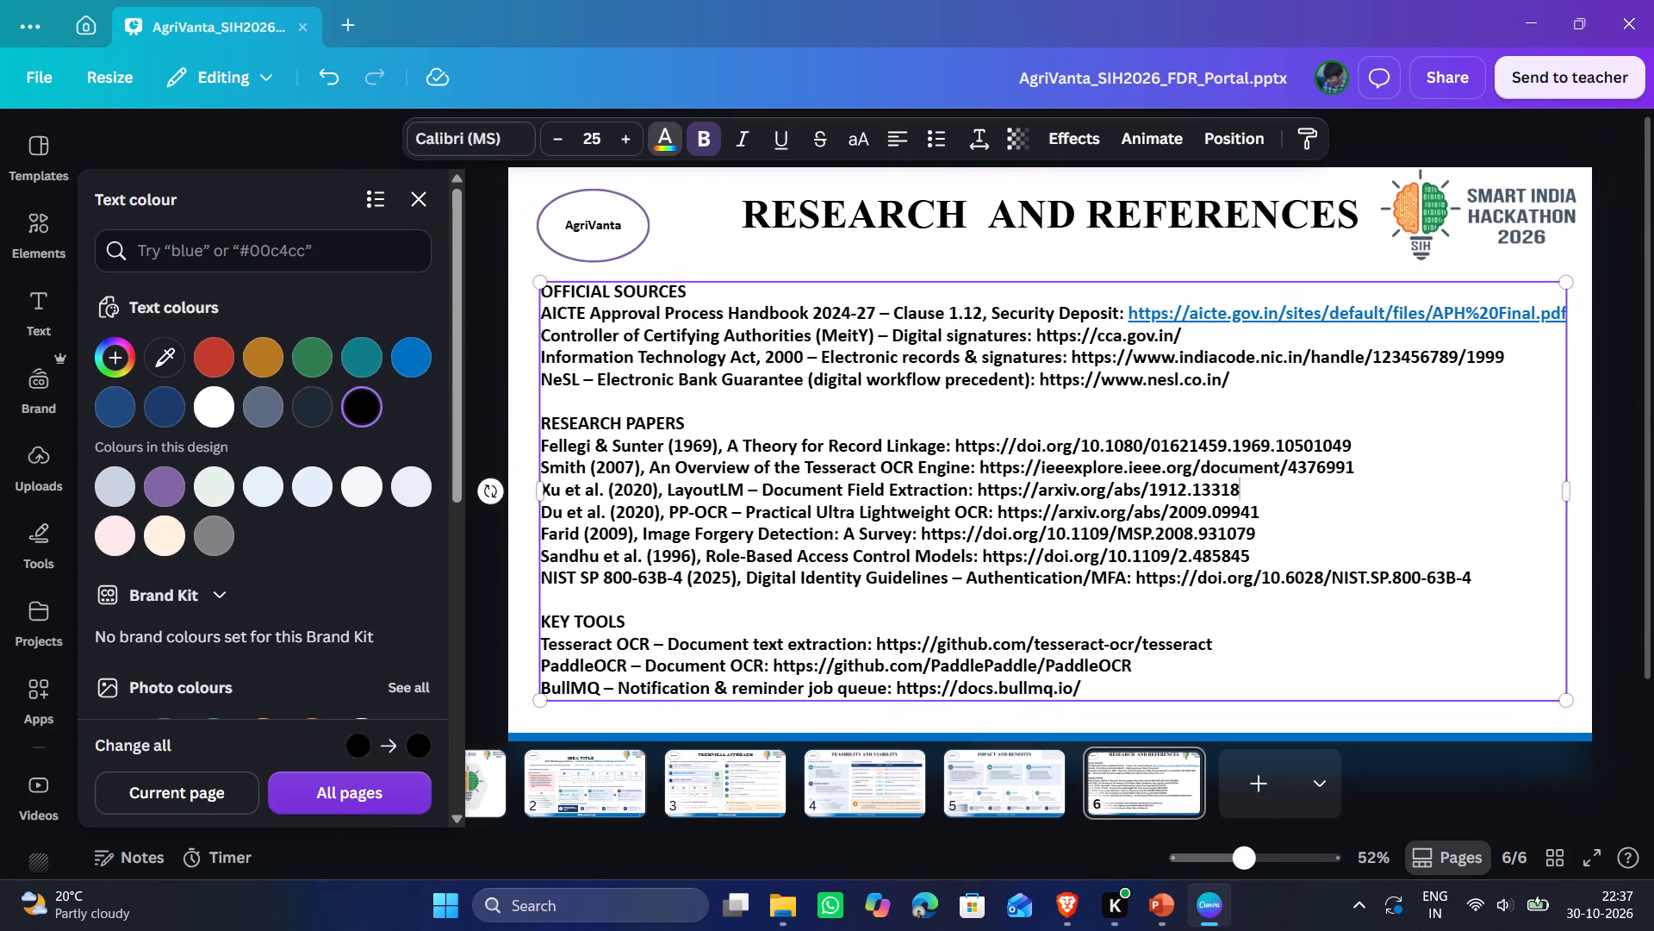
click(1615, 396)
click(1615, 396)
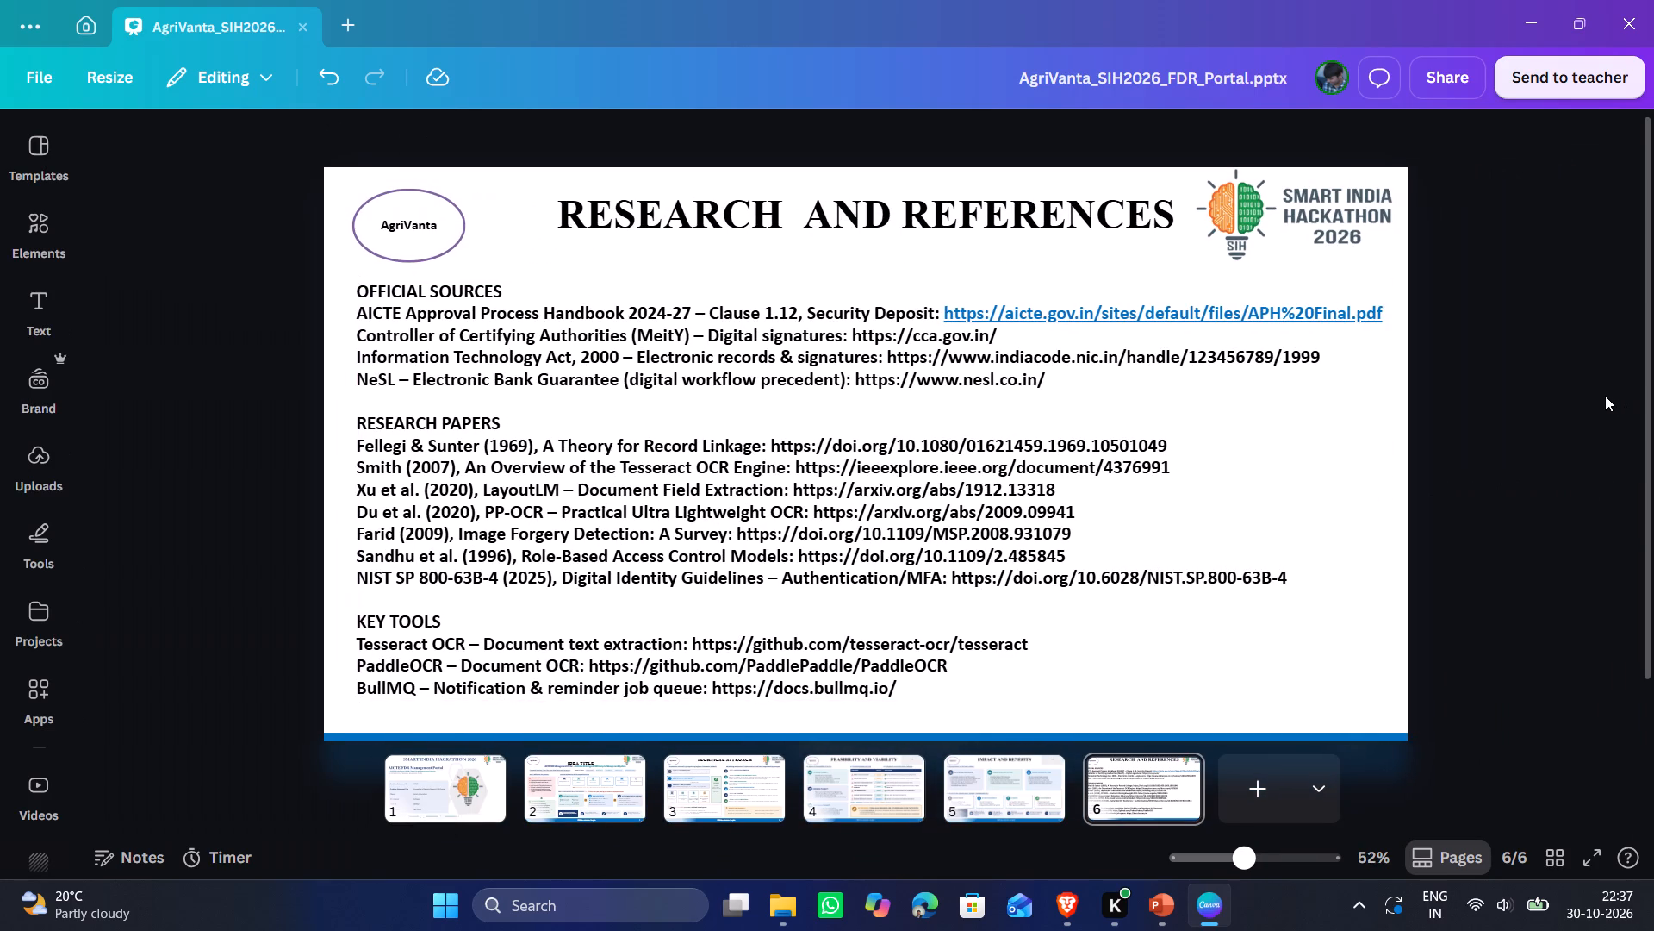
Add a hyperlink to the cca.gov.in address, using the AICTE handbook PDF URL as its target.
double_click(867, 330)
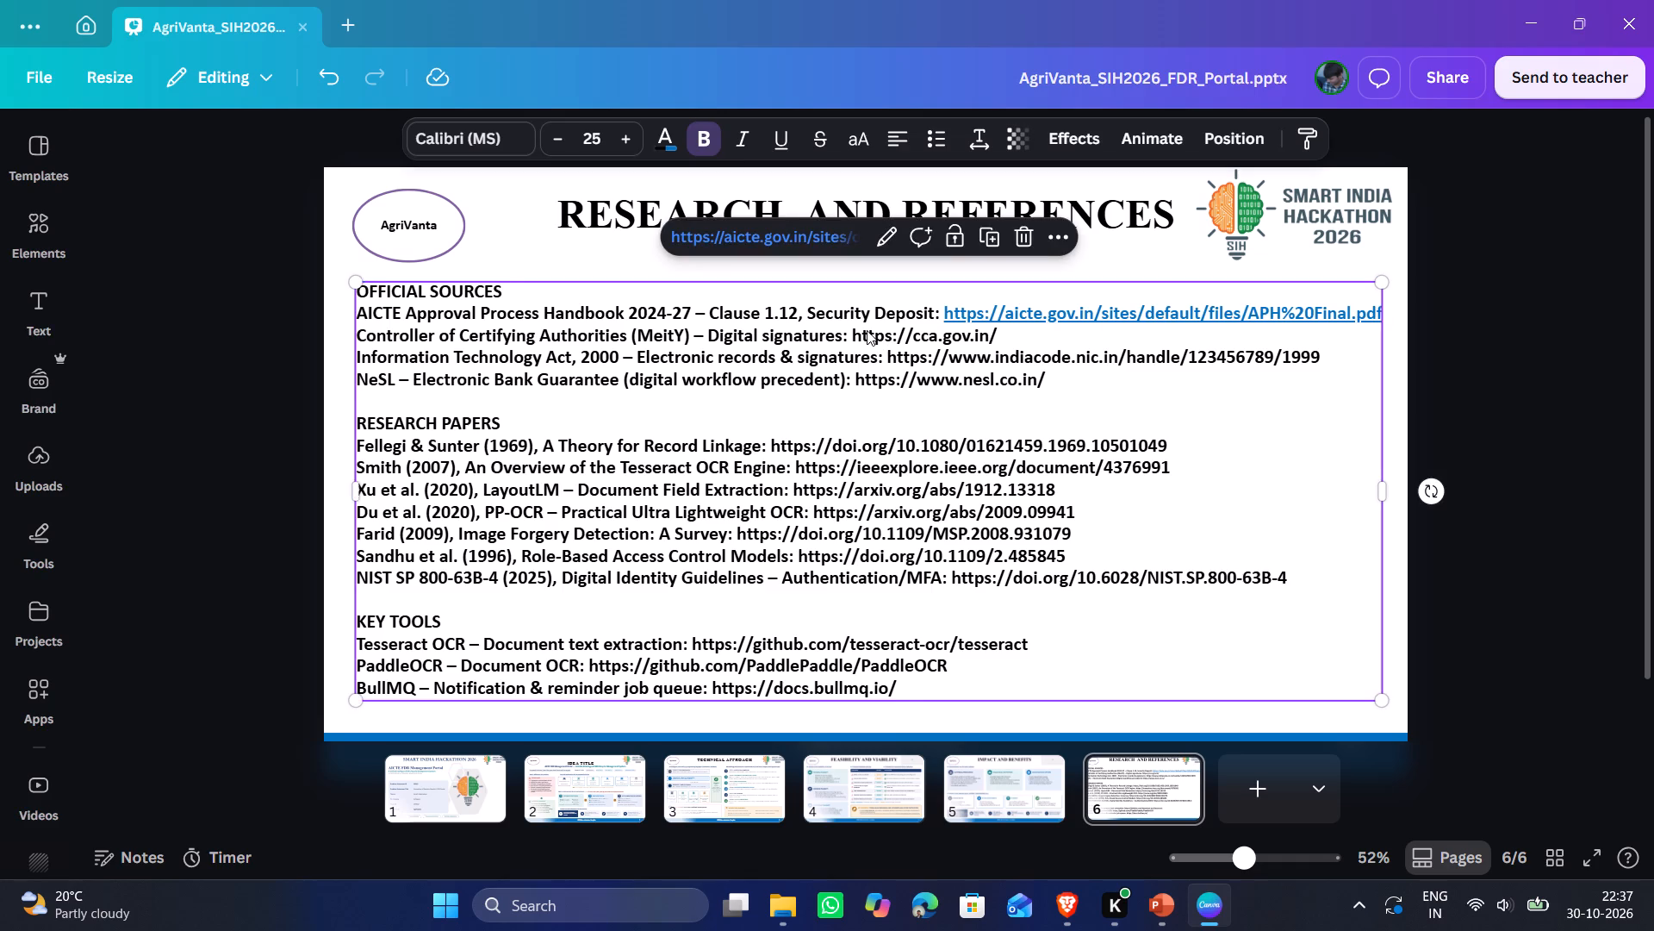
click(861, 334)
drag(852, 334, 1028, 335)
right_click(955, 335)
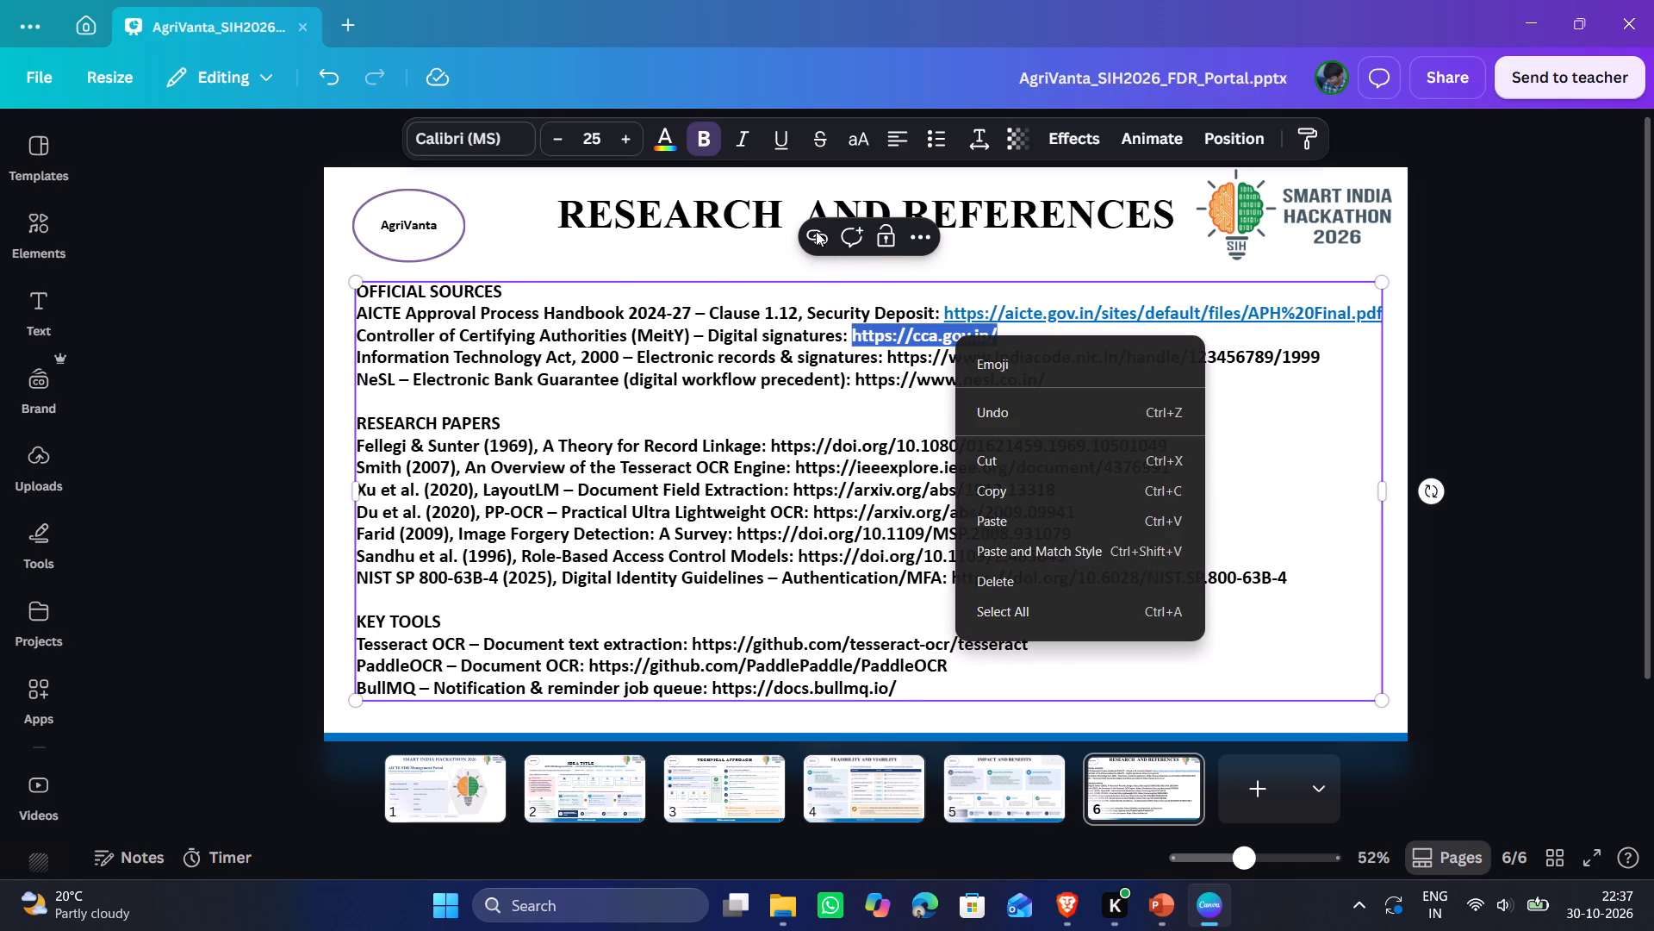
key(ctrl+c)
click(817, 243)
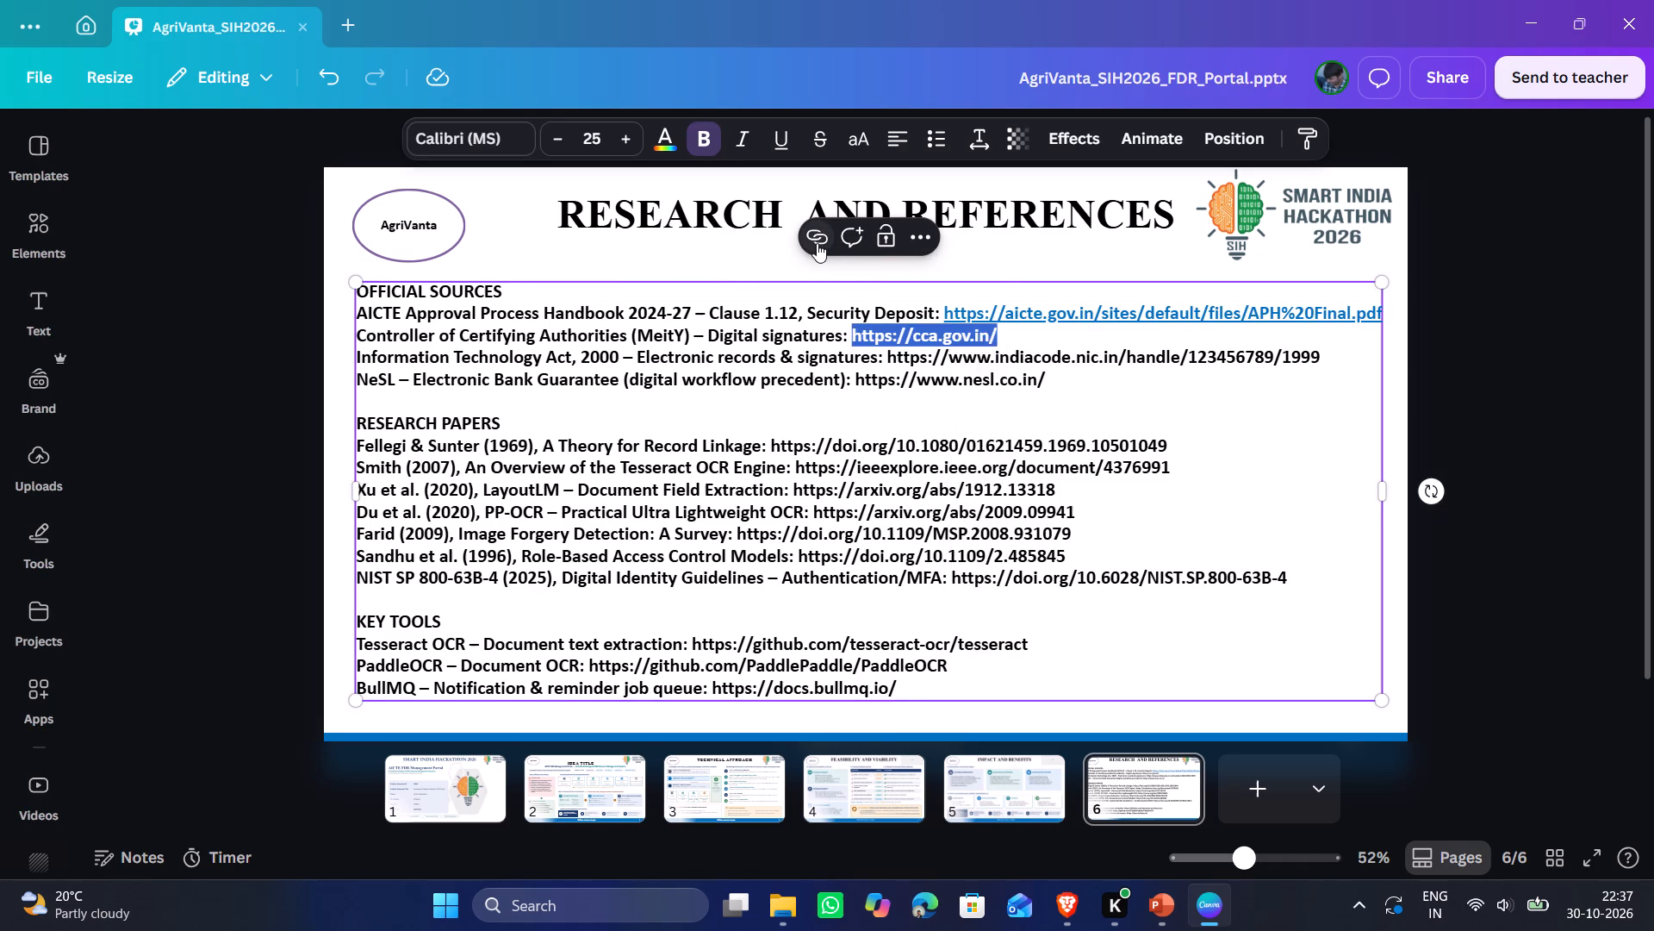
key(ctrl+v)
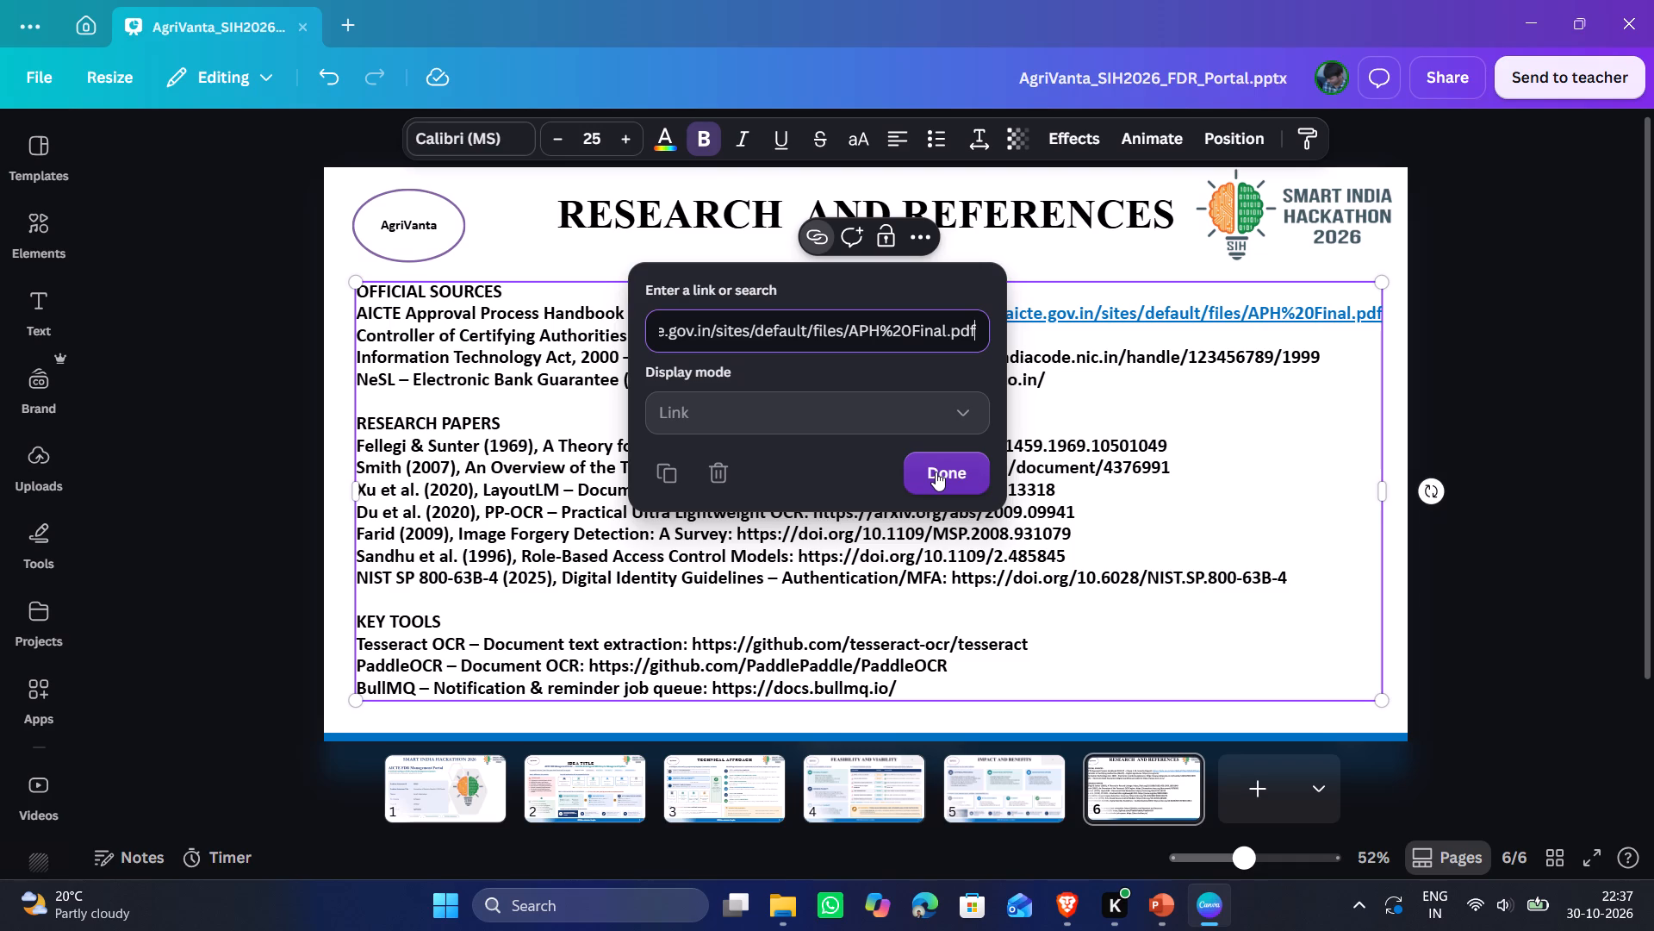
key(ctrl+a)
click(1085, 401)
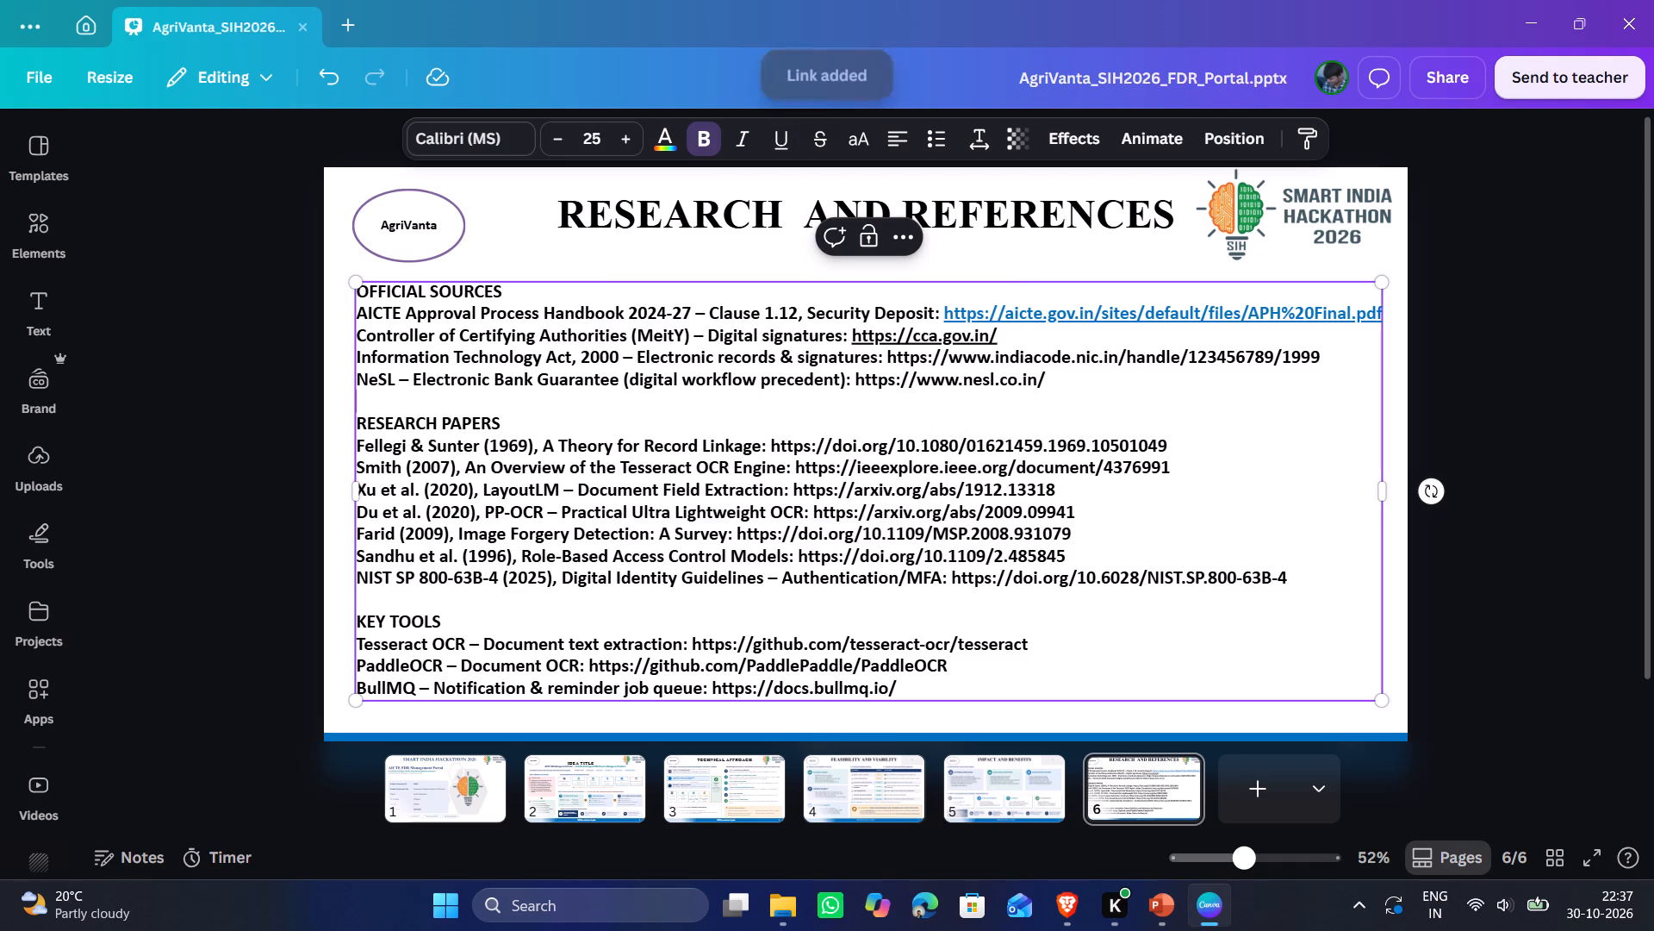
drag(849, 334, 1011, 336)
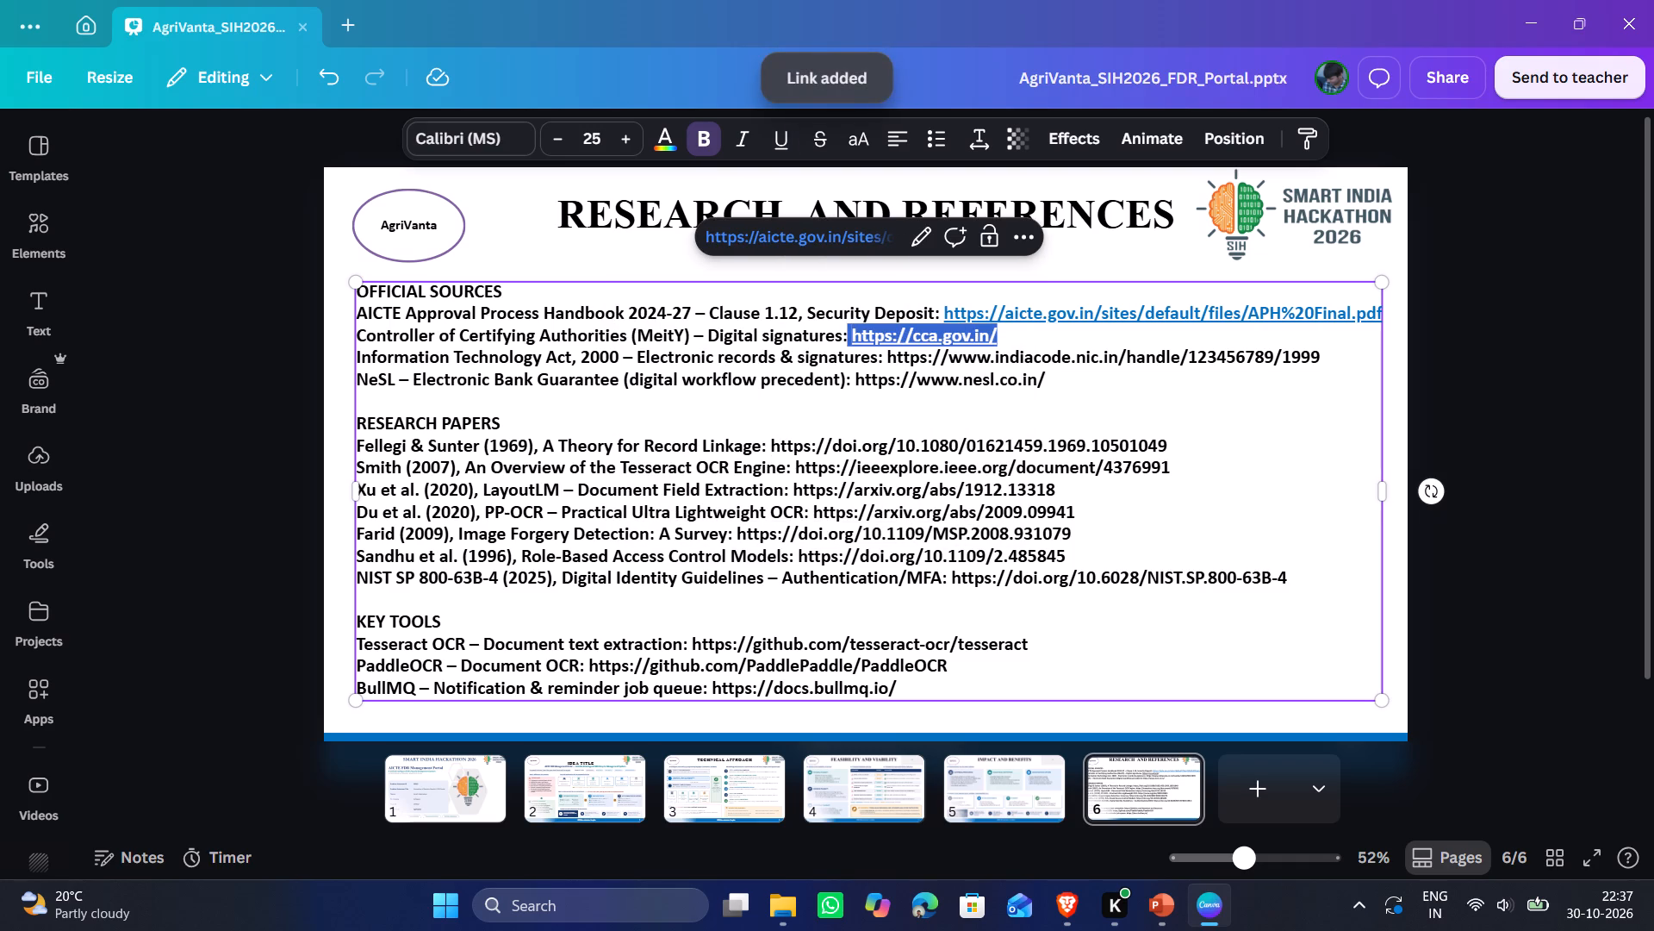
key(ctrl+c)
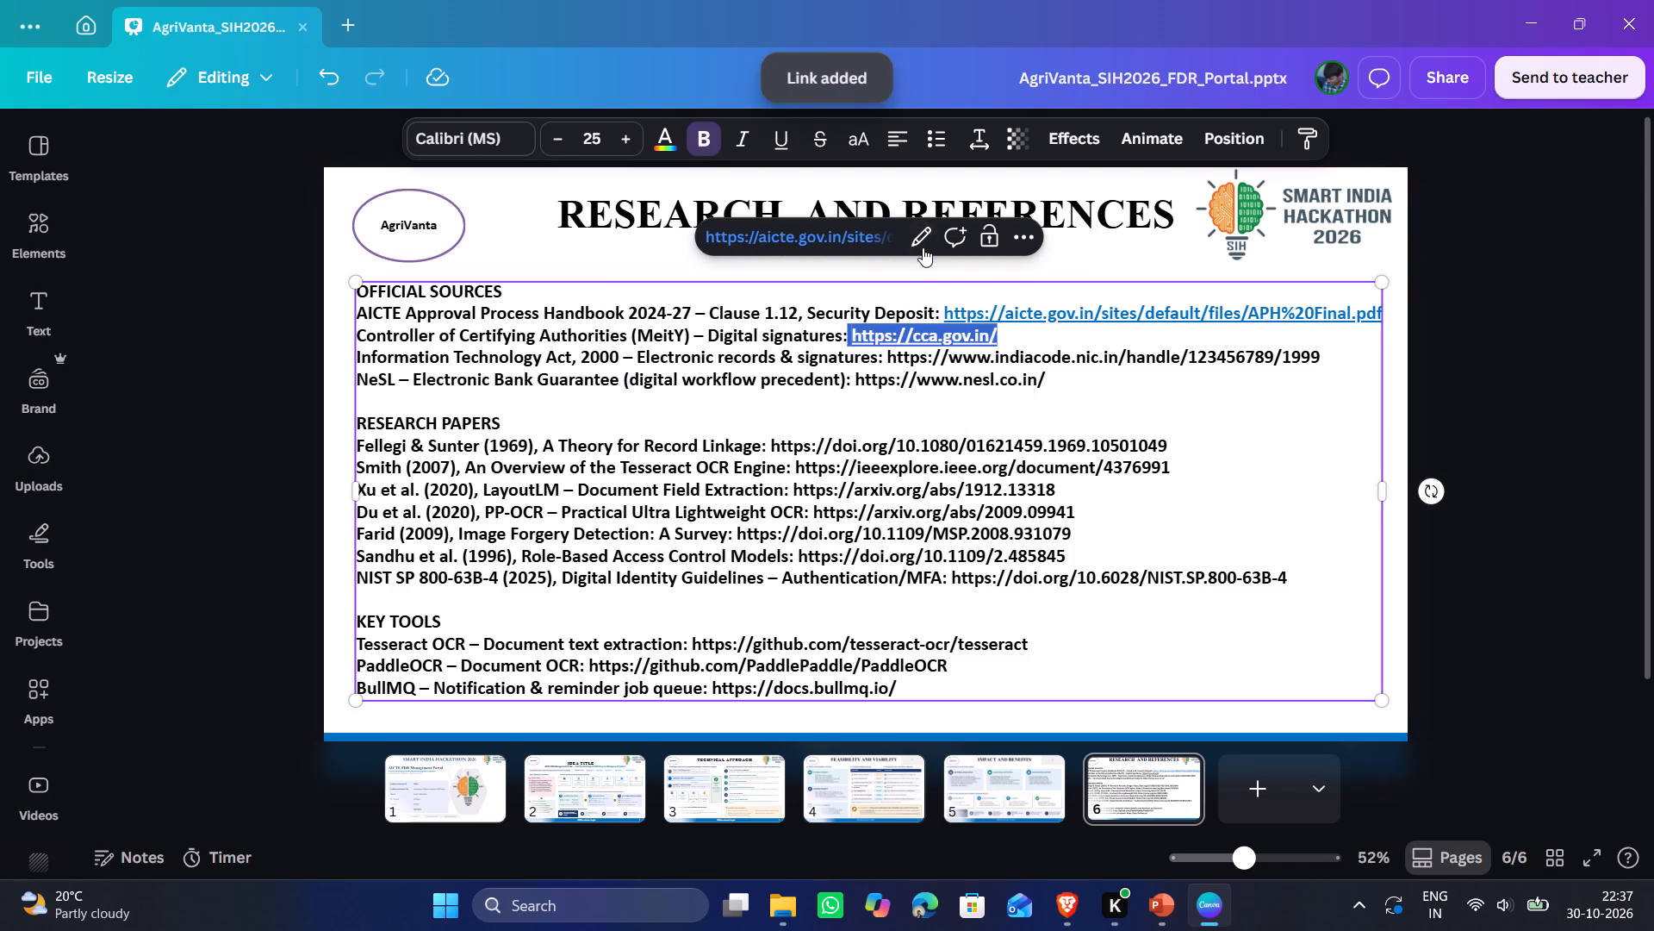
click(923, 244)
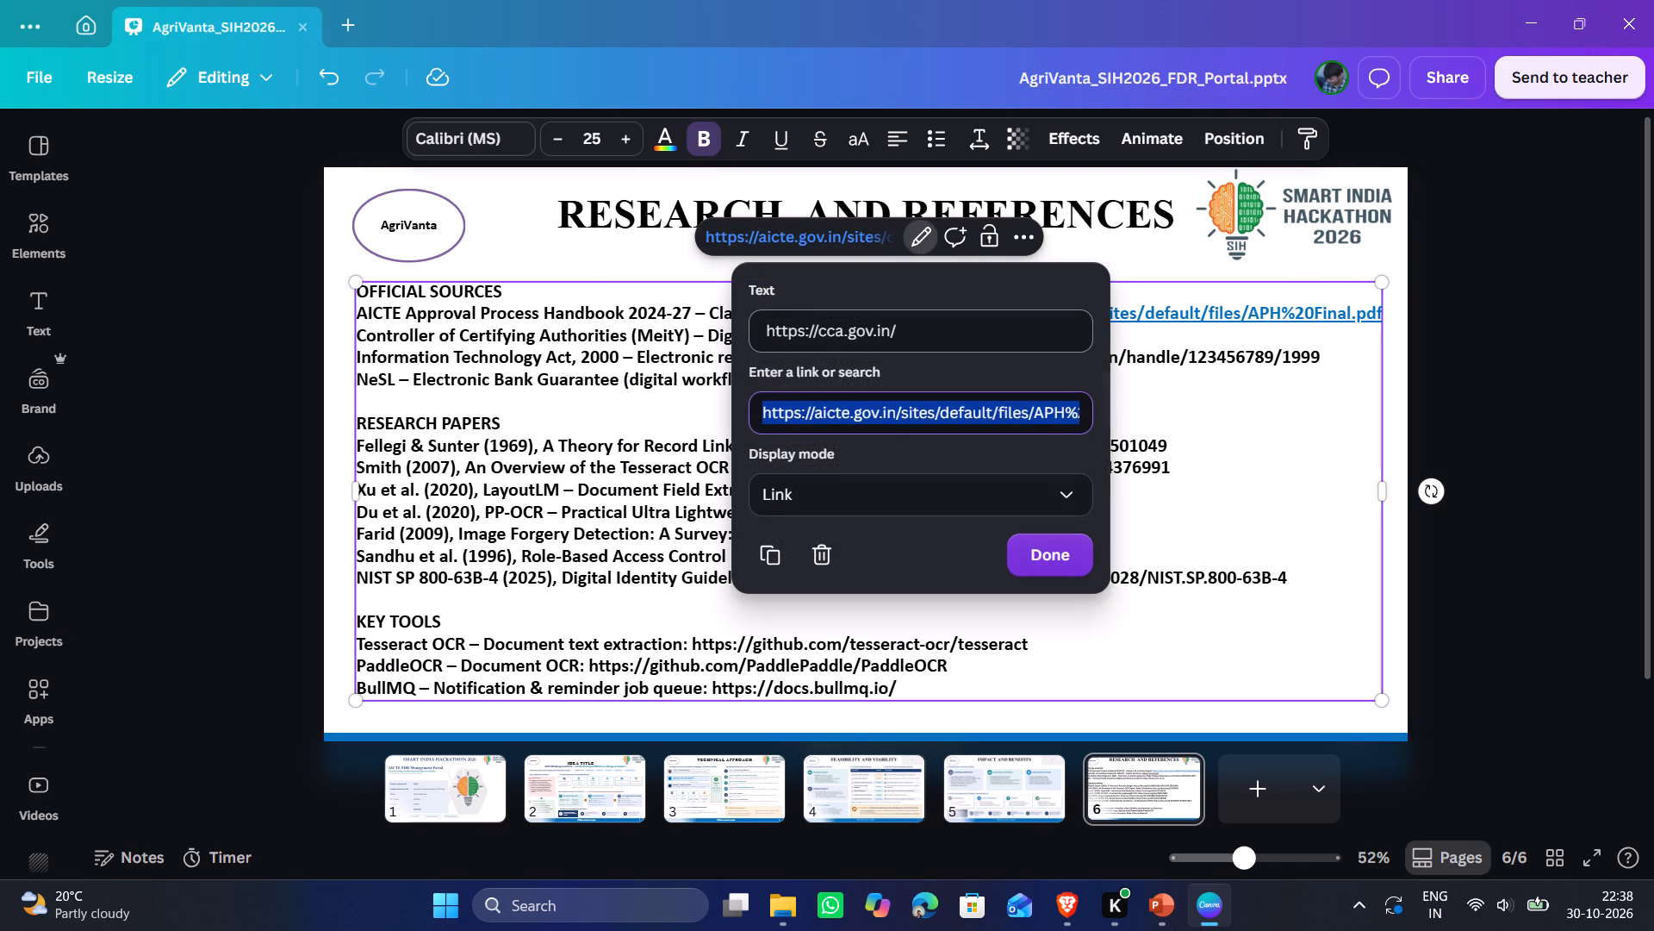
click(885, 340)
key(ctrl+a)
key(ctrl+v)
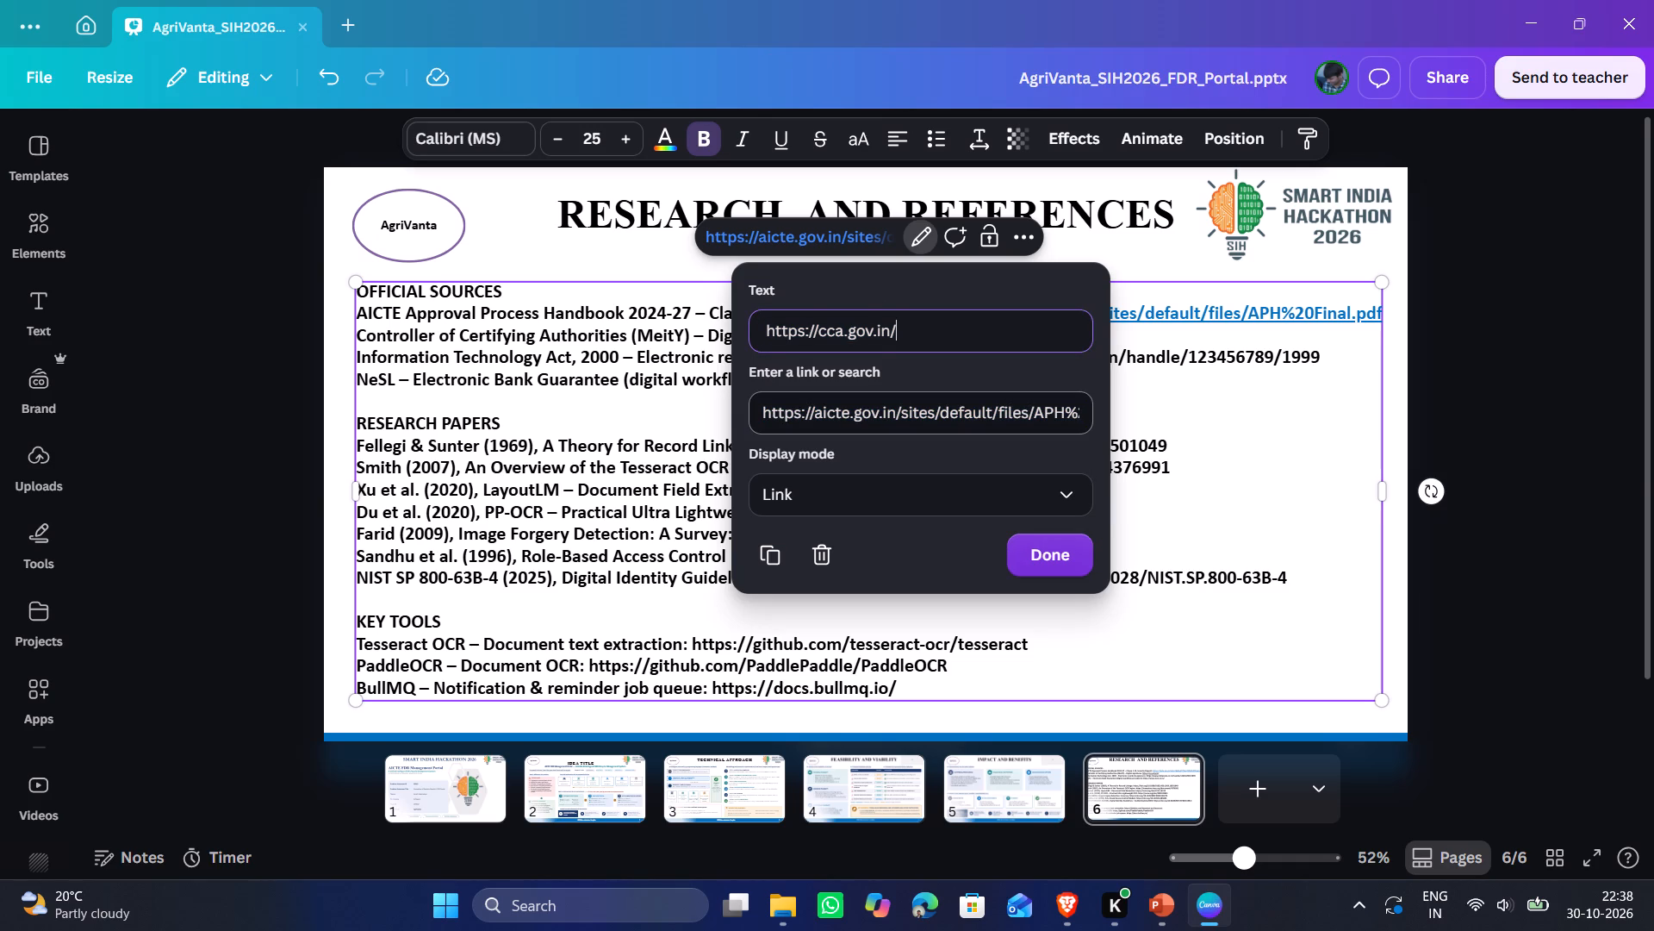
click(903, 419)
key(ctrl+a)
key(ctrl+v)
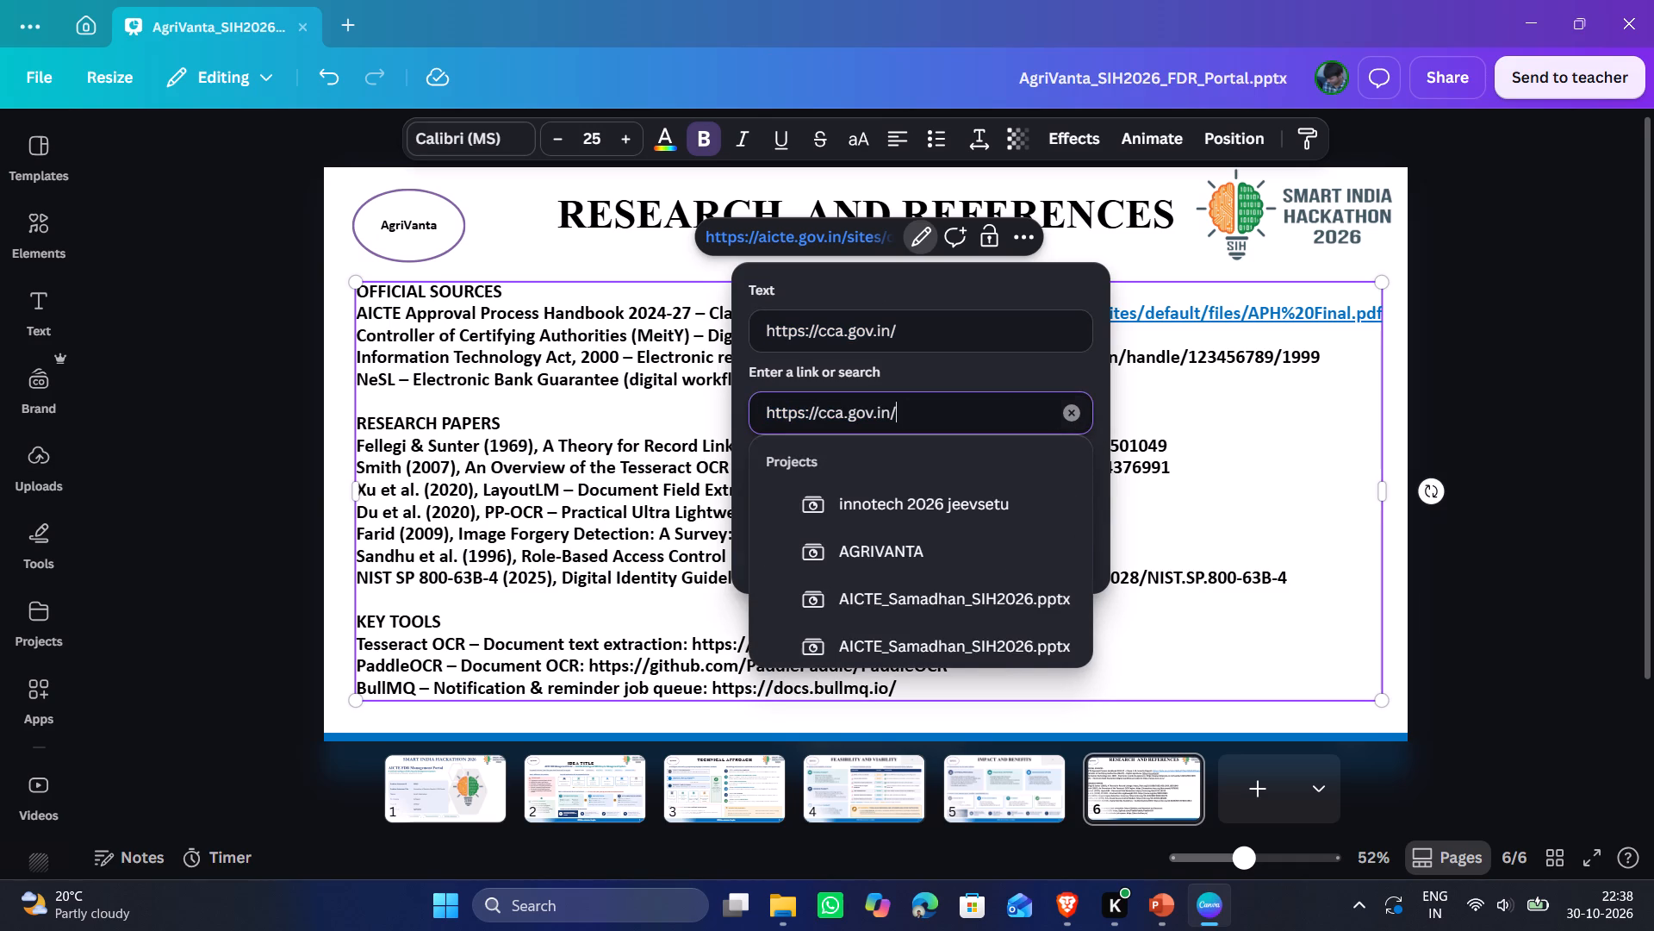
click(959, 413)
click(982, 362)
click(1063, 551)
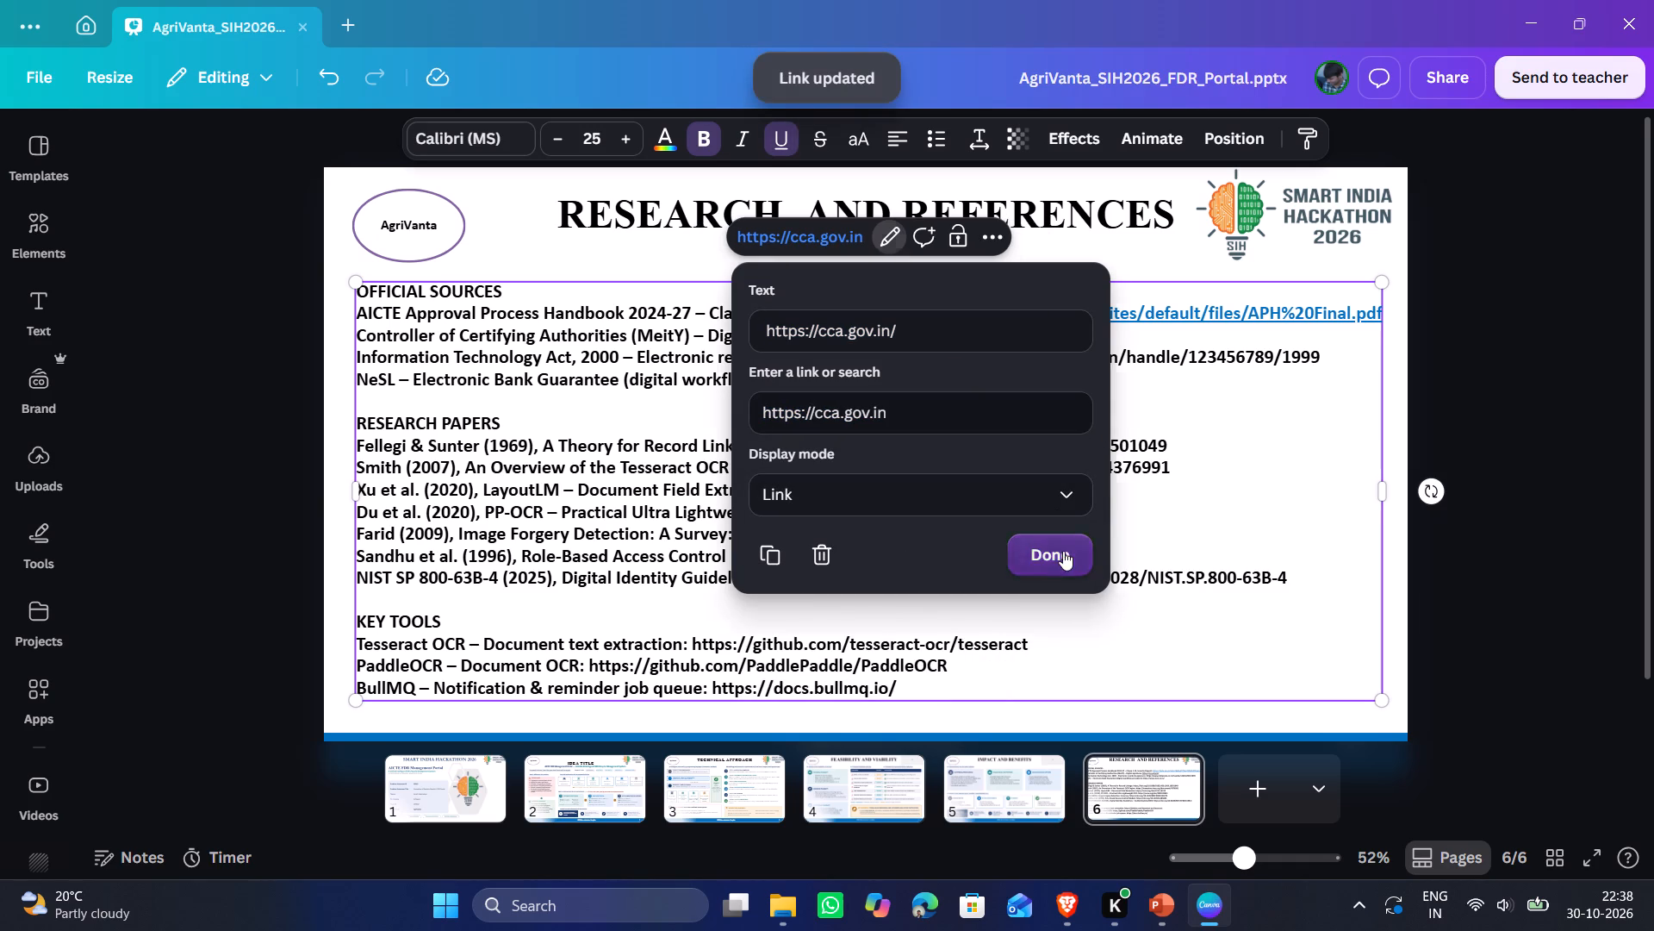
click(1214, 430)
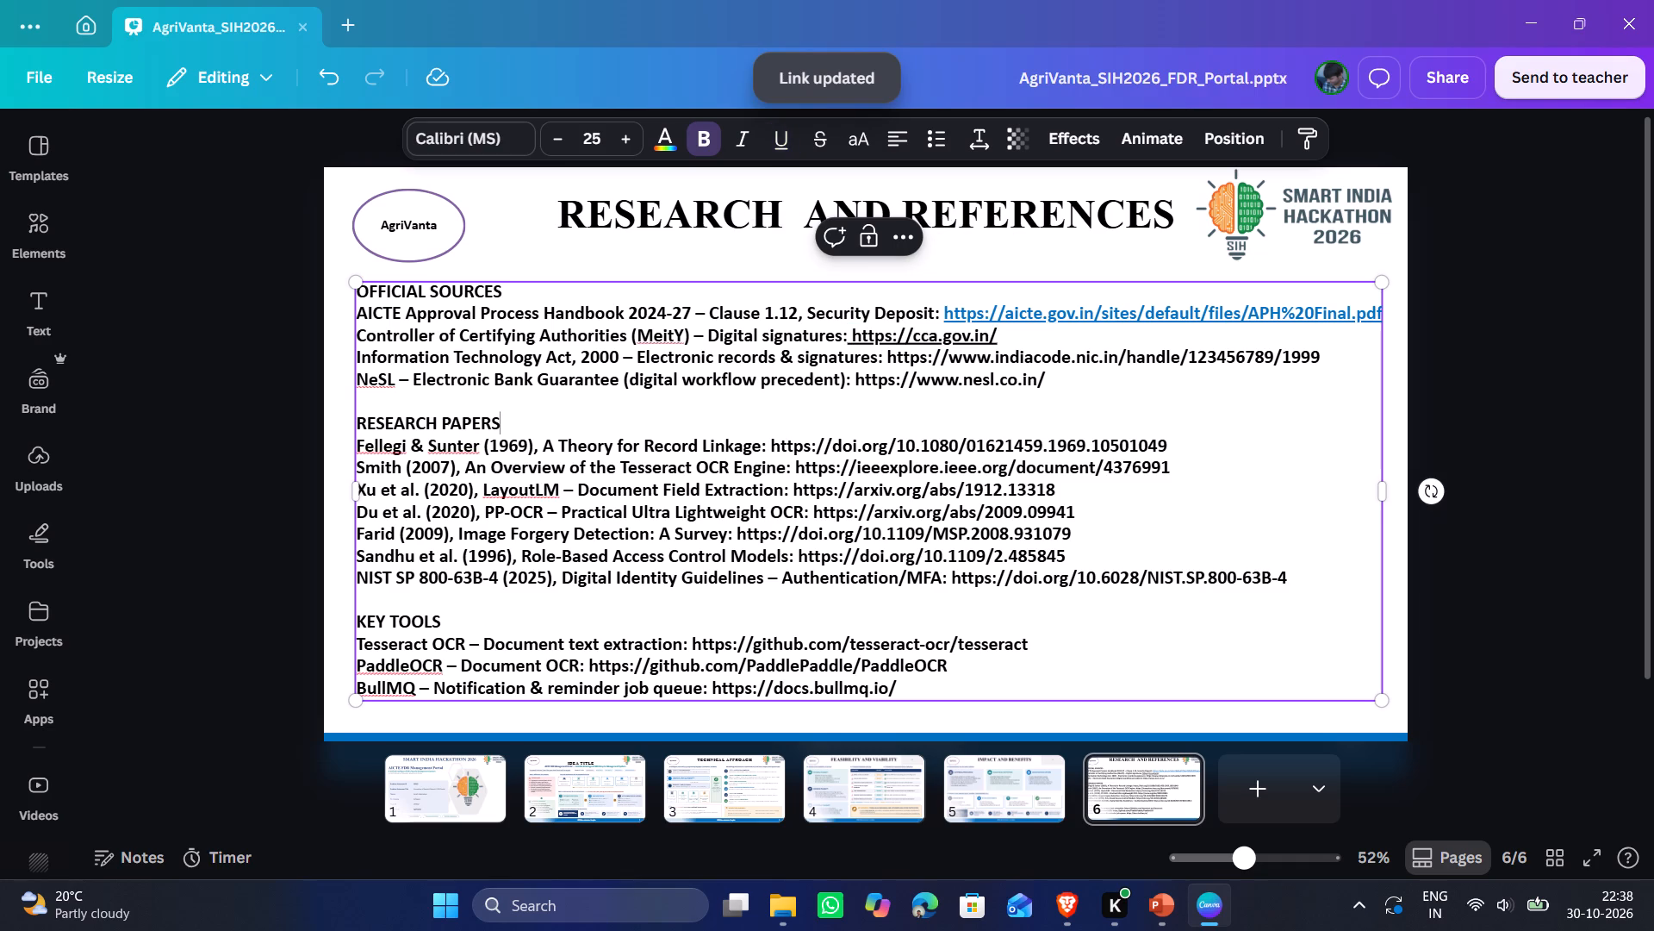
Colour the linked cca.gov.in address the same blue as the AICTE link.
drag(847, 338, 1017, 336)
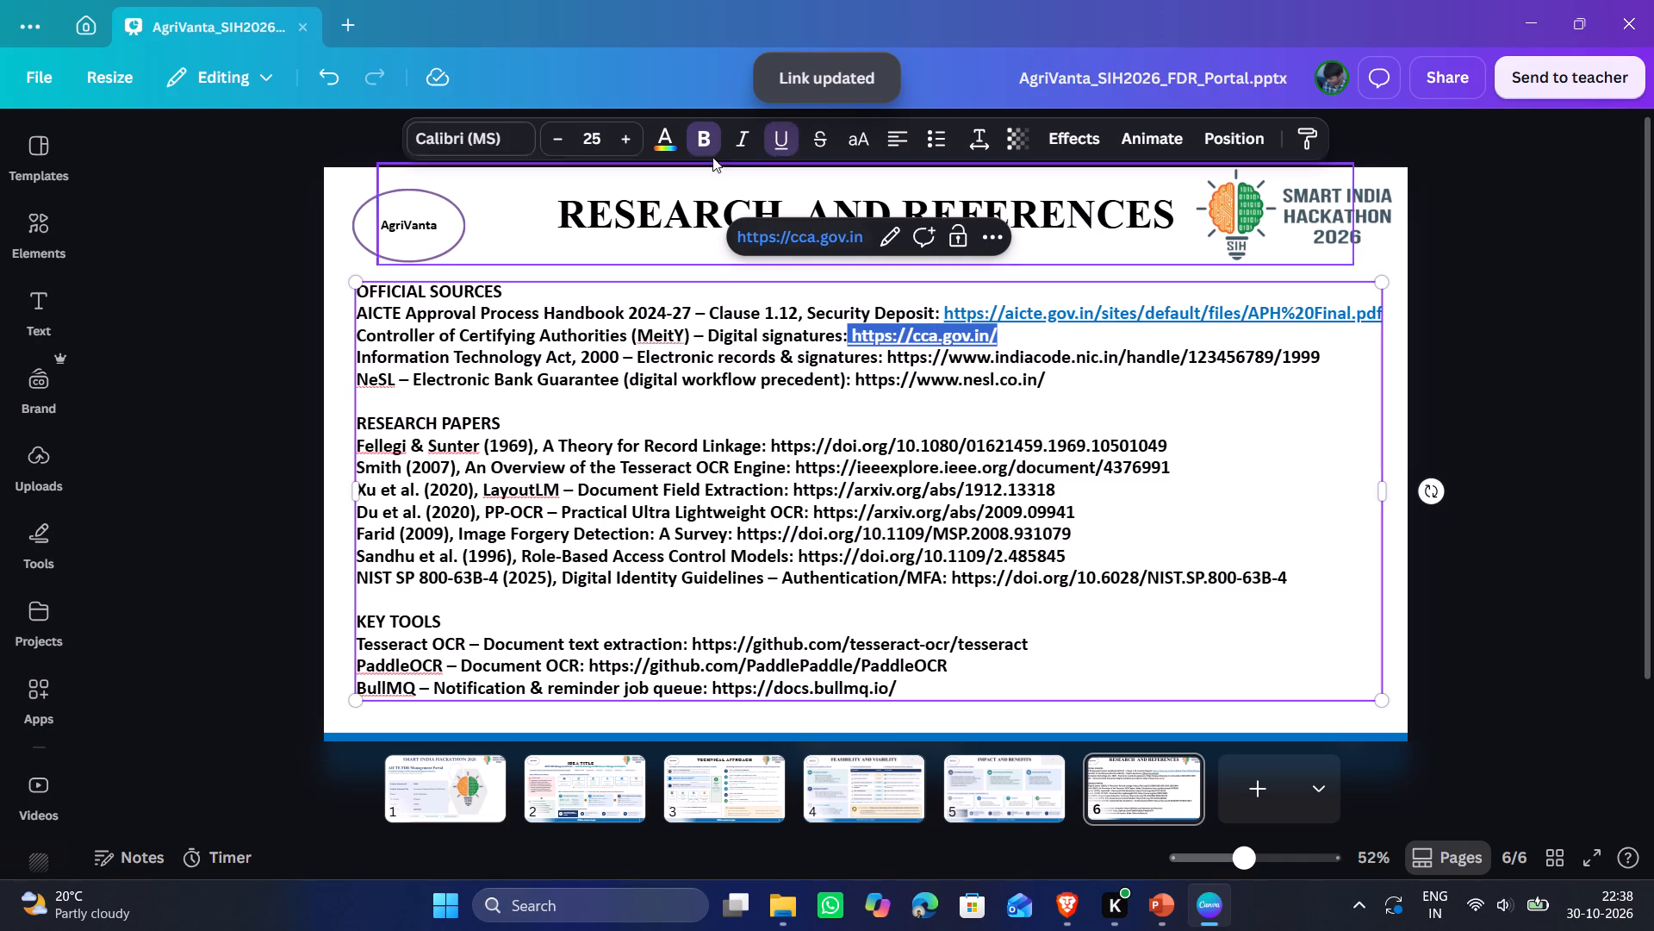
click(674, 137)
click(431, 359)
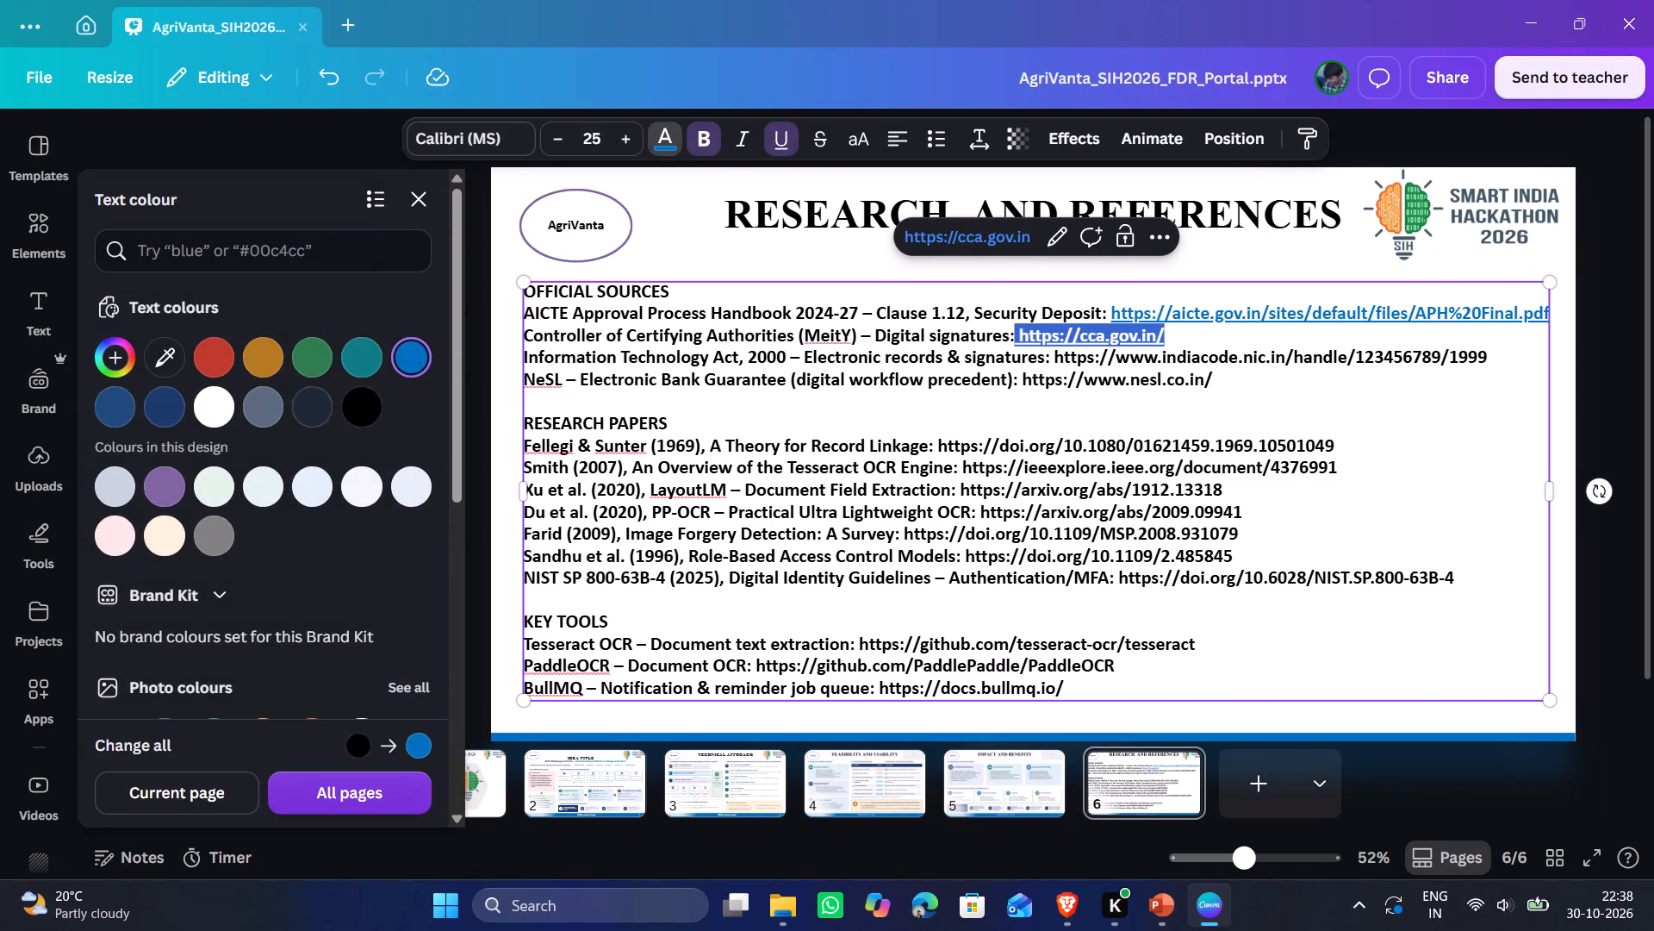
click(1206, 410)
drag(1054, 357, 1446, 364)
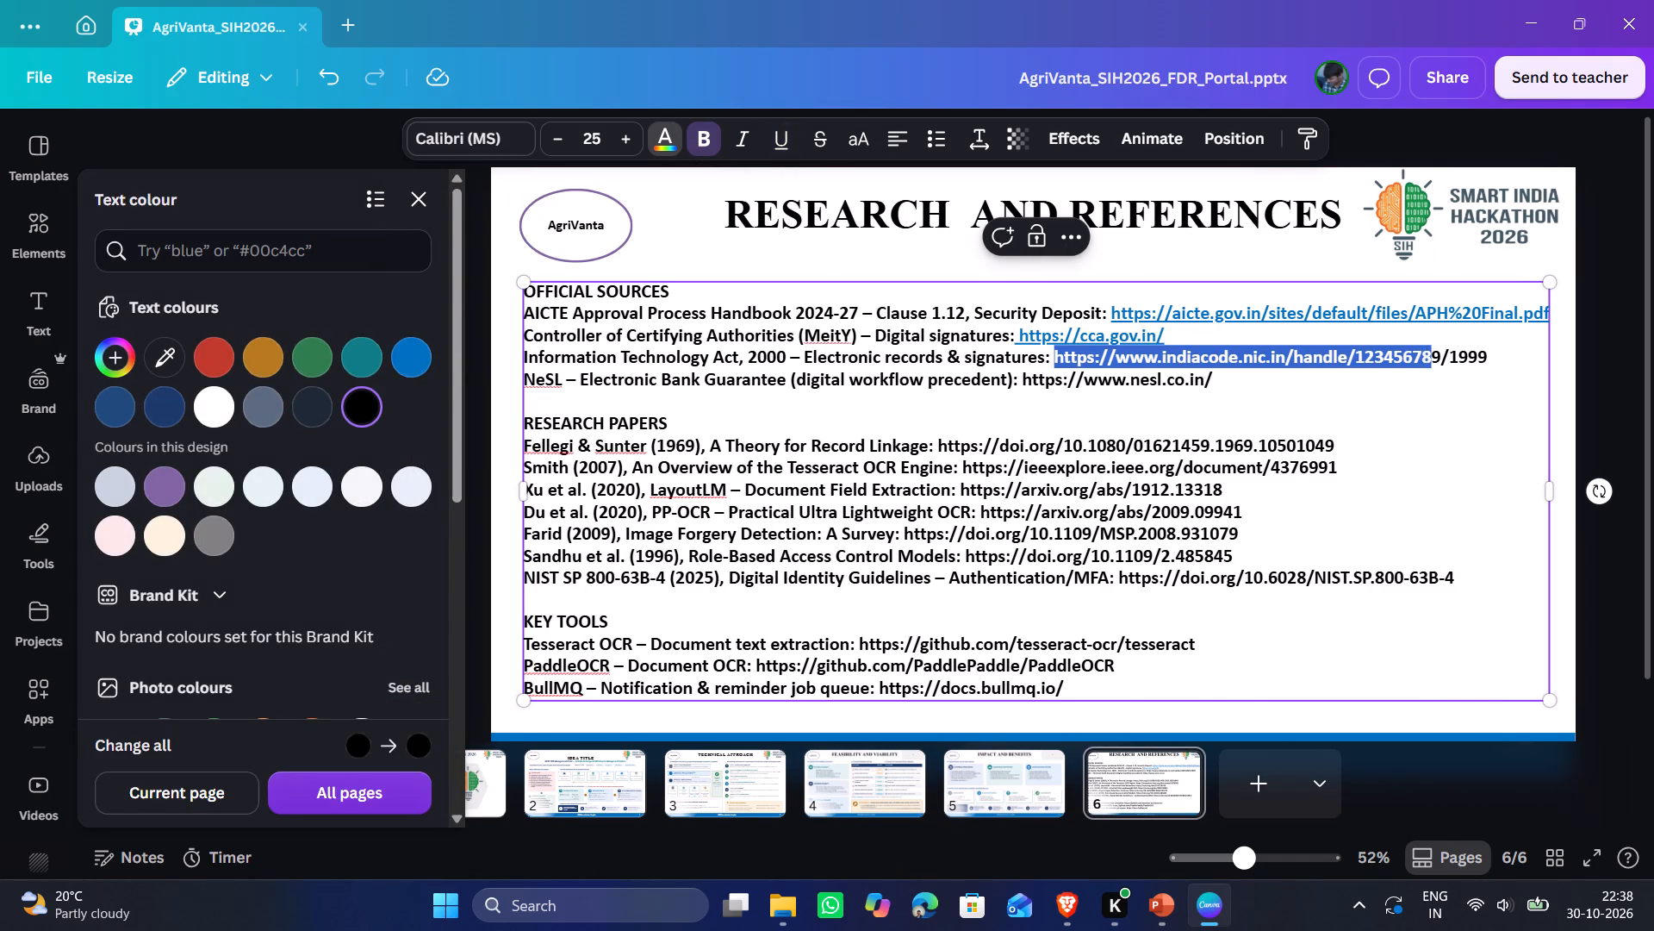
drag(1446, 364, 1504, 365)
key(ctrl+c)
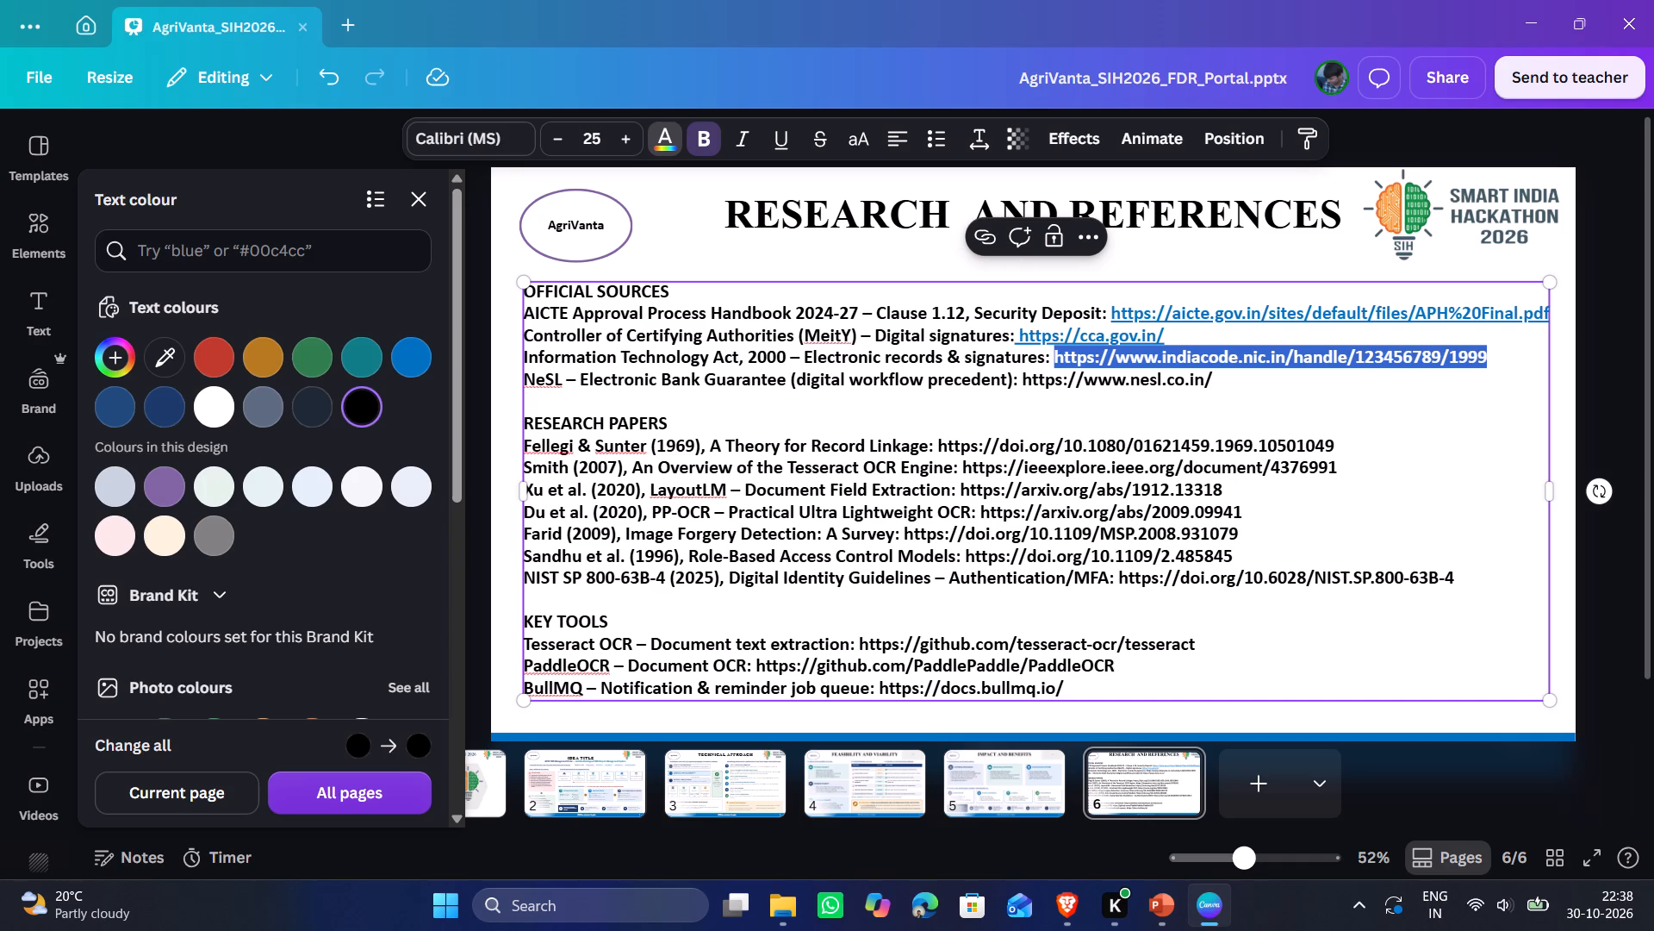
click(987, 235)
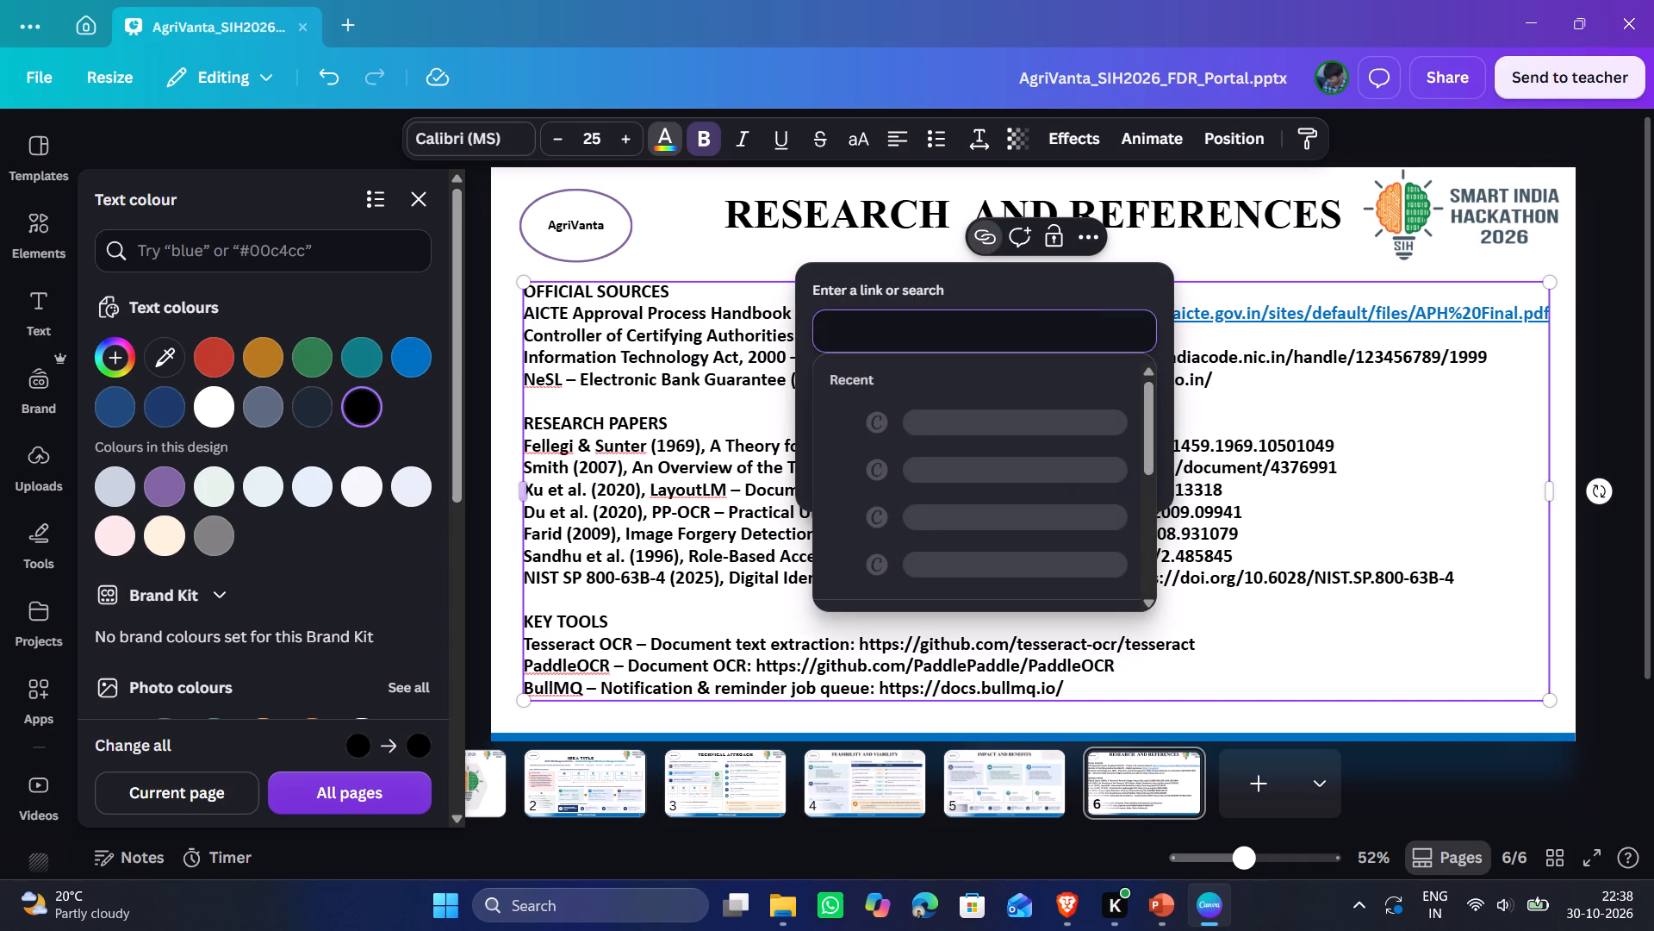
key(ctrl+v)
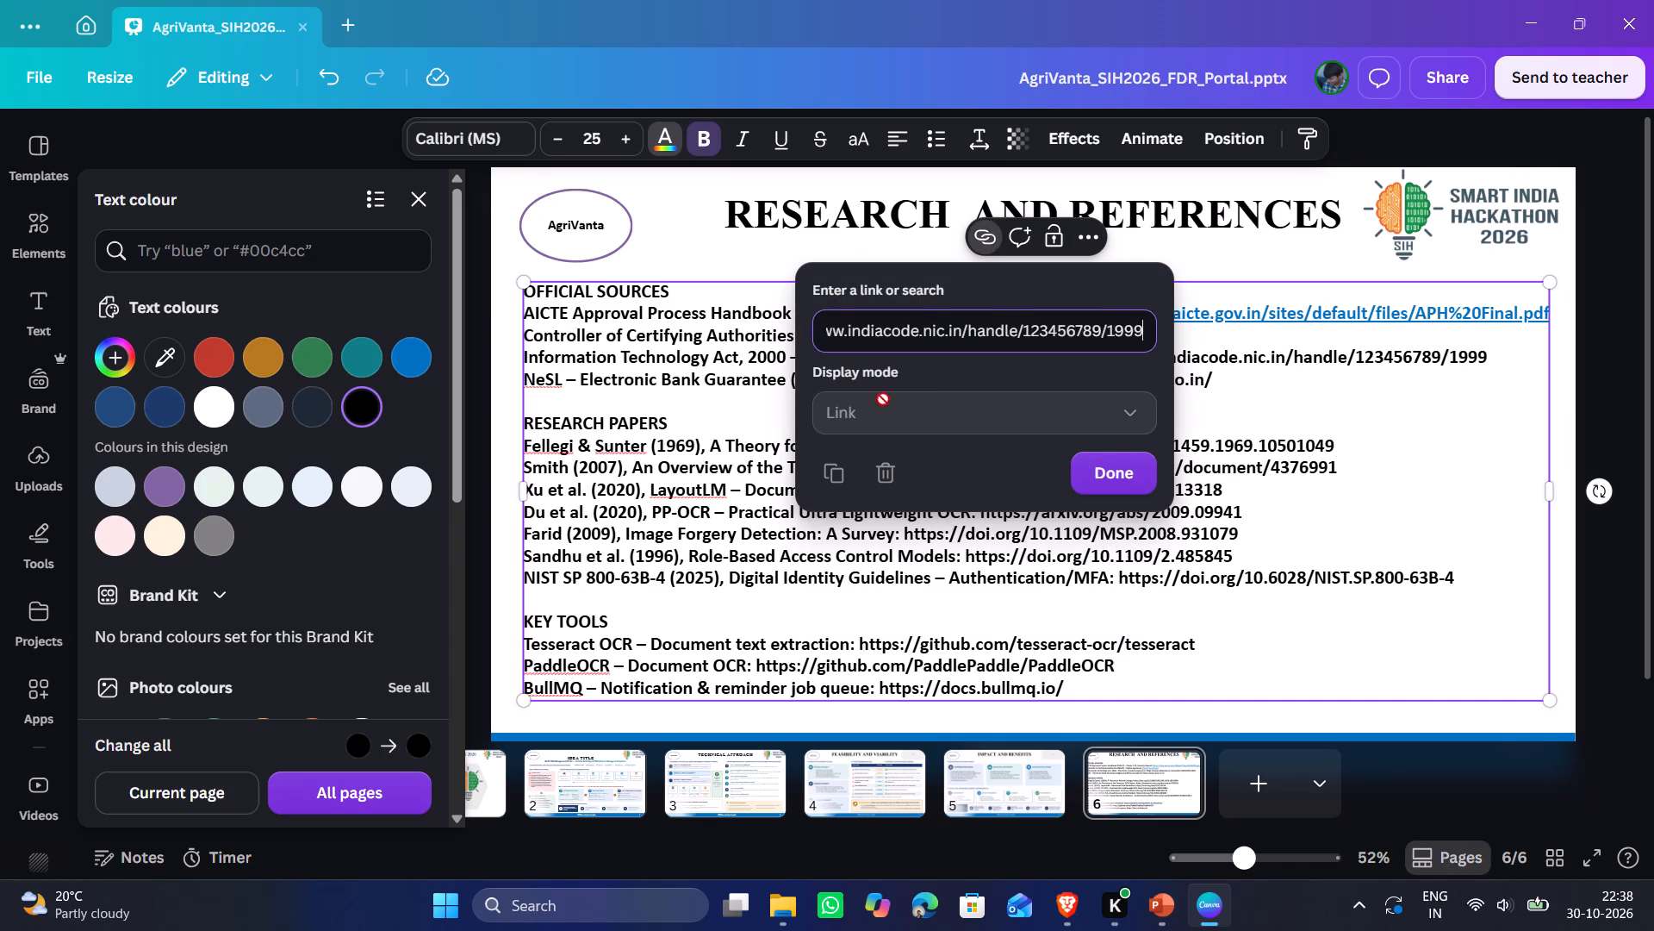
click(411, 341)
click(1371, 433)
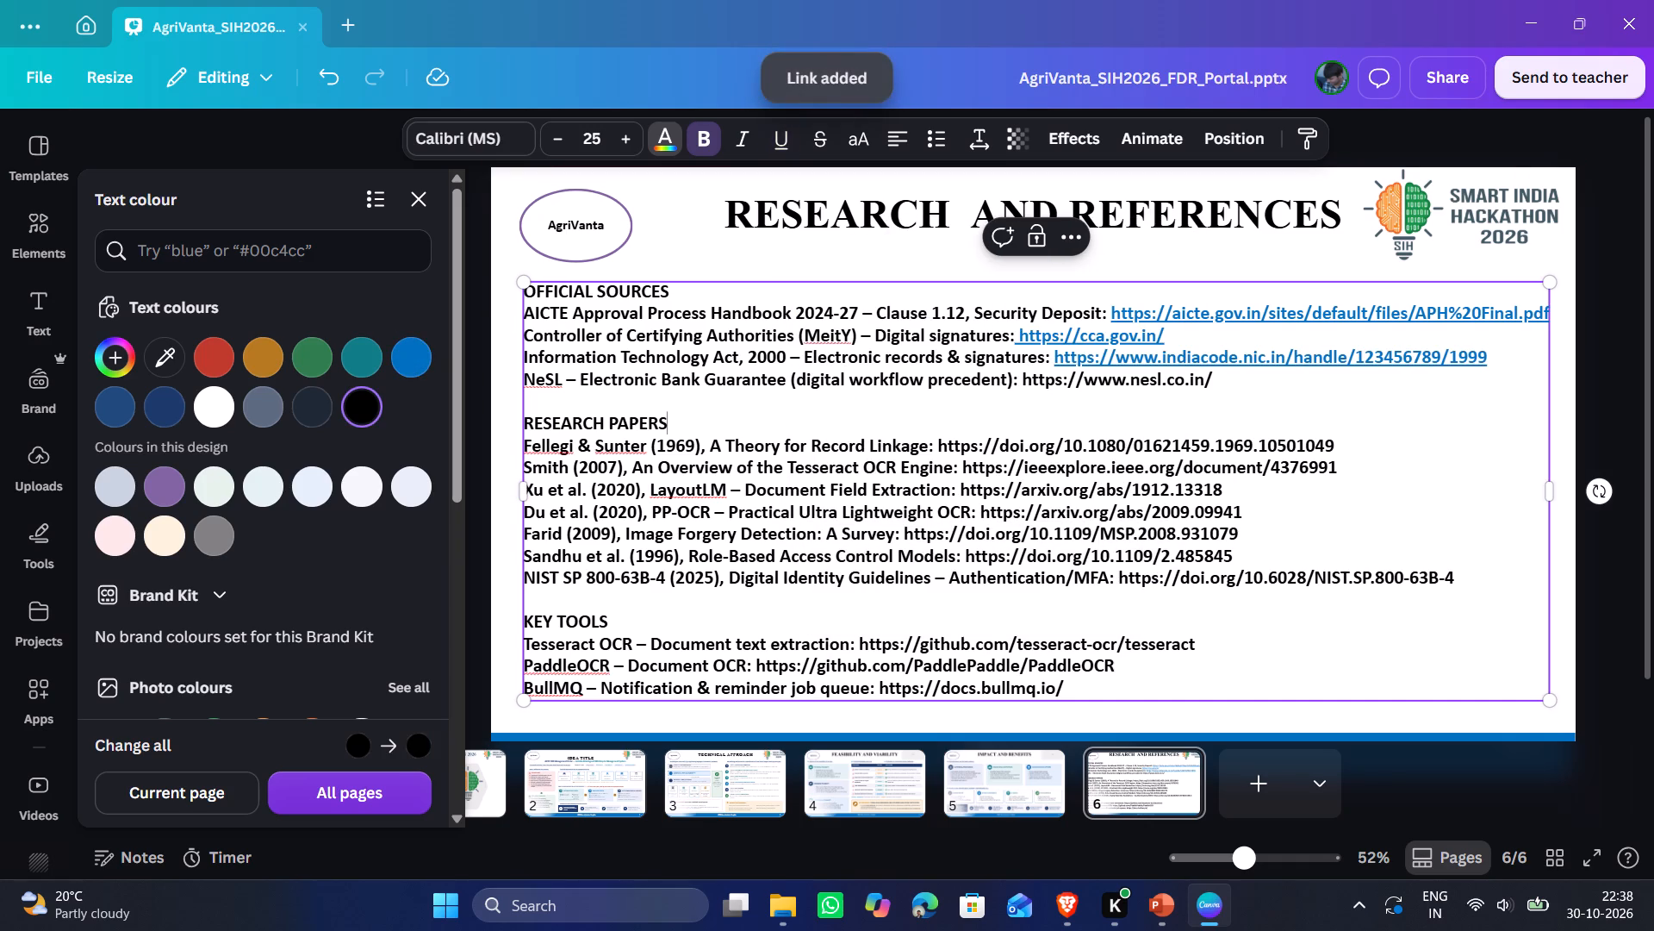
click(1589, 384)
click(1589, 384)
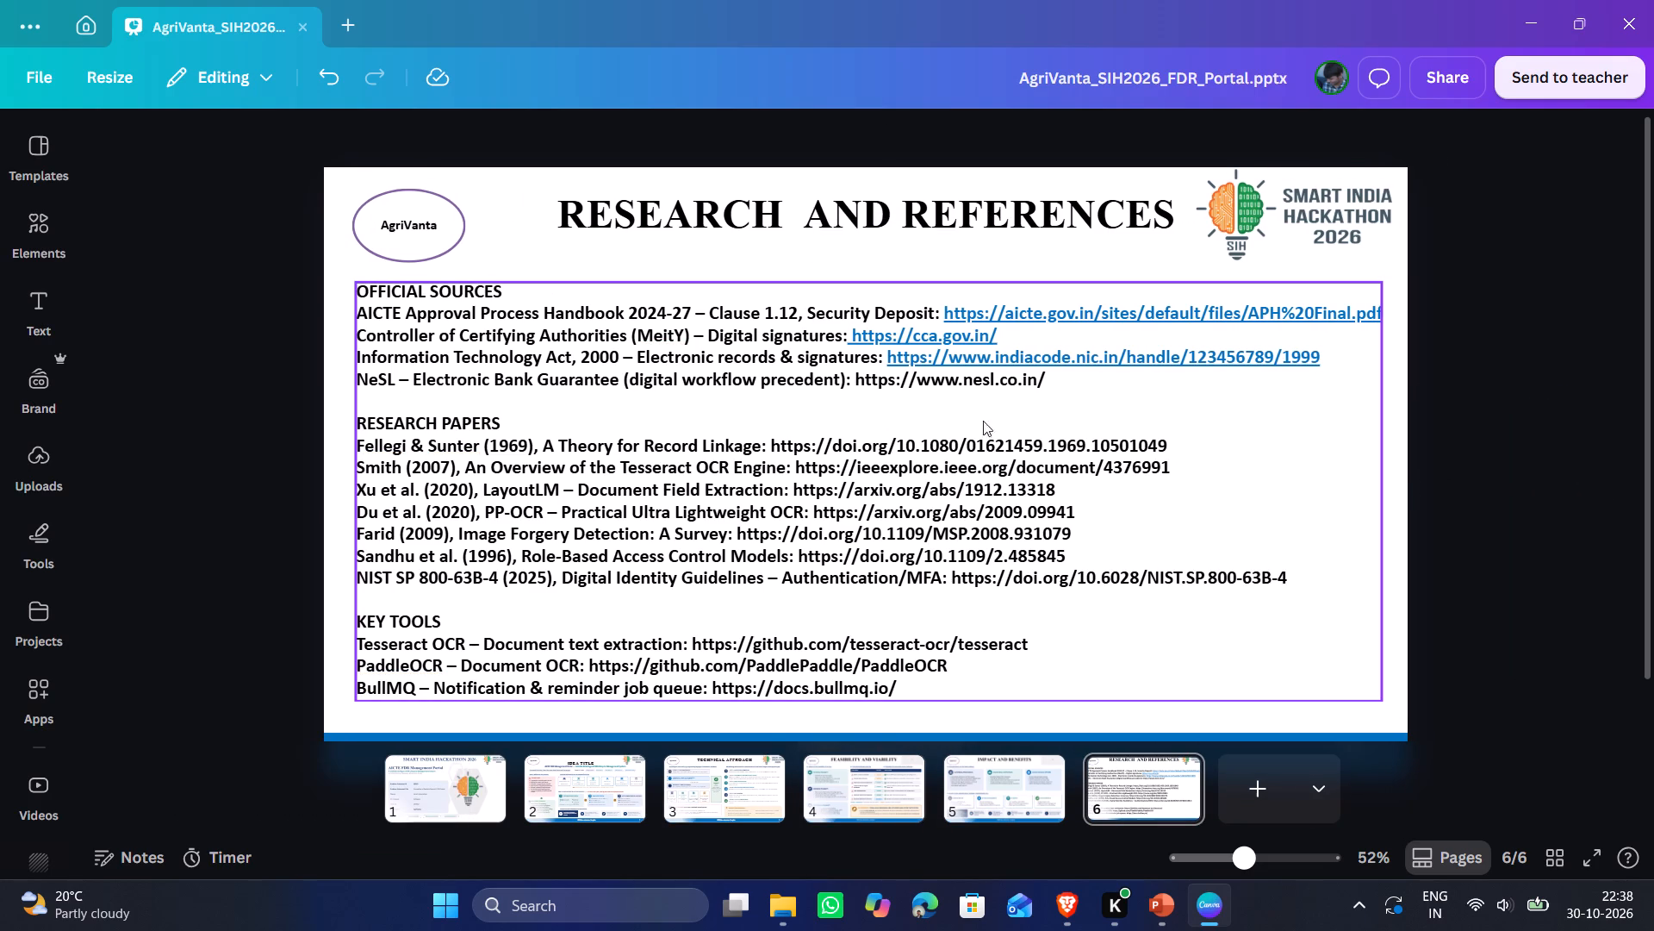
double_click(874, 374)
click(867, 375)
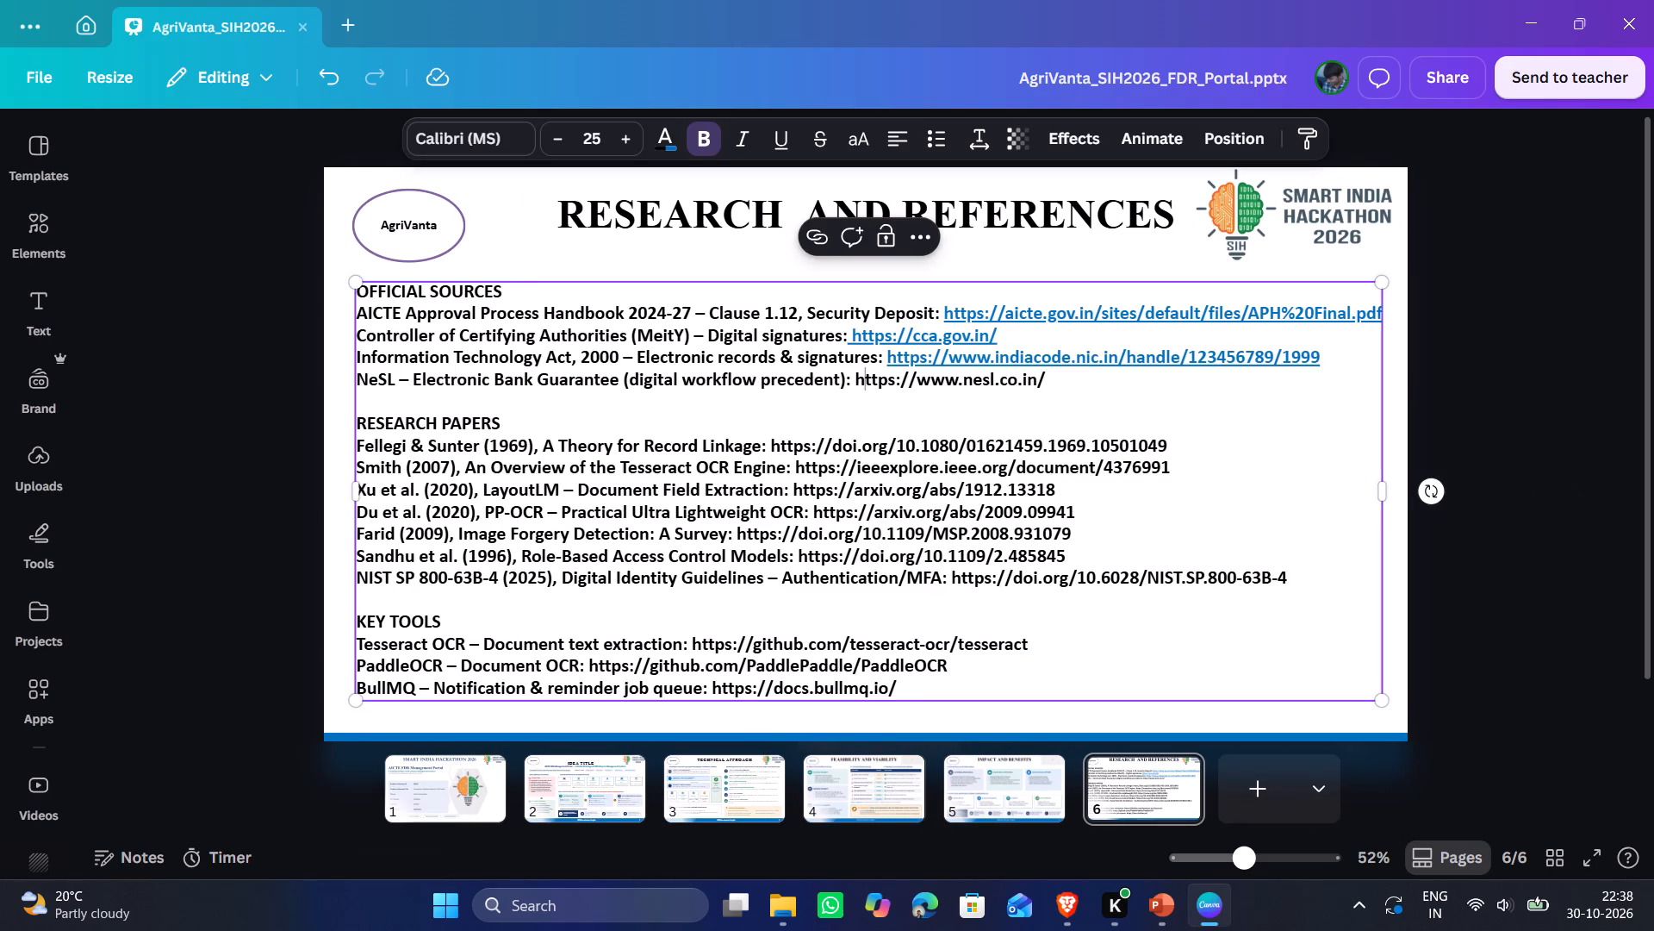
drag(855, 382, 1054, 384)
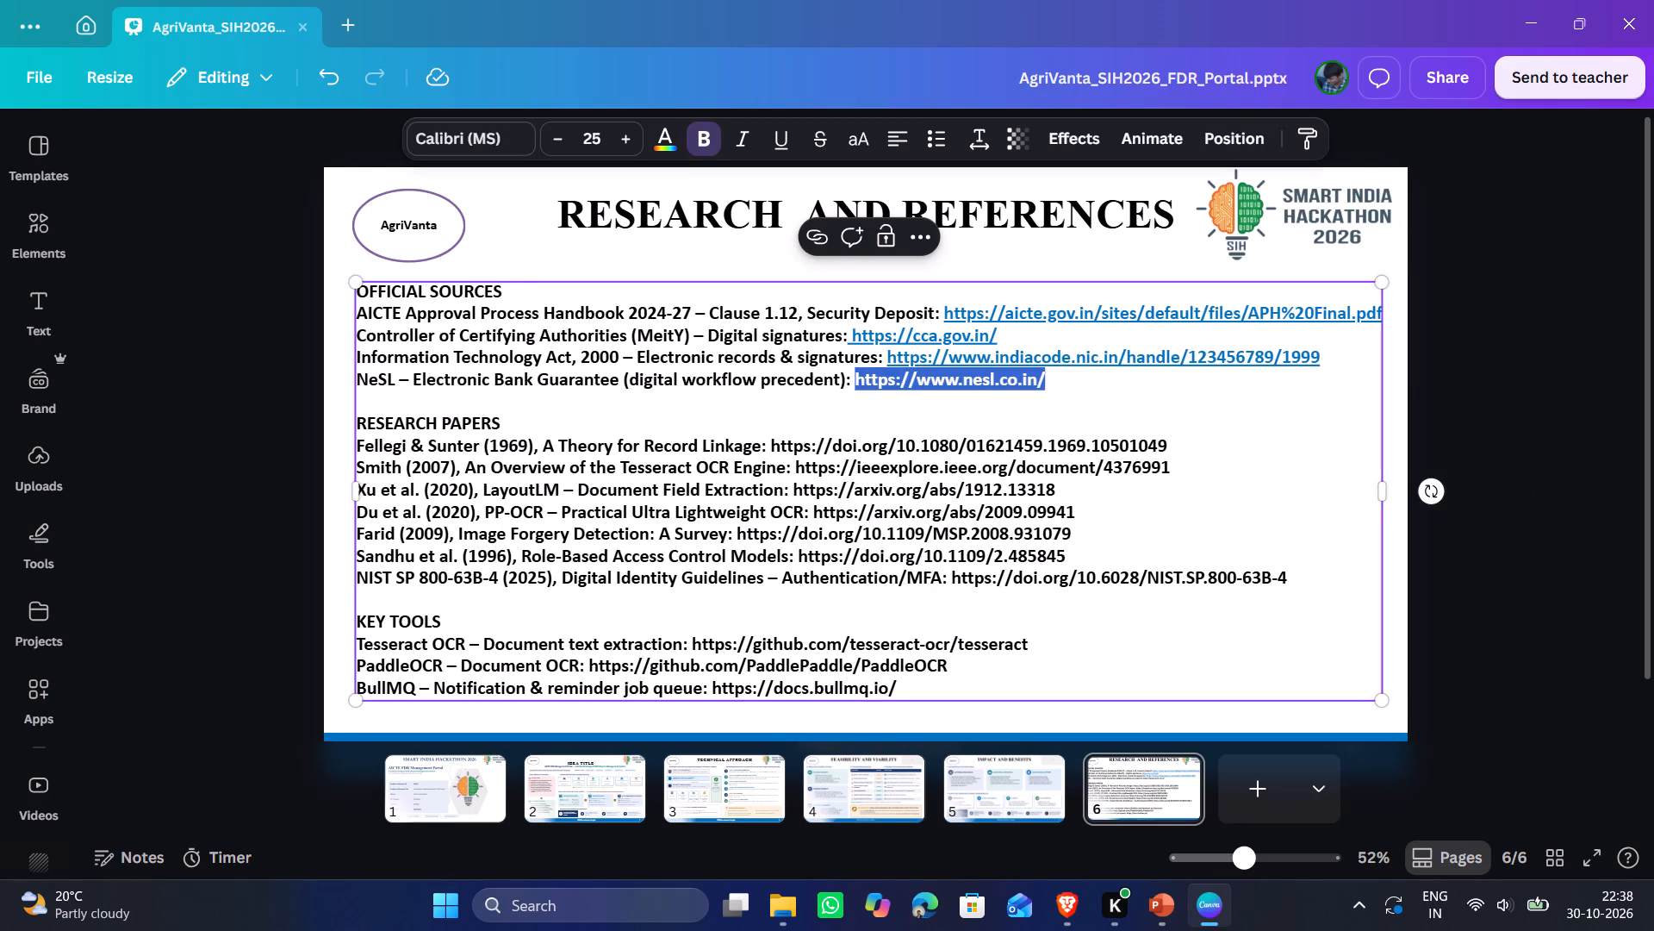
key(ctrl+c)
click(820, 234)
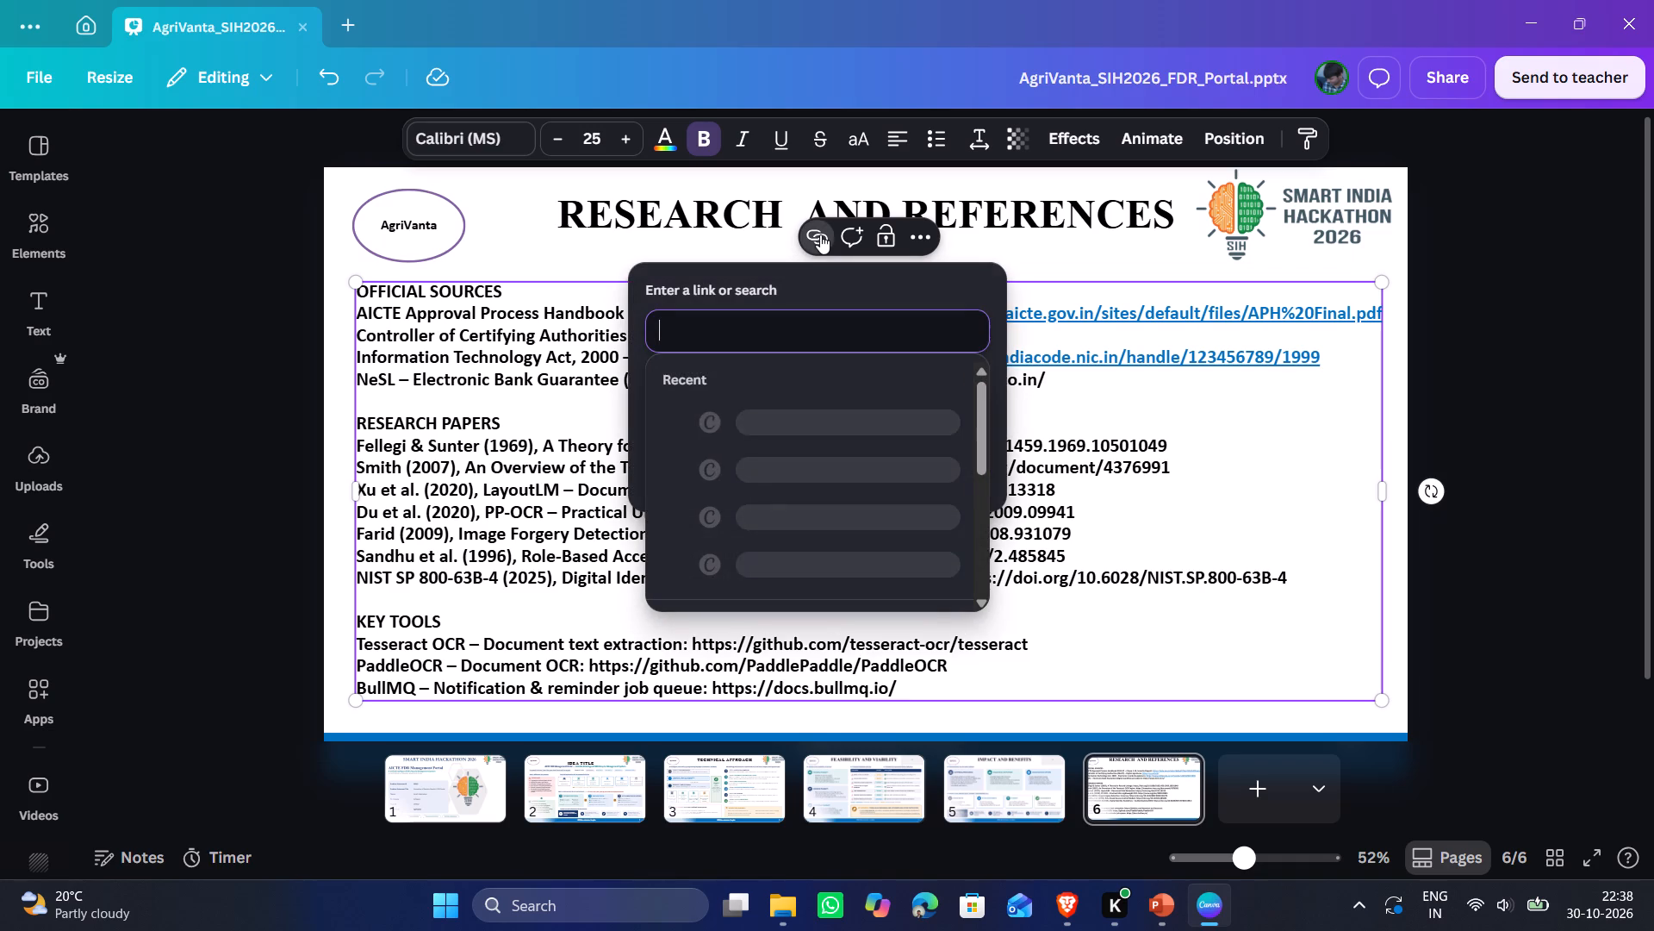
key(ctrl+v)
click(933, 476)
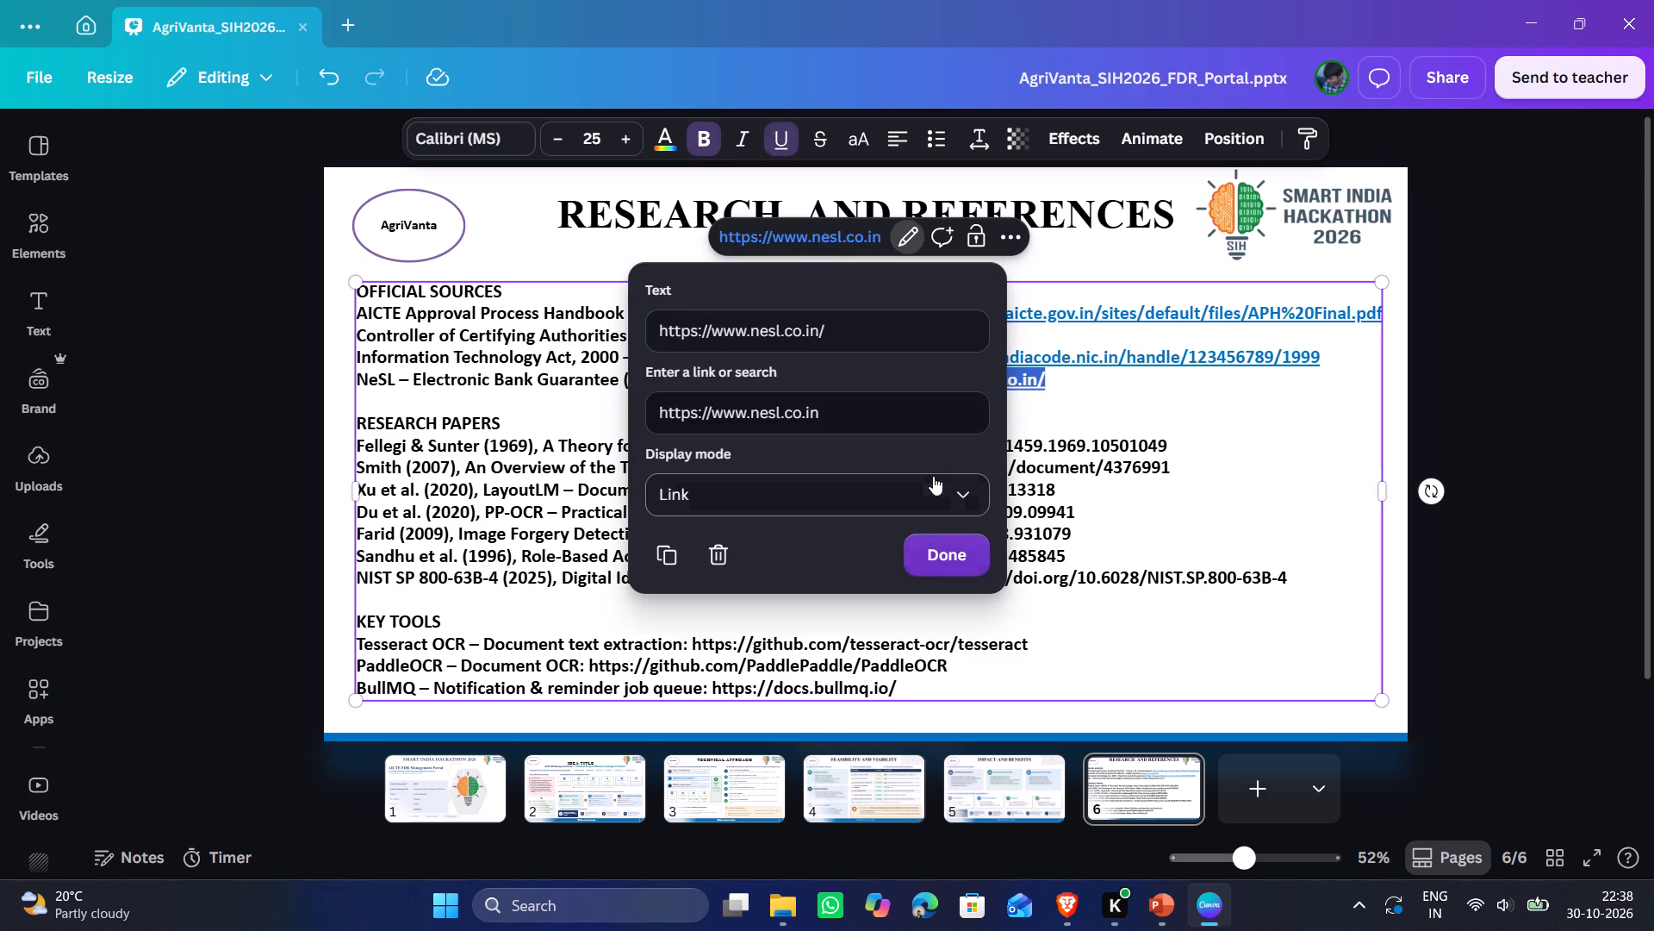
click(662, 147)
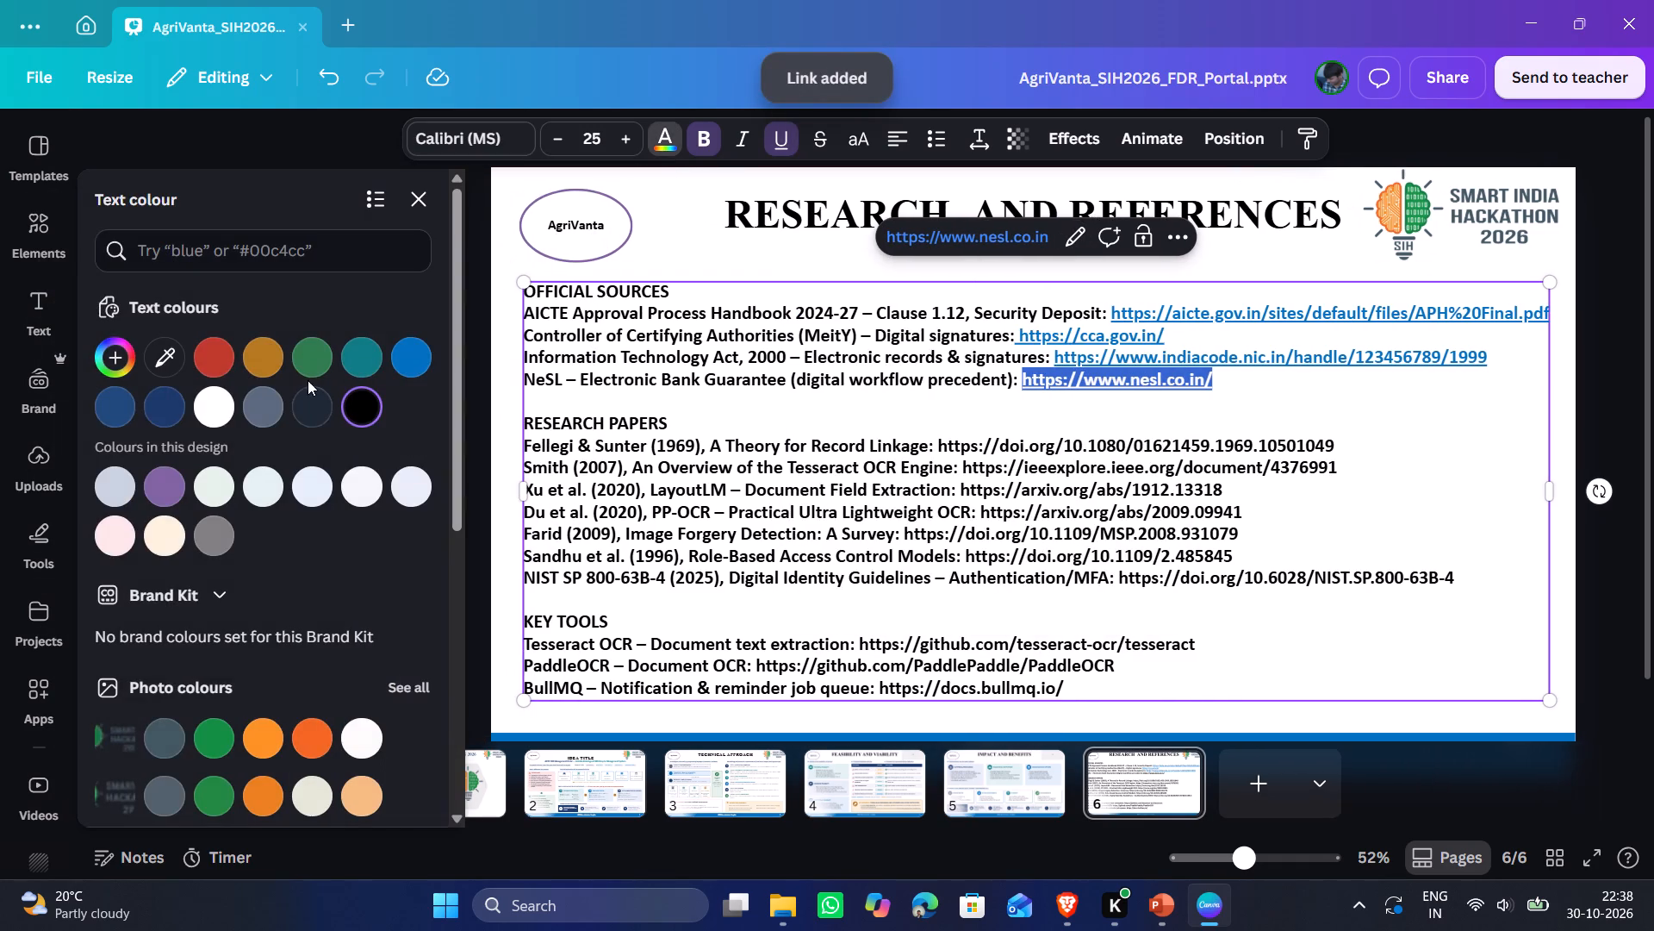
click(422, 357)
click(1351, 427)
click(1352, 430)
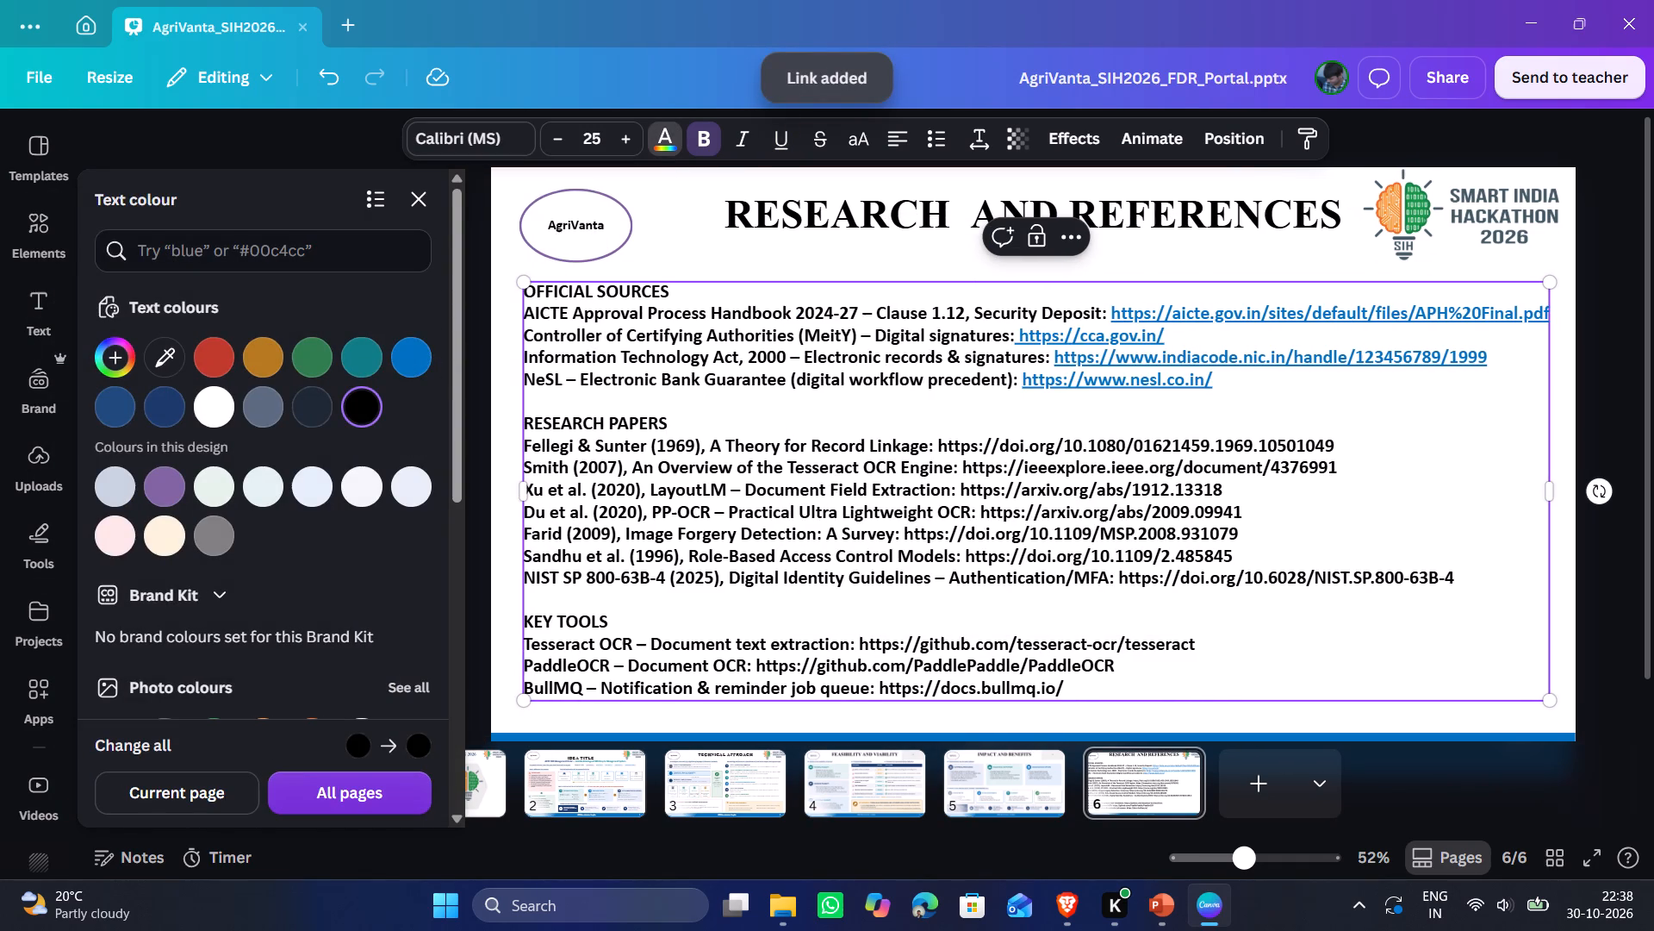
click(1617, 359)
click(1617, 359)
double_click(1609, 370)
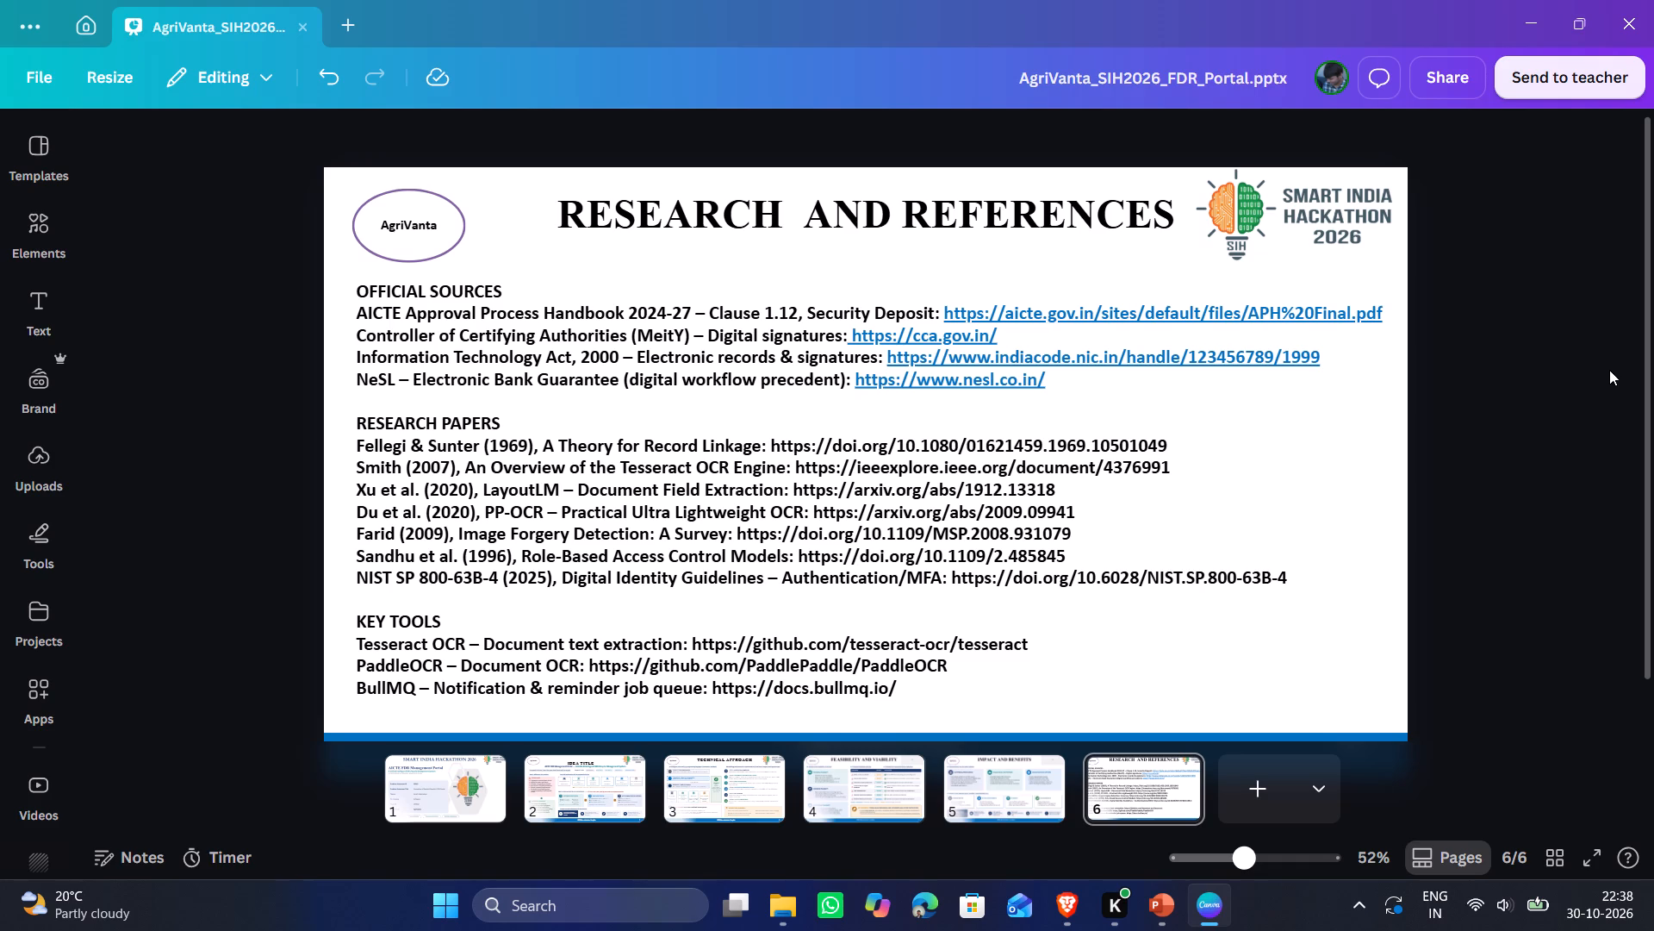
click(1601, 369)
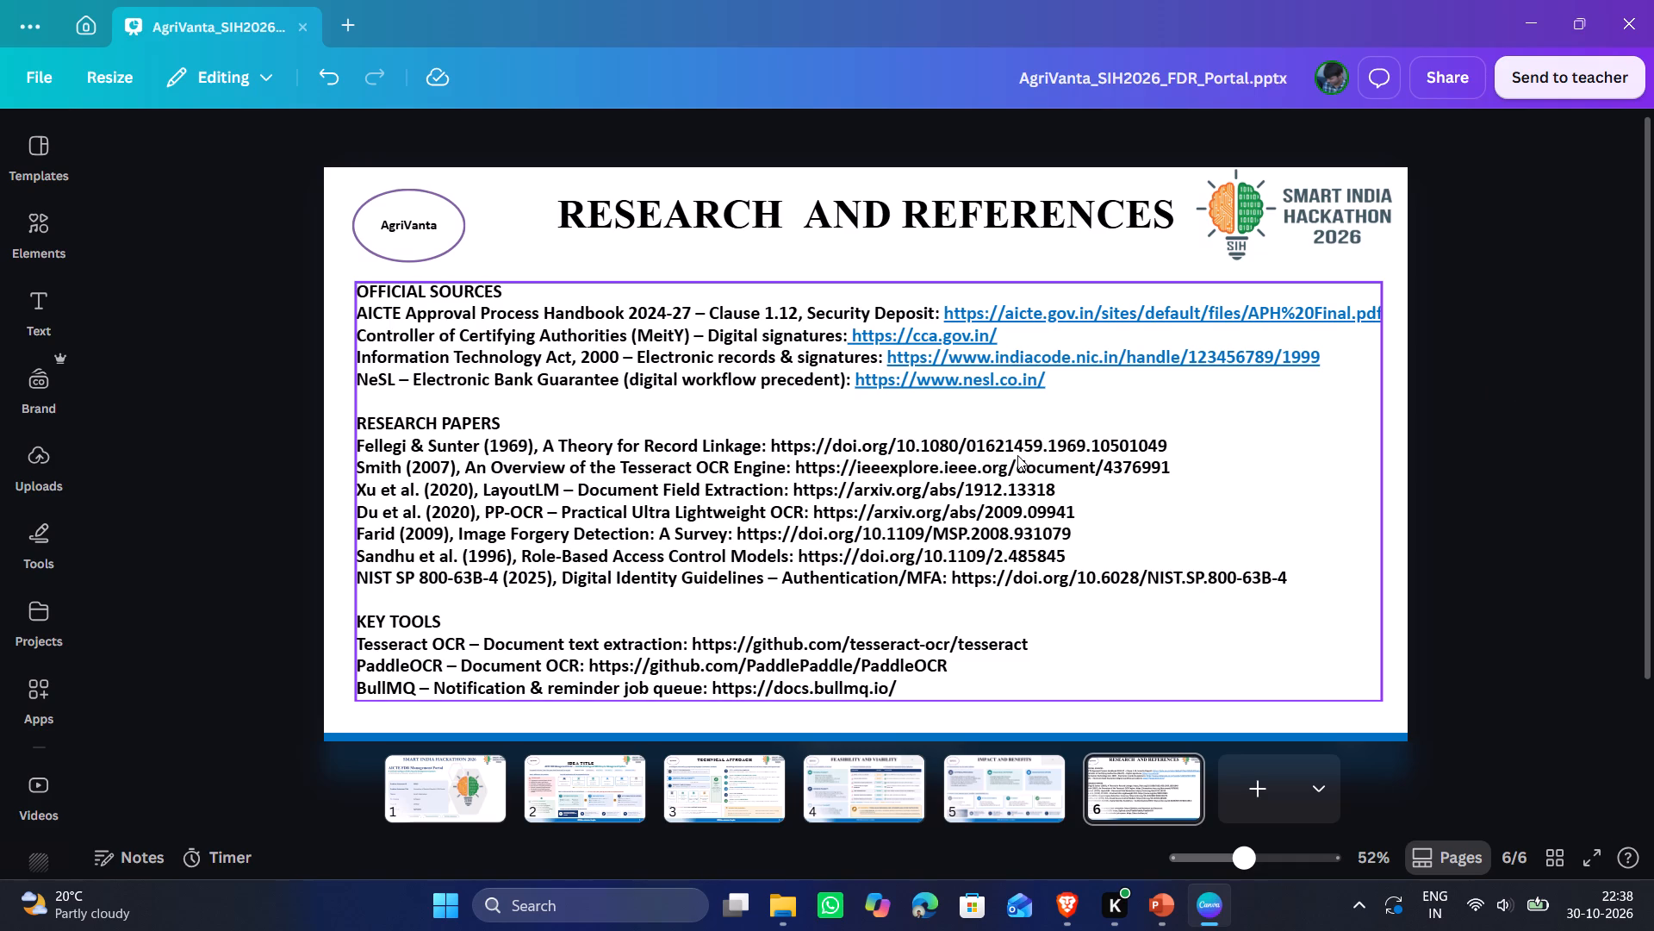
double_click(783, 450)
click(783, 450)
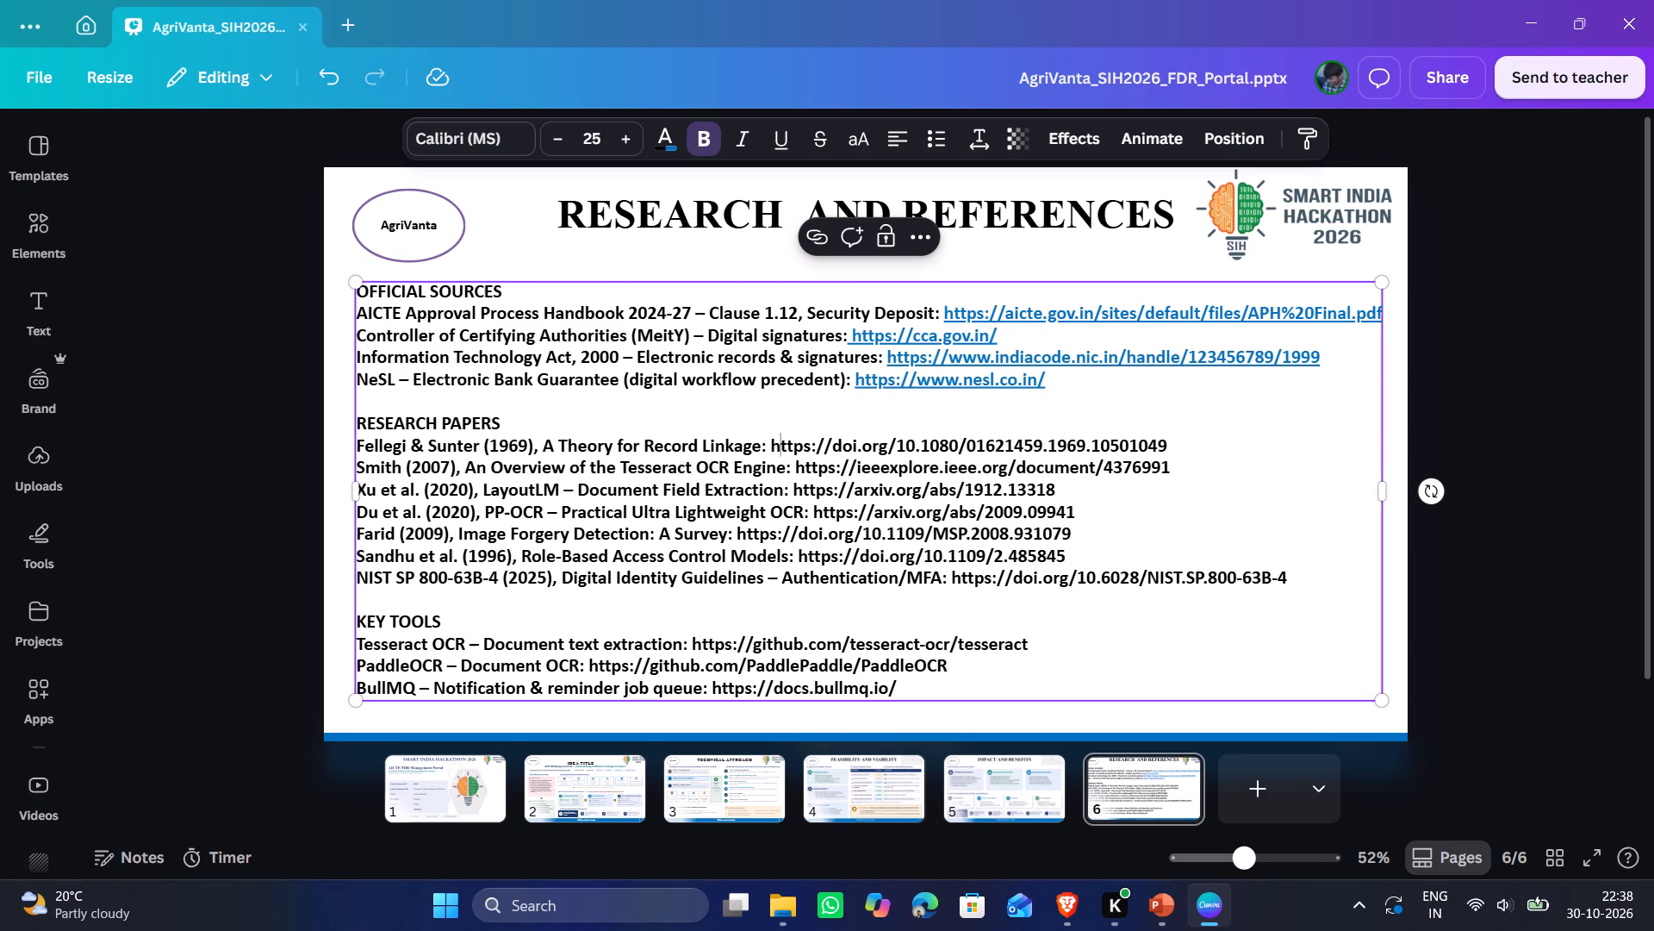
drag(768, 445, 827, 453)
click(782, 453)
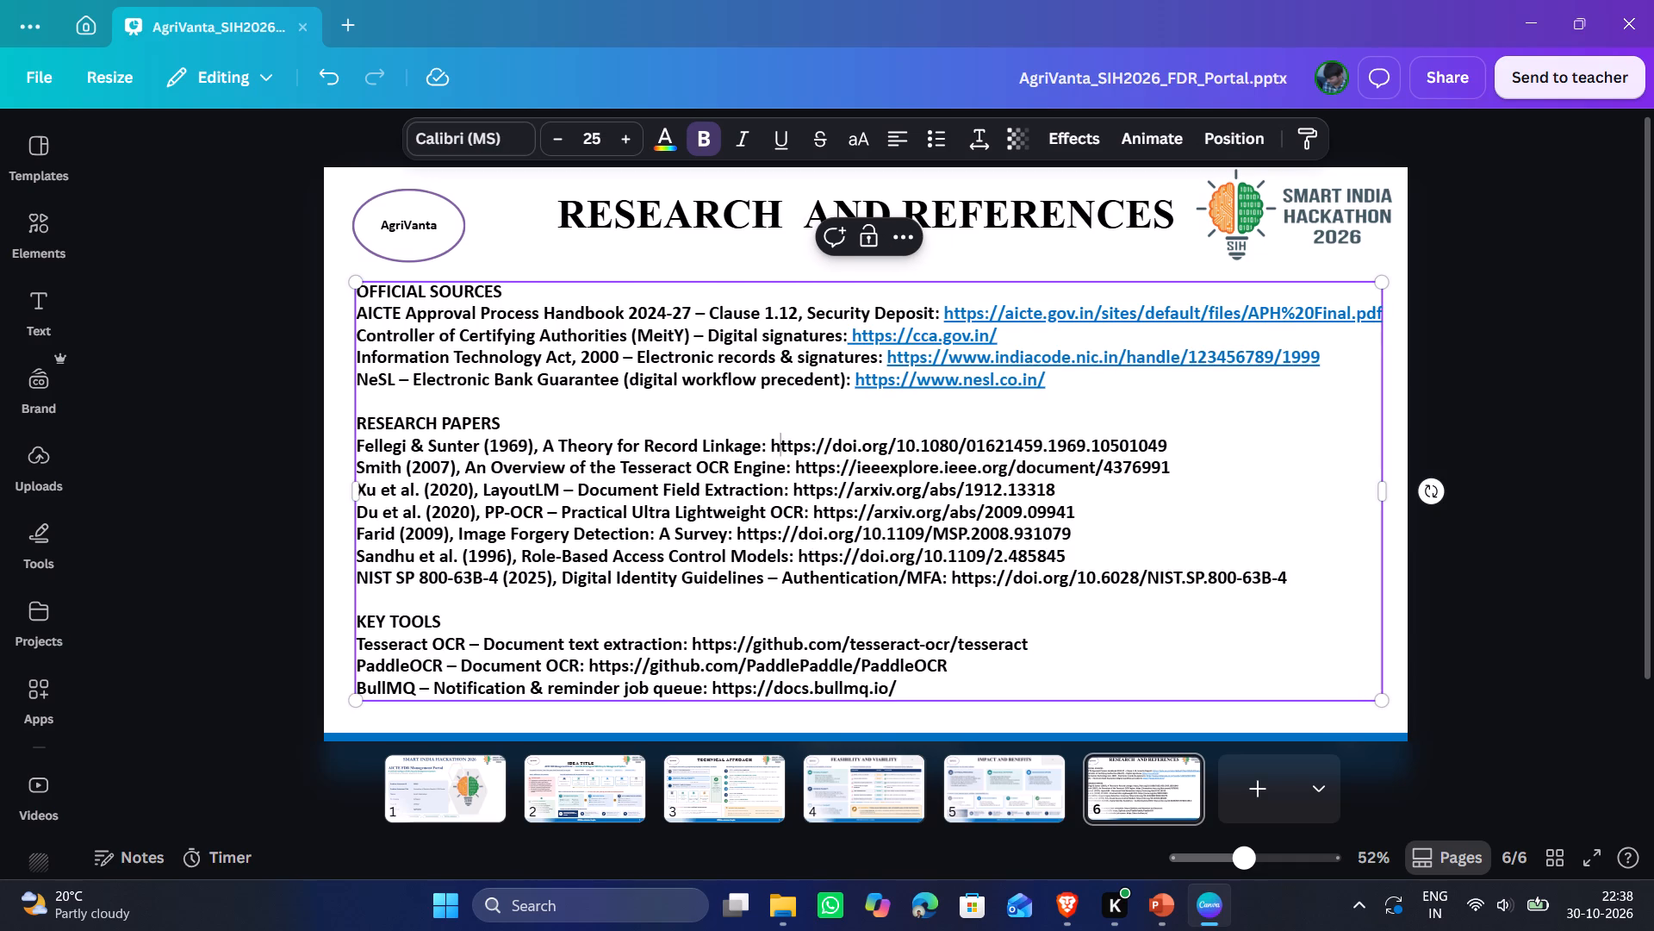
drag(773, 451, 1168, 450)
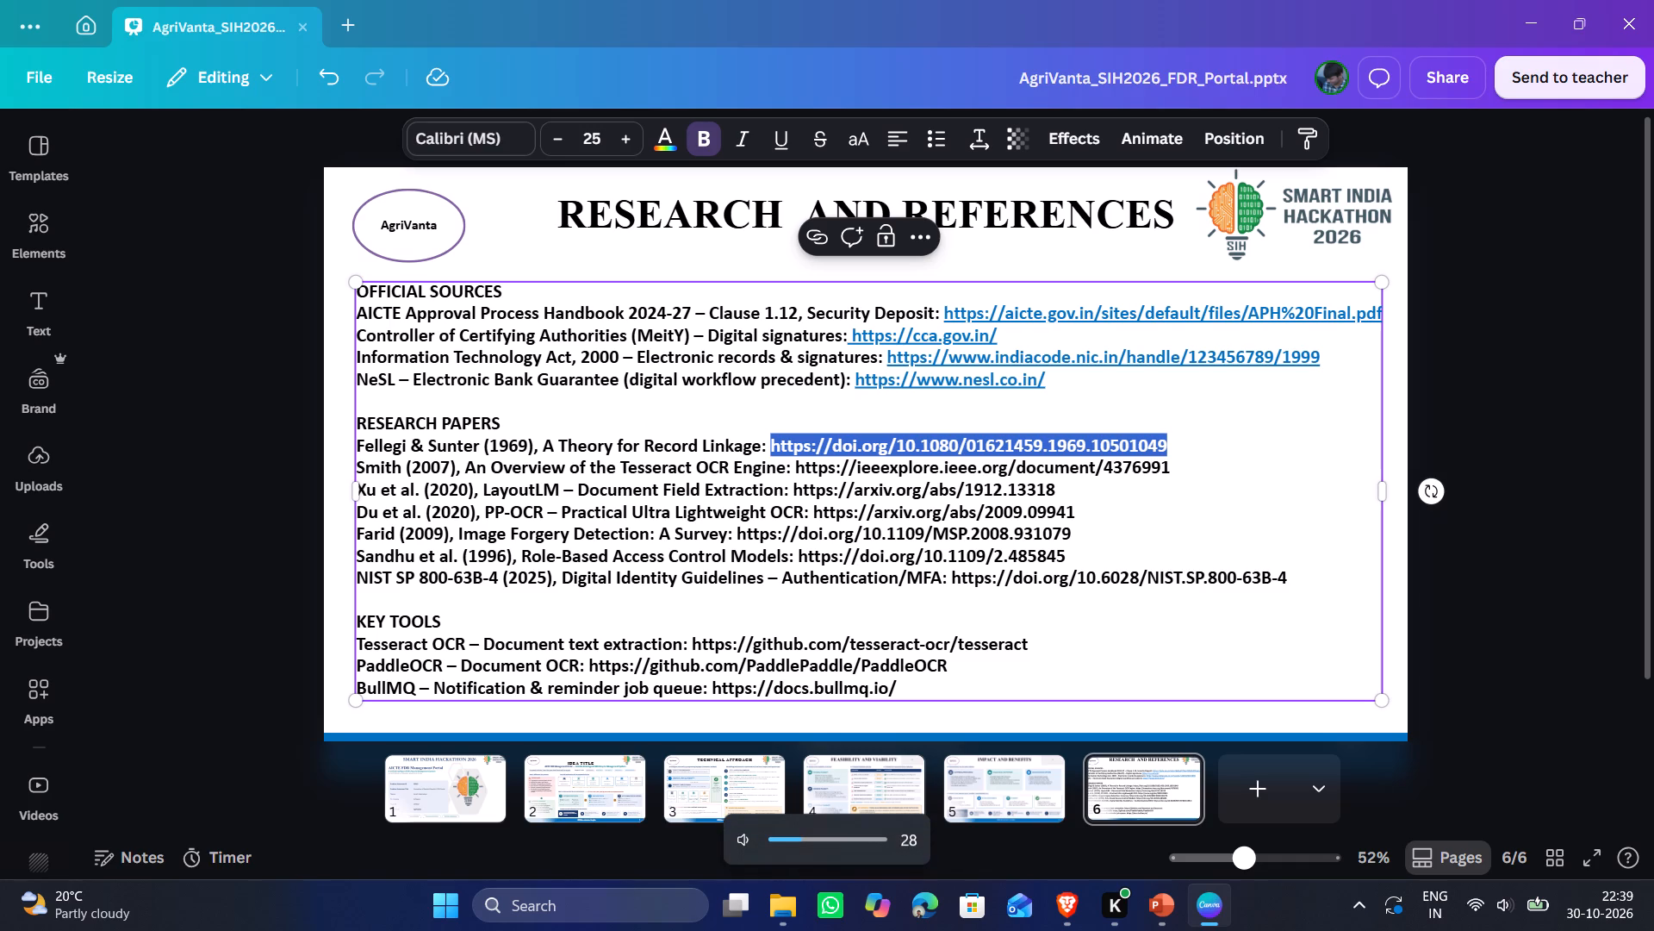
key(ctrl+c)
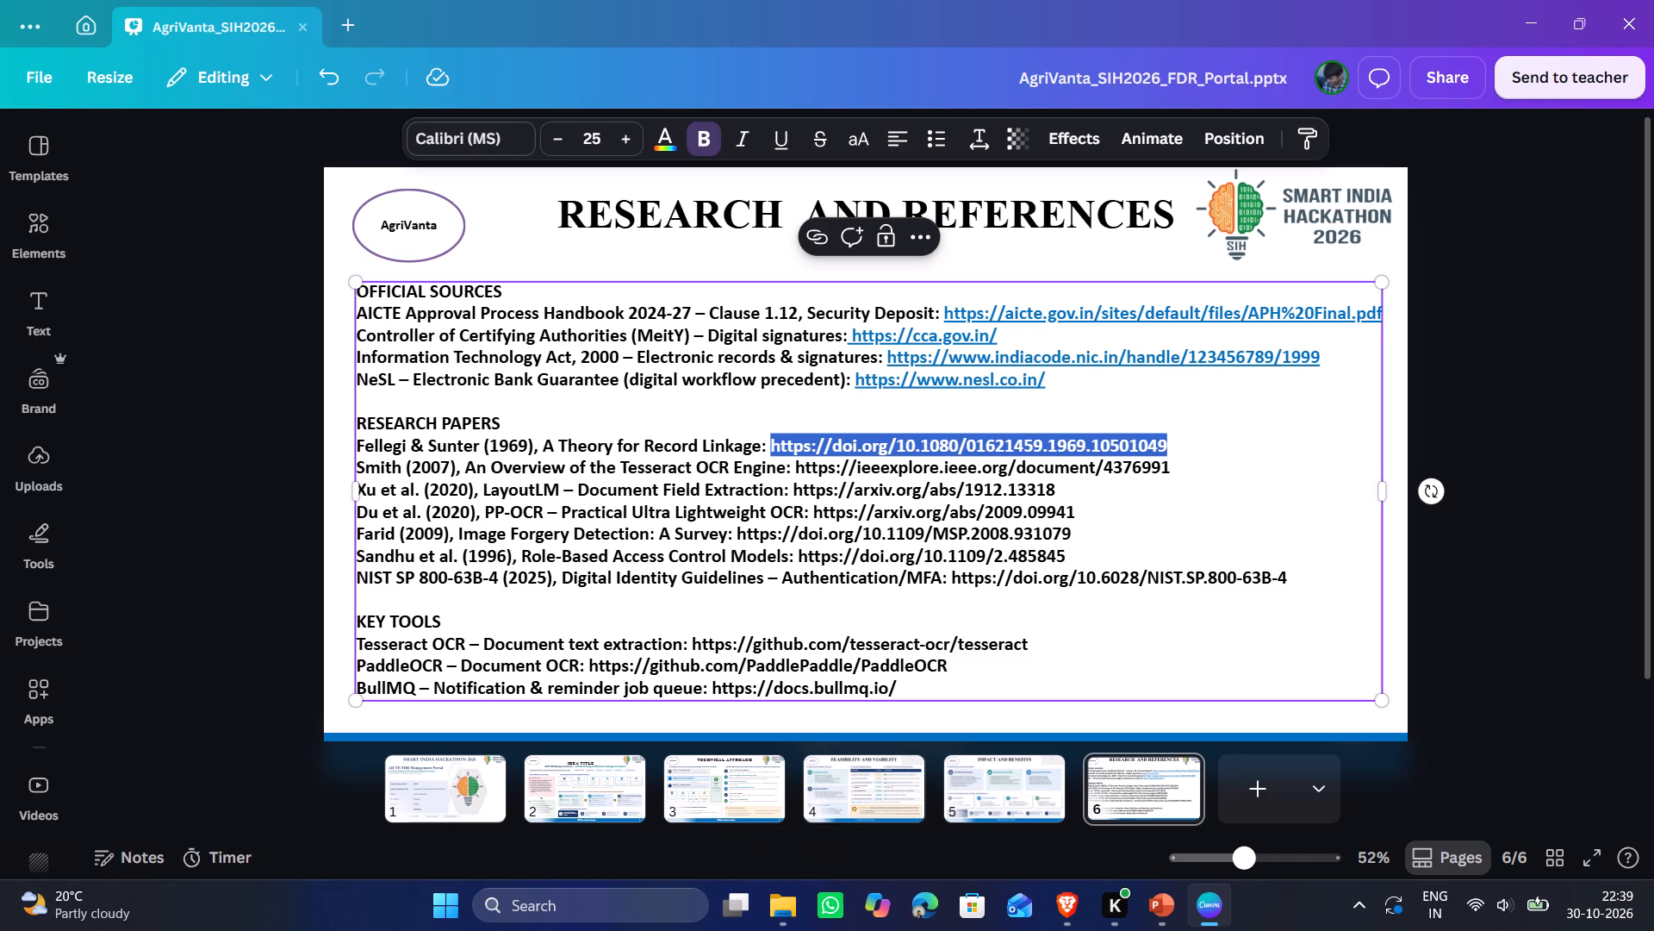
click(822, 241)
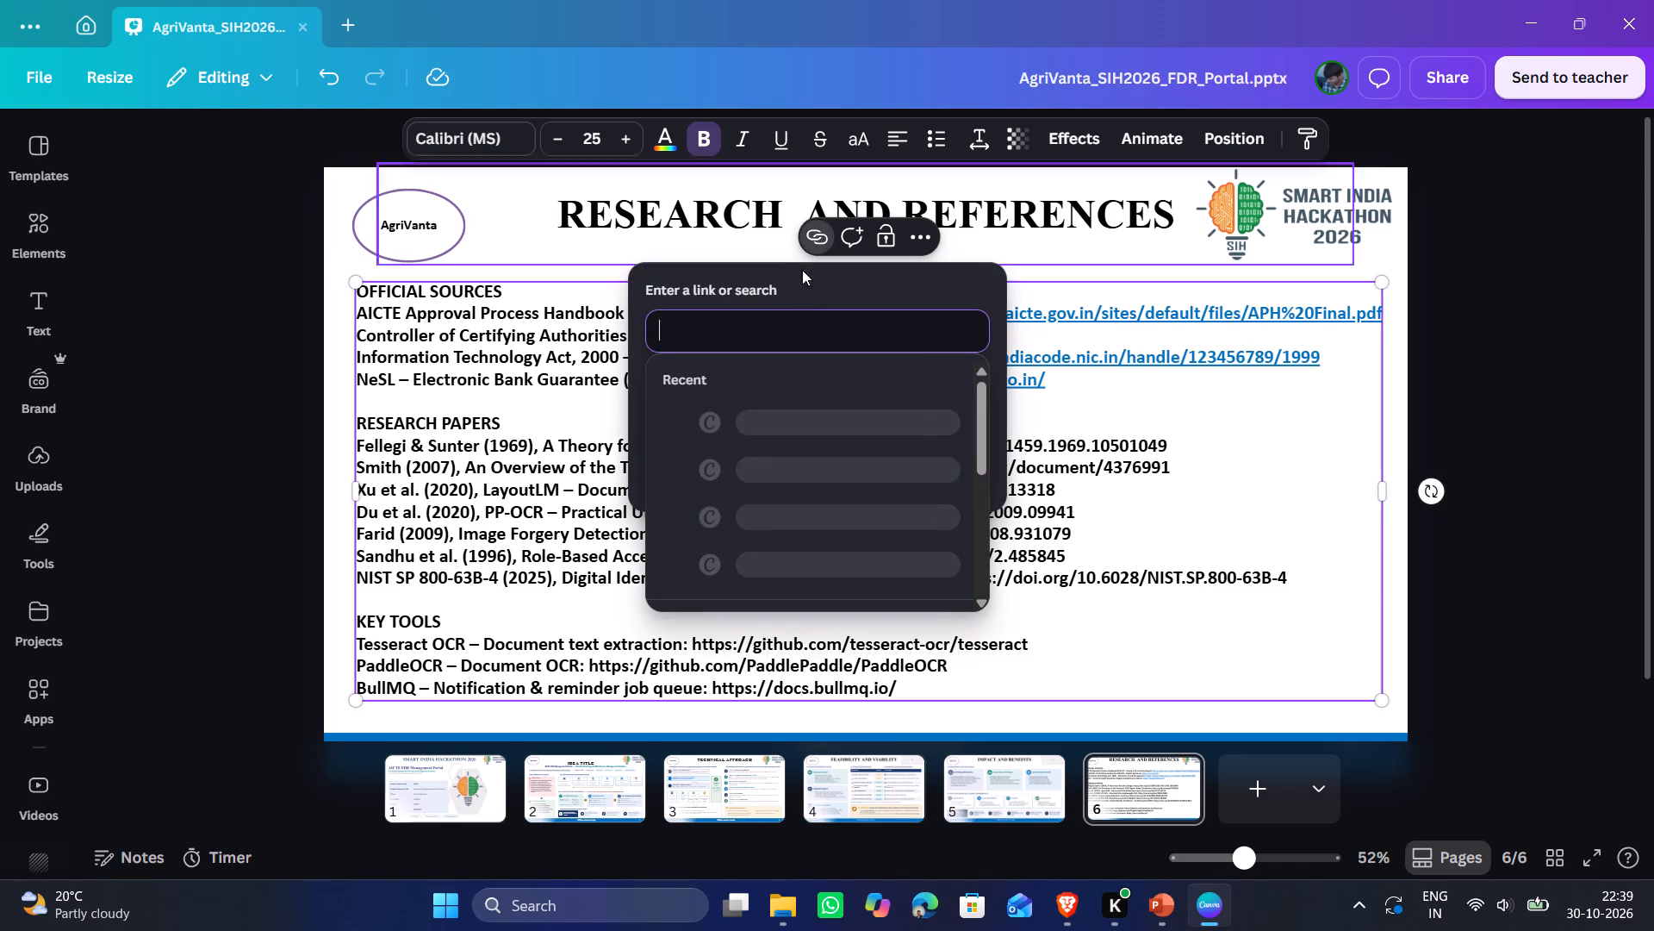
key(ctrl+v)
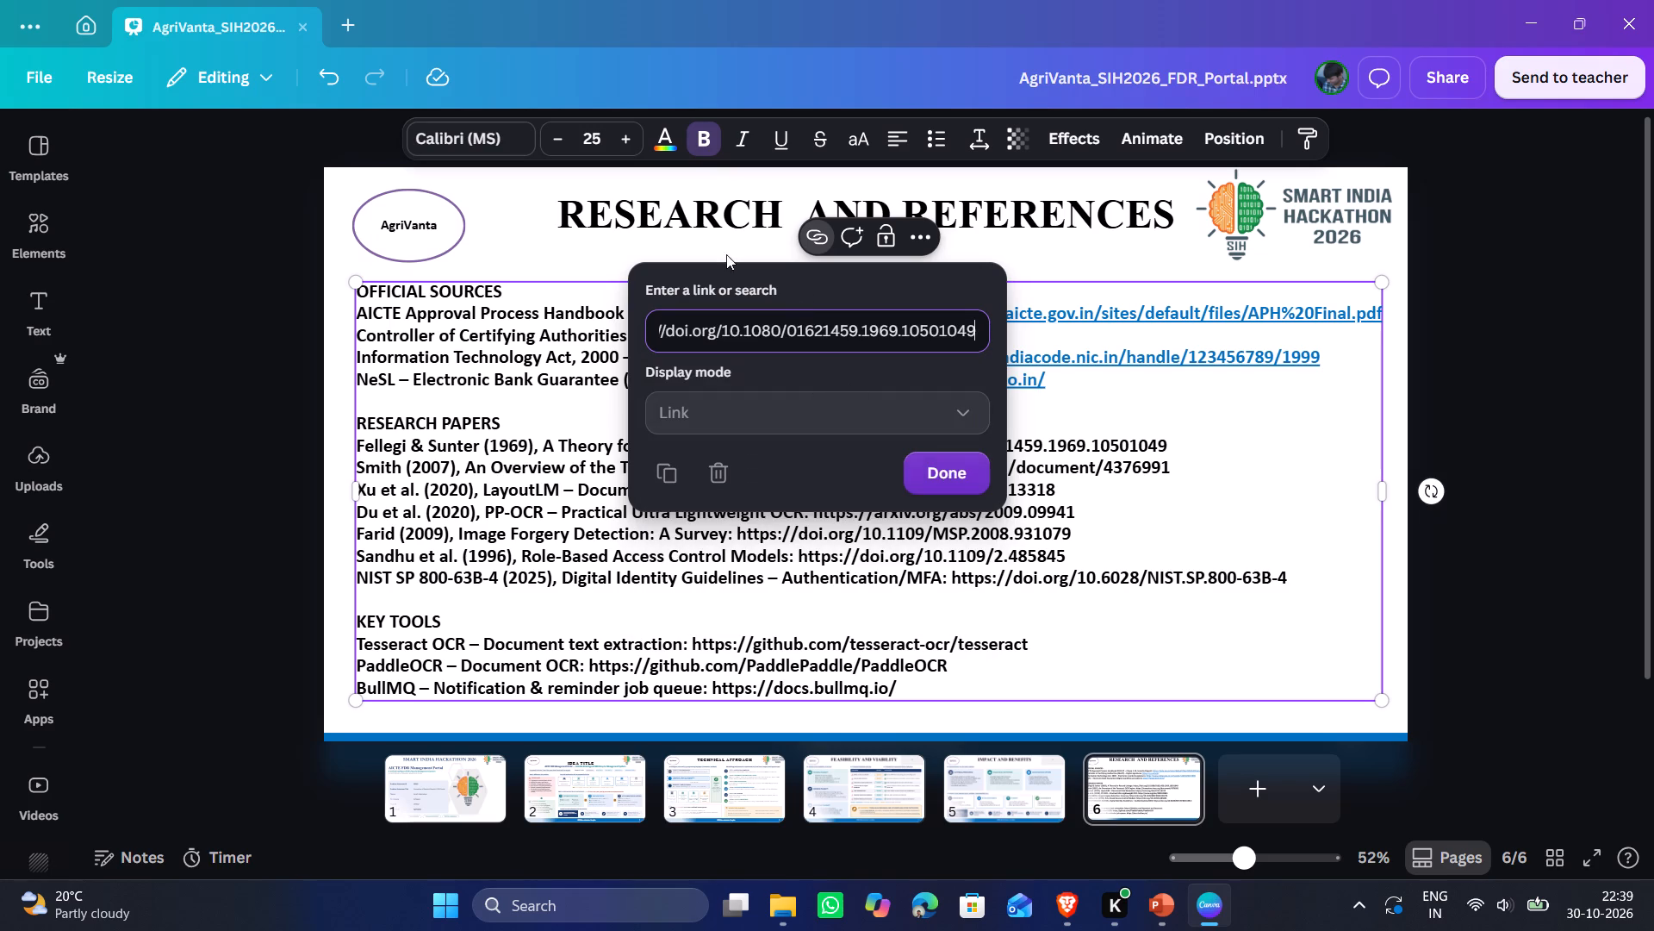
click(655, 140)
click(420, 370)
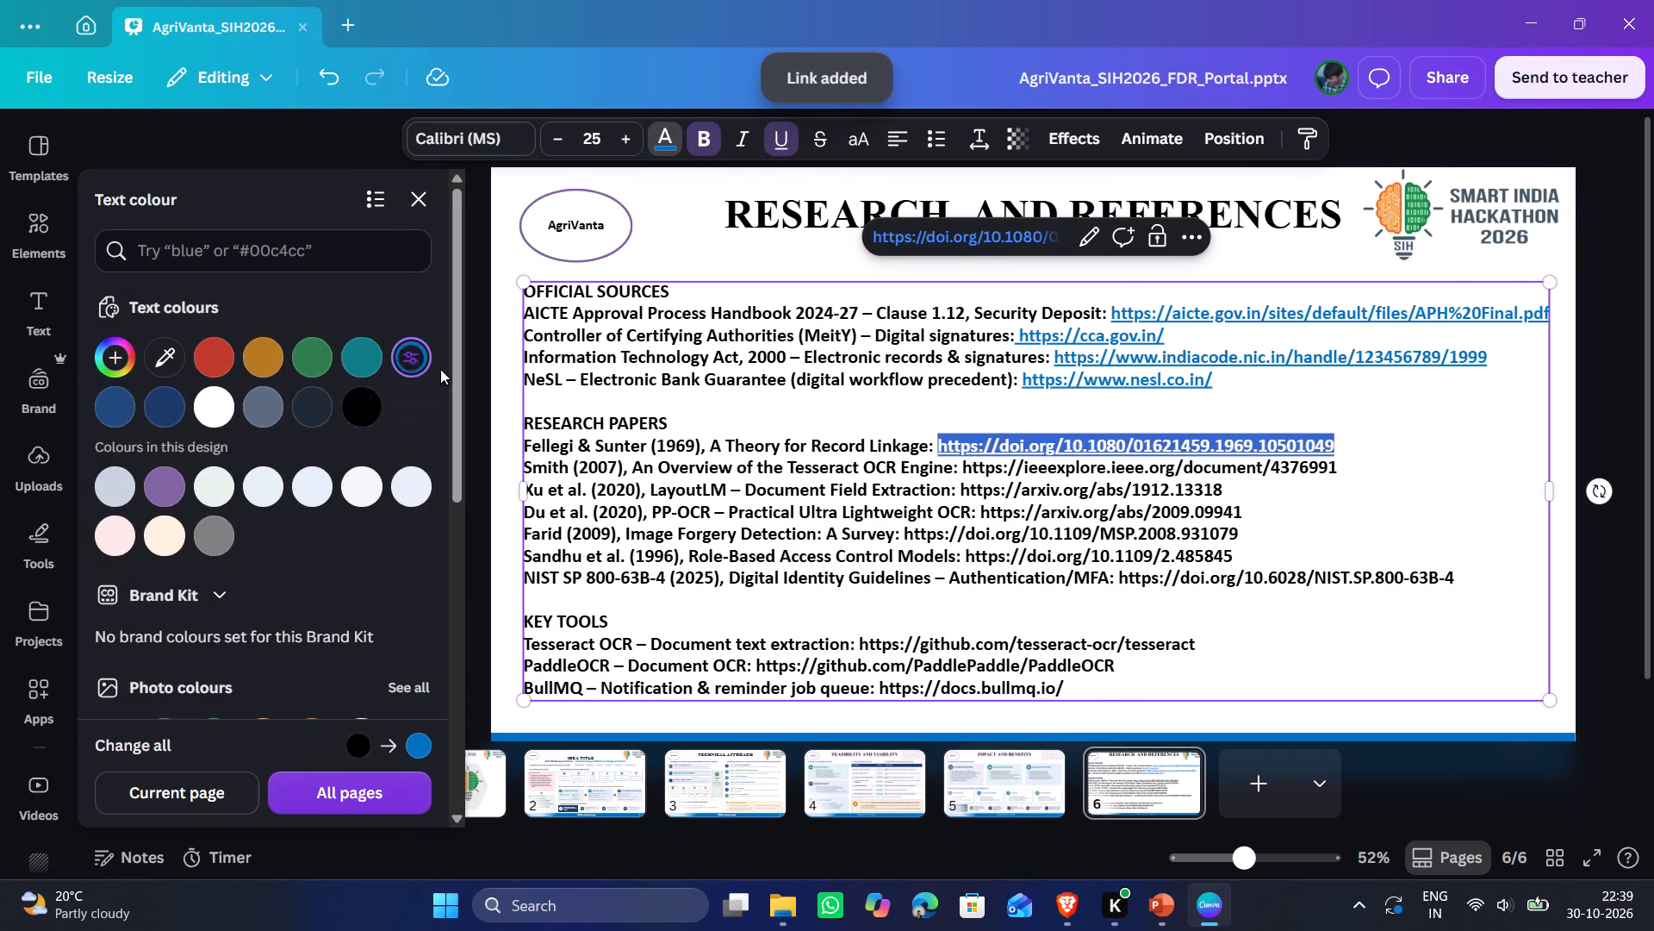
click(1404, 465)
click(1408, 466)
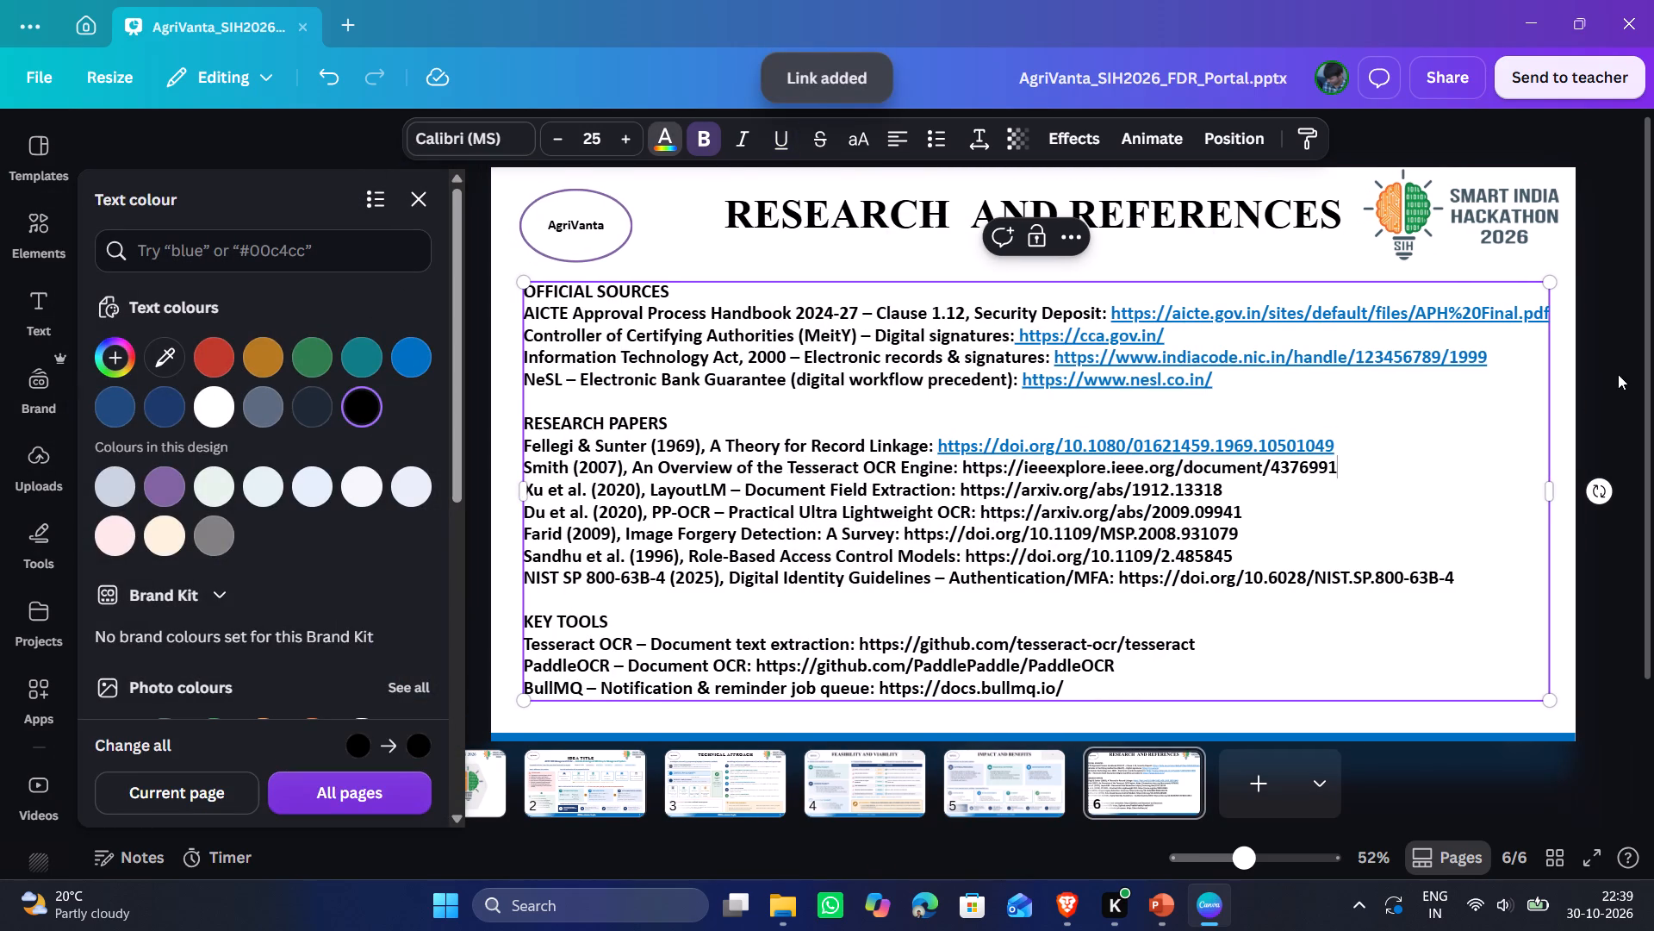
click(1618, 374)
click(1618, 374)
double_click(817, 470)
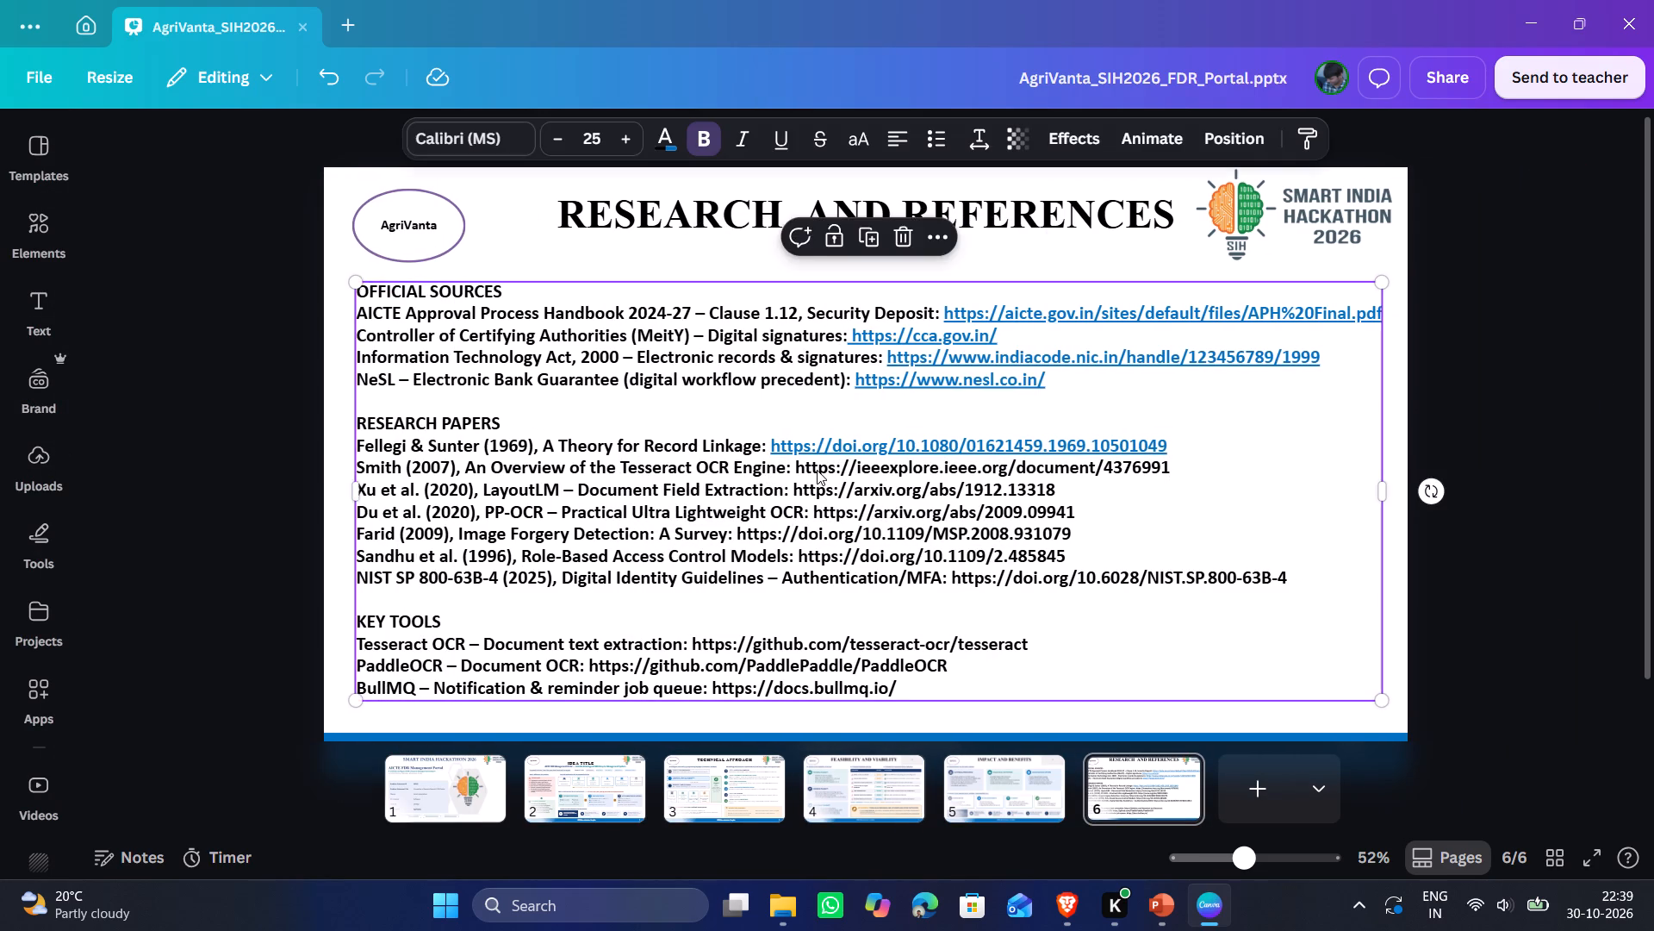
click(804, 465)
drag(792, 465, 1224, 468)
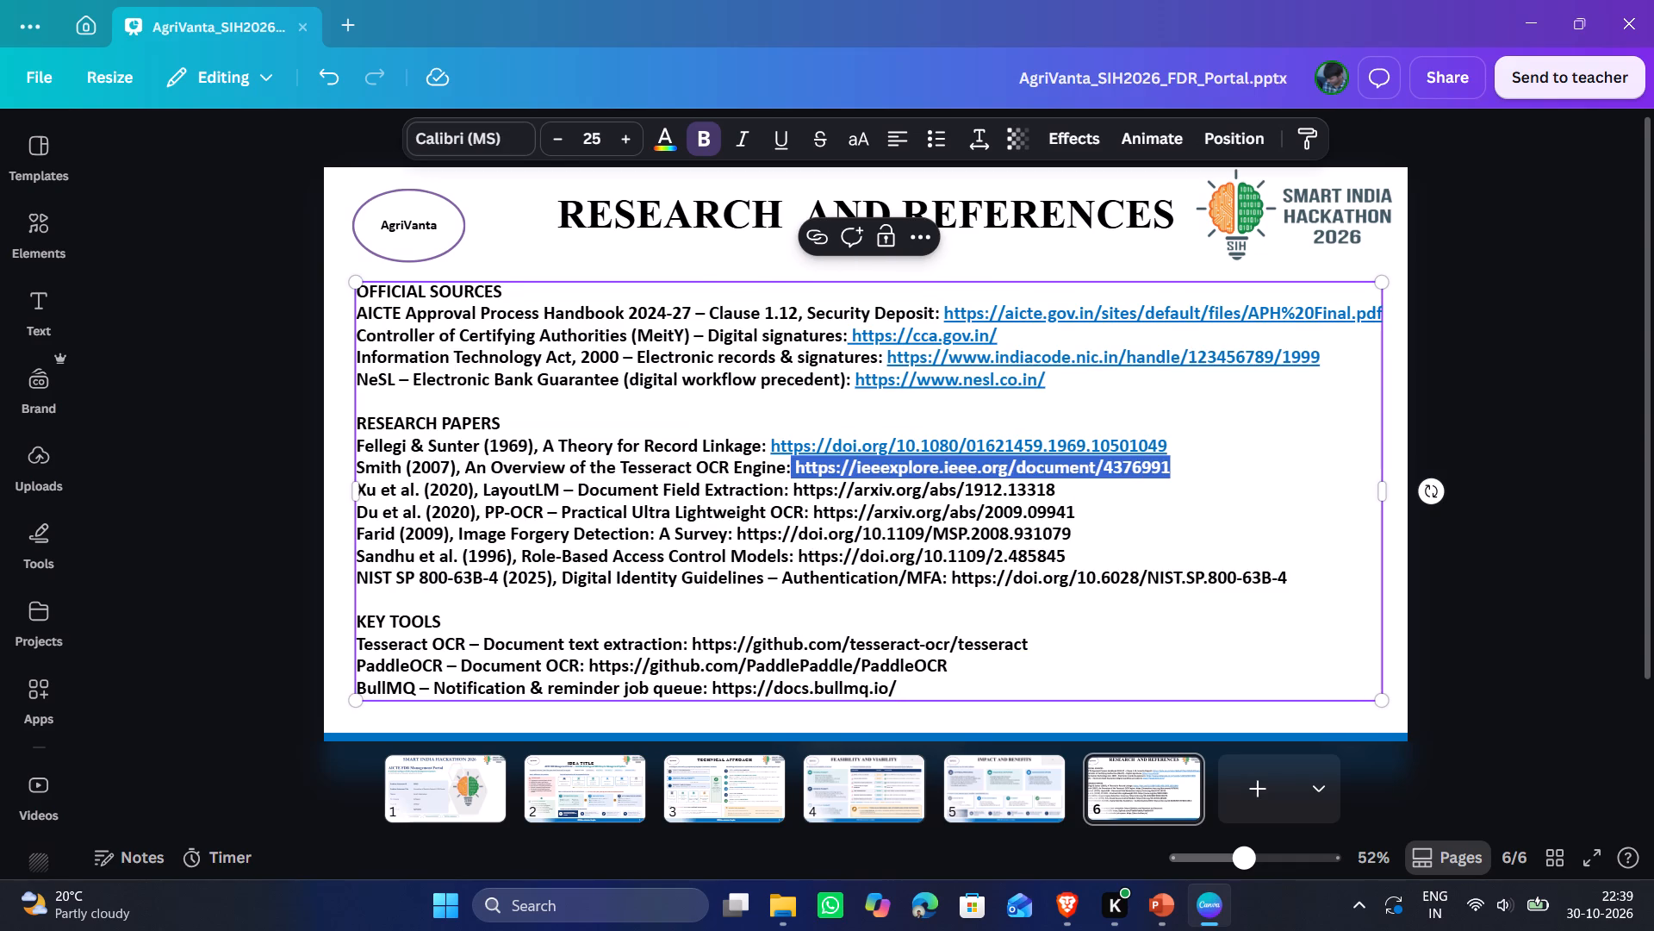
key(ctrl+c)
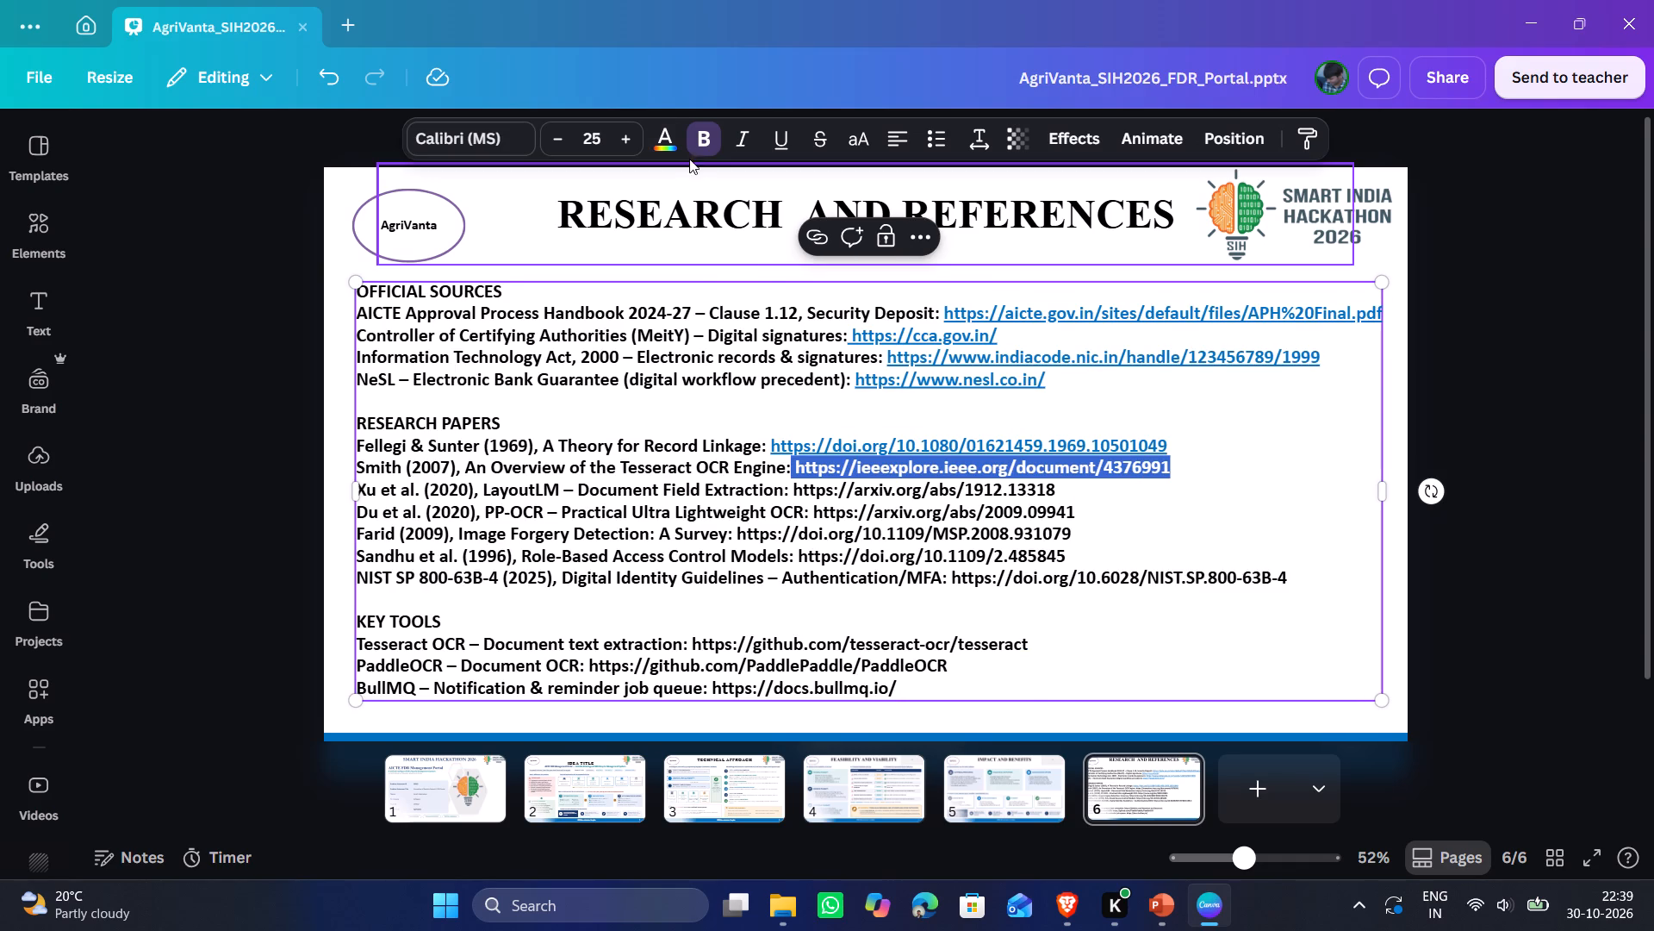
click(676, 140)
click(417, 355)
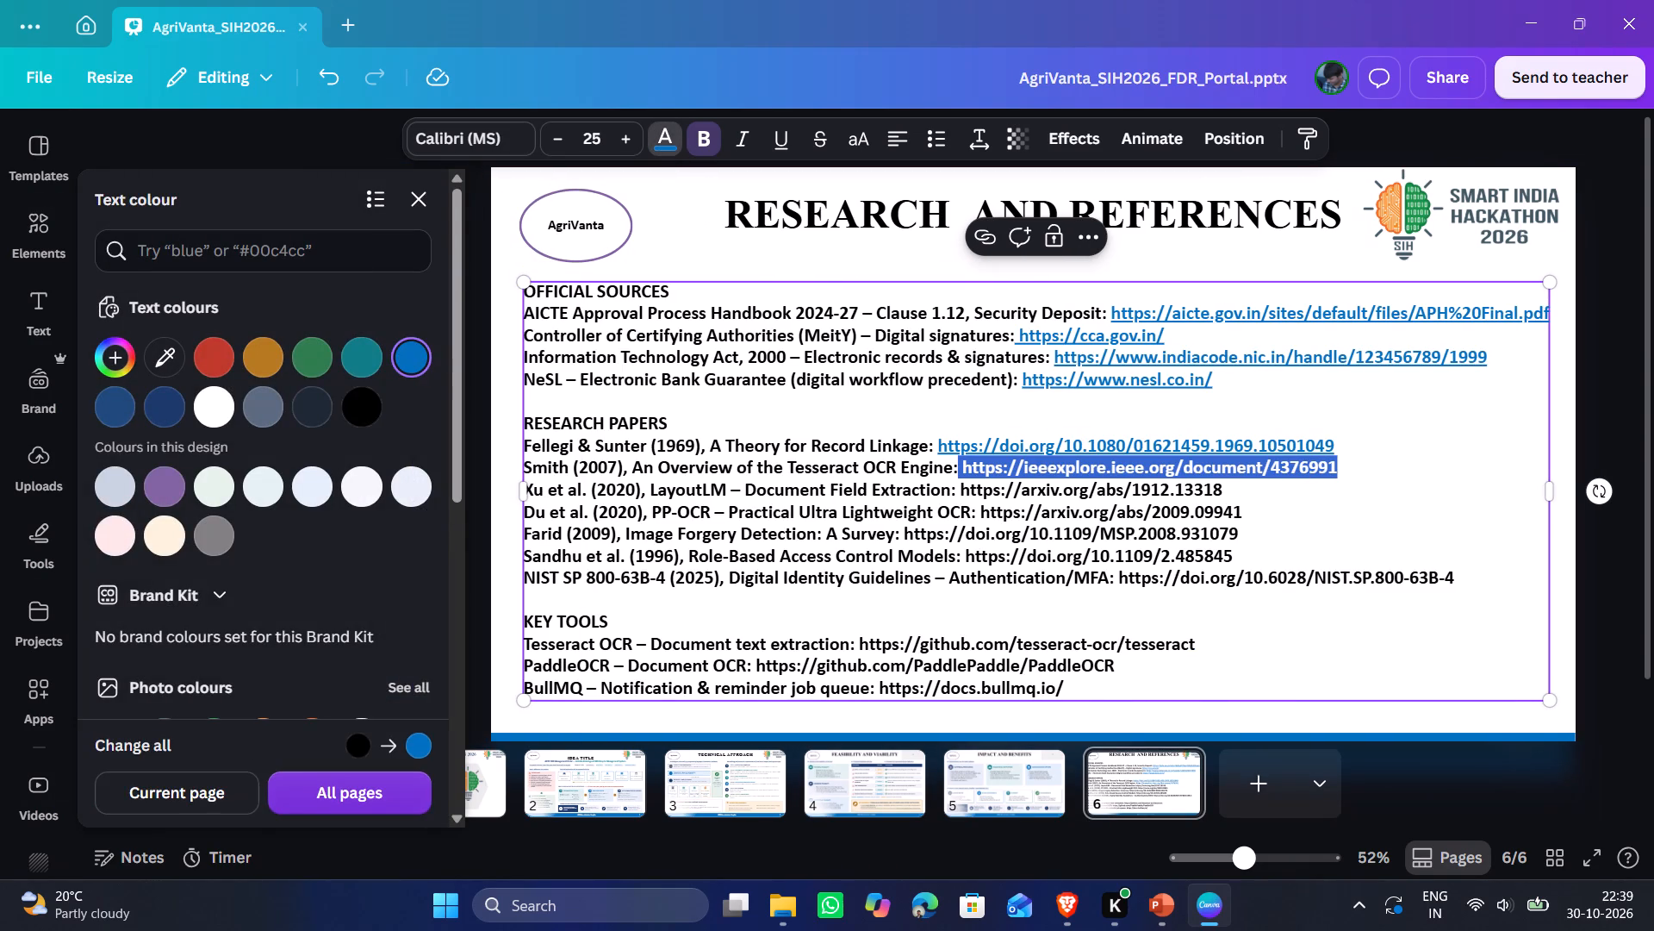
click(991, 241)
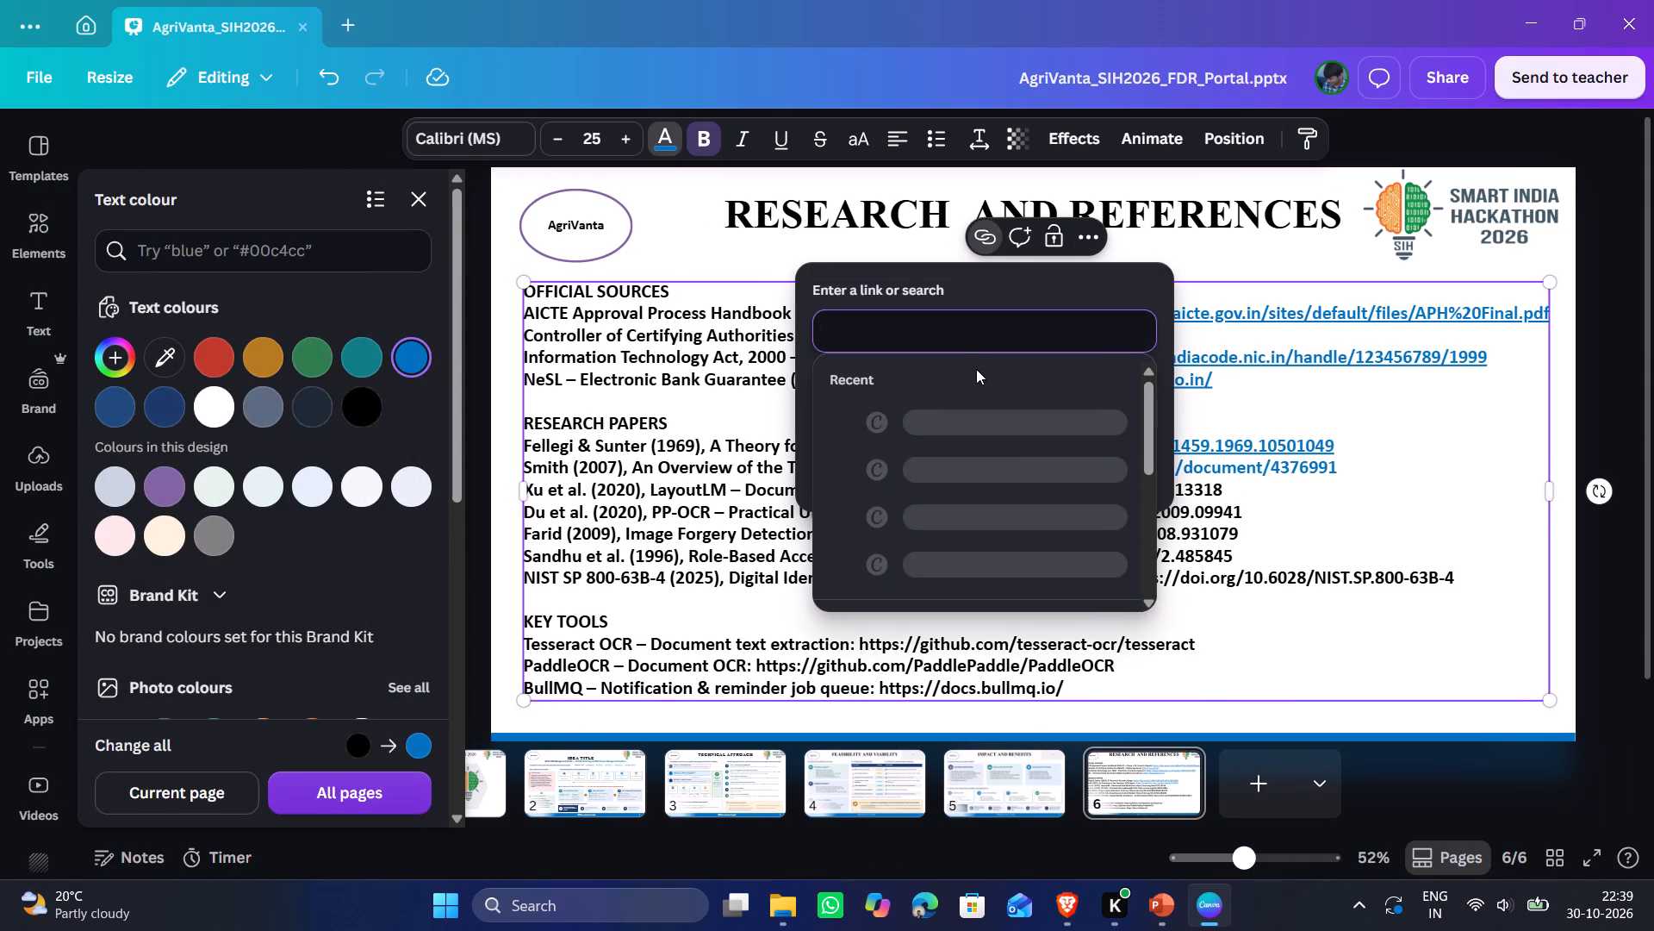
key(ctrl+v)
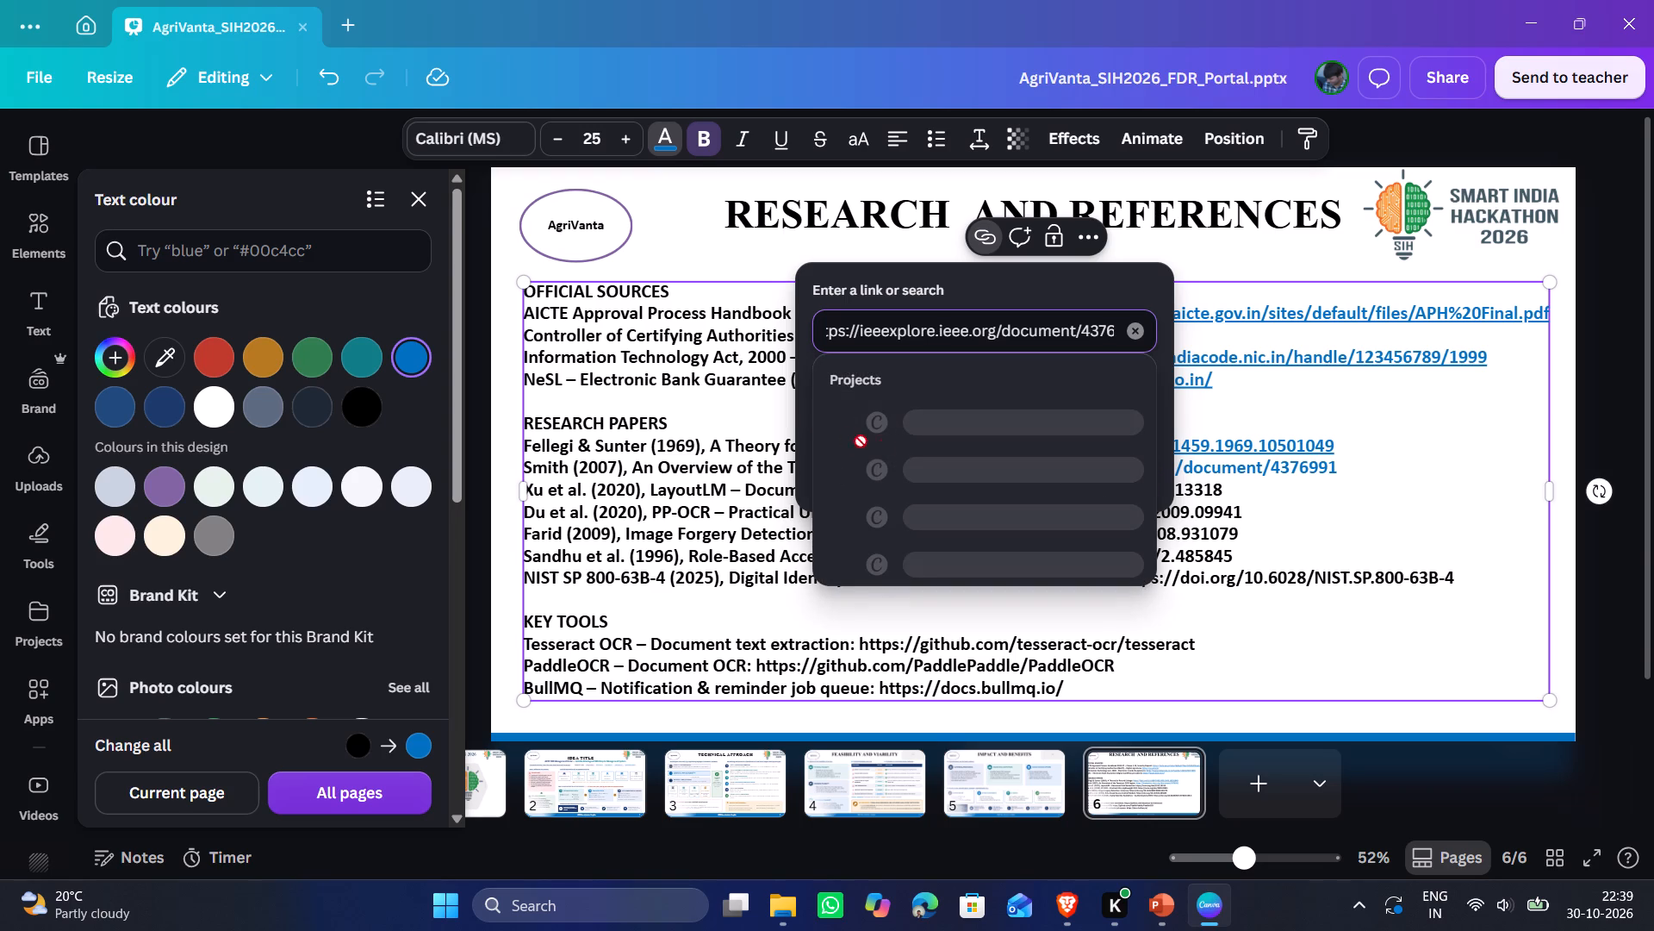
click(805, 436)
click(1135, 557)
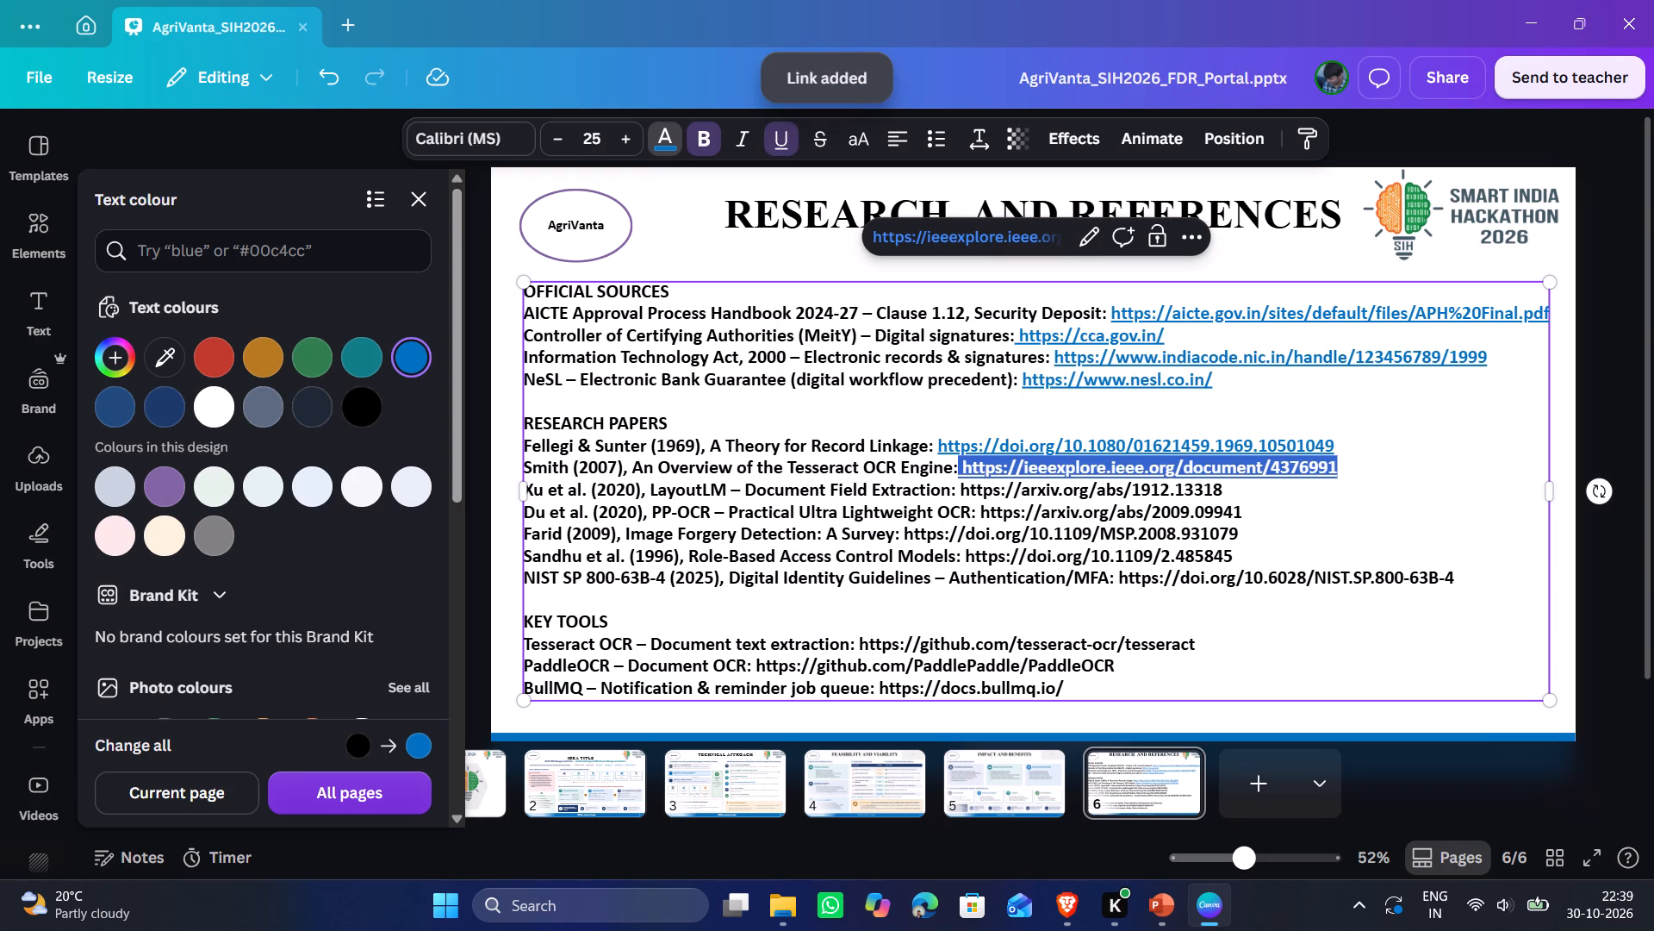
click(1395, 482)
click(1596, 376)
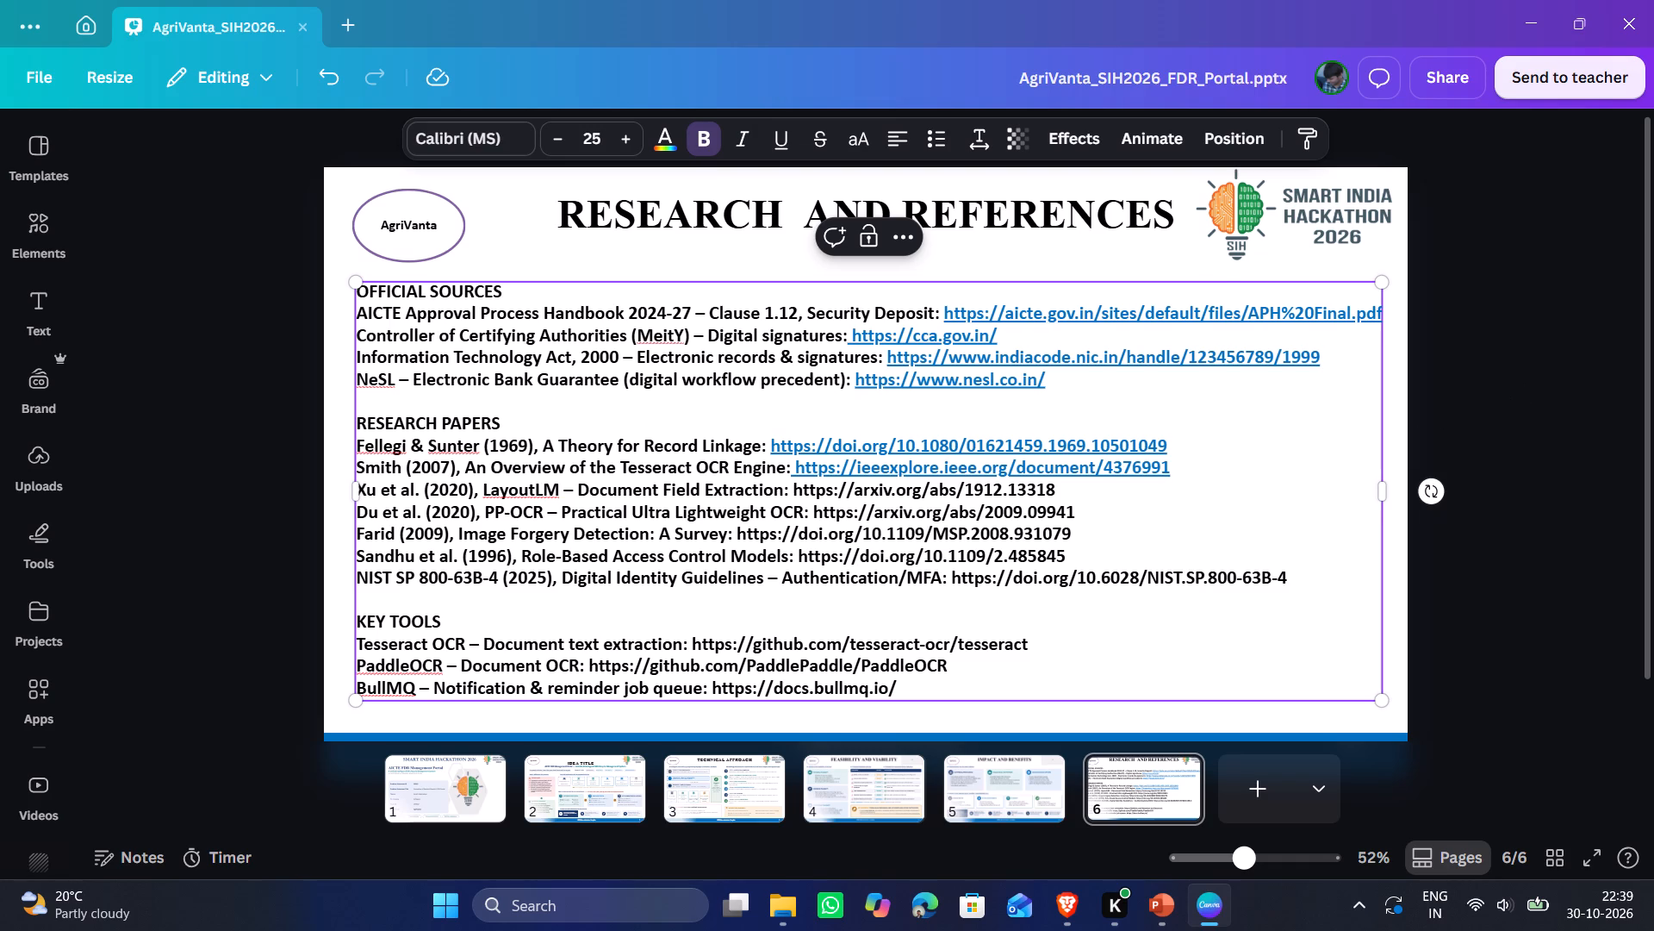
click(1533, 284)
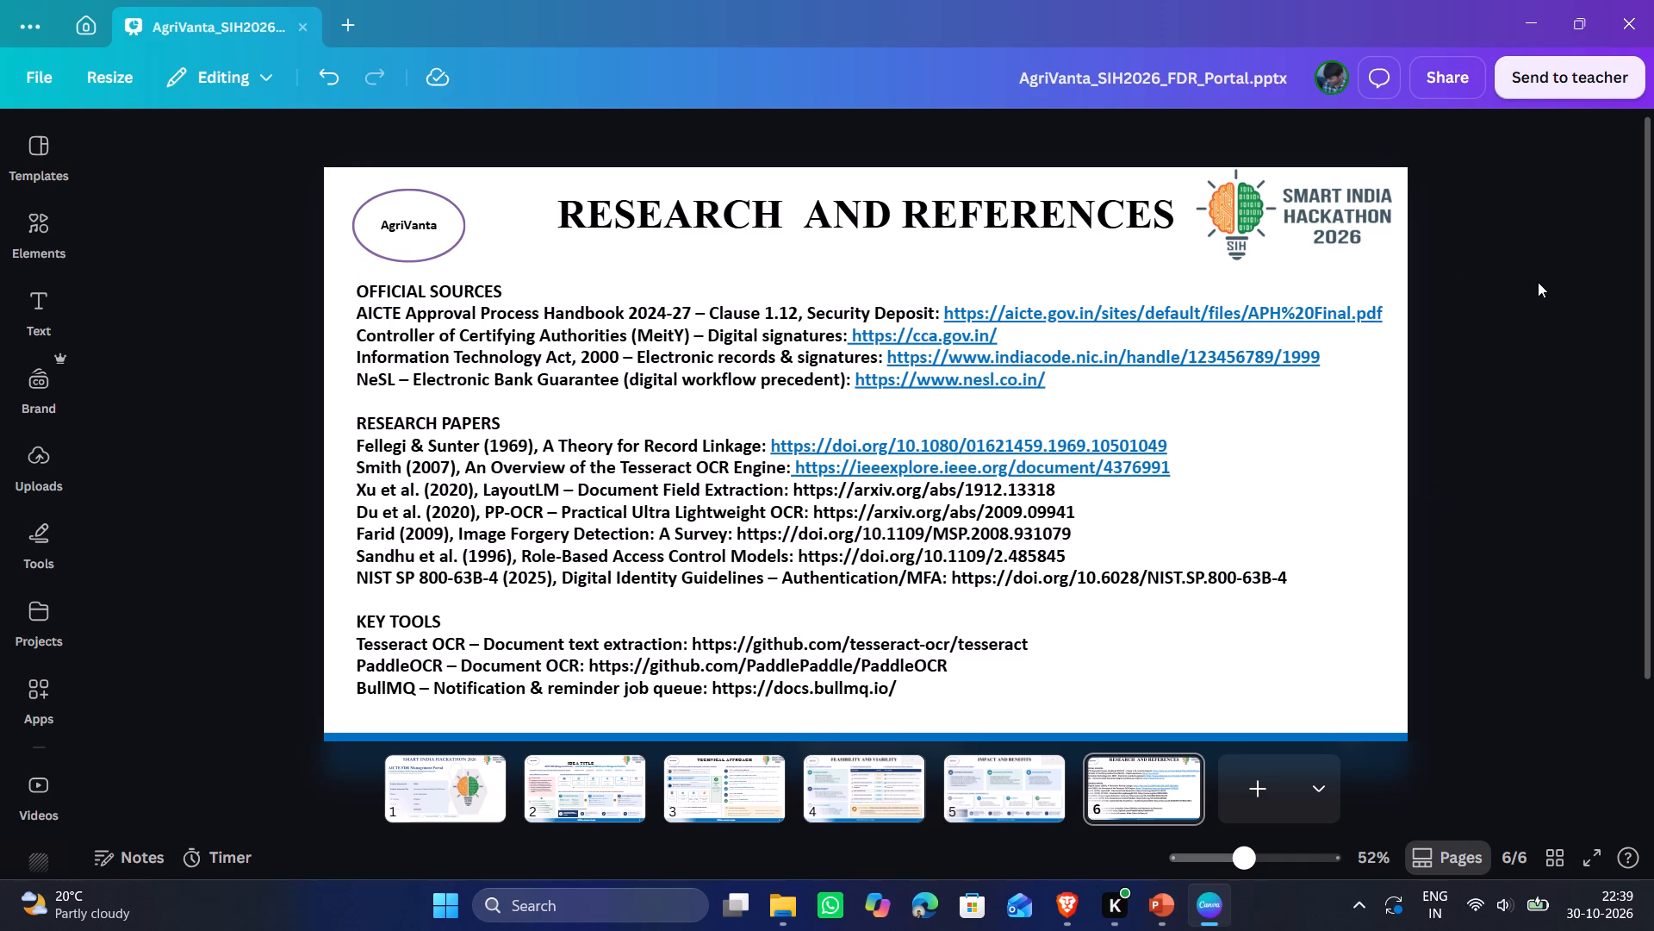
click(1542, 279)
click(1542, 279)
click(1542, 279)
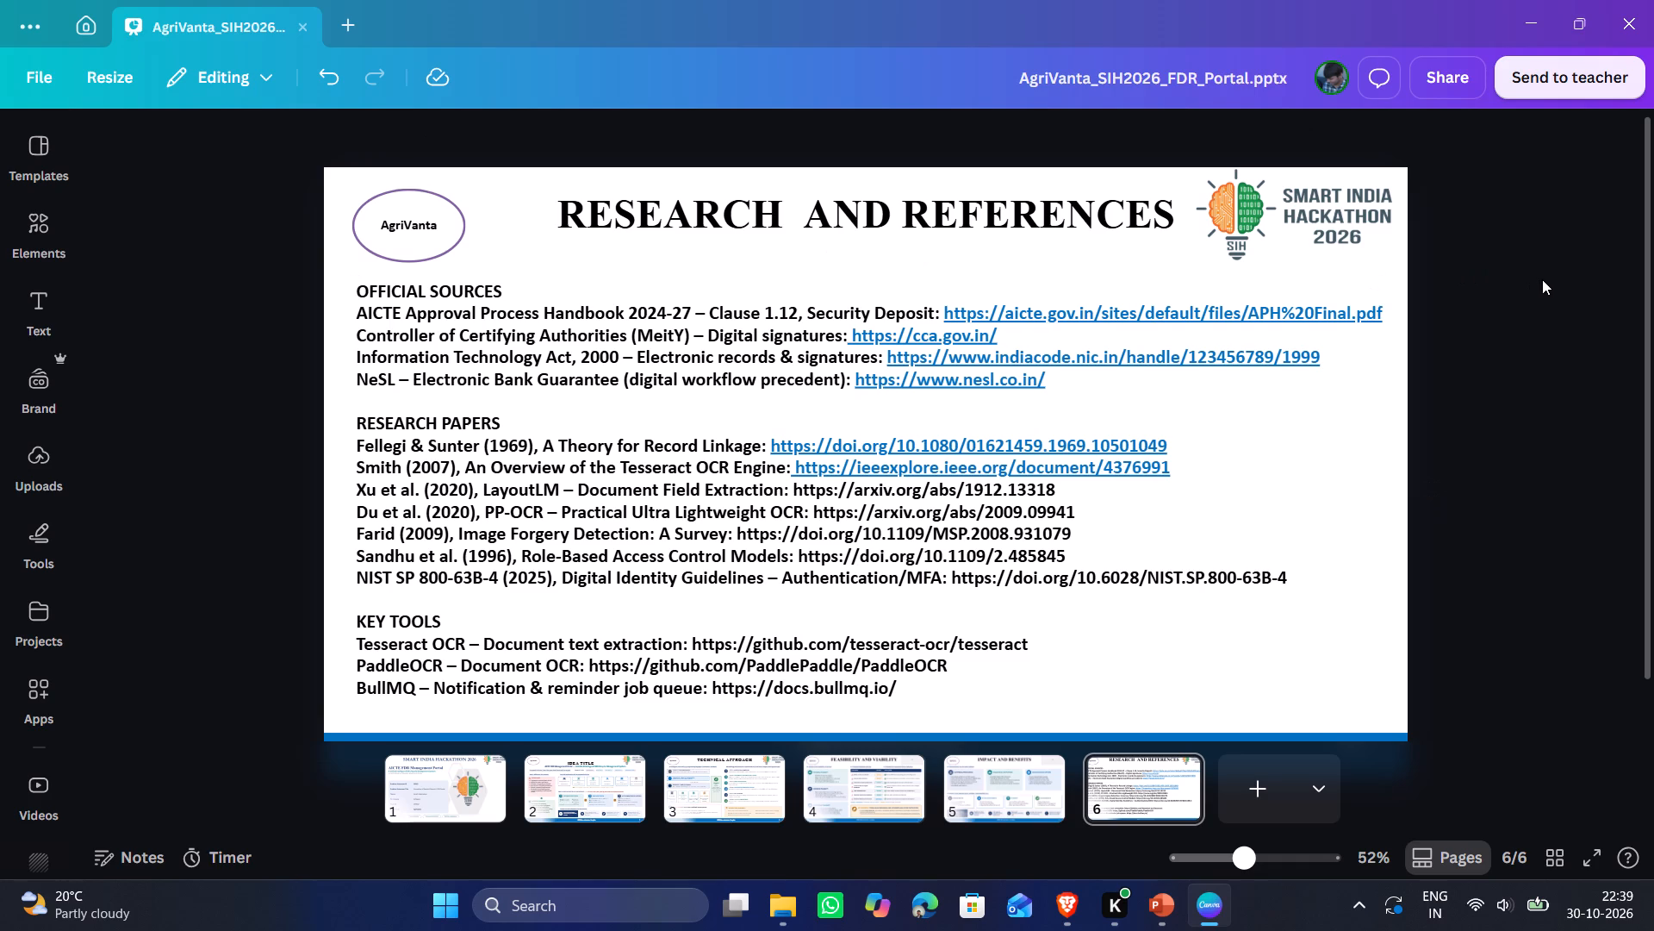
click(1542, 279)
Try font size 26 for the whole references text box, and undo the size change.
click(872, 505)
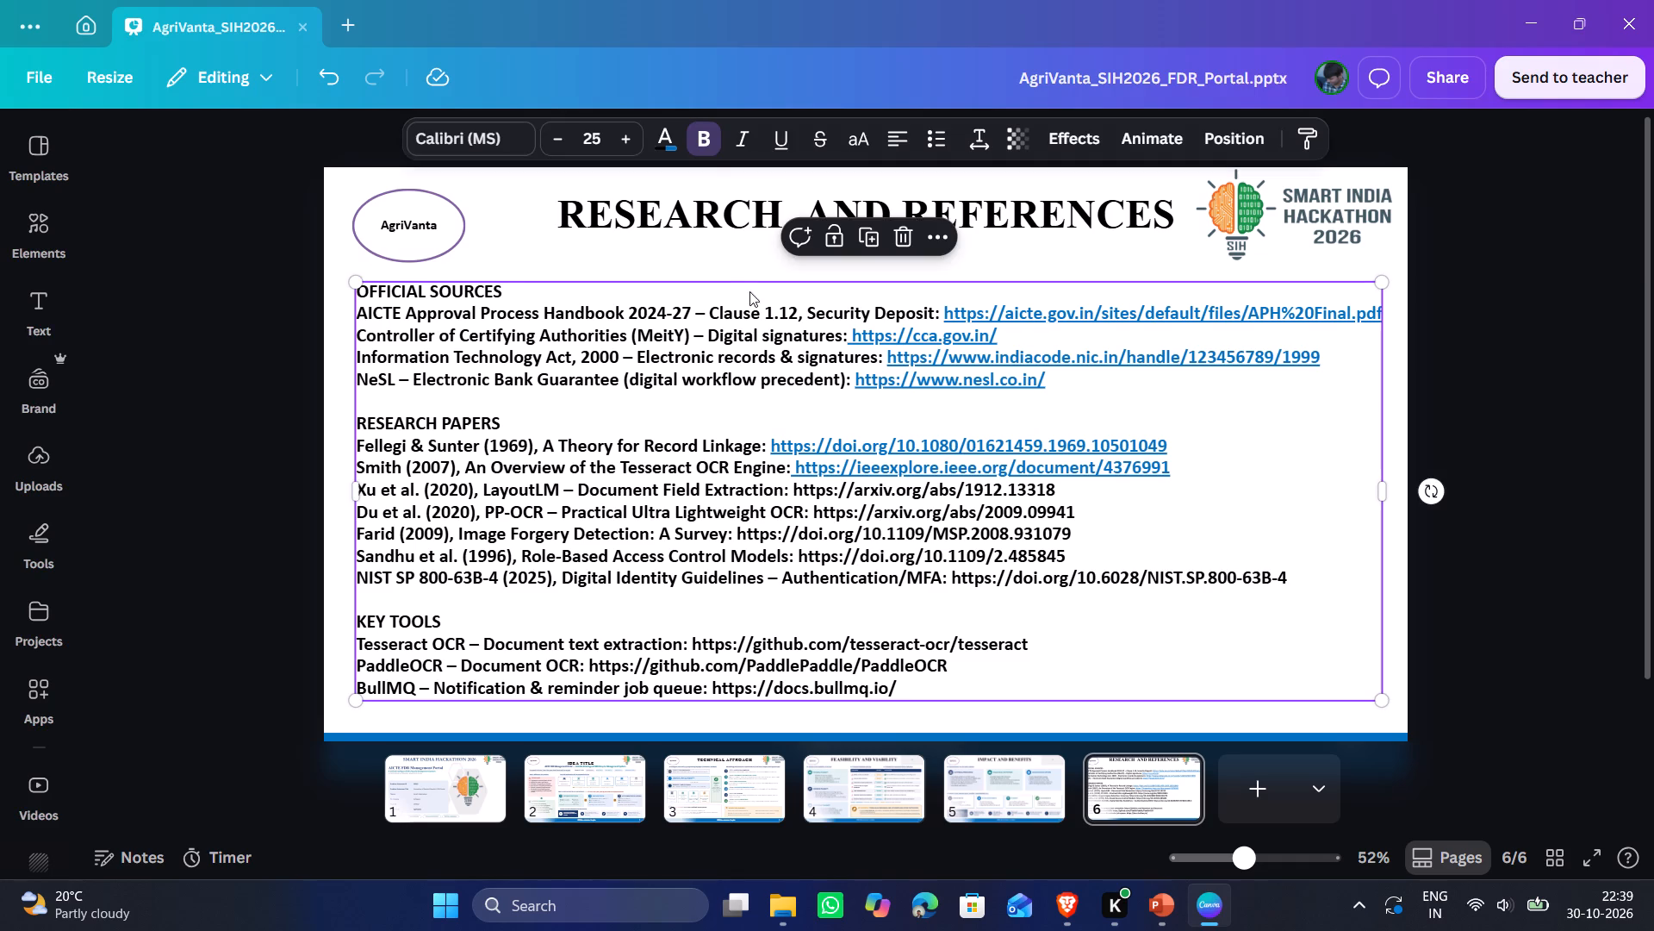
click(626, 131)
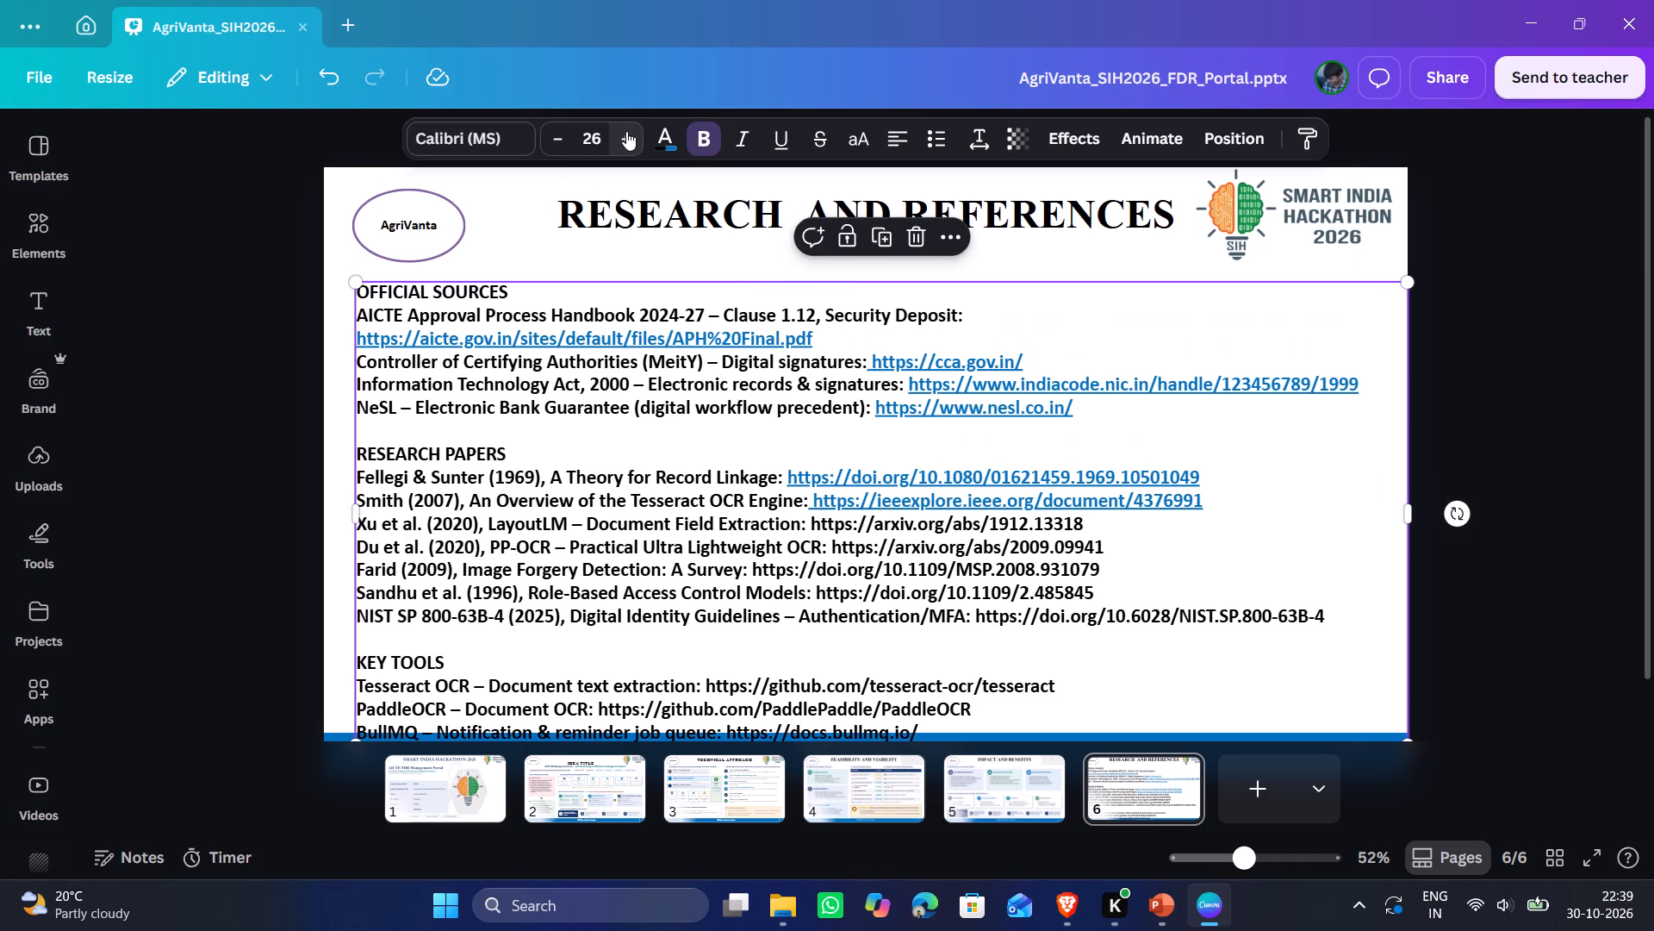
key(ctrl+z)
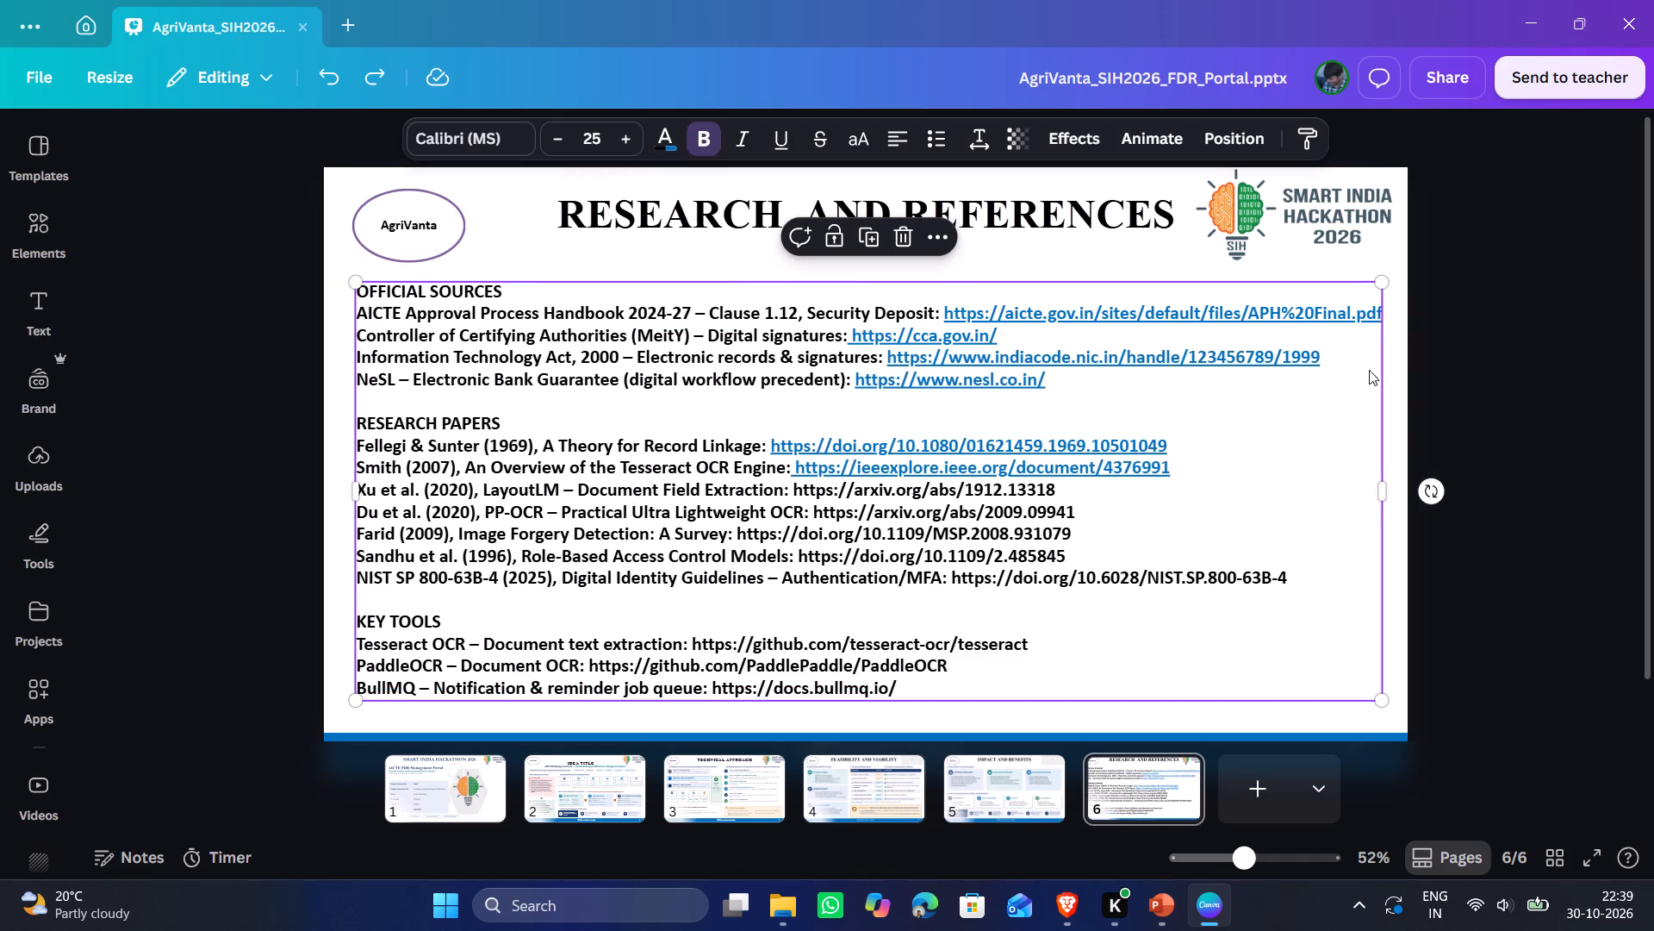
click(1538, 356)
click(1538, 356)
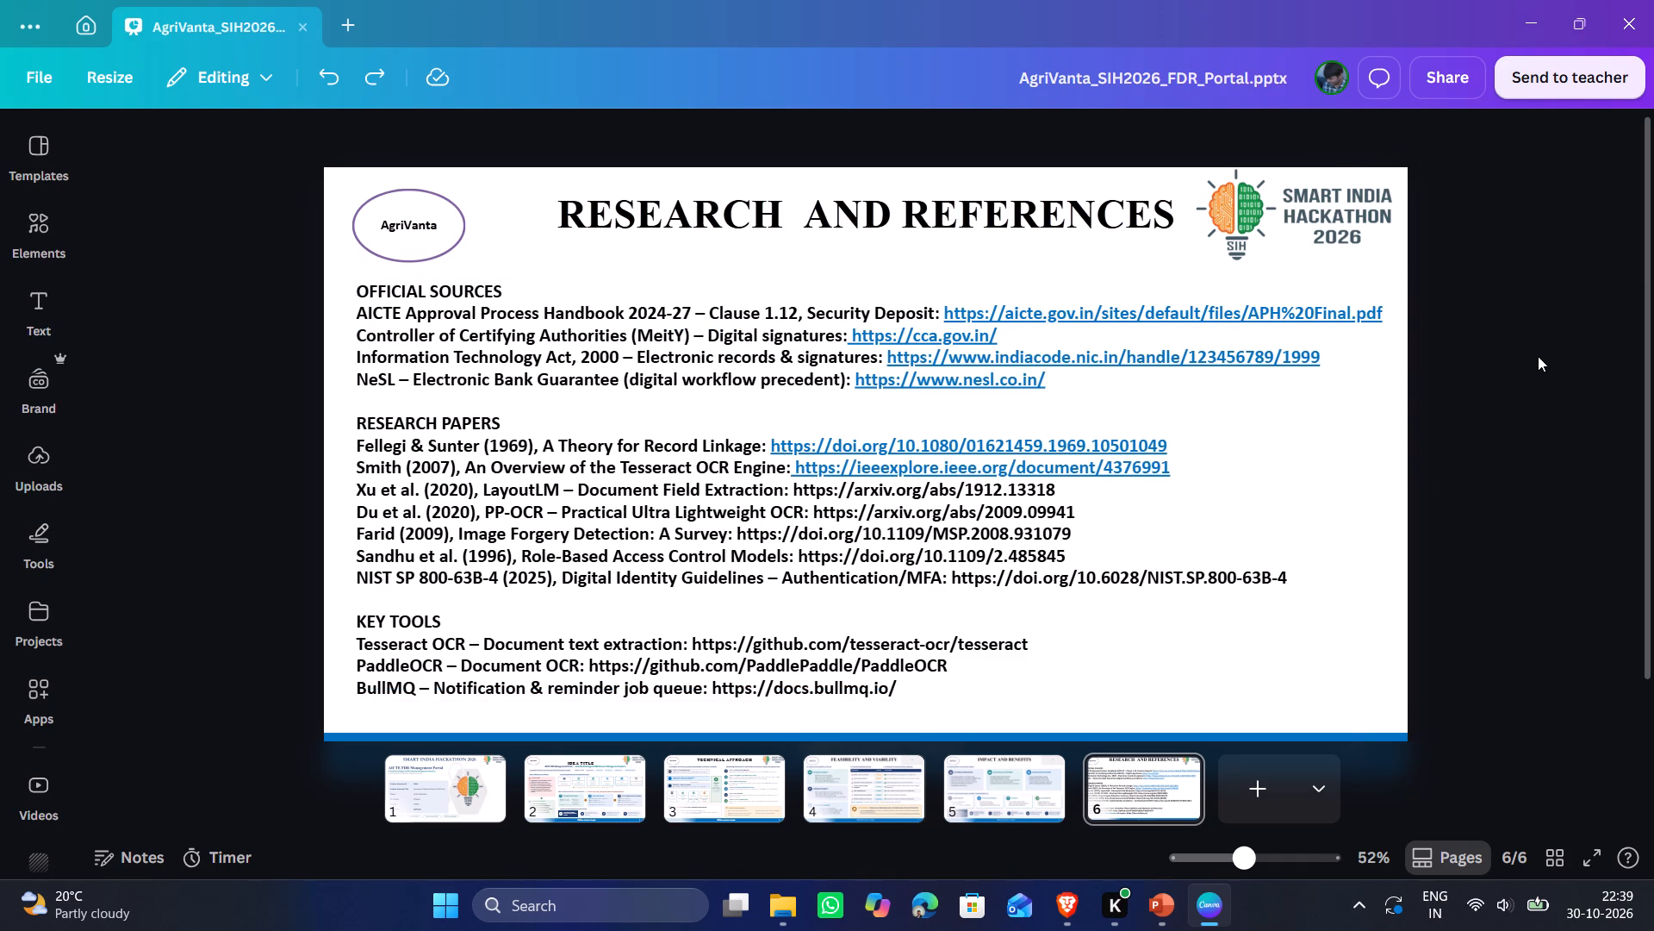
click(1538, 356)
Move the references text box slightly up and to the left on the slide.
drag(1062, 494, 996, 473)
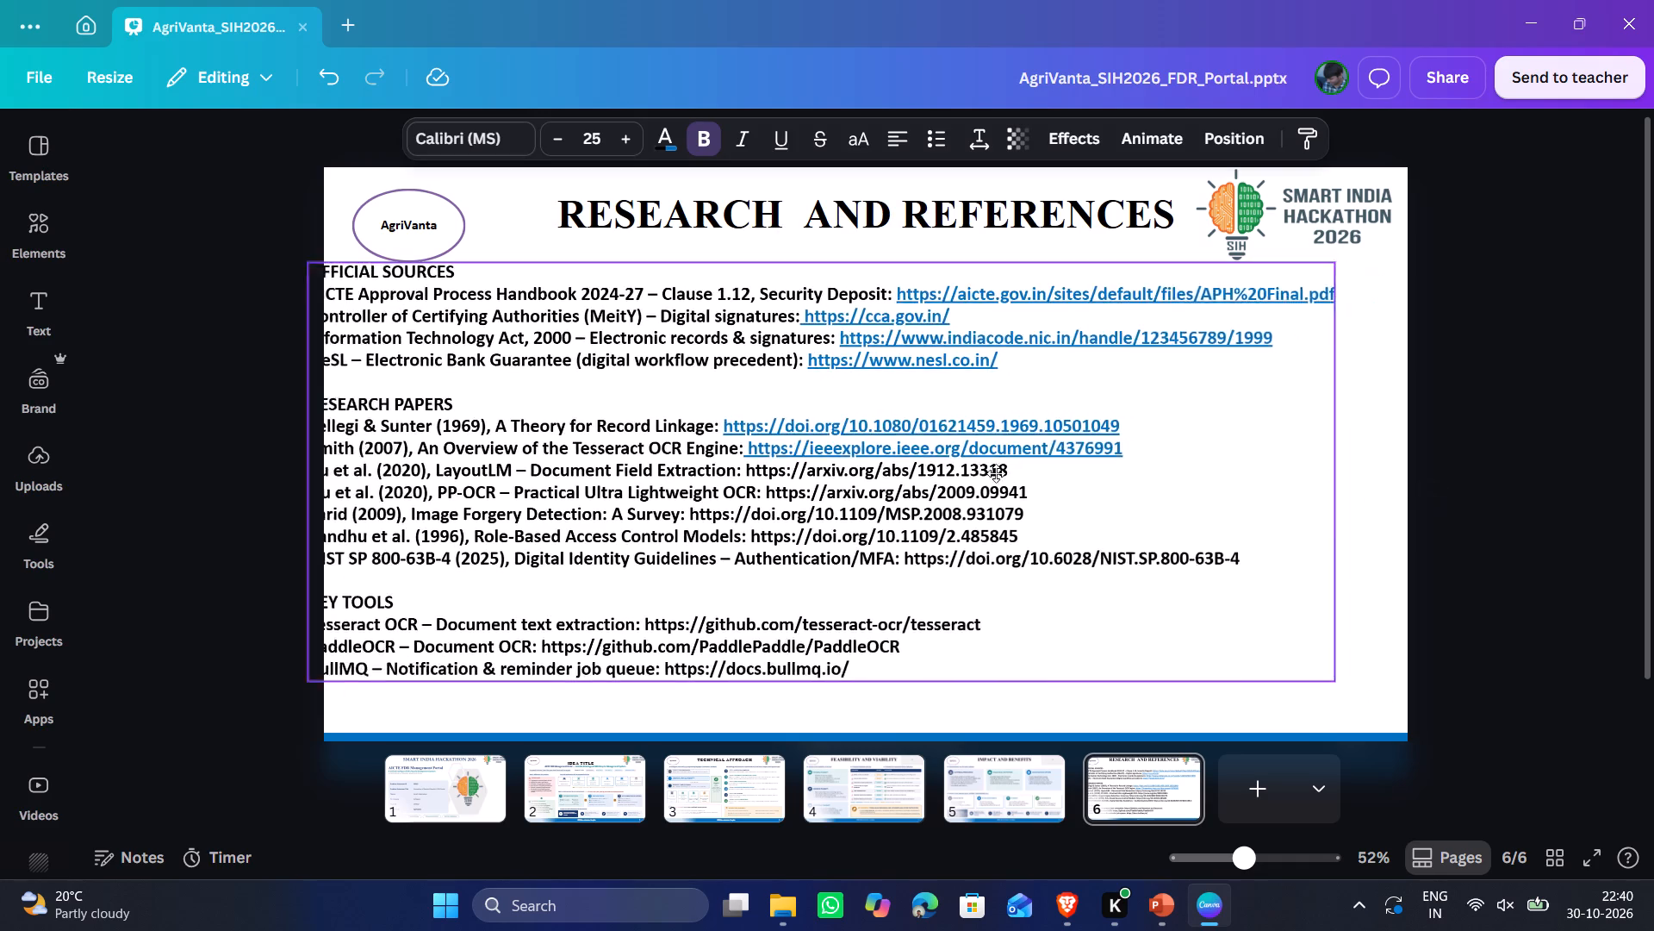
drag(996, 473, 1046, 487)
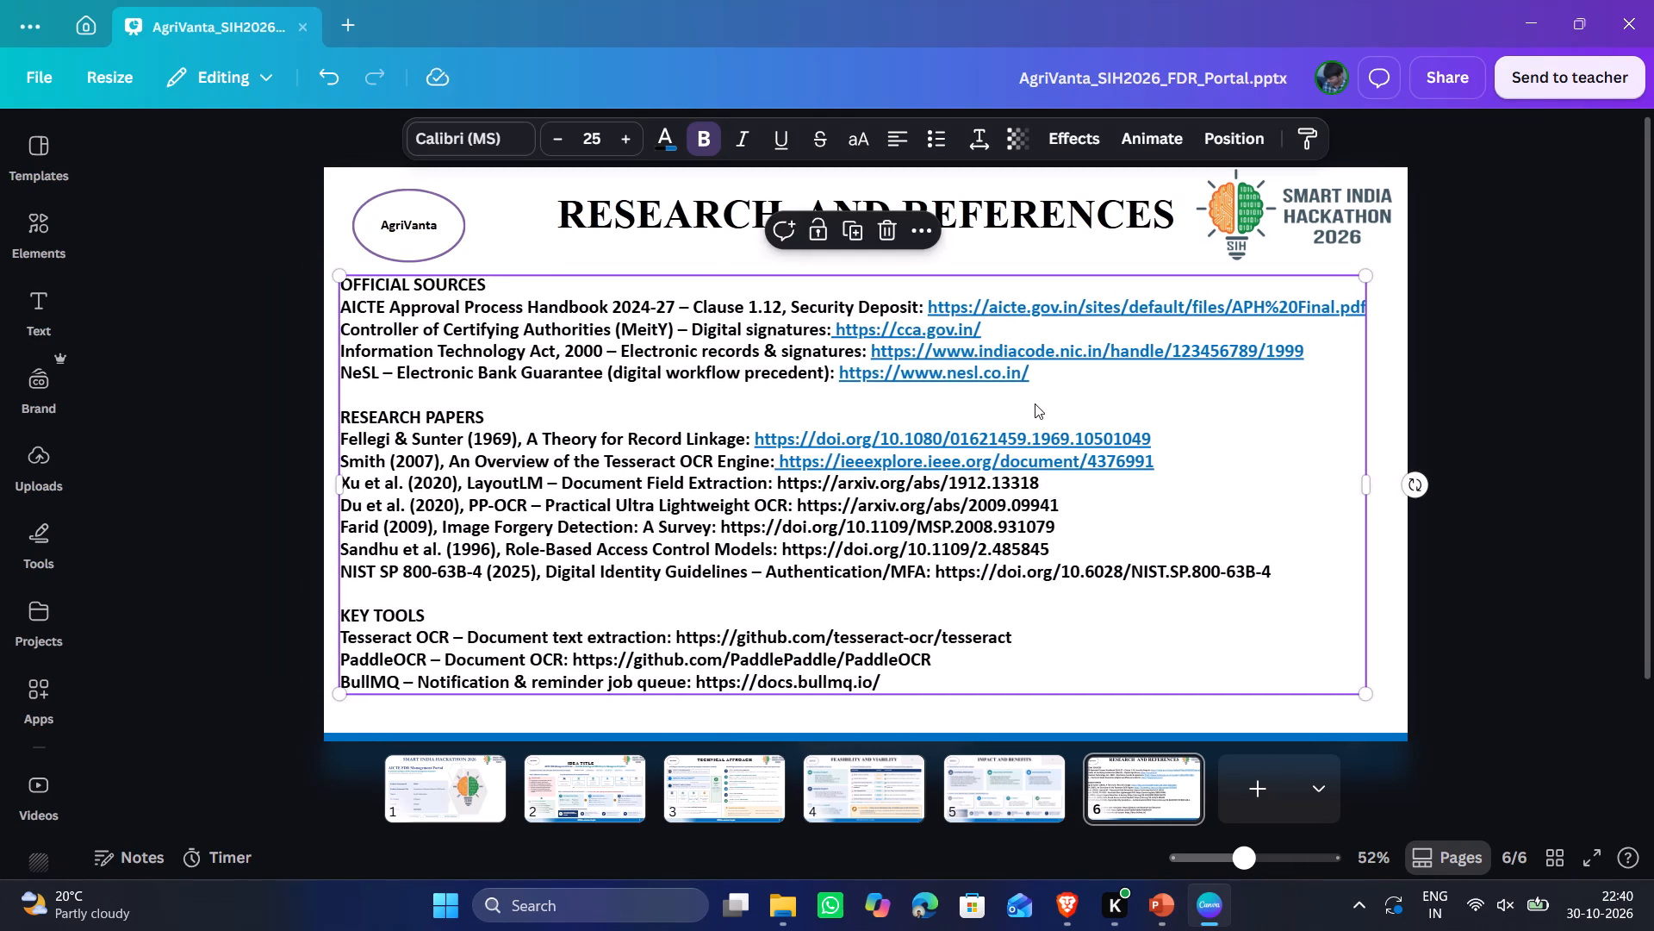
click(1035, 403)
click(1092, 530)
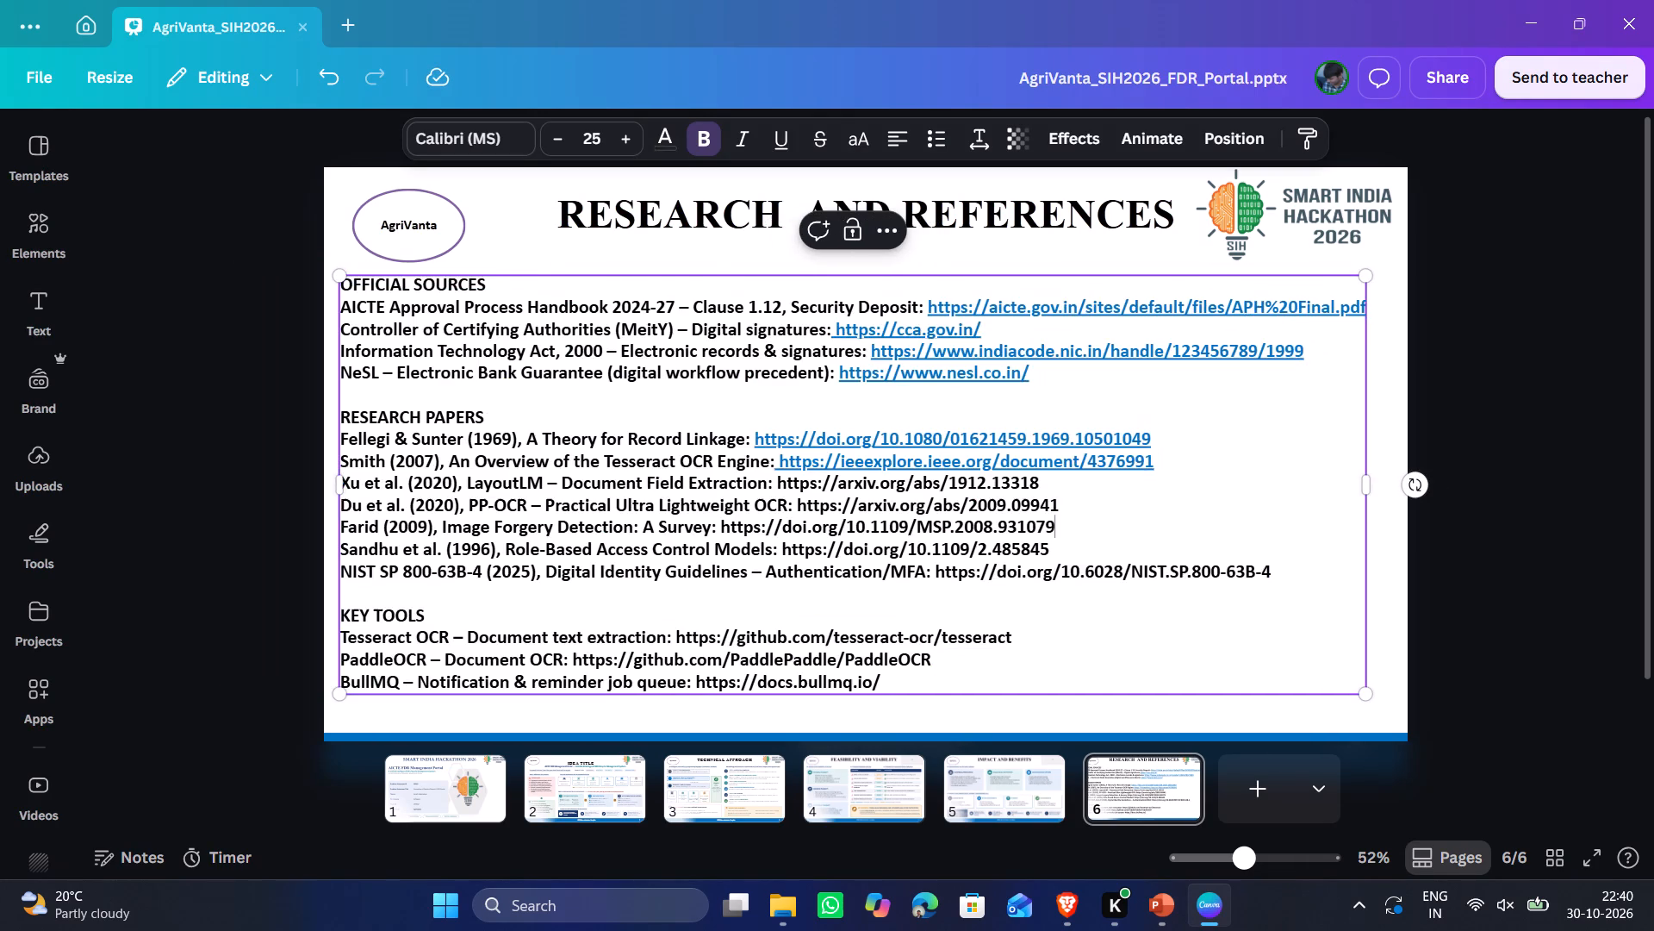
drag(1050, 484, 765, 486)
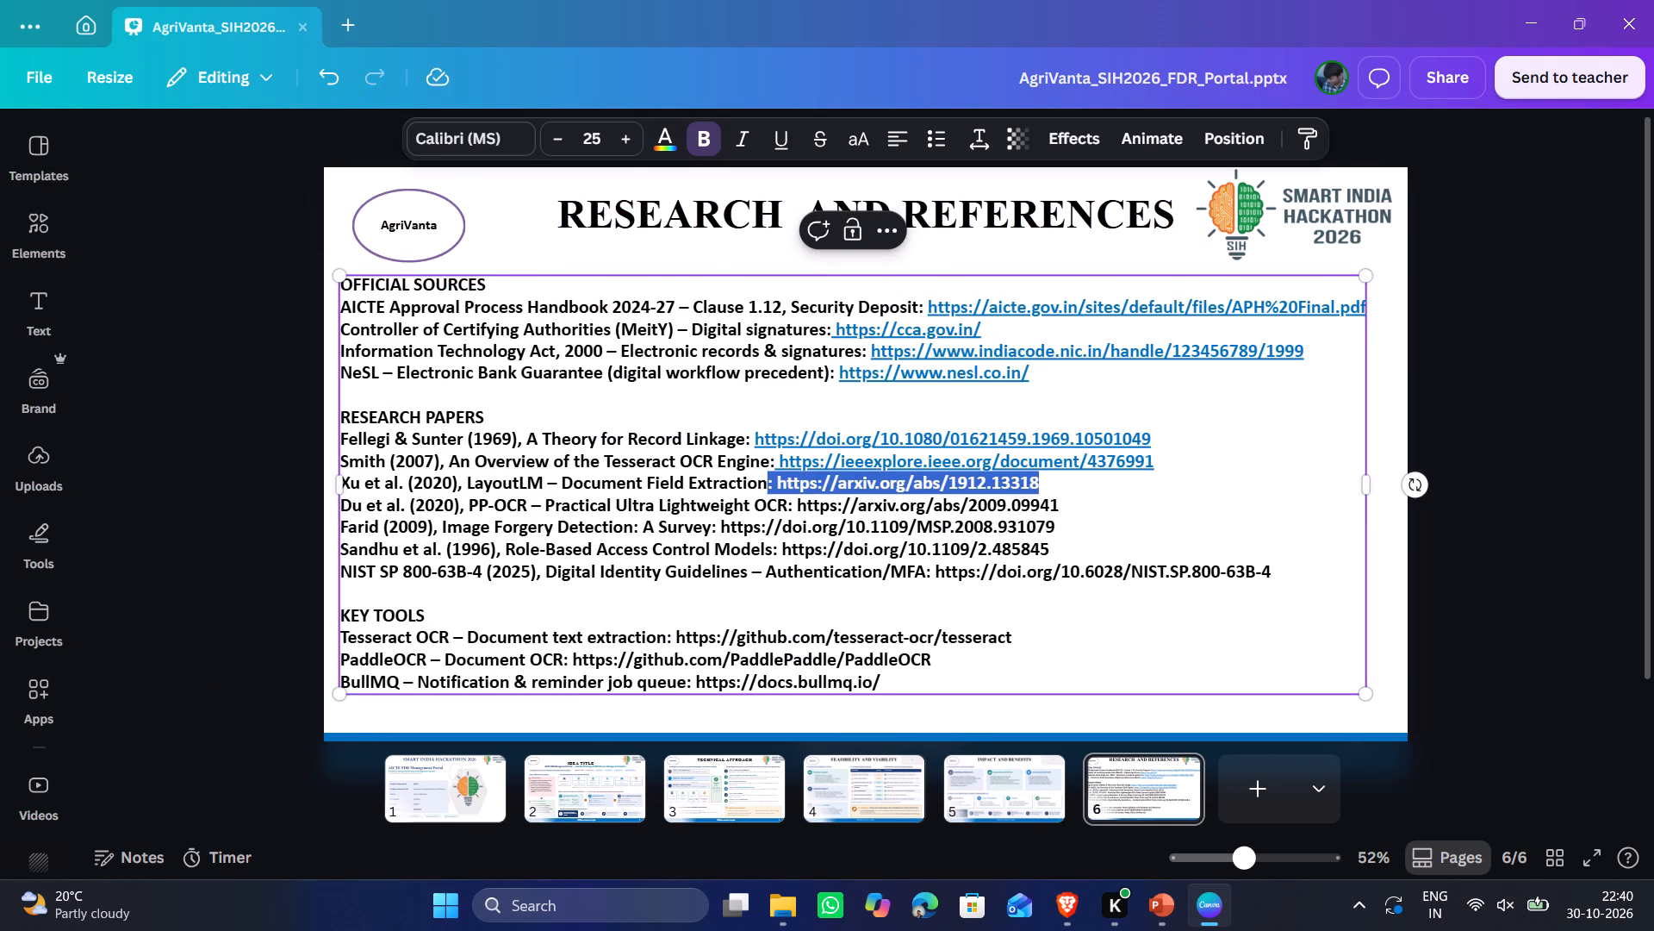
drag(765, 486, 774, 484)
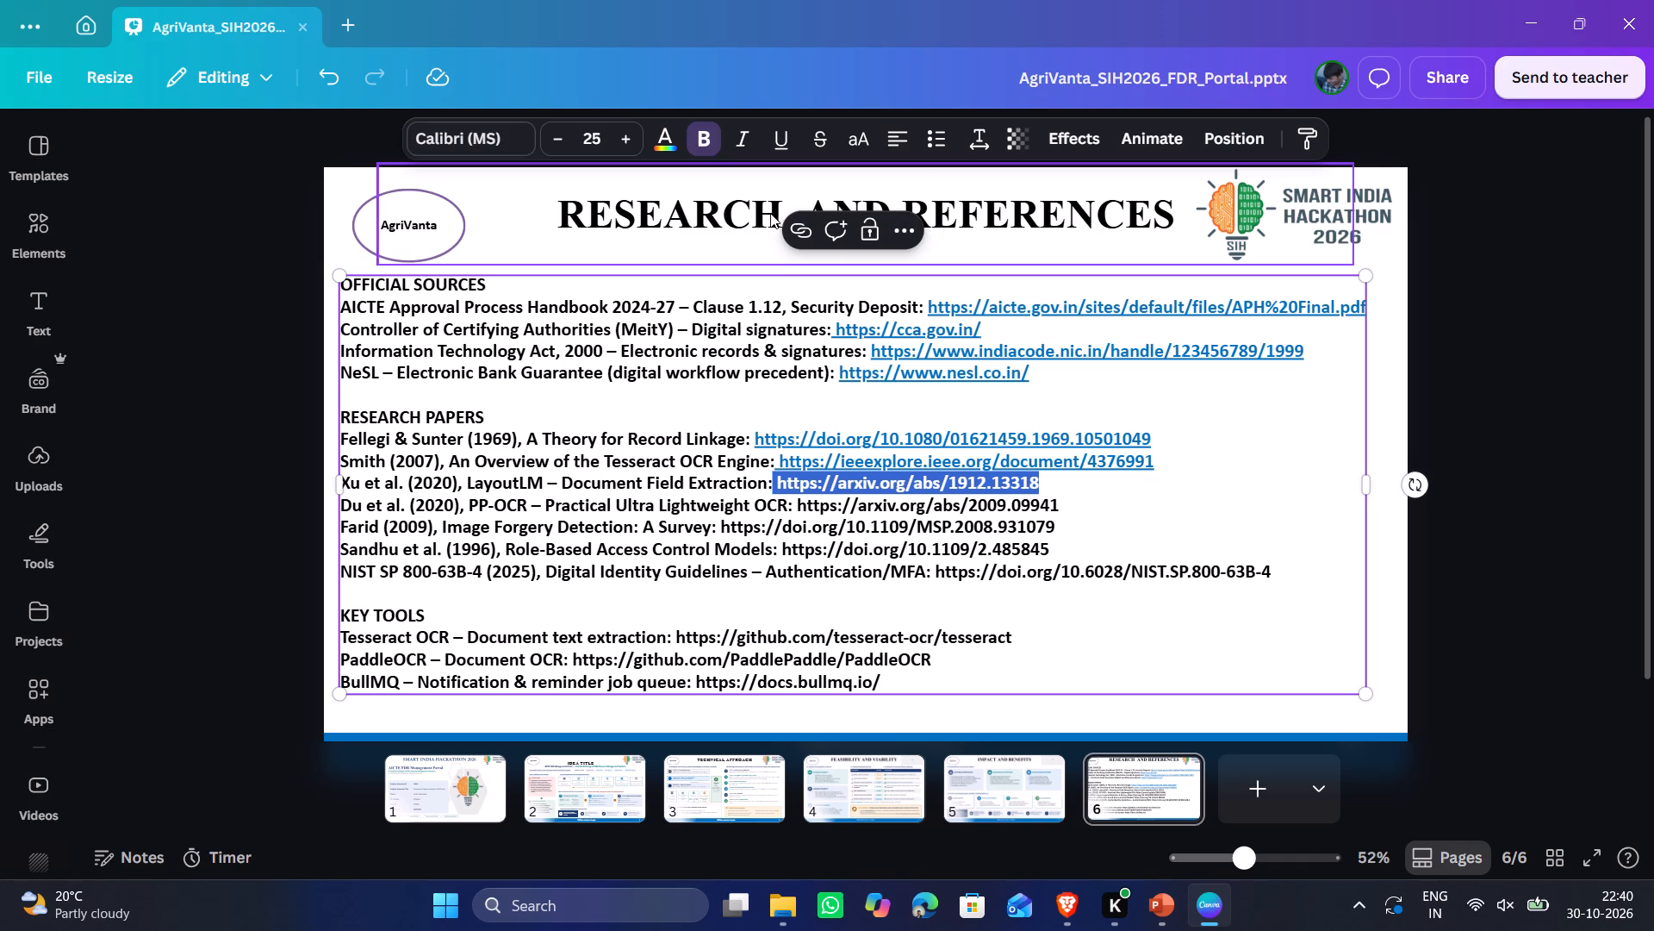
click(792, 234)
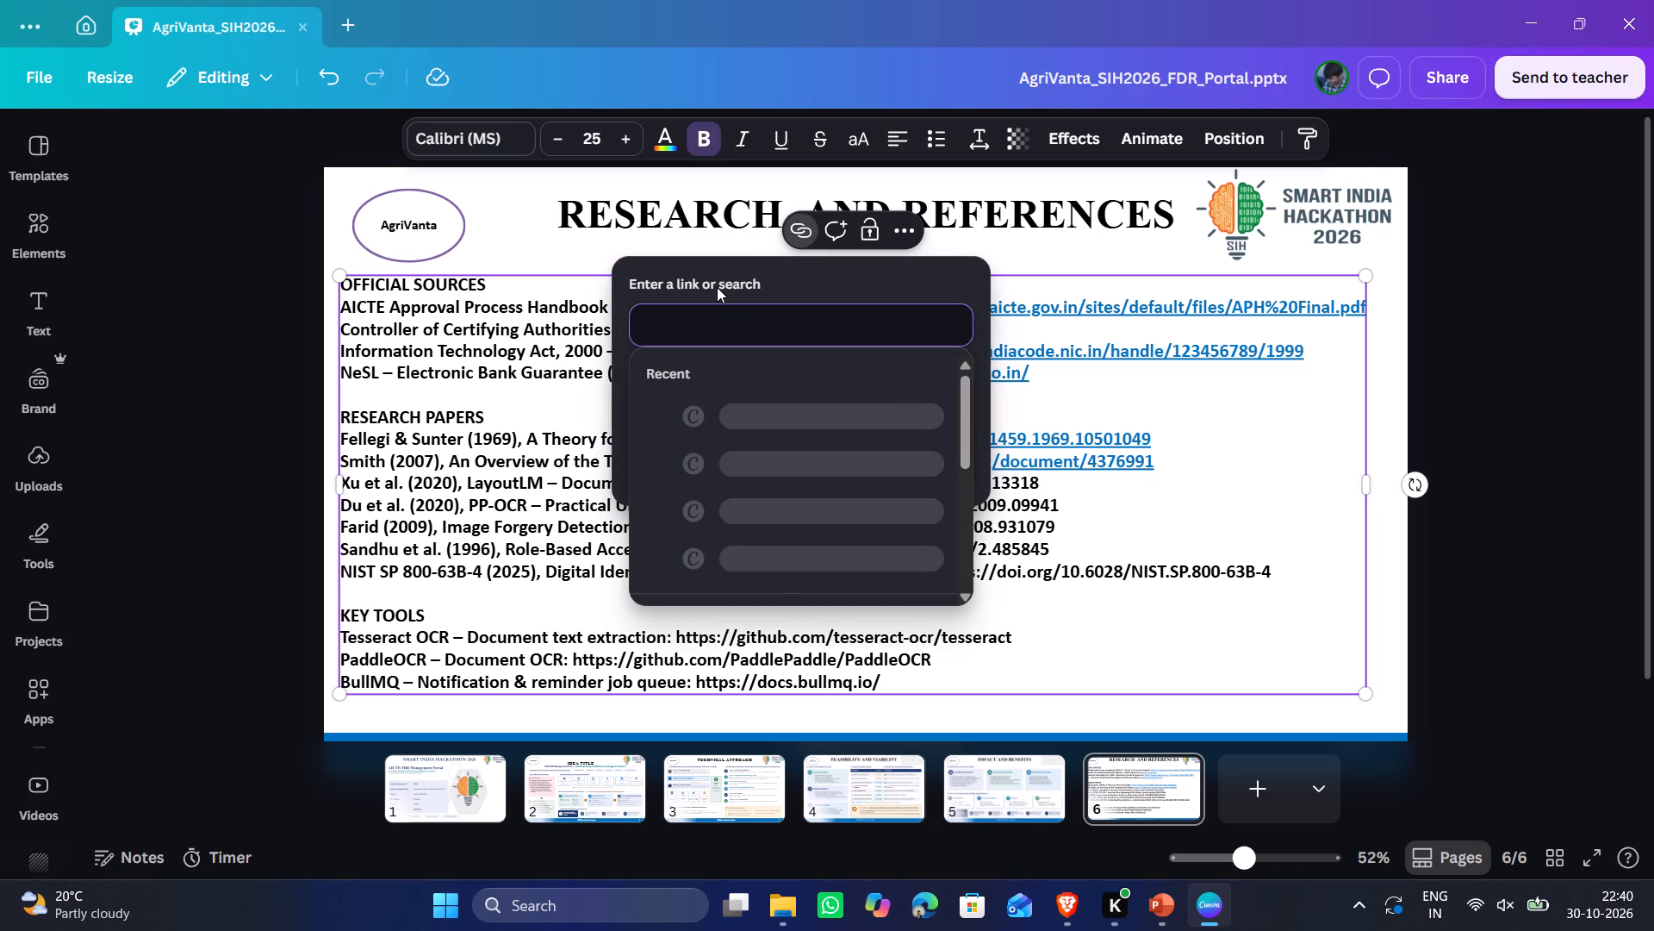
click(1104, 463)
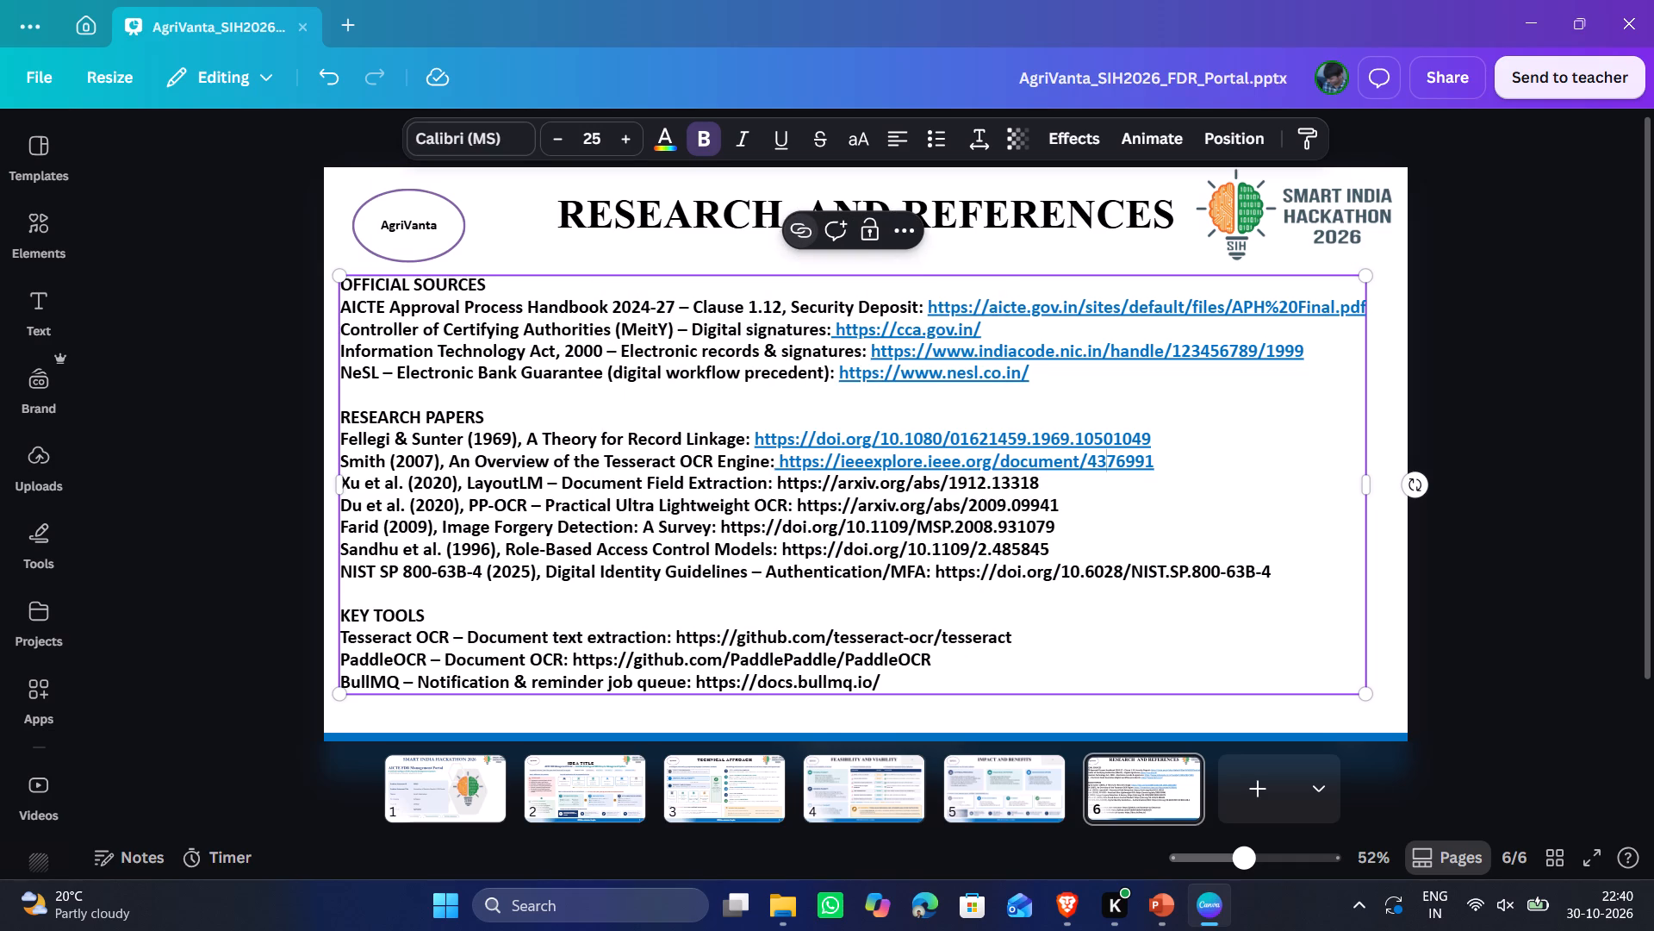
drag(1051, 483, 774, 490)
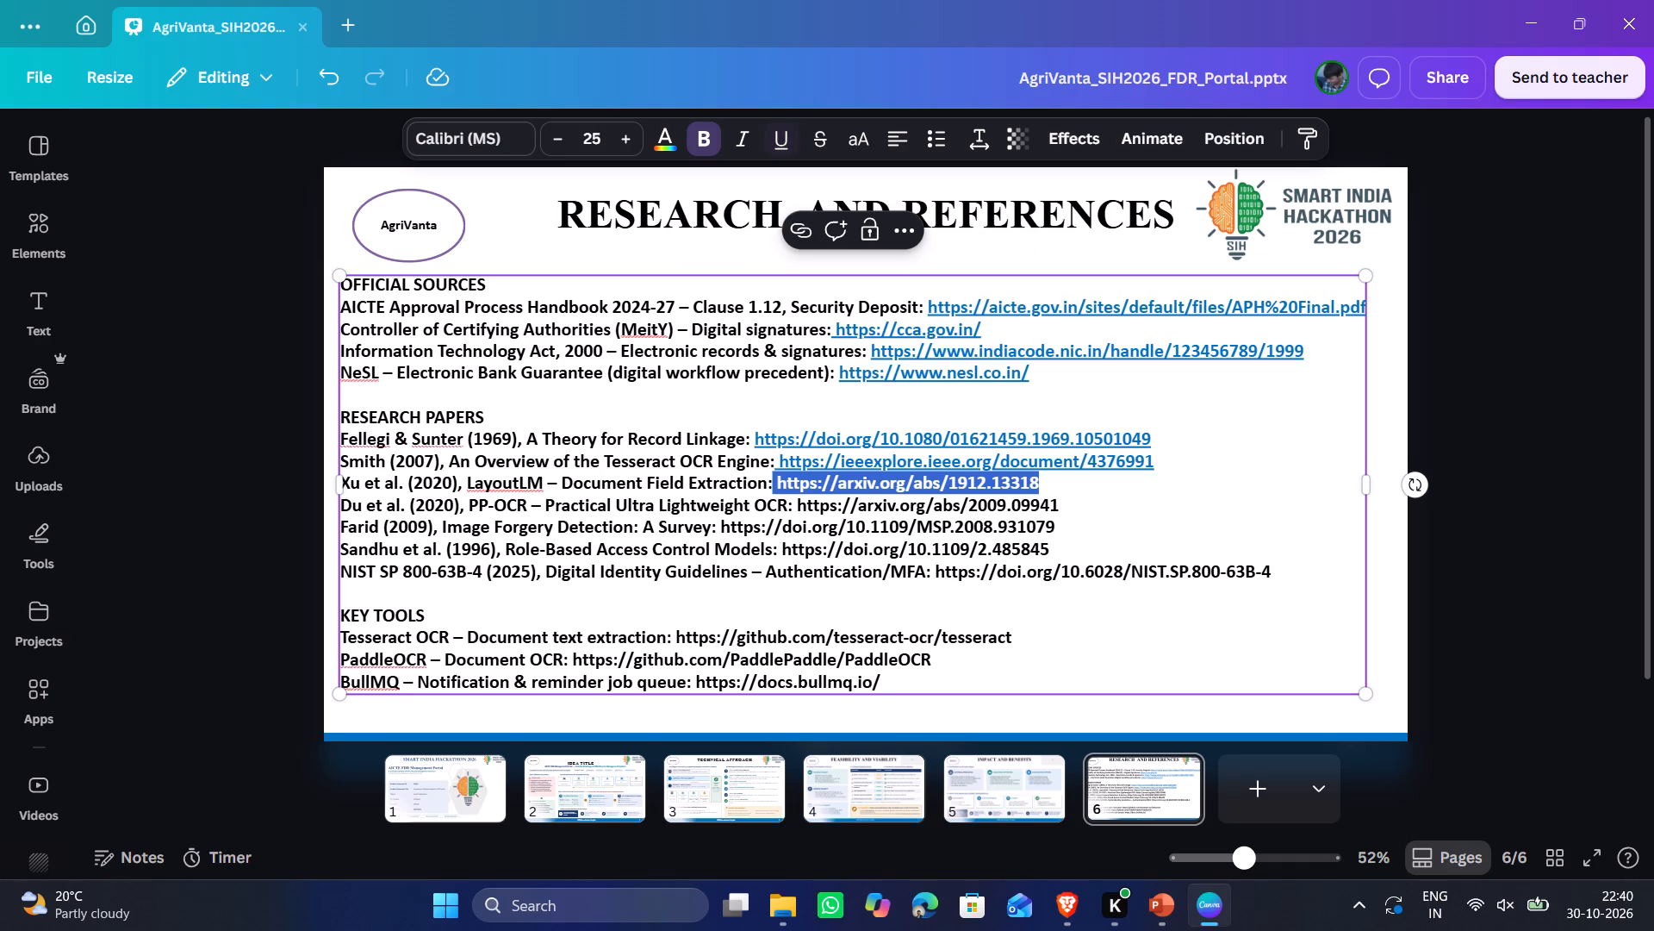
key(ctrl+c)
click(787, 229)
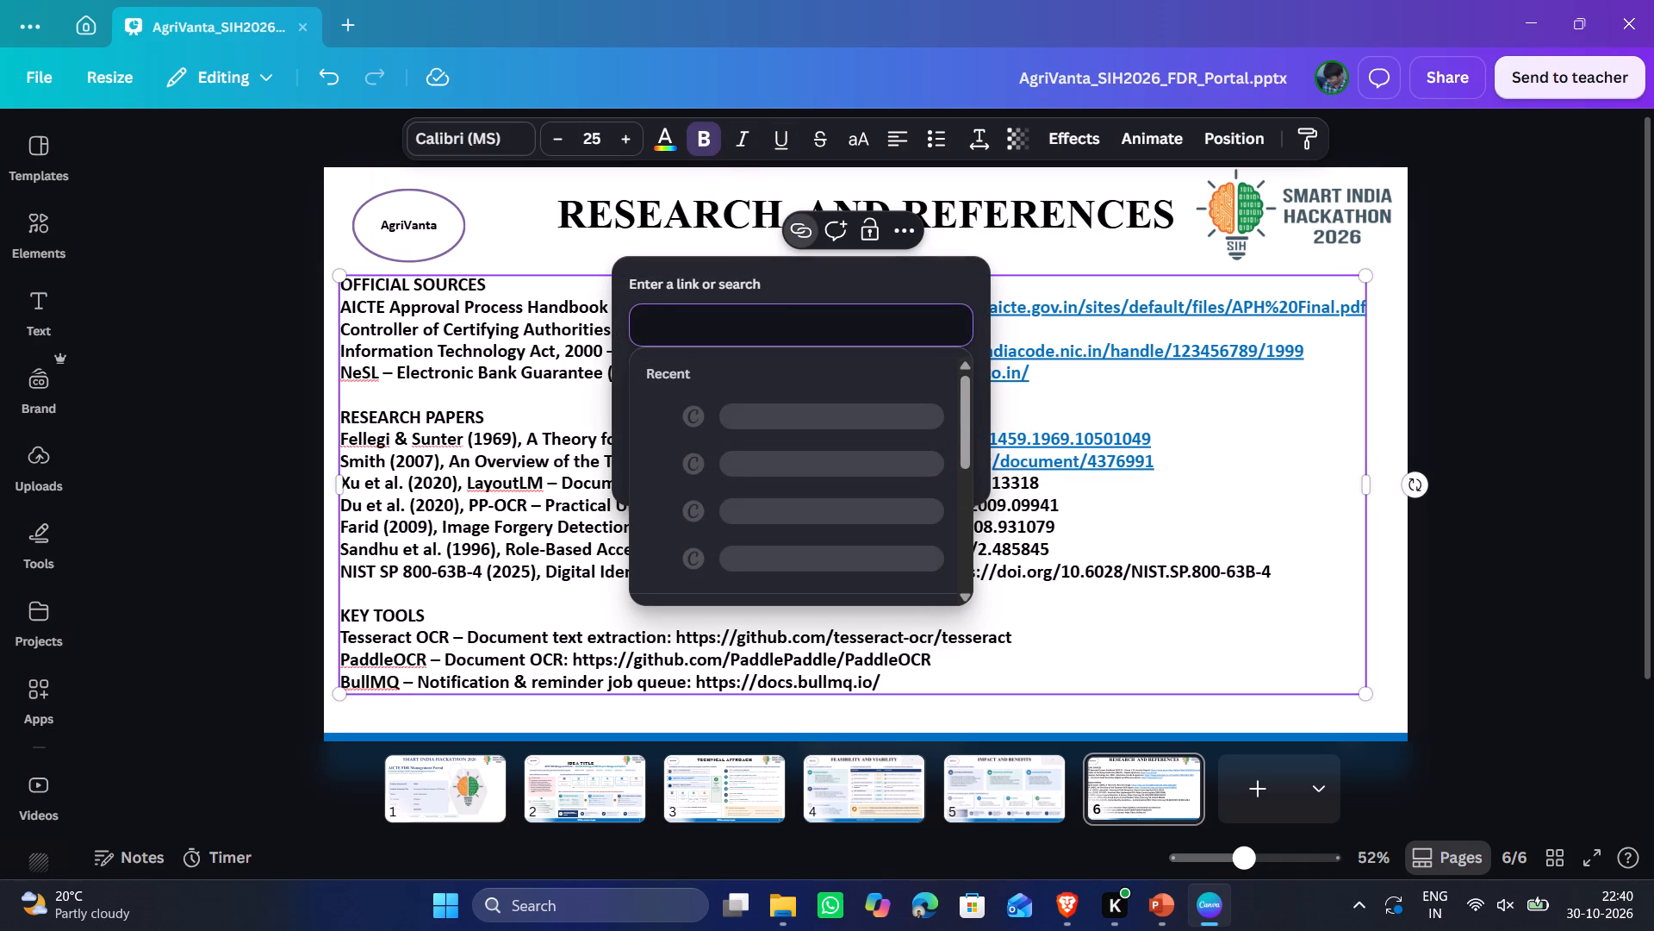
key(ctrl+v)
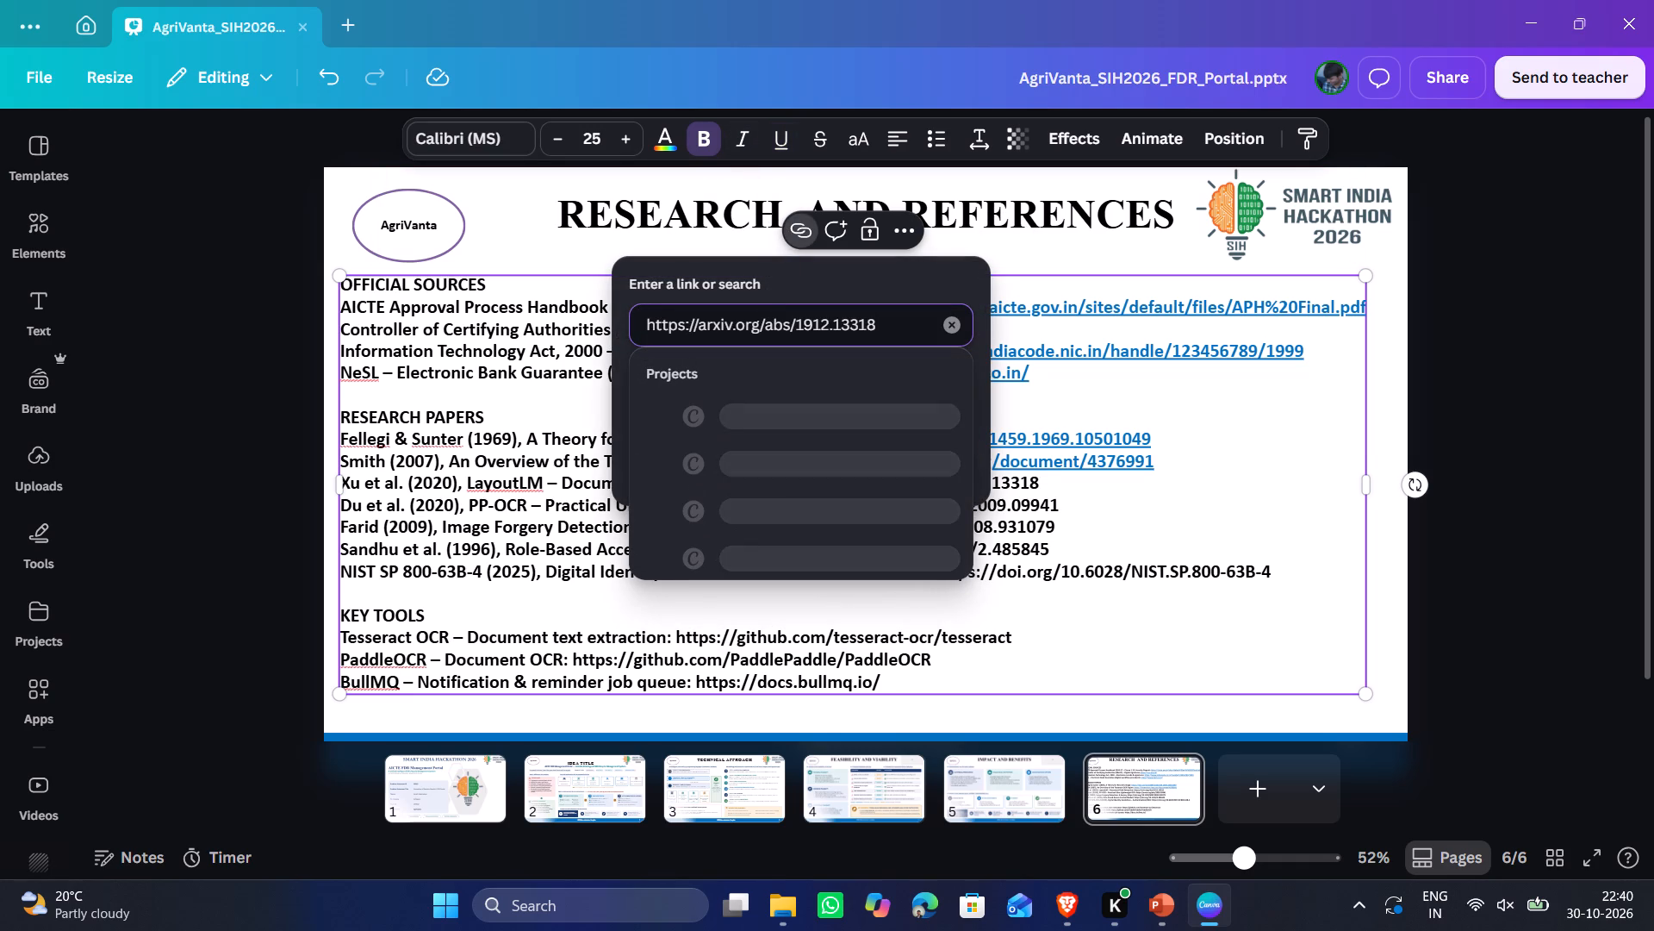
click(665, 139)
click(404, 351)
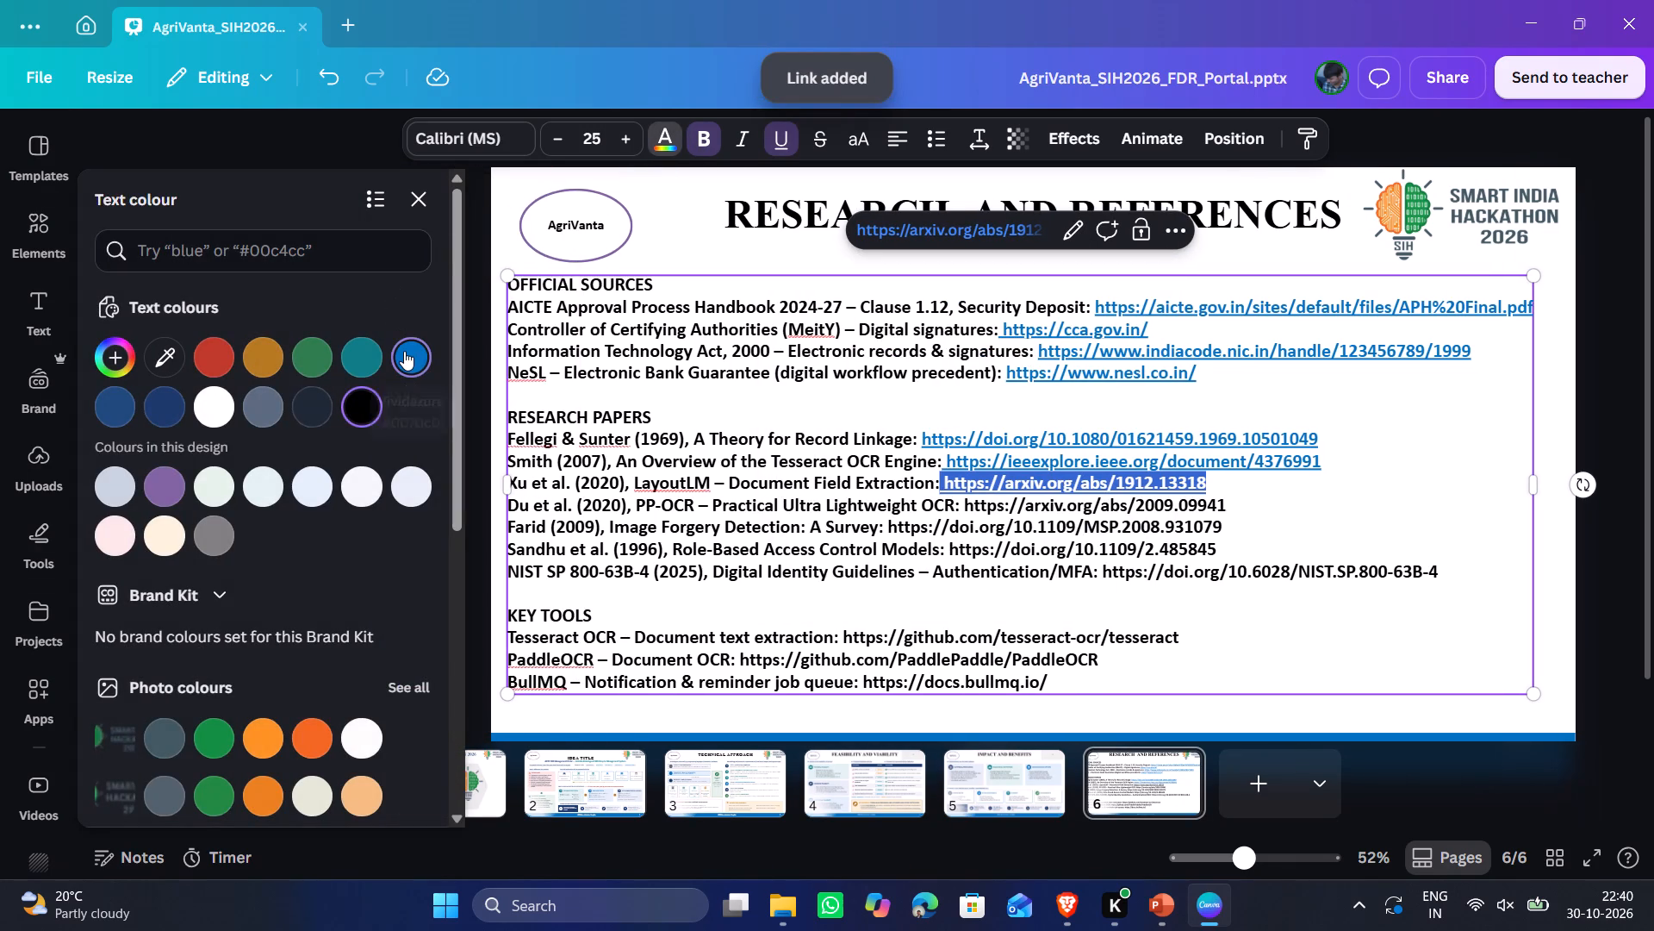
key(Return)
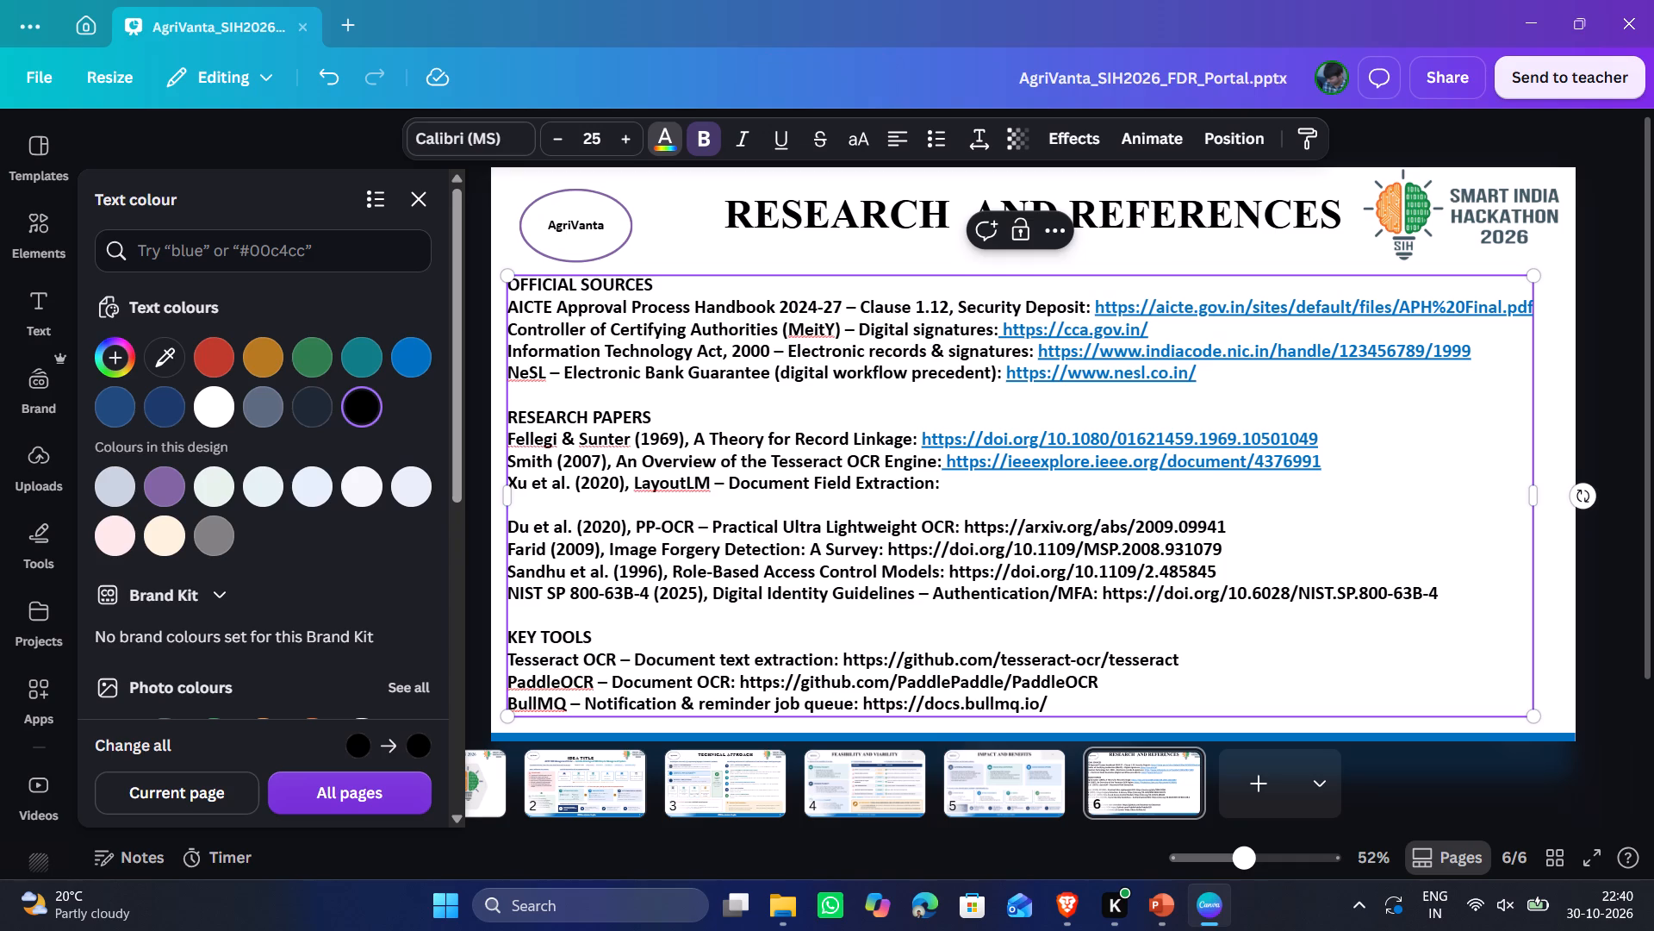
key(ctrl+z)
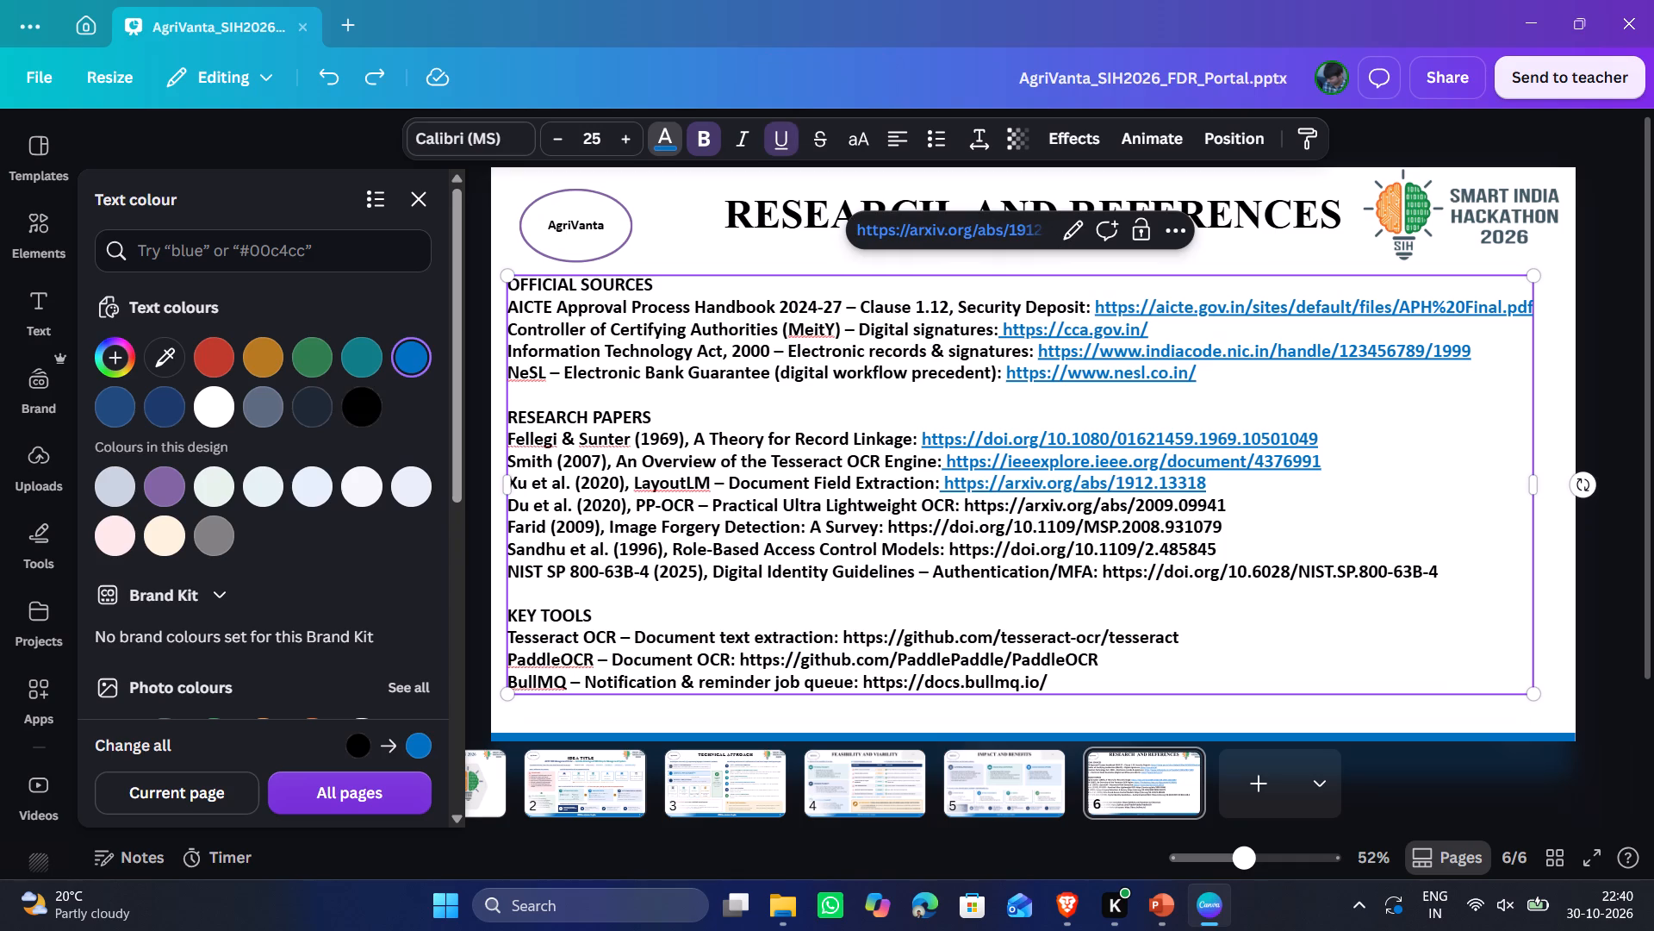
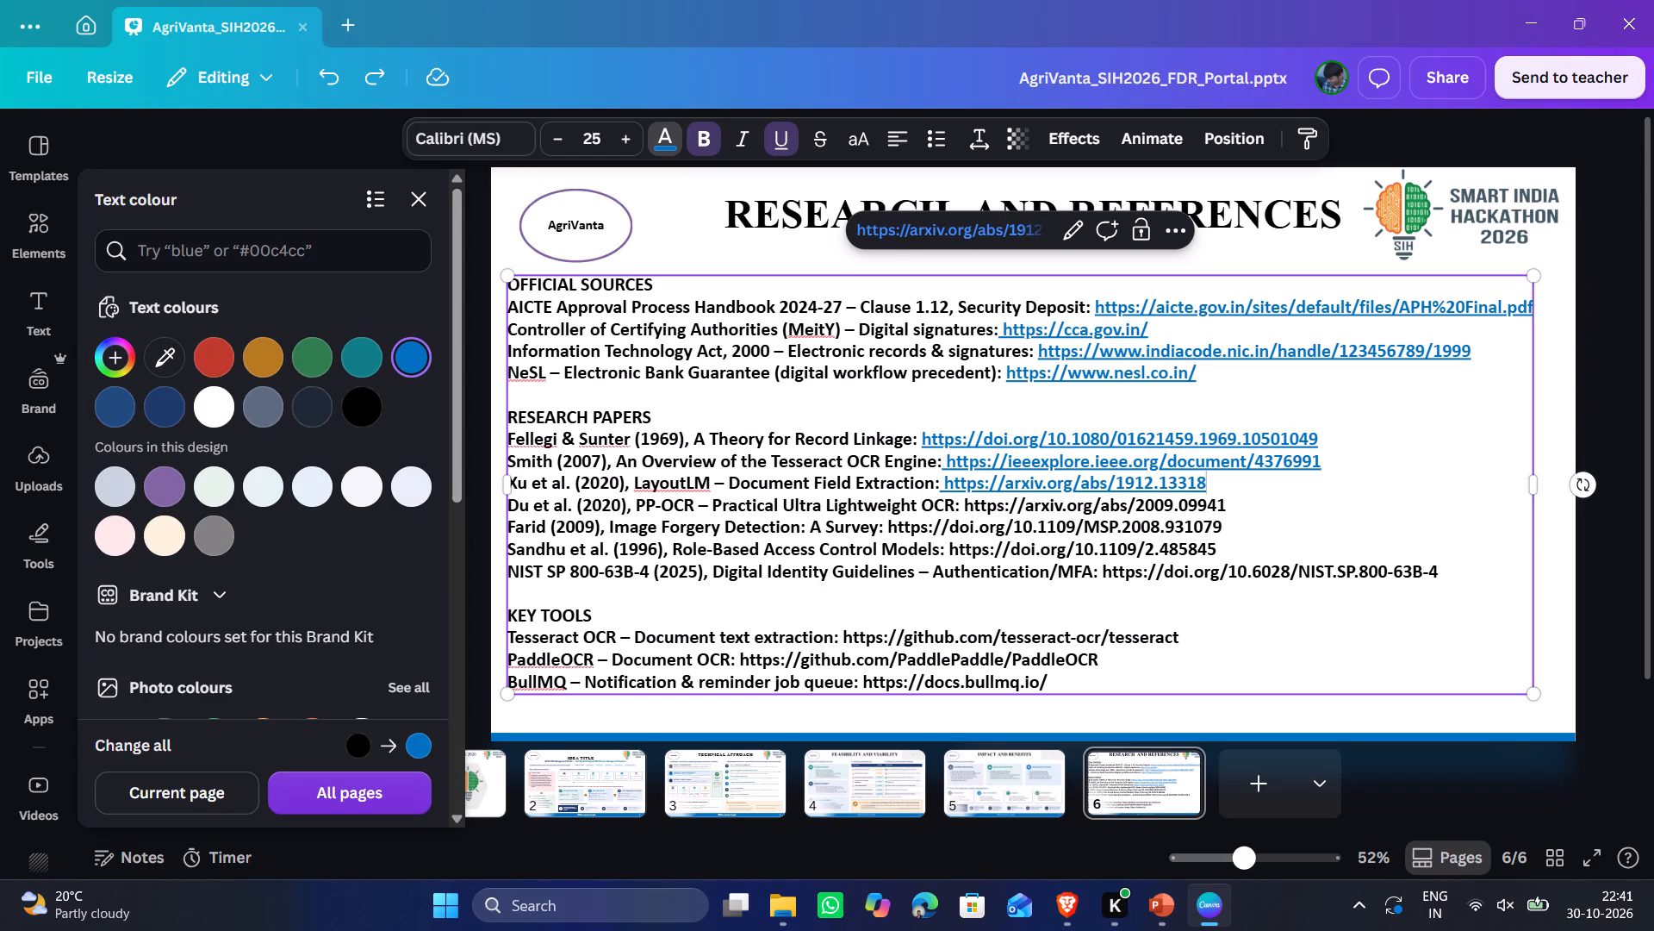
click(1230, 503)
drag(1230, 503, 966, 497)
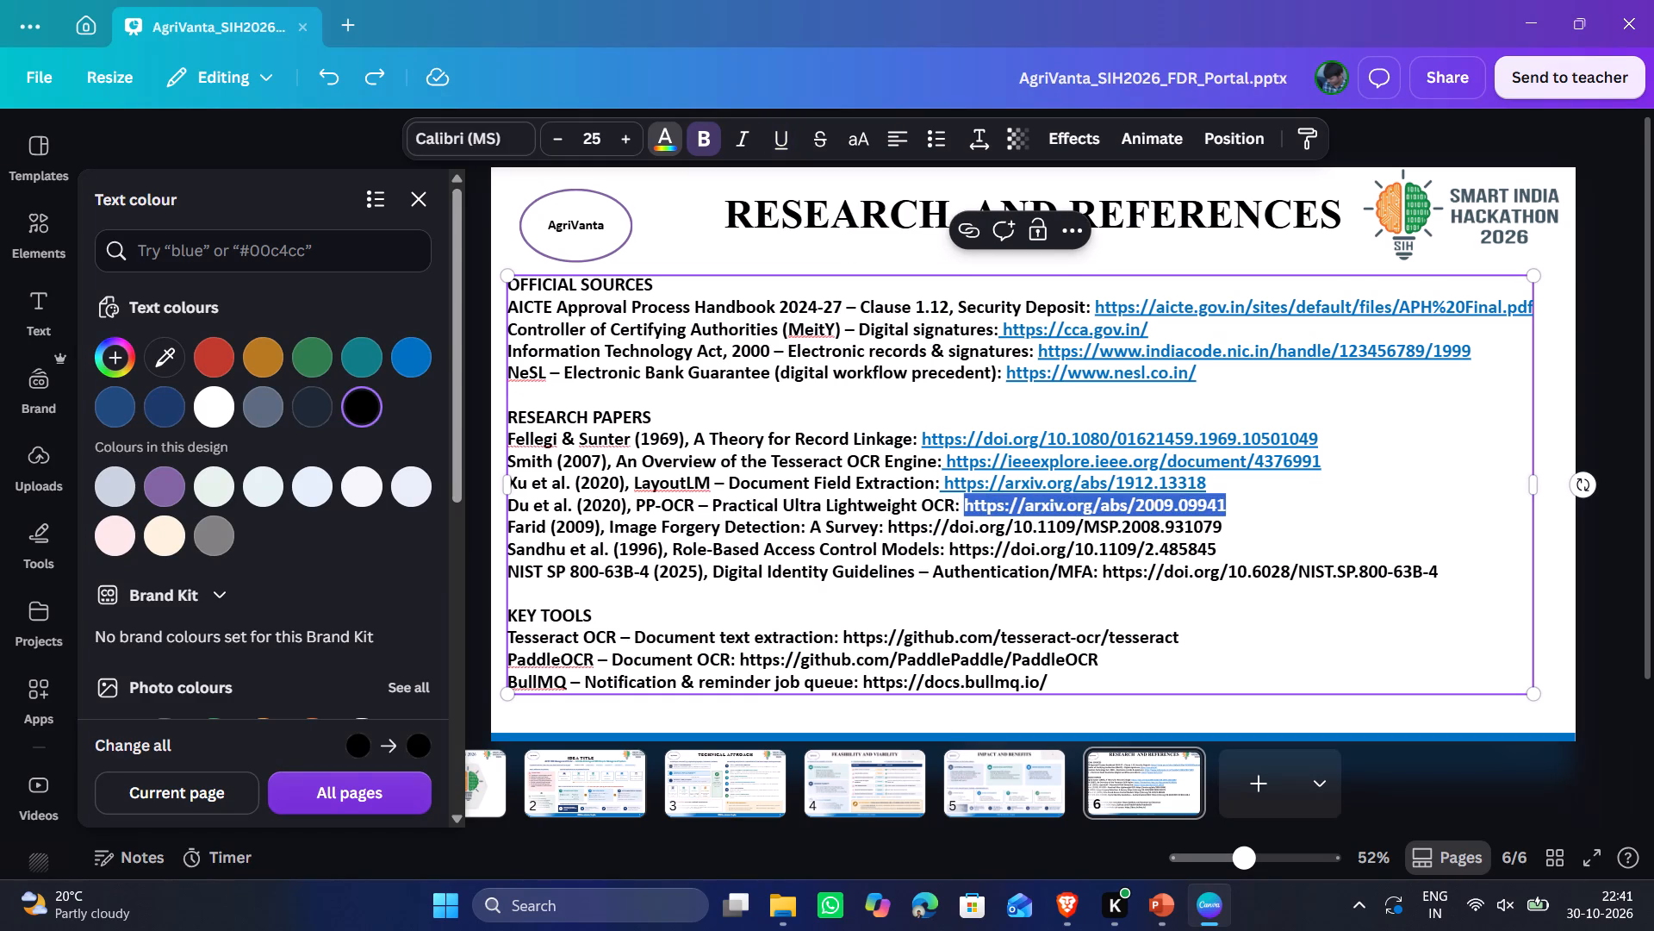
key(ctrl+c)
click(966, 228)
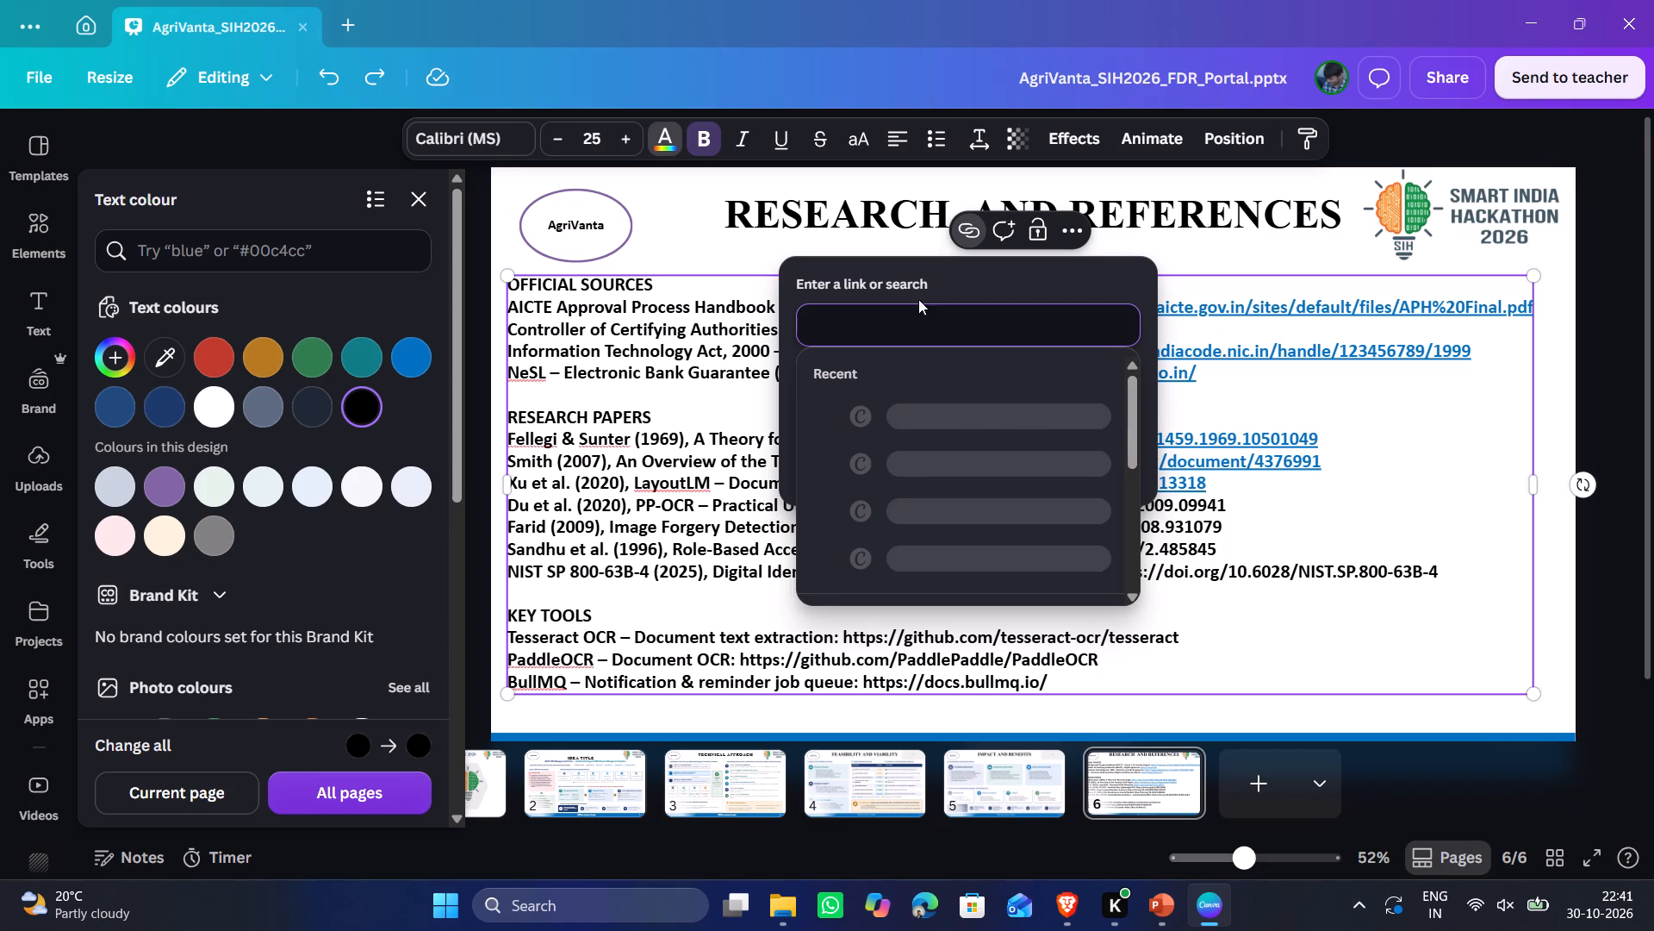
key(ctrl+v)
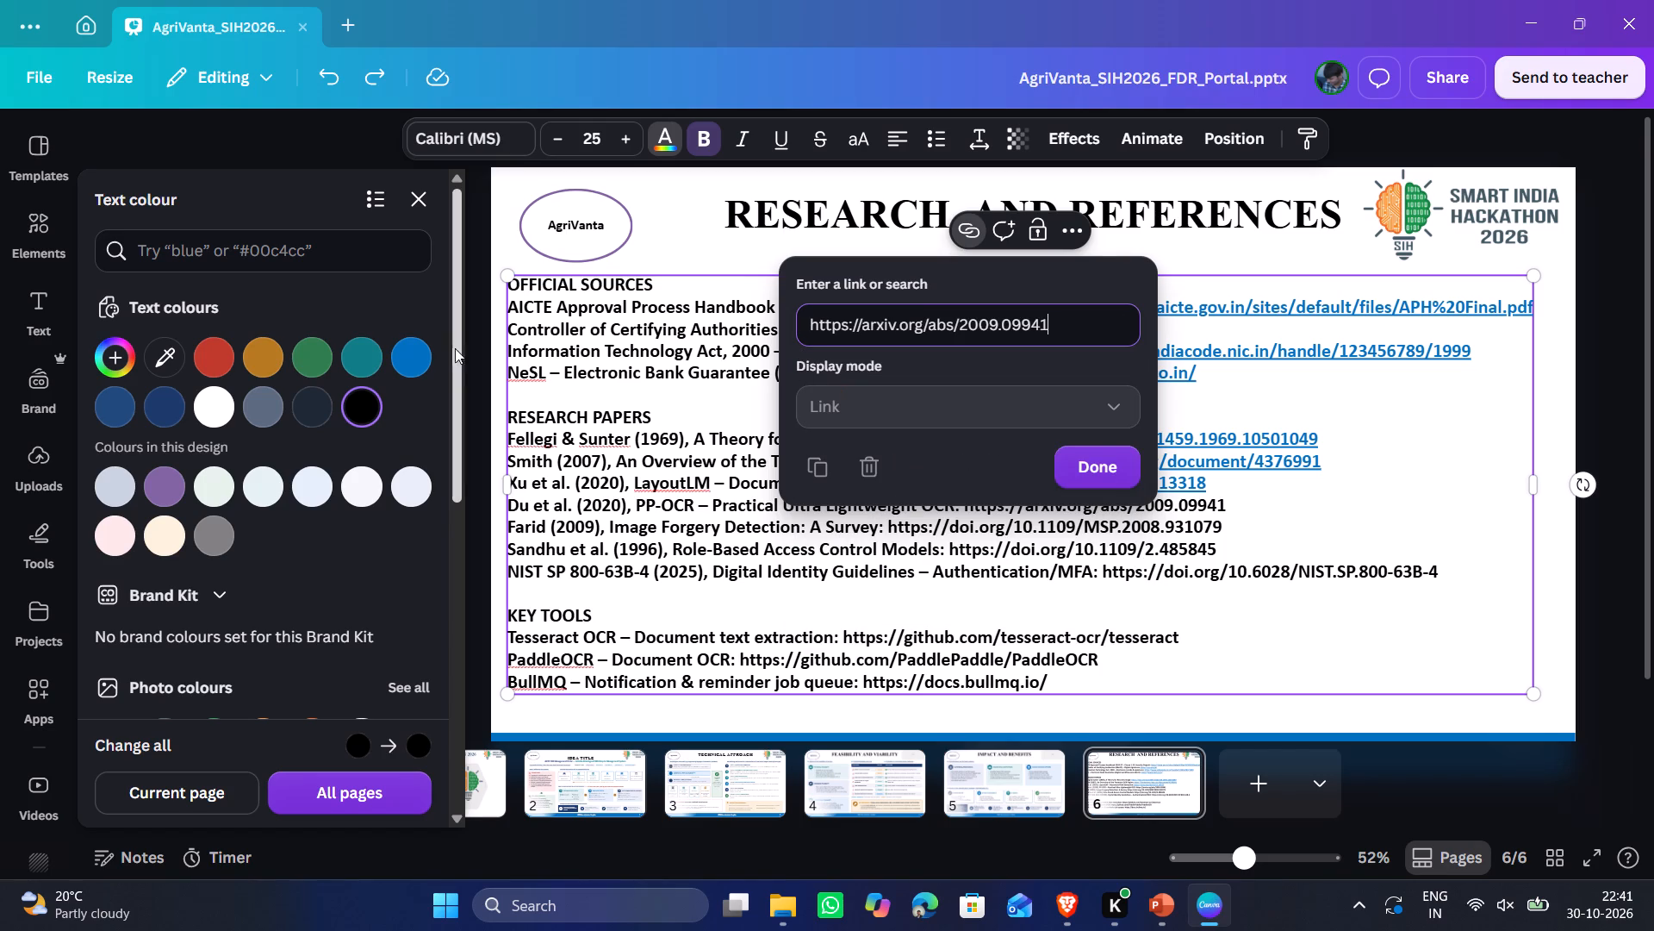
click(416, 351)
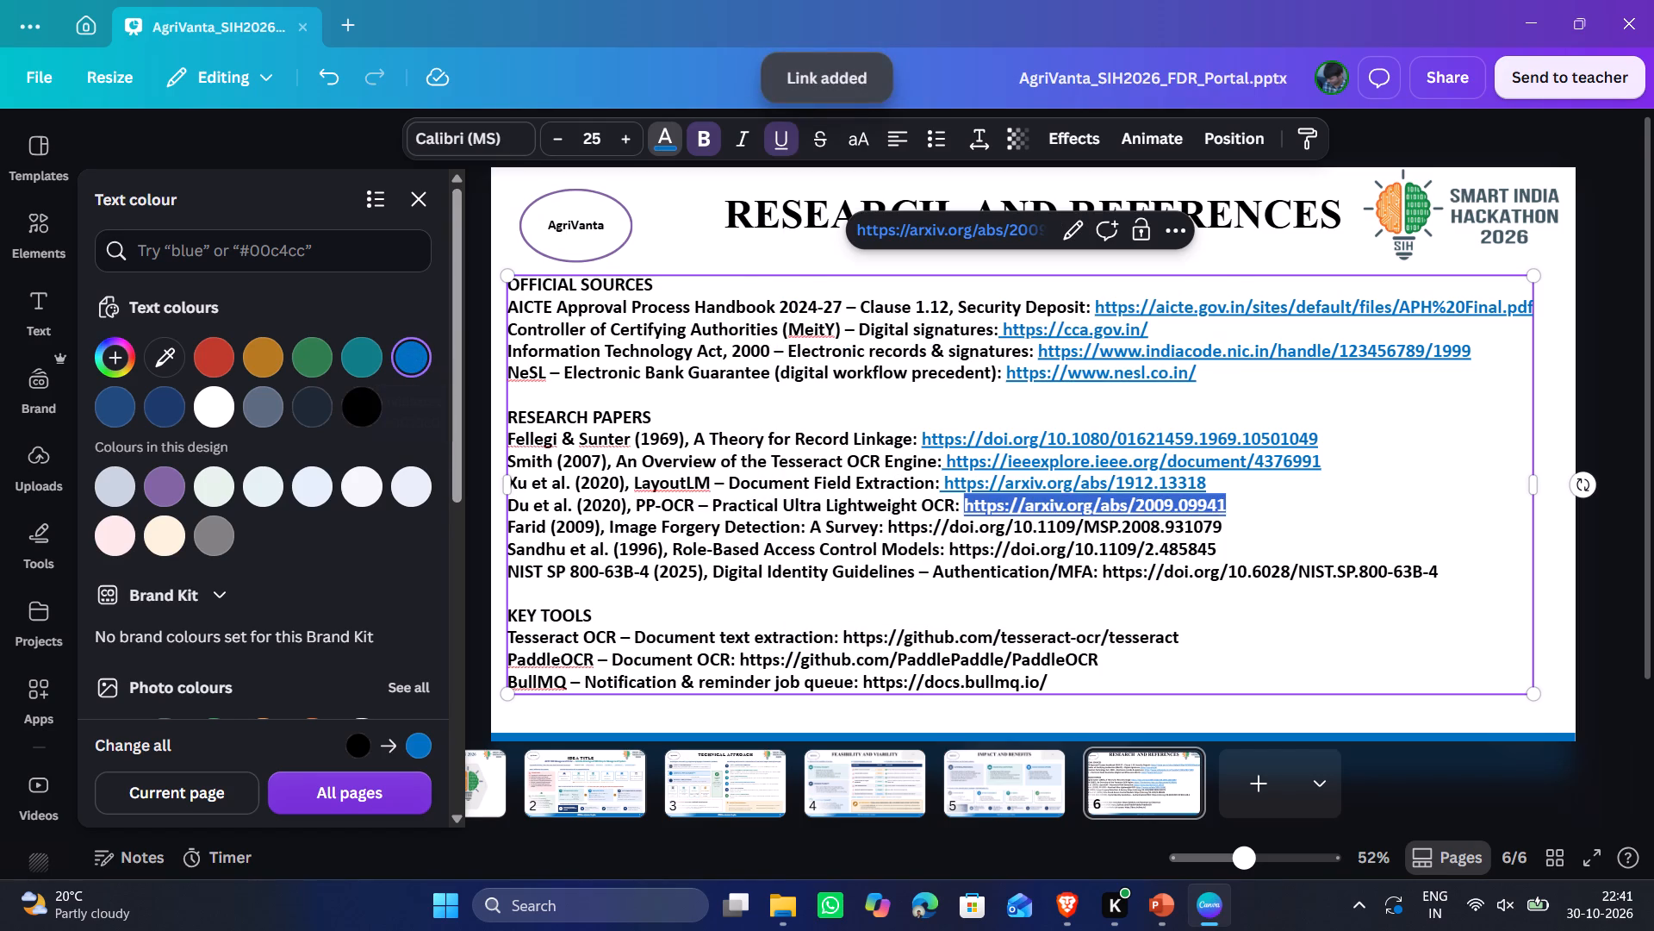
click(1343, 485)
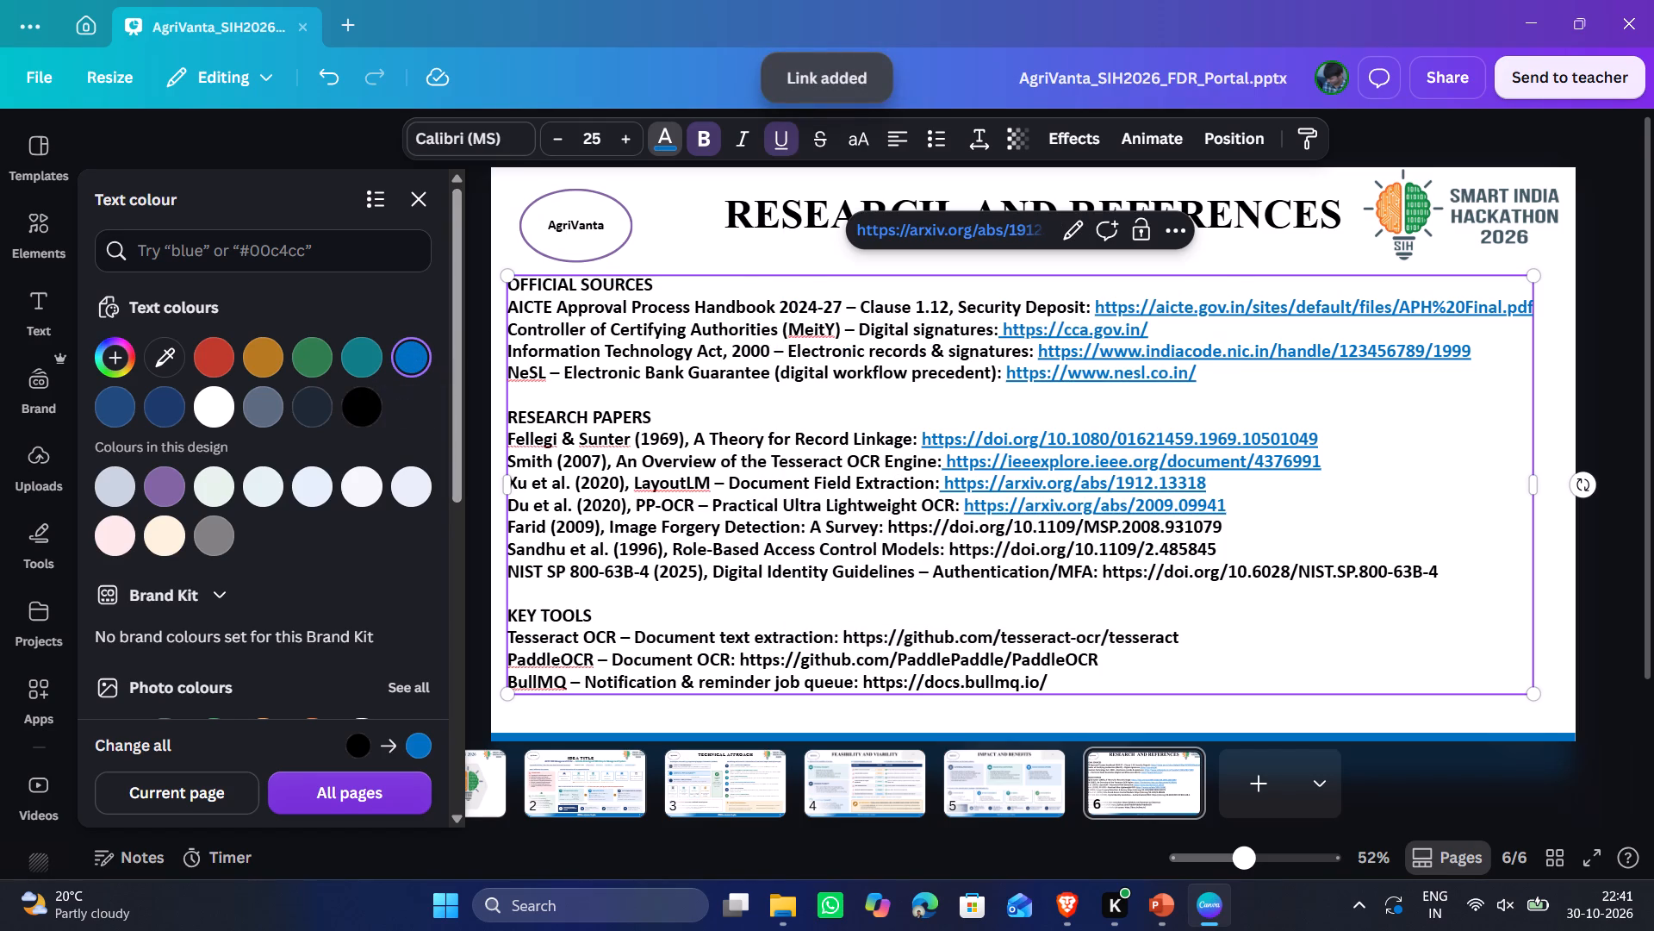
drag(1223, 526, 899, 525)
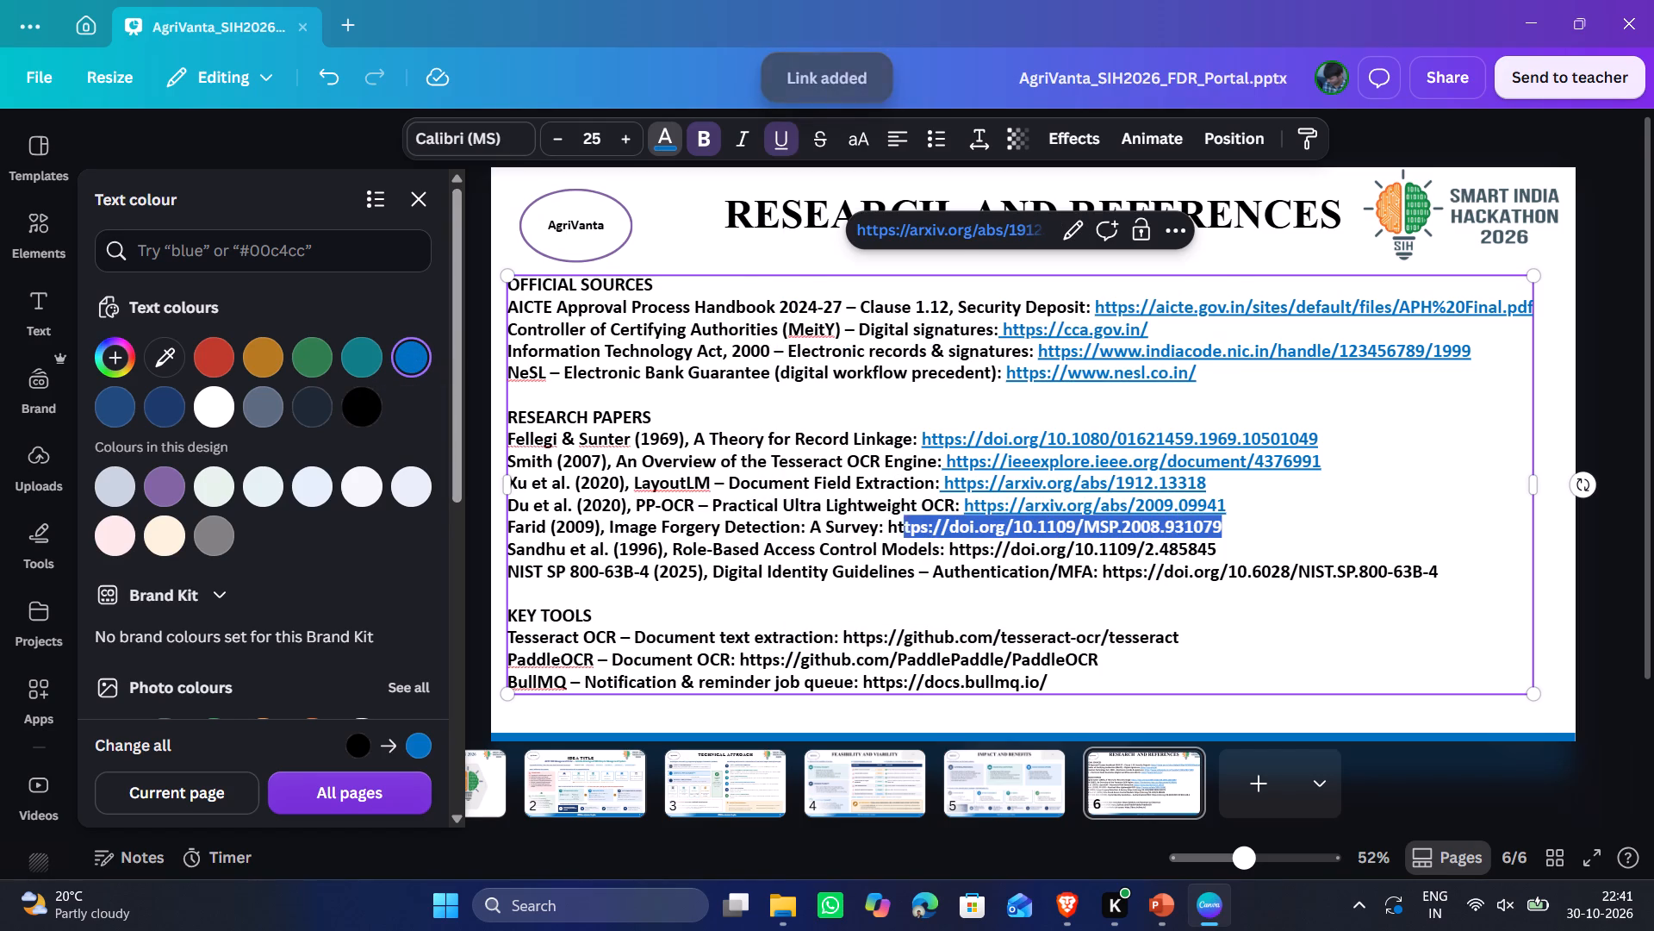
drag(899, 525, 886, 525)
key(ctrl+c)
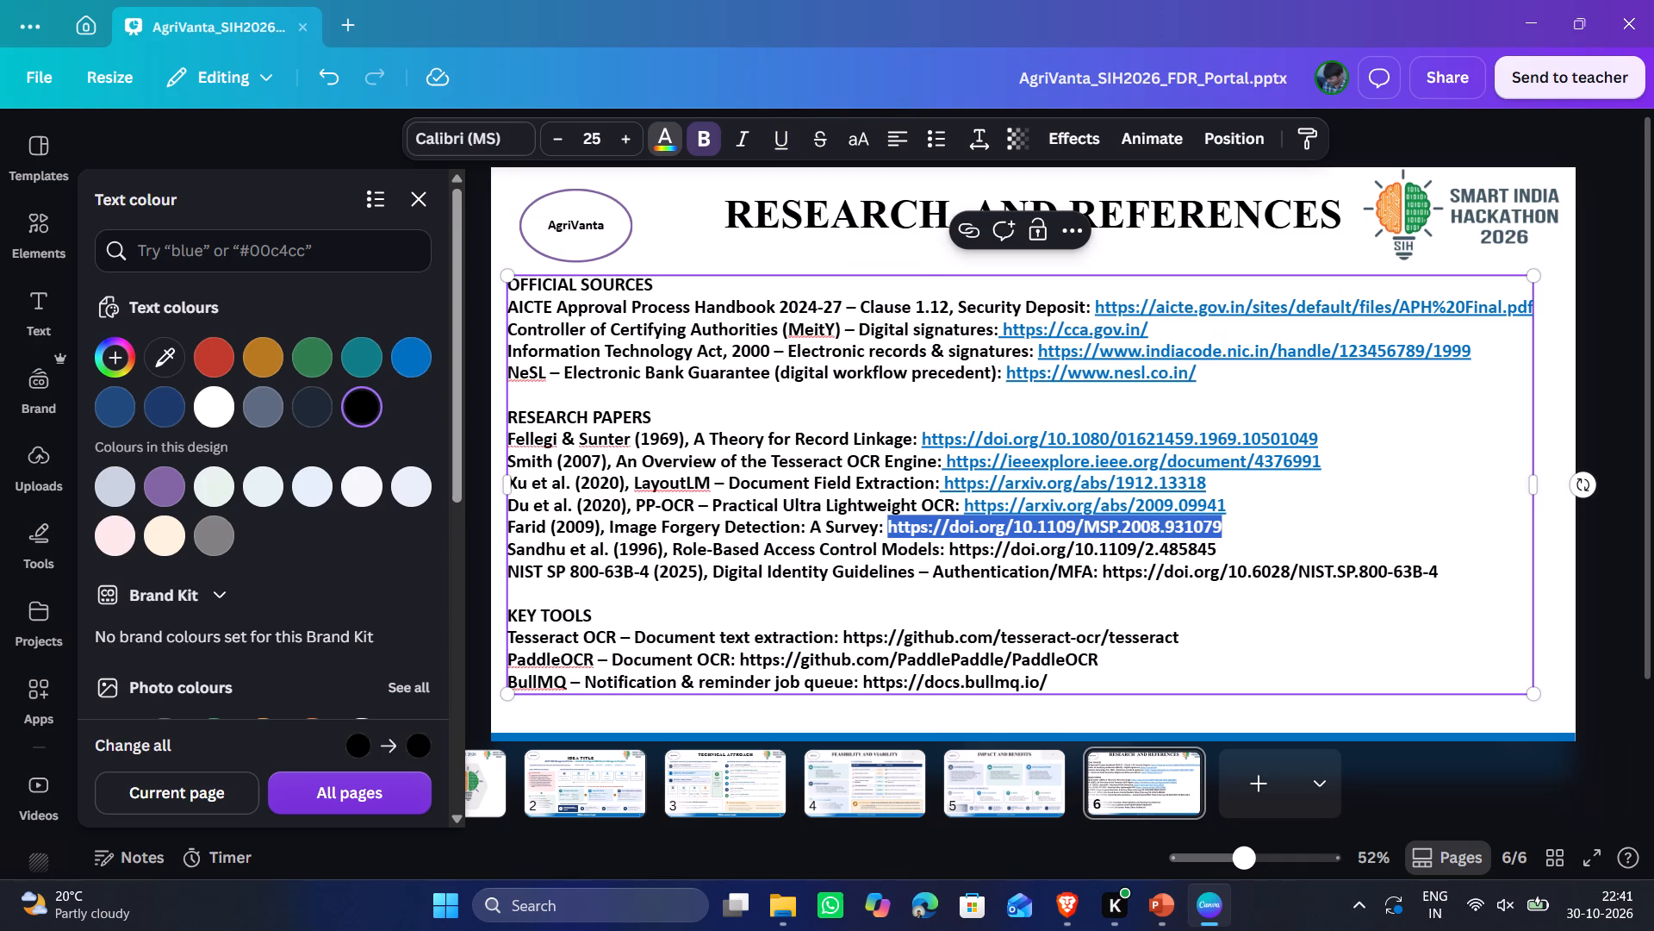
click(969, 227)
key(ctrl+v)
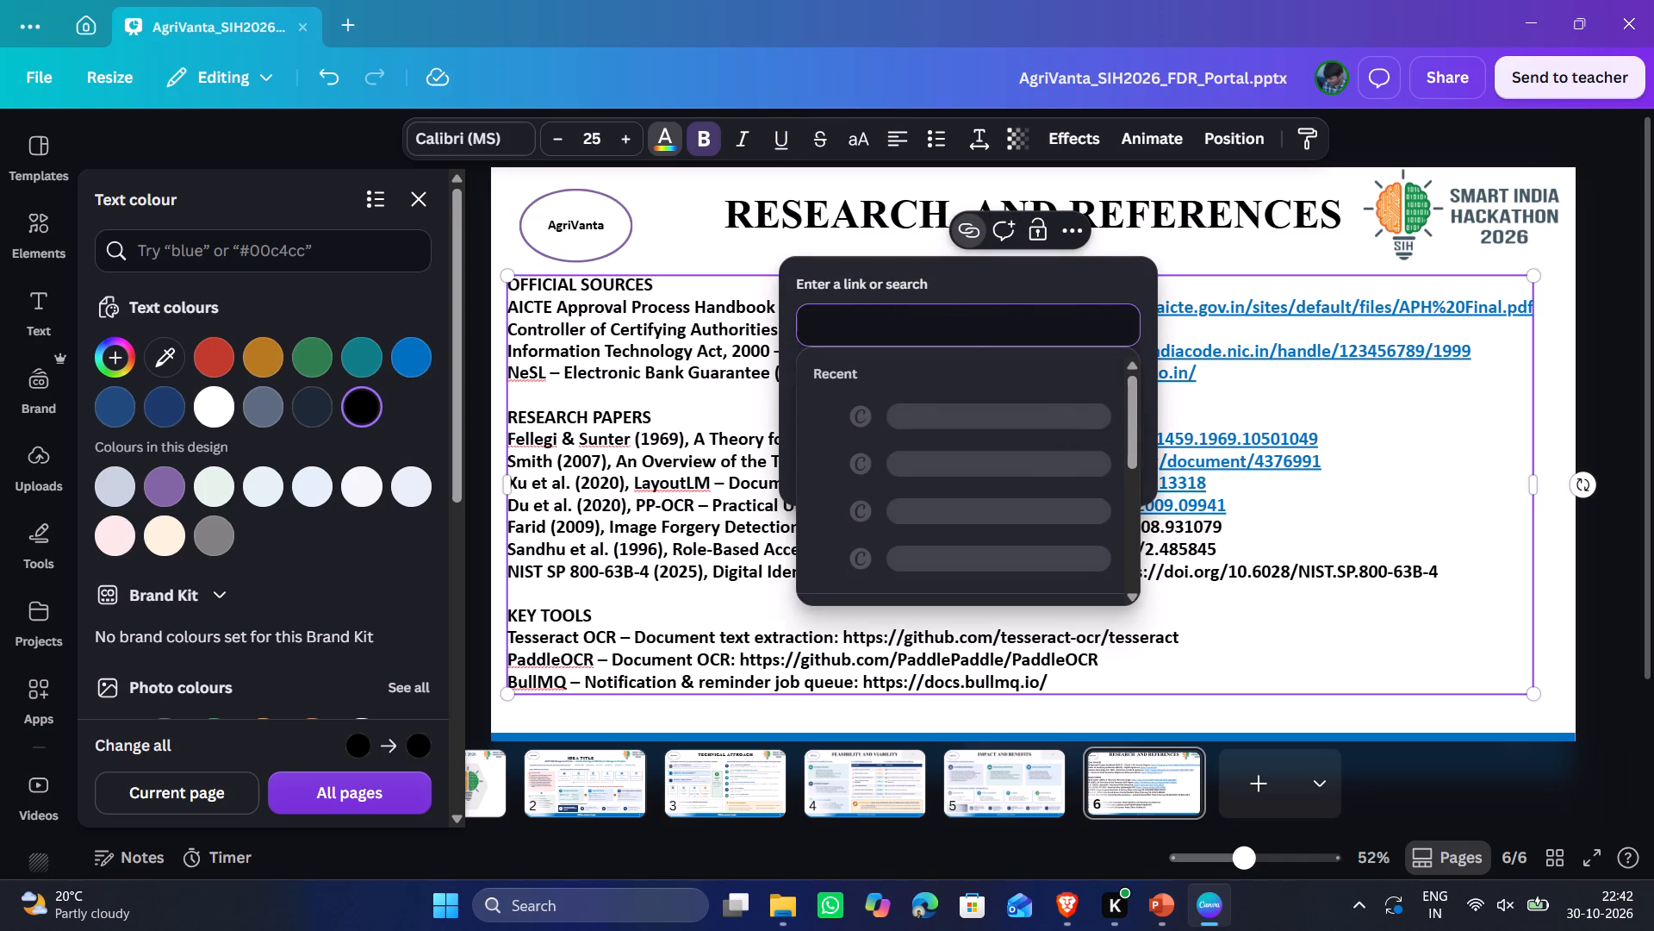
click(409, 353)
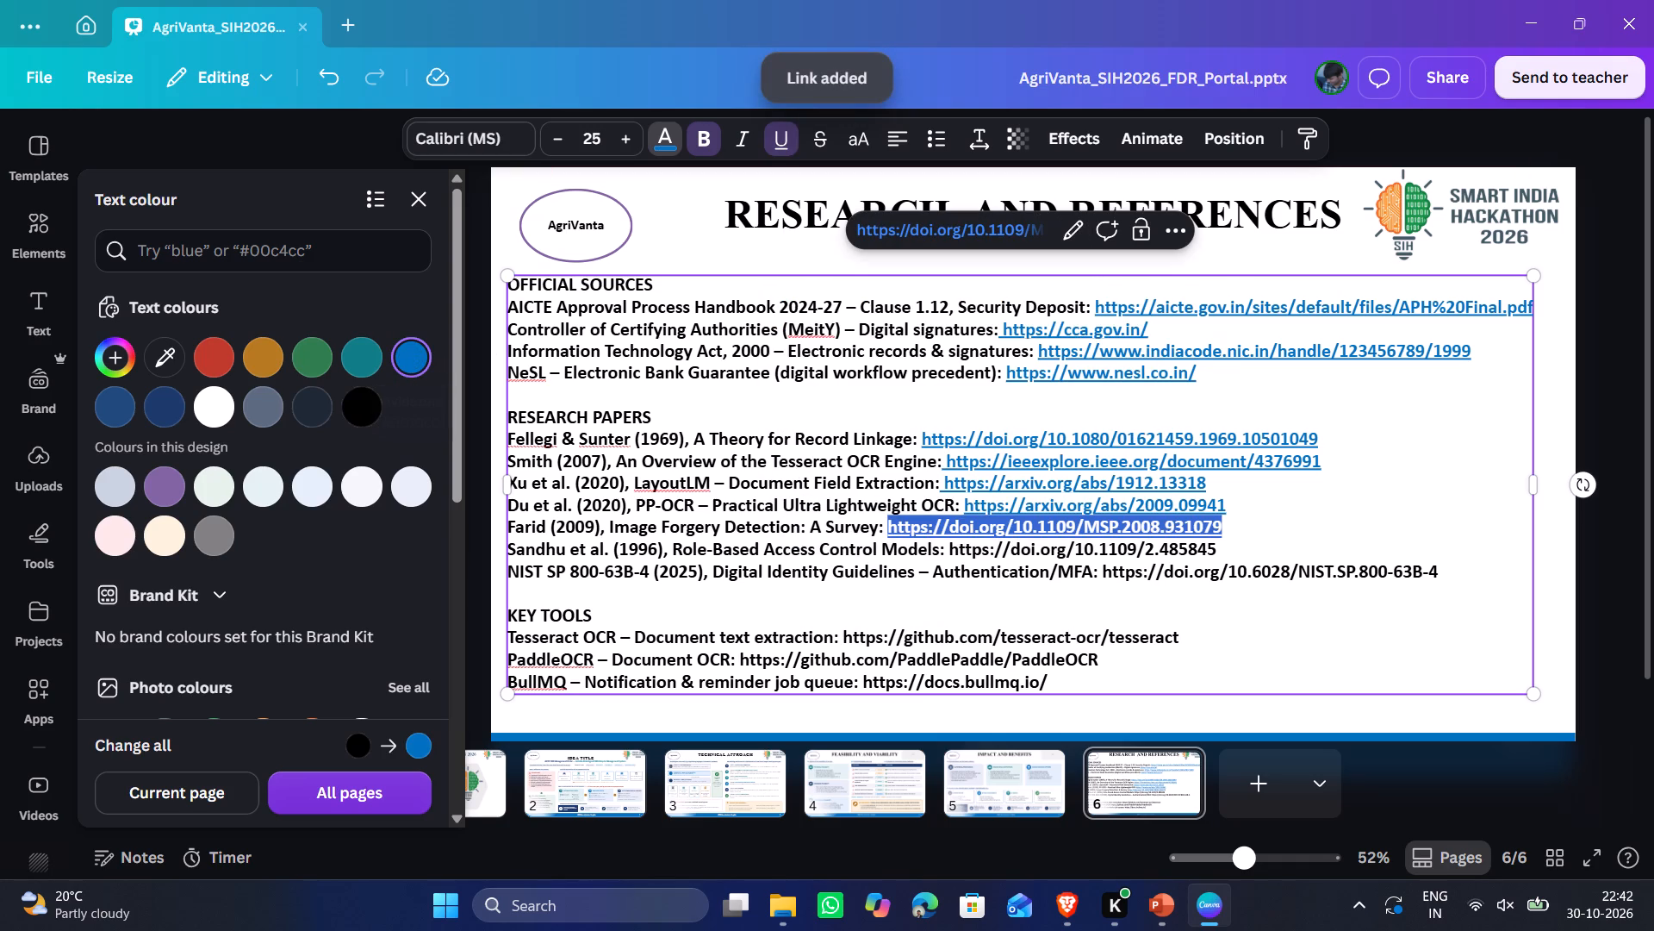
drag(1226, 552, 944, 549)
key(ctrl+c)
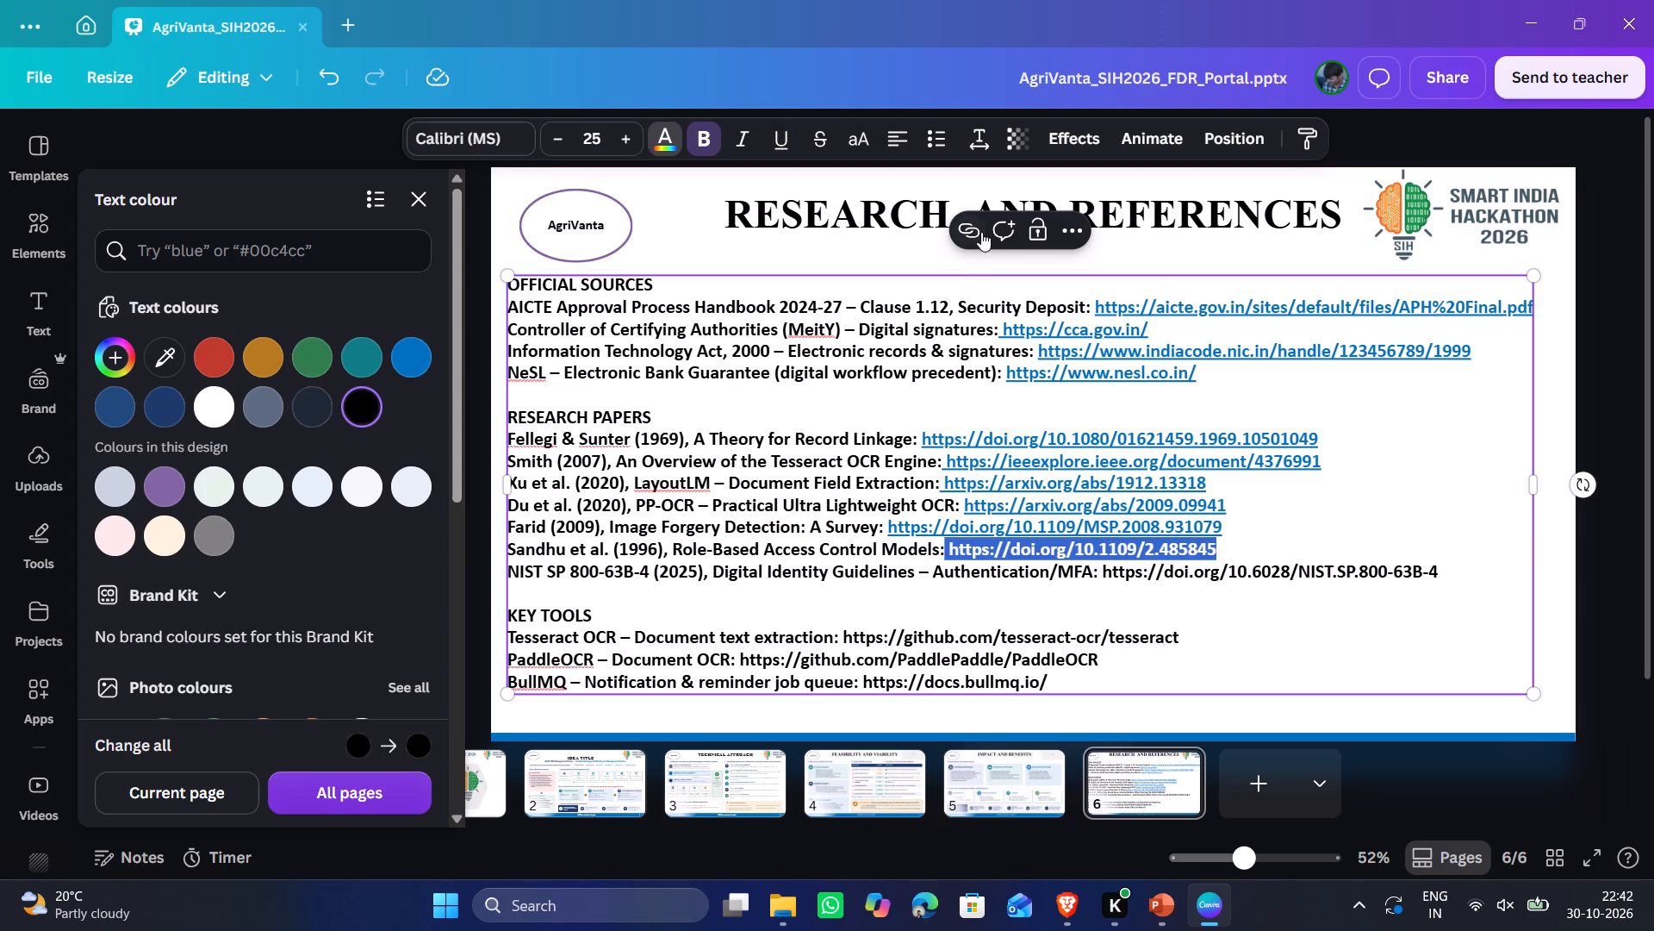
click(976, 227)
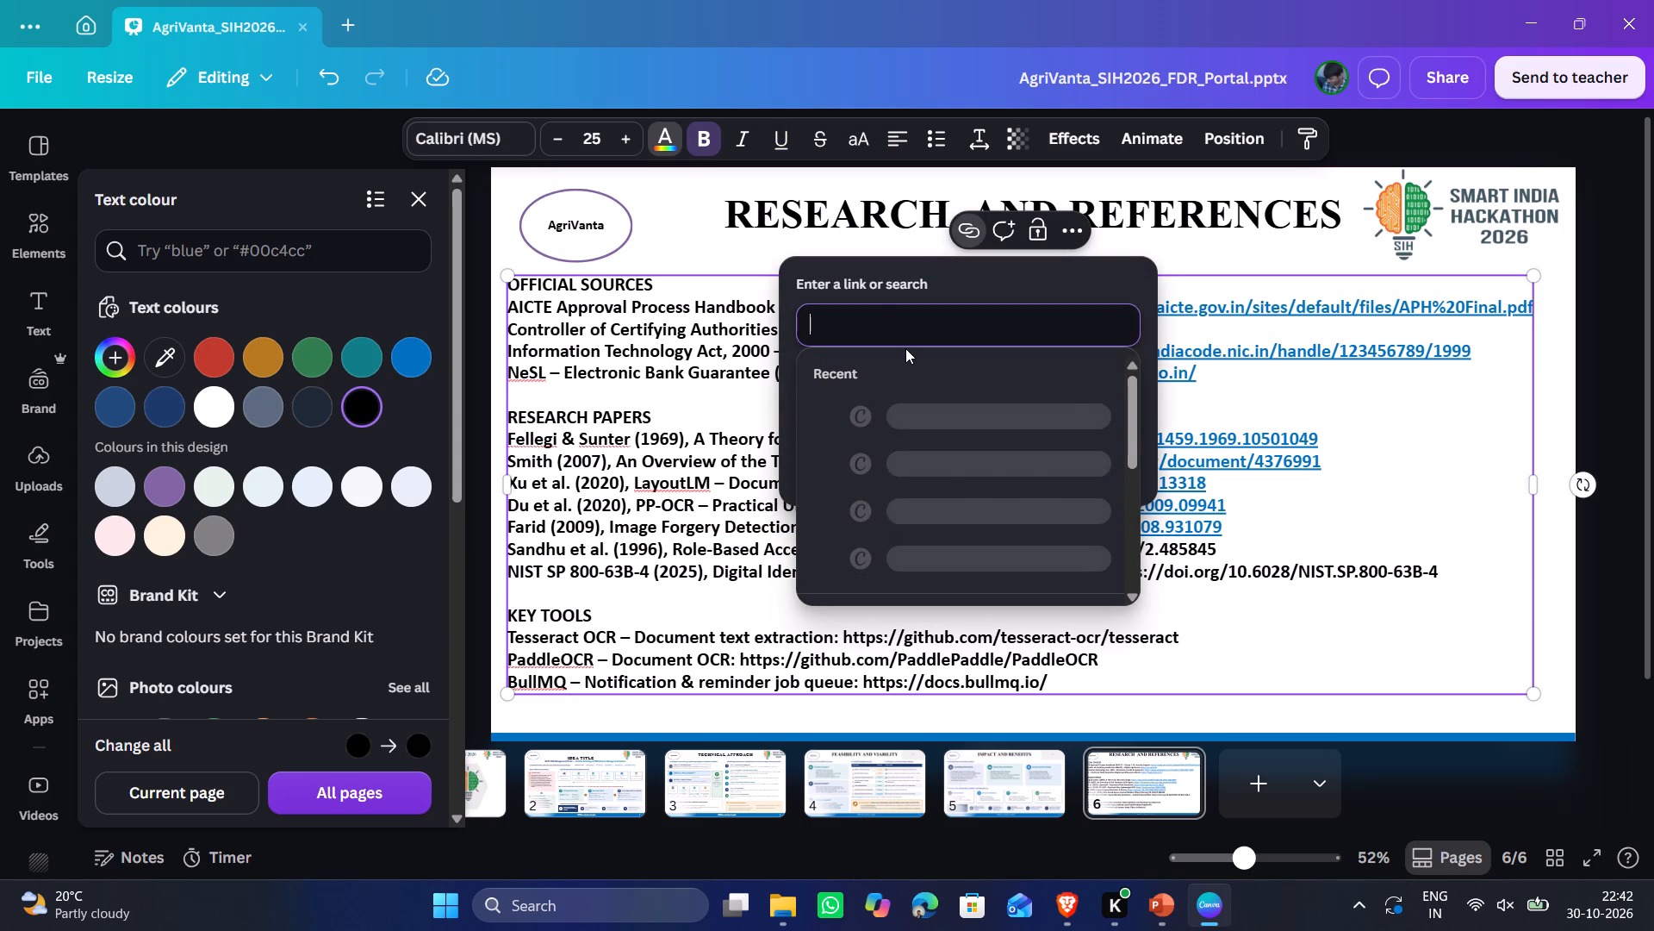
key(ctrl+v)
click(403, 351)
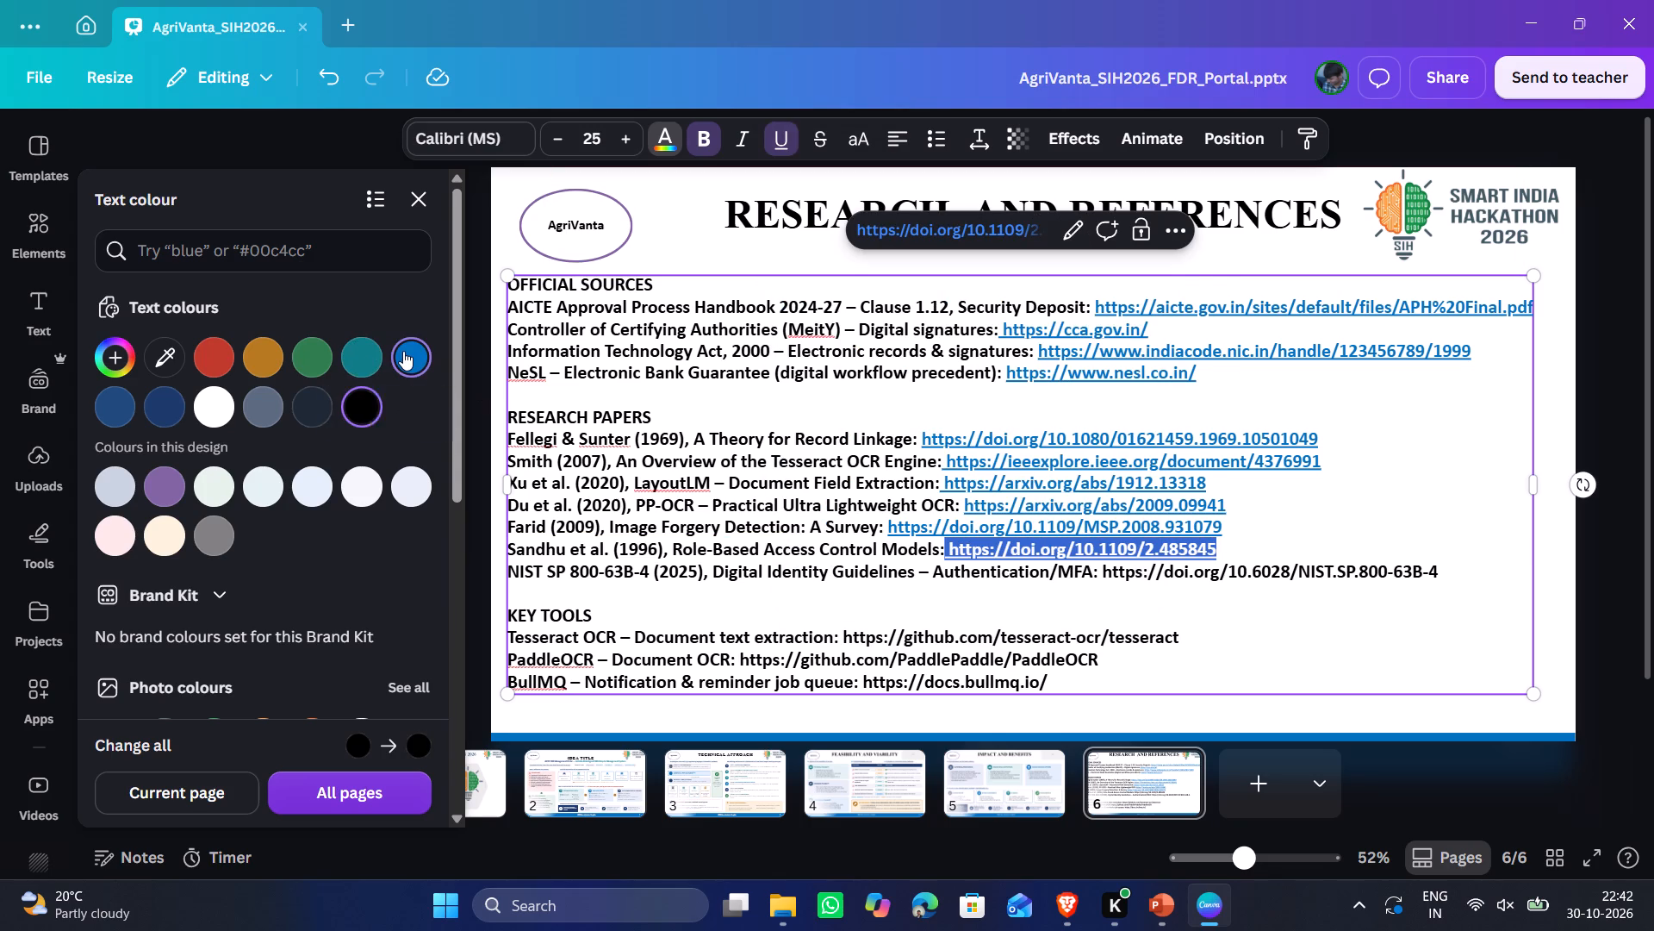
click(931, 574)
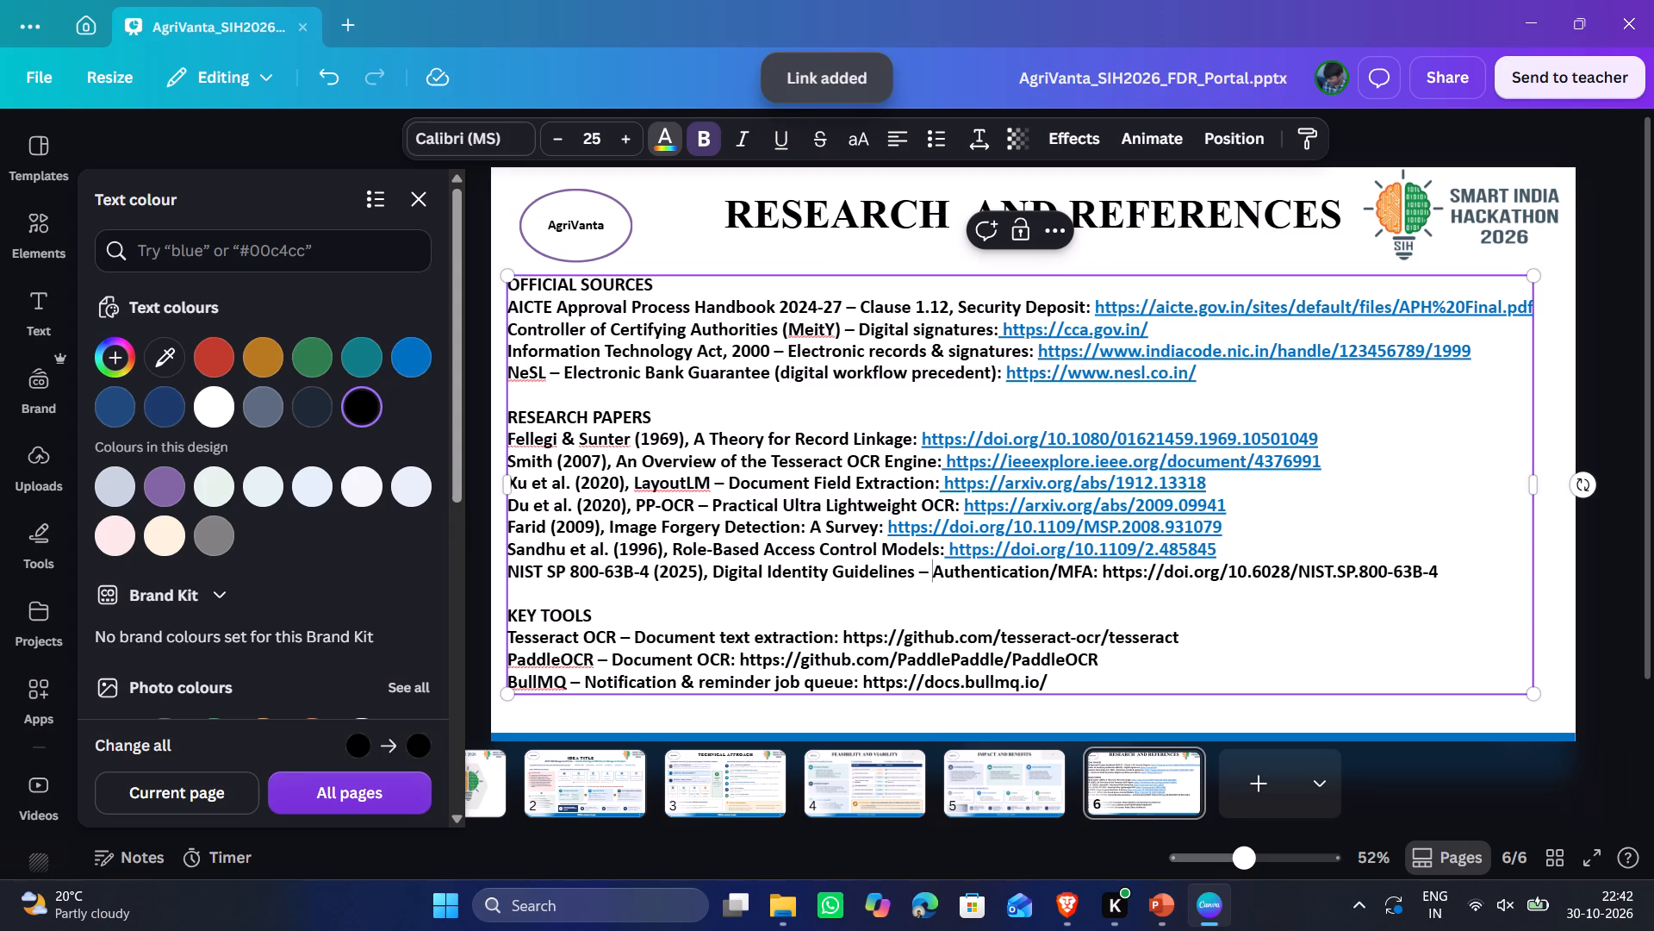
drag(931, 574, 1458, 594)
key(ctrl+c)
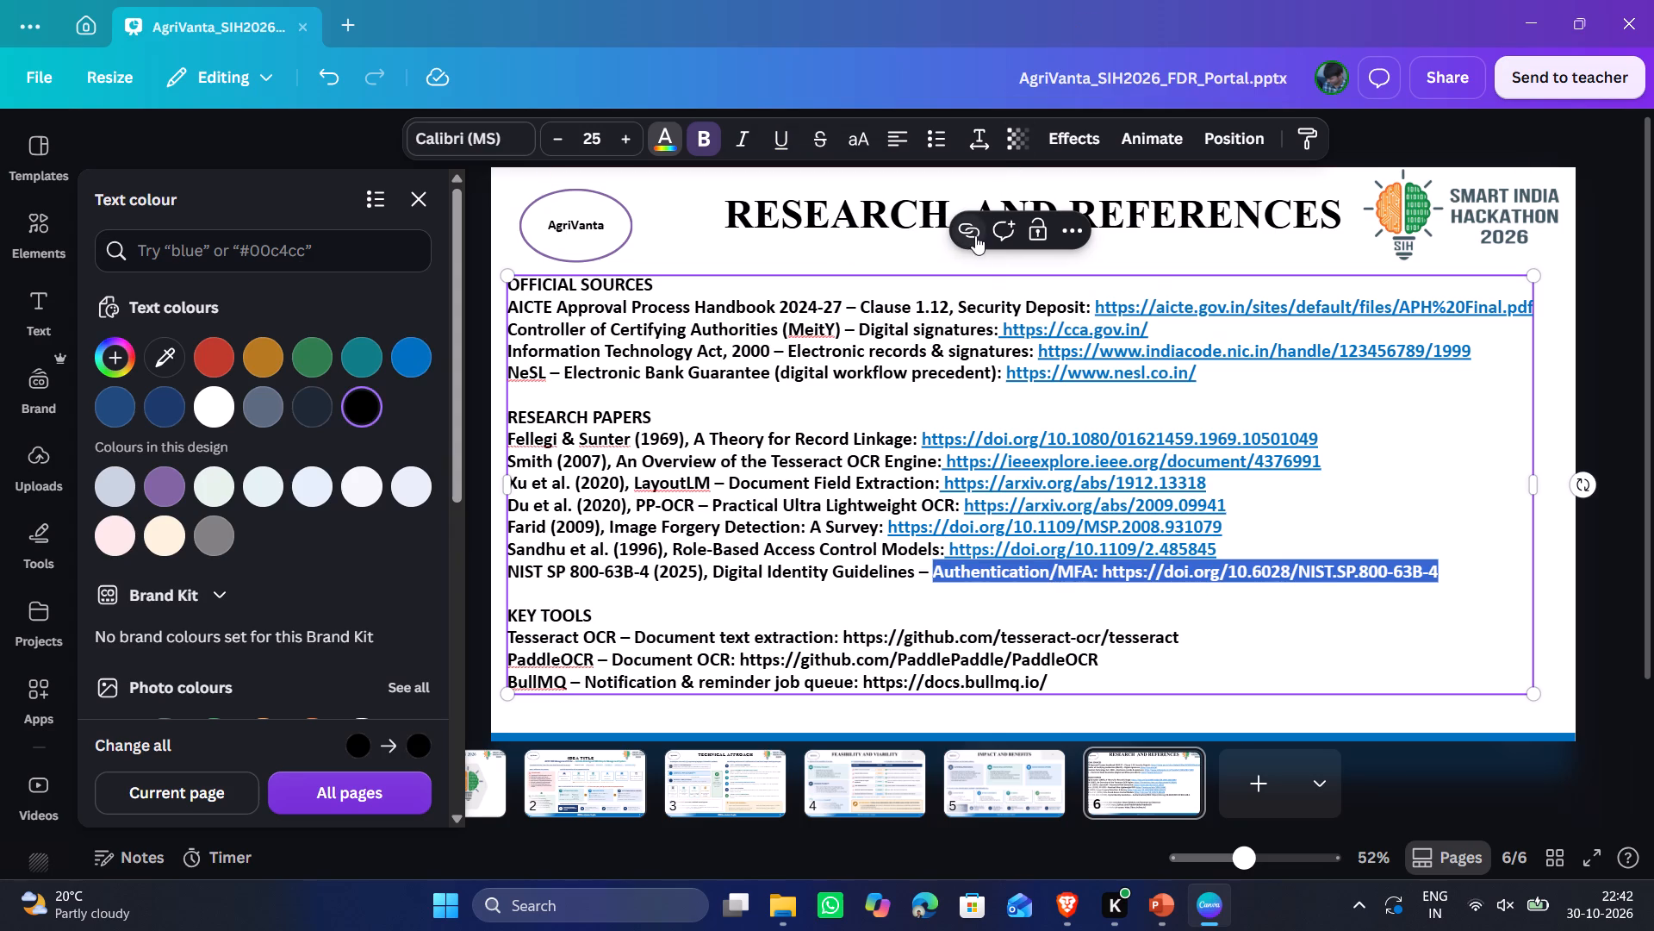
click(974, 236)
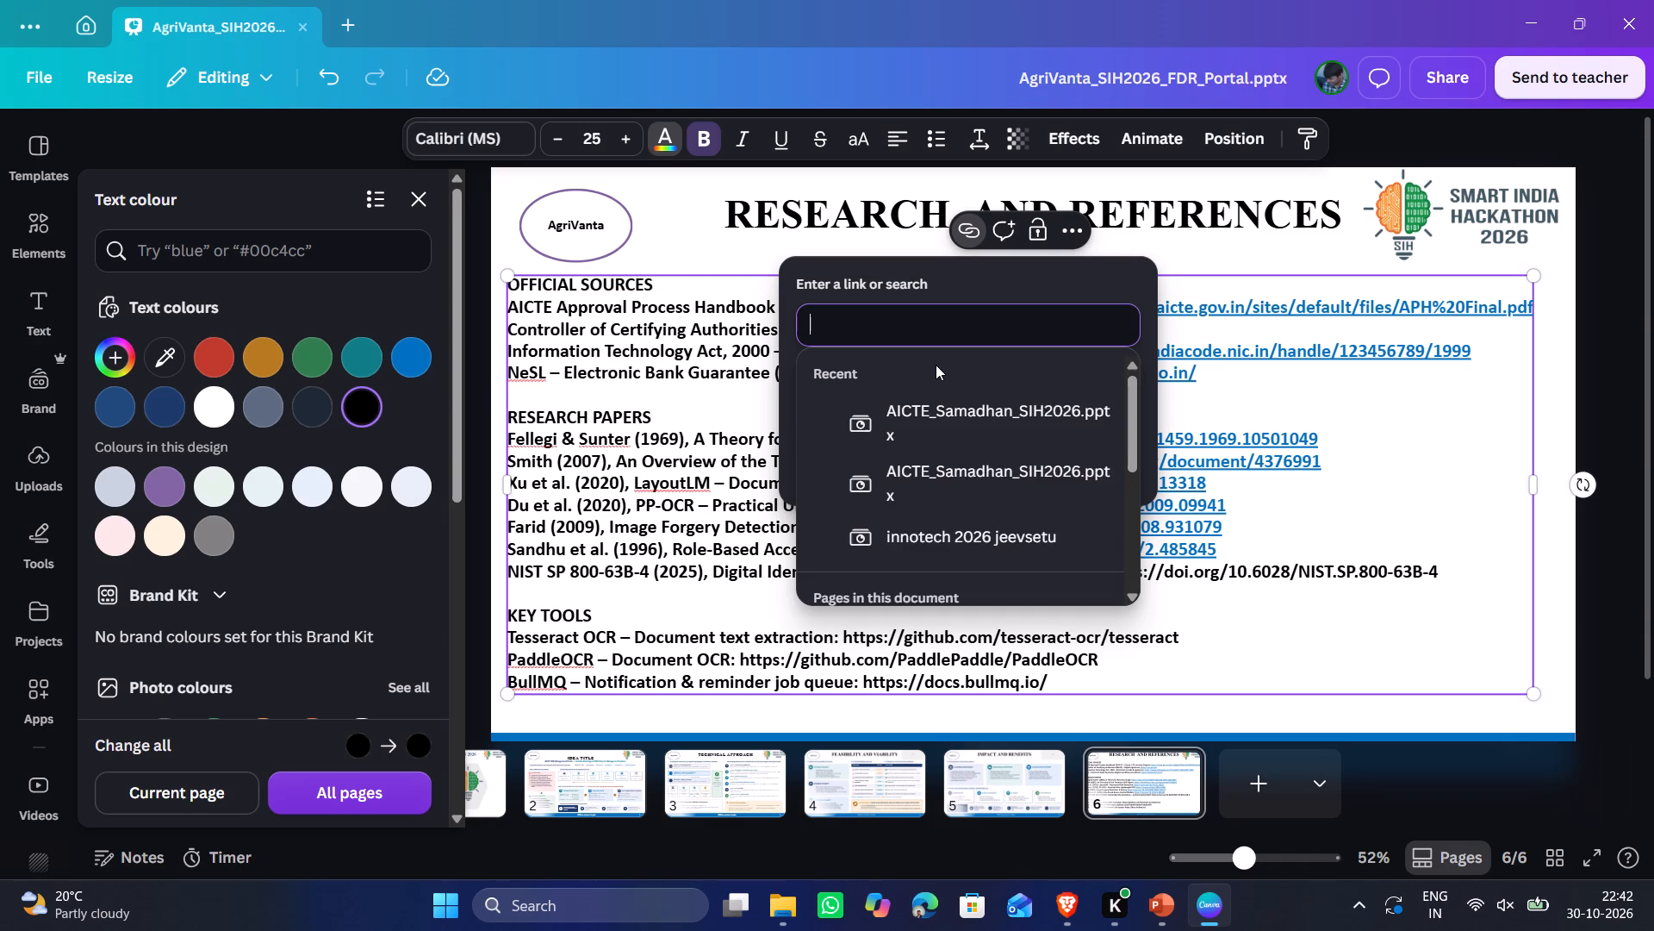
key(ctrl+v)
click(407, 349)
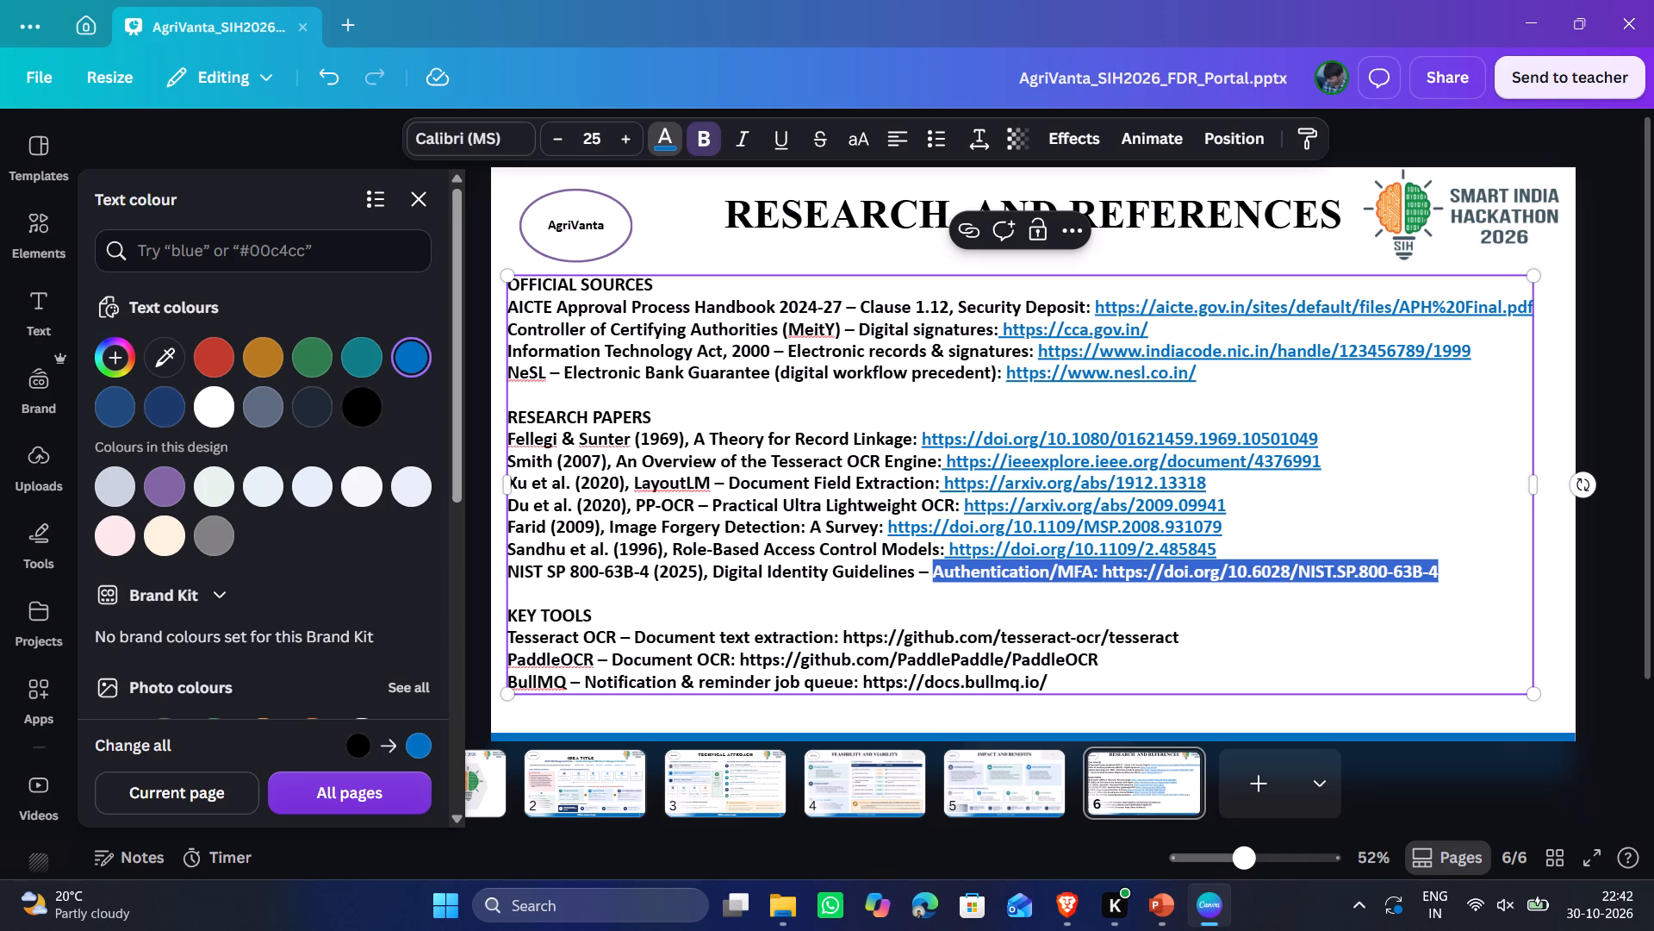
drag(840, 638, 1179, 636)
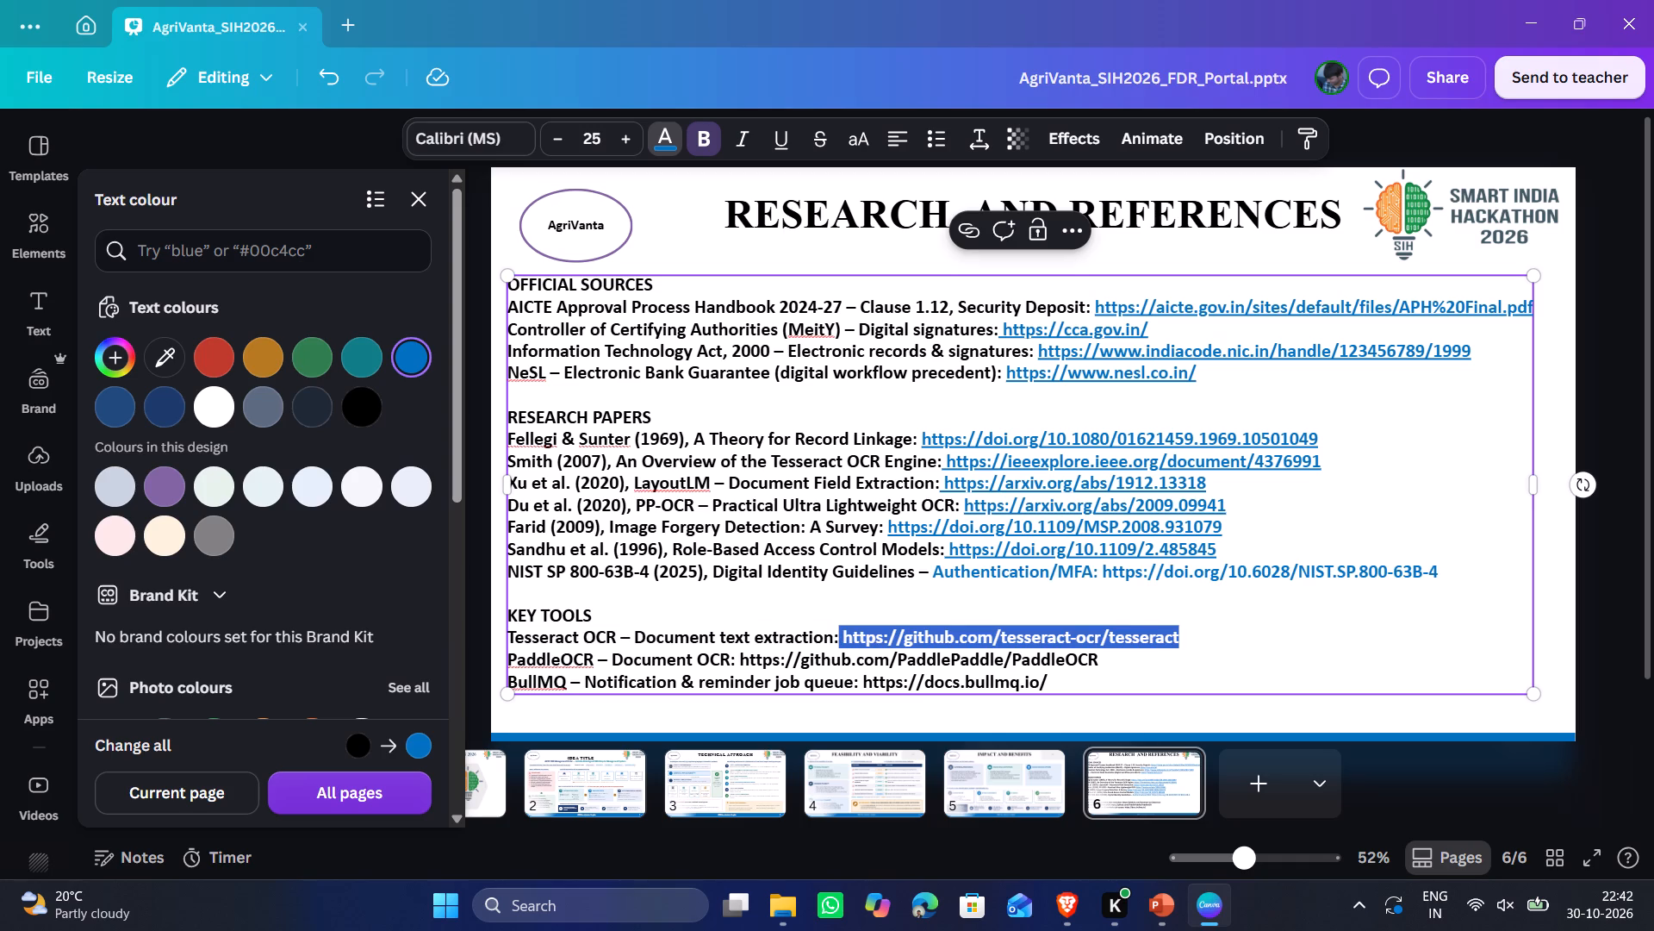
drag(1179, 636, 1180, 635)
key(ctrl+c)
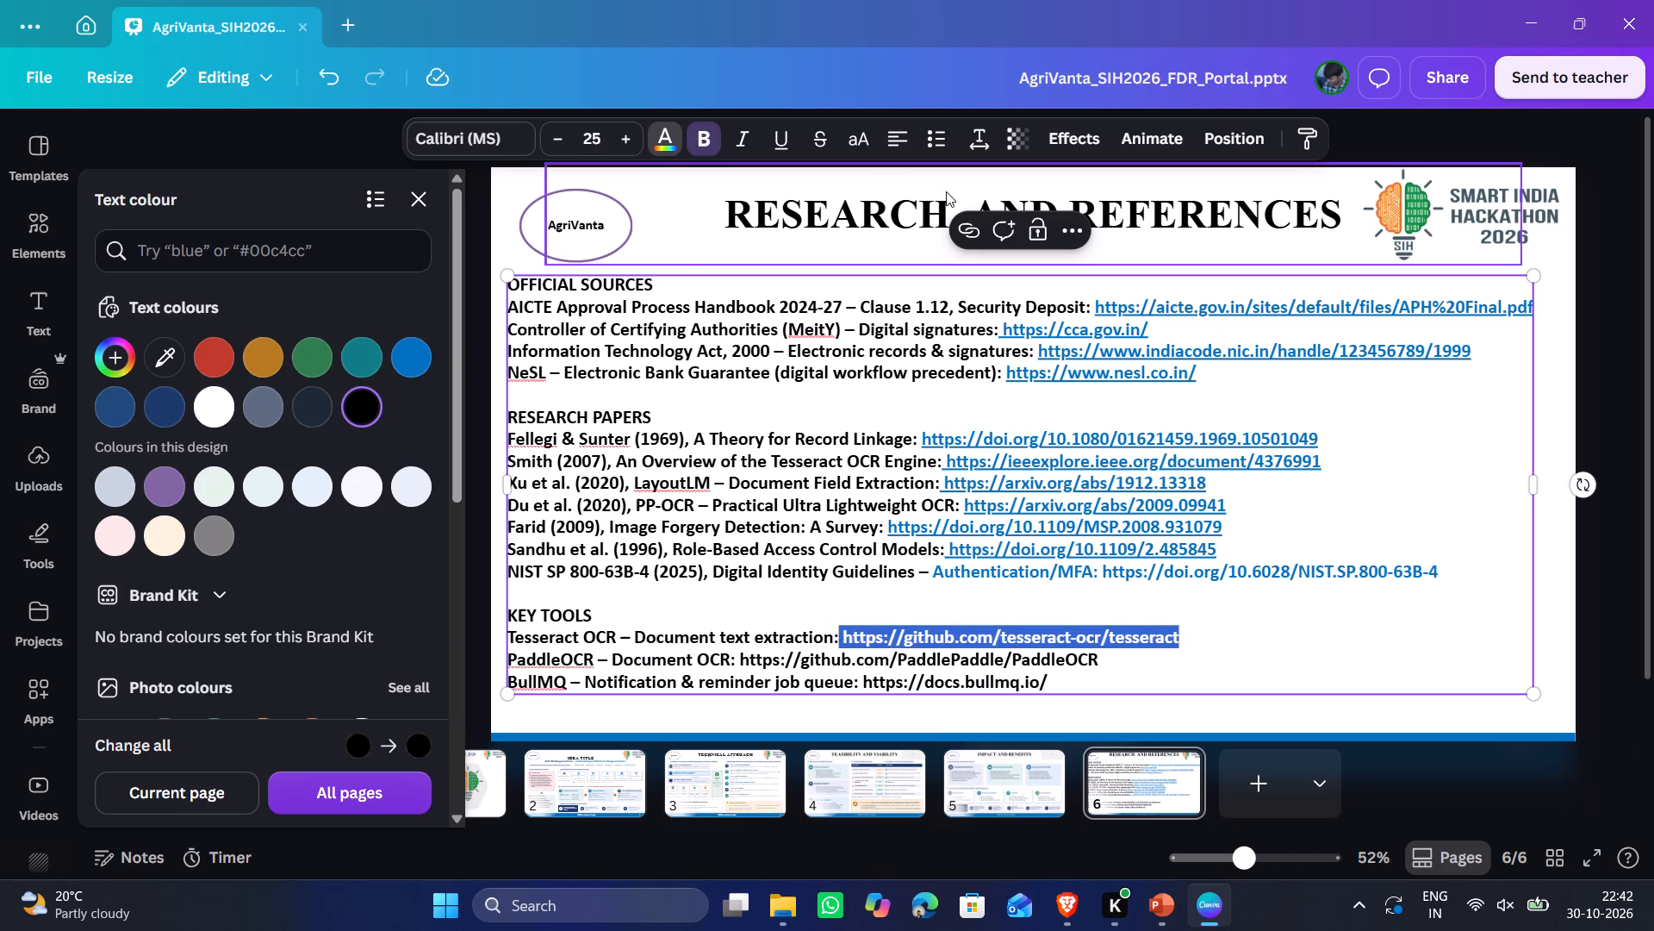
click(971, 232)
key(ctrl+v)
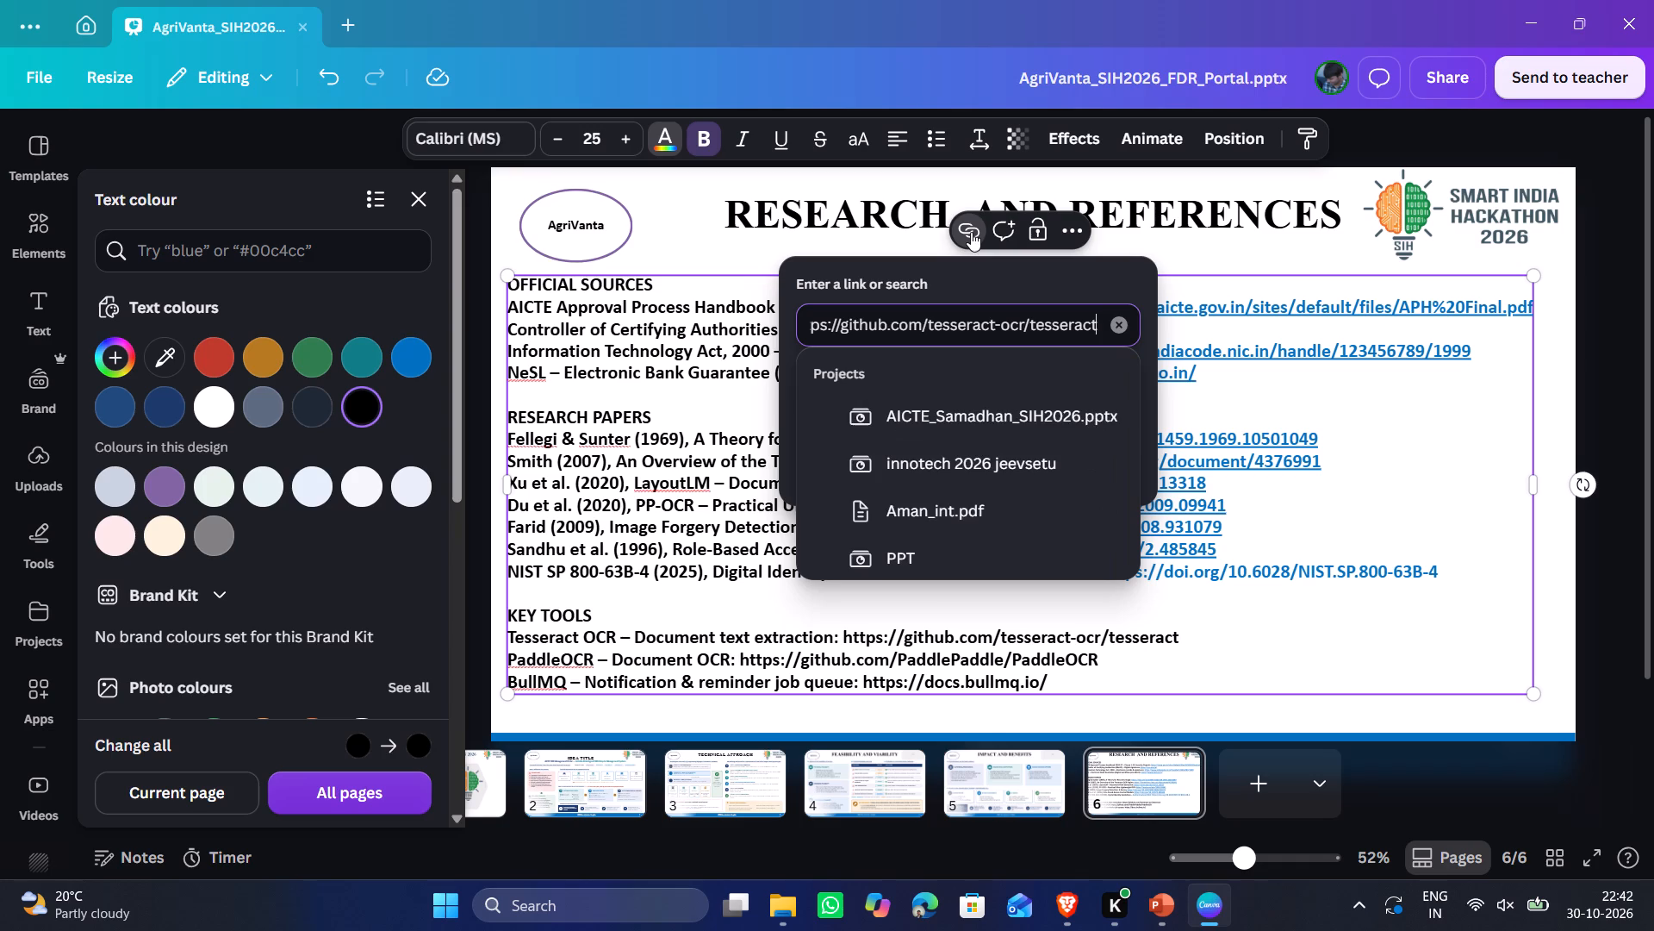
click(406, 346)
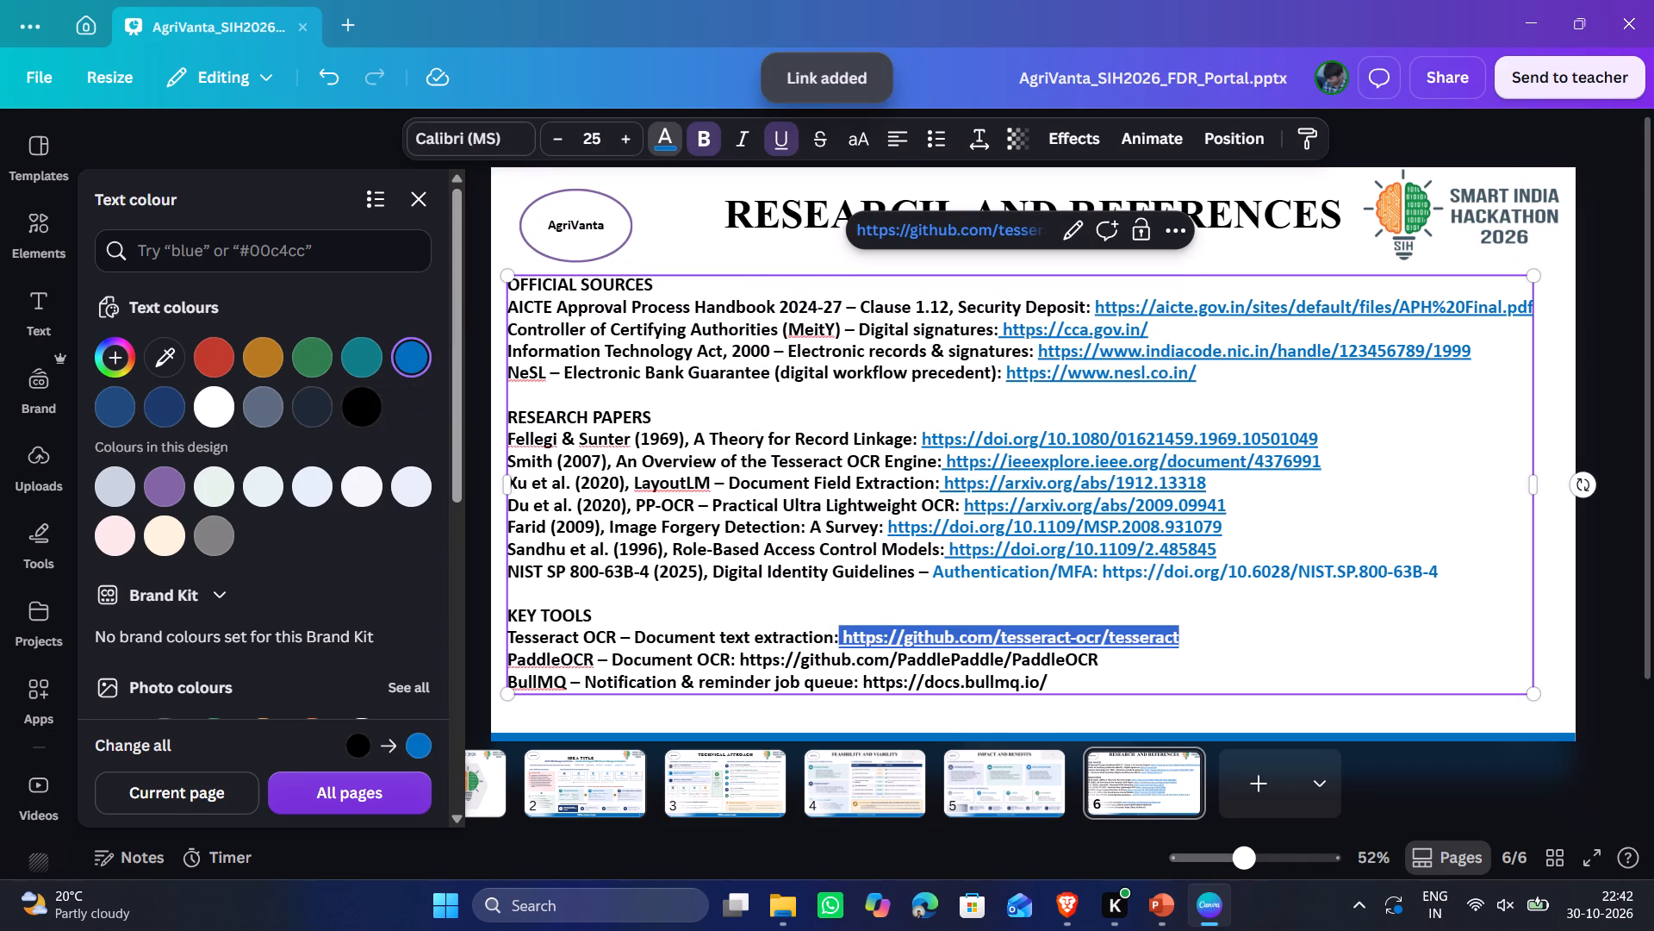
drag(739, 661, 805, 653)
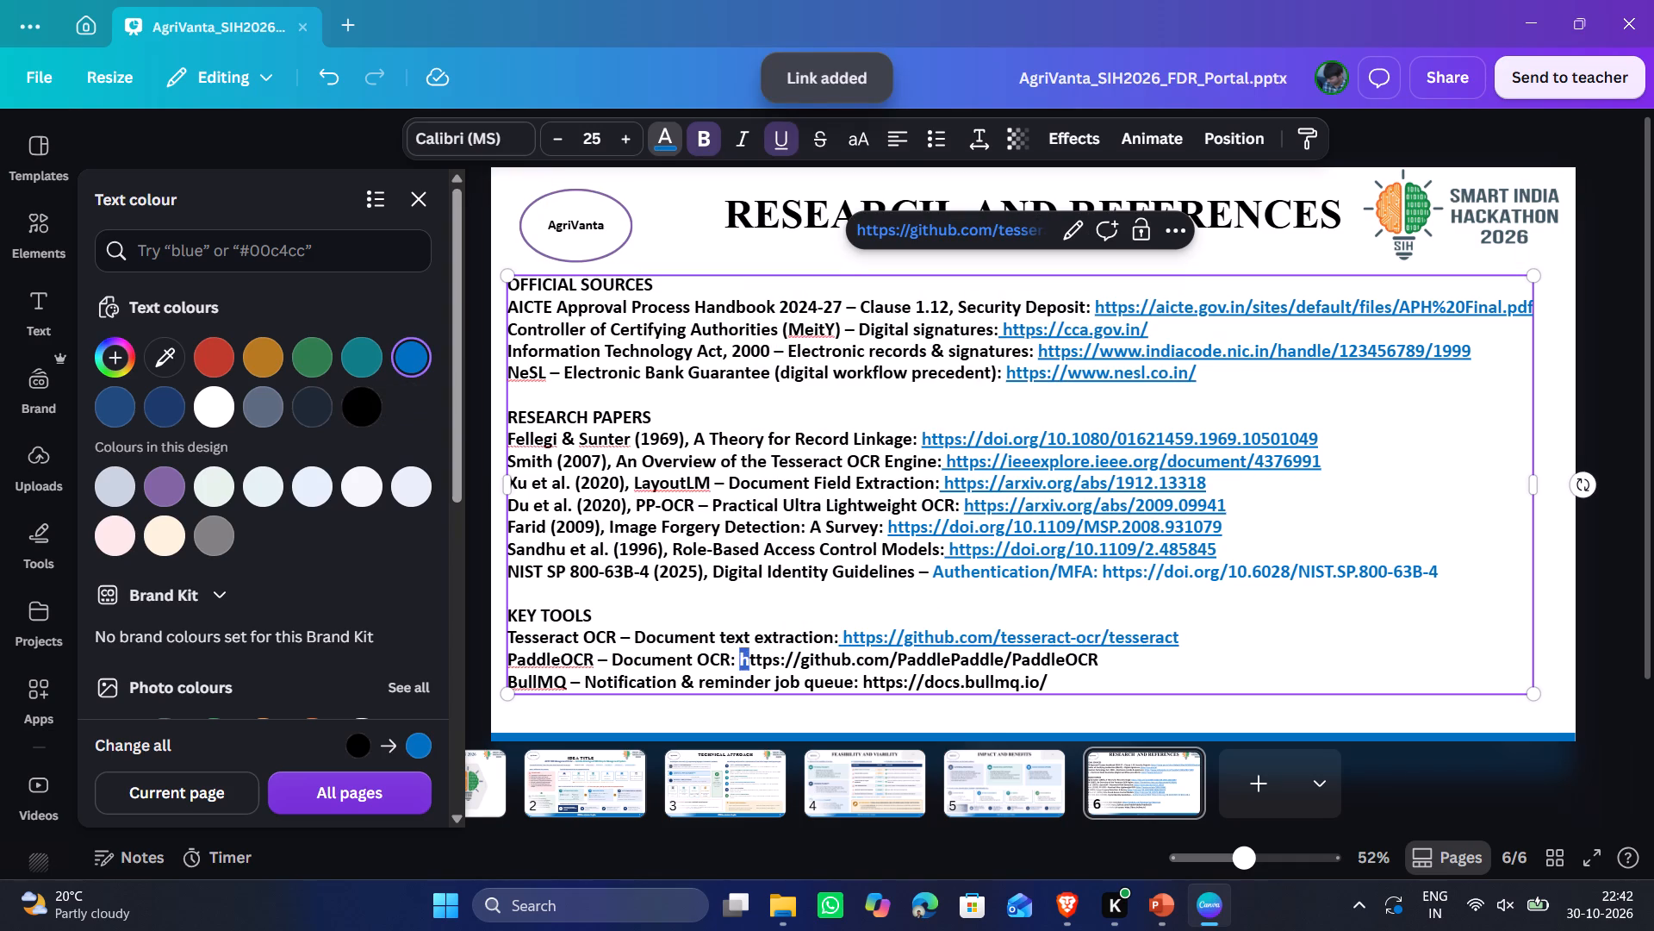
drag(805, 653, 1105, 655)
key(ctrl+c)
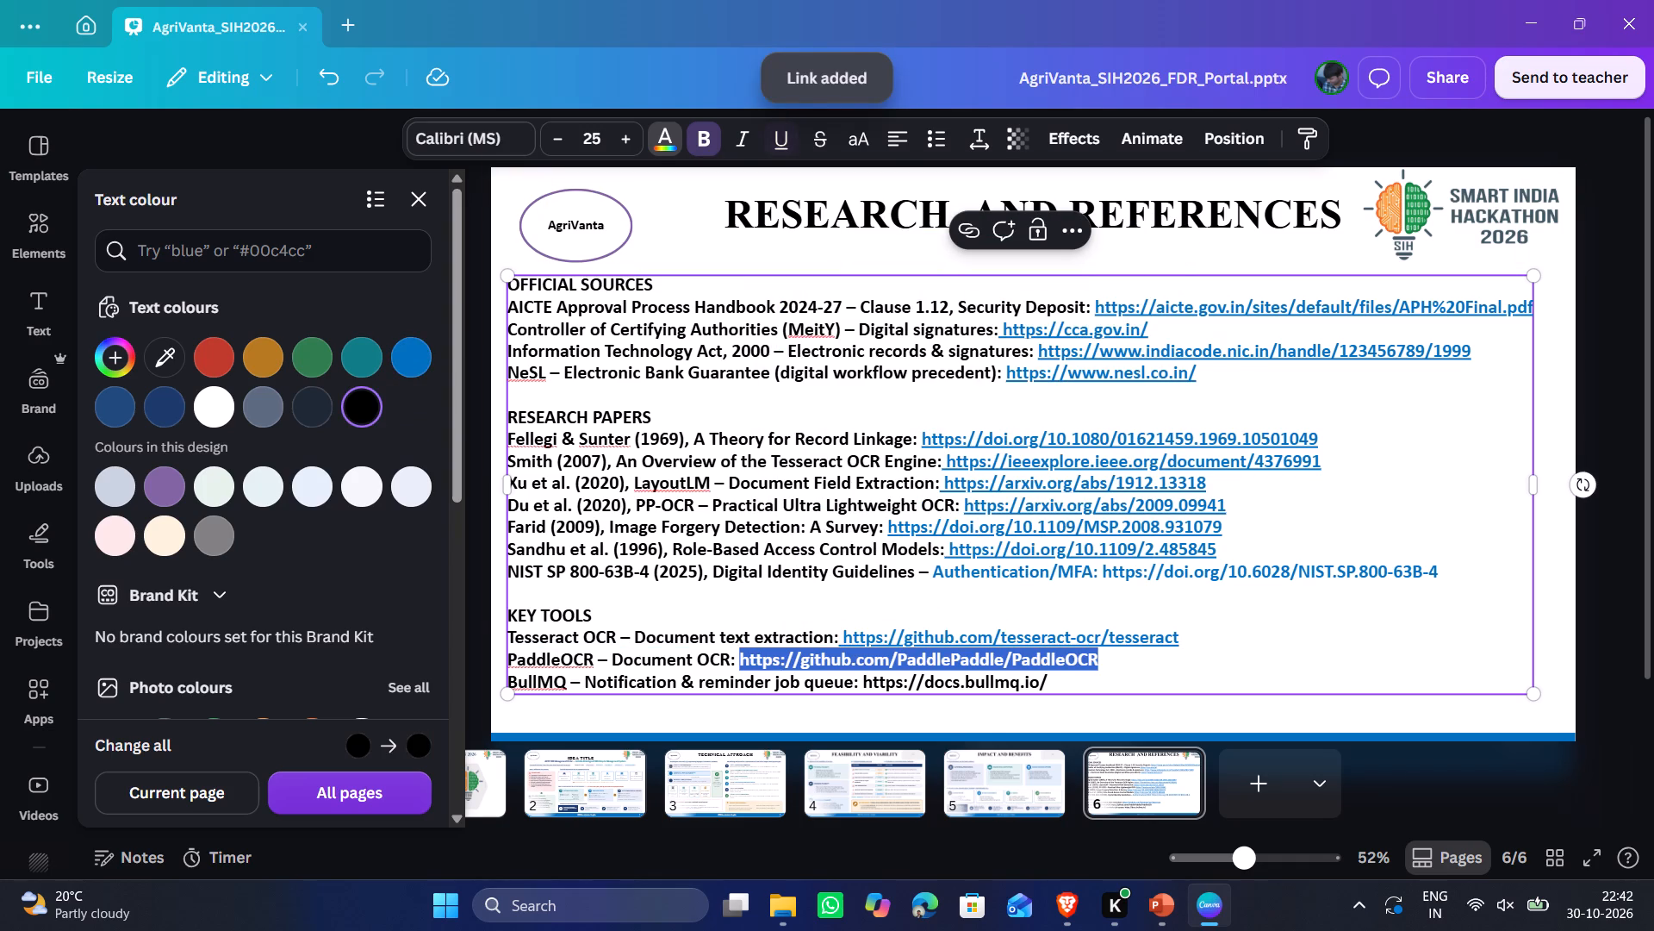
click(971, 234)
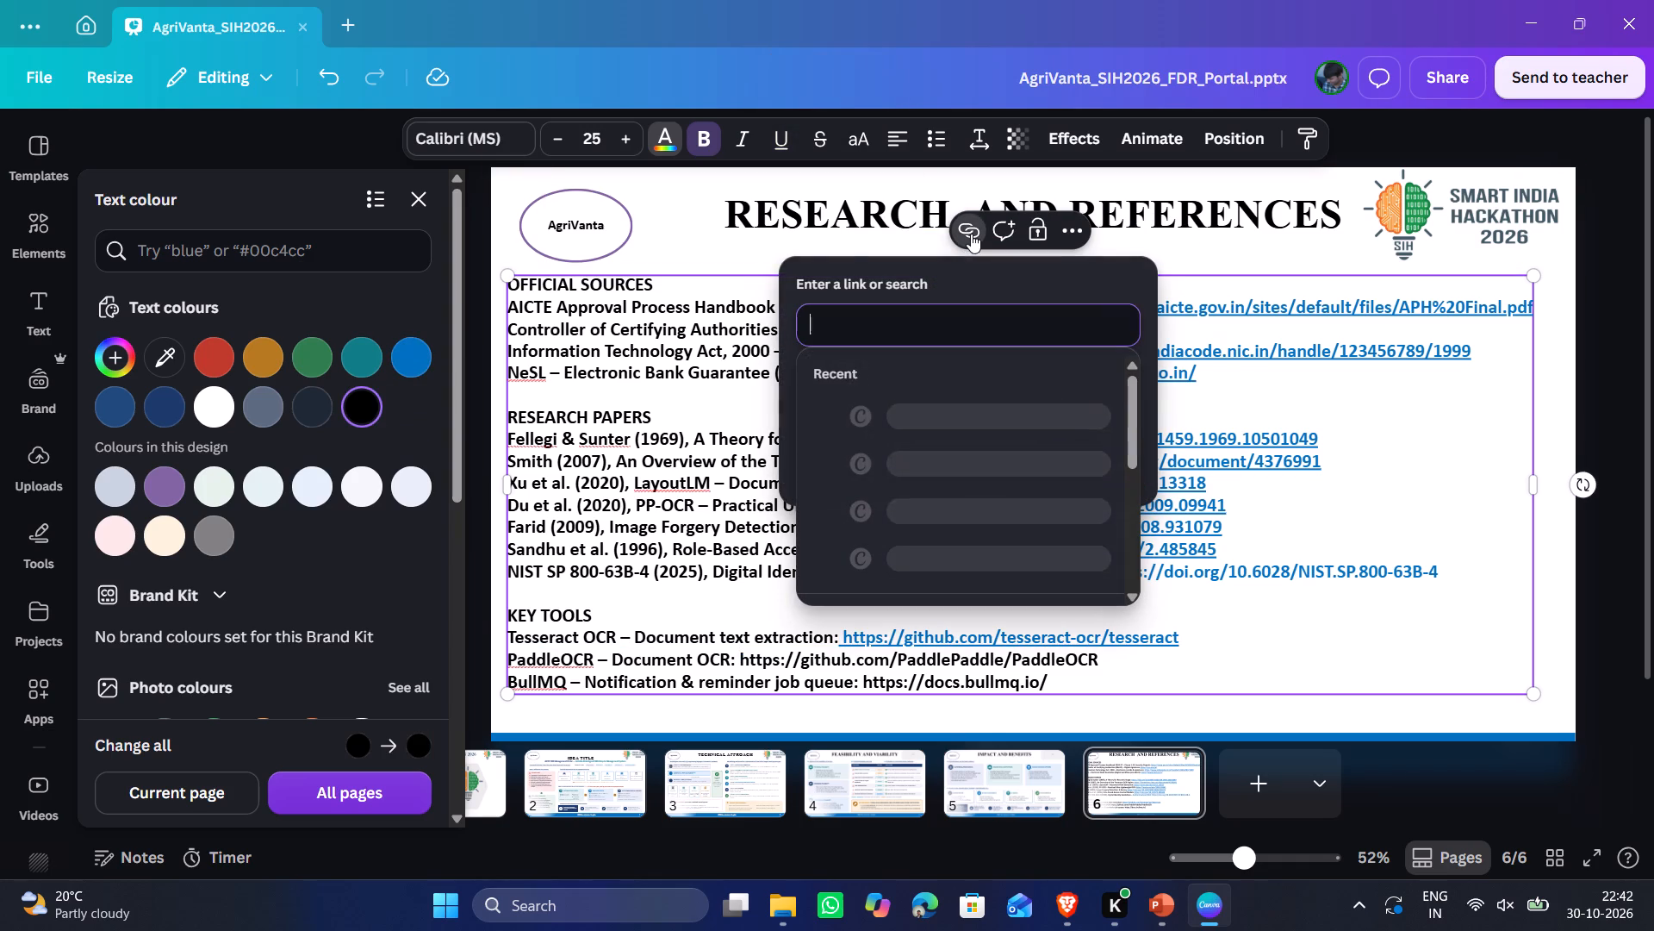
key(ctrl+v)
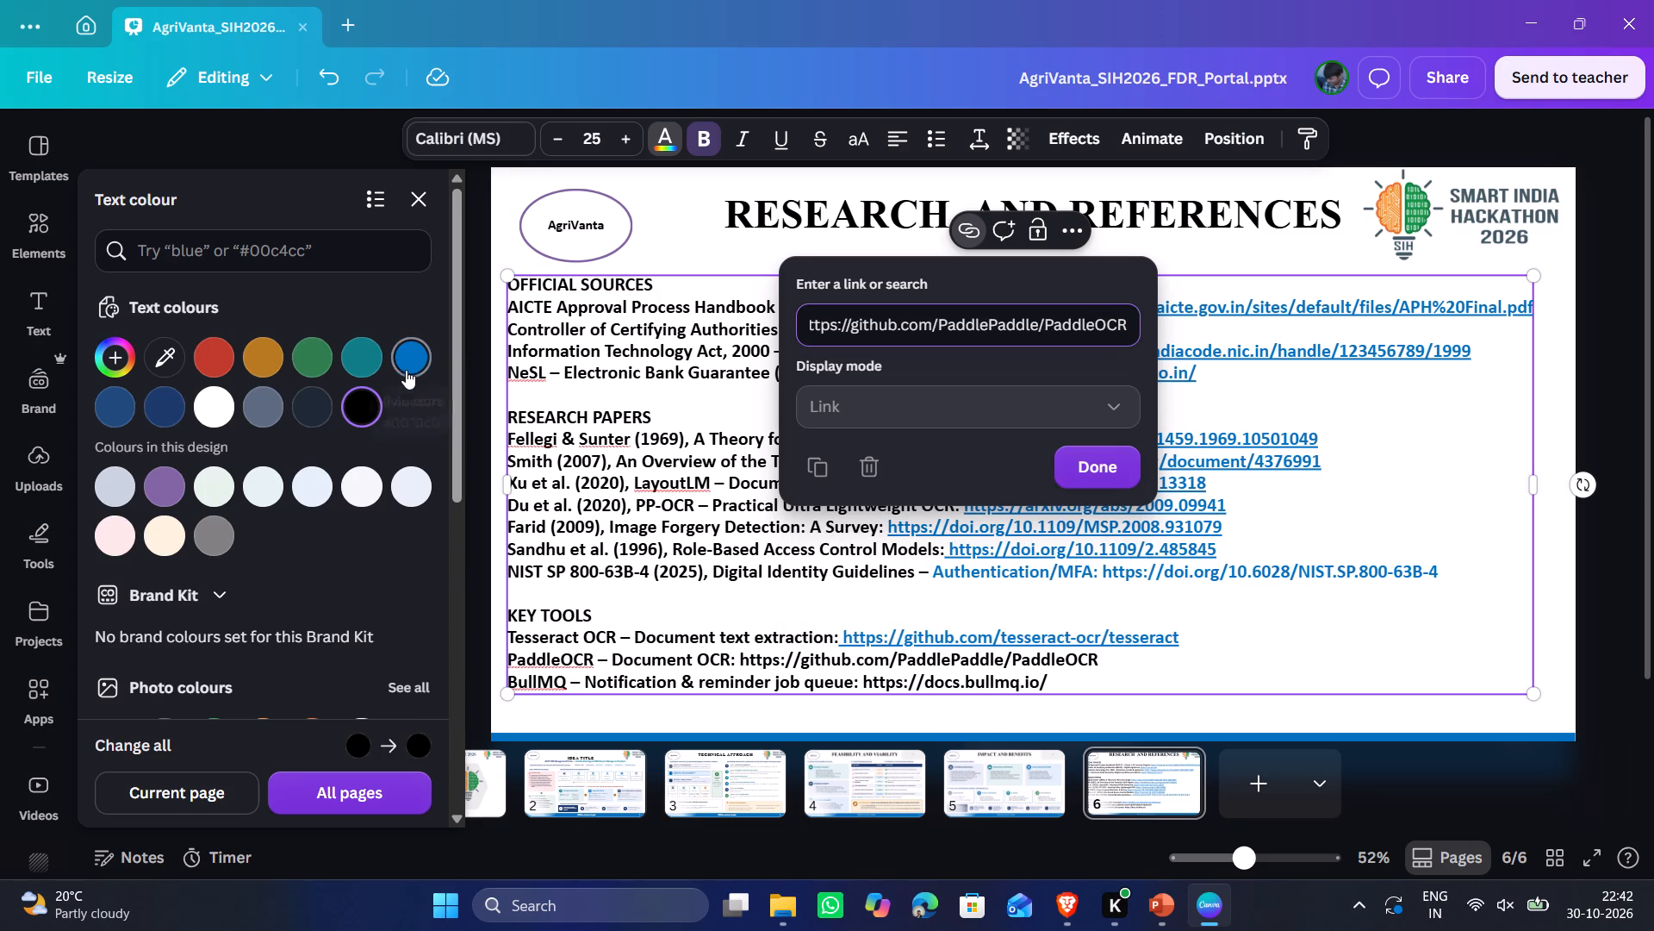
click(407, 369)
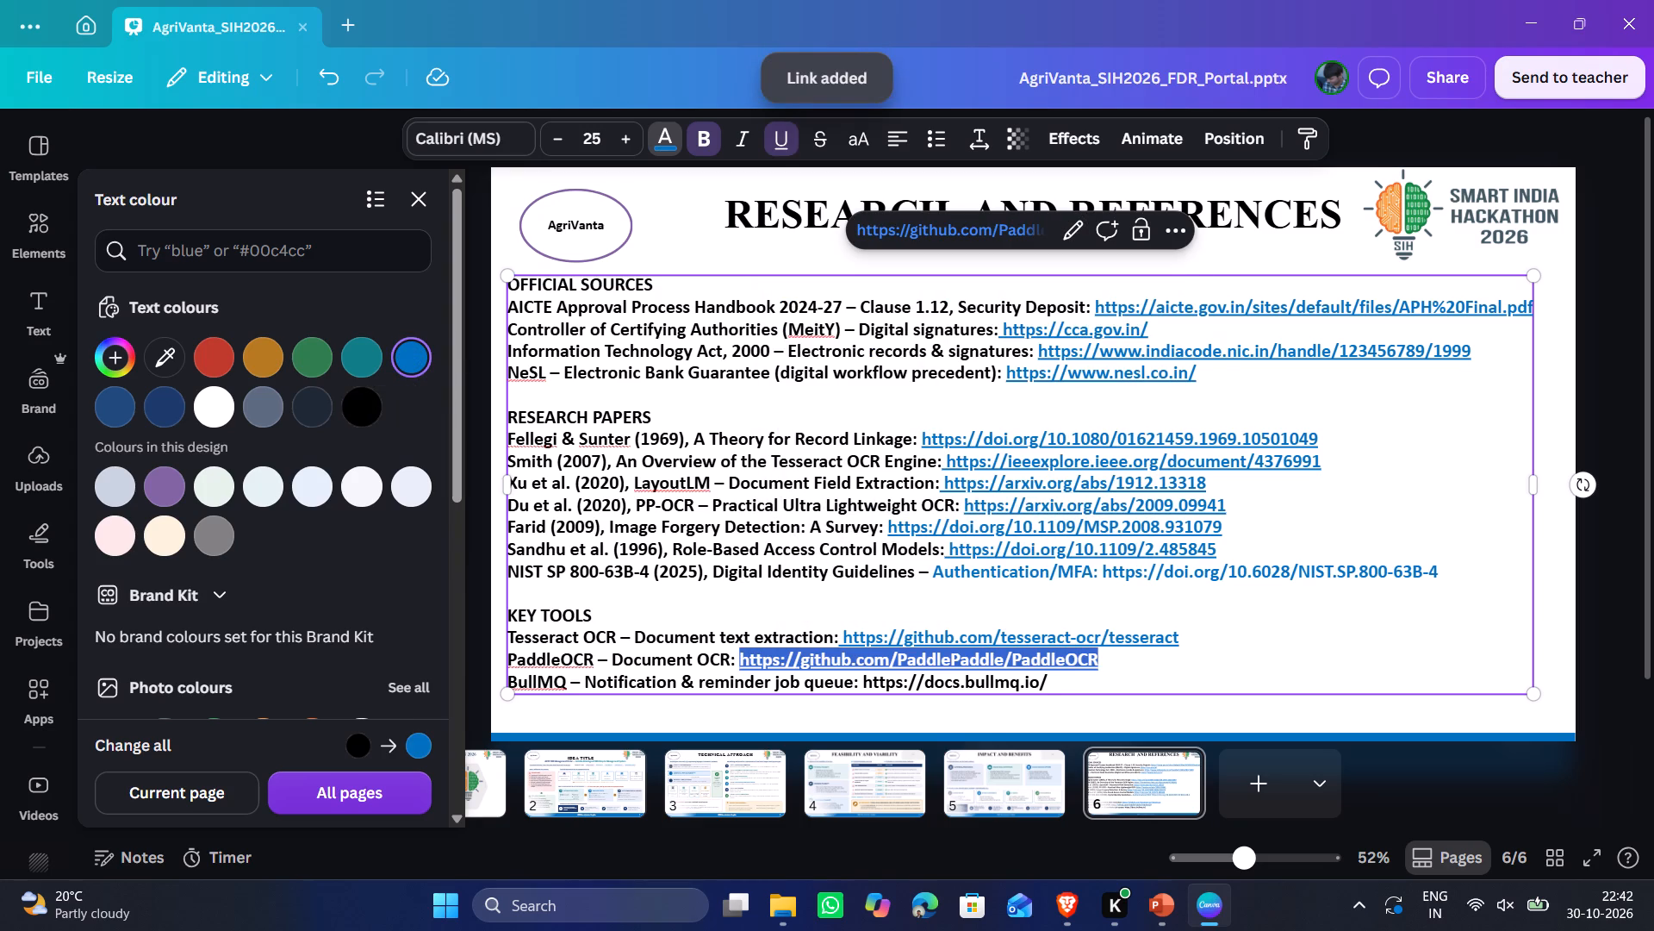
drag(1059, 686, 874, 682)
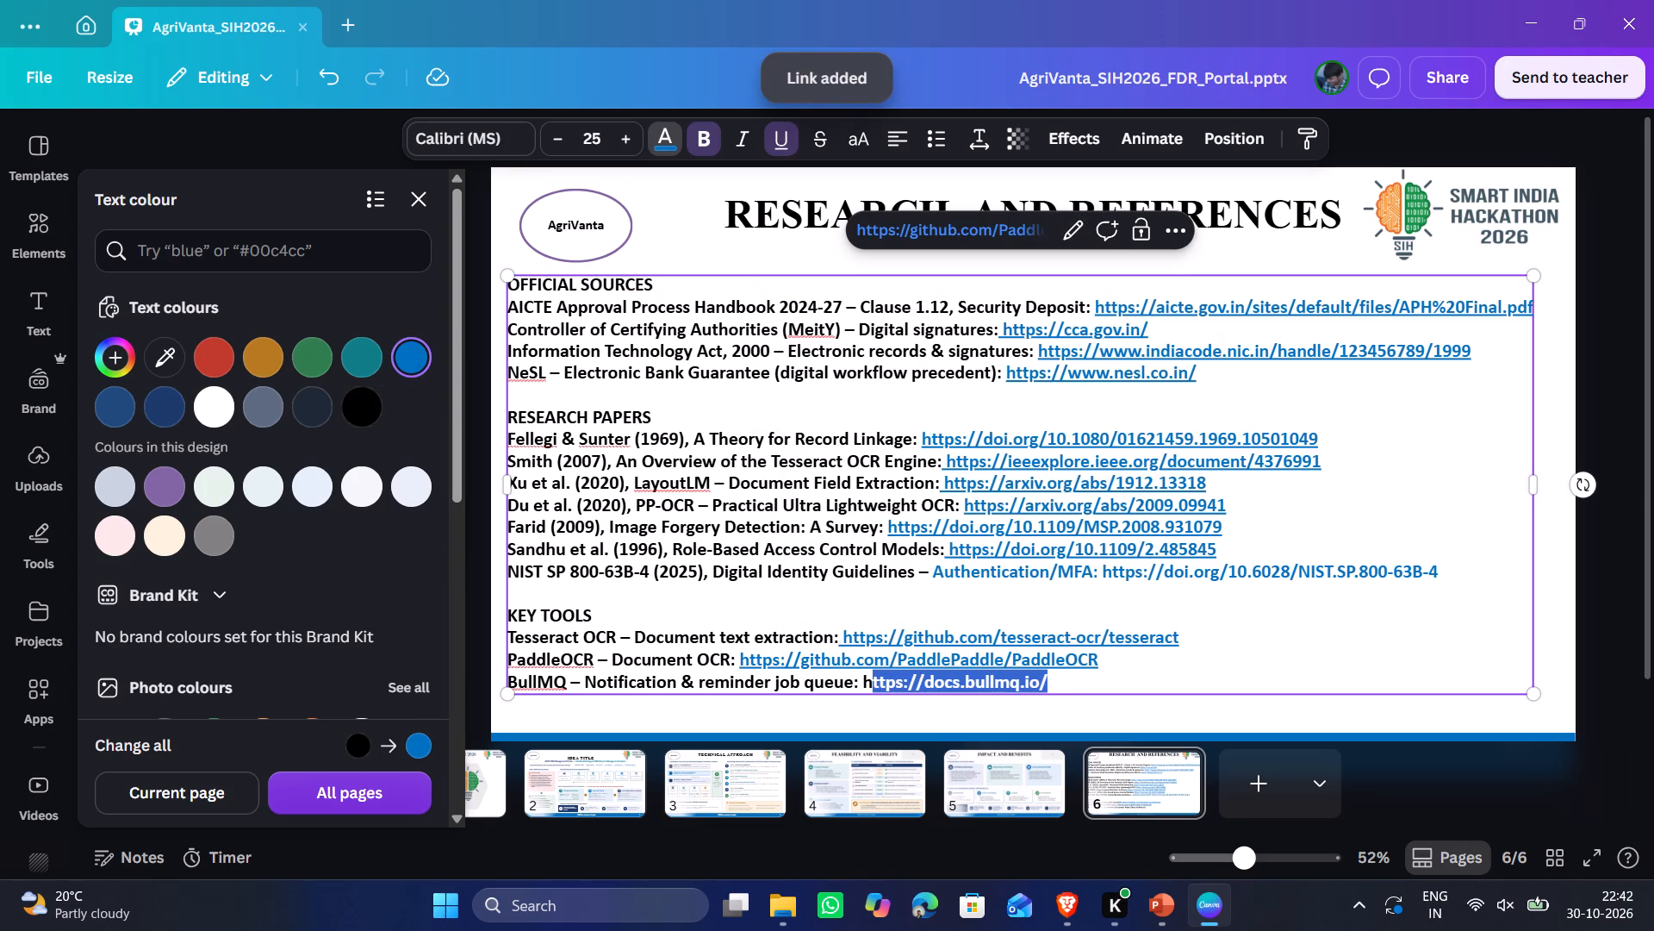
drag(874, 682, 863, 683)
key(ctrl+c)
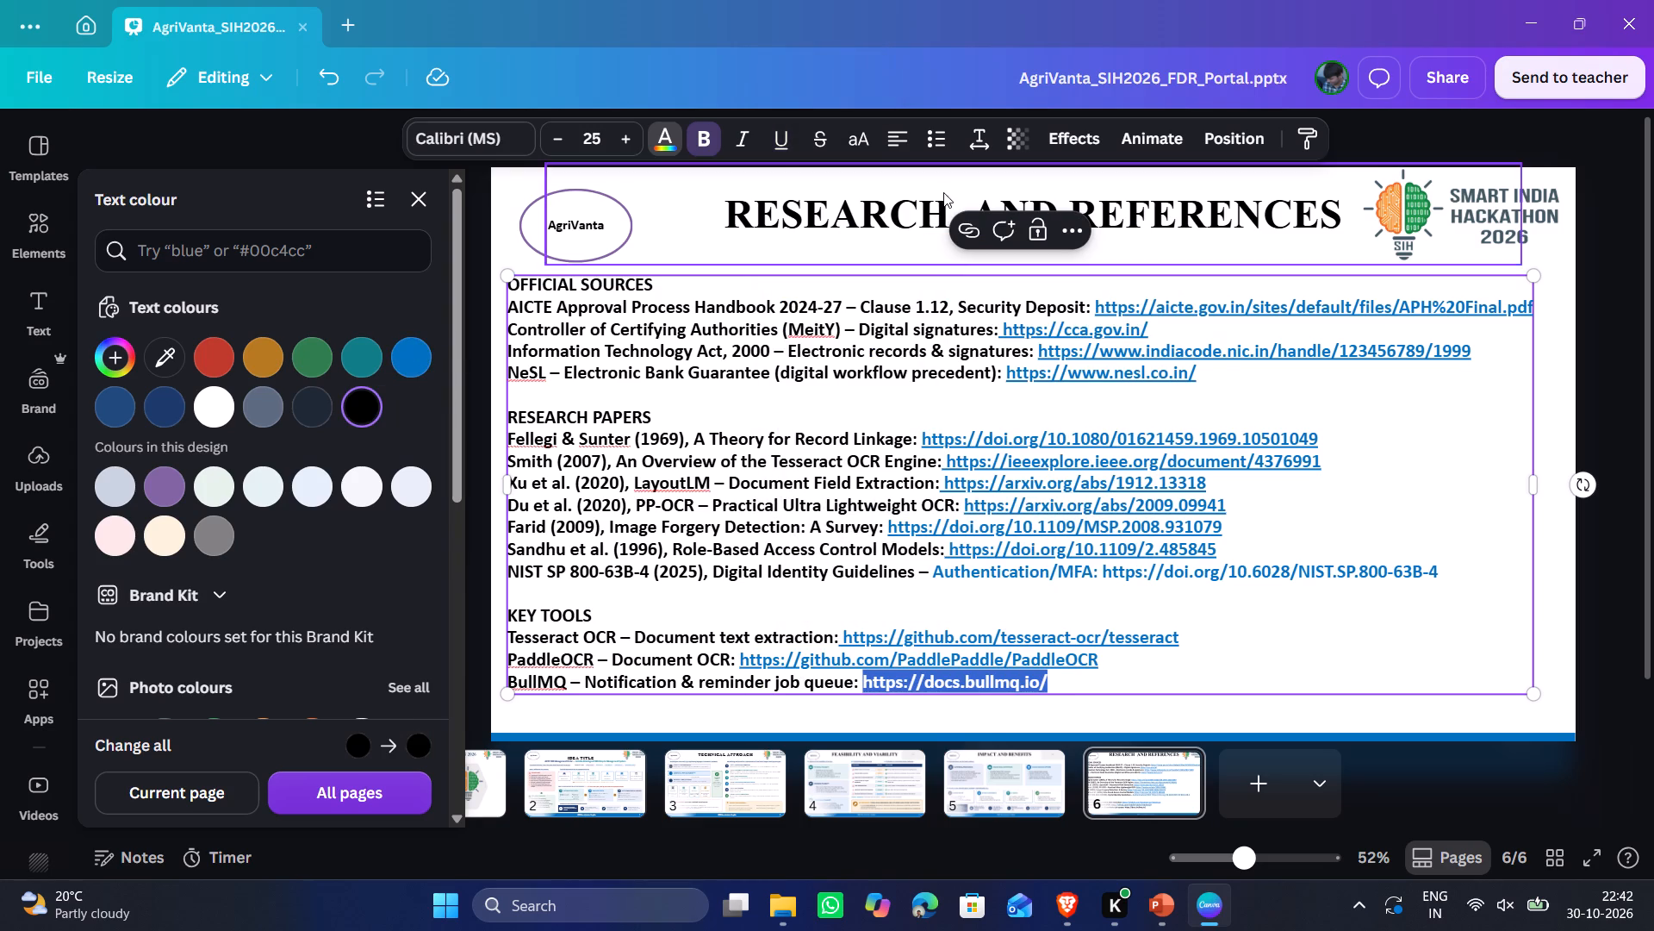
click(967, 228)
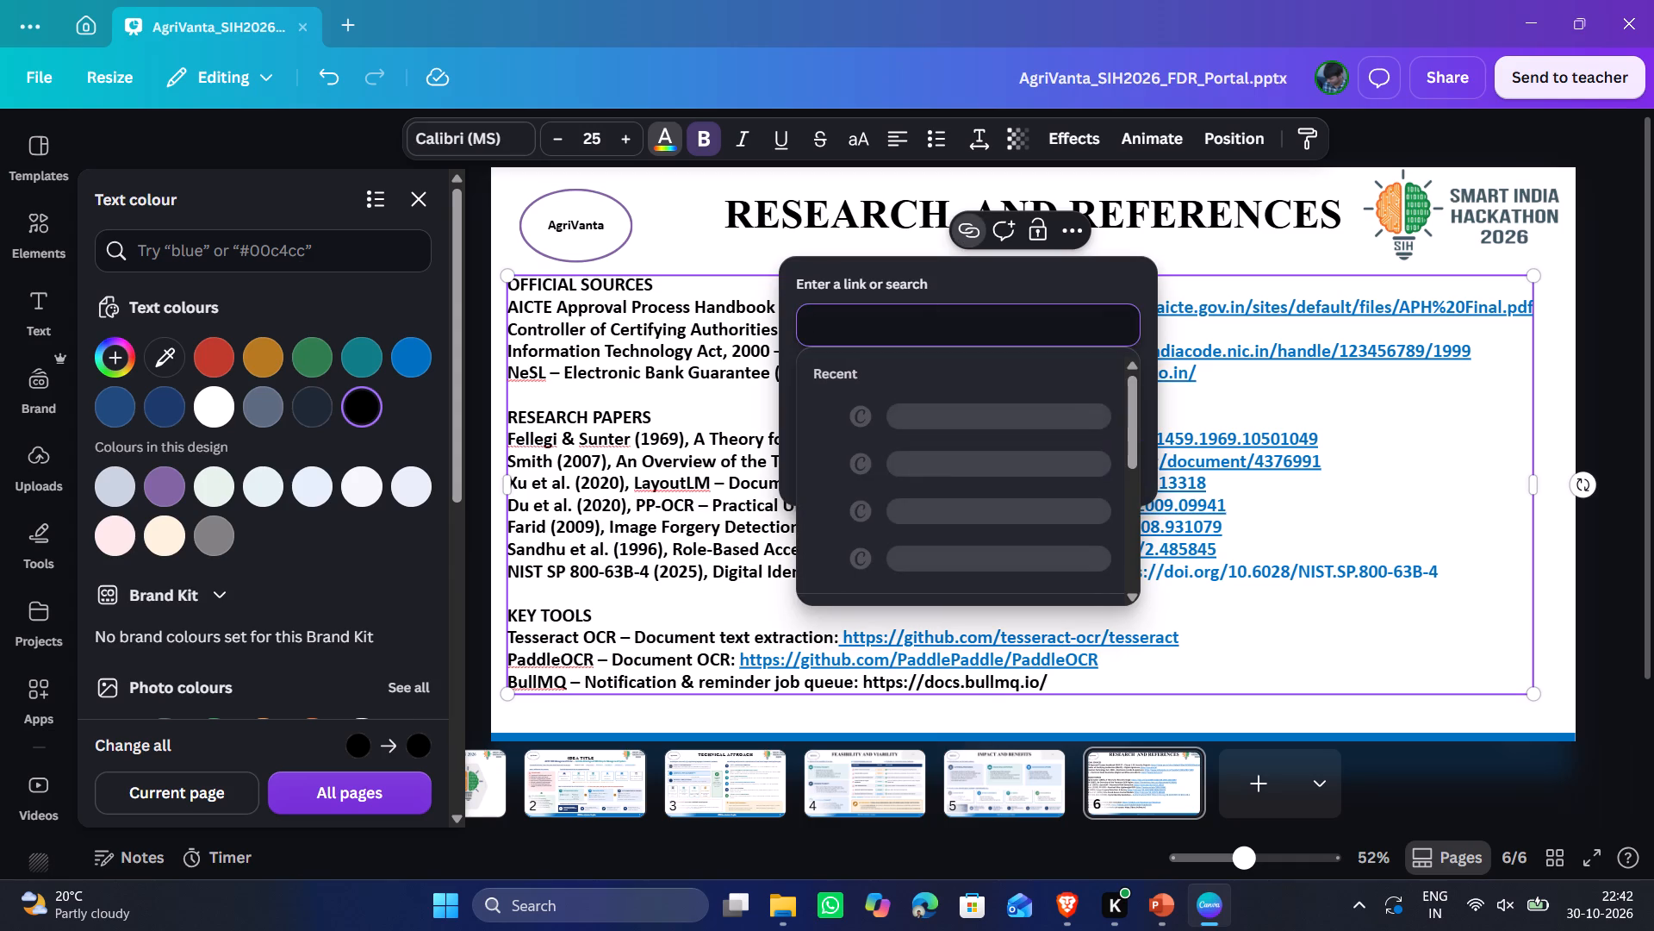
key(ctrl+v)
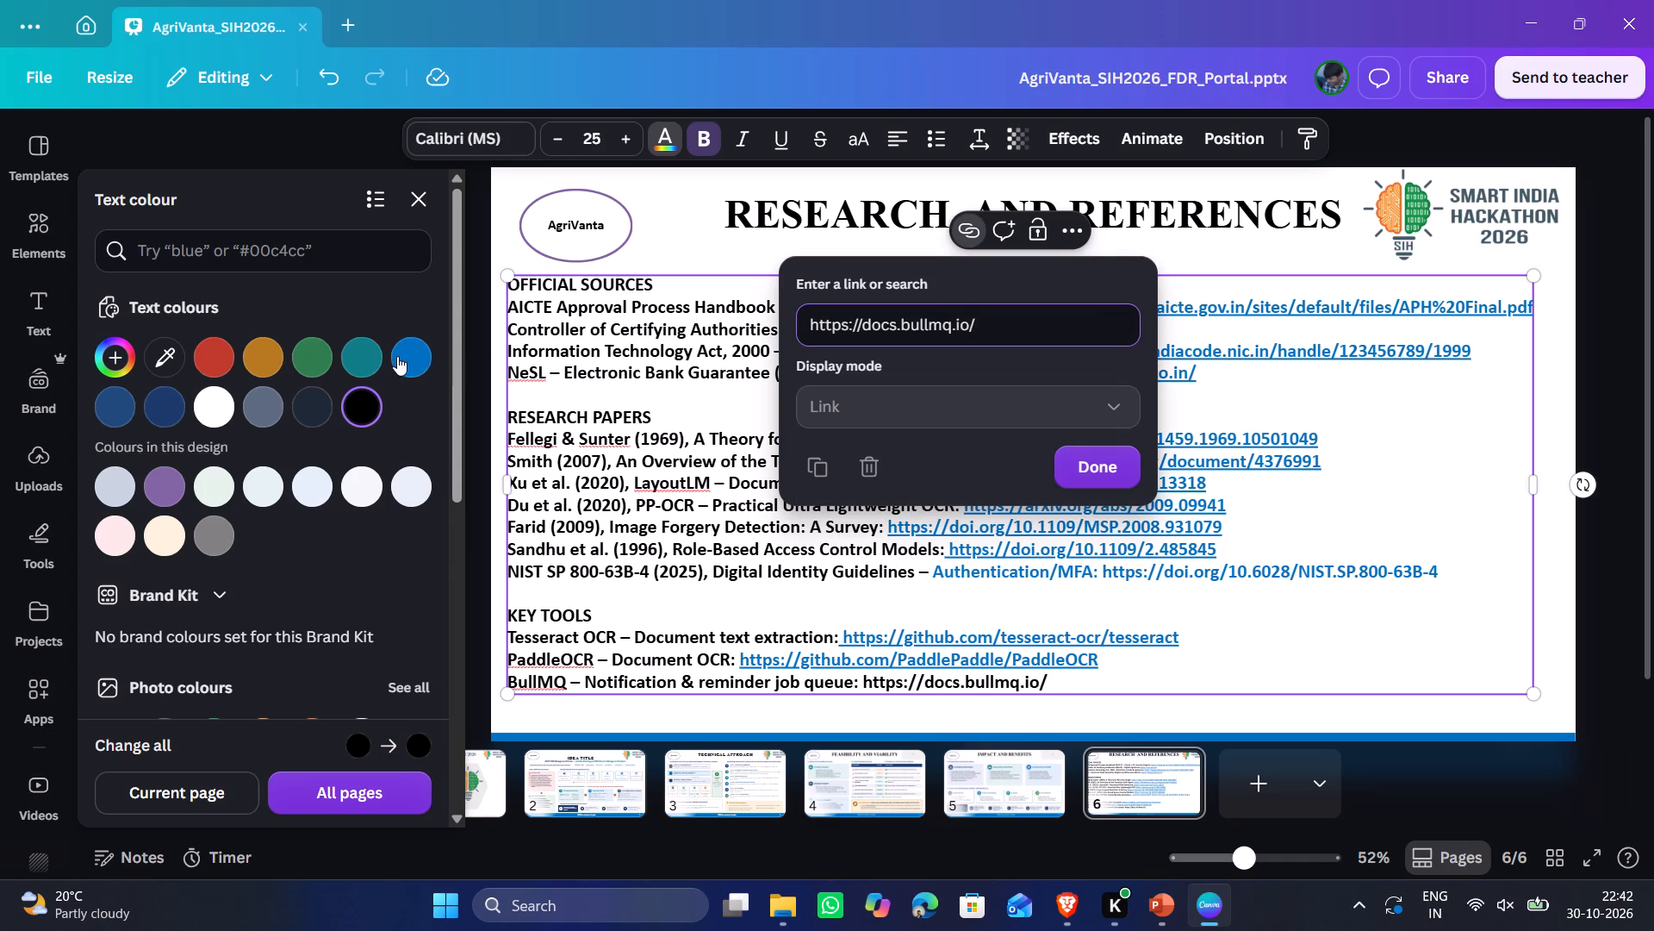
click(403, 354)
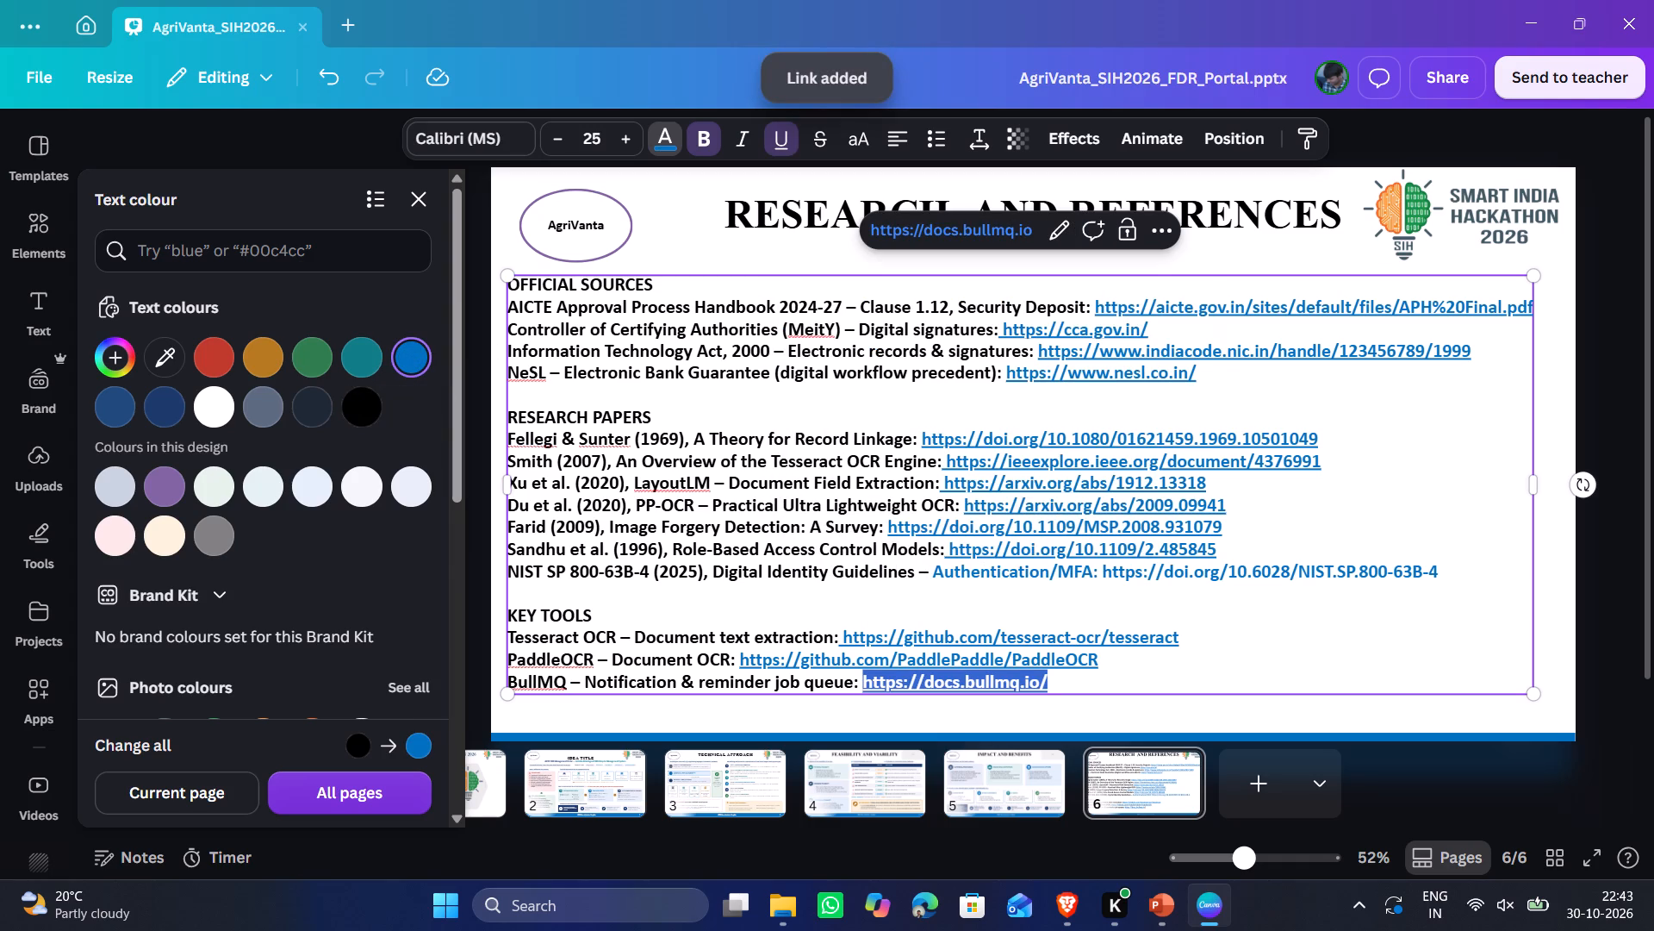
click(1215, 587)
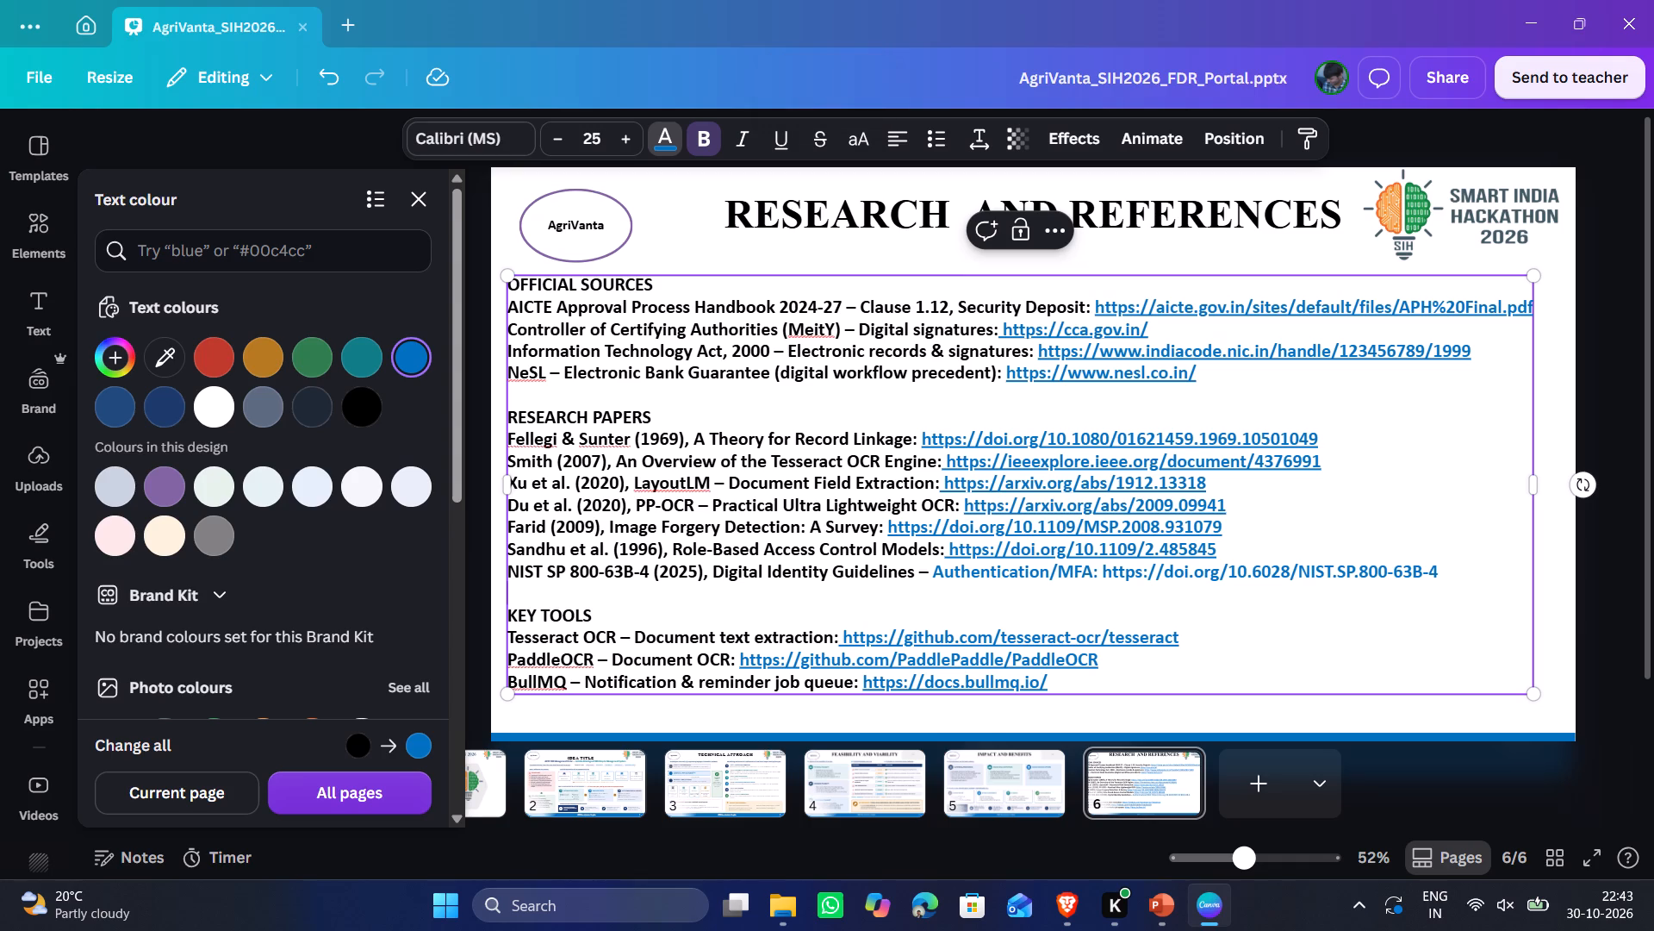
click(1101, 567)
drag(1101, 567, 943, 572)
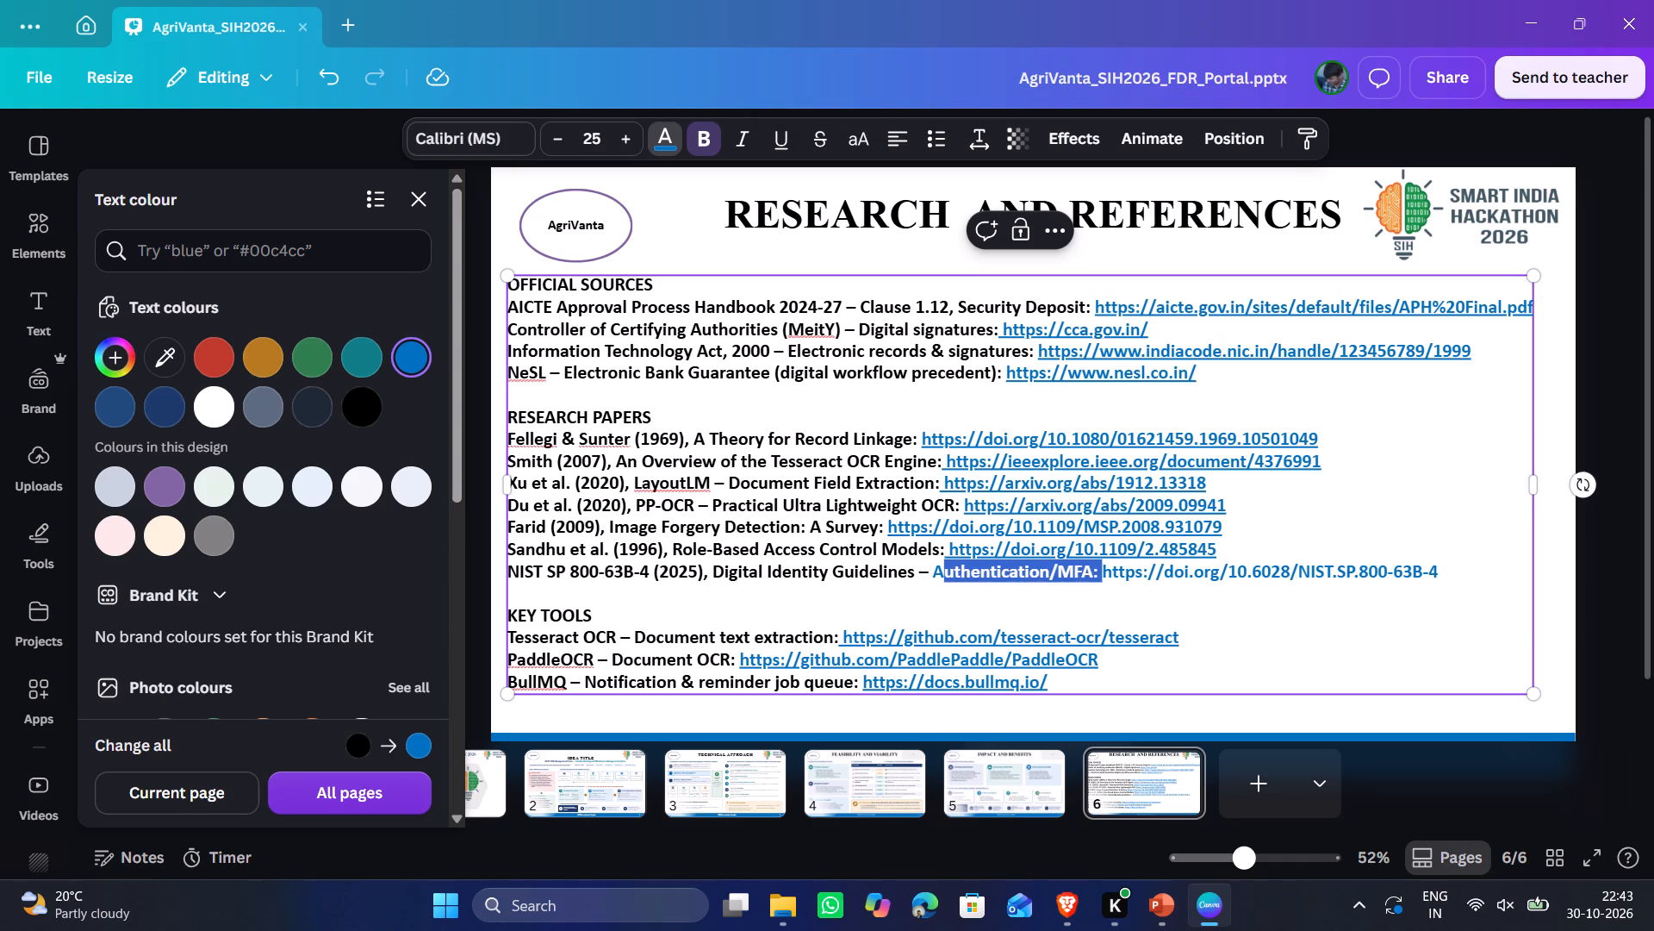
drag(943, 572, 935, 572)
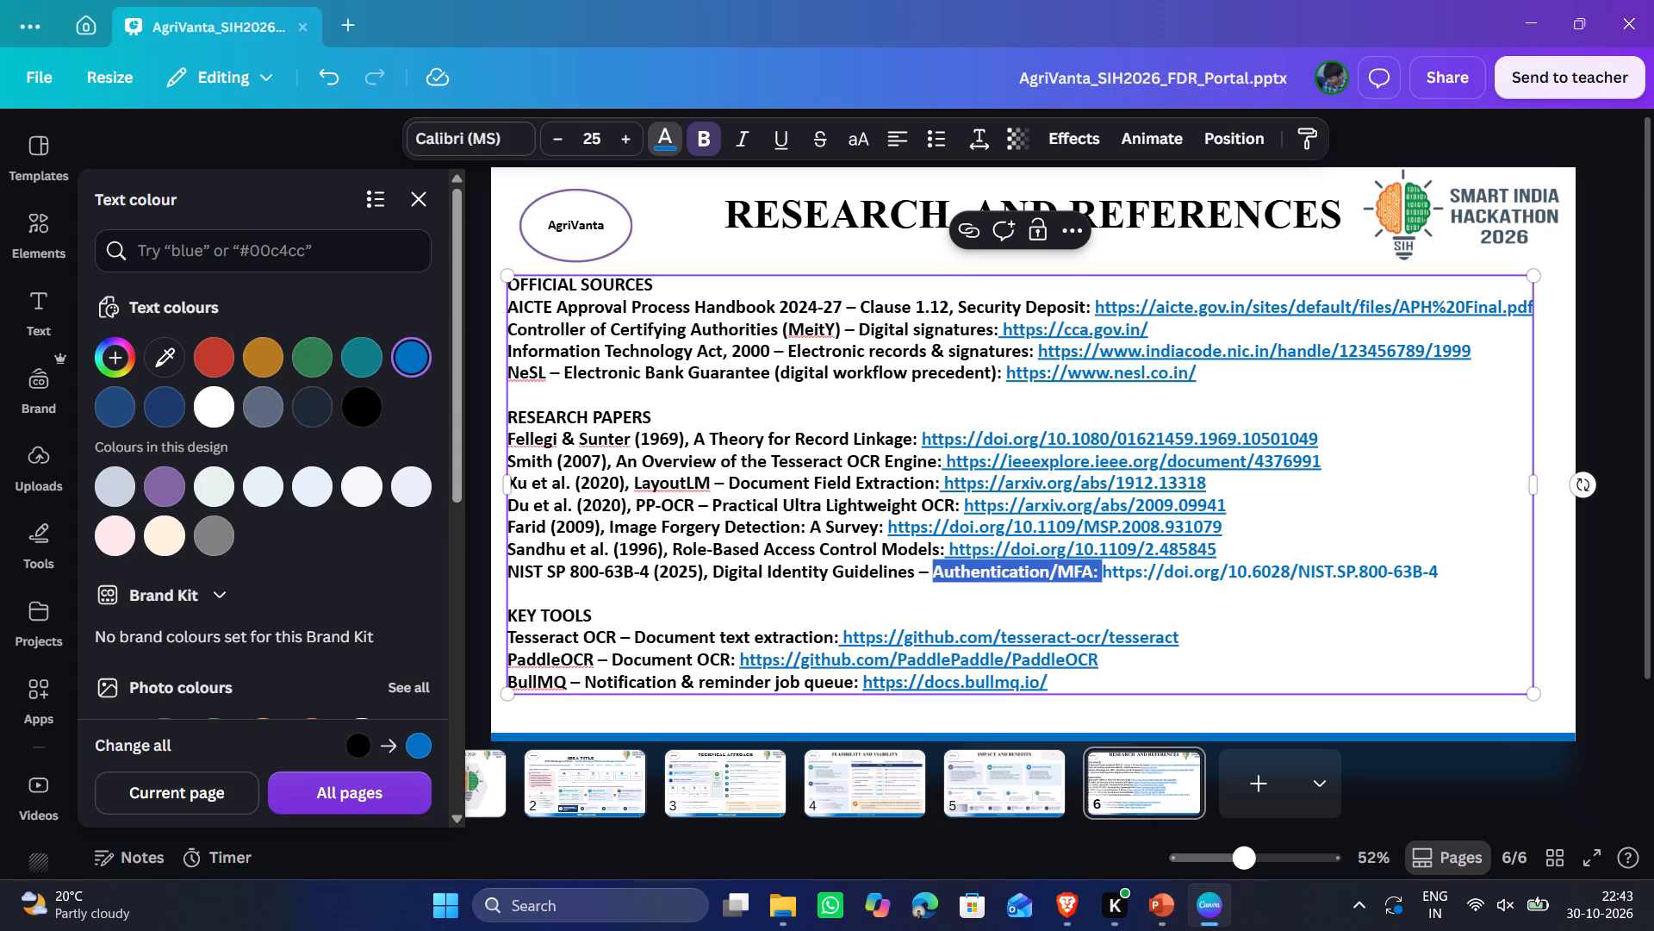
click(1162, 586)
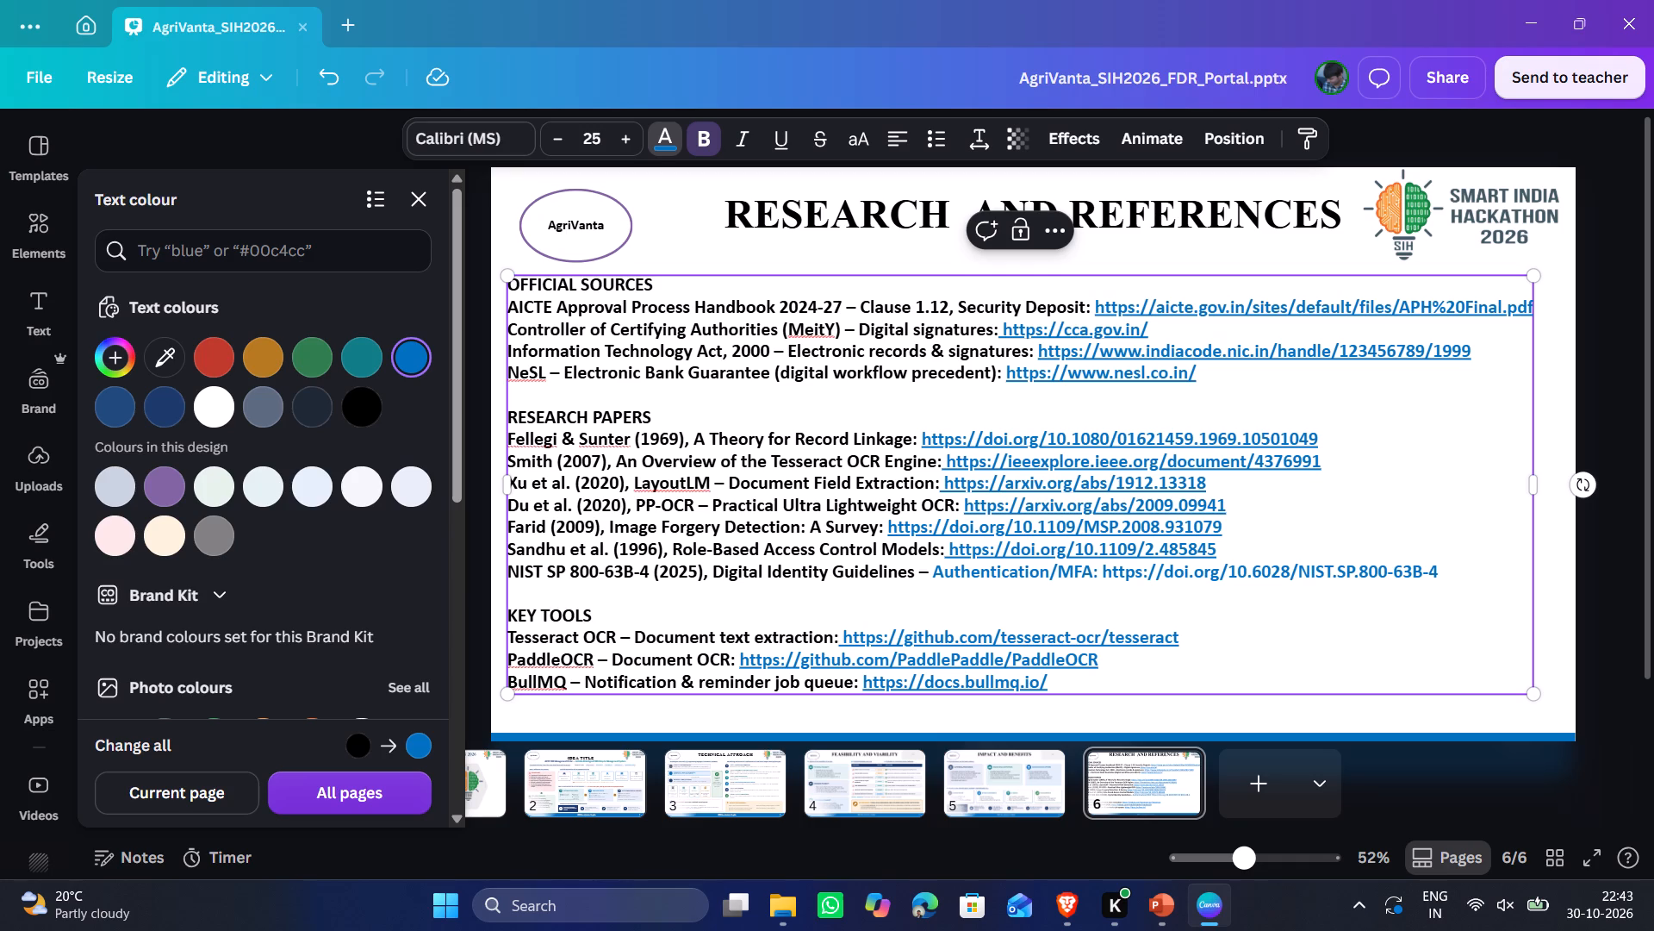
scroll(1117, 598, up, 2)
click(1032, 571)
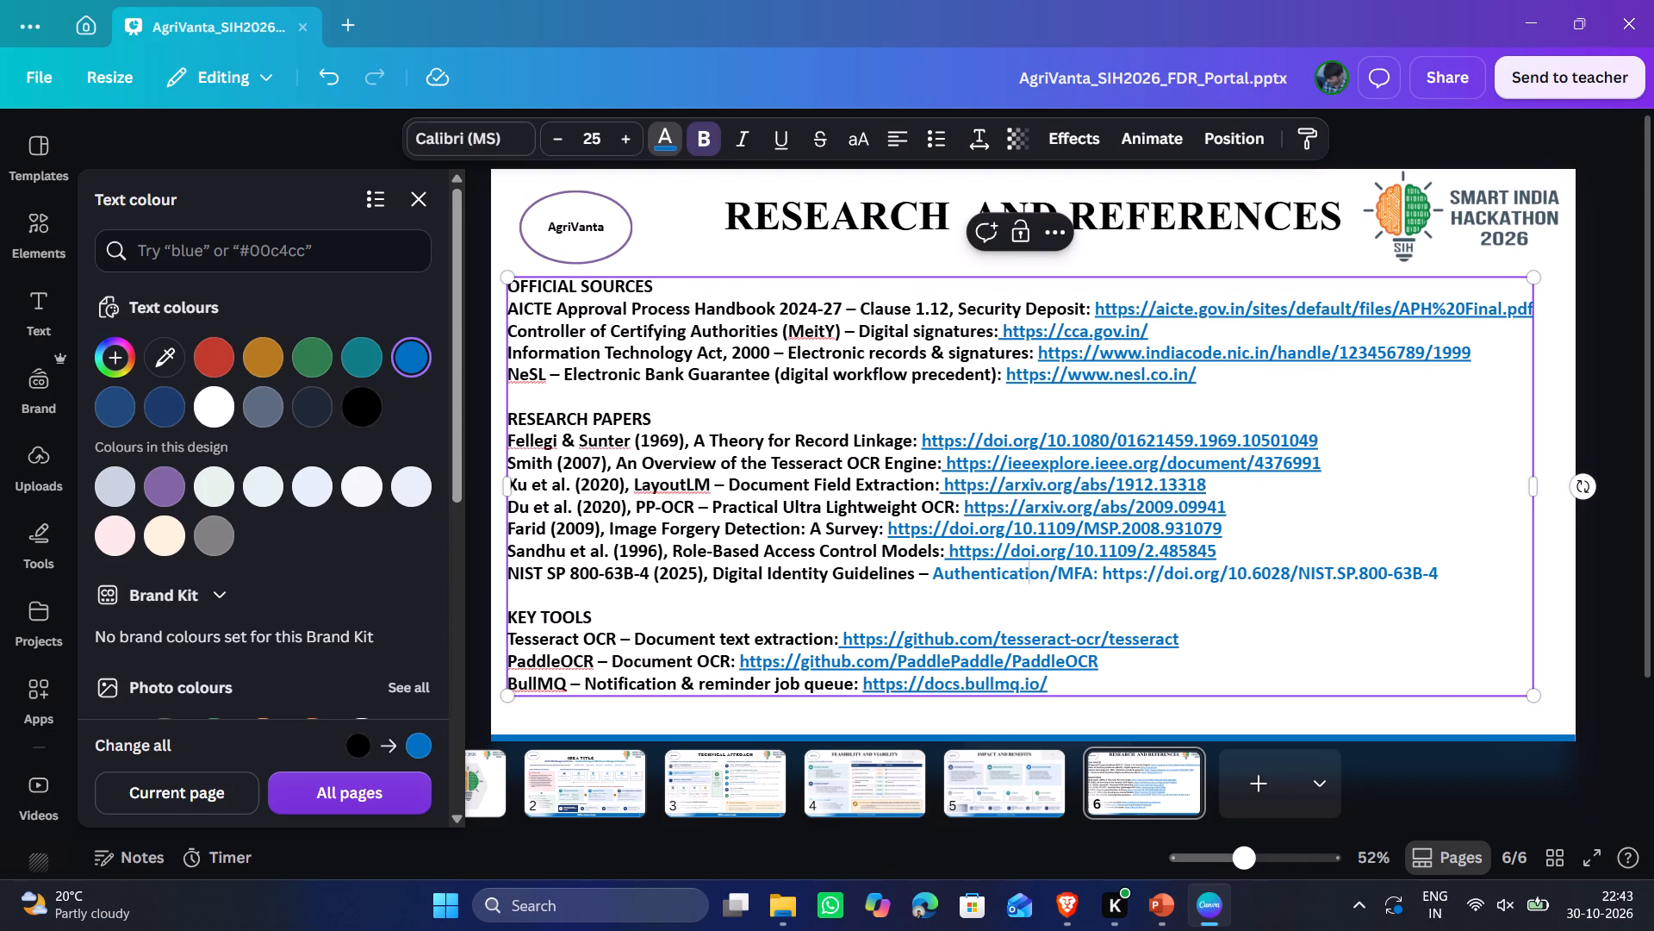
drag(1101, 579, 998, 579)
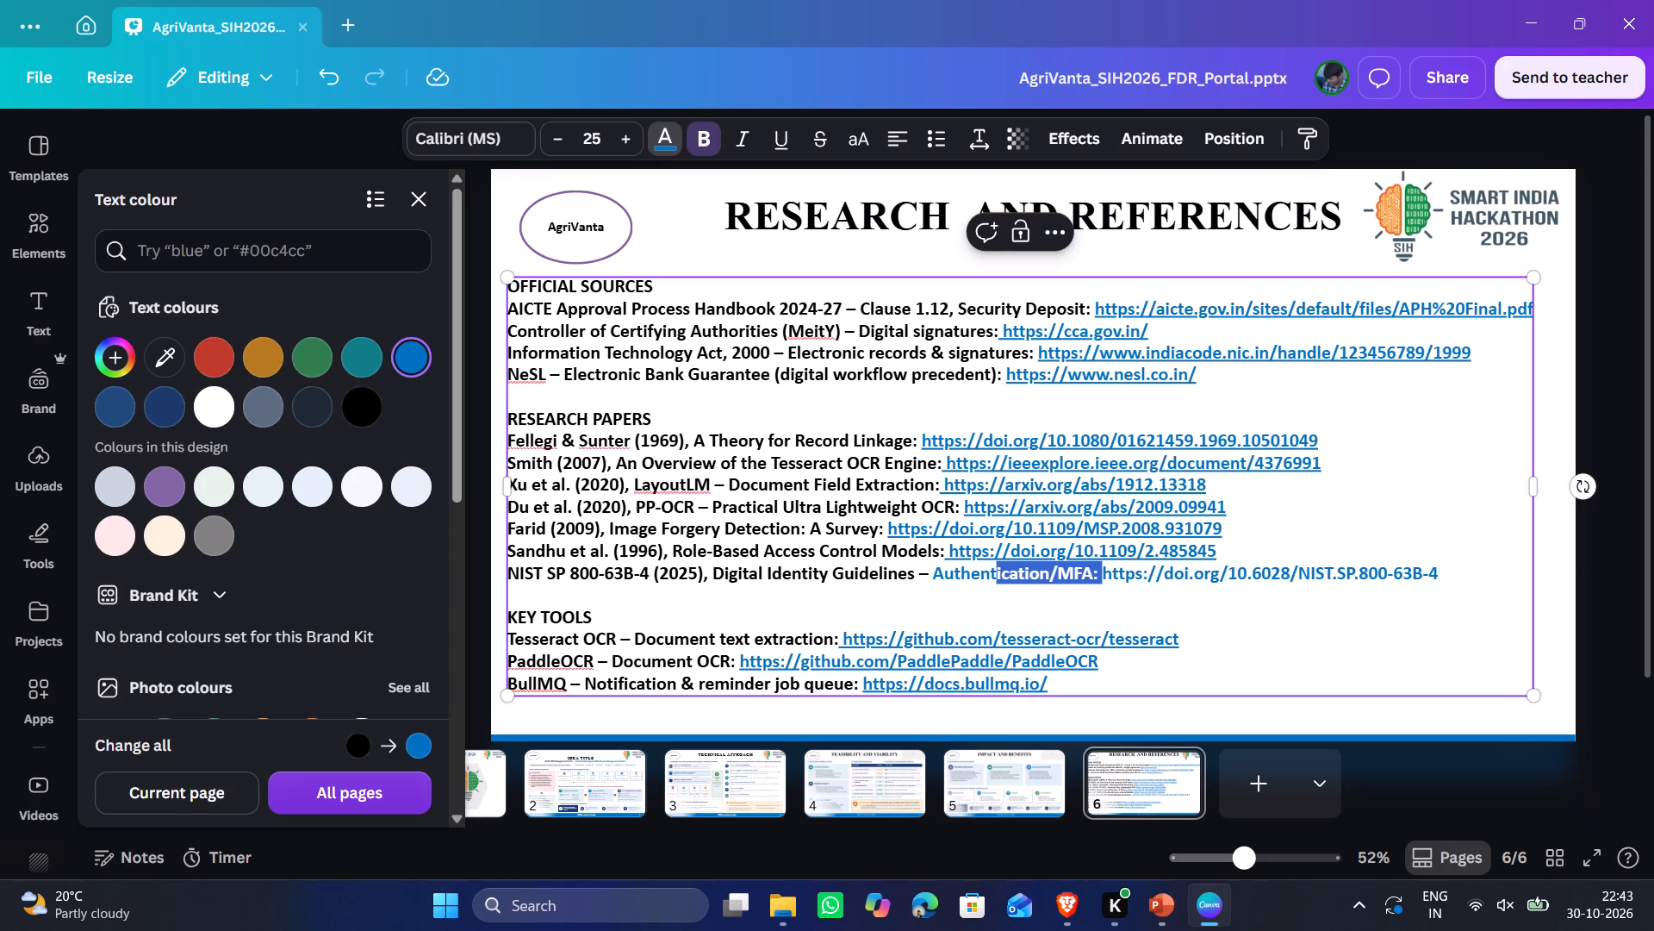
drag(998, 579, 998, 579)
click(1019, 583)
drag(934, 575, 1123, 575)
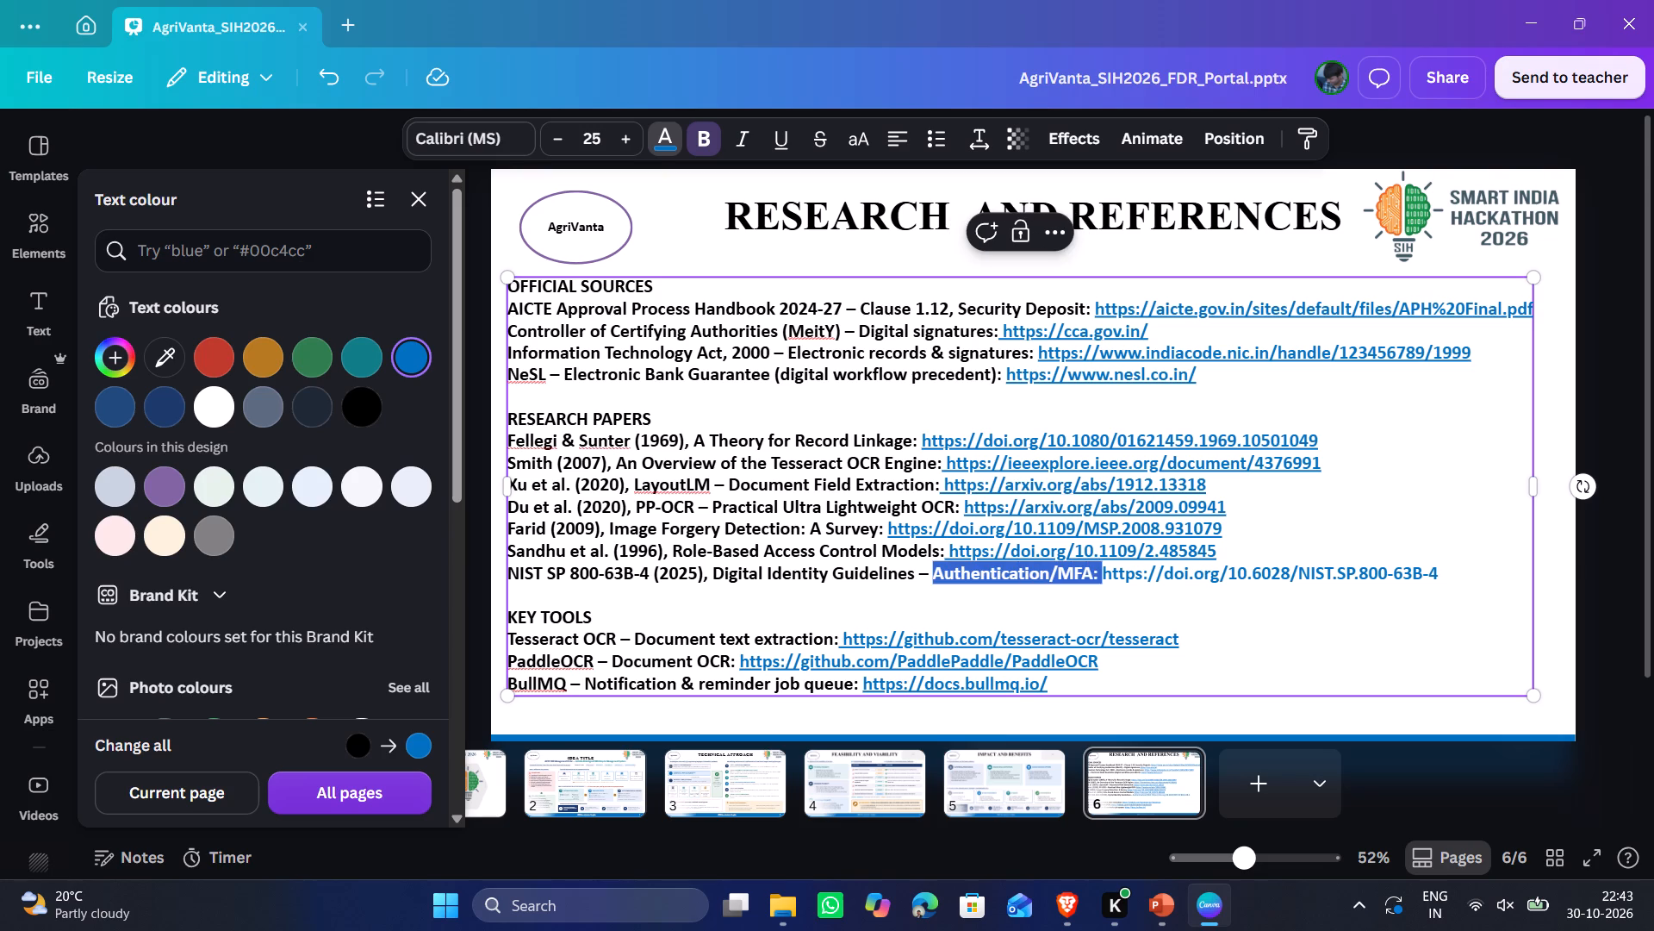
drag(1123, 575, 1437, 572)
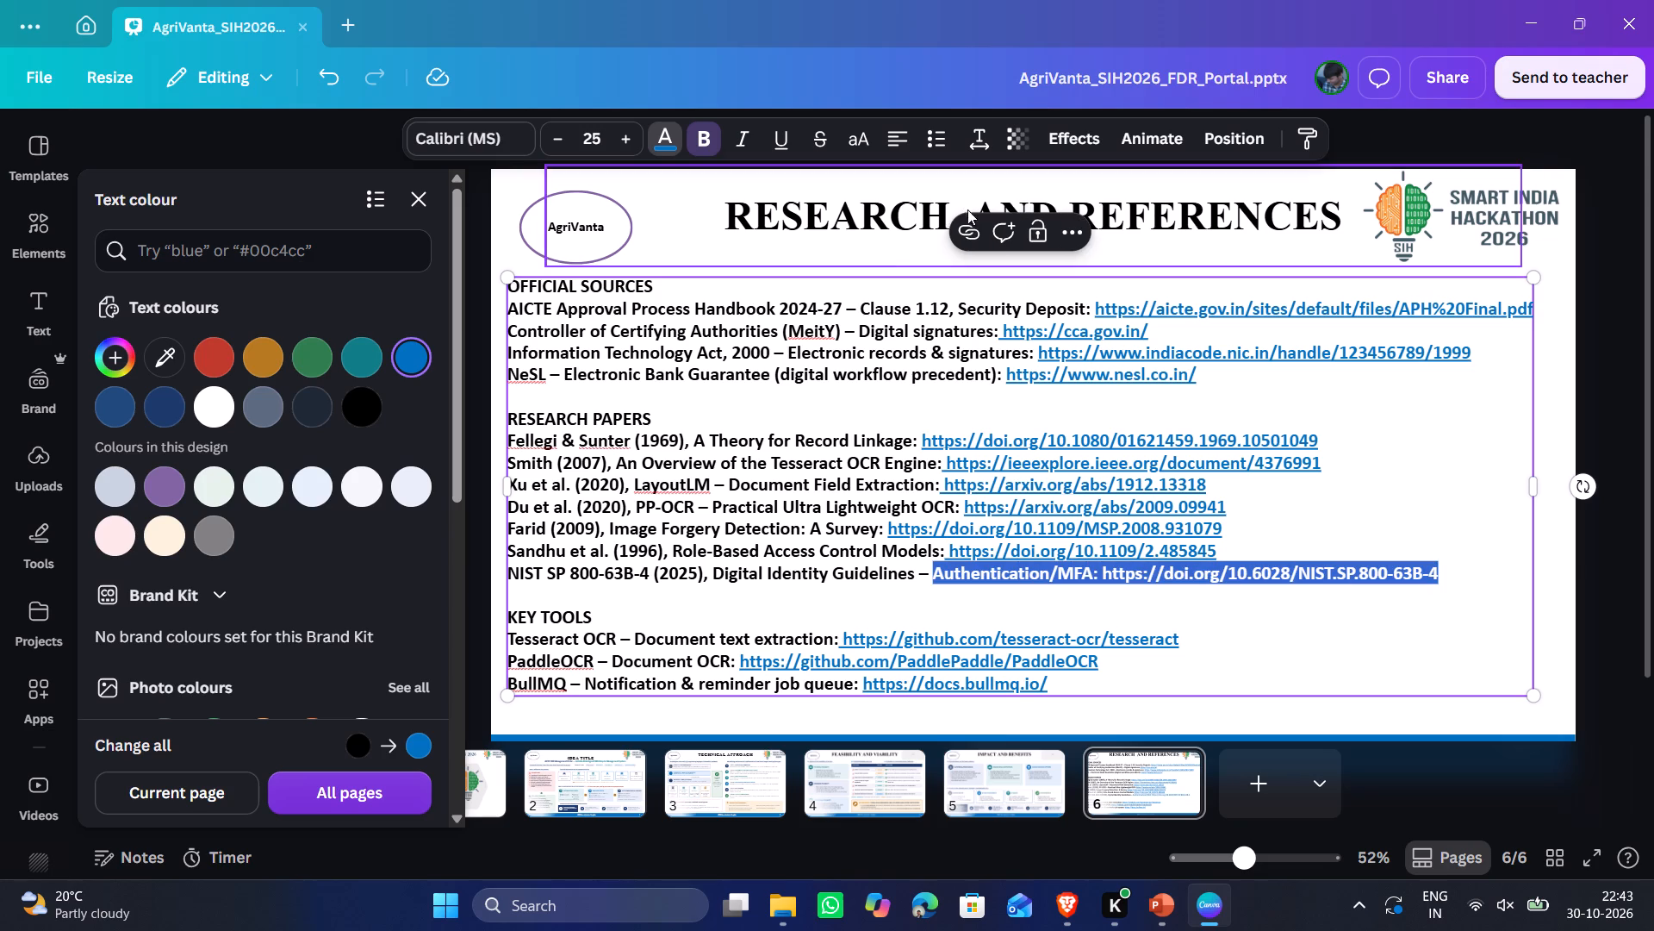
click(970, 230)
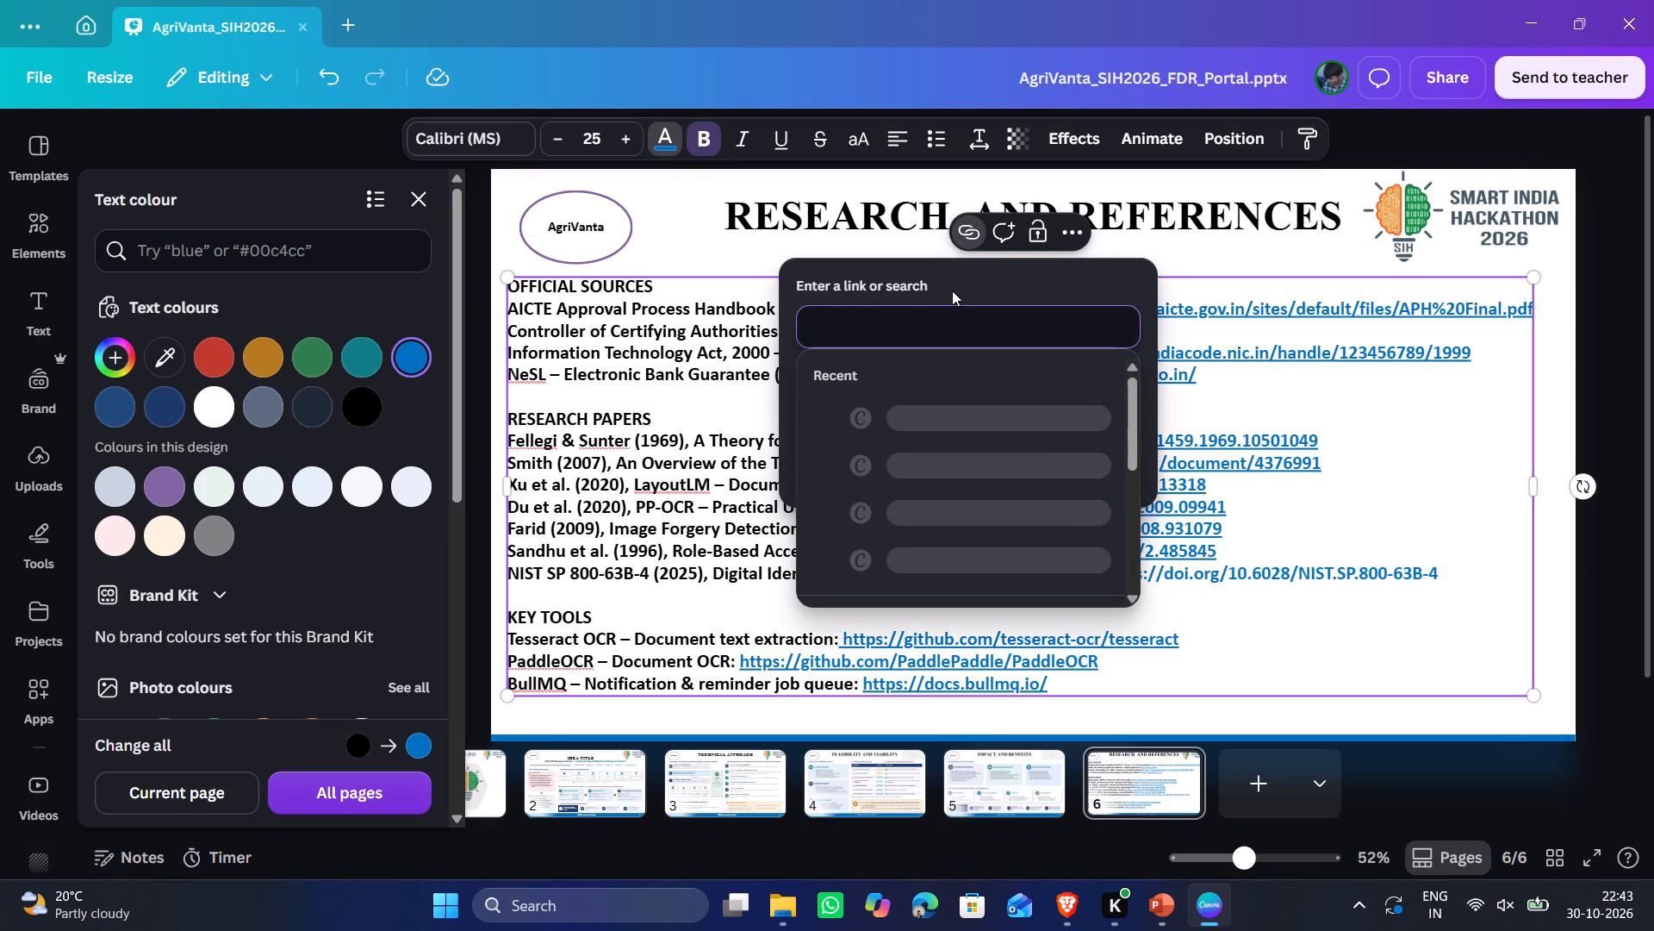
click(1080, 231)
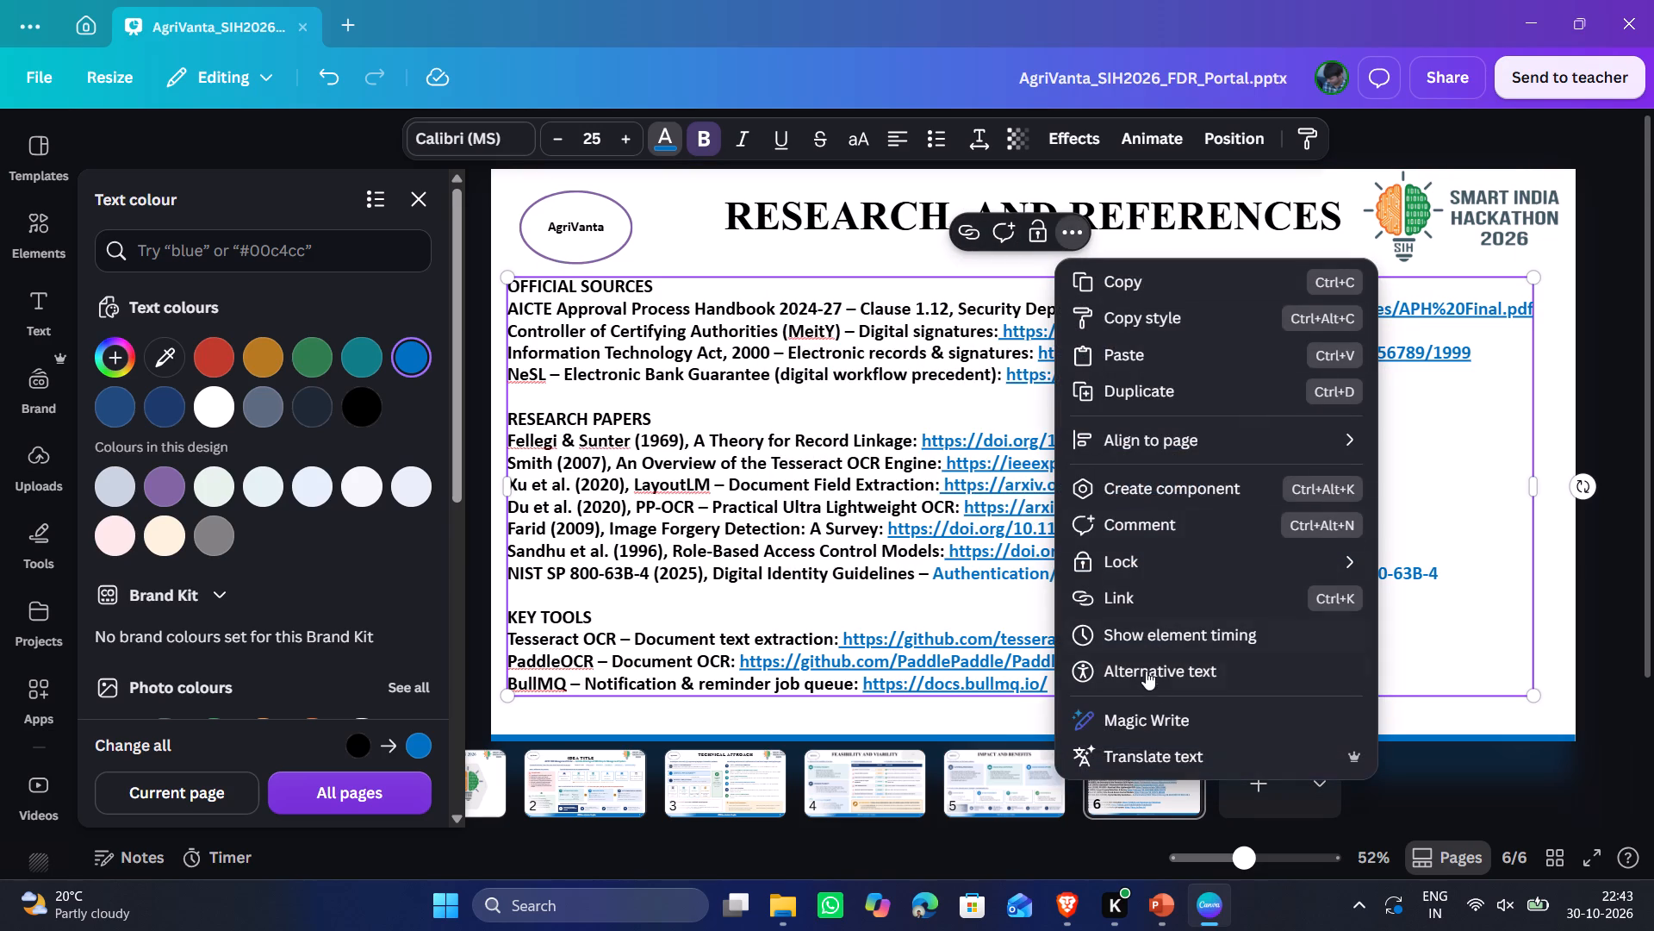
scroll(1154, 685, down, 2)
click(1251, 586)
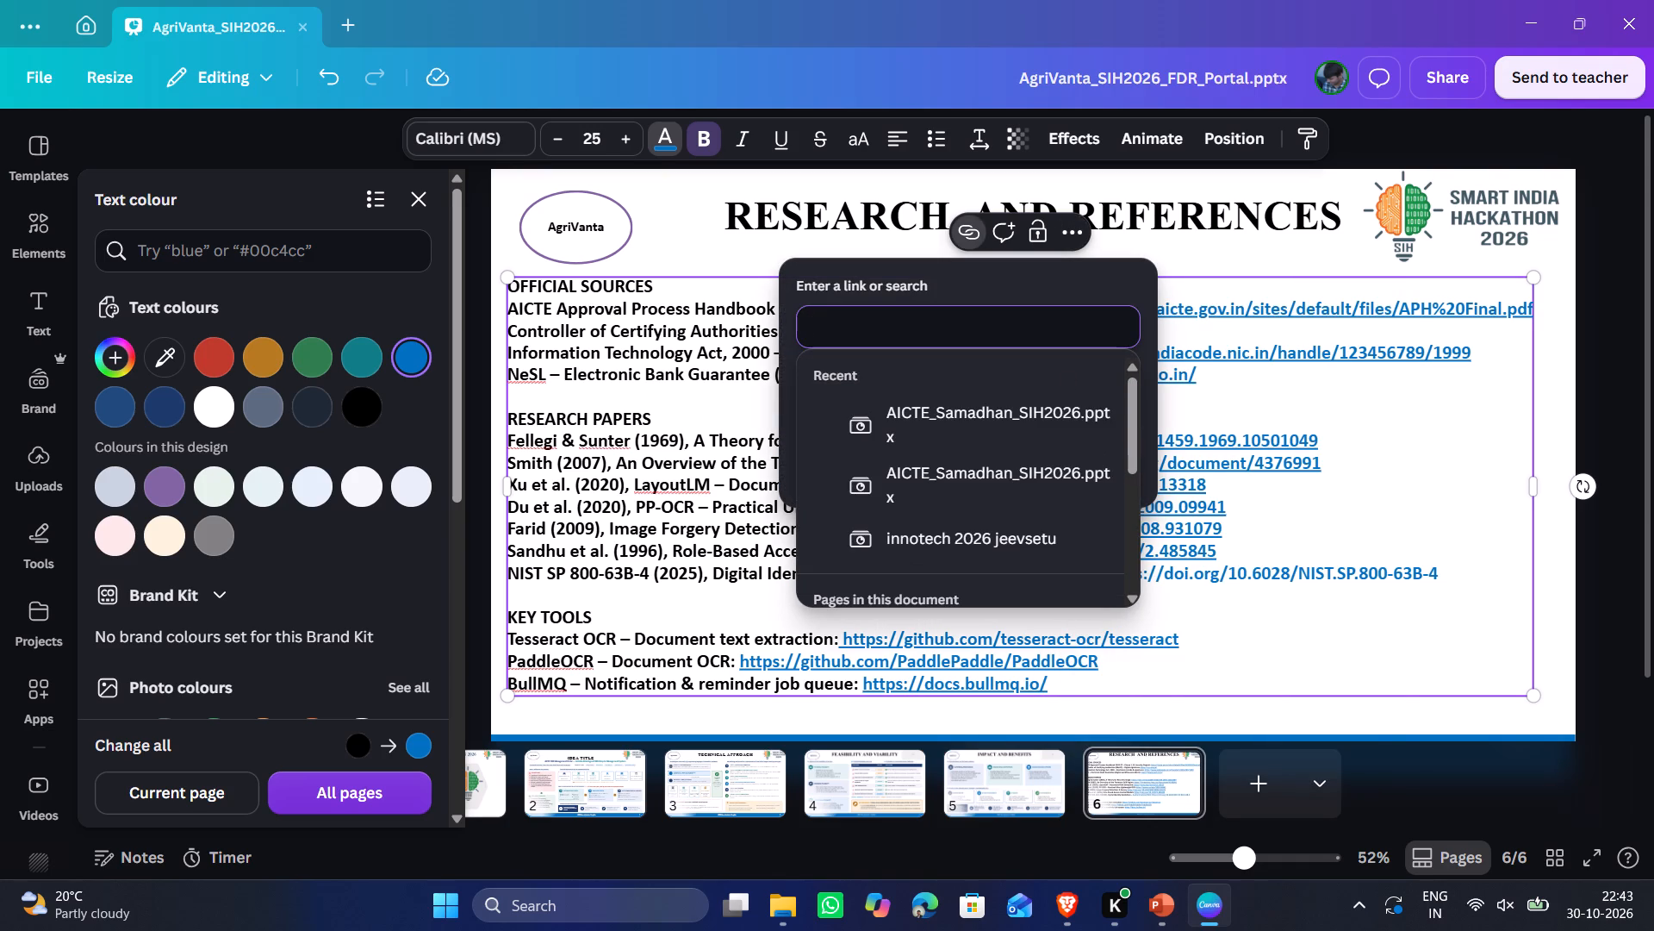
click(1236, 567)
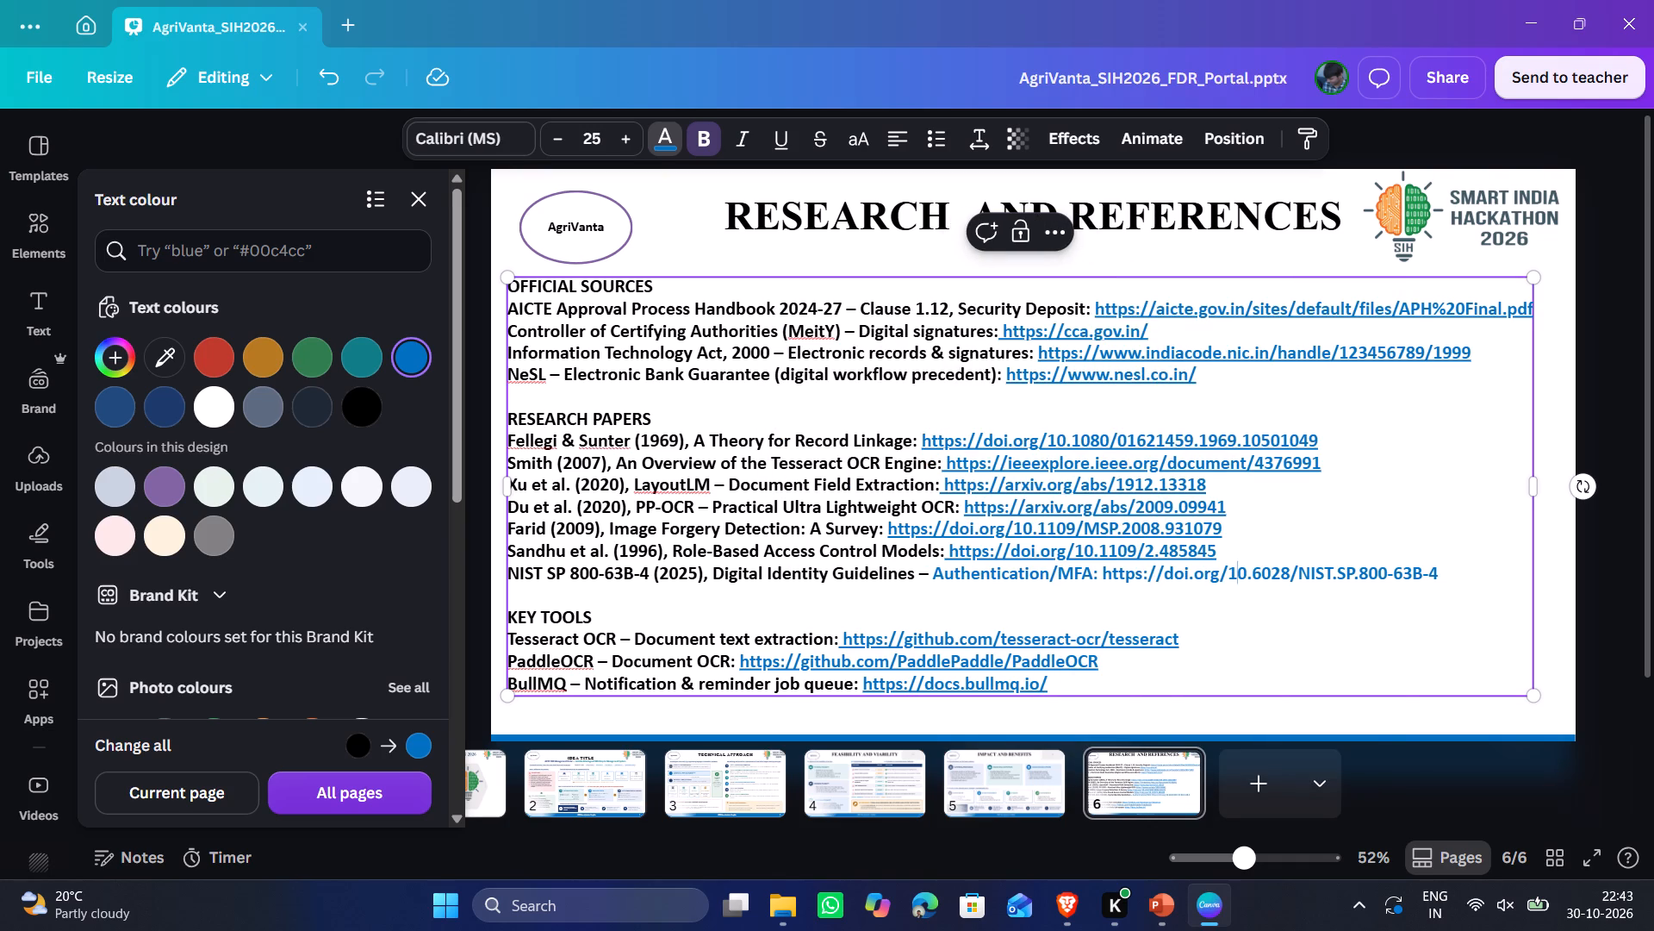
drag(1101, 574, 1464, 573)
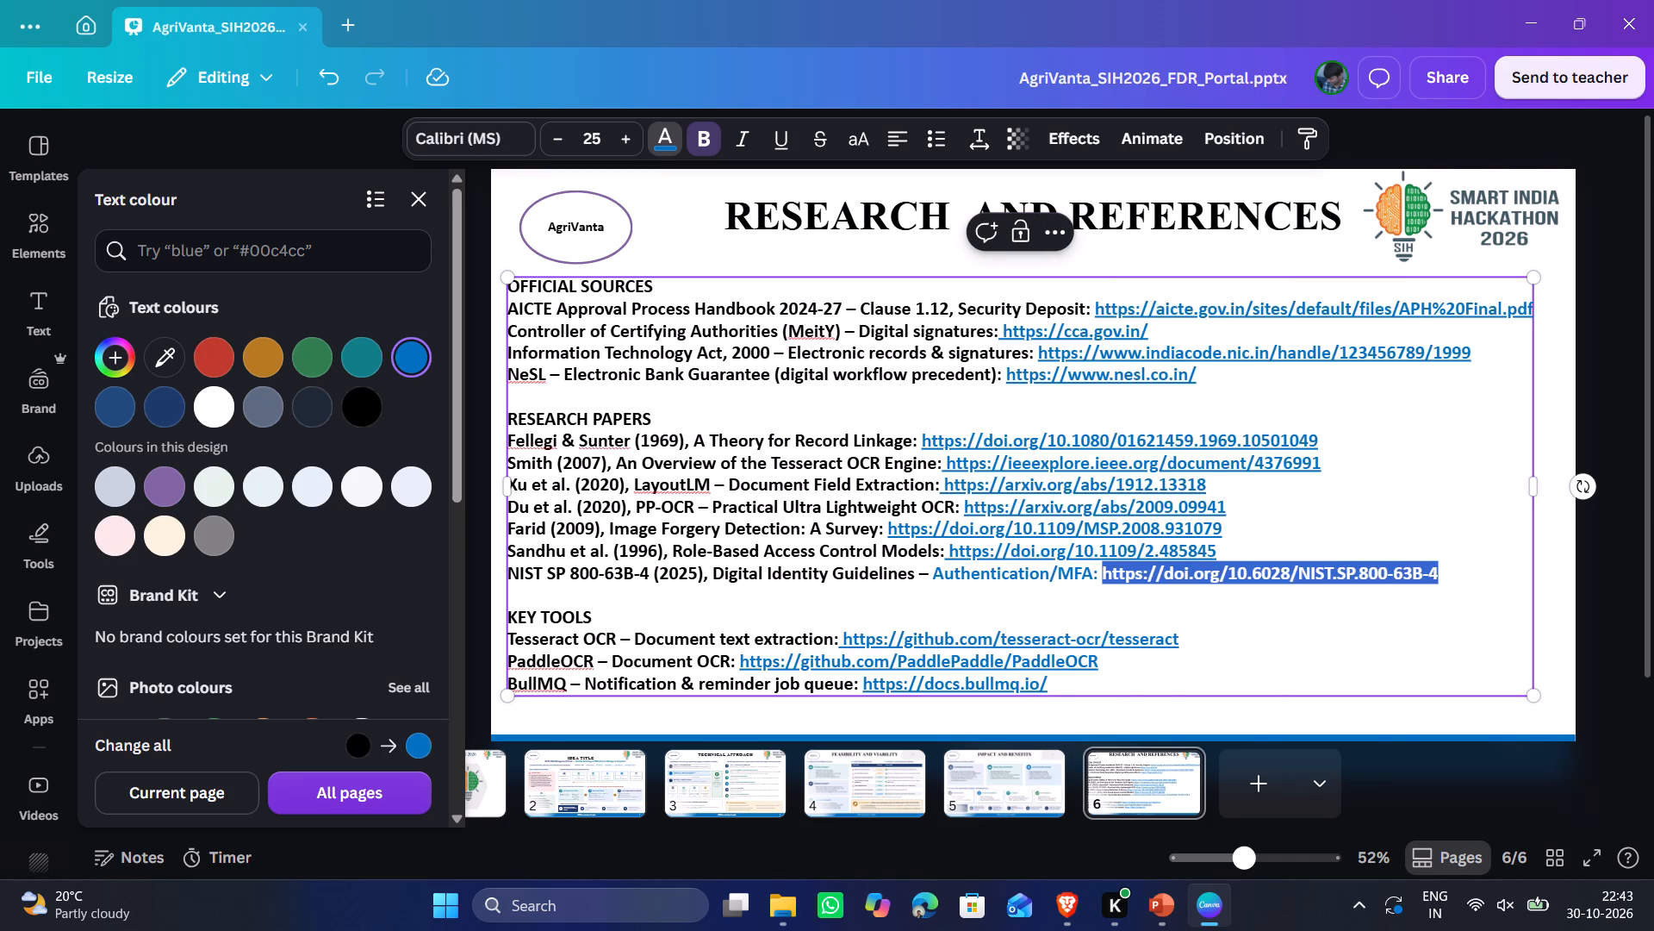
drag(1464, 573, 1464, 573)
key(ctrl+c)
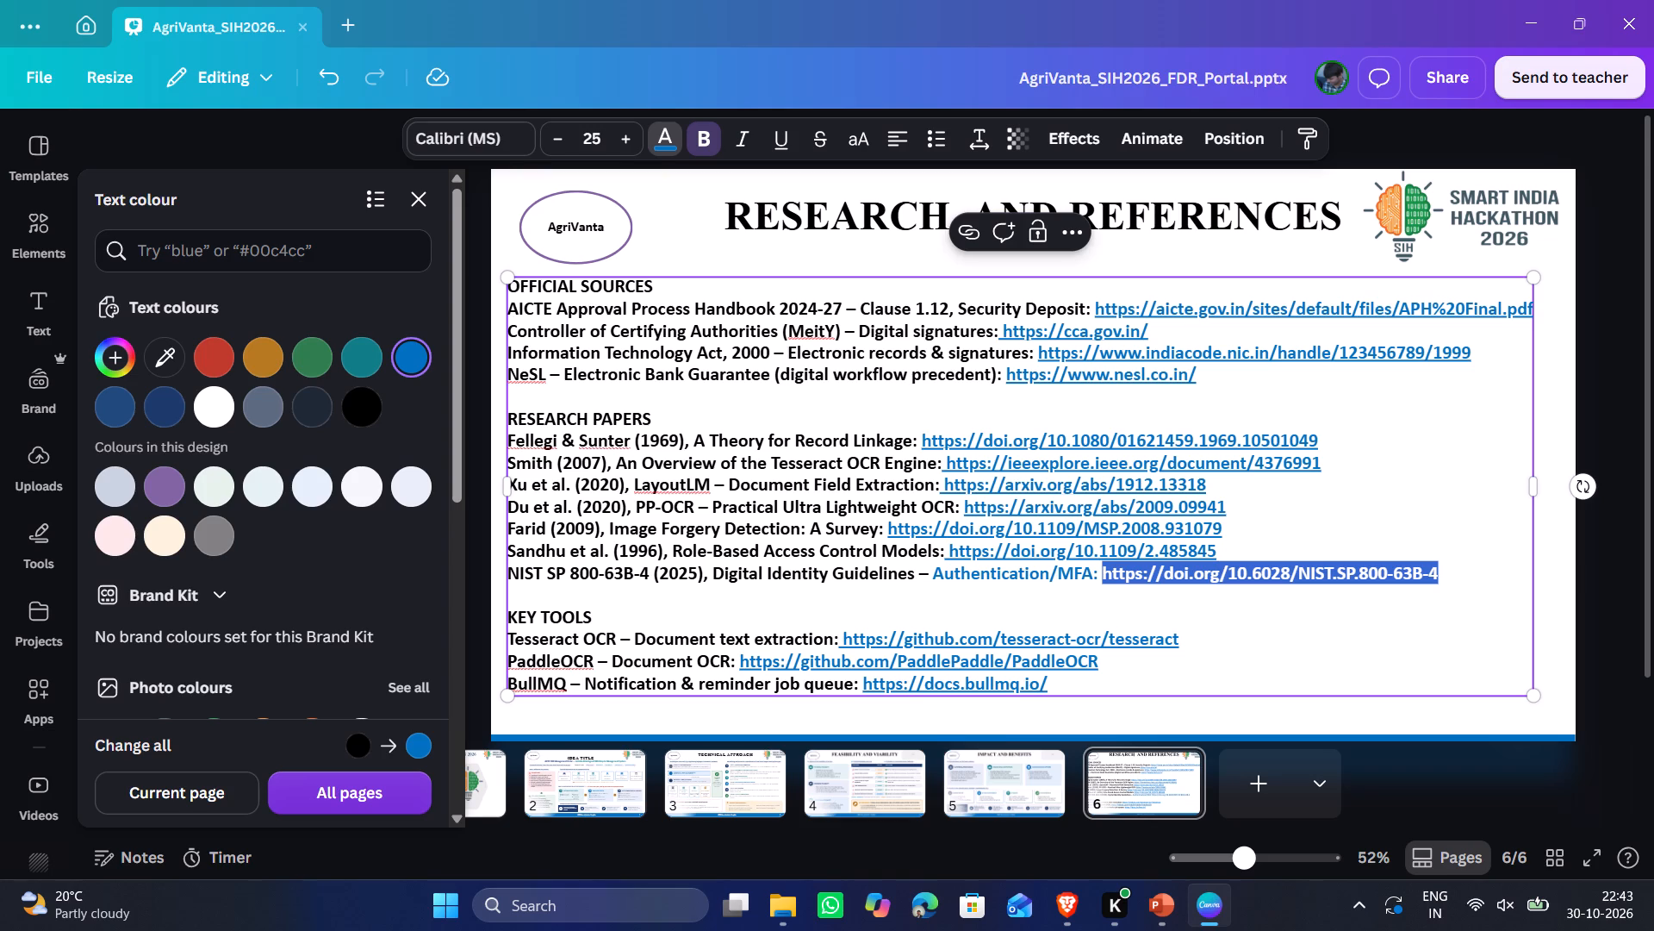
click(975, 231)
key(ctrl+v)
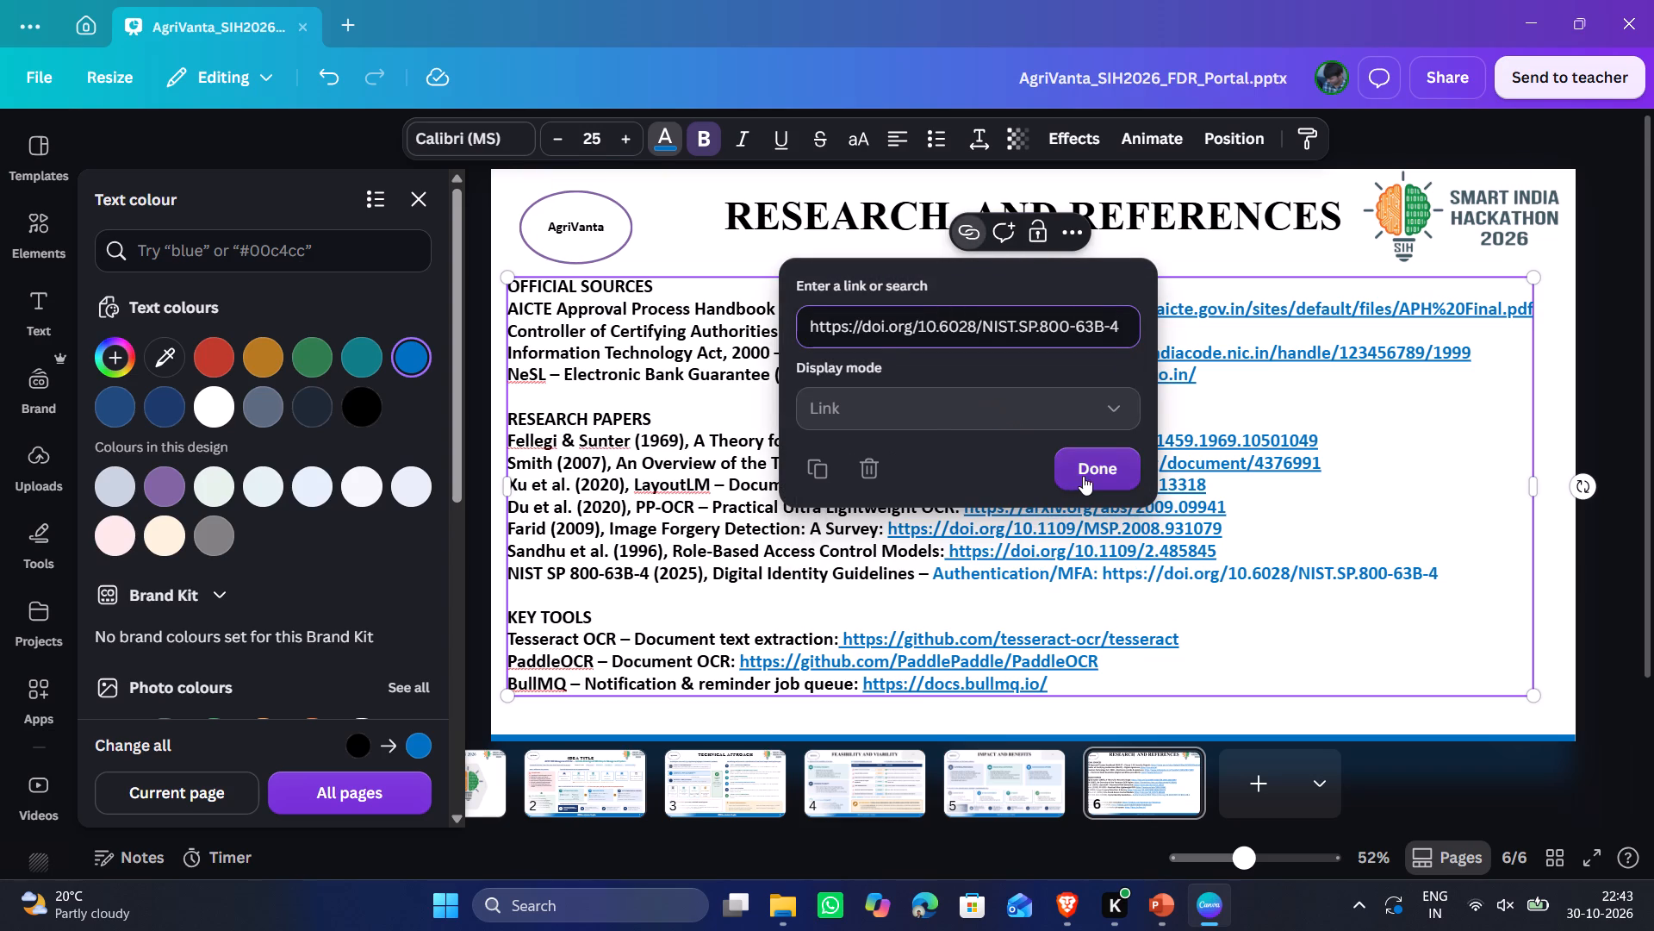
click(1083, 476)
click(1096, 559)
click(1236, 529)
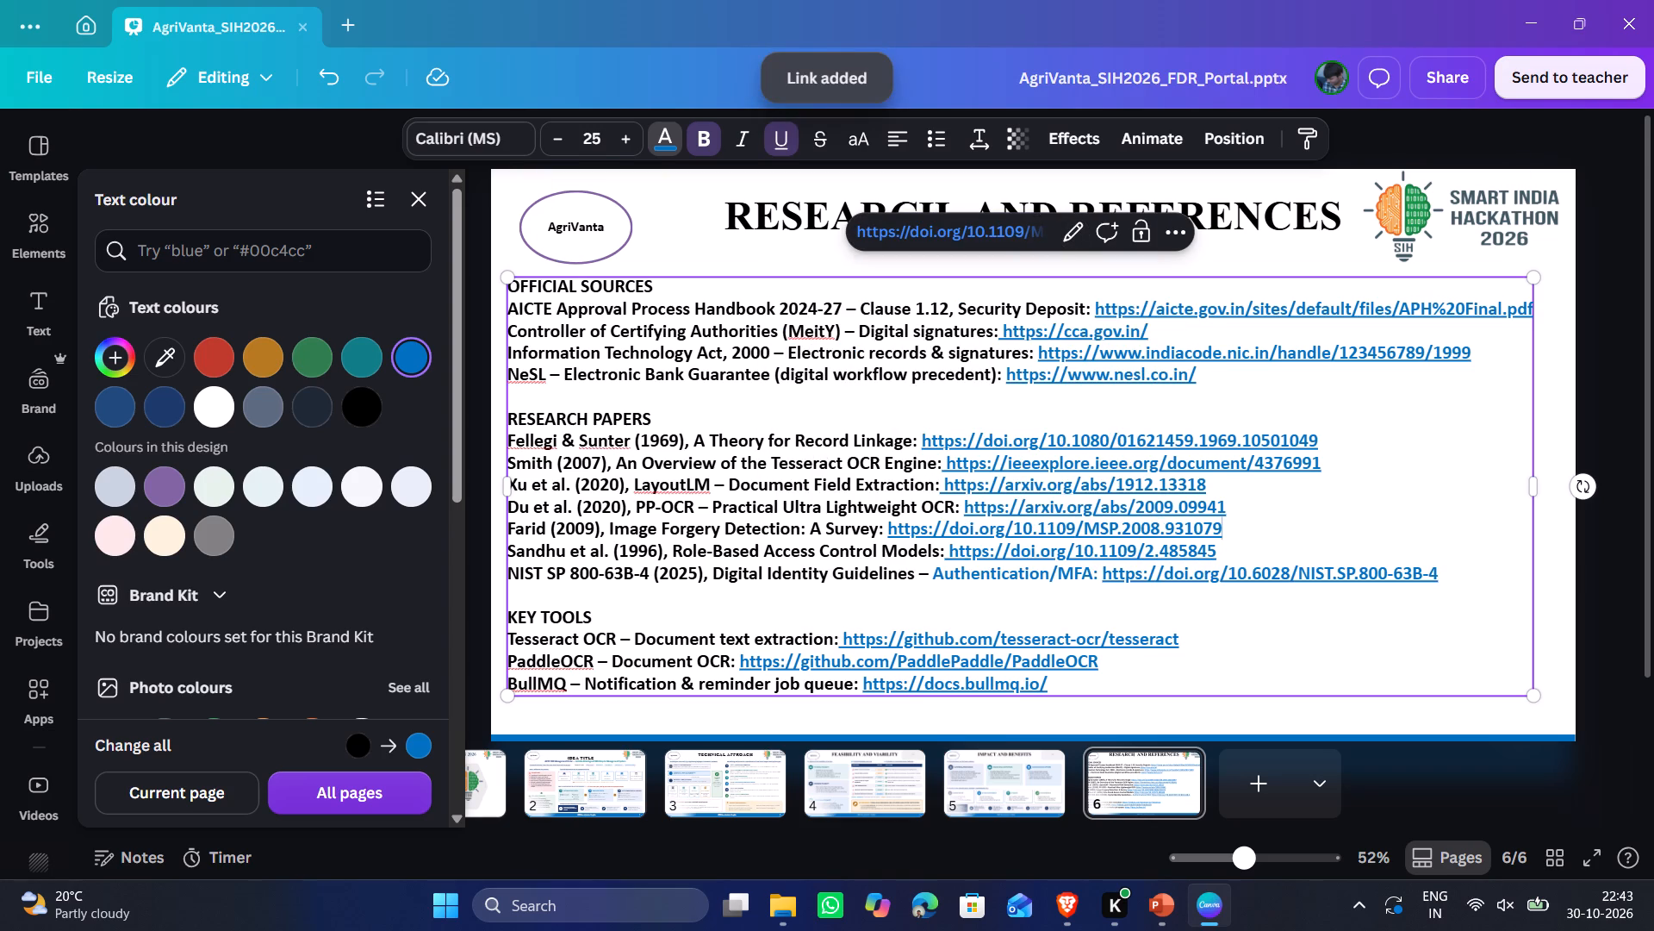
Colour the words "Authentication/MFA:" in the NIST reference black, leaving out the hyperlinked address.
drag(1099, 578, 968, 586)
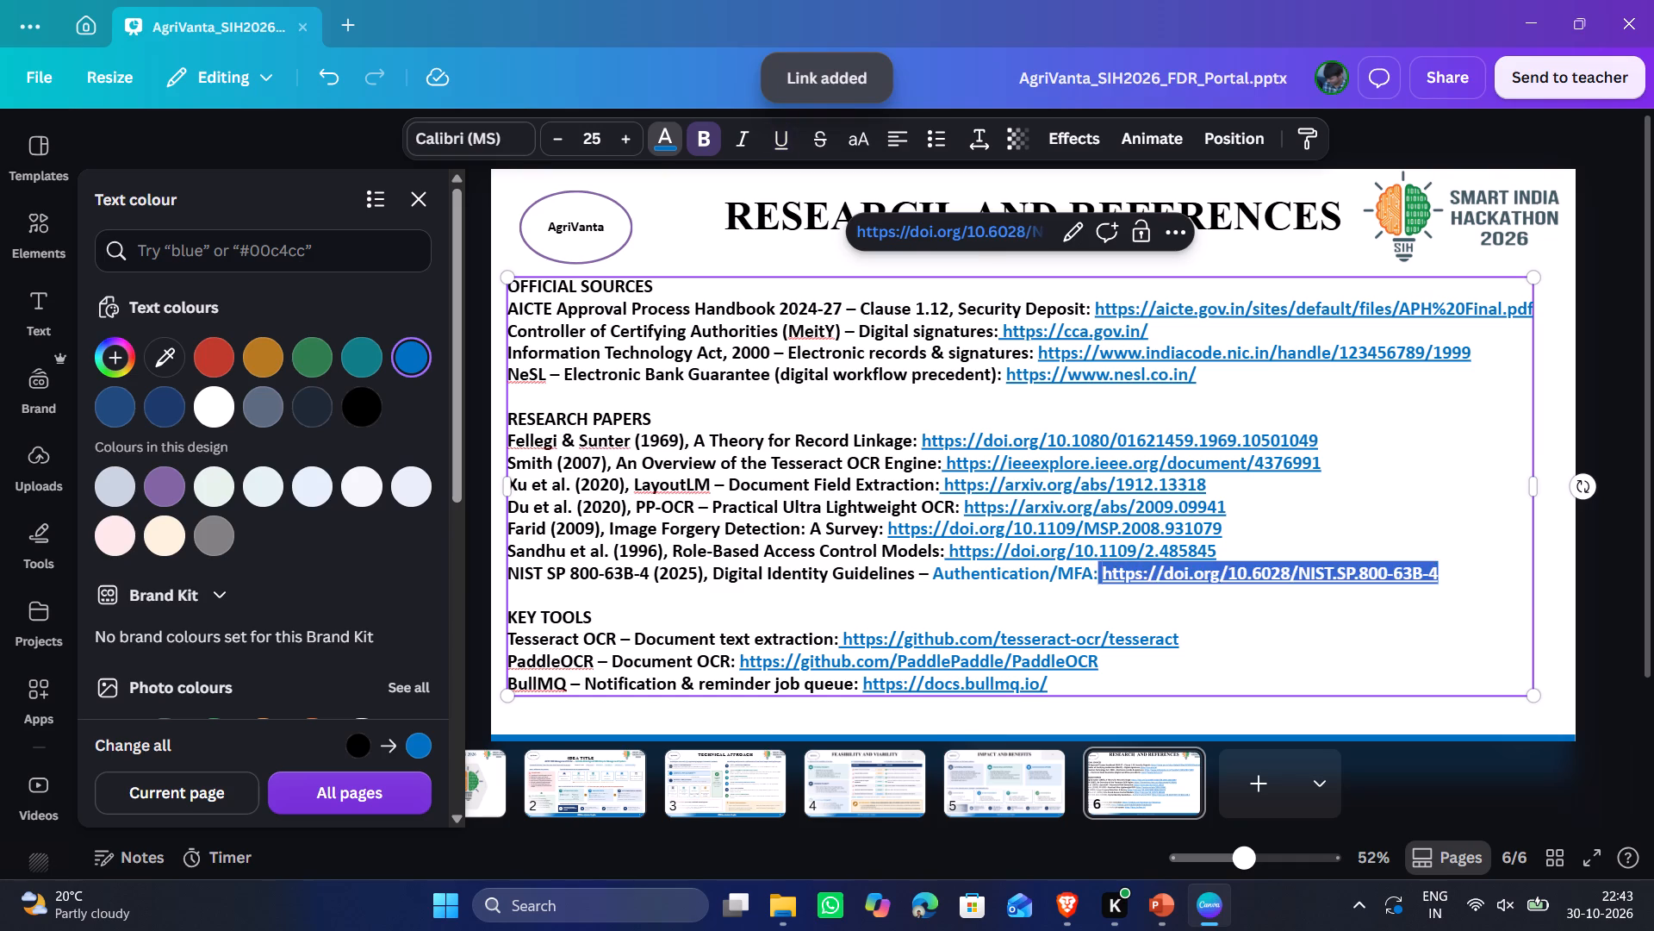
click(941, 574)
drag(933, 573, 1096, 568)
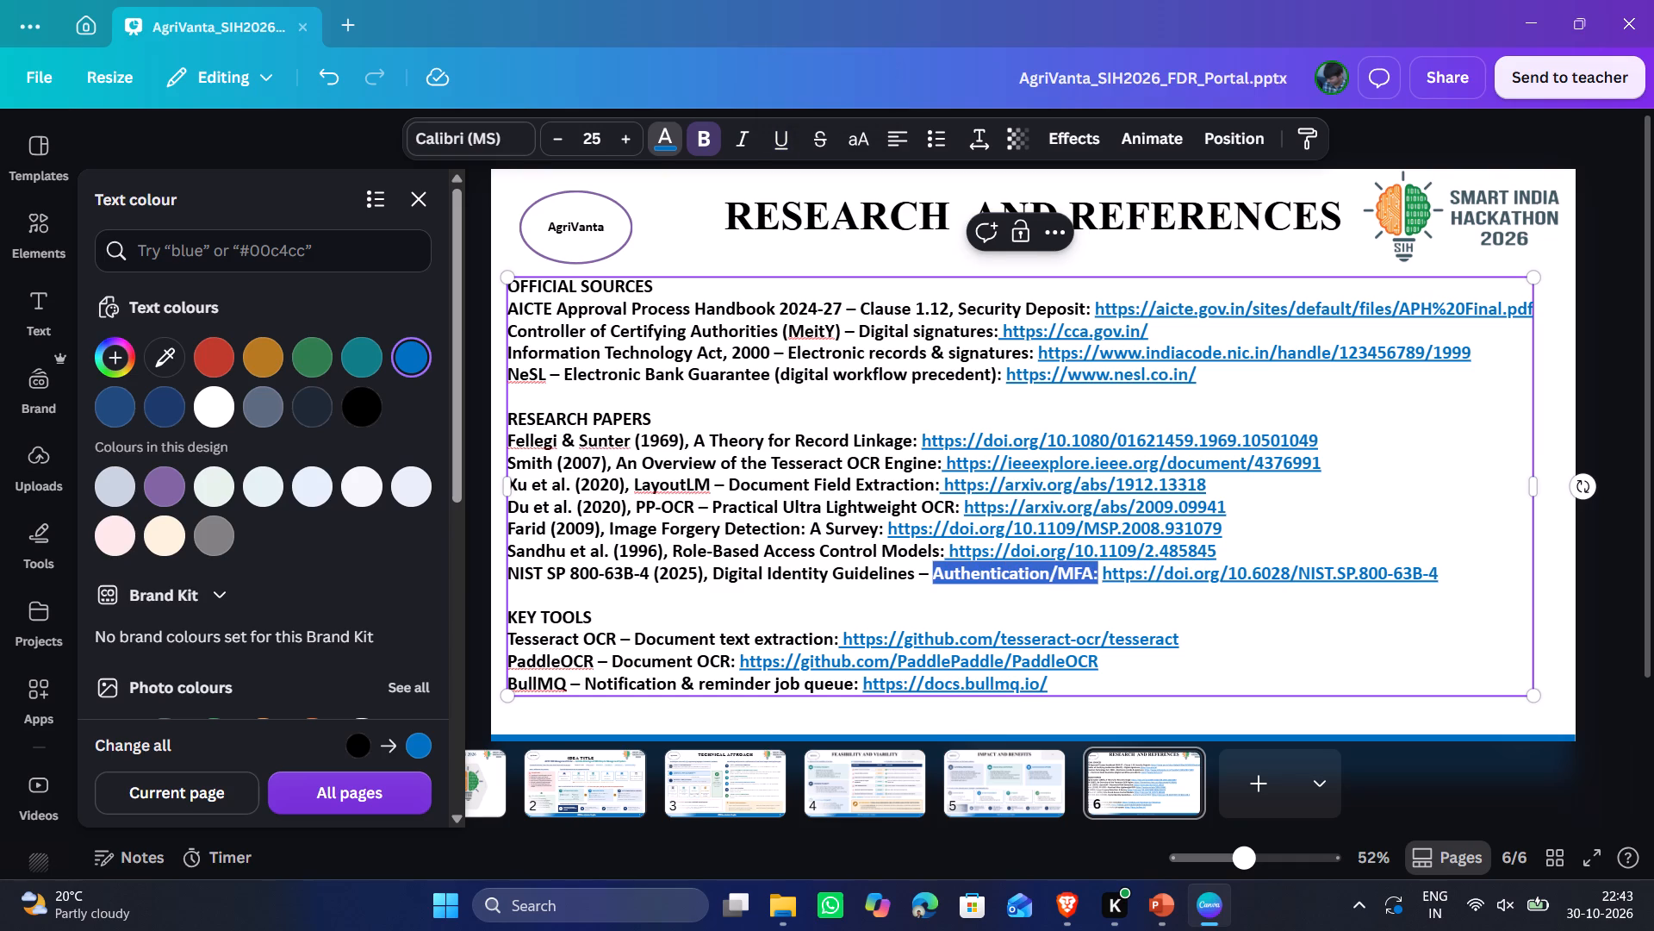
drag(1096, 568, 1097, 568)
click(672, 143)
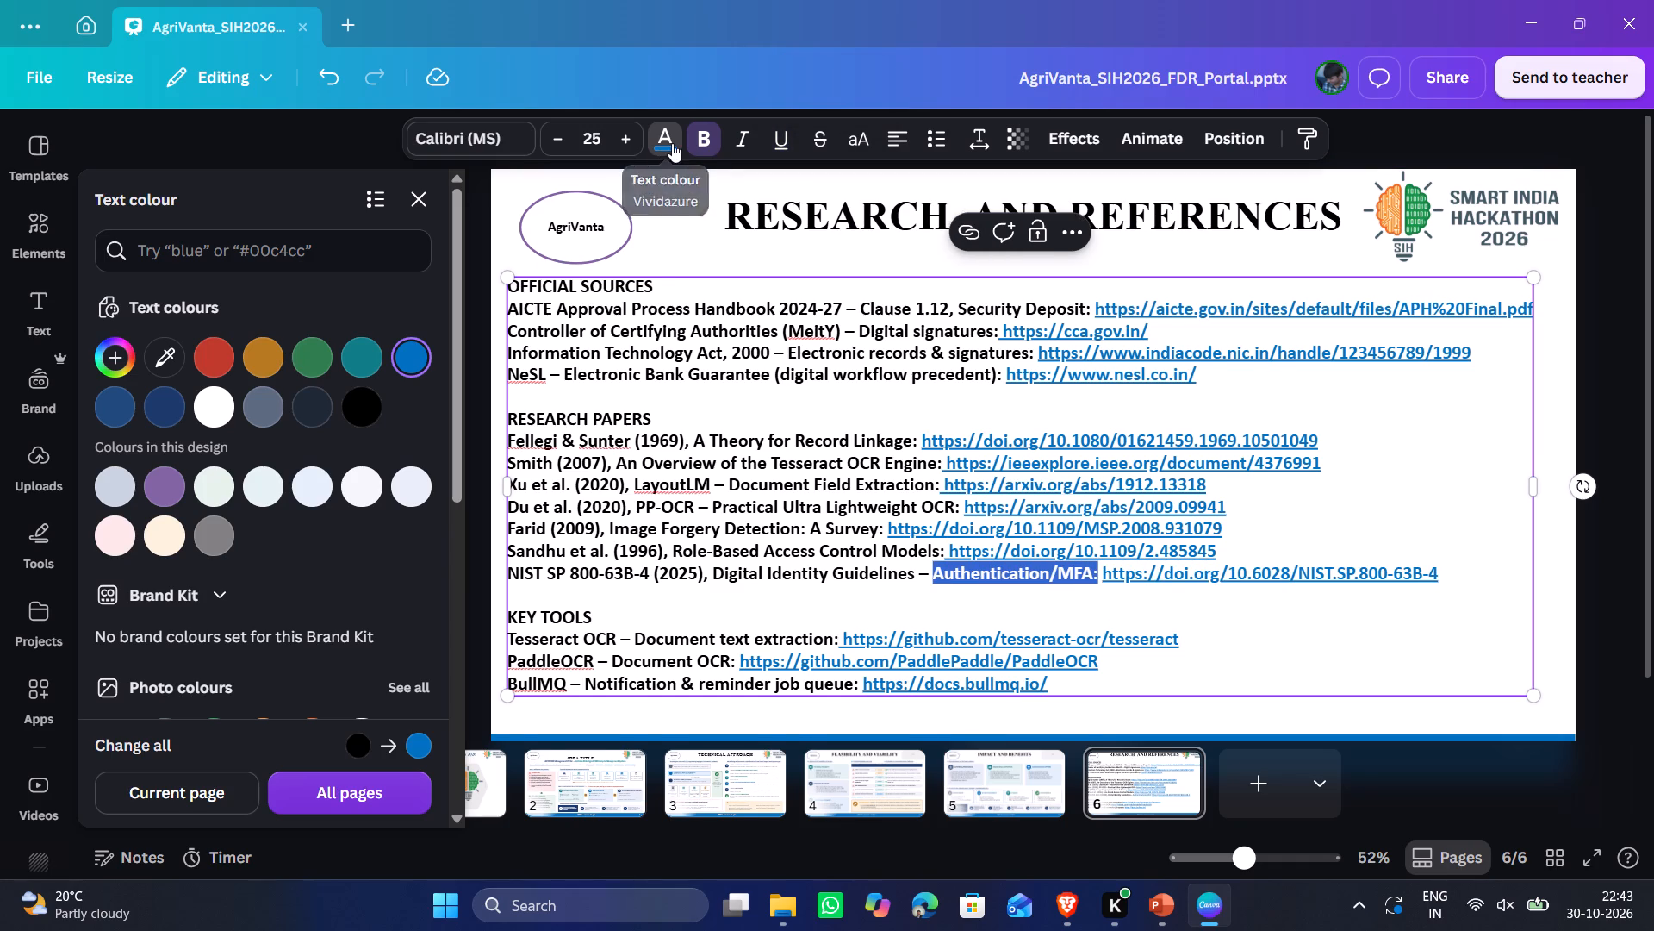
click(662, 140)
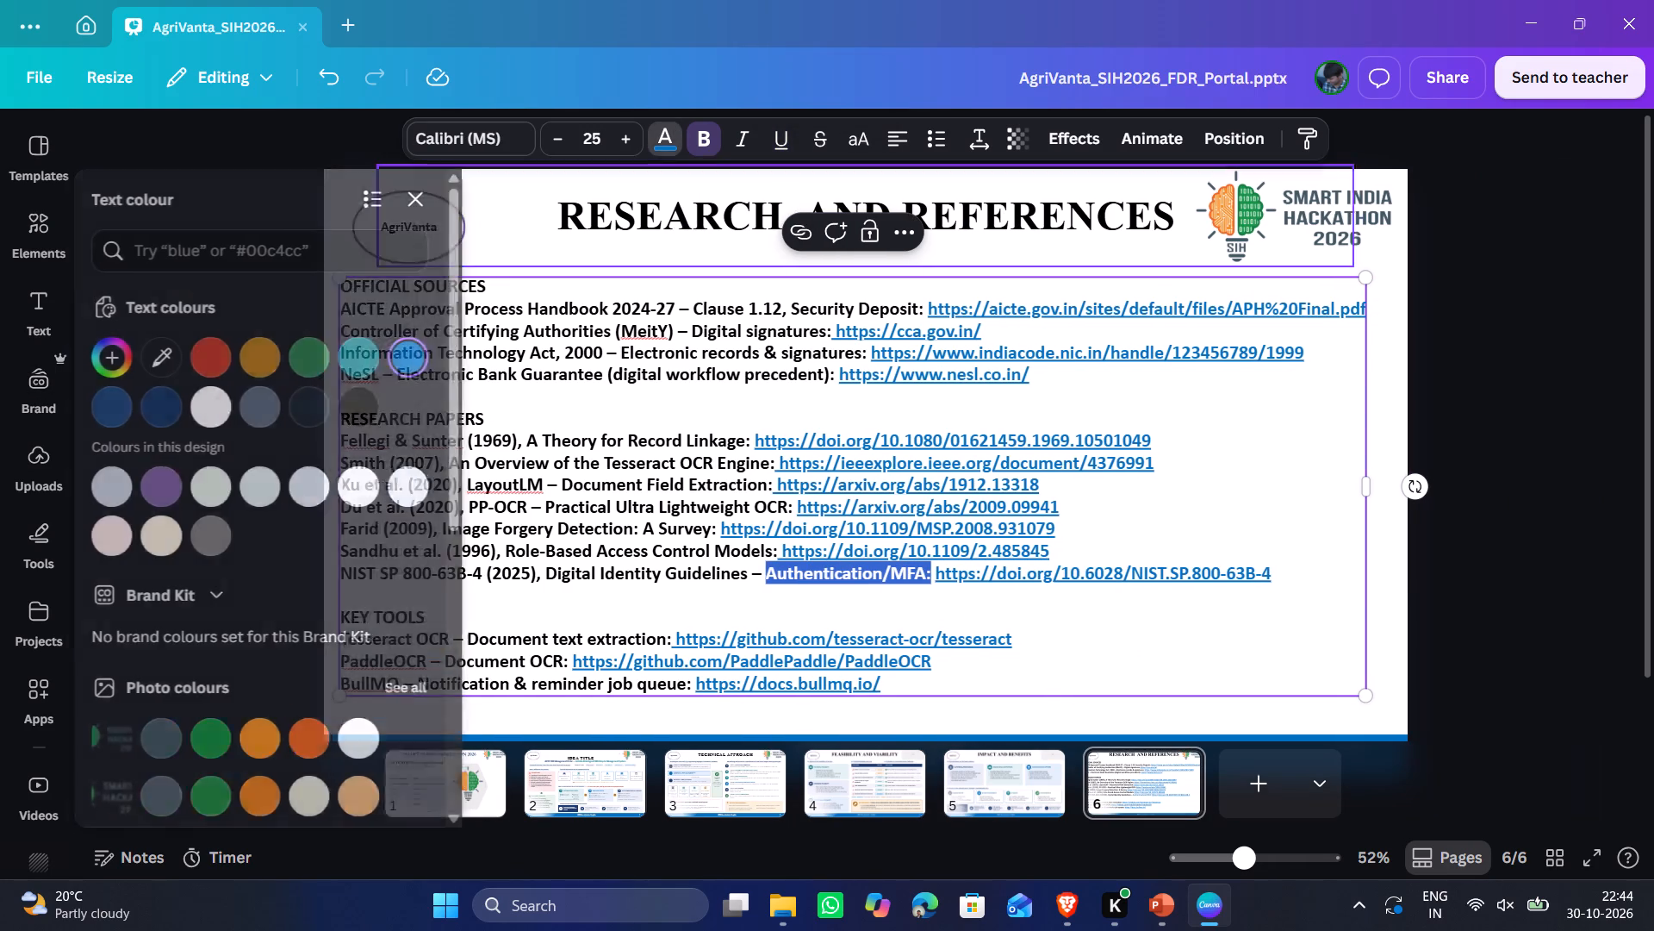
click(359, 403)
click(1051, 564)
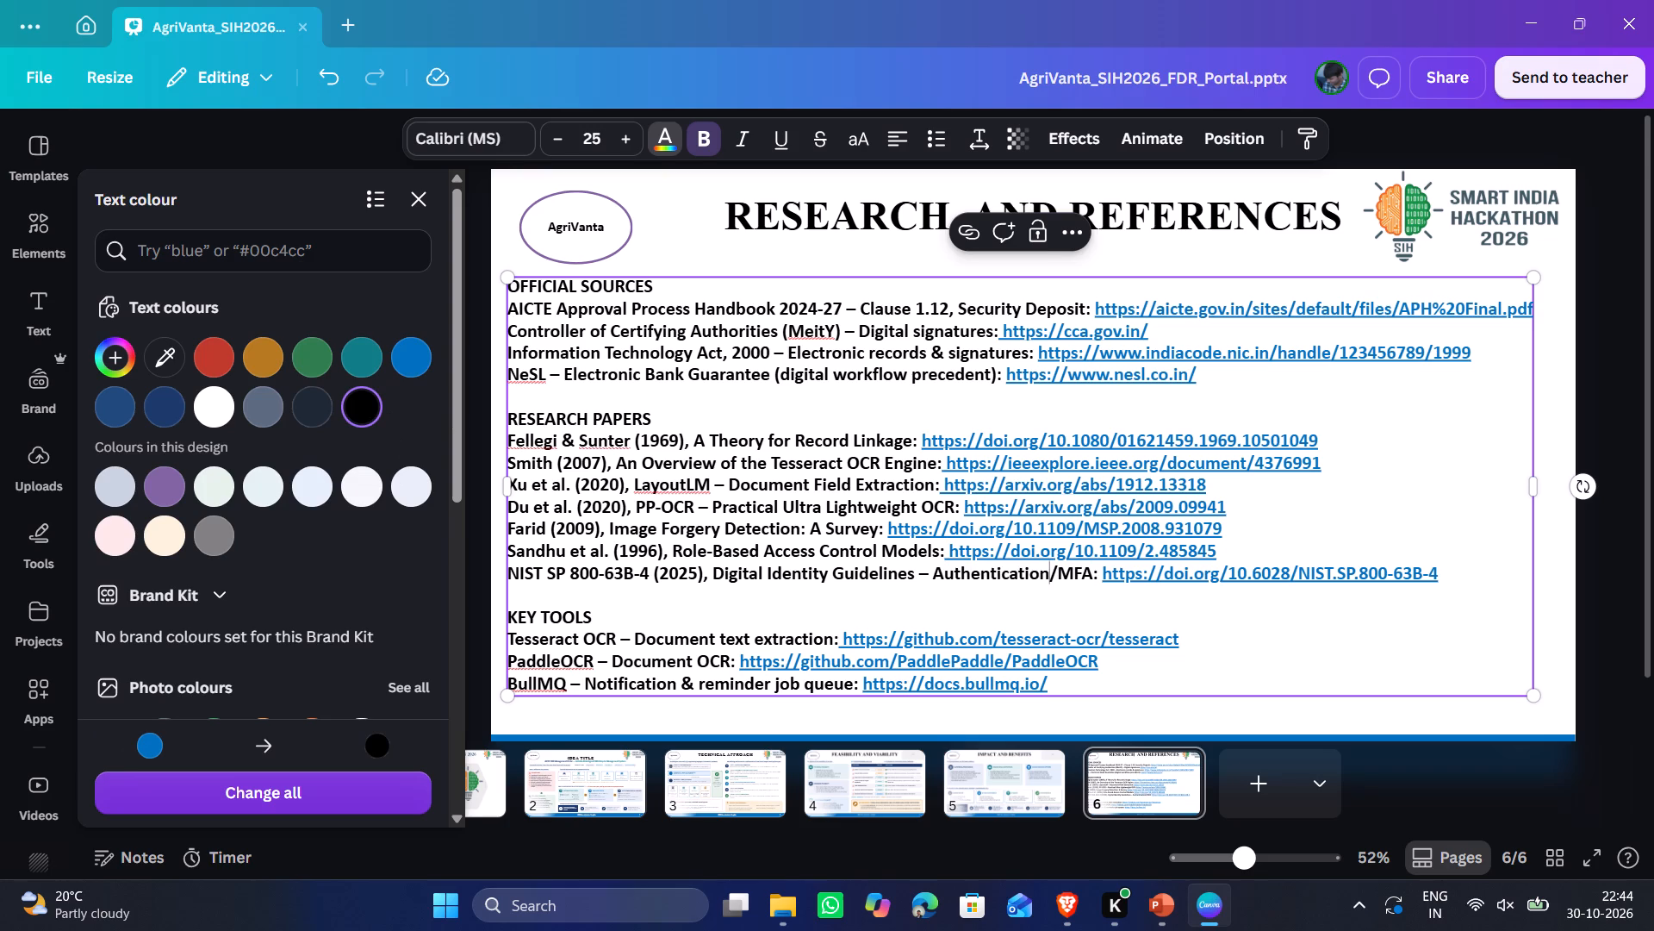
click(1587, 368)
click(1587, 368)
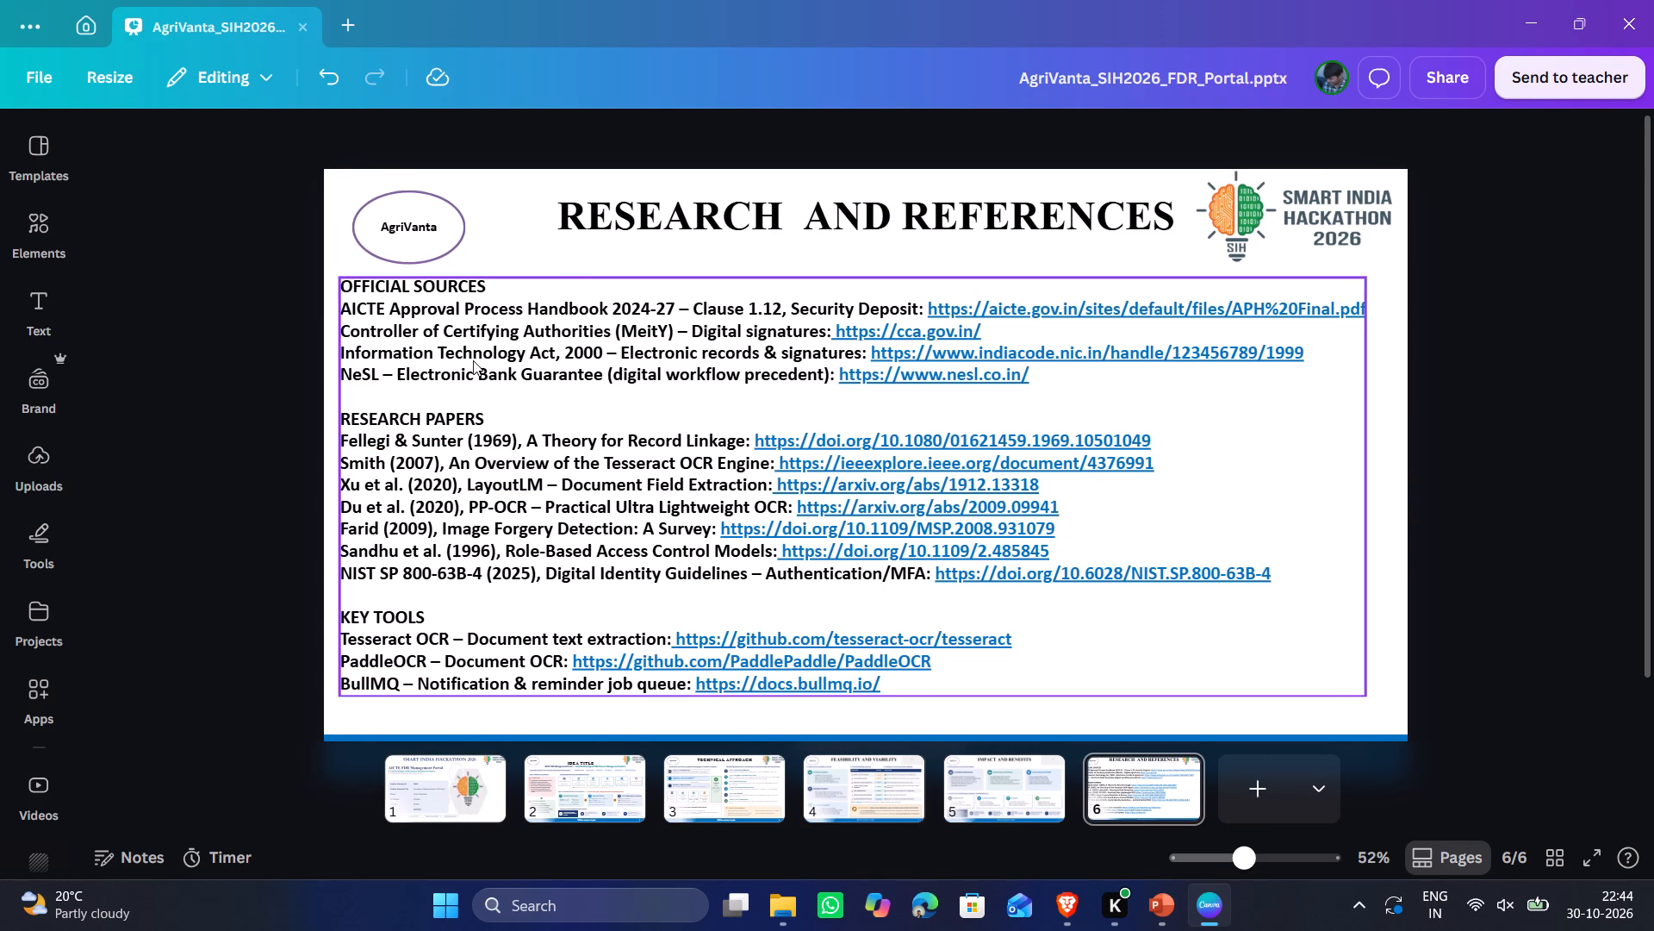
Set the font size of the "OFFICIAL SOURCES" heading to 30.
double_click(491, 287)
click(490, 290)
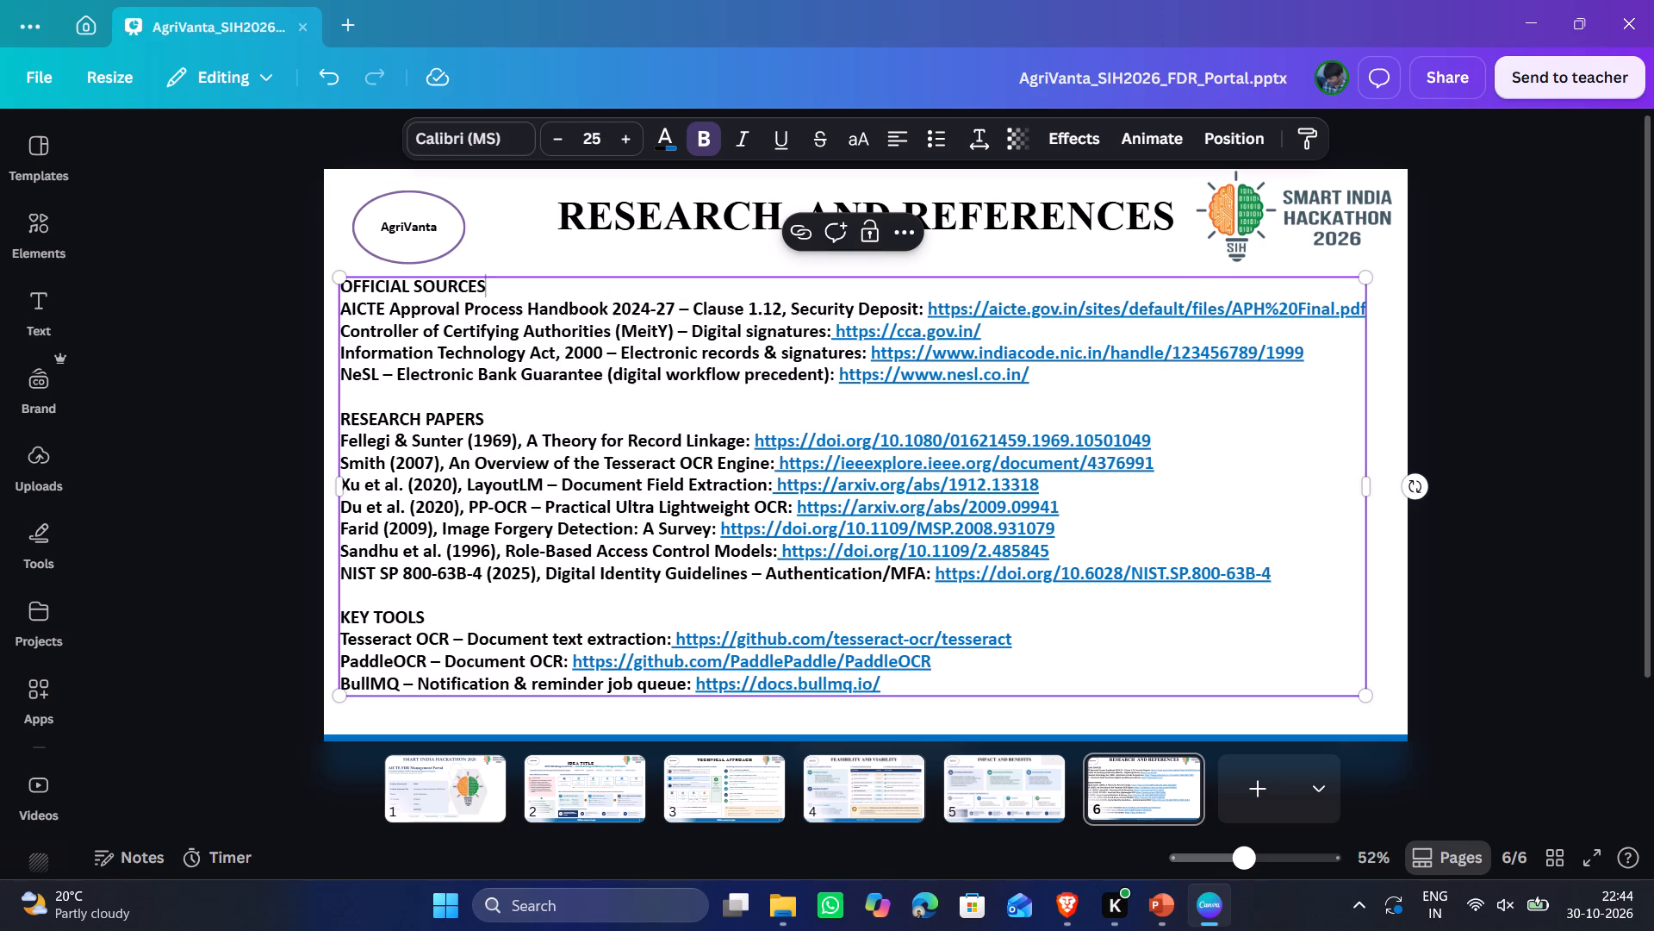
drag(502, 287, 351, 291)
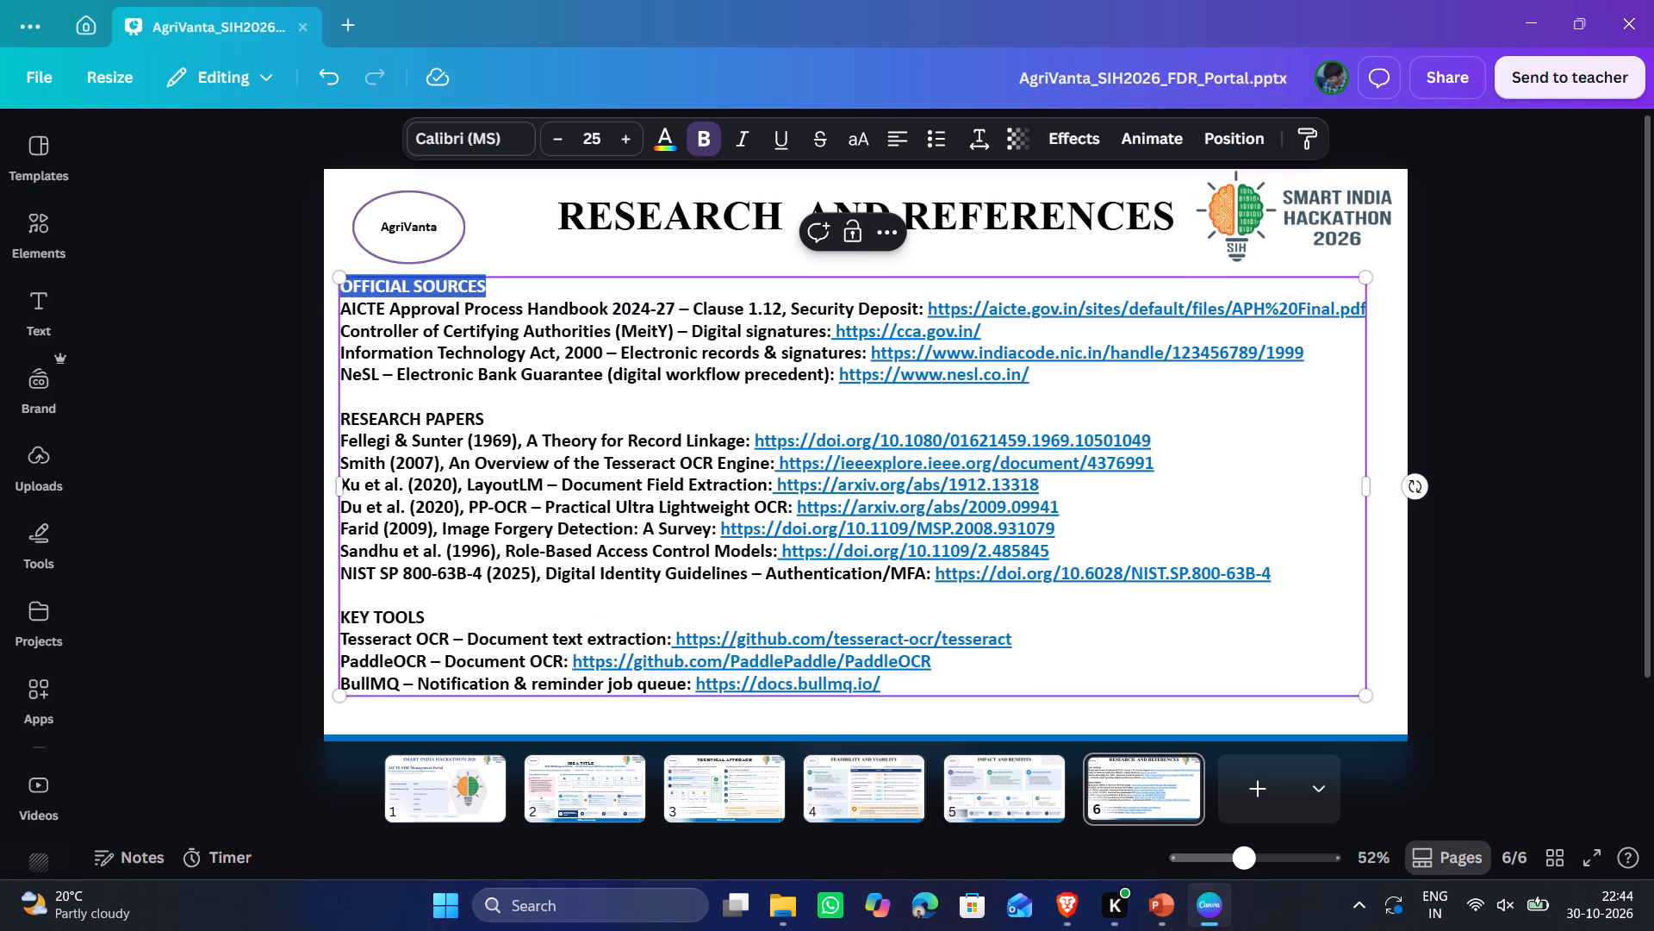
drag(351, 291, 339, 290)
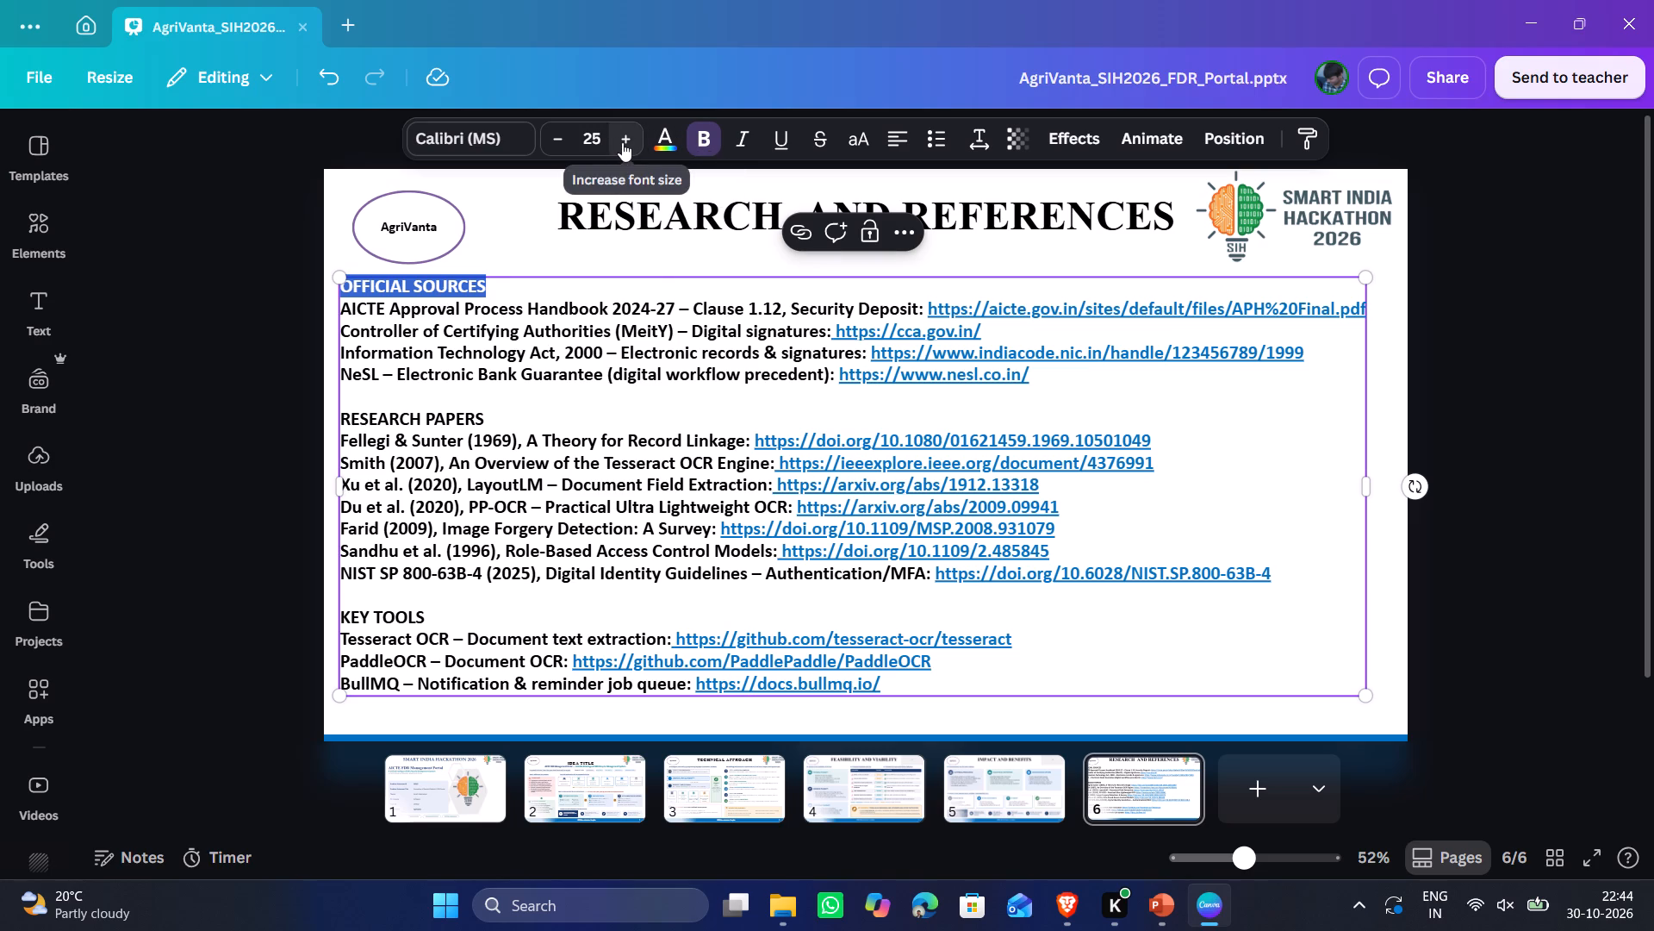
click(599, 141)
text(30)
key(Return)
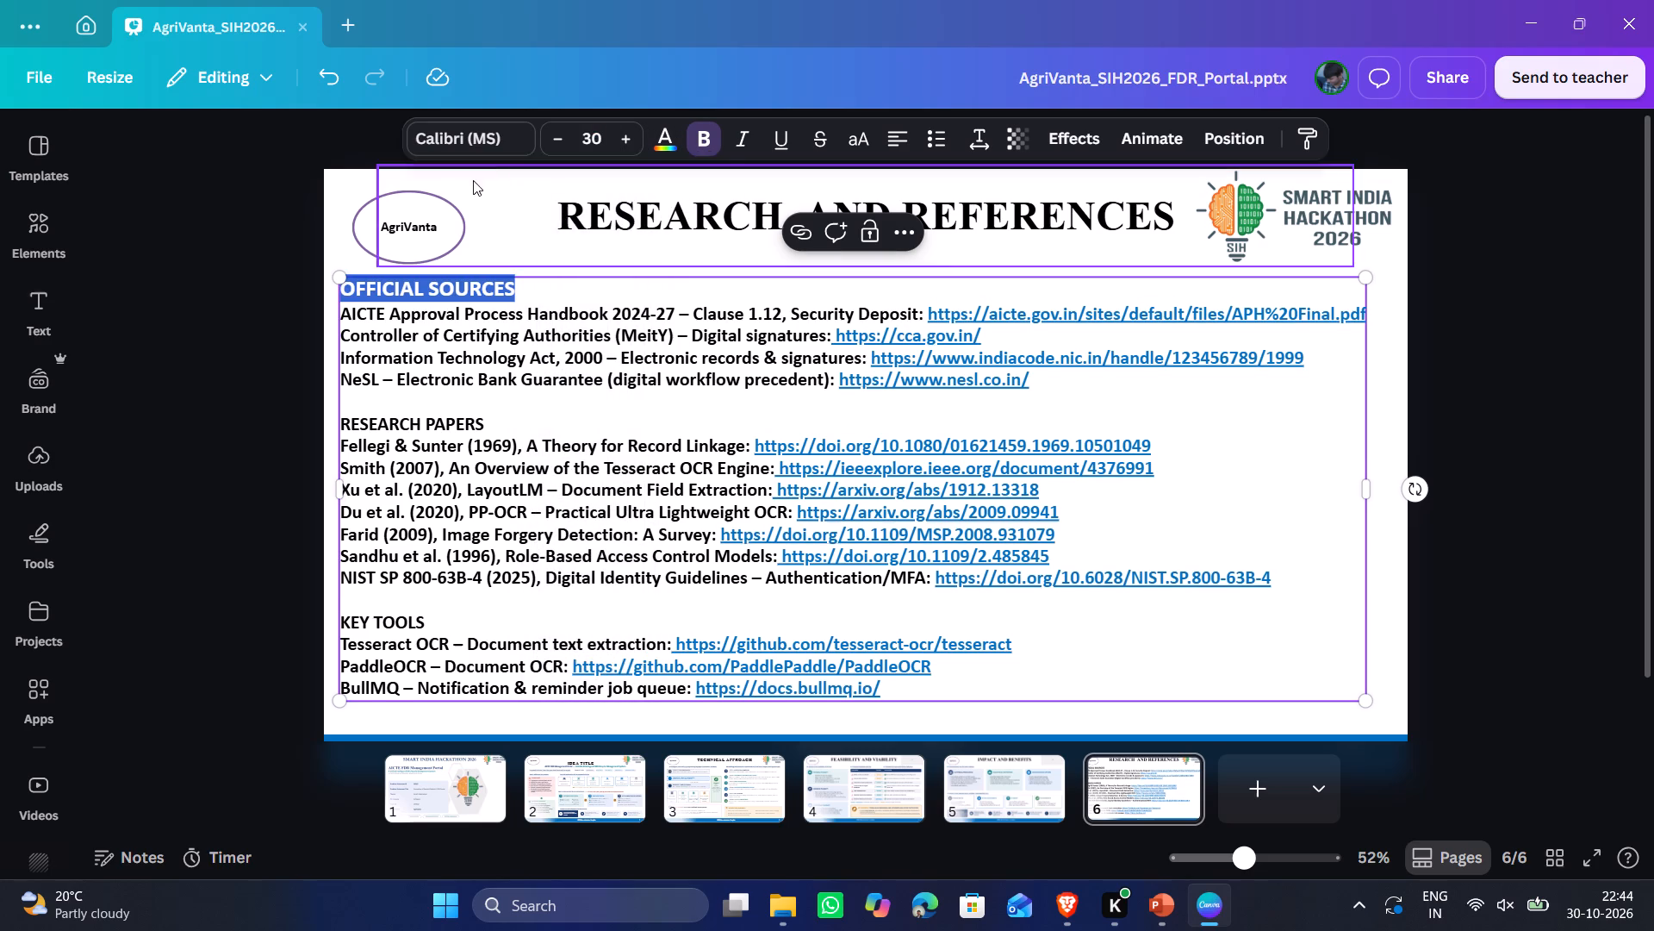
click(587, 357)
Change the font of all text in the references text box to Times New Roman.
click(518, 388)
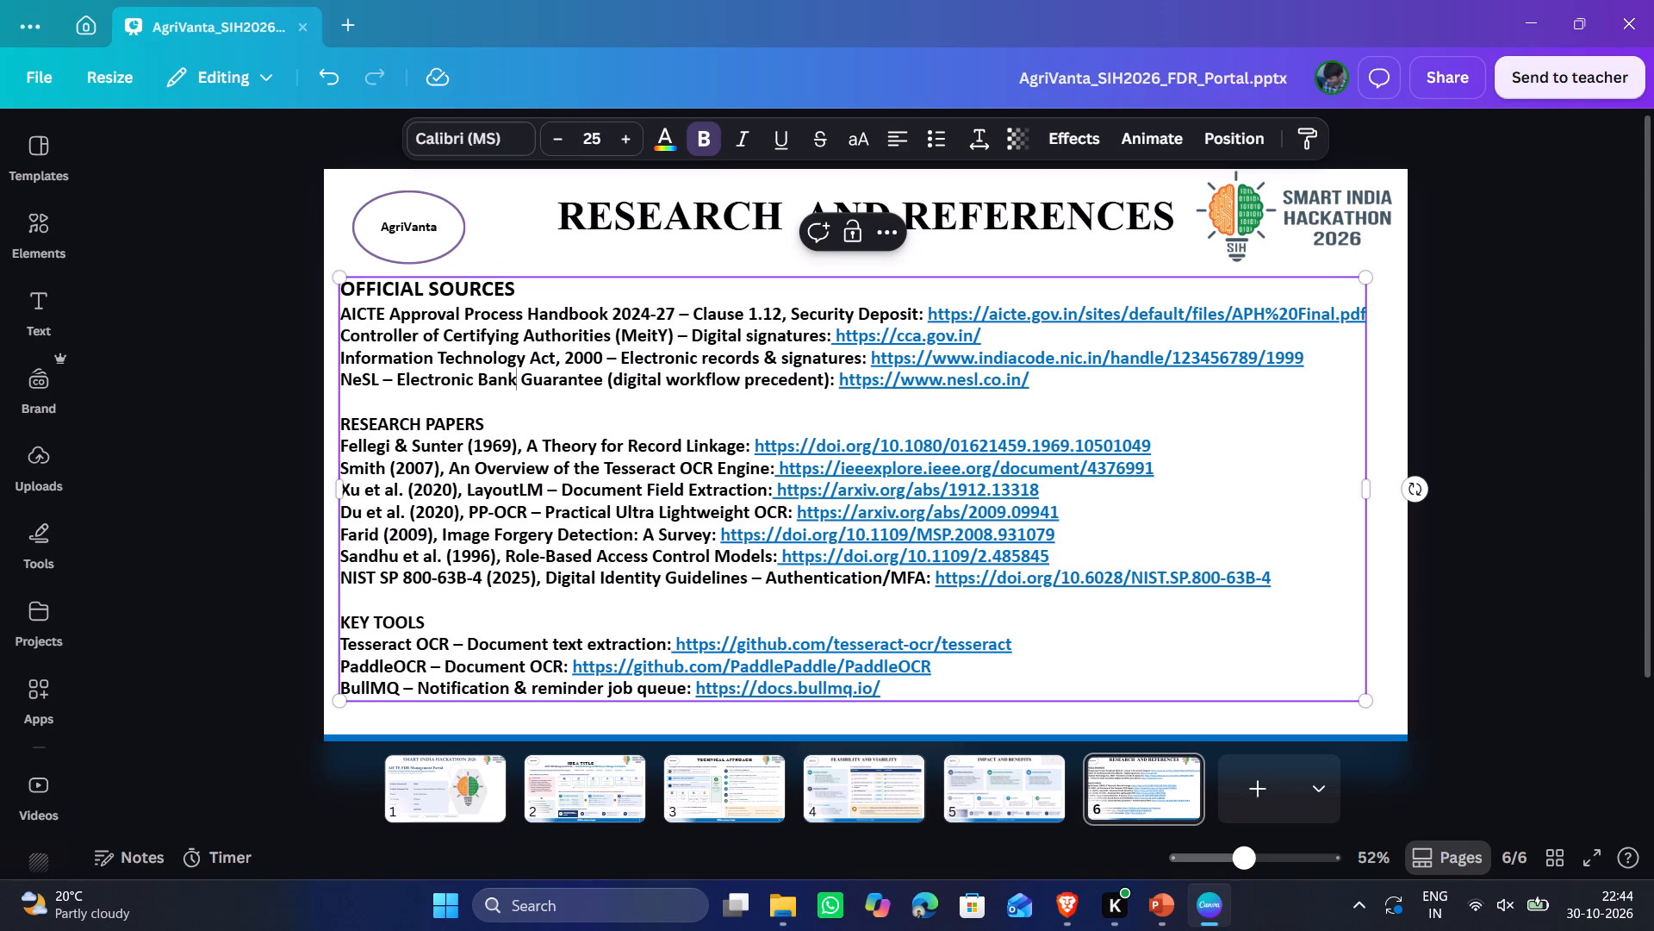
key(ctrl+a)
click(479, 138)
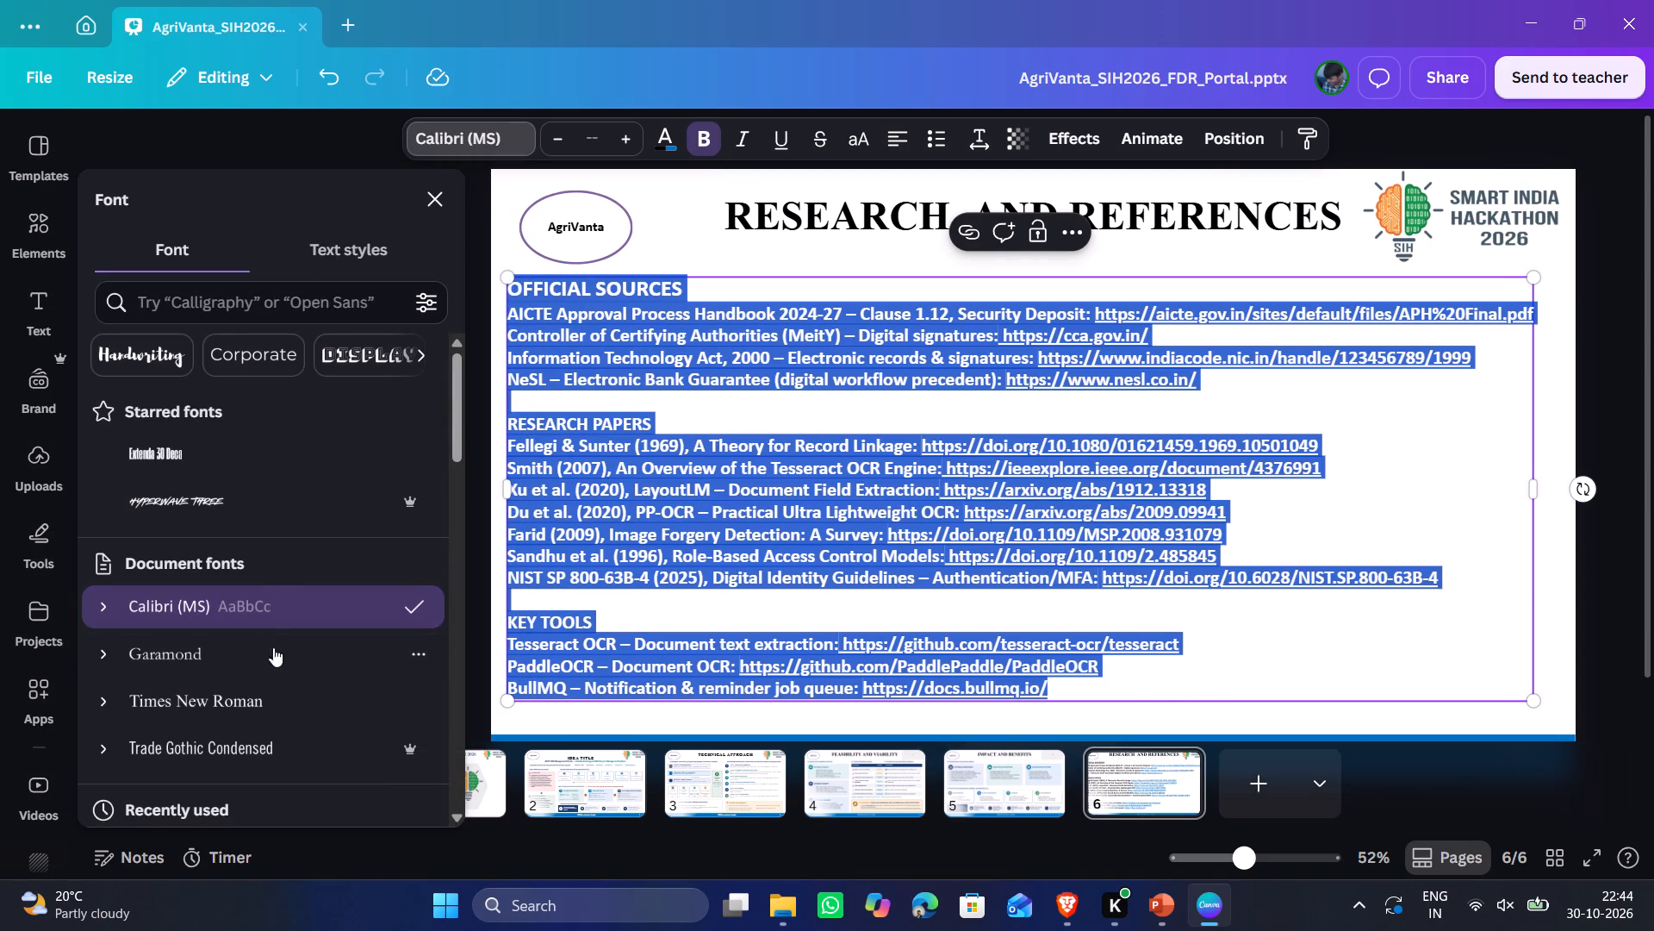
click(271, 678)
click(274, 689)
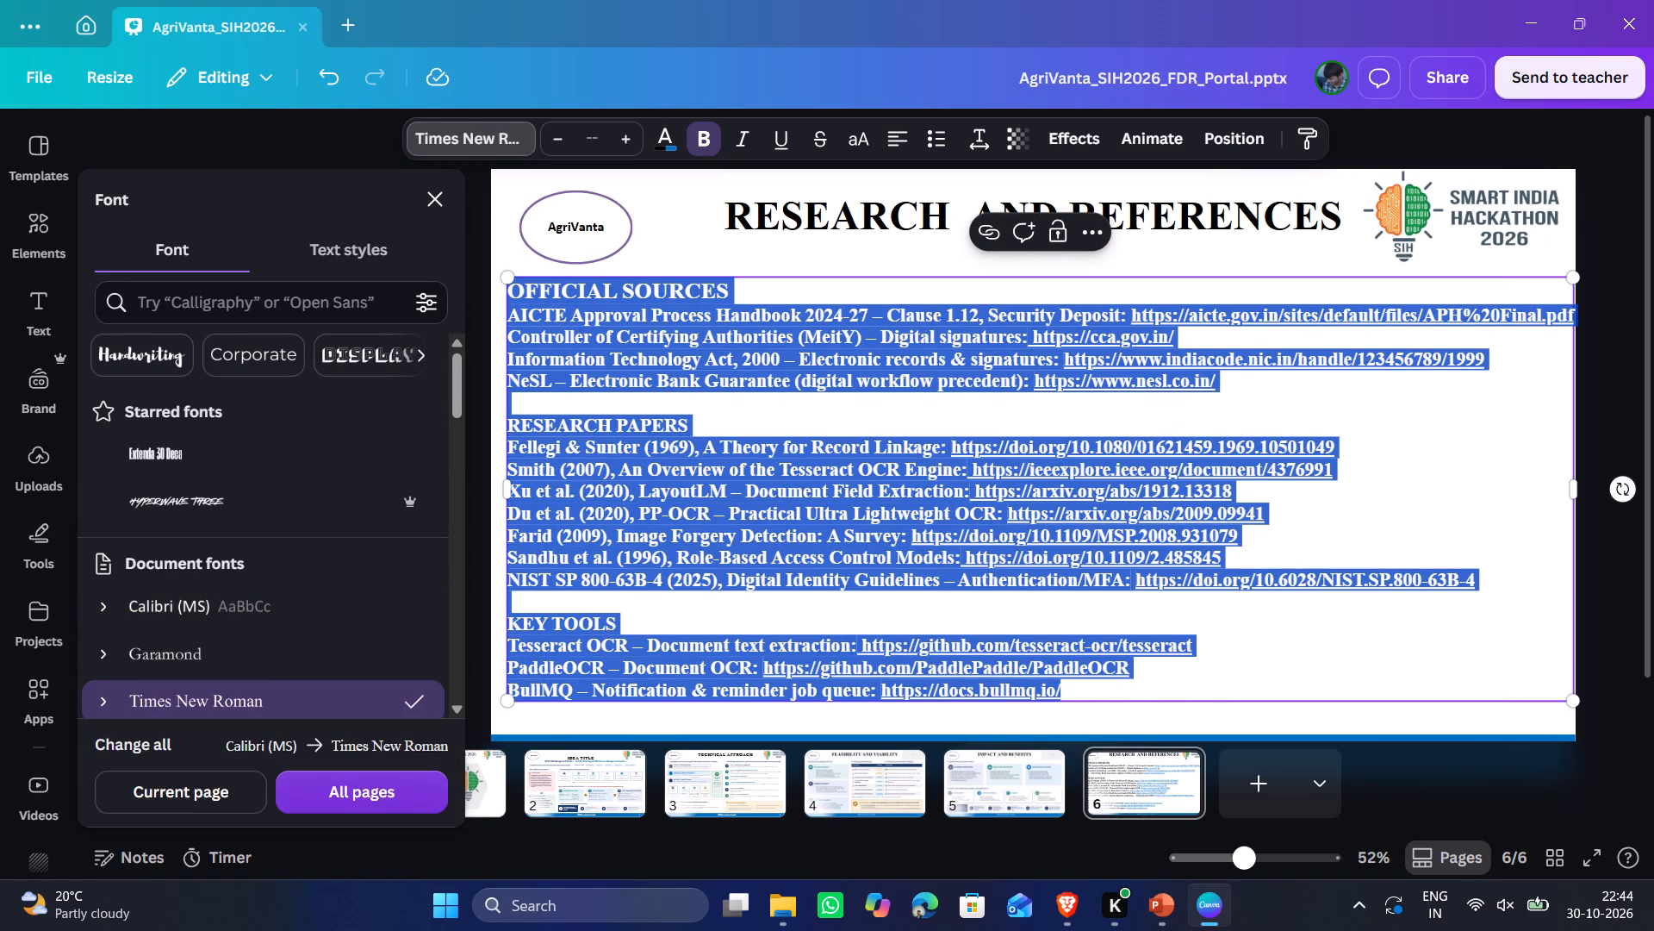
click(1628, 379)
click(1617, 383)
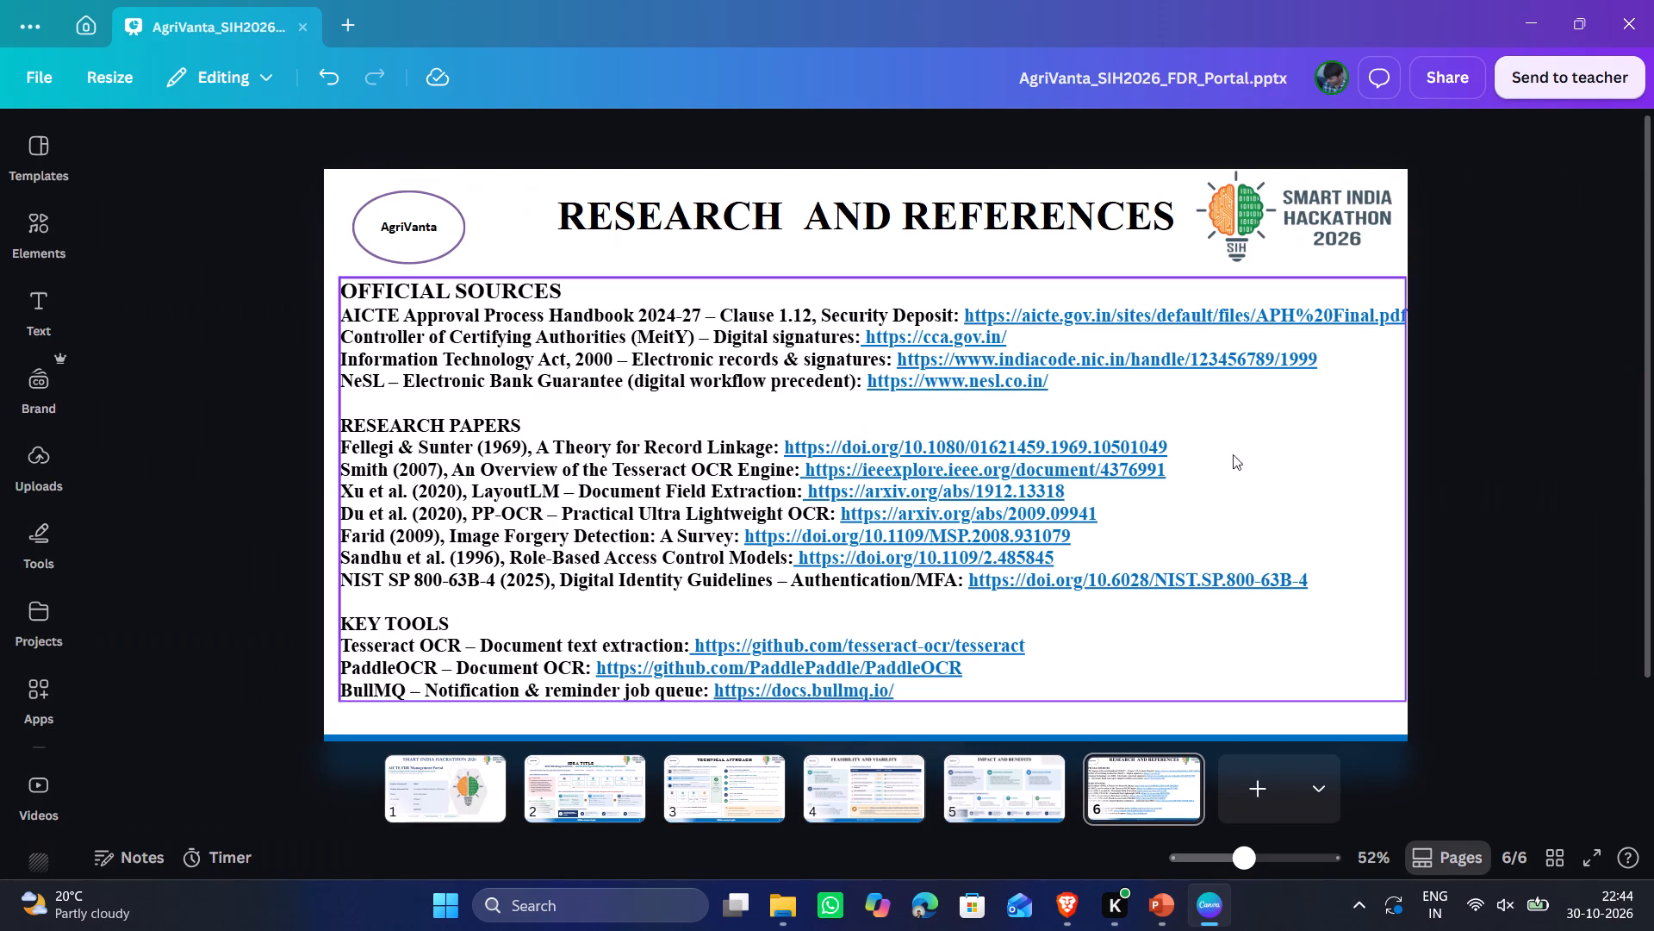
Scale the references text box down slightly and centre it horizontally on the slide below the title.
click(1225, 456)
drag(1405, 280, 1384, 284)
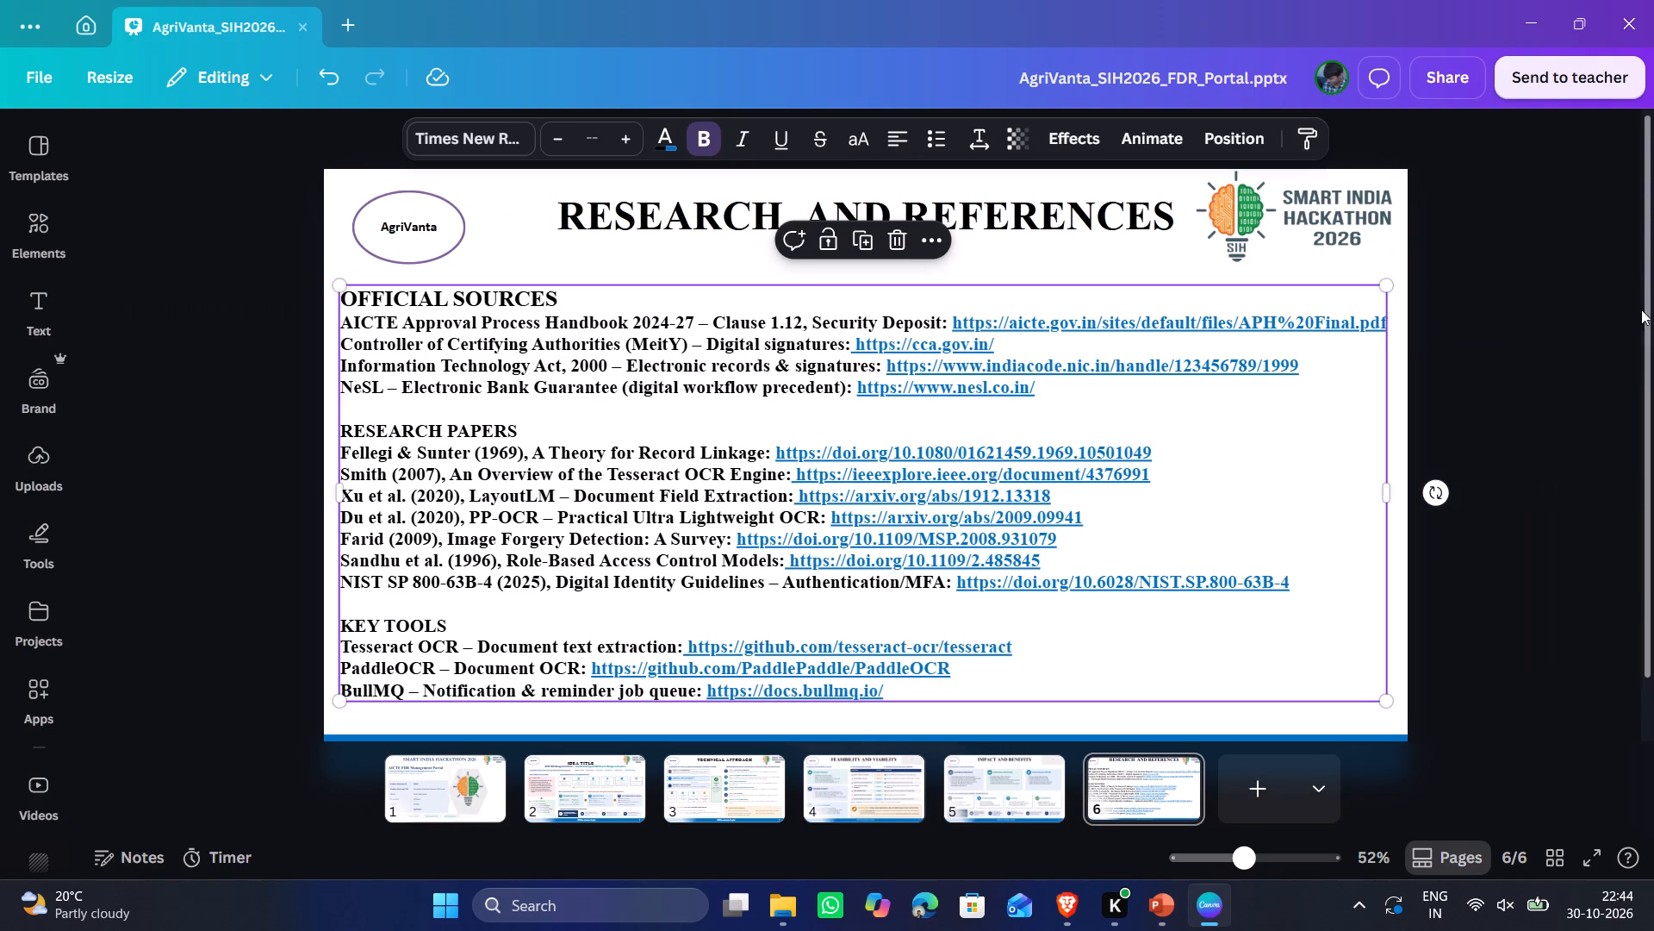
click(1550, 309)
drag(1171, 448, 1179, 444)
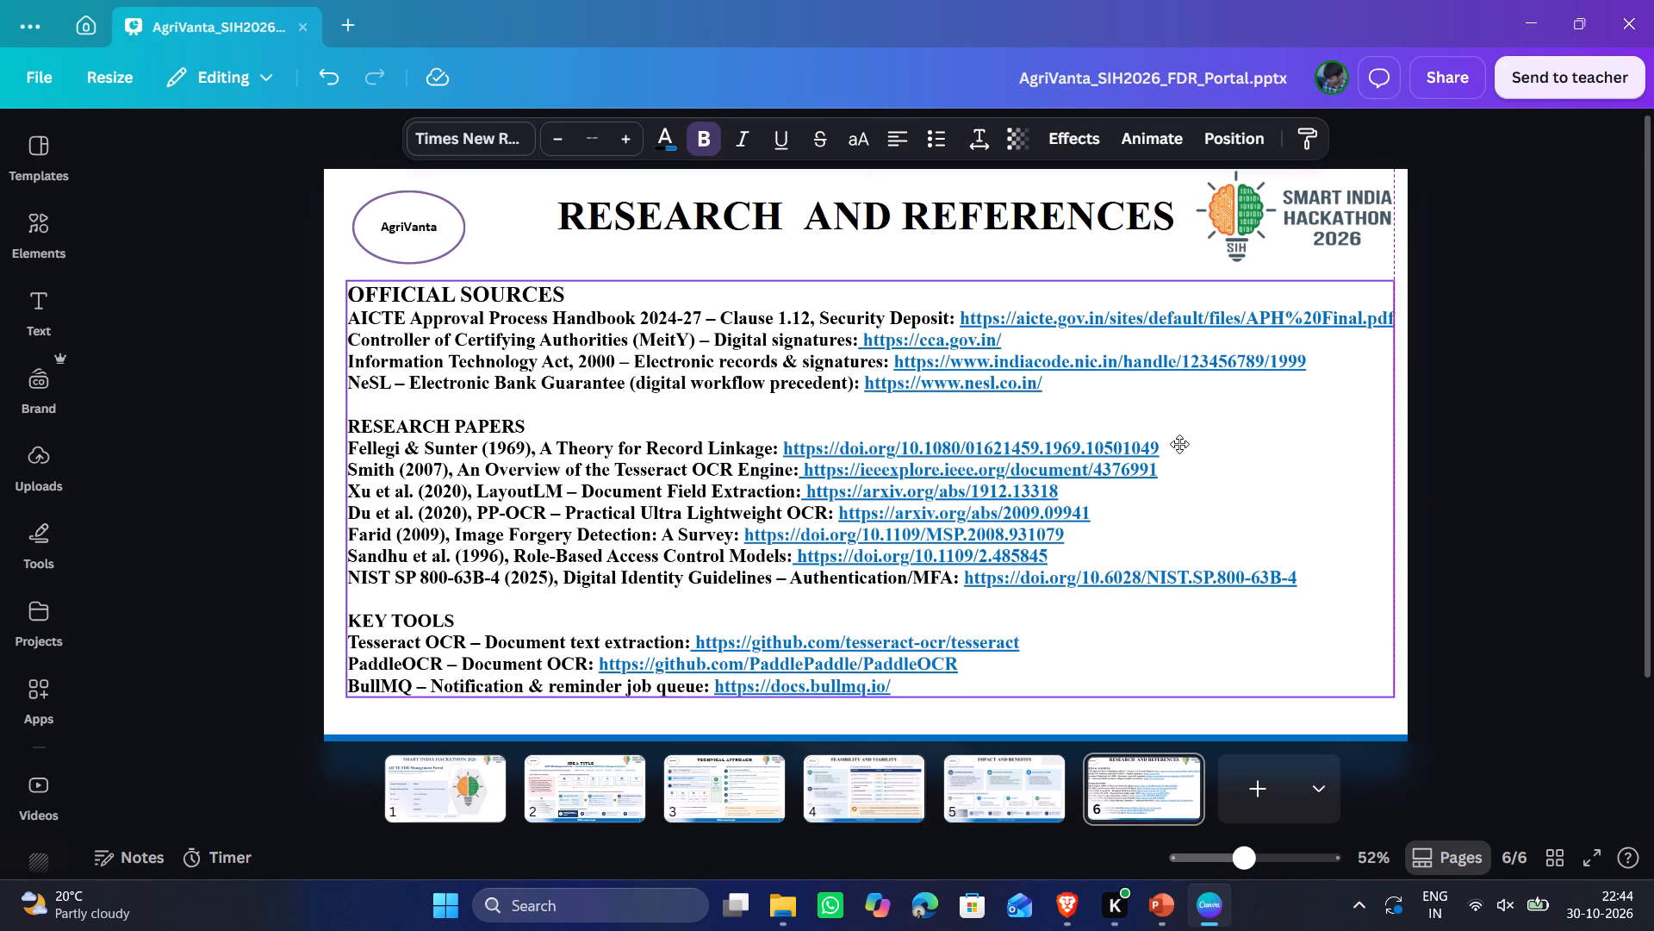
drag(1179, 444, 1171, 441)
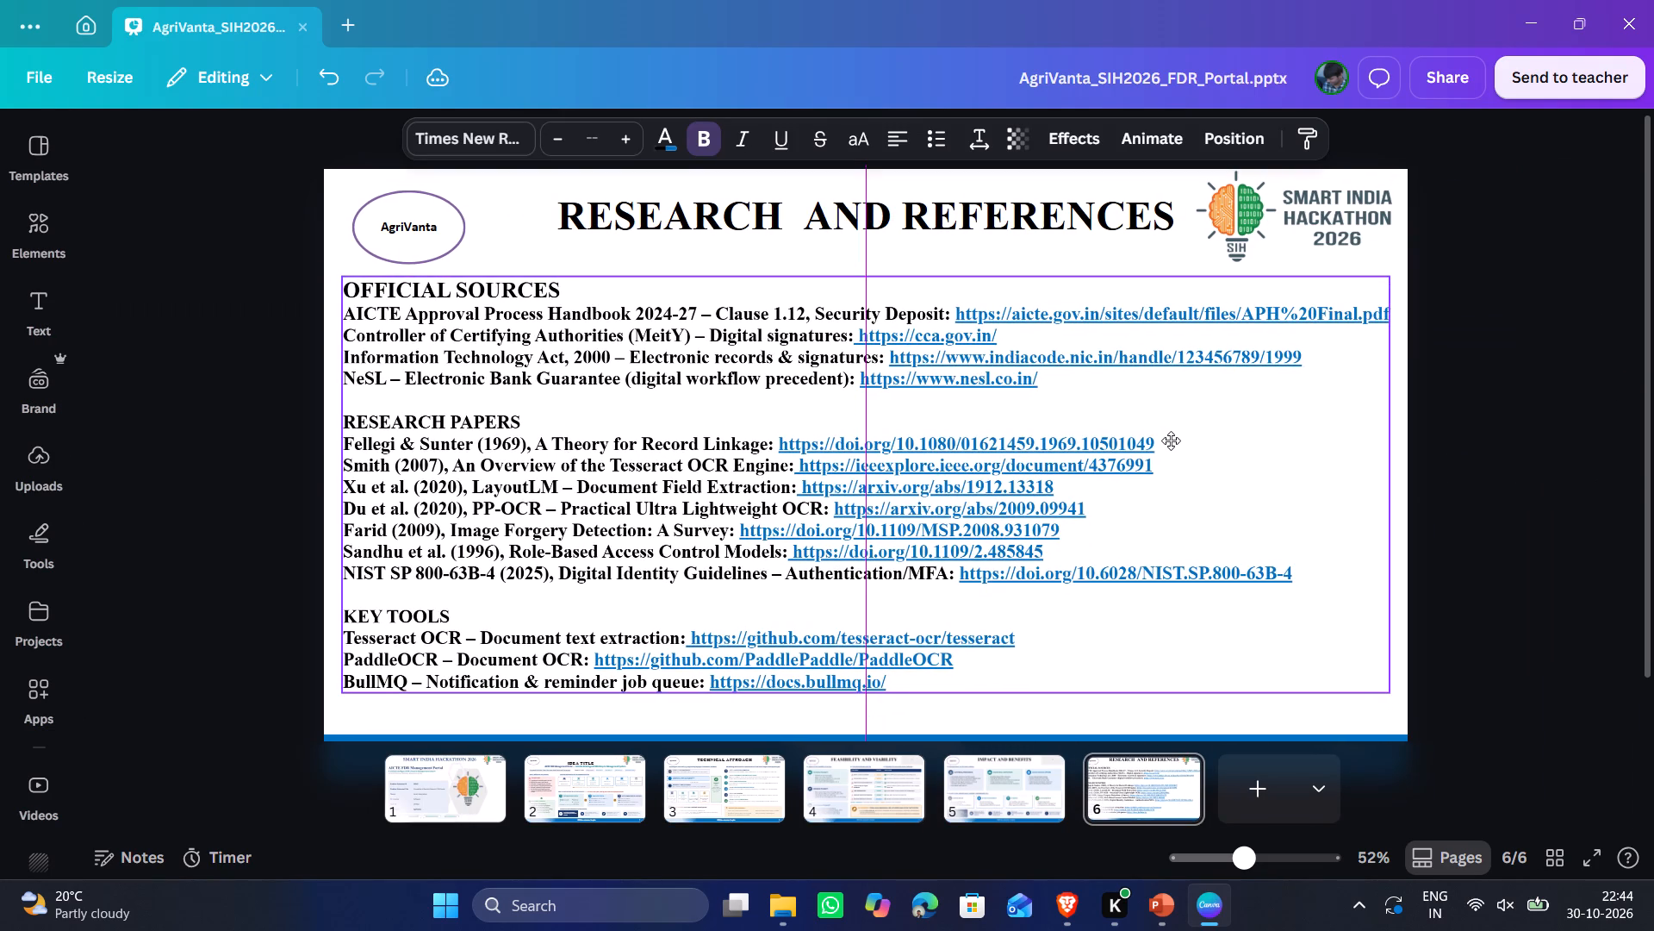
Set the font size of the "RESEARCH PAPERS" heading in the references text box to 30.
drag(1171, 441, 1170, 440)
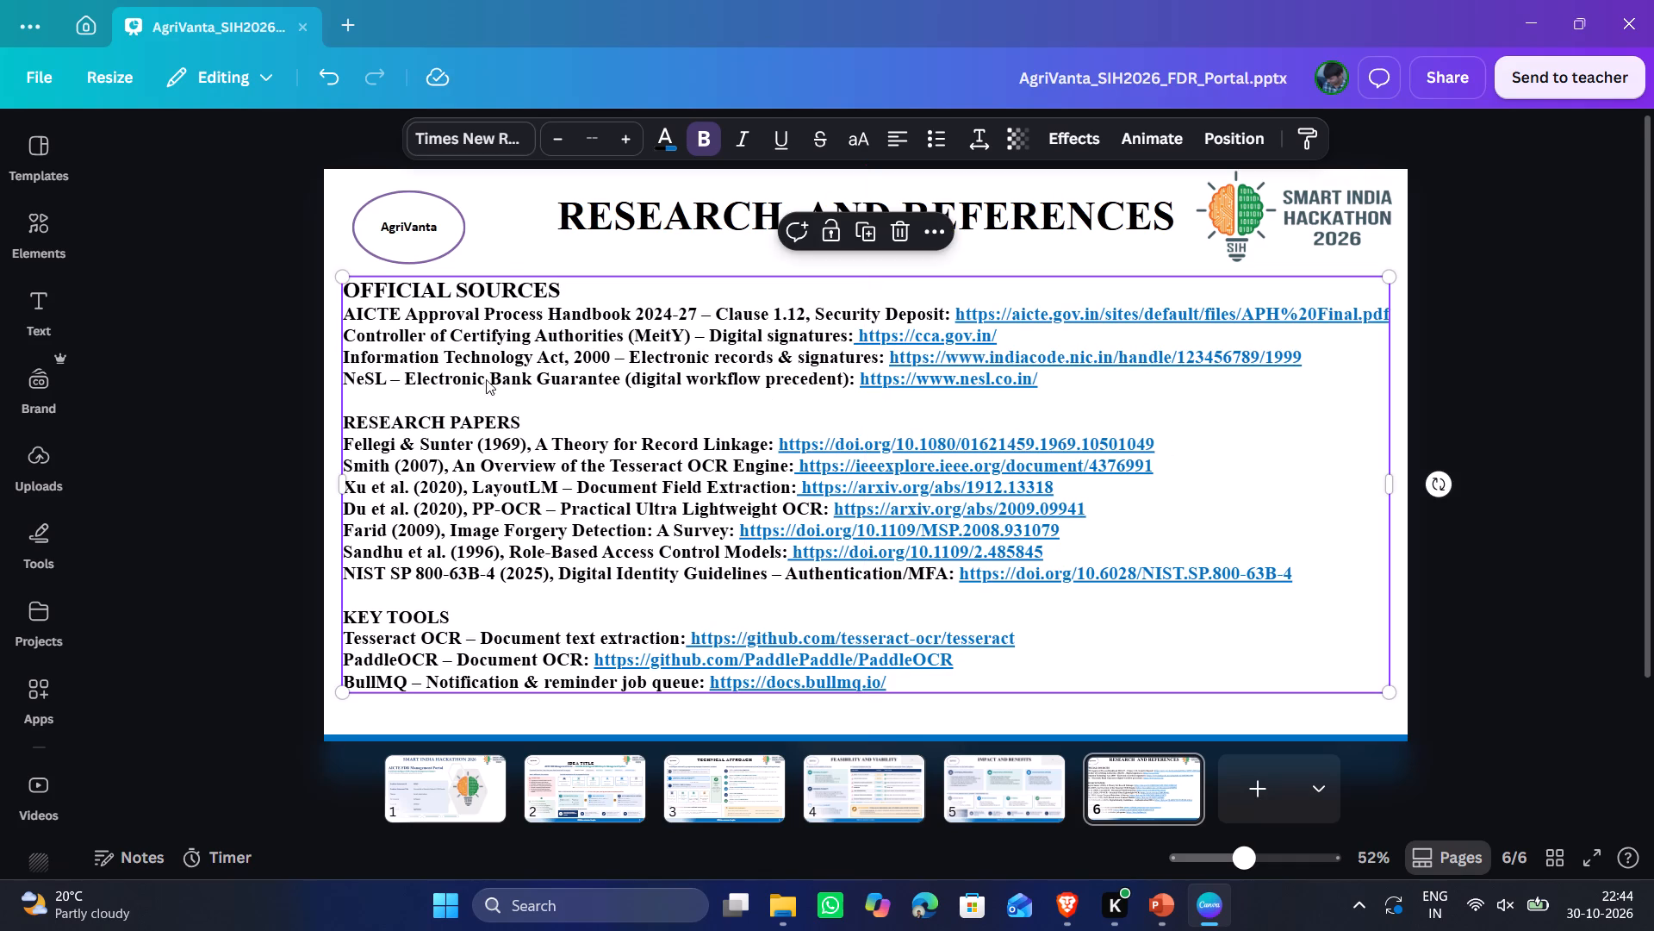
double_click(508, 411)
click(515, 415)
click(531, 416)
drag(532, 417, 518, 417)
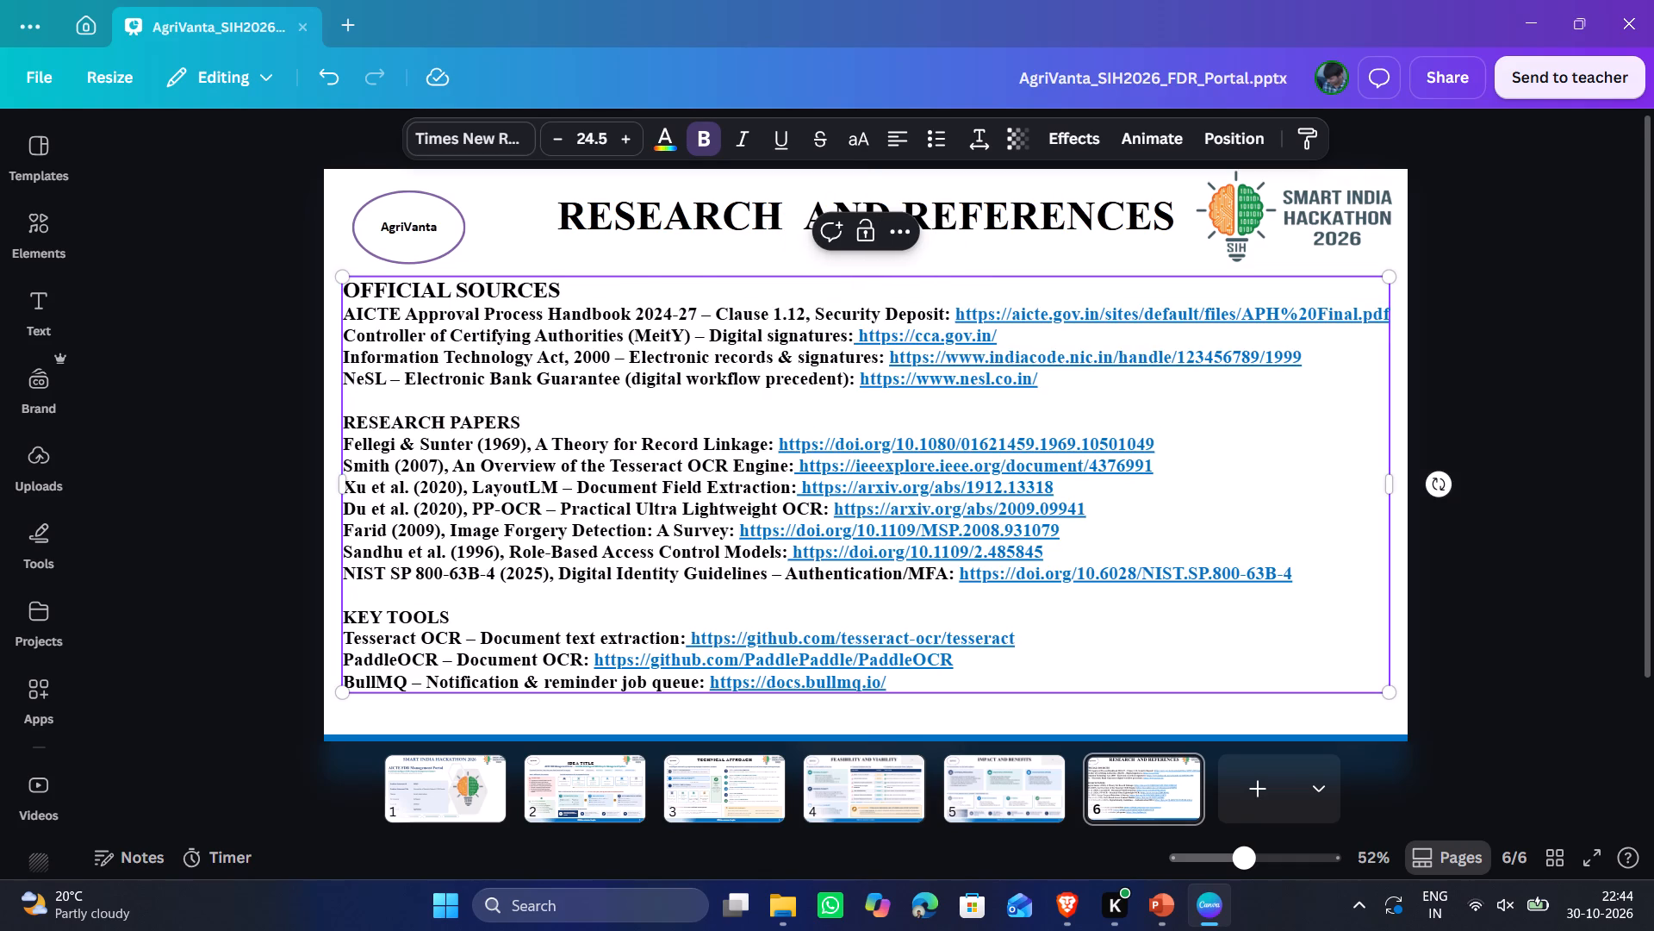
drag(518, 417, 358, 422)
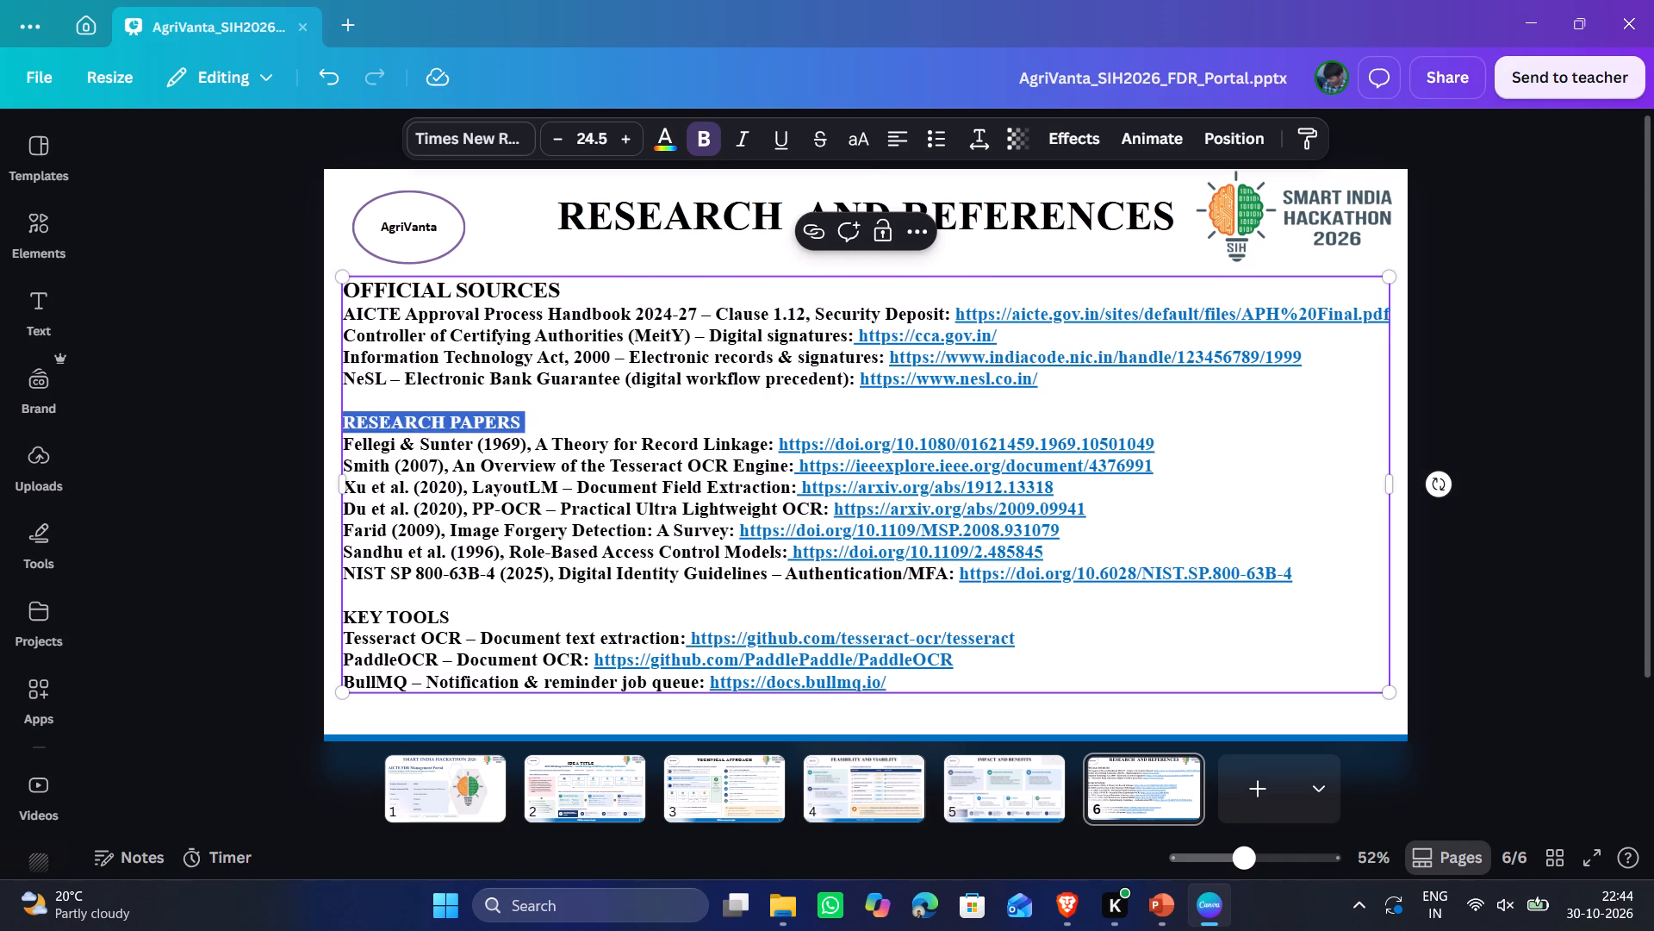
shift+drag(456, 616, 404, 616)
click(463, 615)
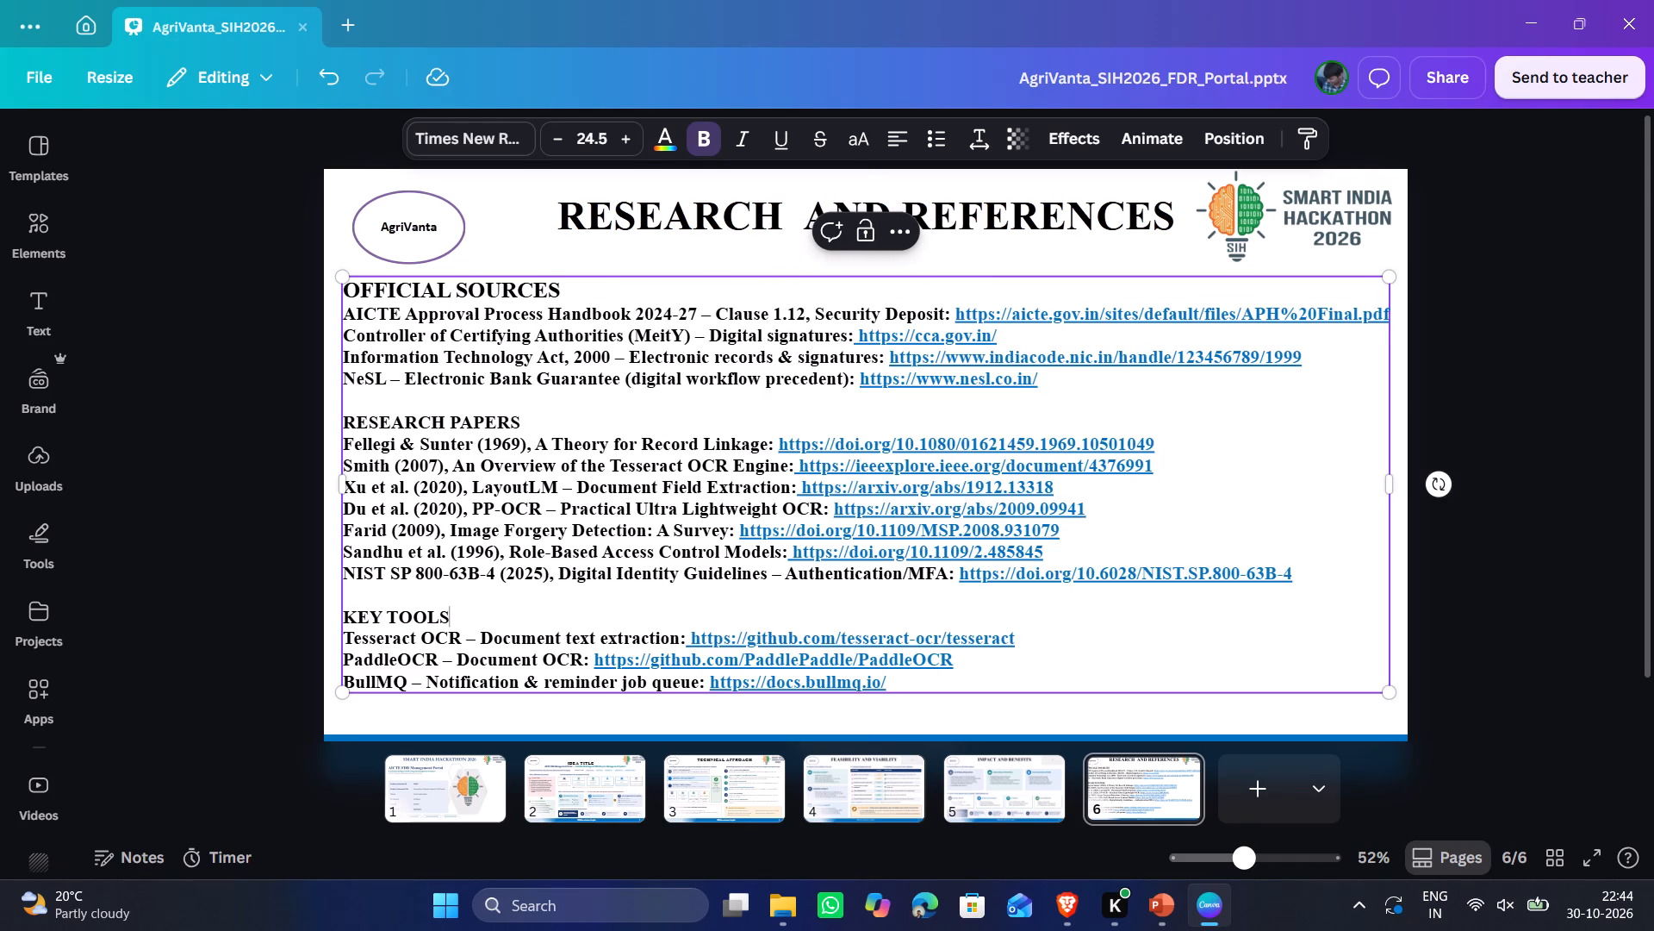
drag(523, 422, 337, 427)
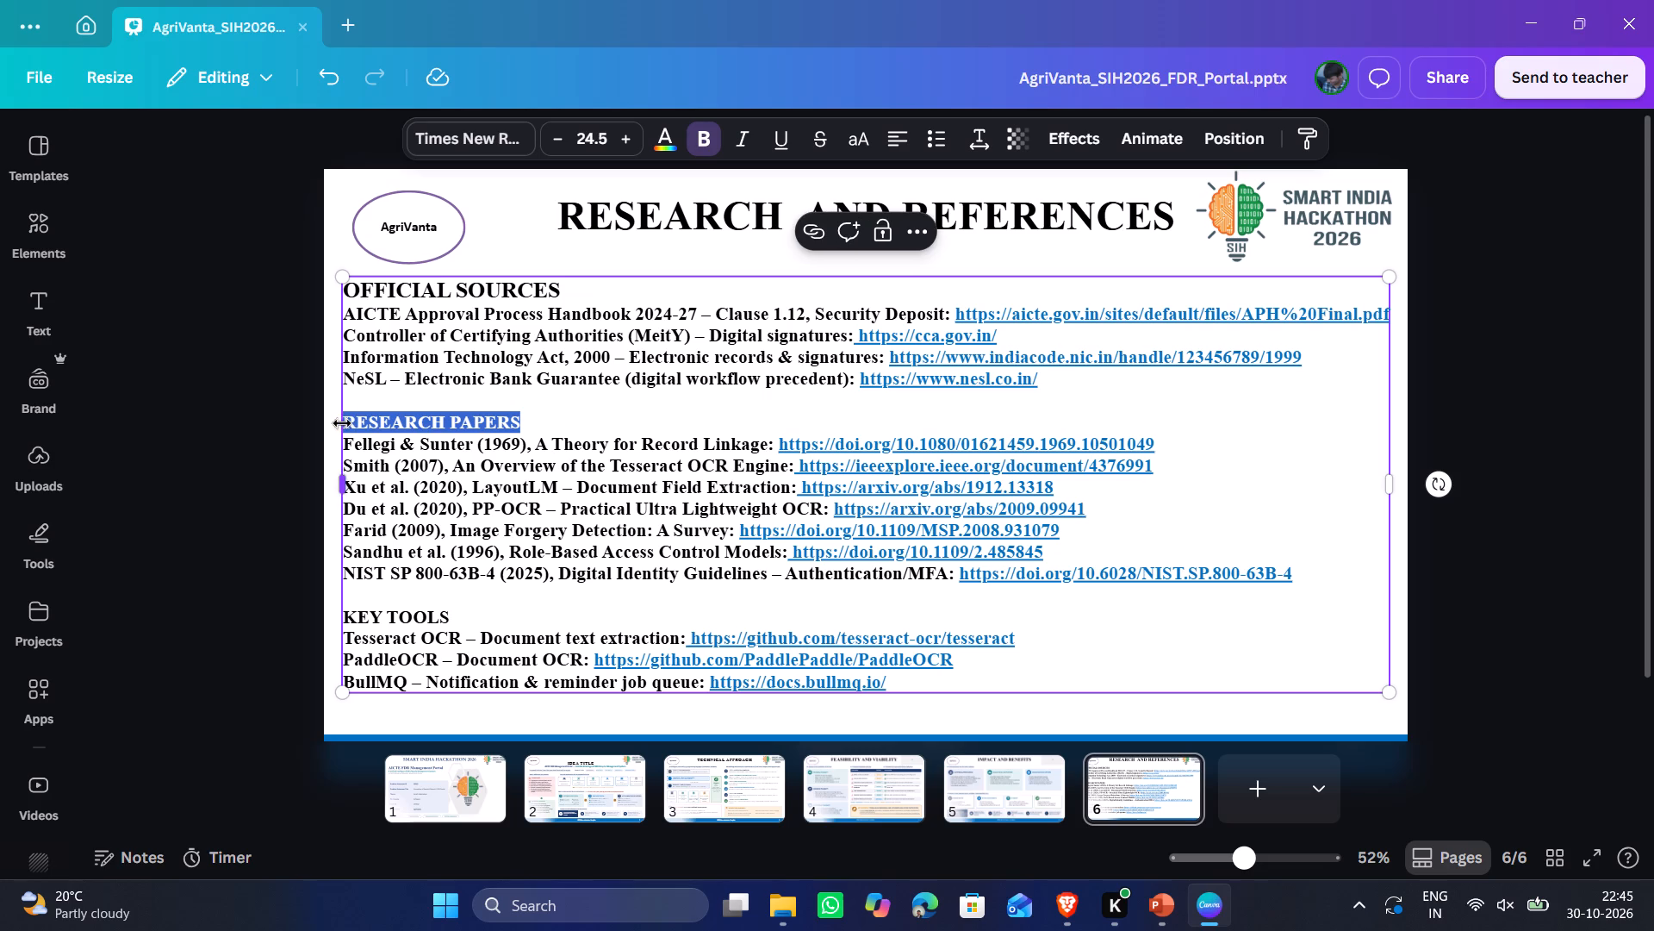
click(588, 138)
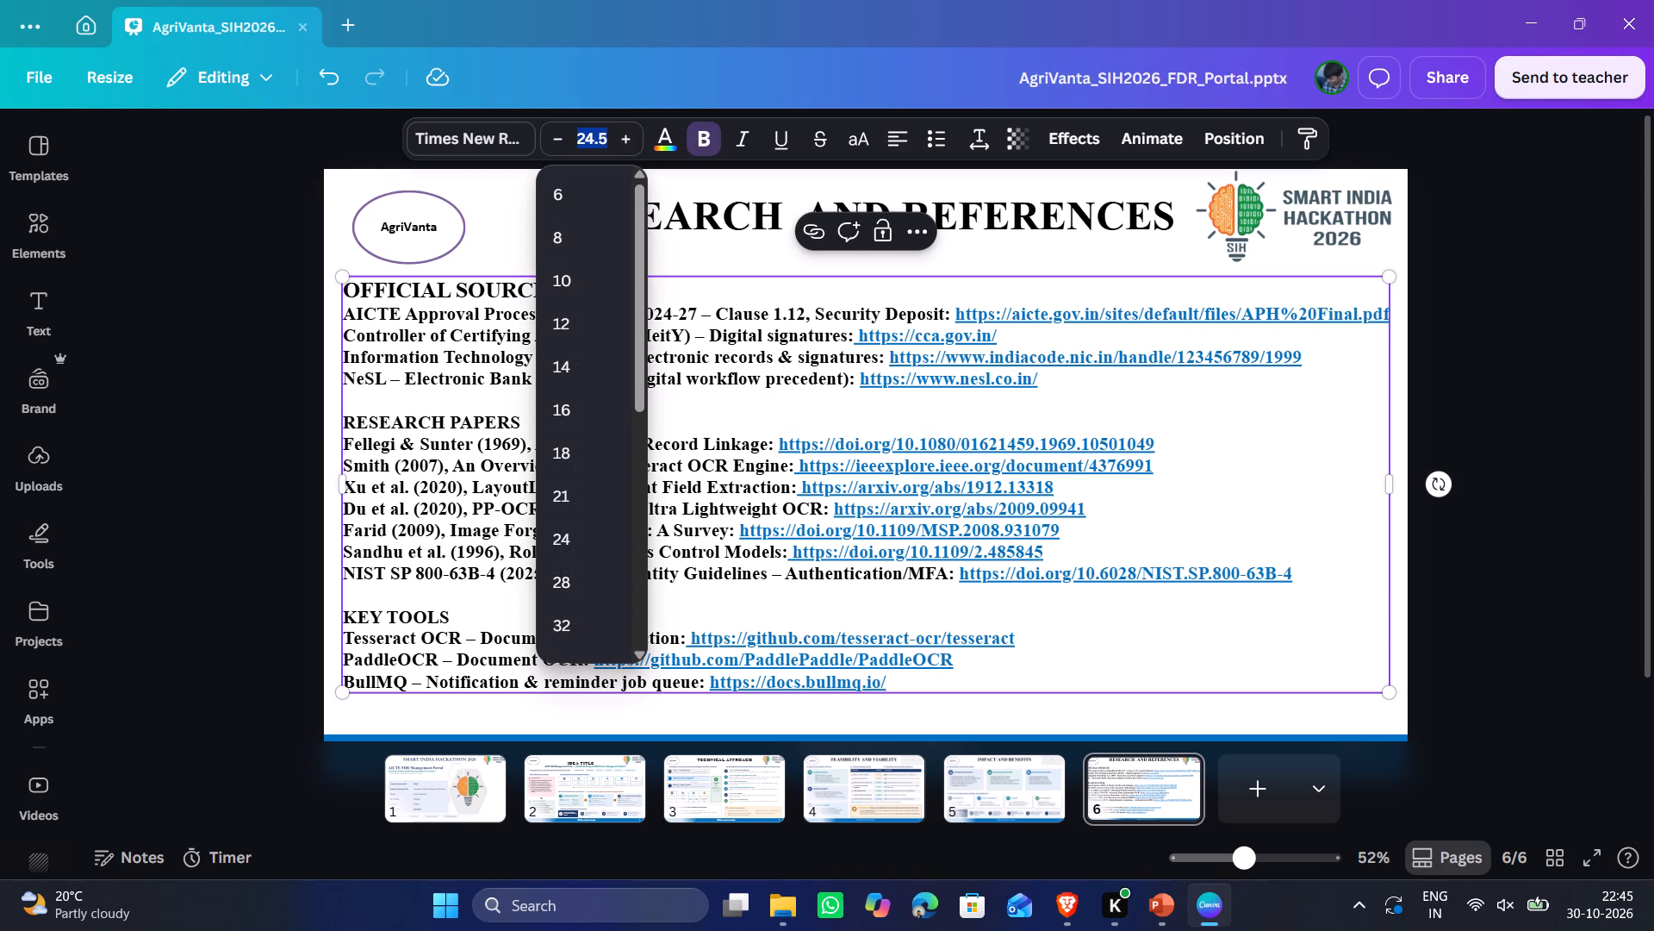
text(30)
key(Return)
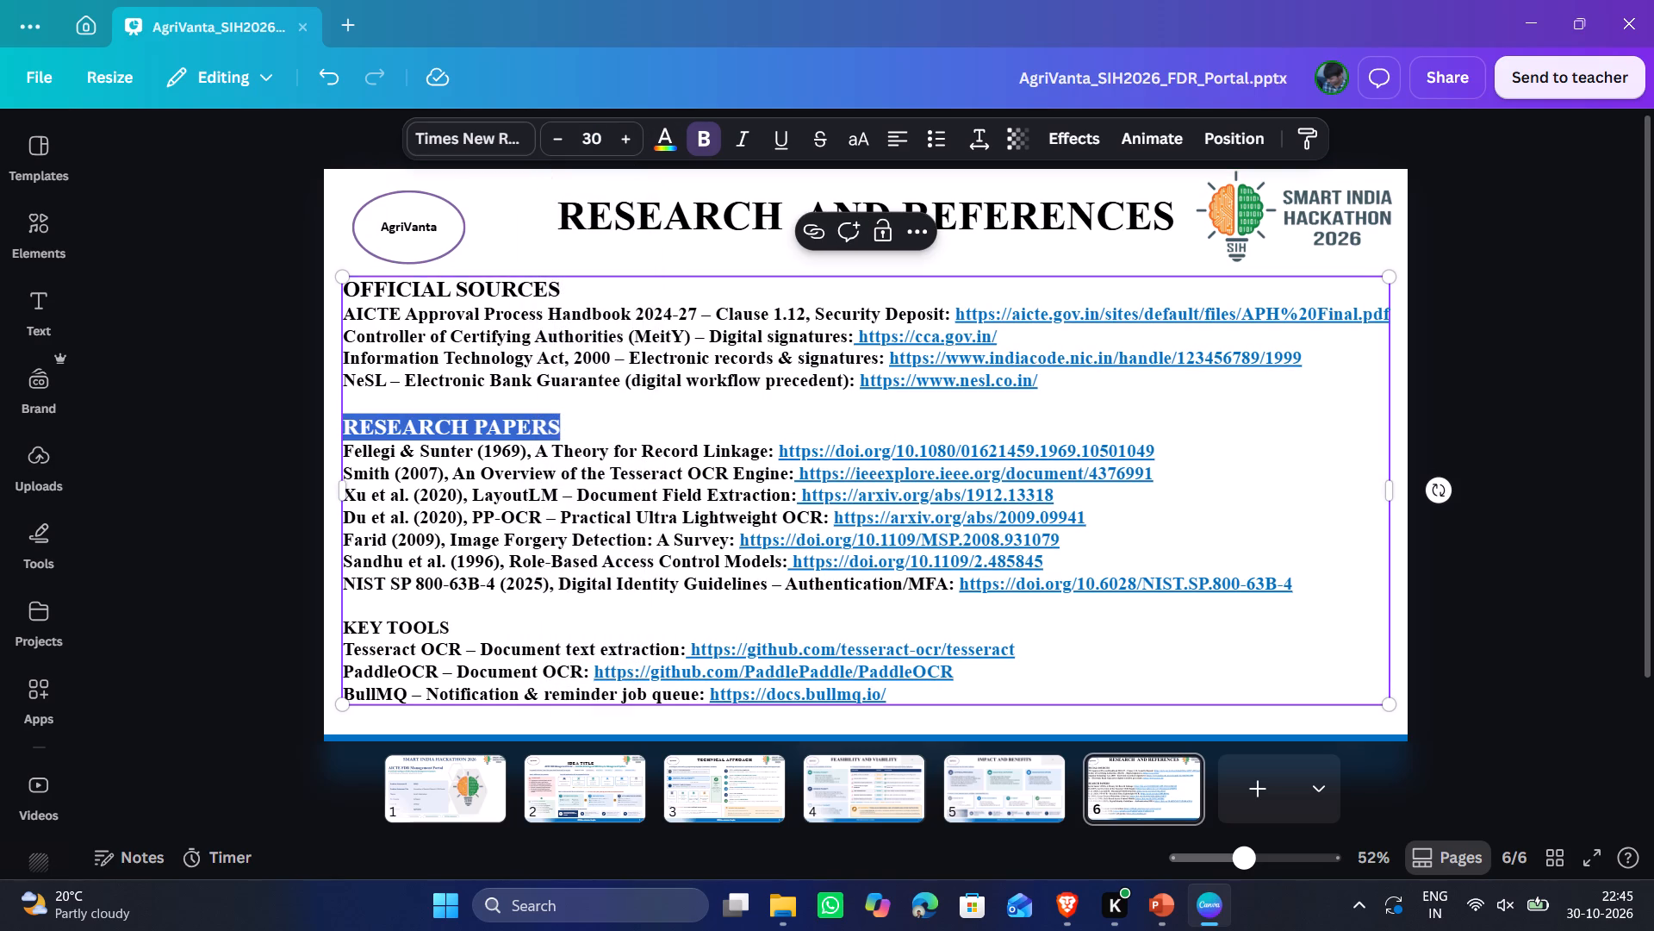
Set the font size of the "KEY TOOLS" heading in the references text box to 30.
click(453, 622)
drag(457, 631, 341, 633)
click(598, 142)
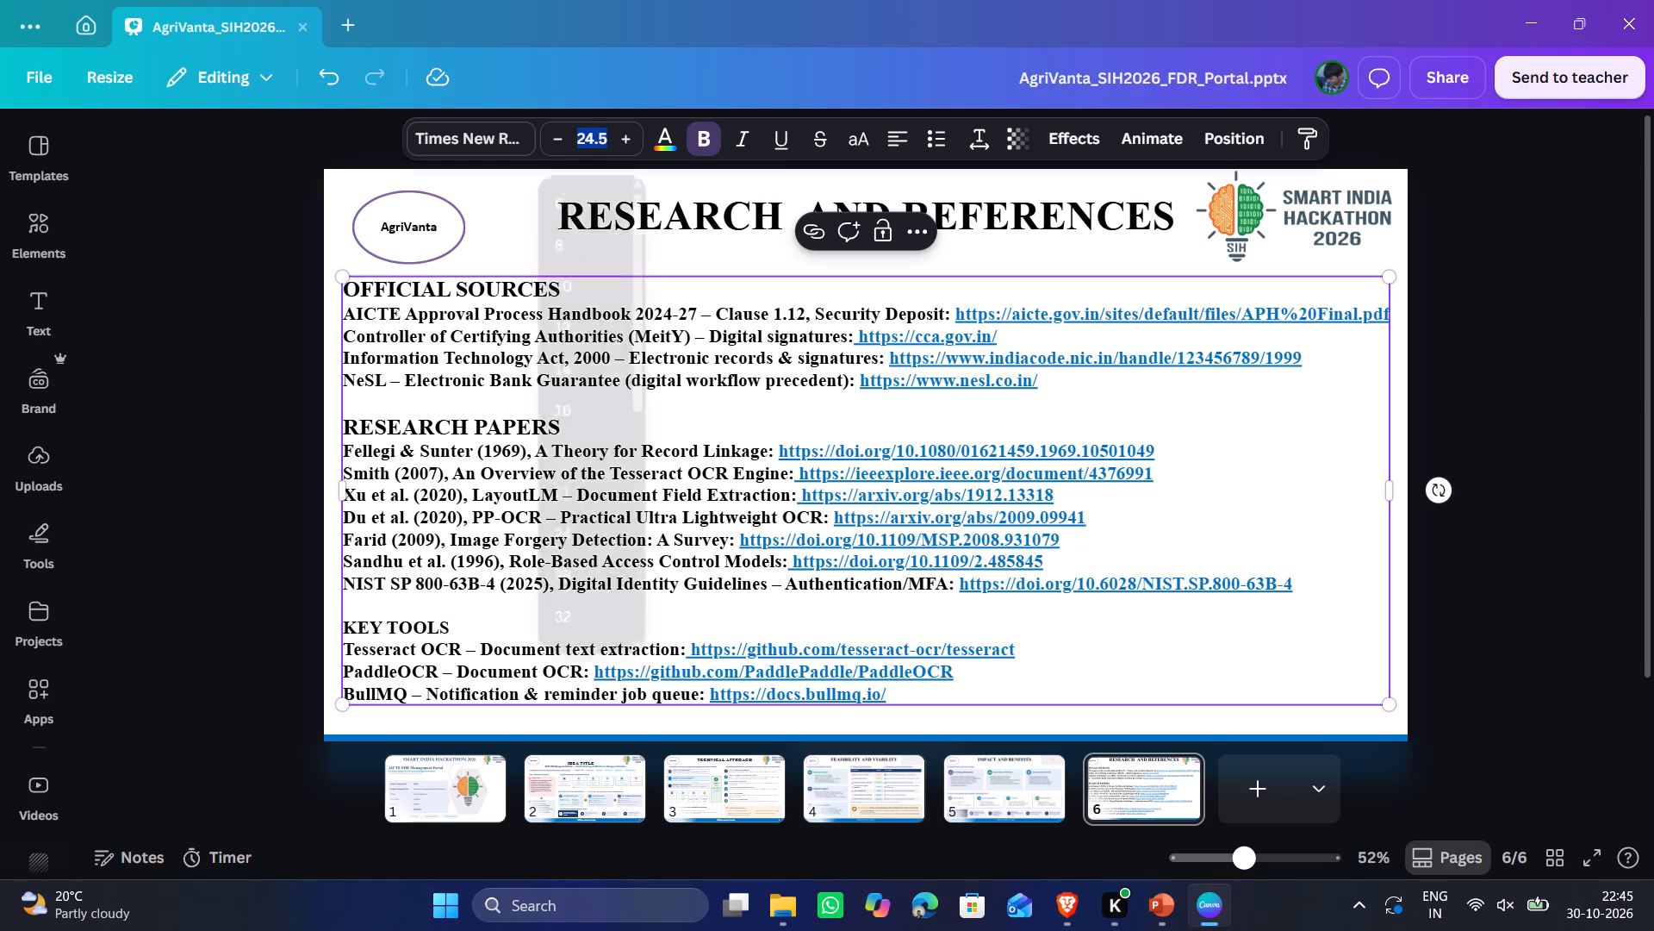
text(30)
key(Return)
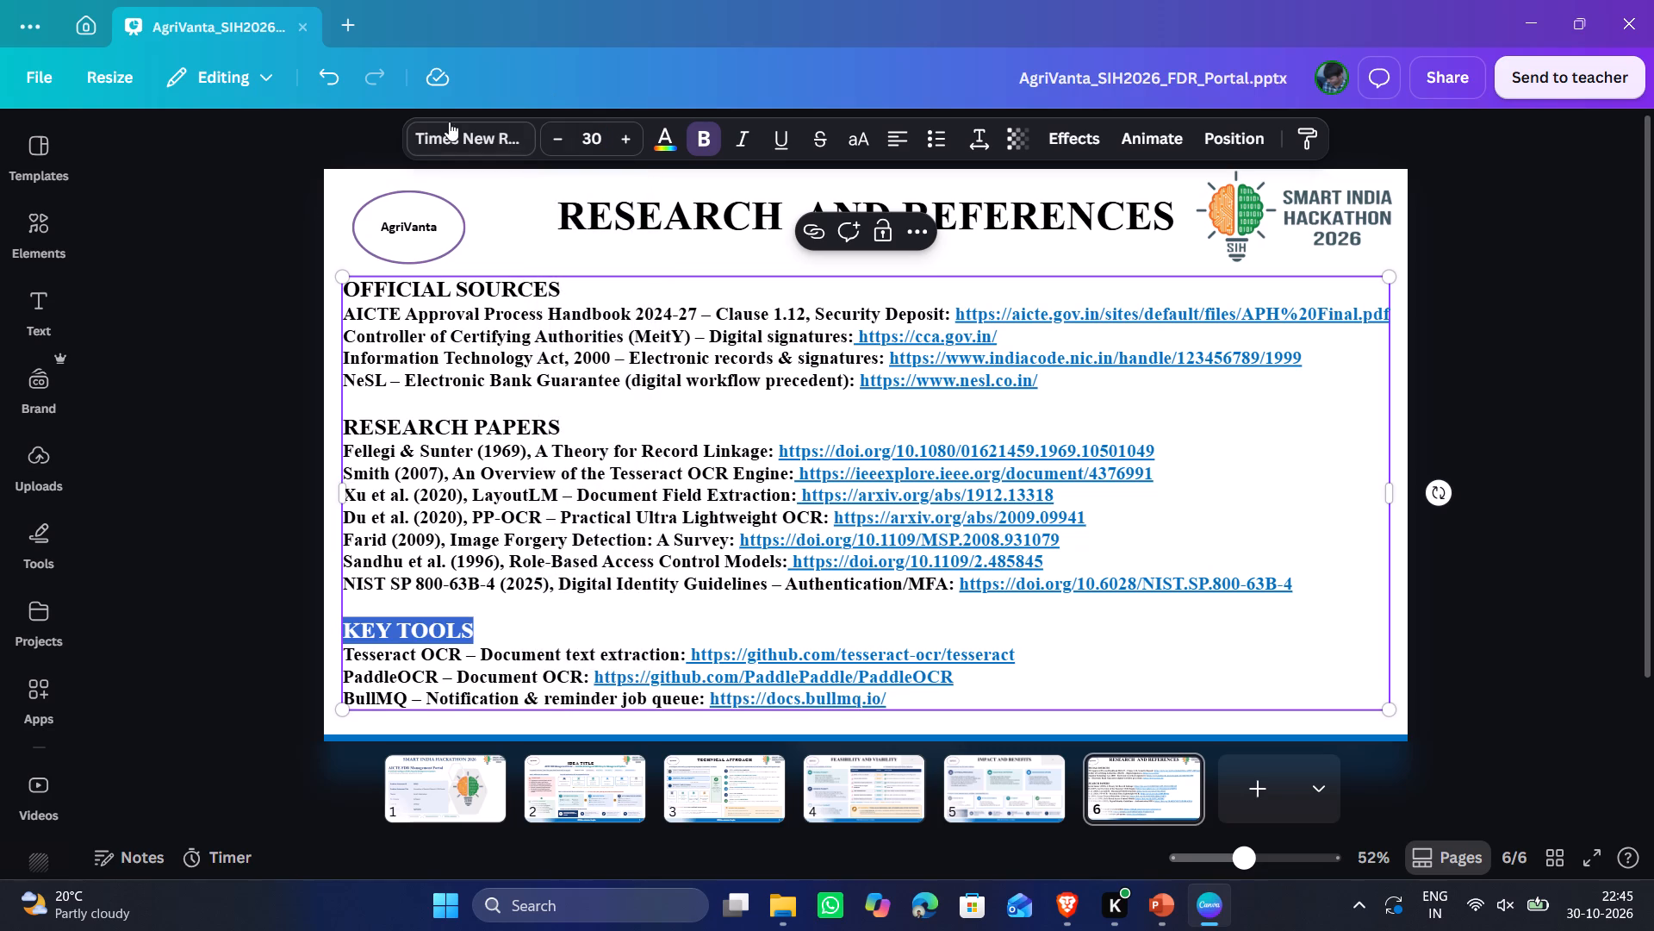
click(585, 511)
Underline the three section headings "OFFICIAL SOURCES", "RESEARCH PAPERS" and "KEY TOOLS" in the references text box.
drag(567, 287, 530, 287)
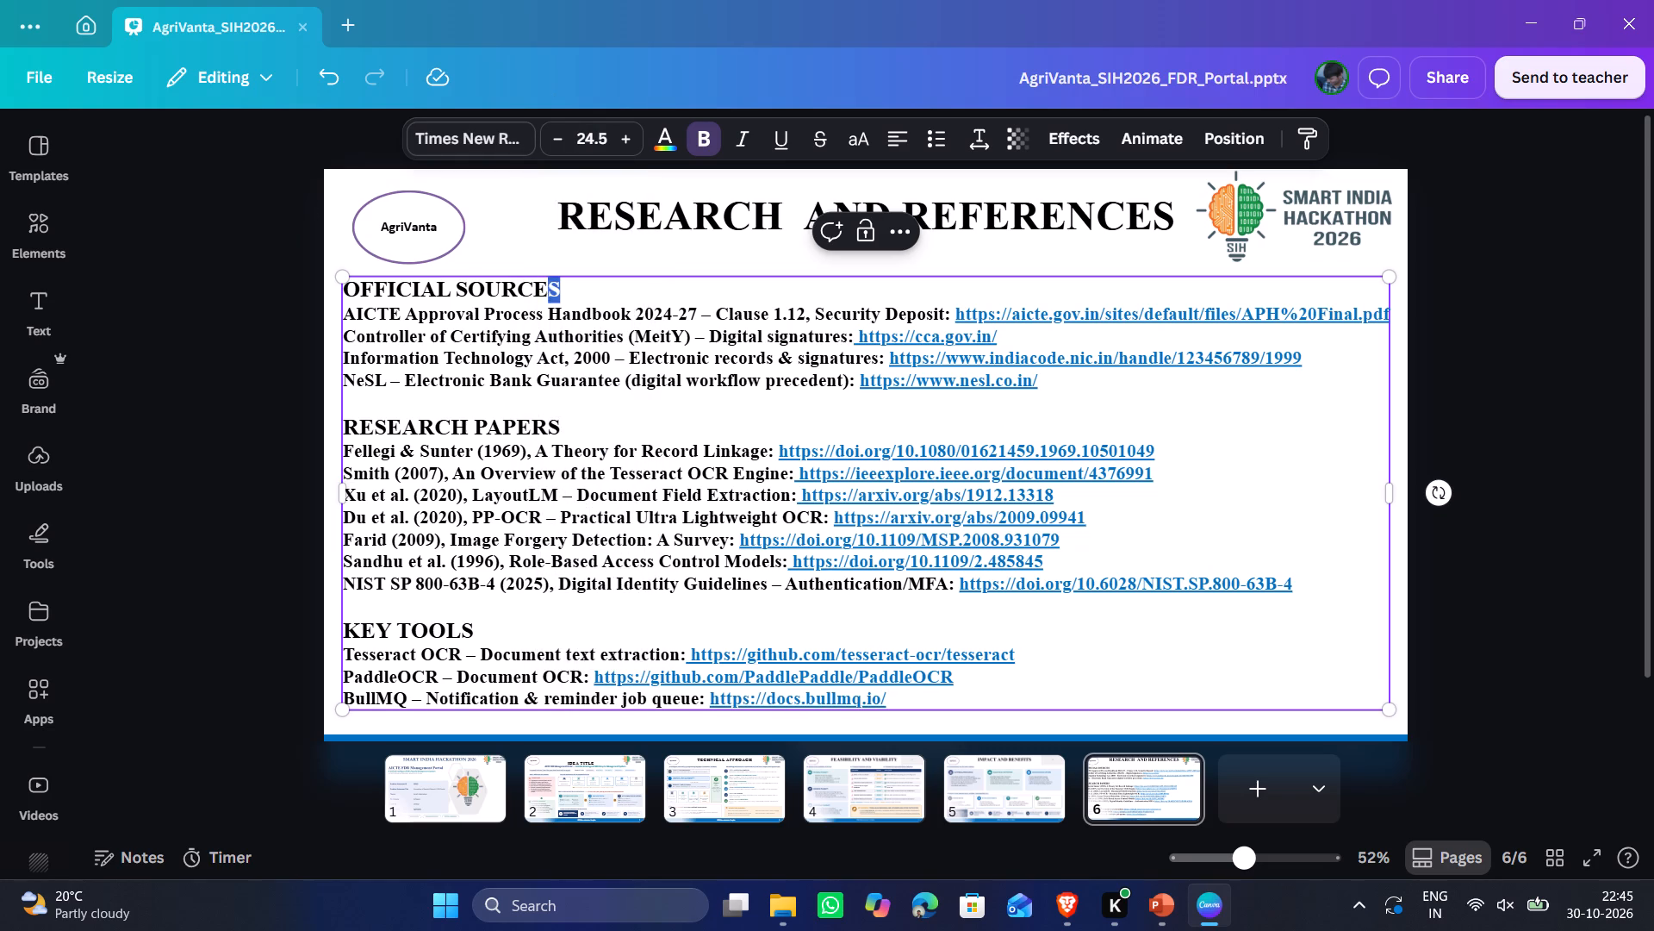
drag(530, 287, 341, 297)
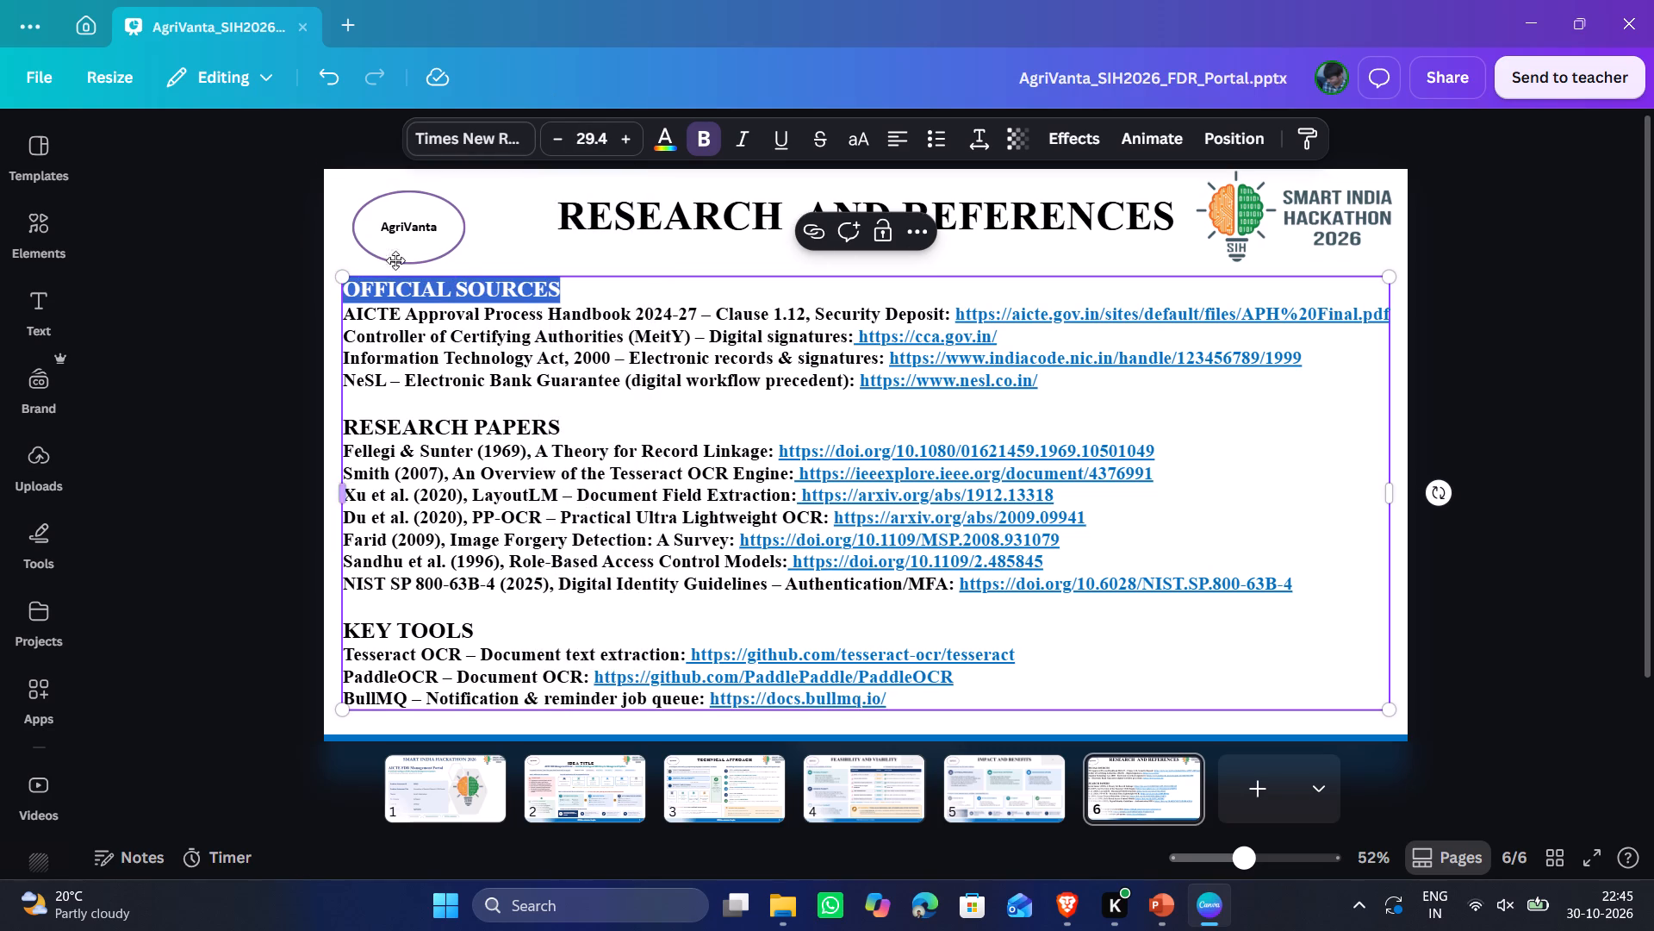
click(784, 142)
click(510, 491)
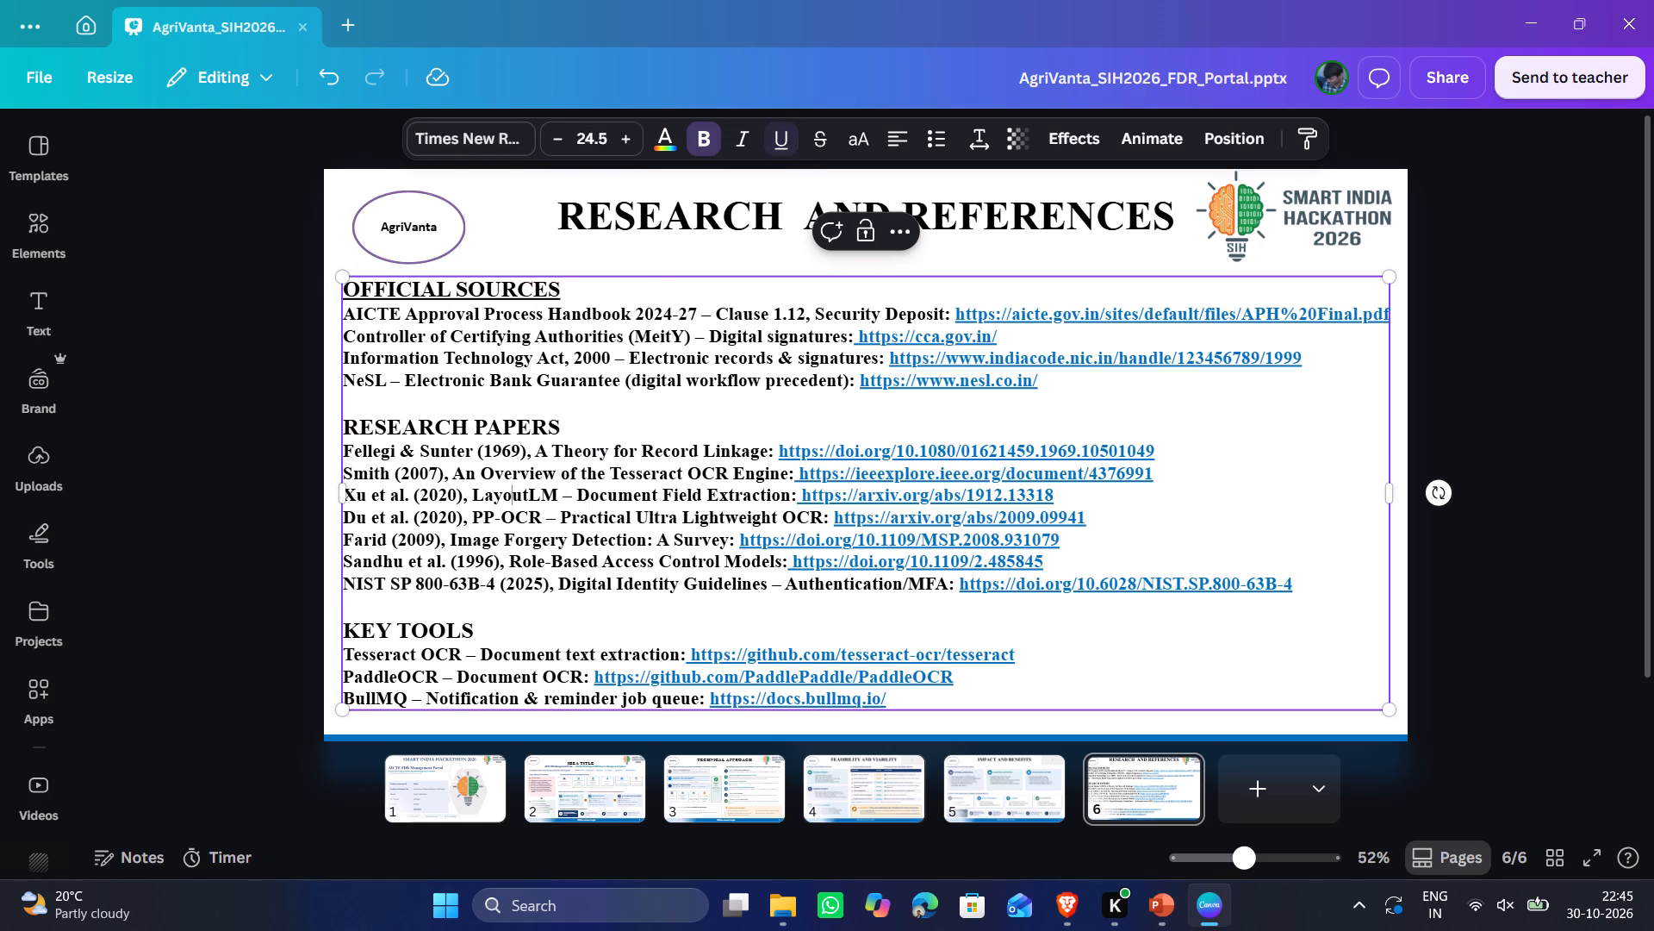
drag(569, 419, 345, 419)
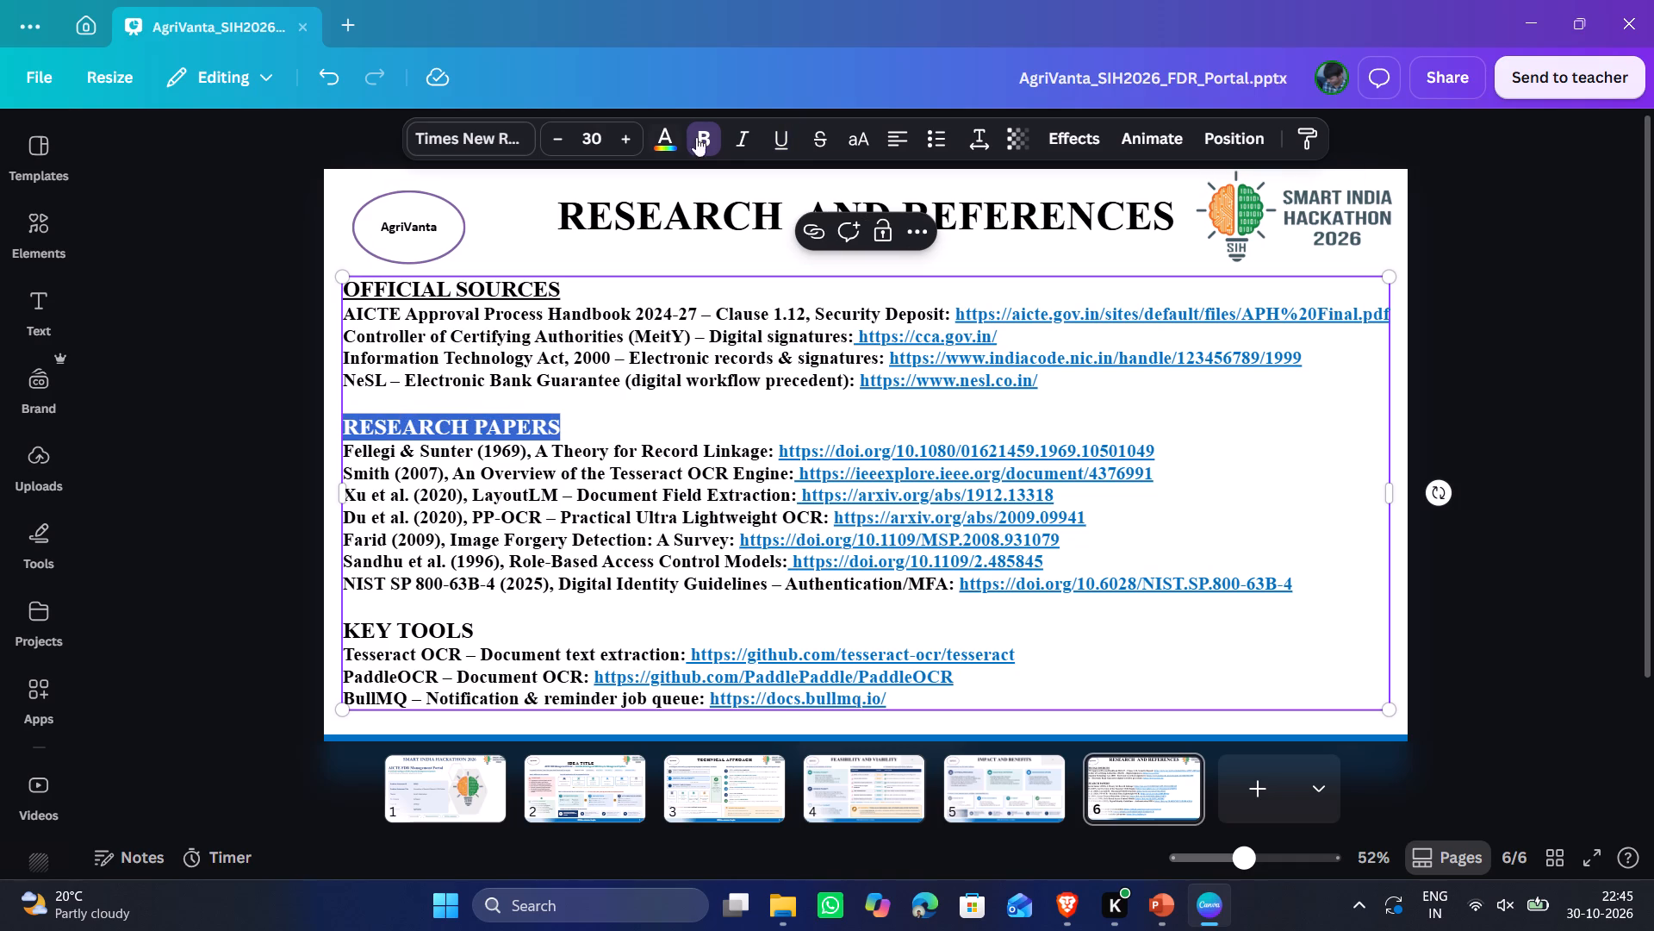
click(768, 140)
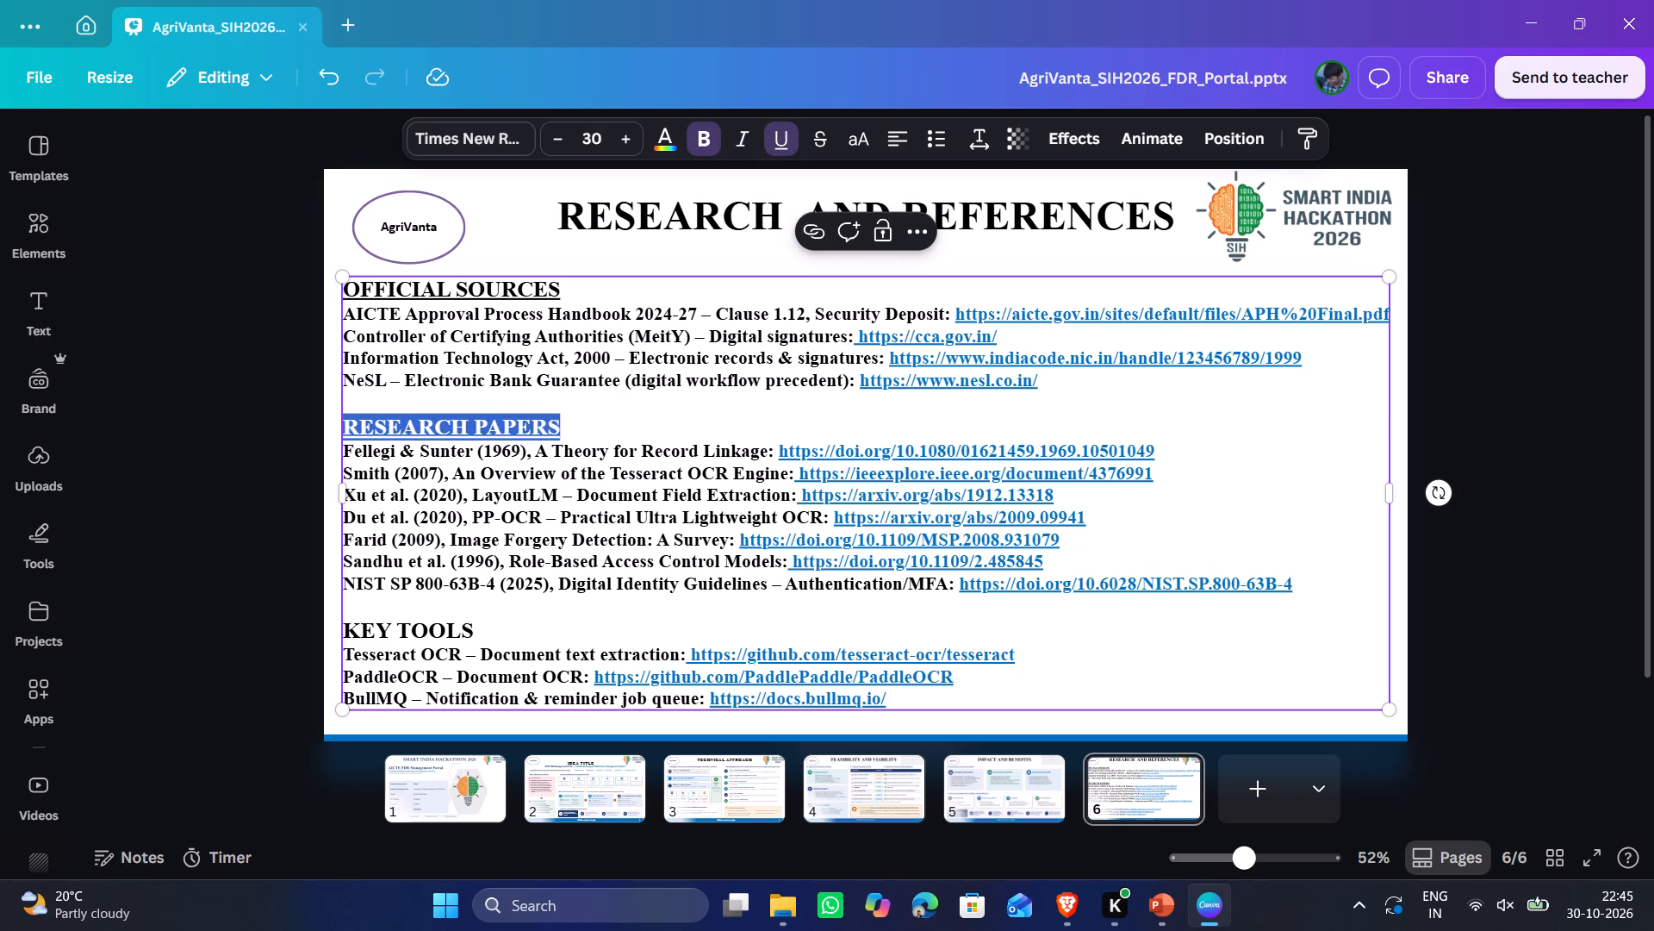
drag(481, 636, 340, 628)
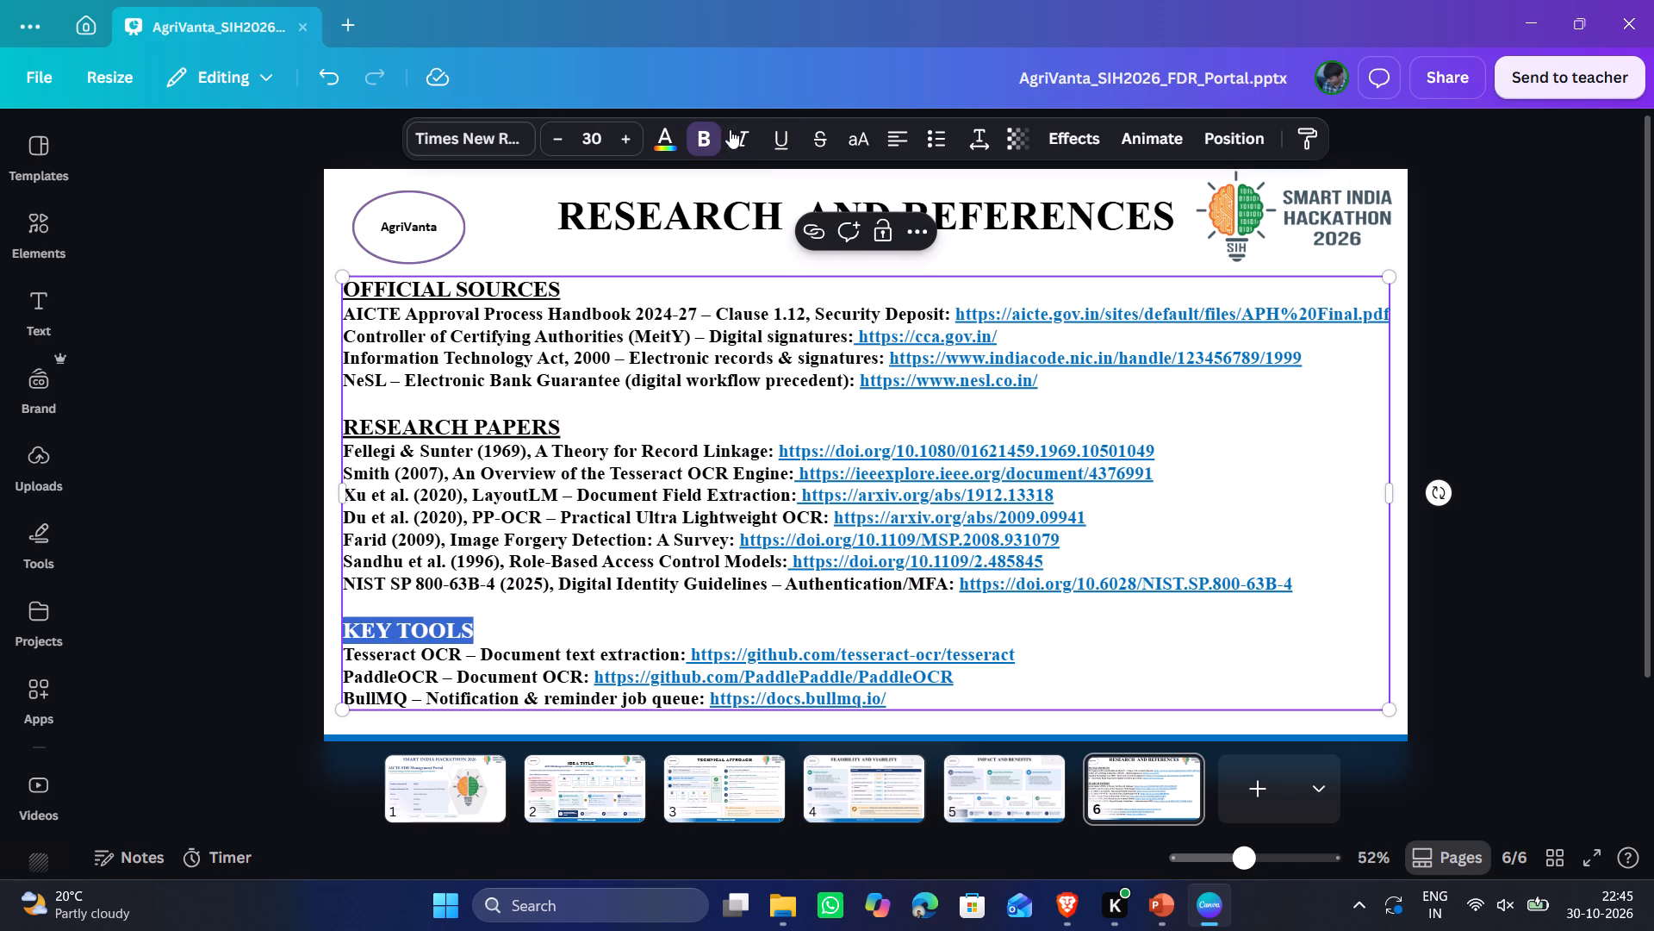
click(782, 138)
click(1504, 359)
click(1504, 359)
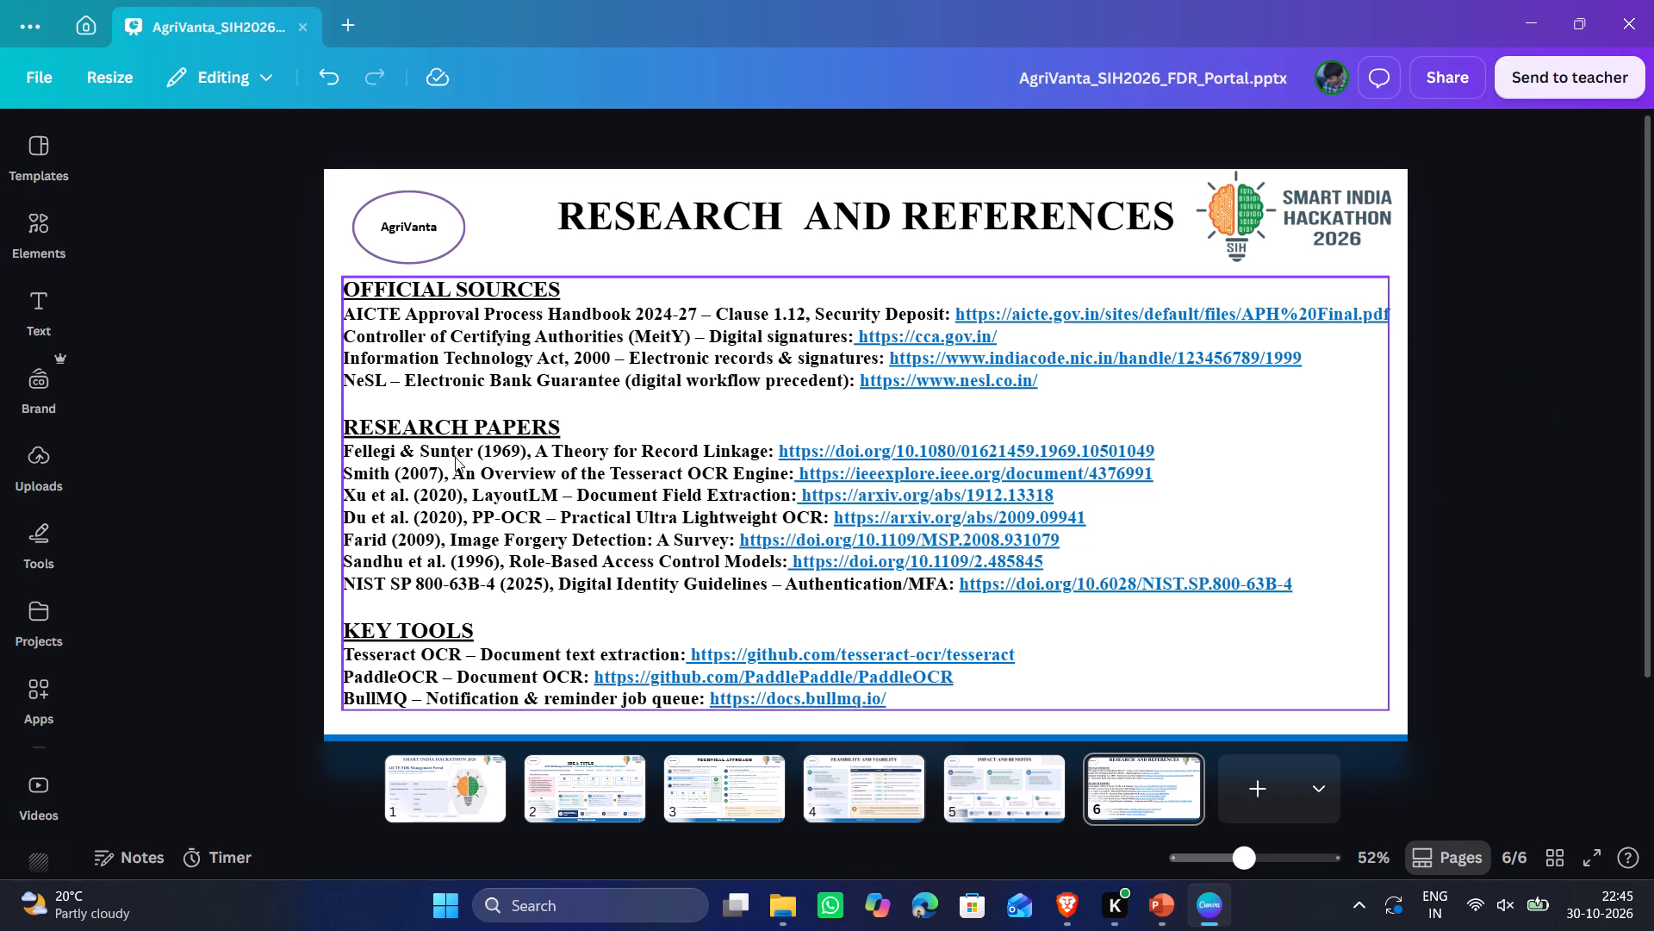
Delete the whole NIST SP 800-63B-4 reference line under "RESEARCH PAPERS", keeping the preceding reference's address ending in 485845.
double_click(446, 555)
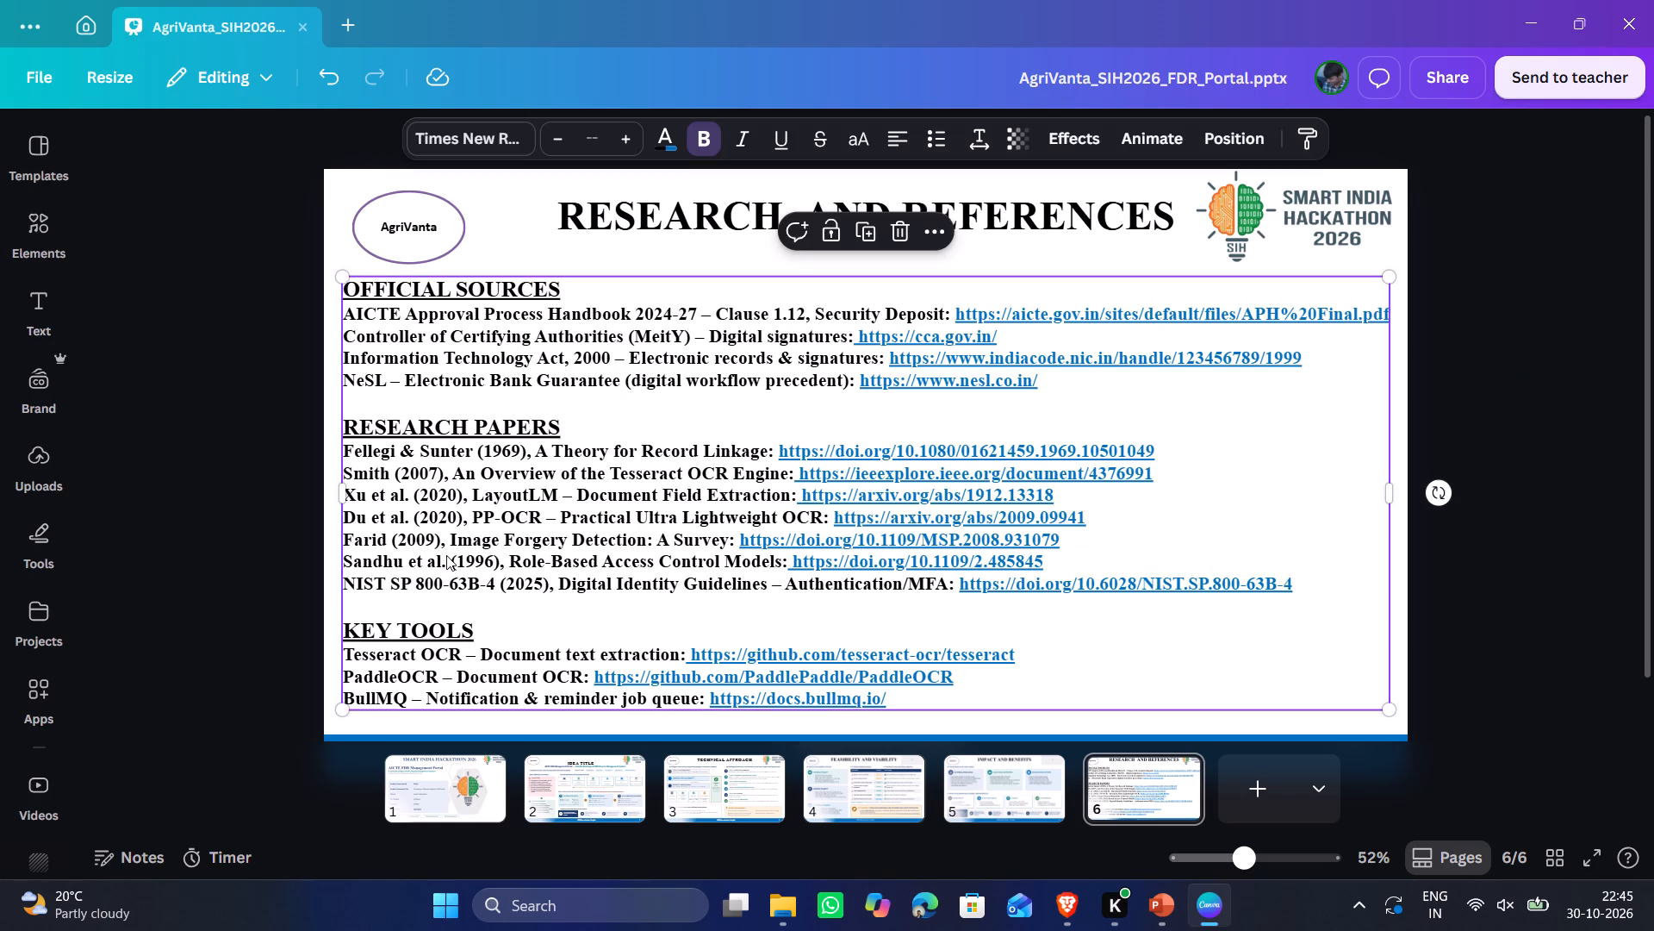
click(537, 570)
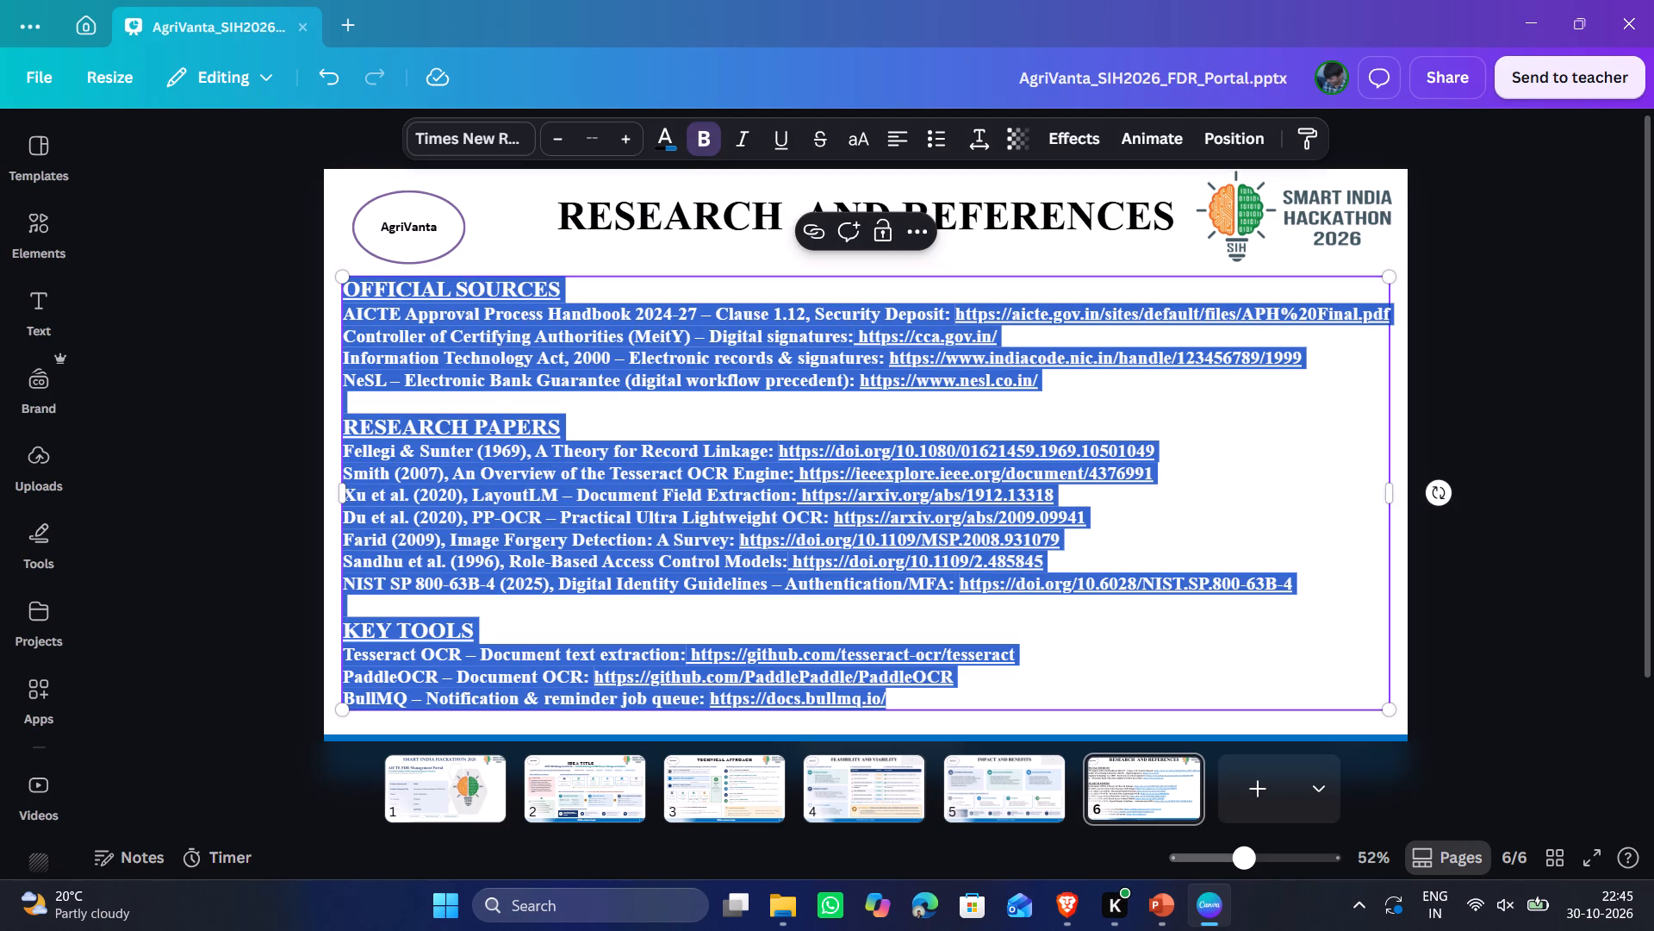
click(495, 503)
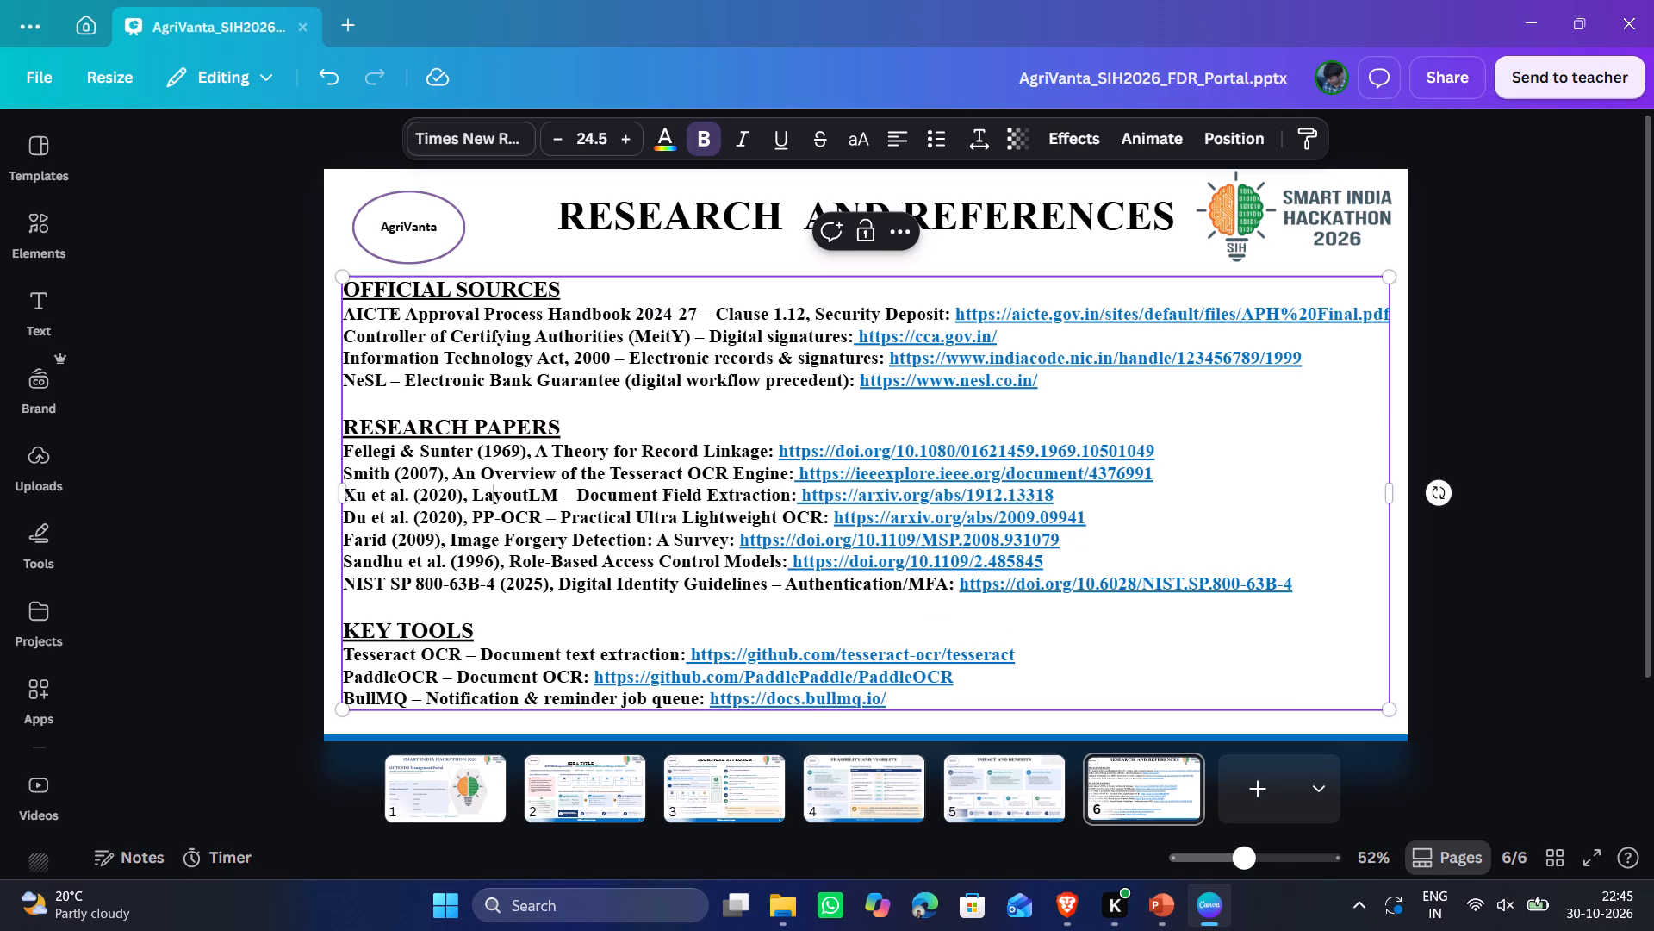
drag(1325, 589, 397, 572)
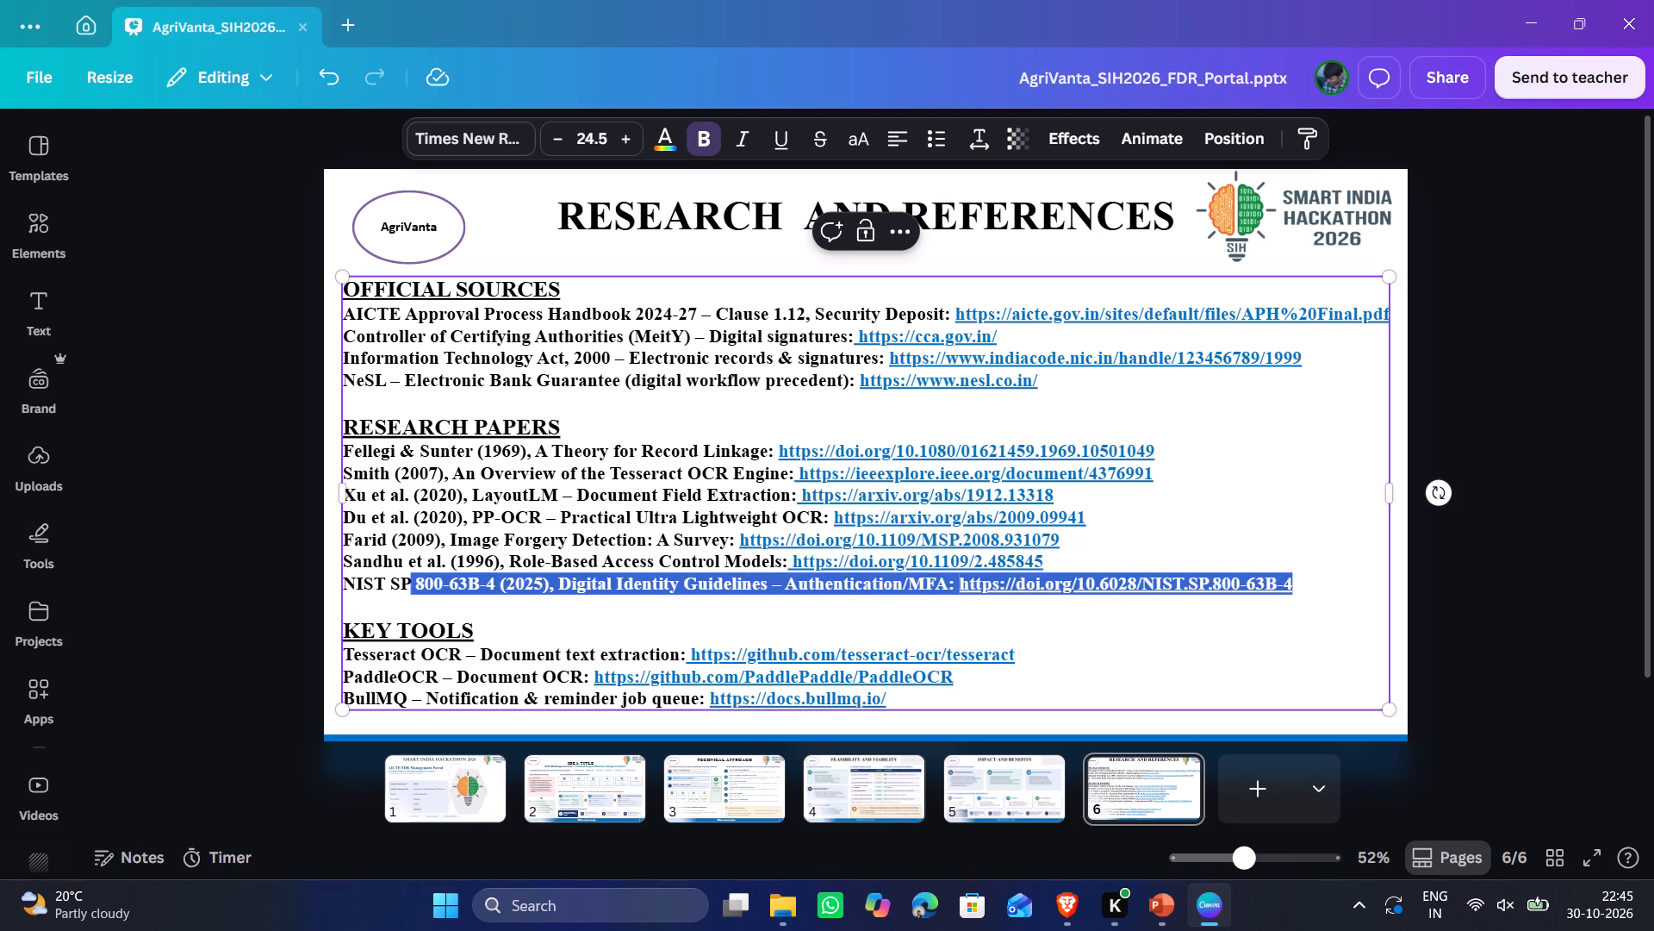
drag(397, 572, 347, 590)
drag(347, 590, 345, 590)
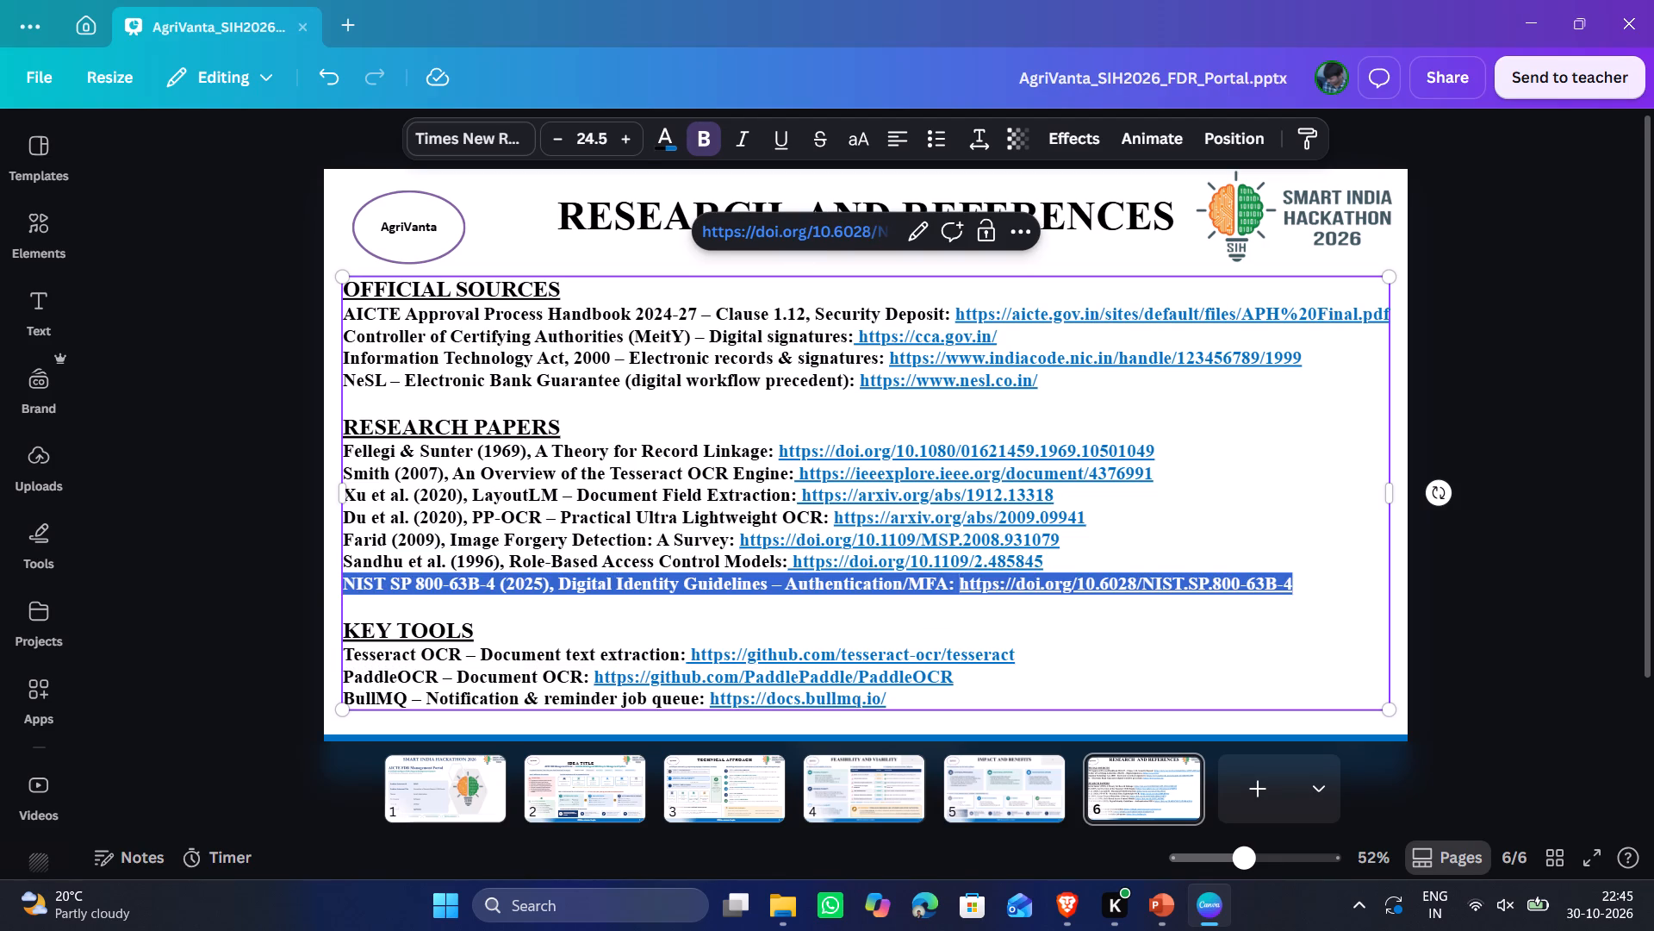
key(BackSpace)
key(BackSpace)
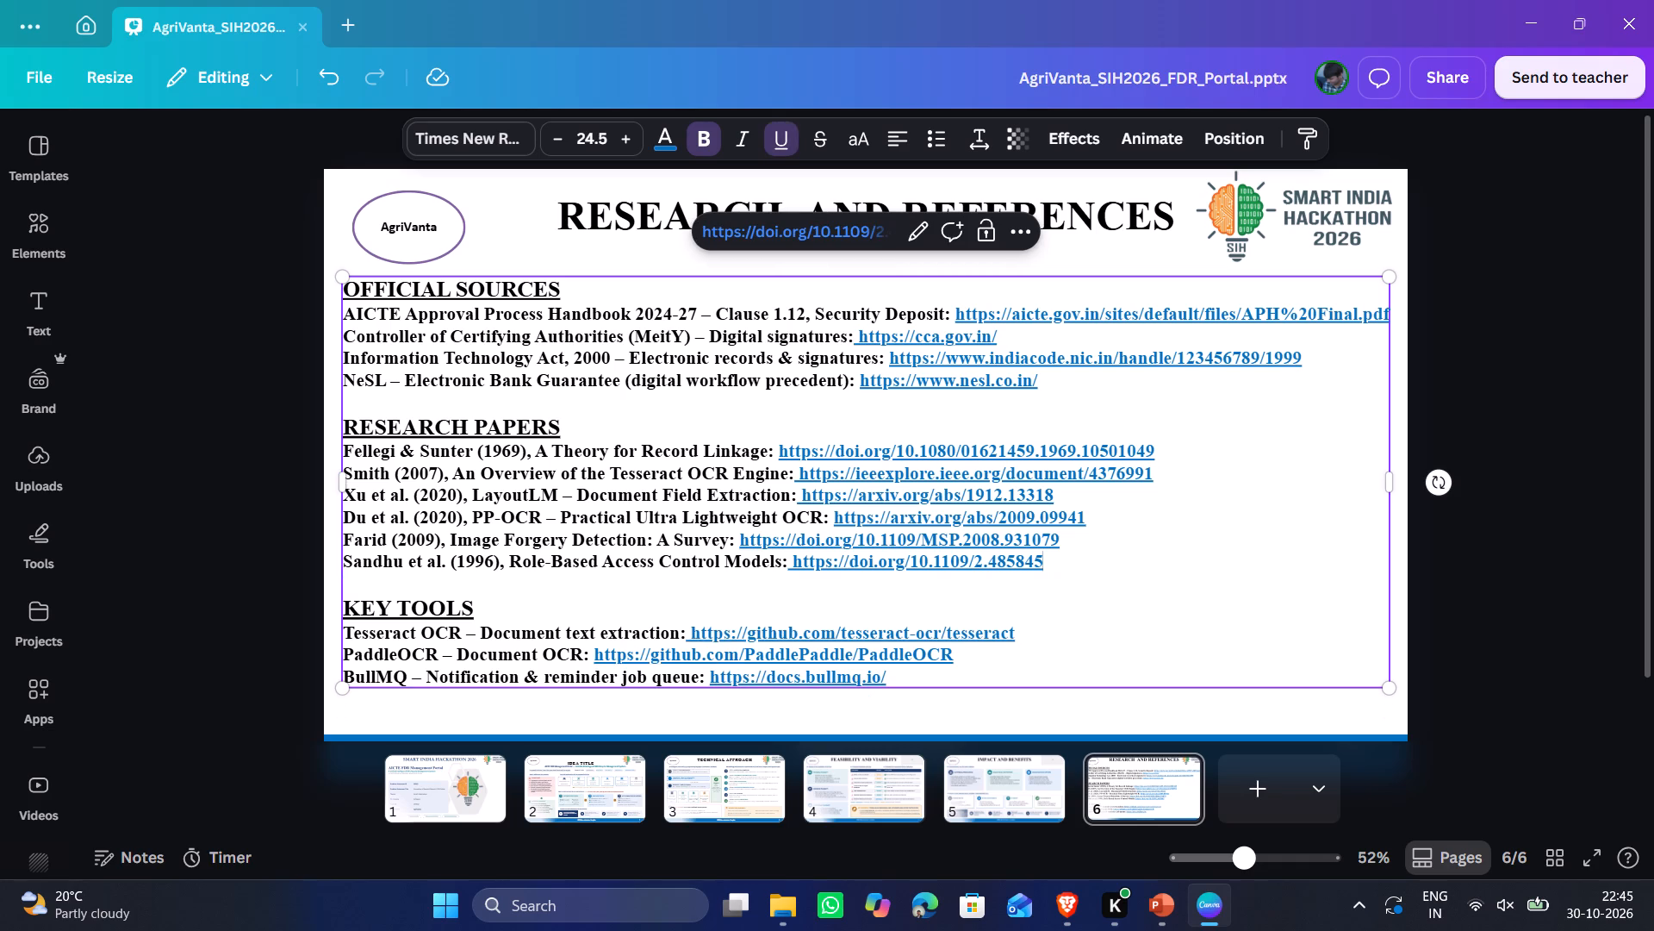
key(BackSpace)
key(5)
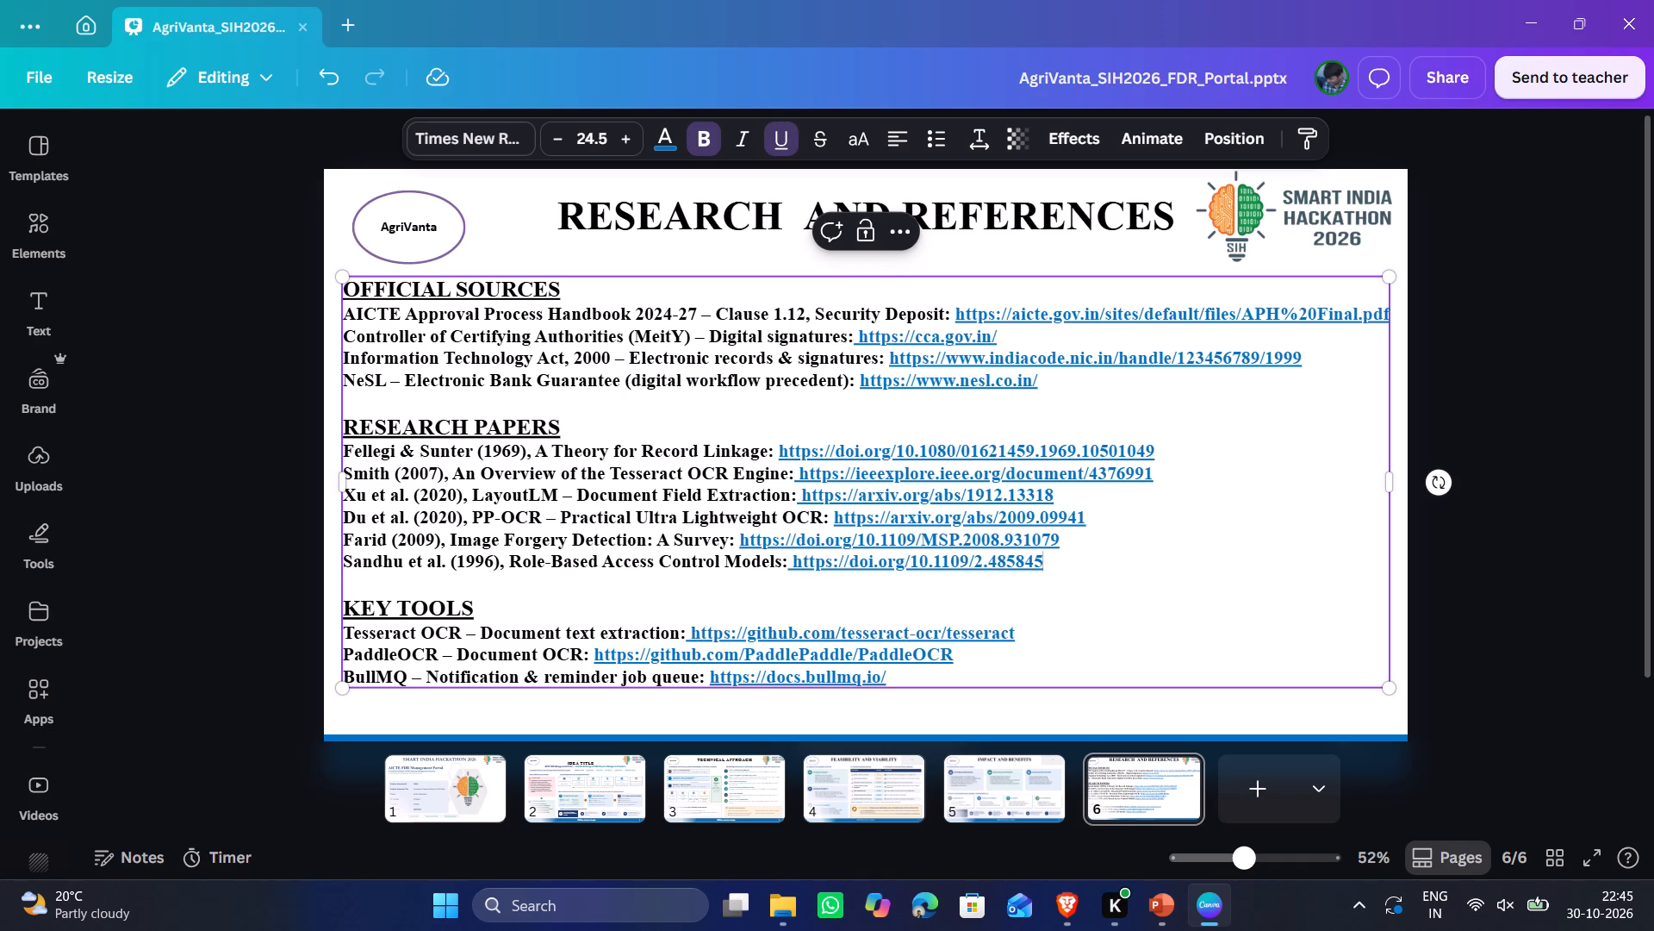
click(1495, 423)
click(1495, 423)
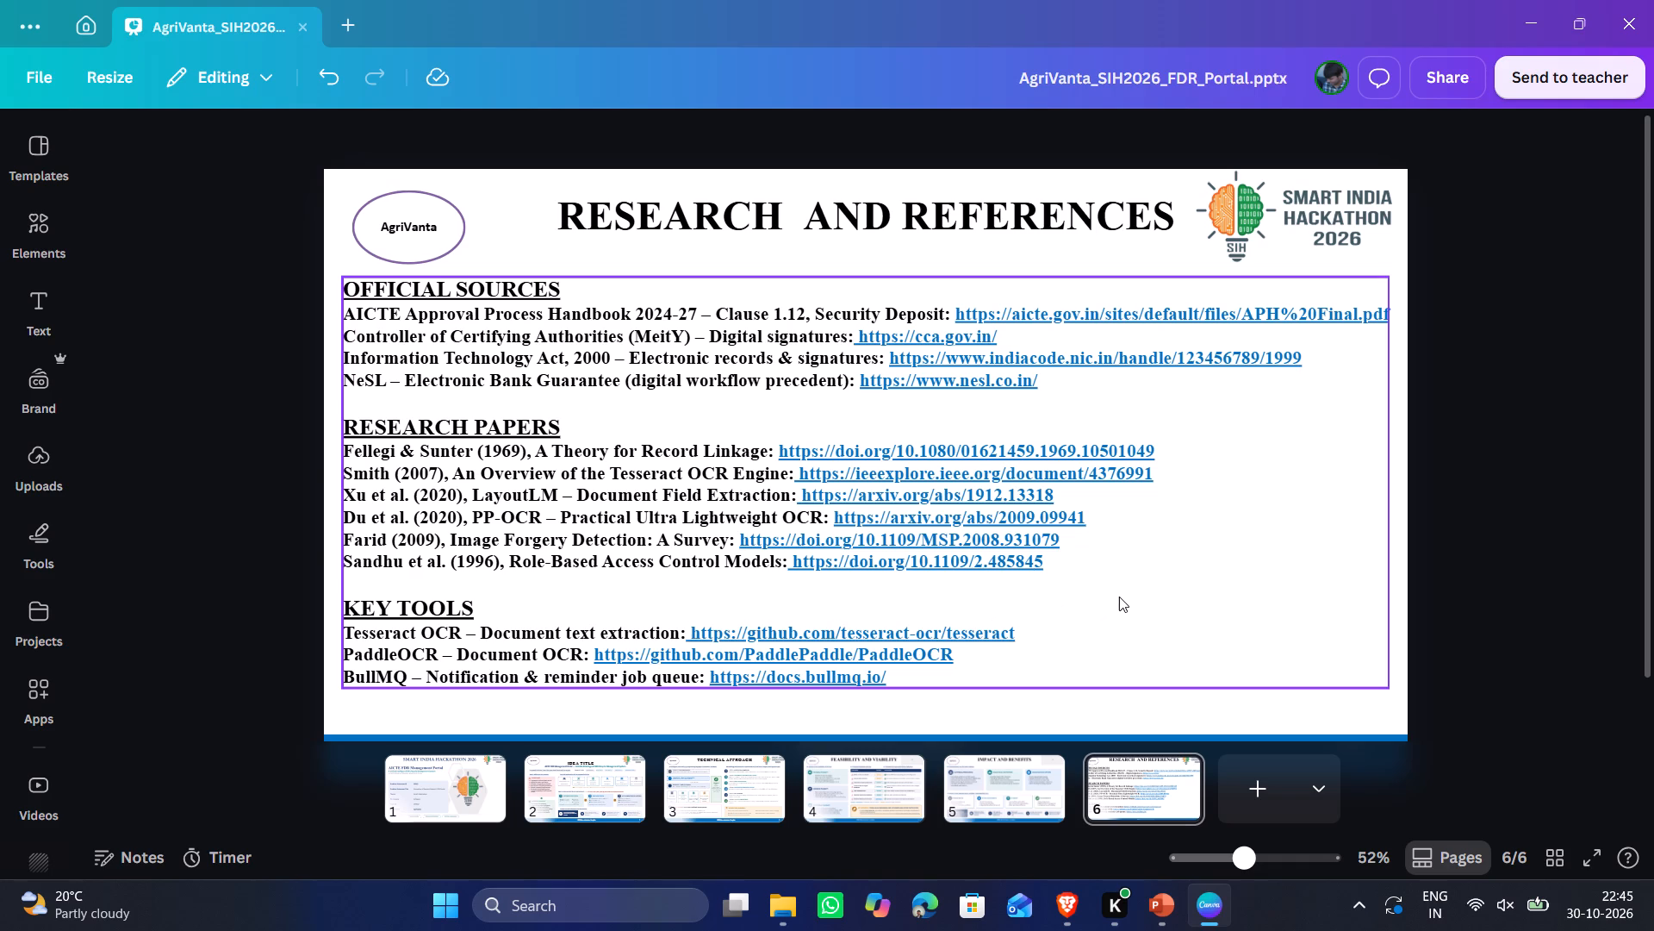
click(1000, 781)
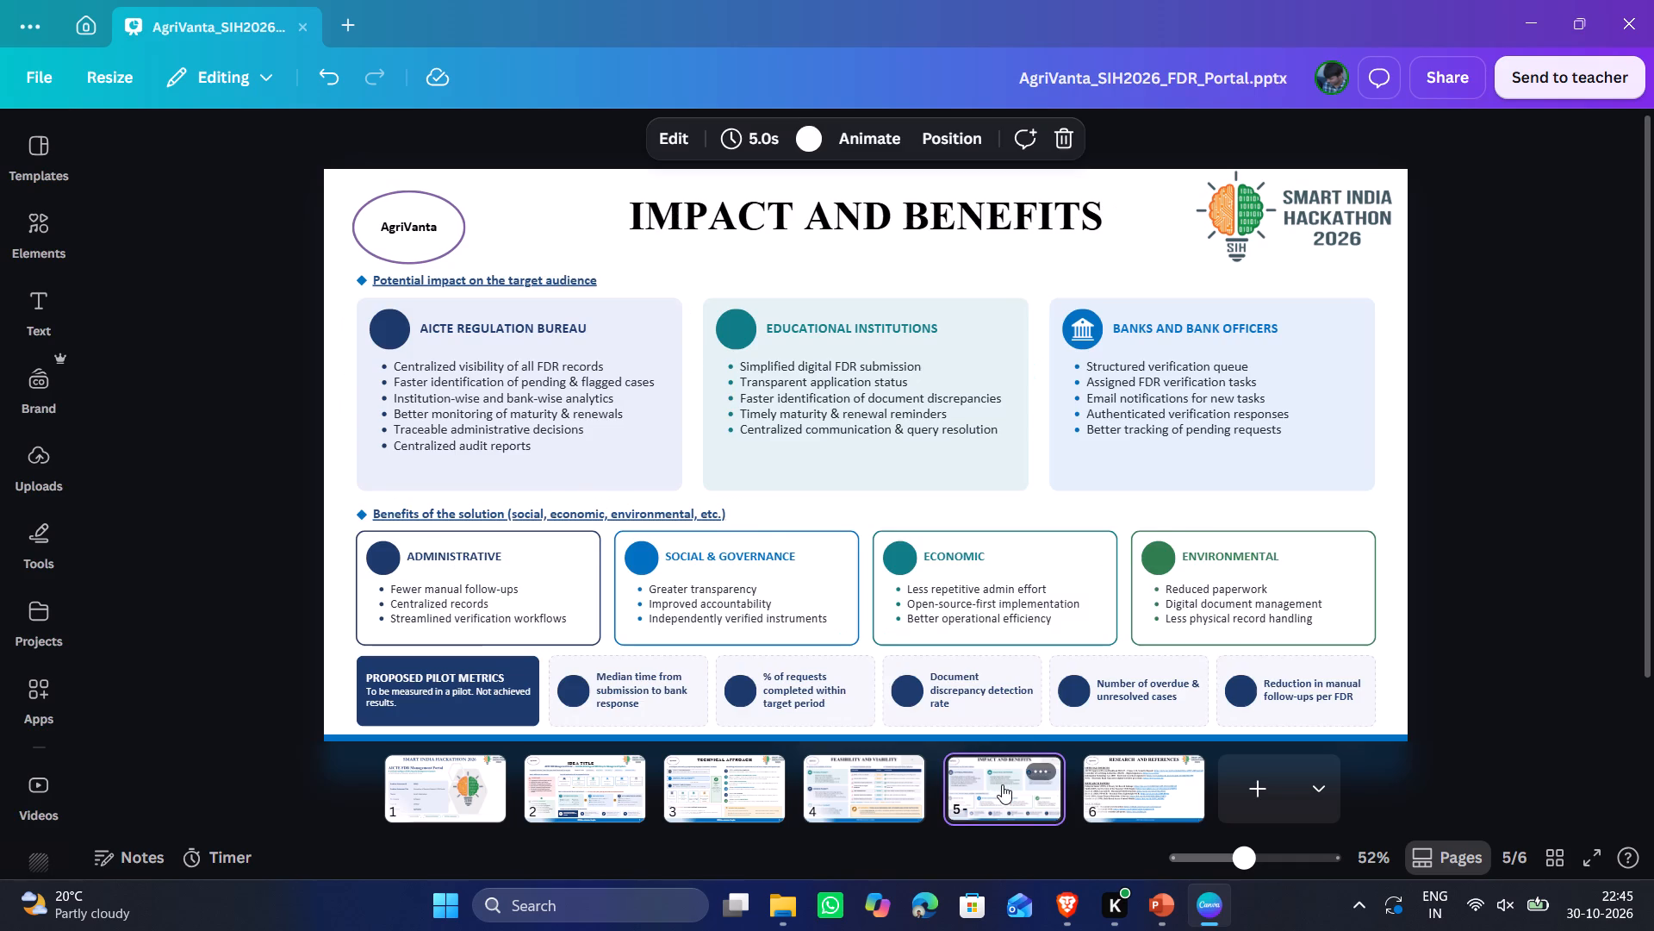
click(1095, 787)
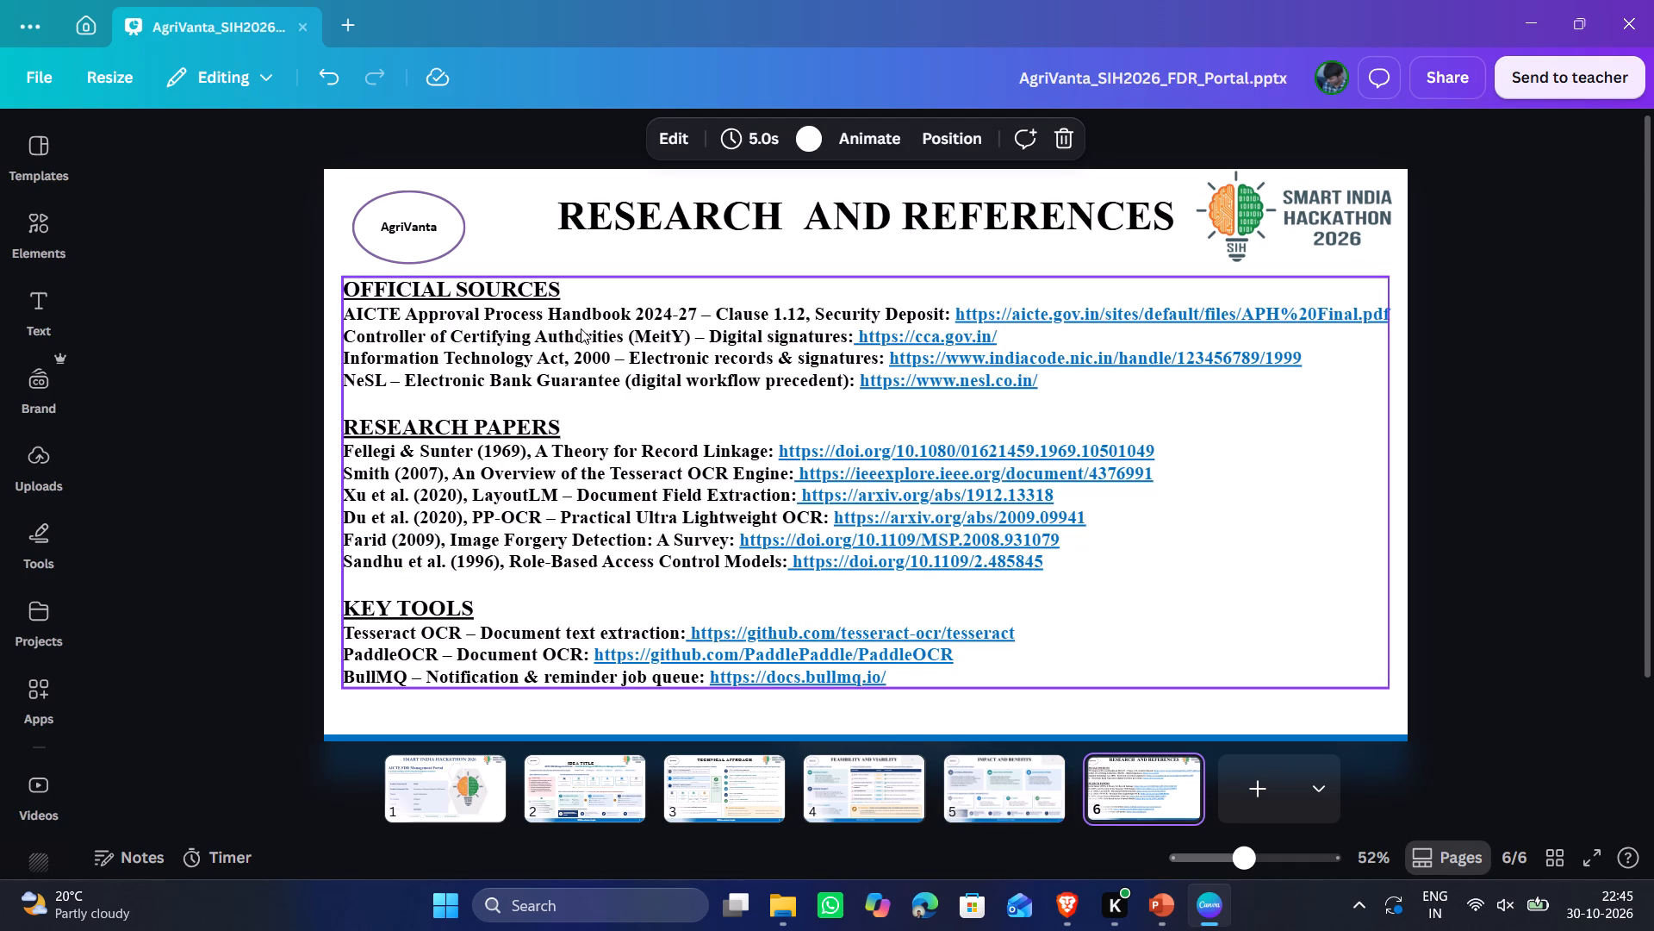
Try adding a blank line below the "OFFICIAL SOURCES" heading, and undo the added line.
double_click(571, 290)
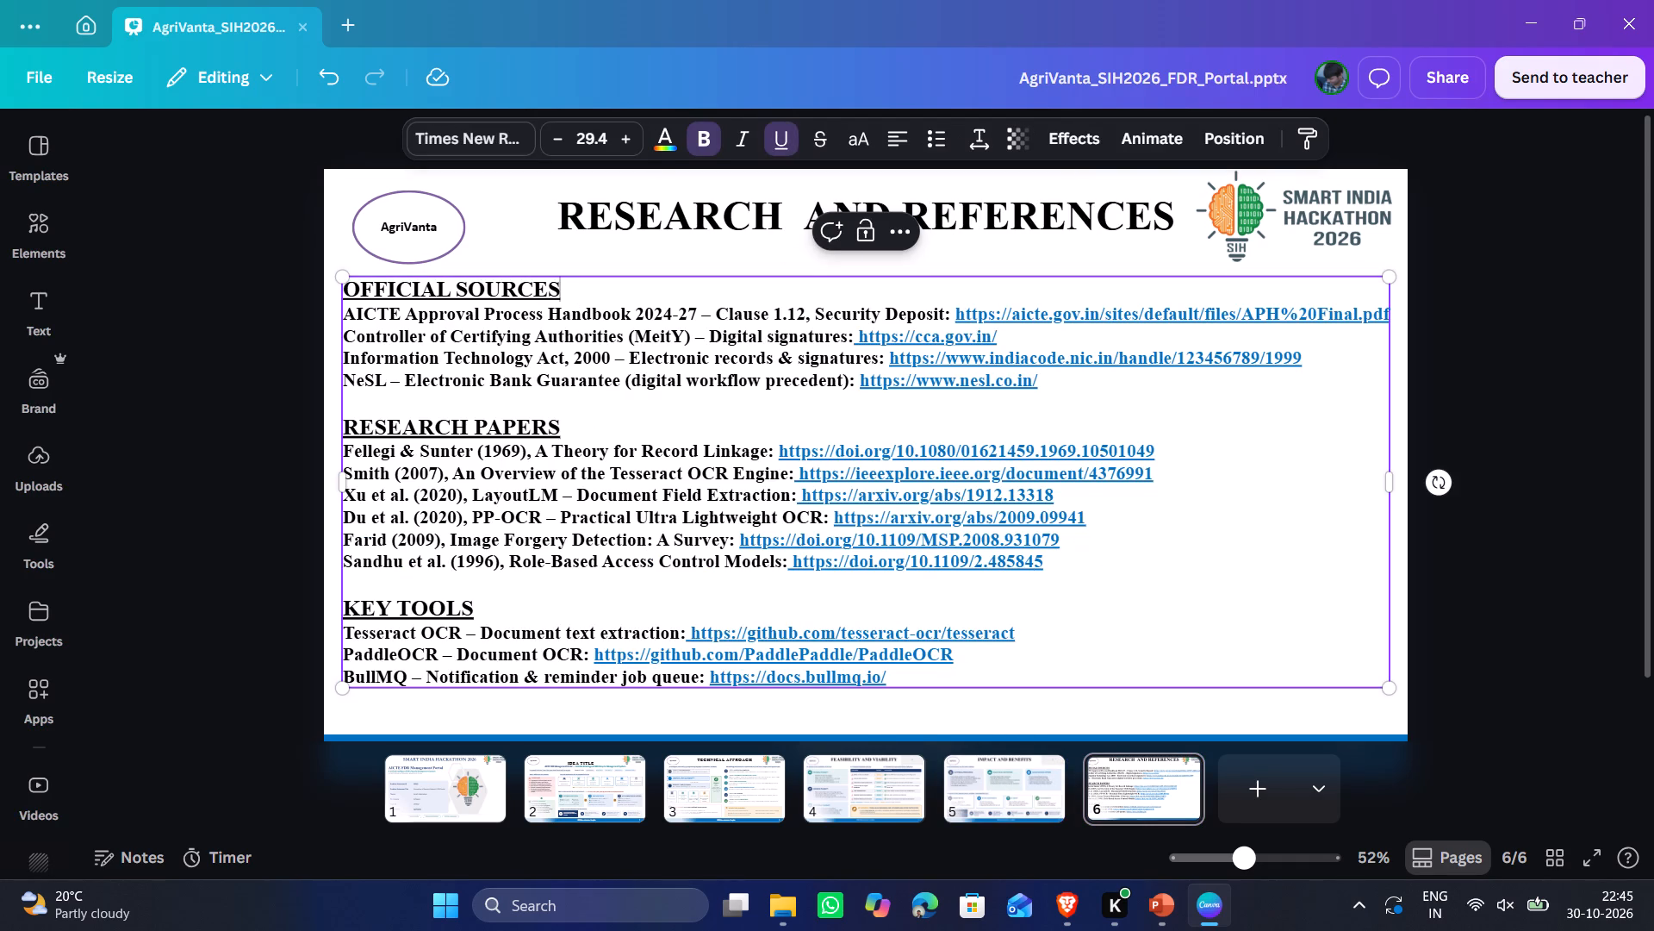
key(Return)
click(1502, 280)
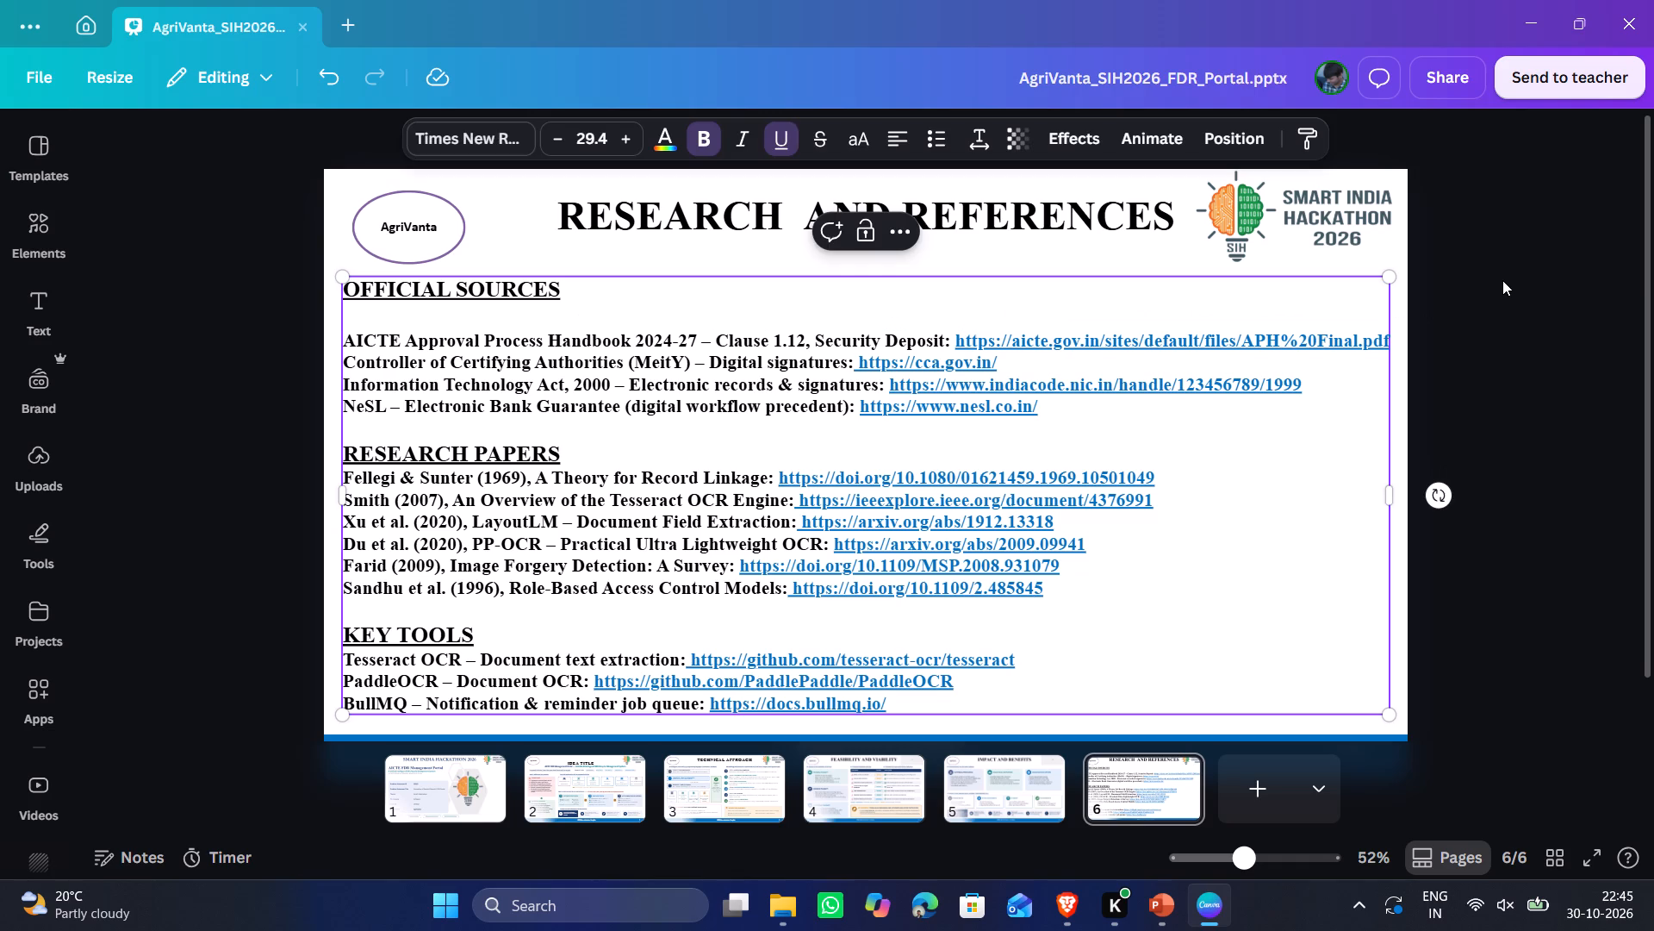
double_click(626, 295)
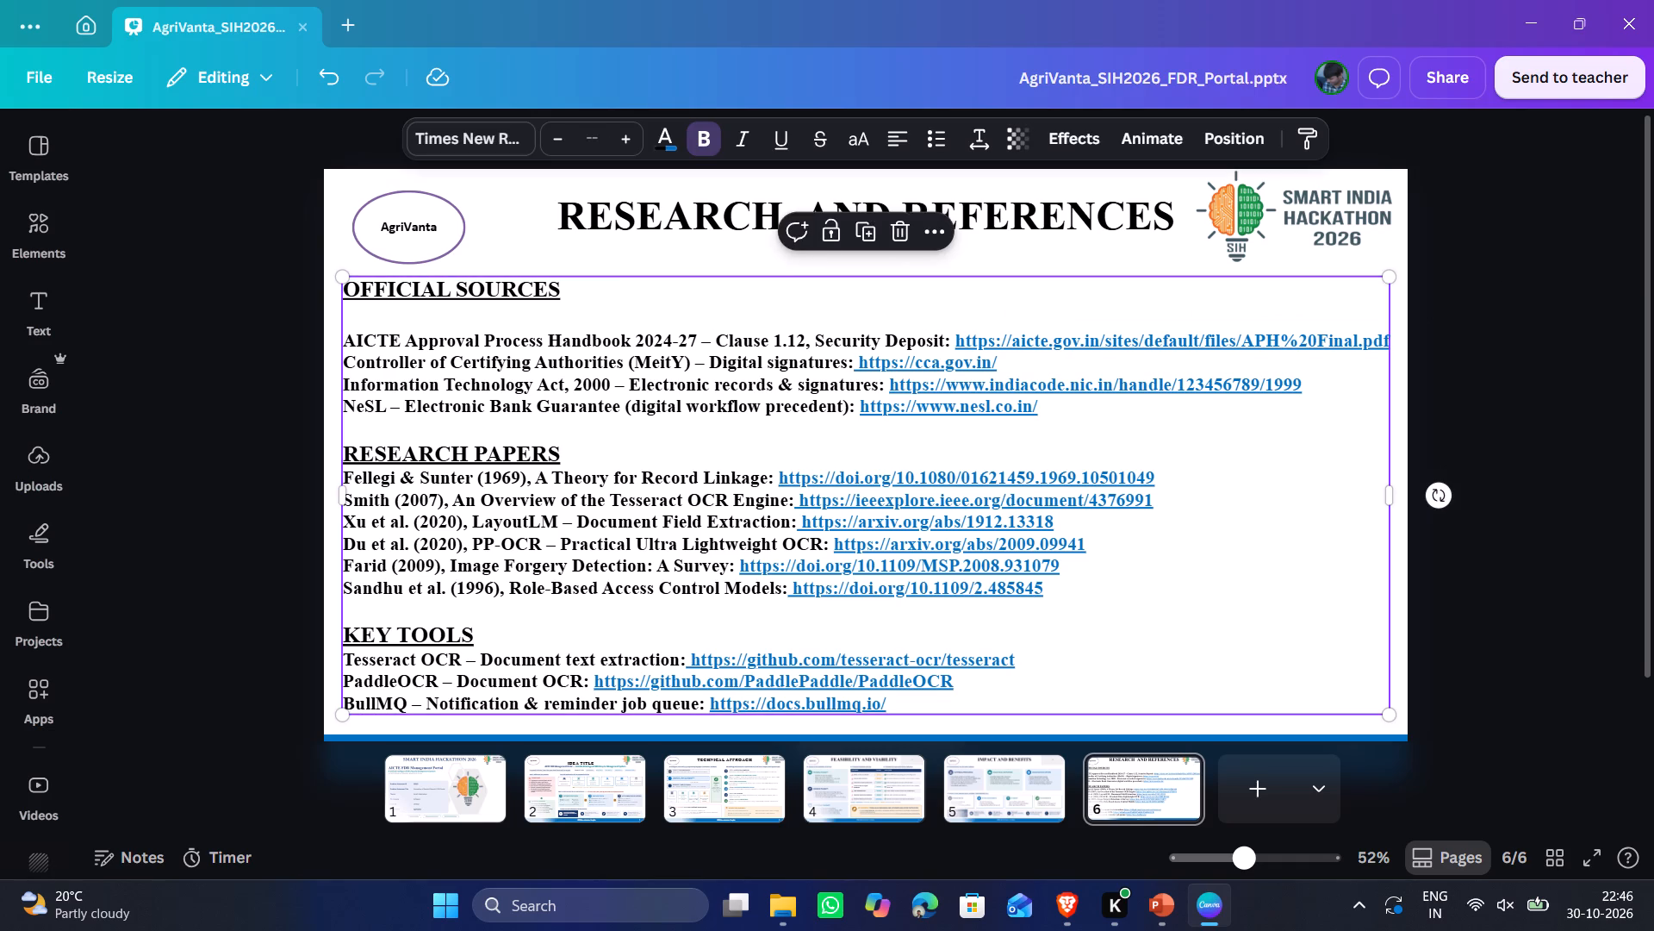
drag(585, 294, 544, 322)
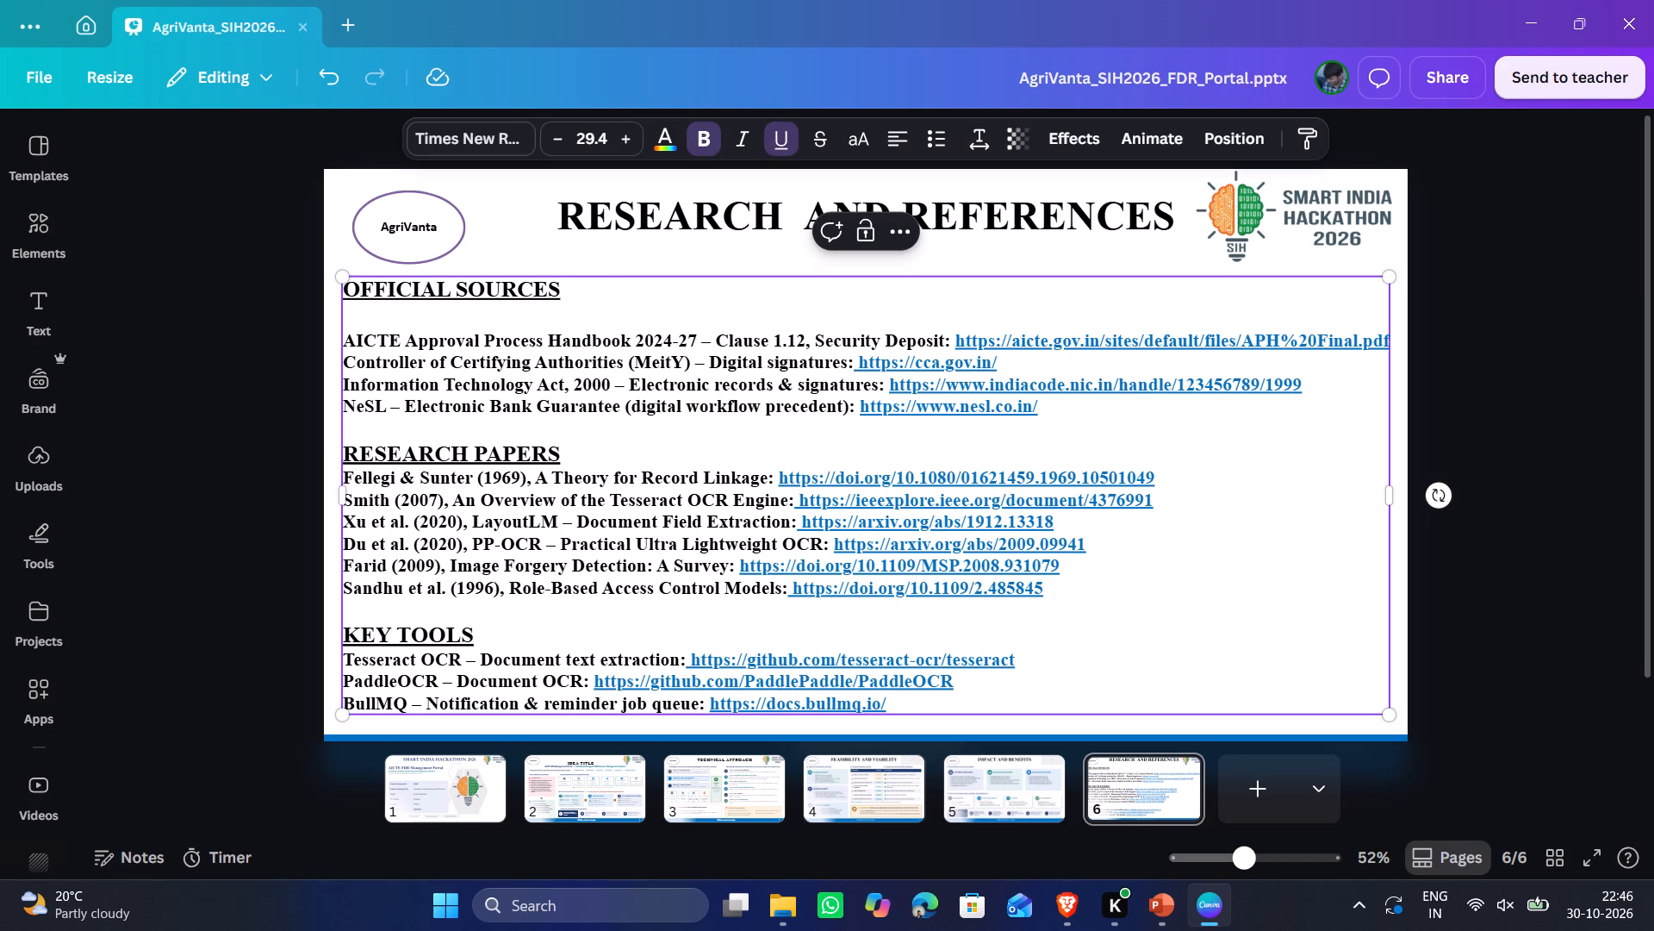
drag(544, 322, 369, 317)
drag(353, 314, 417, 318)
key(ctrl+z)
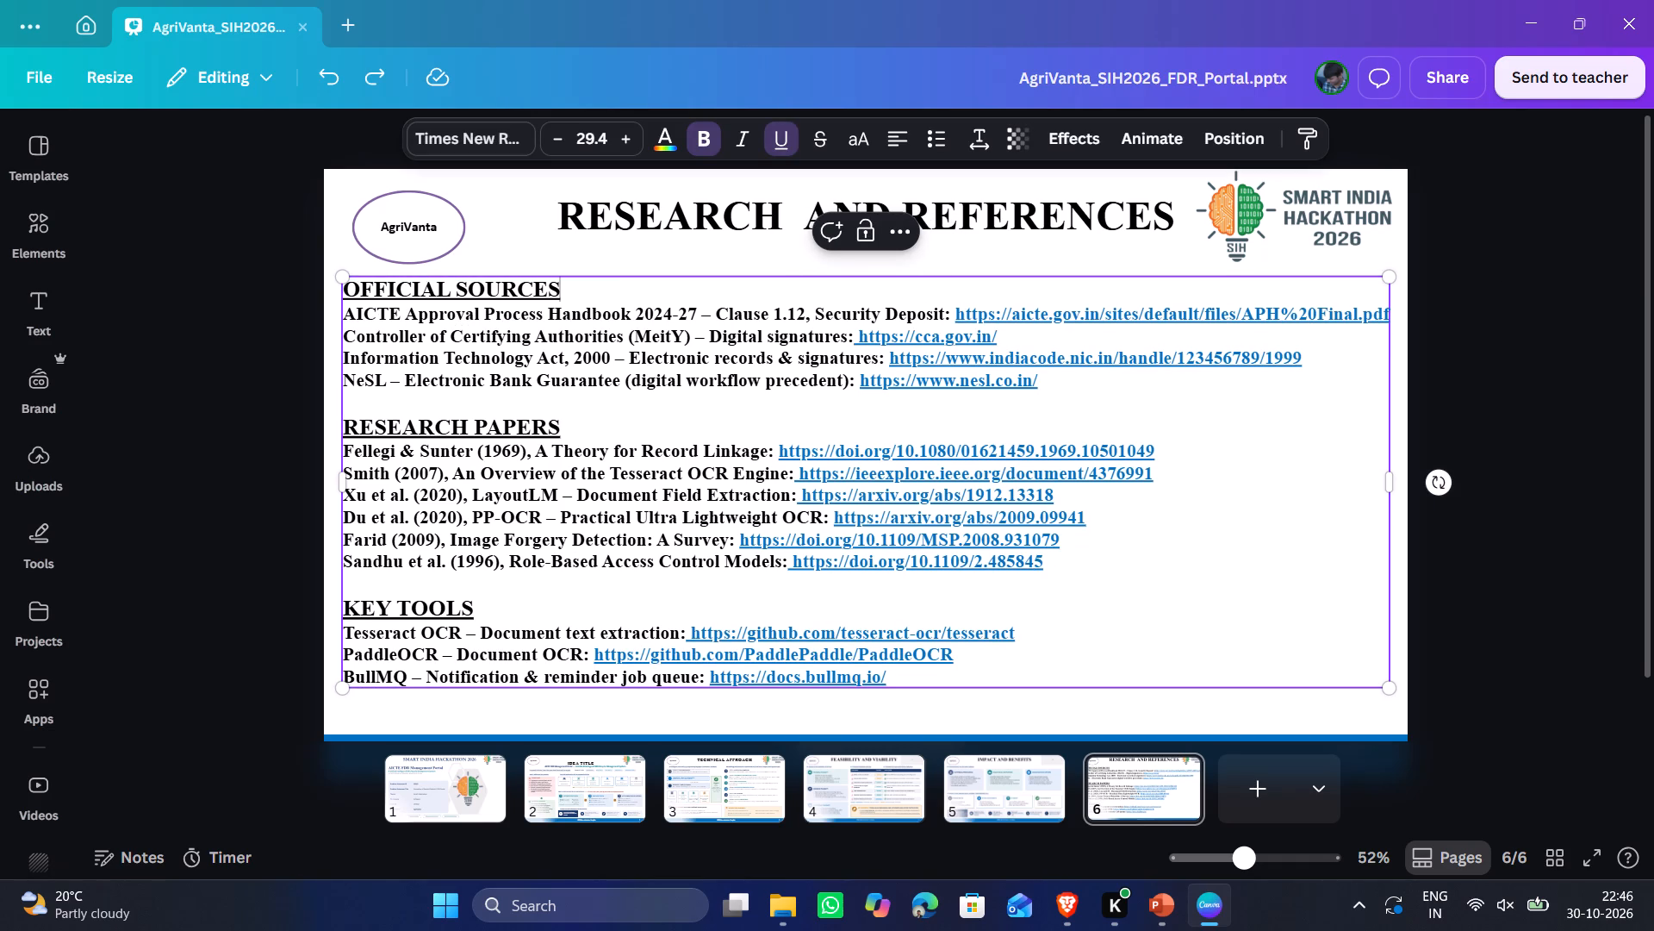
Increase the line spacing of the "OFFICIAL SOURCES" heading and the AICTE reference line below it to about 1.57.
drag(345, 298, 587, 293)
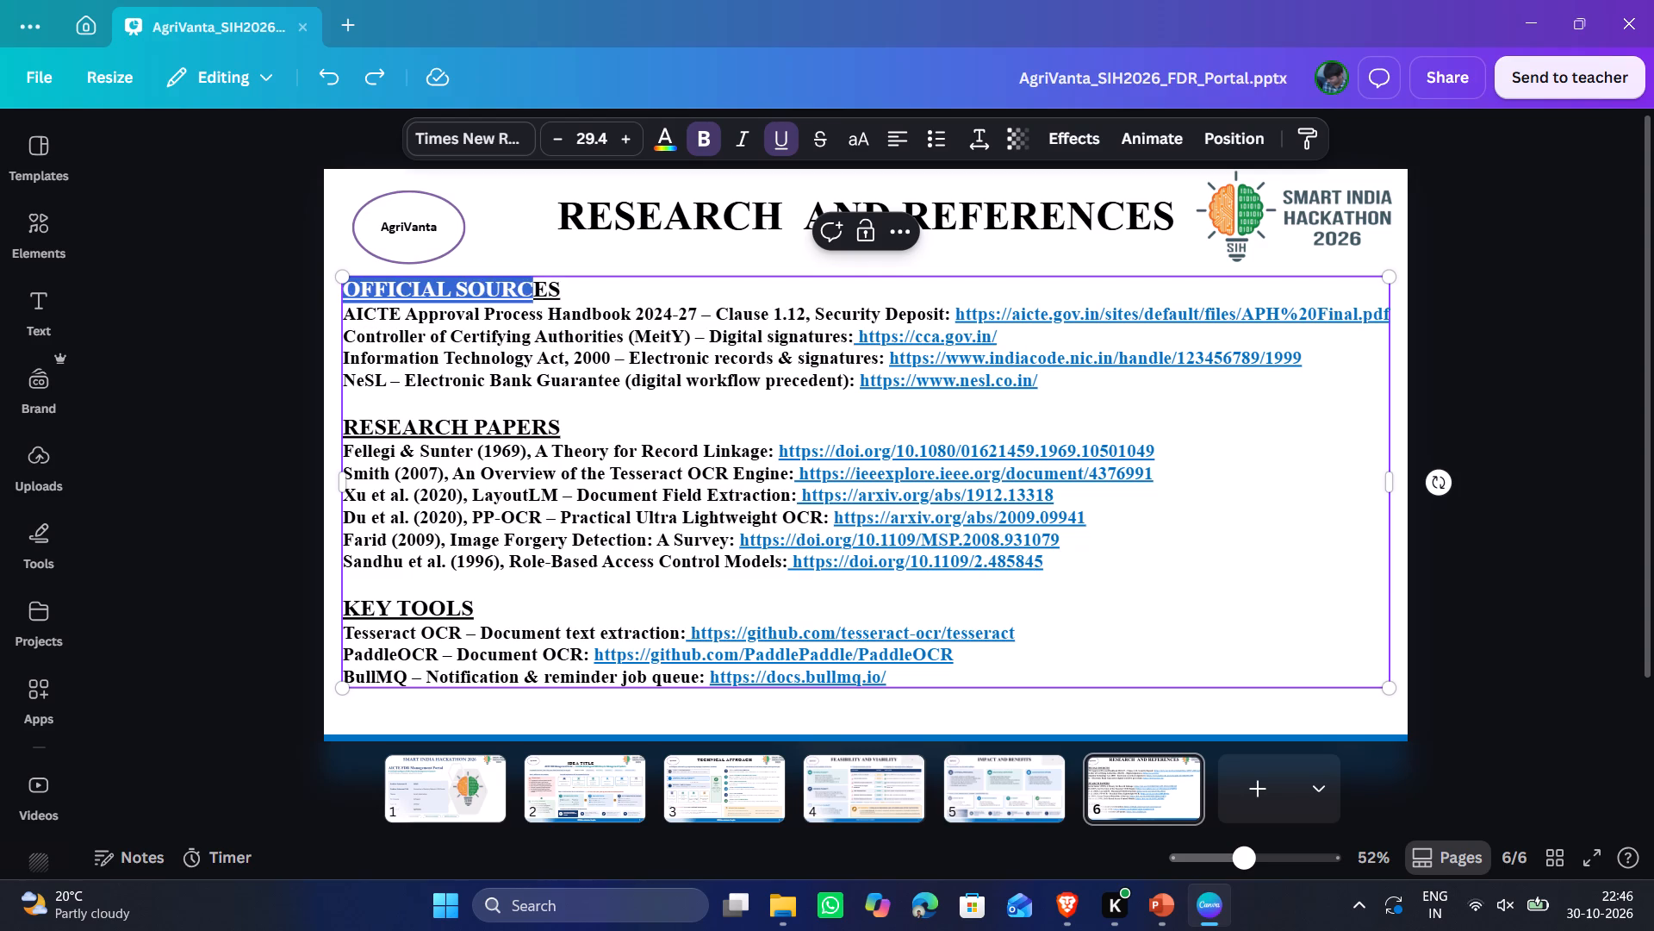
drag(587, 293, 1393, 314)
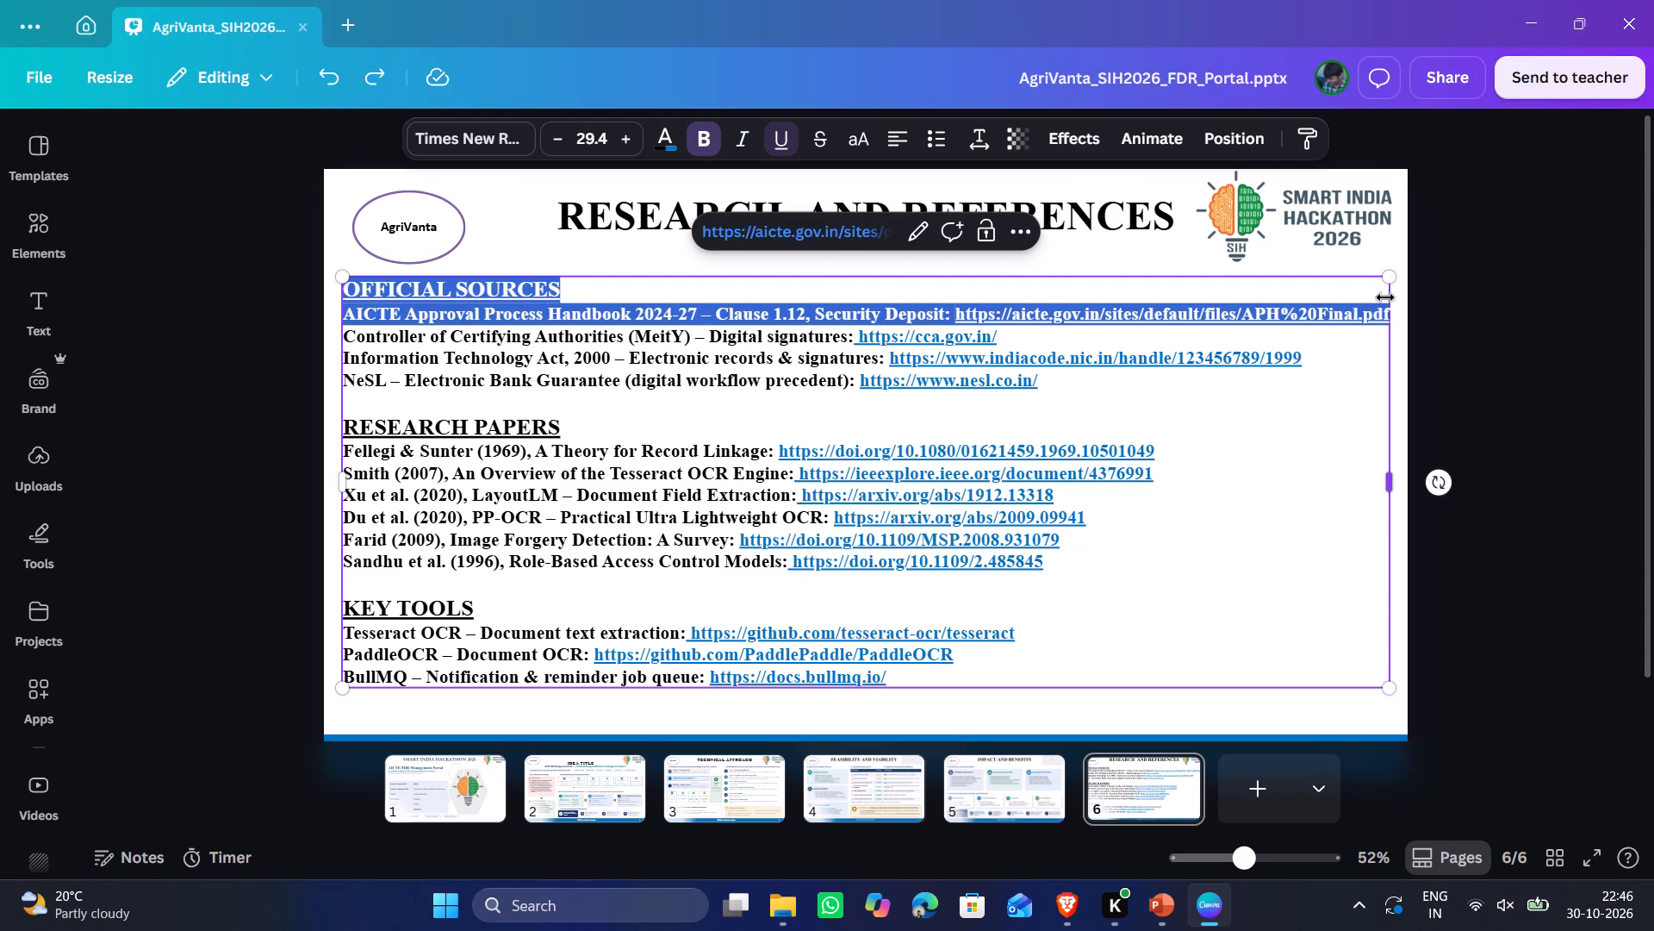
click(984, 142)
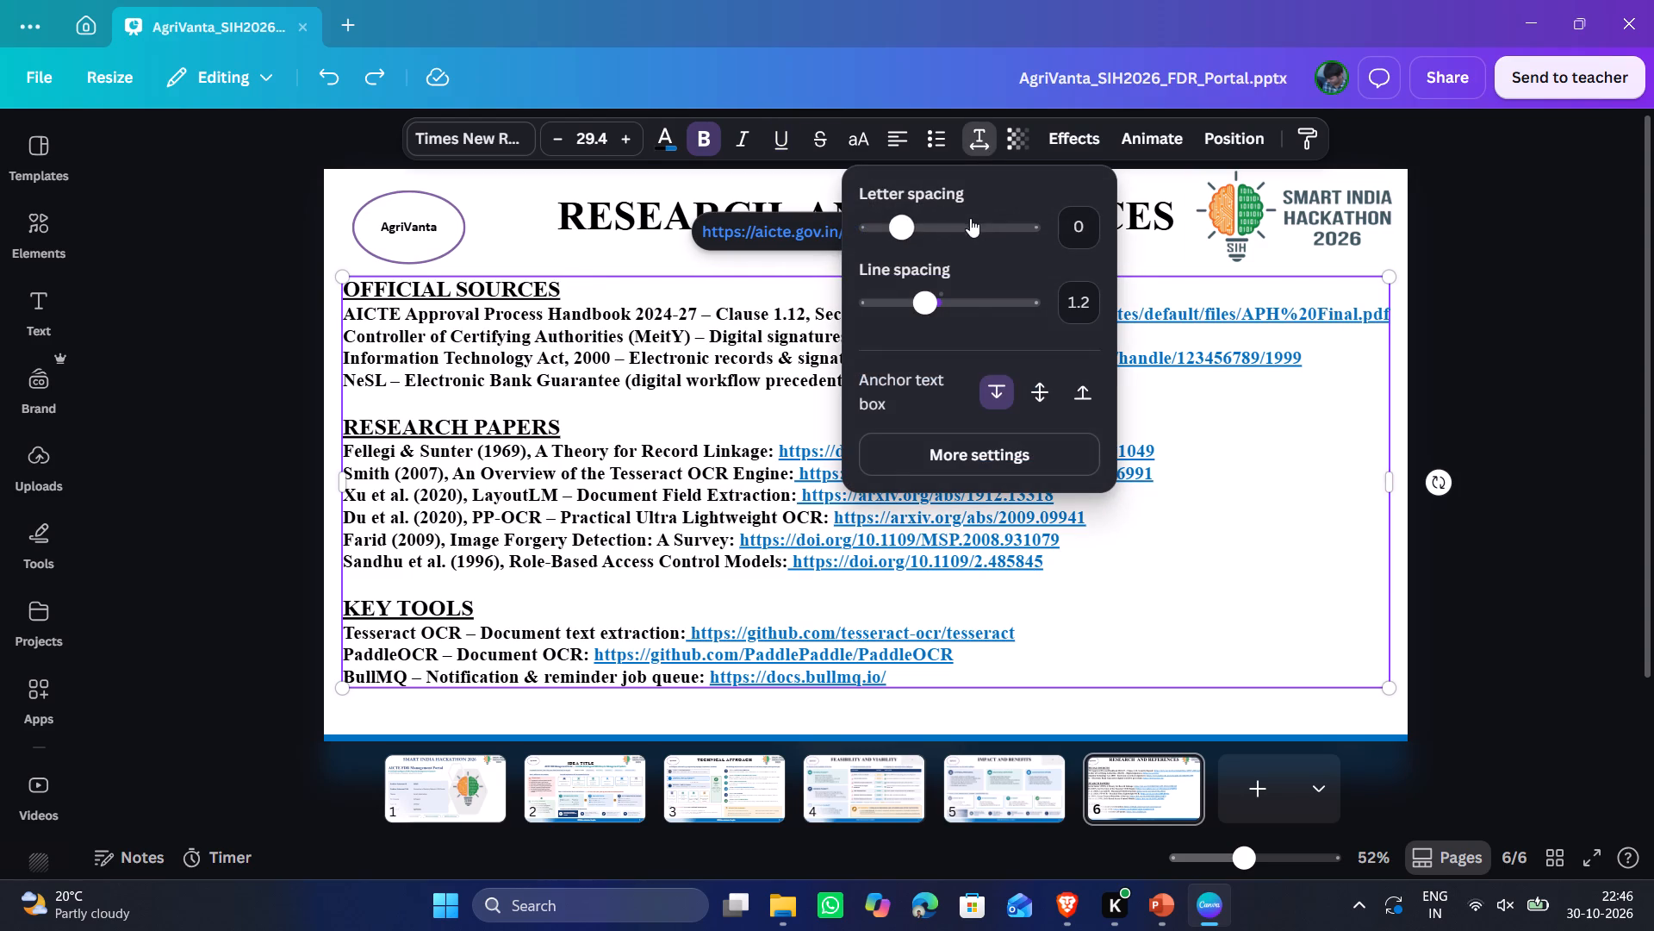
drag(931, 305, 960, 307)
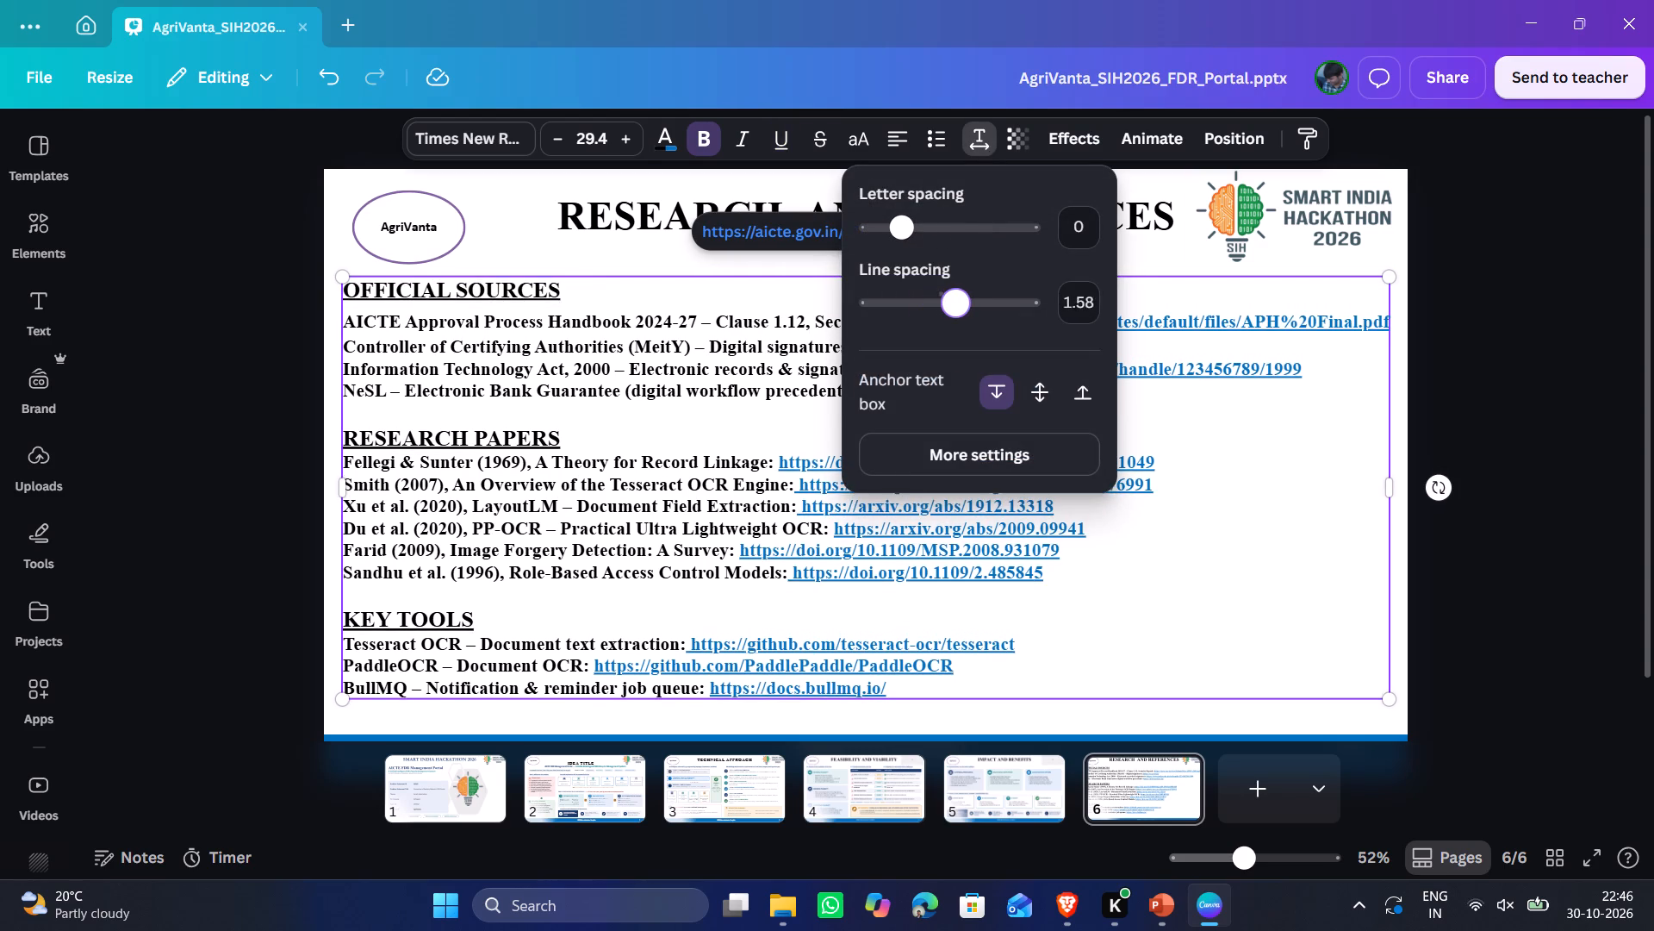
drag(960, 307, 964, 311)
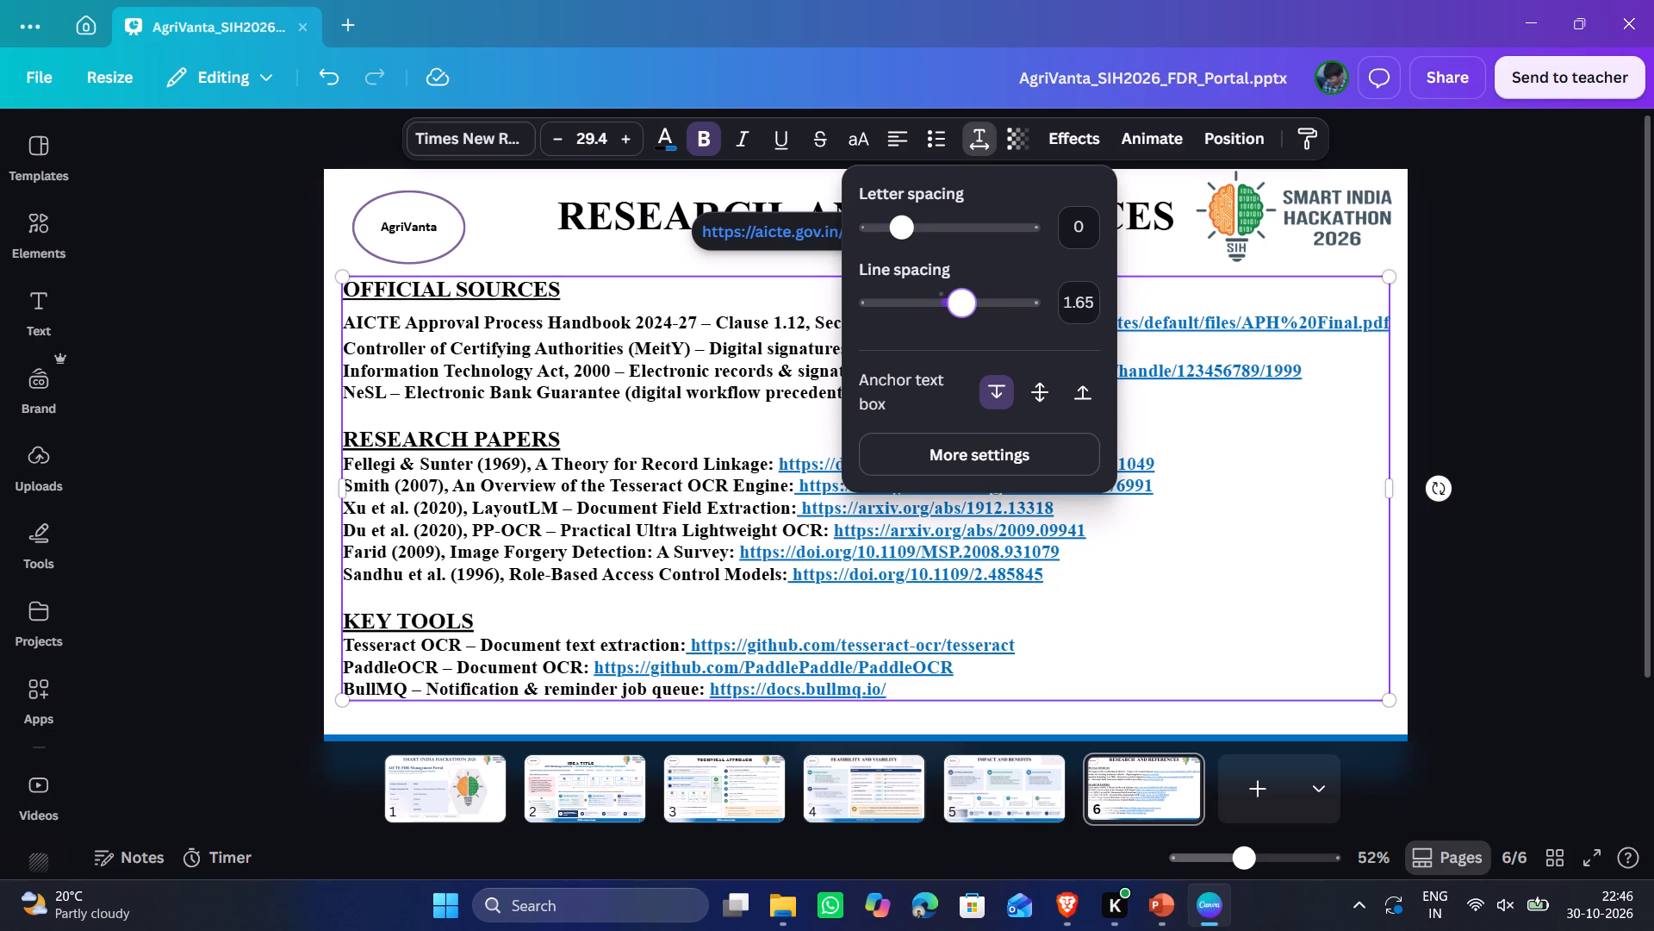
drag(964, 311, 968, 311)
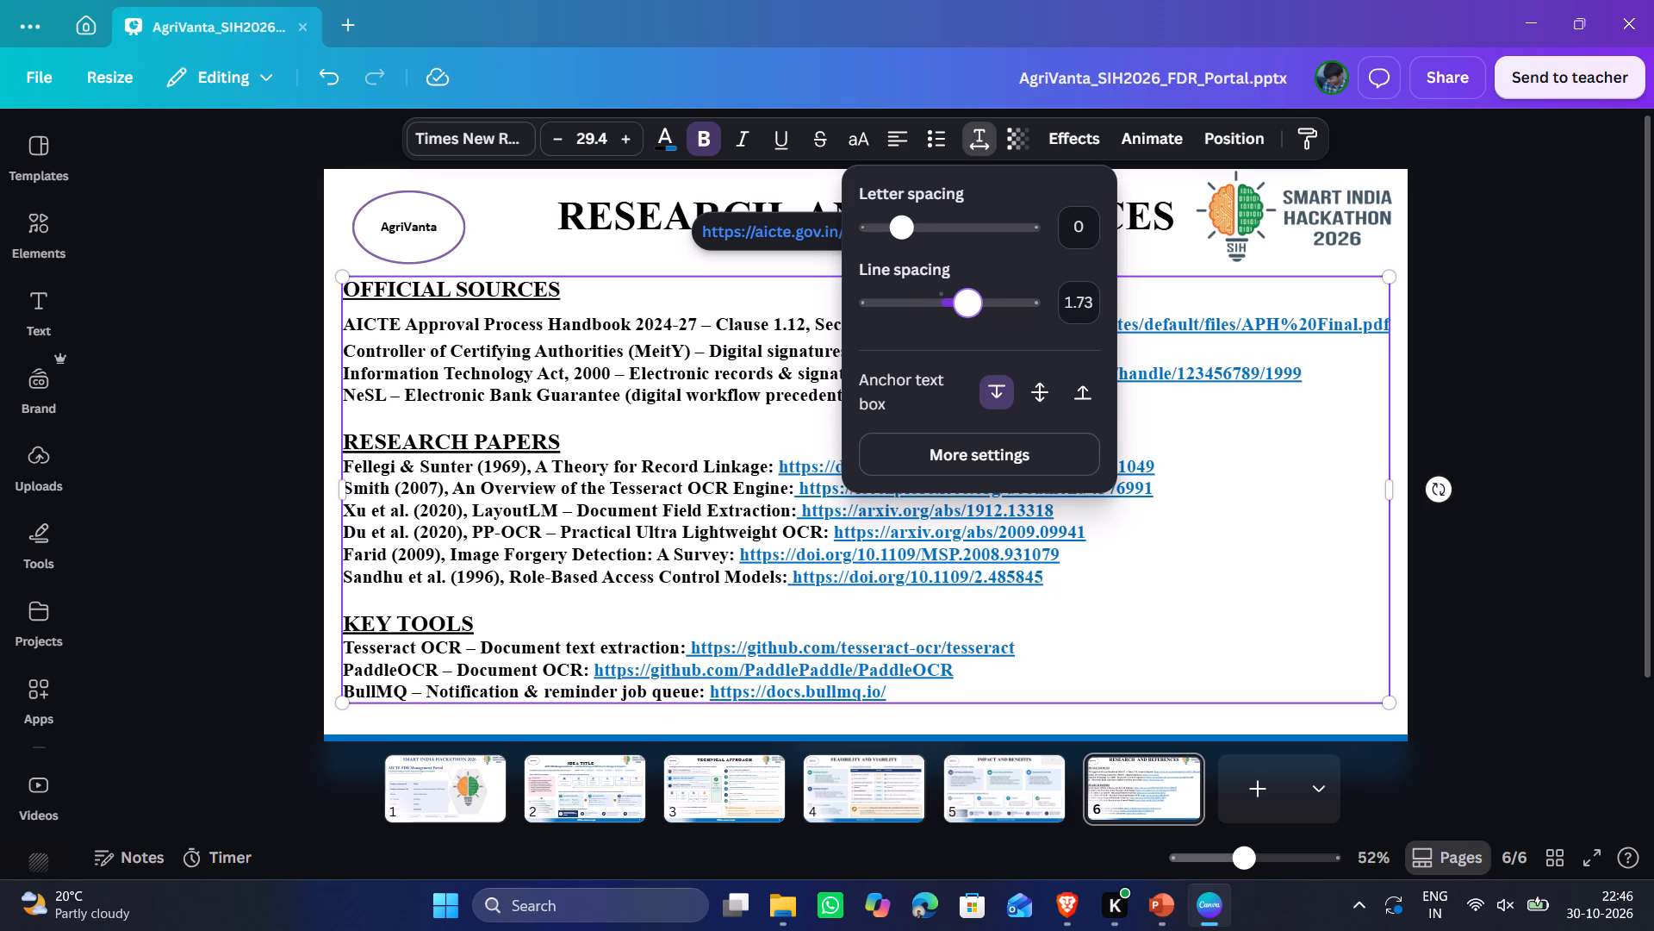
drag(968, 311, 955, 311)
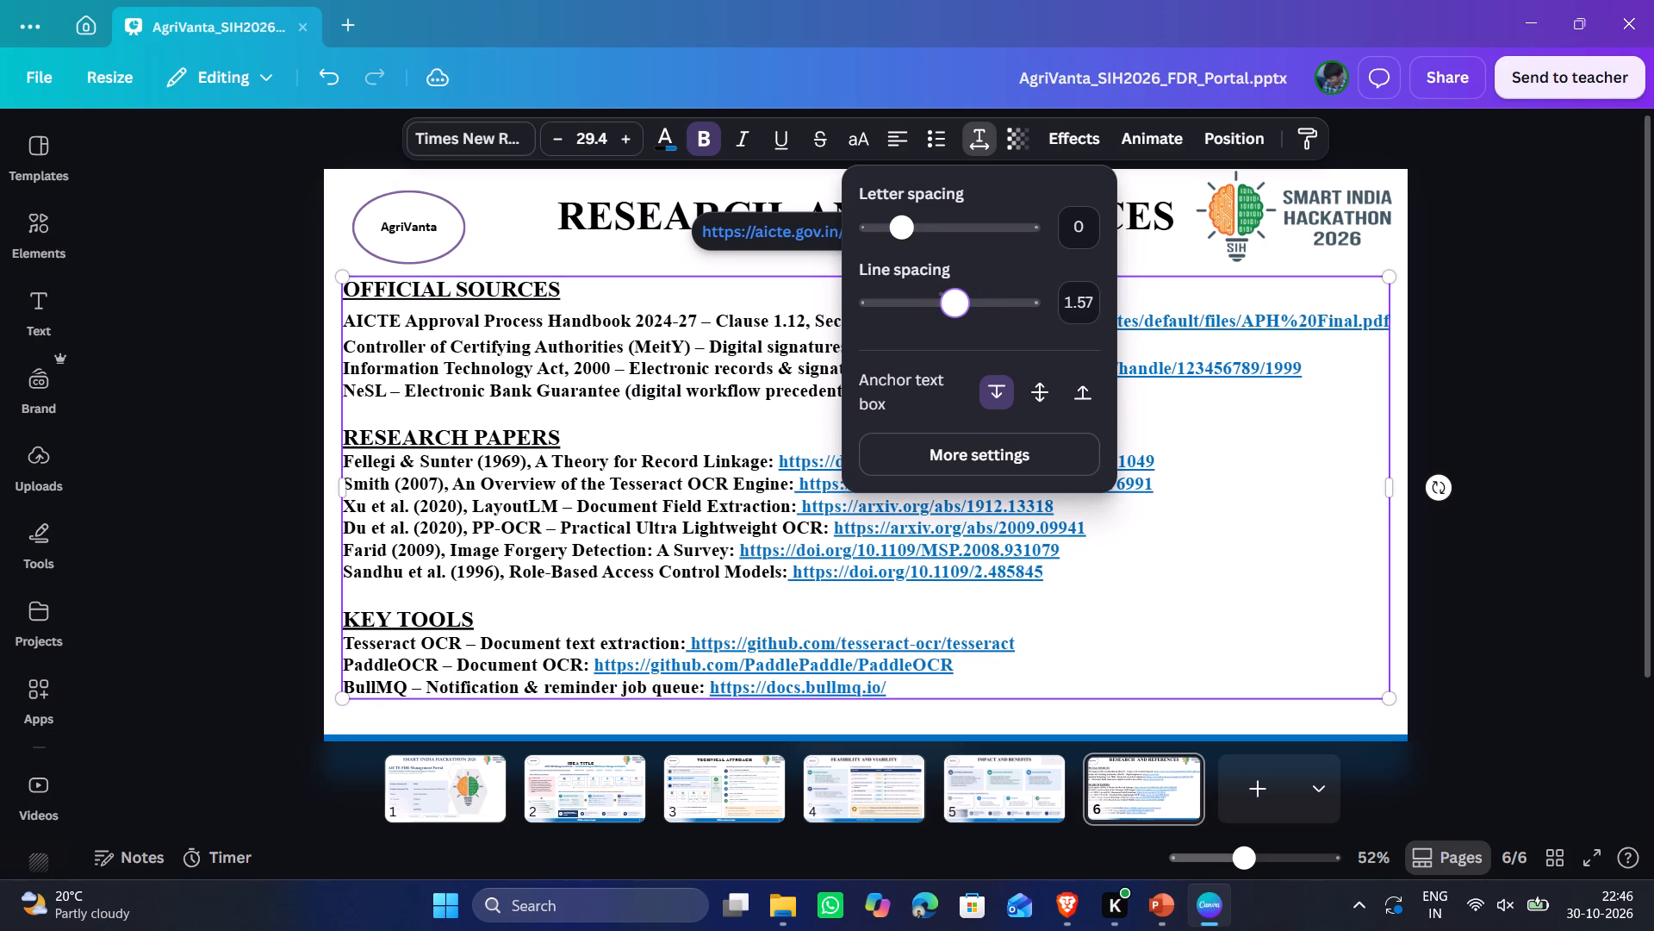
click(1482, 351)
click(1487, 351)
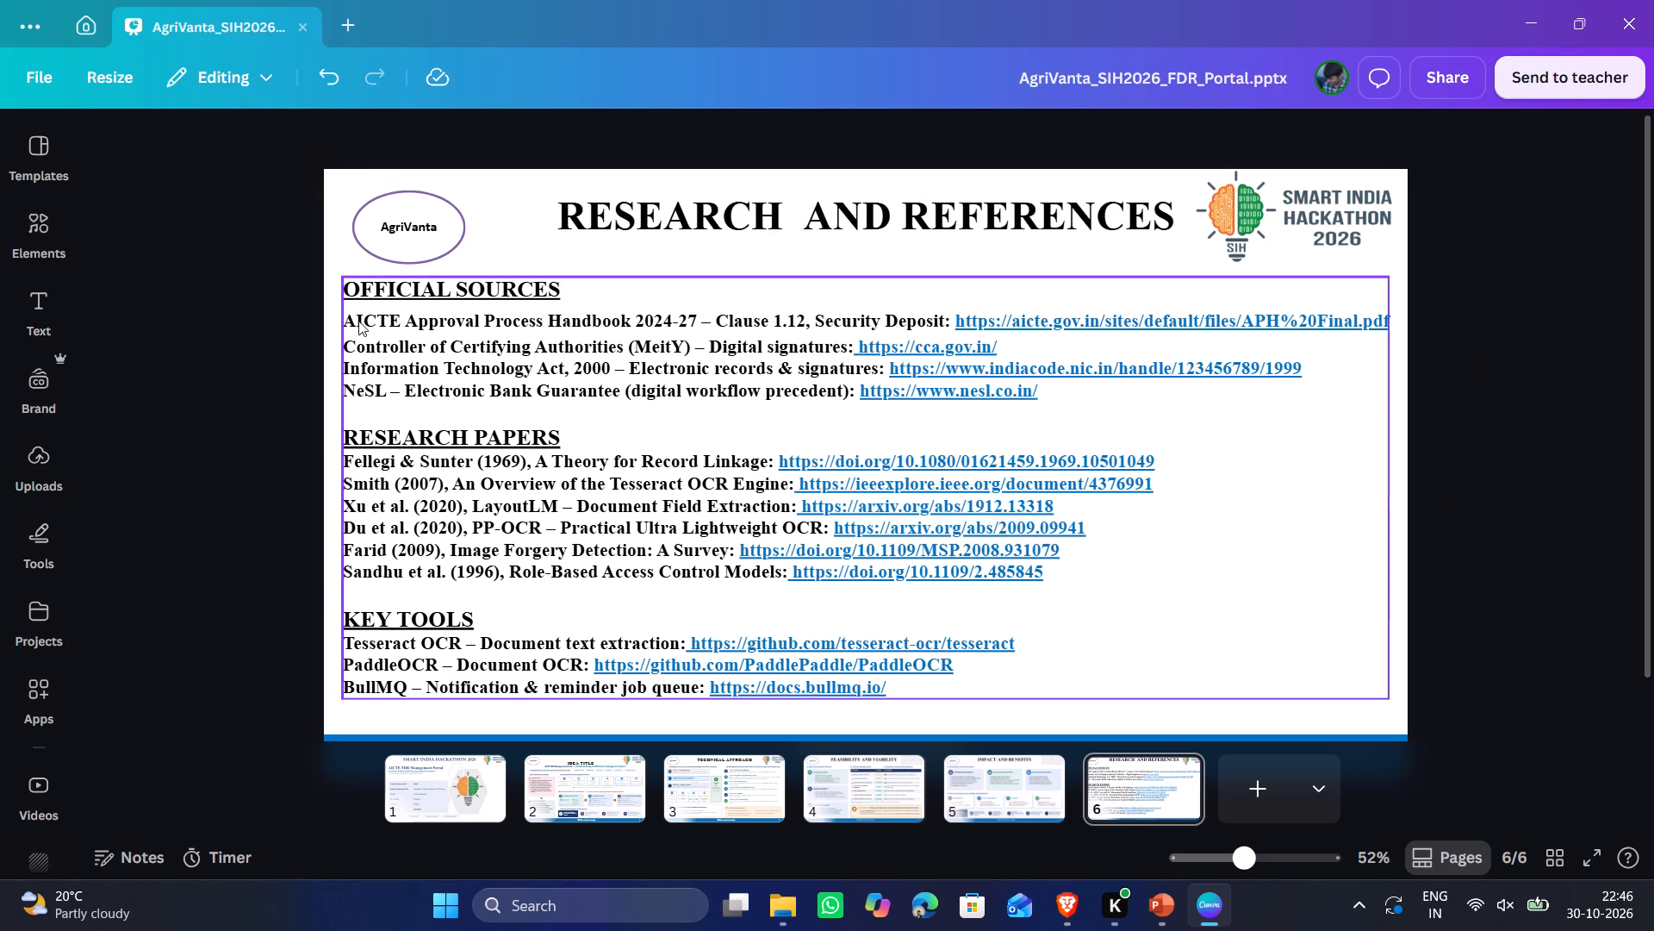
Select the four reference lines under "OFFICIAL SOURCES", from AICTE to NeSL, and enter 1 for their line spacing.
triple_click(345, 319)
click(345, 319)
drag(345, 319, 1049, 386)
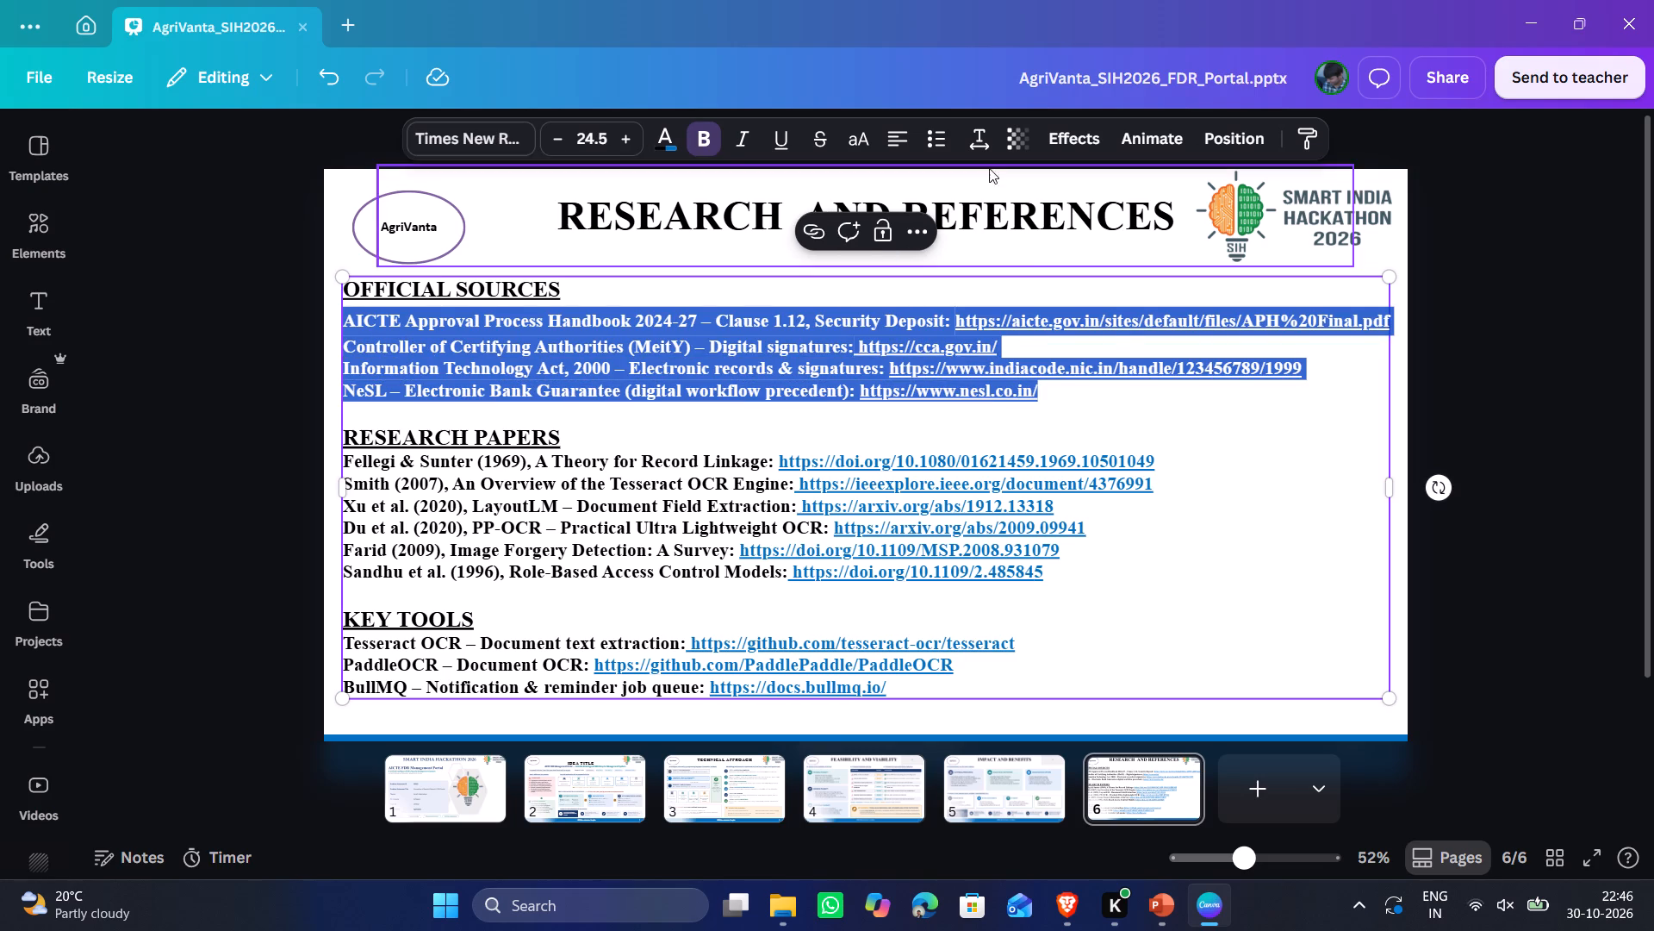
click(985, 153)
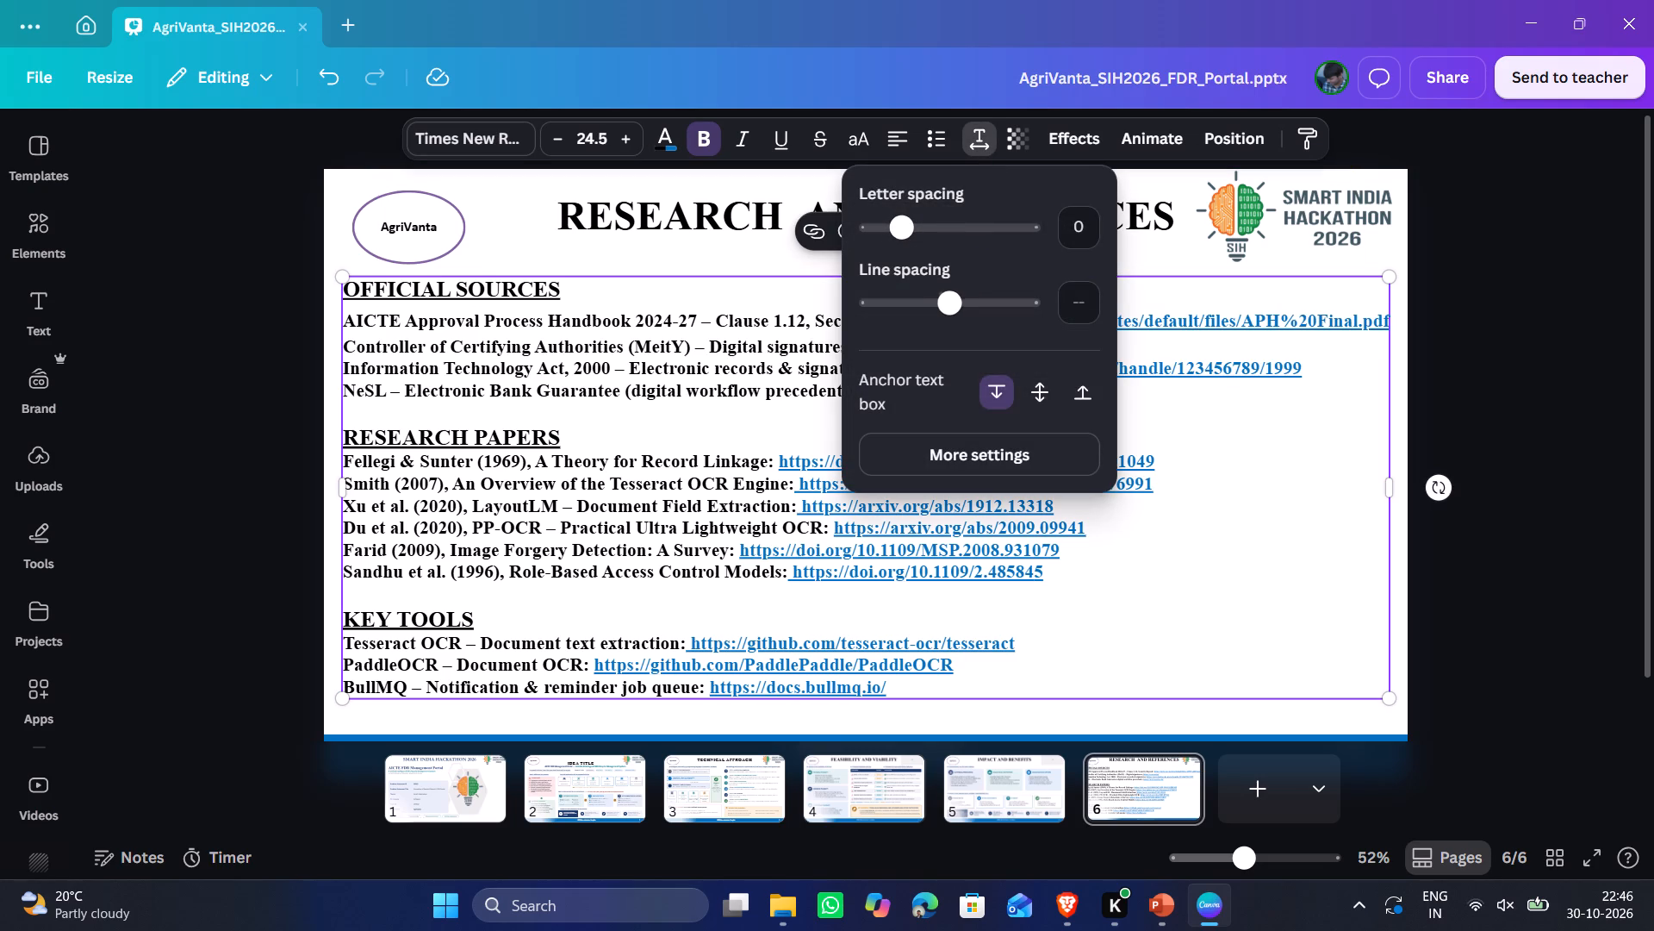
click(1074, 307)
key(1)
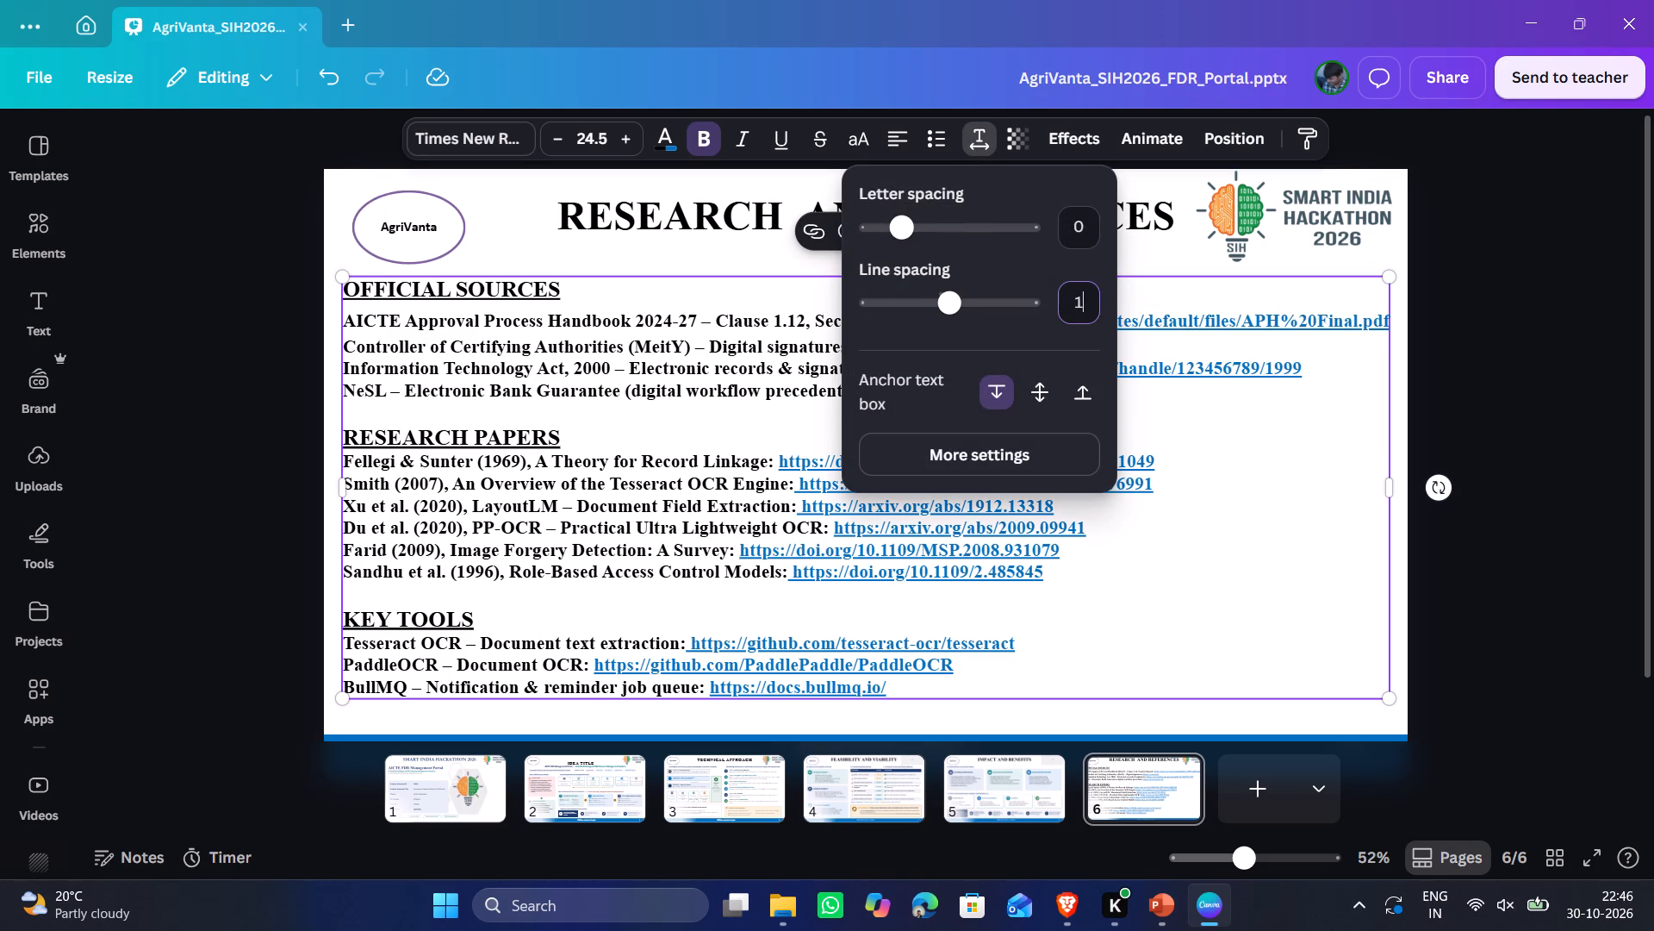
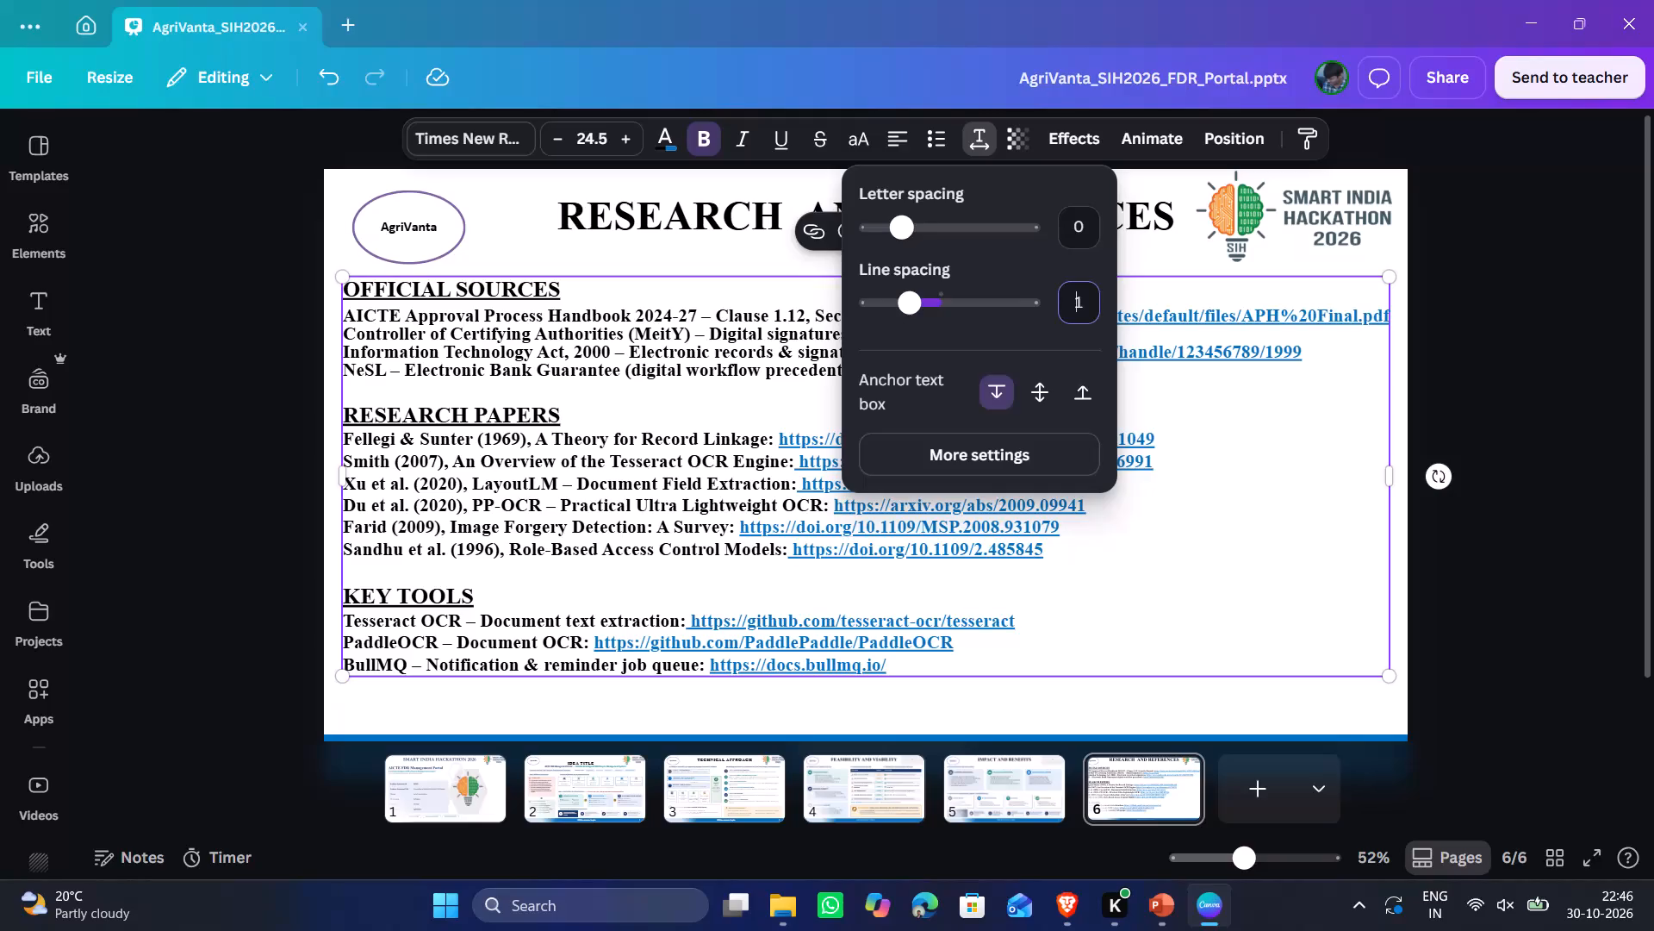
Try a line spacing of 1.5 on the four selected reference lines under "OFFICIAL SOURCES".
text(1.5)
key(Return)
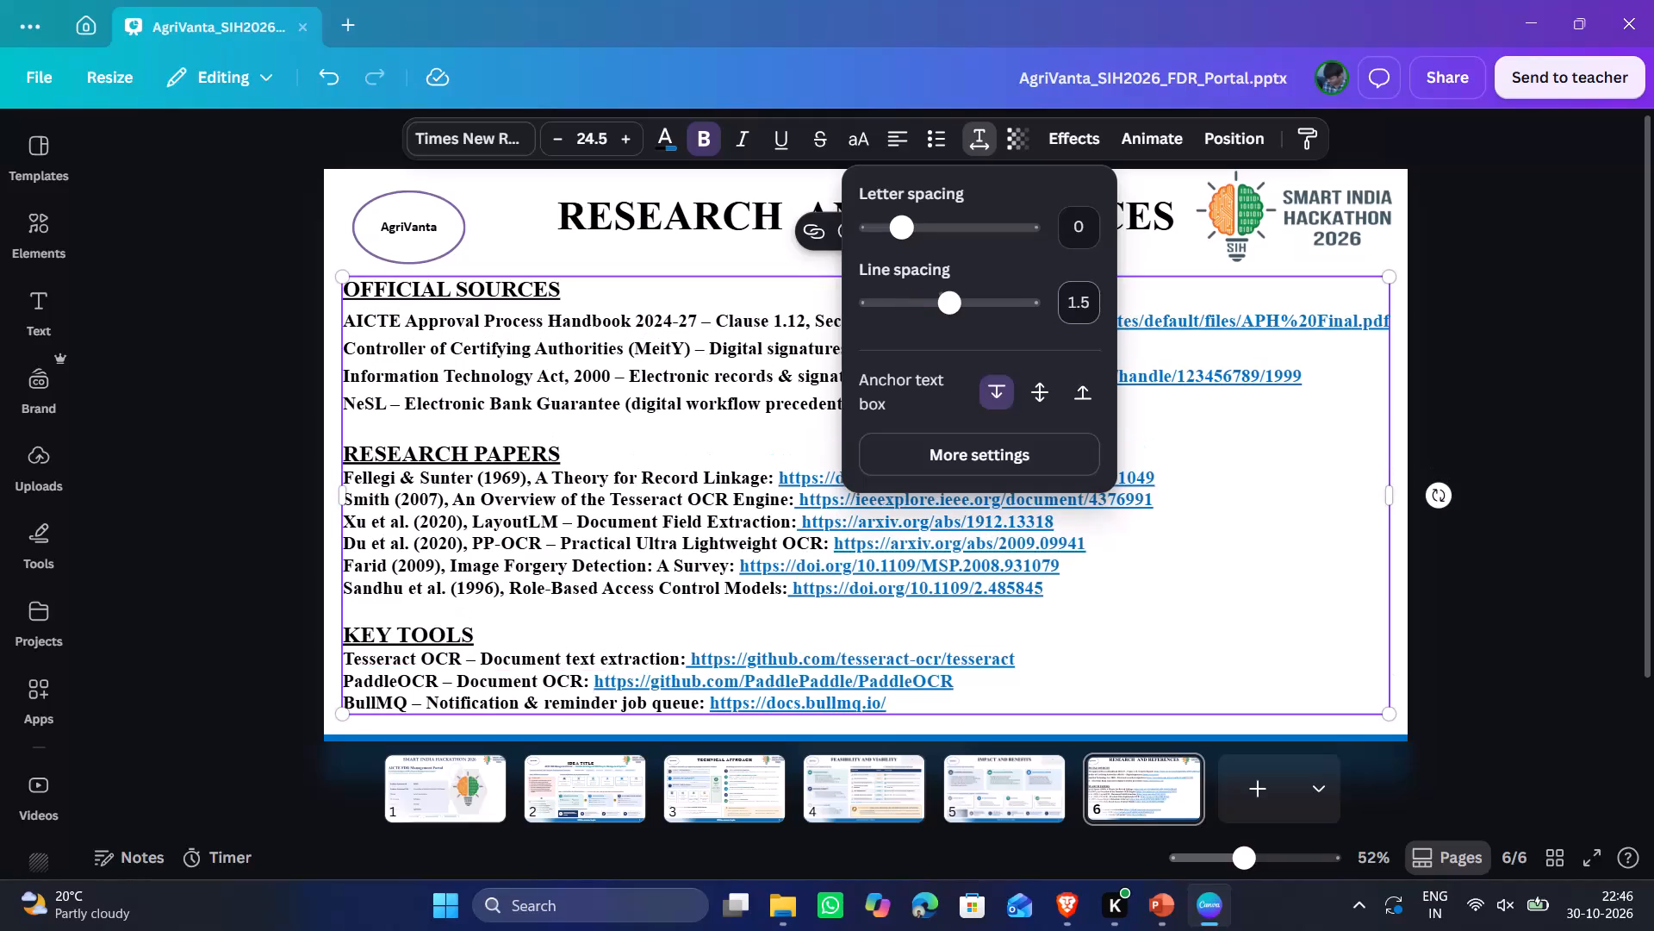
Set the line spacing of the four reference lines under "OFFICIAL SOURCES" to 1.2 and deselect the text box.
click(1085, 301)
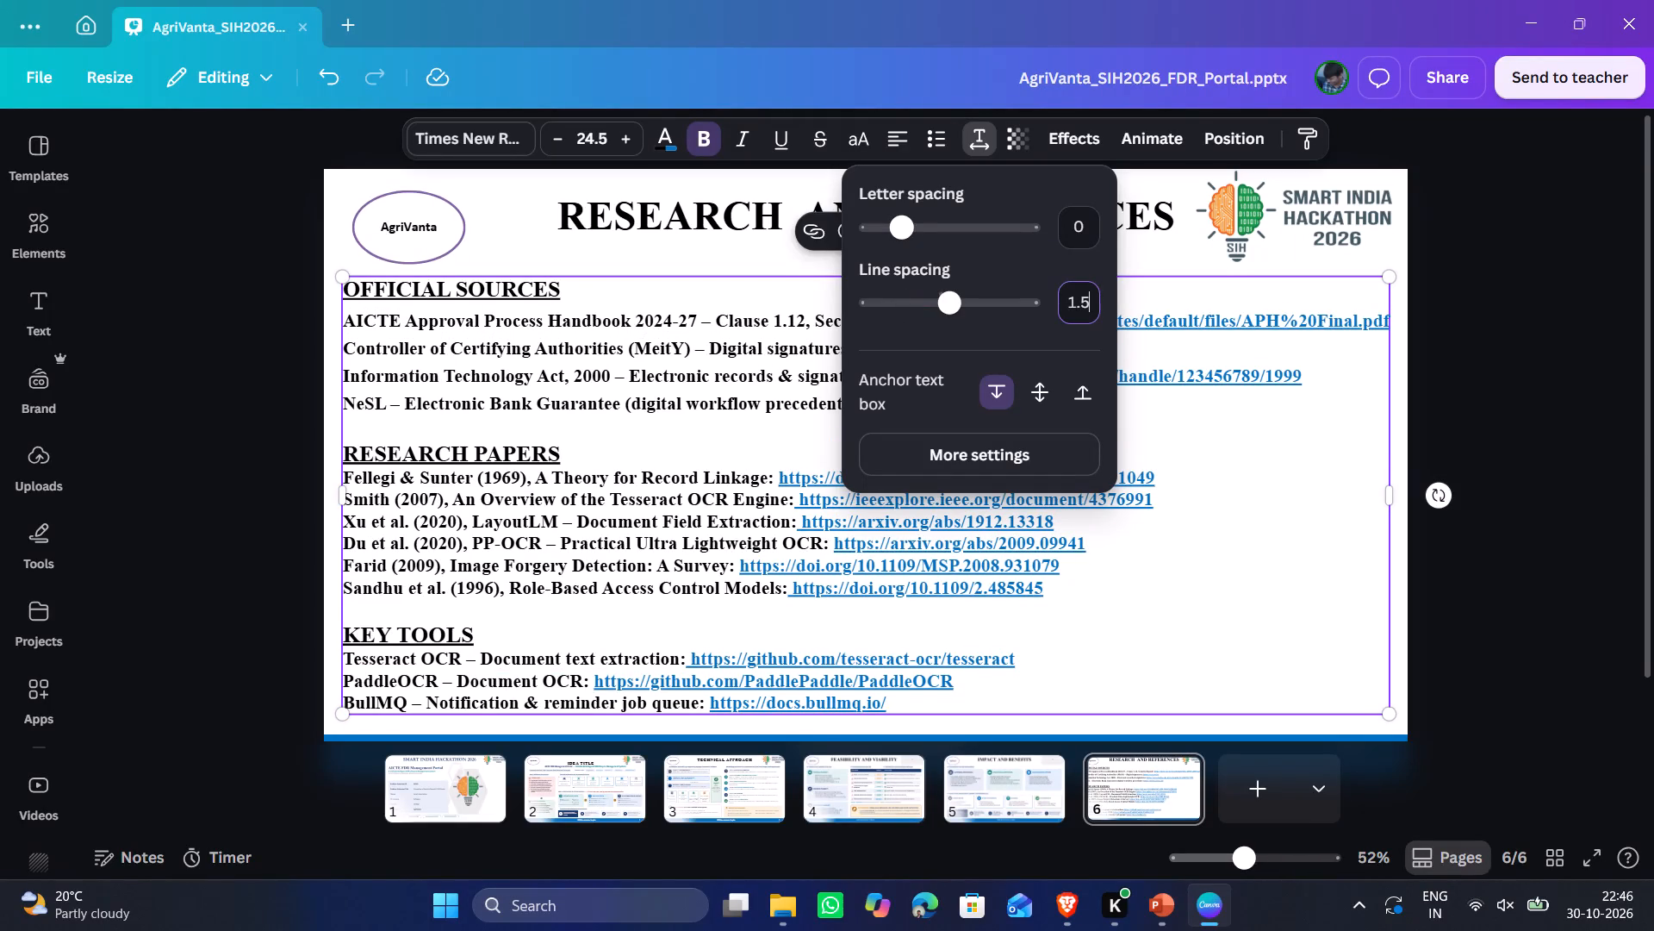
text(1.2)
key(Return)
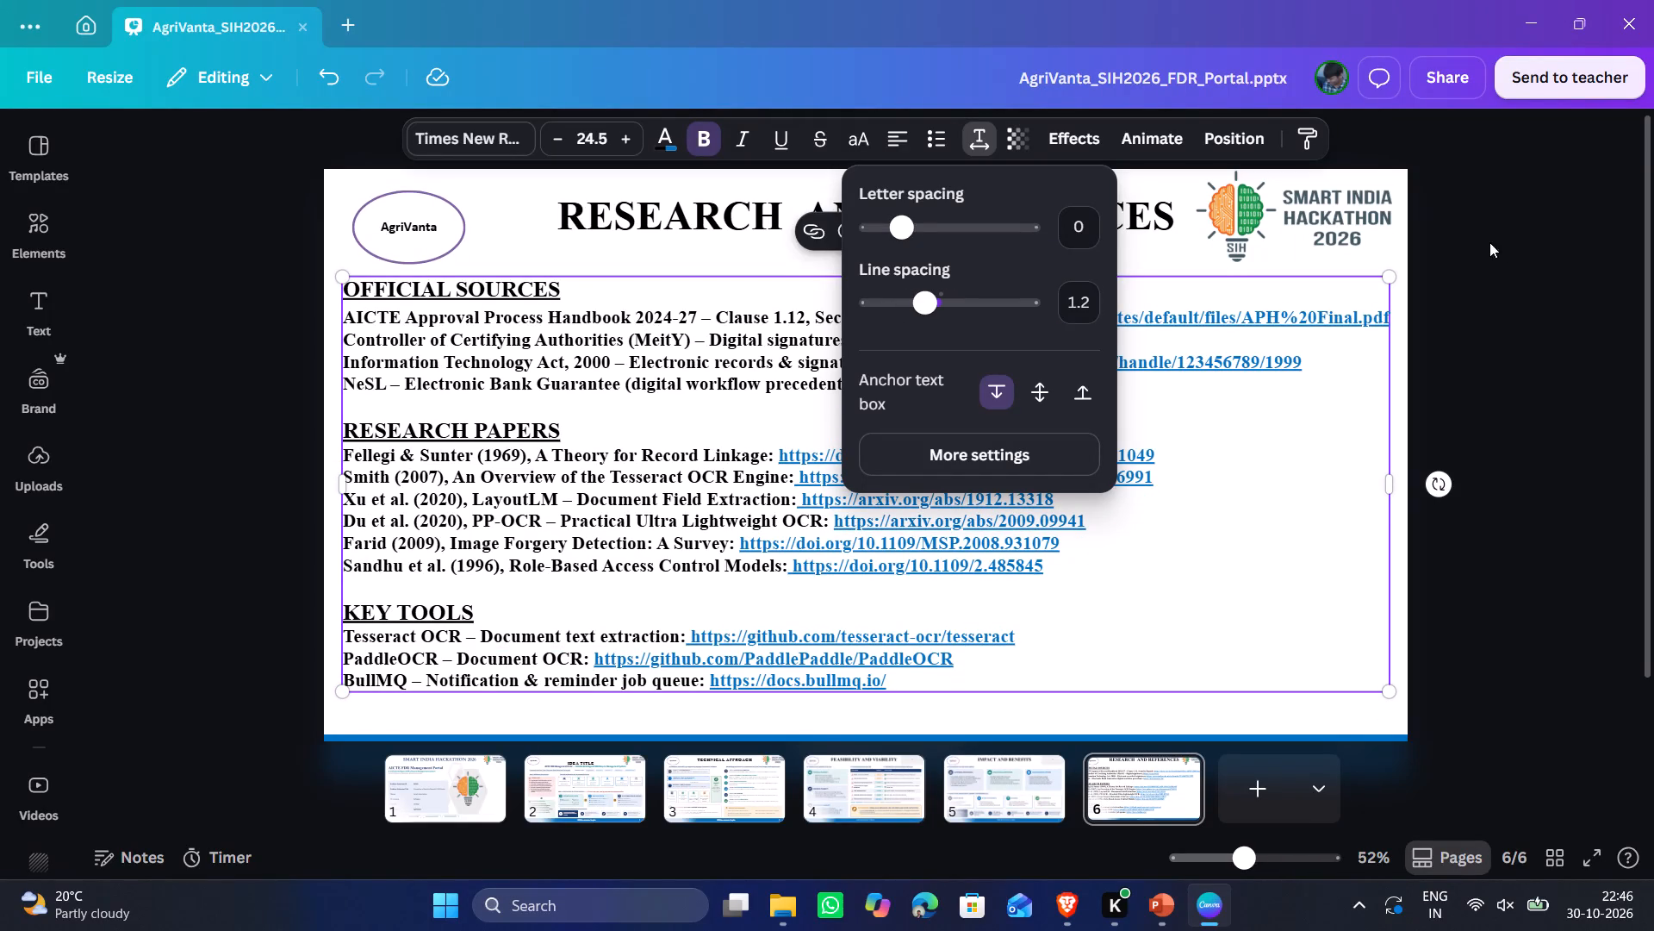
click(1521, 344)
click(1521, 344)
click(1521, 344)
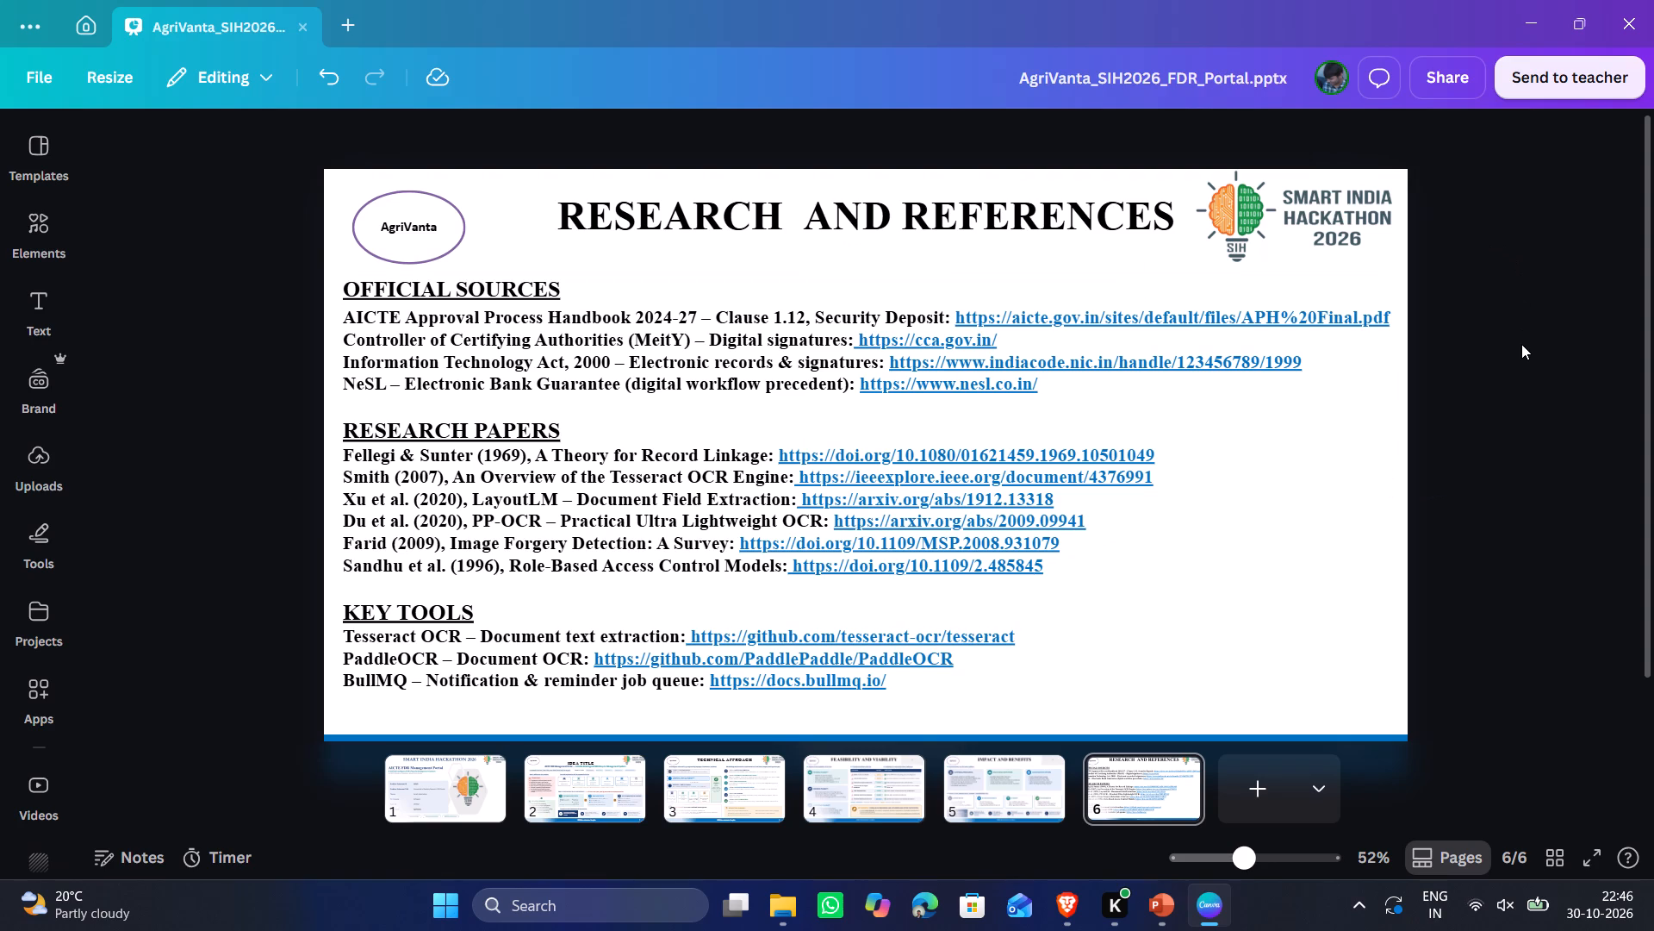
click(1519, 345)
Check the line spacing of the six reference lines under "RESEARCH PAPERS", and select that heading to view its formatting.
double_click(389, 466)
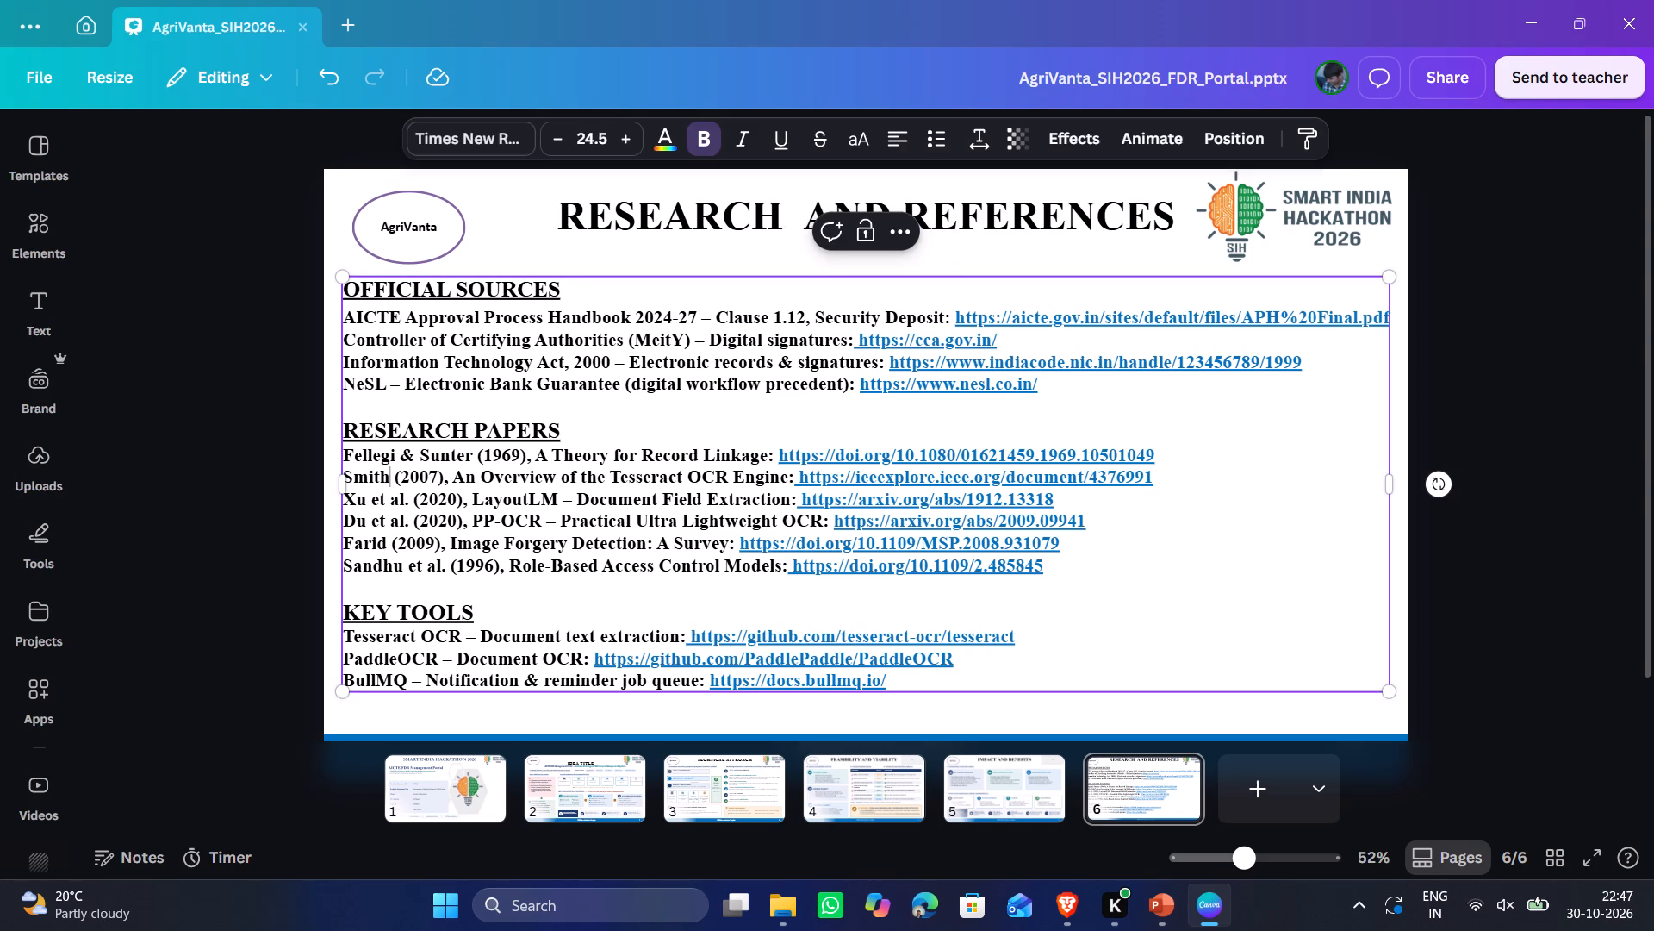
click(364, 462)
drag(343, 453, 1010, 557)
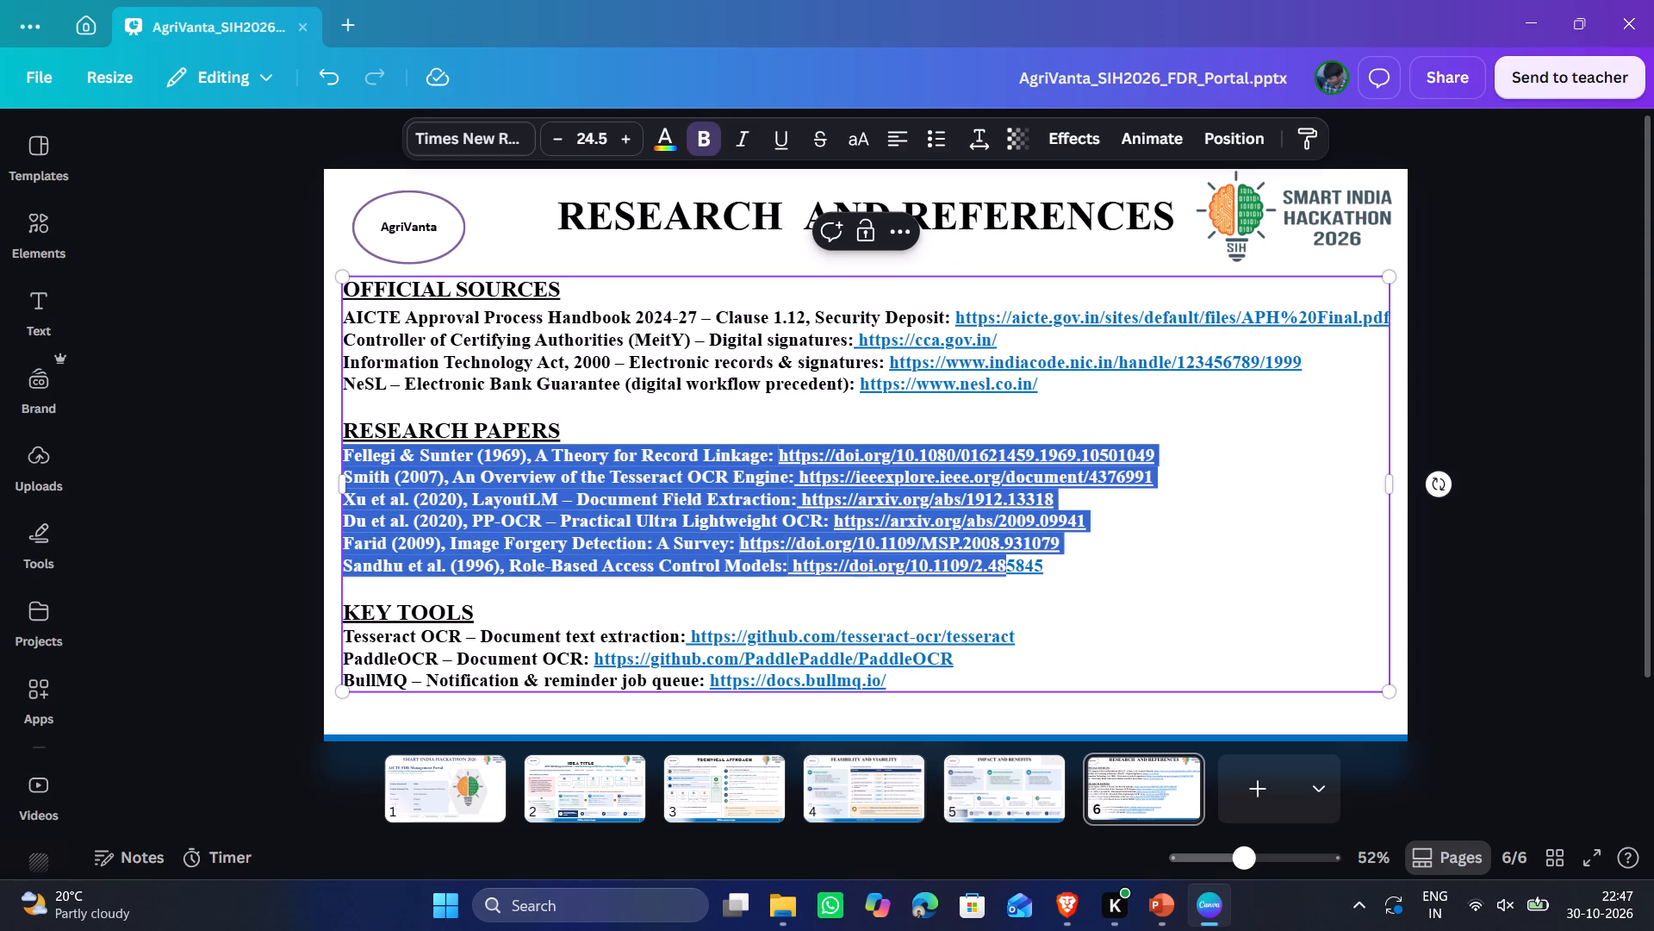
drag(1010, 557, 1101, 581)
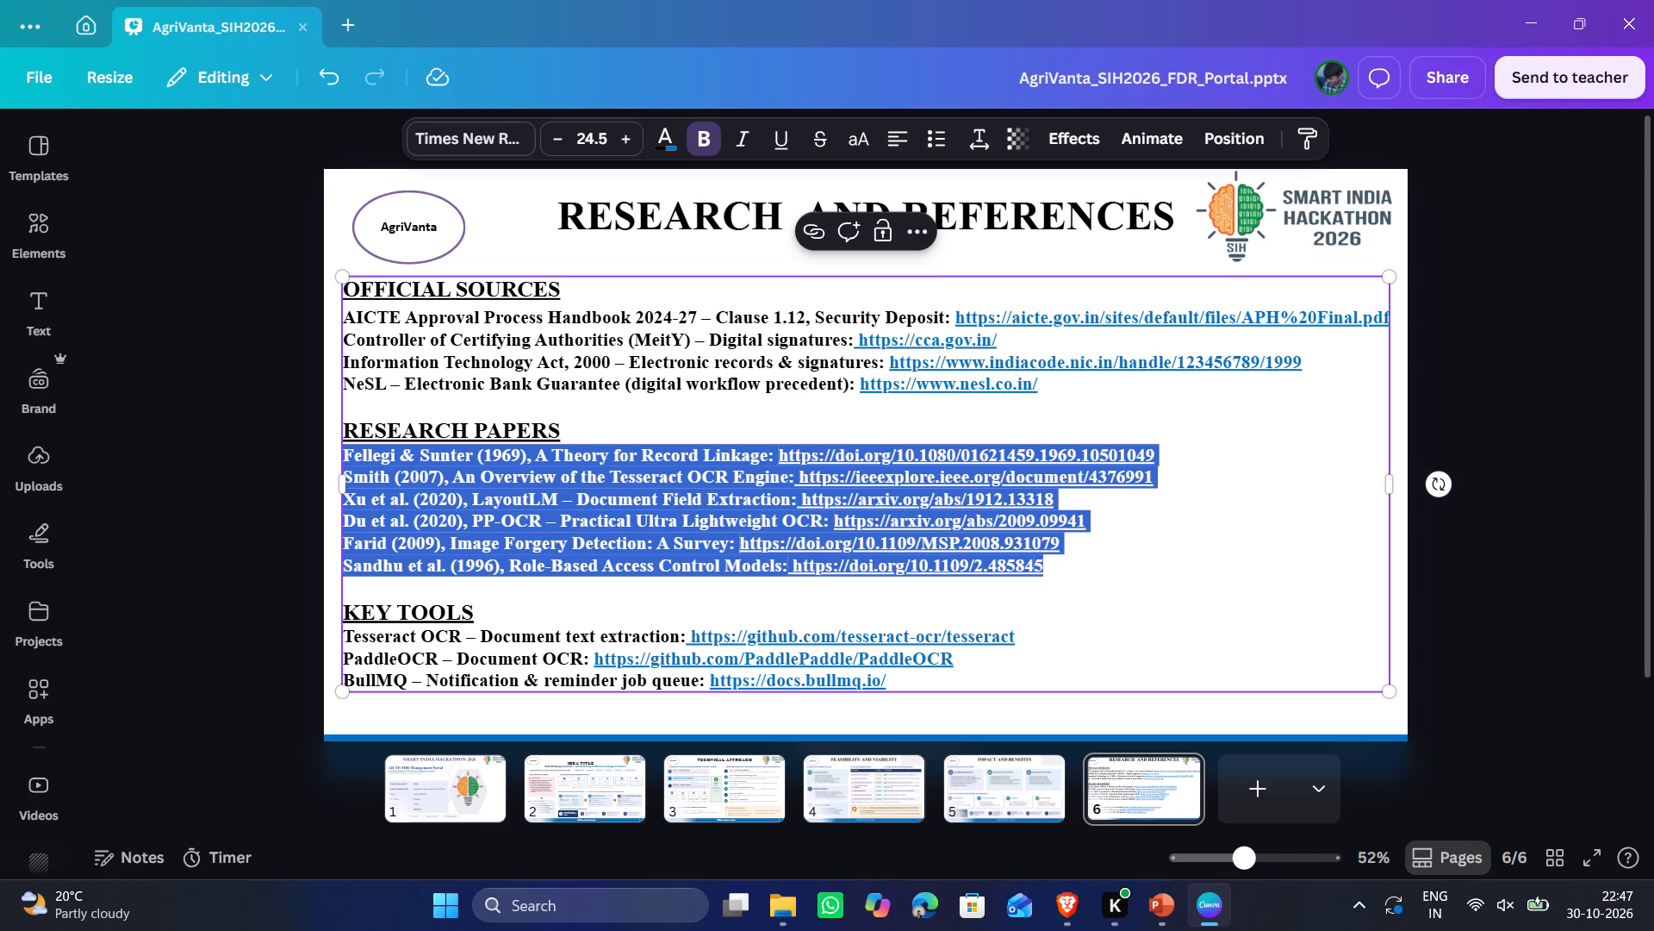
click(971, 128)
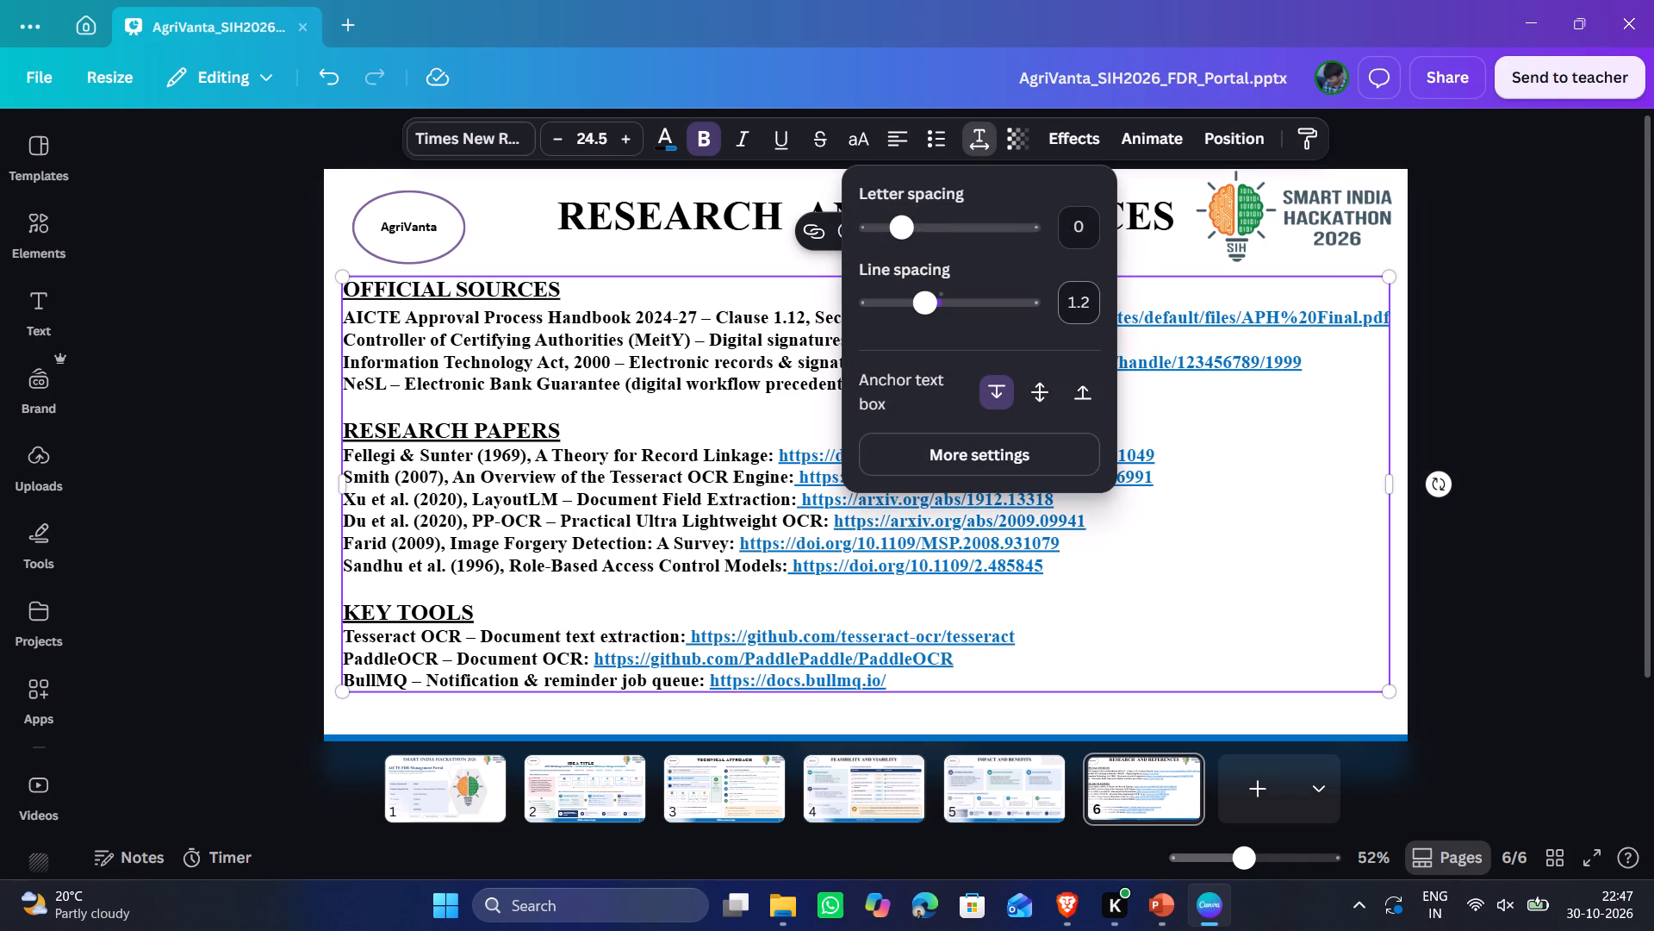
click(569, 422)
drag(563, 431, 343, 441)
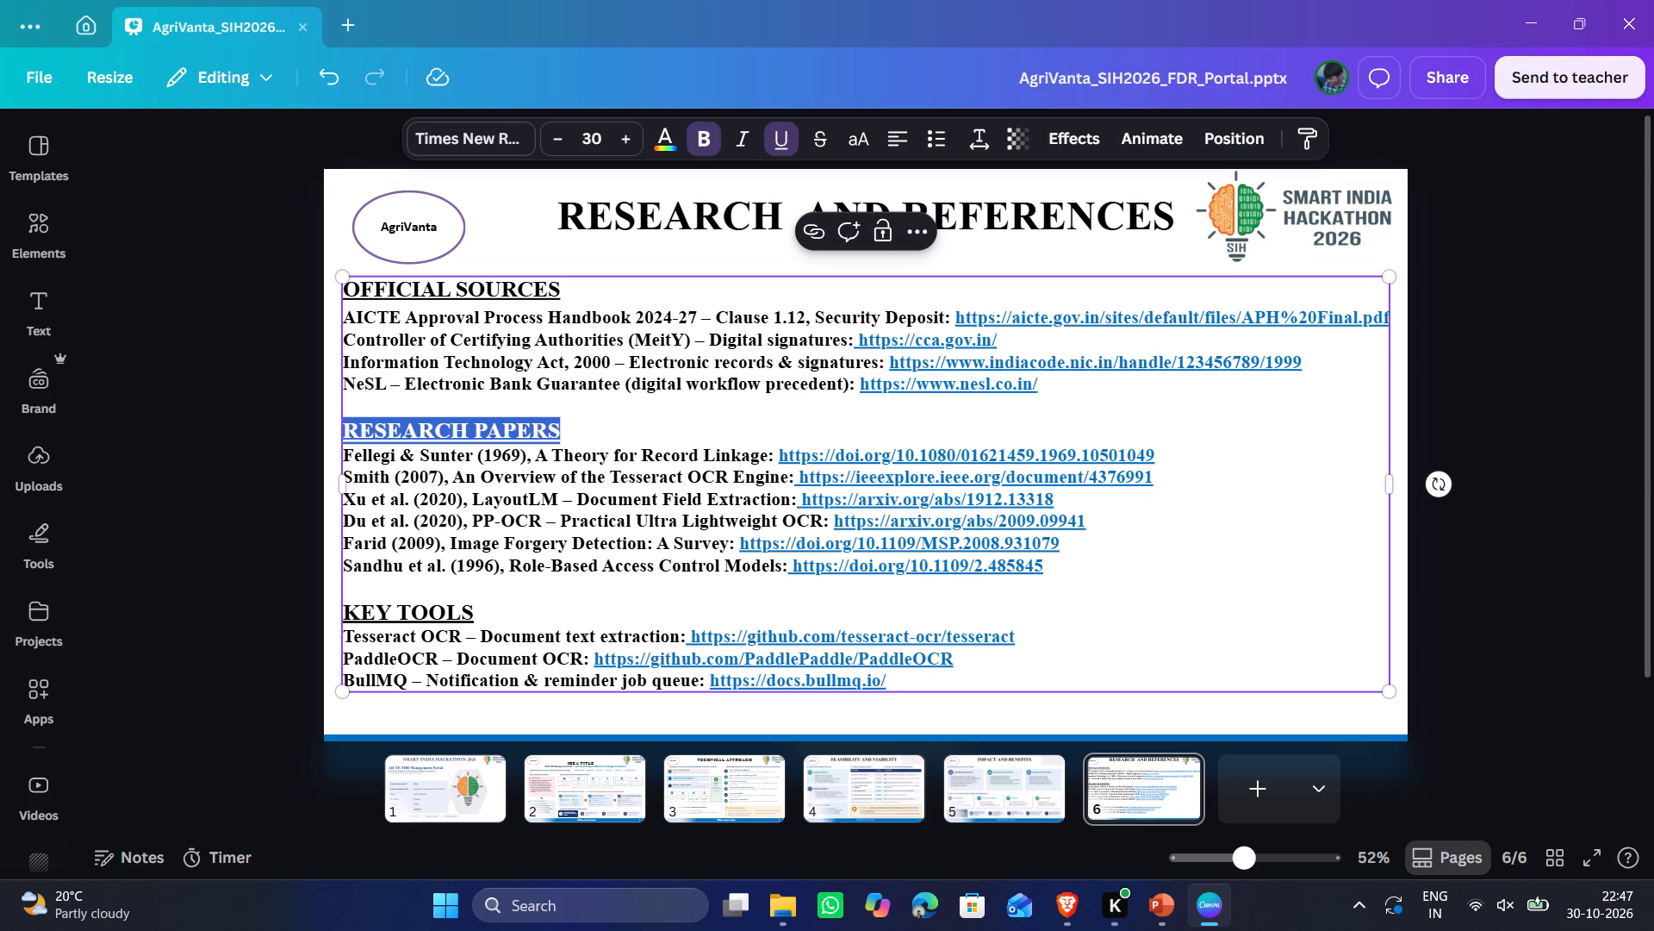
click(1474, 312)
click(1474, 311)
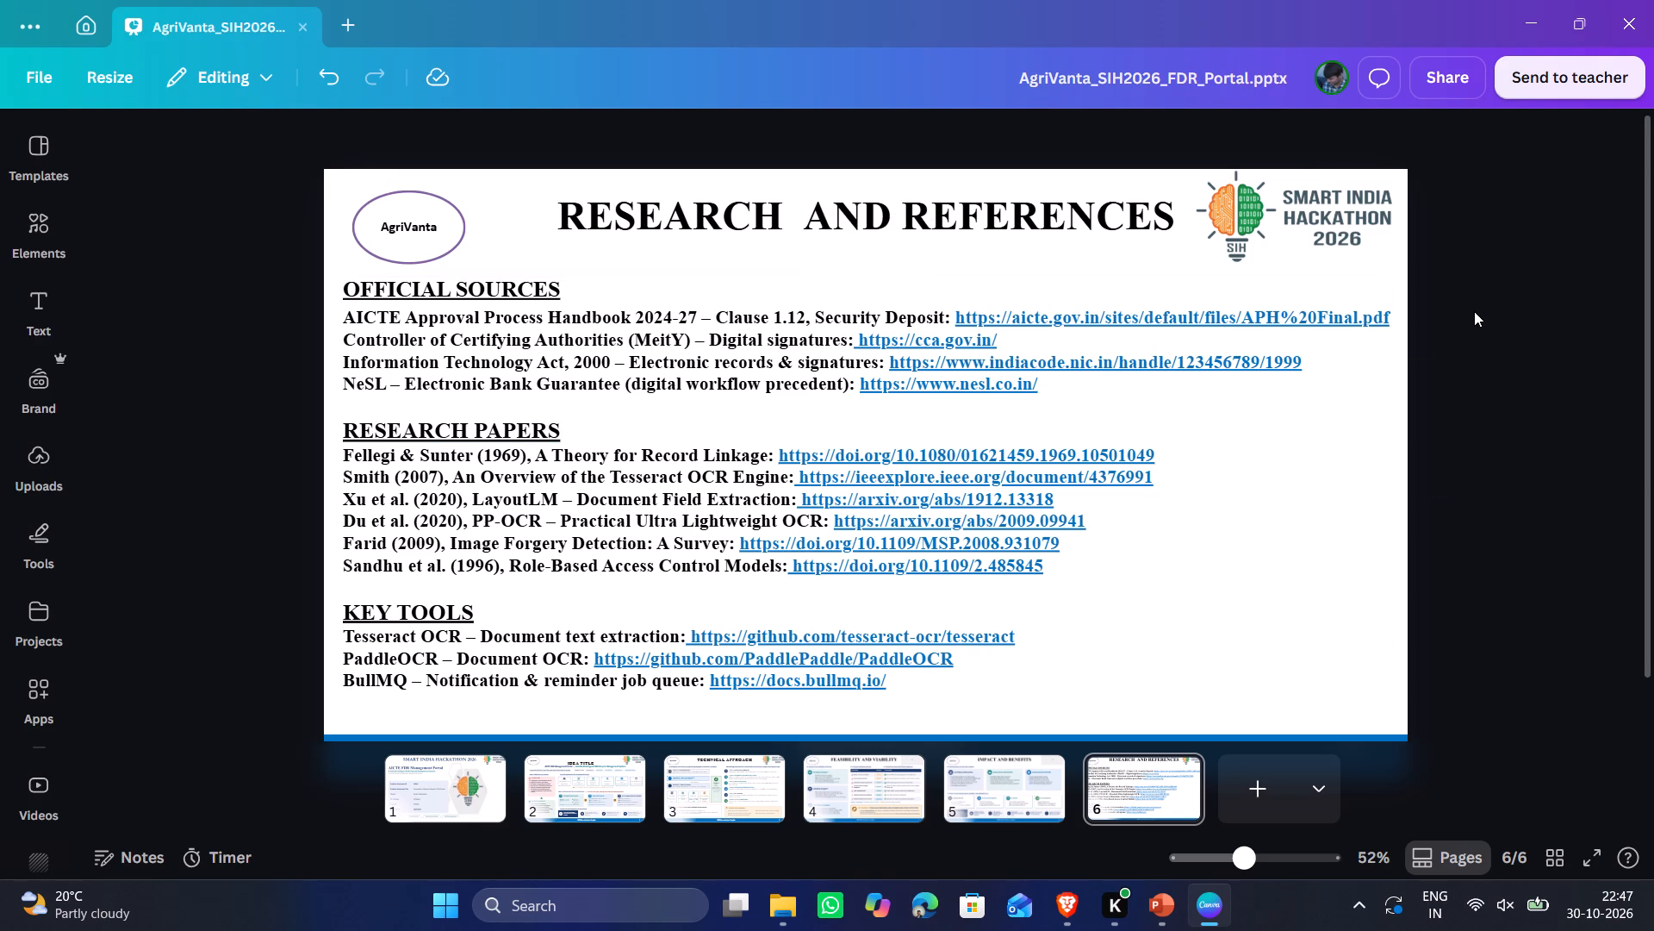
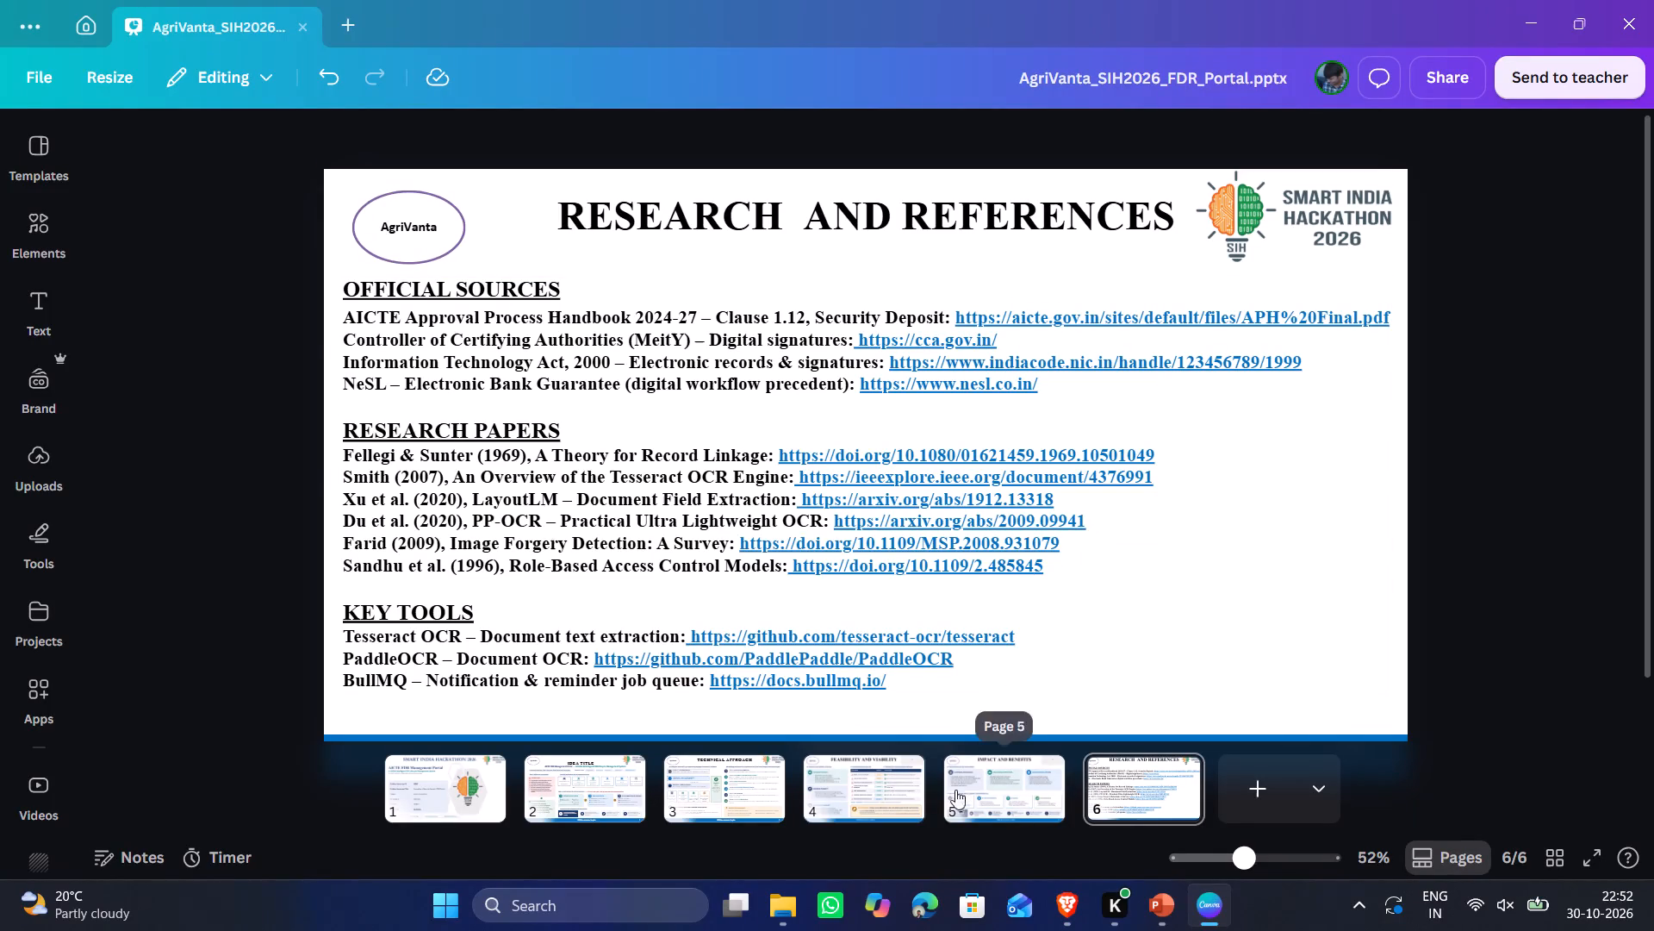
Go to the deck's title slide and open the AICTE_Samadhan_SIH2026.pptx design edited 20 hours ago from the recent designs.
click(494, 786)
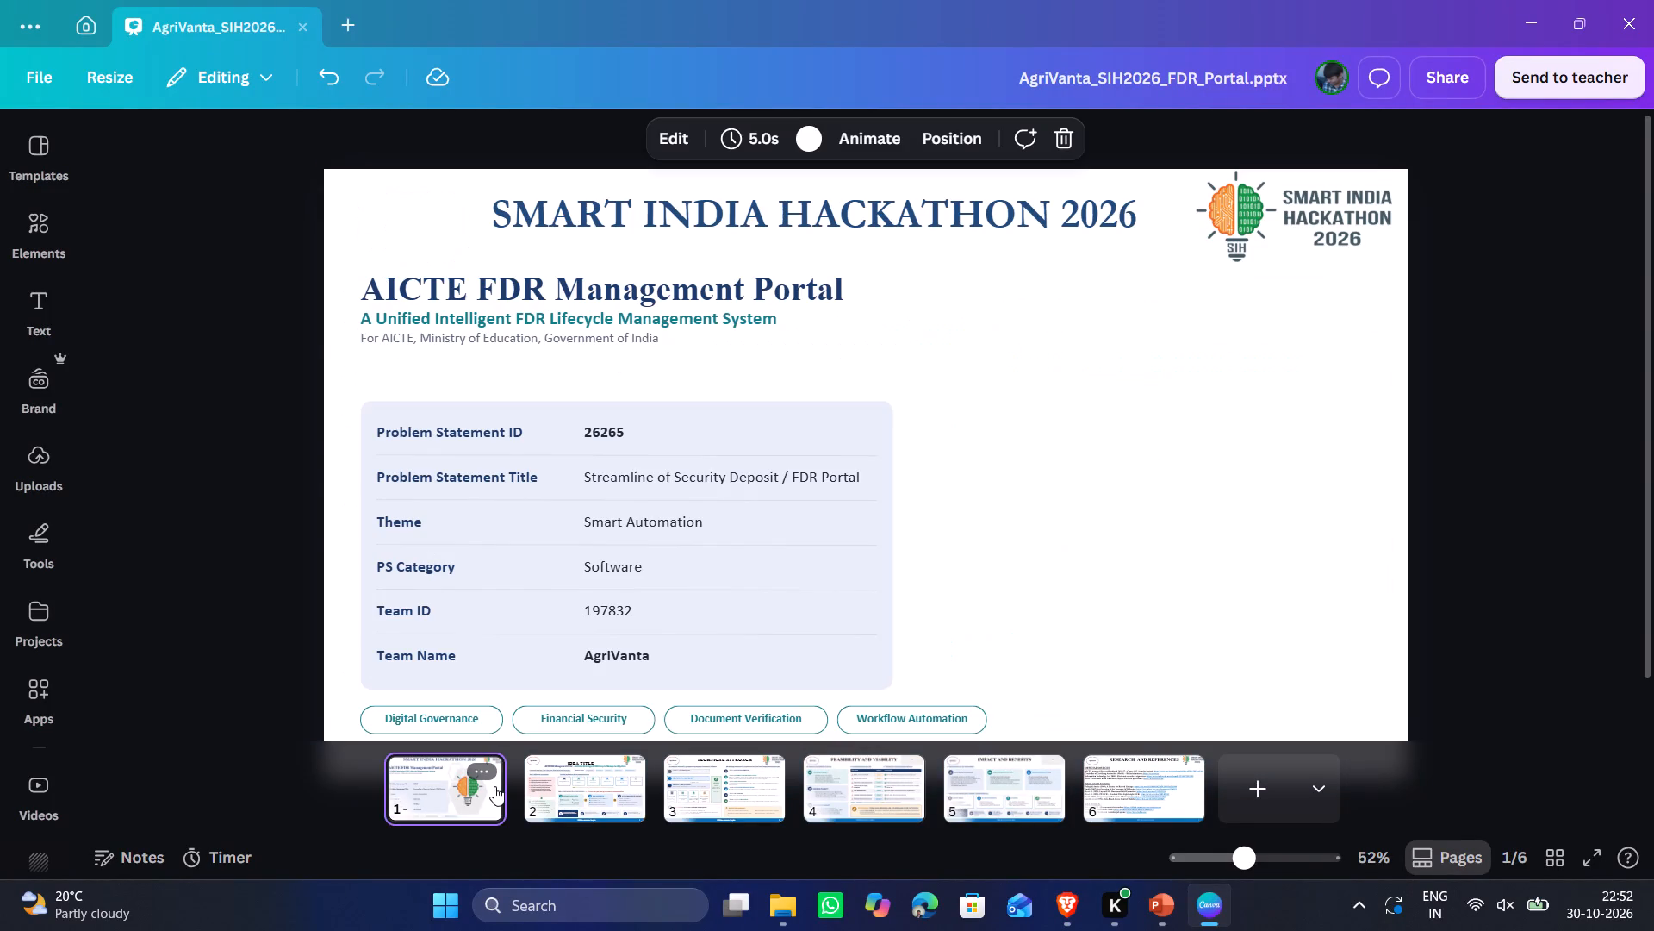
right_click(494, 786)
scroll(494, 786, up, 2)
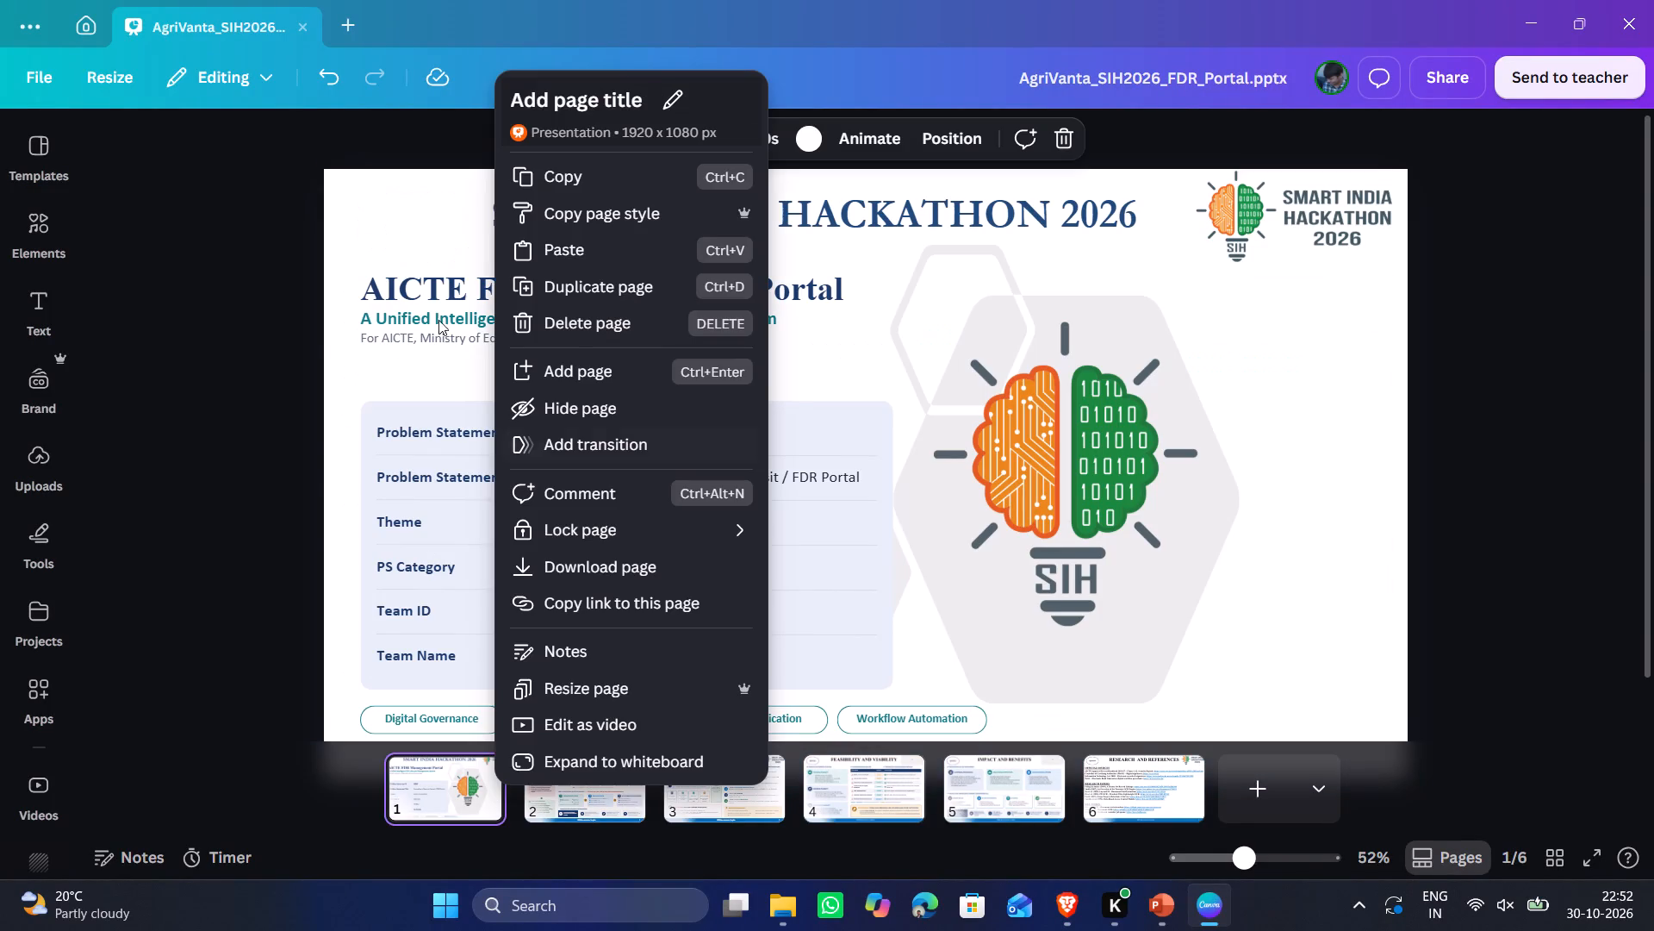
click(232, 208)
click(84, 21)
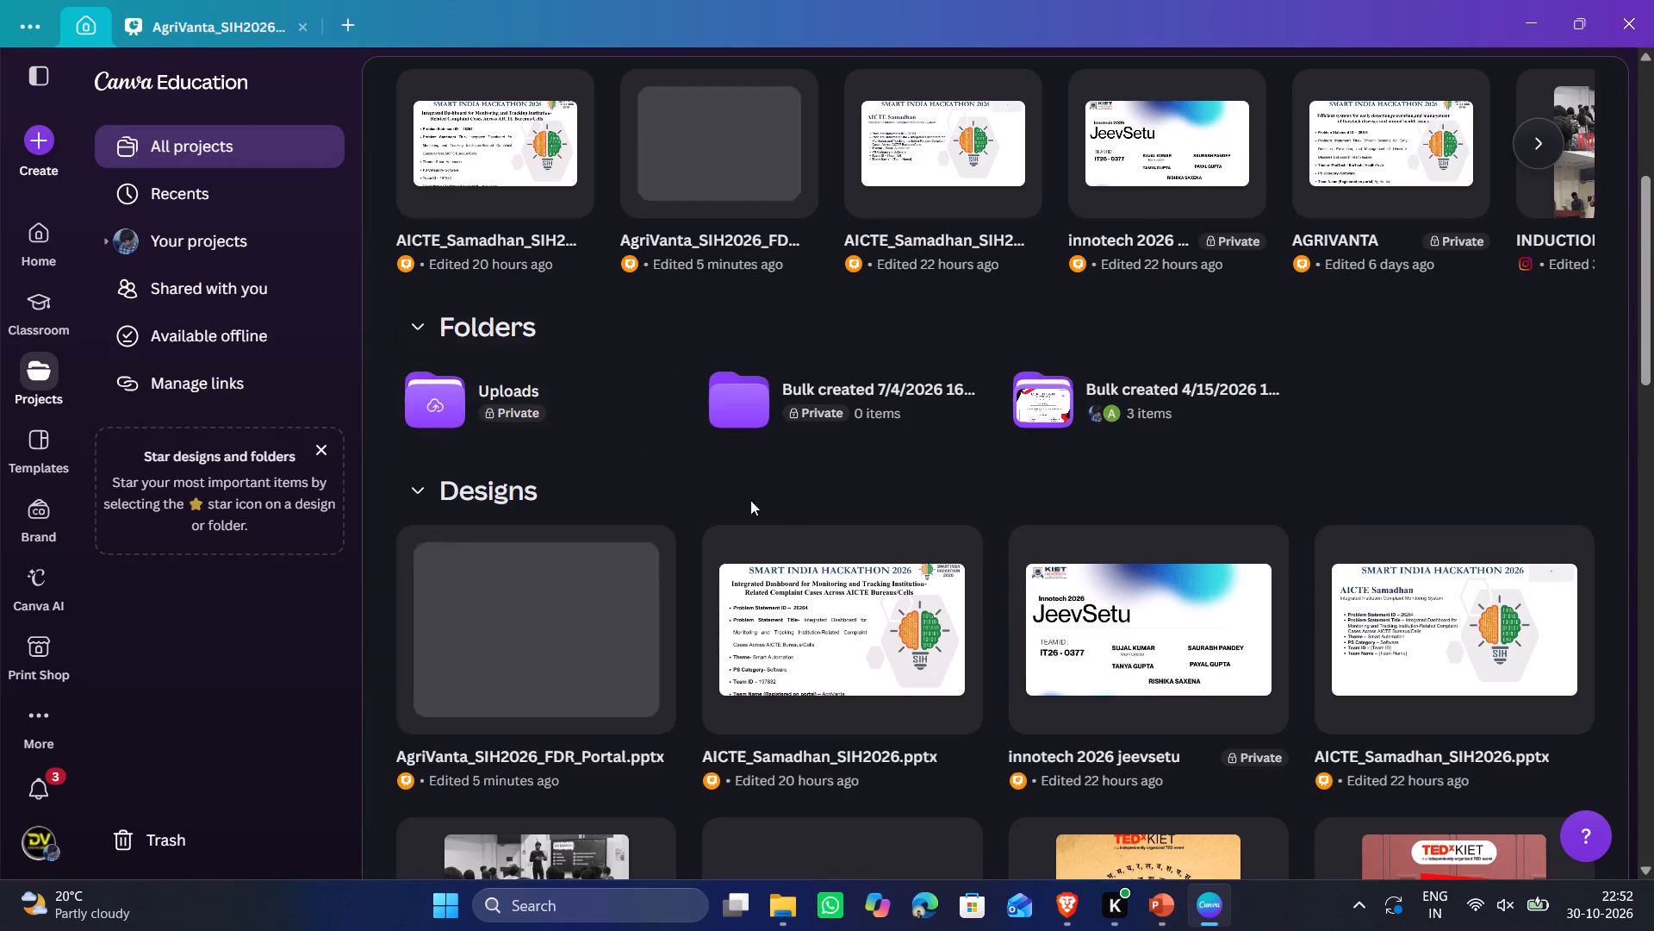
scroll(804, 514, up, 5)
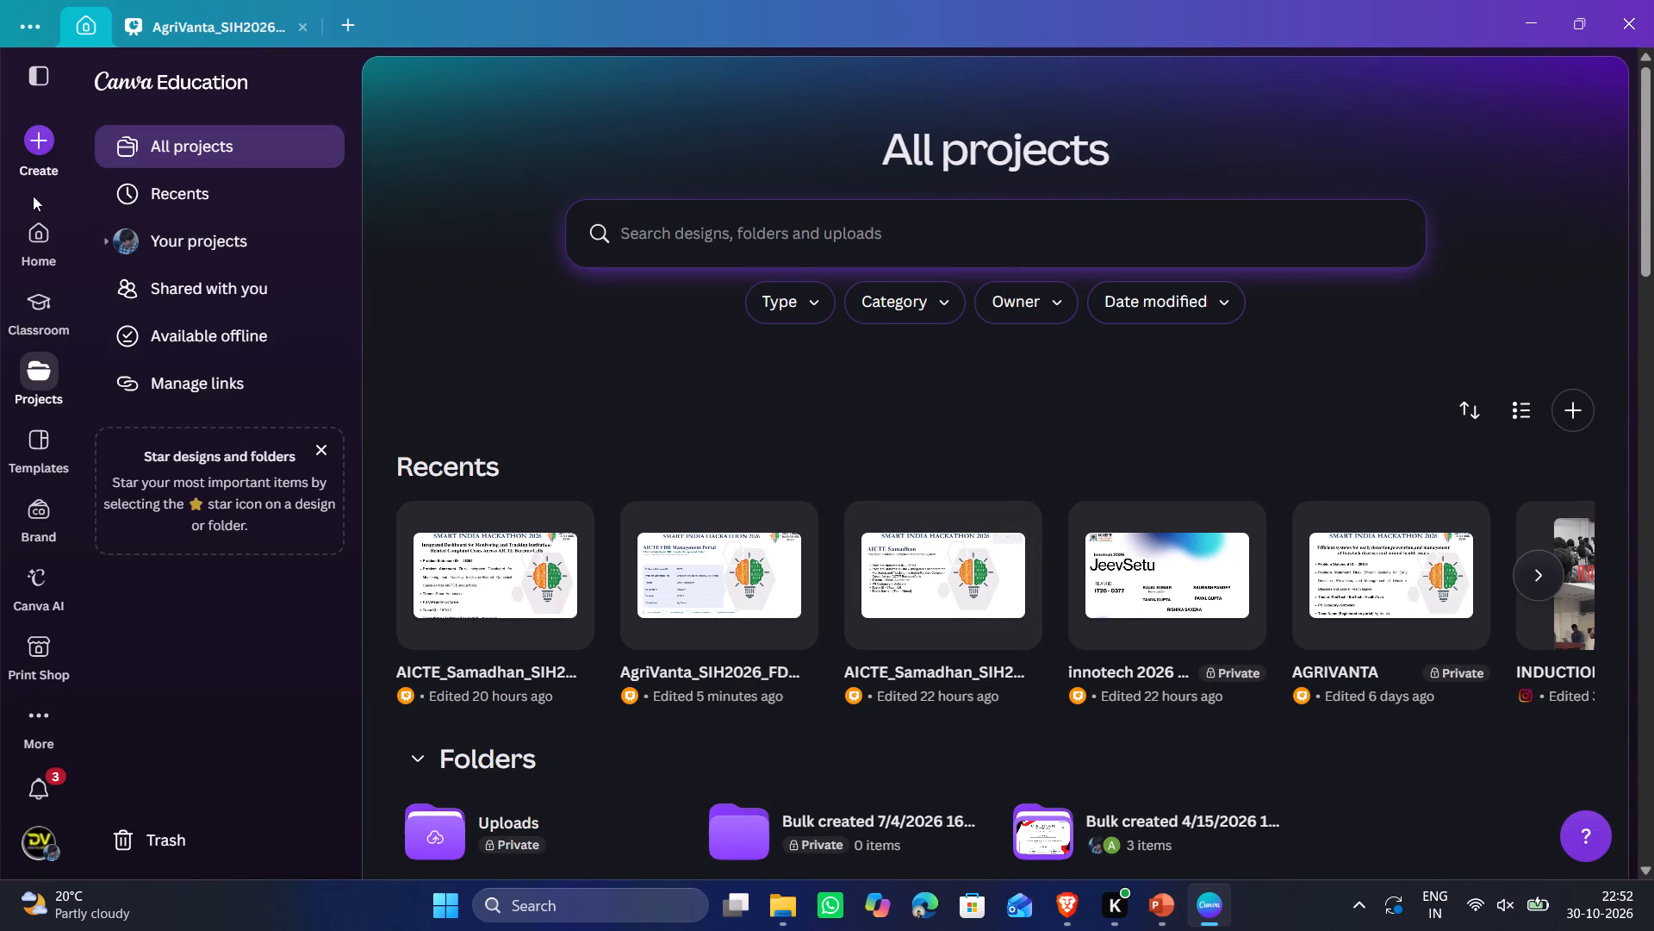
click(47, 235)
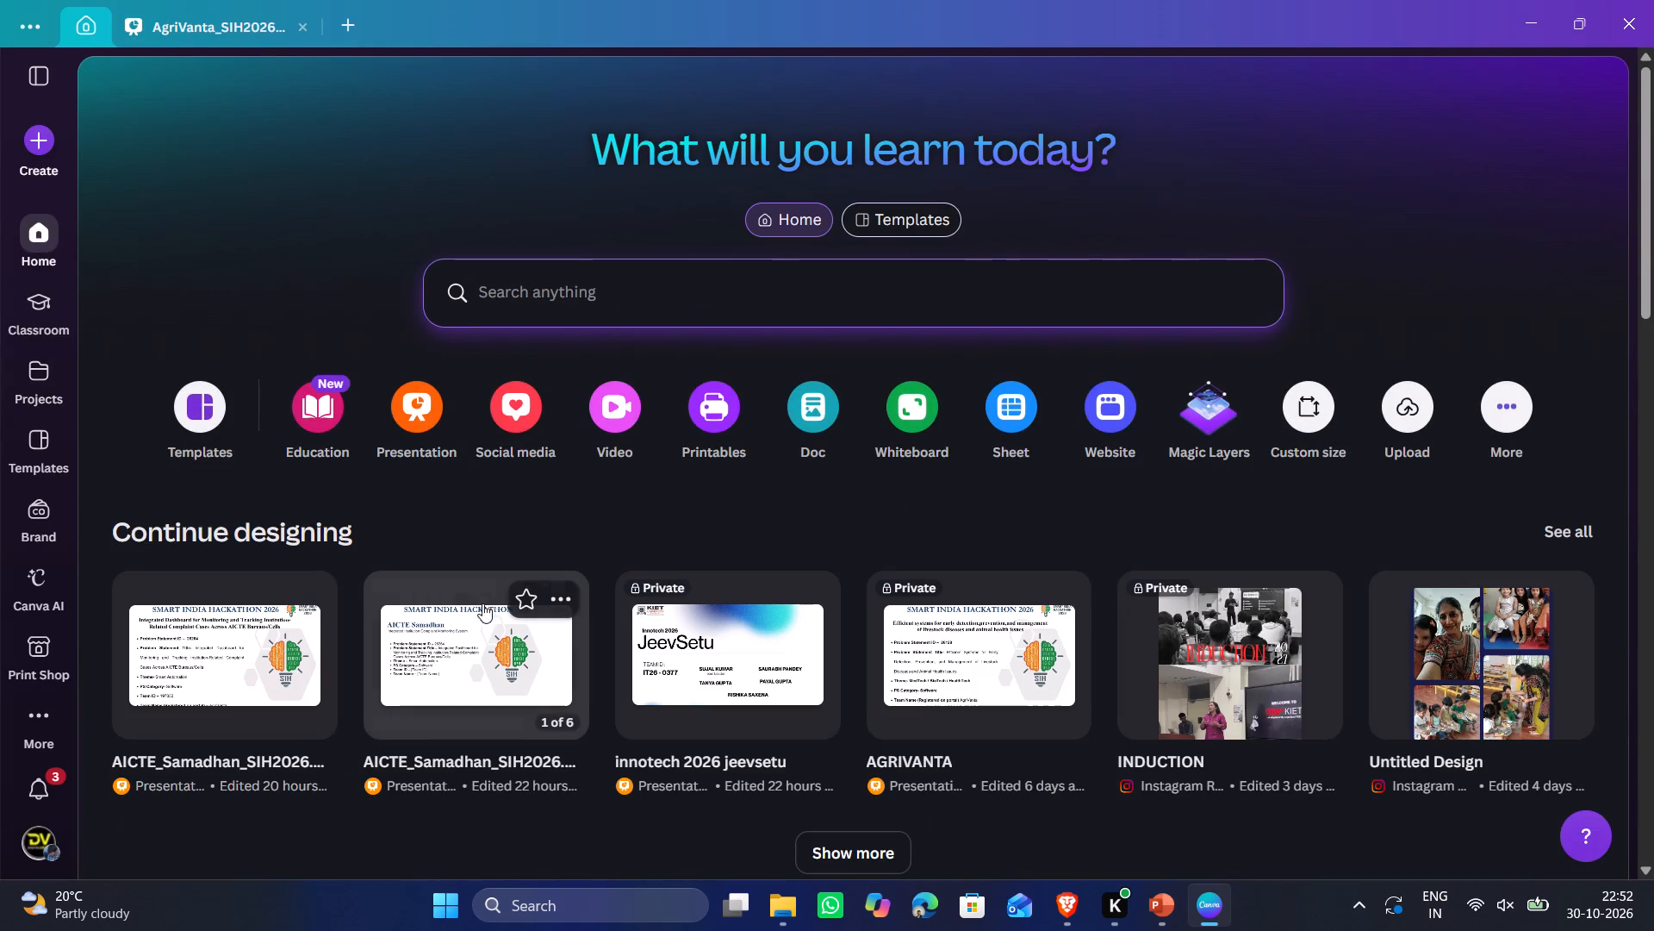
click(274, 648)
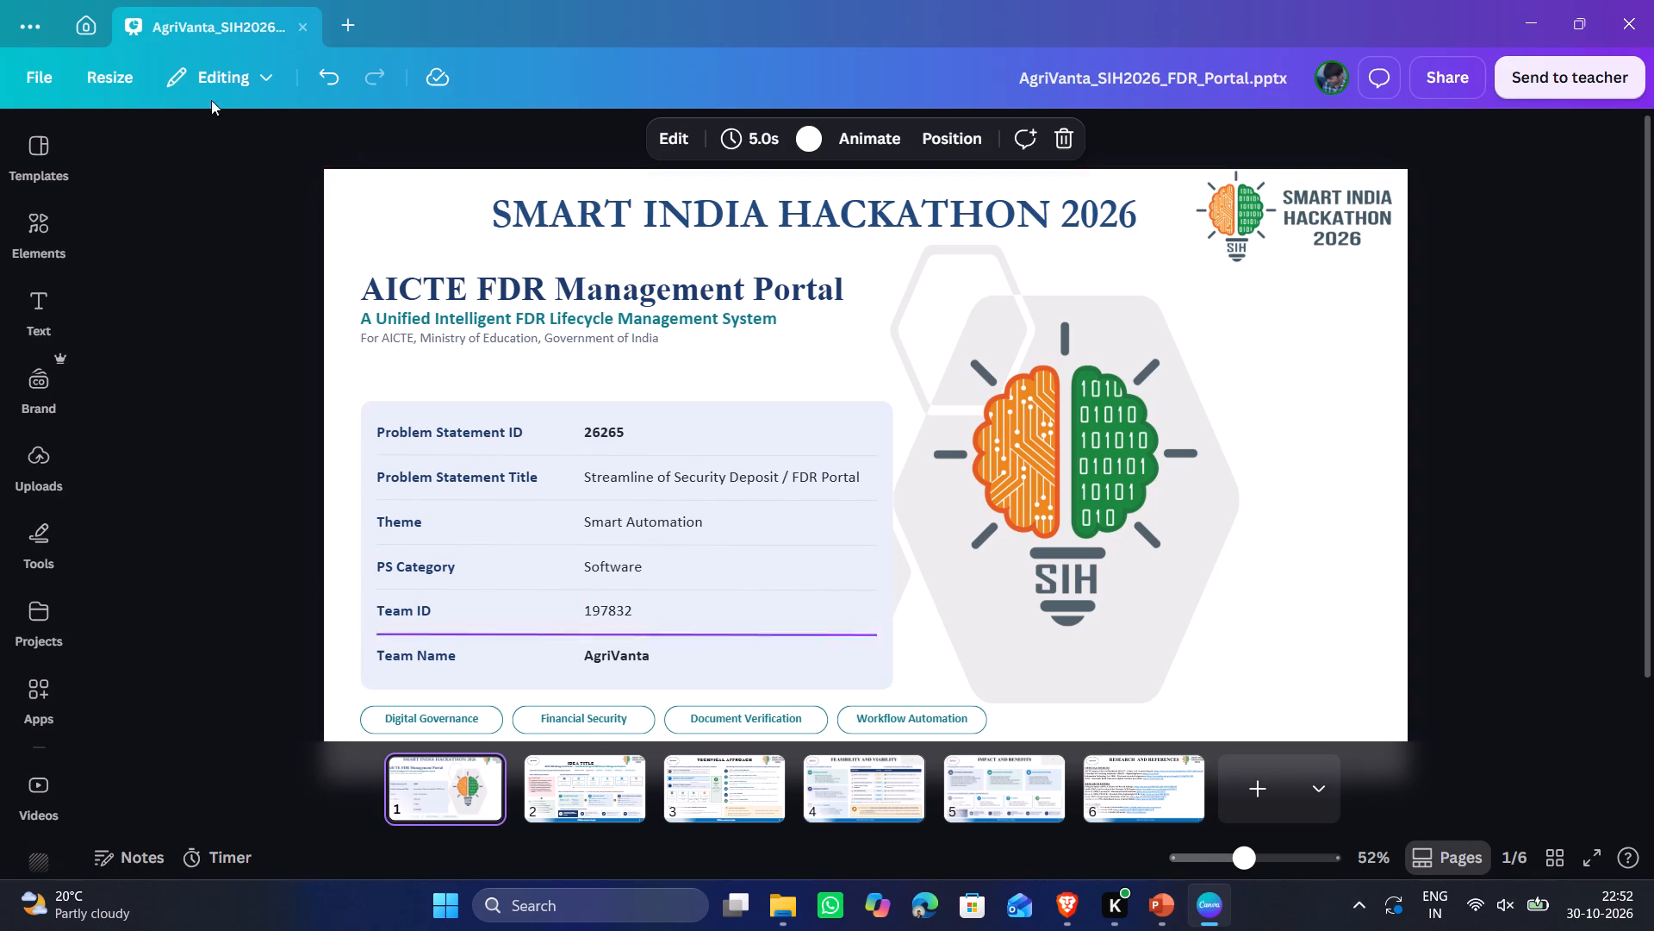
click(78, 22)
click(484, 661)
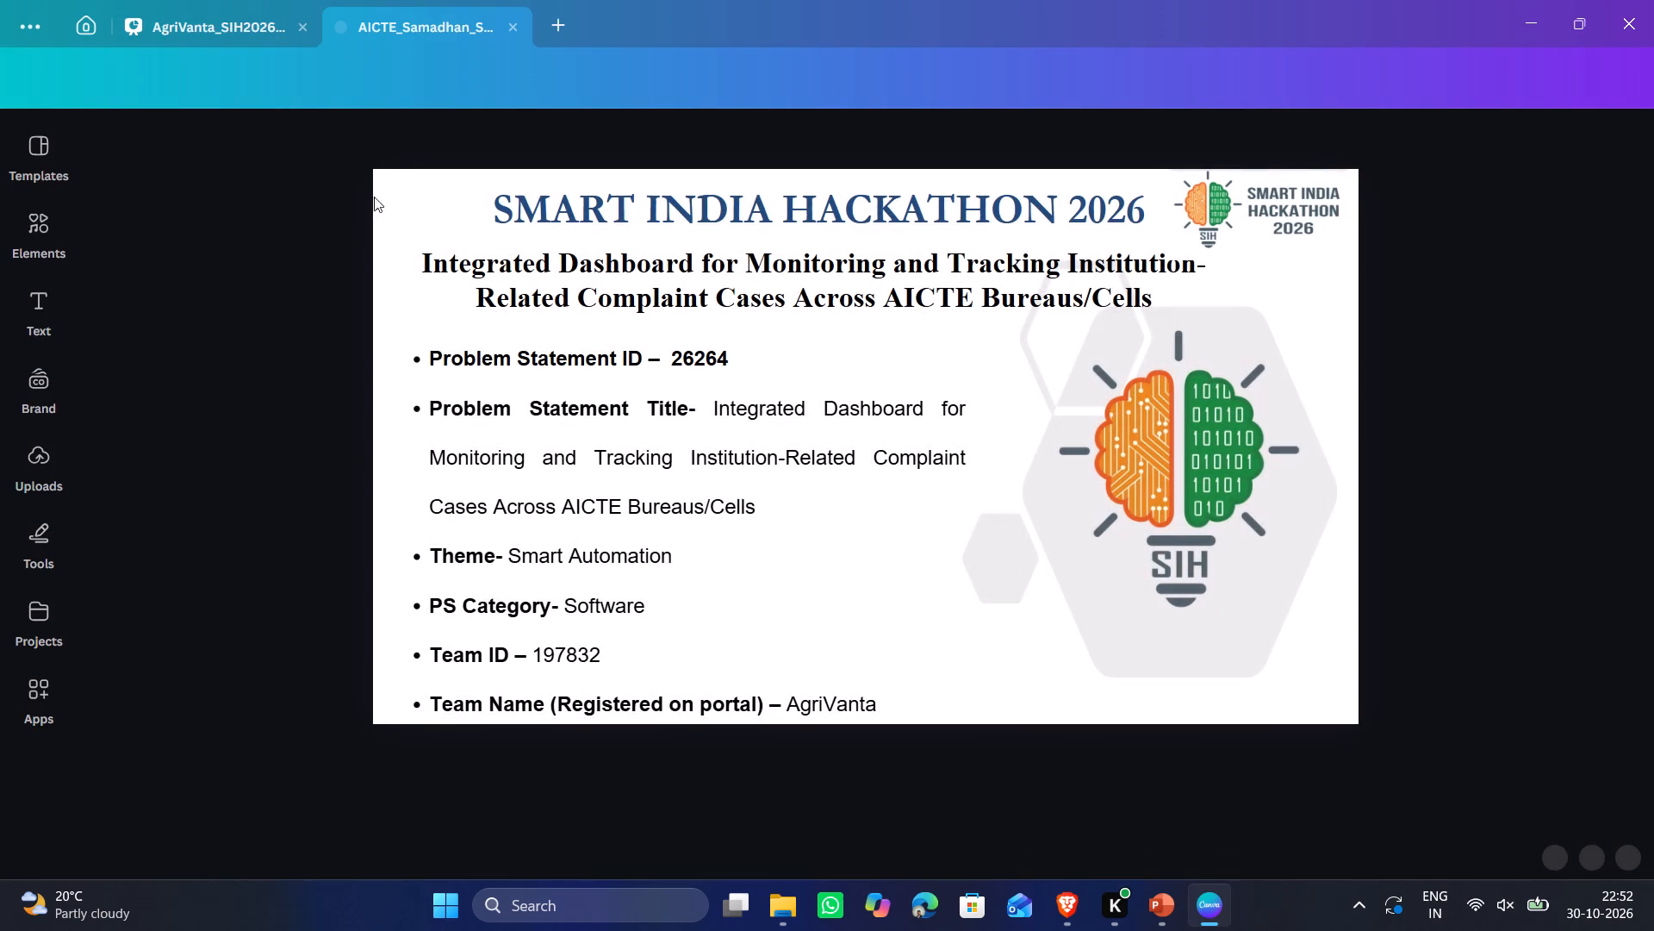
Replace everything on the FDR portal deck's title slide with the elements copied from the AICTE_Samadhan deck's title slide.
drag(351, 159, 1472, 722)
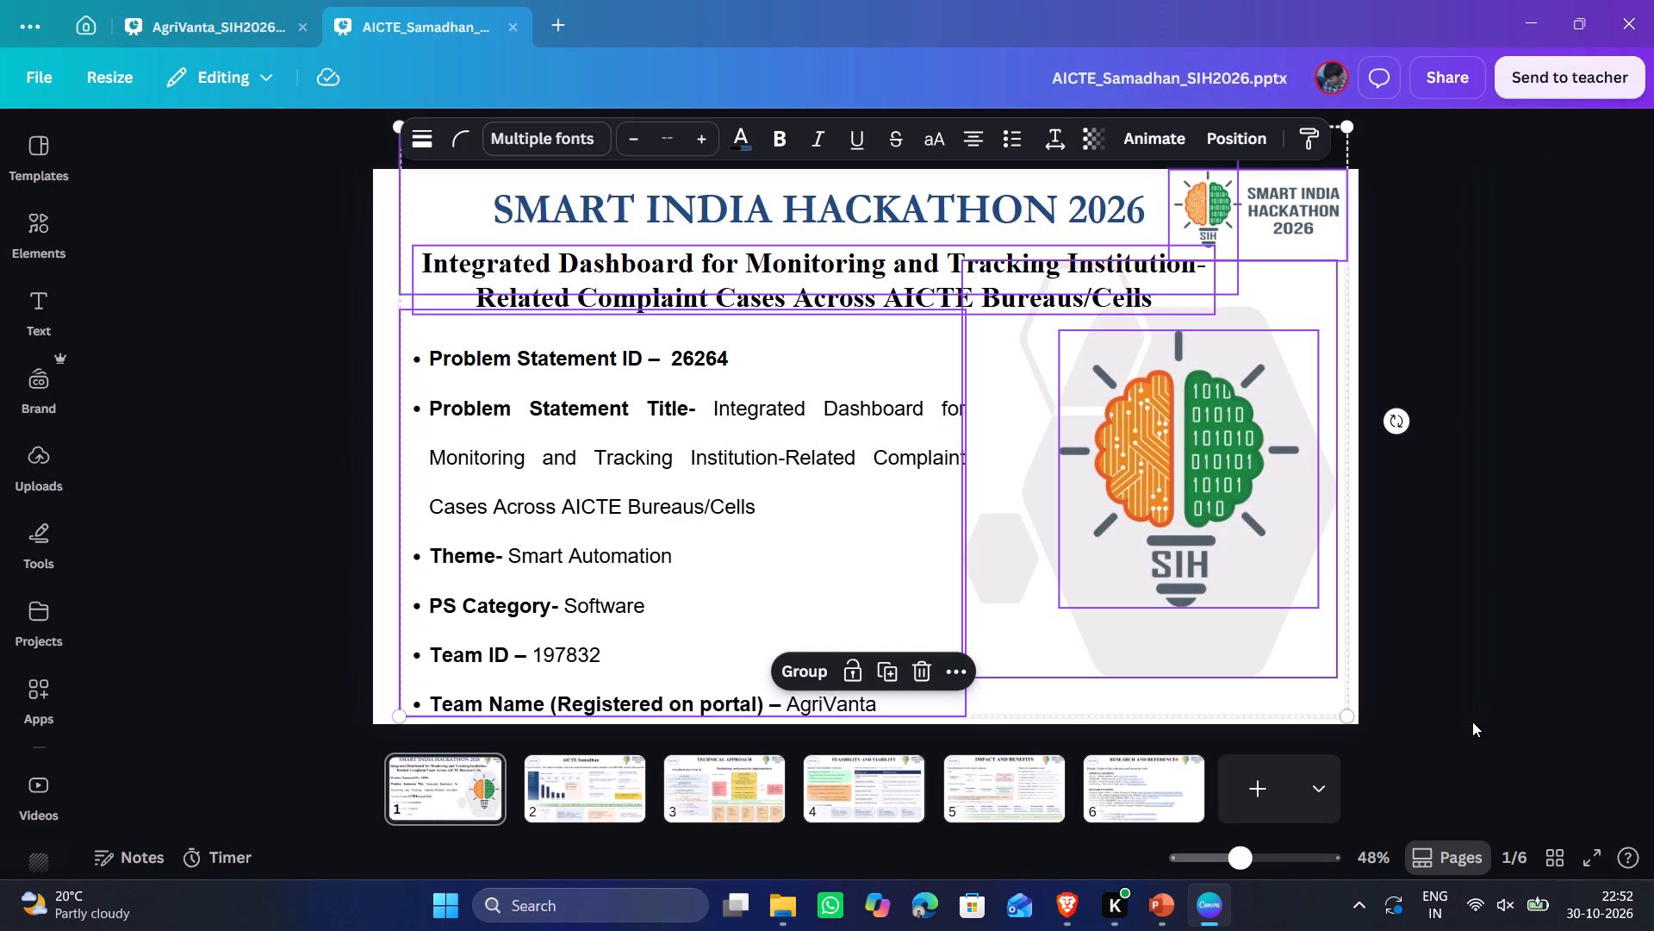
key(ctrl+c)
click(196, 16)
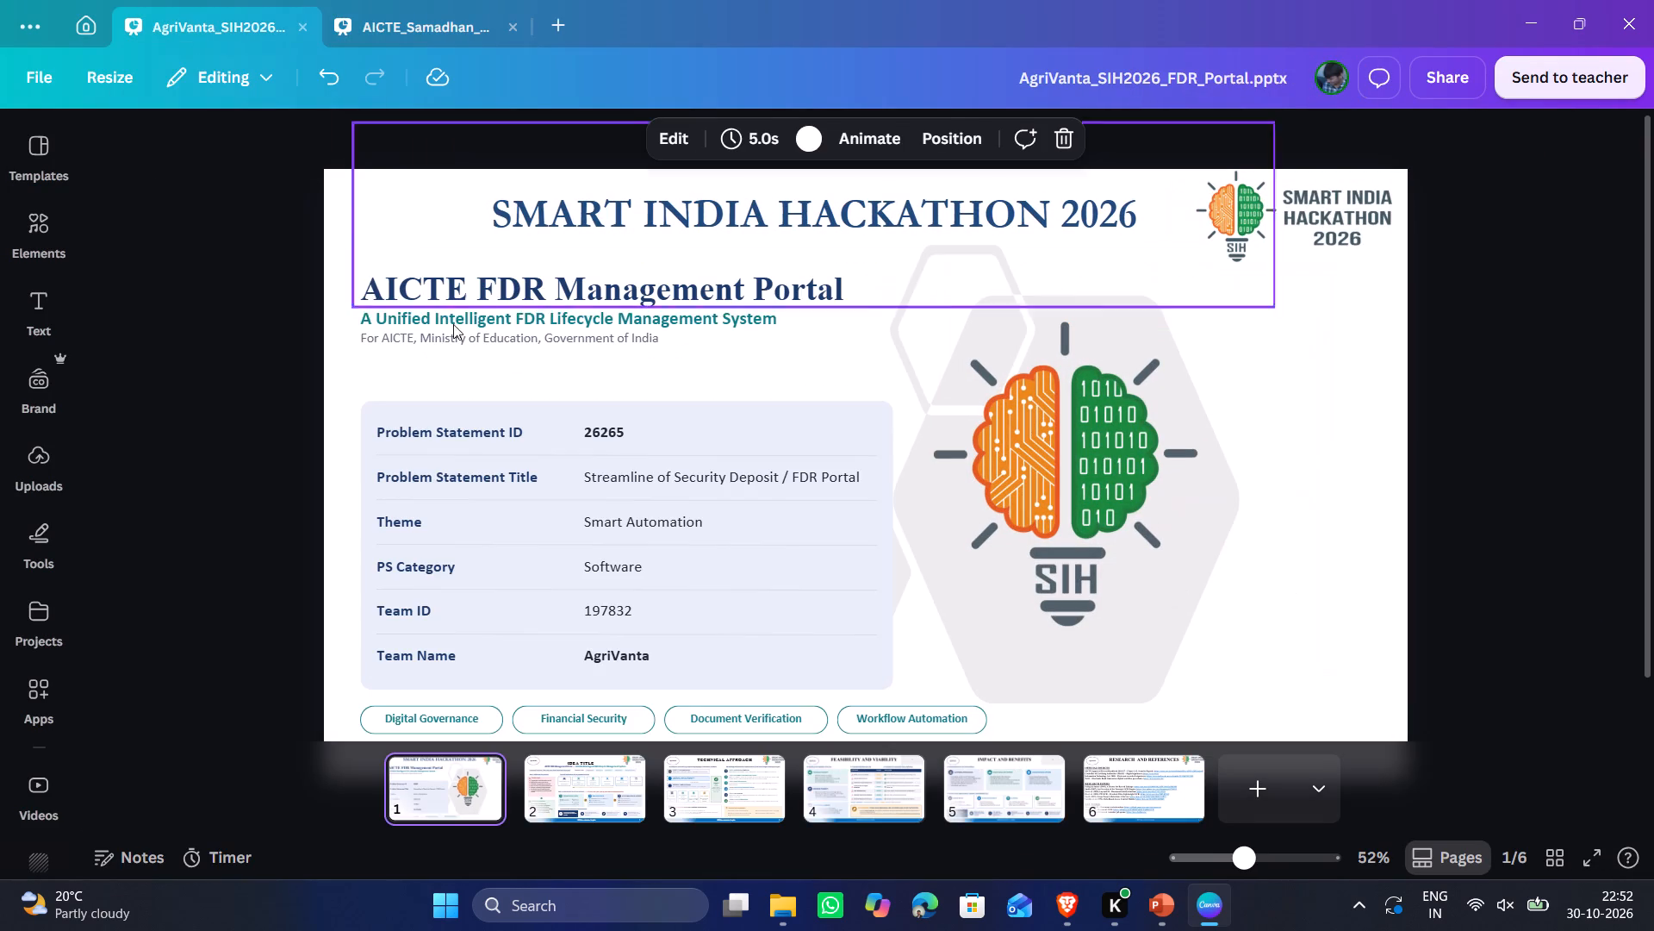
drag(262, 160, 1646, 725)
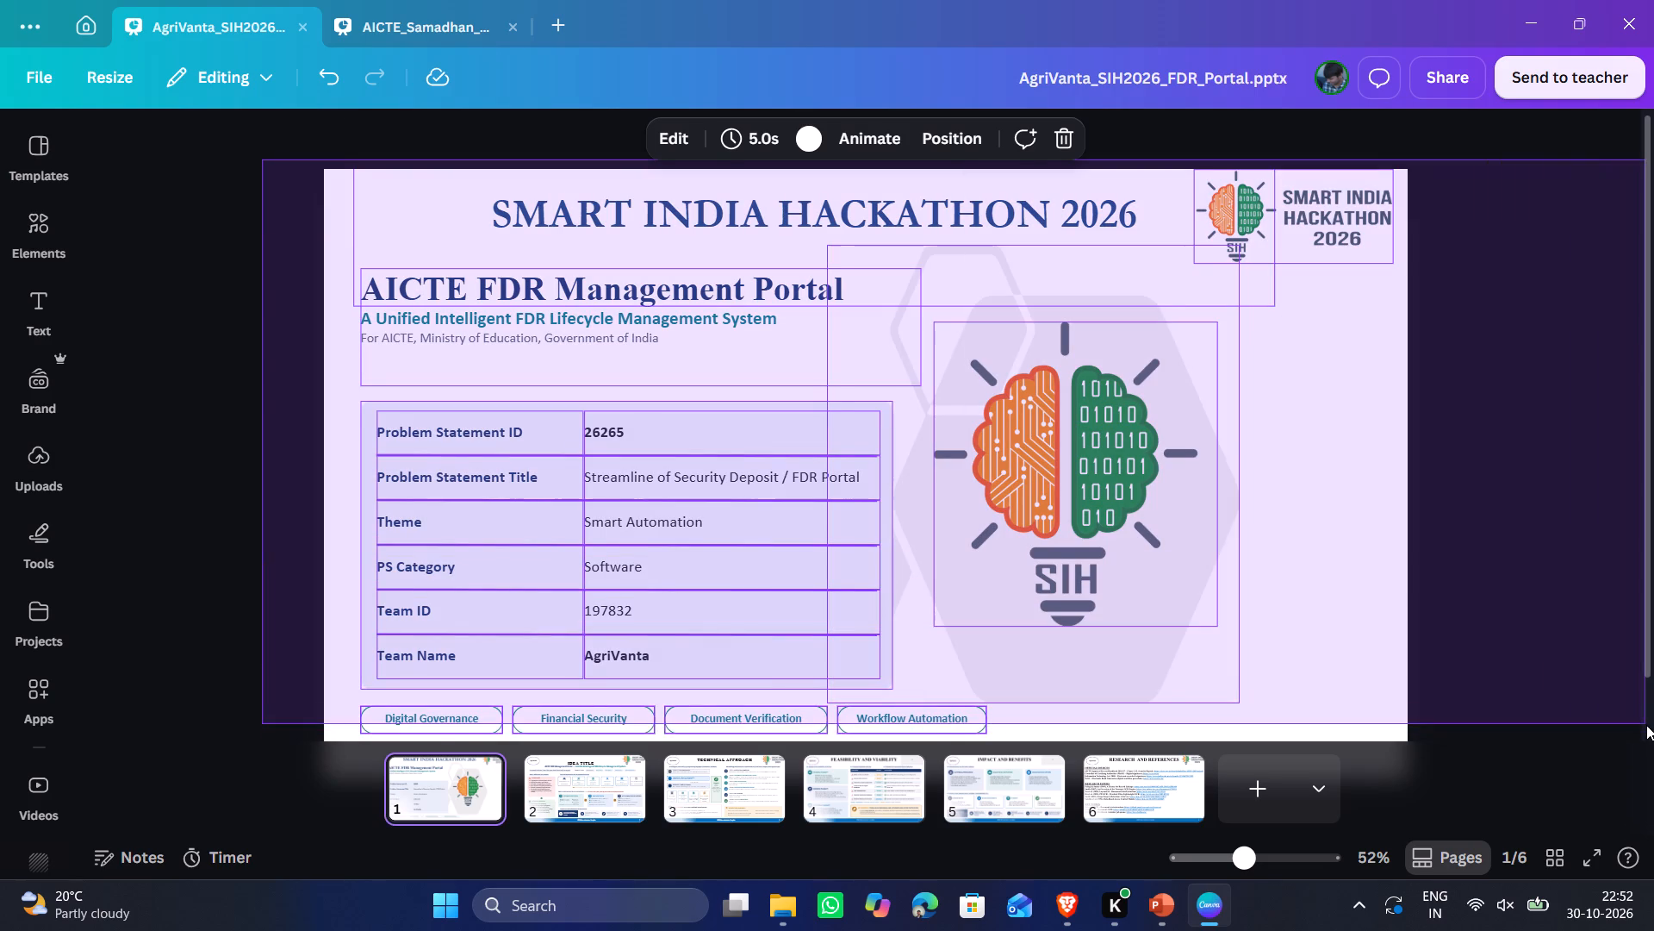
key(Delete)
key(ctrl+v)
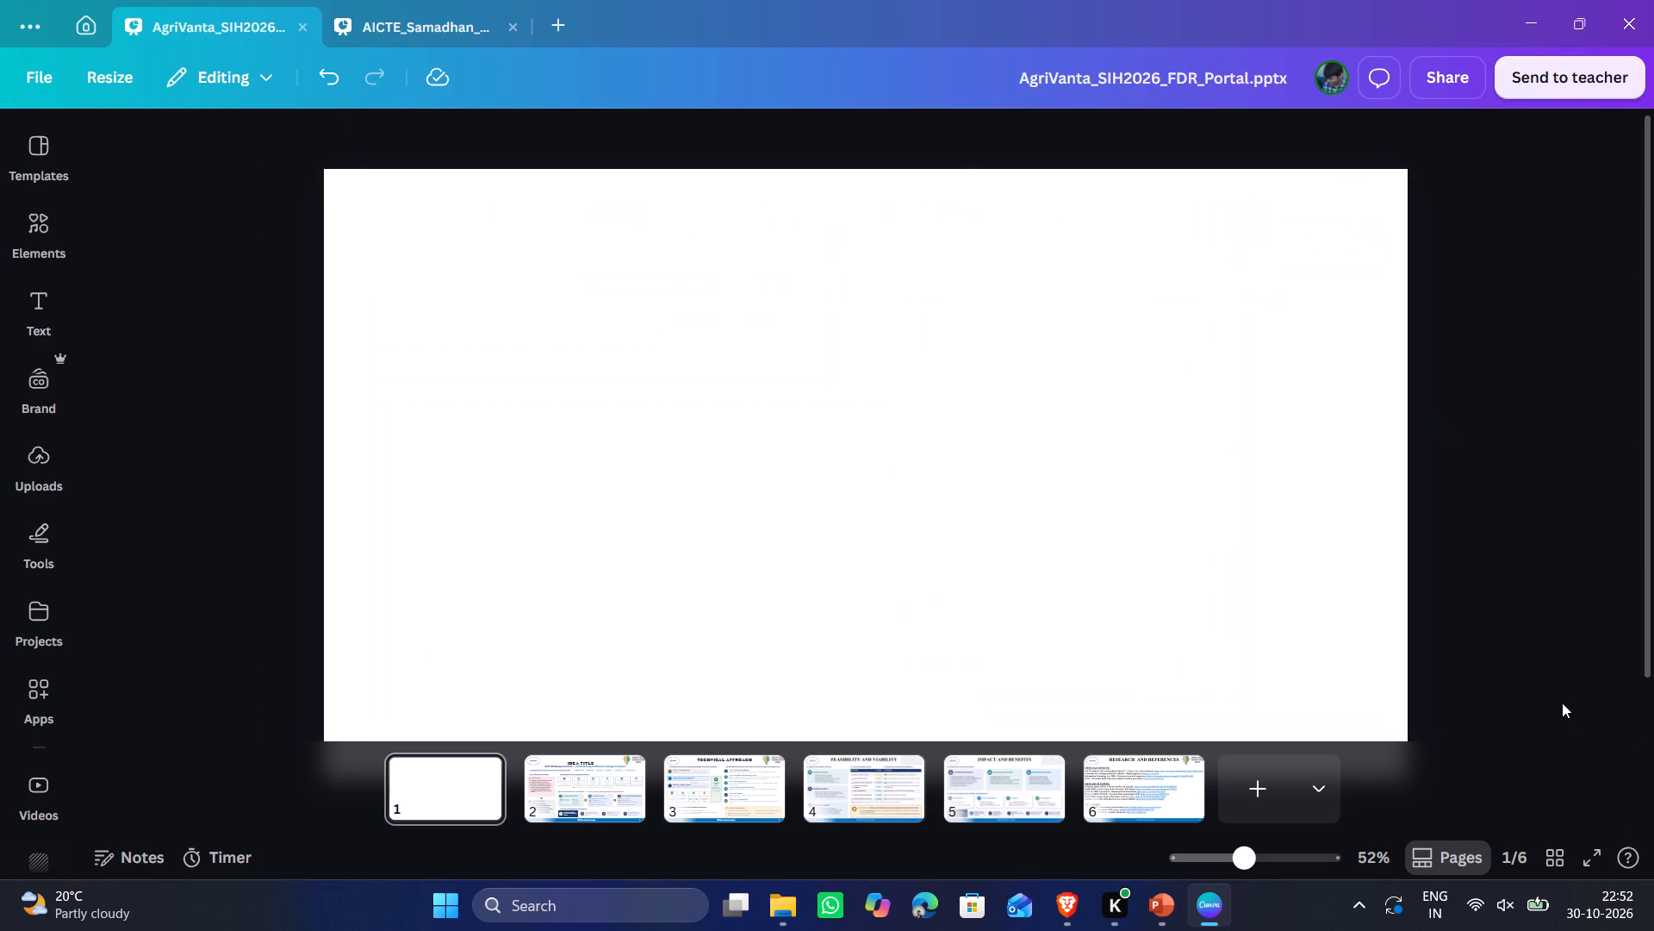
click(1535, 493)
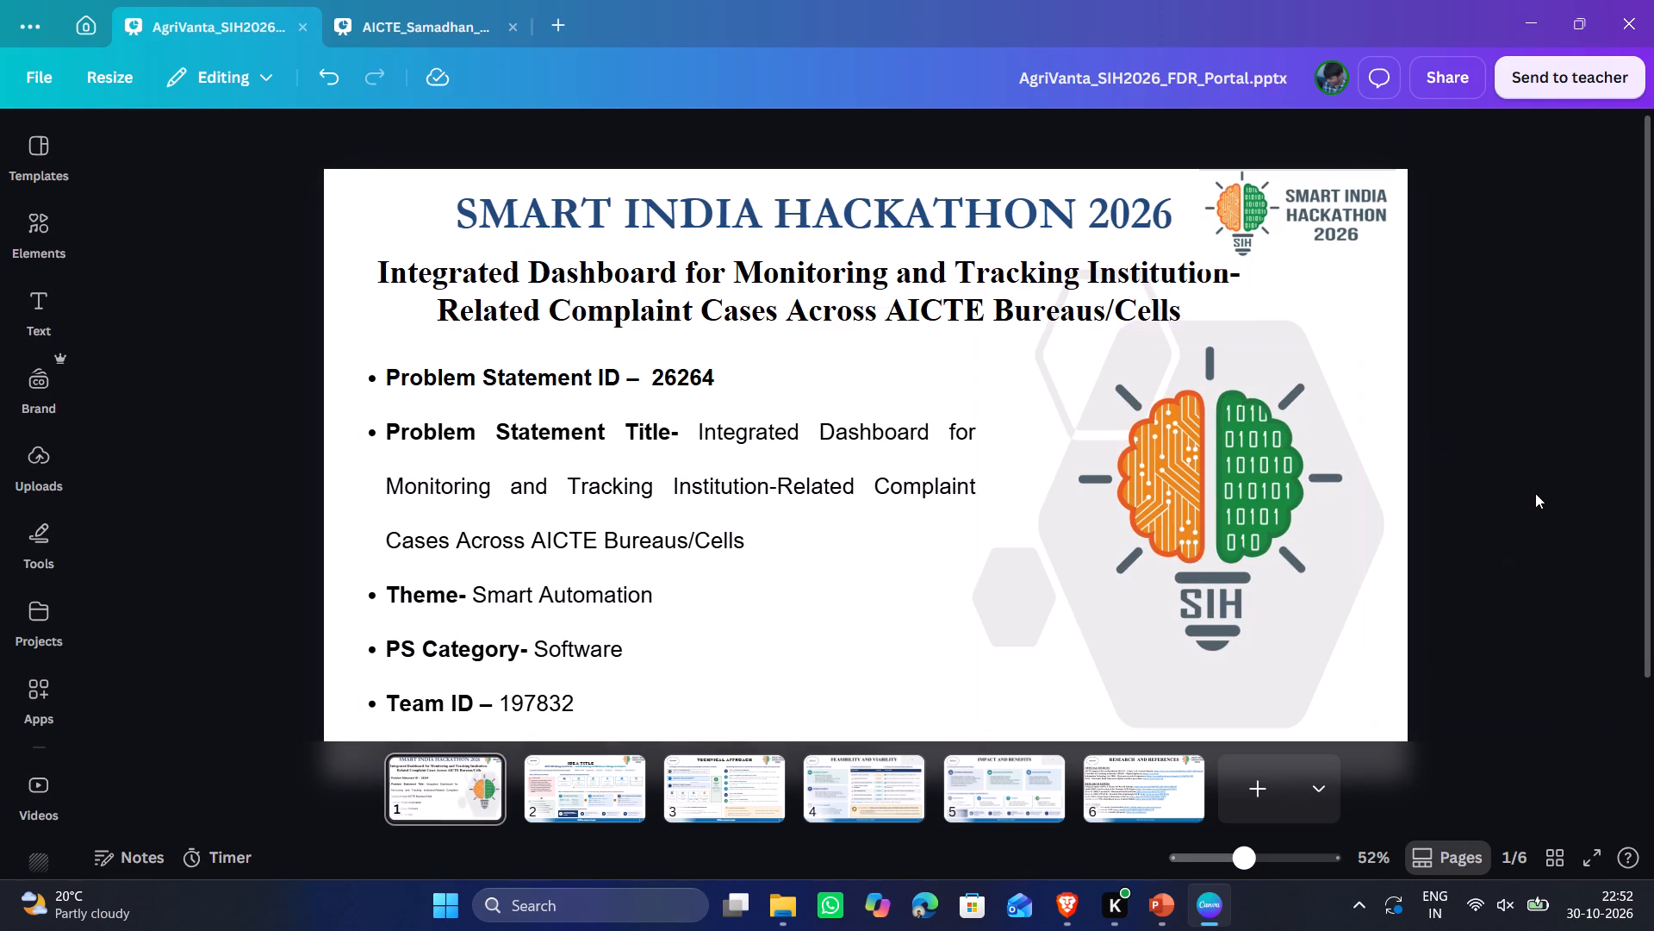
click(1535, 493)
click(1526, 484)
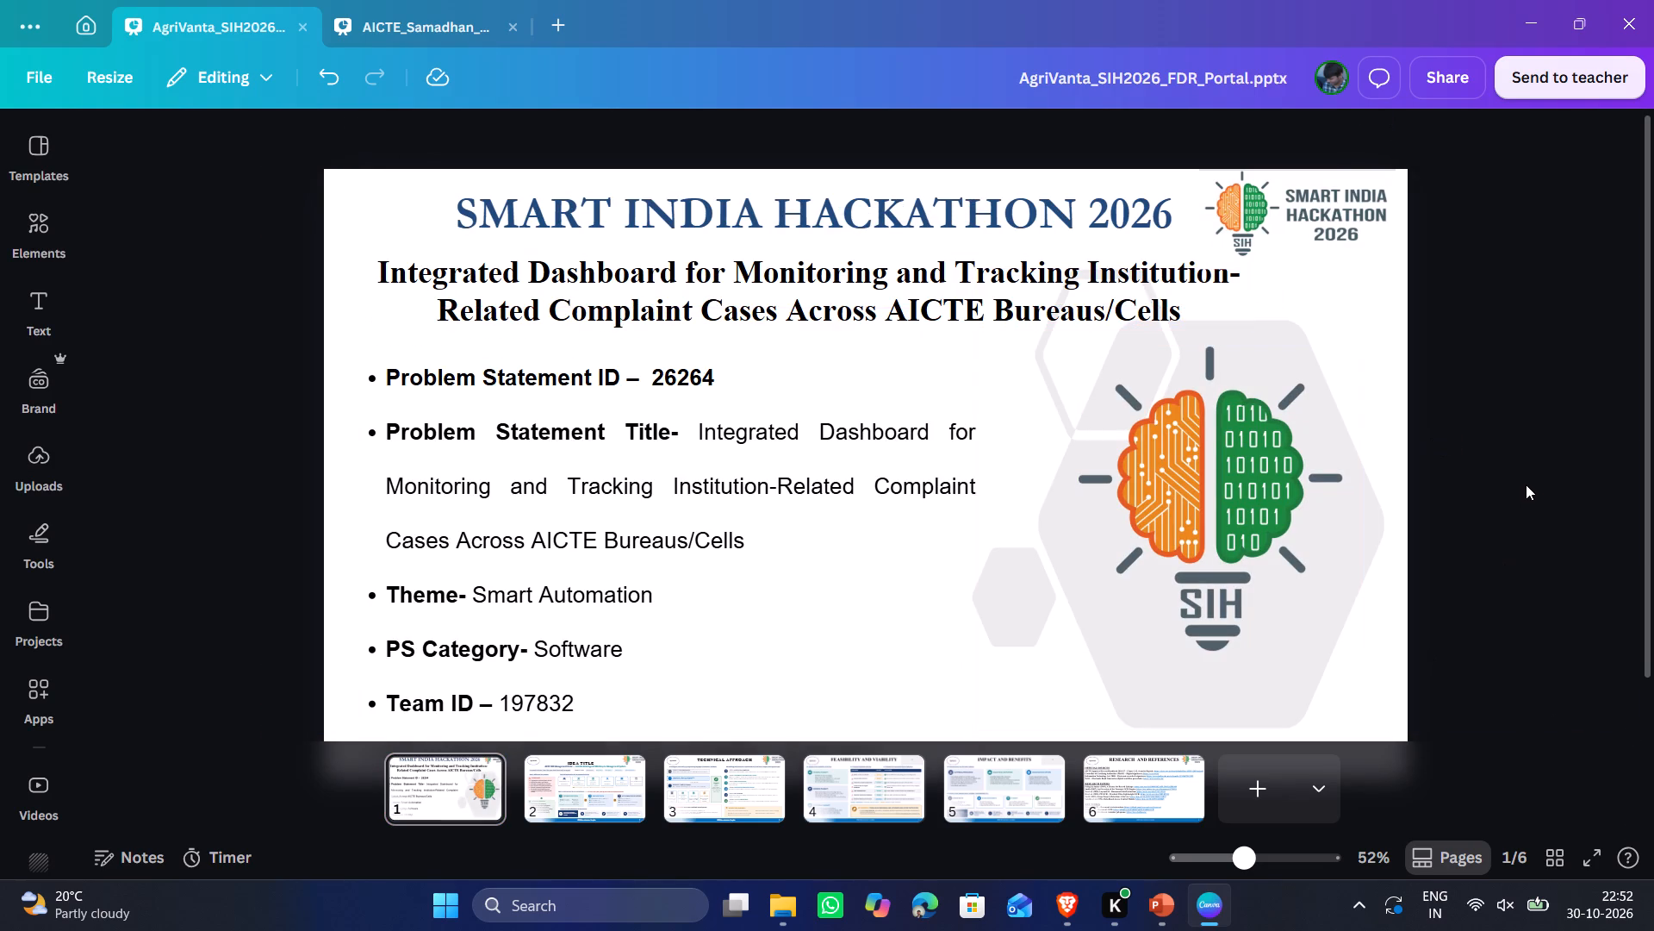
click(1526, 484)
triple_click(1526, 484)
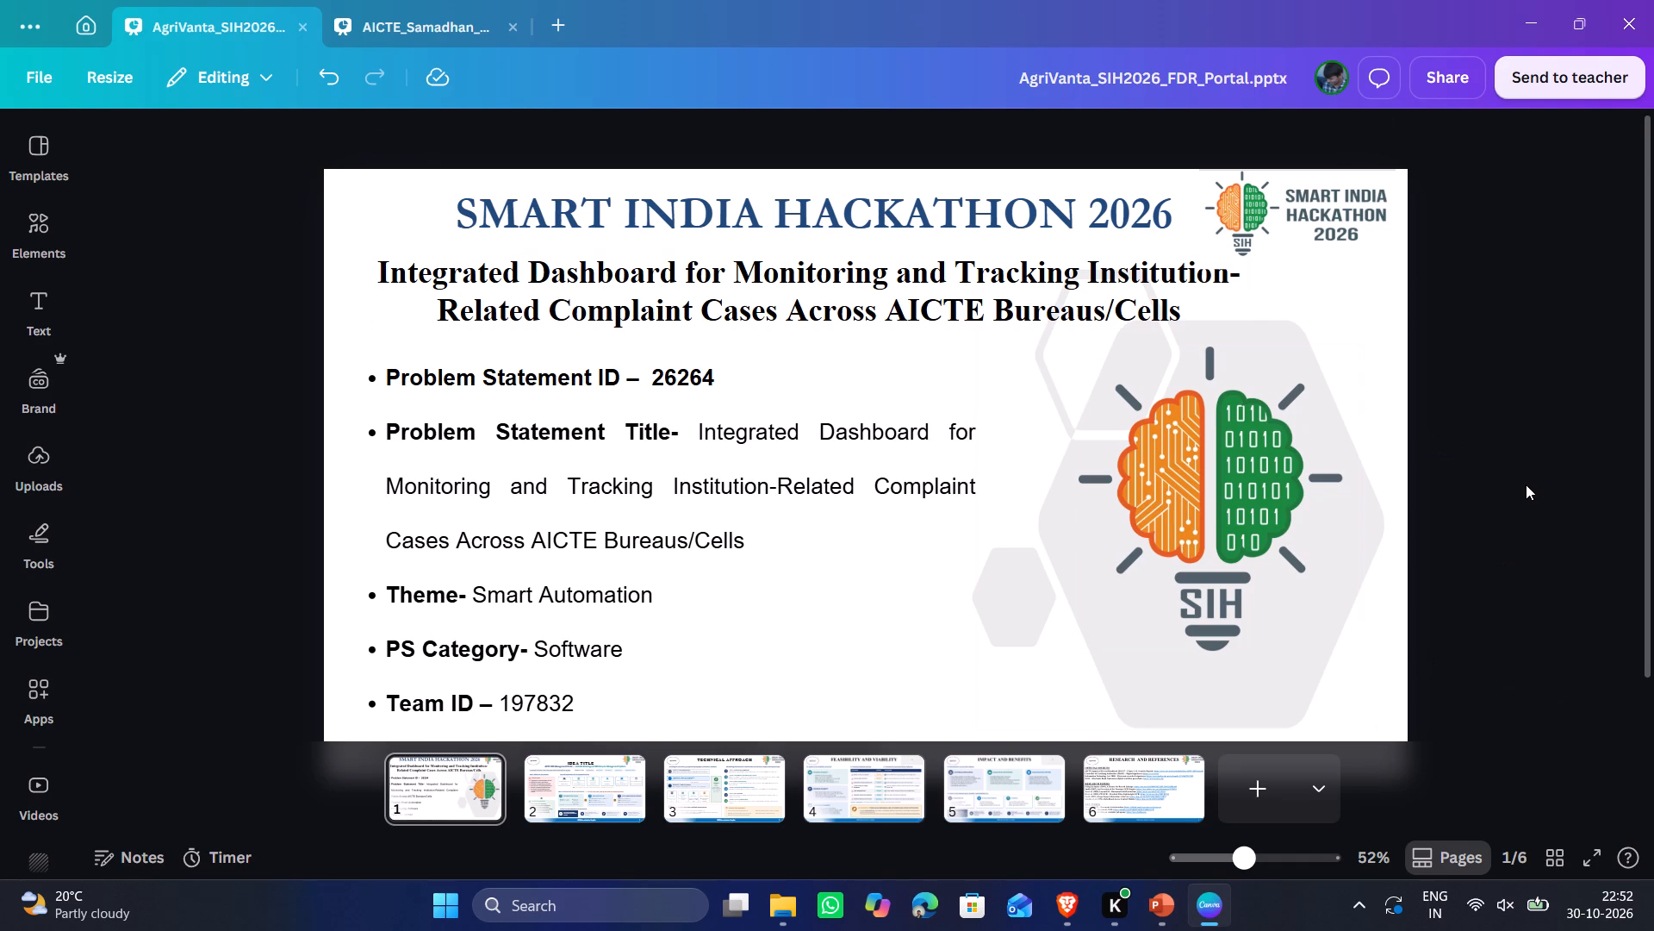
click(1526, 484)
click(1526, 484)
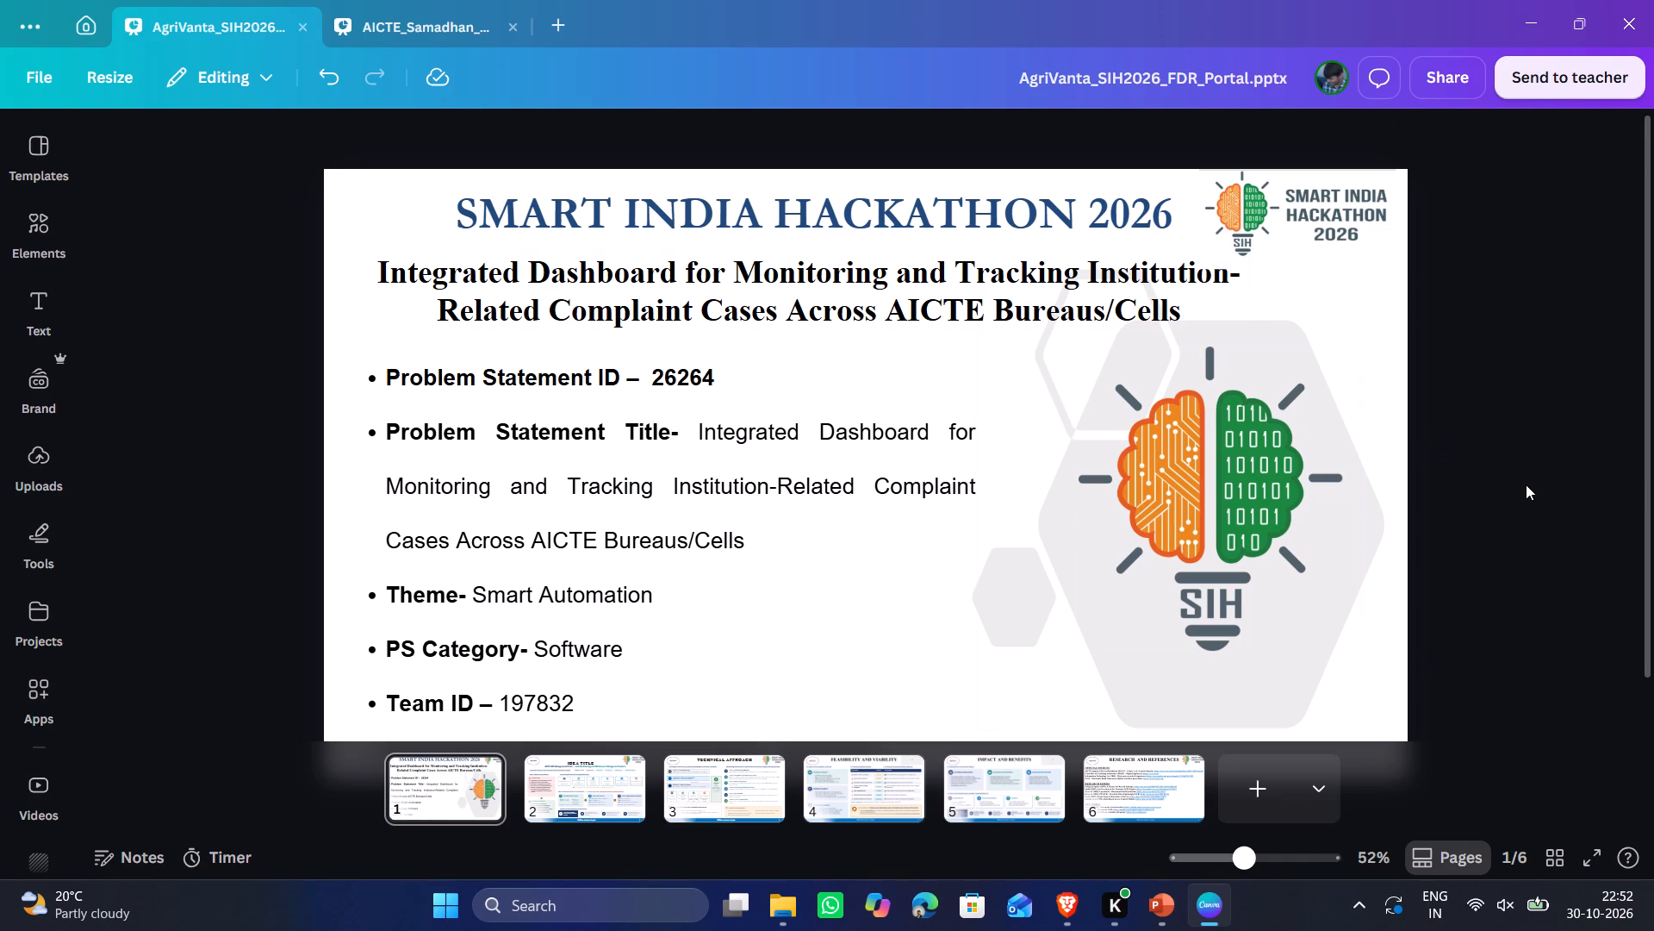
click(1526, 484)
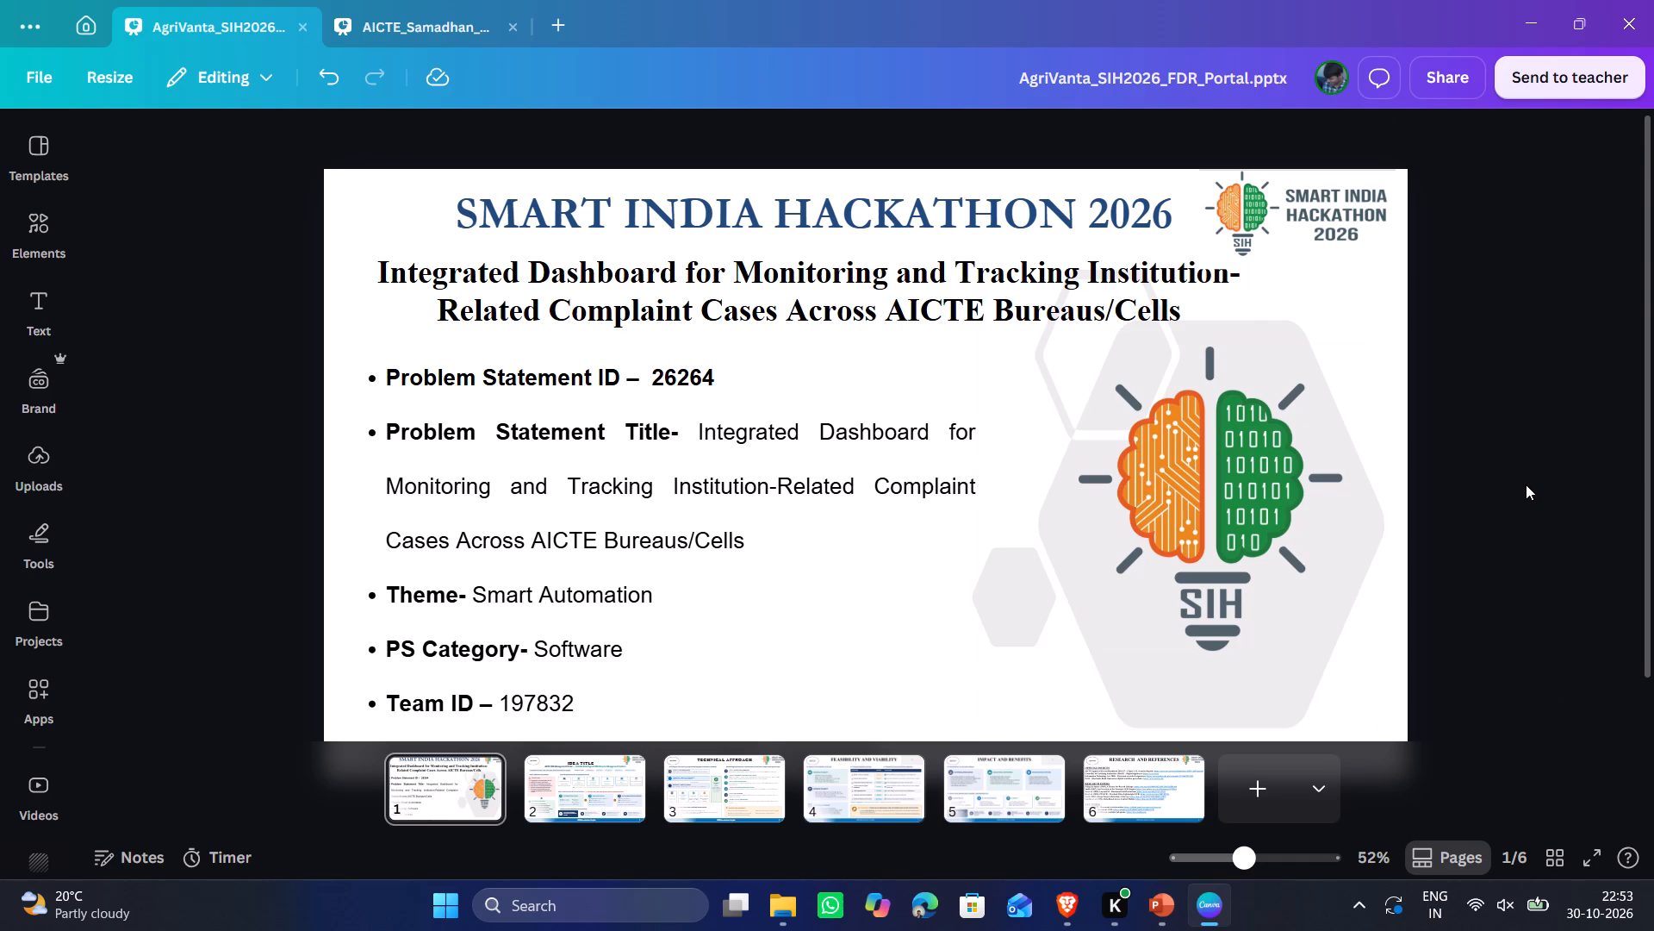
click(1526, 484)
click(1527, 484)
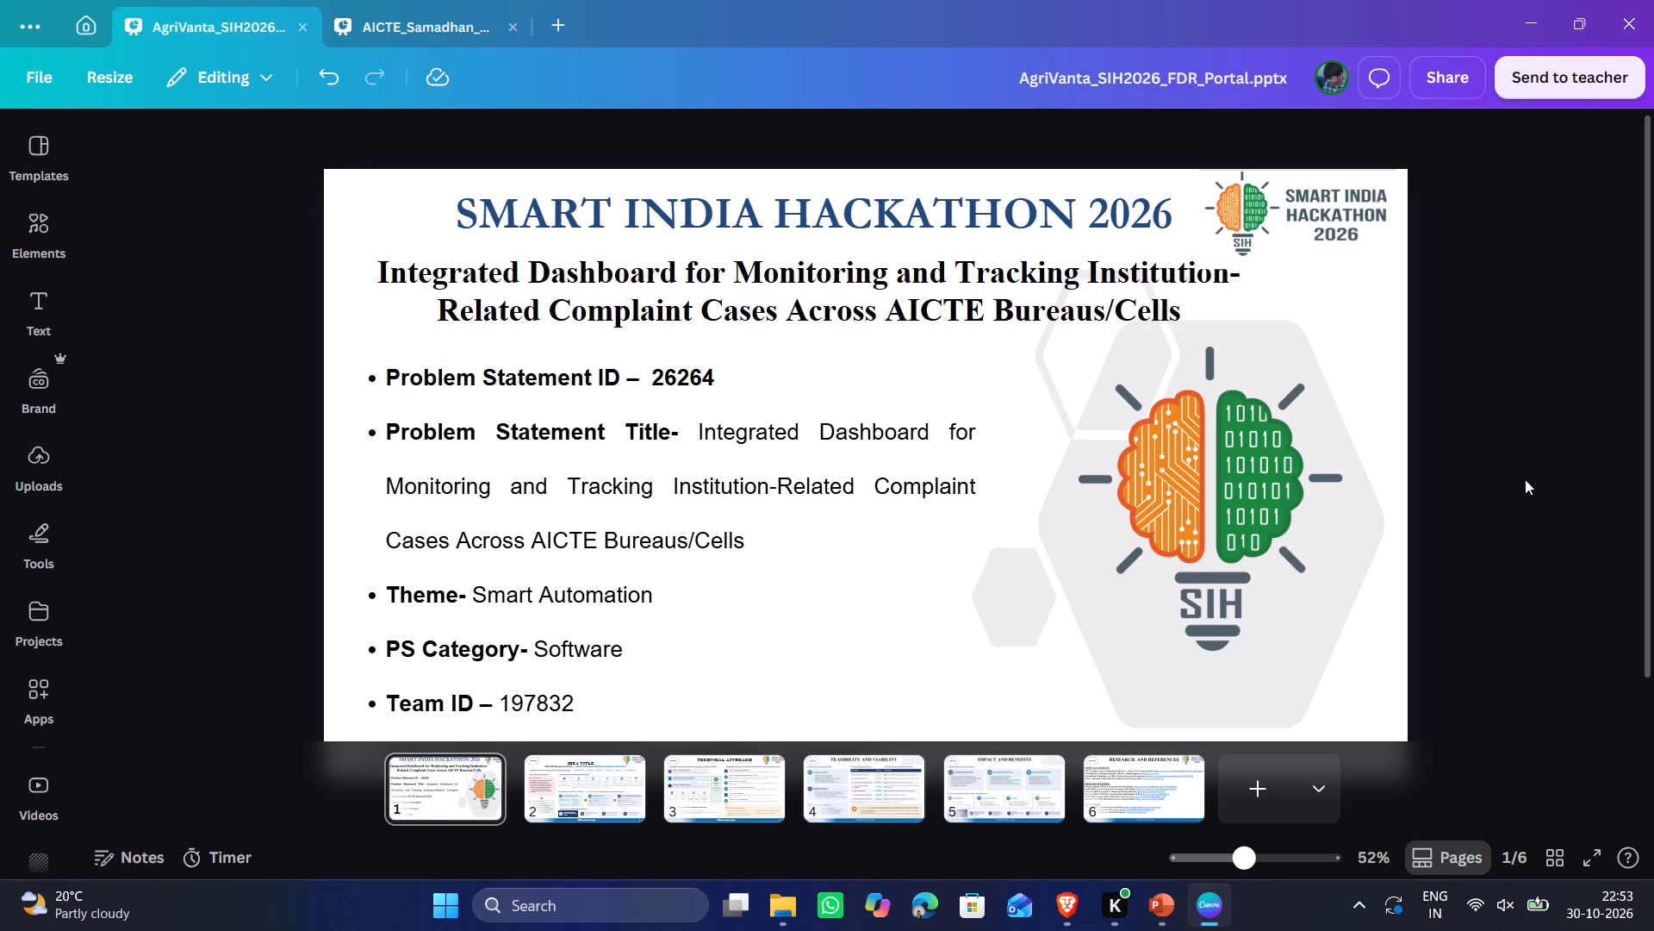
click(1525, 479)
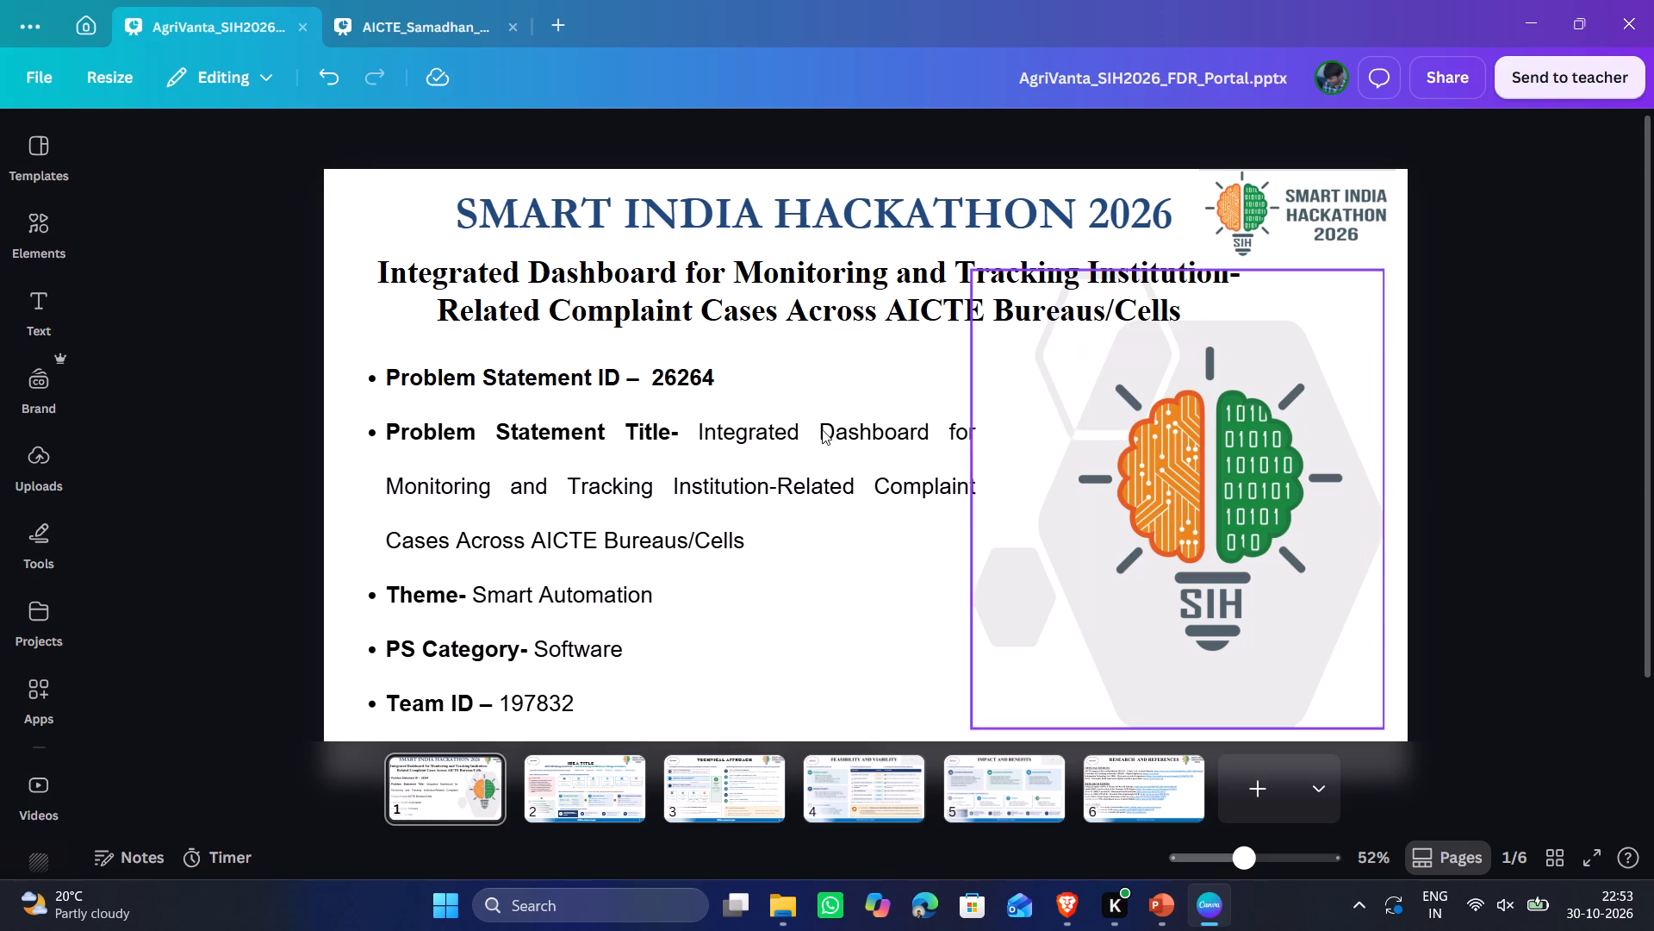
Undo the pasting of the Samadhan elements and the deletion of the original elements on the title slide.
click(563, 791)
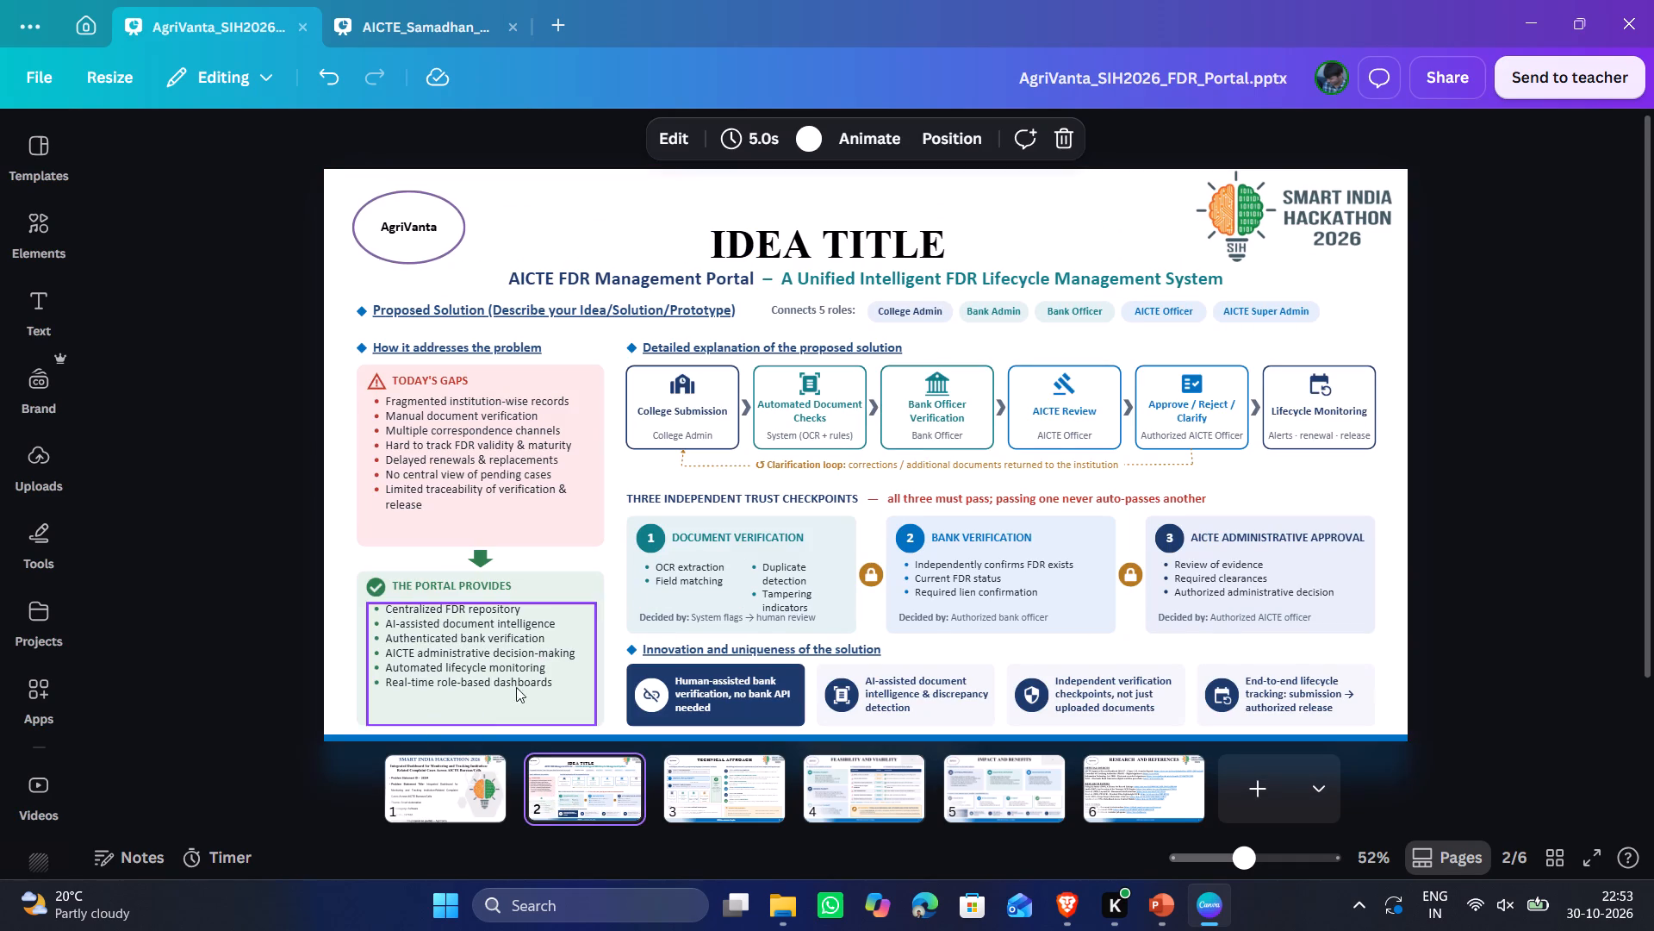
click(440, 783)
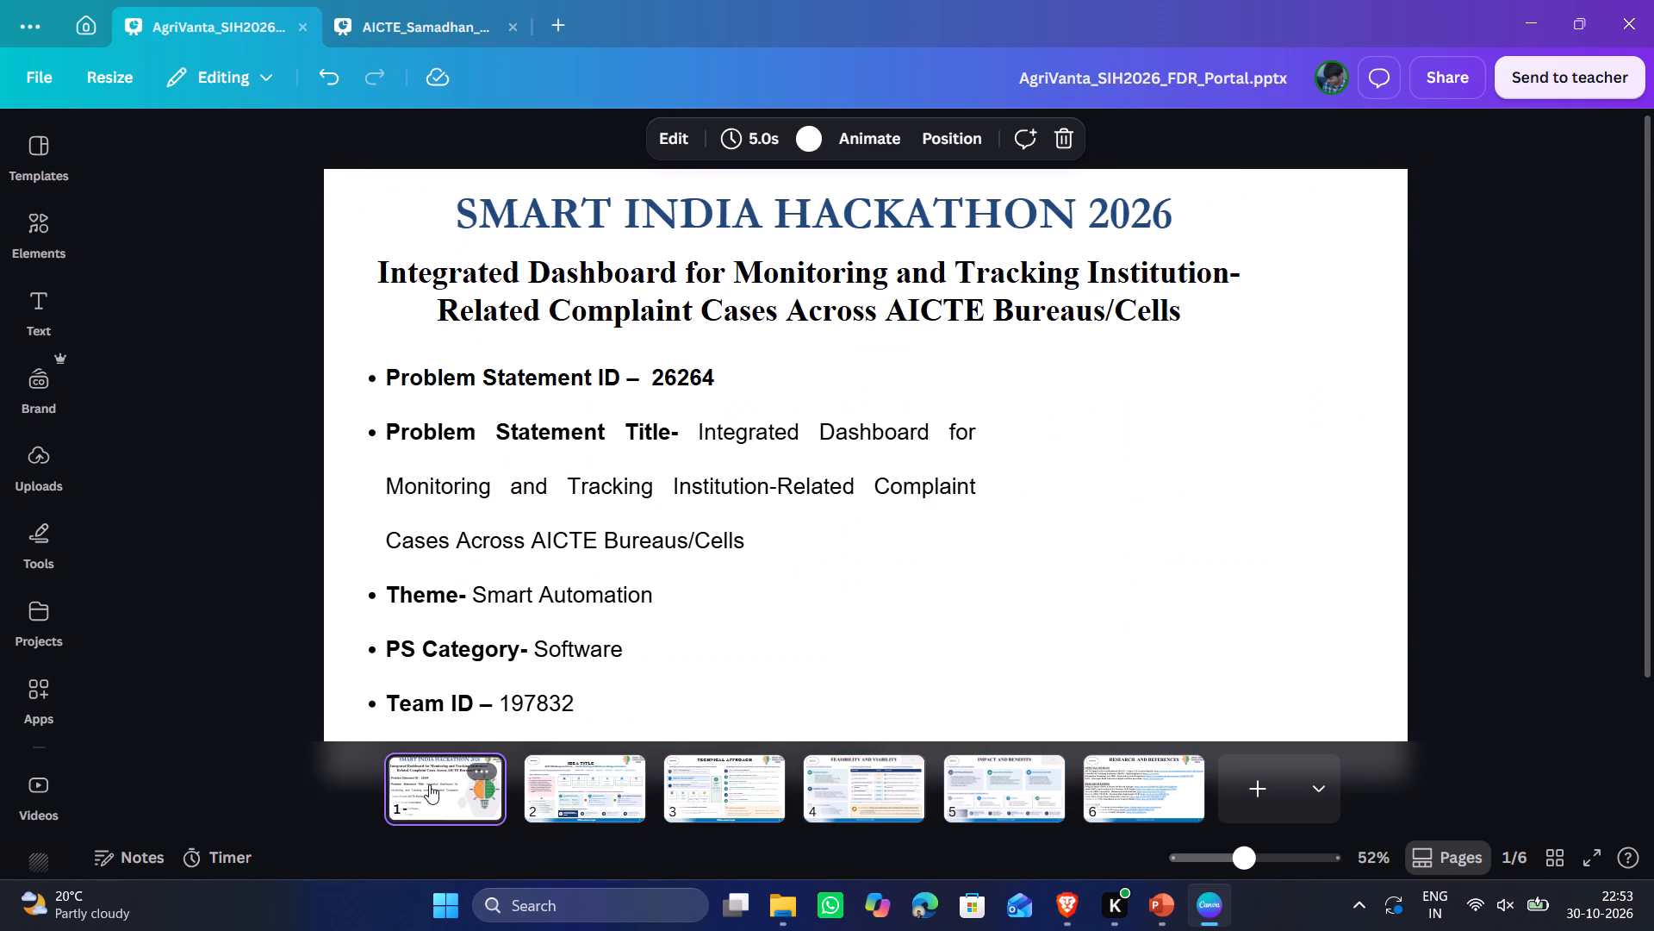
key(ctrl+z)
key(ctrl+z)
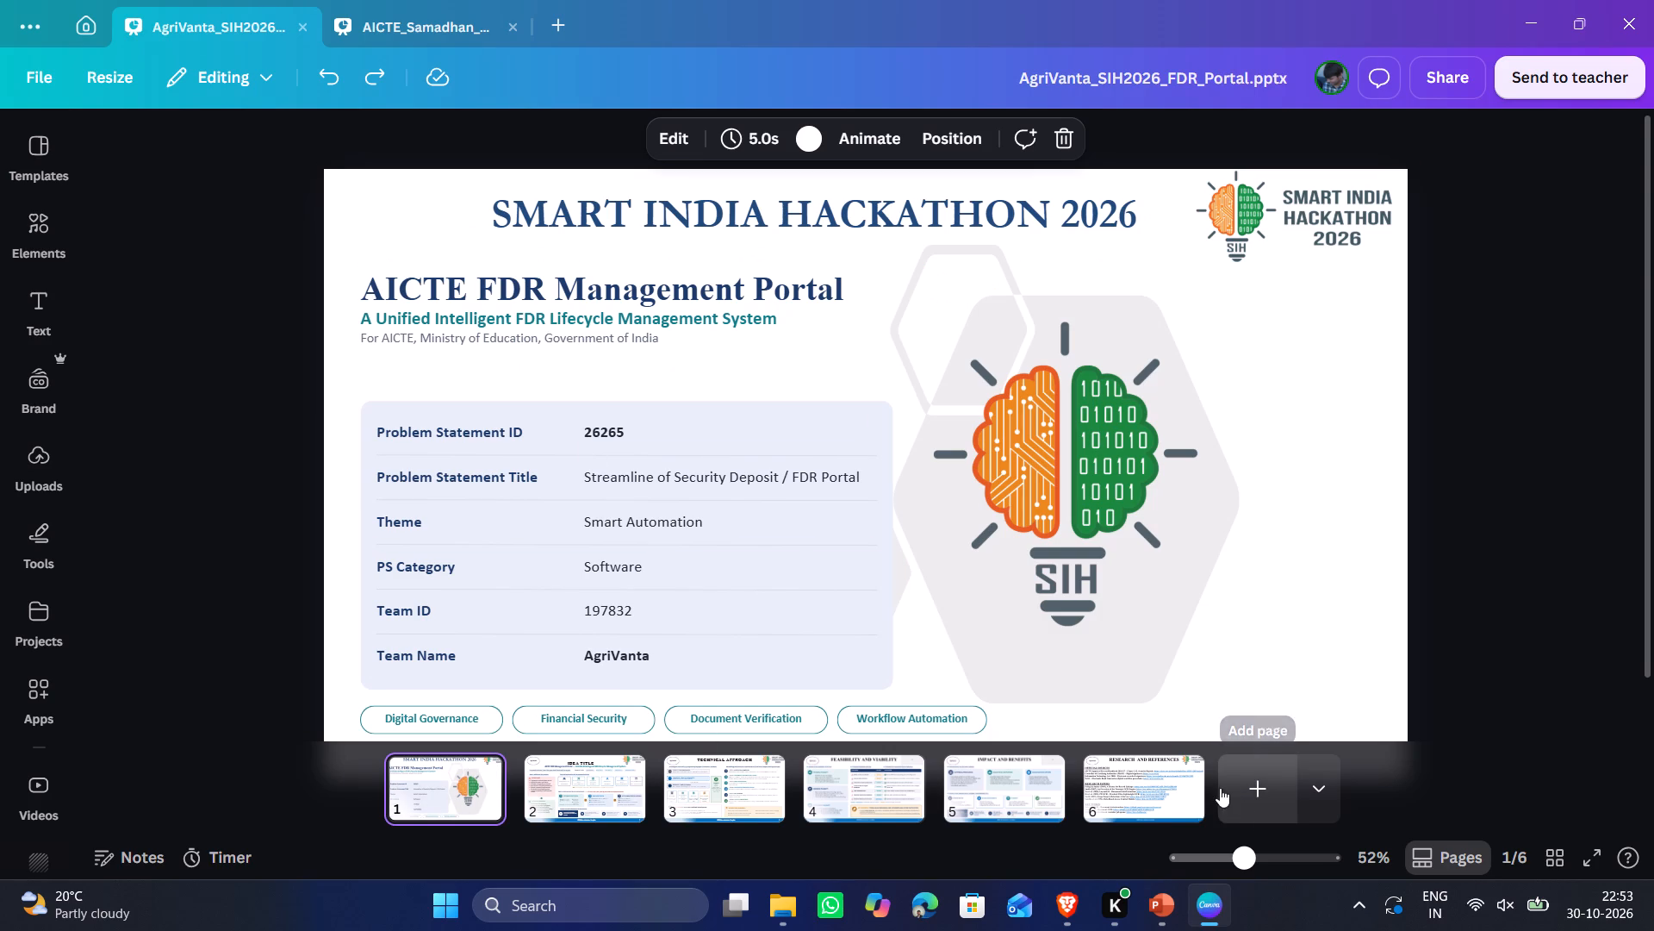
Add a blank page to the FDR portal deck and move it to the front as page 1.
click(1268, 803)
drag(1242, 797, 312, 809)
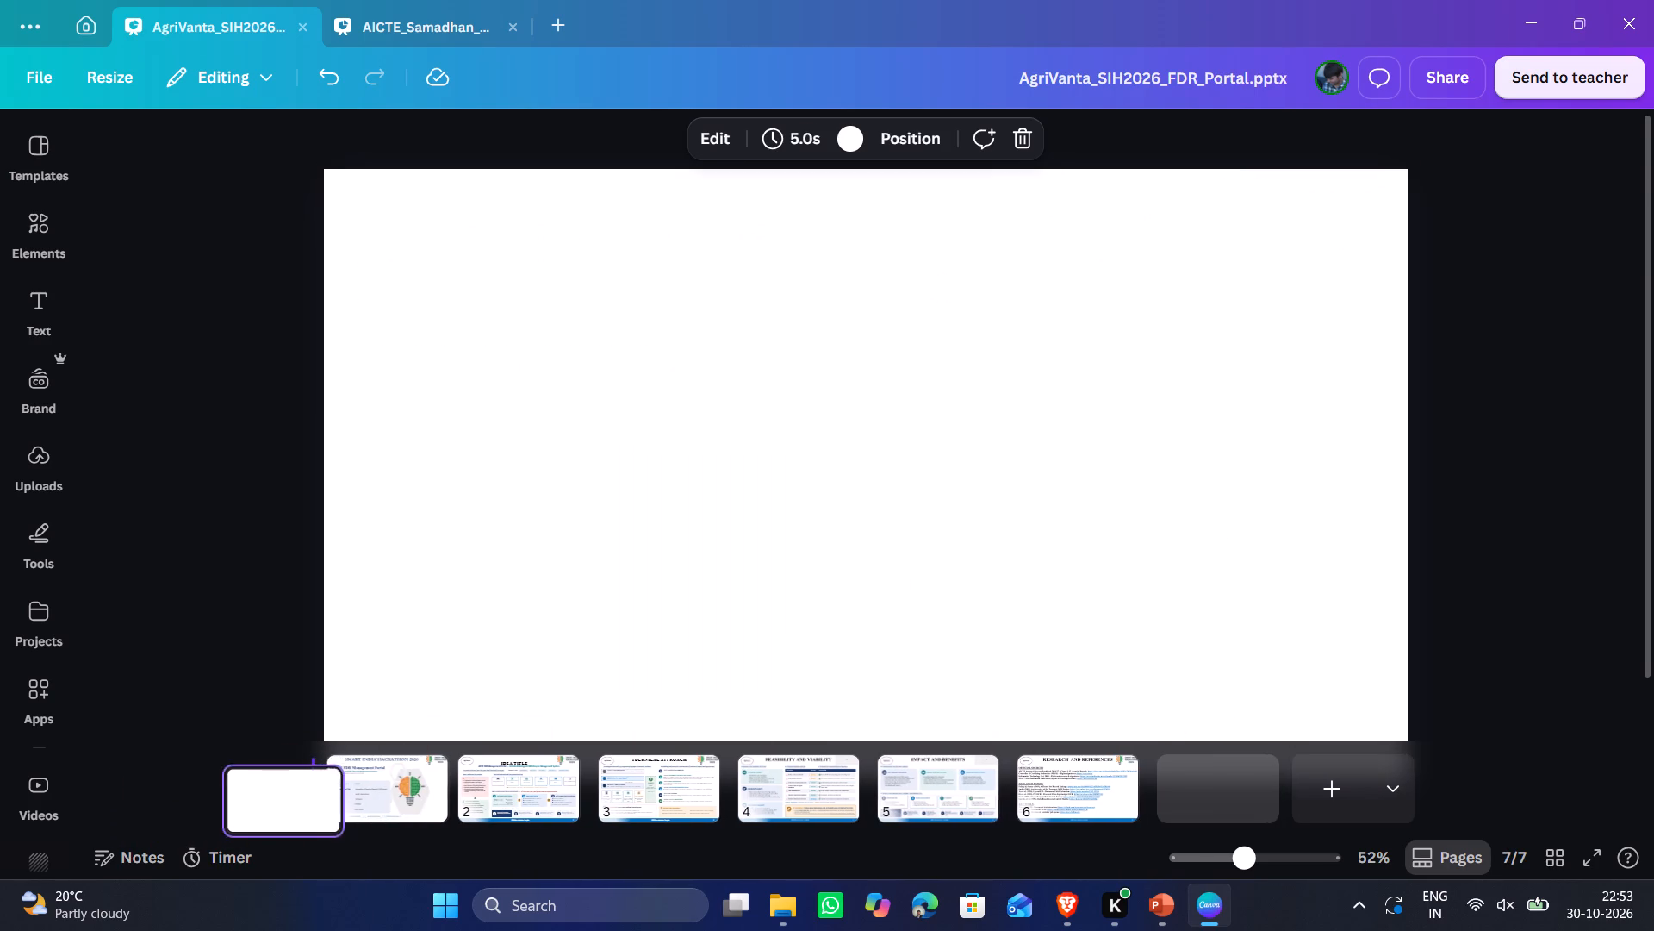
drag(312, 809, 326, 803)
Copy all elements of the AICTE_Samadhan deck's title slide onto the blank page 1 of the FDR portal deck.
click(379, 4)
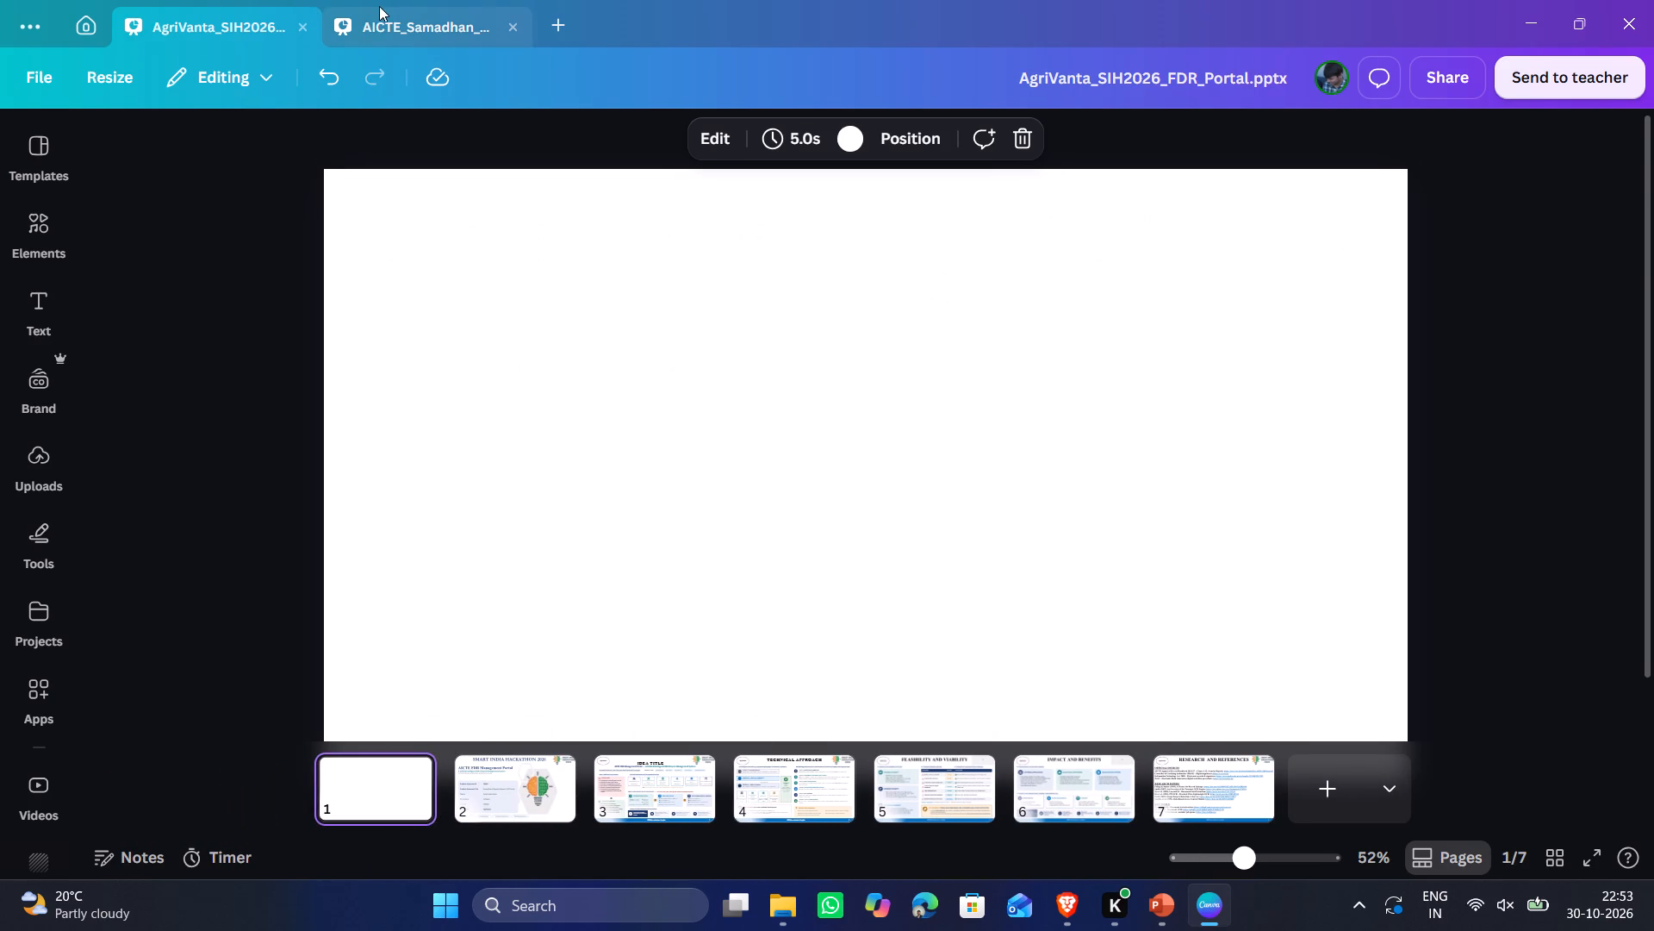
click(411, 26)
click(338, 193)
drag(295, 159, 1527, 646)
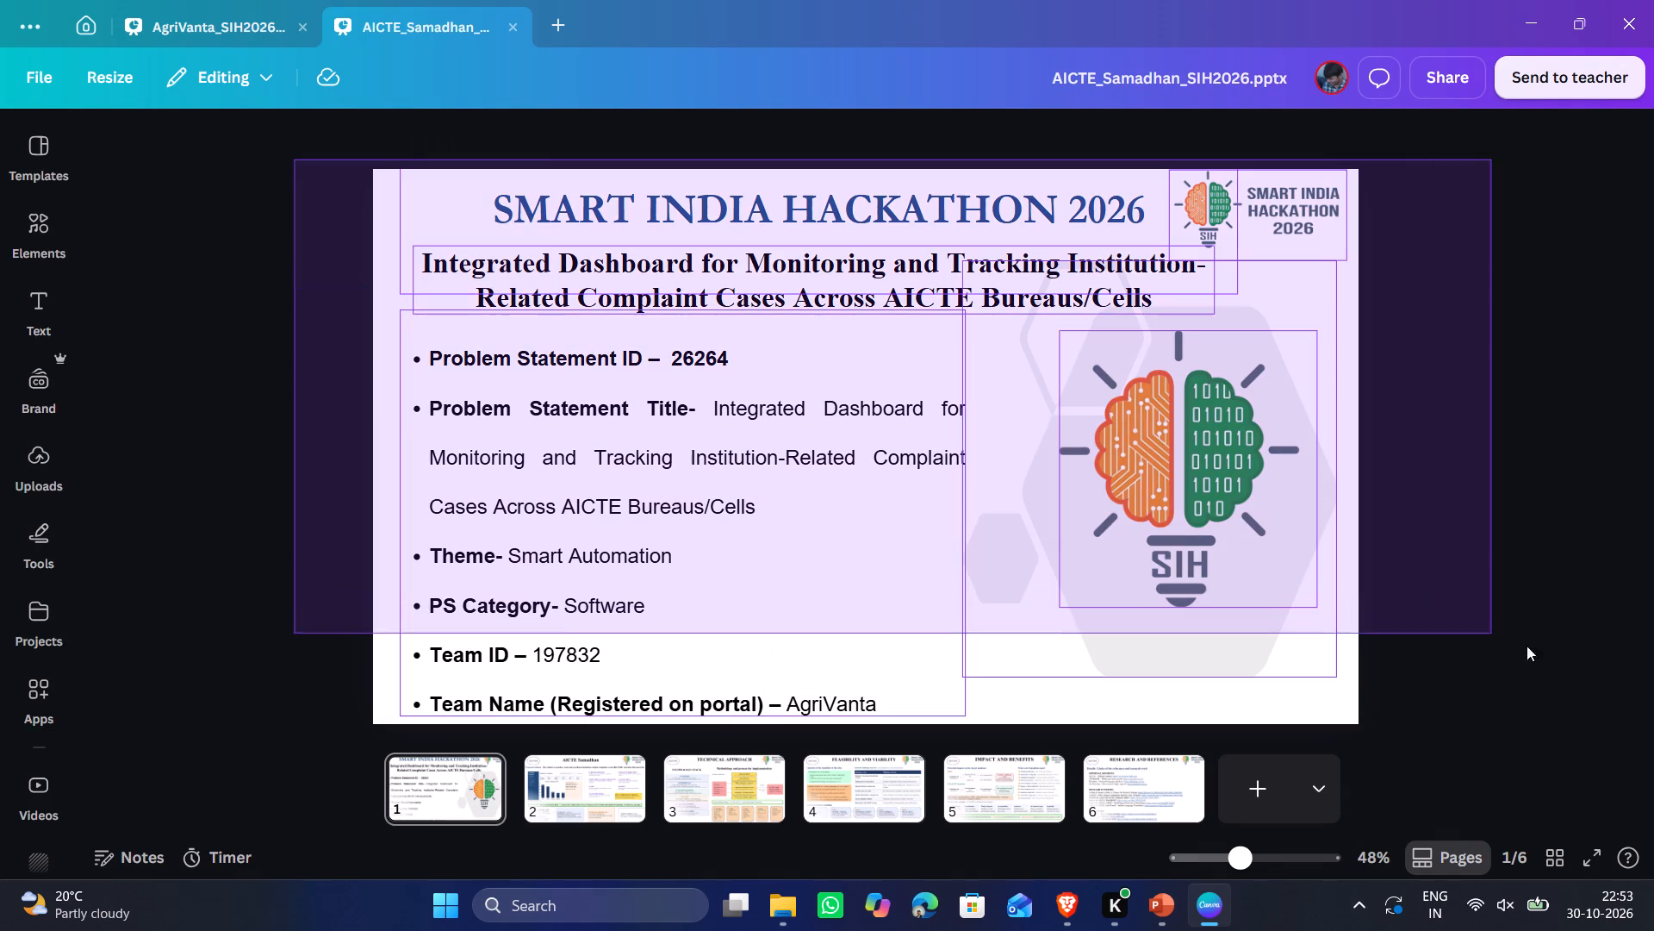
drag(1527, 646, 1582, 728)
key(ctrl+c)
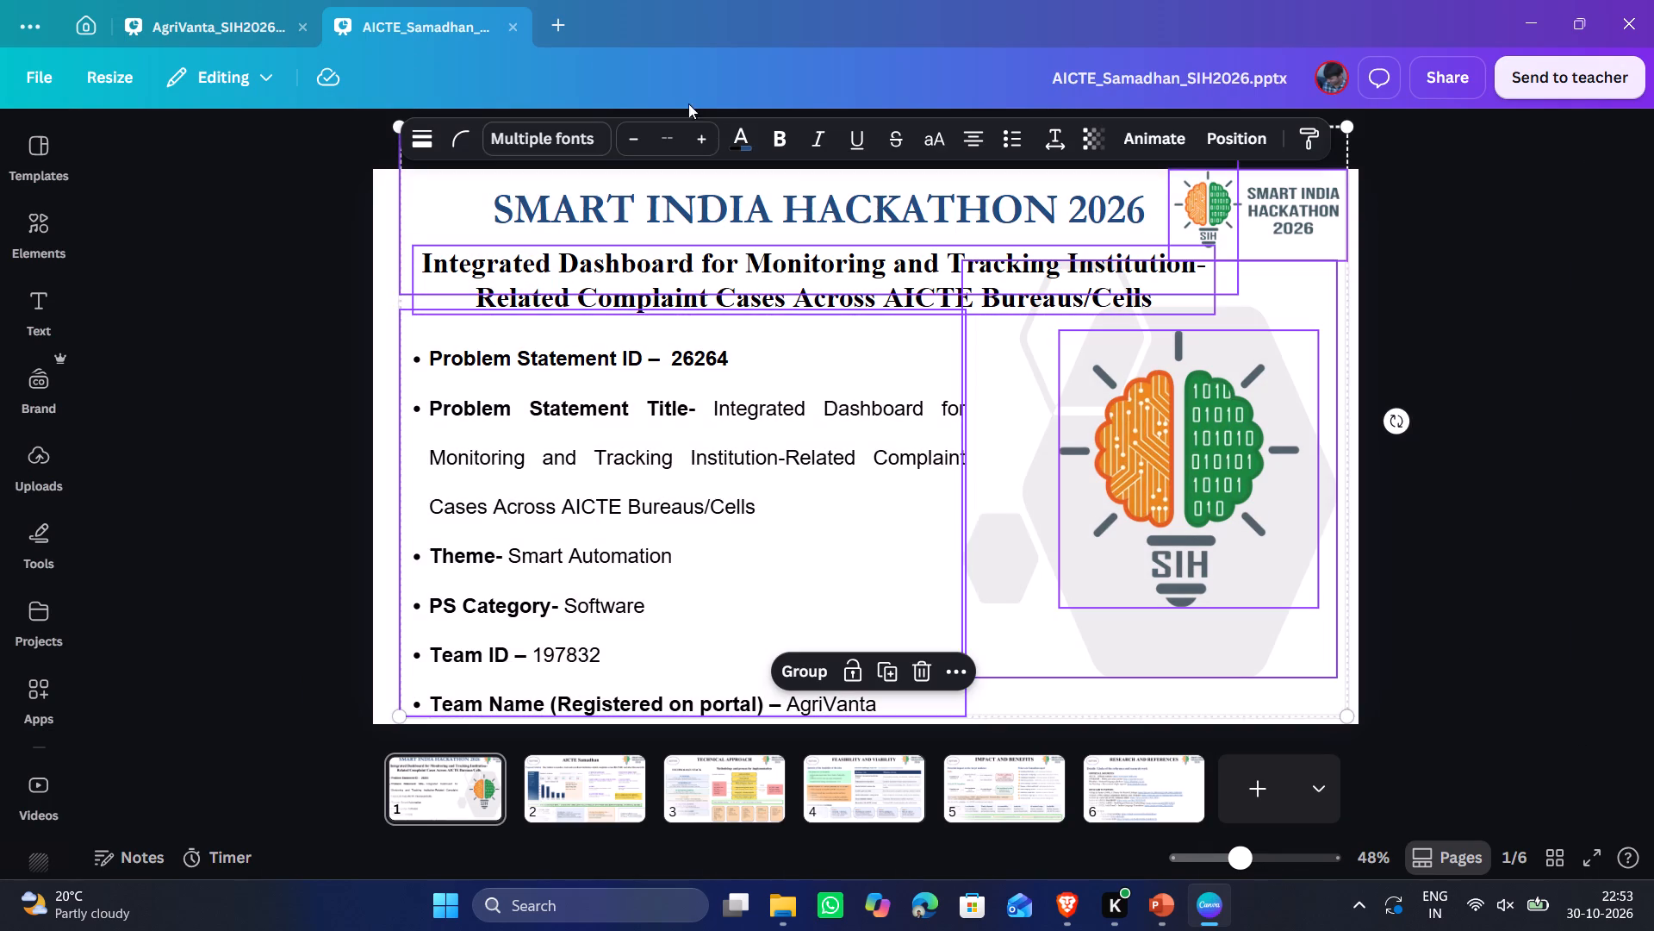
click(216, 11)
key(ctrl+v)
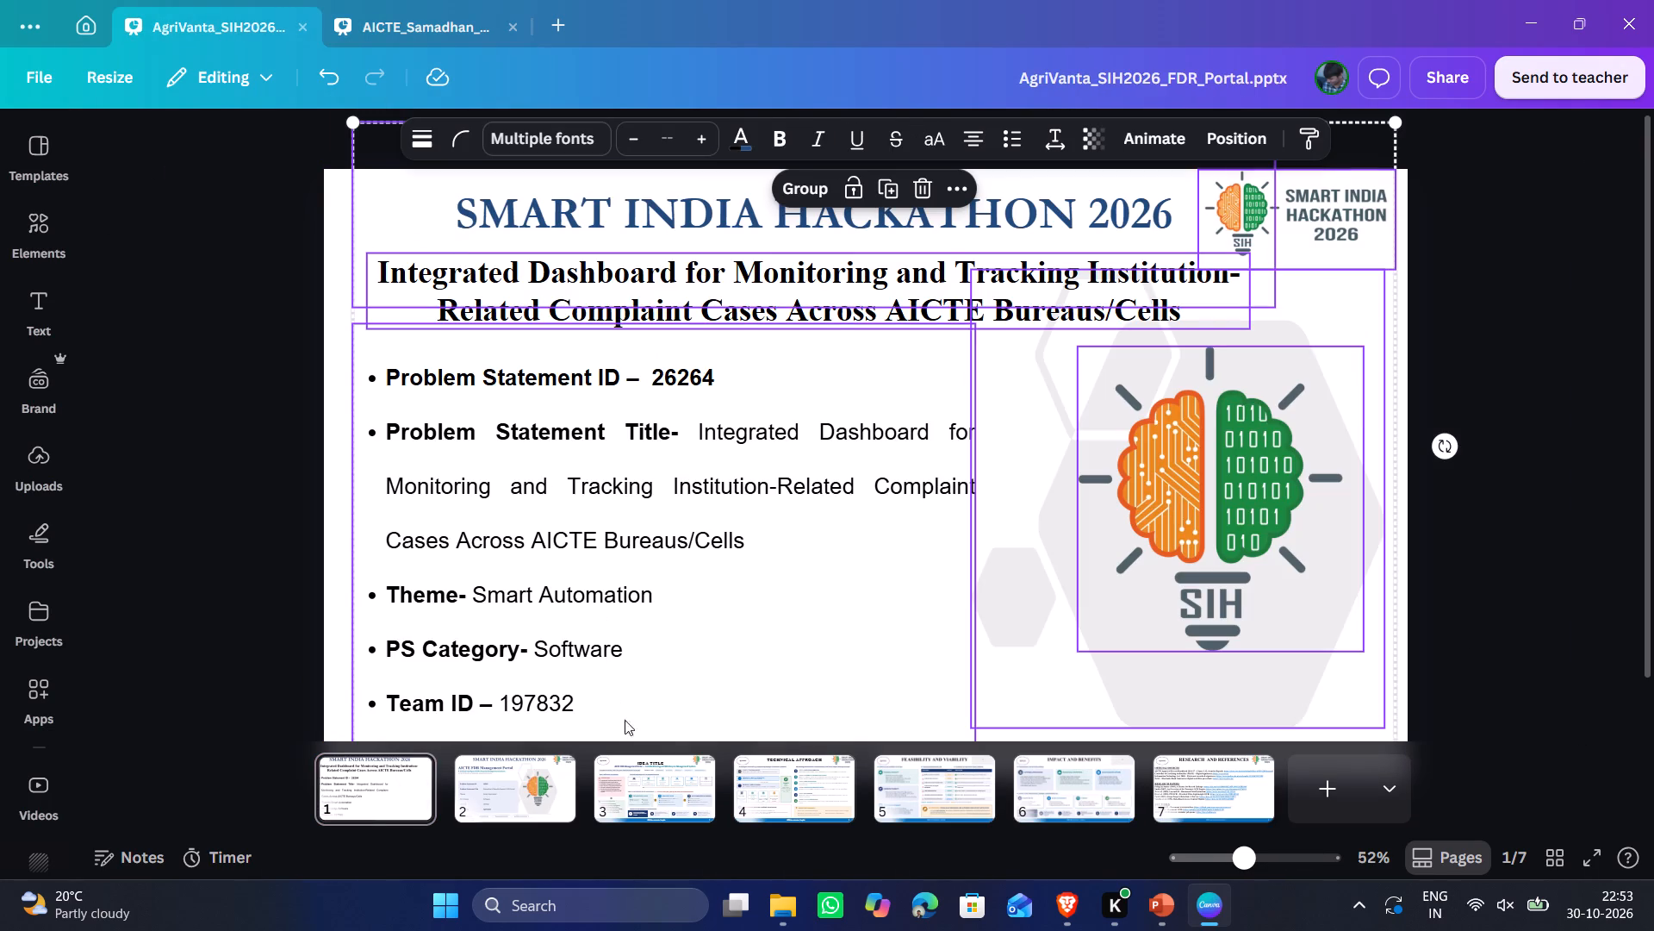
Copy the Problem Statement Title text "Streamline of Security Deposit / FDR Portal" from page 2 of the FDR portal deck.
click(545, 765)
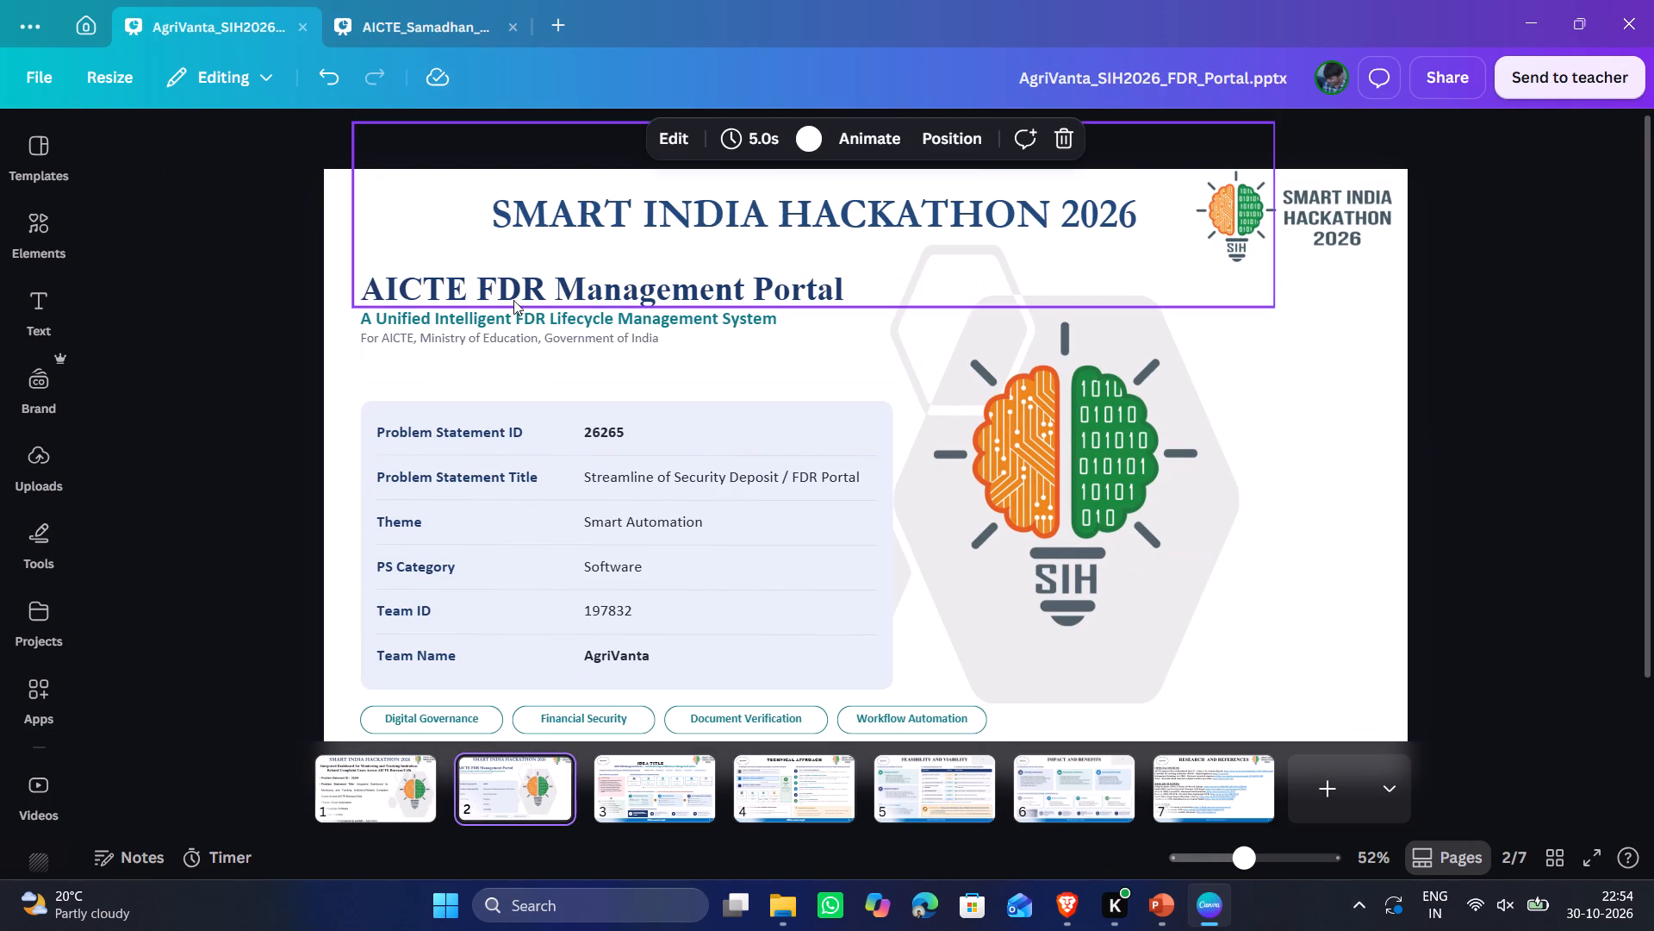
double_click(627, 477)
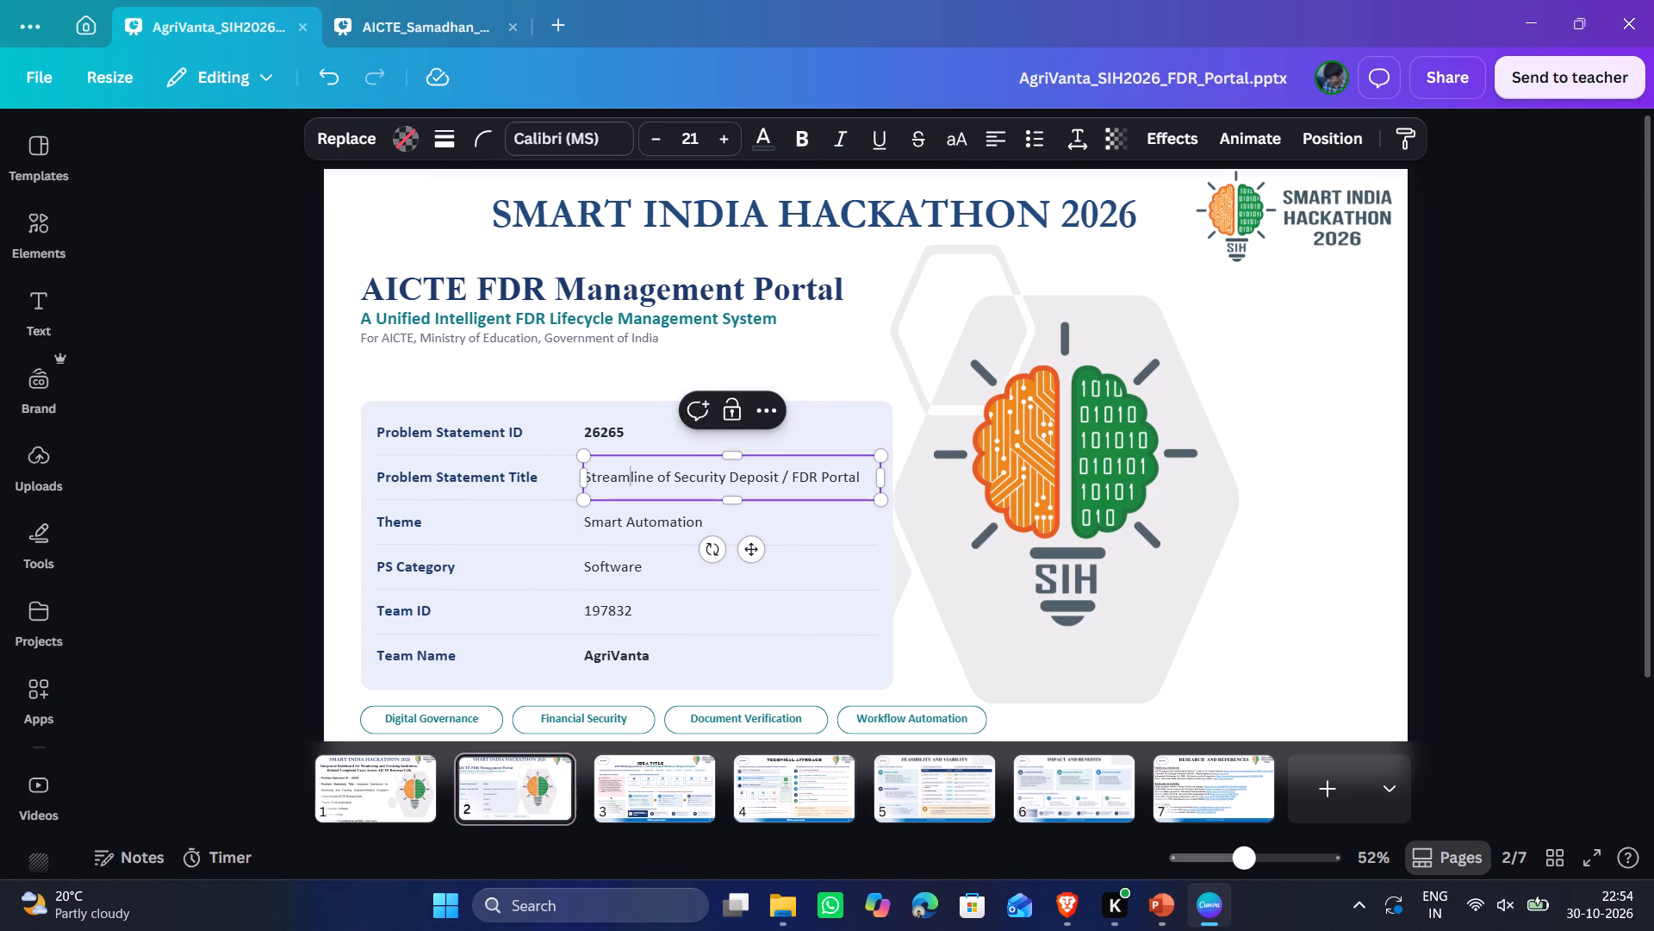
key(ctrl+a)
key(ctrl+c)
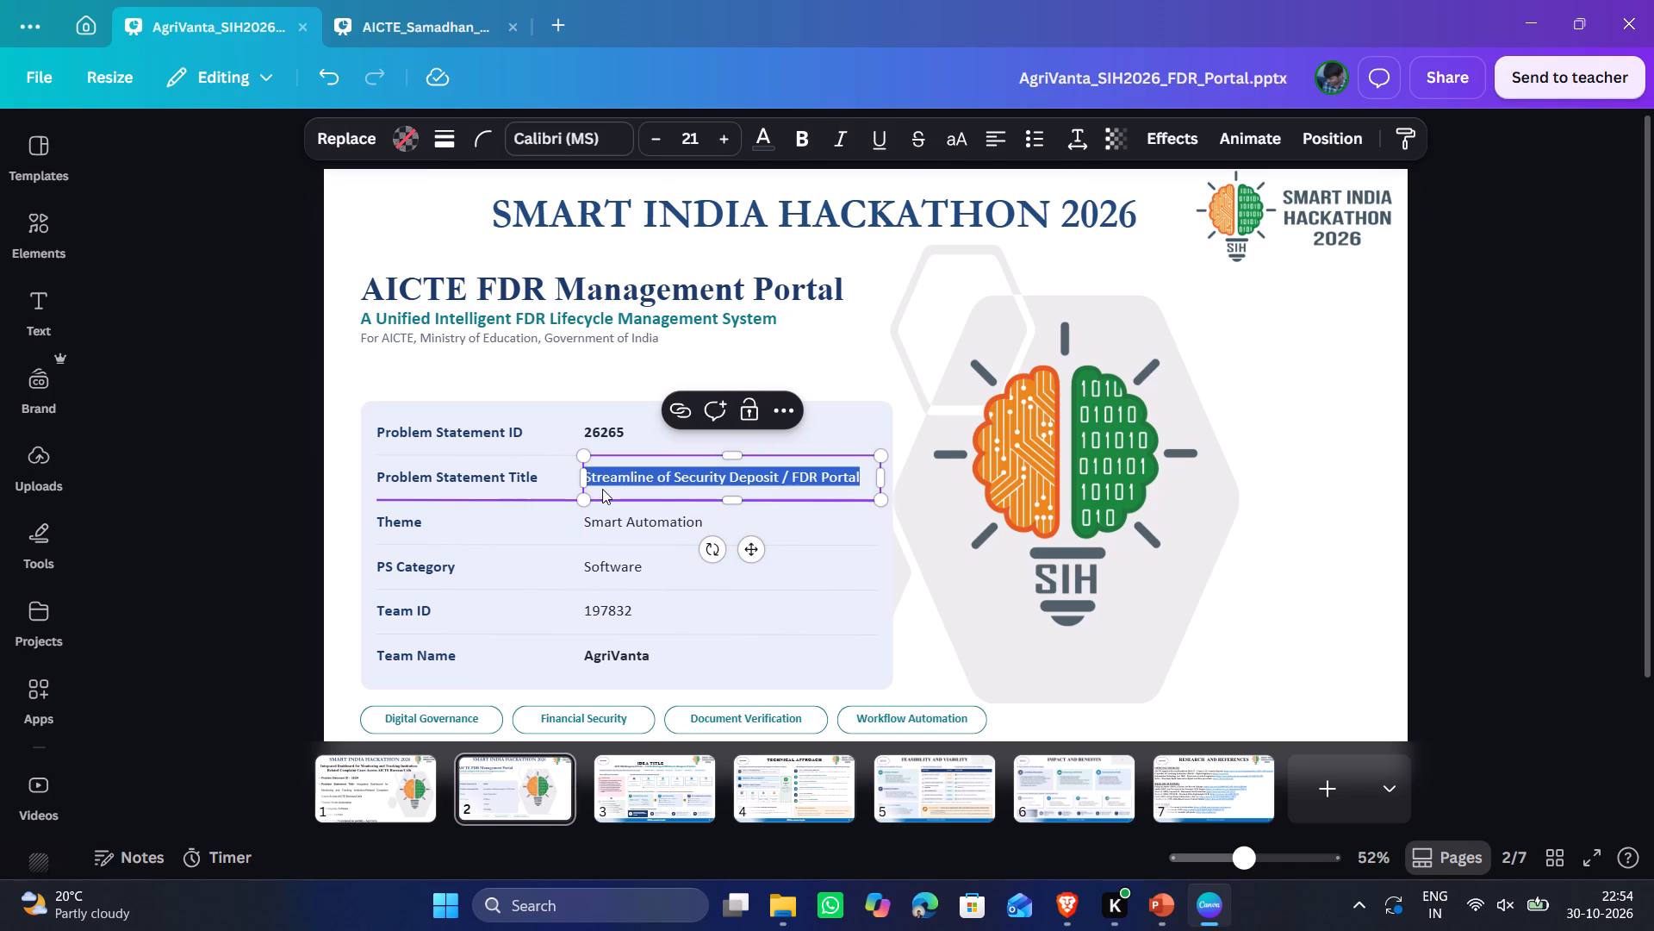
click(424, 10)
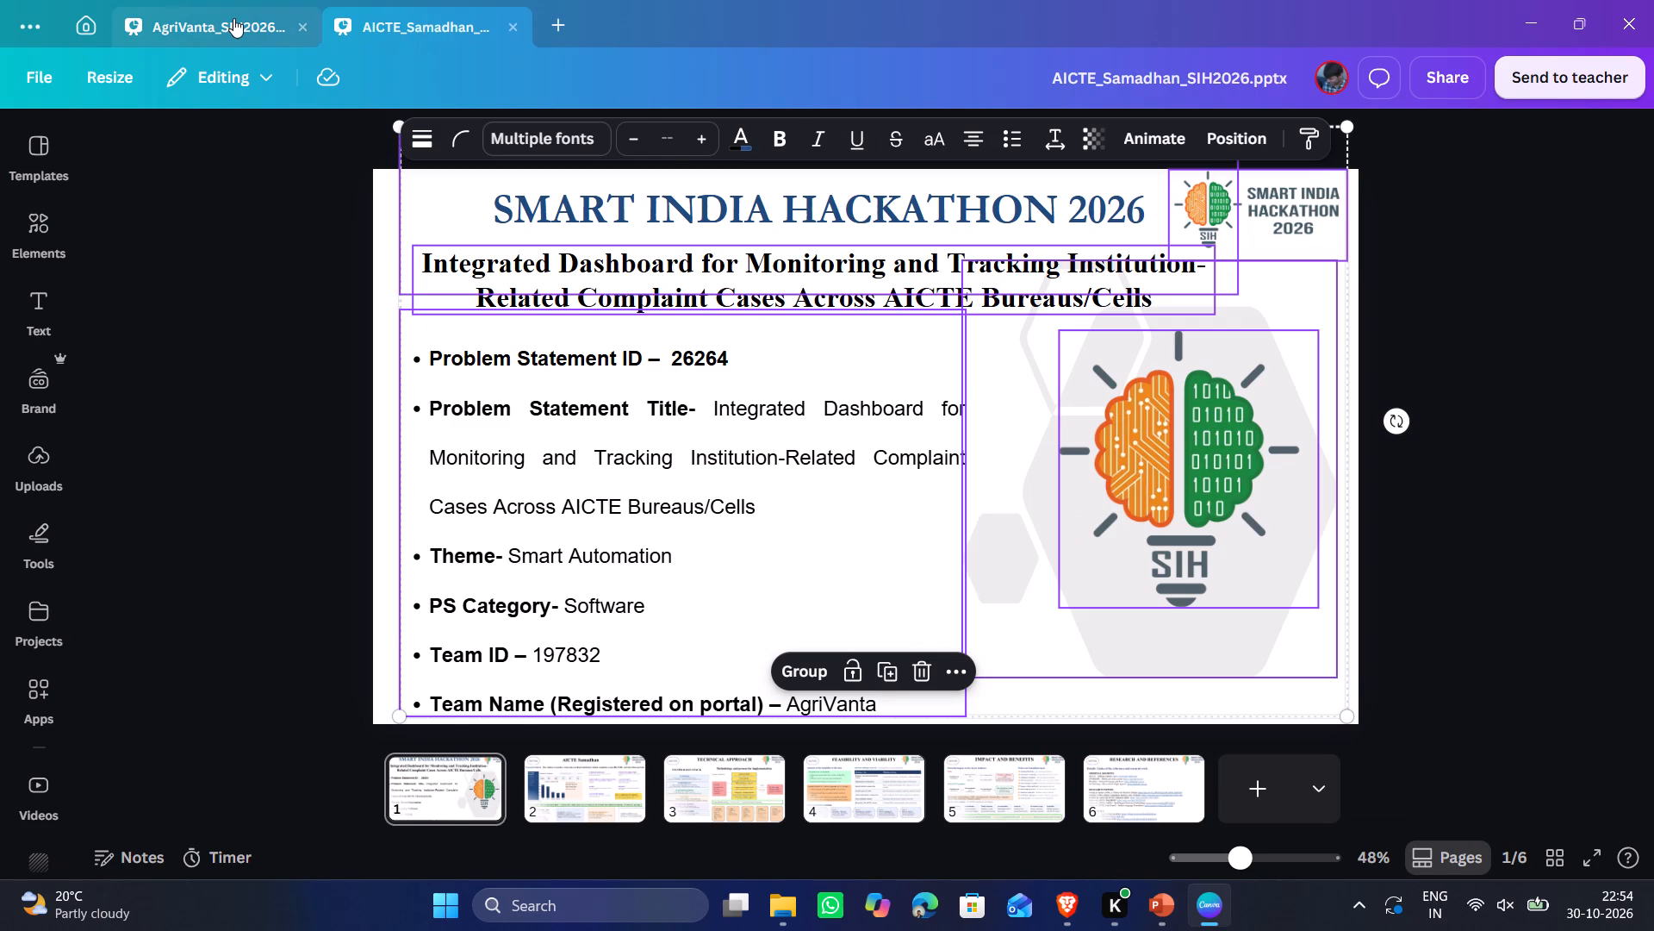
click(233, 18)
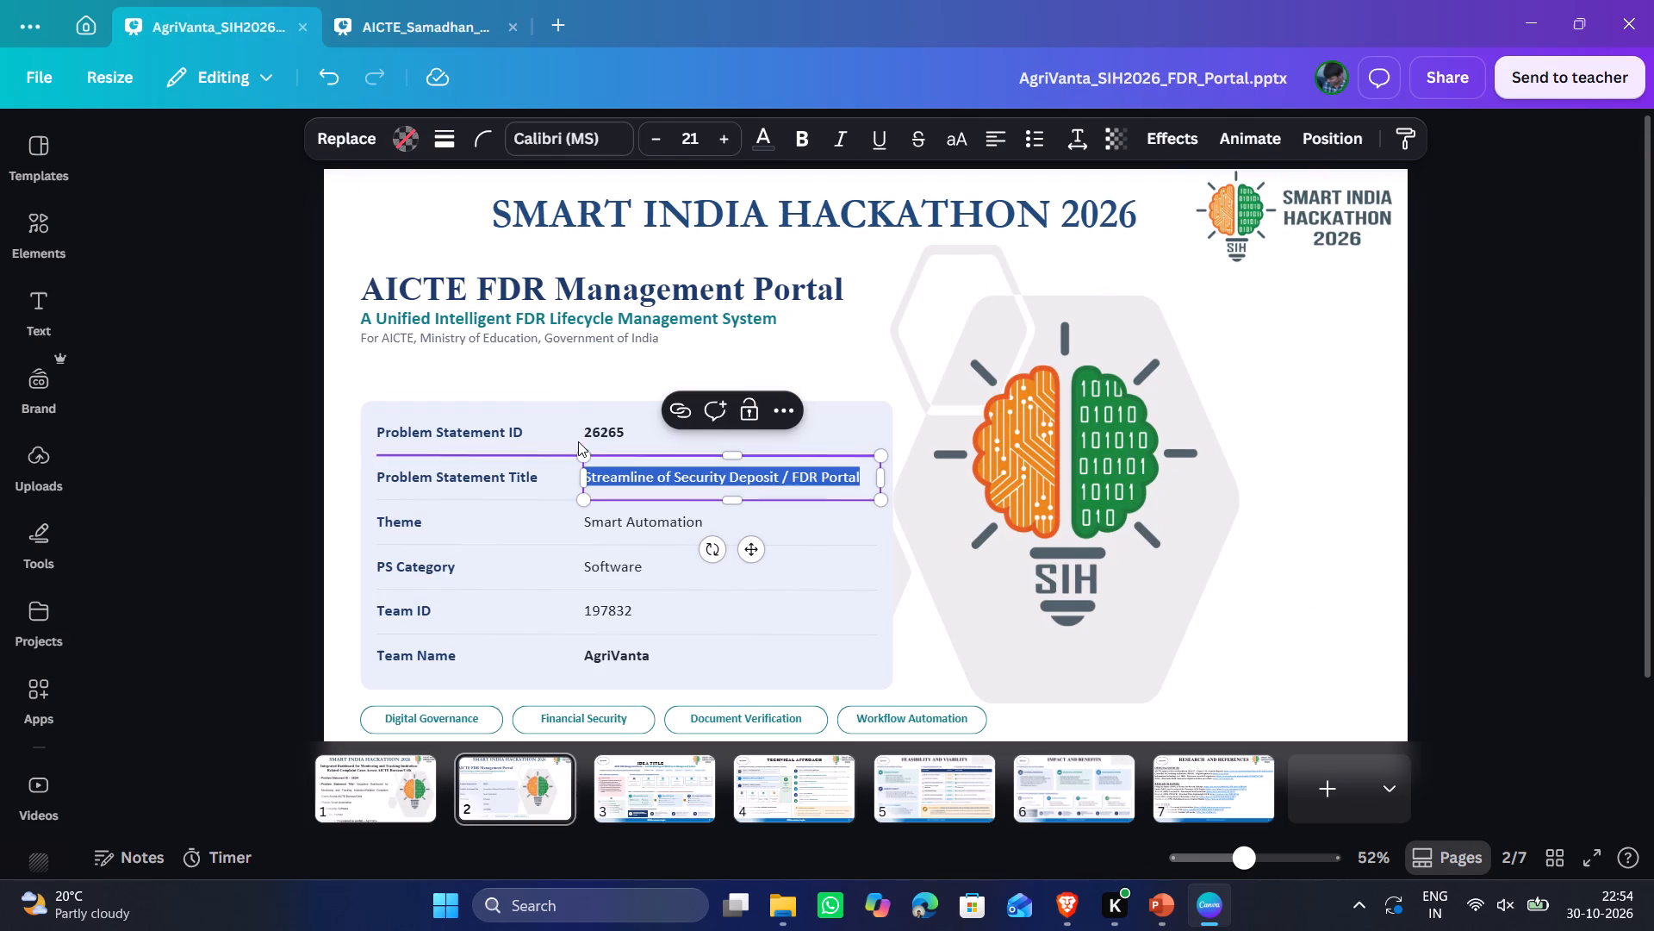
Copy the Problem Statement ID 26265 from the details table on page 2.
click(612, 414)
double_click(612, 423)
key(ctrl+c)
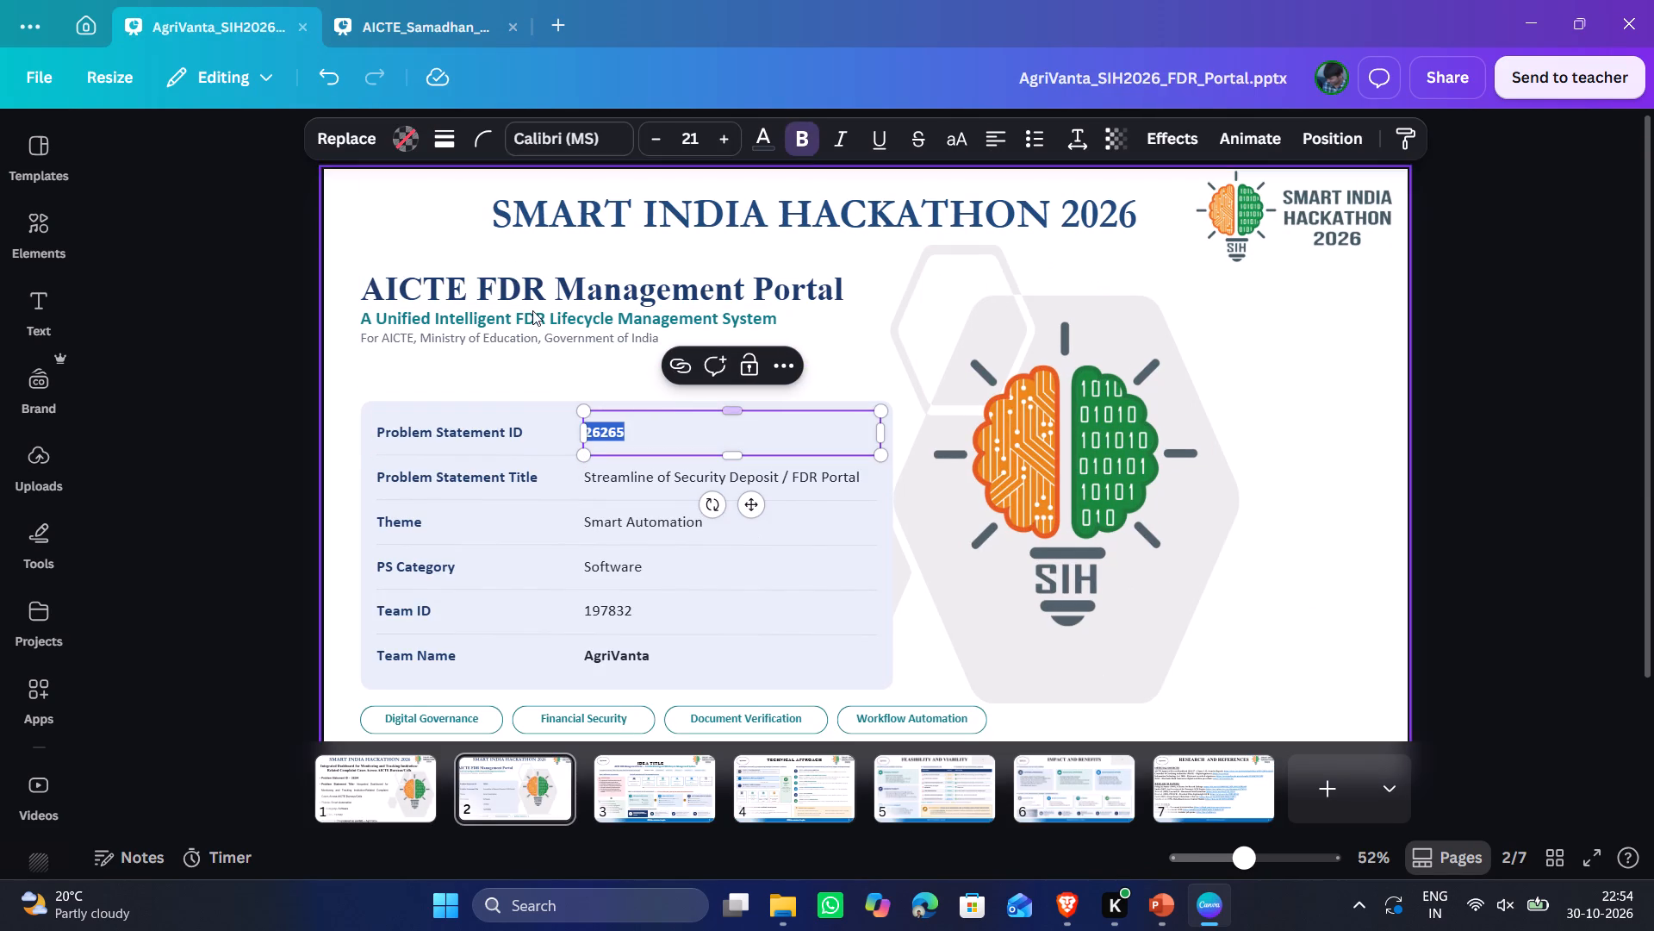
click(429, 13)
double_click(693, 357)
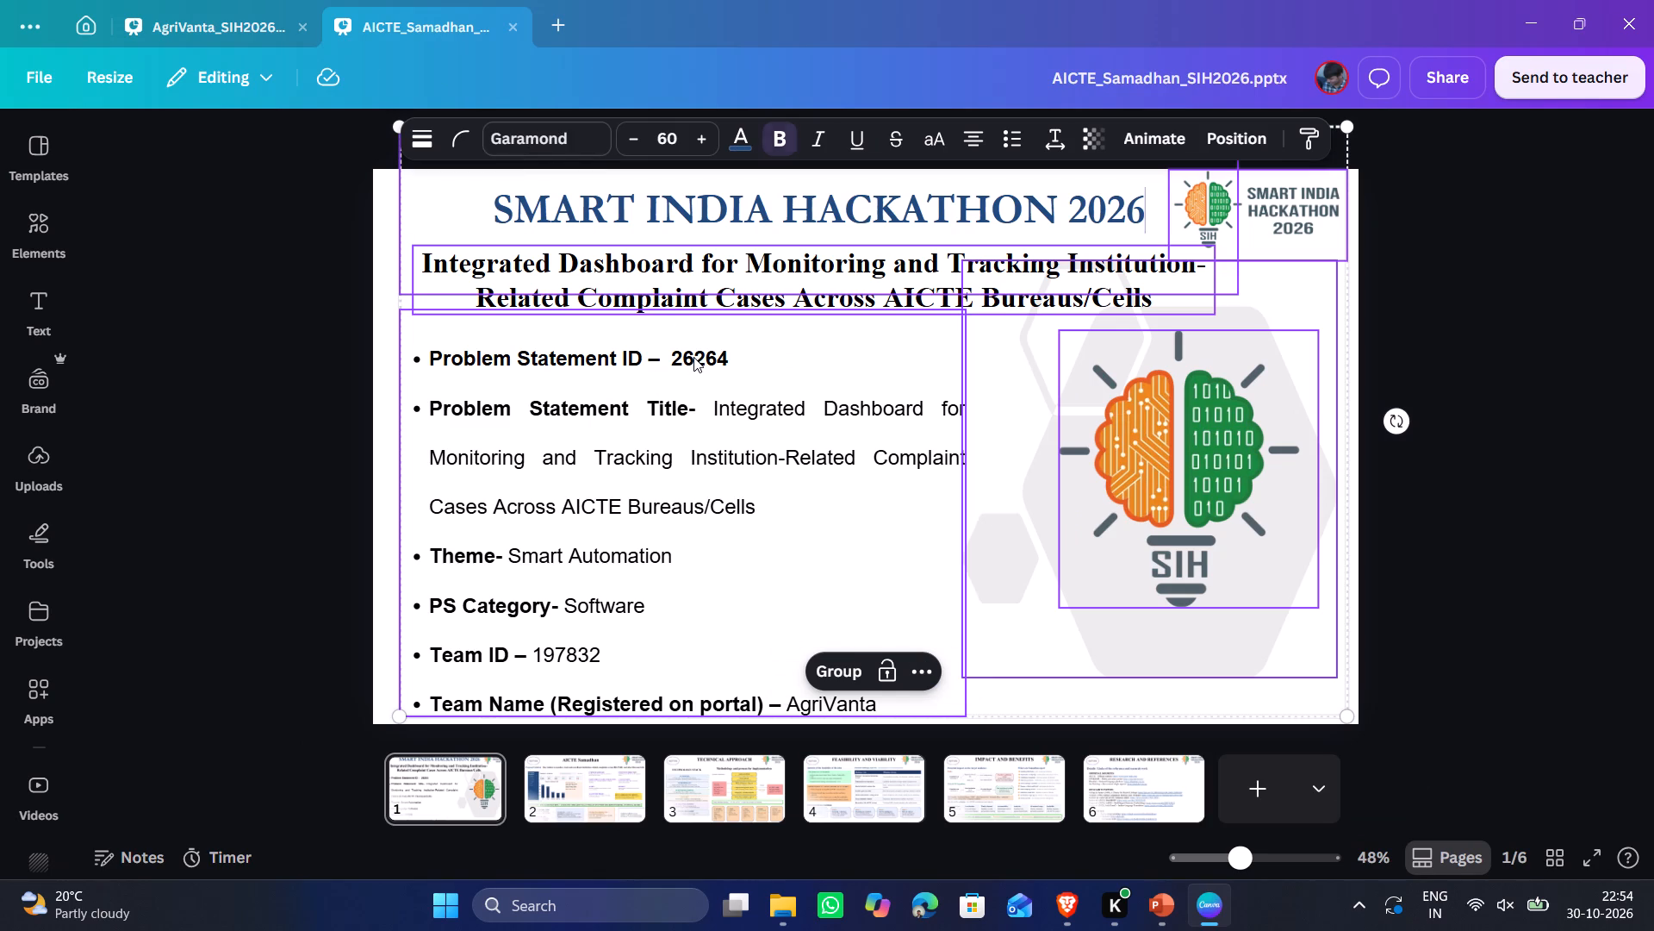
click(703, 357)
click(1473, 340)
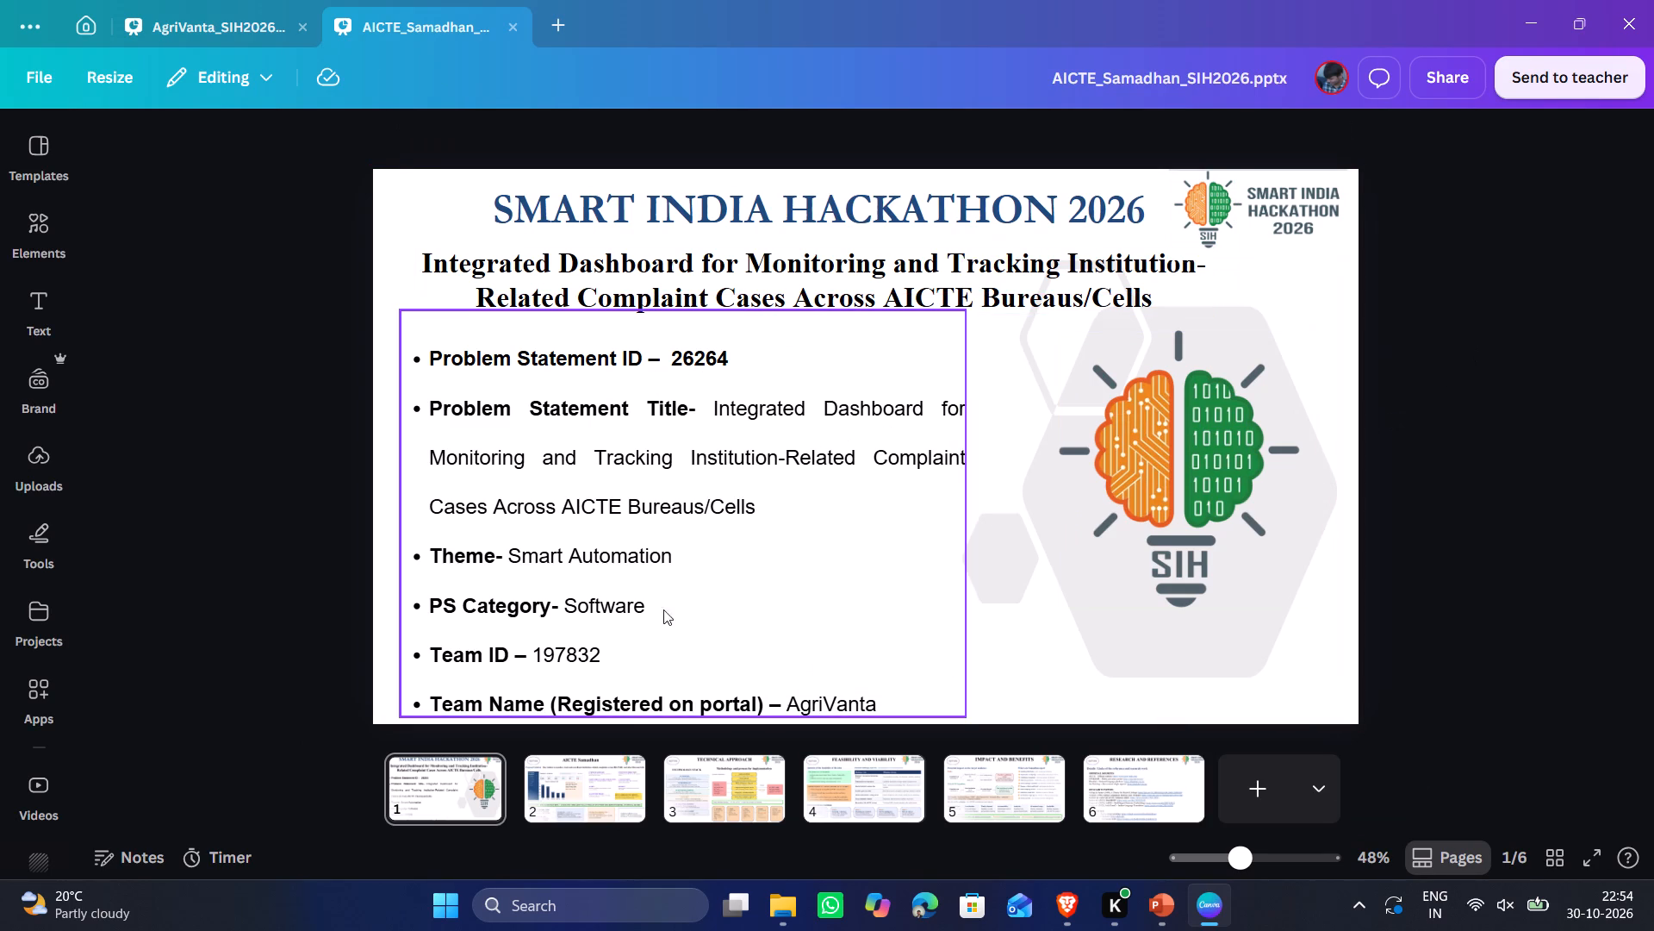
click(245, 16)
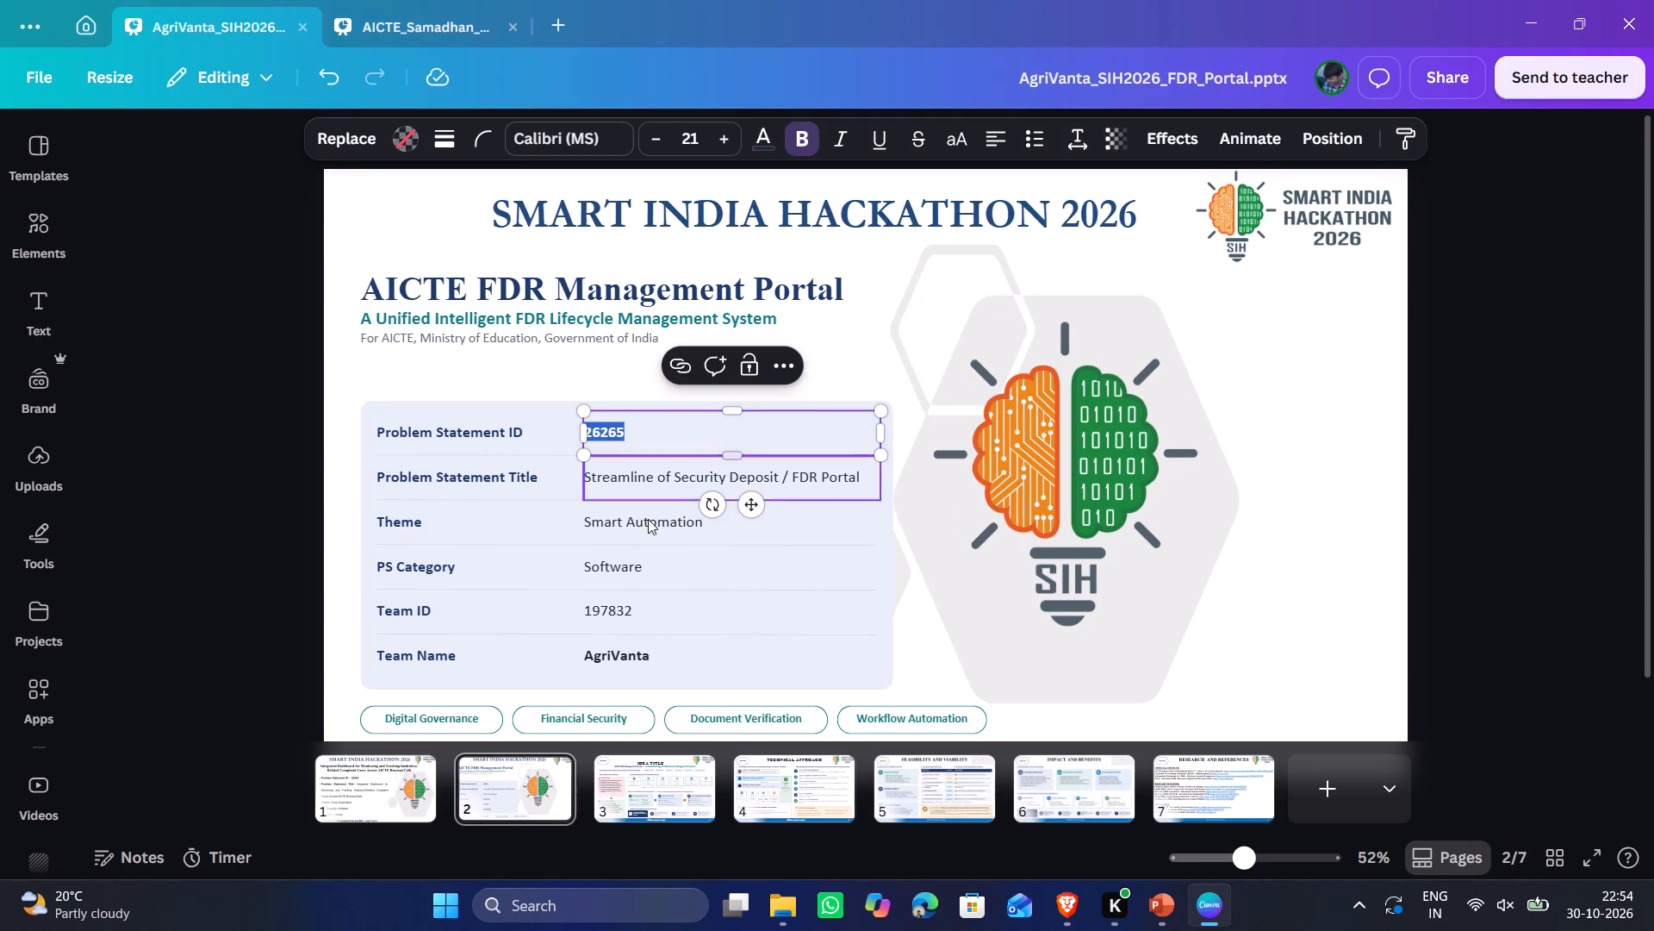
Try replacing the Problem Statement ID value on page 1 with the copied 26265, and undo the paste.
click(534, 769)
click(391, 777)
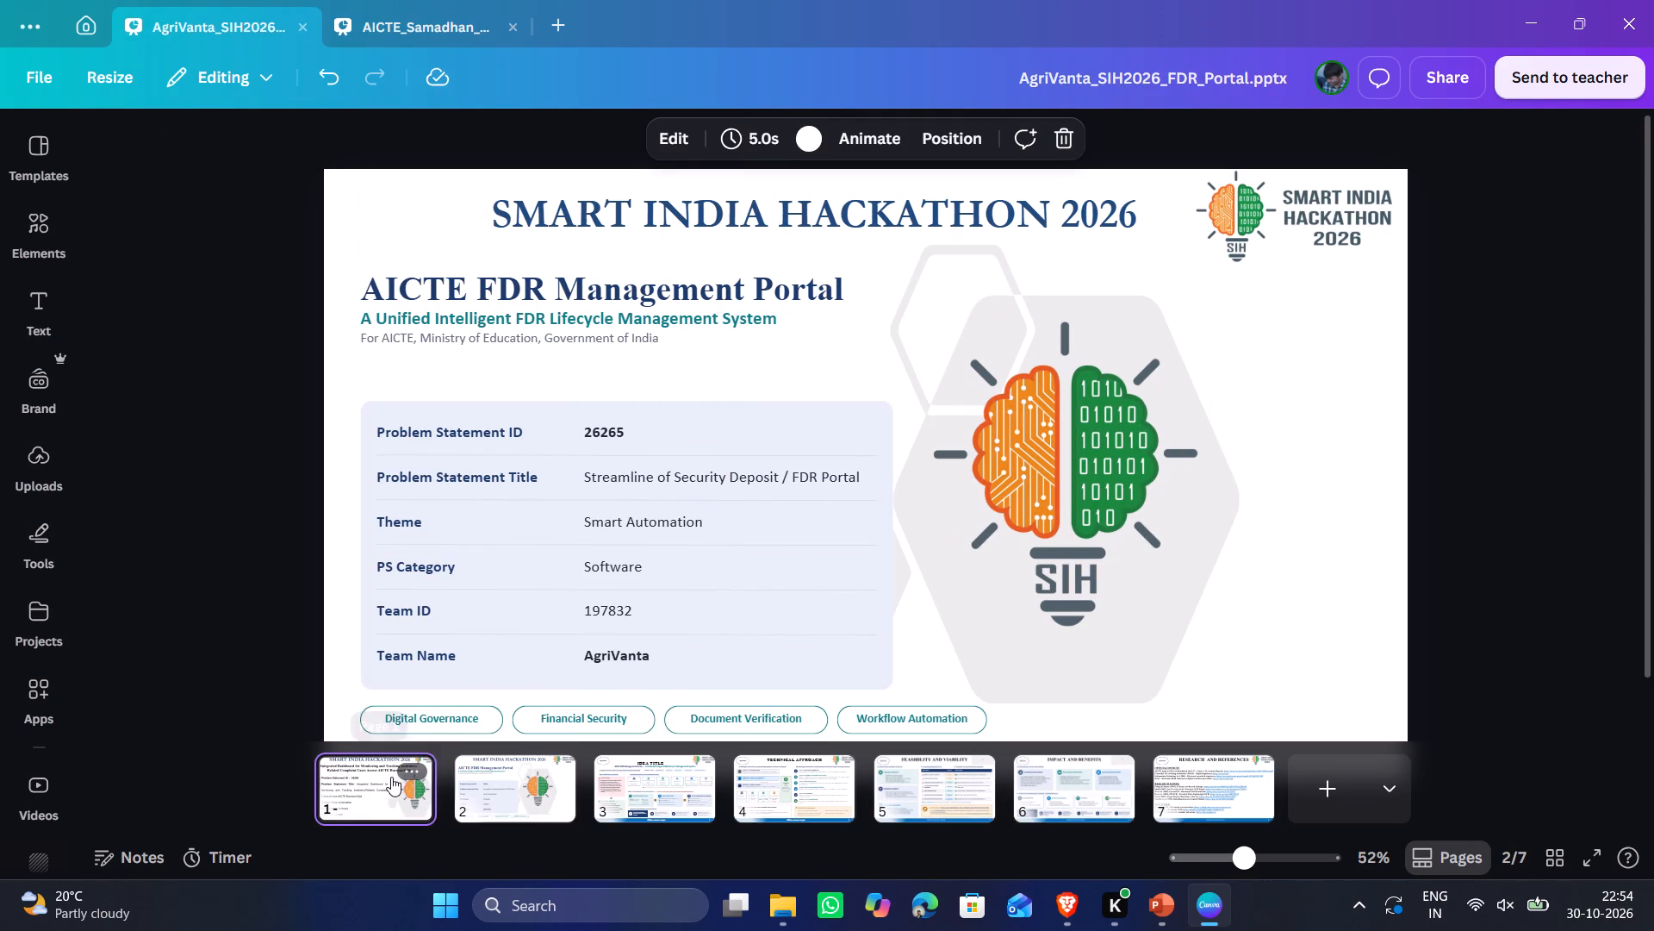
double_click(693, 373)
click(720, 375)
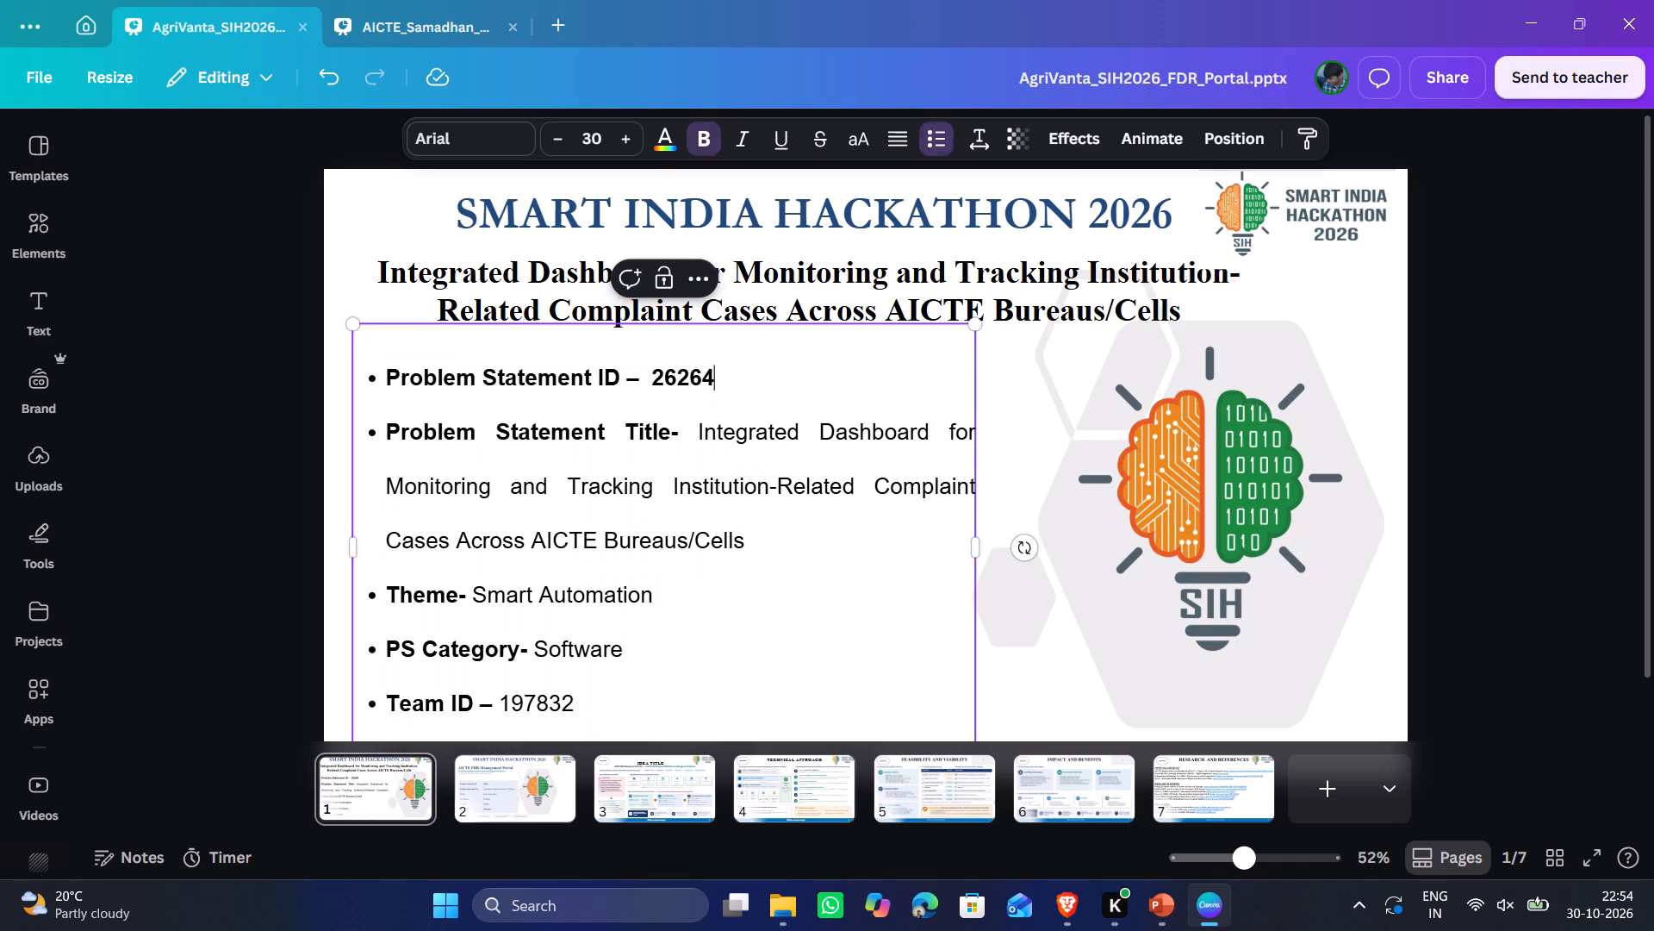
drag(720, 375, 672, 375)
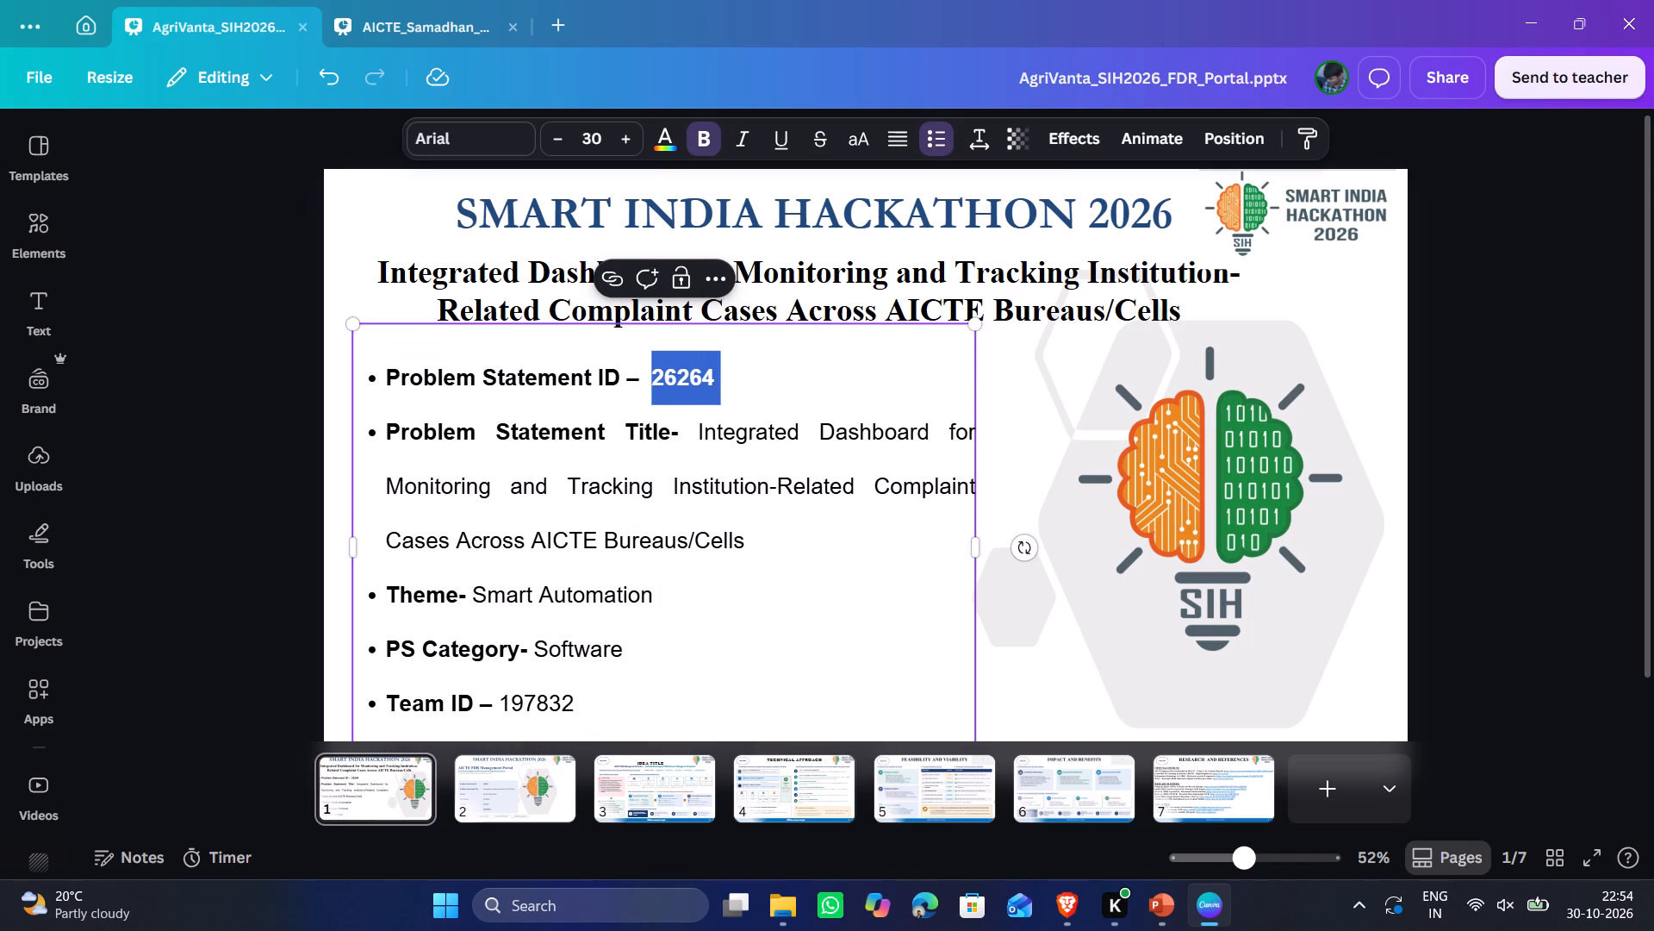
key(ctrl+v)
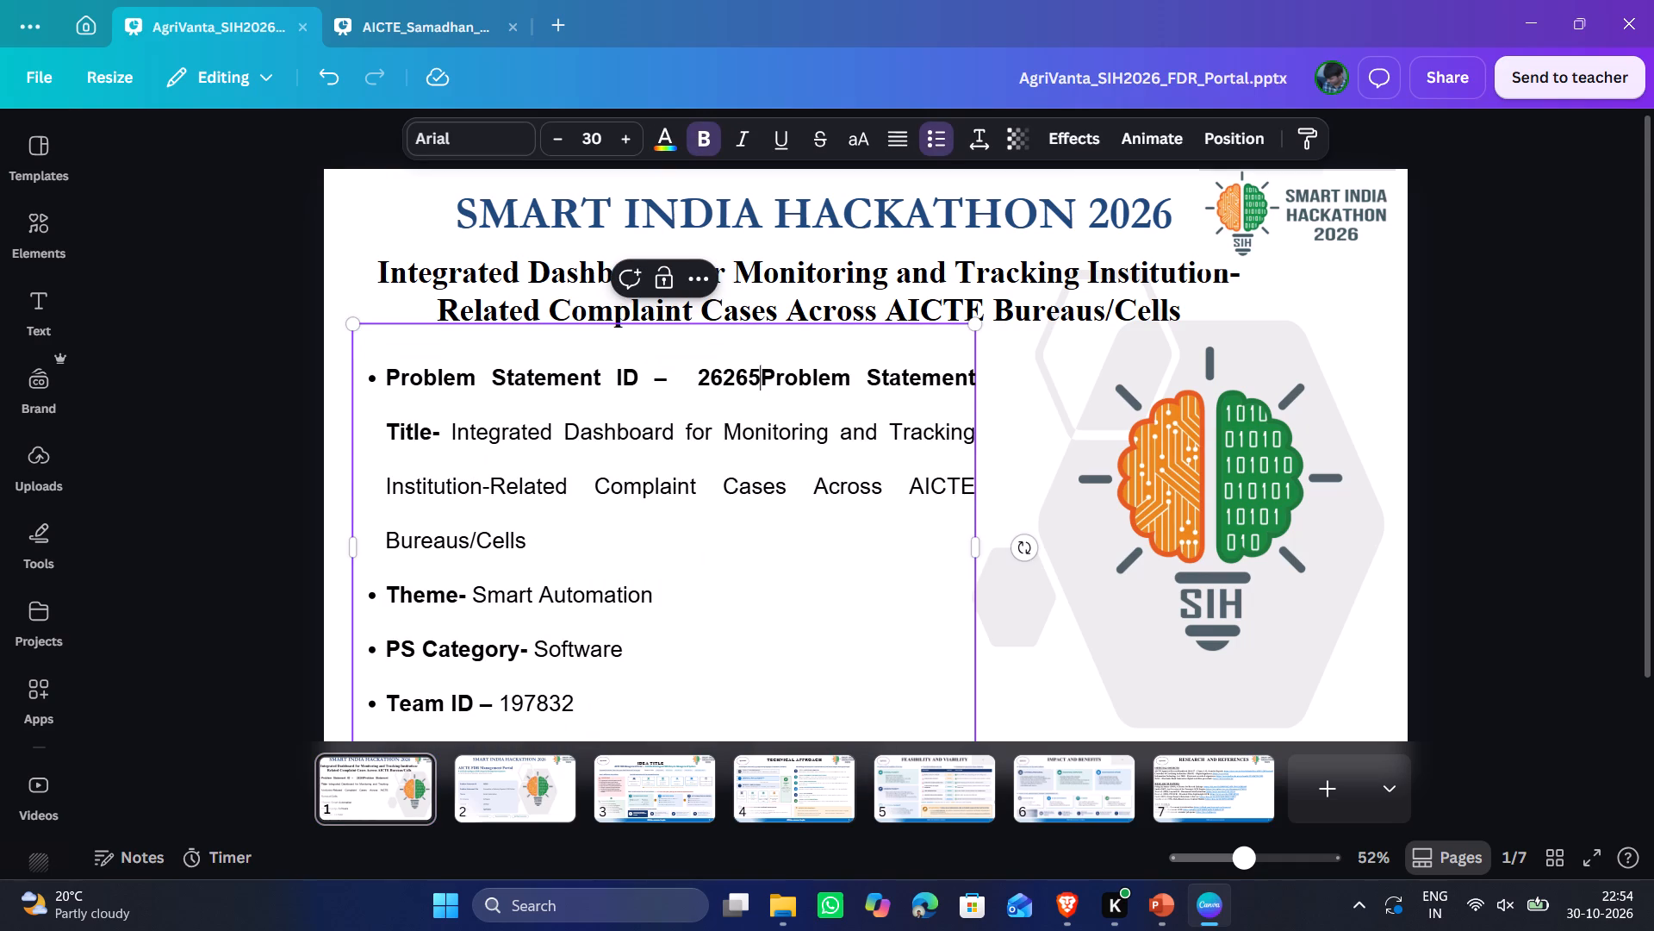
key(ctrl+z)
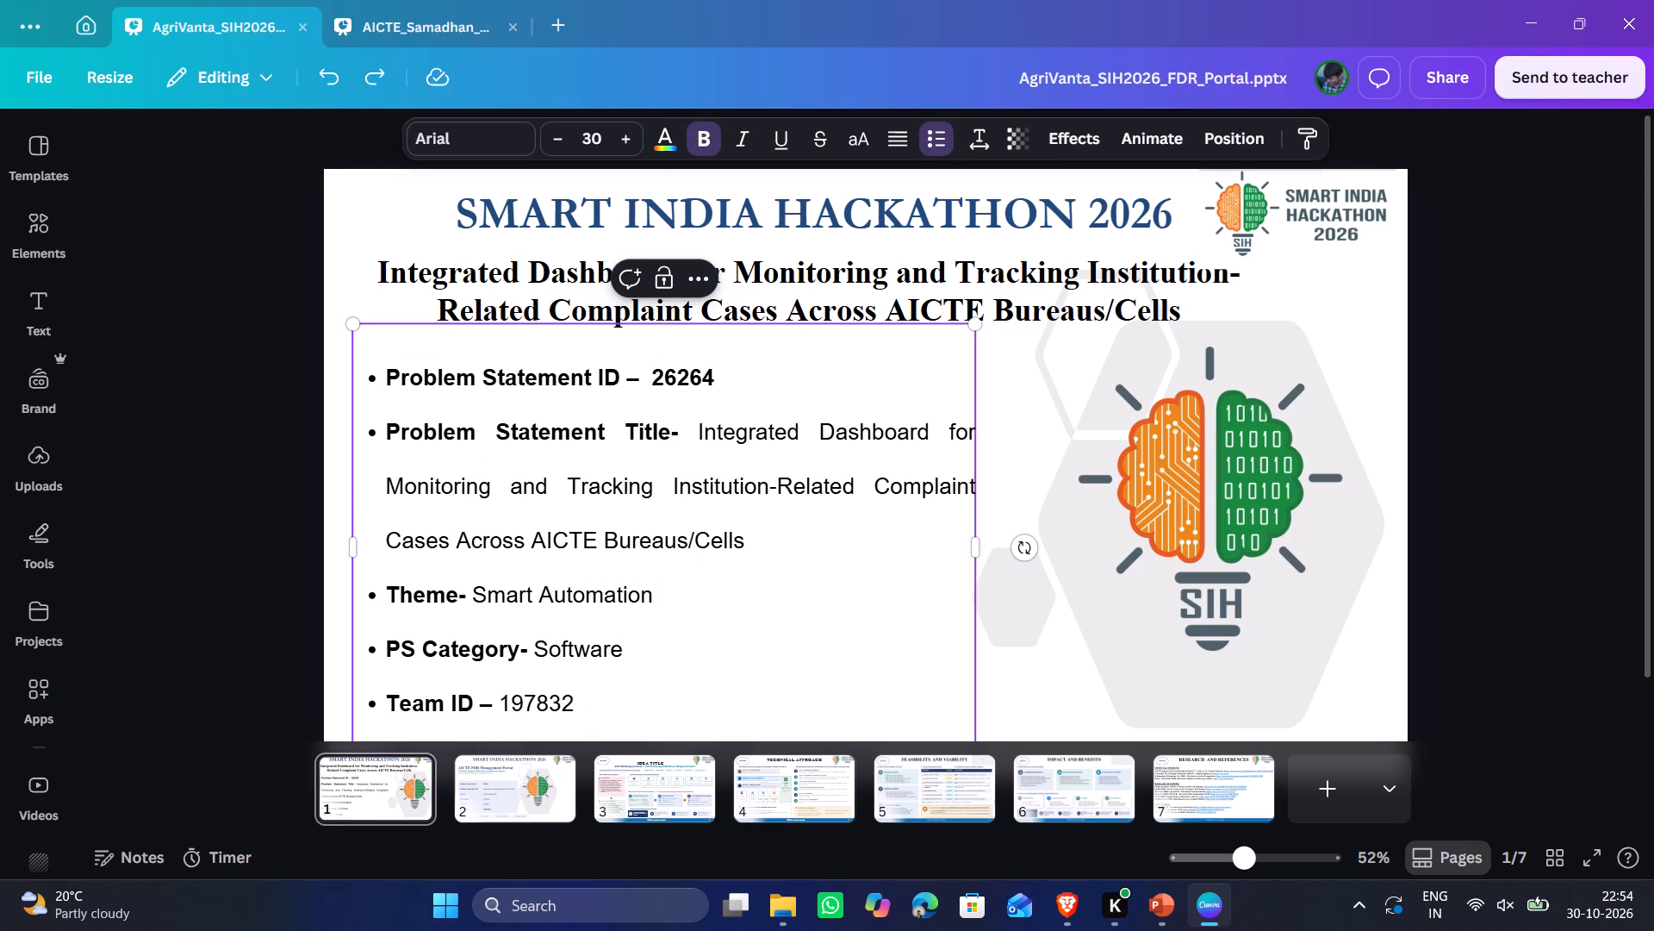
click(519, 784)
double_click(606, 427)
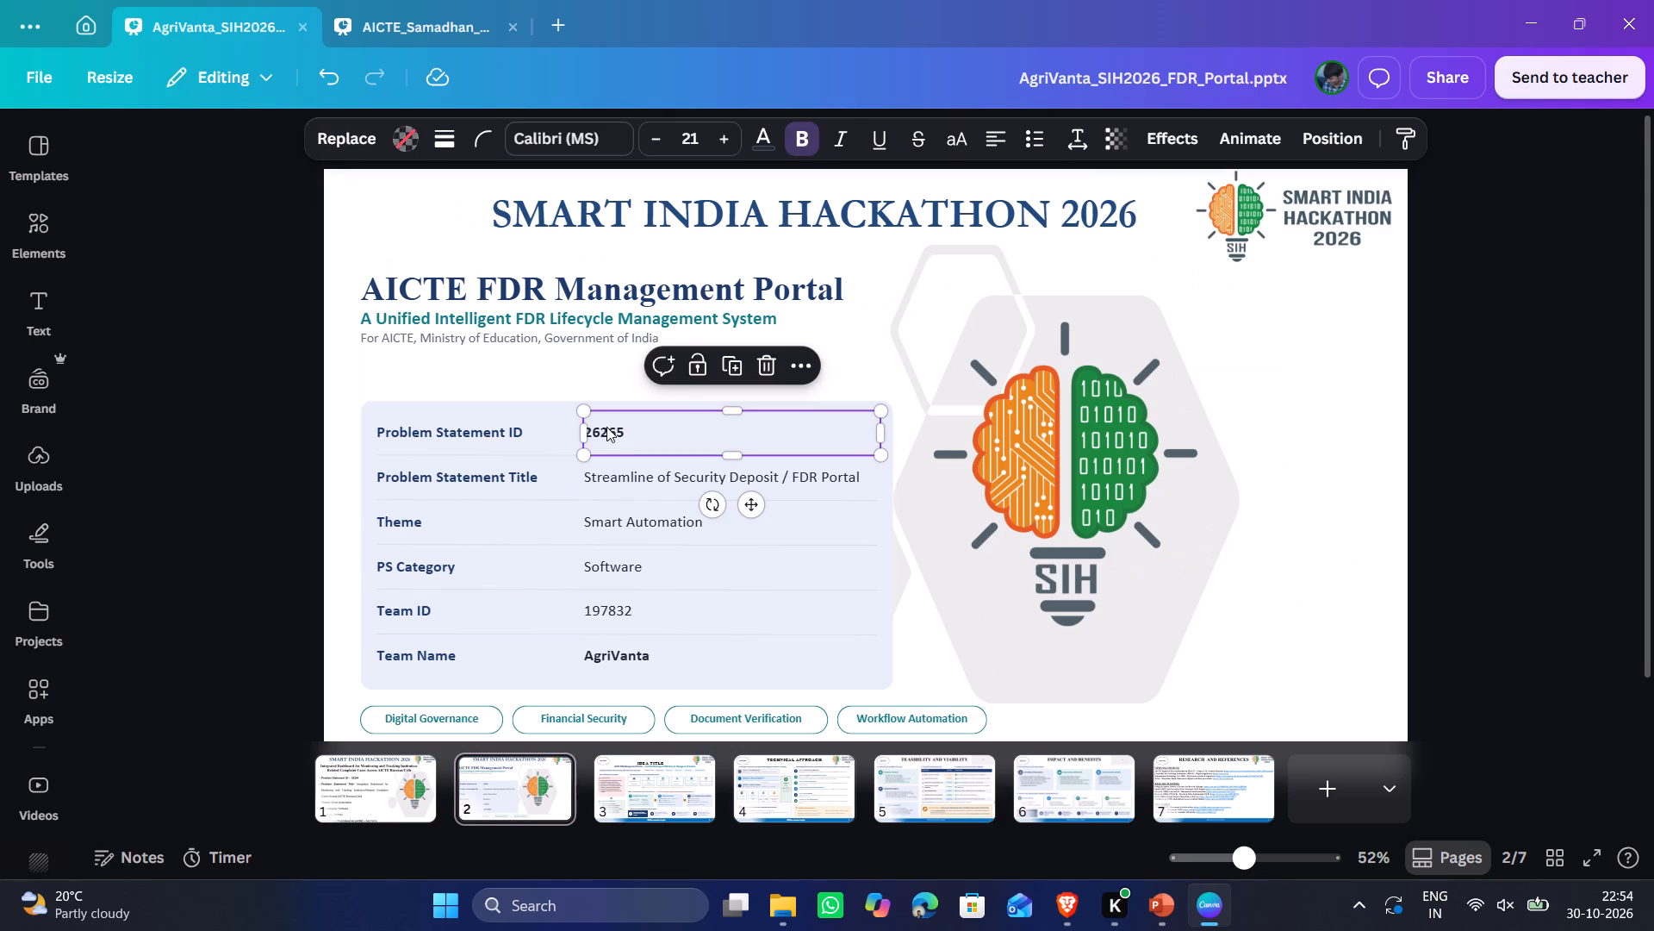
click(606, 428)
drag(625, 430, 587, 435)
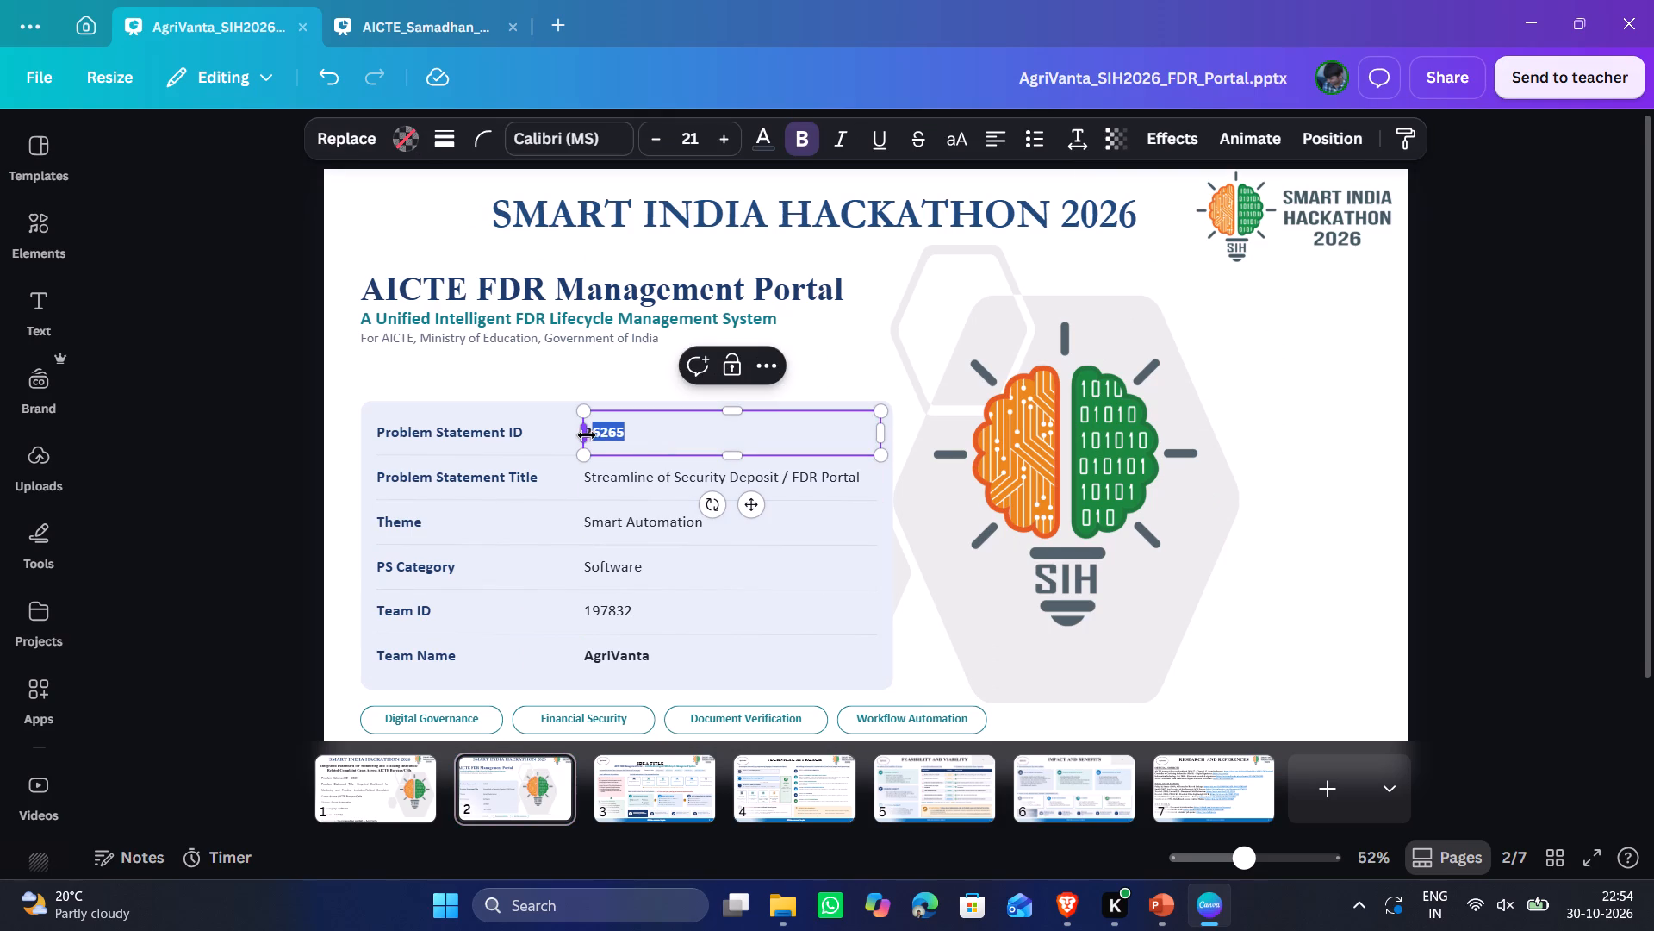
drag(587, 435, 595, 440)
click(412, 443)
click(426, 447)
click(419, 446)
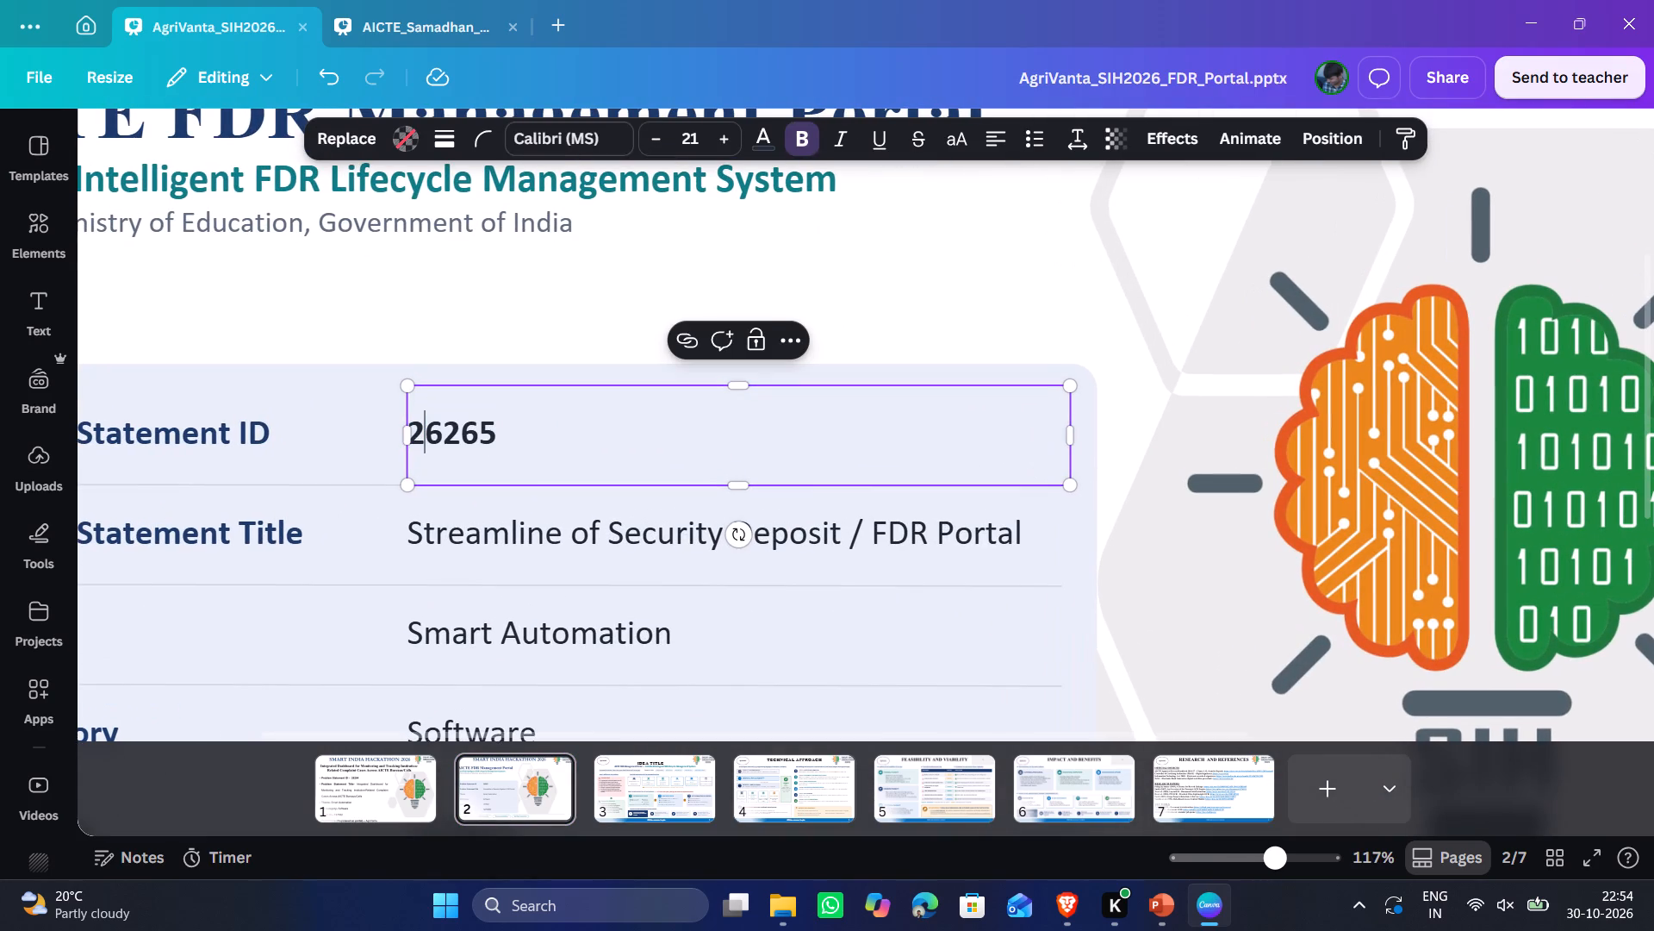
Change the last digit of the Problem Statement ID on page 1 so that it reads 26265.
click(371, 768)
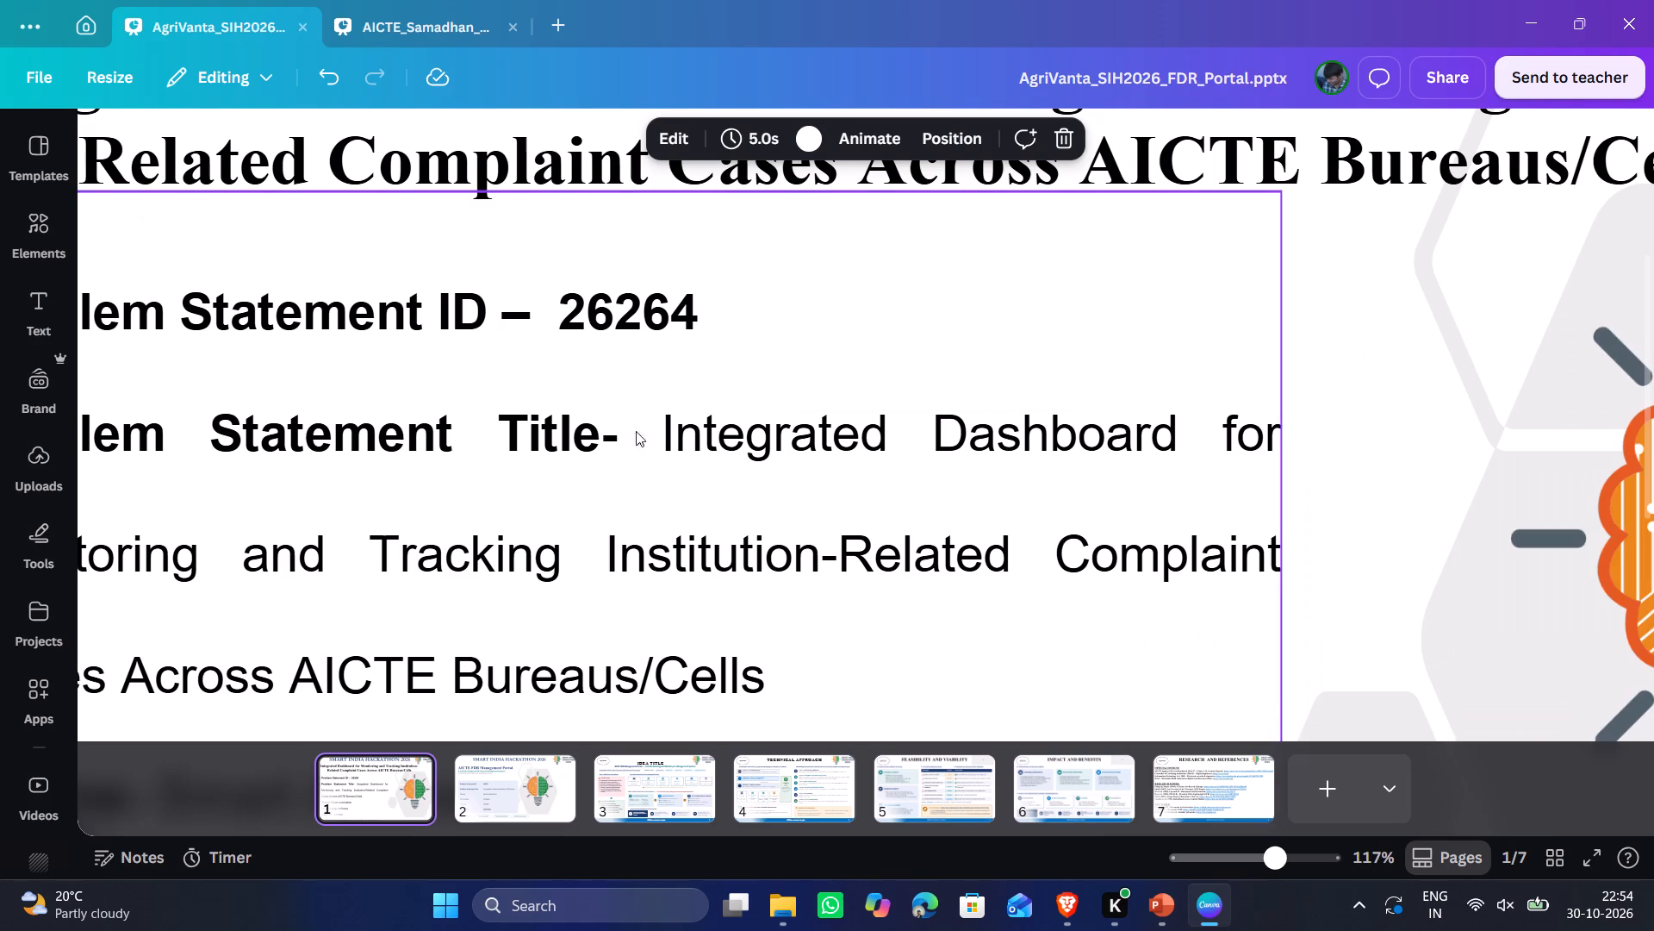
click(700, 287)
click(684, 303)
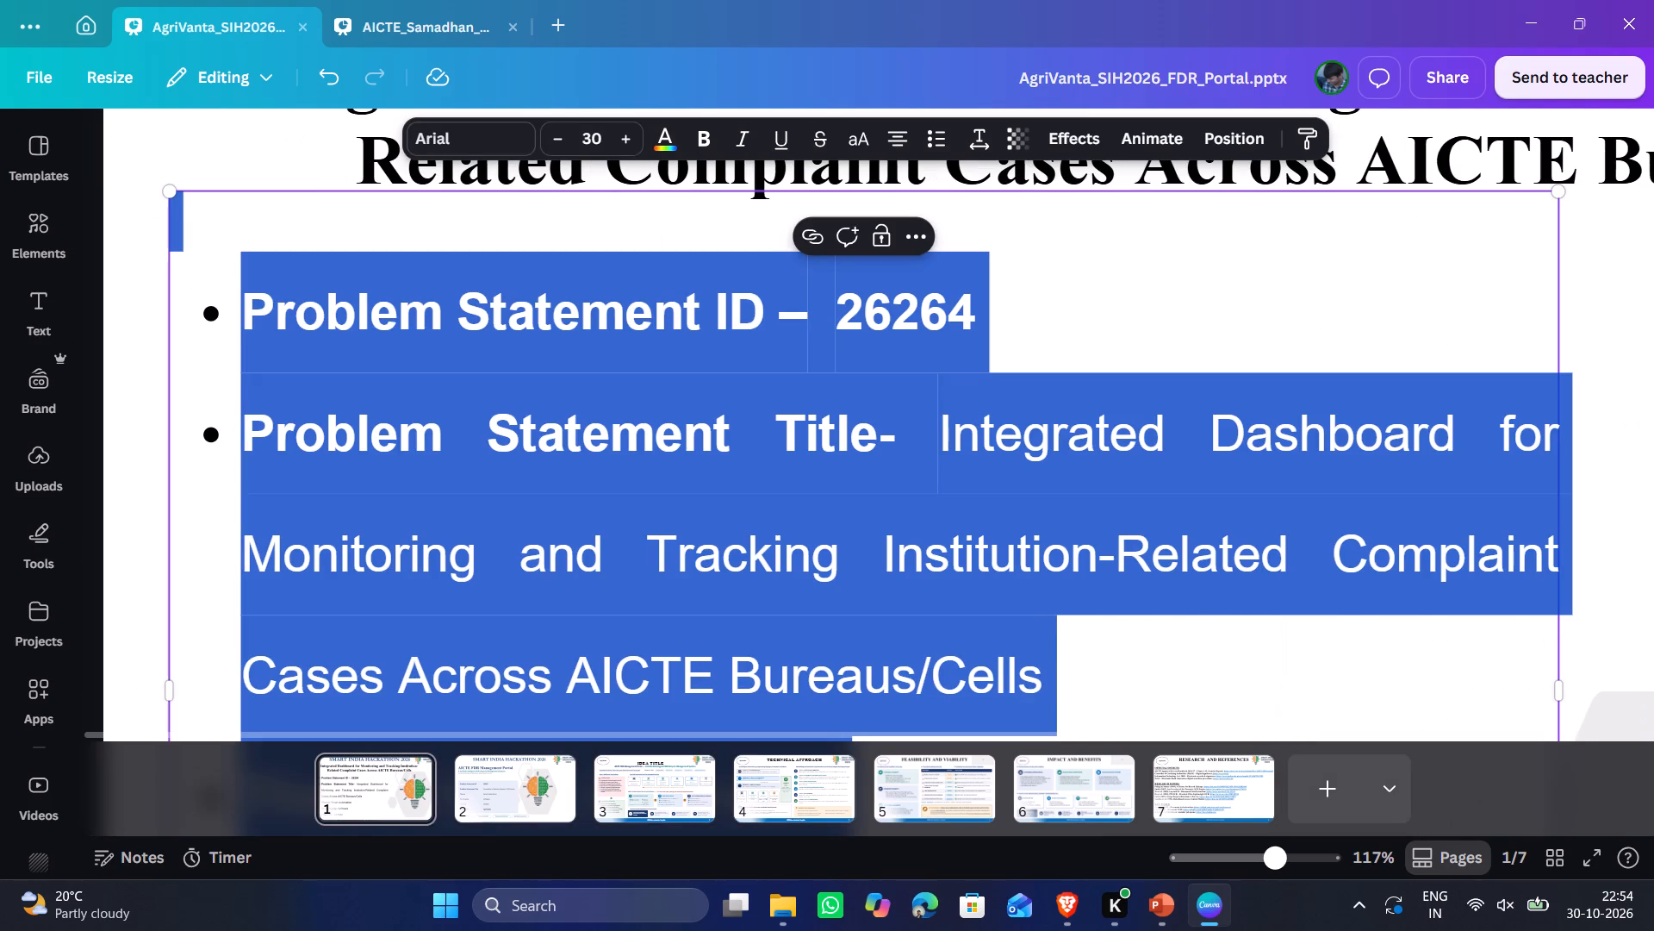
click(960, 325)
key(Right)
key(BackSpace)
key(5)
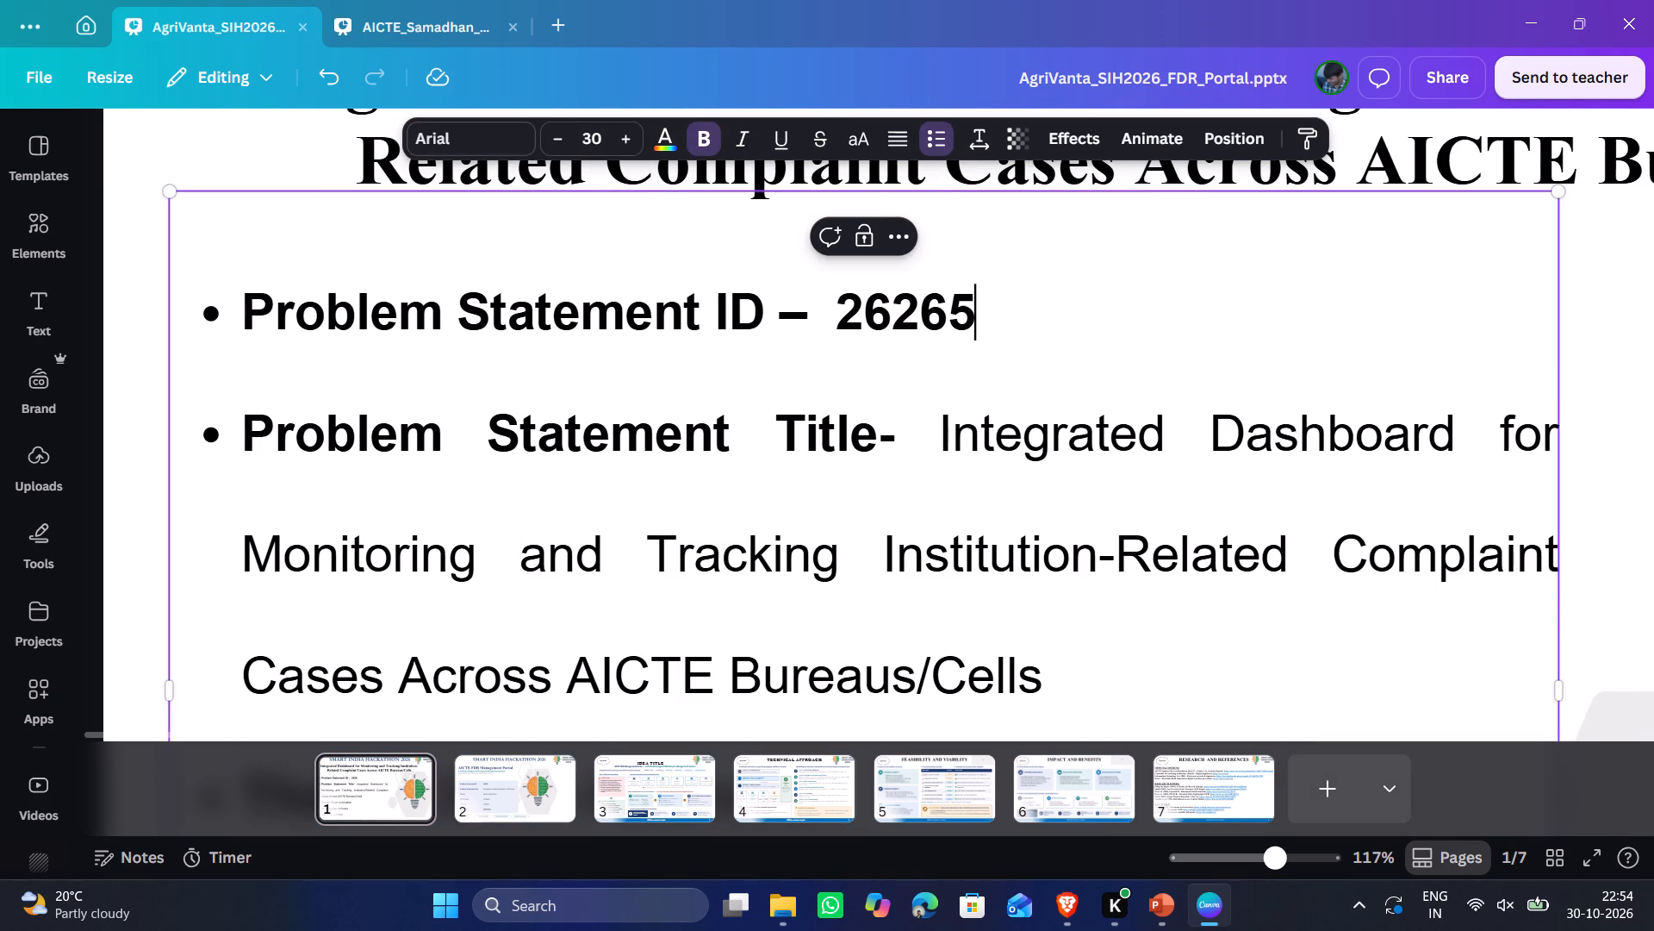
click(1135, 299)
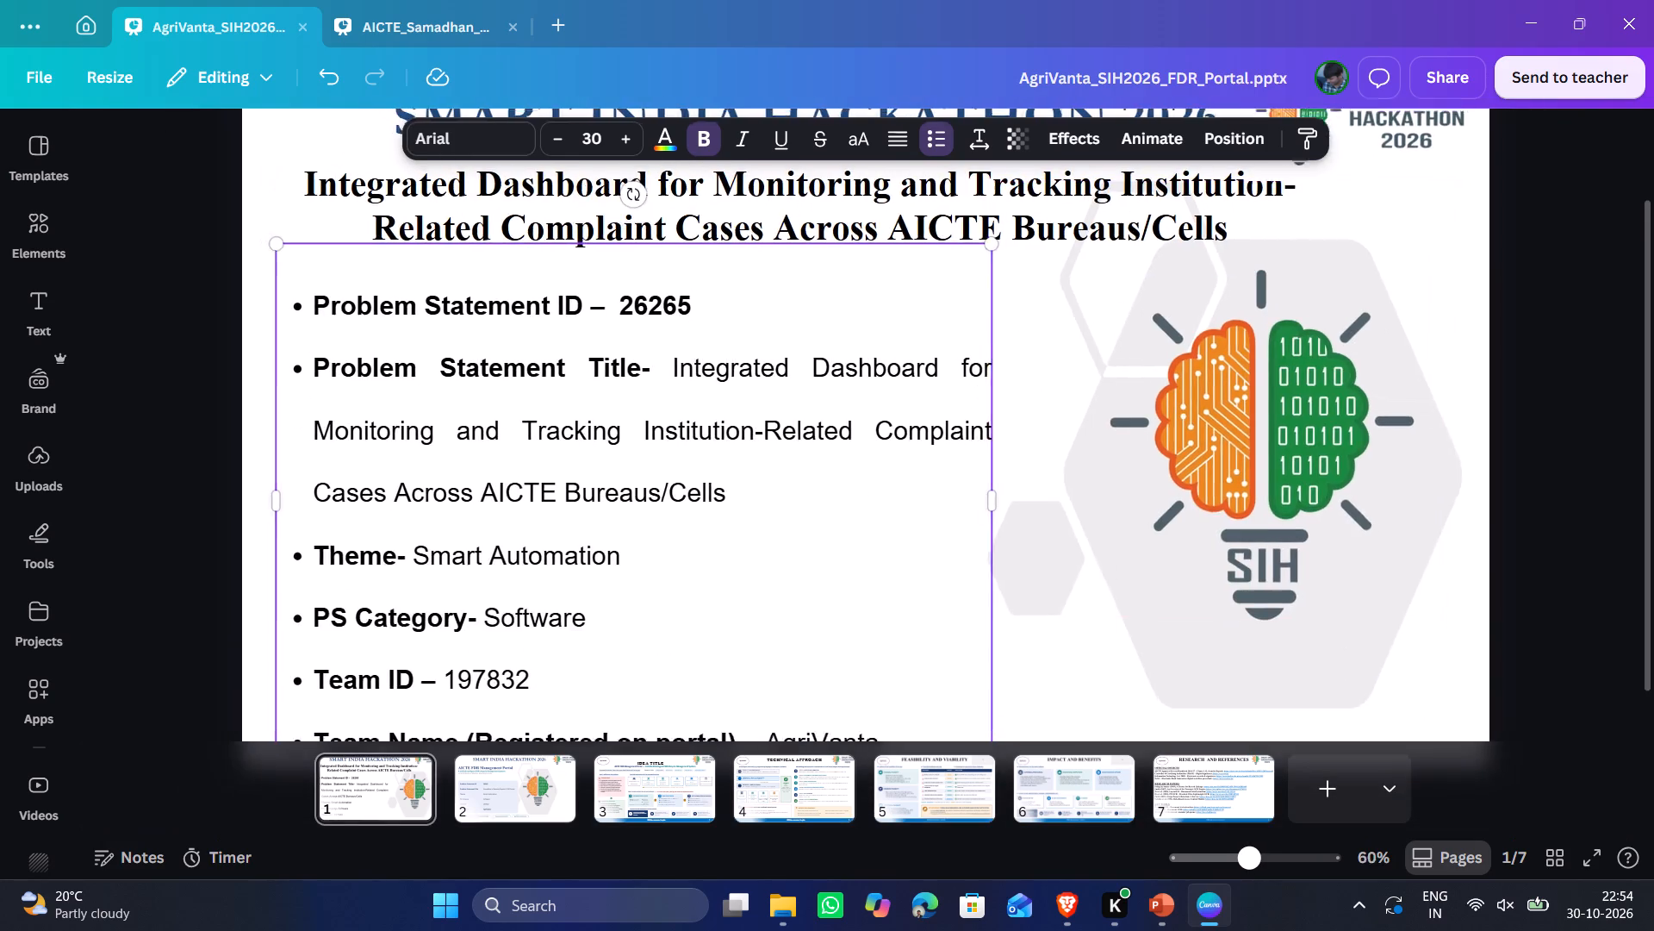
click(1512, 383)
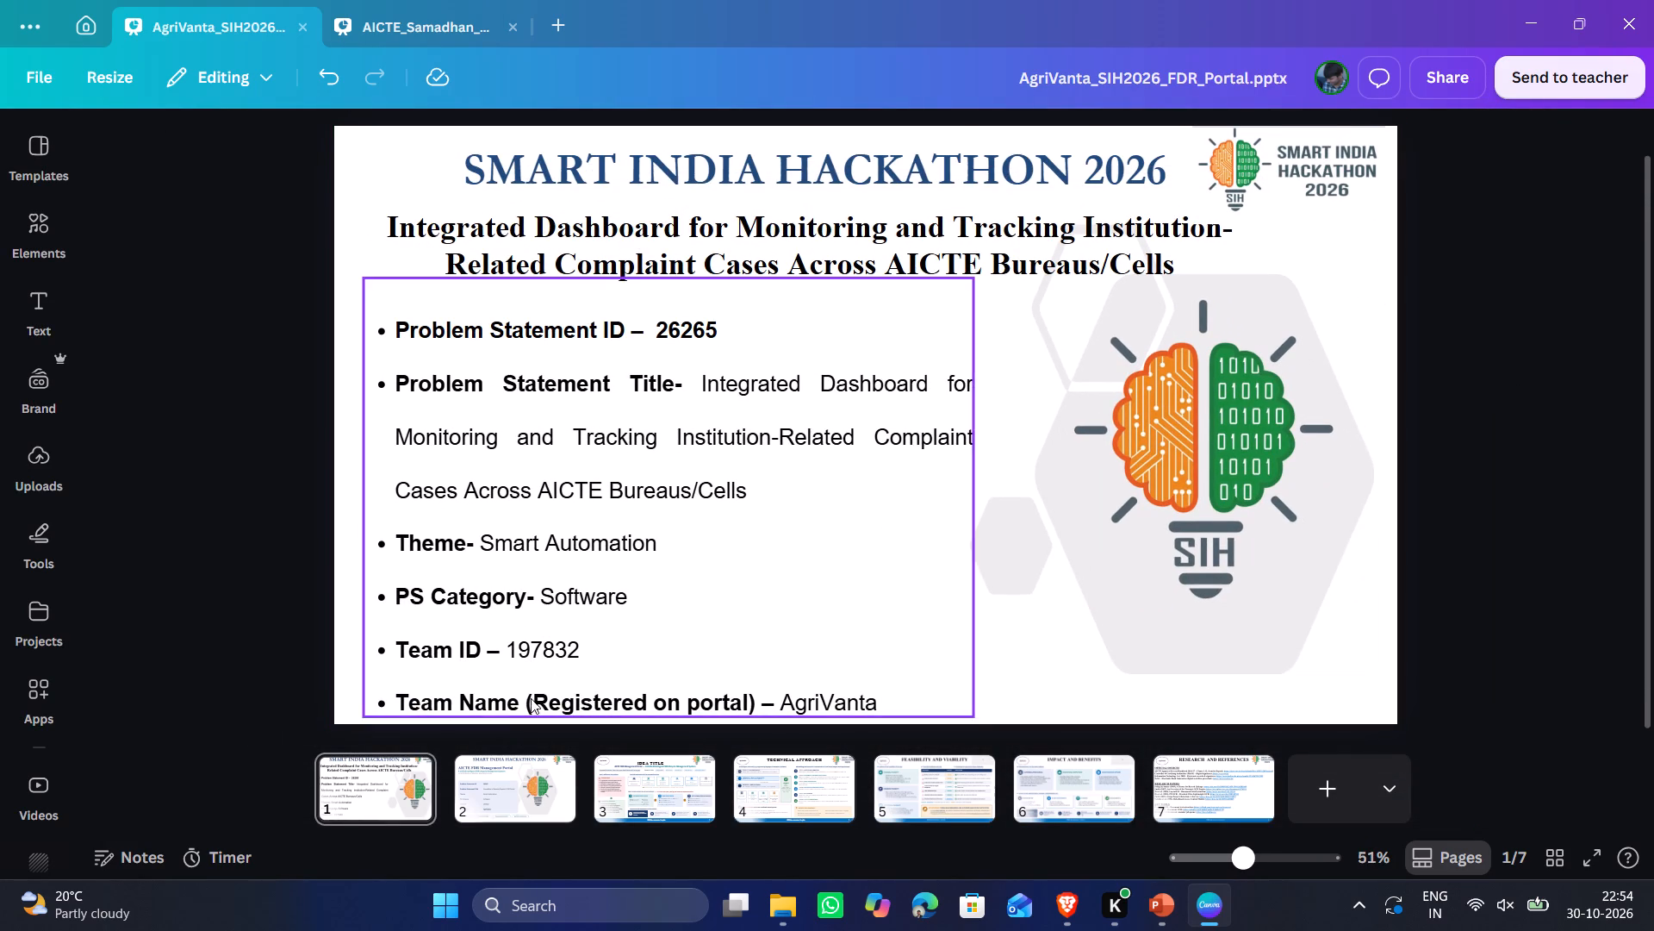
Replace the Problem Statement Title value on page 1 with "Streamline of Security Deposit / FDR Portal" copied from page 2.
click(518, 772)
double_click(652, 425)
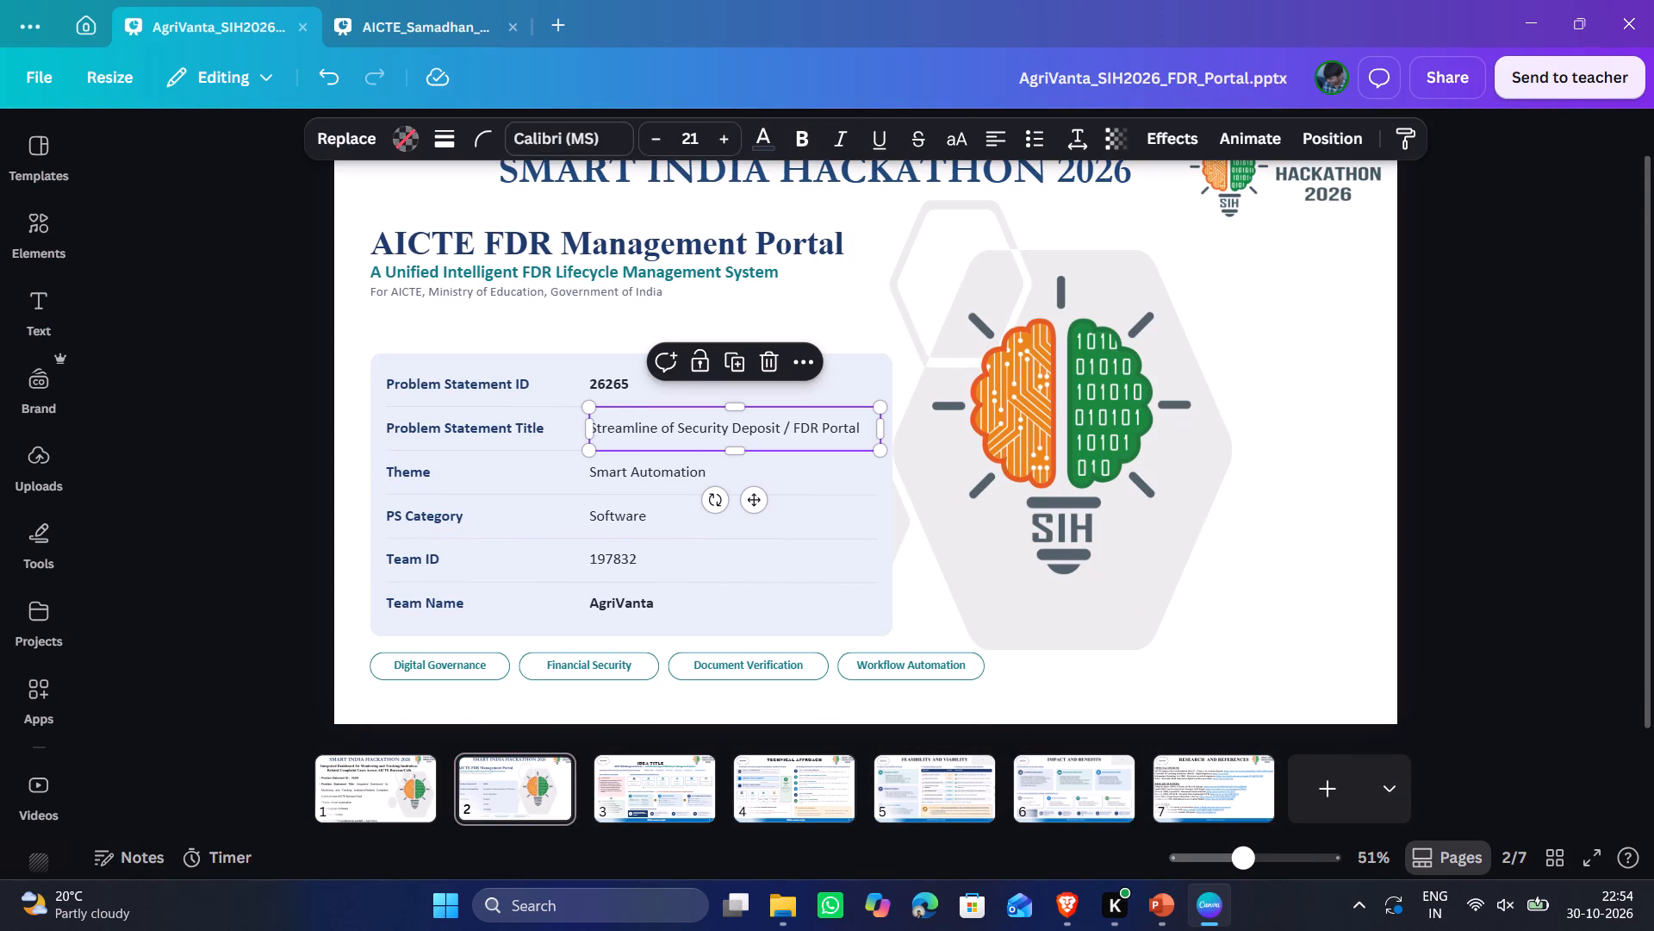
key(ctrl+a)
key(ctrl+c)
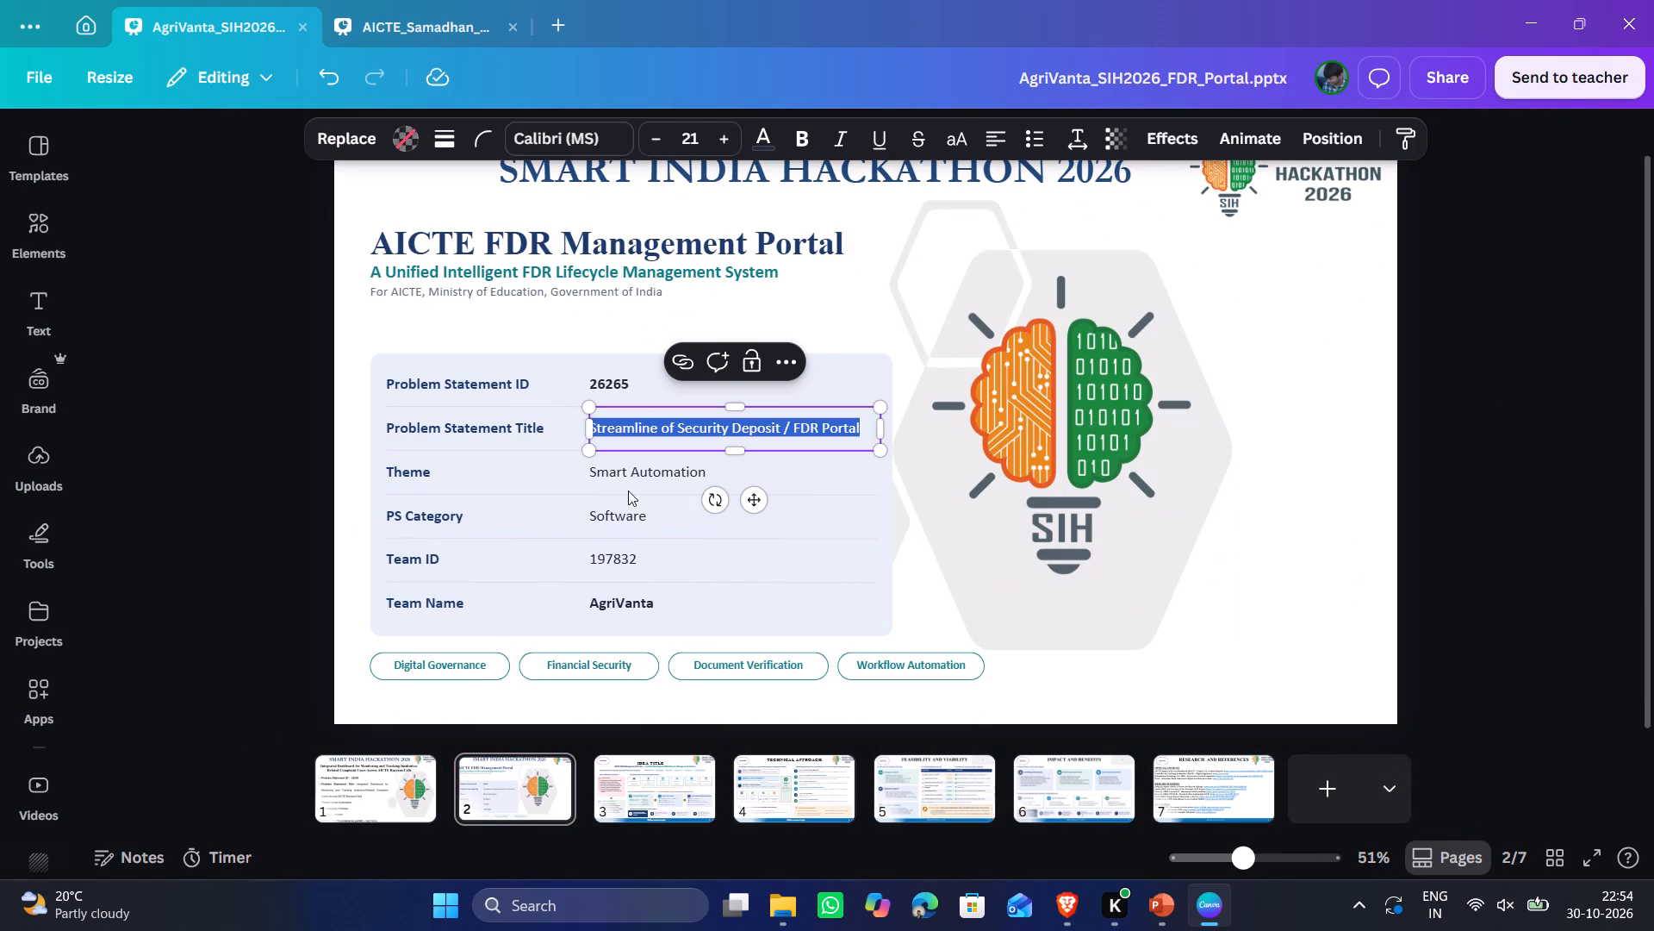
click(385, 797)
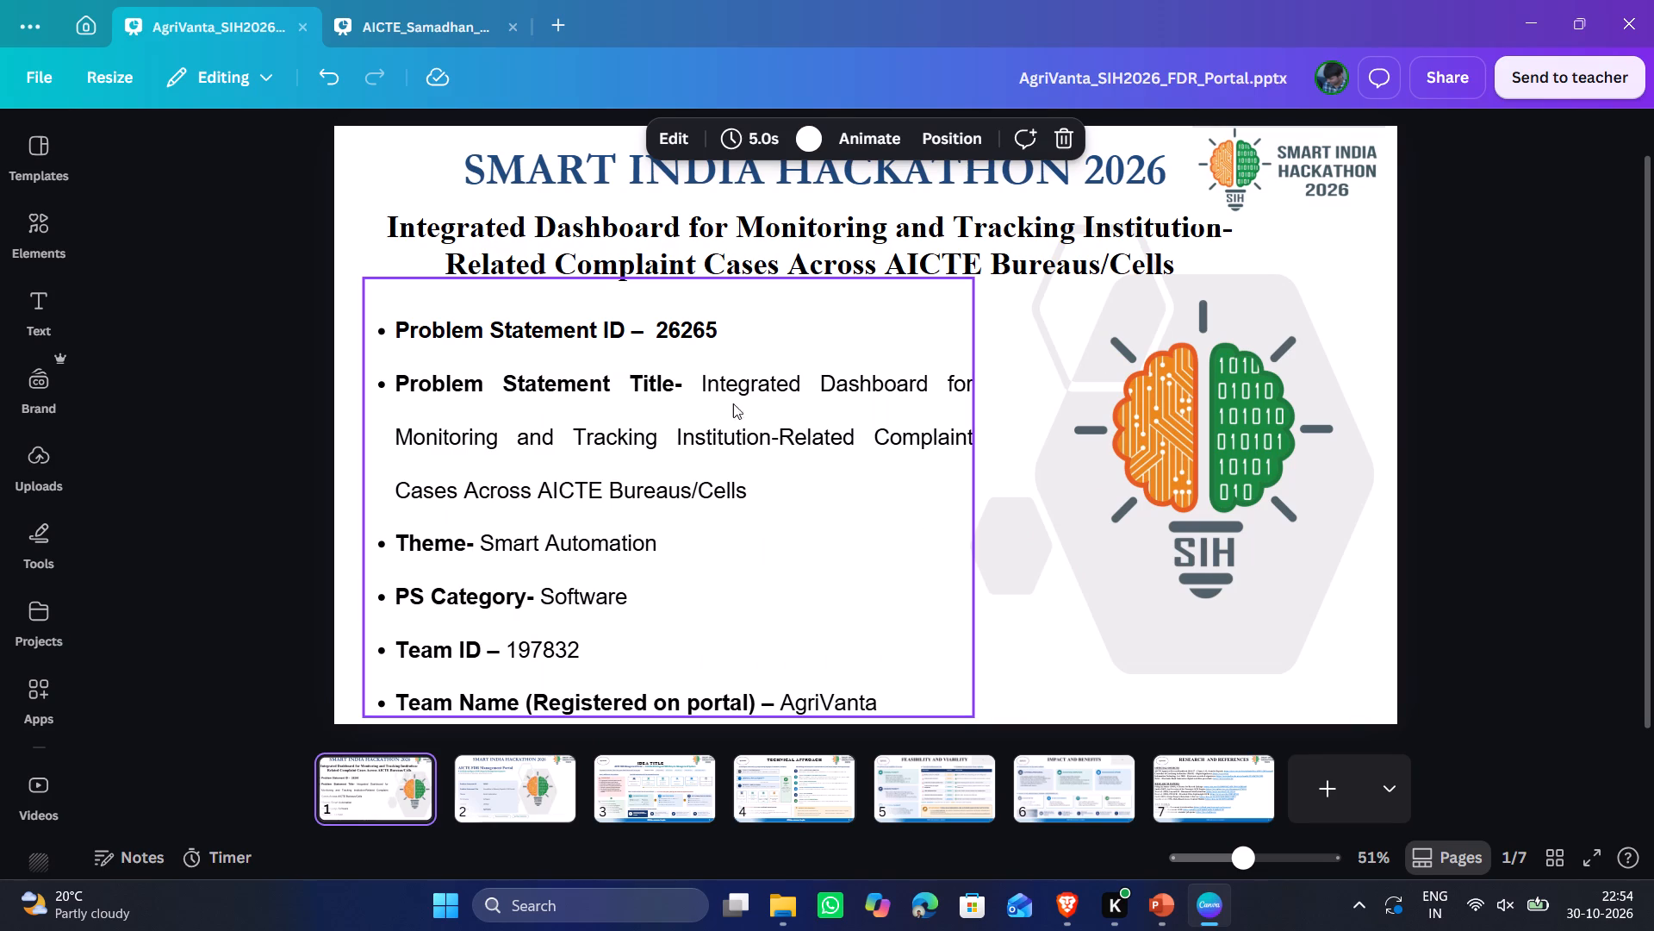
double_click(707, 373)
drag(698, 386, 774, 507)
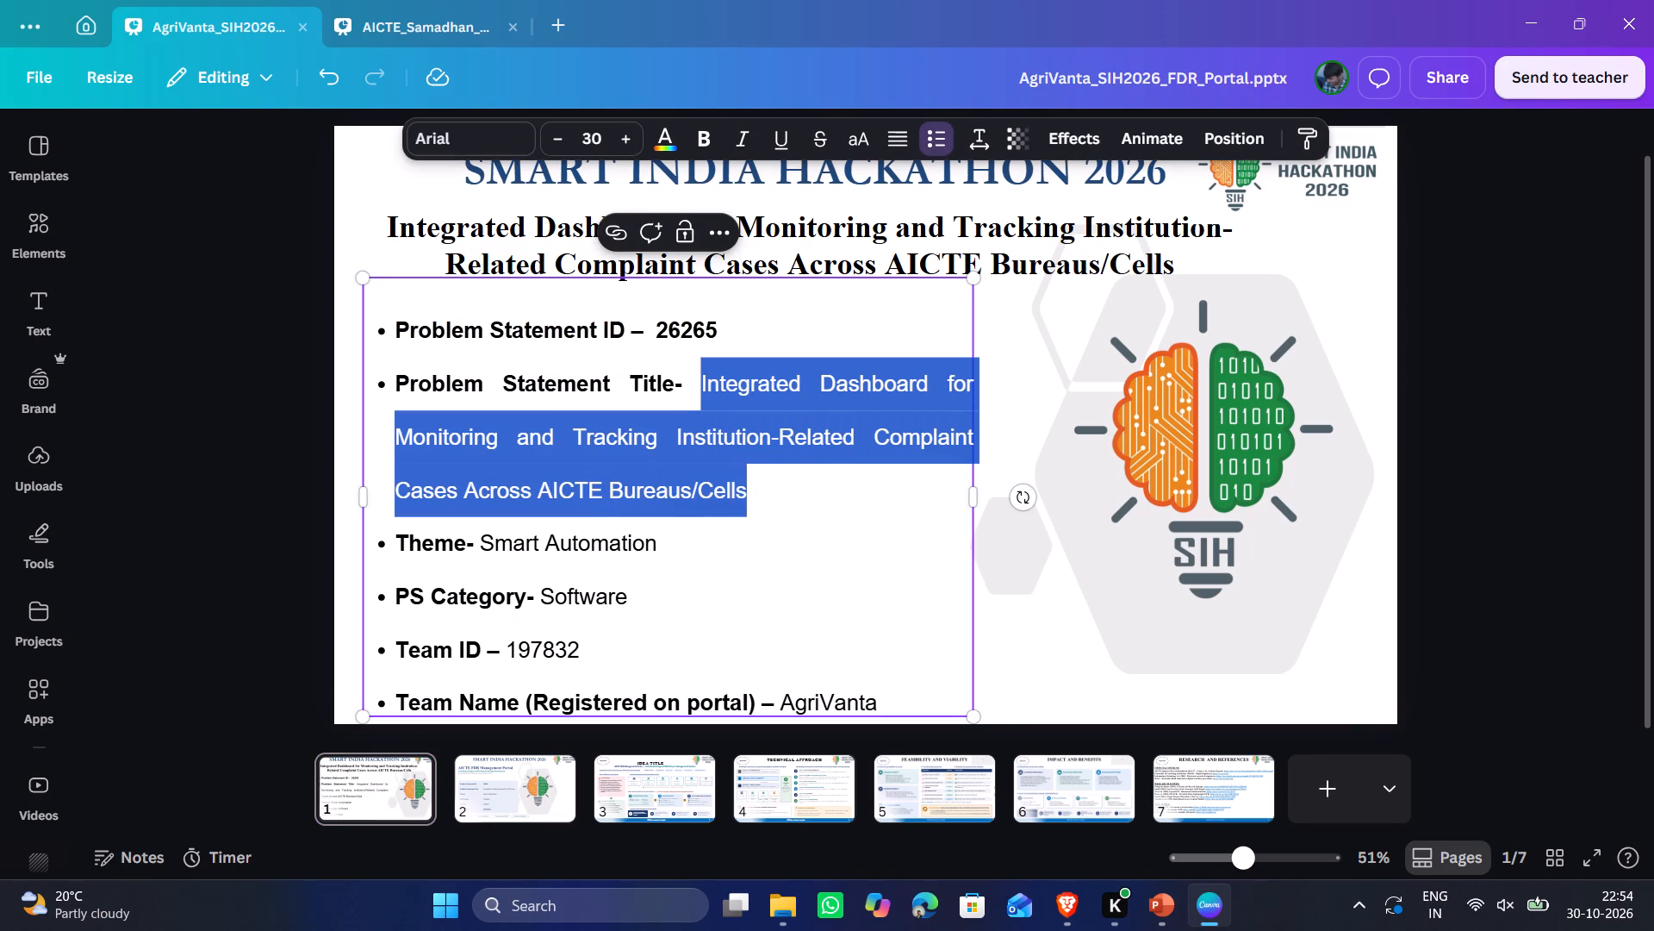
key(ctrl+v)
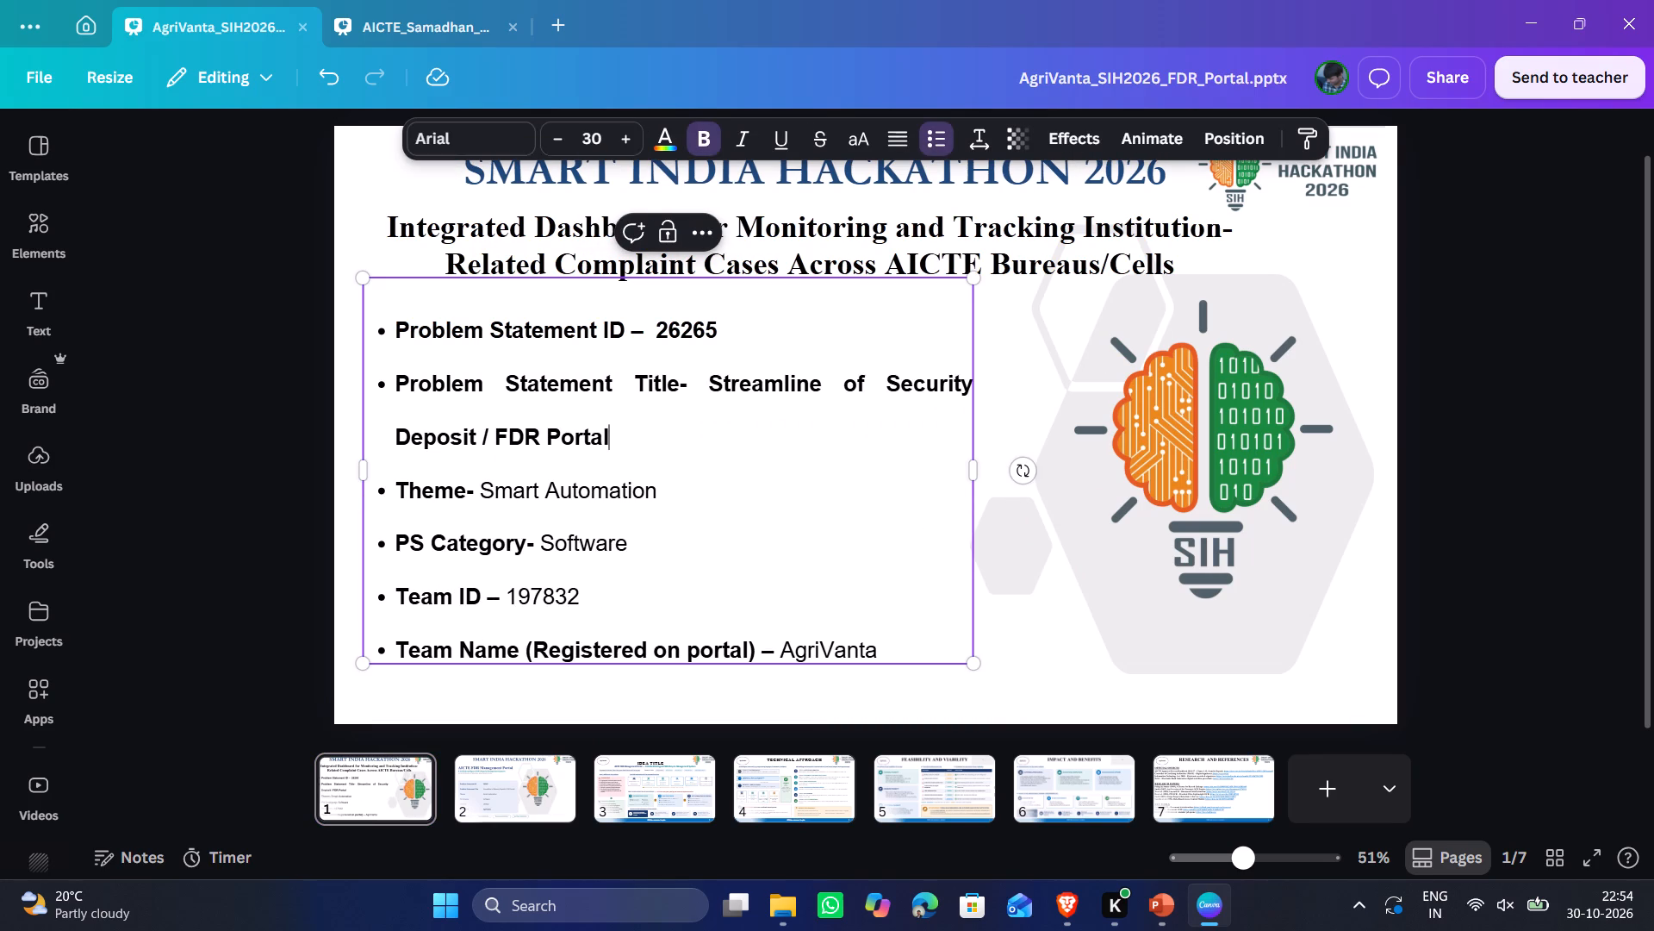
Remove the bold formatting from "Streamline of Security Deposit / FDR Portal" in the Problem Statement Title bullet.
drag(717, 384, 732, 422)
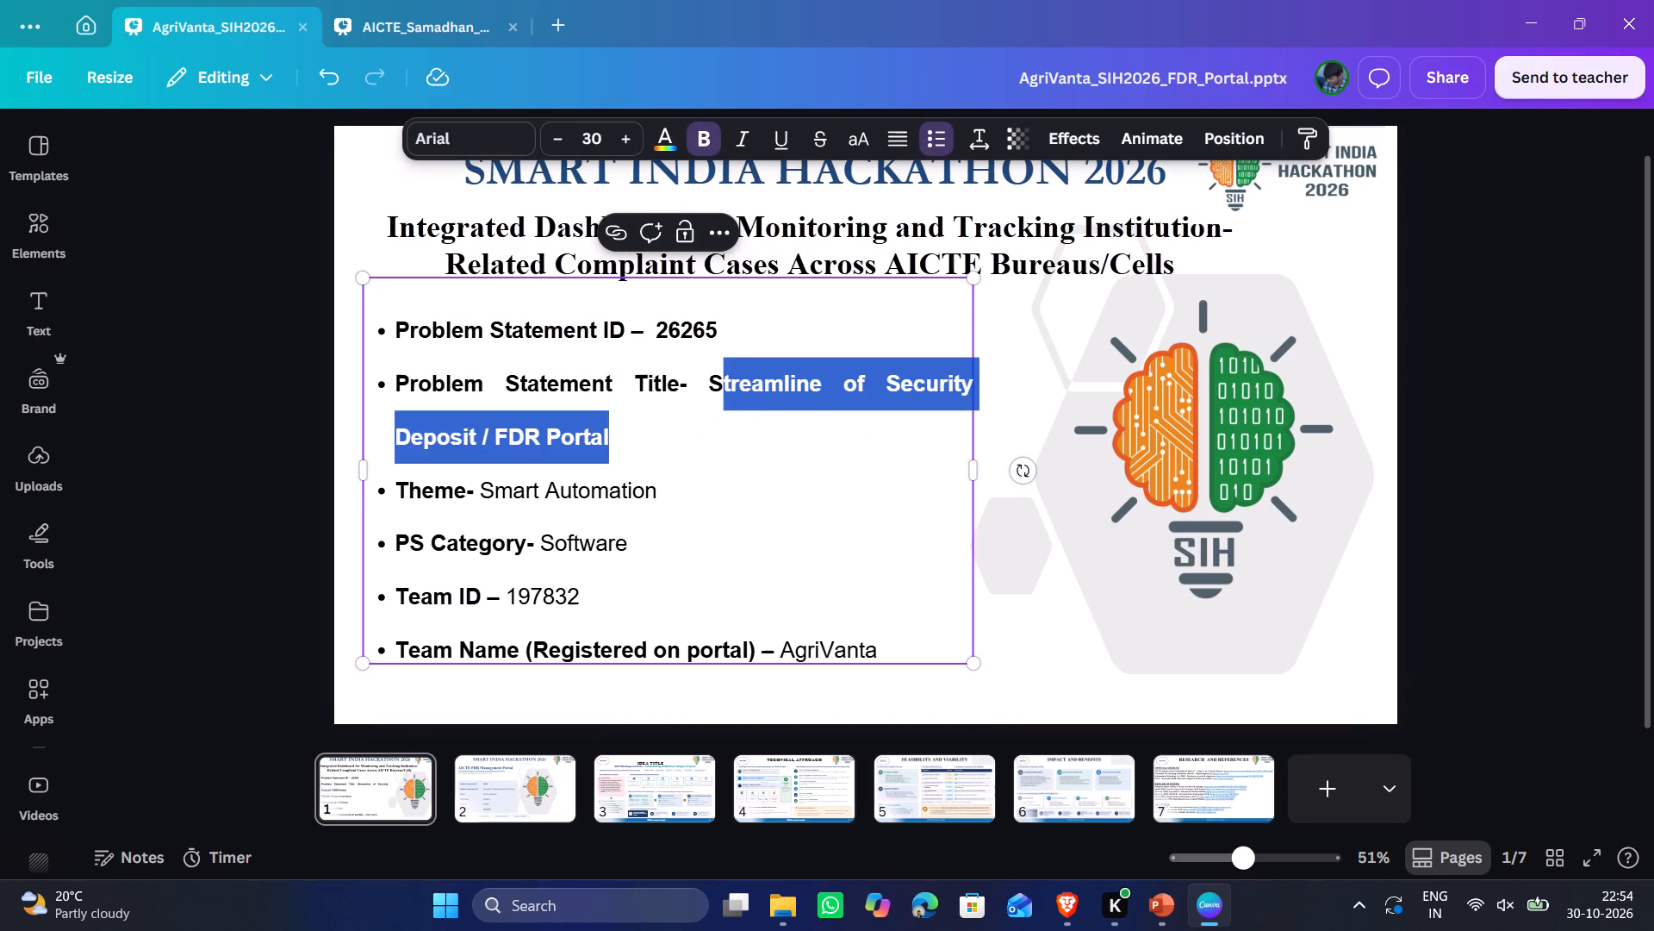
click(695, 134)
click(667, 387)
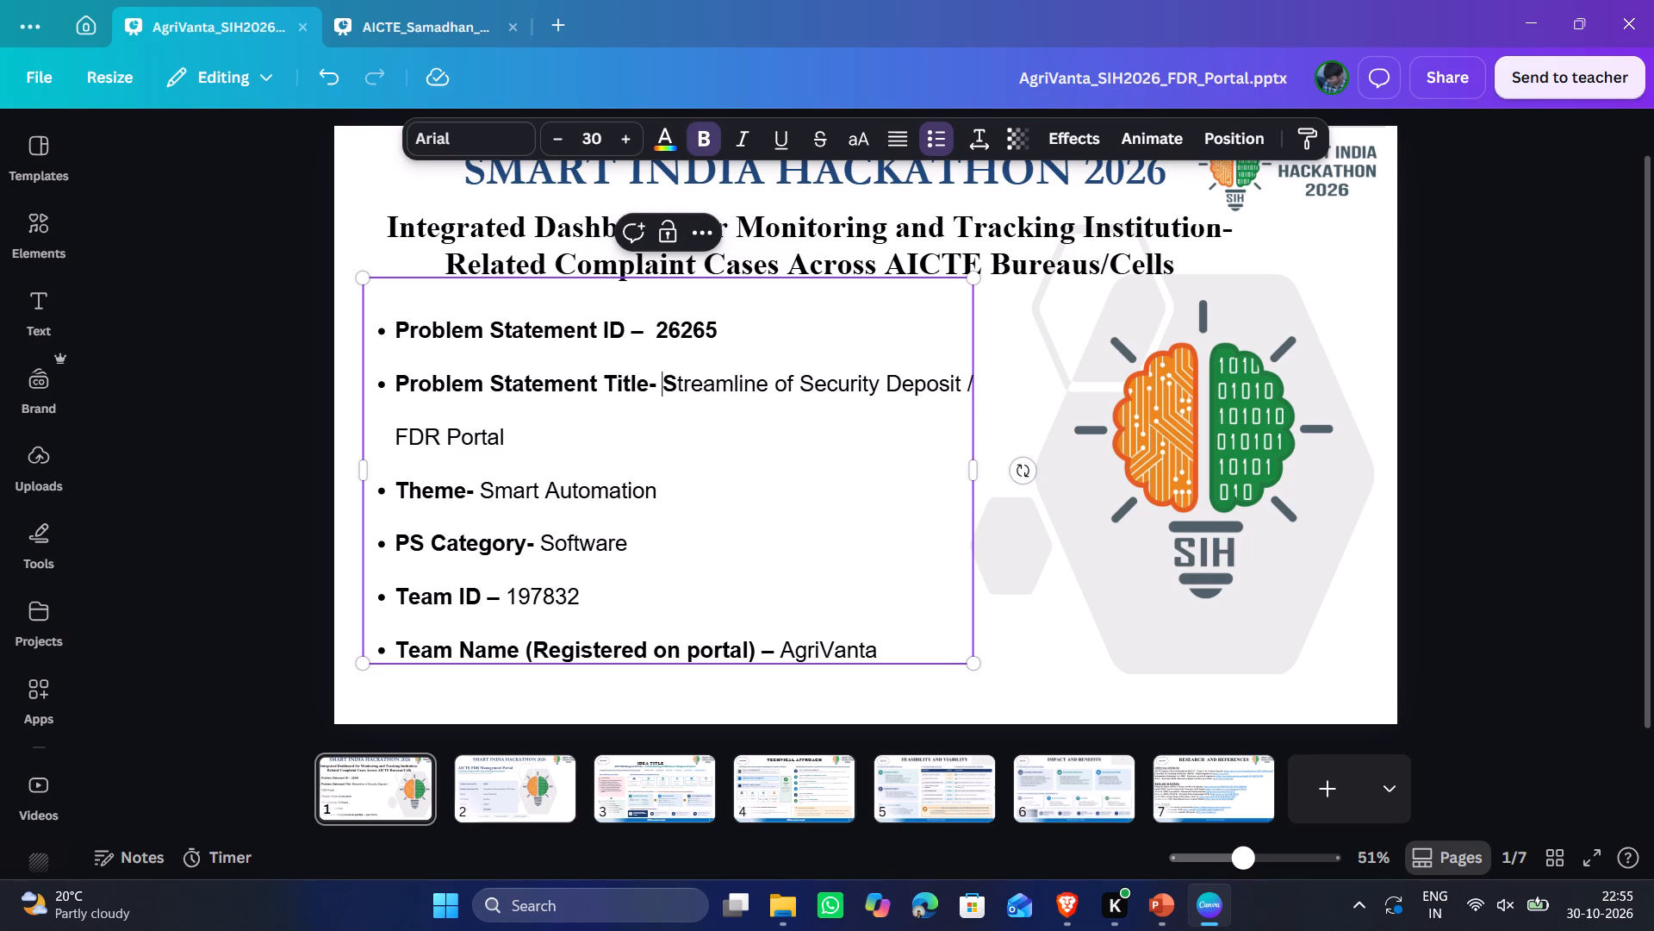
drag(667, 387, 681, 385)
click(676, 385)
drag(675, 385, 665, 385)
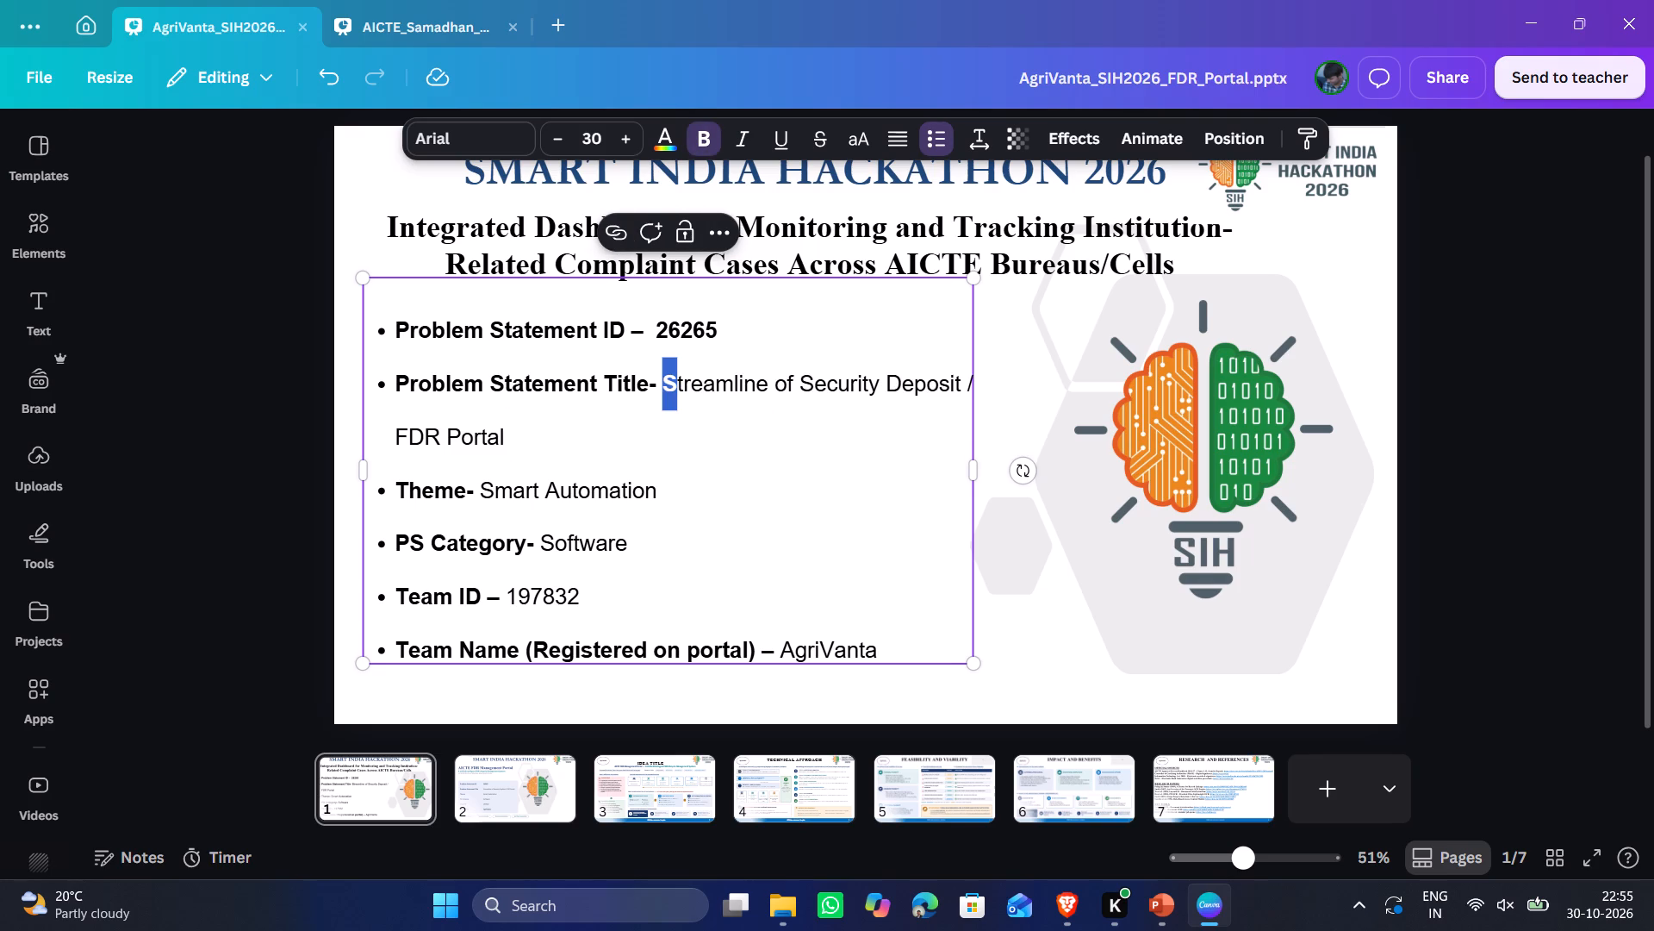
click(702, 141)
click(724, 484)
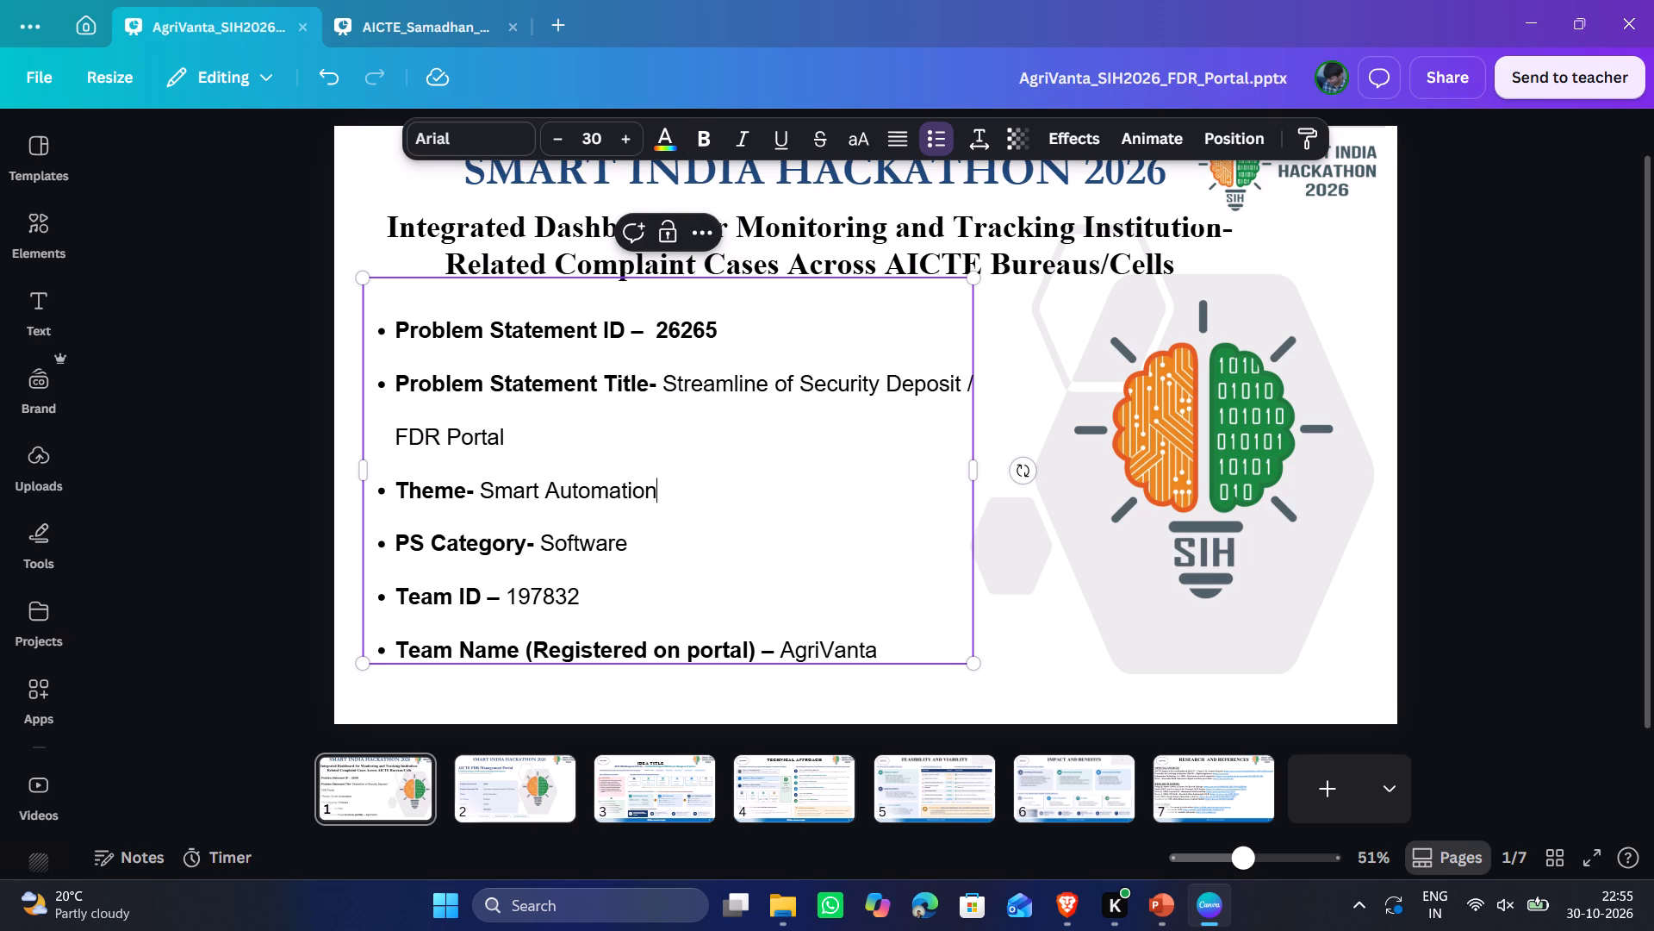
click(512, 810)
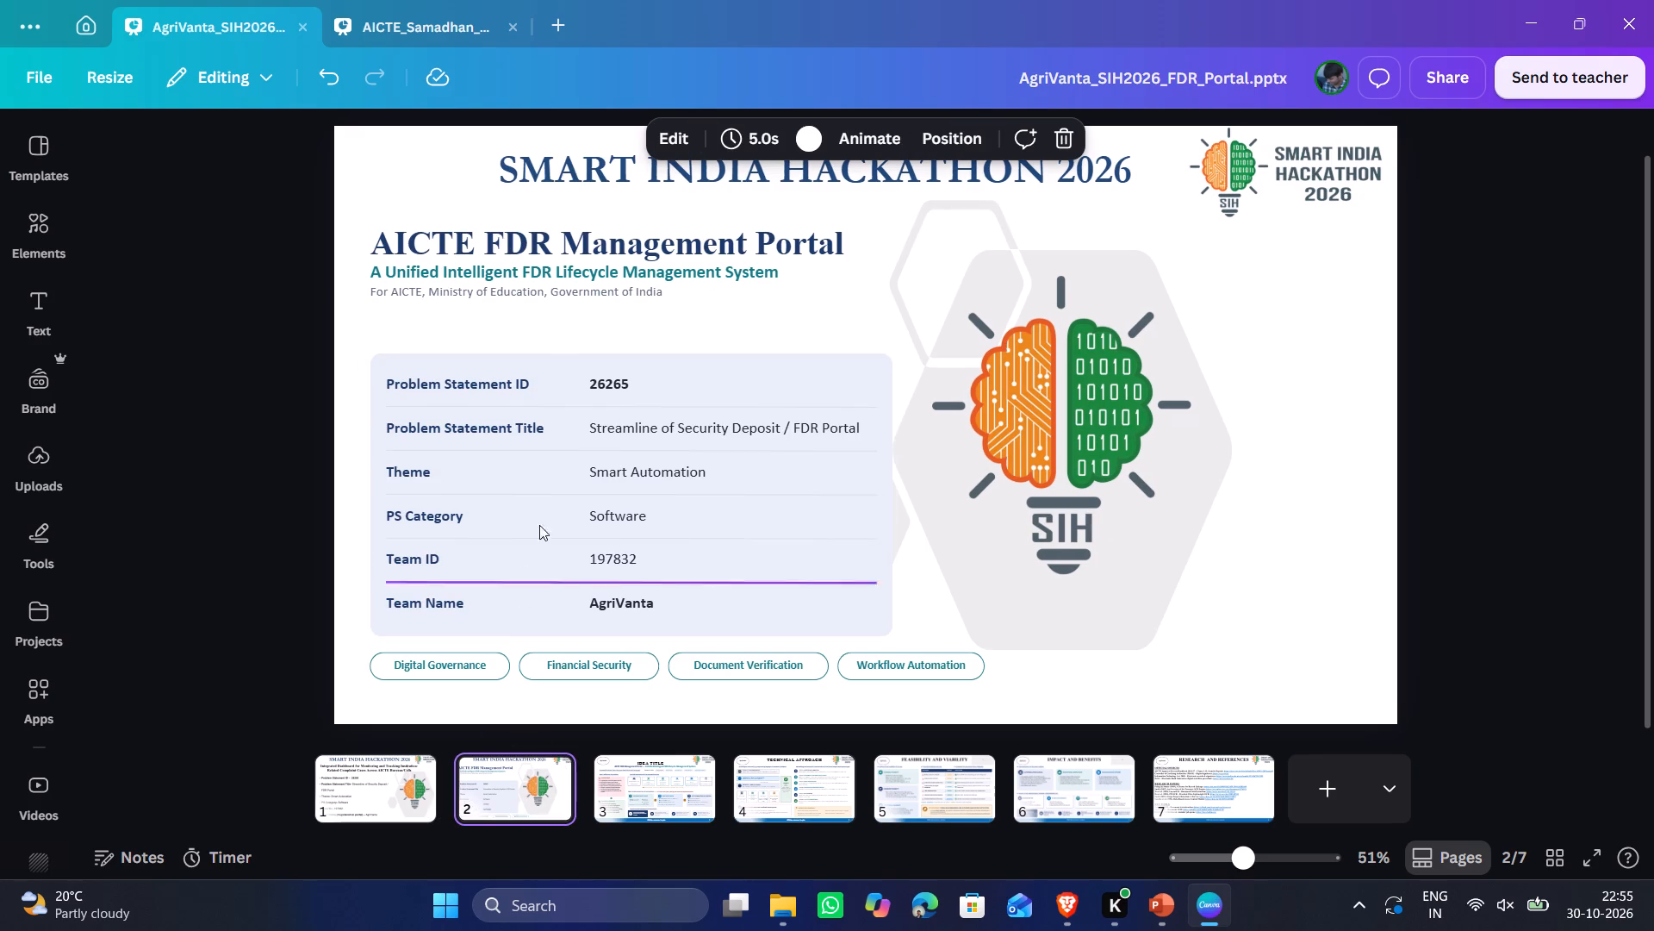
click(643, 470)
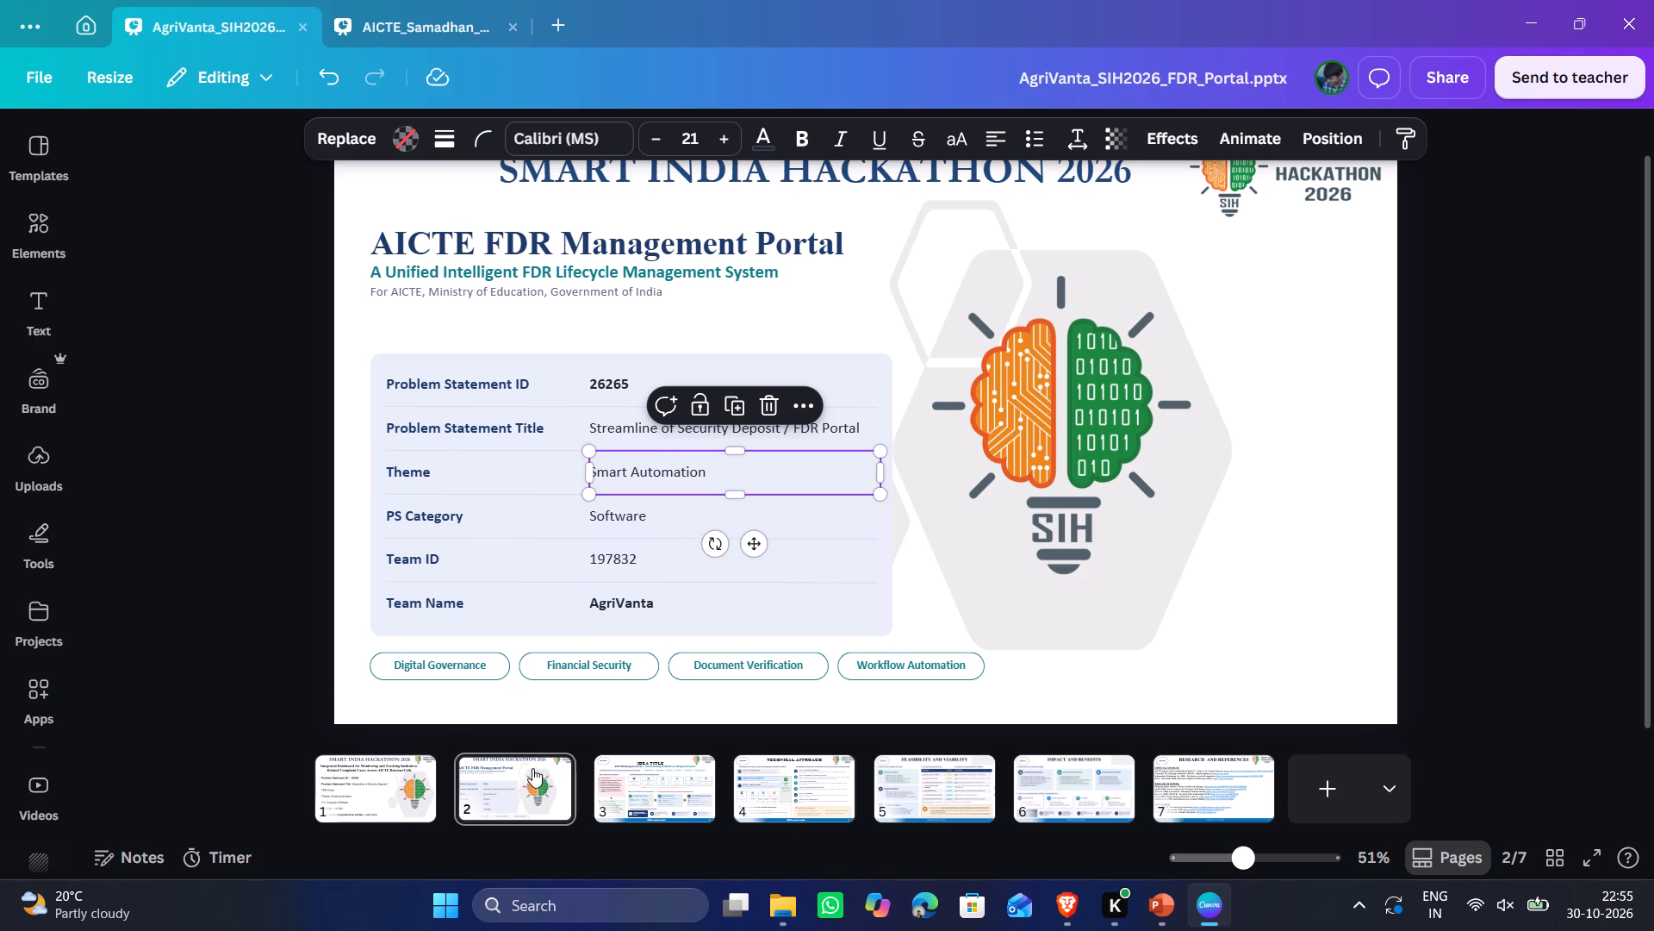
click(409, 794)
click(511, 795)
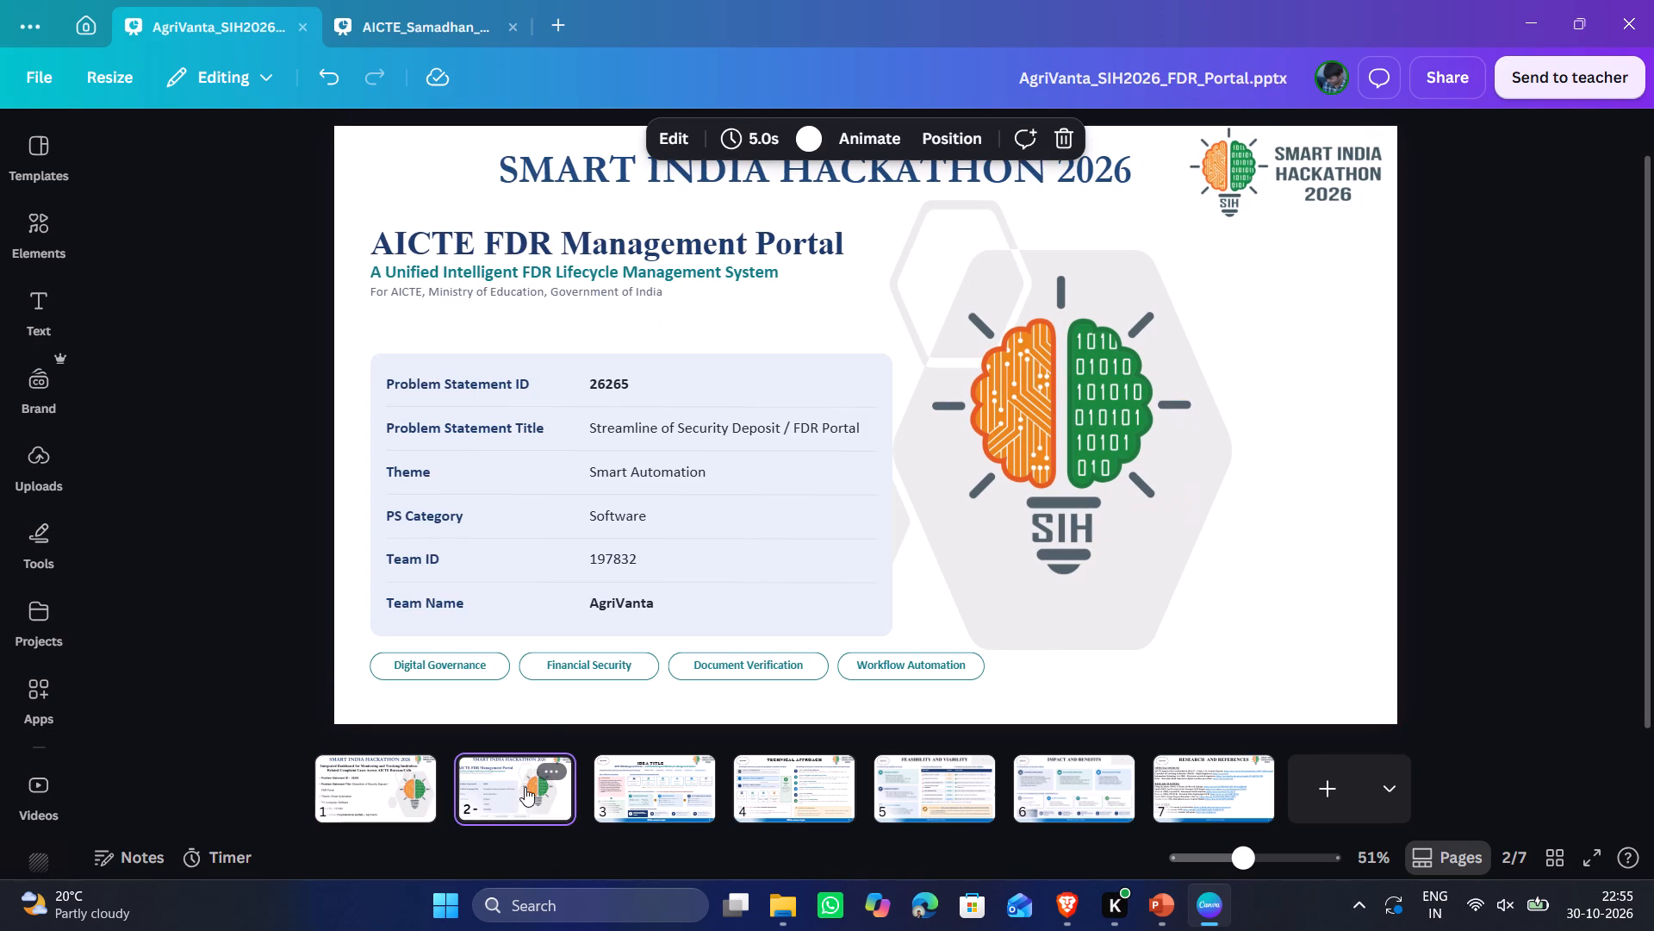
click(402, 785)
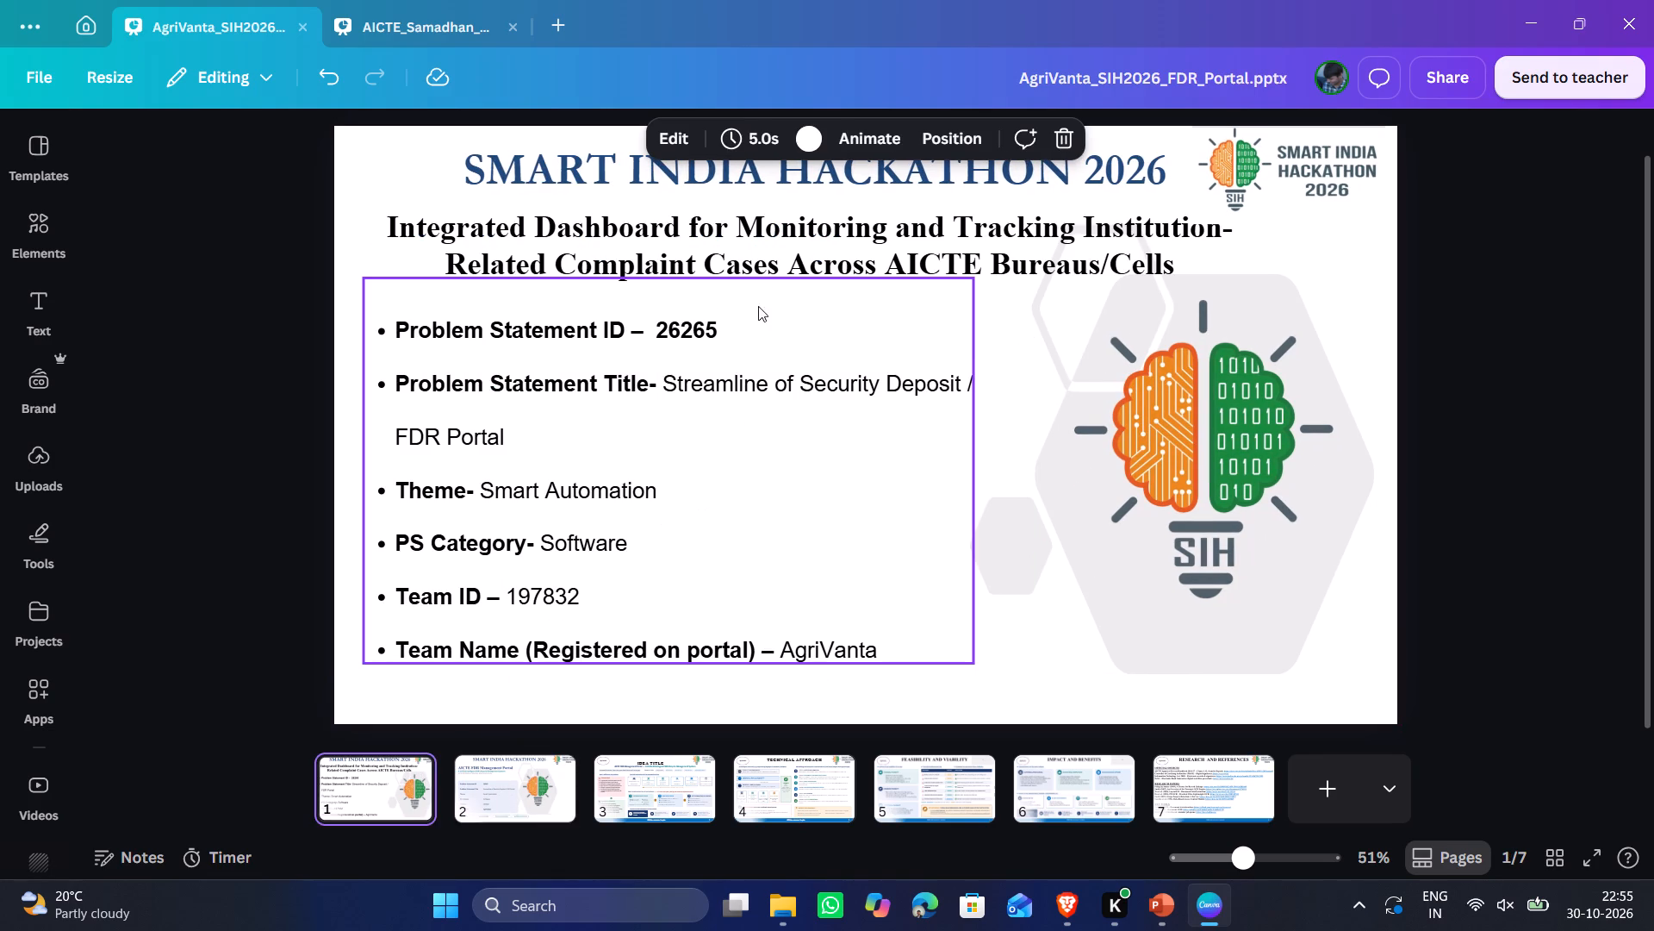
Replace the heading below SMART INDIA HACKATHON 2026 on page 1 with the bullet's text "Streamline of Security Deposit / FDR Portal".
double_click(686, 382)
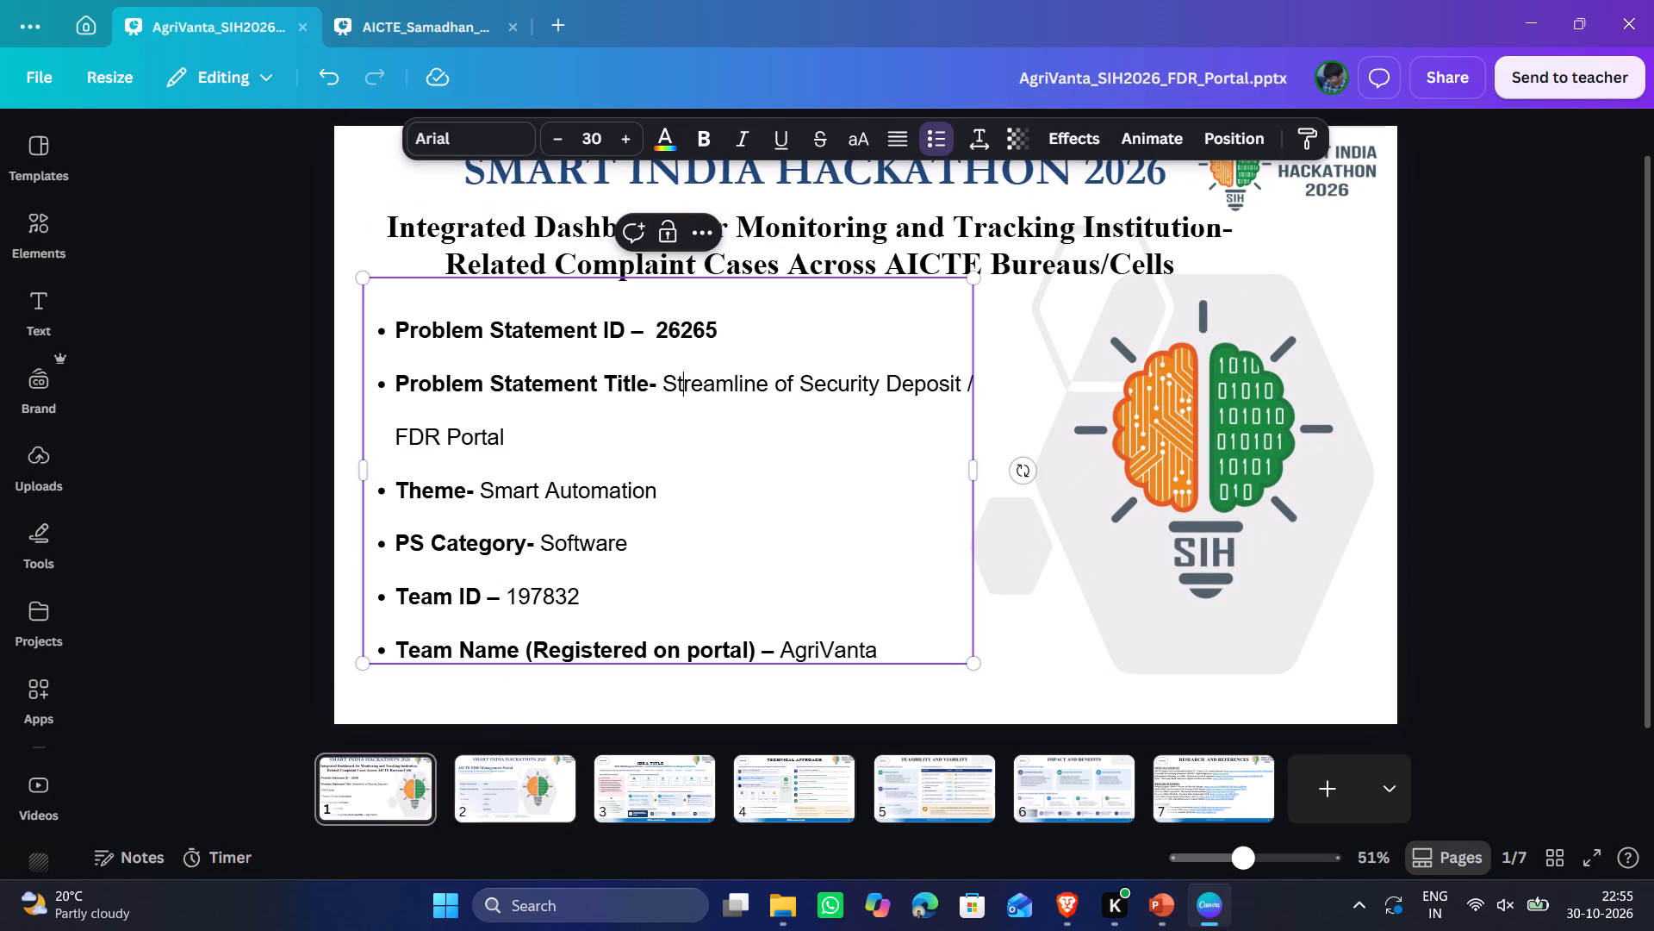
drag(668, 383, 673, 411)
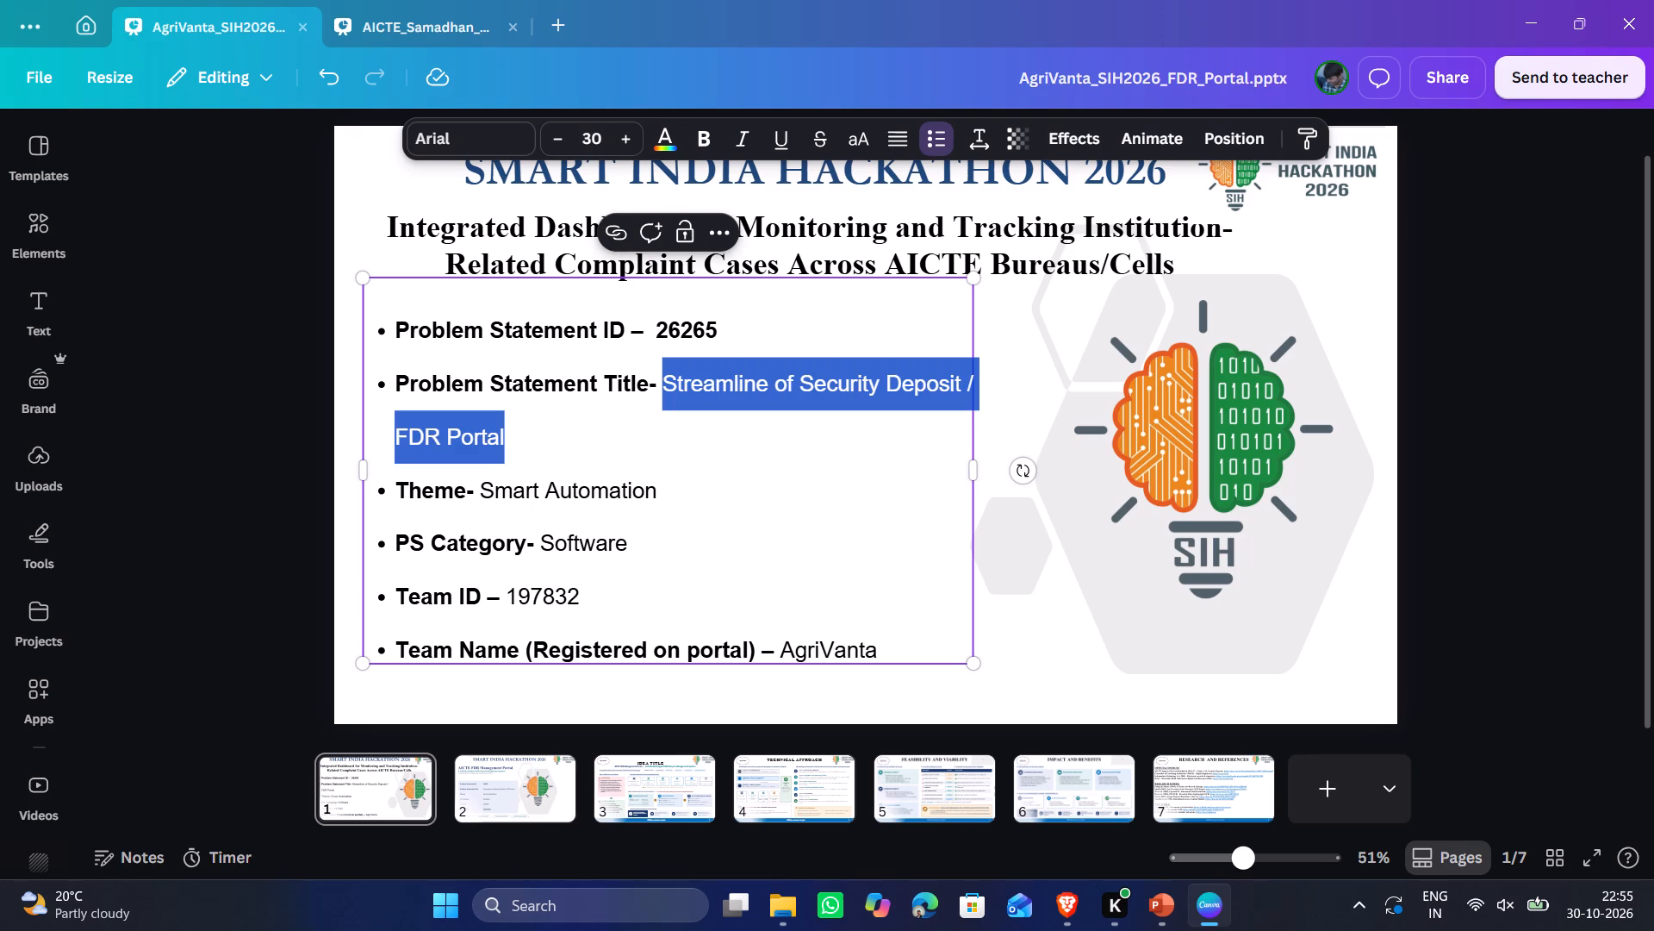
key(ctrl+c)
double_click(905, 261)
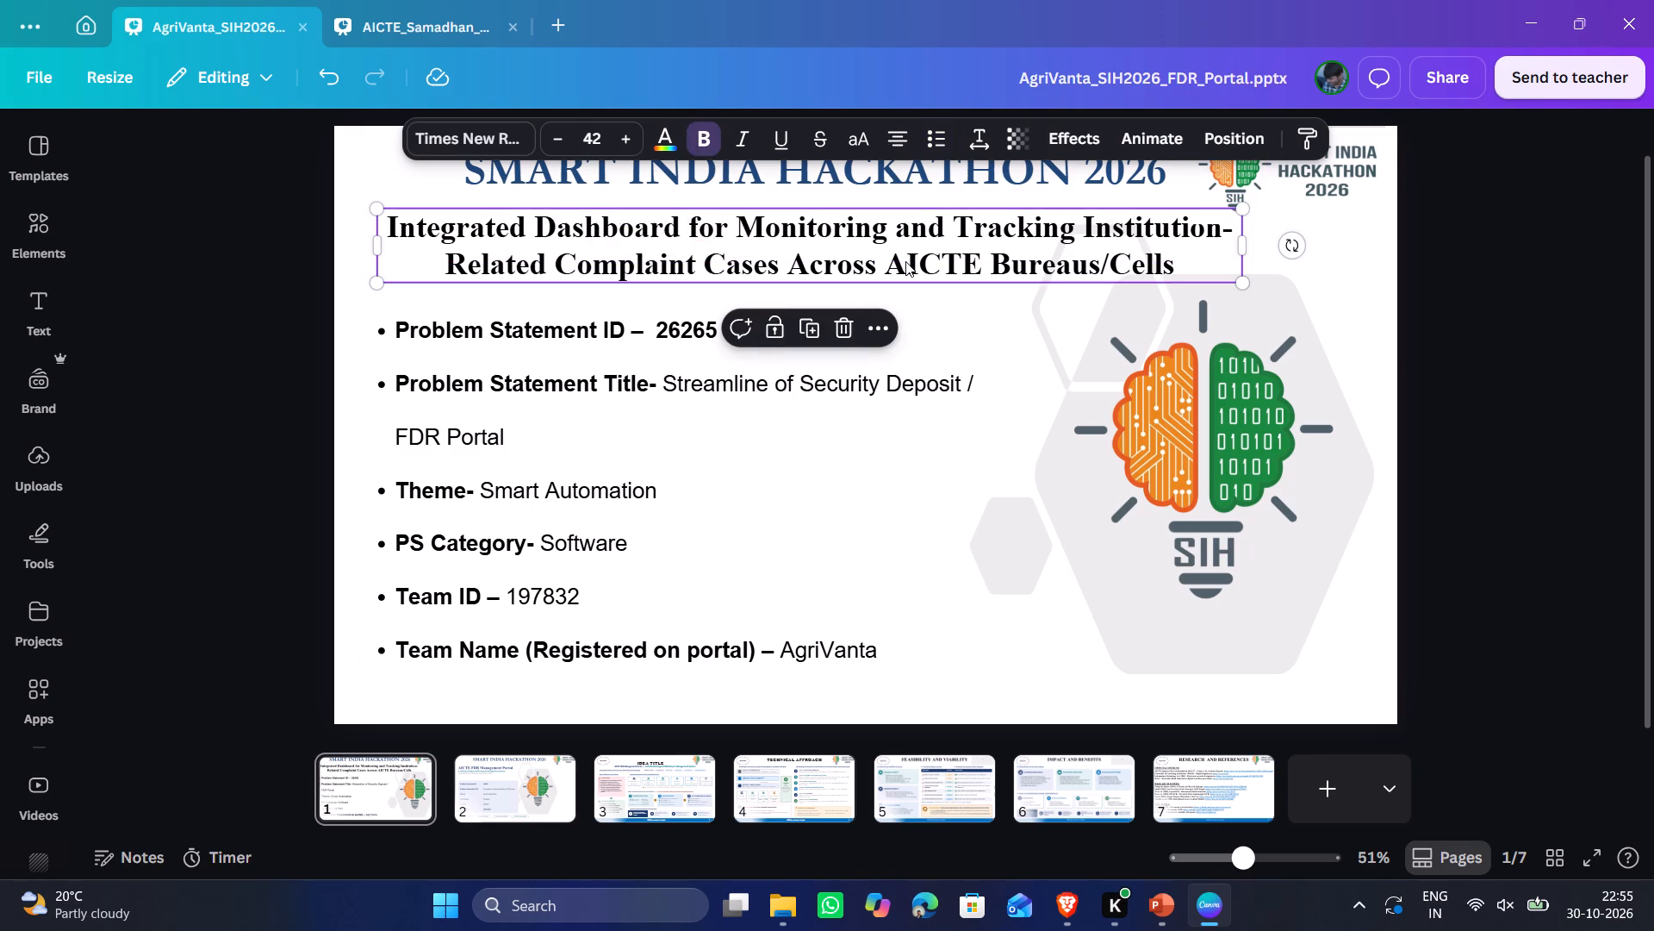
key(ctrl+v)
click(1442, 288)
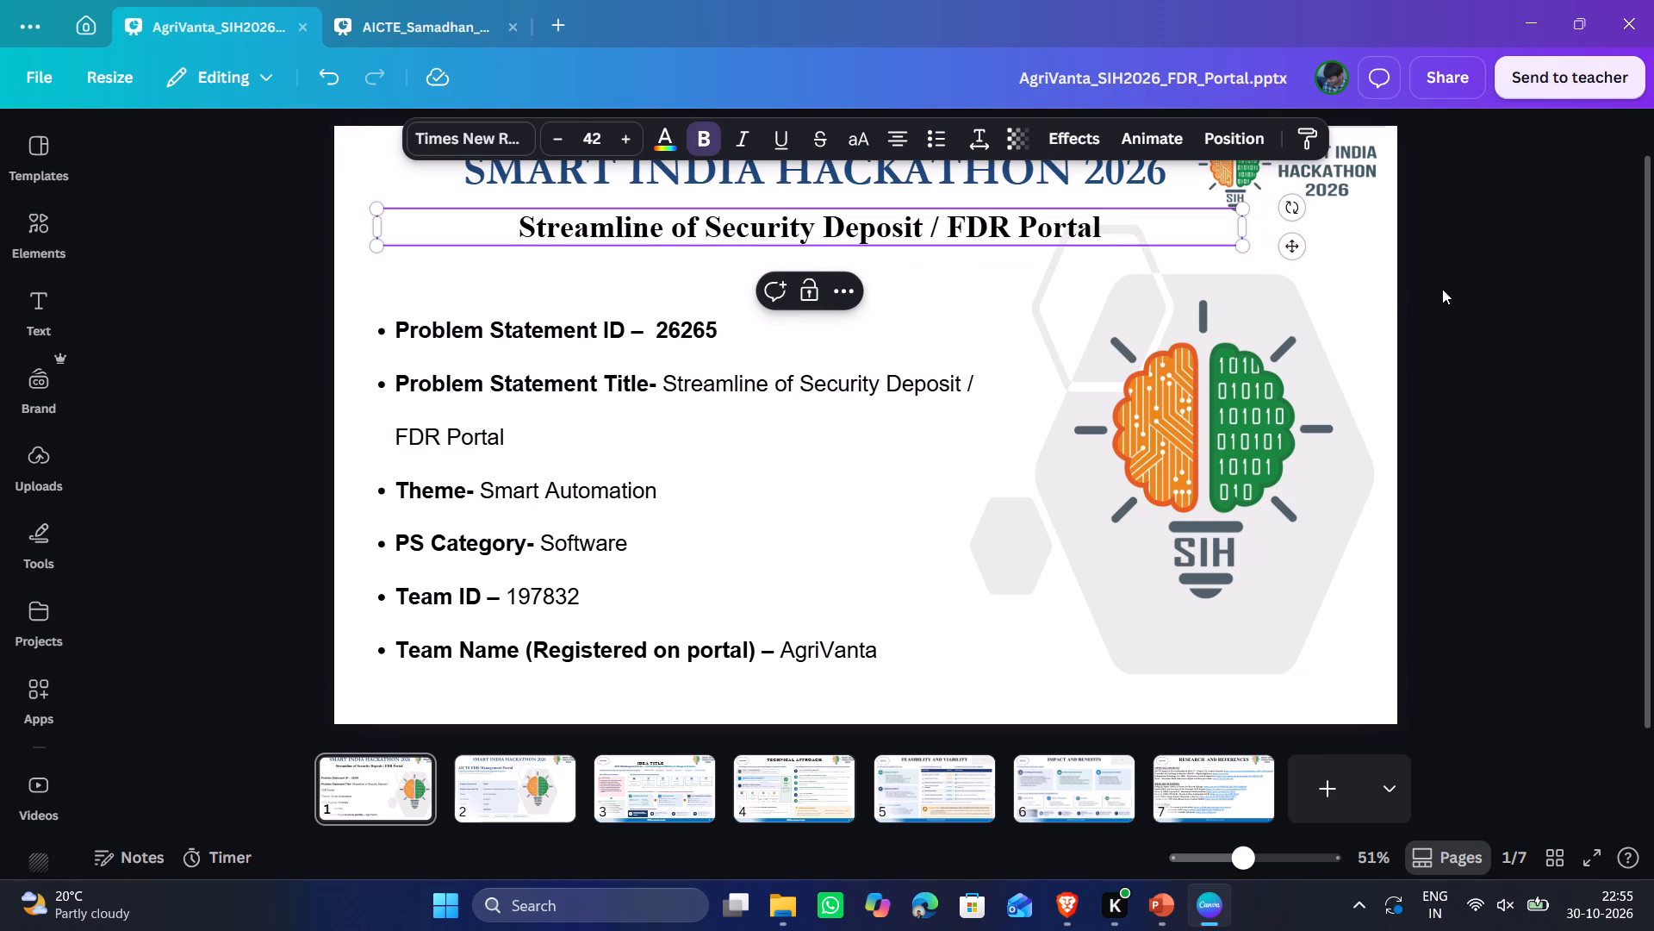
click(1451, 297)
drag(1464, 366, 1459, 373)
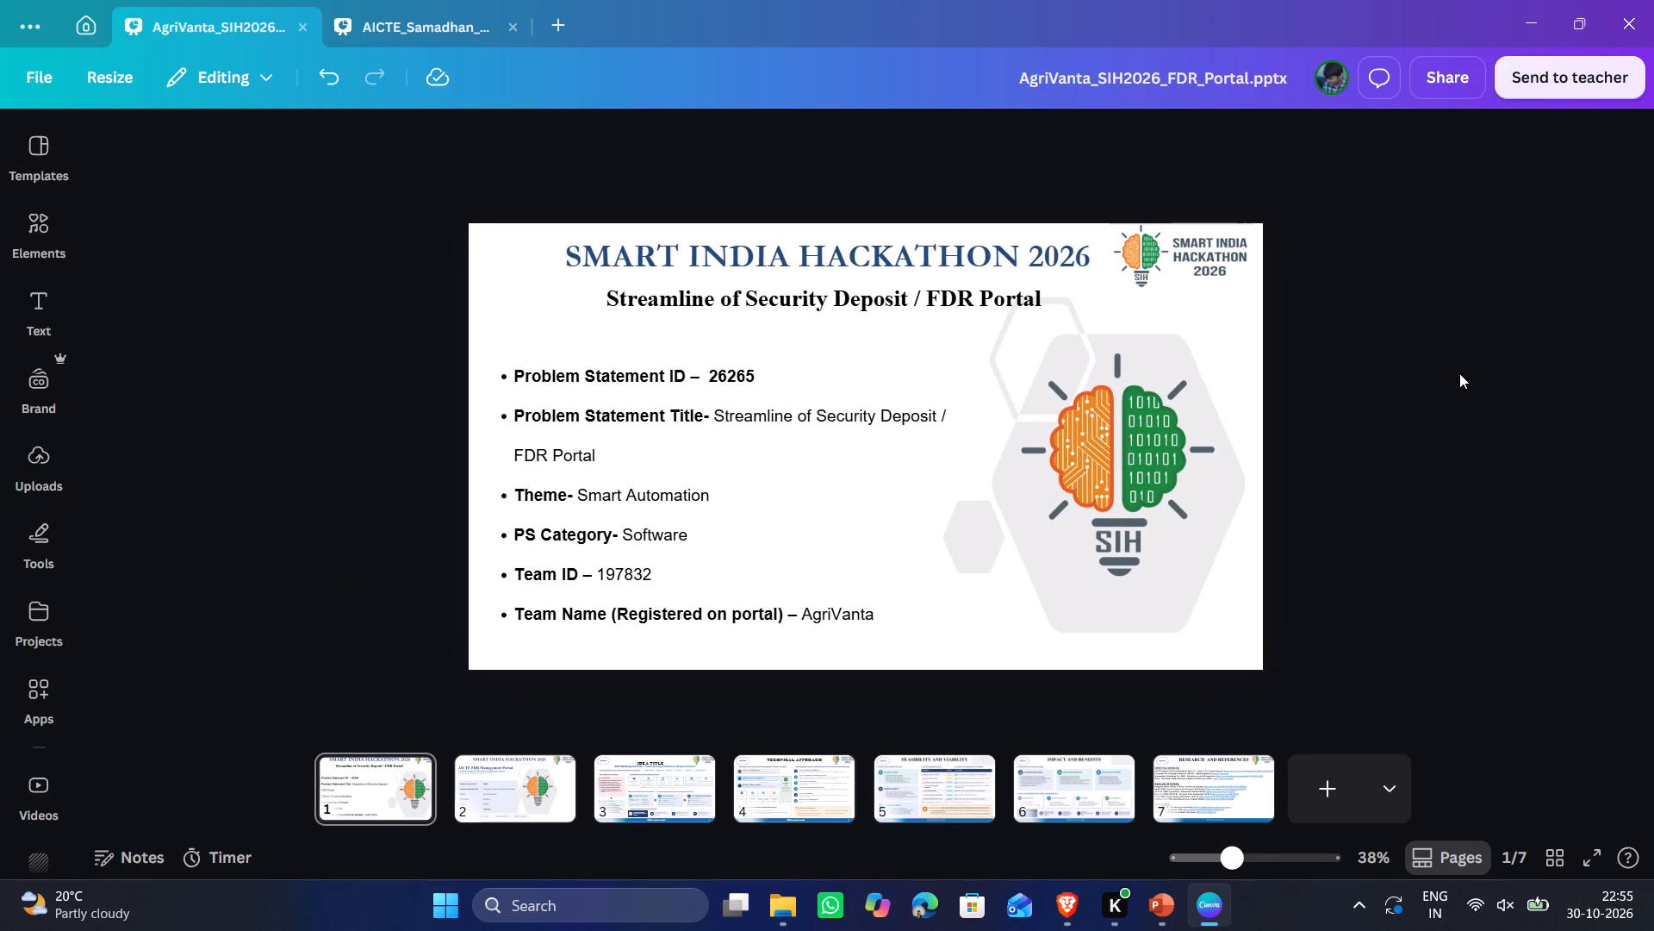
drag(1459, 373, 1437, 382)
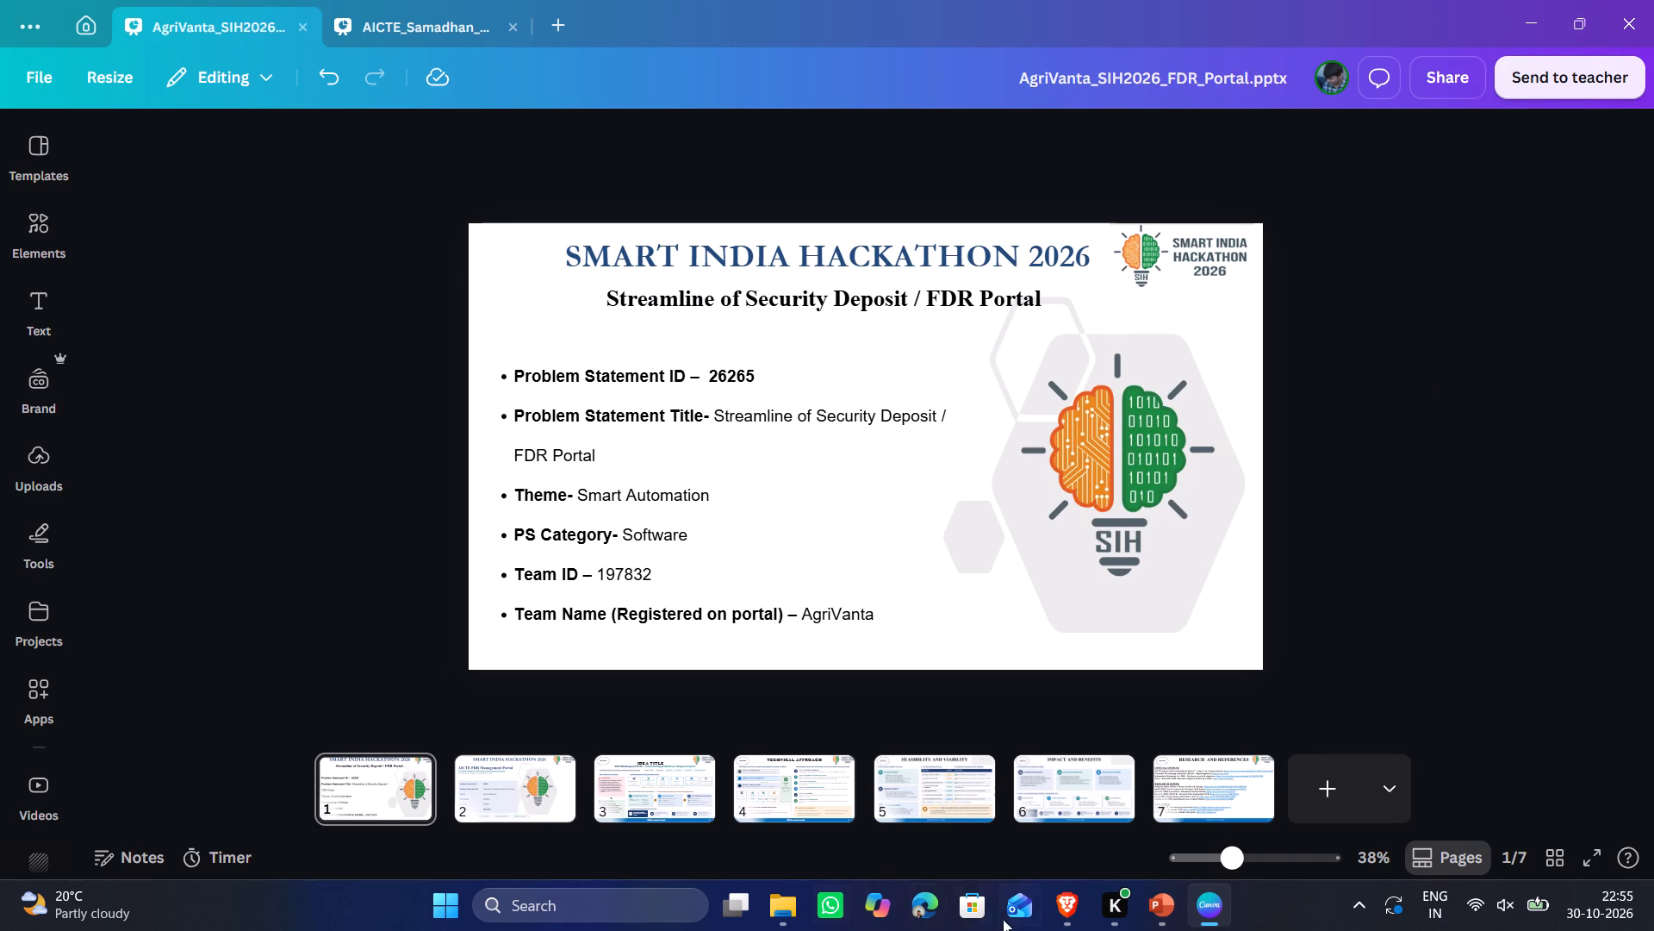
Switch to Brave and open the Problem Statements page of the Smart India Hackathon site, sih.gov.in.
click(1052, 909)
click(766, 77)
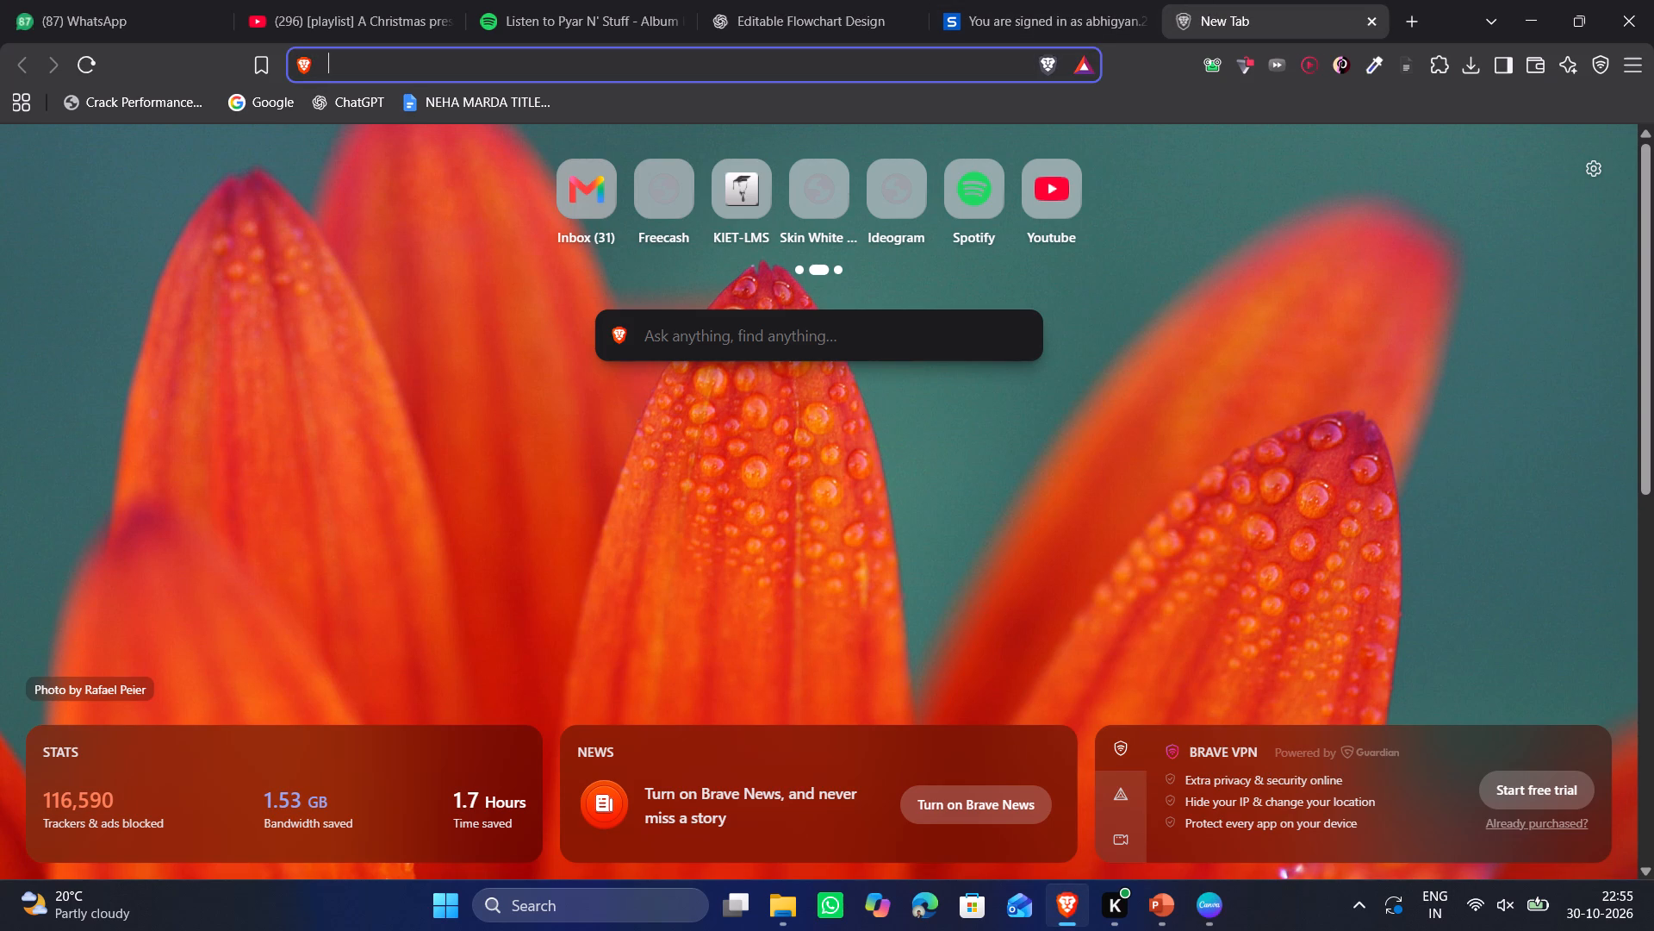
text(si)
key(h)
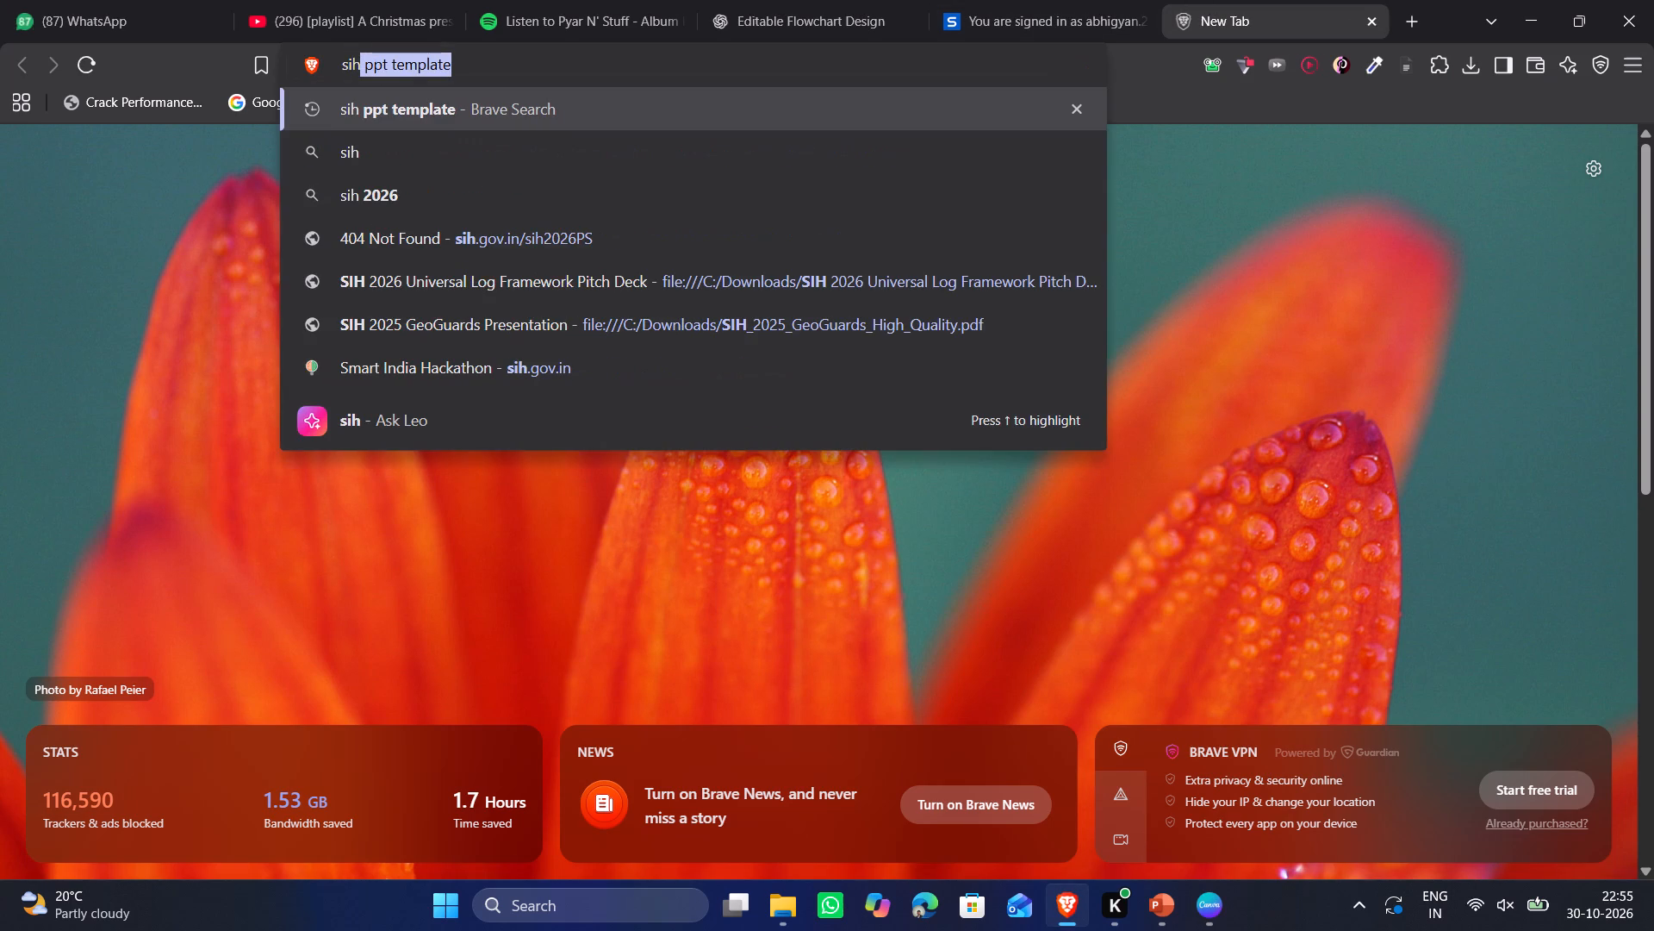
key(BackSpace)
key(BackSpace)
key(BackSpace)
text(ma)
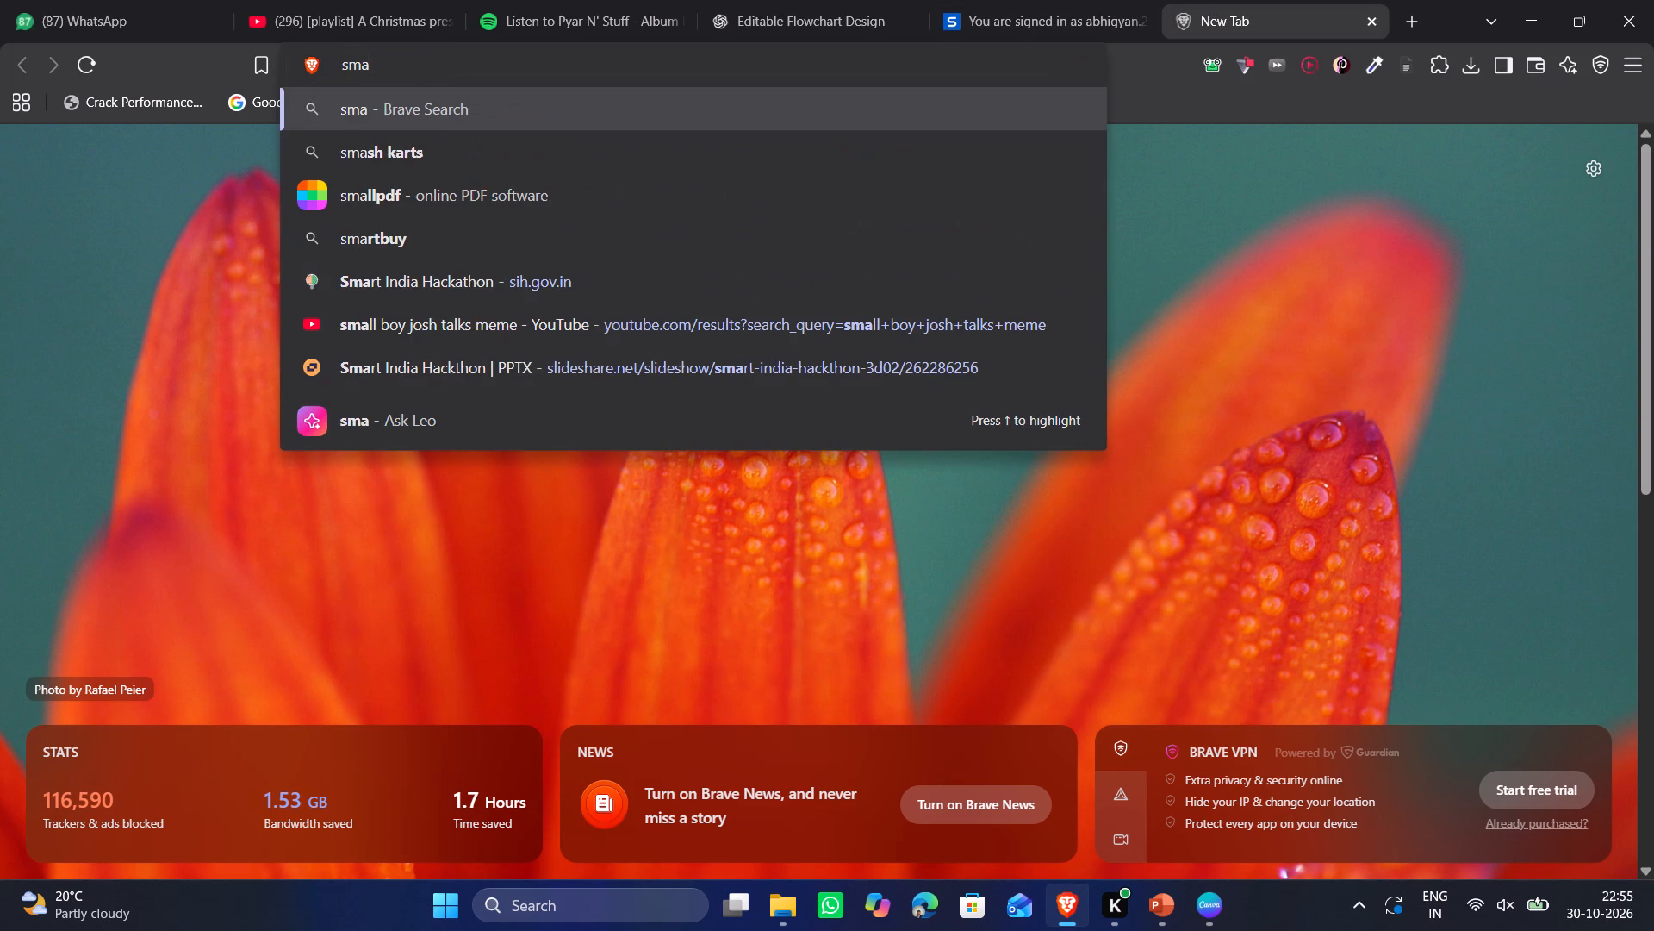
text(rt)
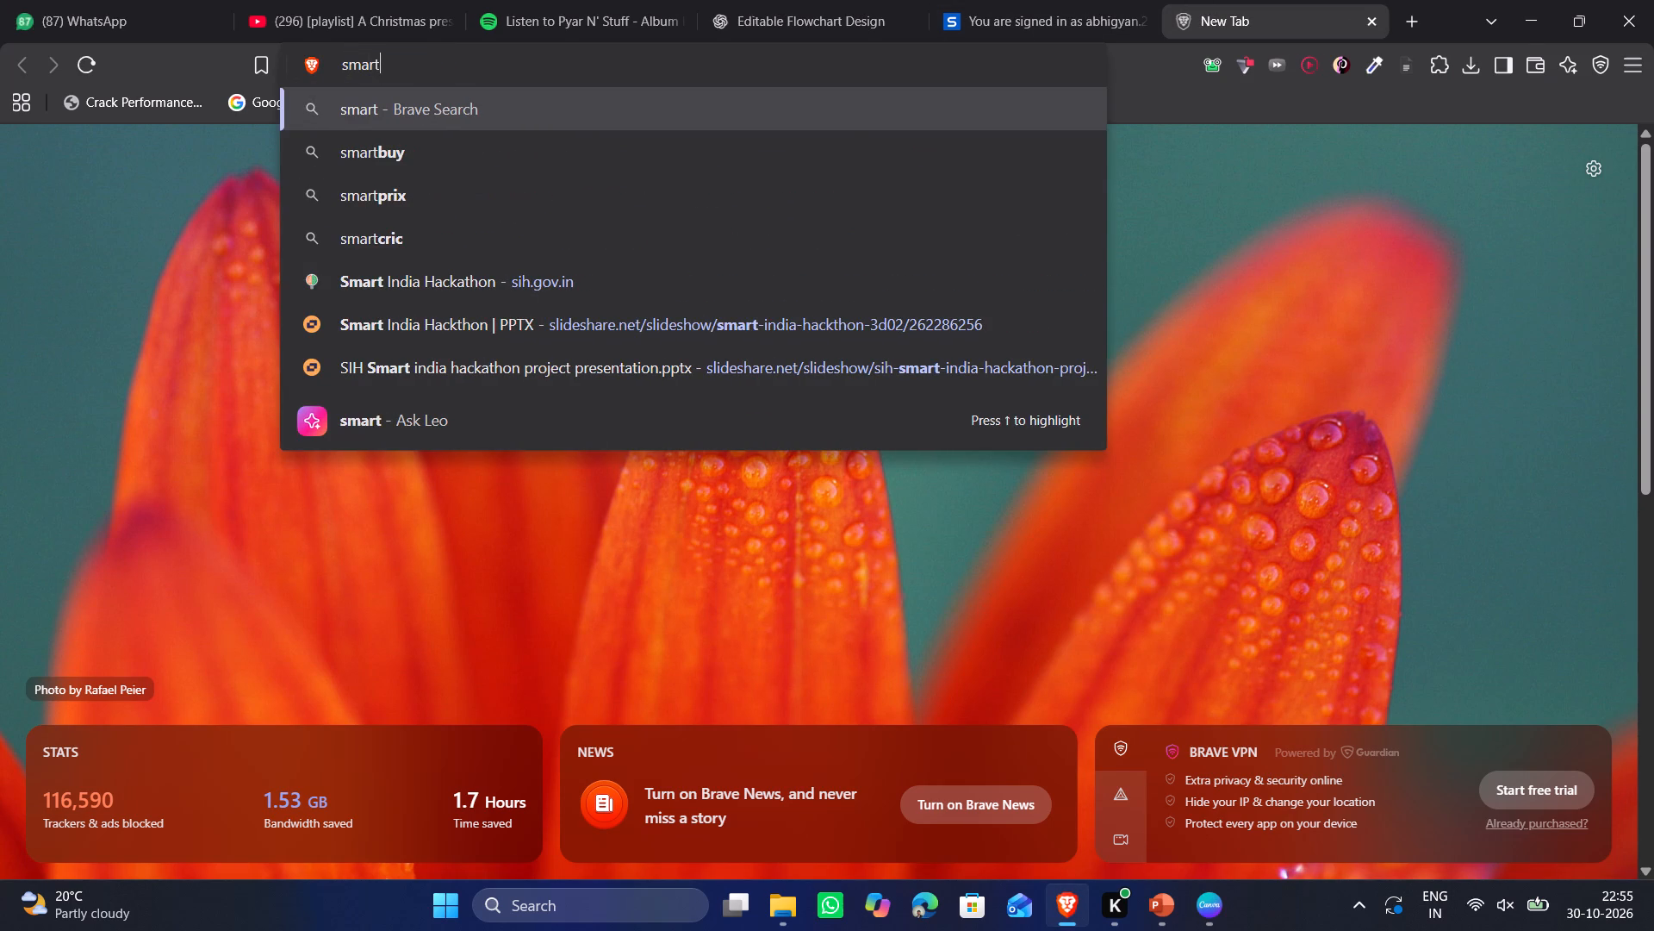
click(488, 259)
click(494, 291)
click(637, 73)
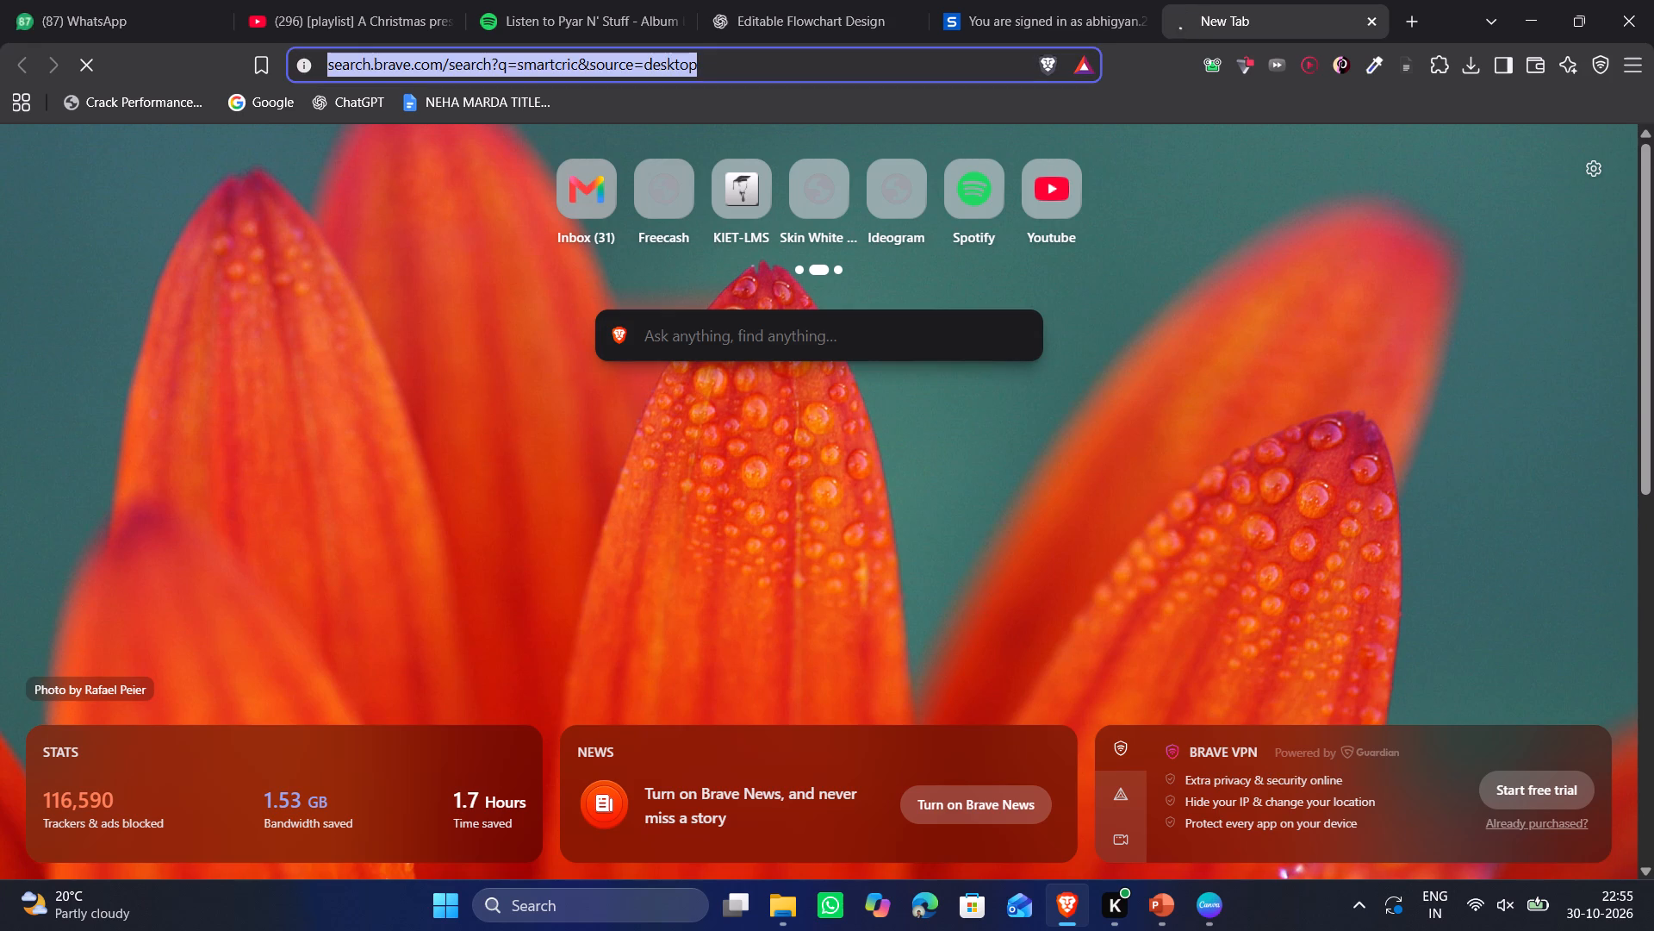
text(smar)
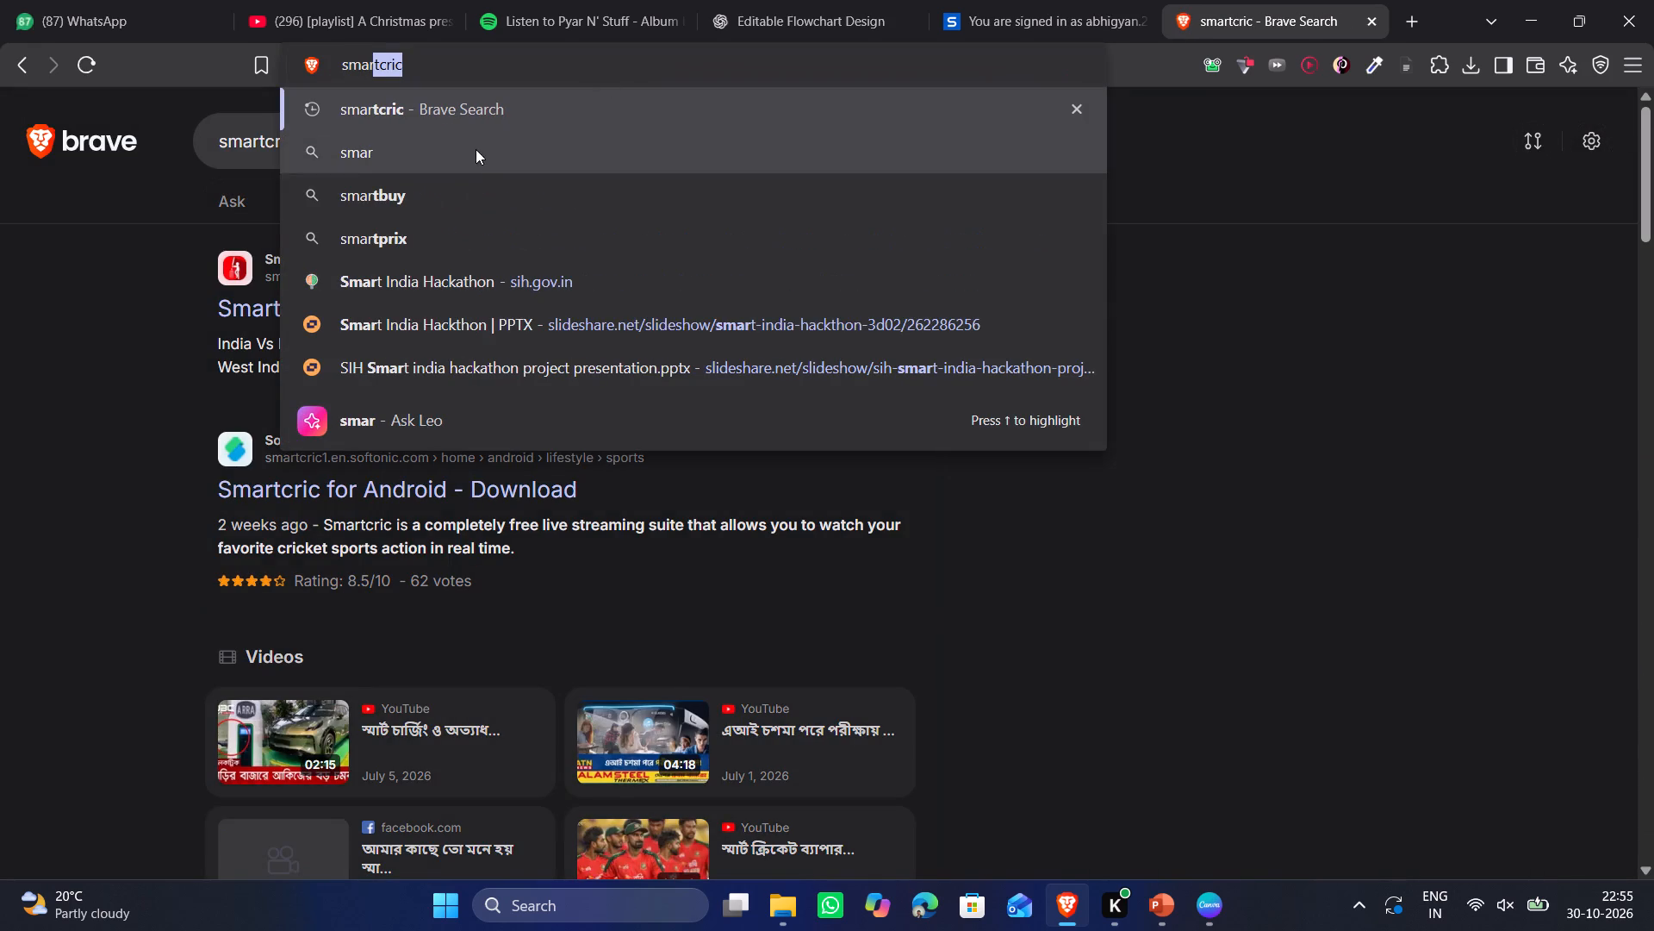
click(491, 268)
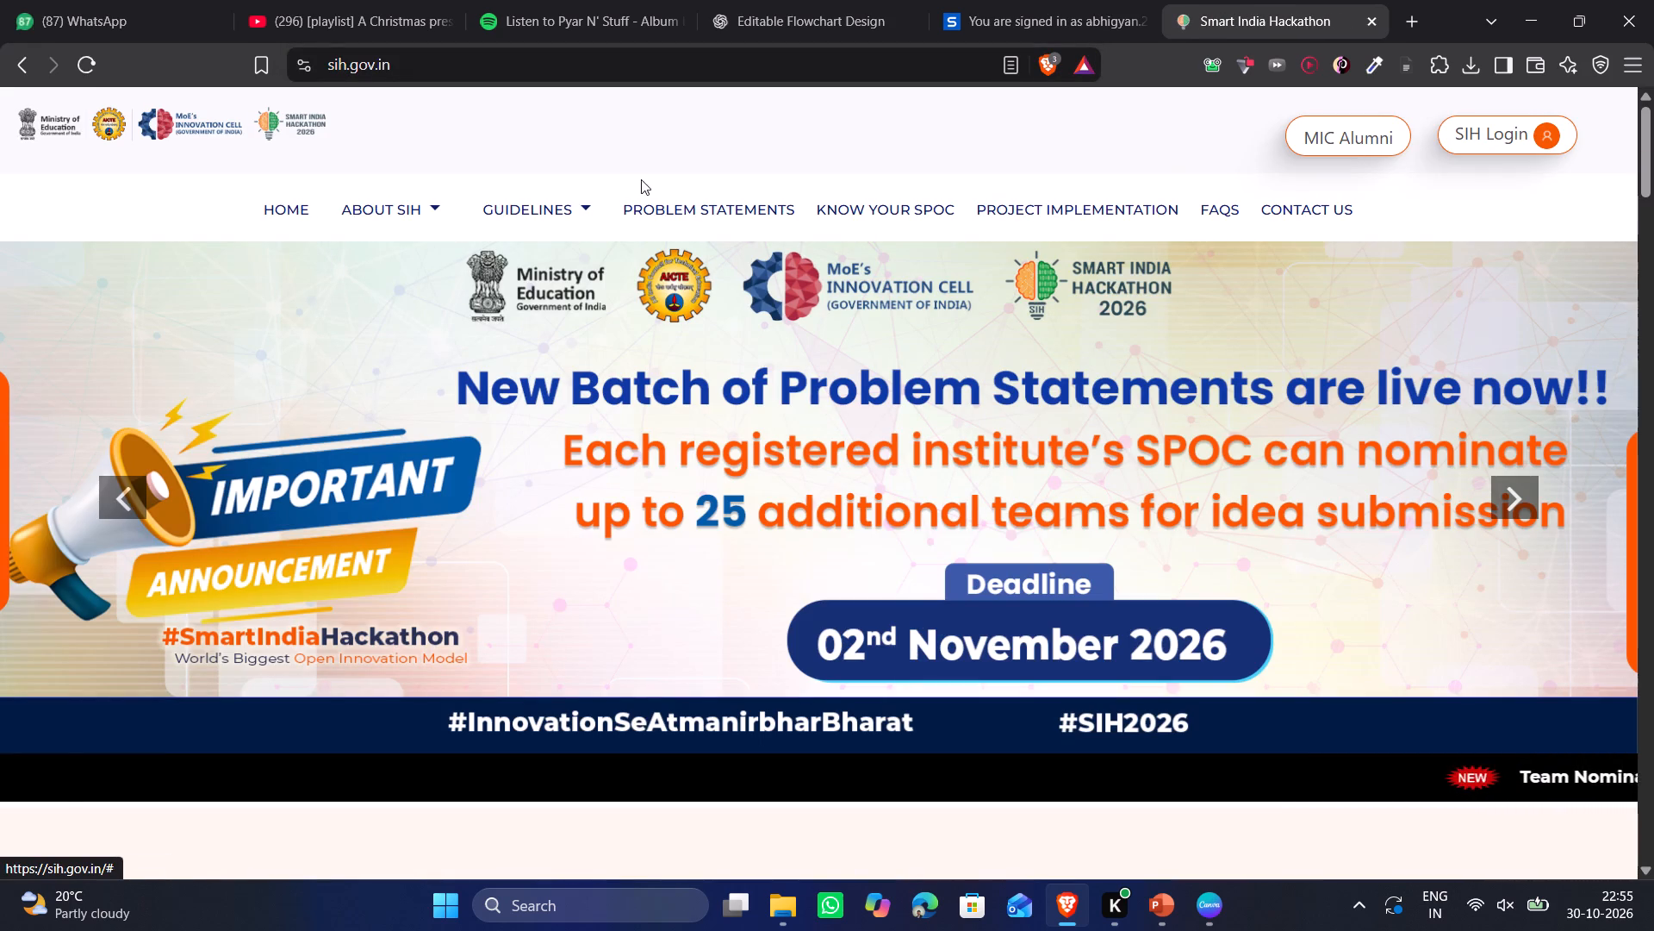
click(651, 203)
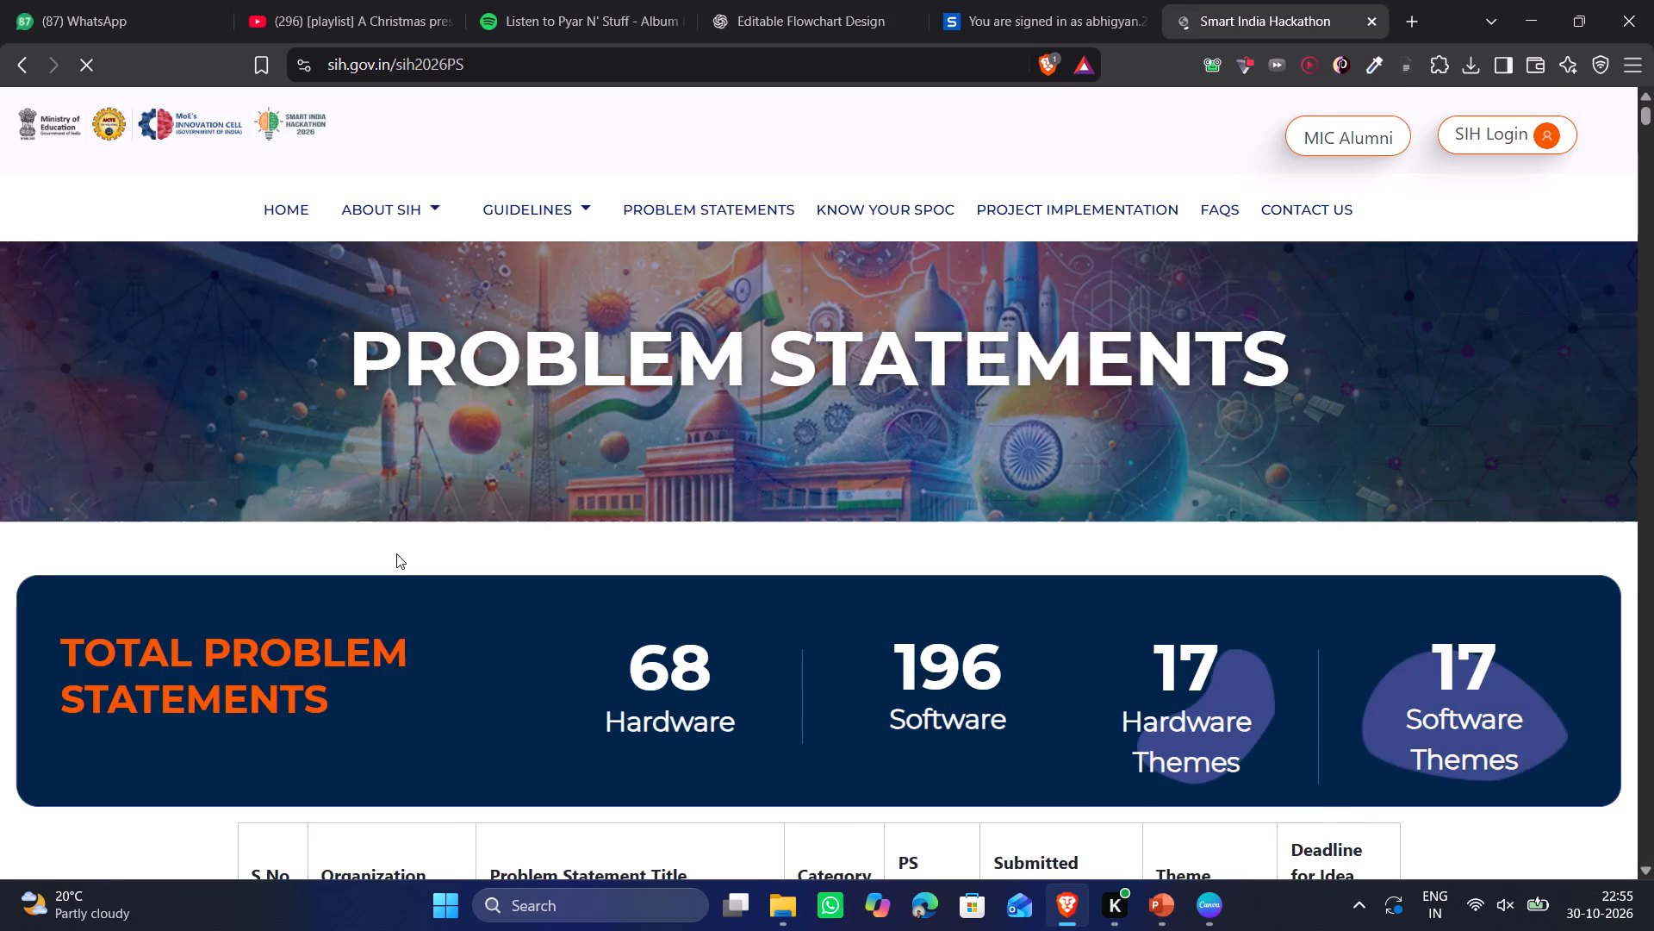
Open the details of the AICTE problem statement "Streamline of security deposit/ FDR portal", look through its description and fields, and close them.
scroll(396, 553, down, 3)
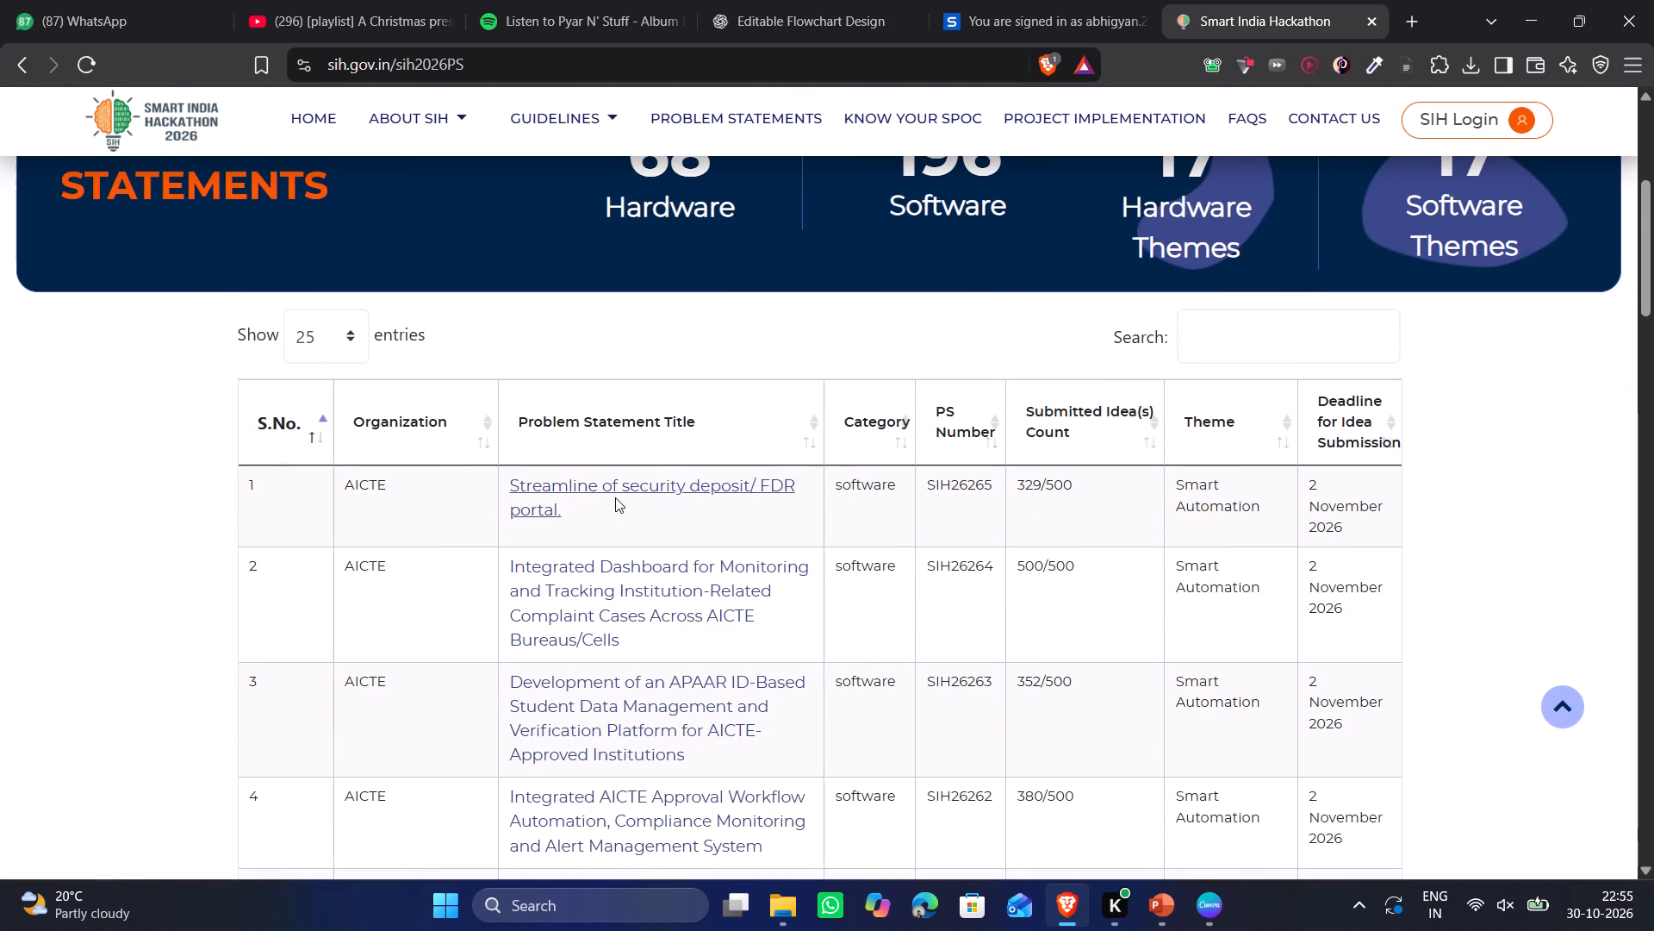
right_click(613, 498)
click(1553, 409)
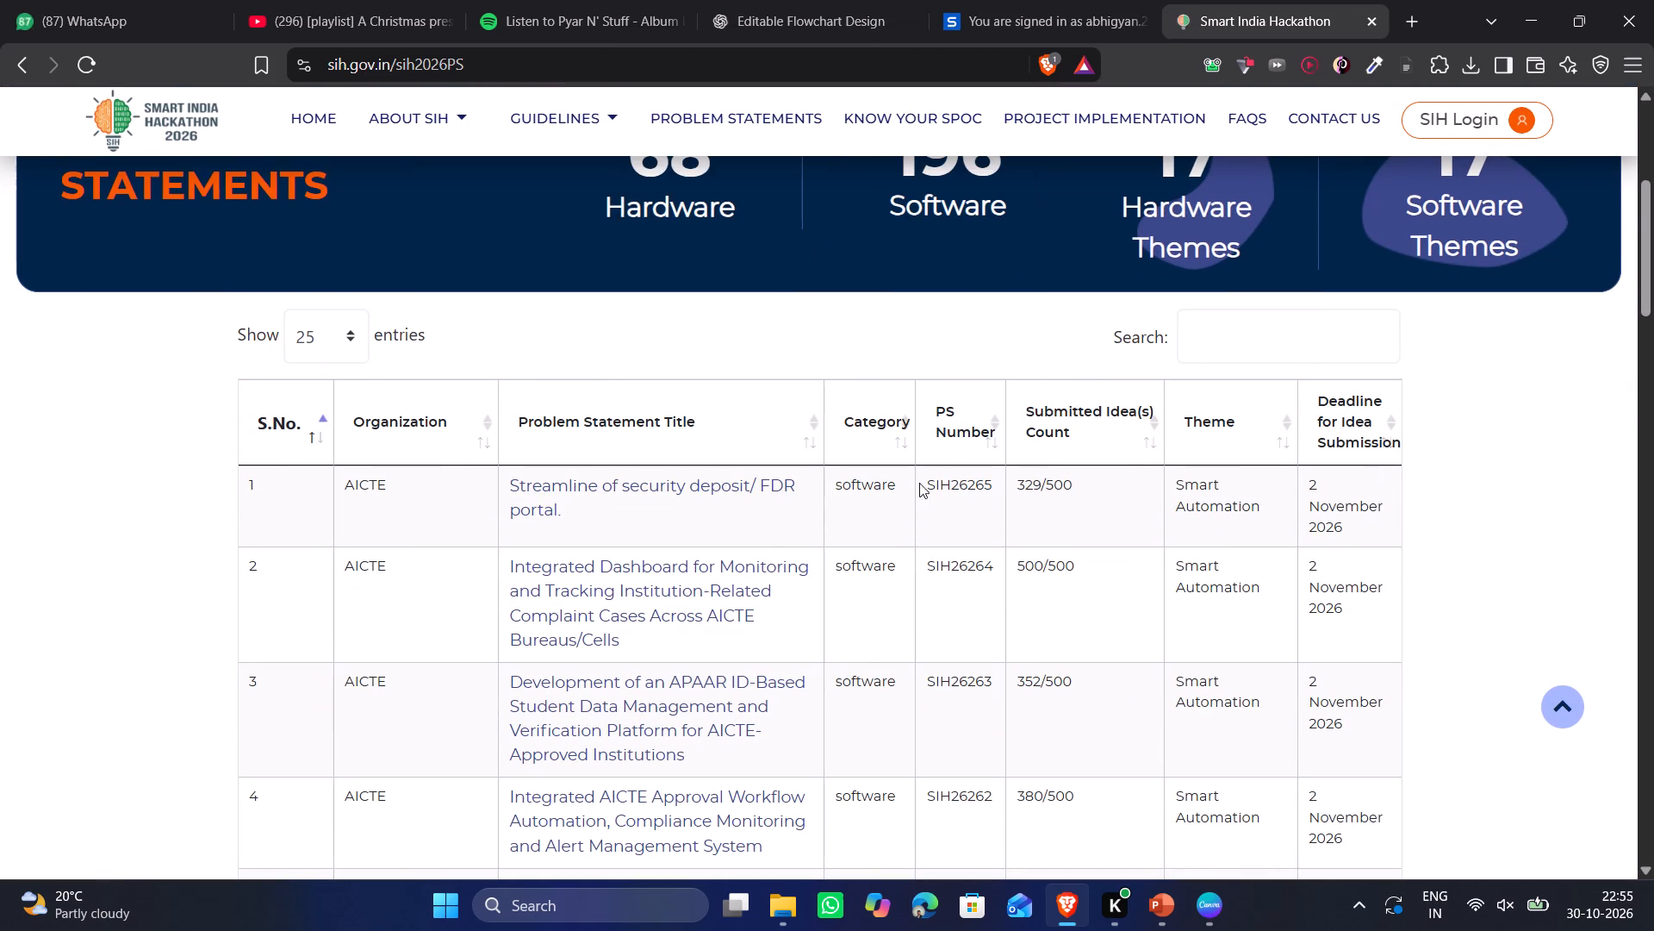
click(769, 494)
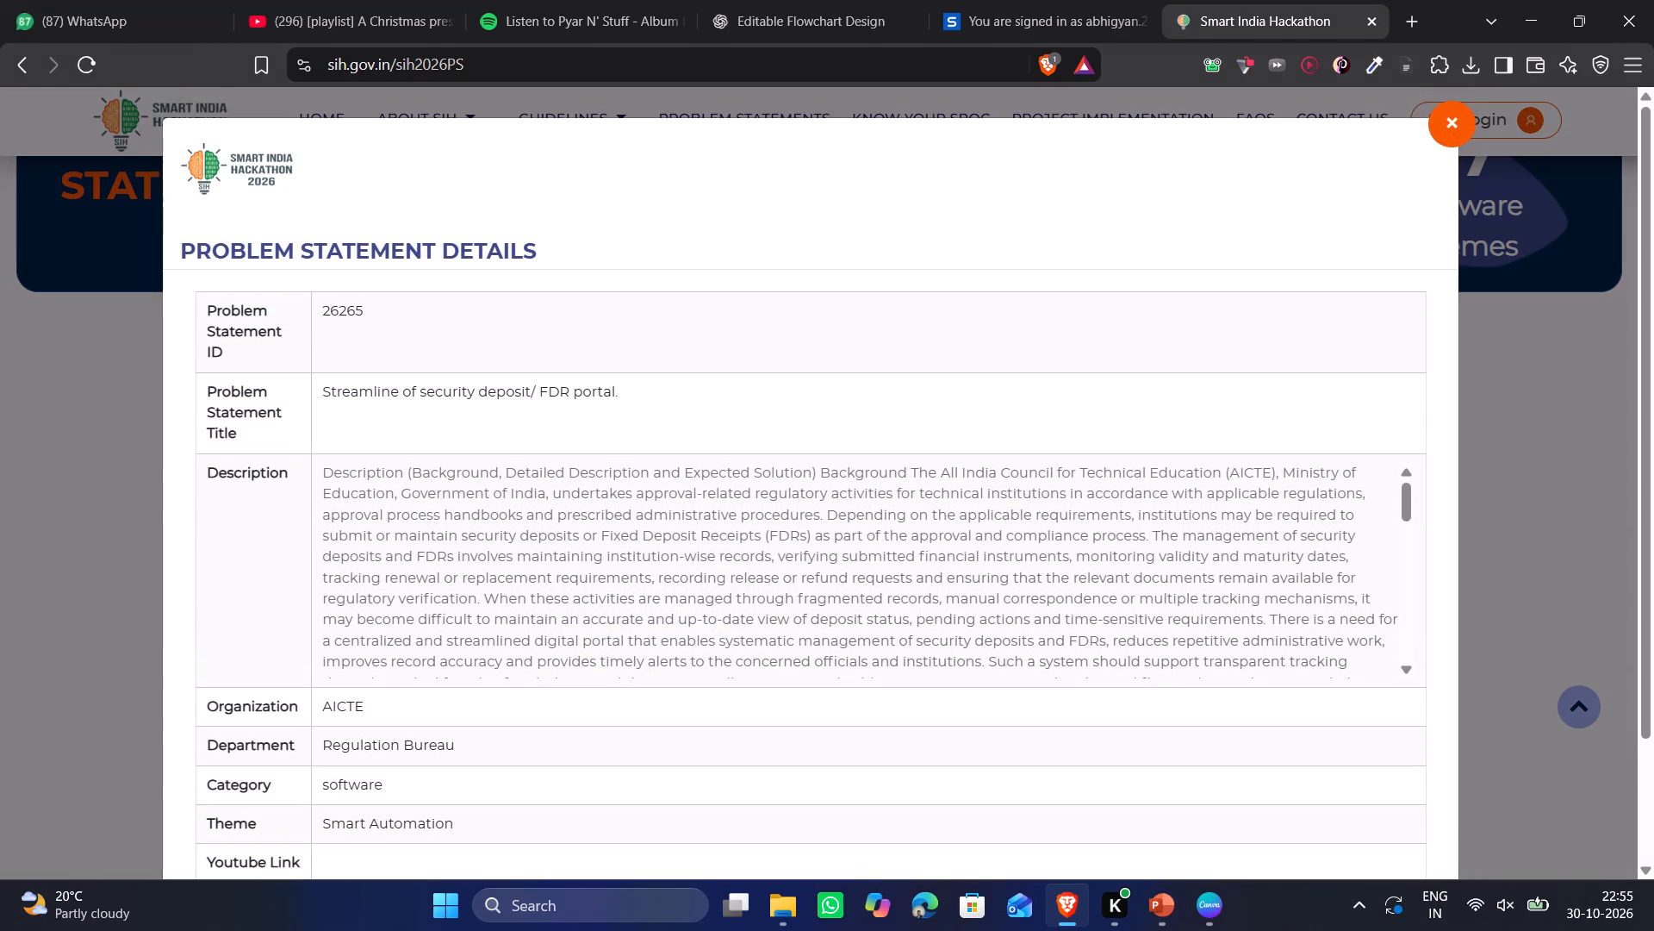
scroll(826, 497, down, 5)
scroll(830, 722, down, 2)
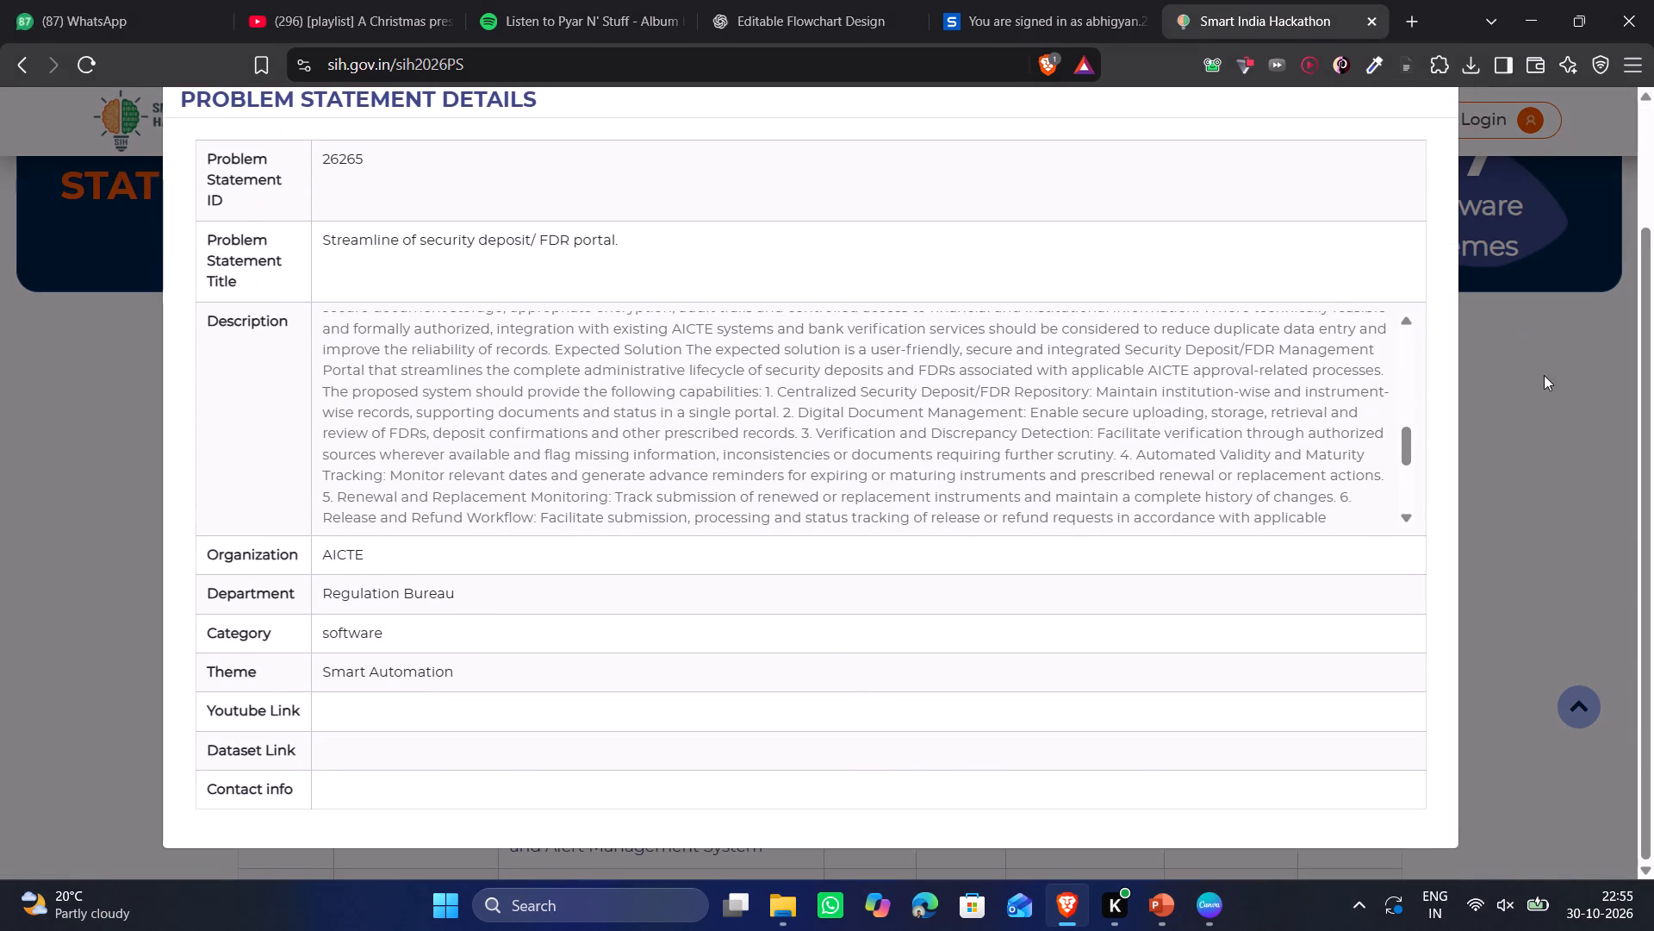
click(1544, 377)
click(1542, 379)
click(1541, 383)
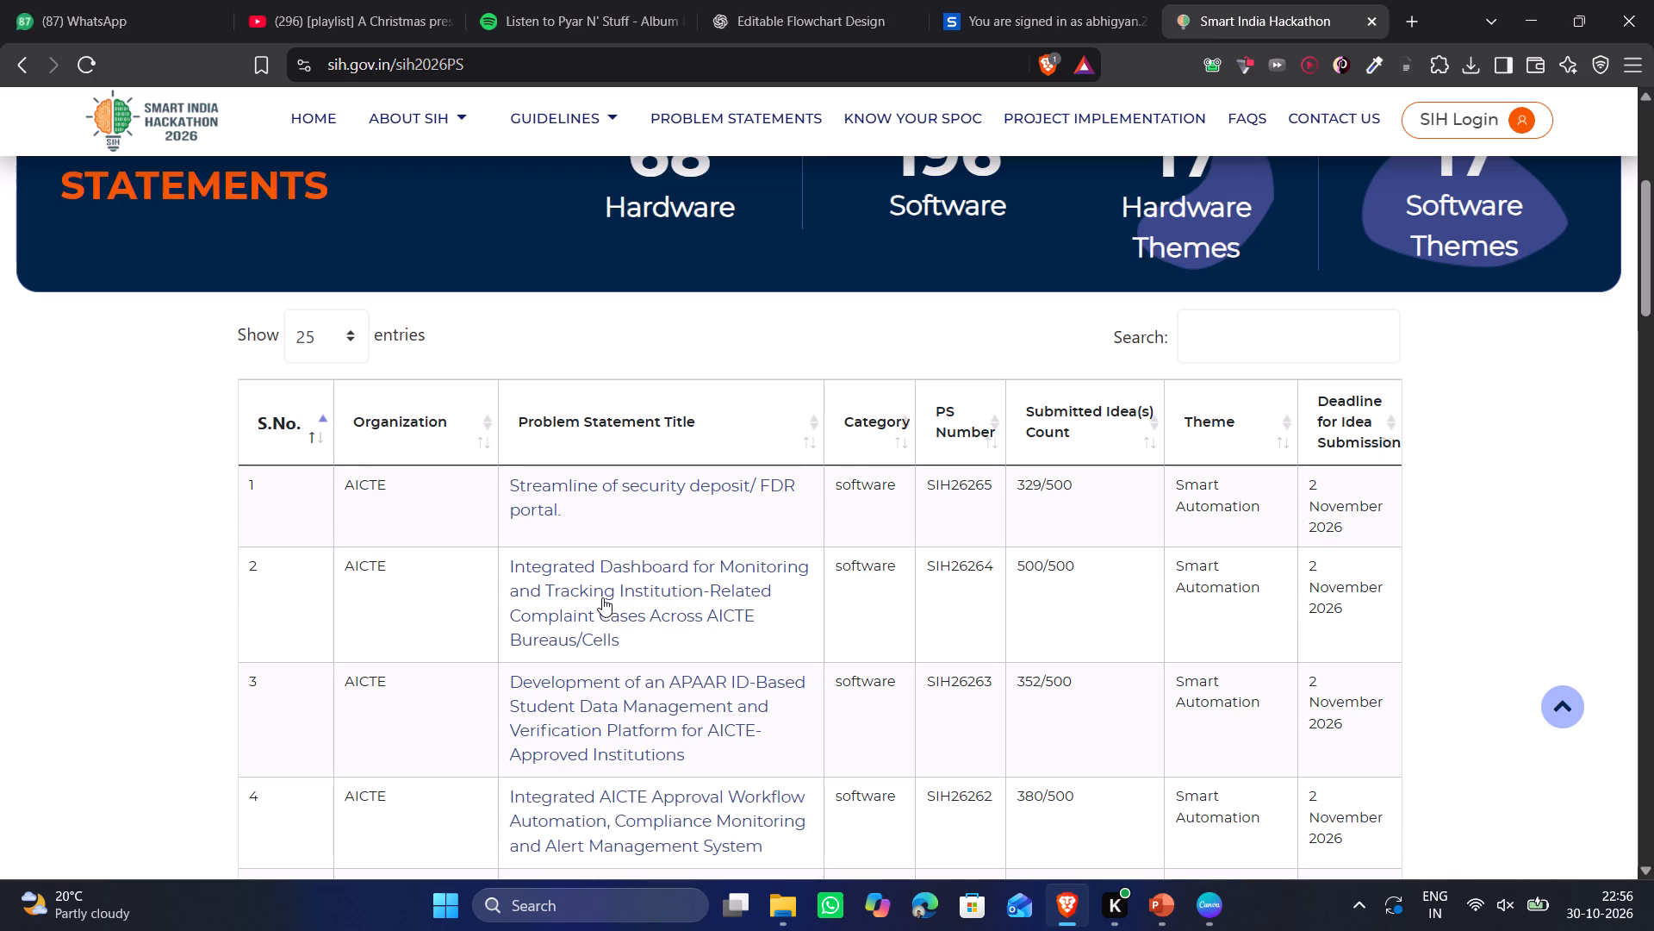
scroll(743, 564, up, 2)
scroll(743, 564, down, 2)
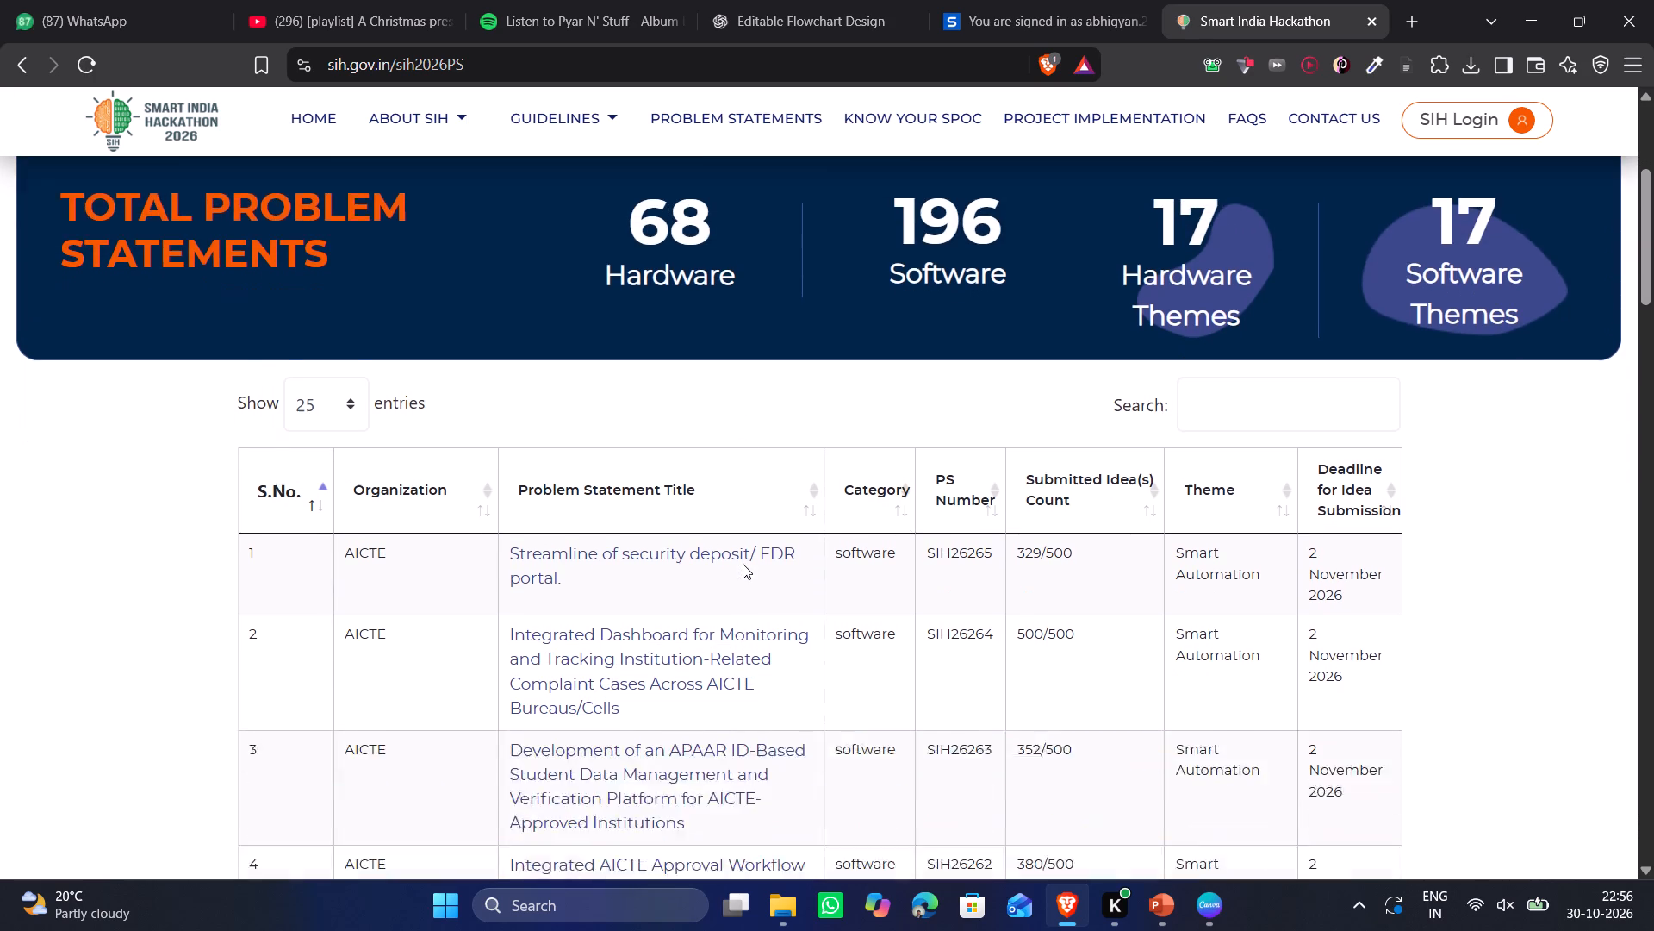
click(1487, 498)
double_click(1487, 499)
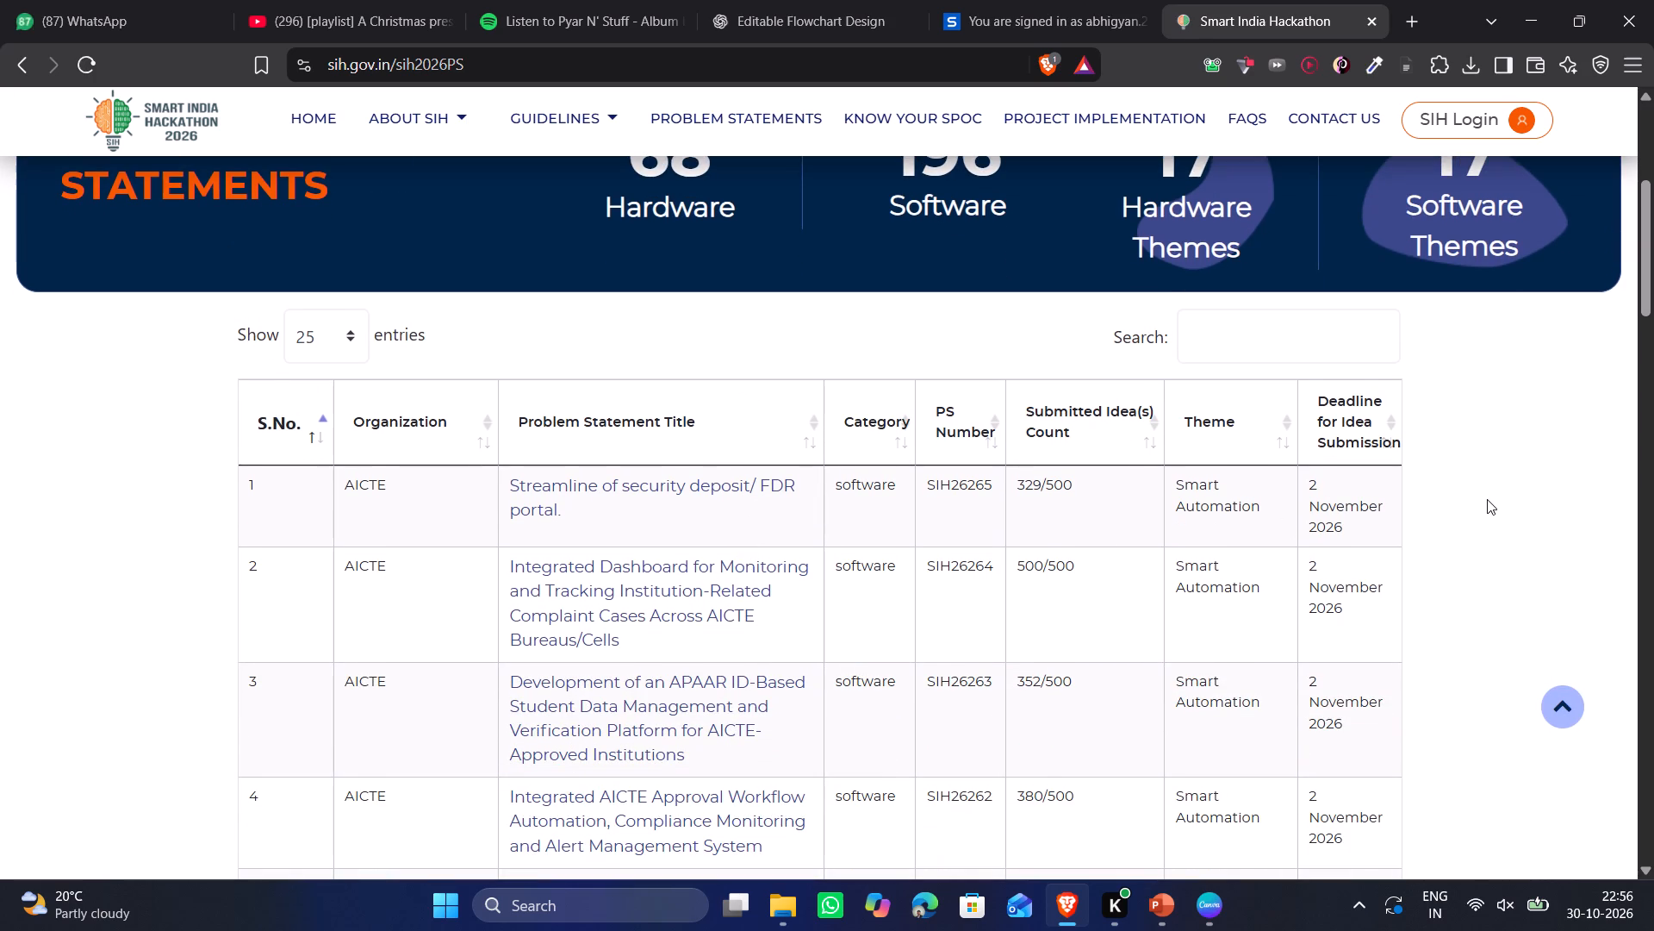
Switch back to Canva and delete page 2, the old title slide headed "AICTE FDR Management Portal".
key(alt+Tab)
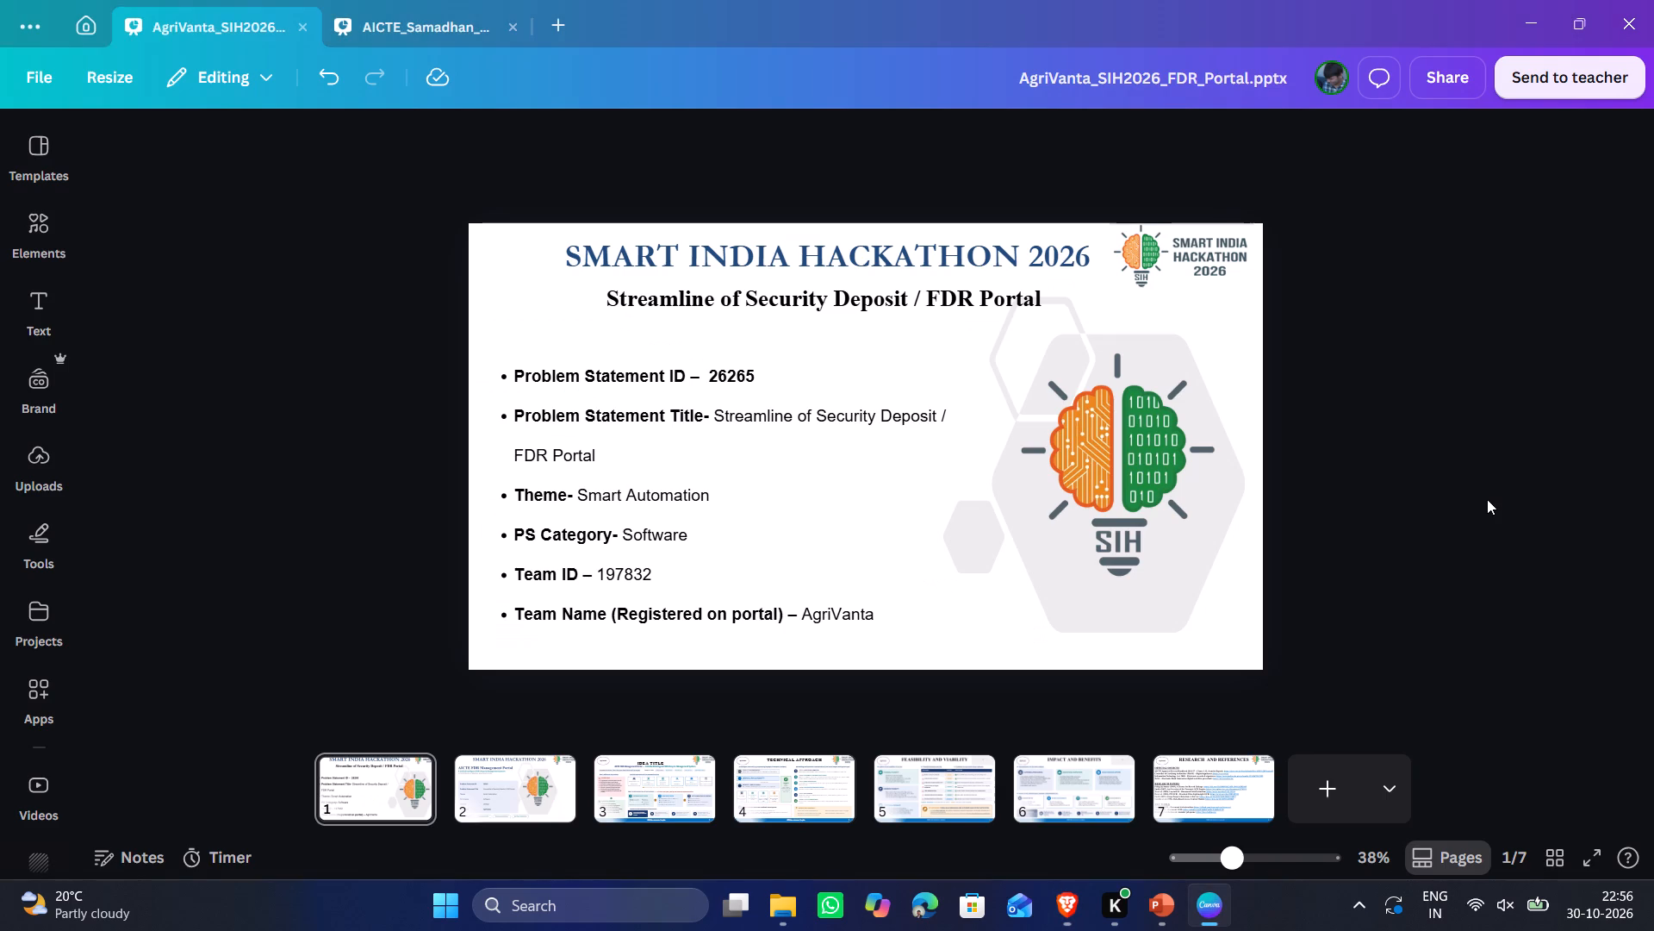
click(1489, 501)
click(512, 819)
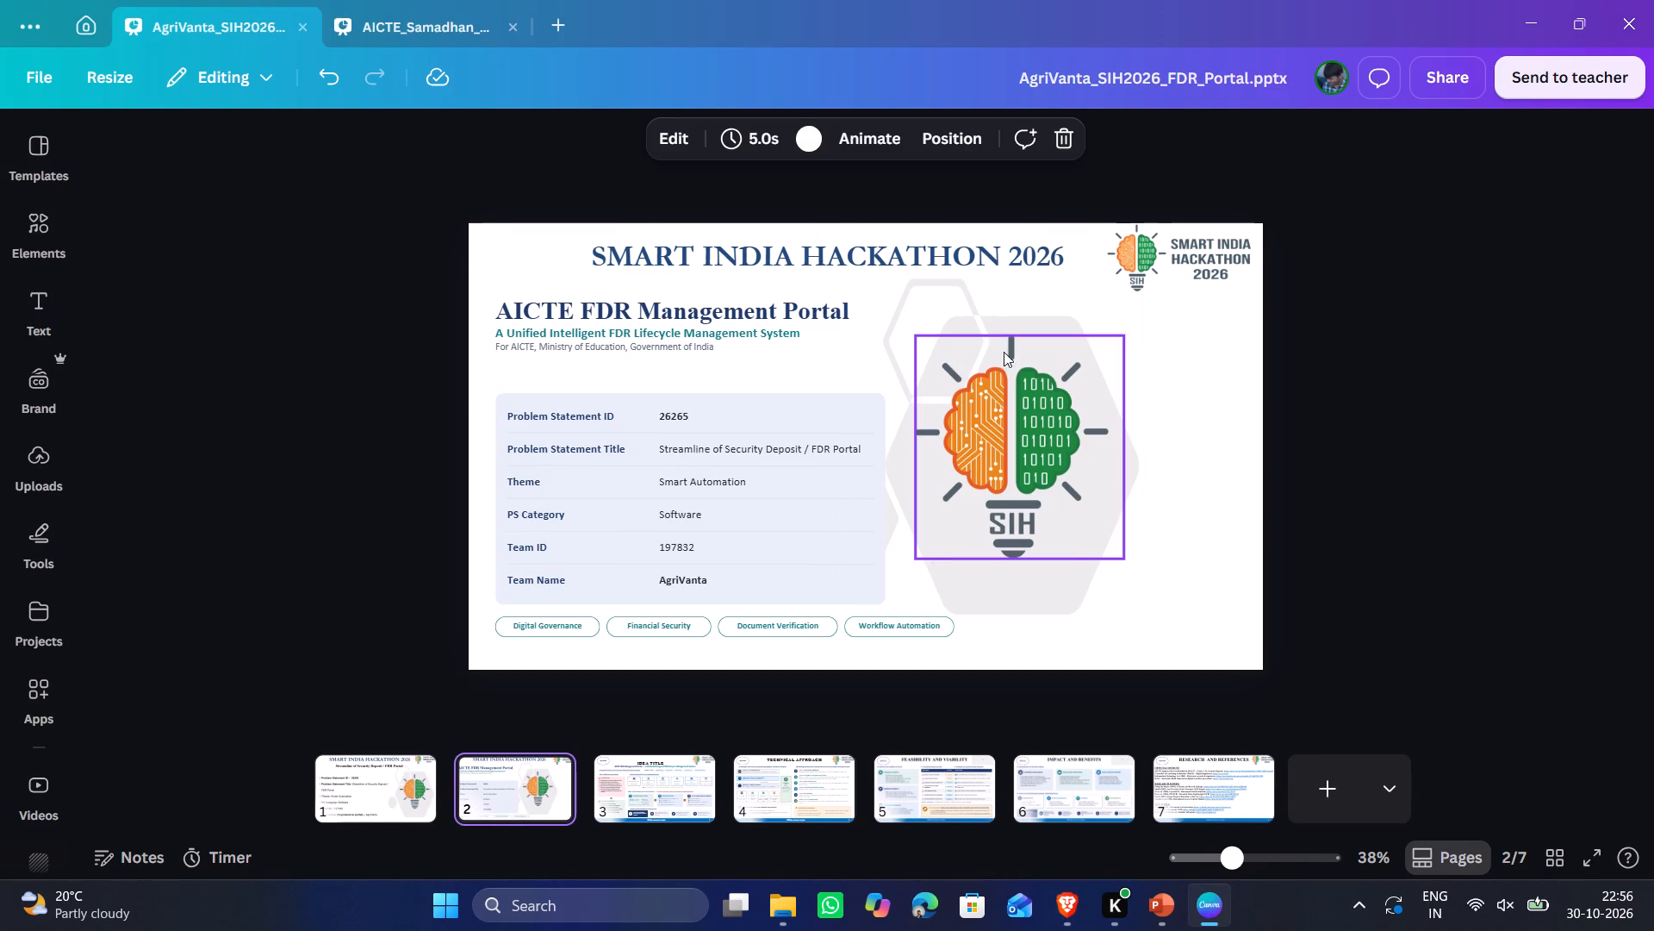
click(1063, 147)
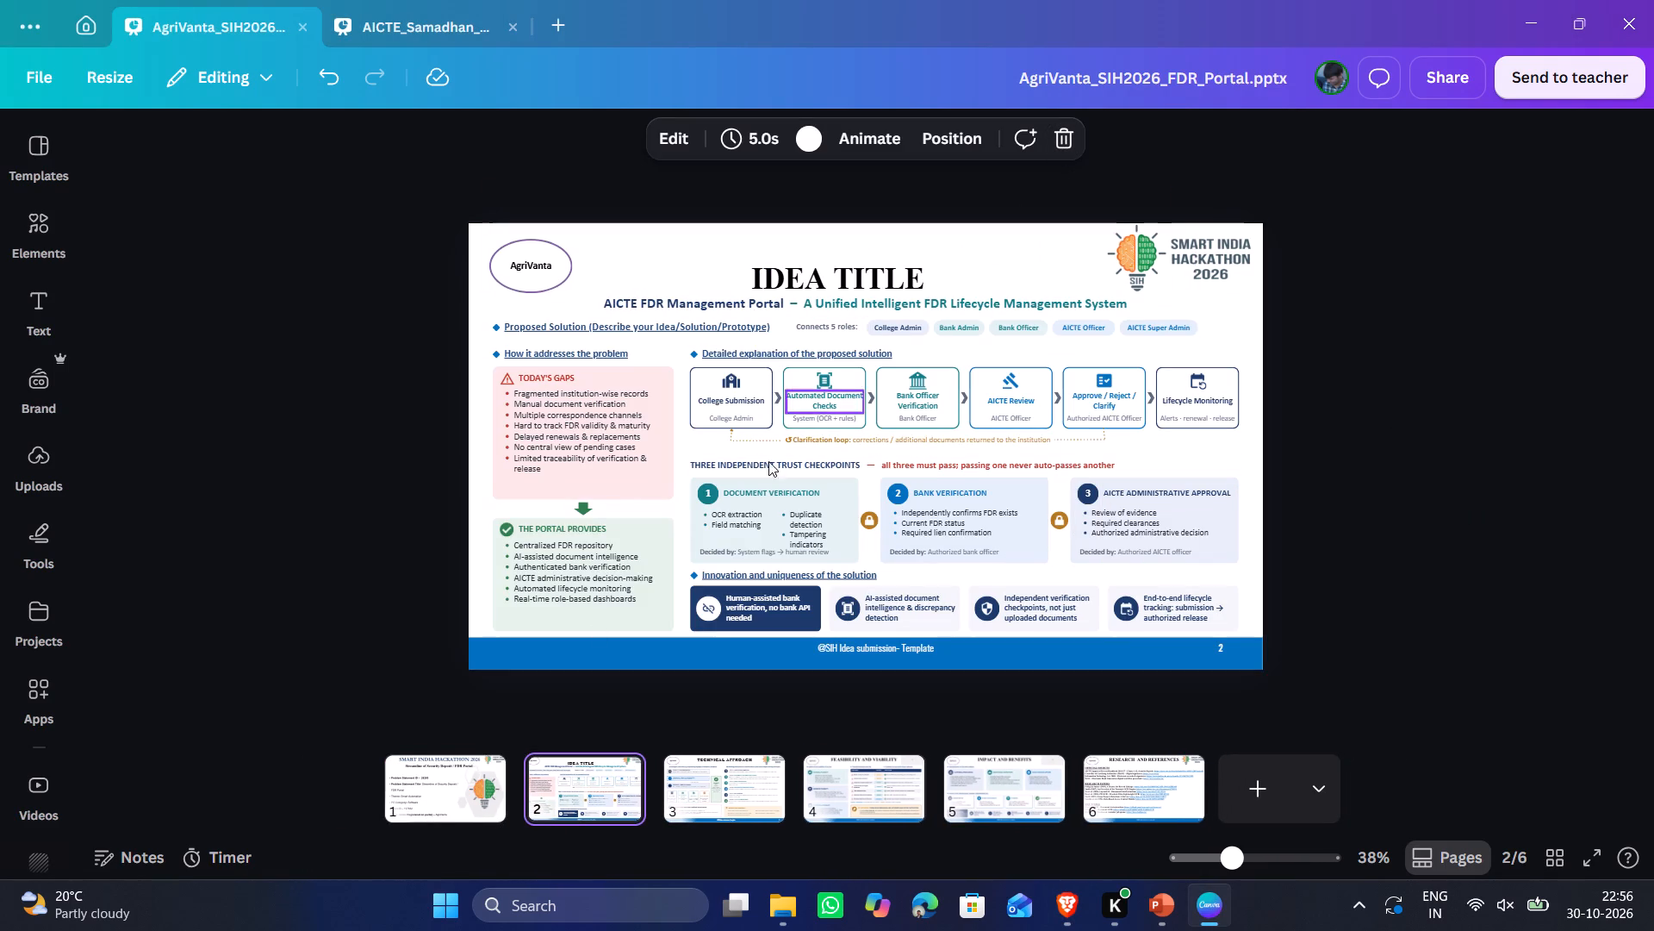
click(458, 778)
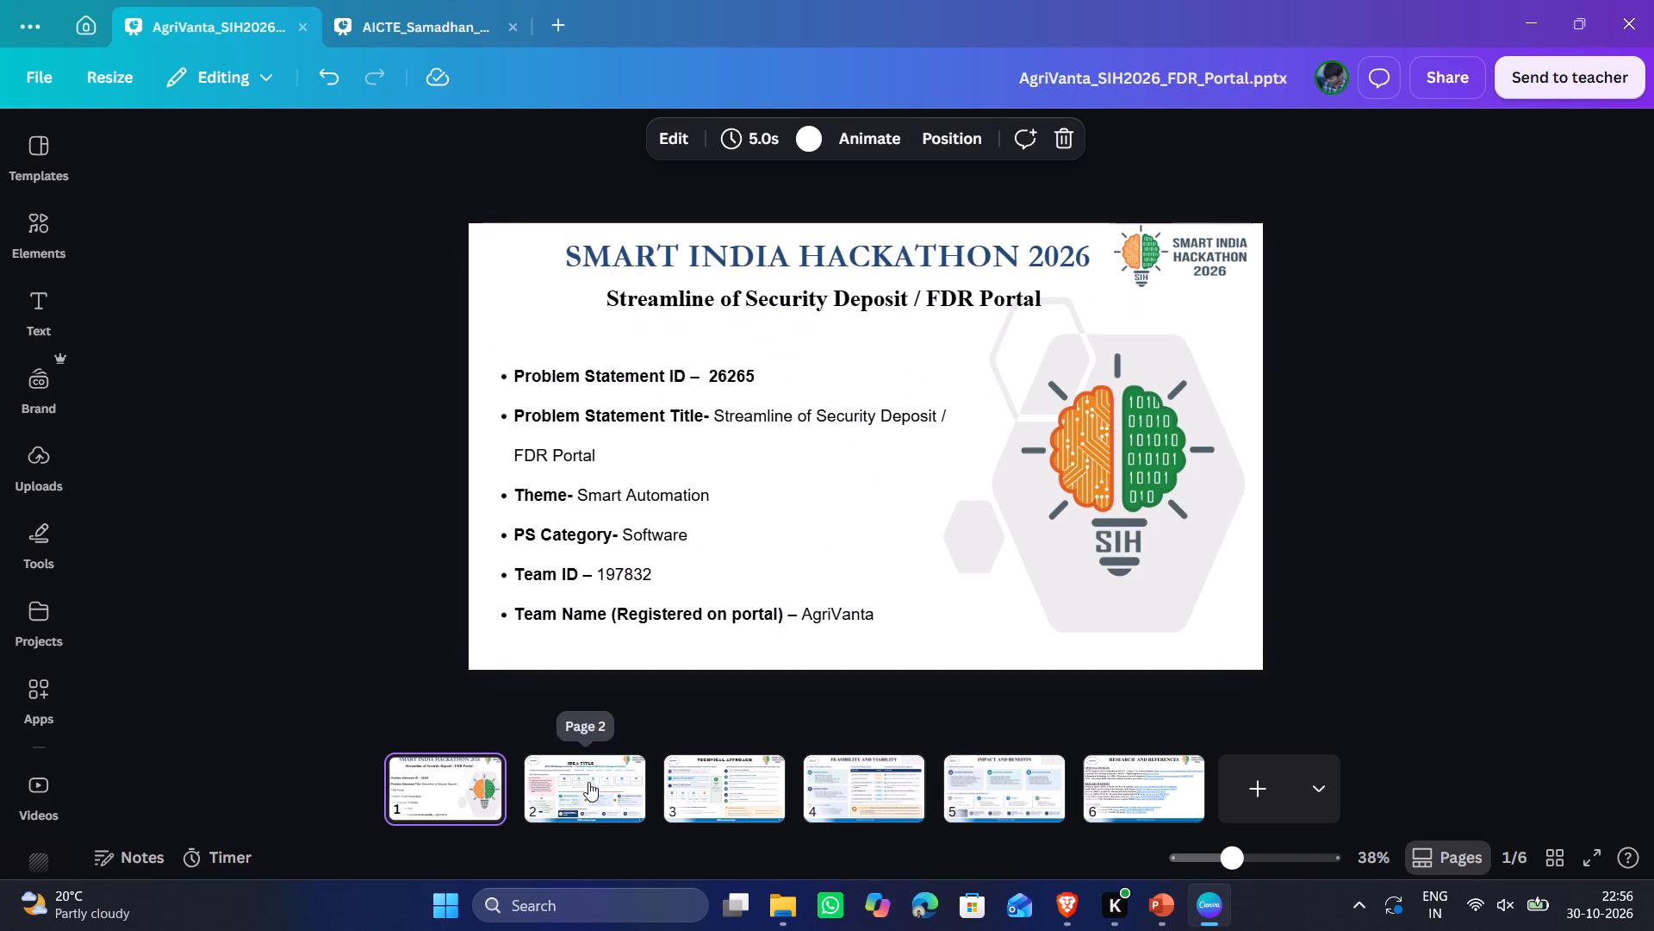
click(588, 782)
double_click(1487, 523)
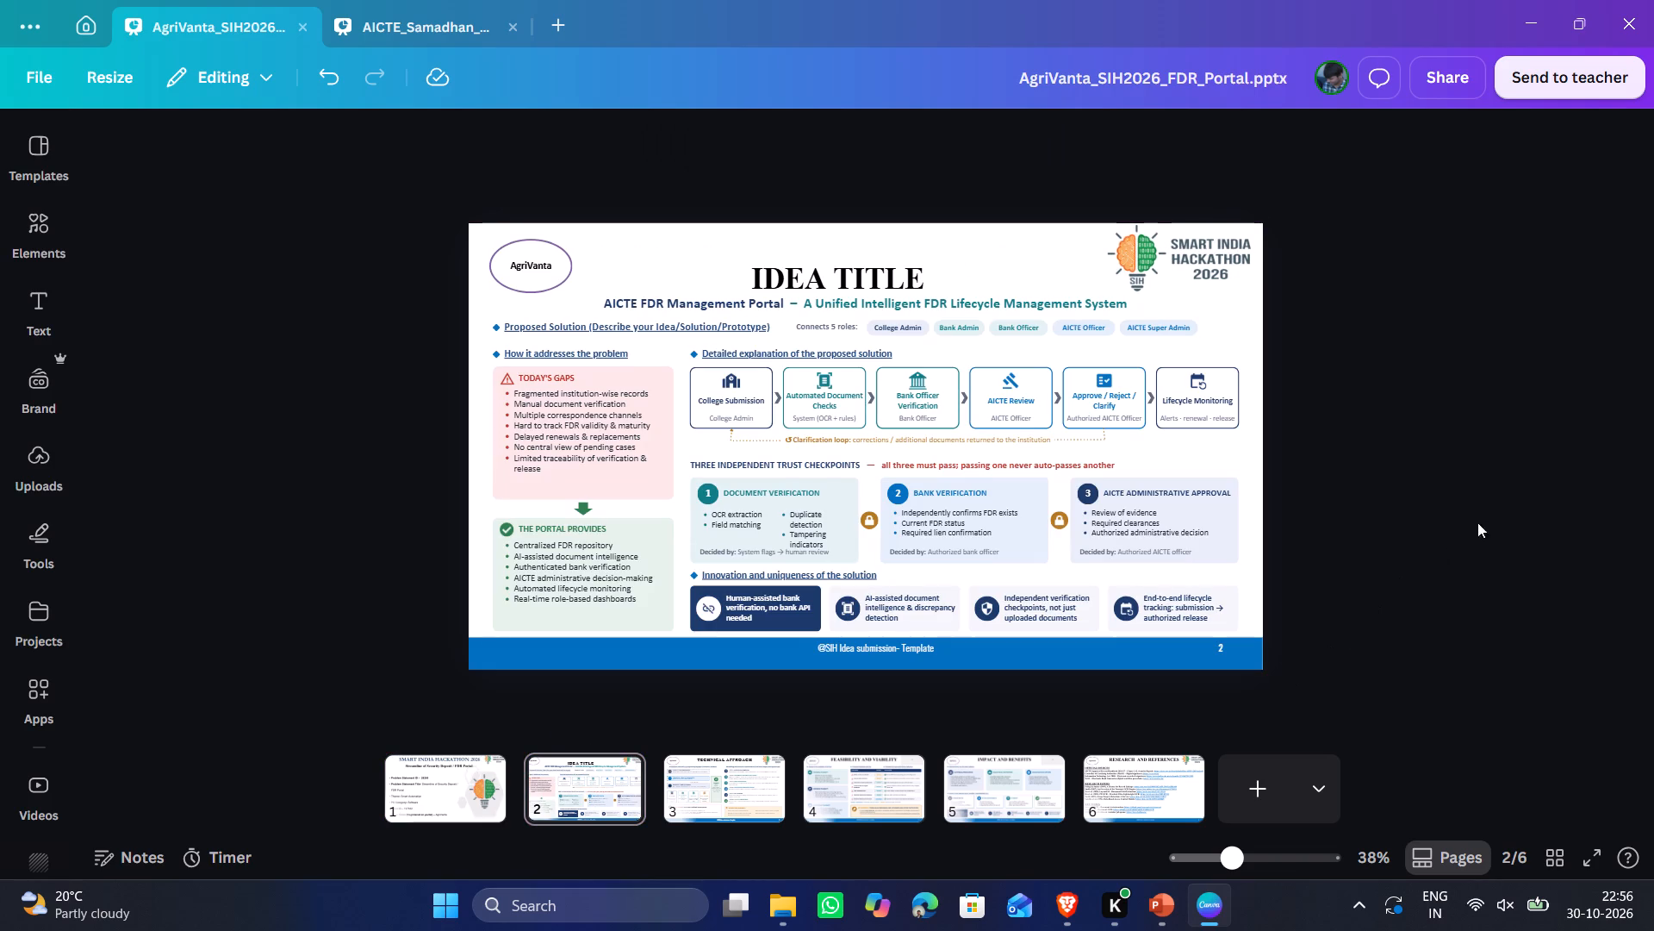
click(1095, 657)
key(Delete)
click(994, 660)
key(Delete)
click(931, 649)
key(Delete)
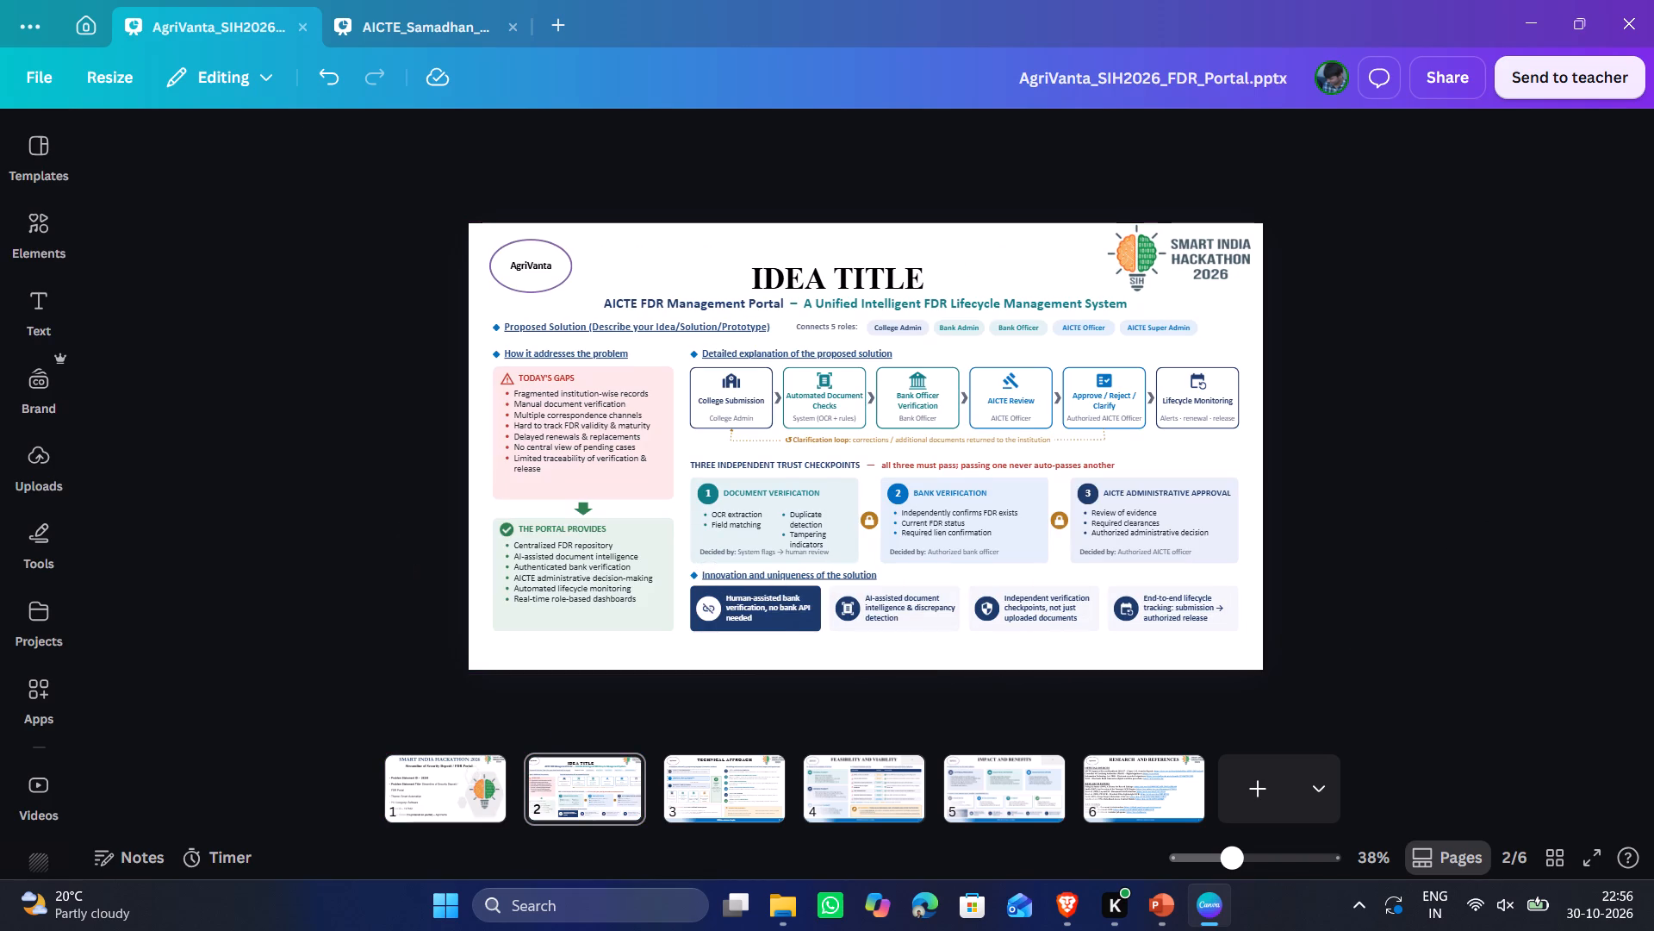
click(759, 797)
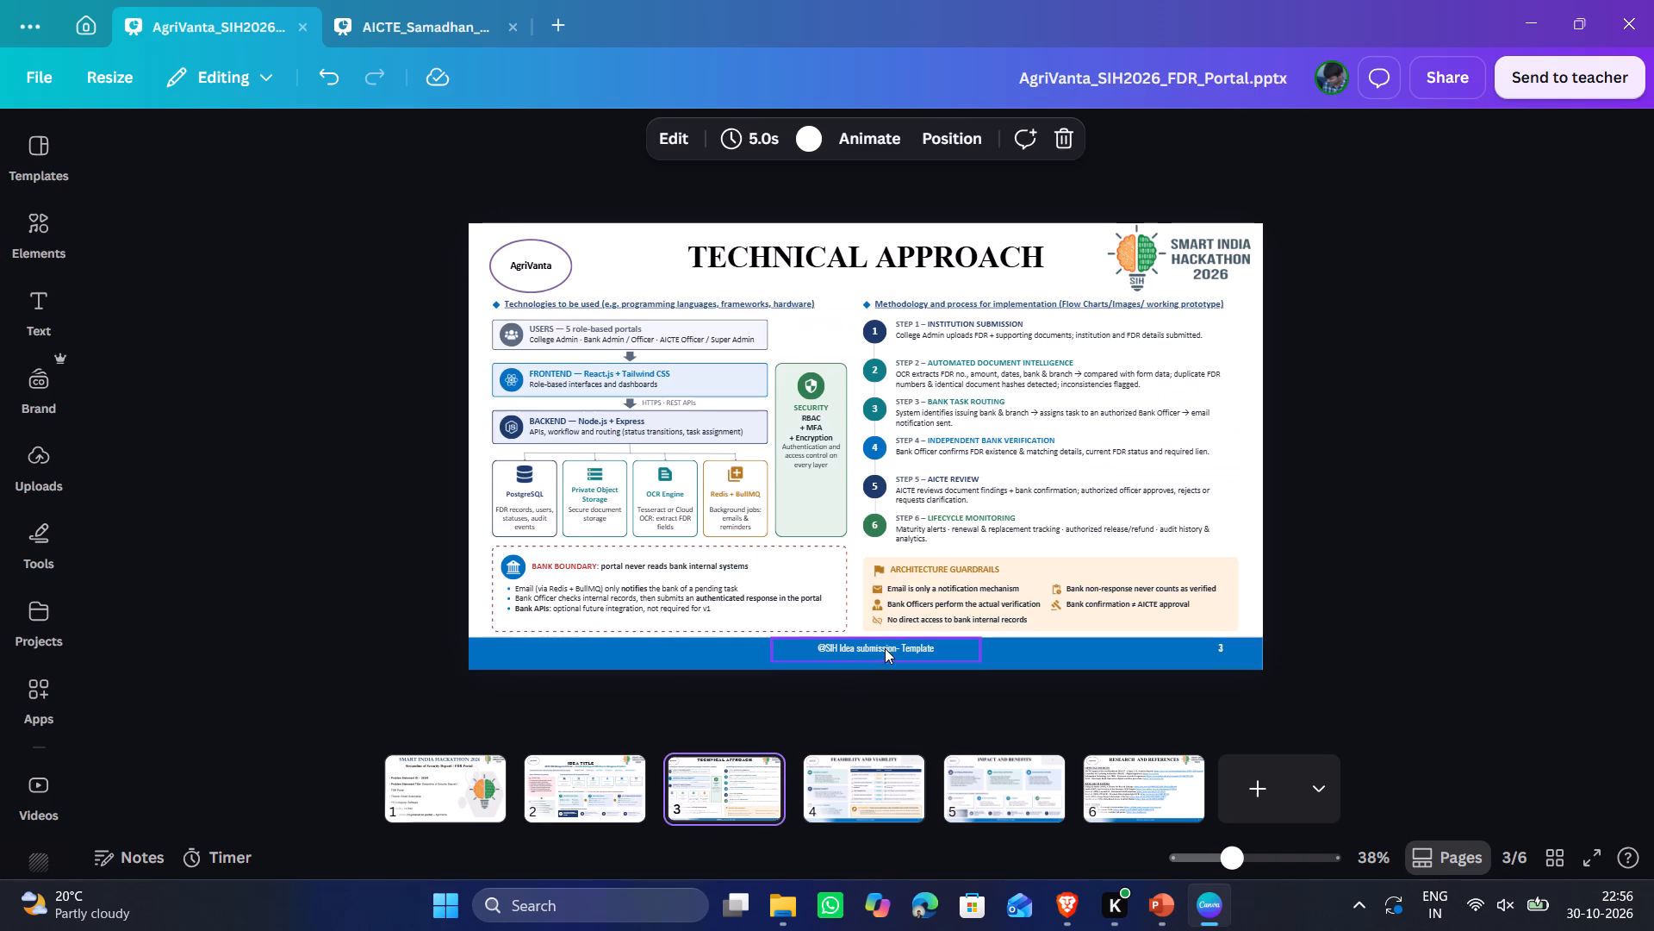
click(886, 647)
key(Delete)
click(958, 643)
key(Delete)
click(1214, 645)
key(Delete)
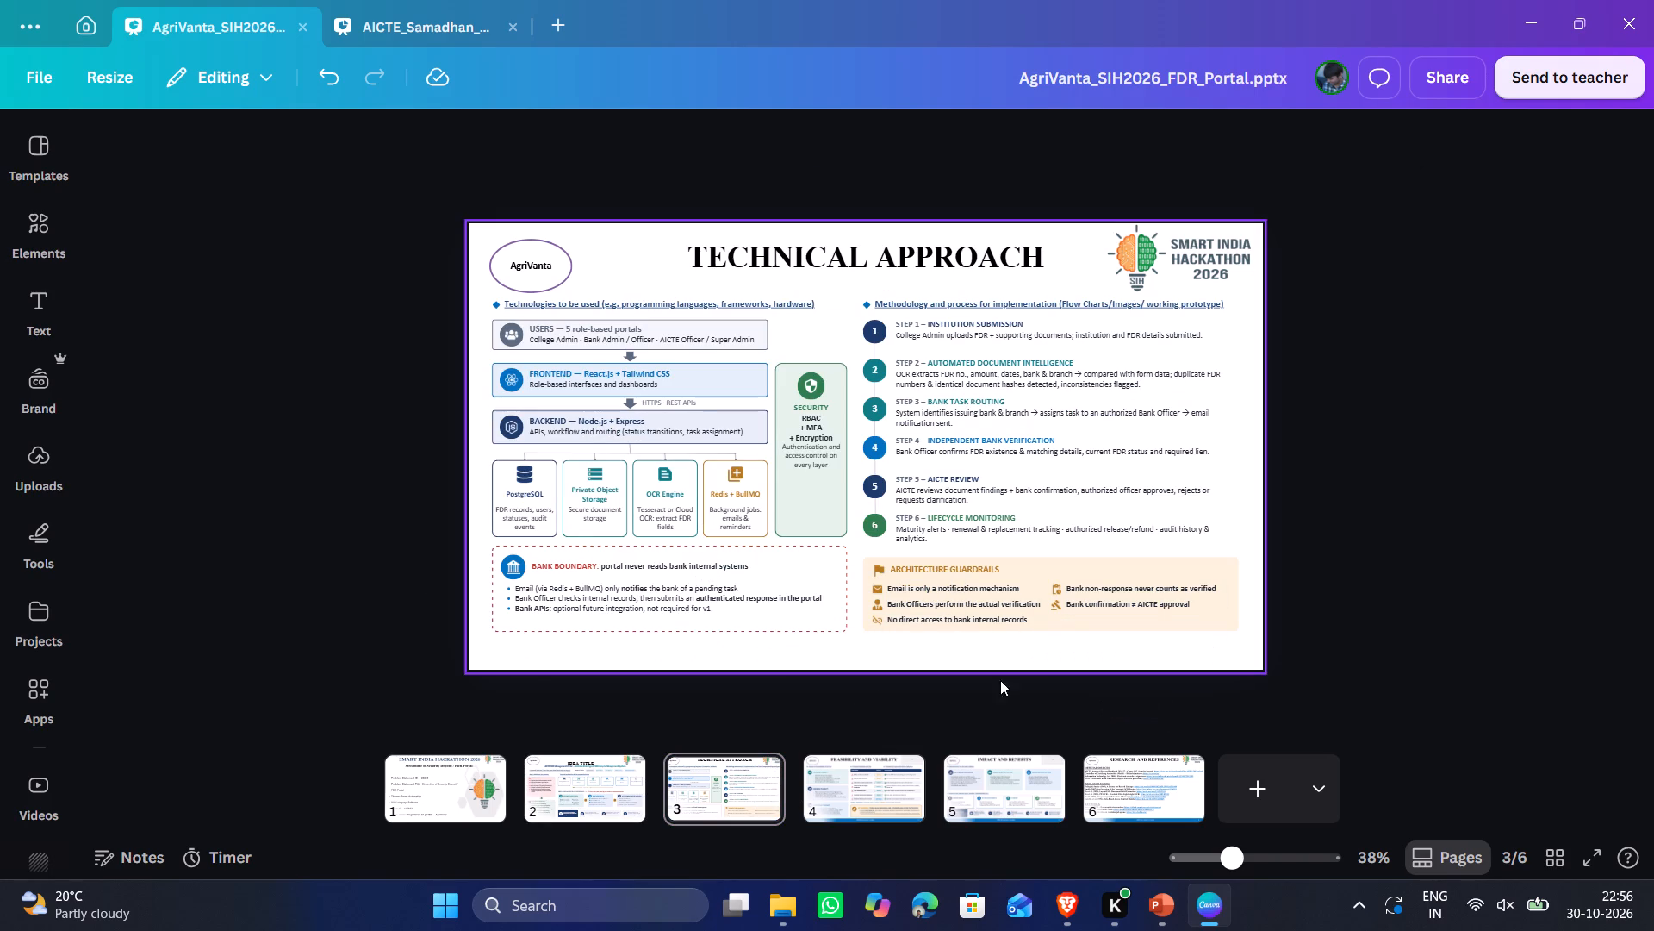
Delete the blue footer bar, the template footer text and the page number from the FEASIBILITY AND VIABILITY page.
click(857, 783)
click(977, 666)
key(Delete)
click(911, 648)
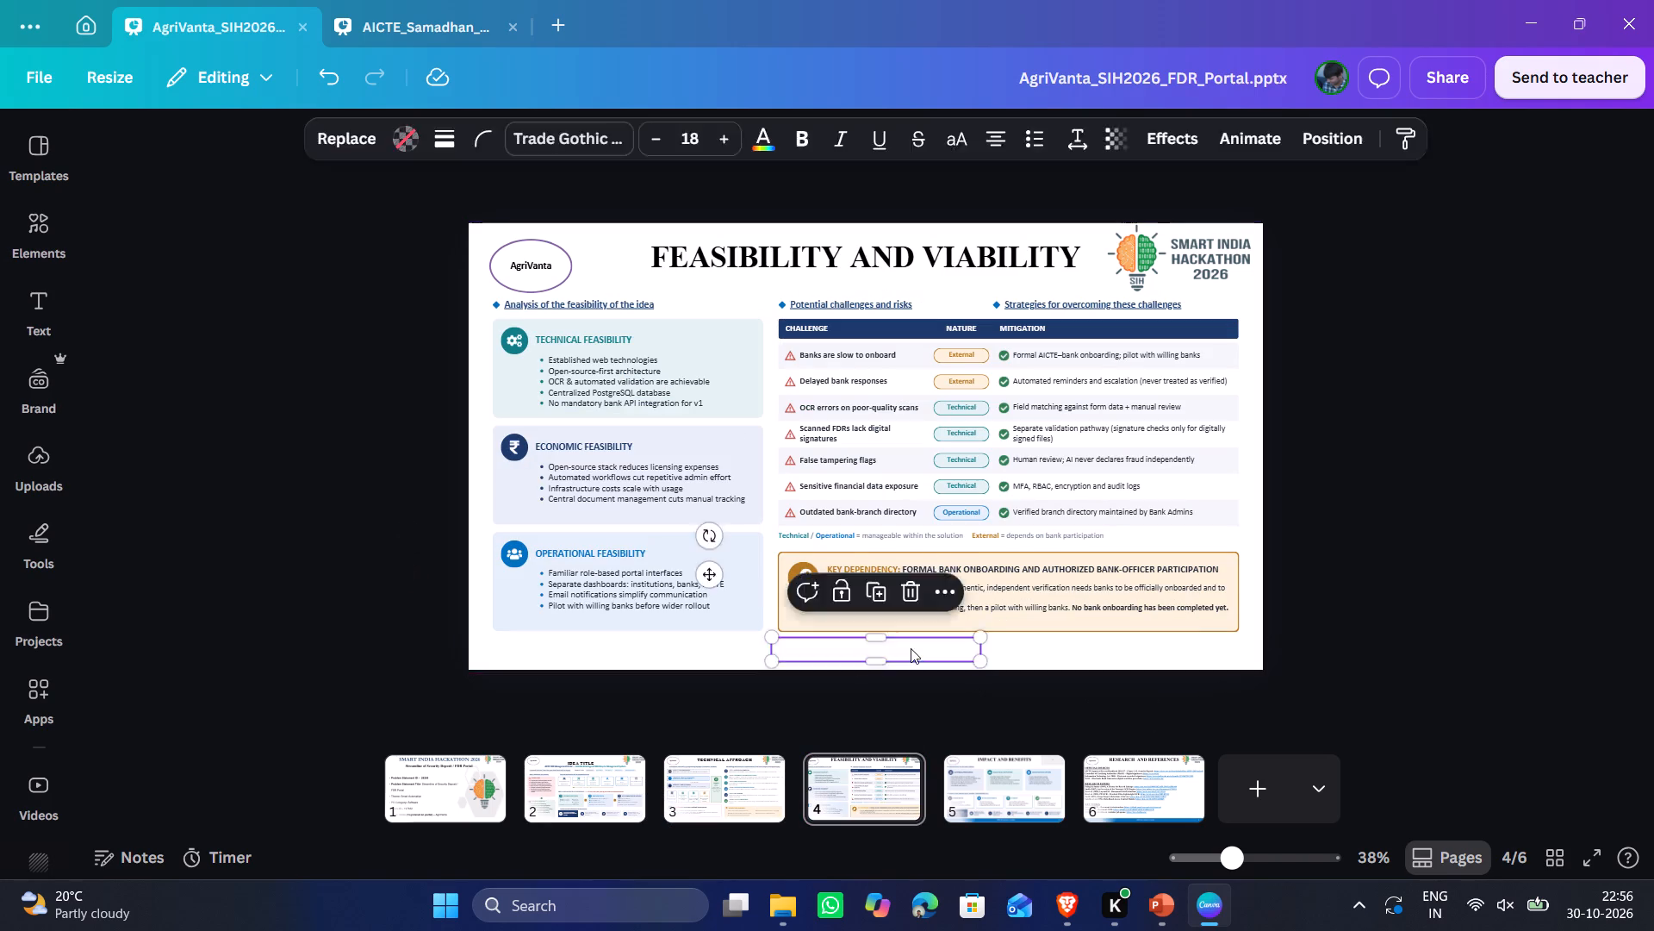
key(Delete)
click(1122, 653)
key(Delete)
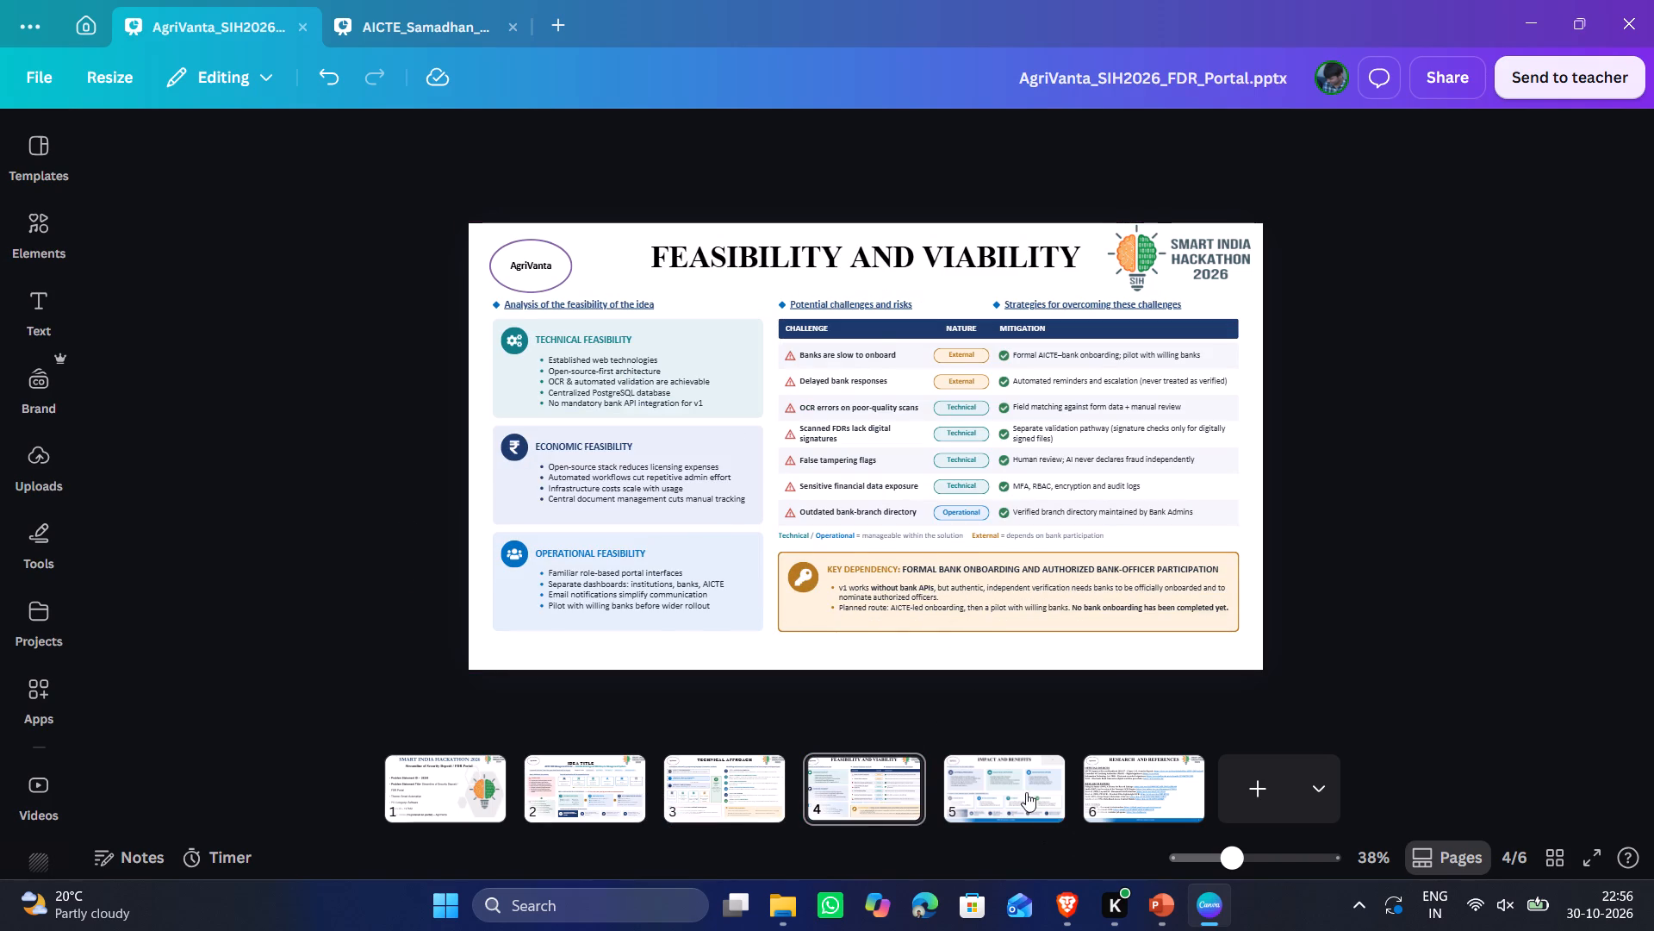
click(1011, 785)
click(1219, 655)
key(Delete)
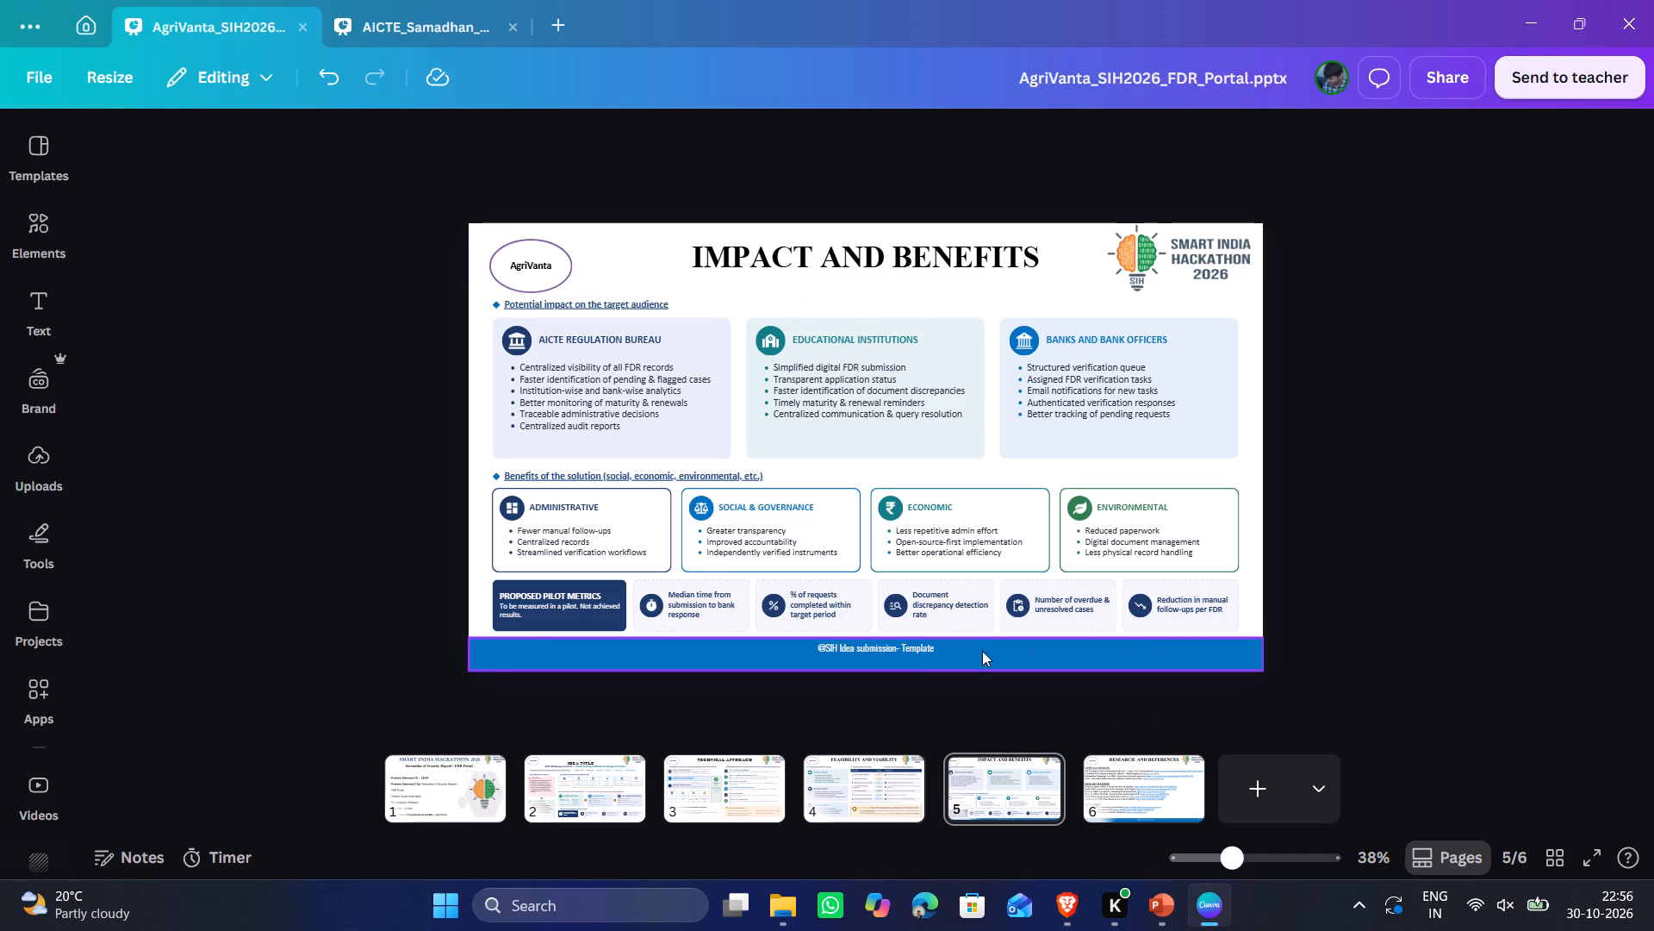
click(917, 654)
key(Delete)
click(987, 651)
key(Delete)
Delete the blue footer bar and the remaining footer elements, including the template text box, from the RESEARCH AND REFERENCES page.
click(1139, 790)
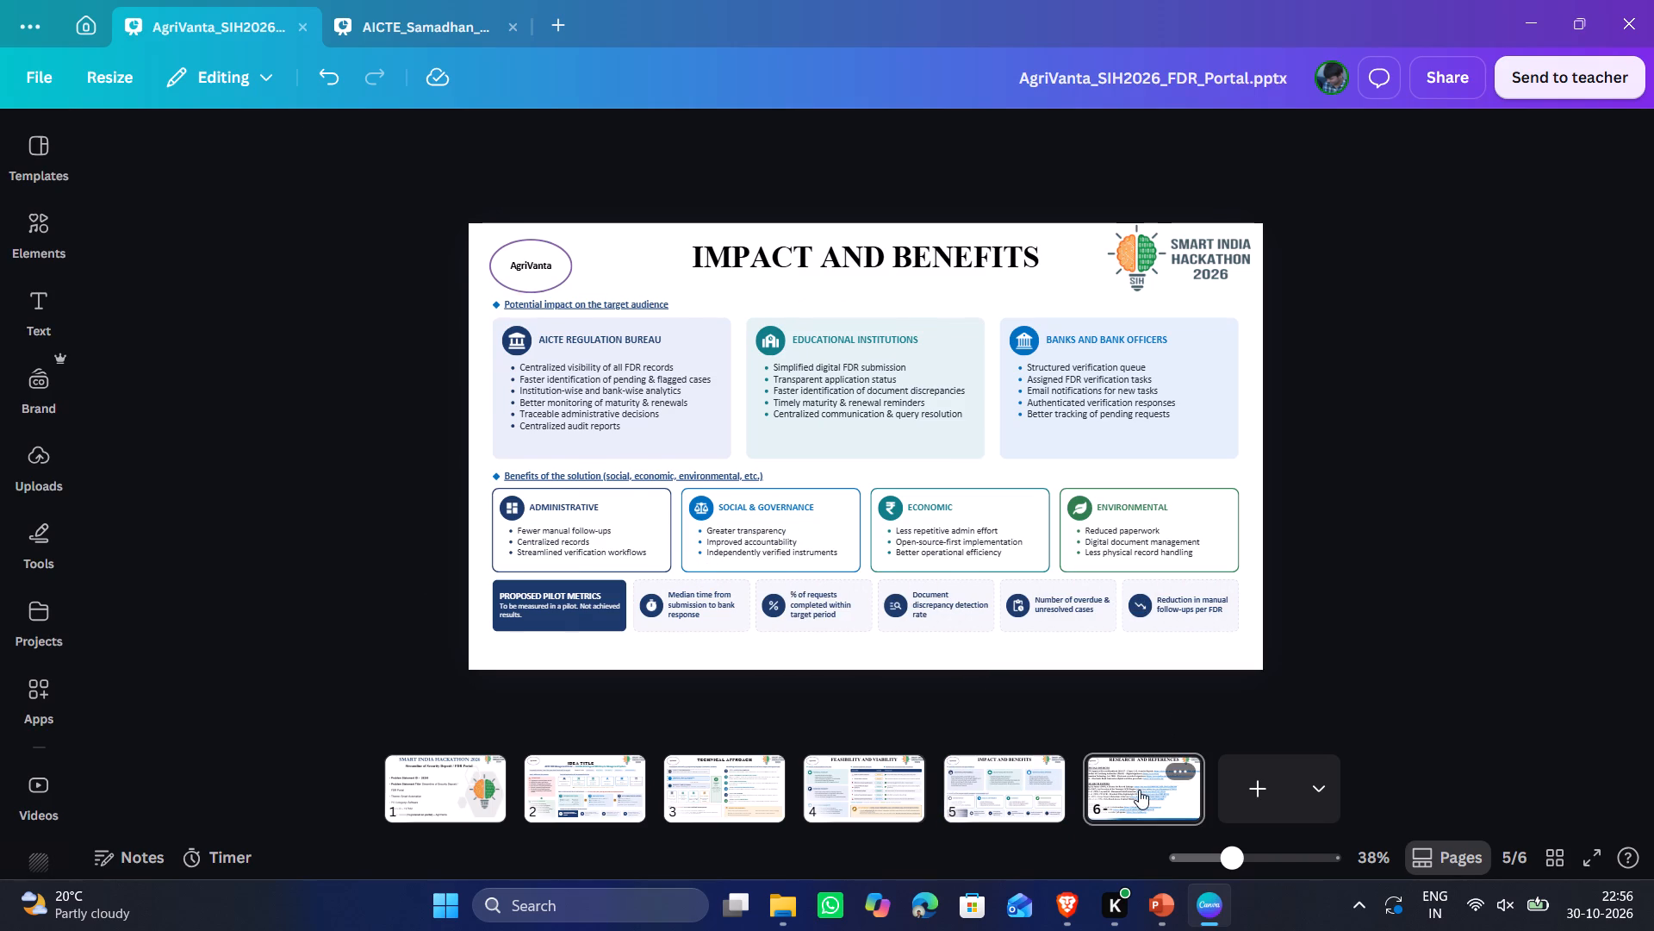
click(1138, 651)
key(Delete)
click(1054, 643)
key(Delete)
click(861, 645)
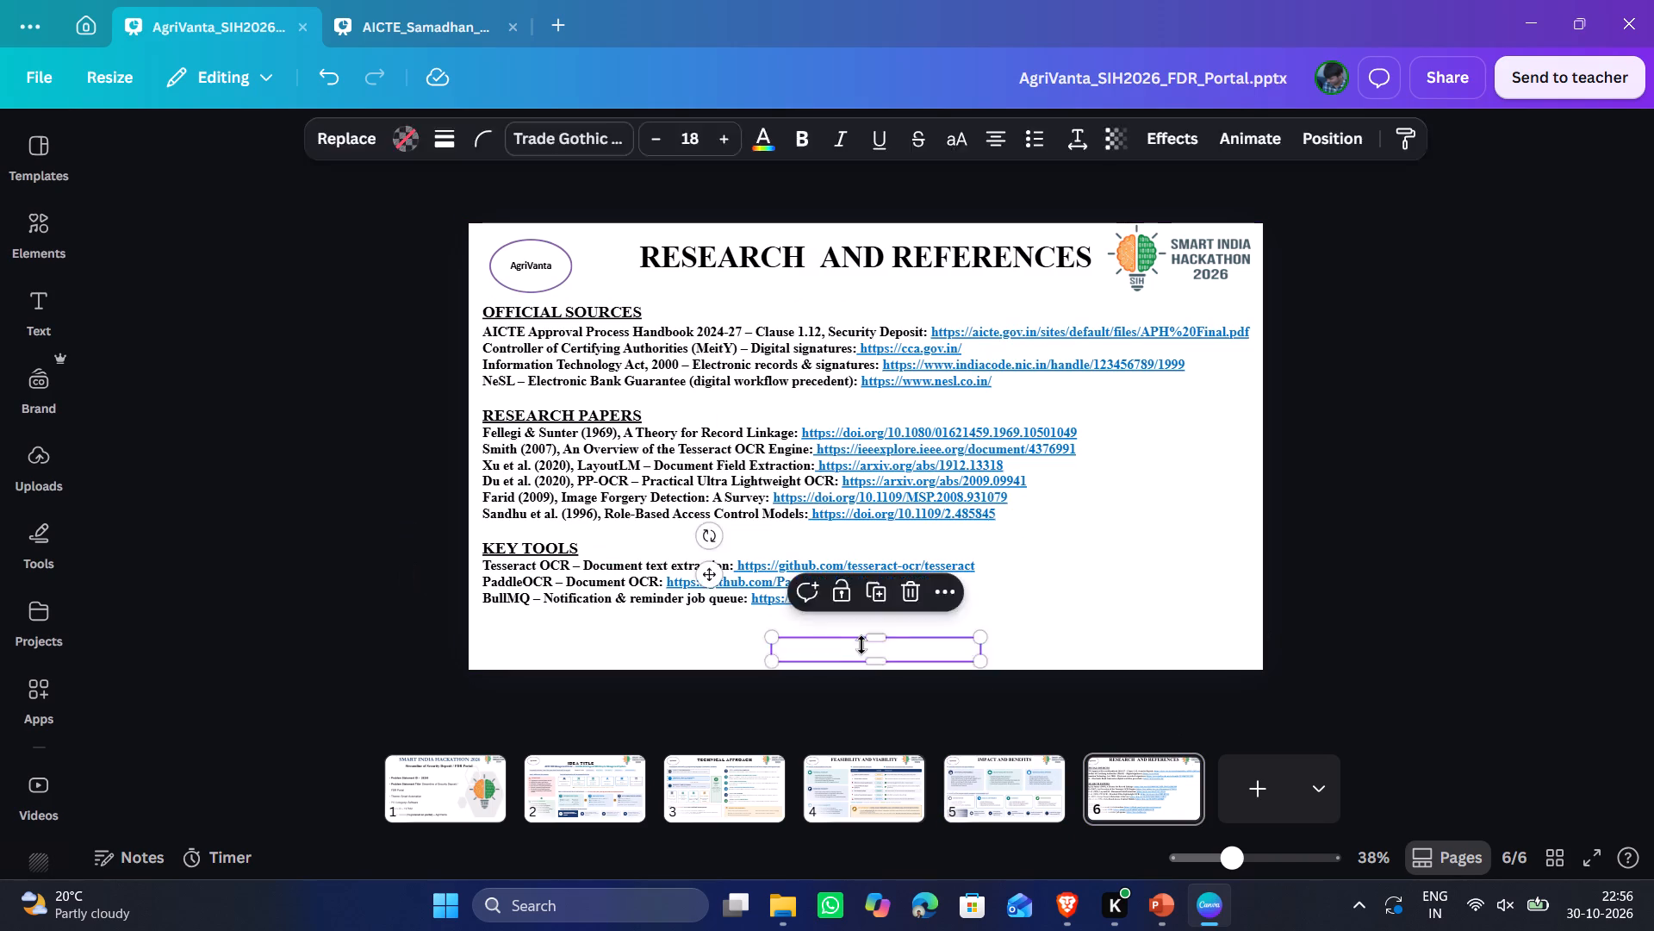
key(Delete)
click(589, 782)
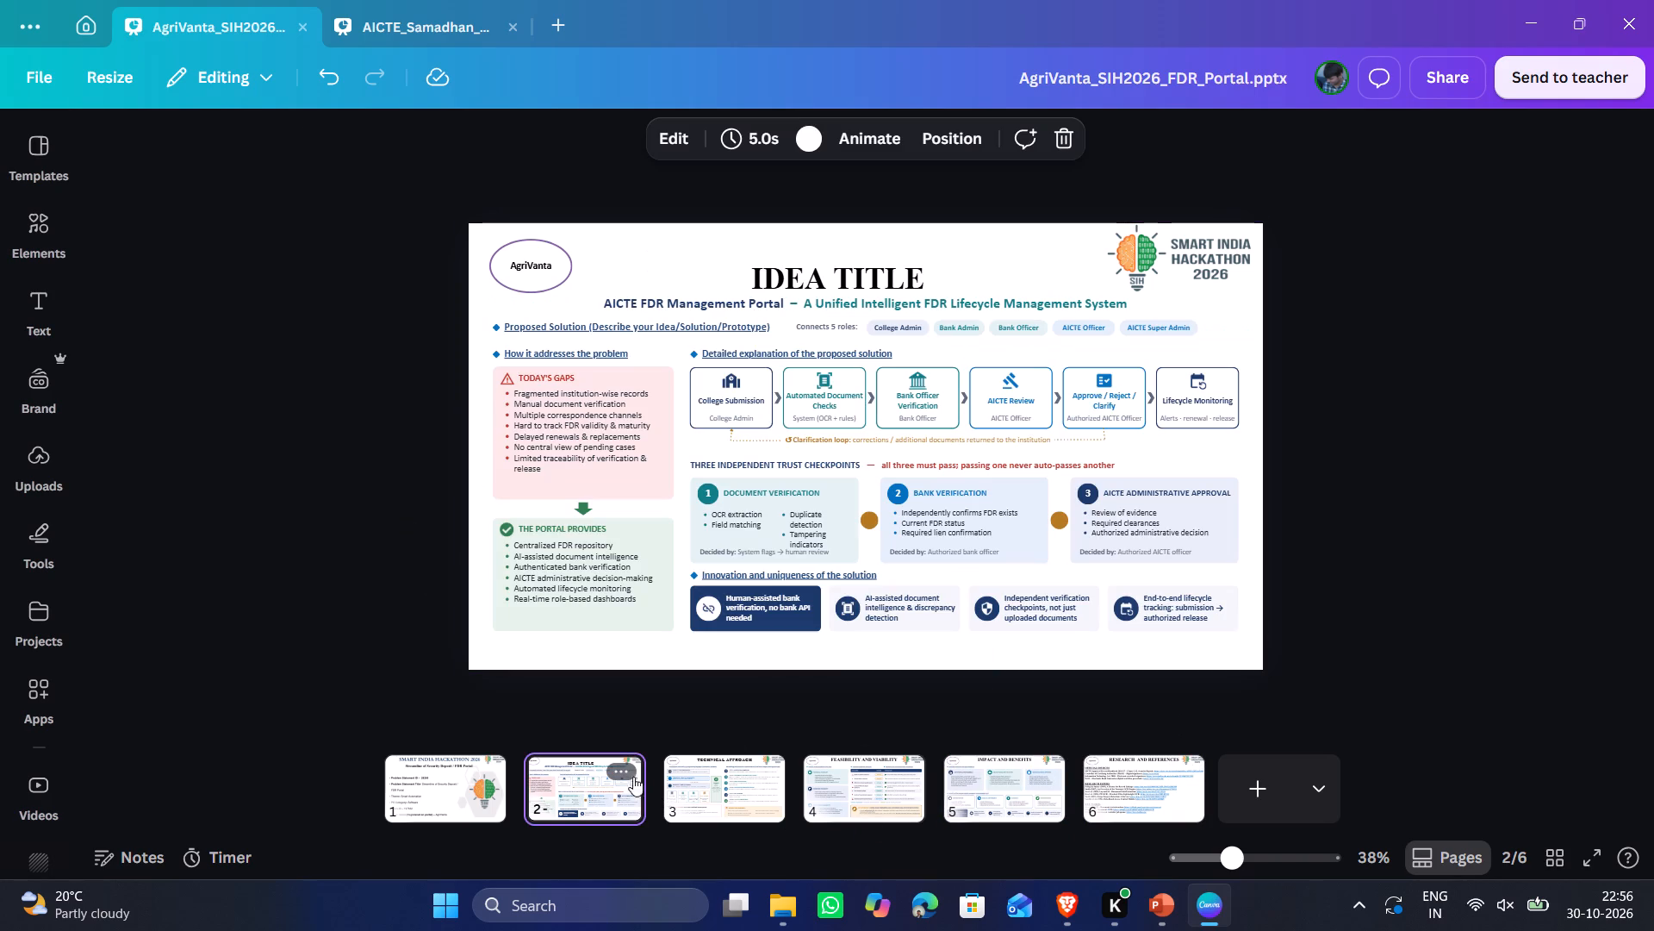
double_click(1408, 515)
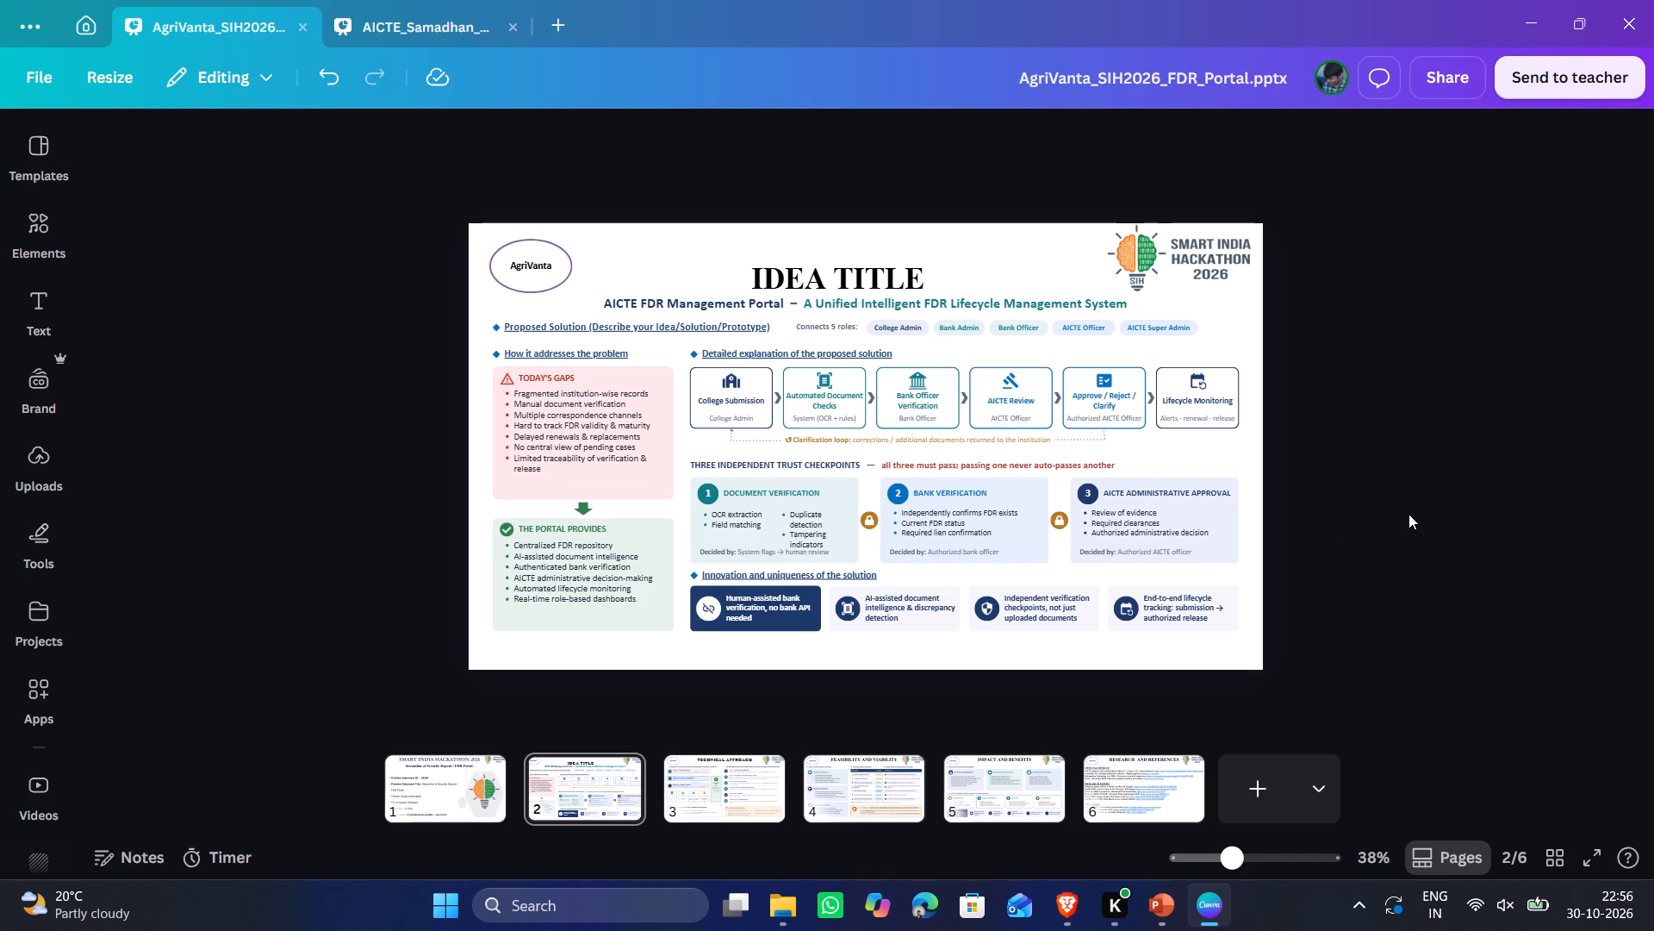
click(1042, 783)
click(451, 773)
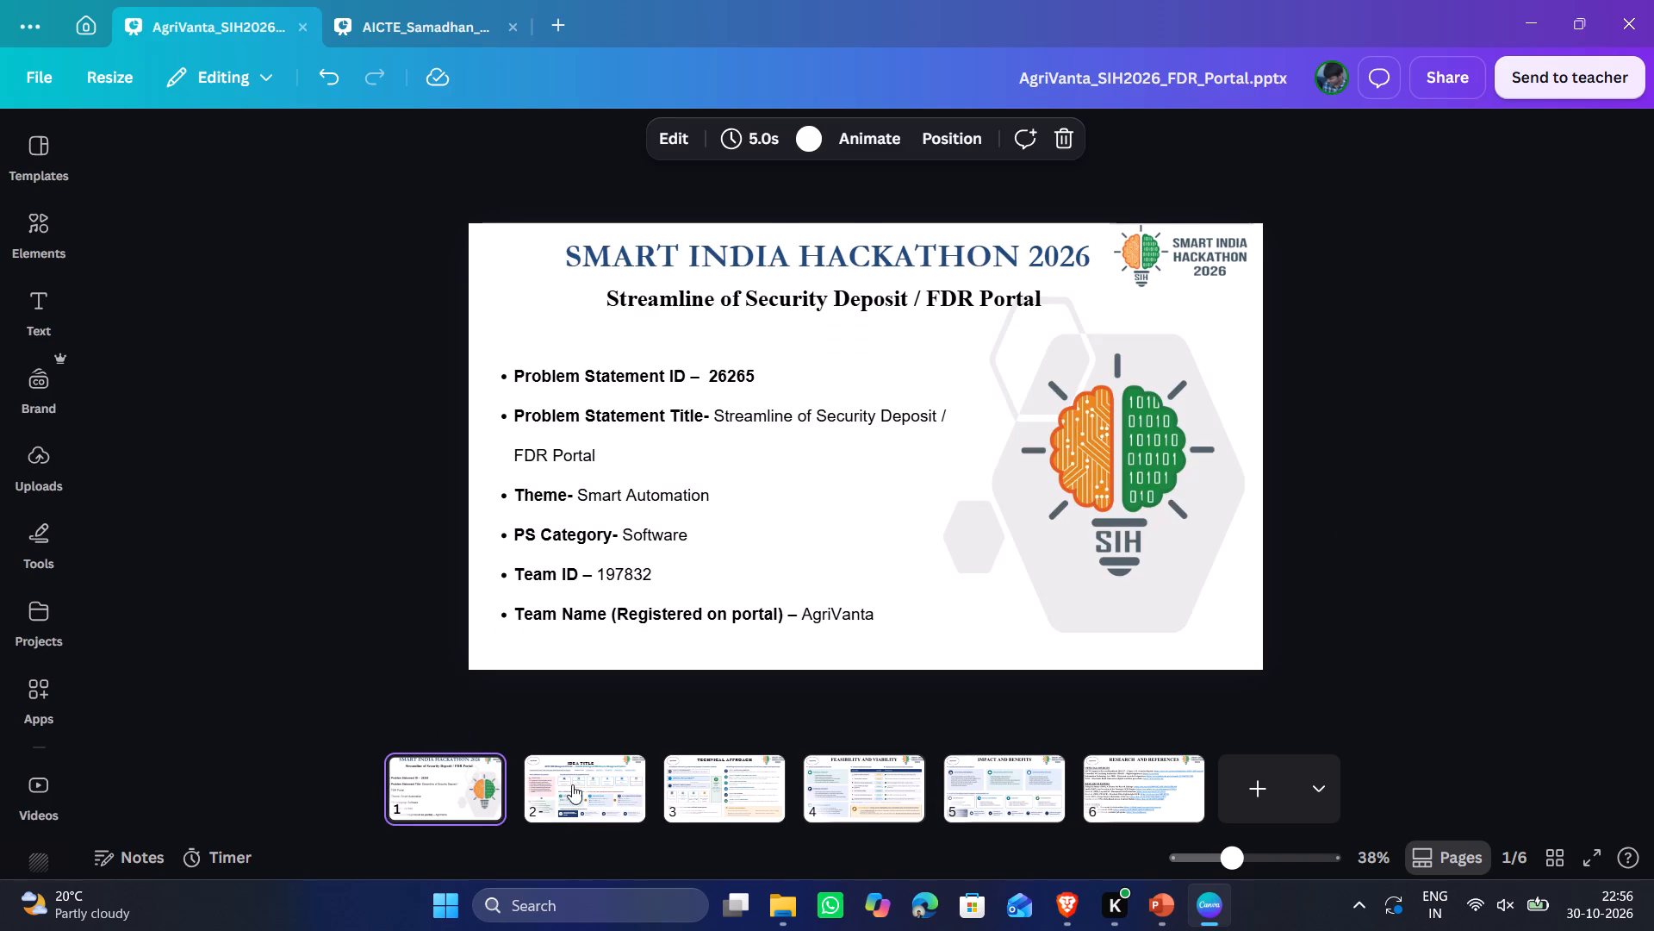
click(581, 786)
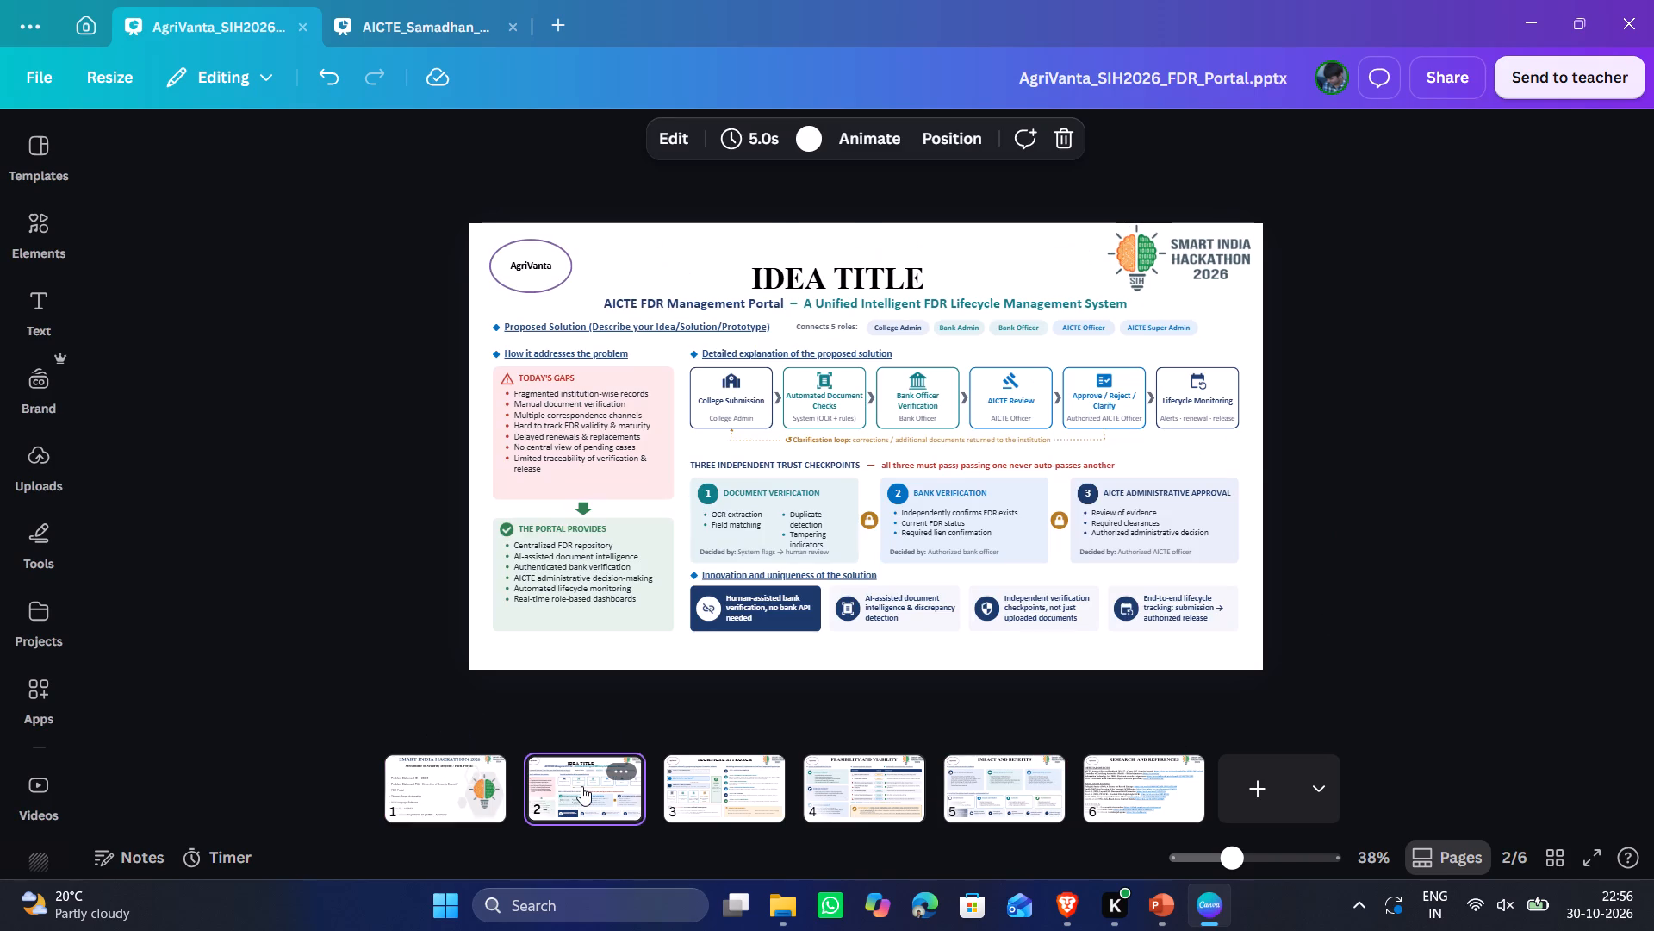
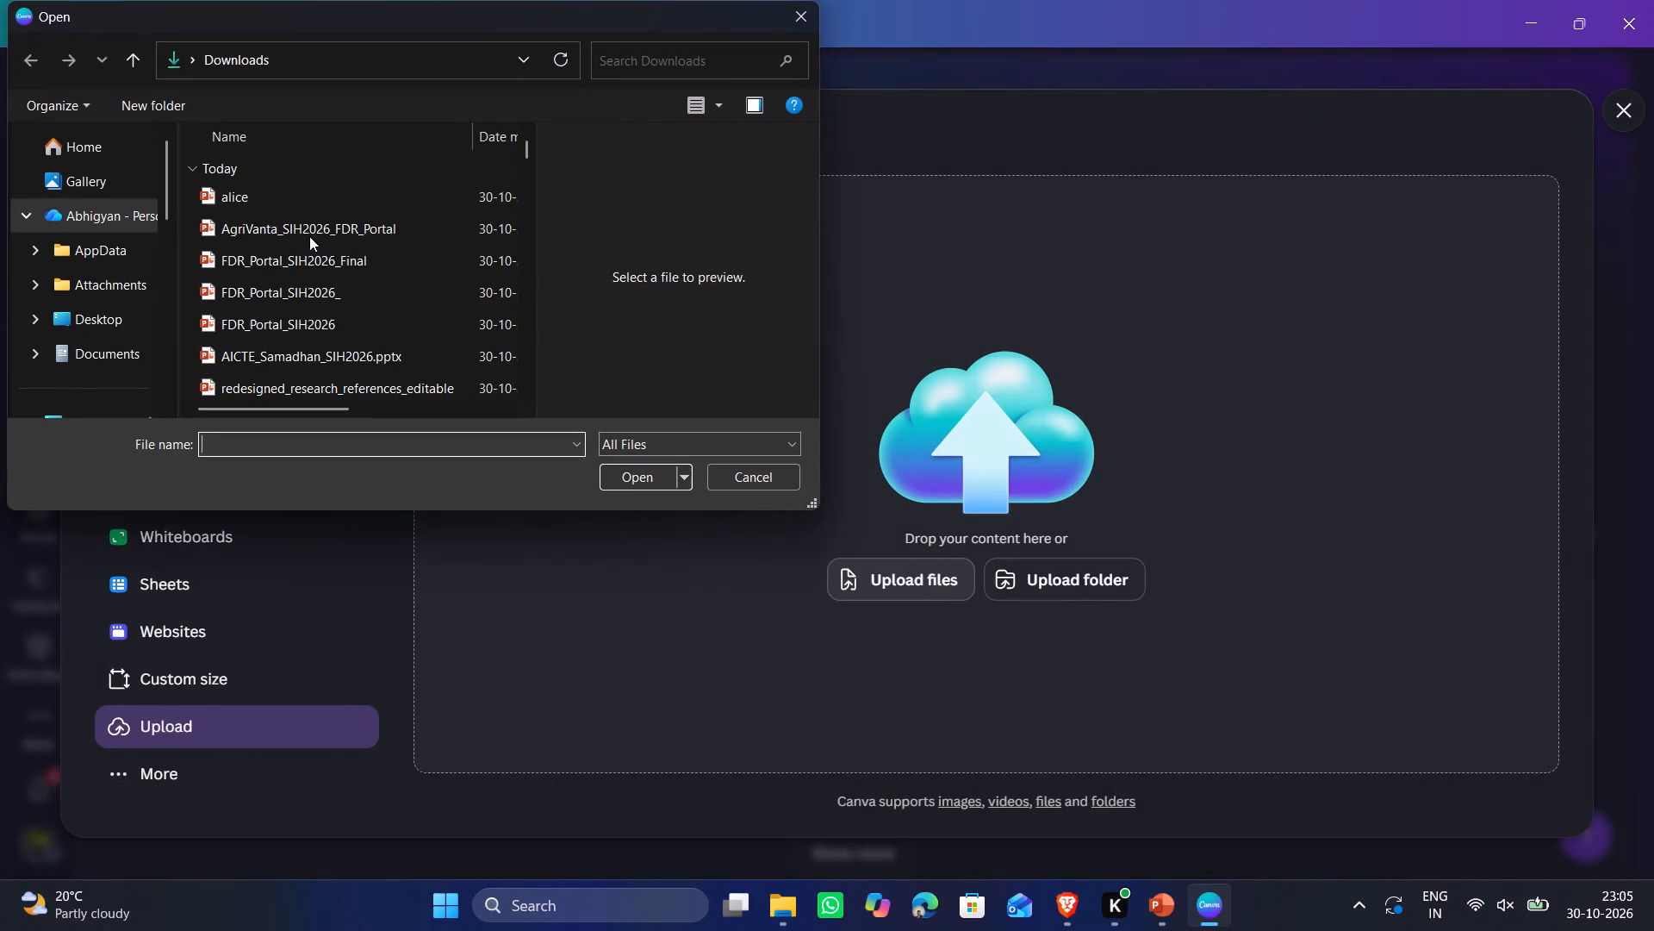
Upload the alice presentation file from the Downloads folder to Canva.
click(314, 204)
click(650, 482)
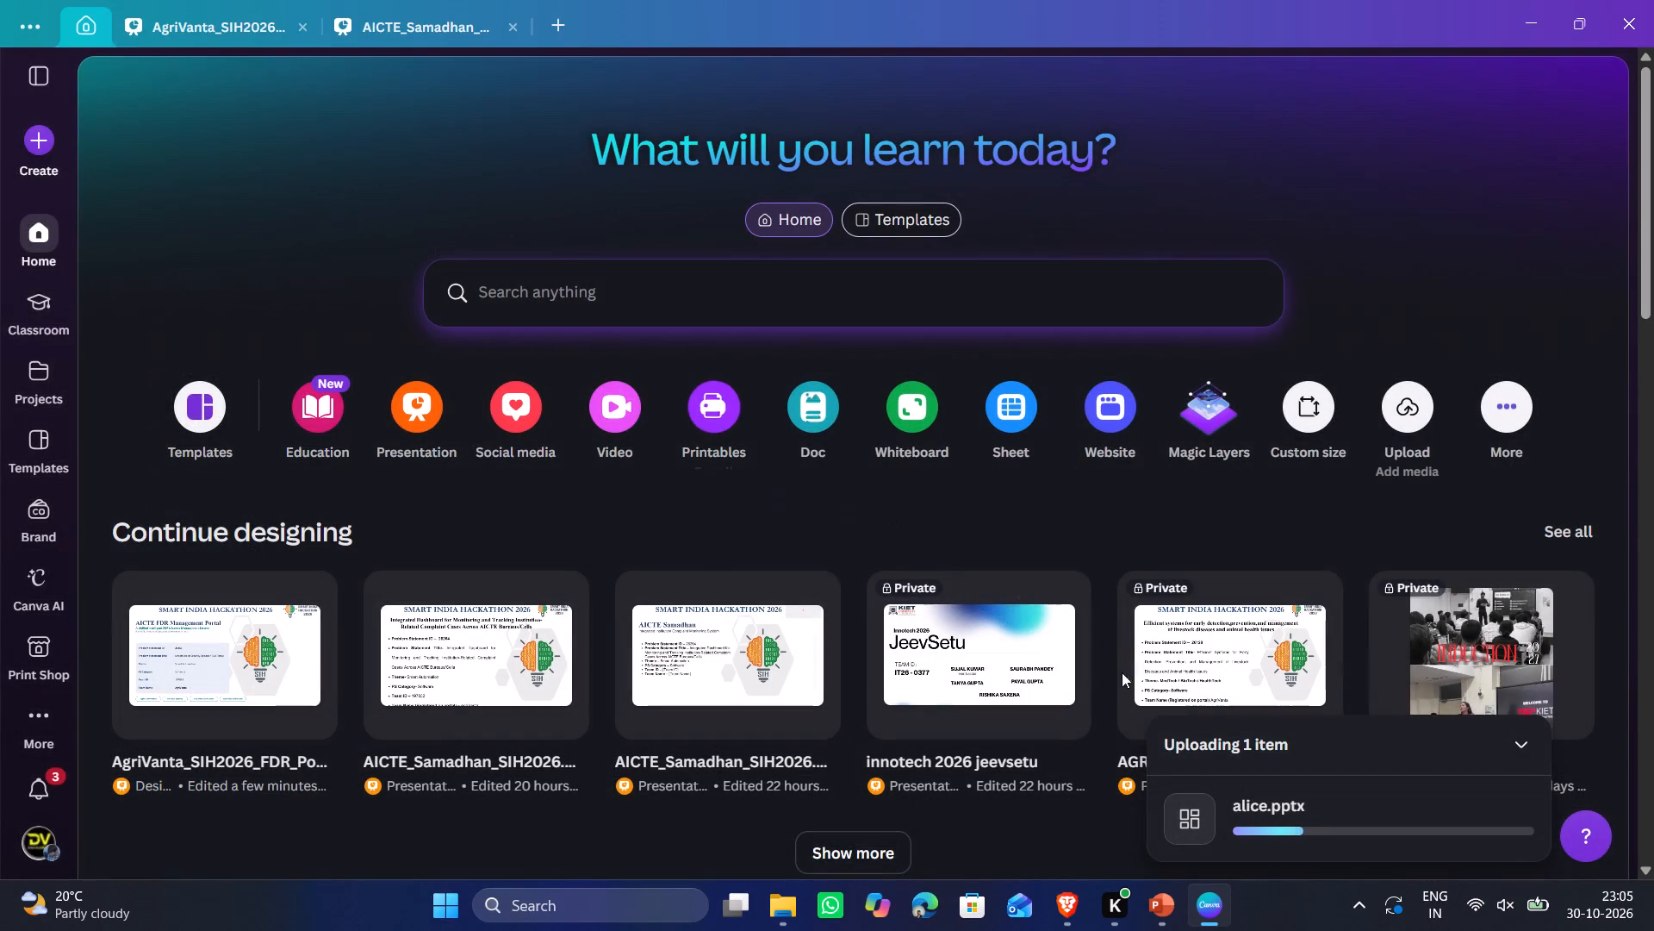
click(1317, 800)
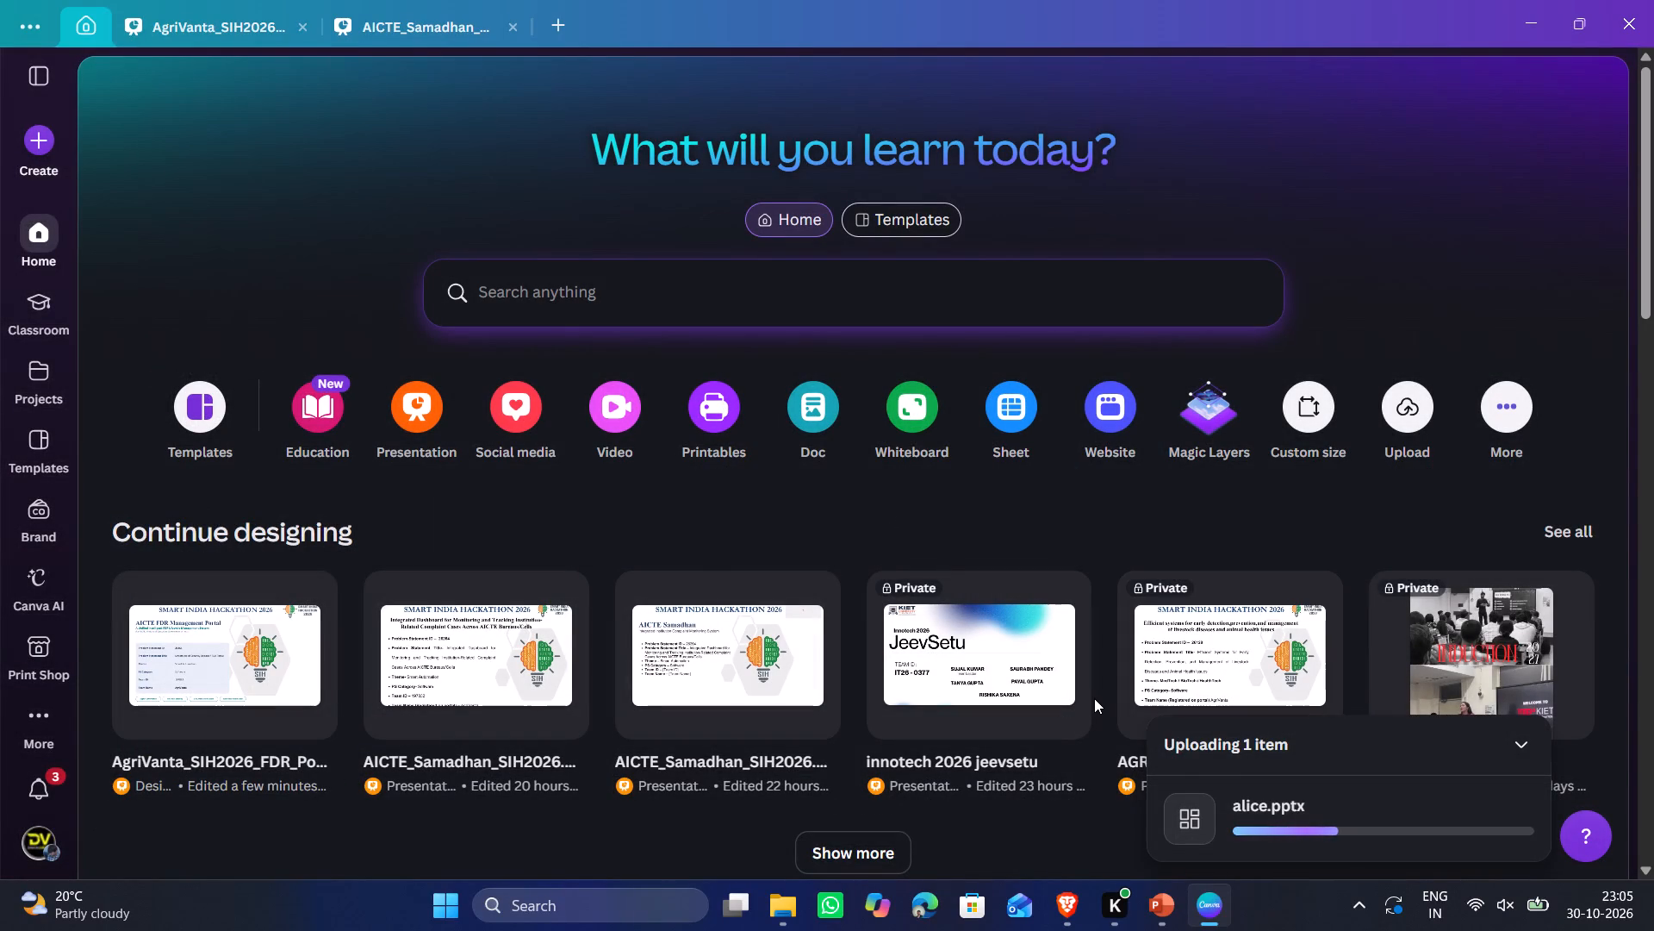
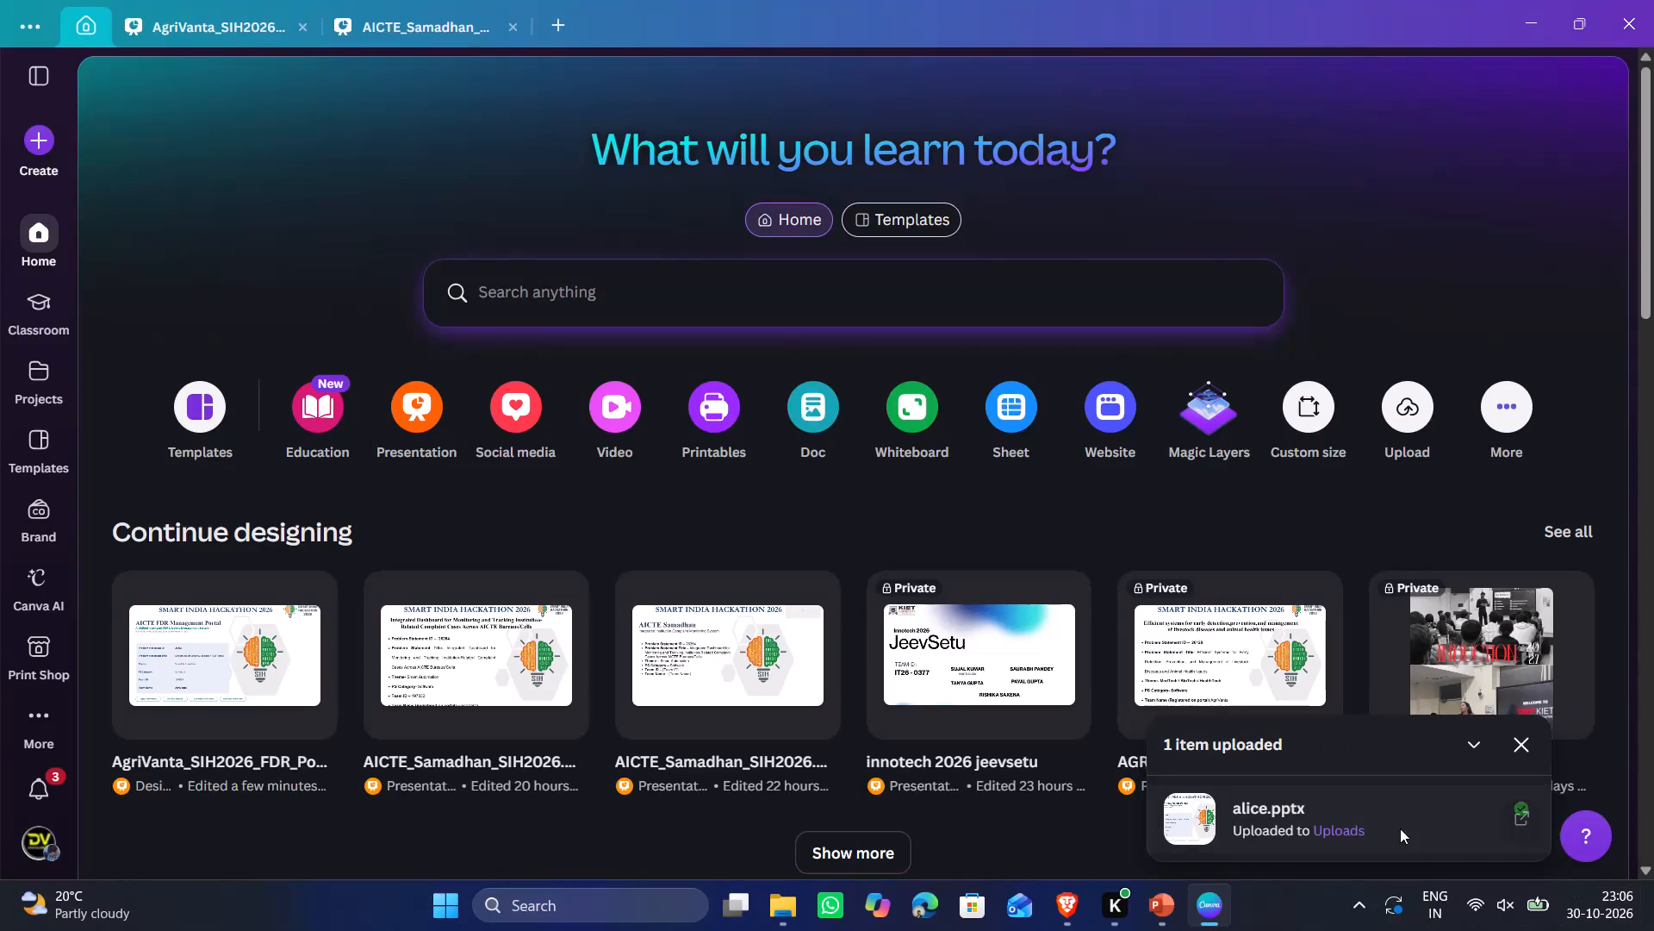
Open the newly uploaded alice.pptx presentation from the upload notification.
click(1288, 815)
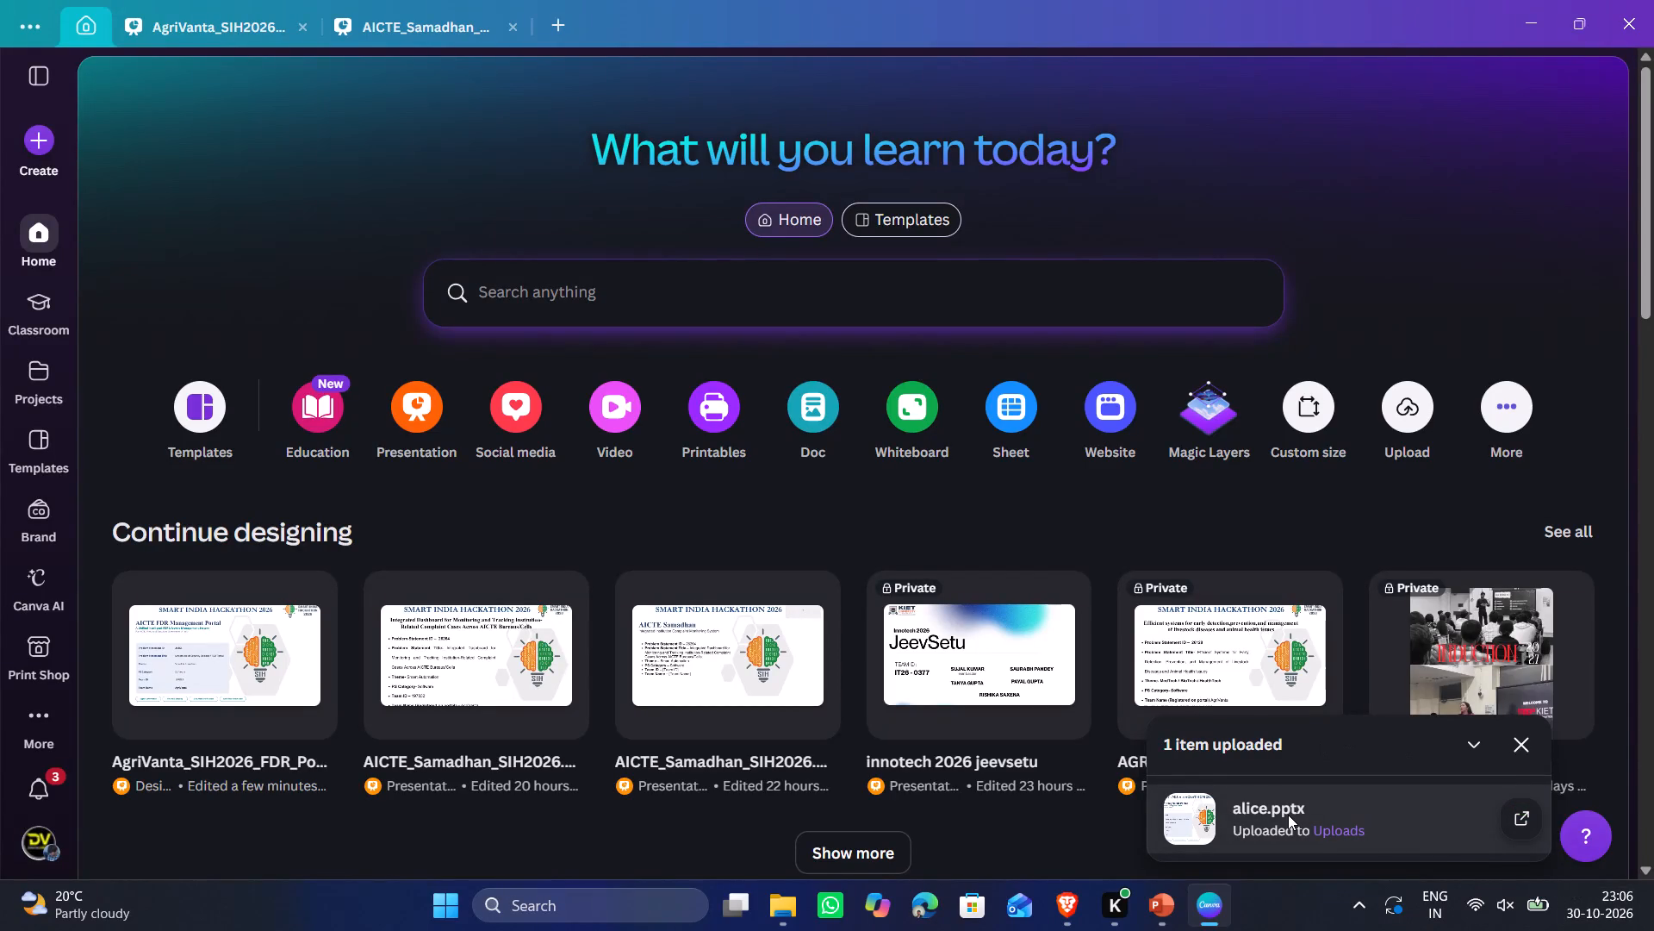
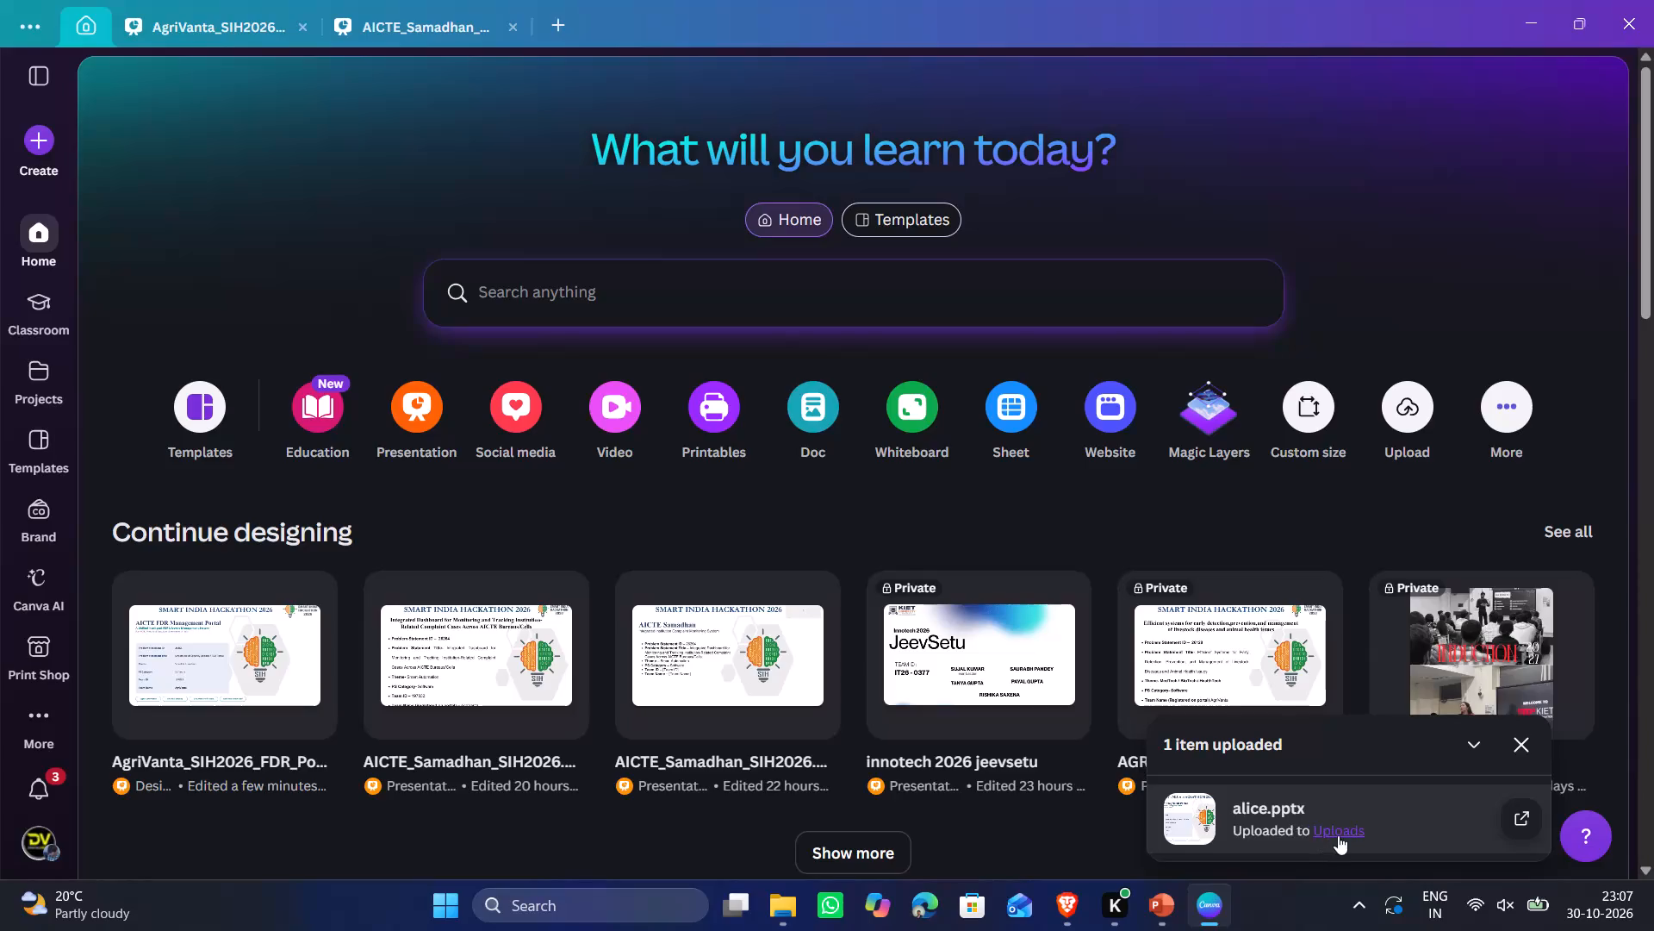
Open the newly uploaded alice presentation from the Uploads folder.
click(1346, 833)
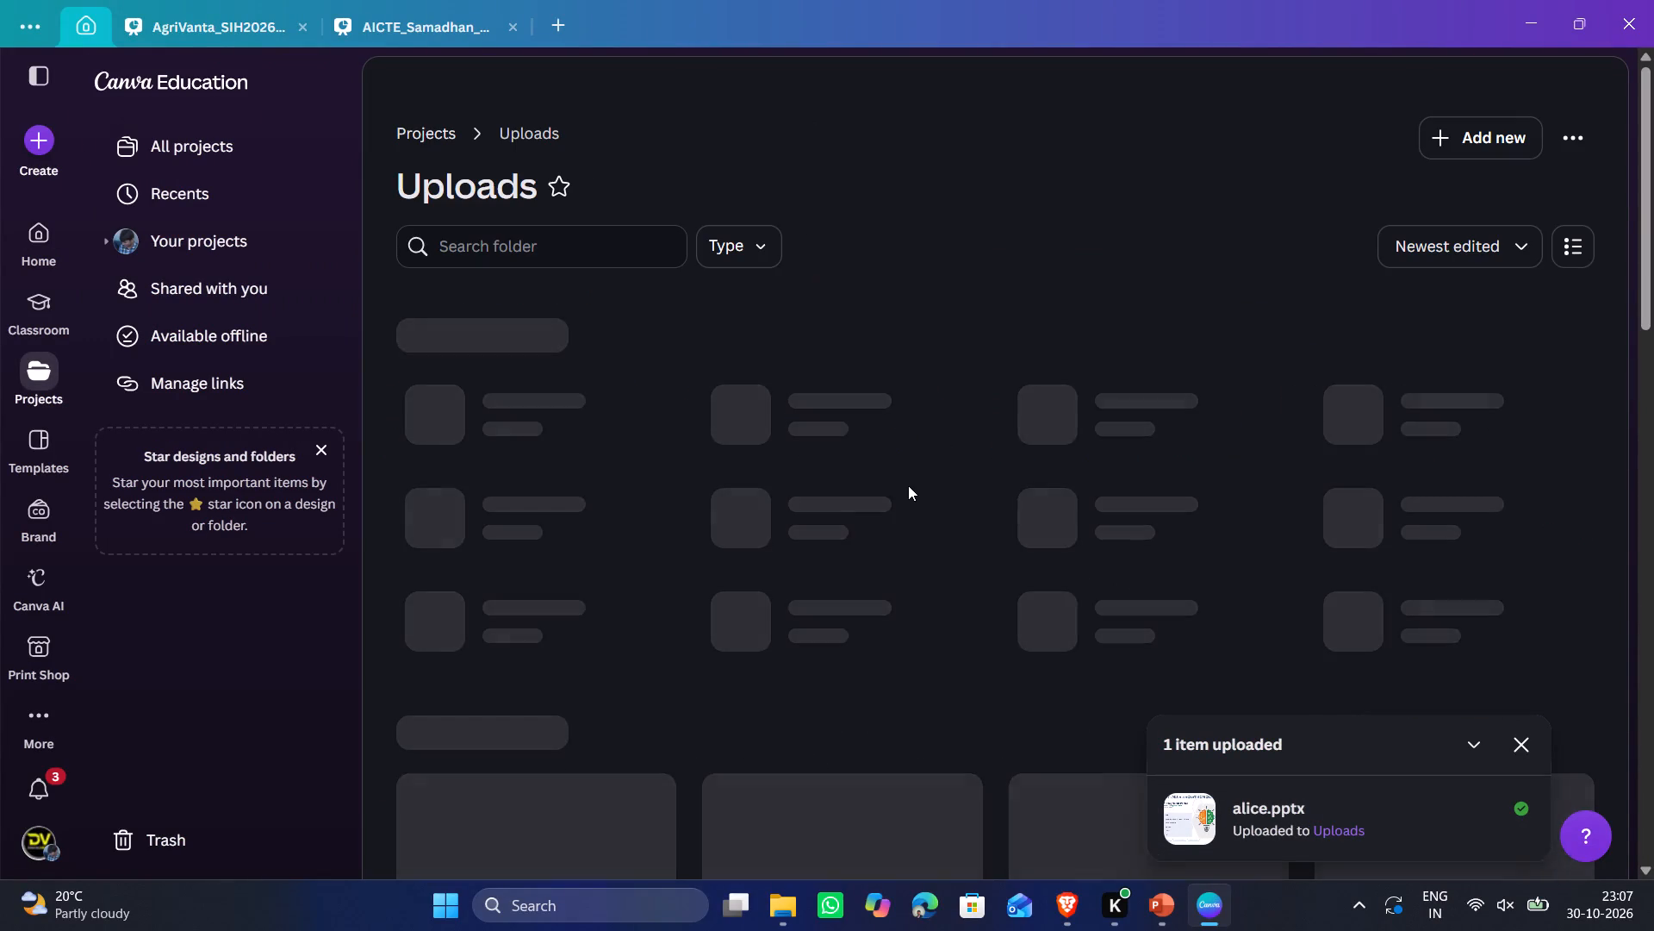
click(571, 630)
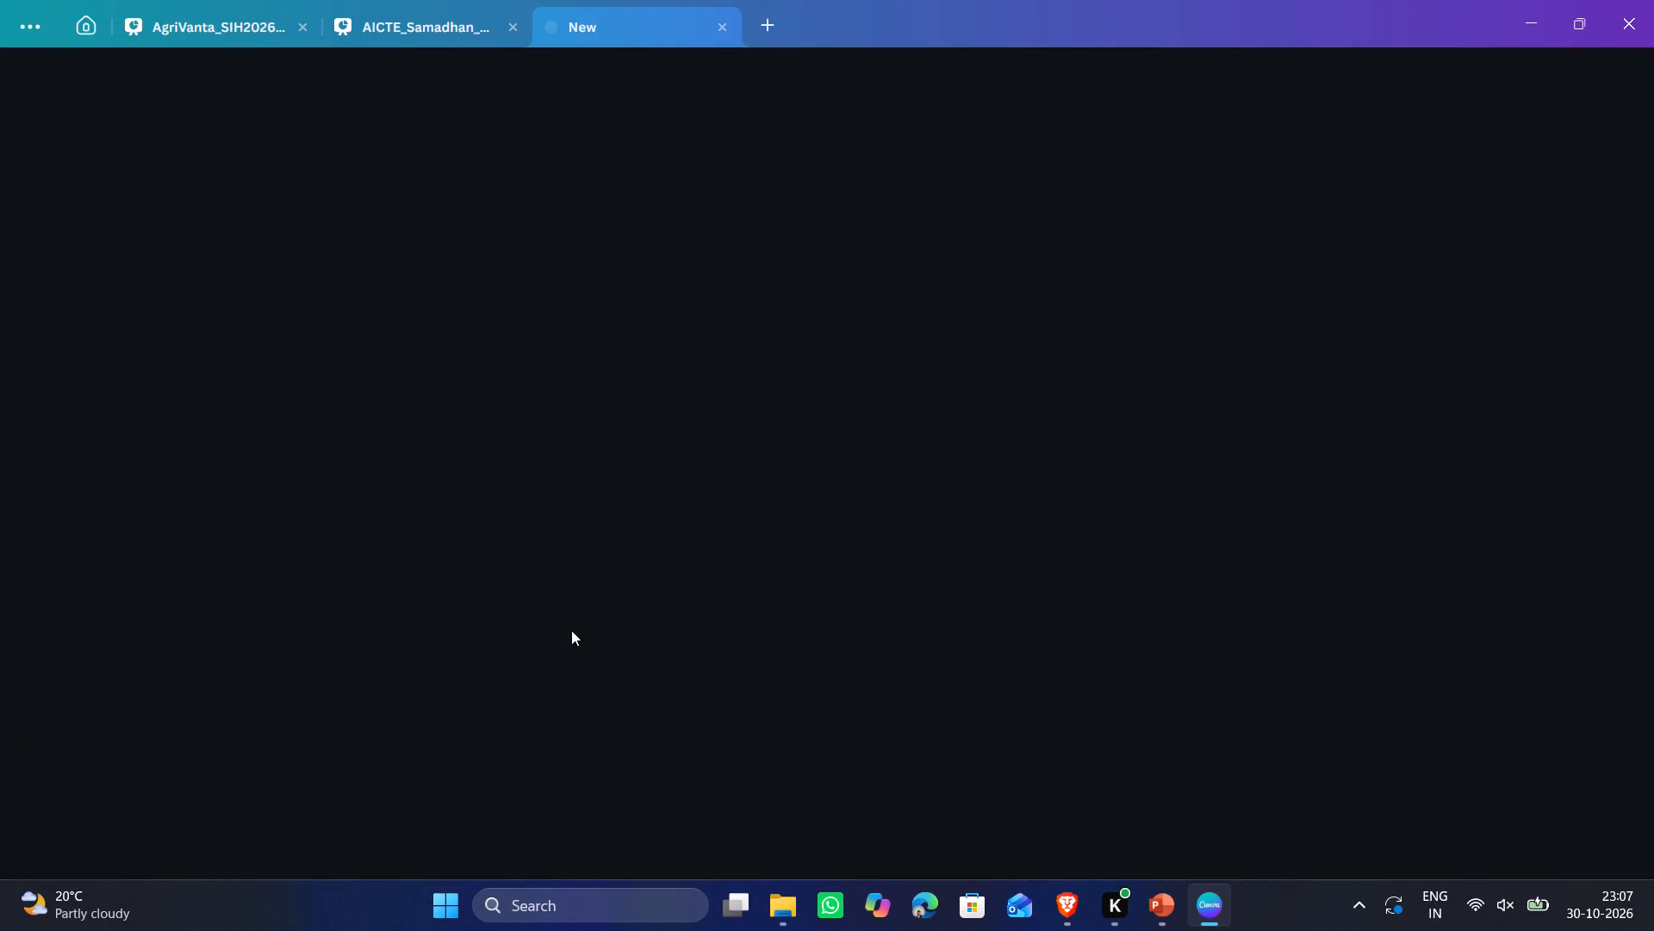
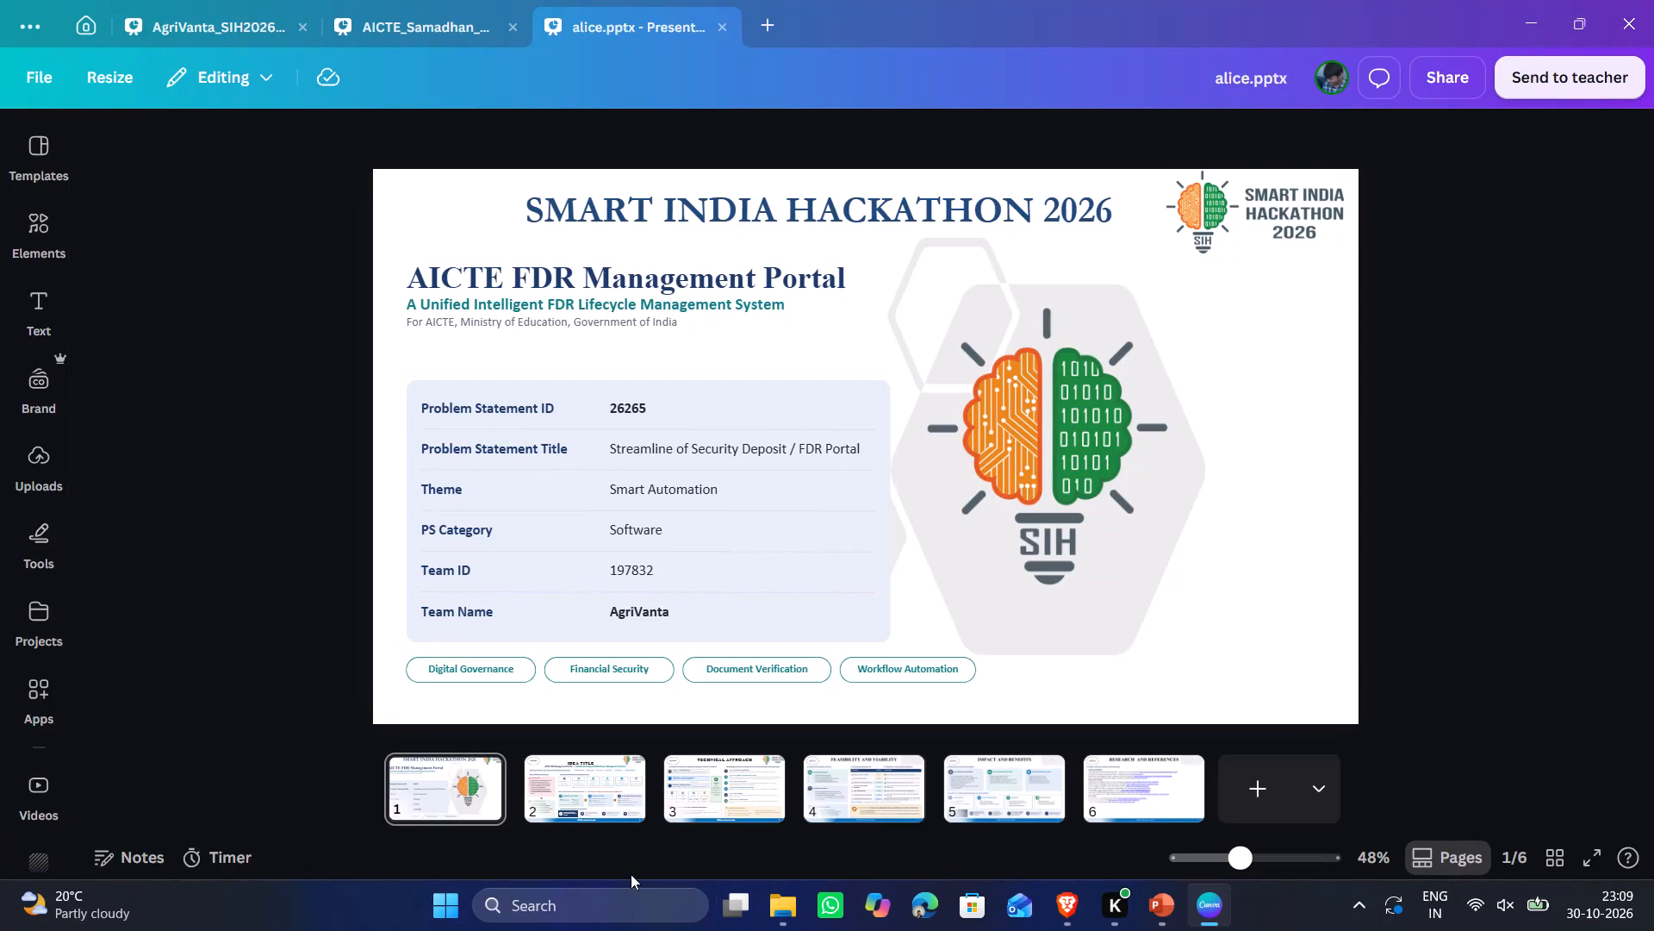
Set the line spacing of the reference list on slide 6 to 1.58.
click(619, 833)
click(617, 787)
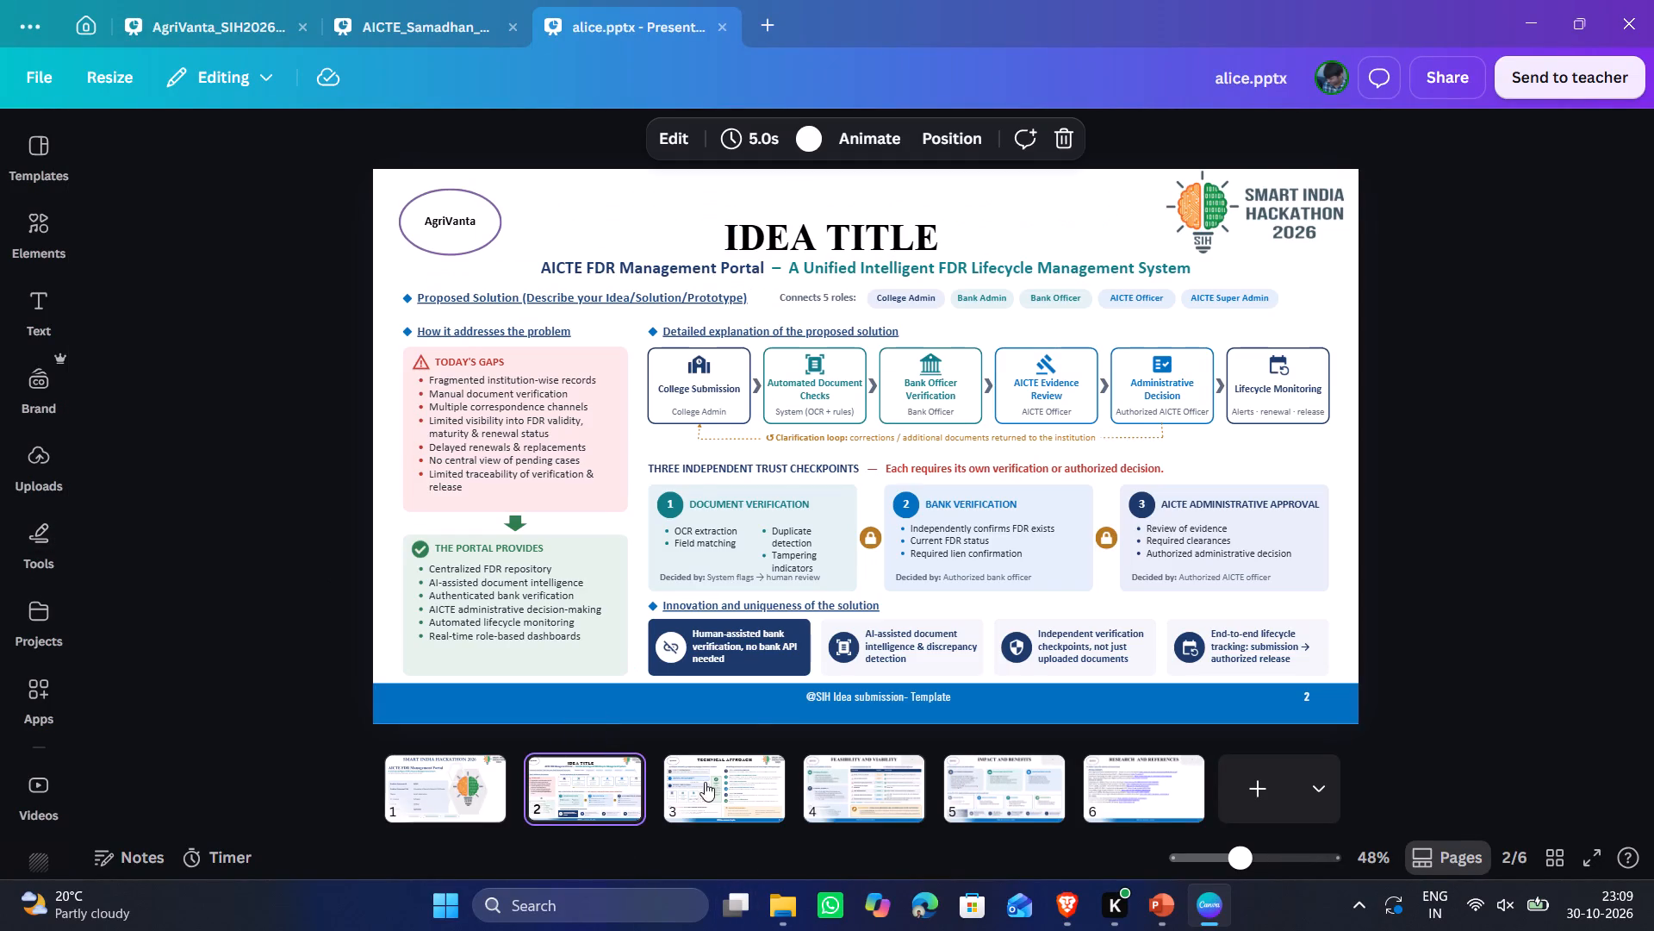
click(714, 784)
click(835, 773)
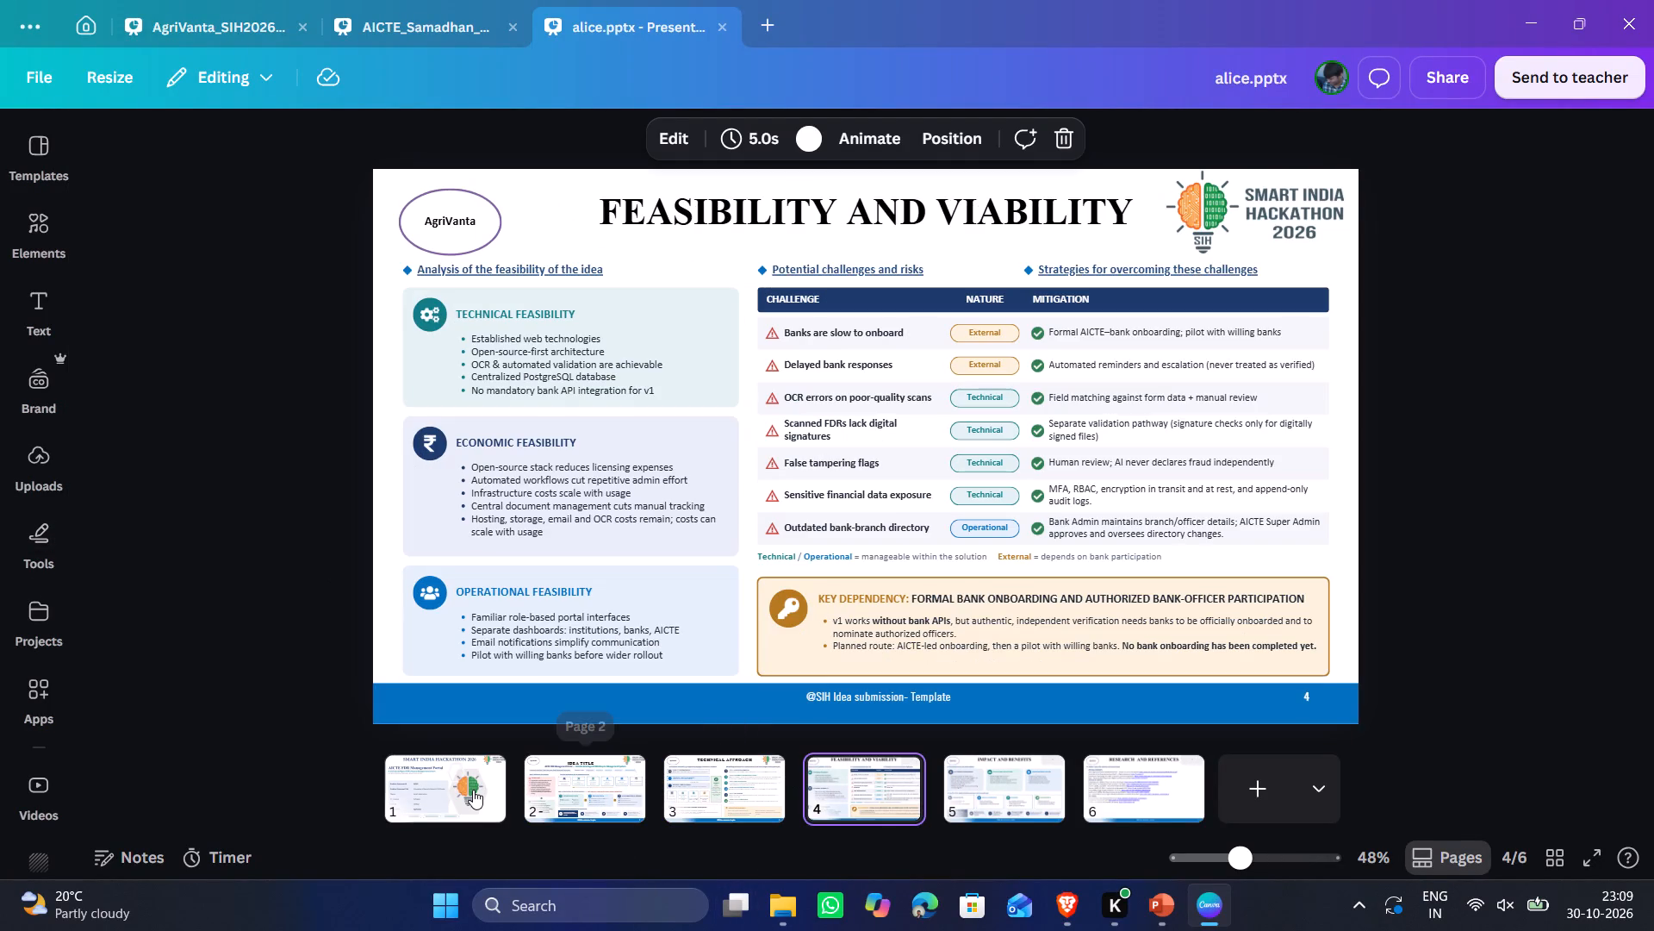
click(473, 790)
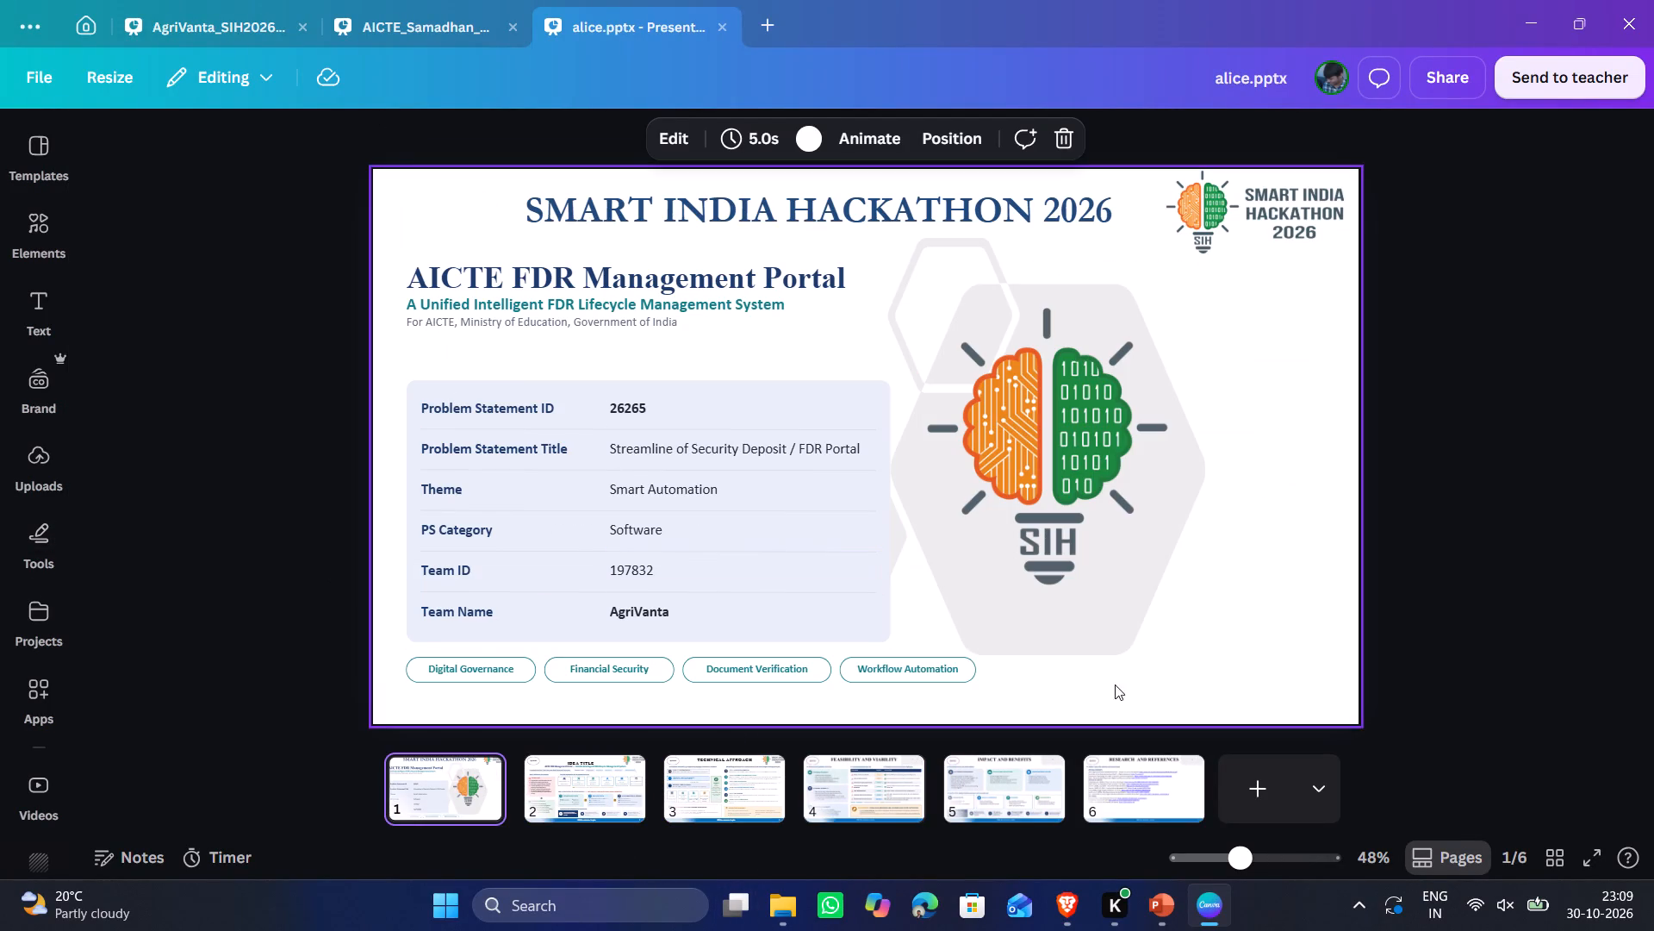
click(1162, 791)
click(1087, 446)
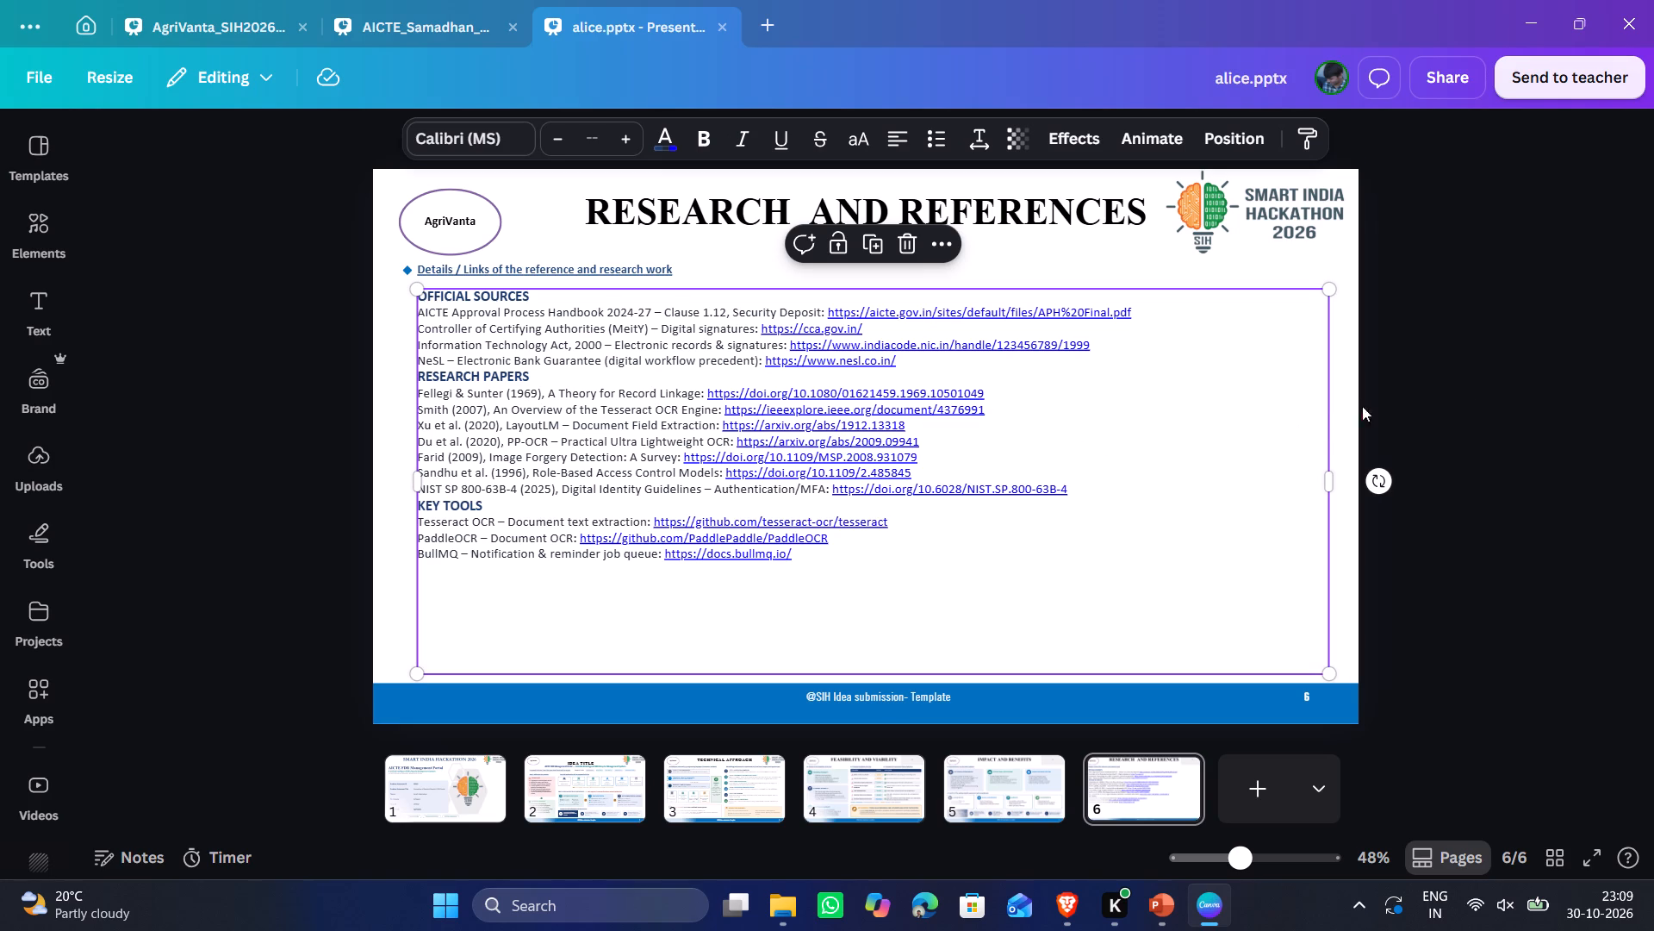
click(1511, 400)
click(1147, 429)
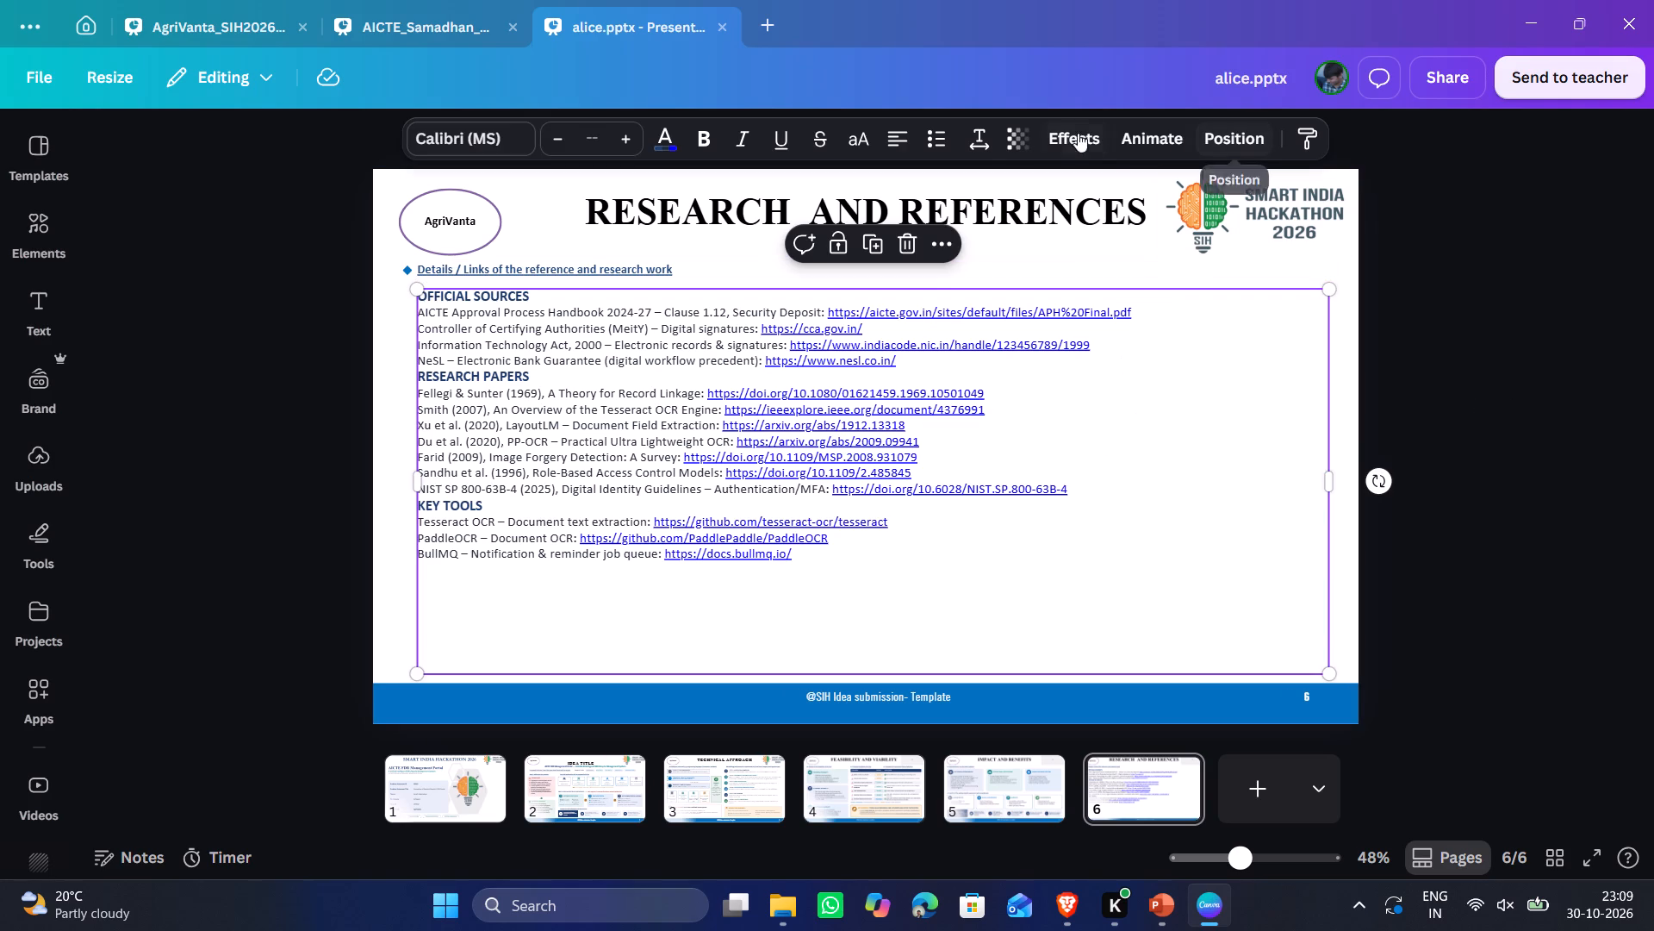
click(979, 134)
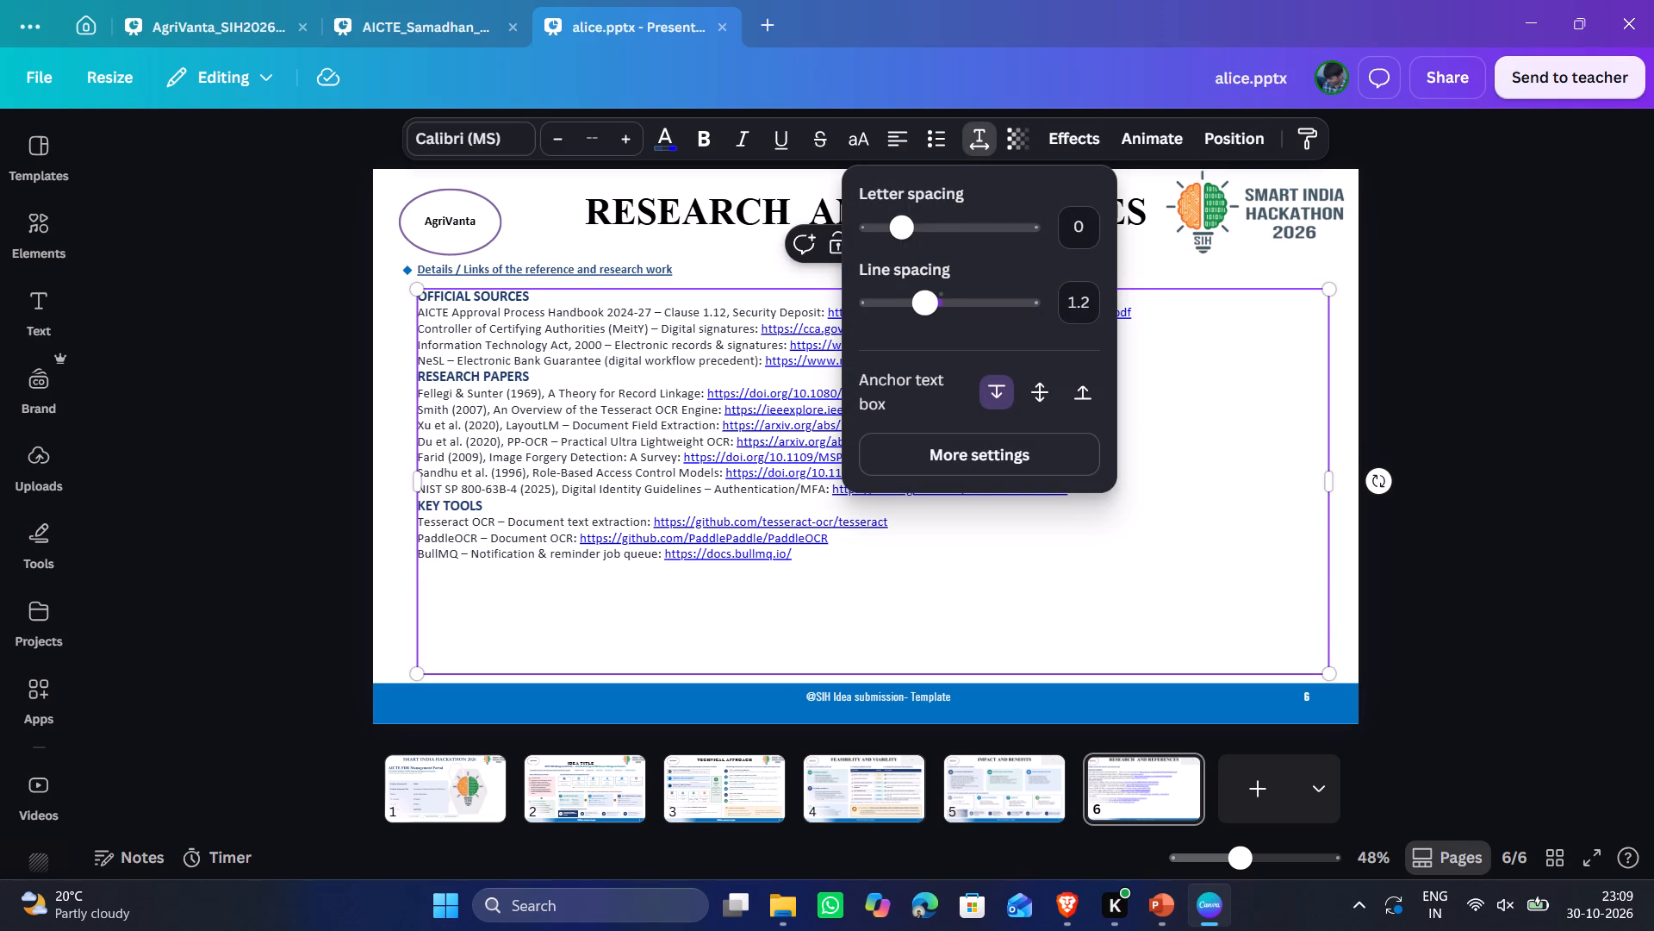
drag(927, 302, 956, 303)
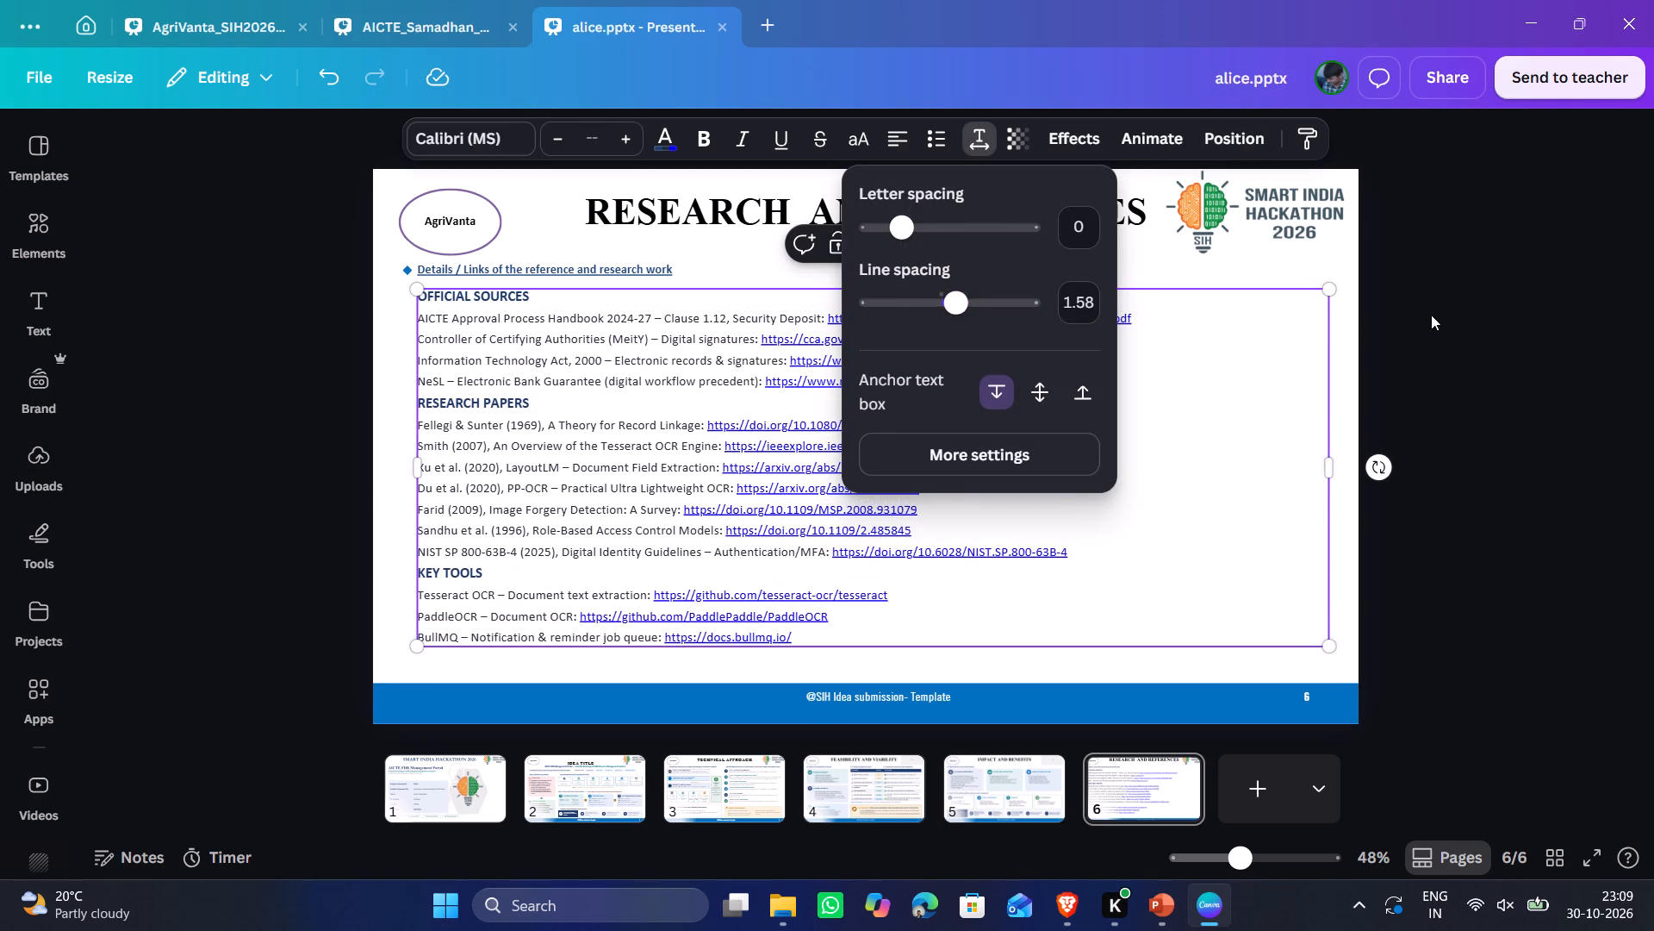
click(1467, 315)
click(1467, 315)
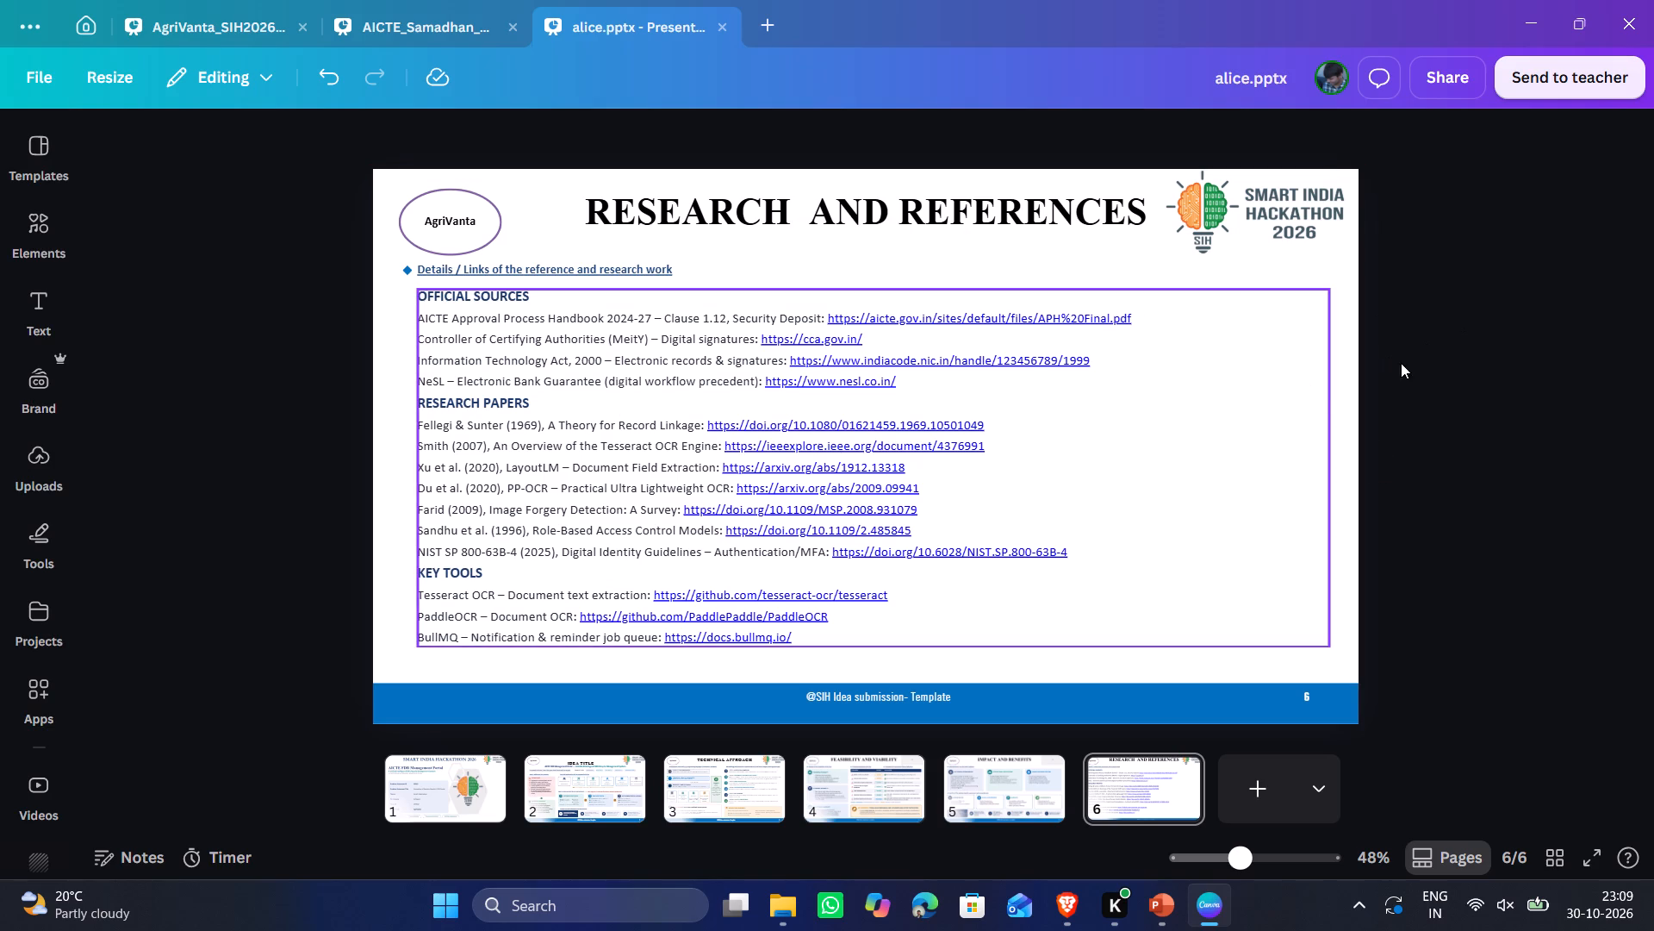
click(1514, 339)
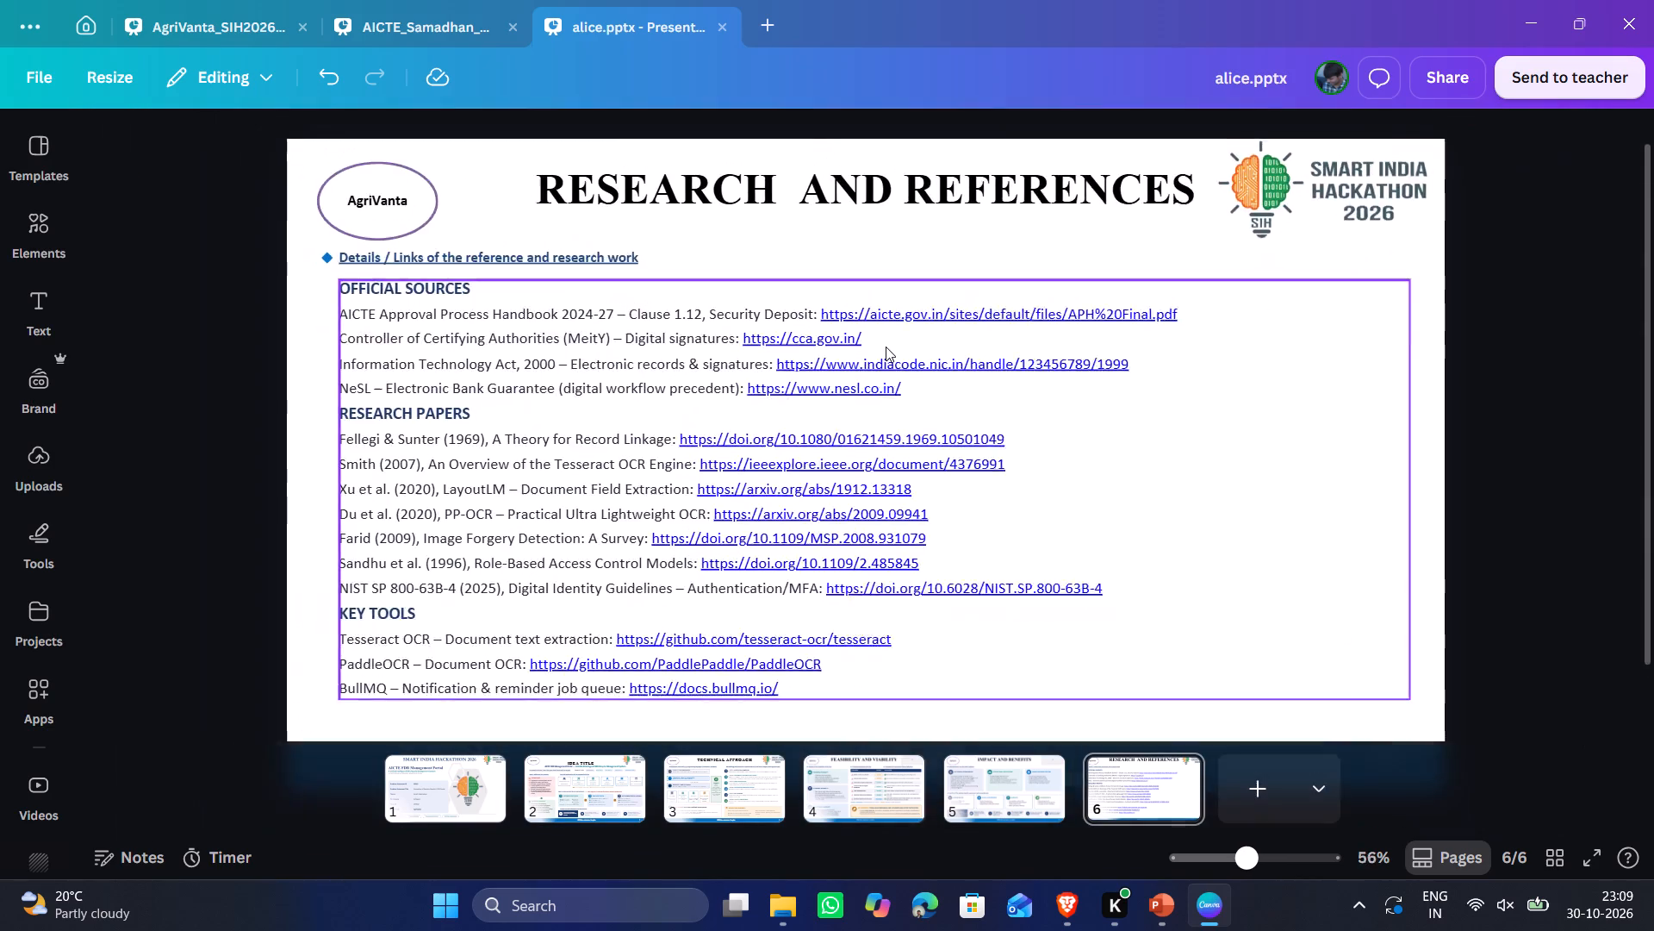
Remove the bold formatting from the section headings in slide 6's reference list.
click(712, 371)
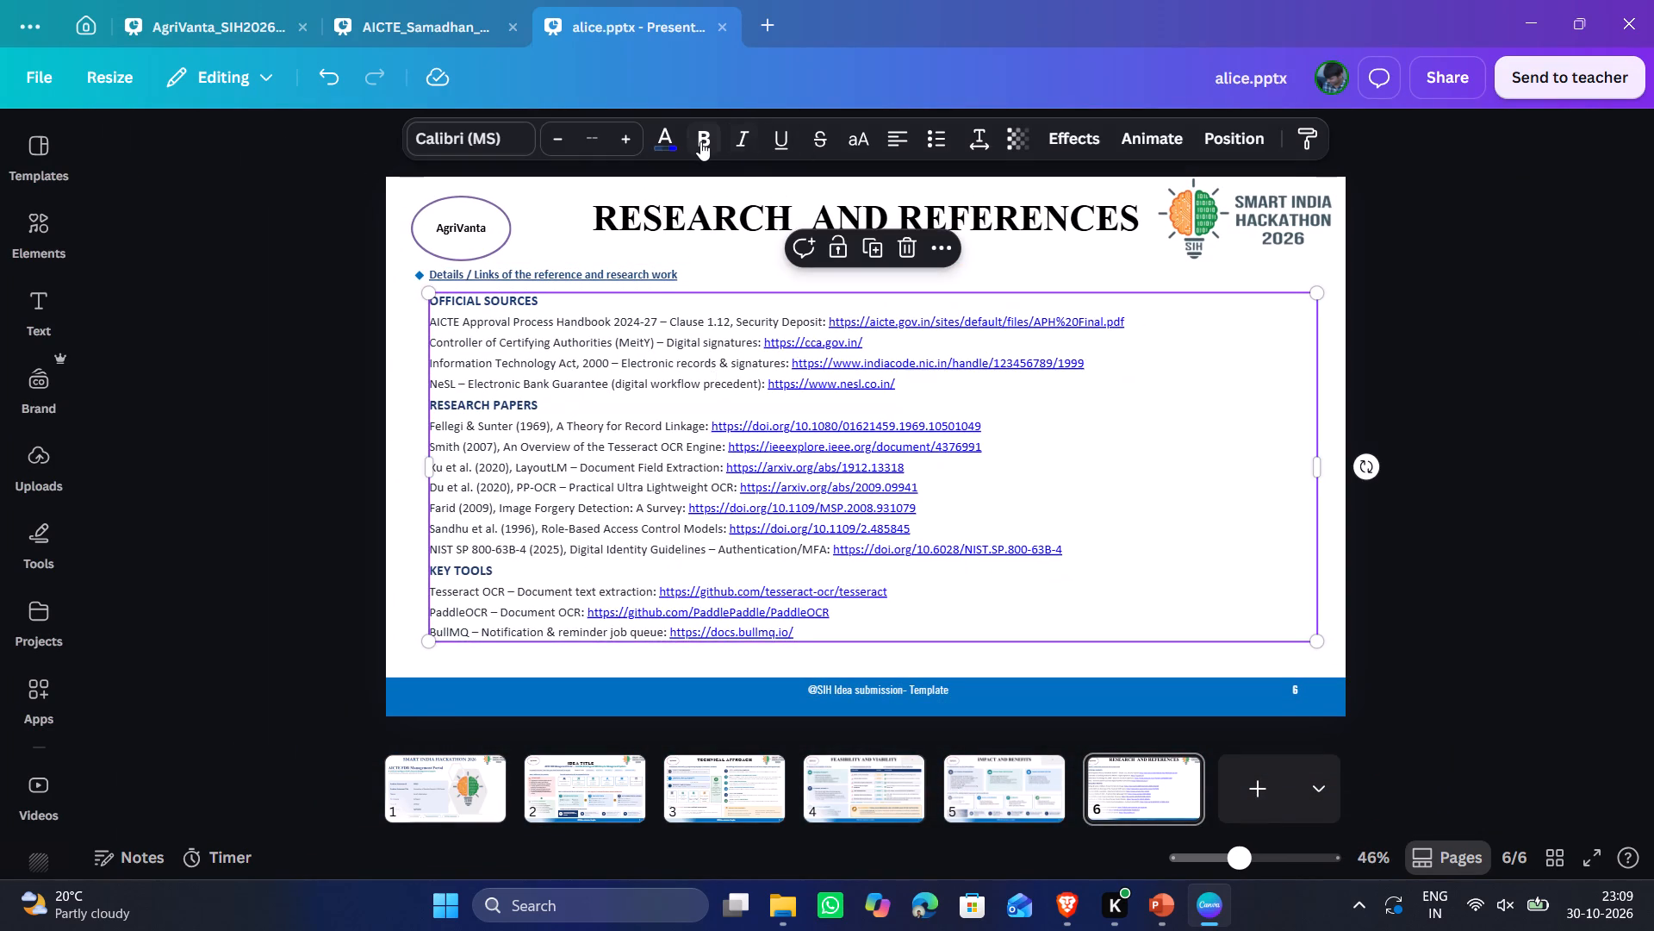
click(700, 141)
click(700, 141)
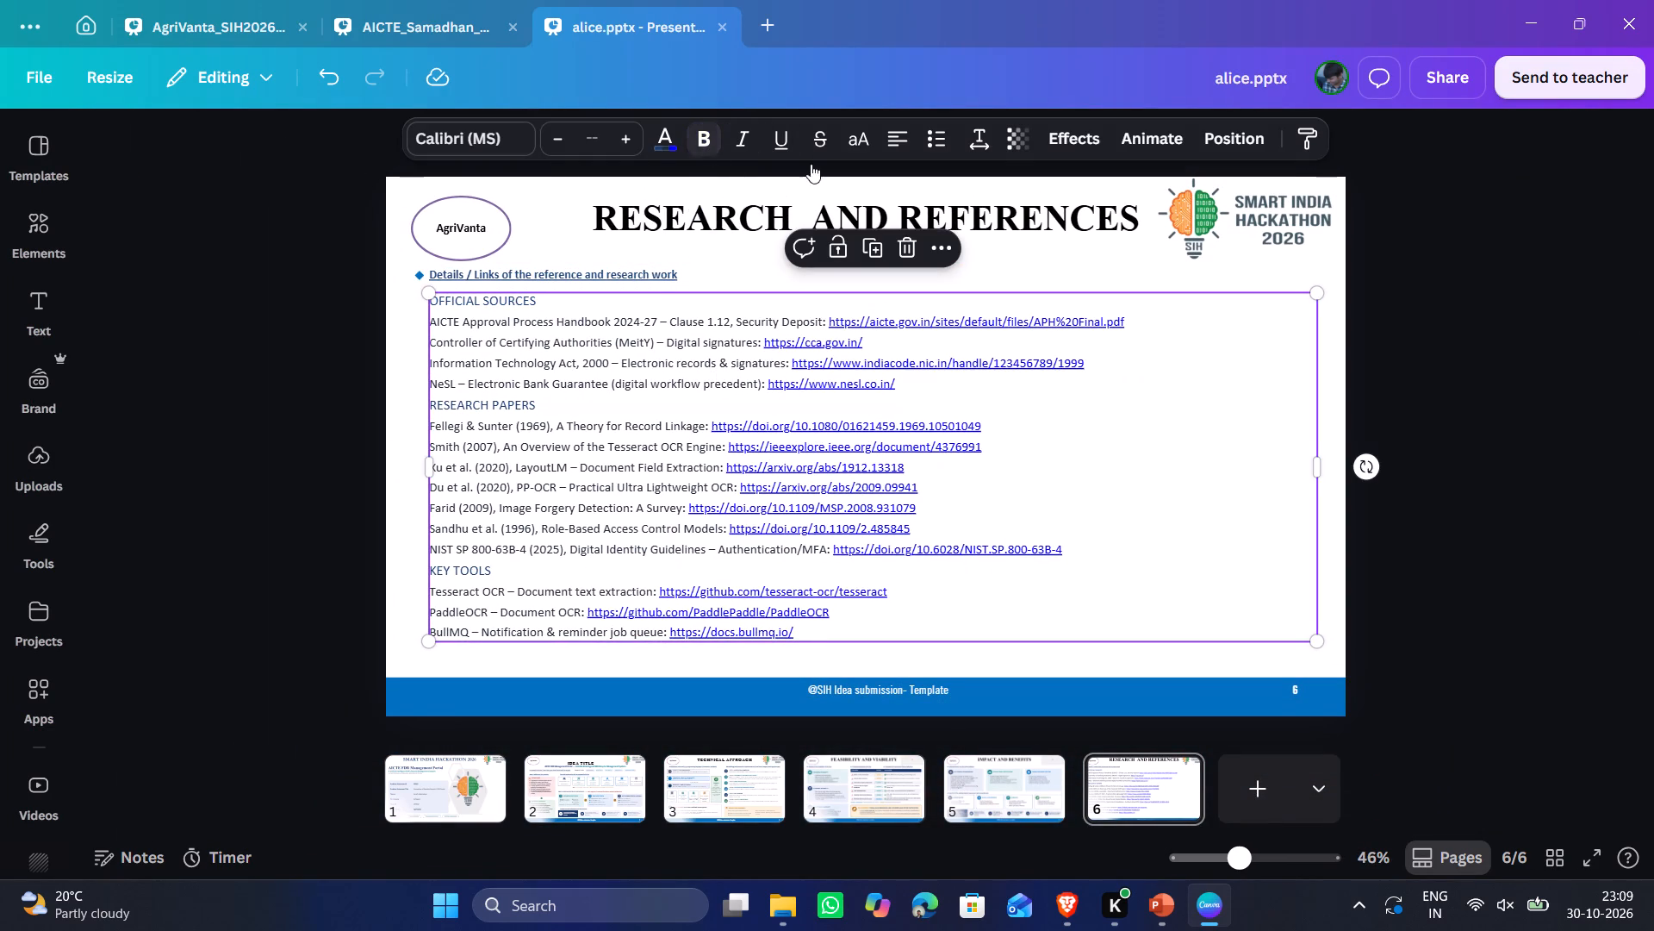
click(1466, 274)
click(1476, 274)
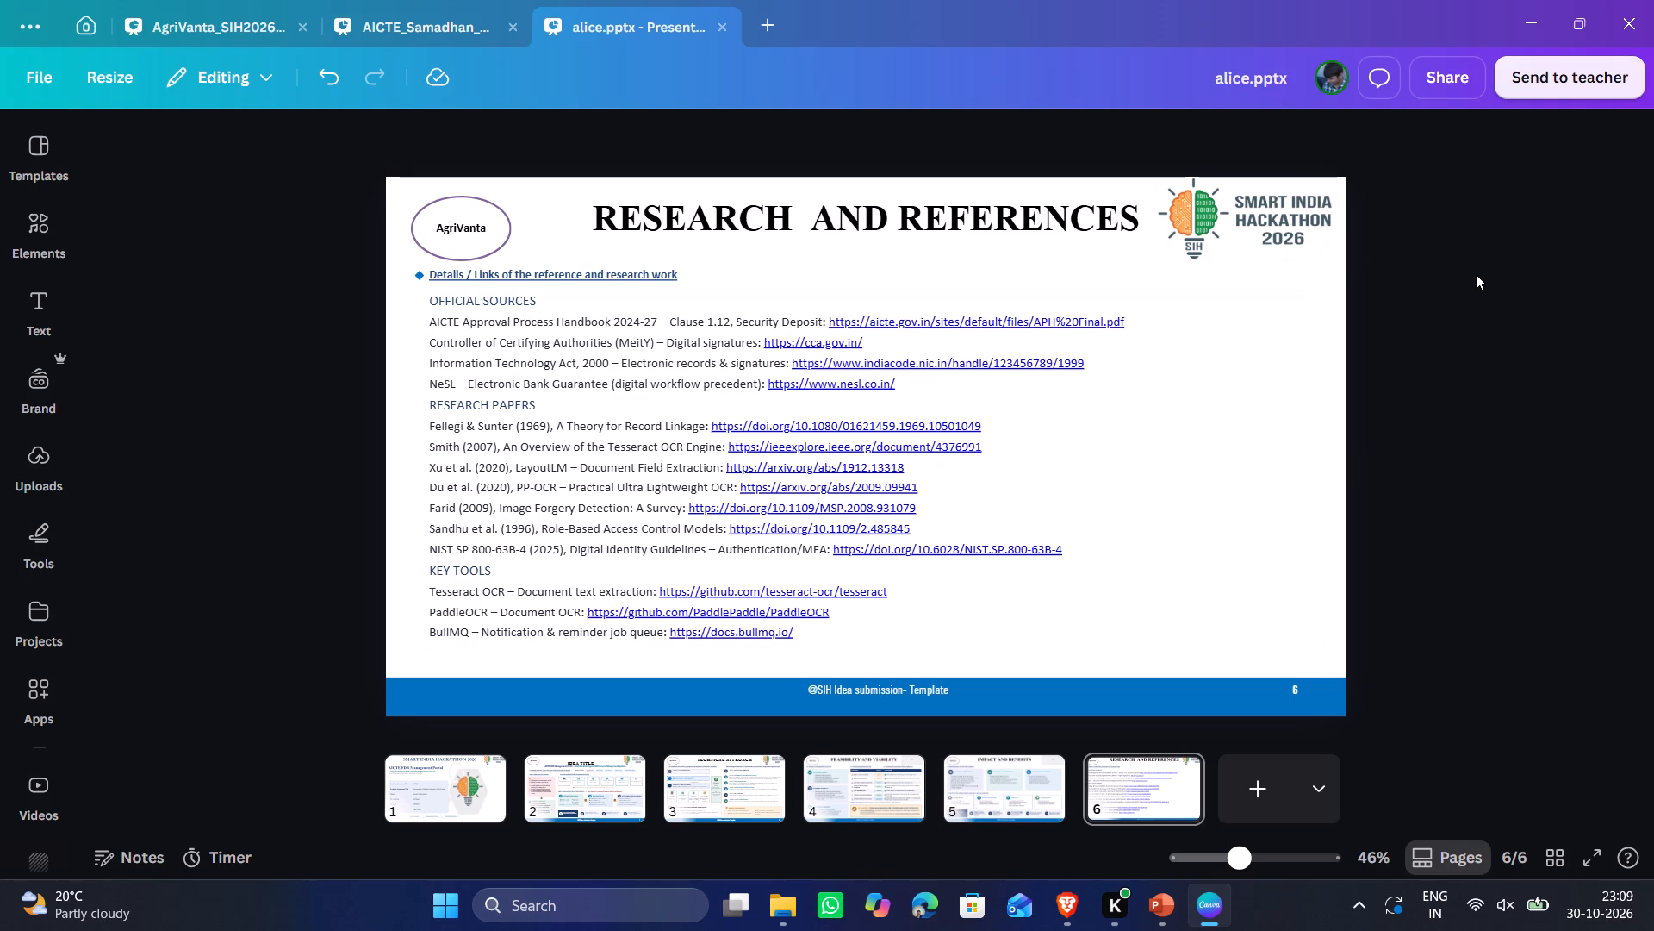
Copy the references text block from slide 6 of the AgriVanta_SIH2026_FDR_Portal presentation.
click(431, 12)
drag(197, 7, 231, 7)
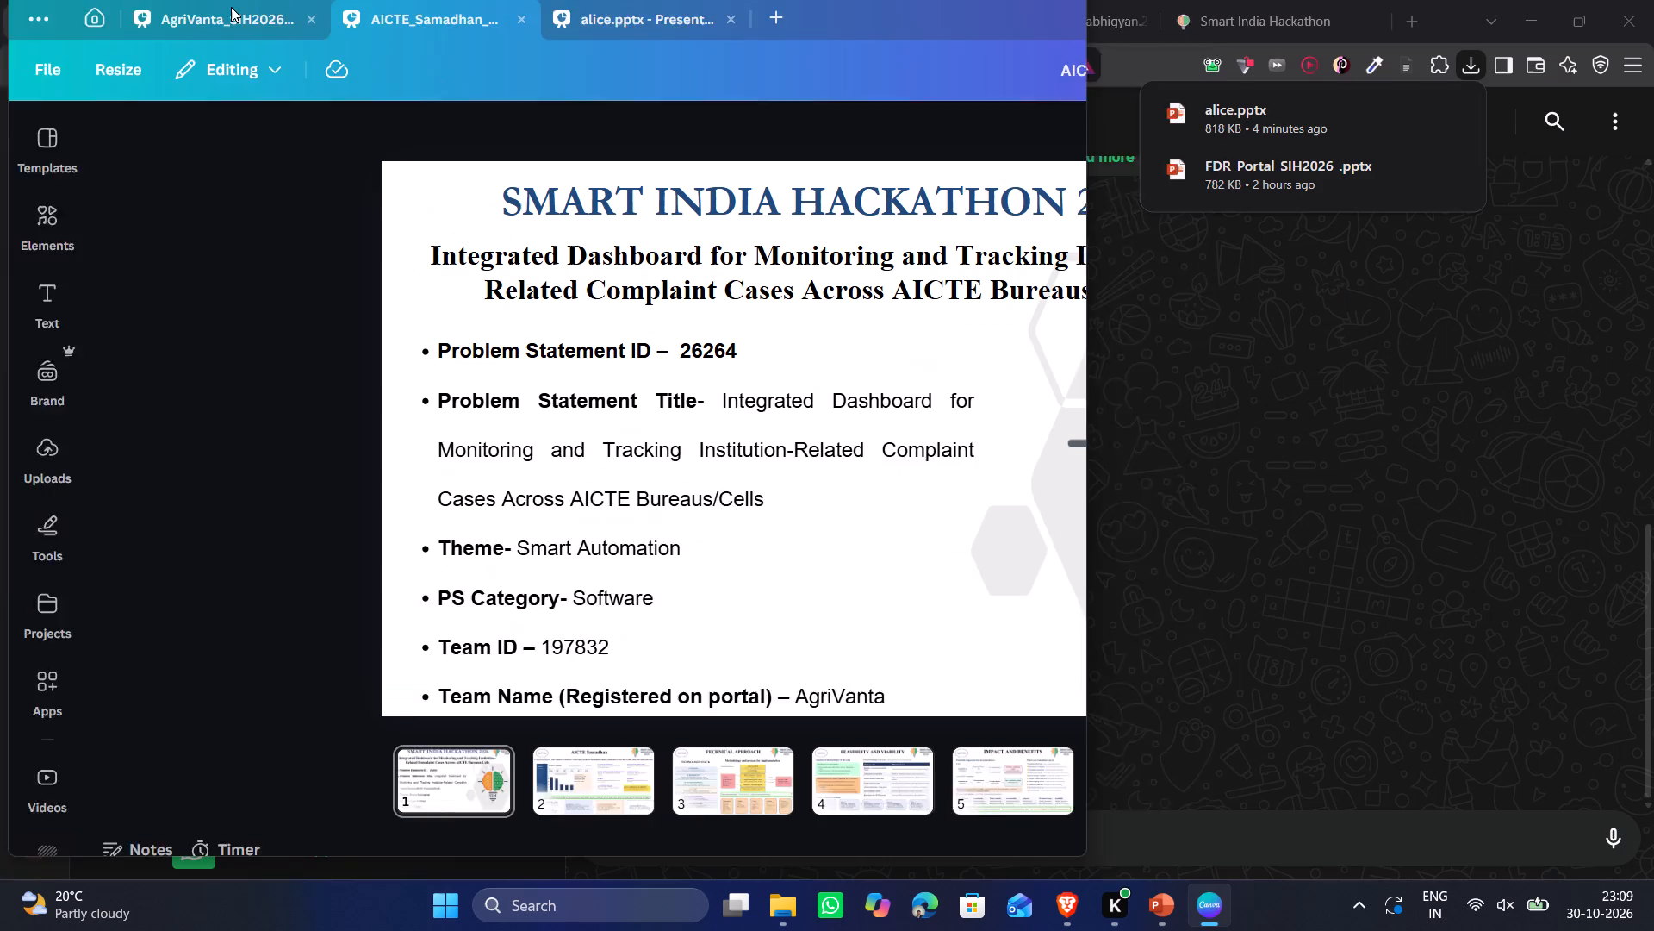
drag(231, 7, 313, 7)
click(1092, 21)
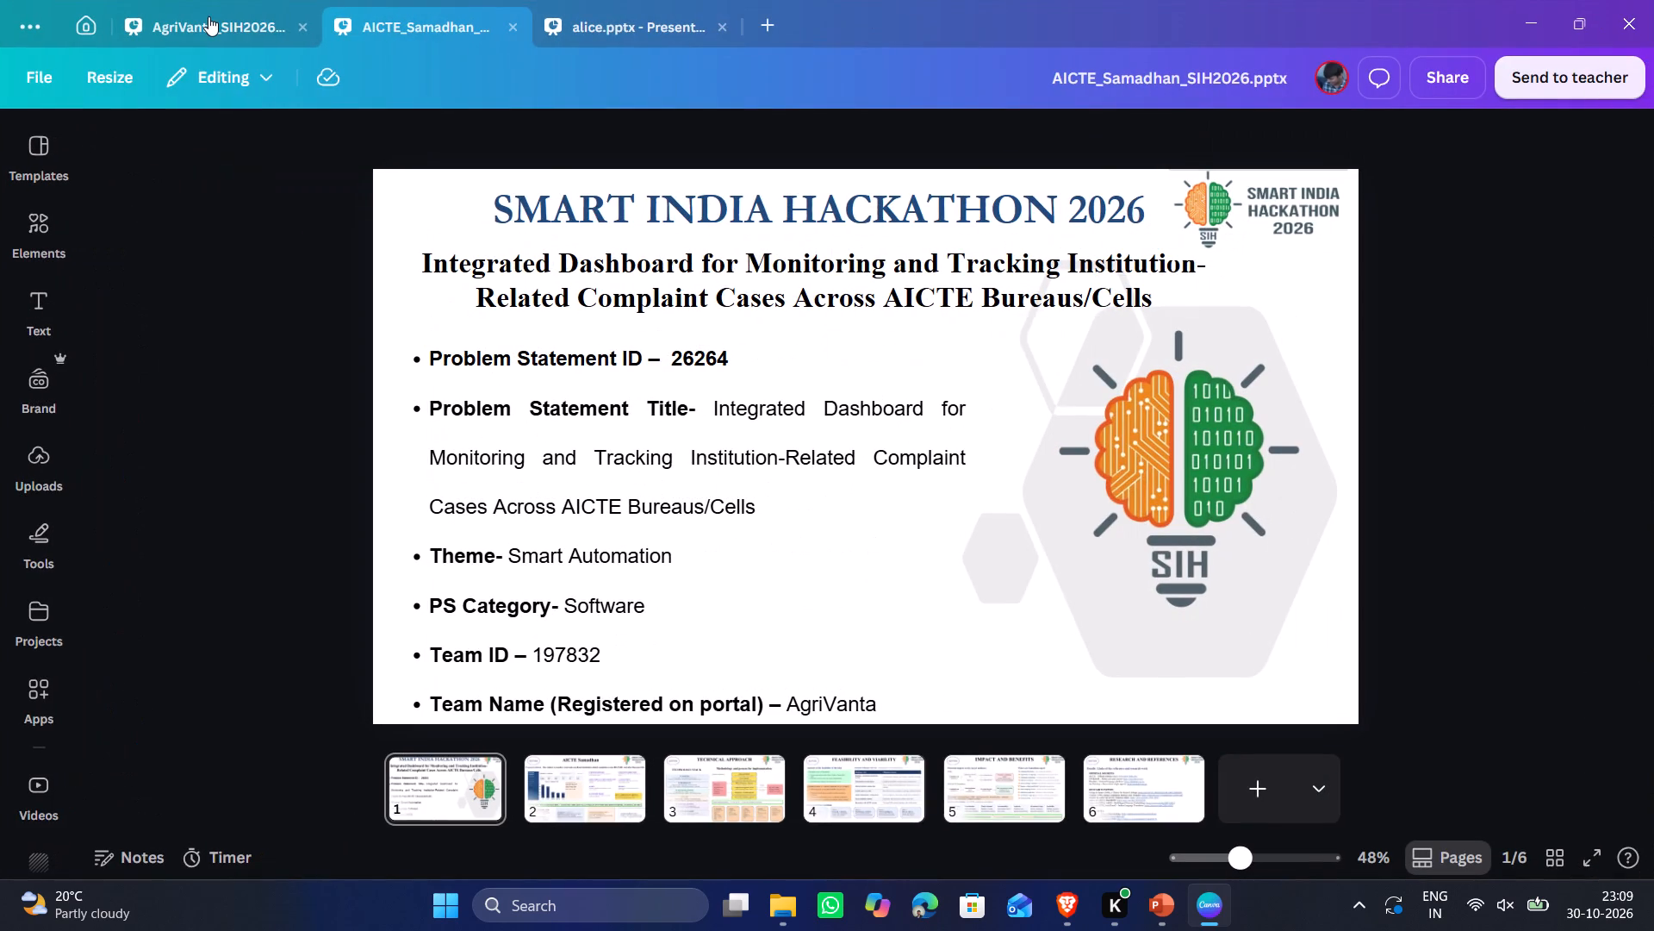
click(208, 16)
drag(208, 16, 478, 19)
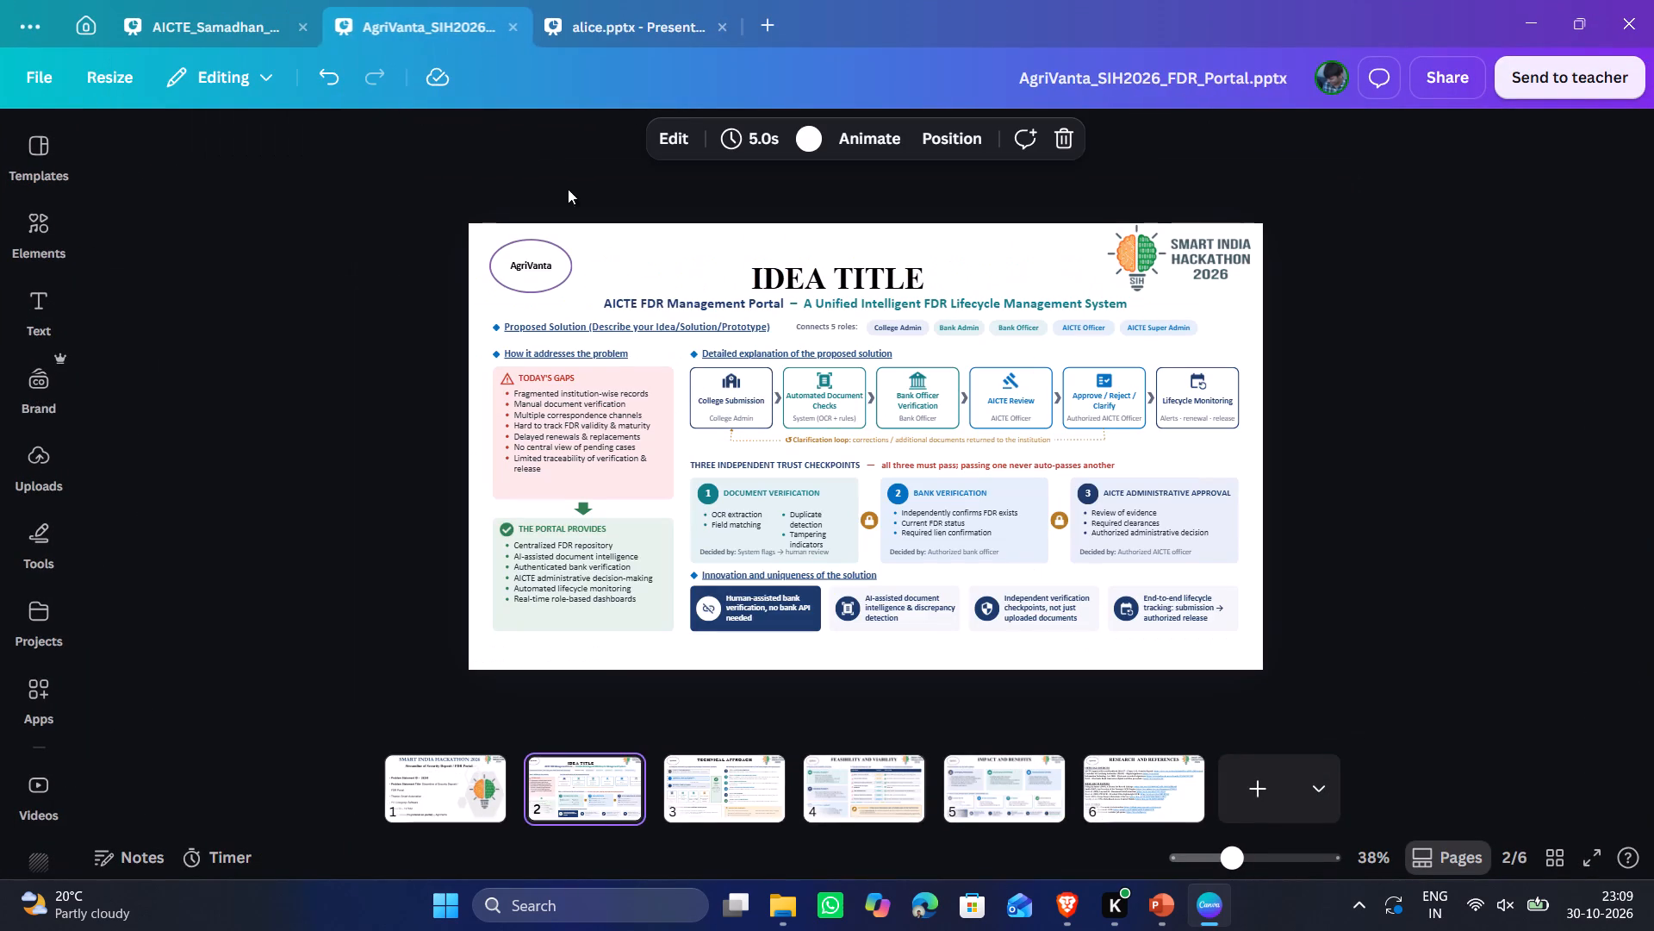
click(1125, 782)
click(886, 361)
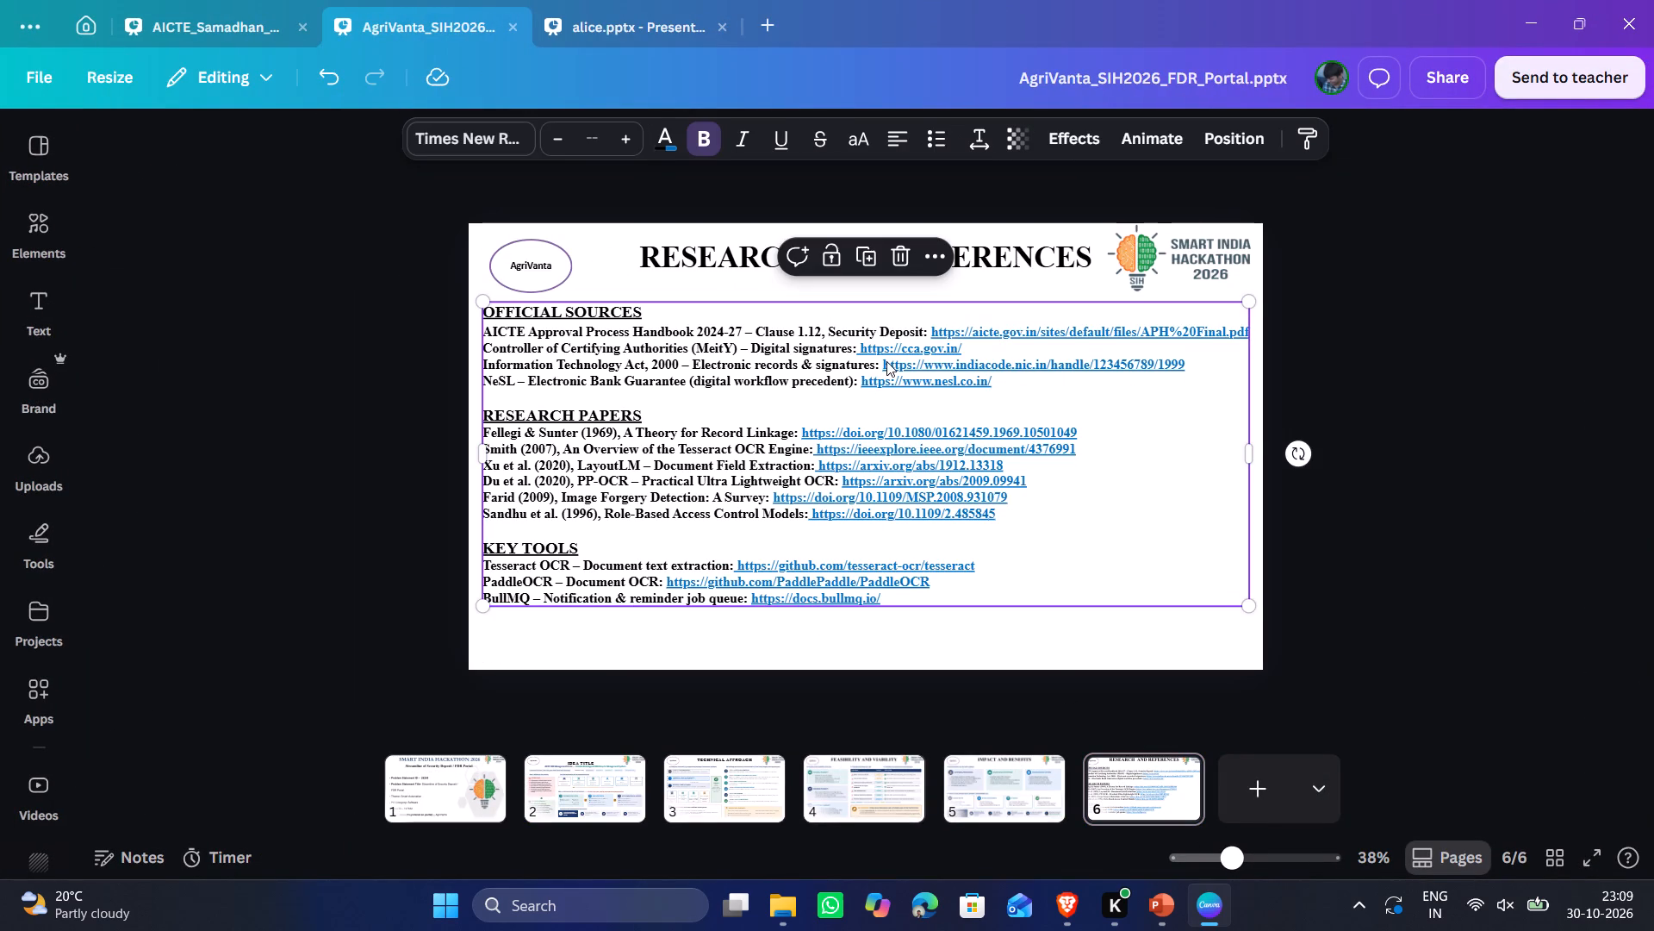
key(ctrl+c)
Replace the reference list on slide 6 of the alice presentation with the copied block, positioned between the subheading and the footer.
click(640, 16)
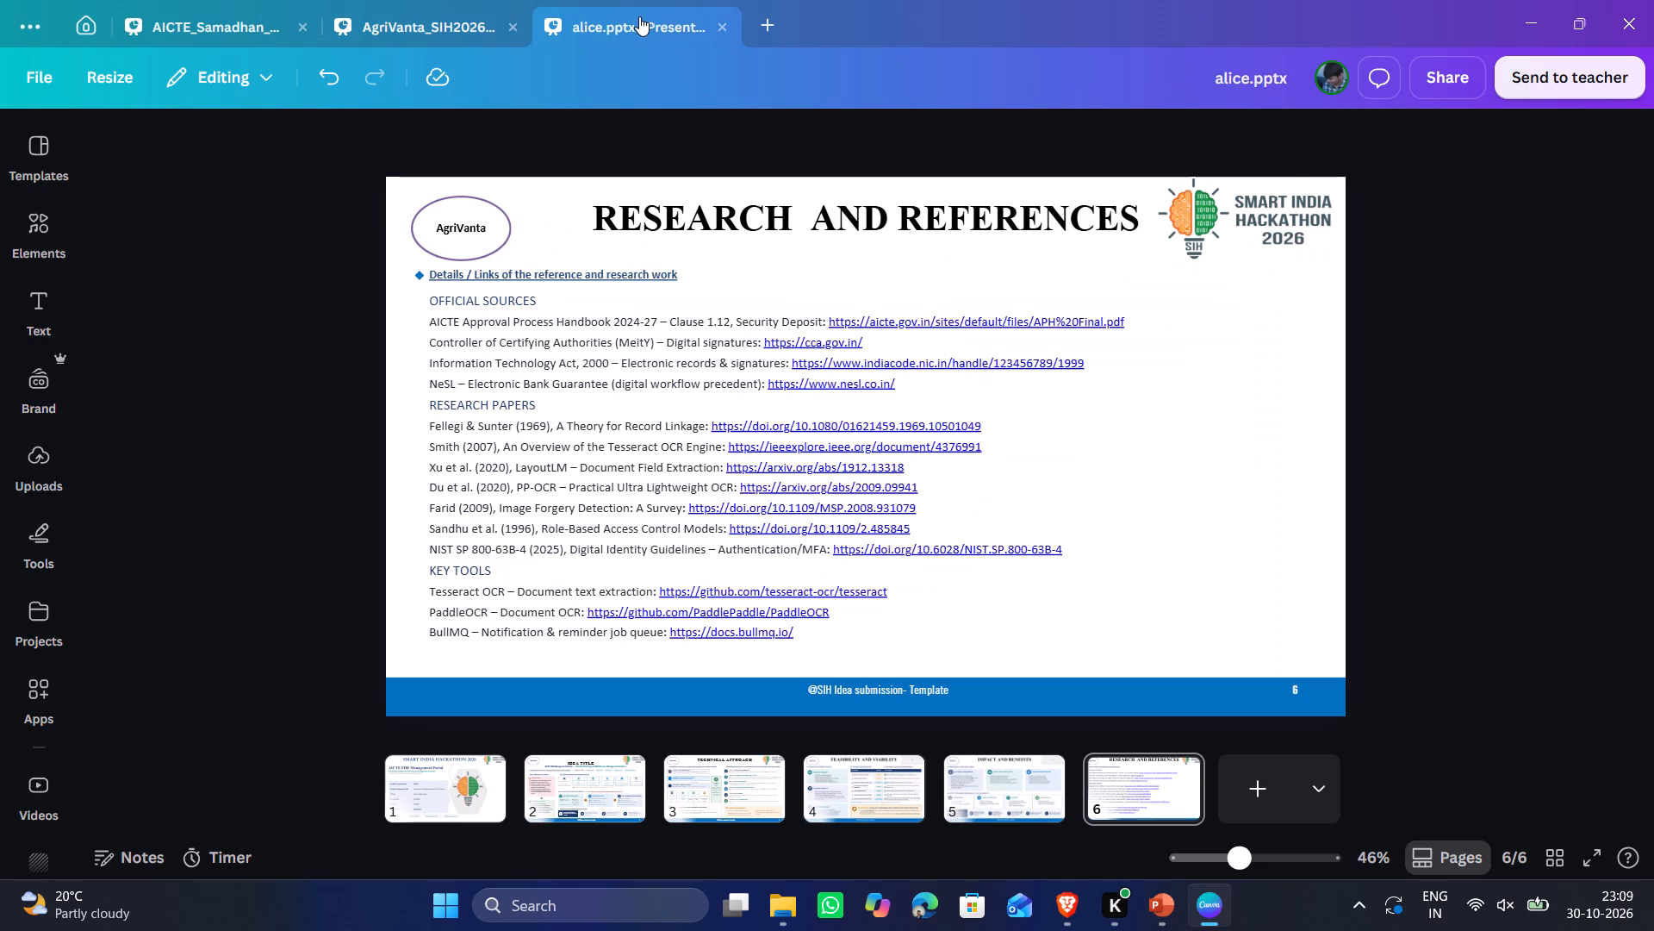
click(858, 331)
key(Delete)
key(ctrl+v)
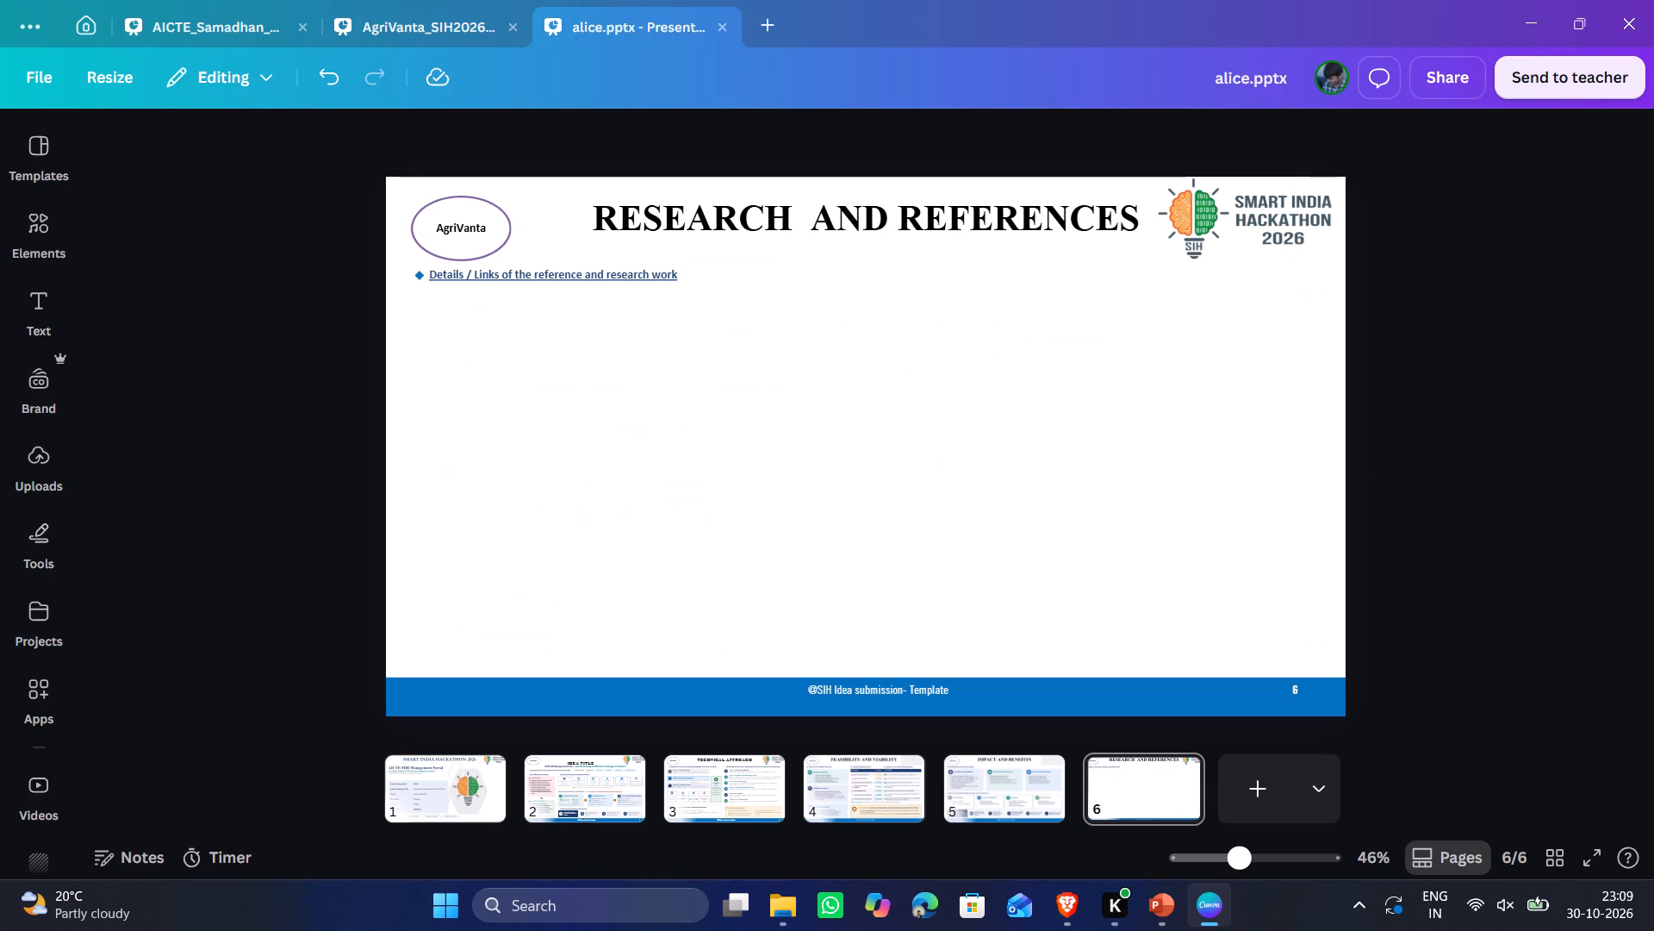
drag(937, 438, 937, 459)
click(1515, 347)
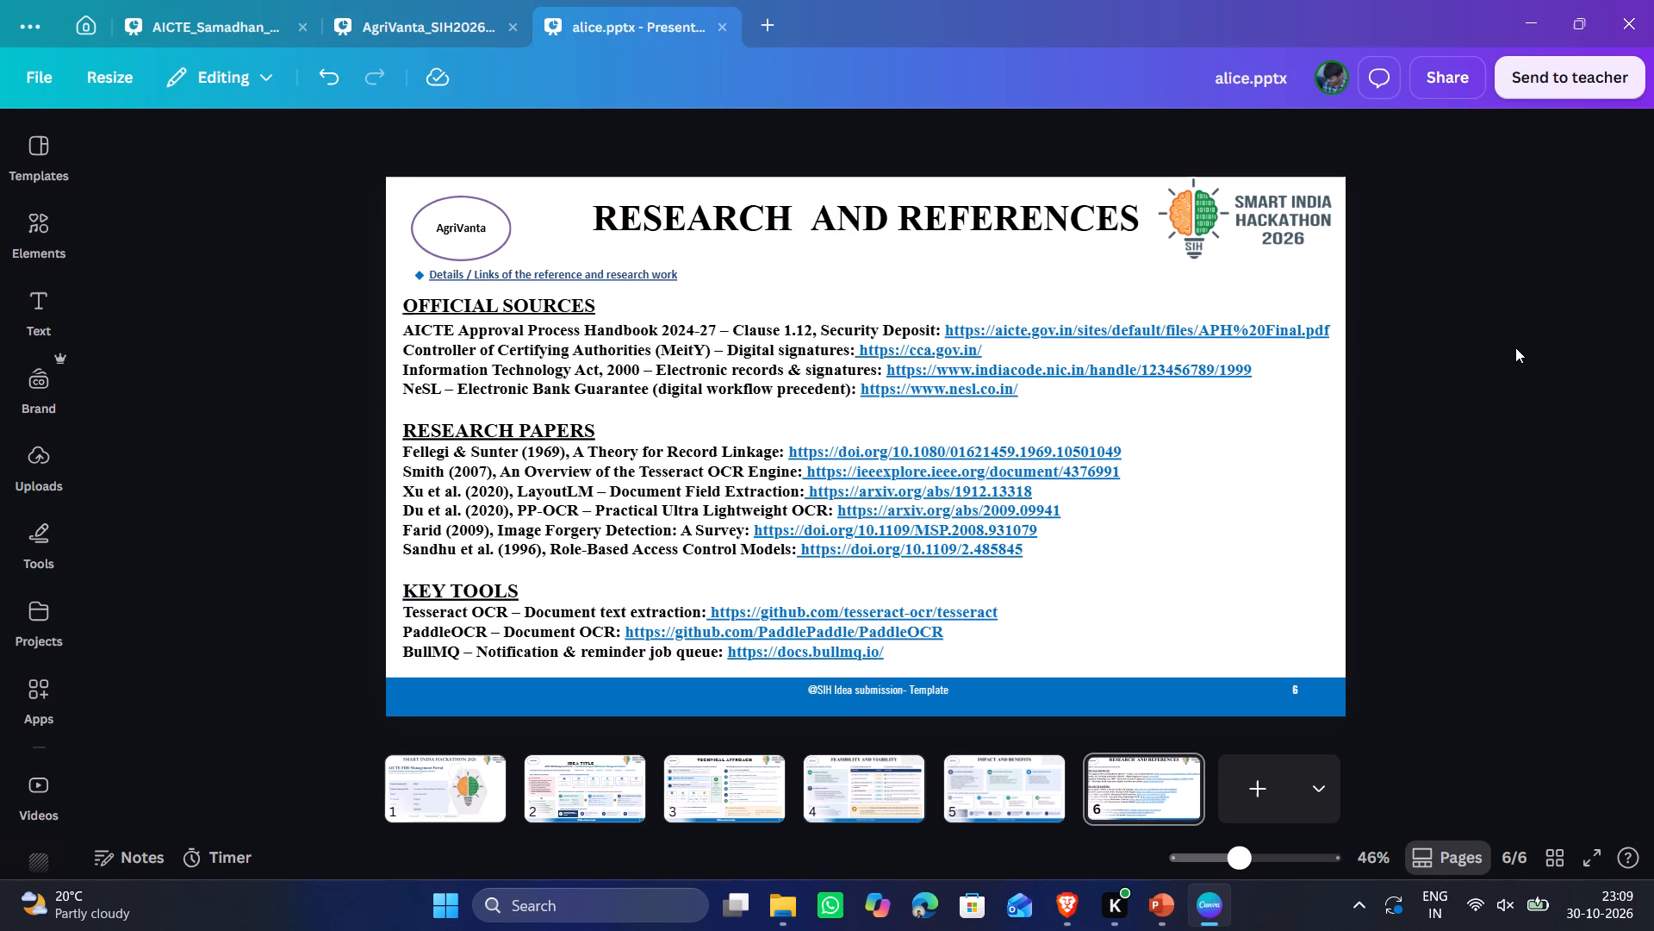
click(1515, 347)
click(972, 393)
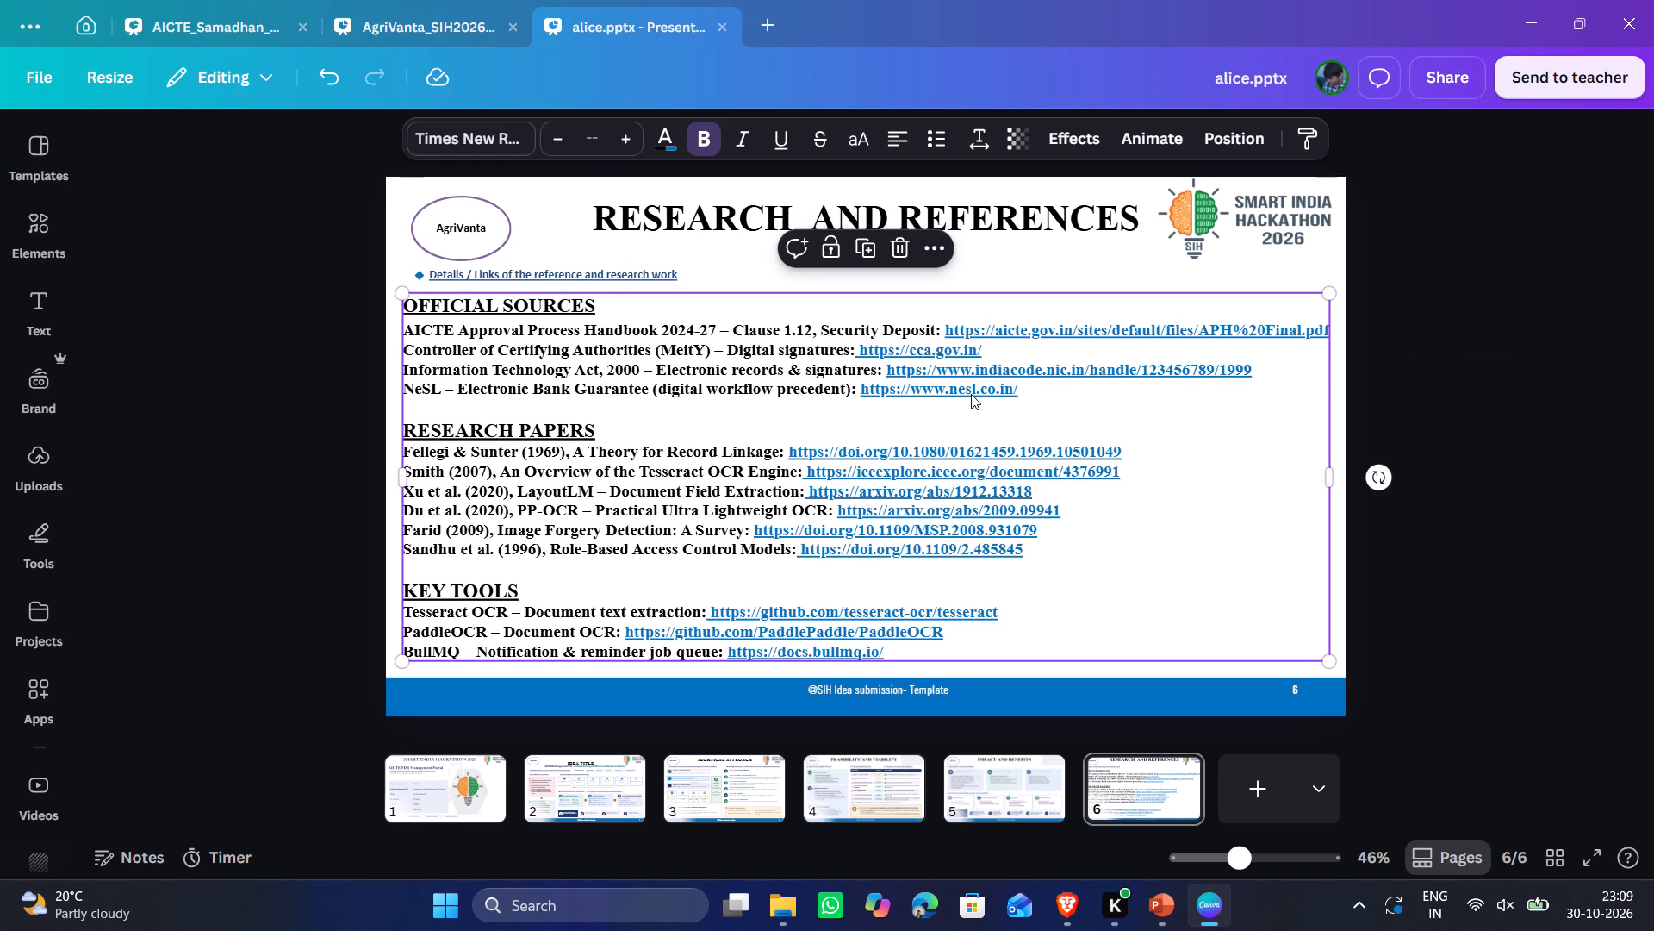
key(shift+Up)
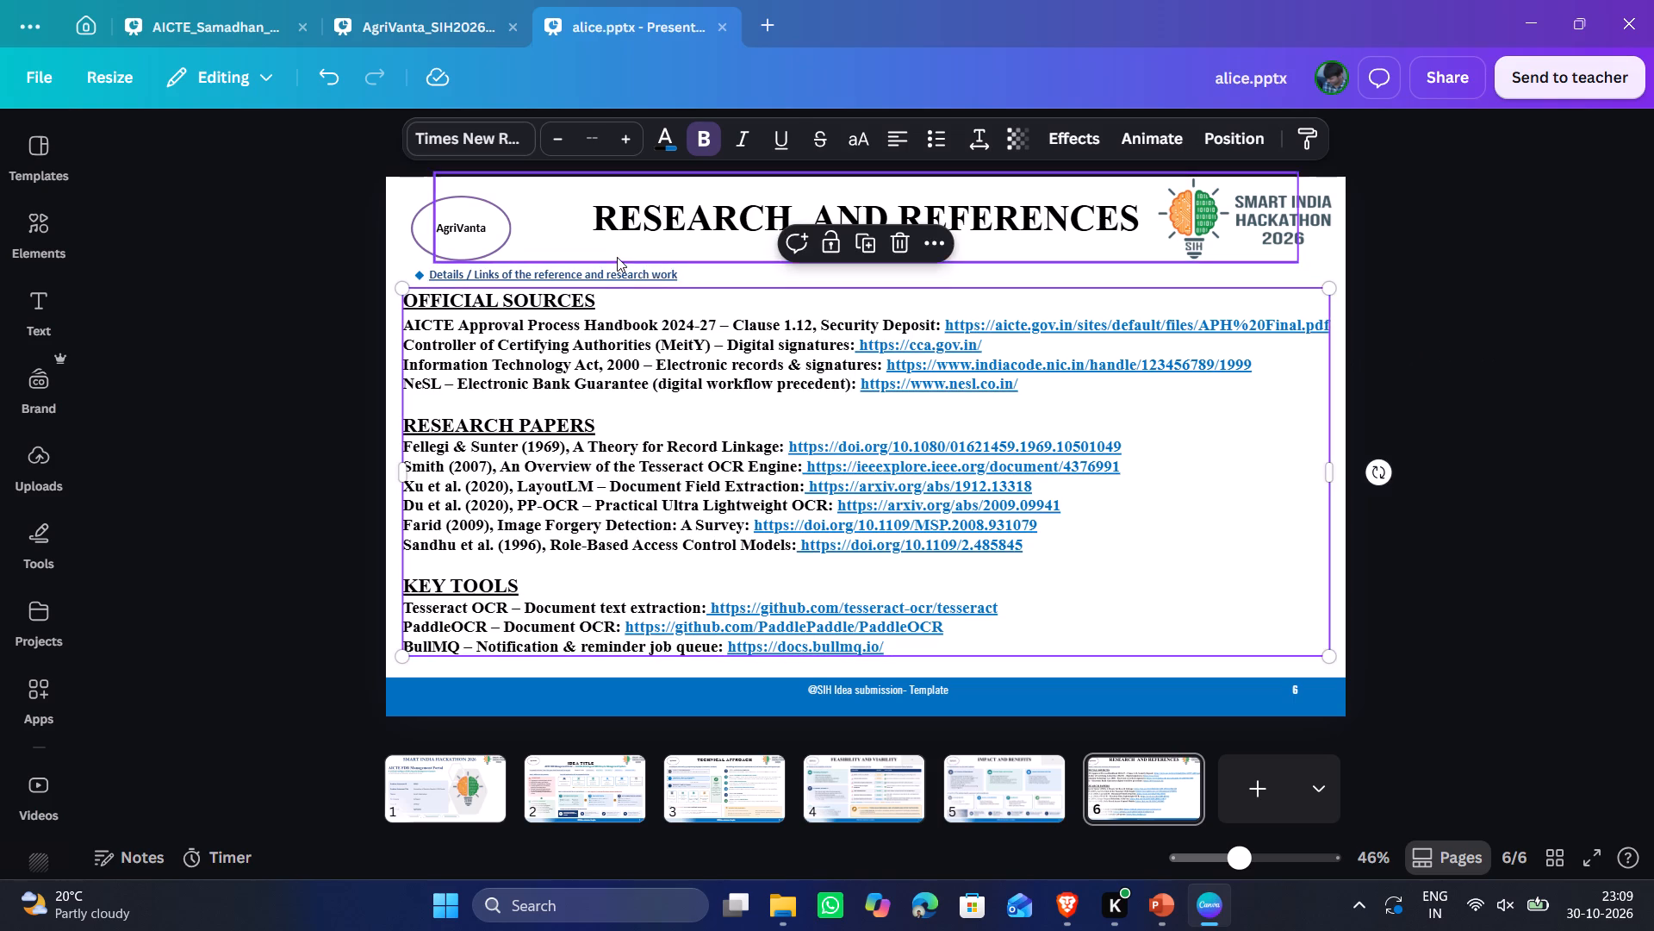
Delete the "Details / Links of the reference and research work" subheading and its diamond bullet from slide 6.
click(632, 275)
key(Delete)
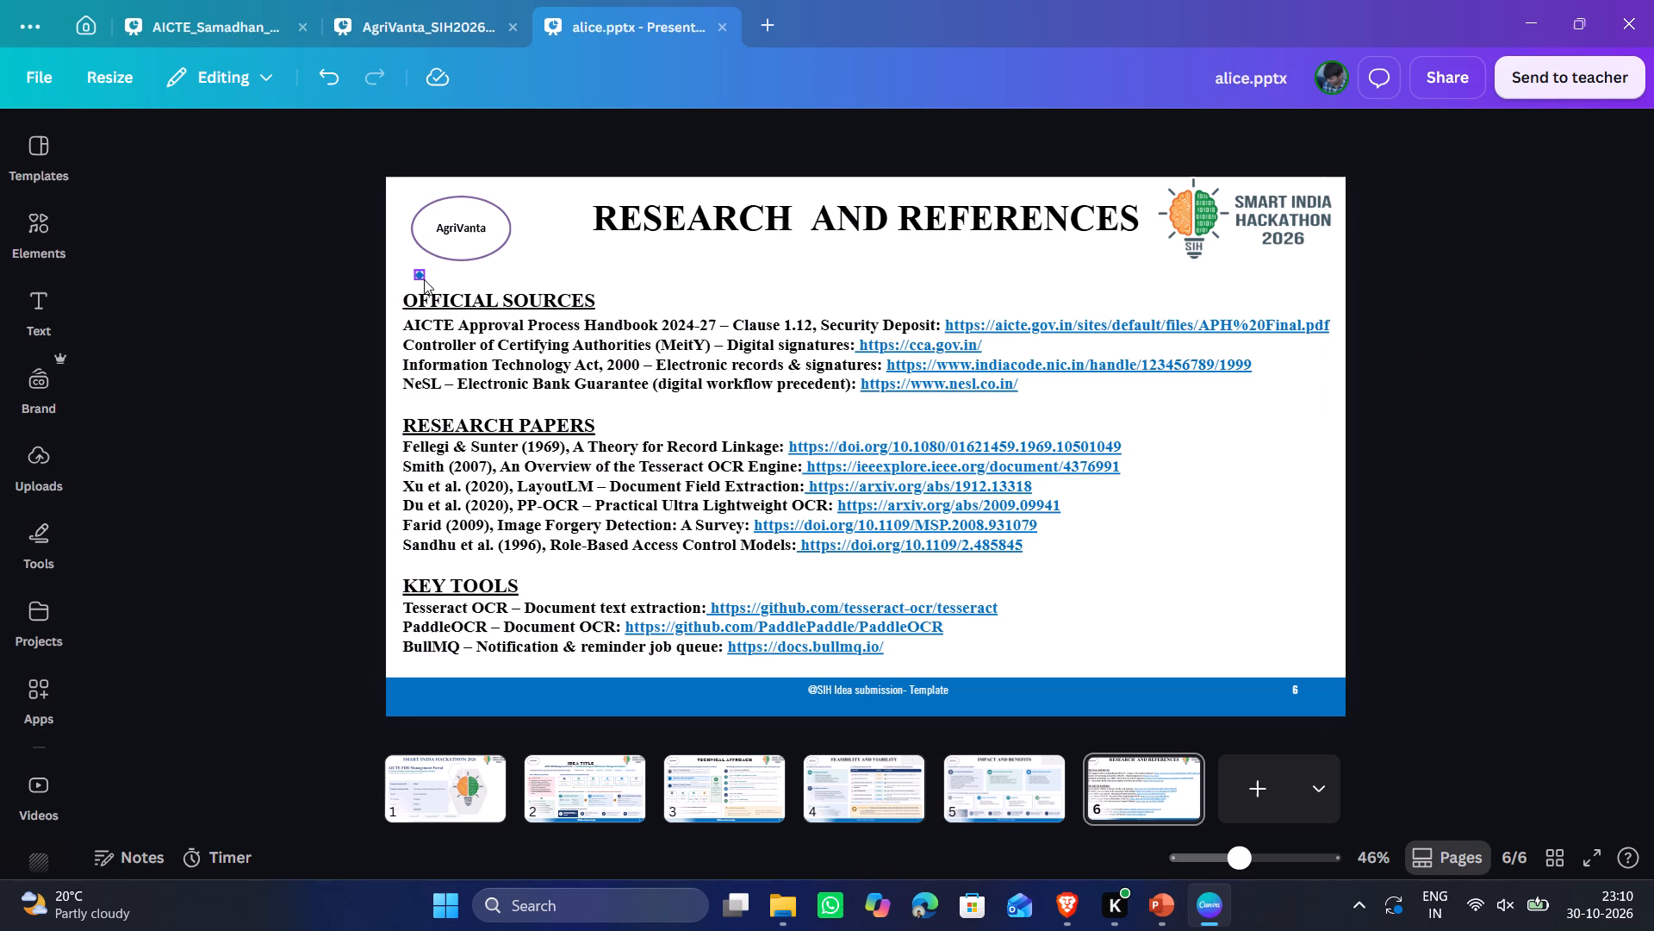
click(424, 279)
key(Delete)
Nudge the references text block up into the space beneath the RESEARCH AND REFERENCES title.
click(775, 403)
key(shift+Up)
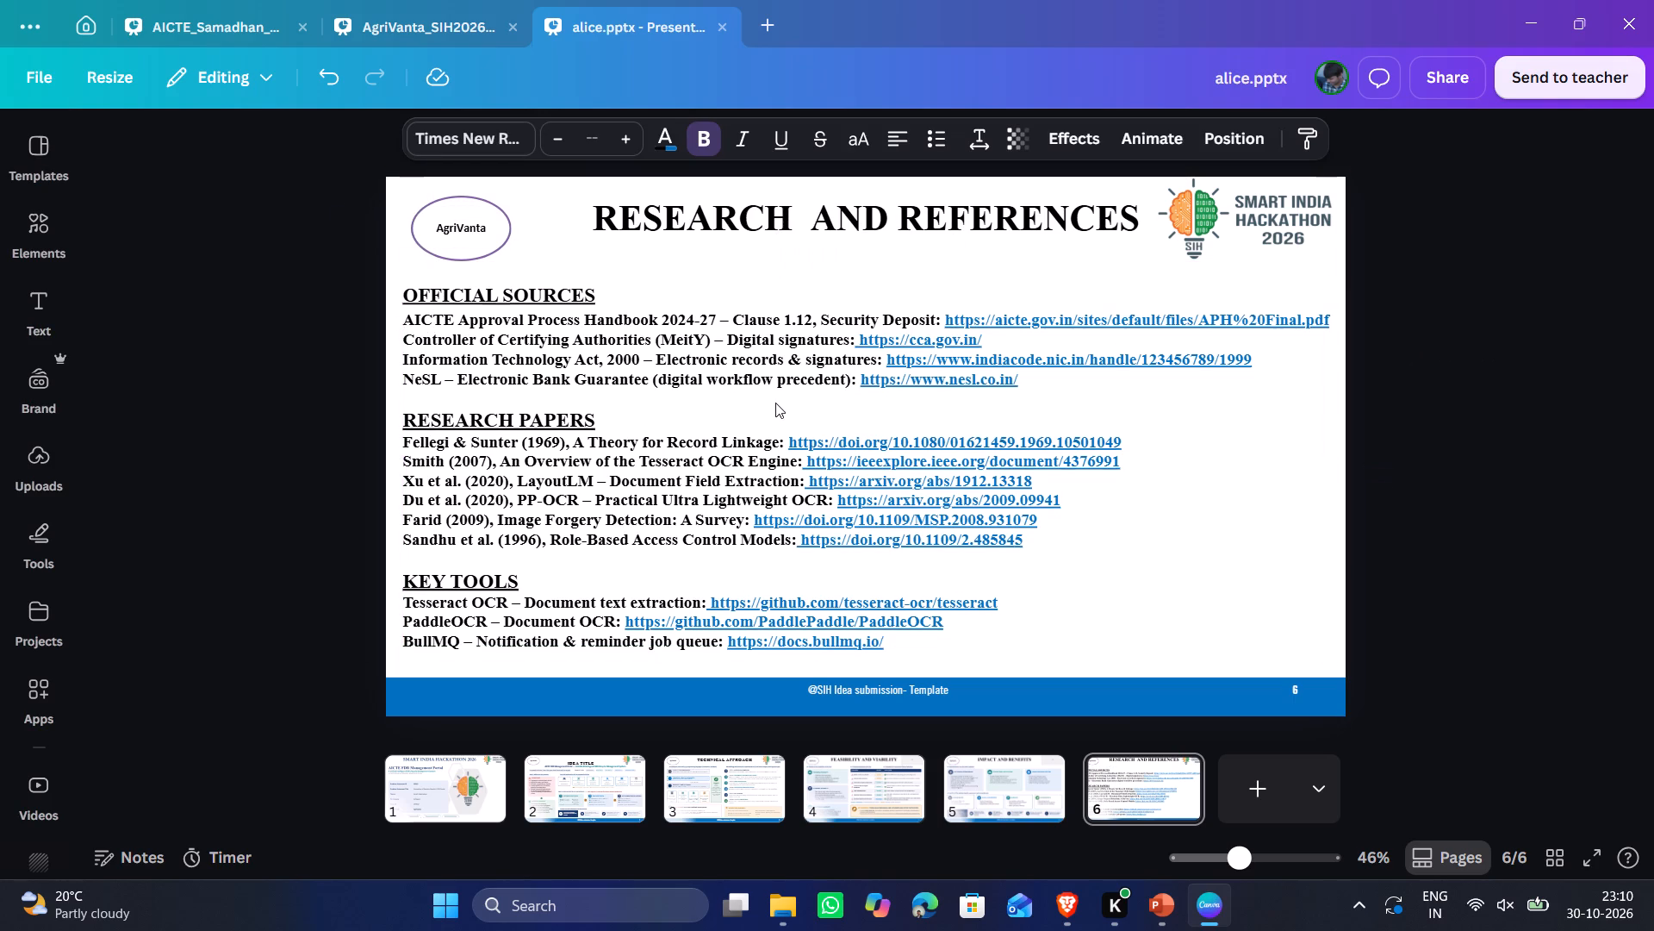
key(shift+Up)
key(shift+Up)
key(shift+Down)
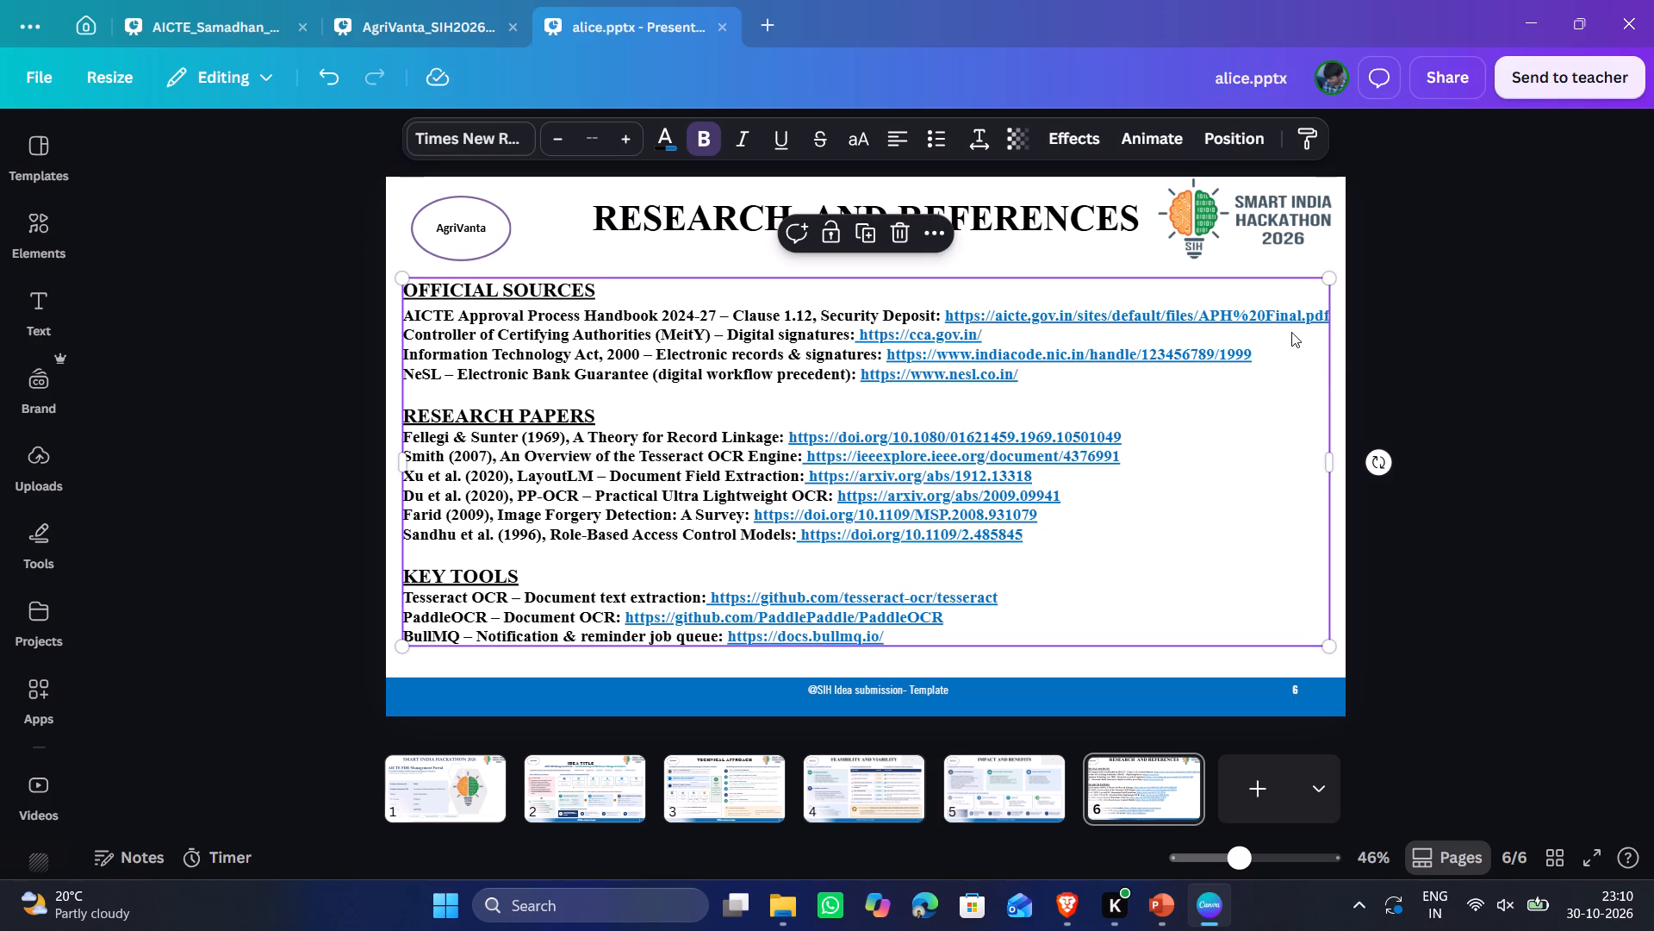
click(1478, 373)
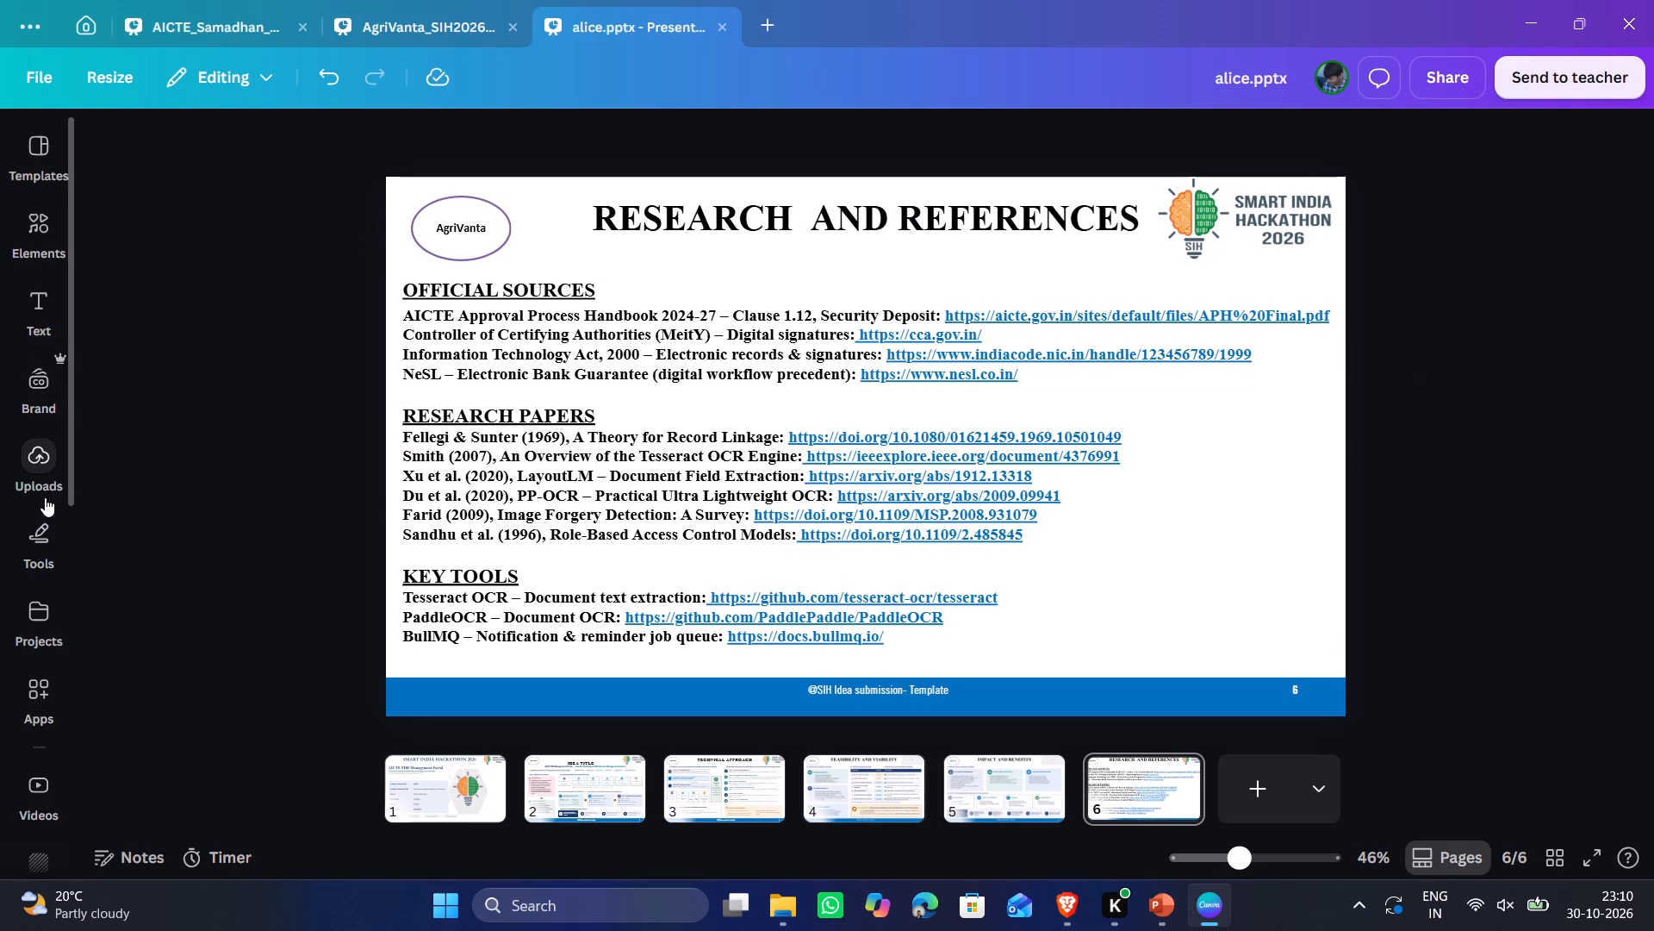
Search the elements for "youtube" and add the red play-button graphic to slide 6, shrunk to icon size beside the BullMQ reference line.
click(37, 465)
click(47, 228)
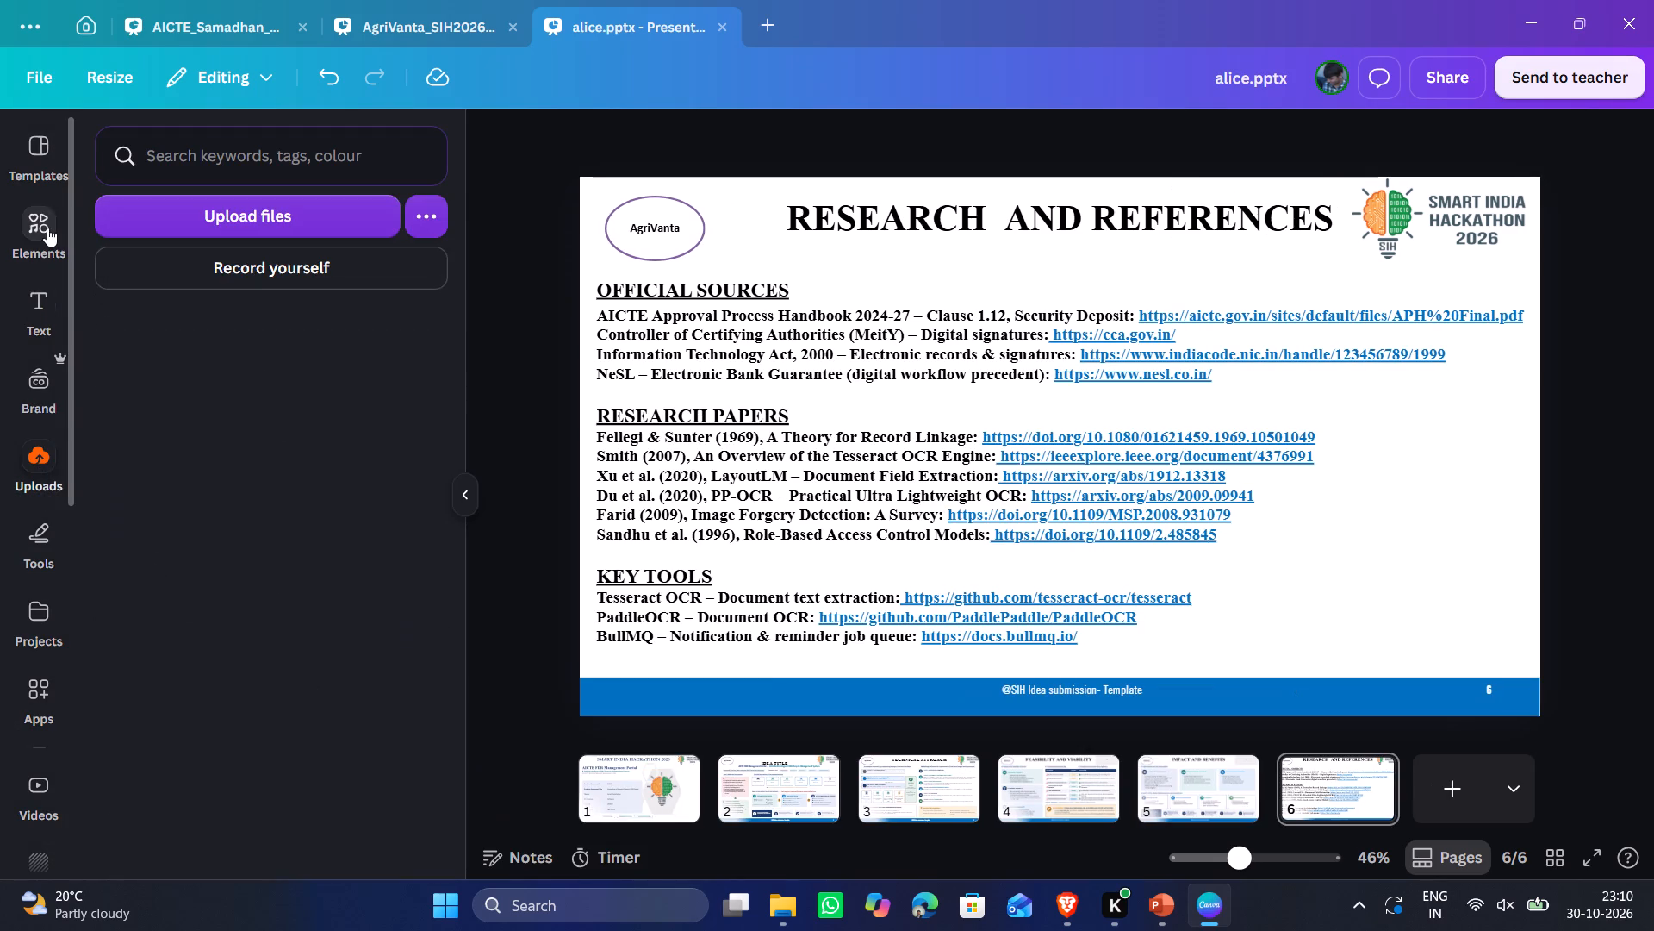
click(190, 172)
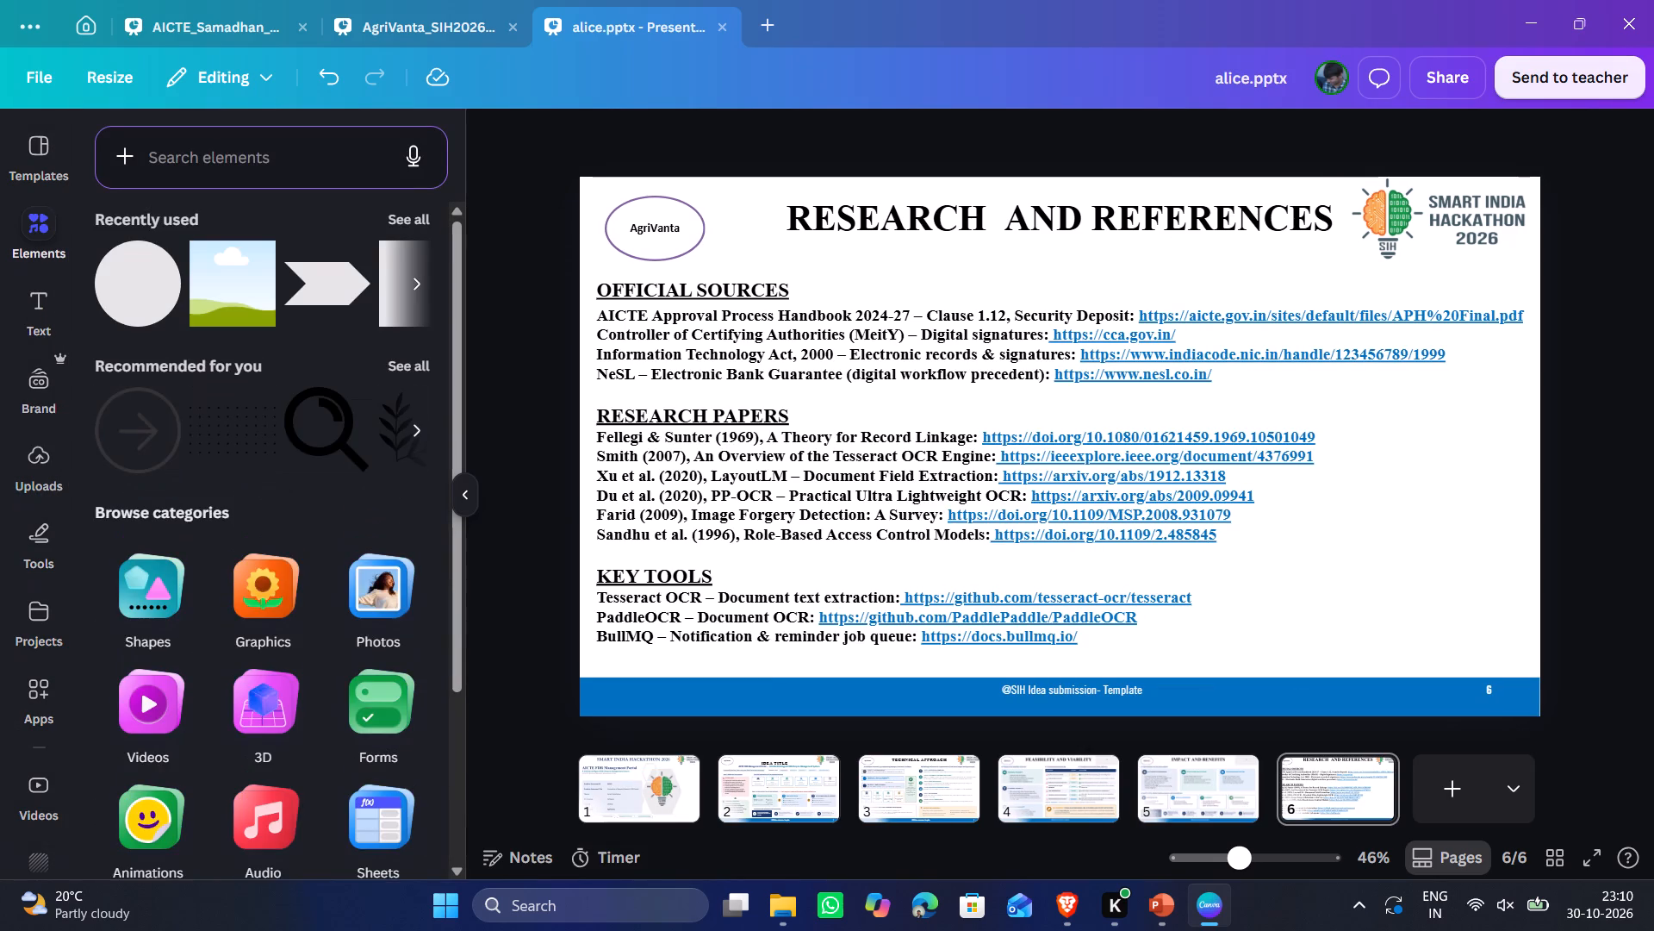
click(225, 146)
text(youtube)
key(Return)
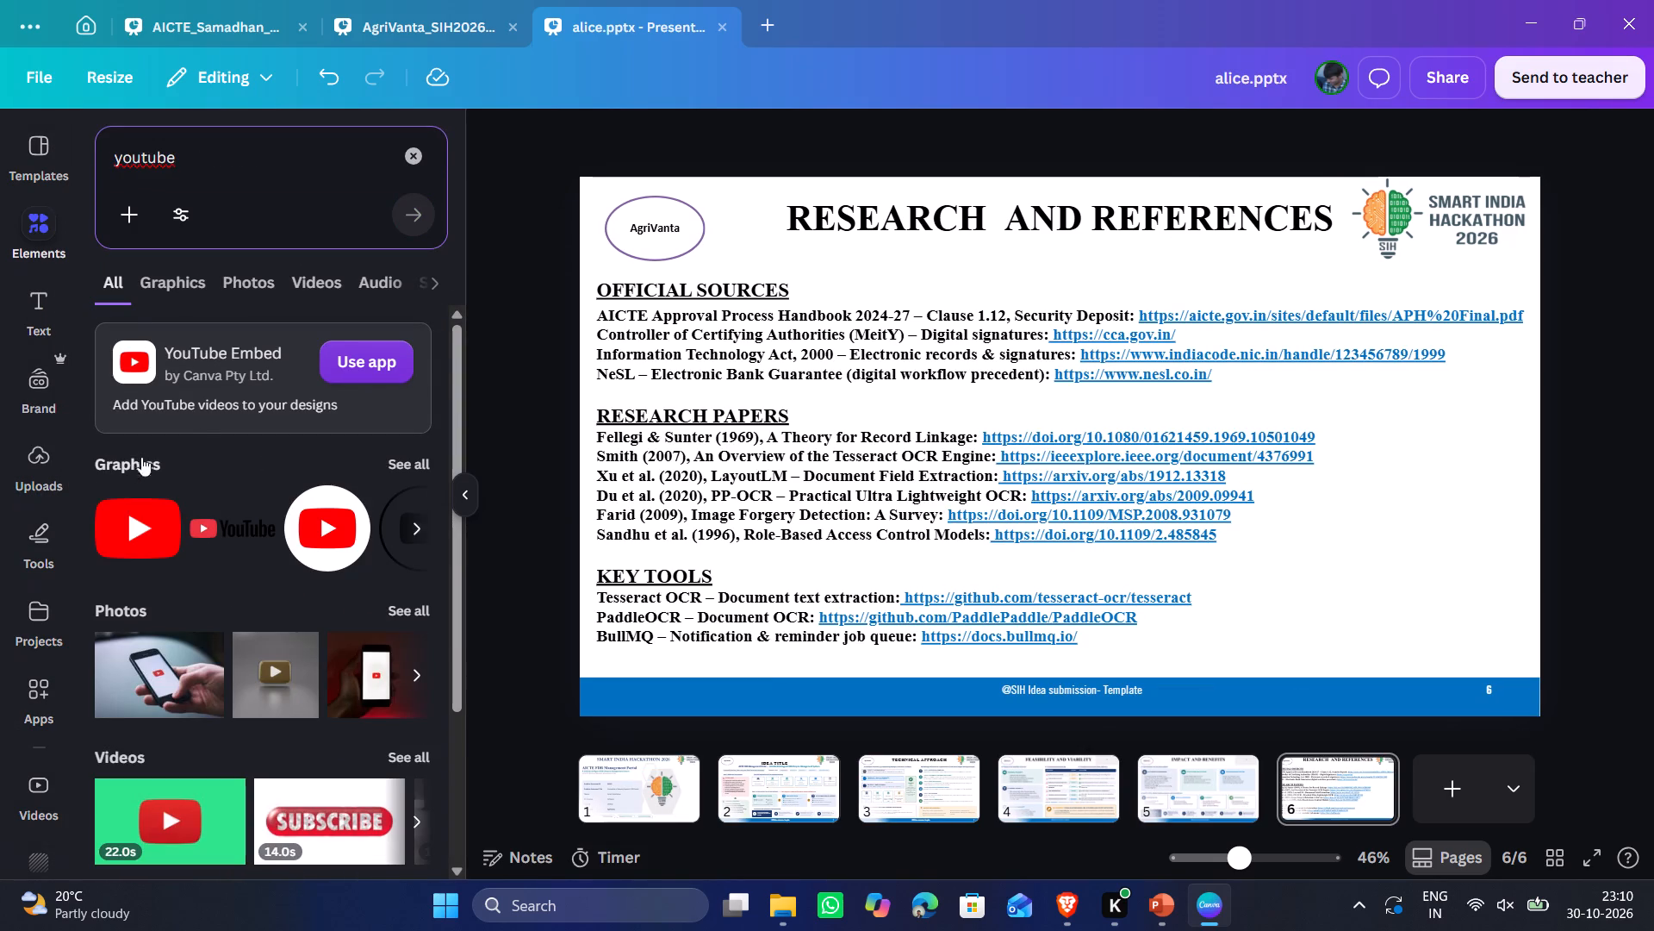
click(125, 551)
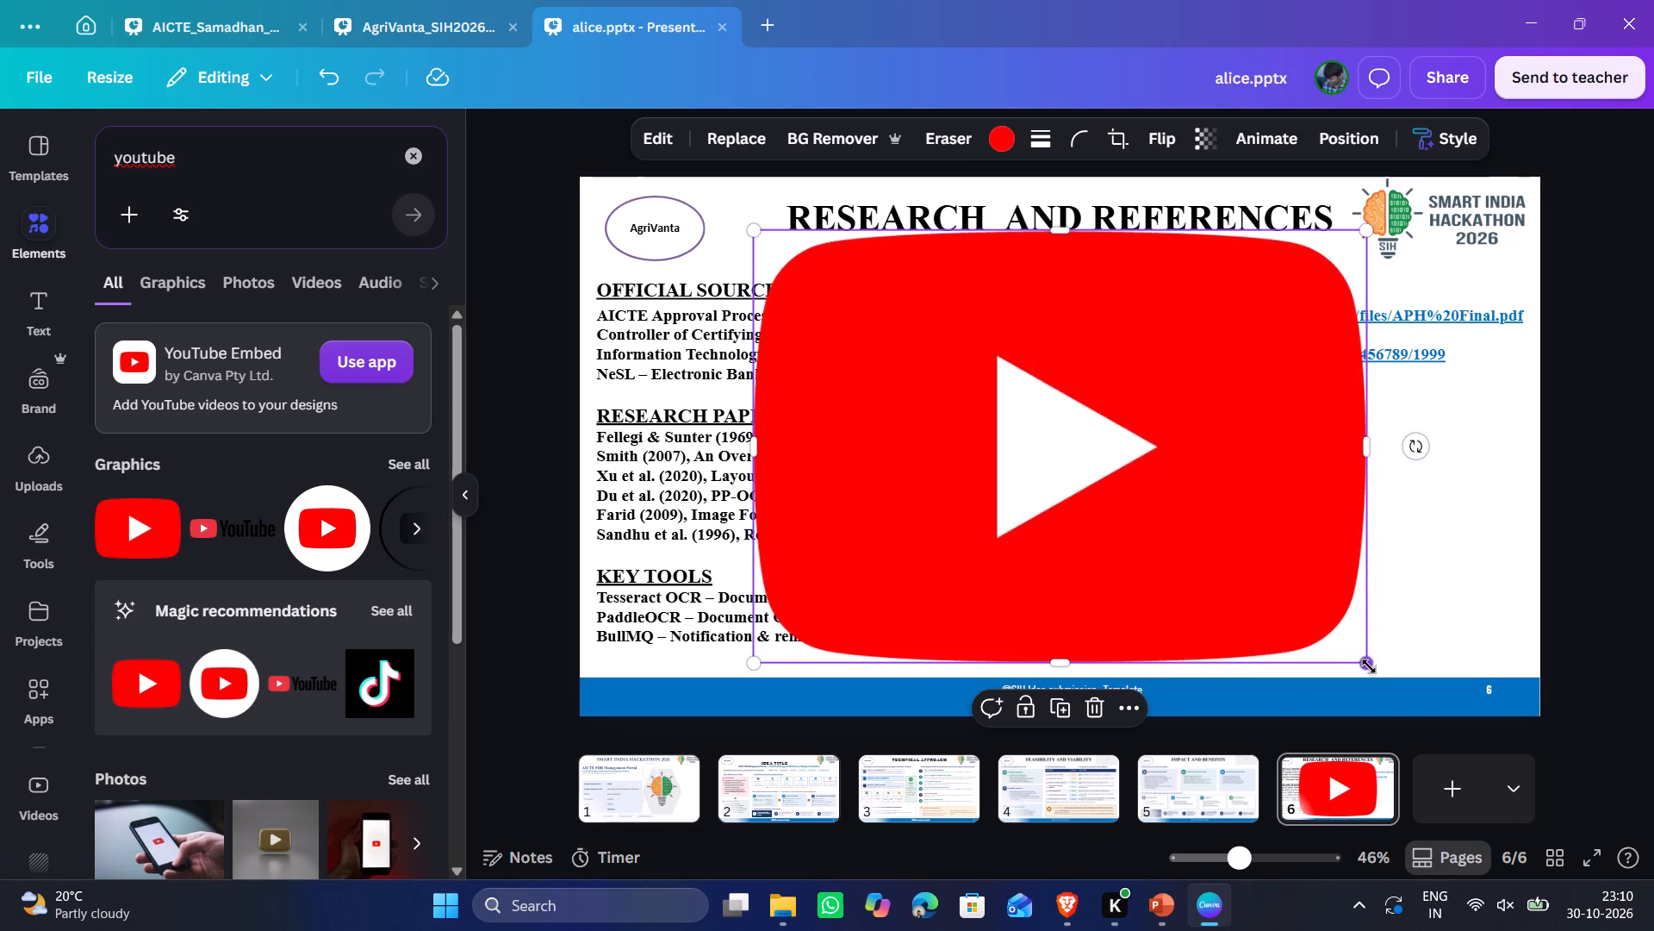
drag(1369, 666, 757, 335)
drag(782, 248, 681, 649)
Scale the references text block on slide 6 down slightly.
click(940, 438)
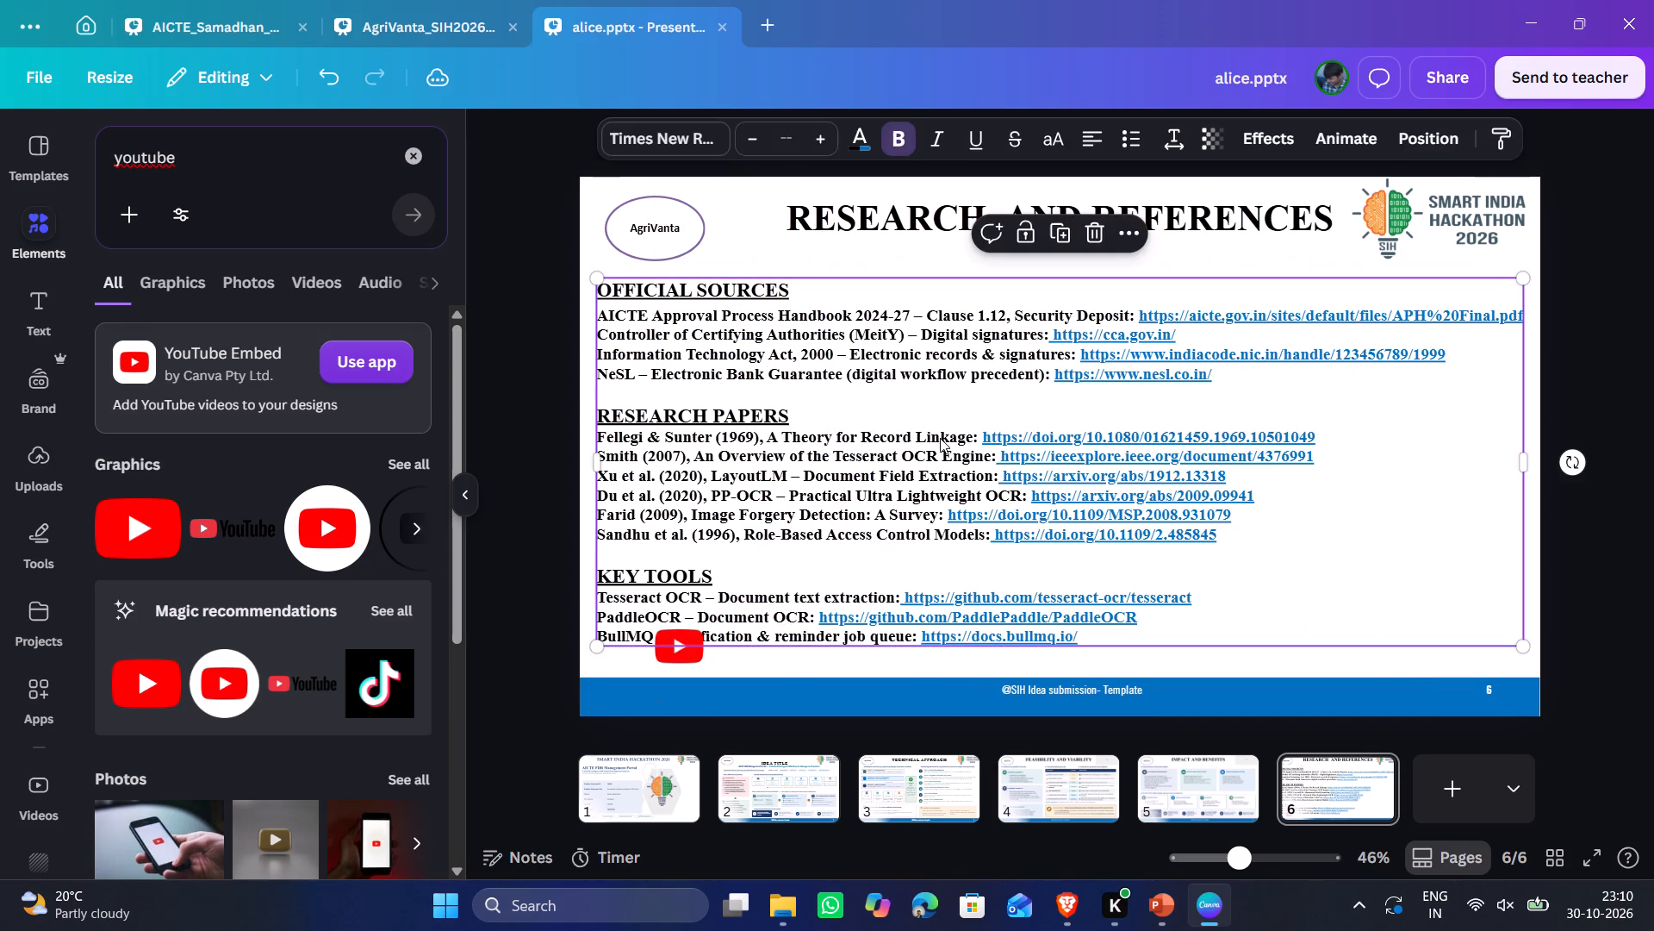
drag(1527, 648, 1518, 643)
click(1396, 699)
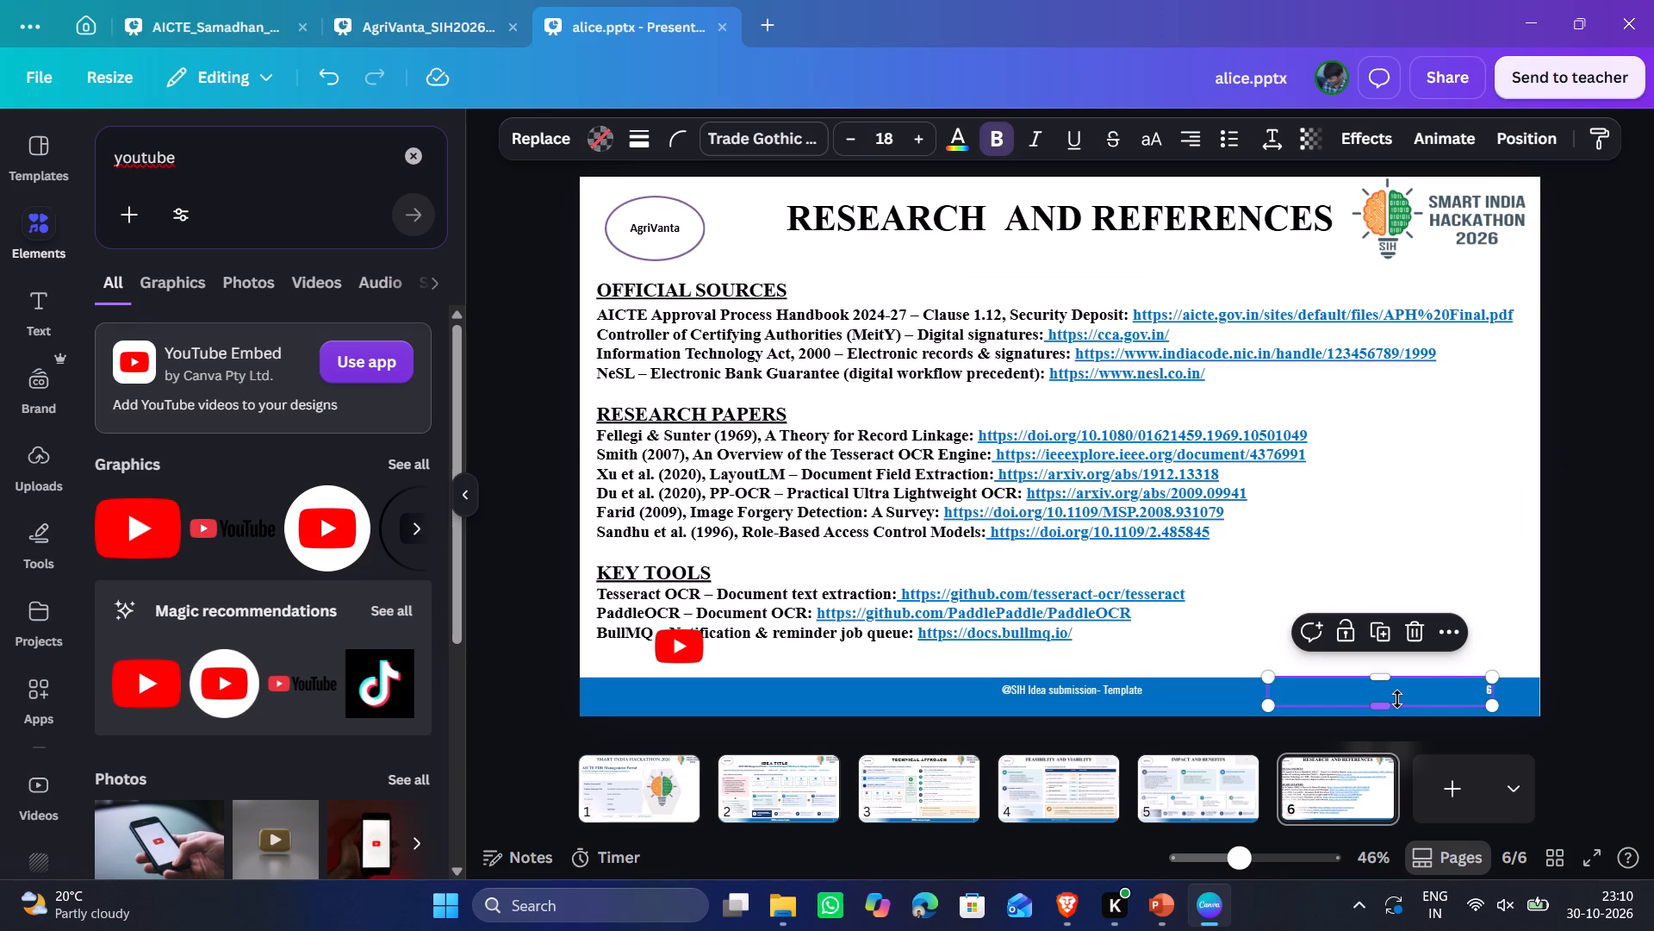
key(Delete)
click(1350, 693)
key(Delete)
click(1113, 690)
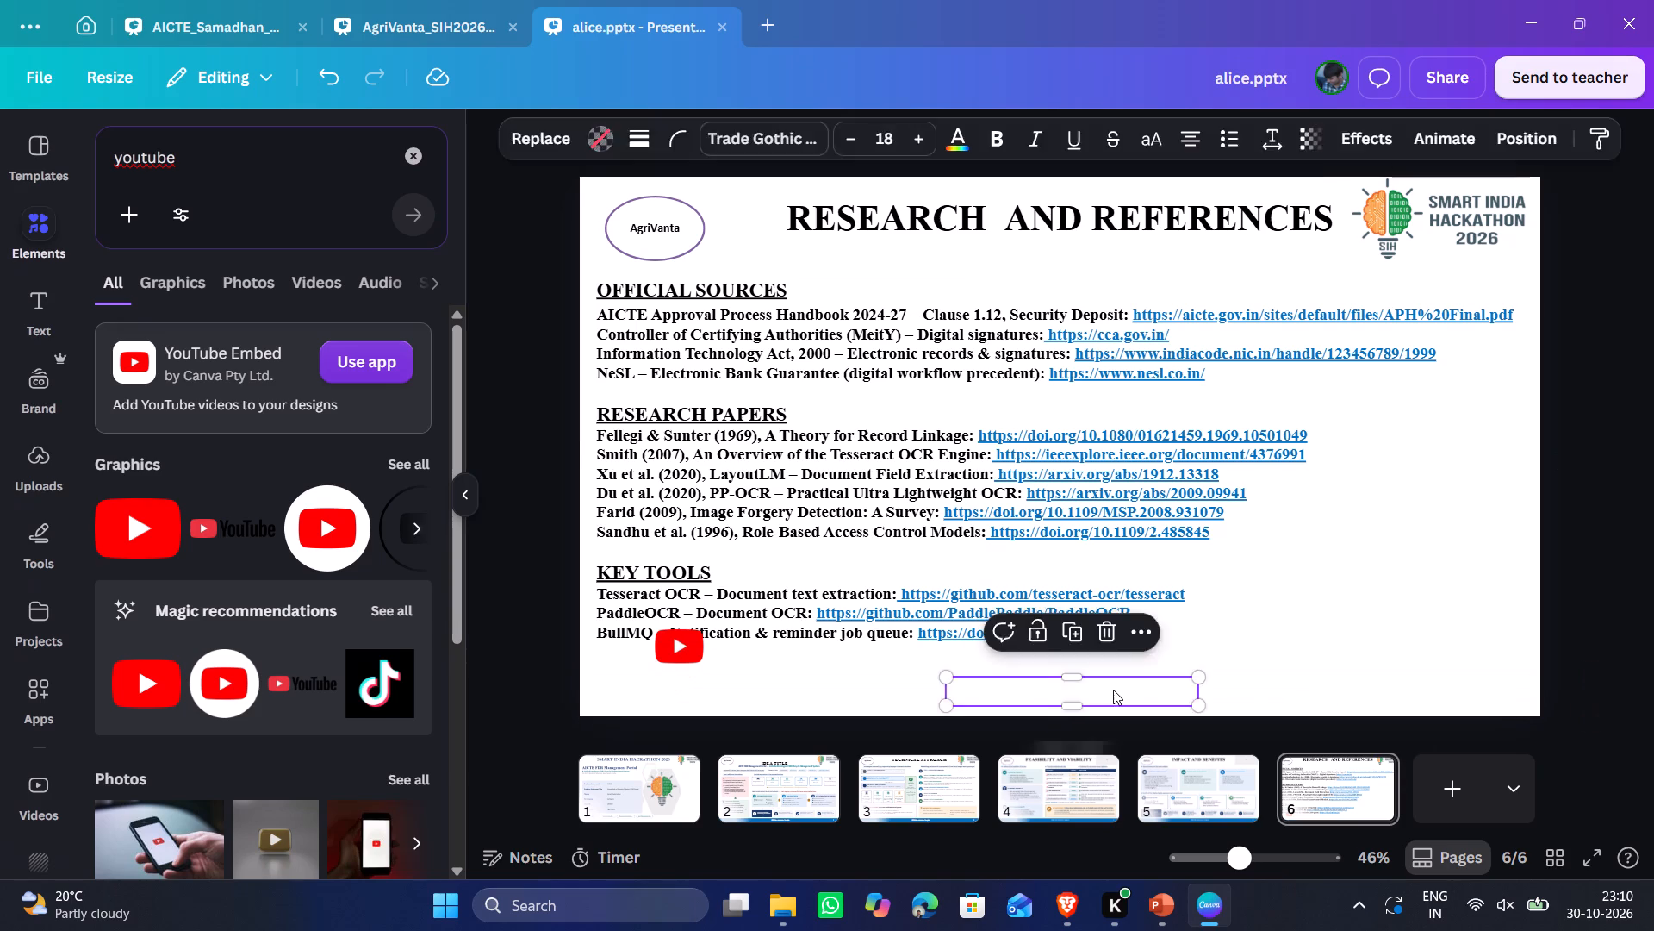
key(Delete)
Delete the template footer text, blue footer bar and page number from the IMPACT AND BENEFITS slide.
click(1203, 776)
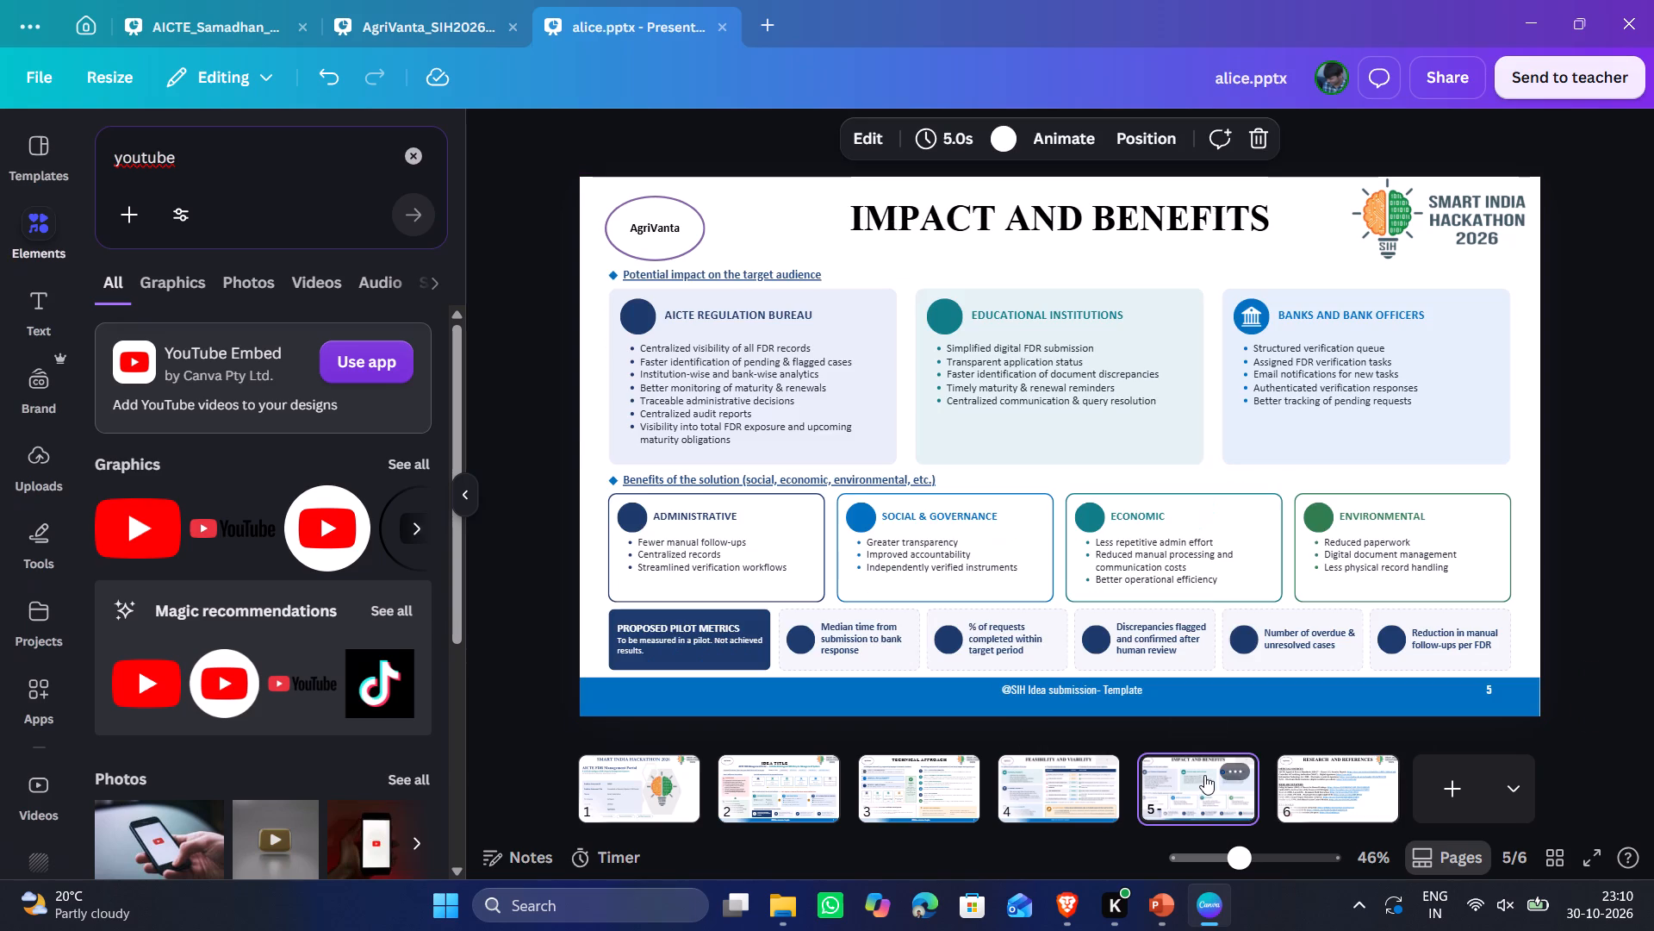
click(1080, 690)
key(Delete)
click(1080, 690)
key(Delete)
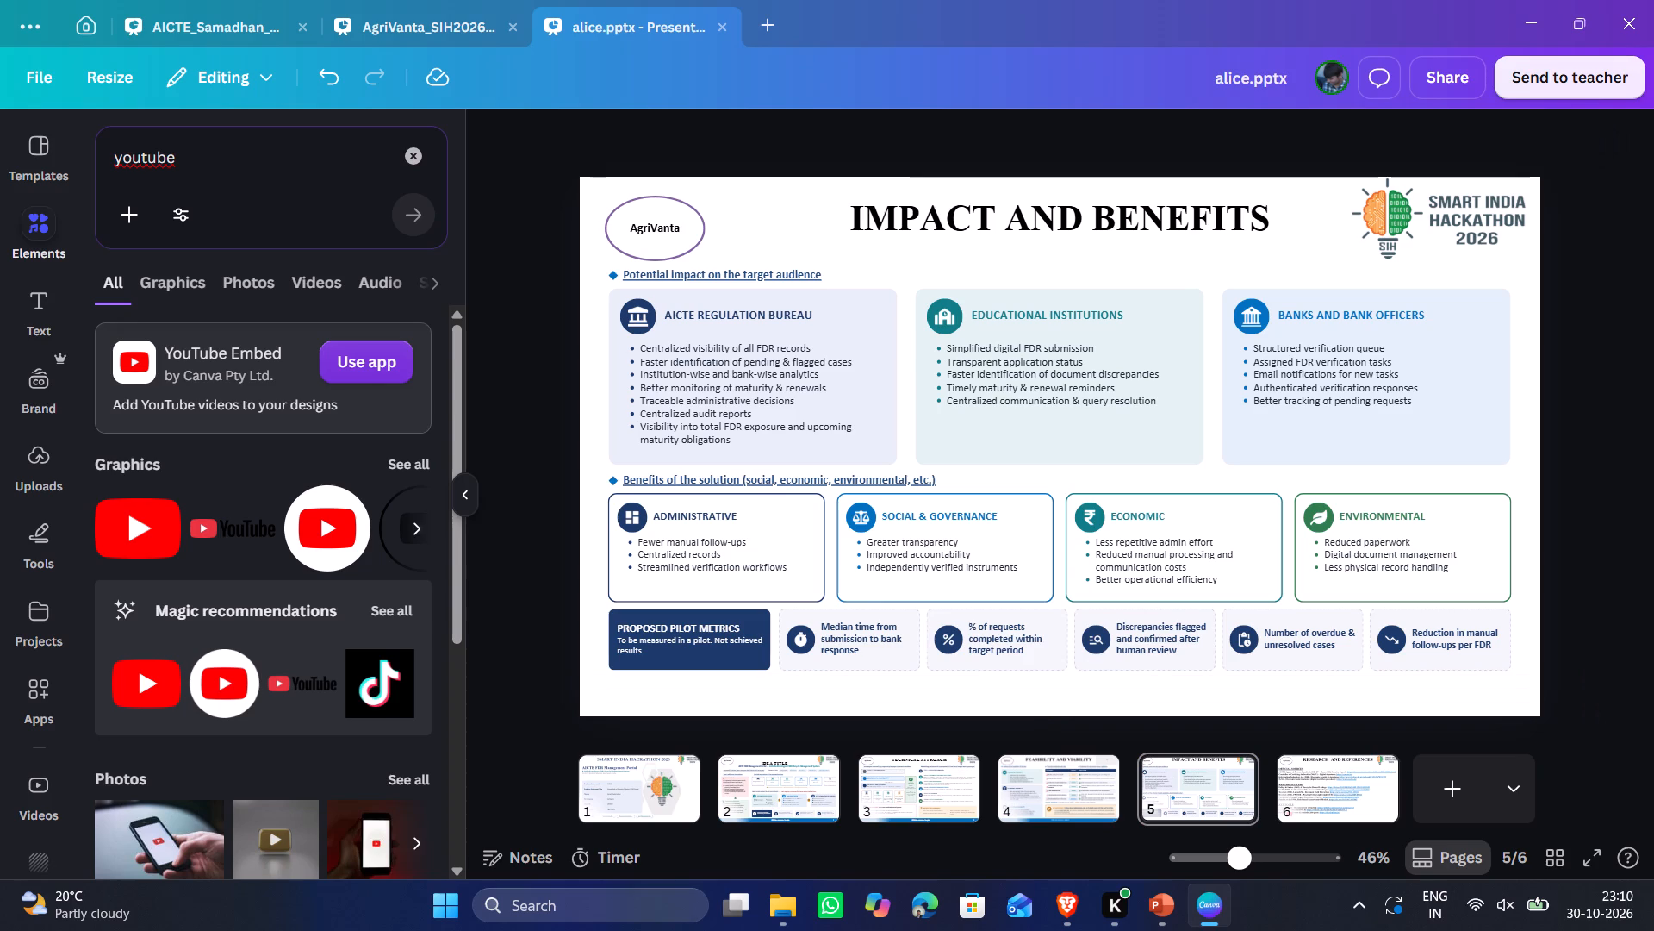
click(1458, 693)
key(Delete)
Delete the template footer text, page number and blue footer bar from slide 4, FEASIBILITY AND VIABILITY.
click(1042, 789)
click(1055, 681)
key(Delete)
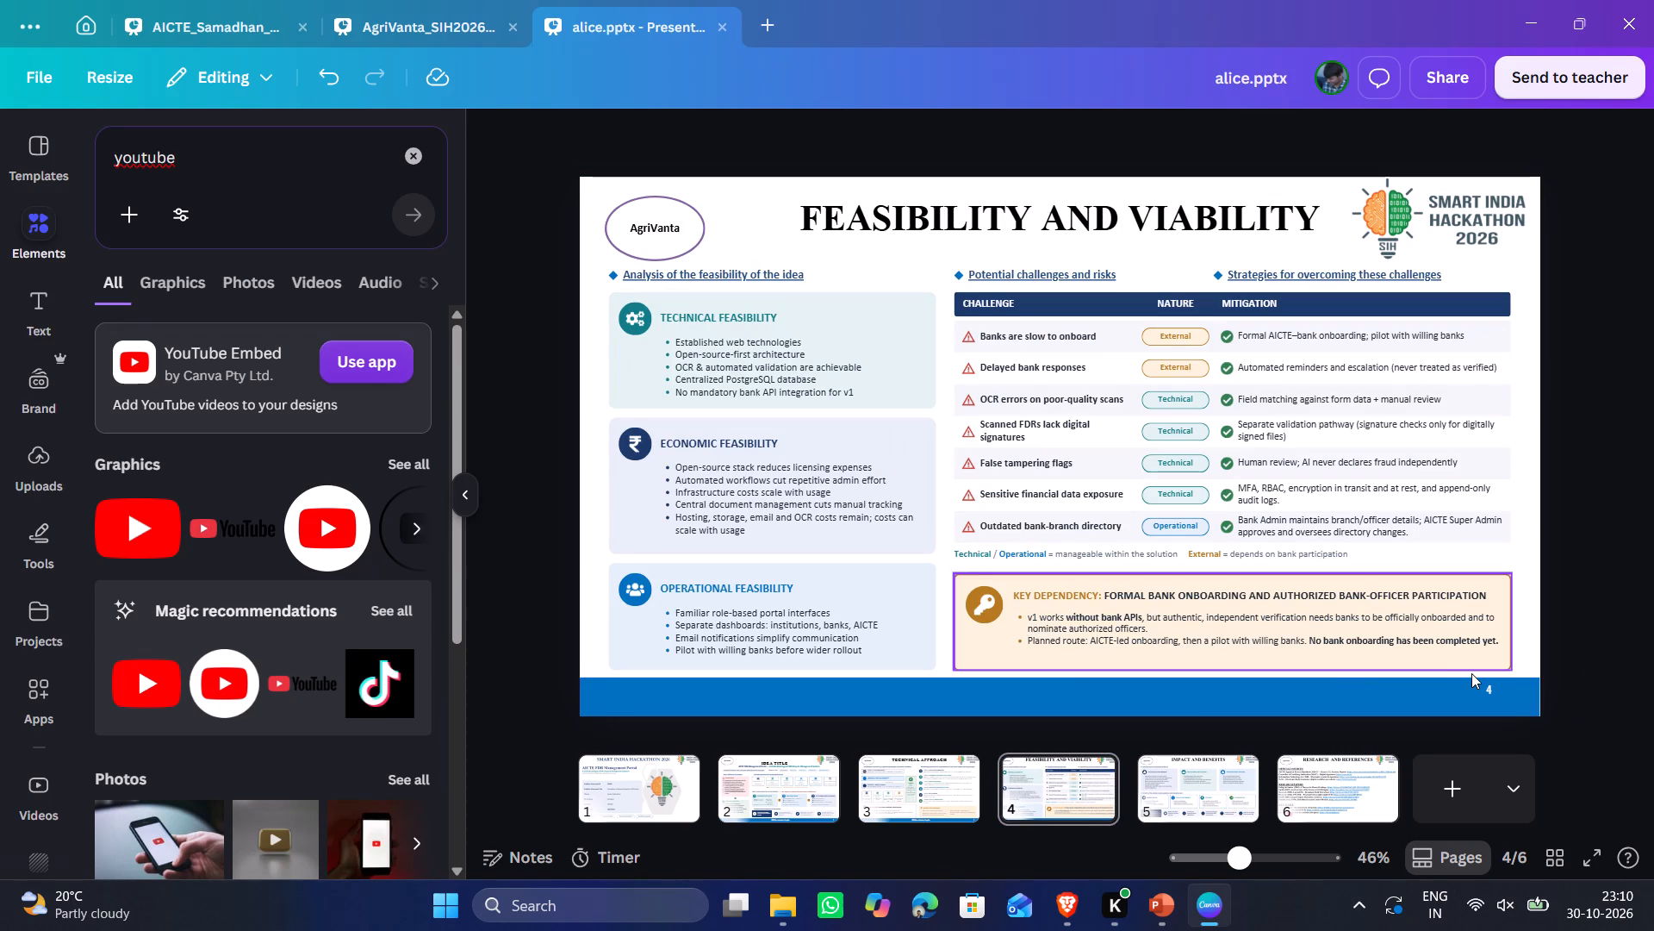
click(1471, 673)
click(1471, 687)
key(Delete)
click(1216, 703)
key(Delete)
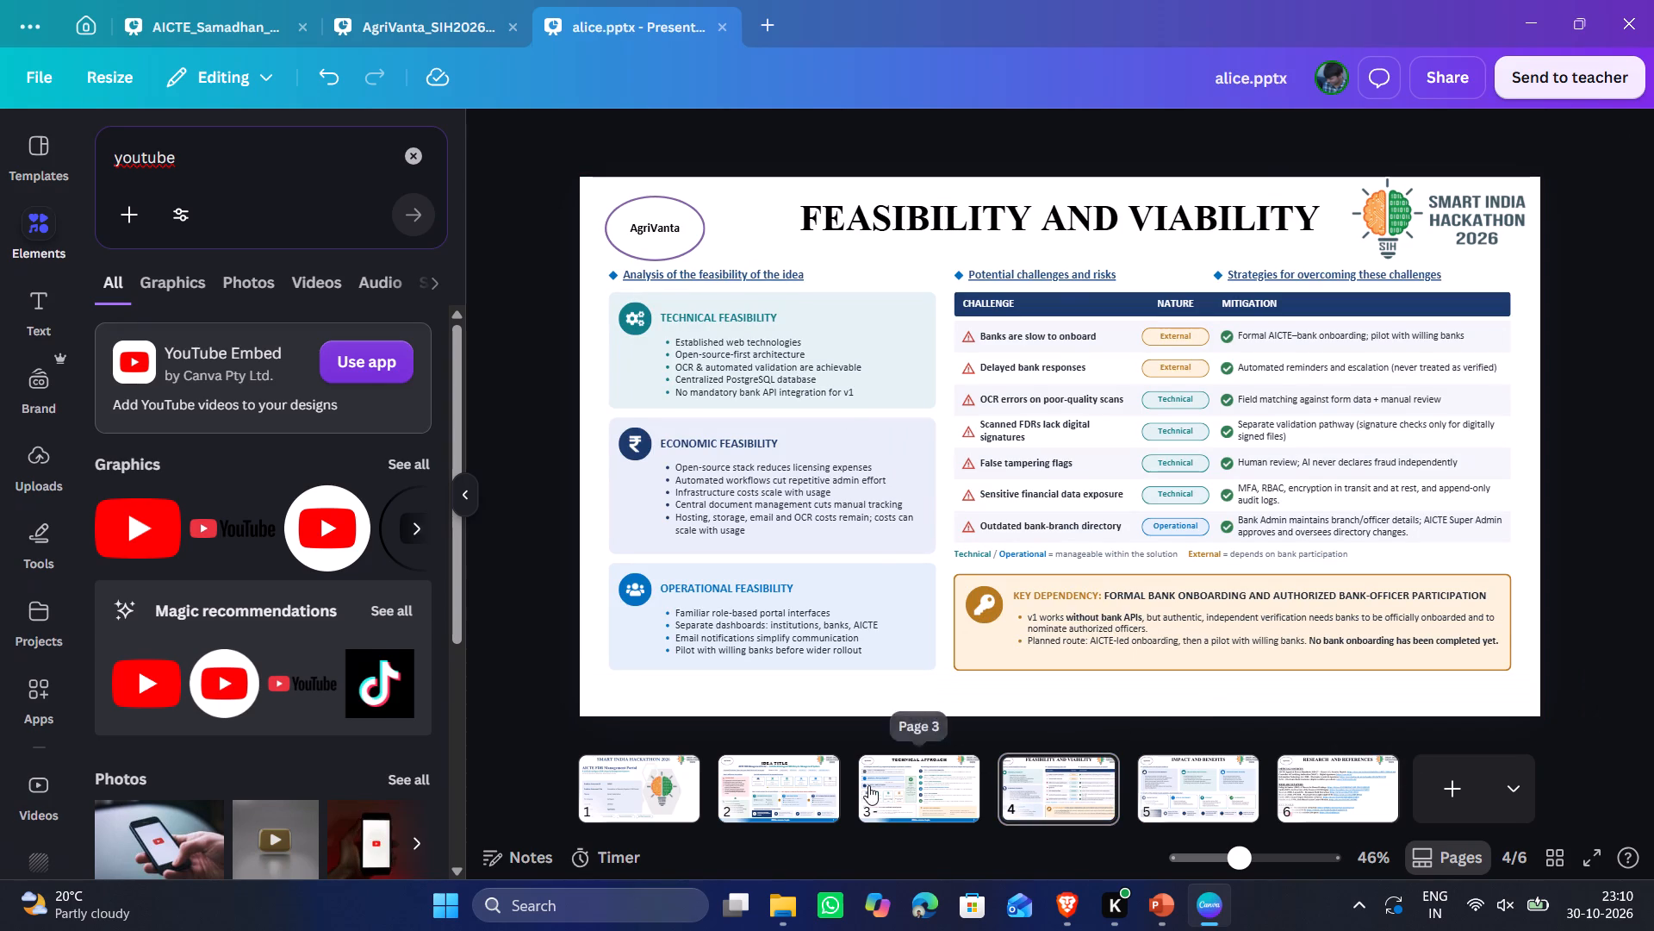
Delete the template footer text, blue footer bar and page number from slide 3, TECHNICAL APPROACH.
click(868, 785)
click(1128, 695)
key(Delete)
click(1205, 690)
key(Delete)
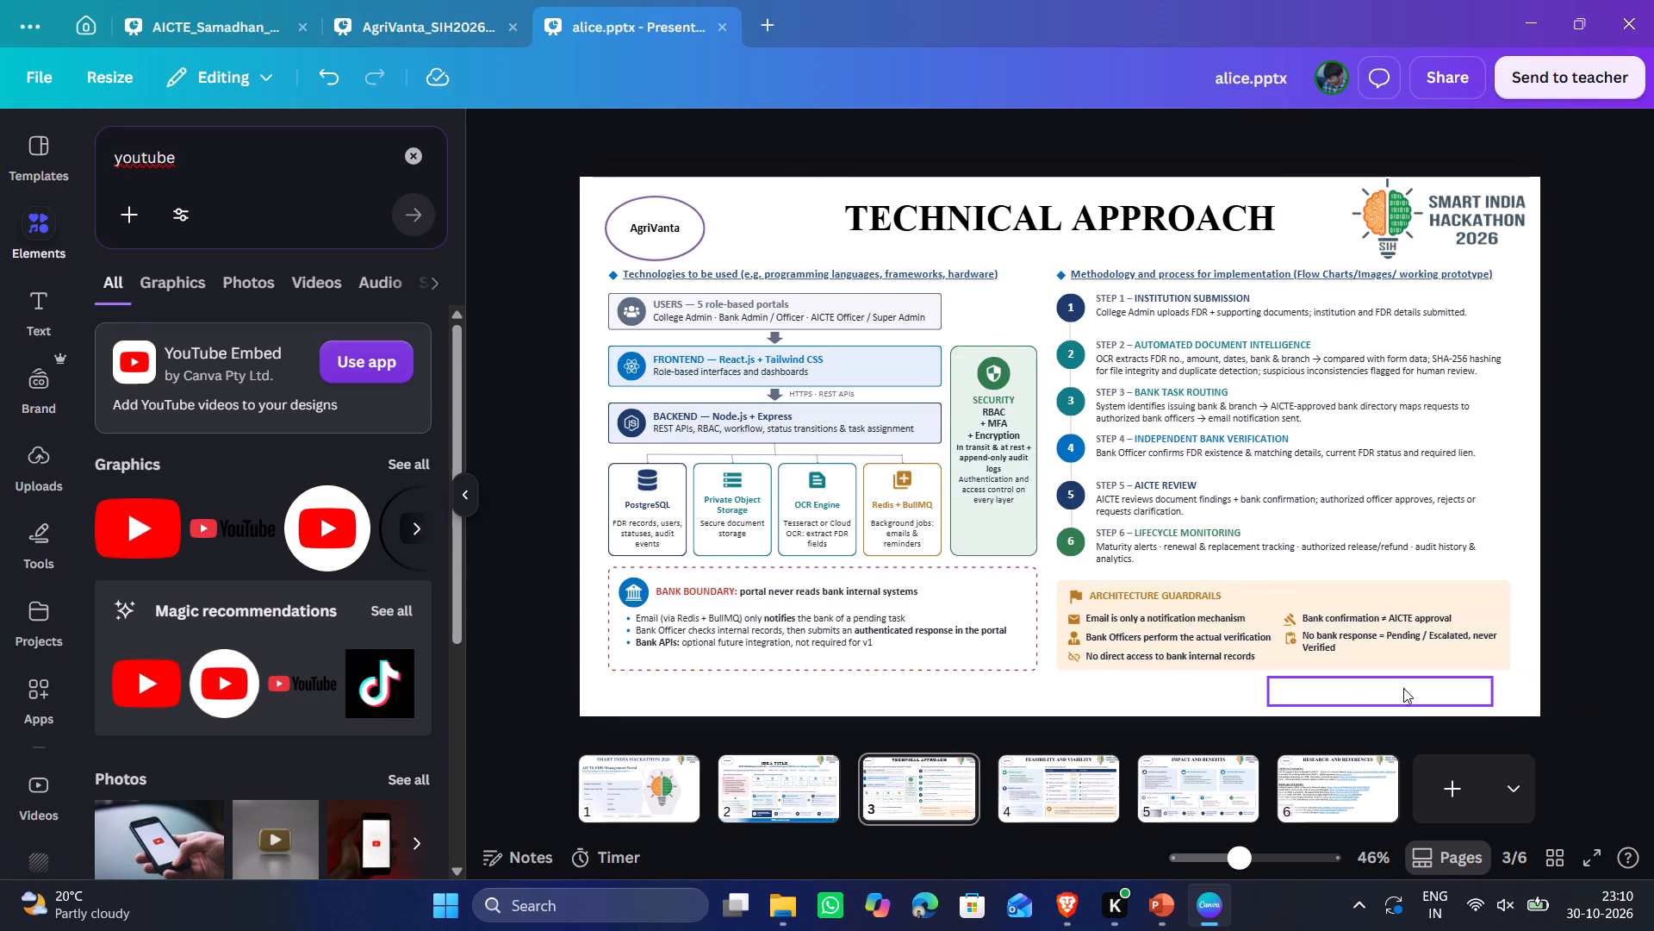
click(1492, 684)
key(Delete)
click(1452, 684)
click(1450, 684)
key(Delete)
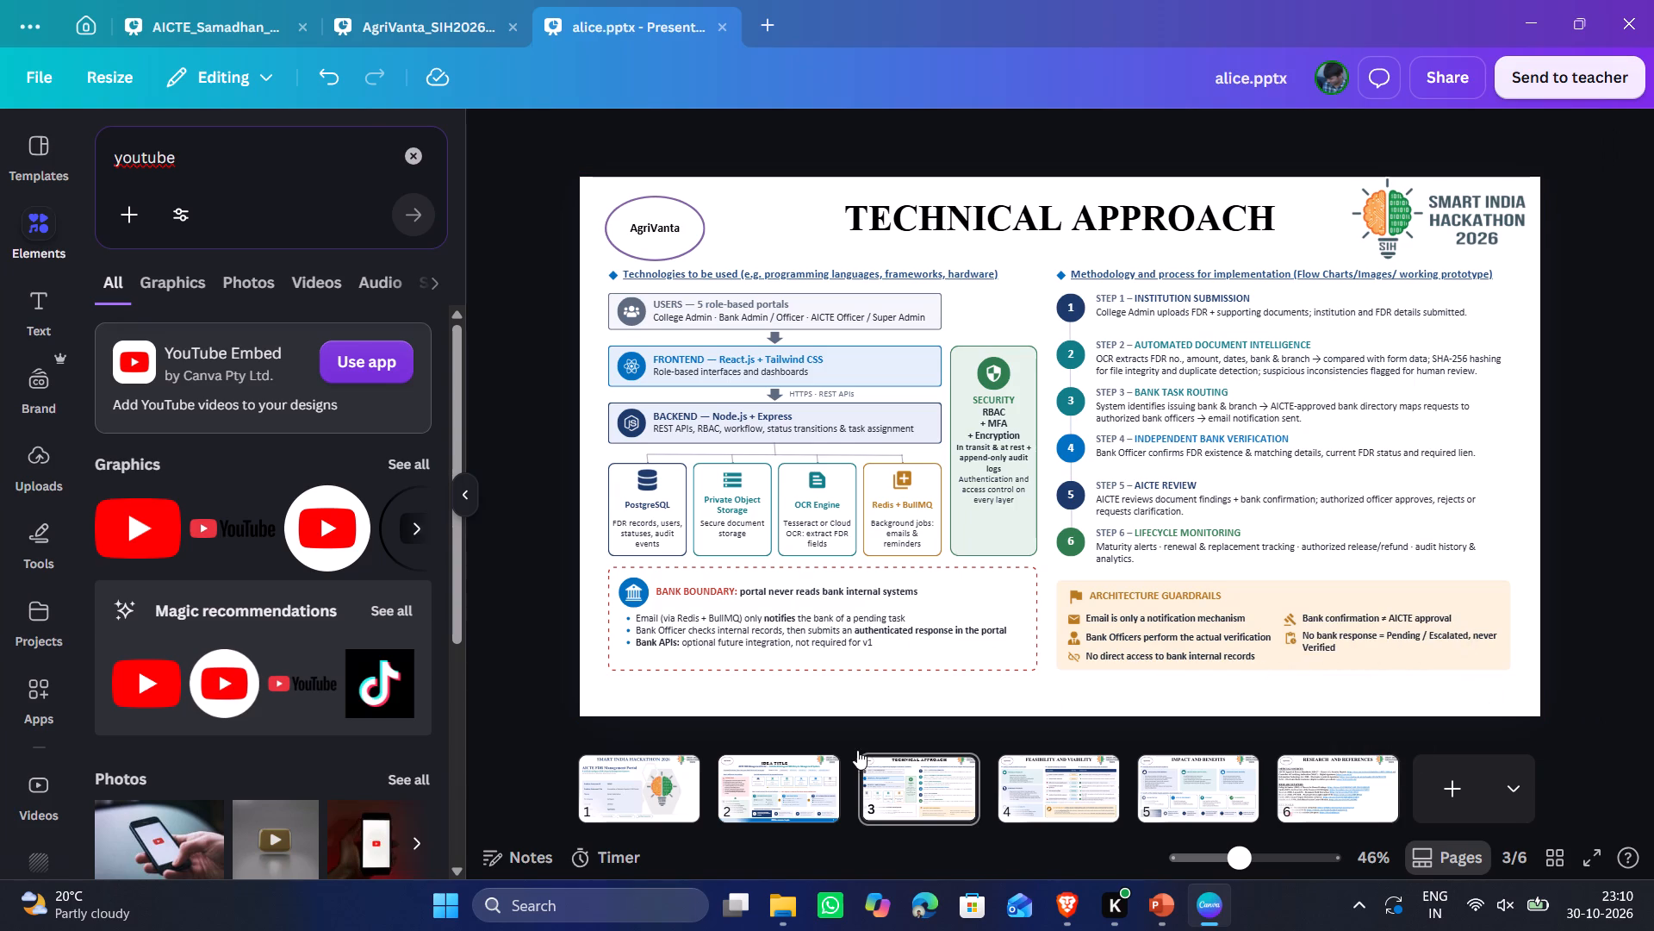
Delete the template footer text, blue footer bar and page number from slide 2, IDEA TITLE.
click(804, 783)
click(886, 686)
key(Delete)
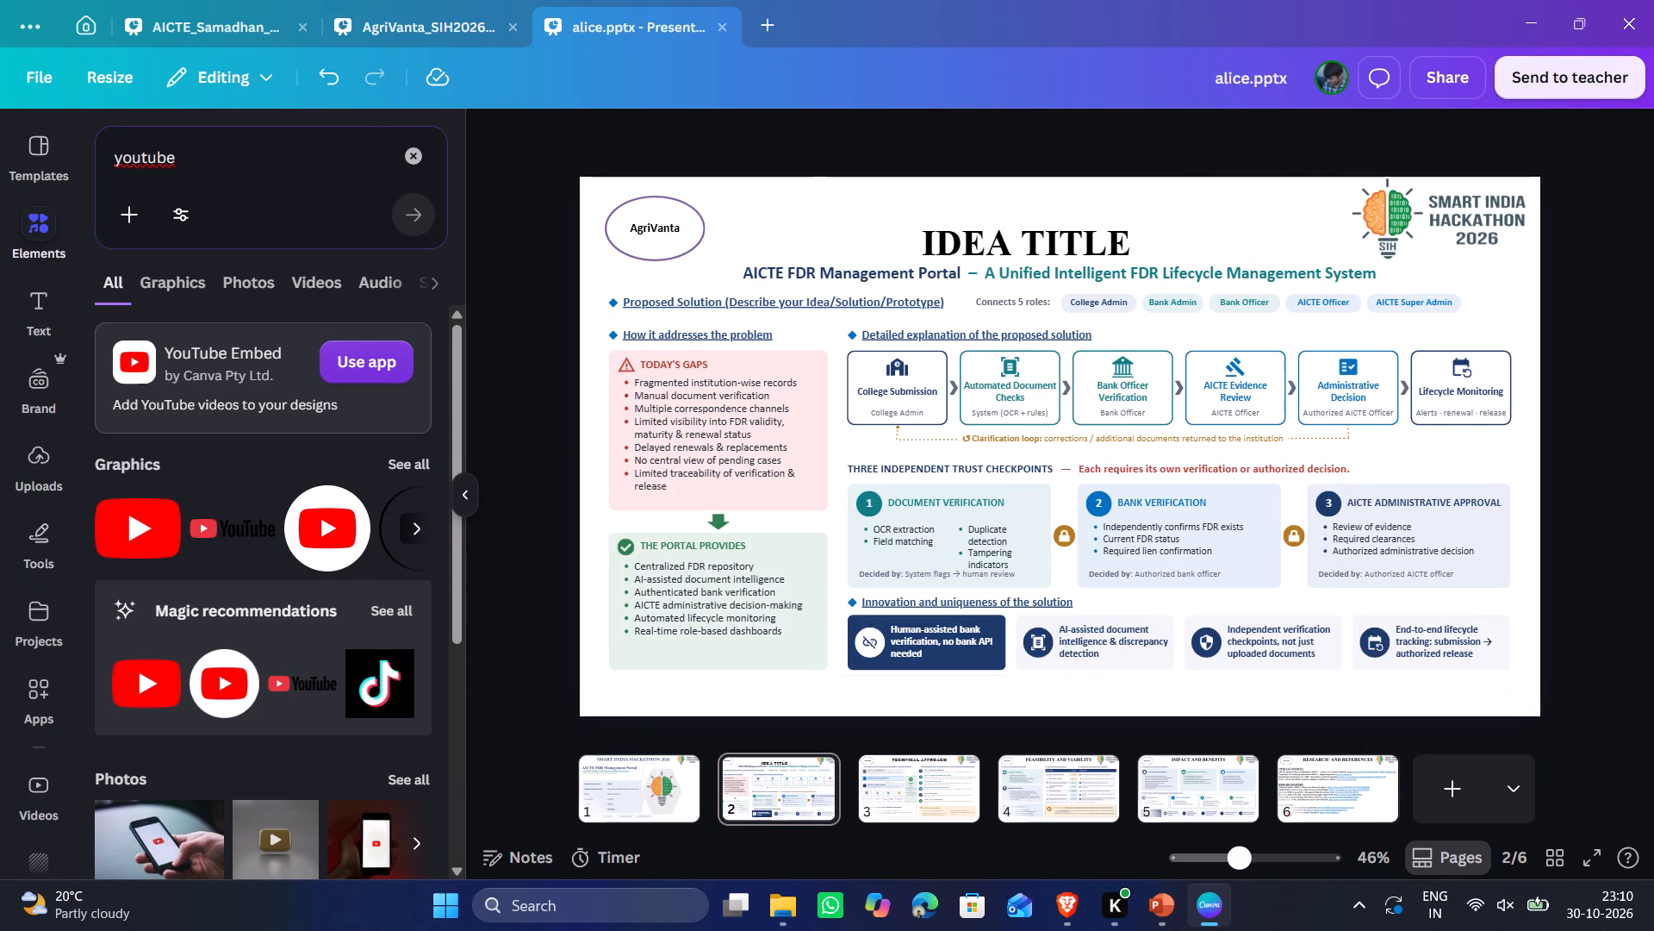
click(1029, 678)
key(Delete)
click(1256, 690)
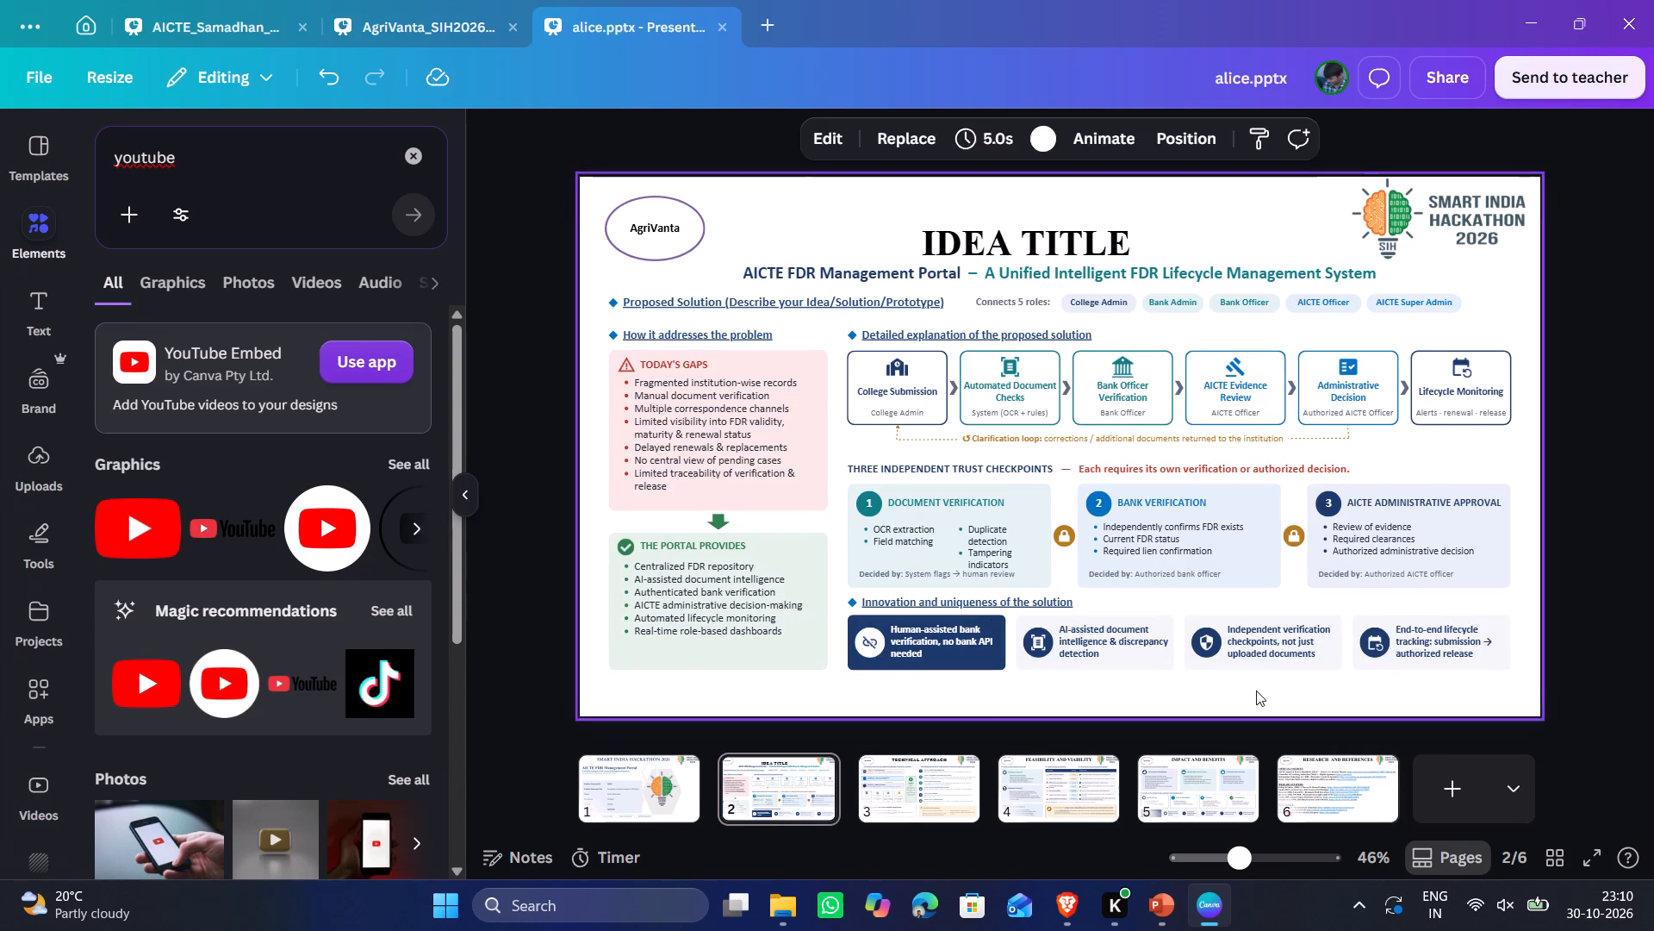
click(1395, 682)
key(Delete)
Move the YouTube icon on slide 6 below the BullMQ reference line, near the slide's left margin, and shrink it slightly.
click(633, 816)
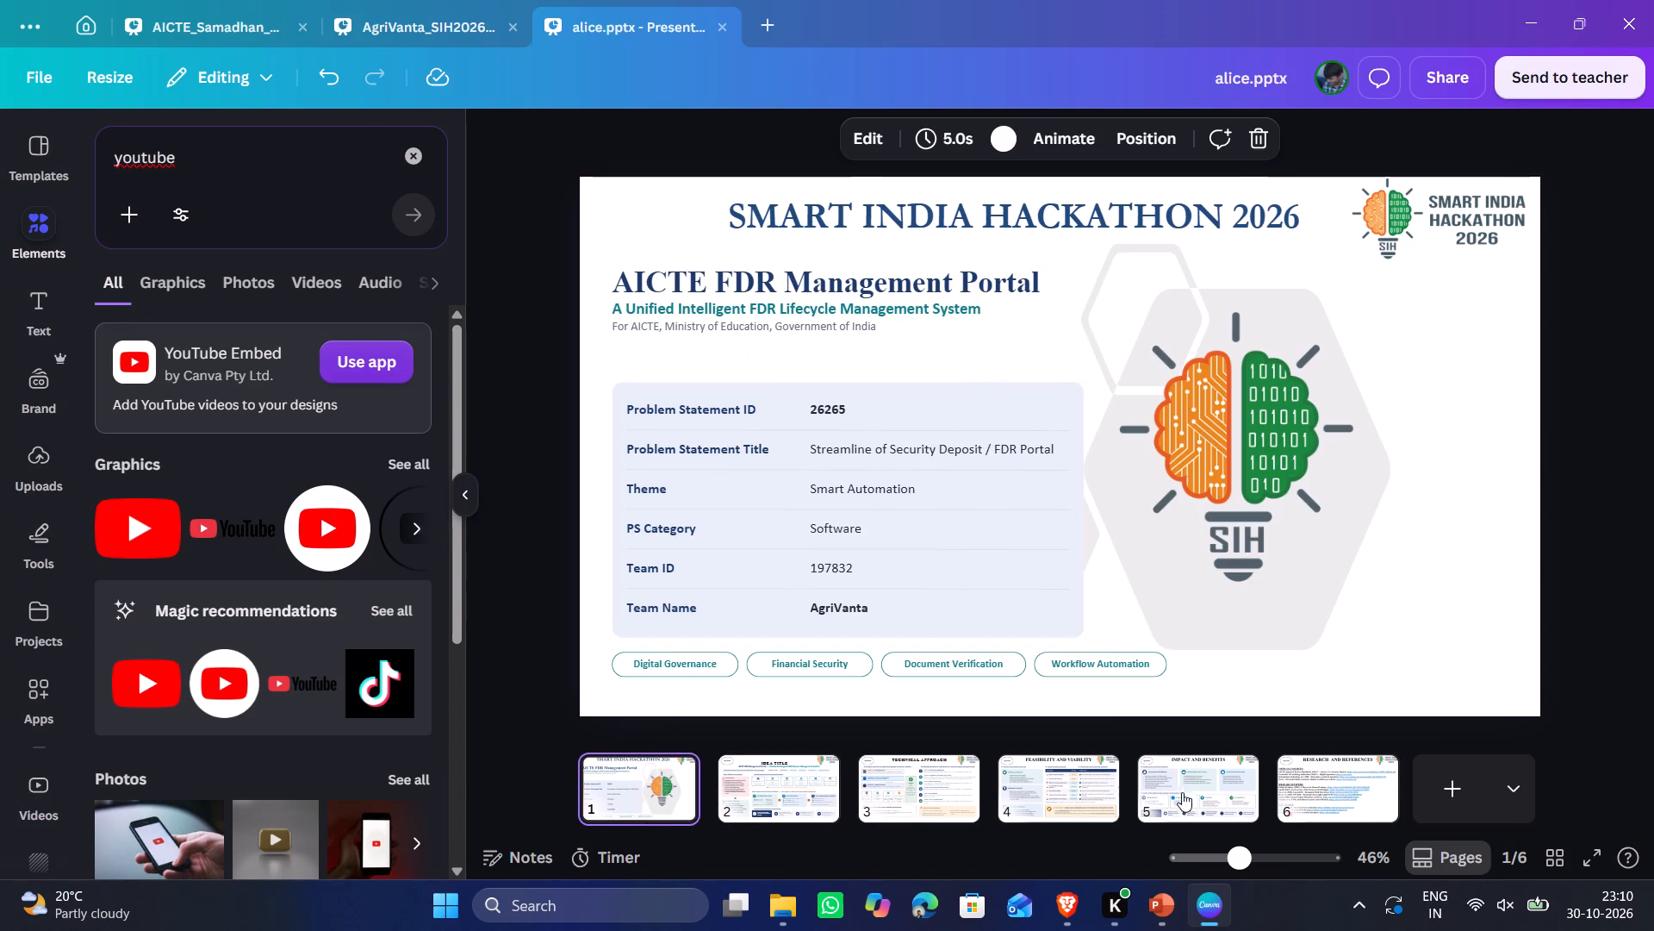
click(1302, 782)
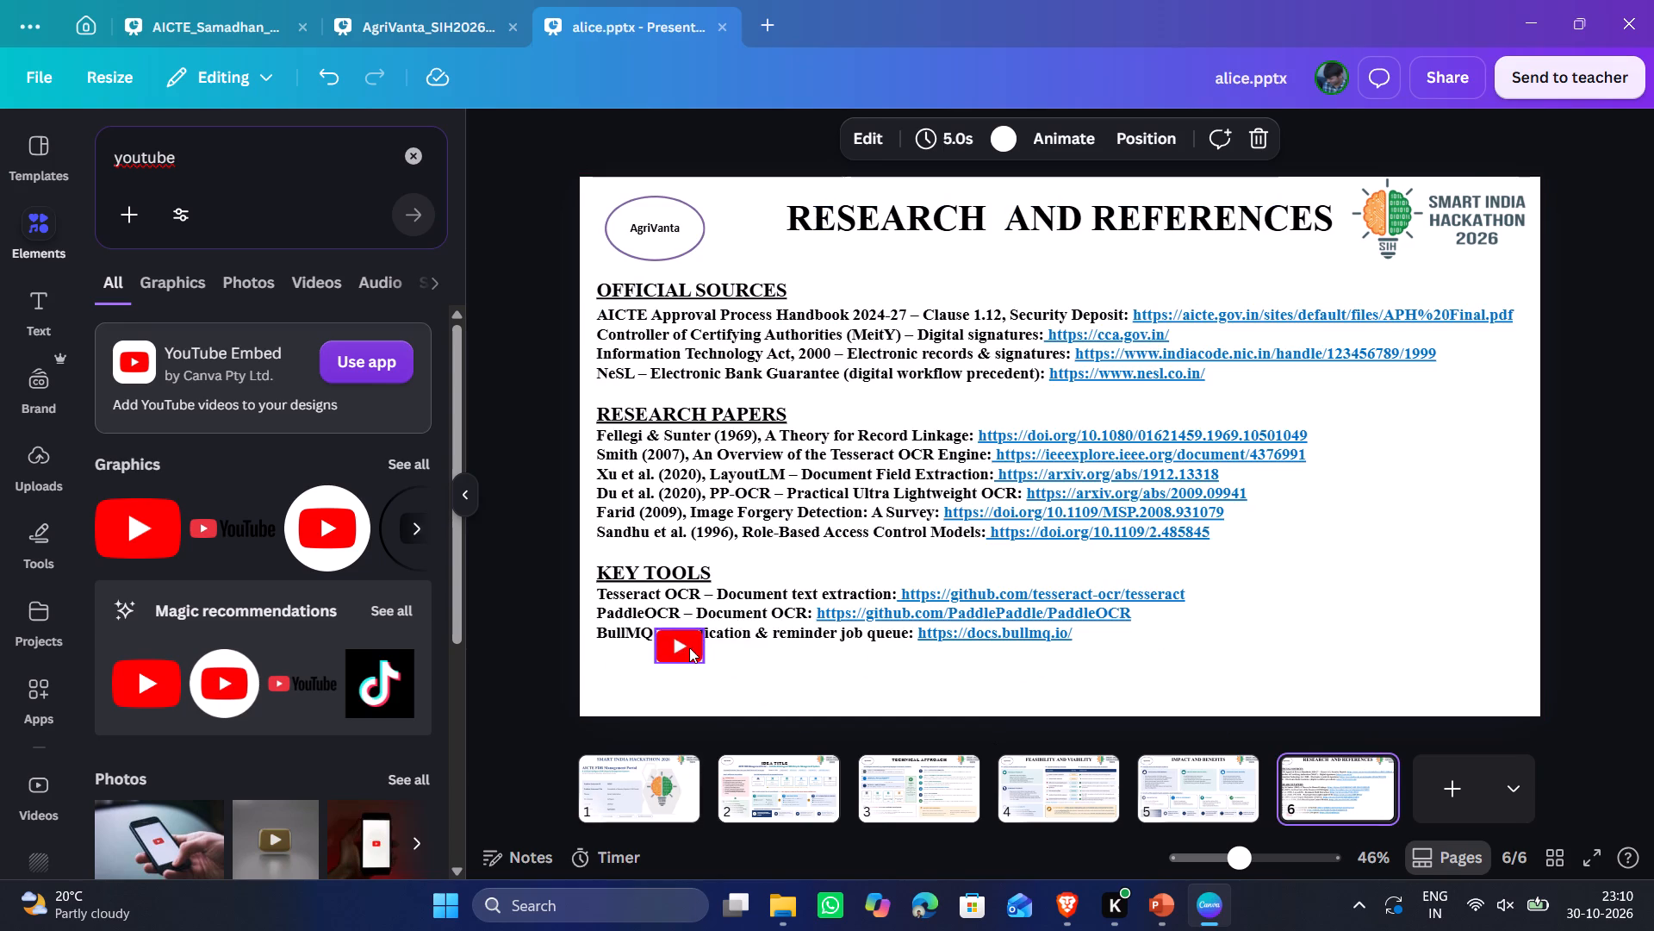
click(689, 647)
drag(683, 646, 641, 663)
drag(663, 679, 650, 678)
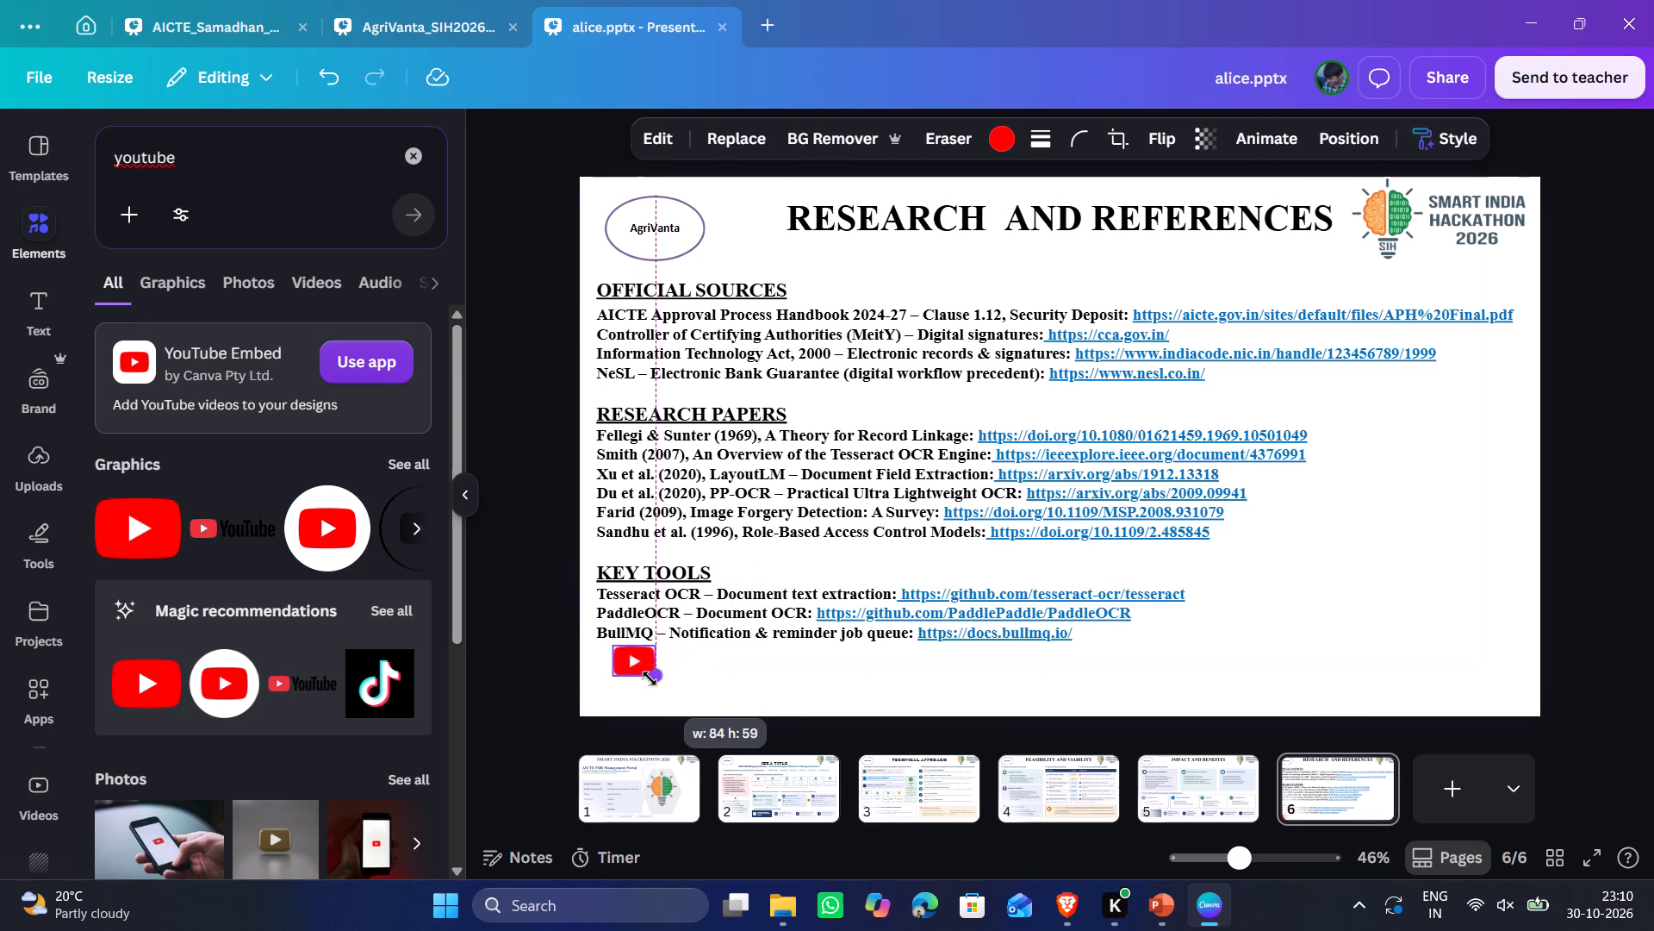
drag(650, 678, 643, 676)
drag(634, 665, 631, 673)
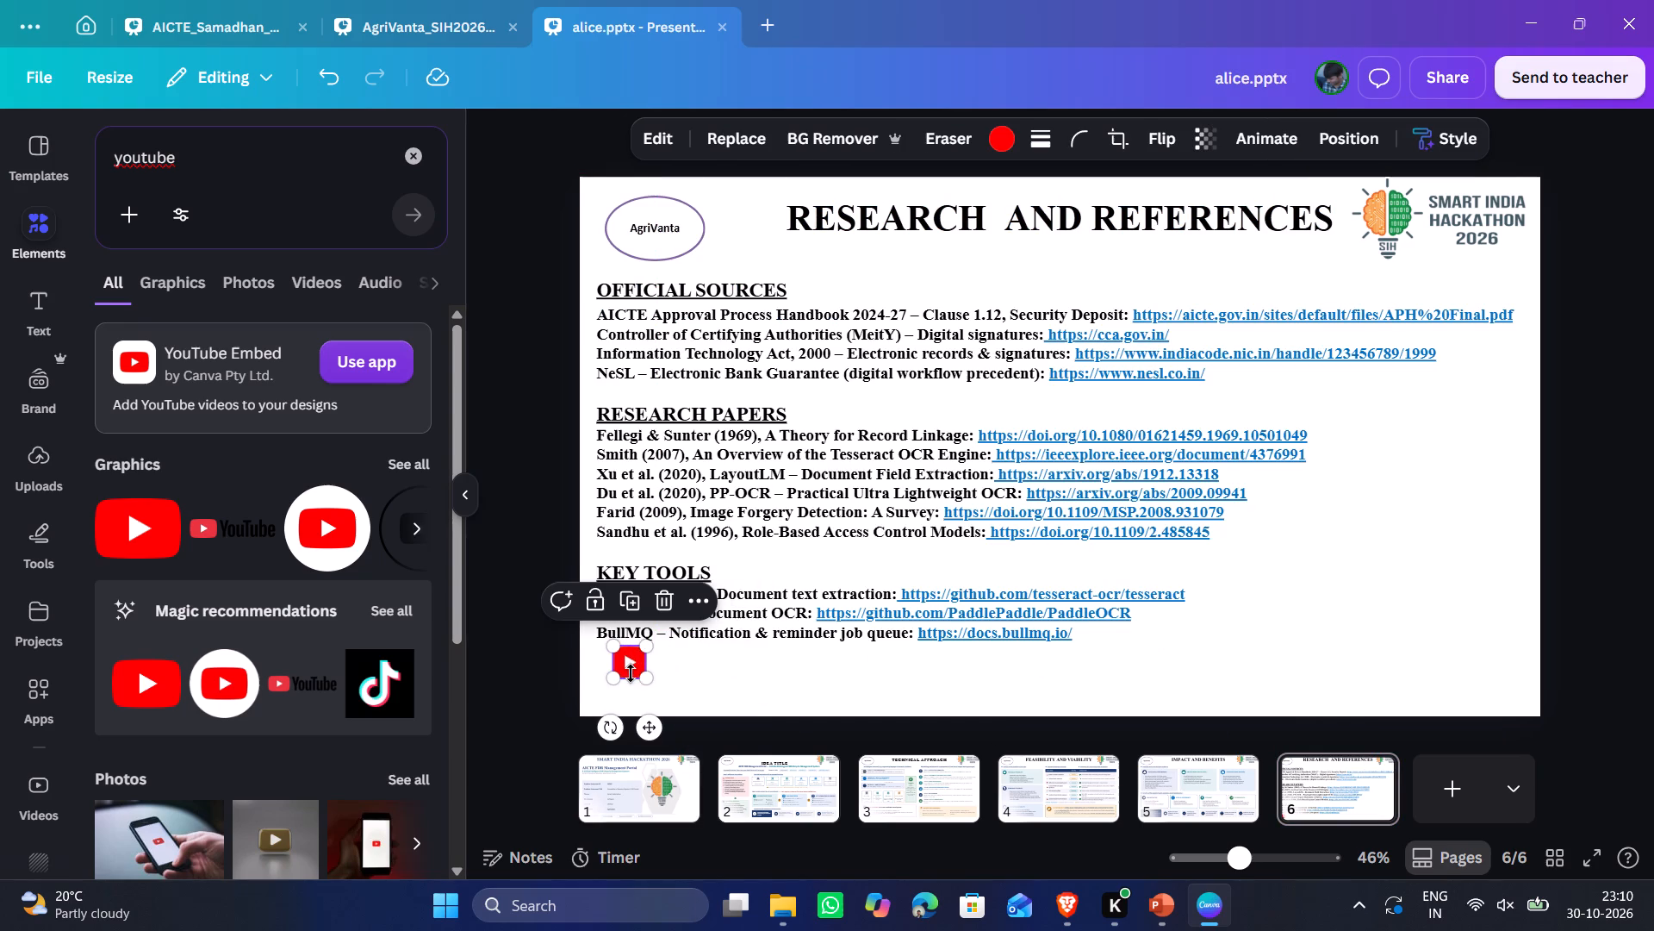
key(ctrl+z)
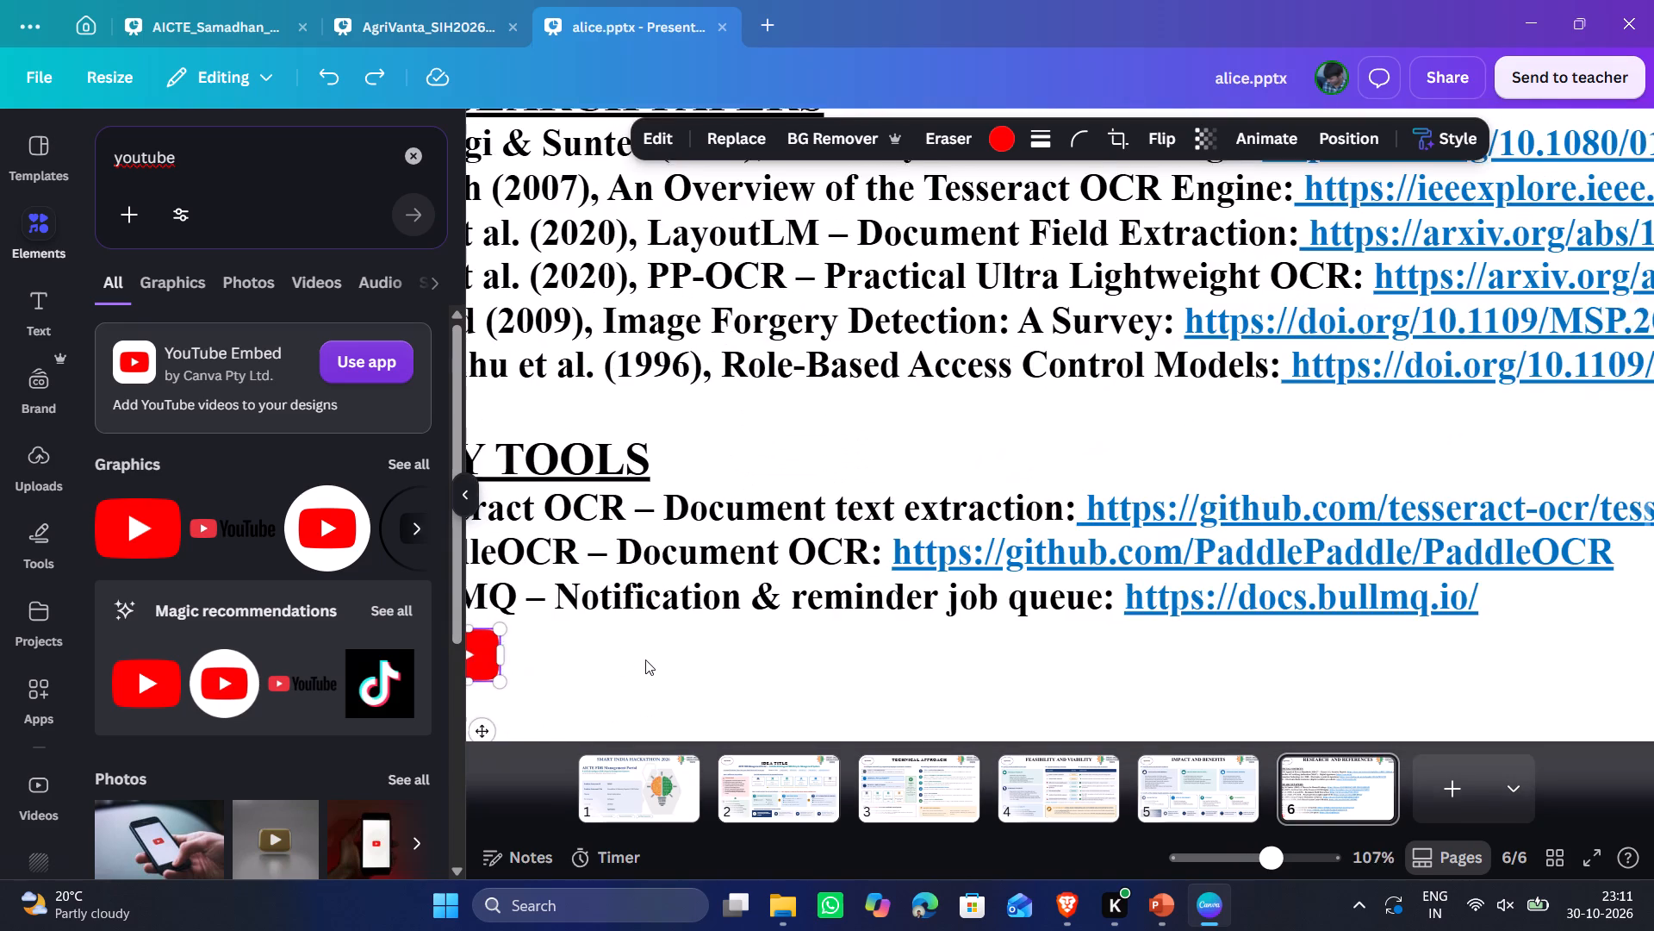
Nudge the YouTube icon on slide 6 farther down and slightly left, leaving a gap under the BullMQ line.
scroll(632, 657, right, 3)
click(625, 653)
click(741, 663)
click(601, 654)
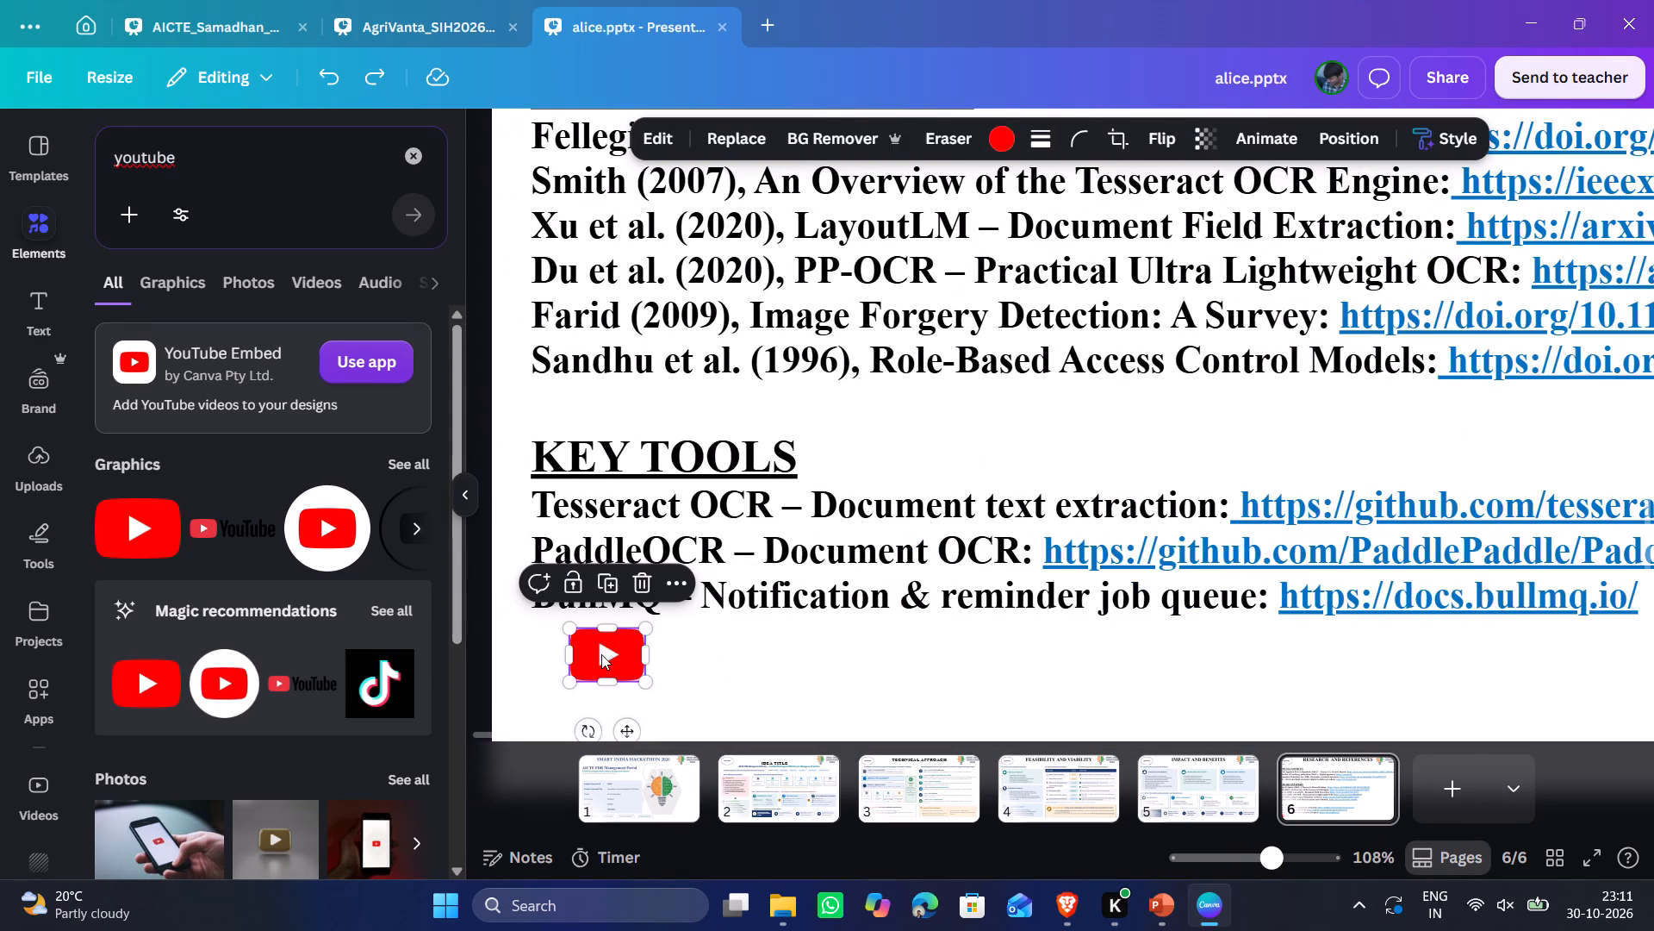
key(shift+Down)
key(shift+Down)
key(shift+Down)
key(shift+Left)
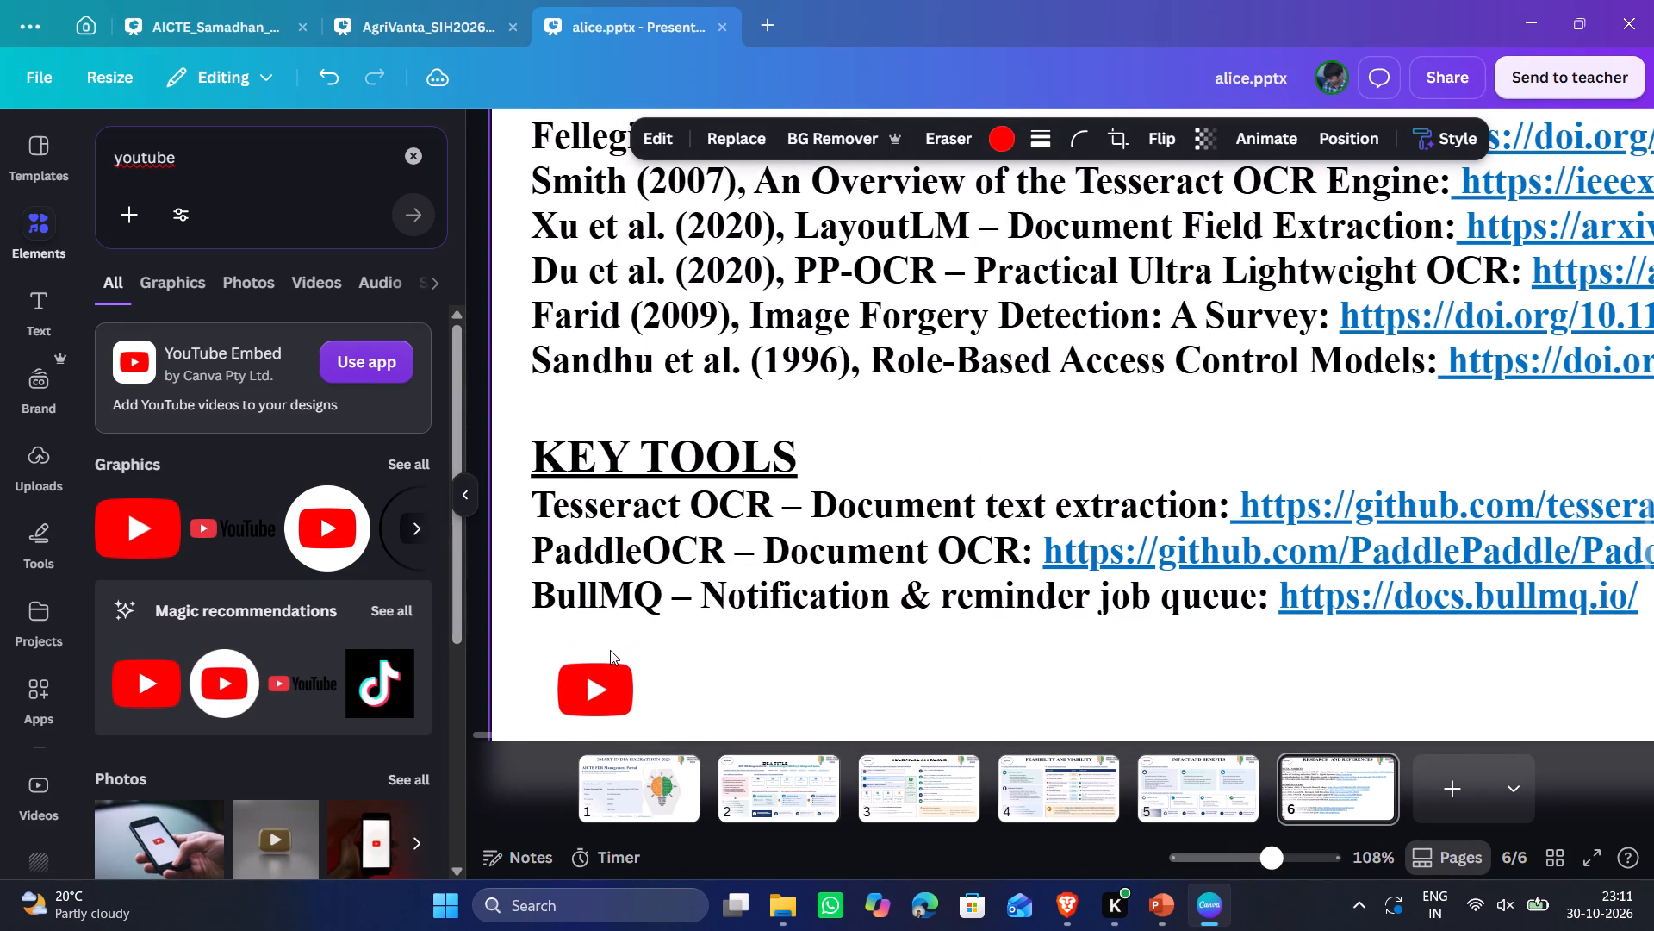
key(shift+Down)
scroll(675, 608, down, 1)
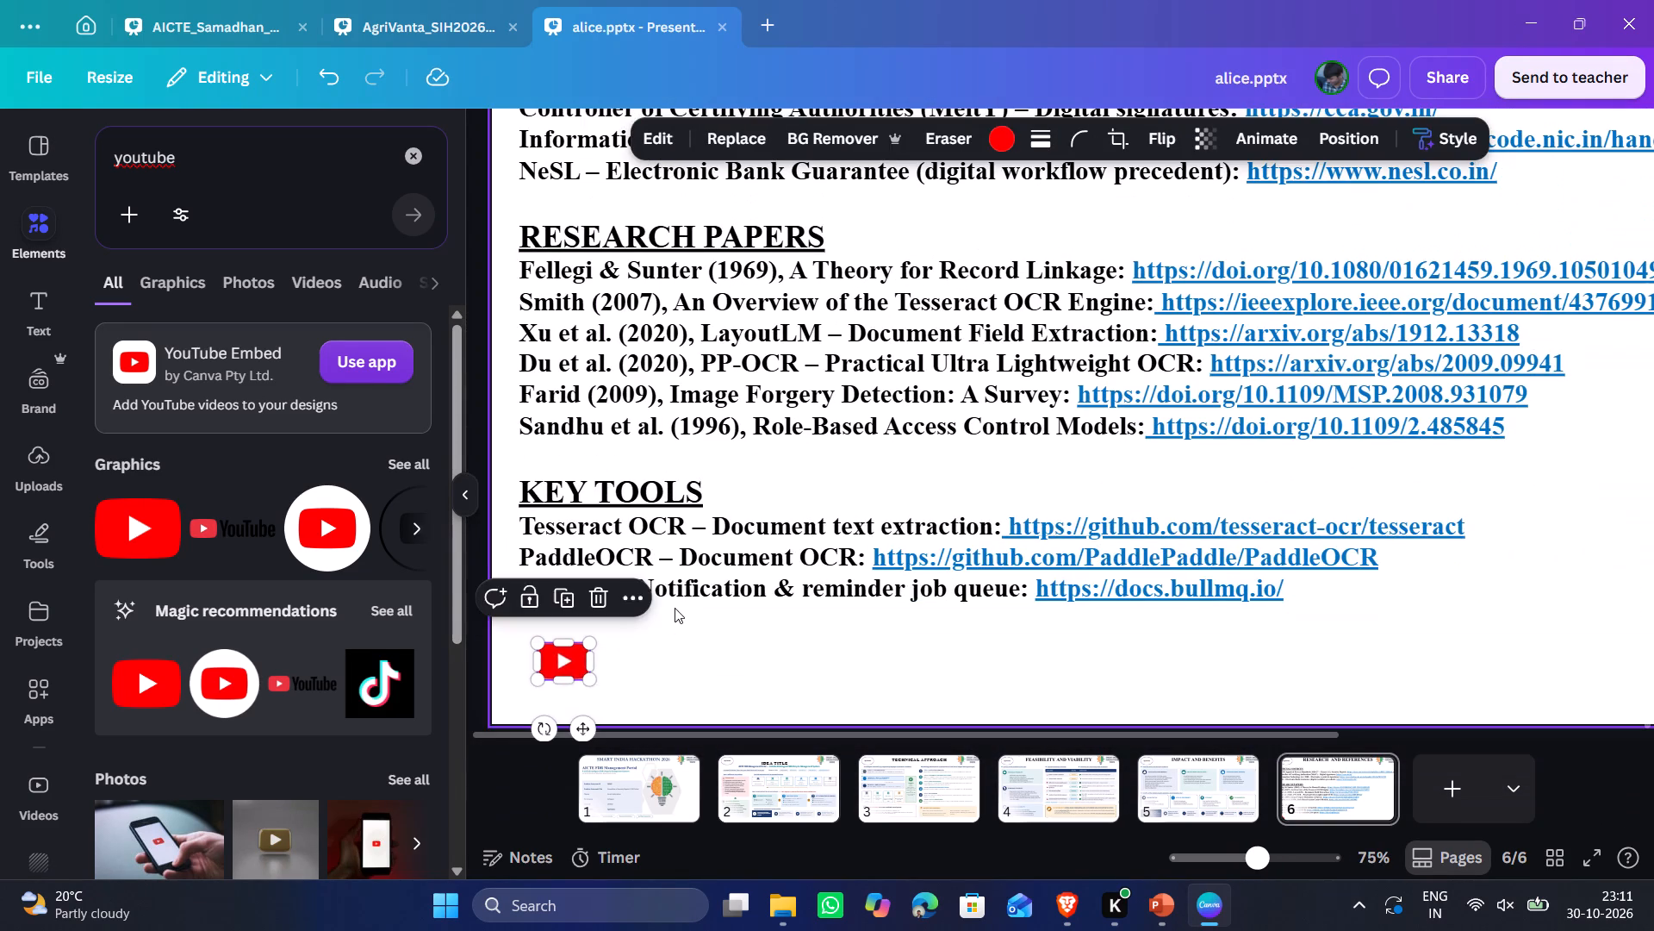
click(716, 646)
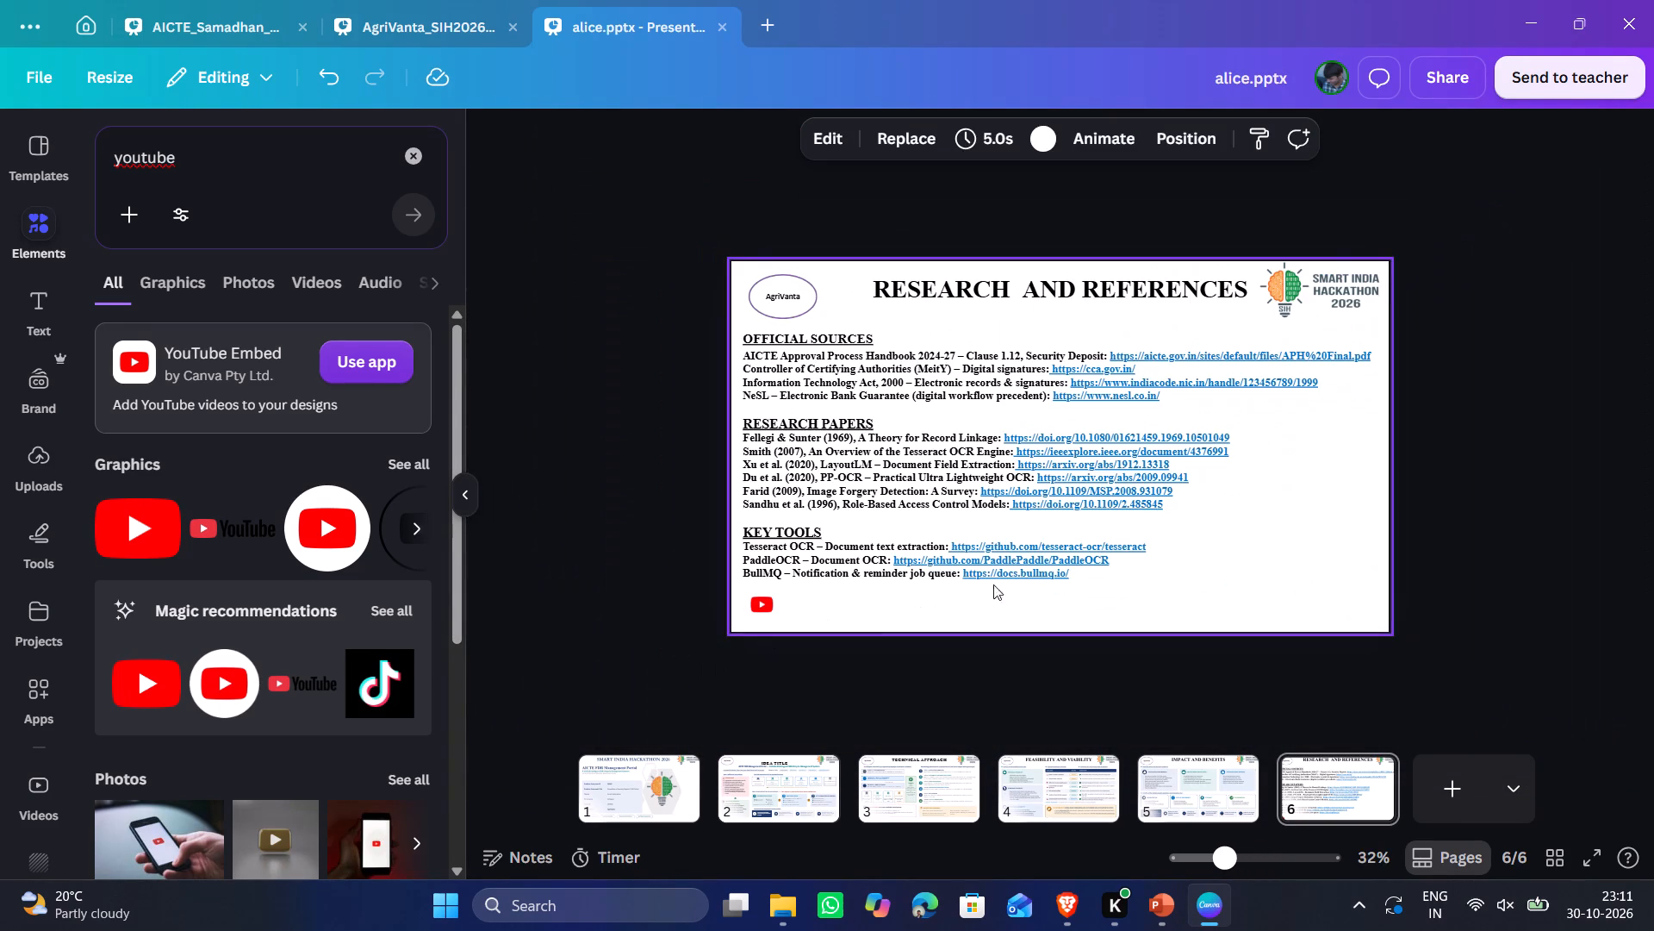
Preview the alice presentation full screen, going back from slide 6 to slide 1 to check the cleaned-up slides.
click(1595, 858)
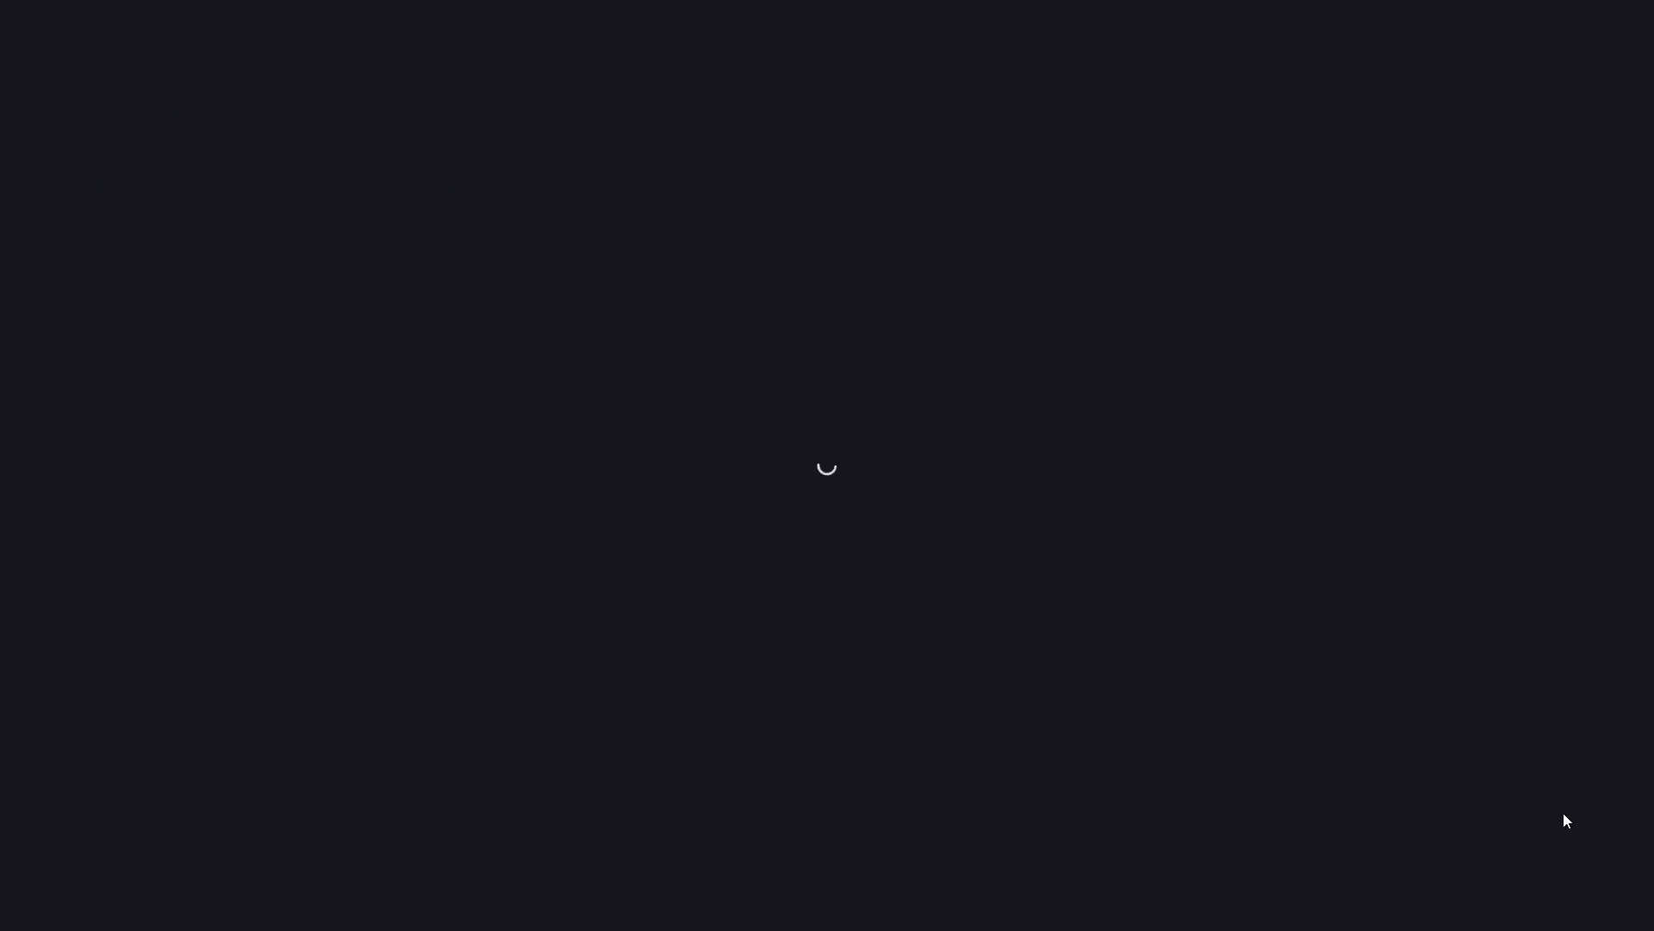
key(Left)
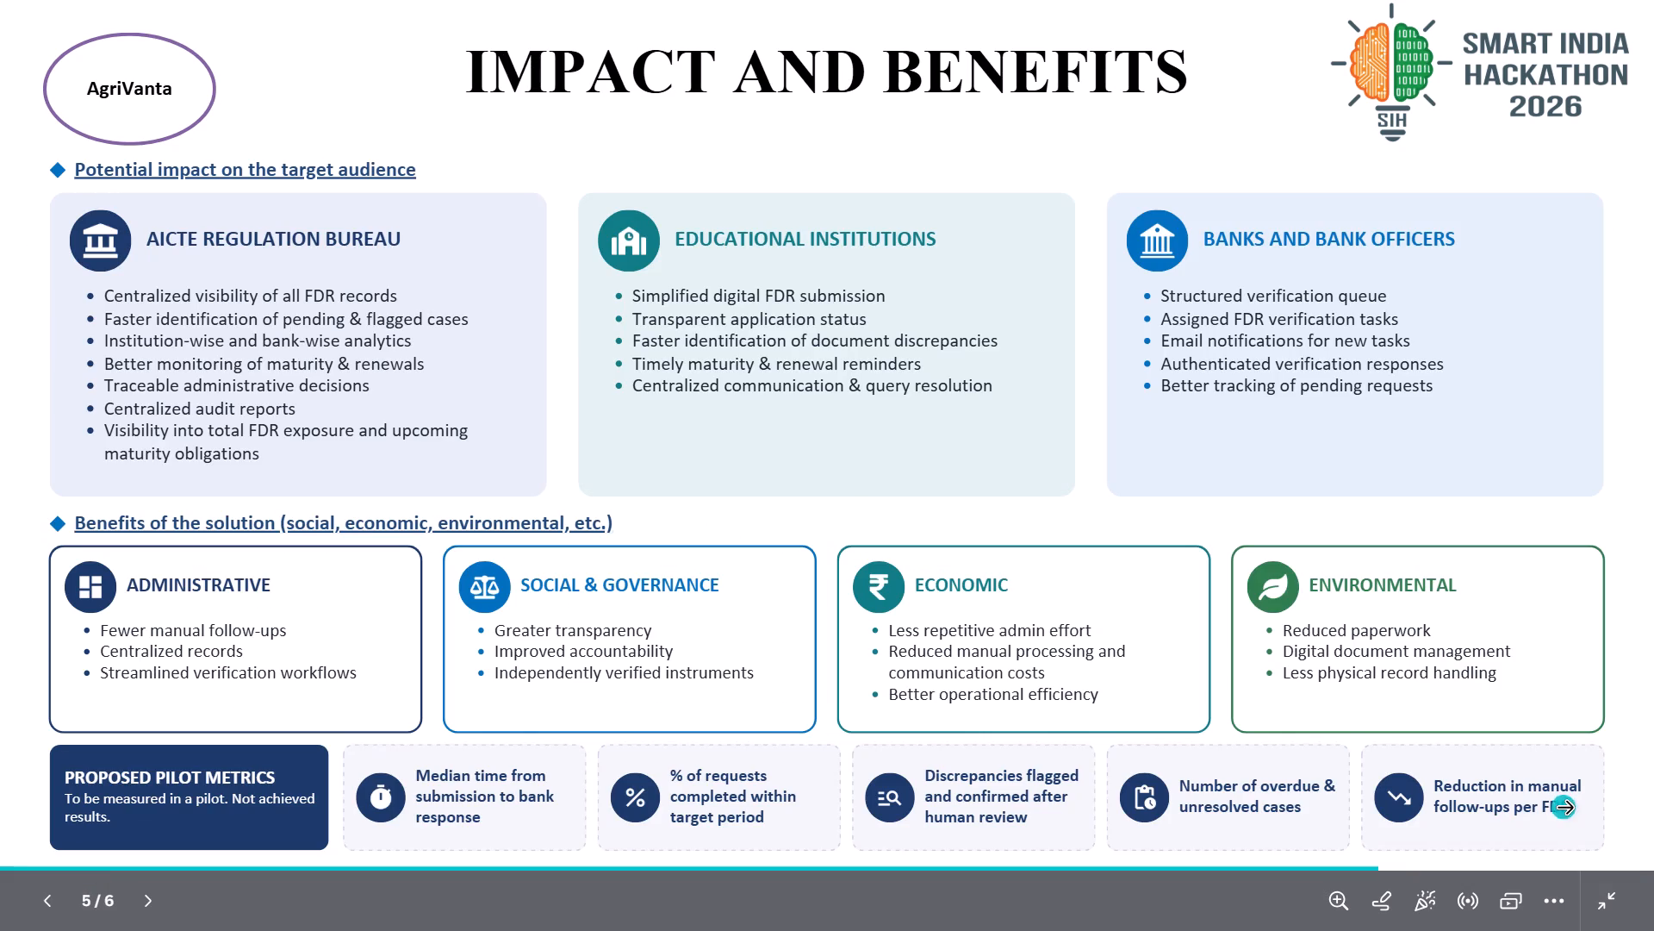
key(Left)
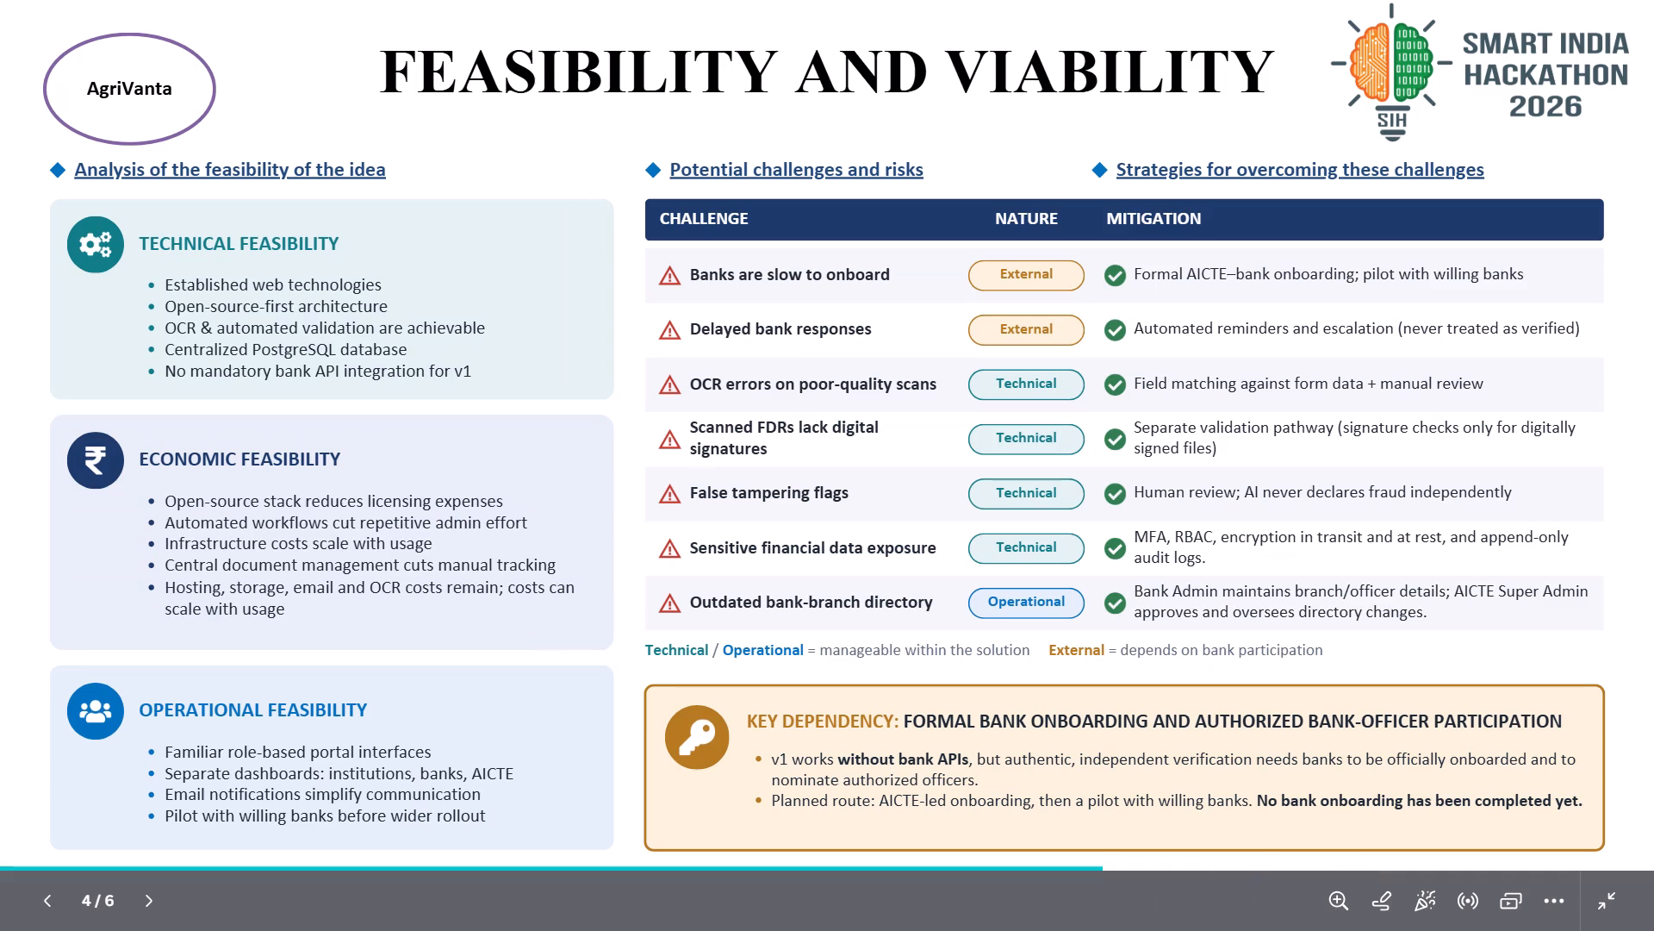
key(Left)
key(Left)
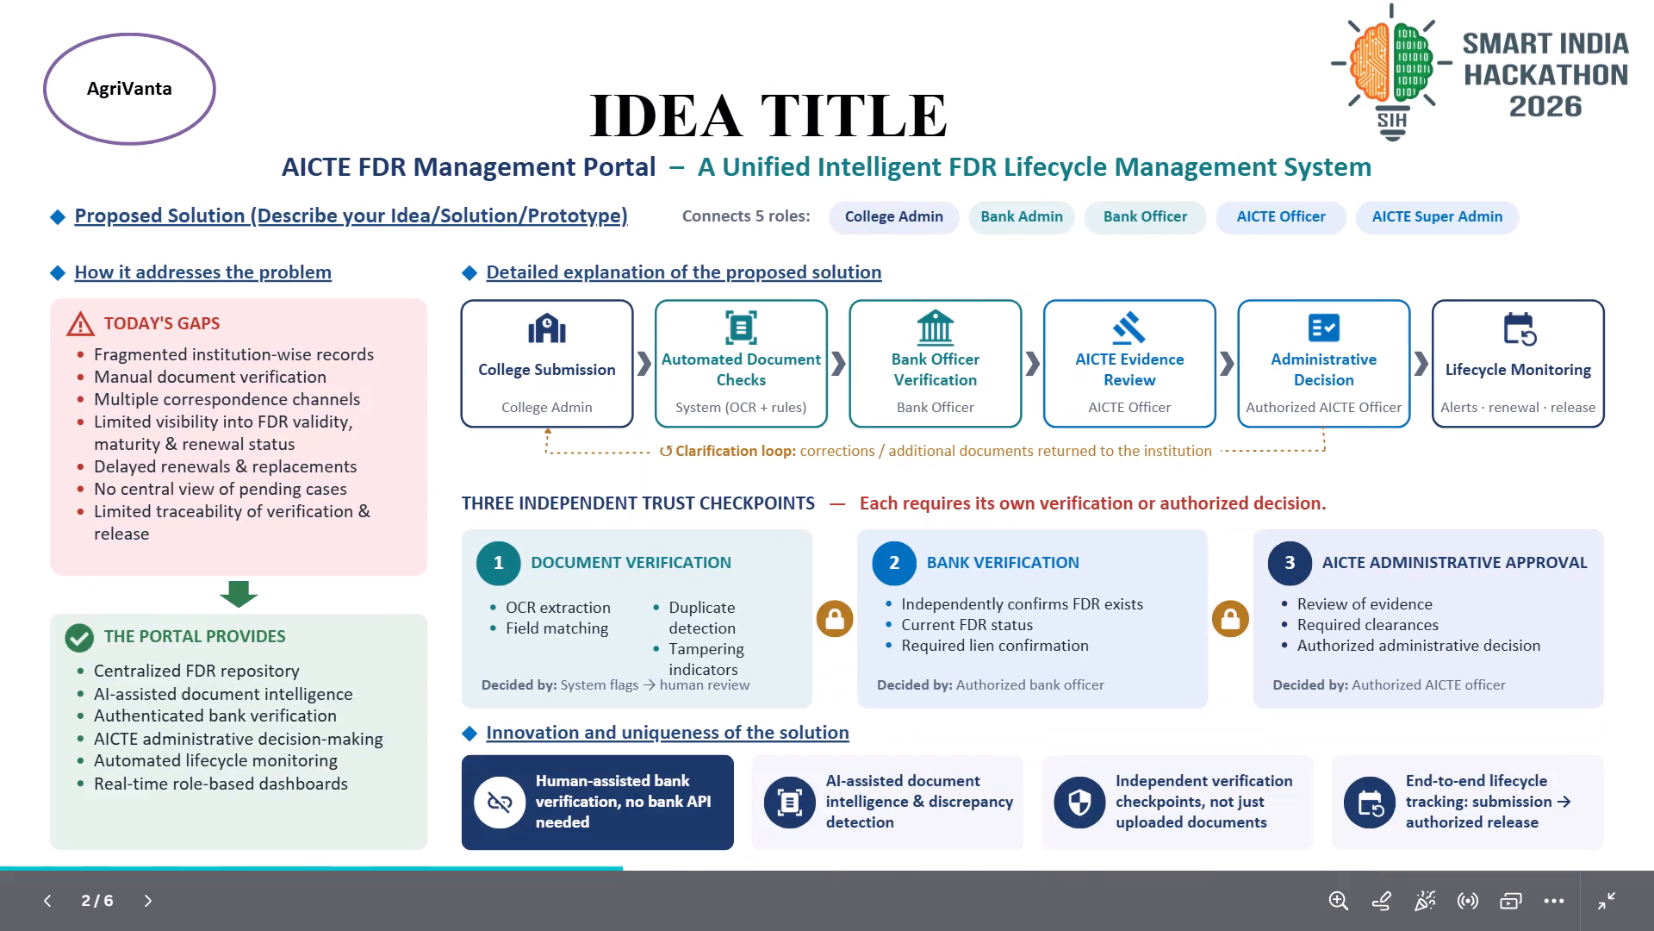
key(Left)
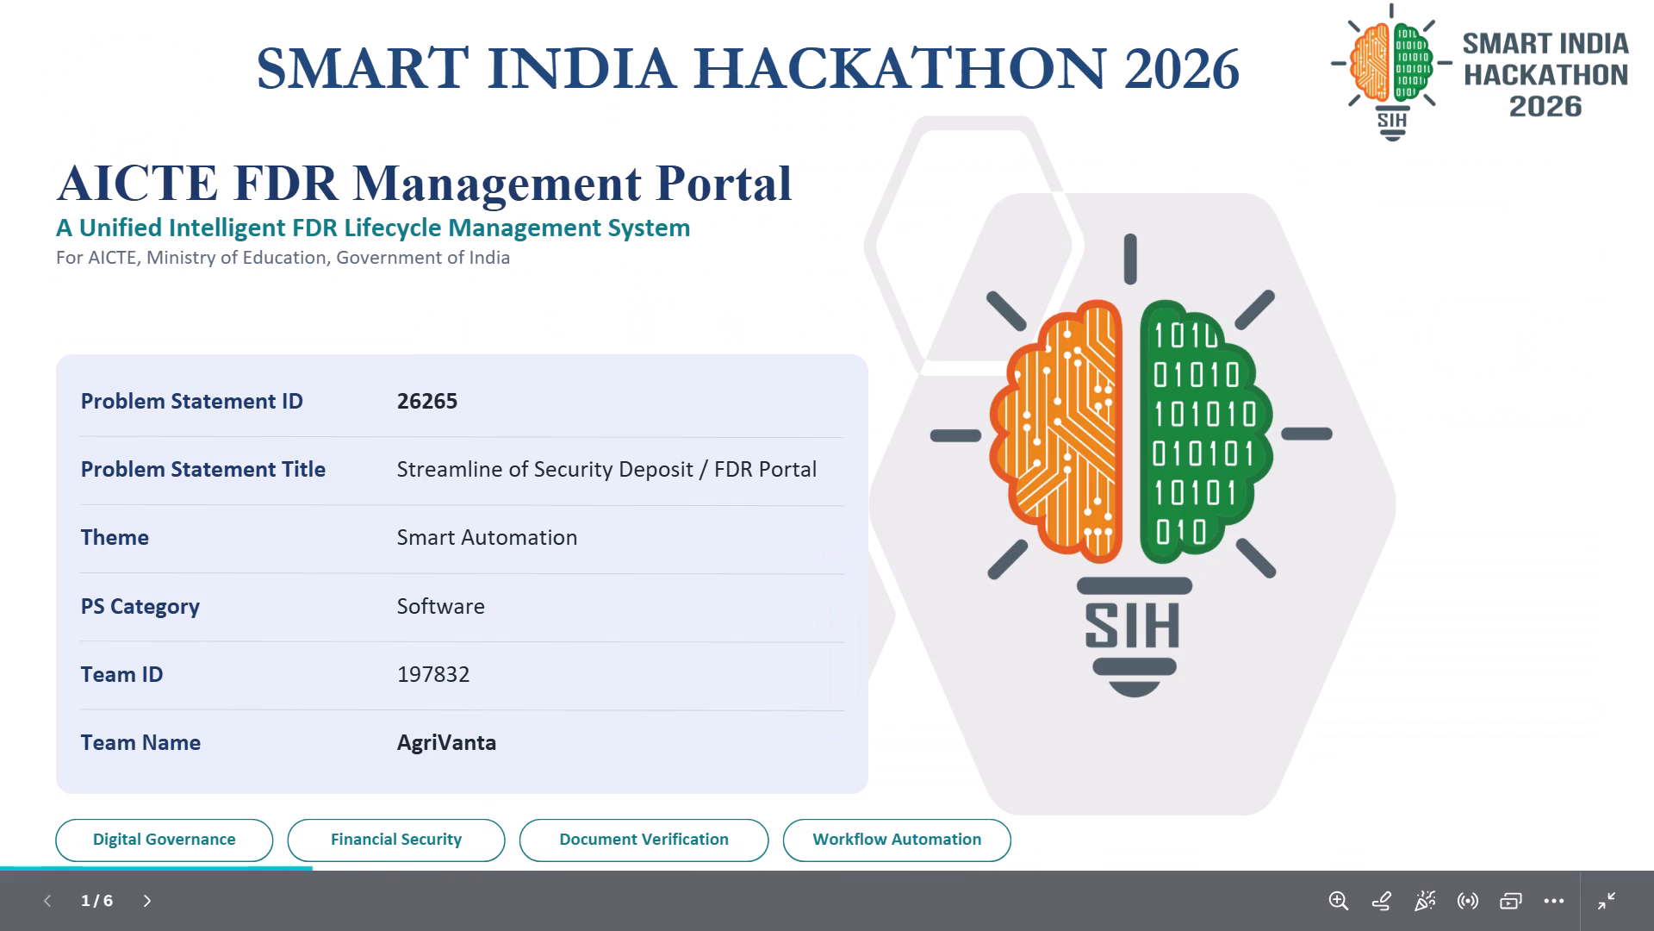
key(Right)
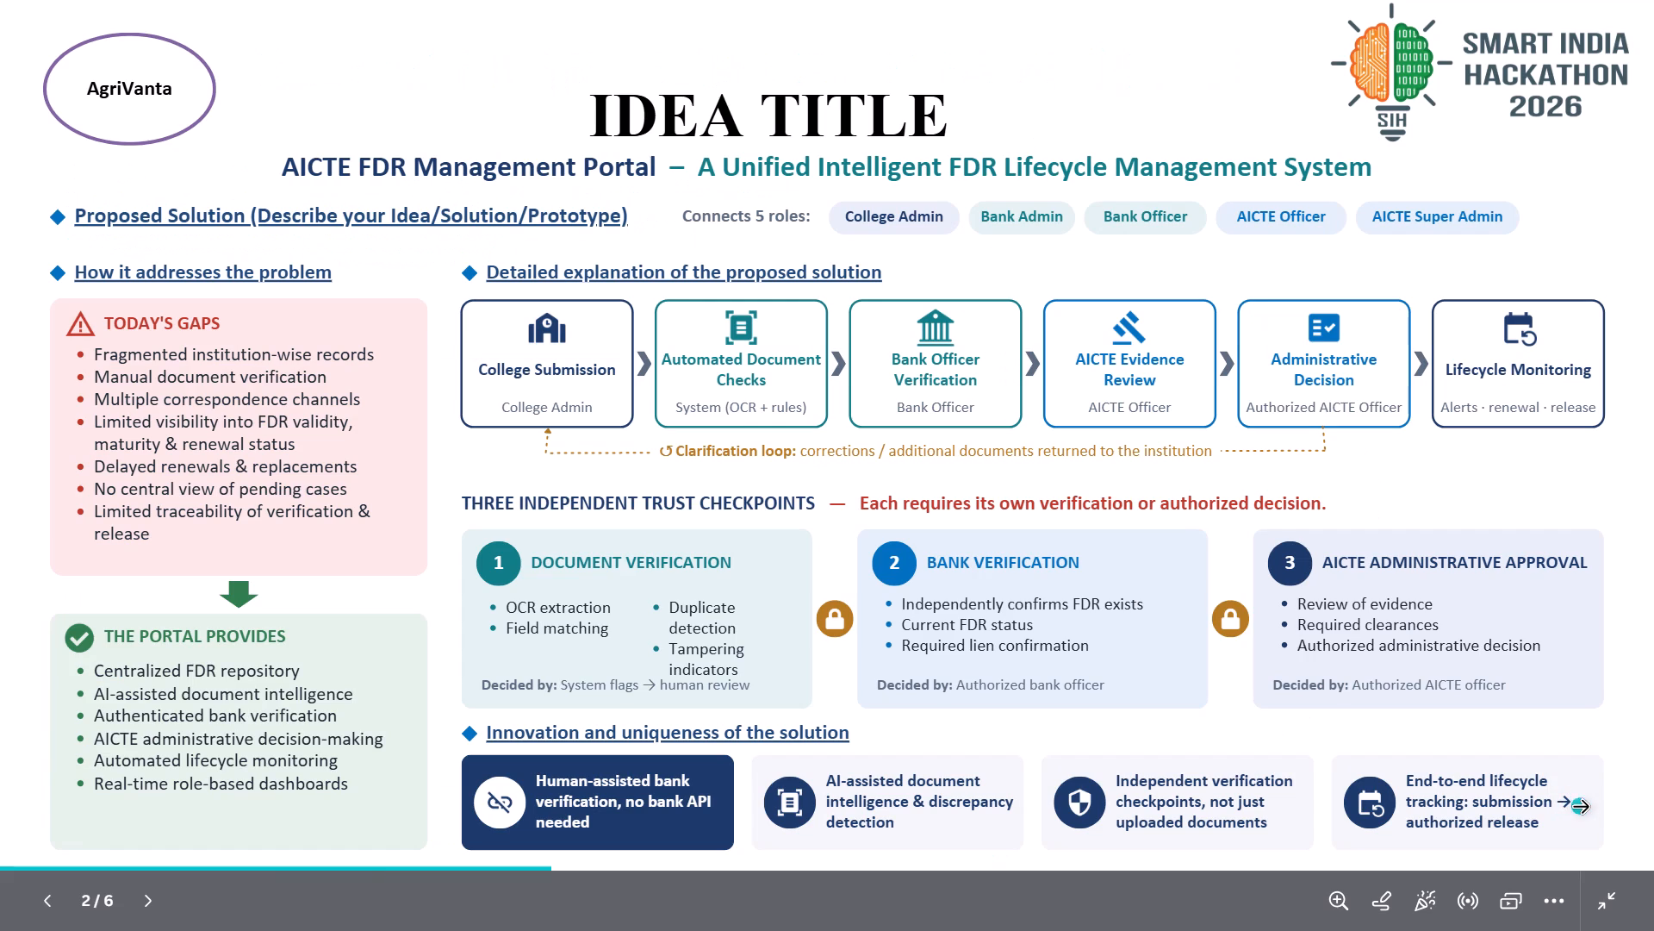
key(Escape)
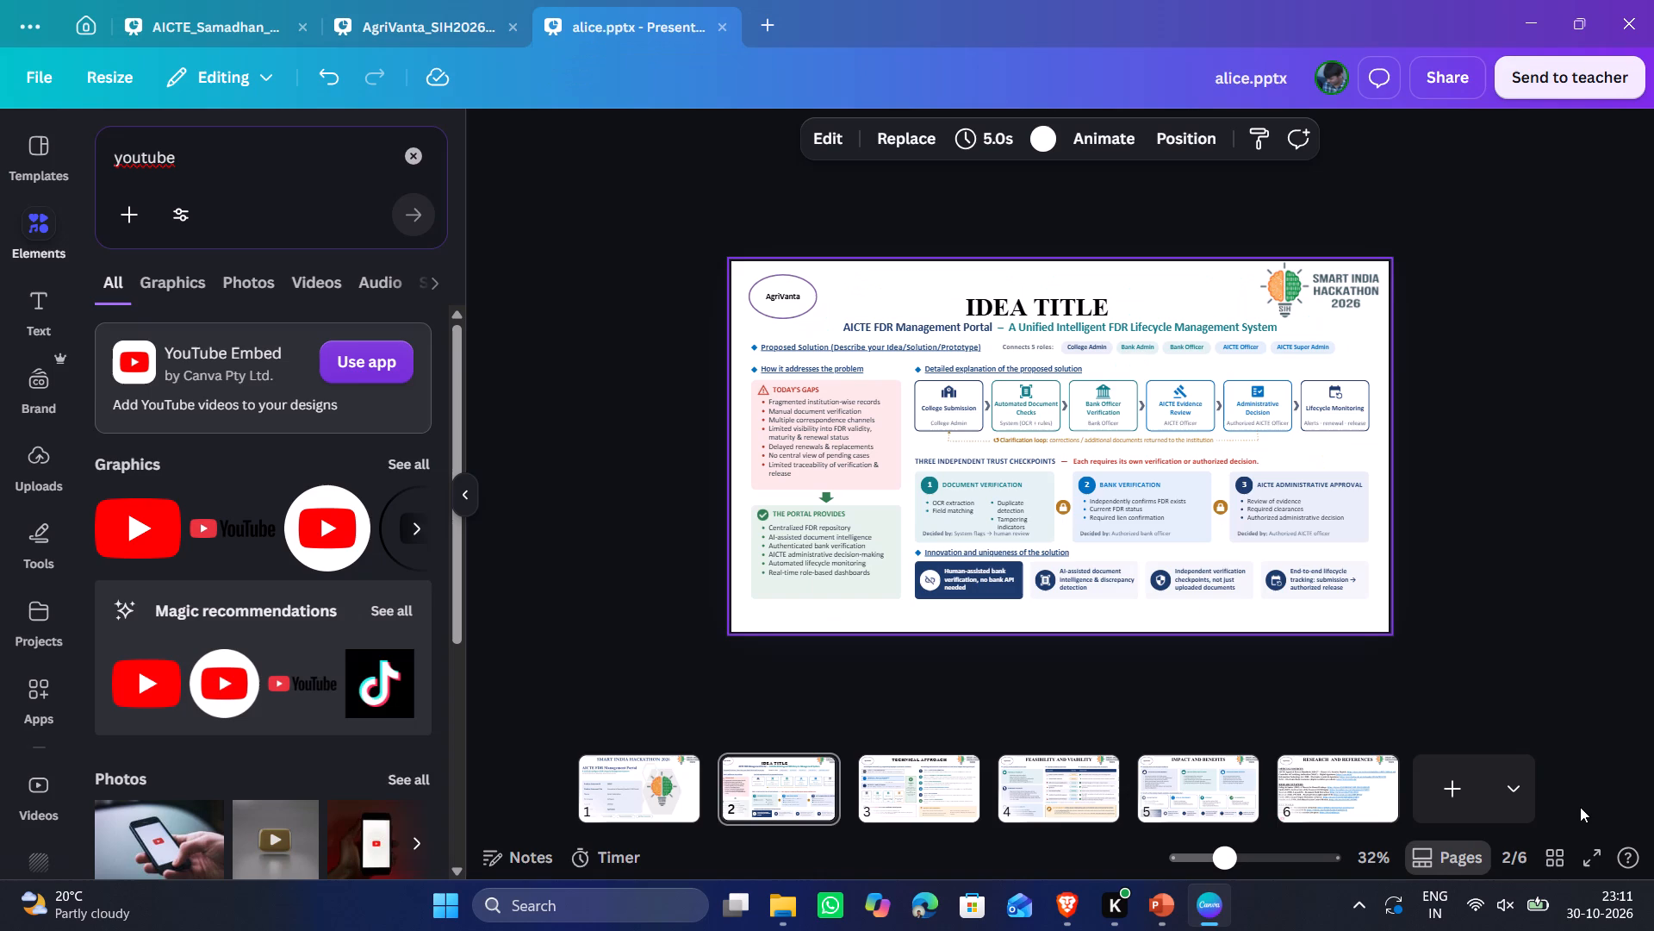
Compare the alice slides with slides 2 to 6 of the AICTE_Samadhan_SIH2026 presentation.
click(1191, 696)
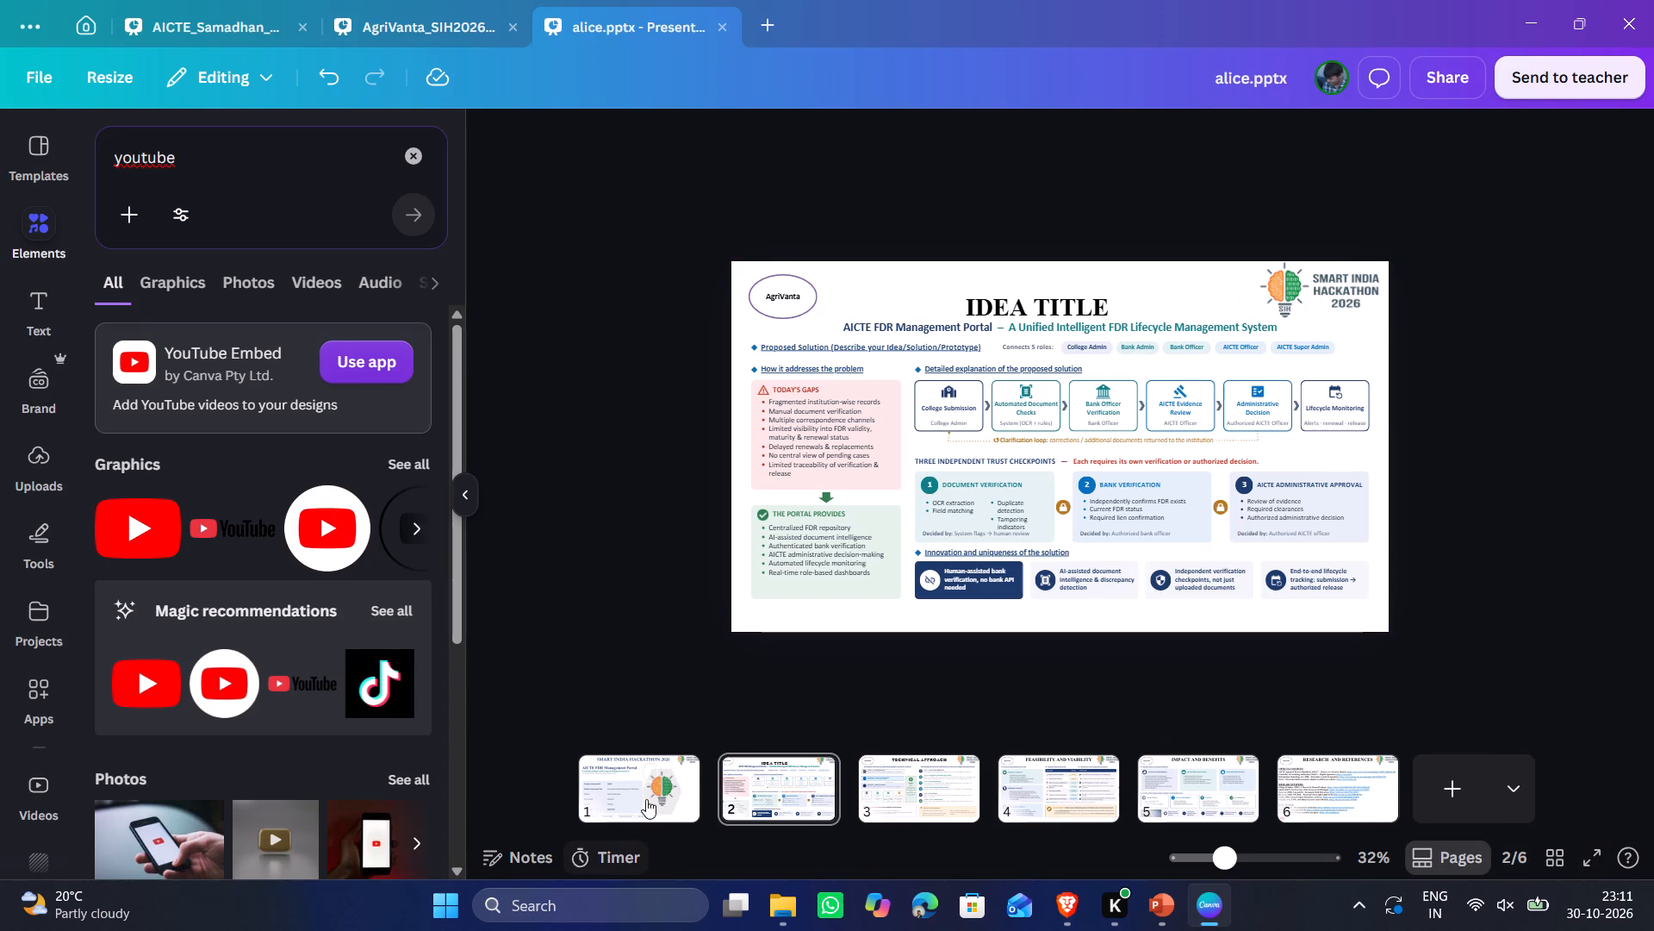
click(646, 799)
click(1077, 704)
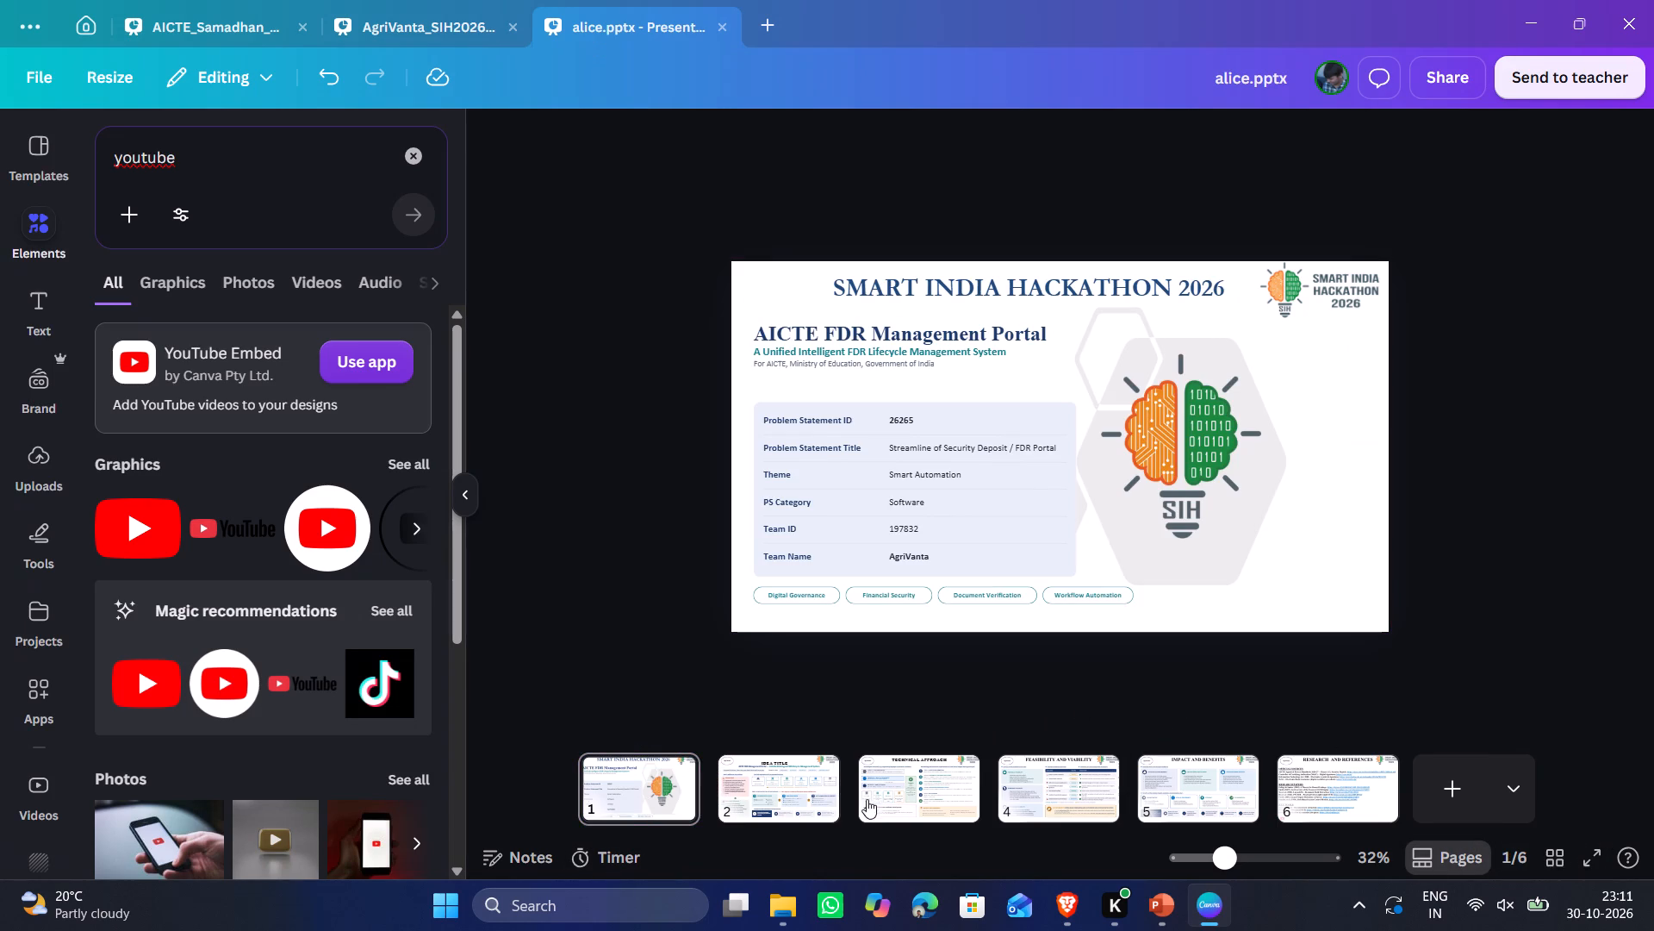
click(780, 796)
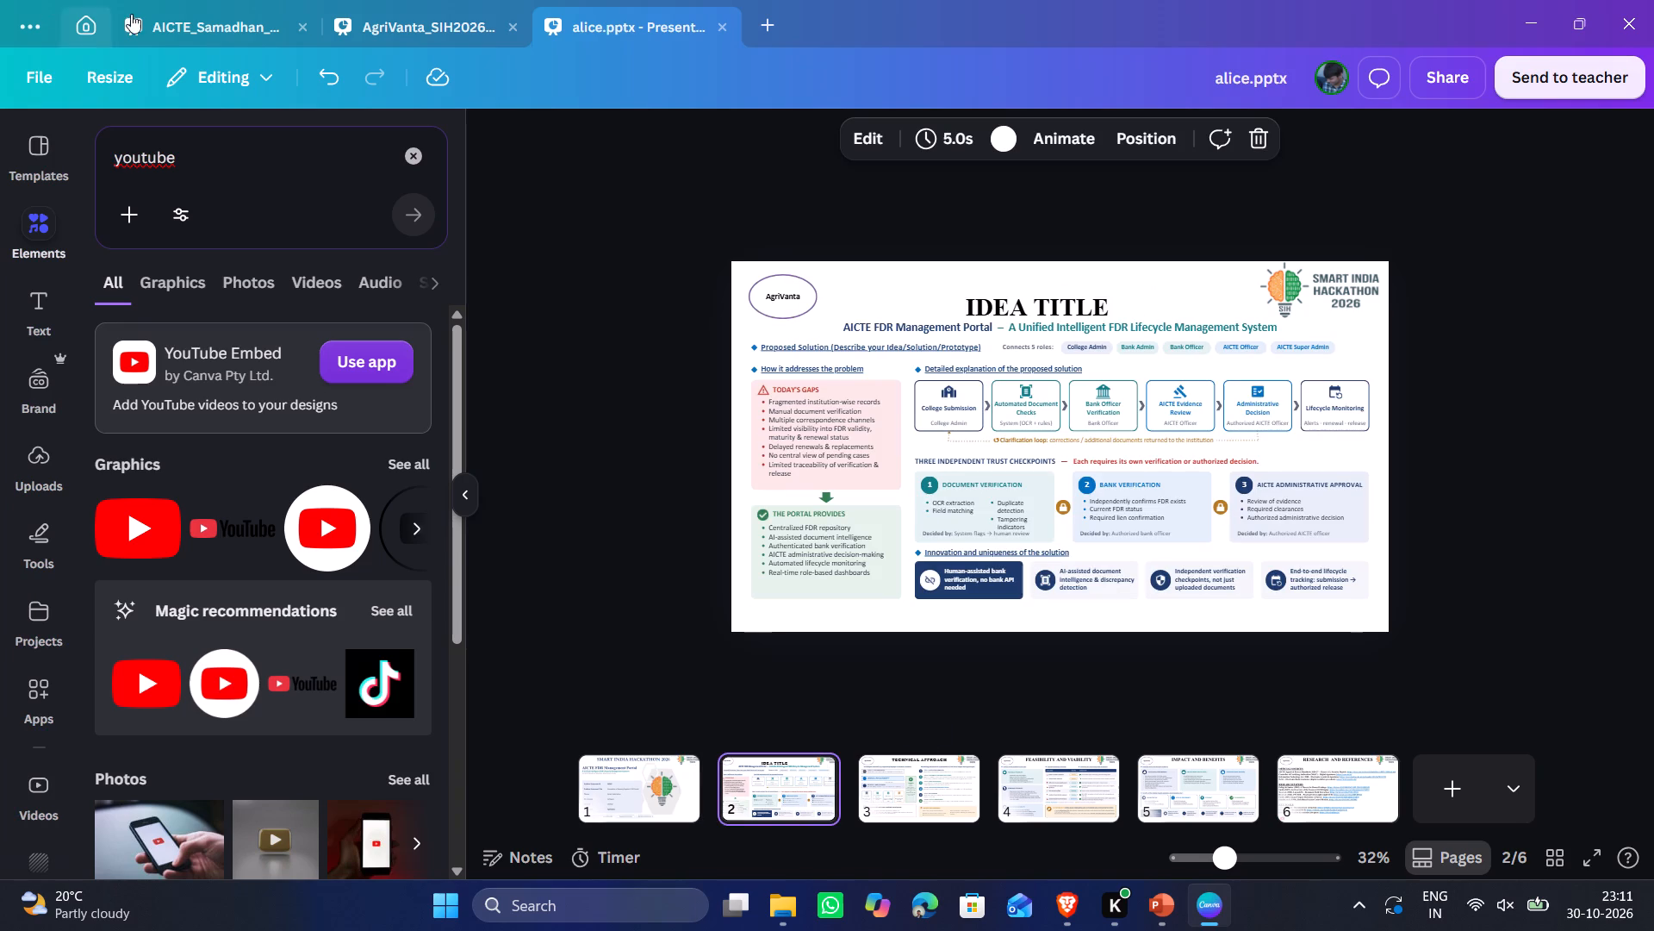
click(189, 22)
click(591, 791)
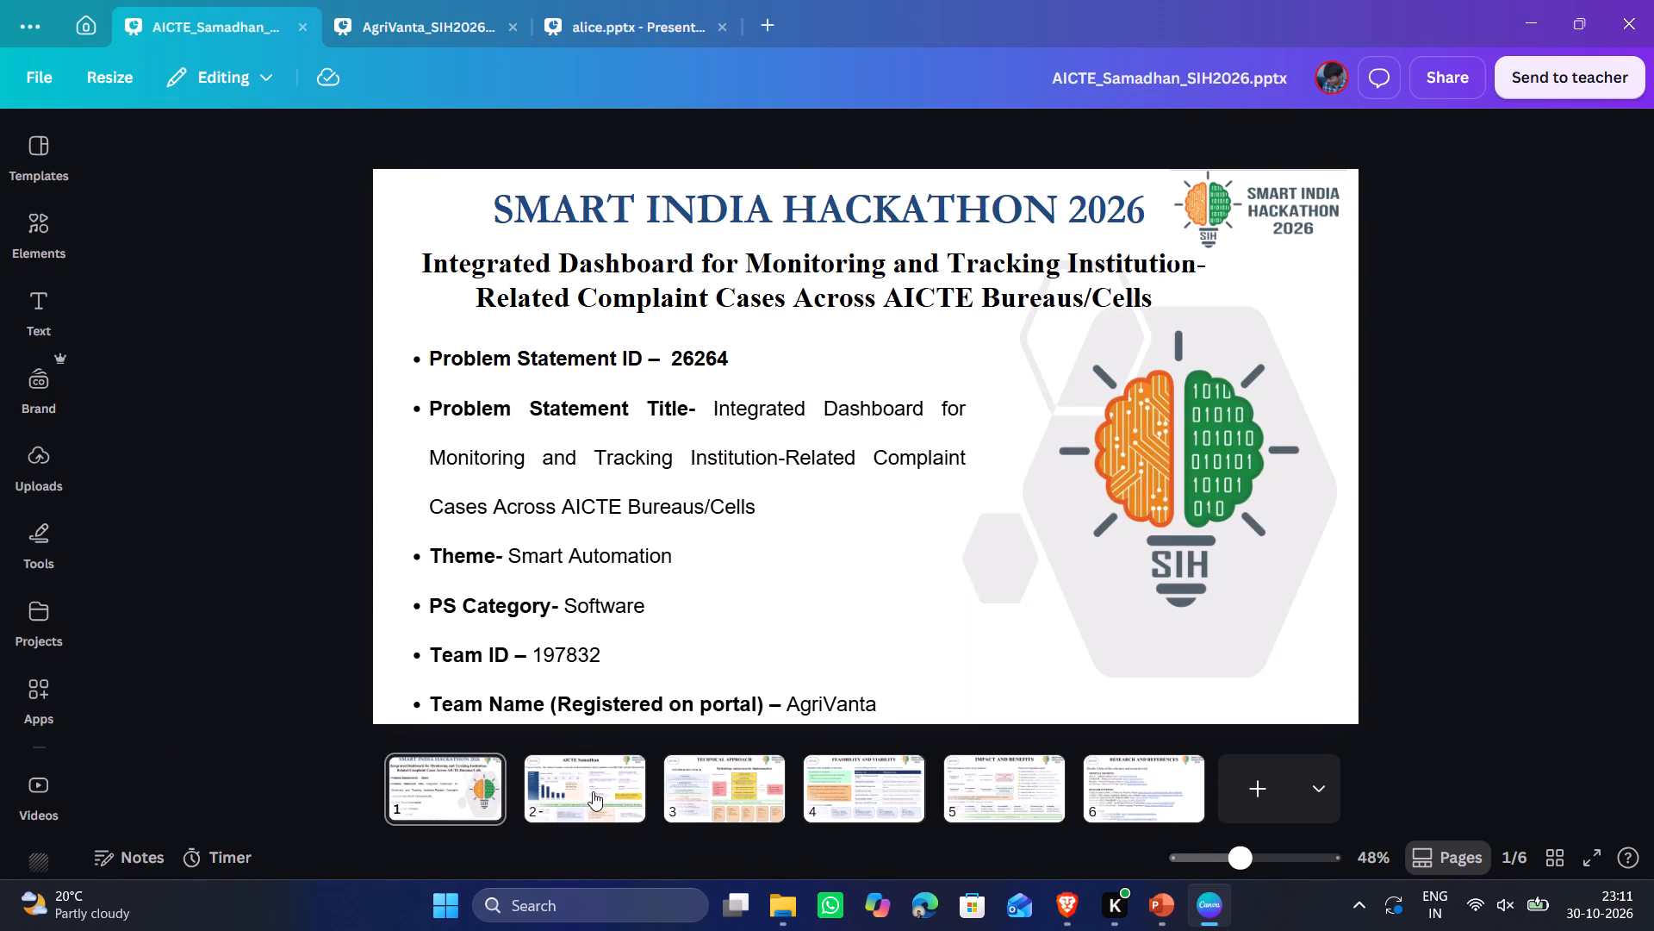
click(738, 792)
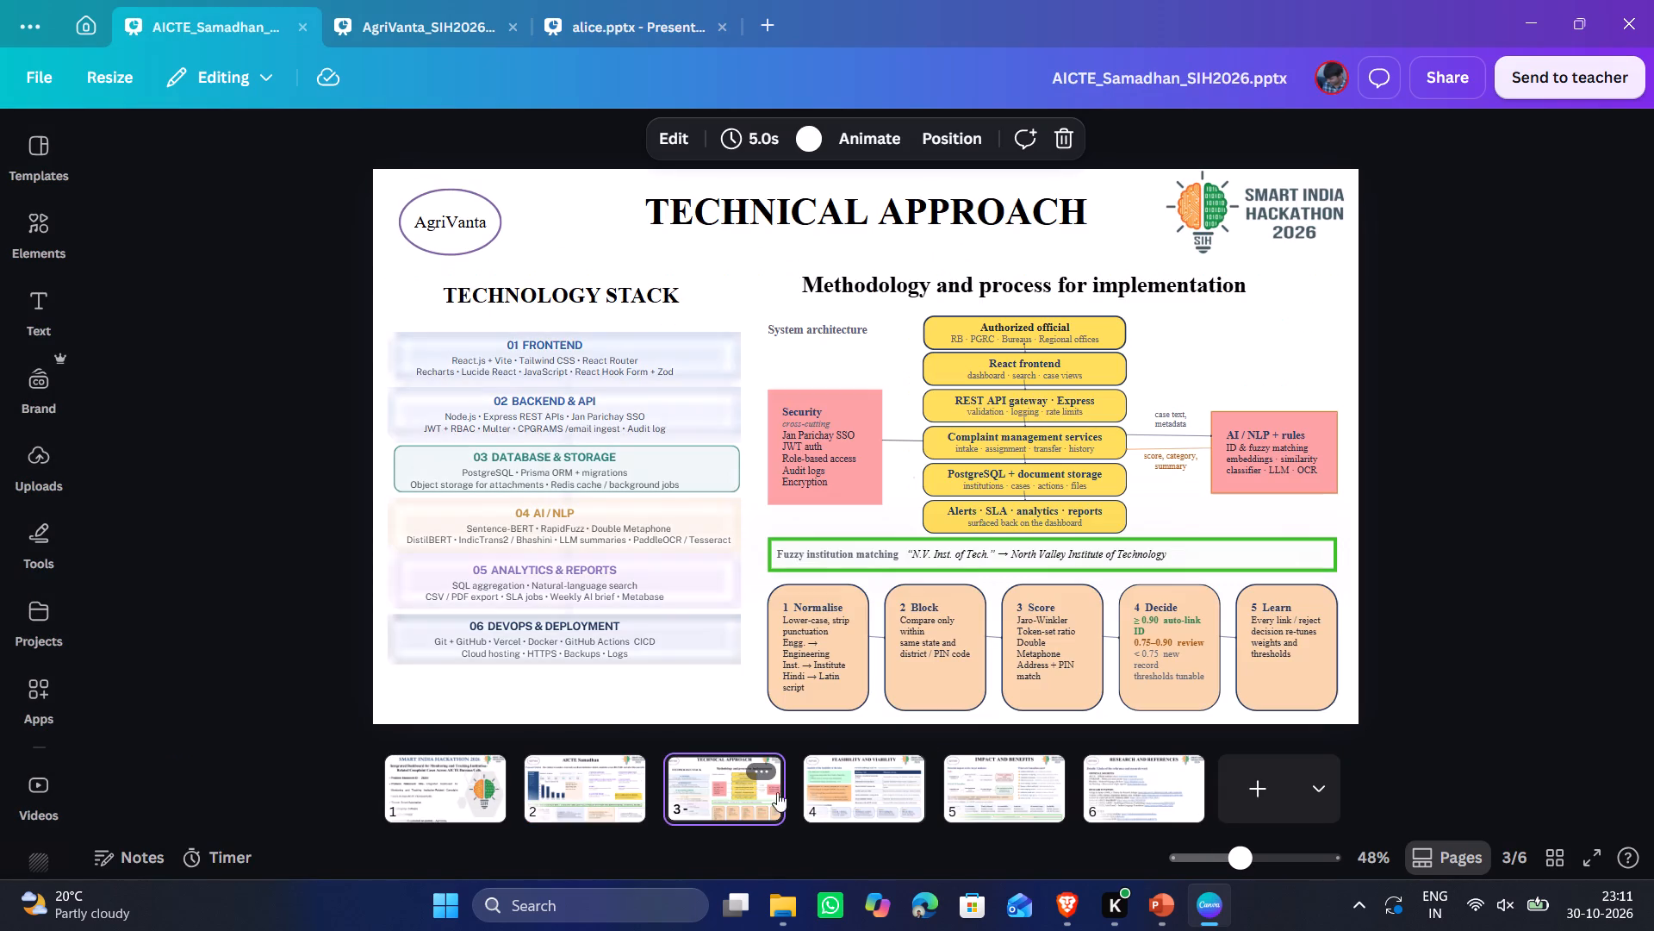
click(846, 790)
click(991, 782)
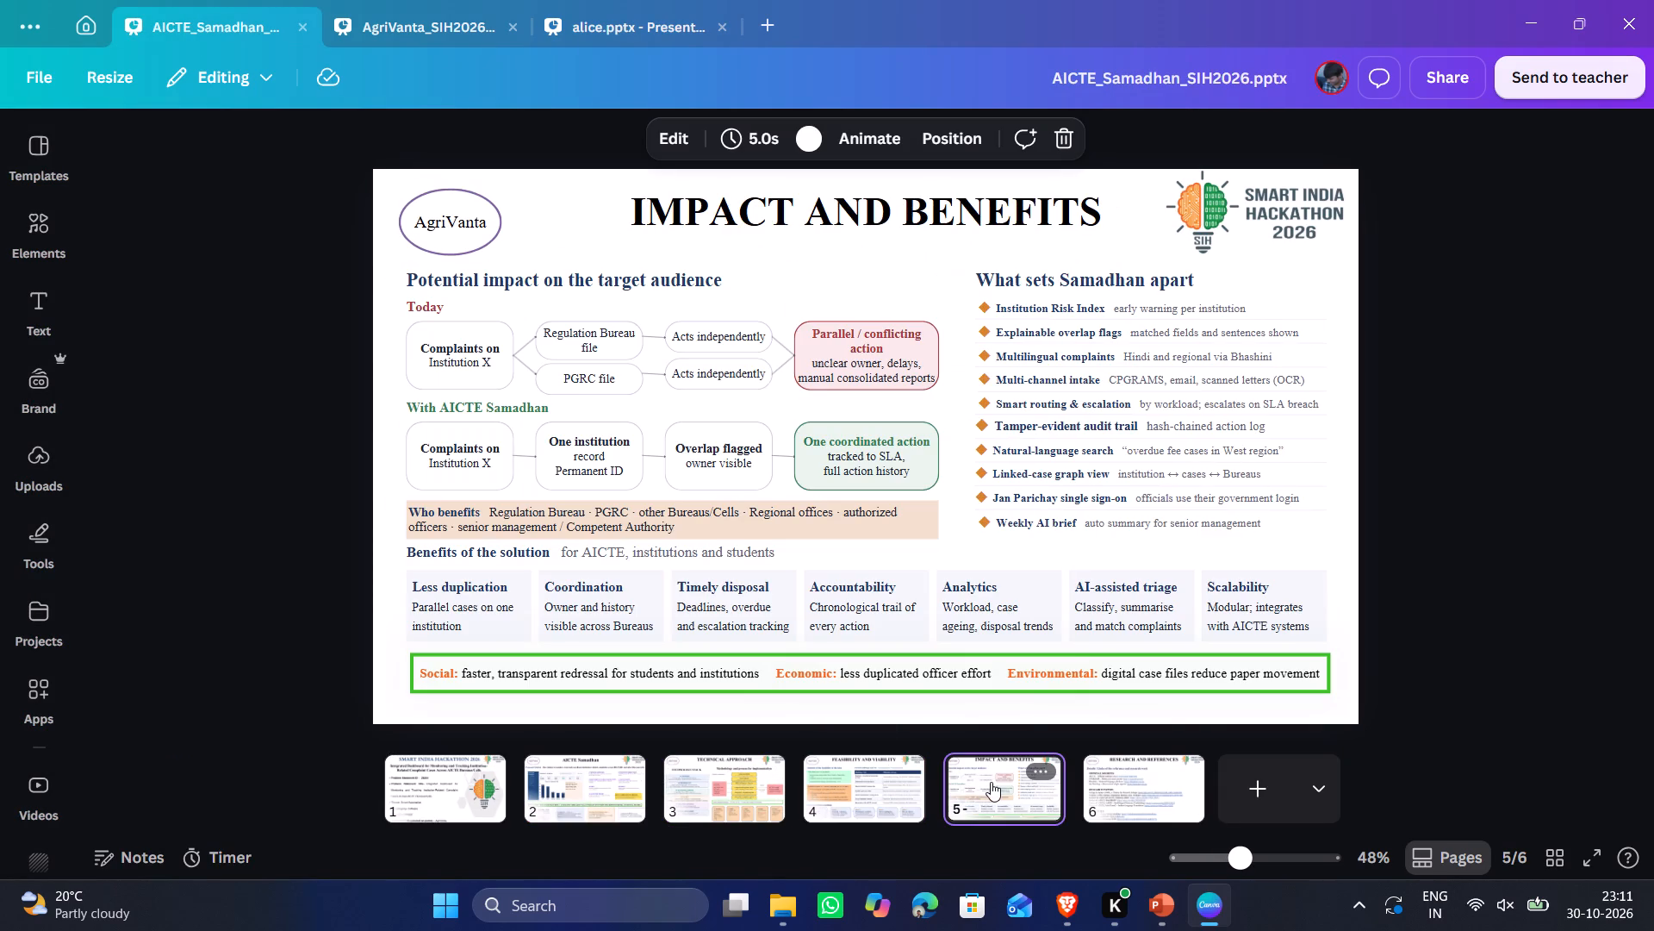
click(1140, 805)
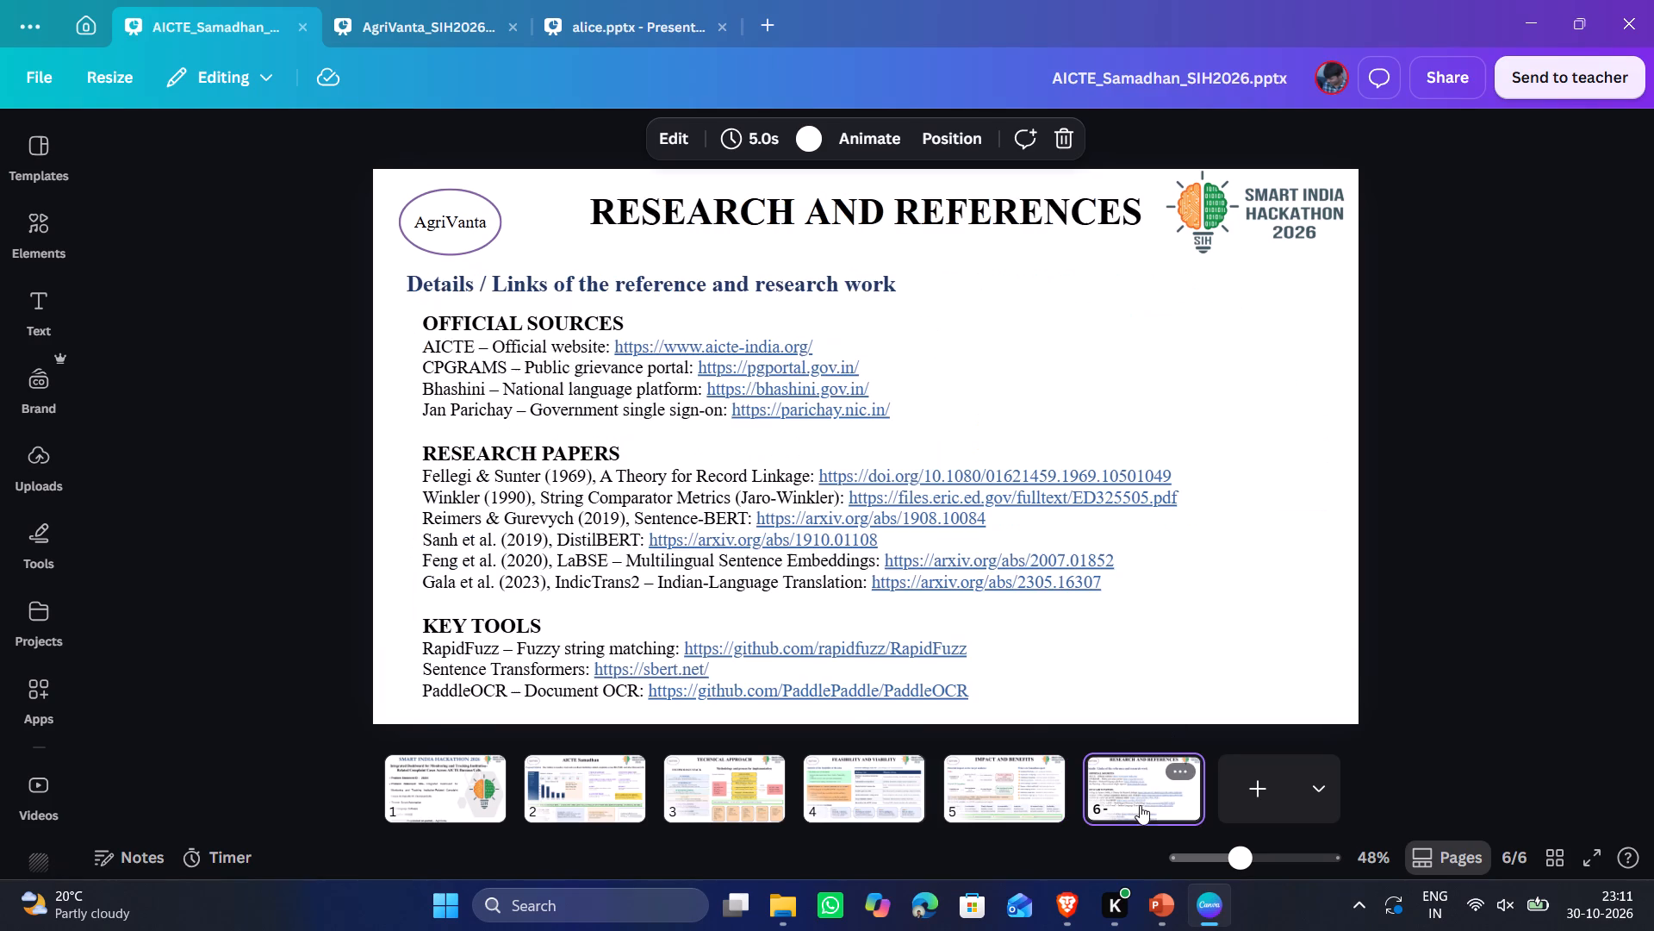
click(1031, 801)
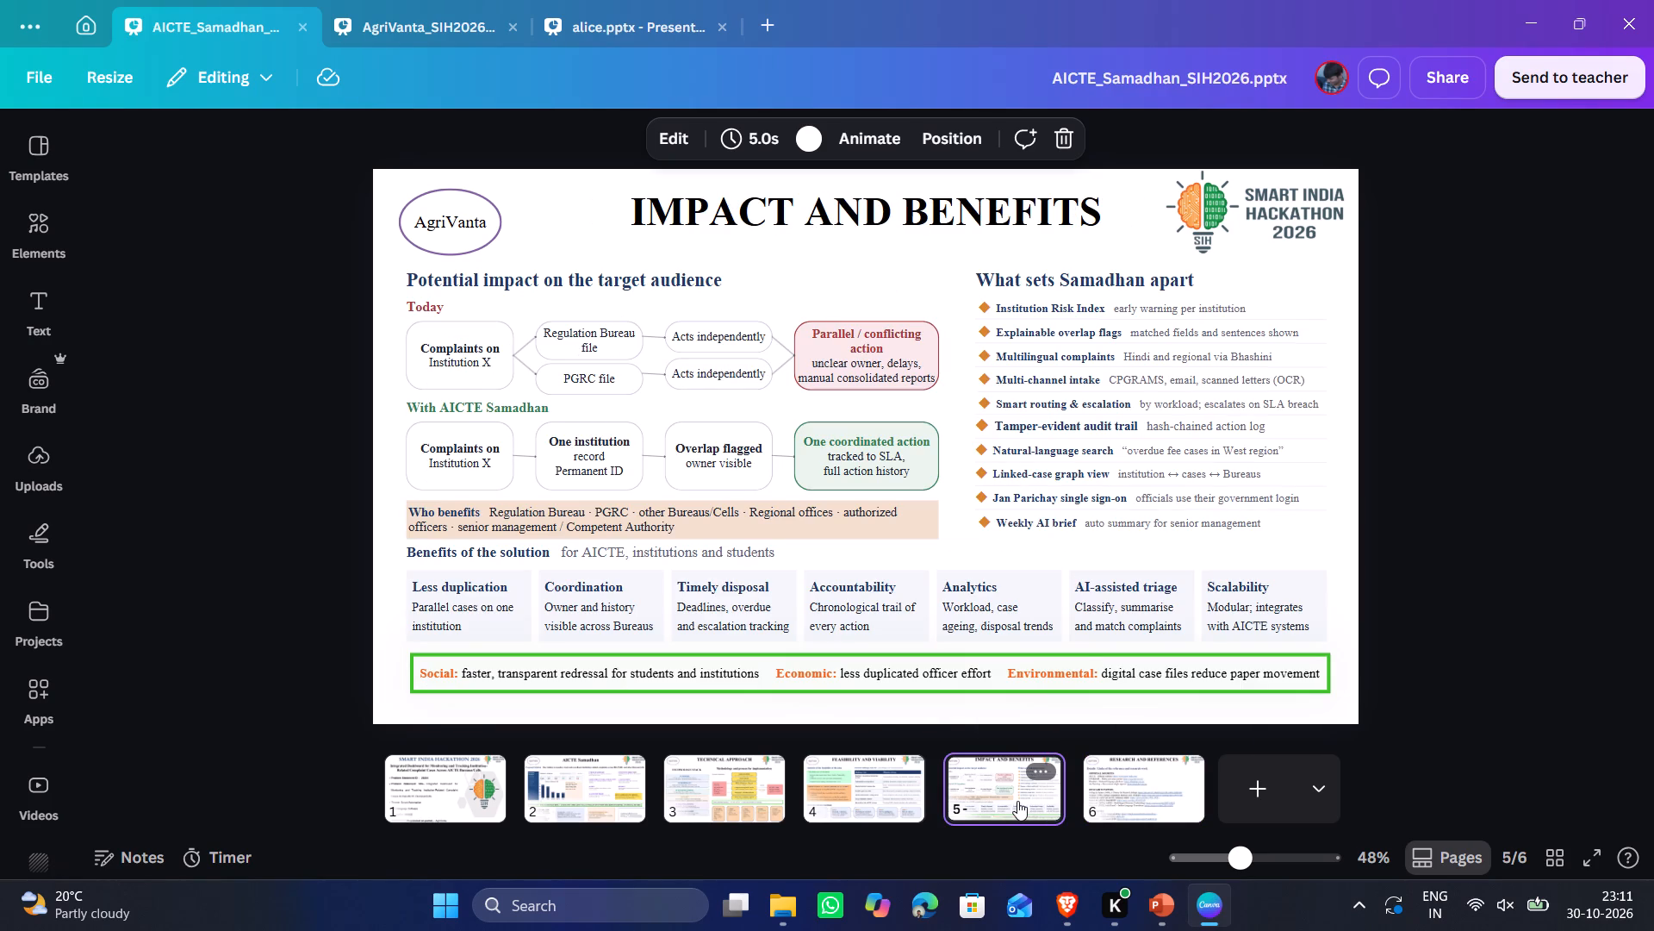
click(573, 31)
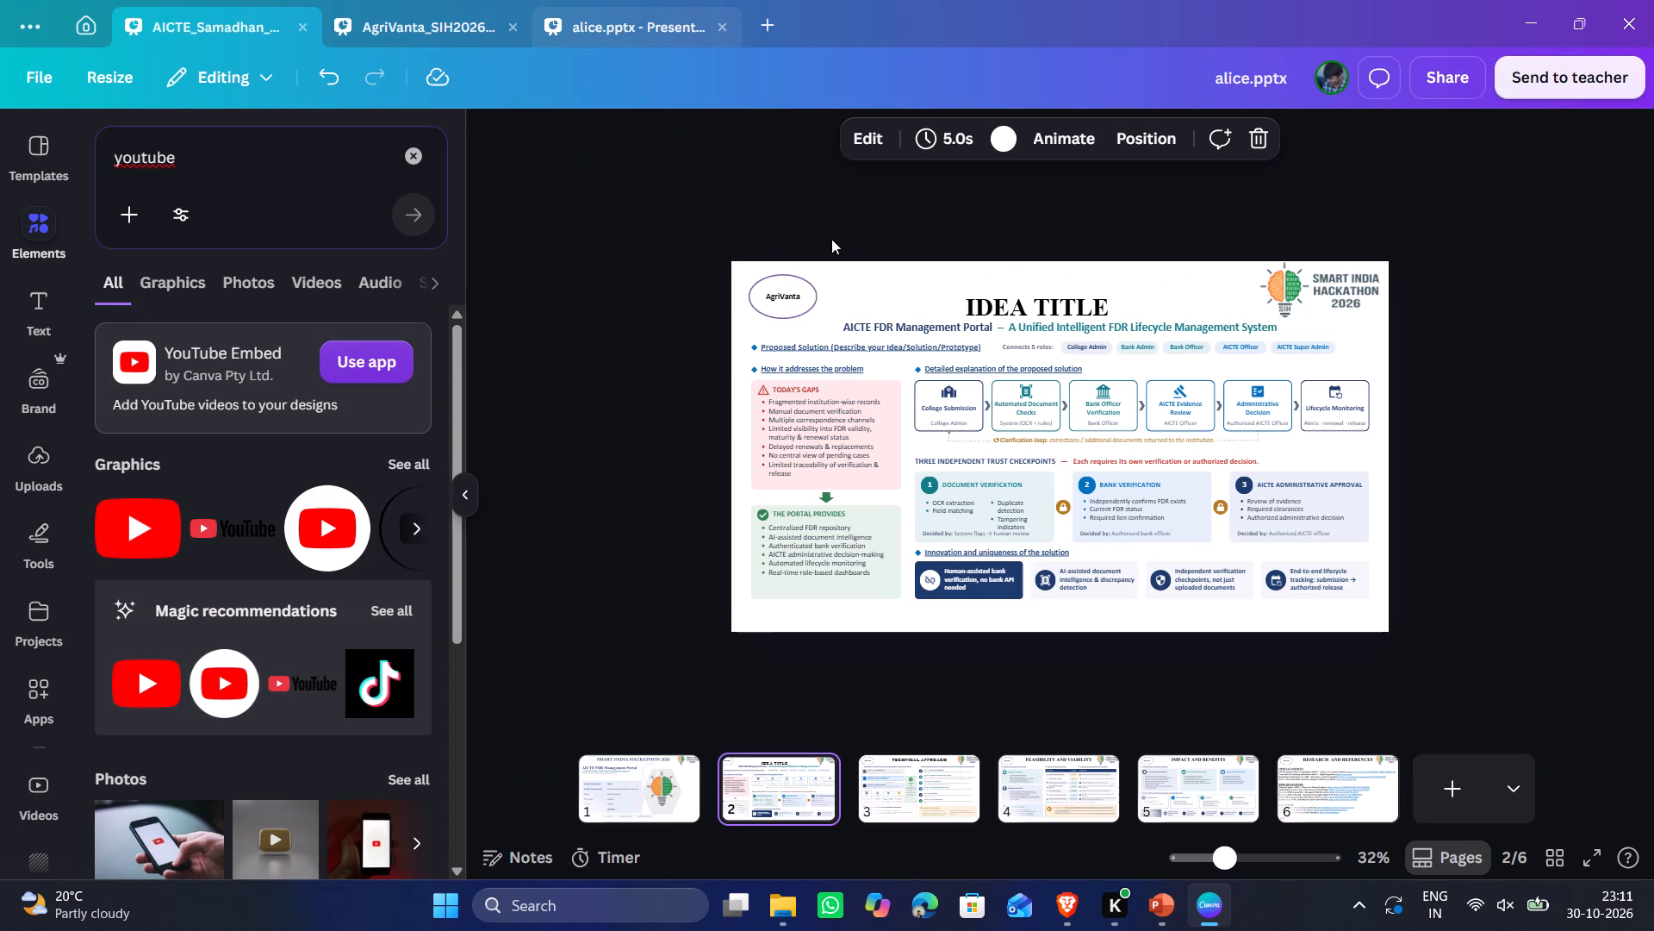
click(1211, 779)
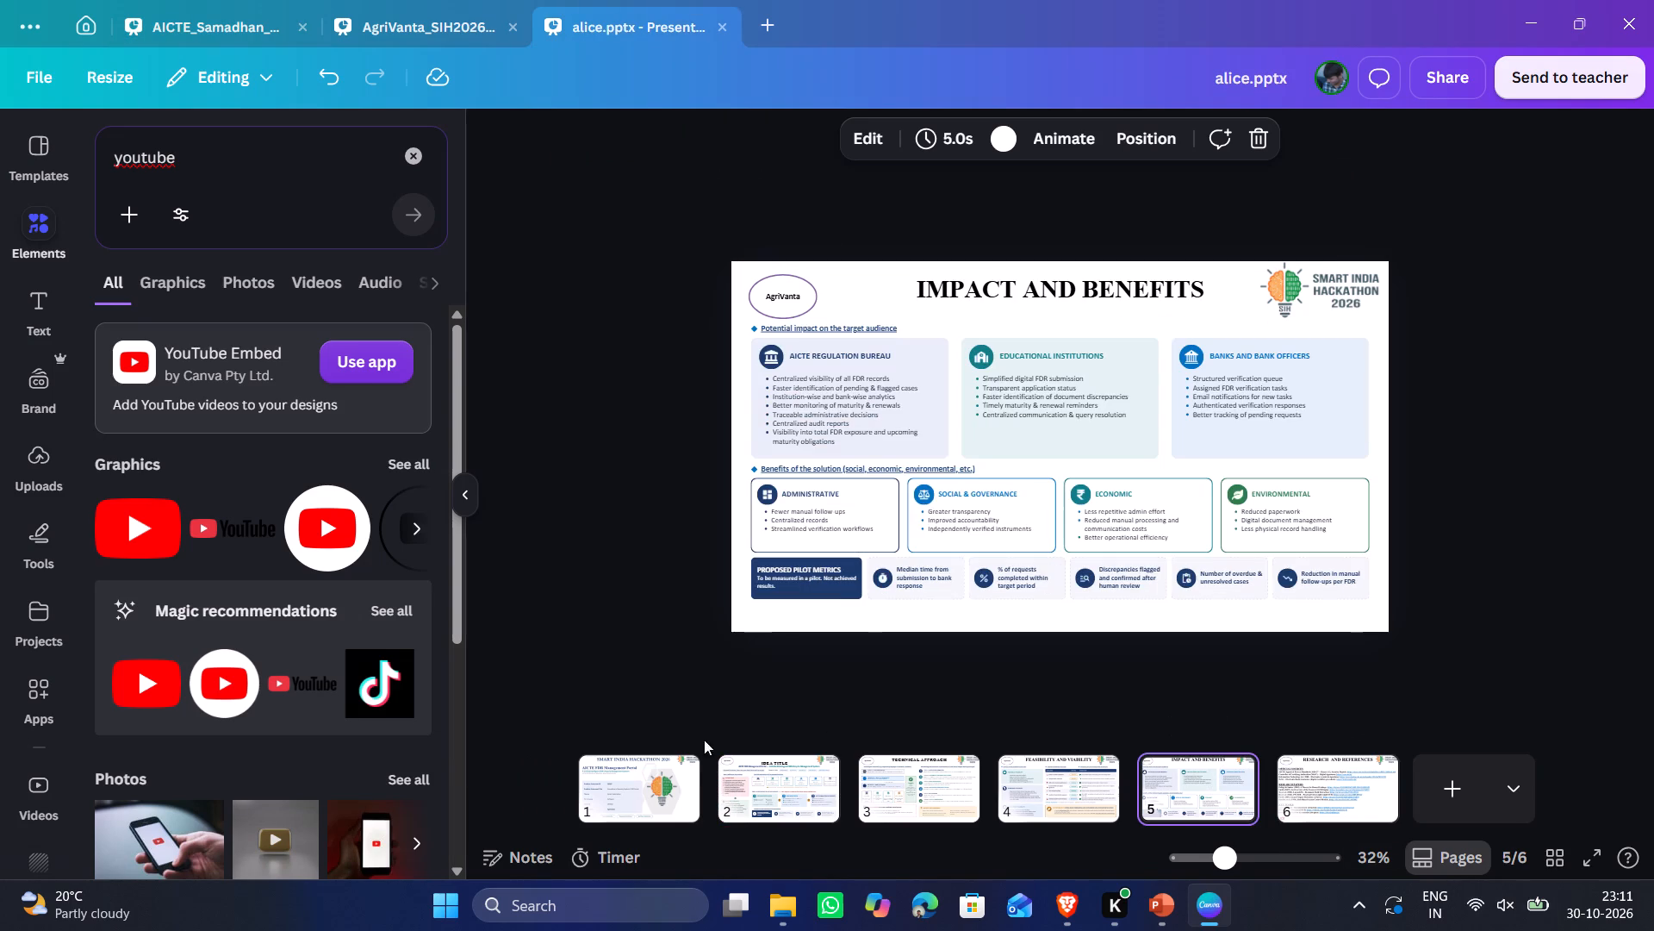
click(649, 779)
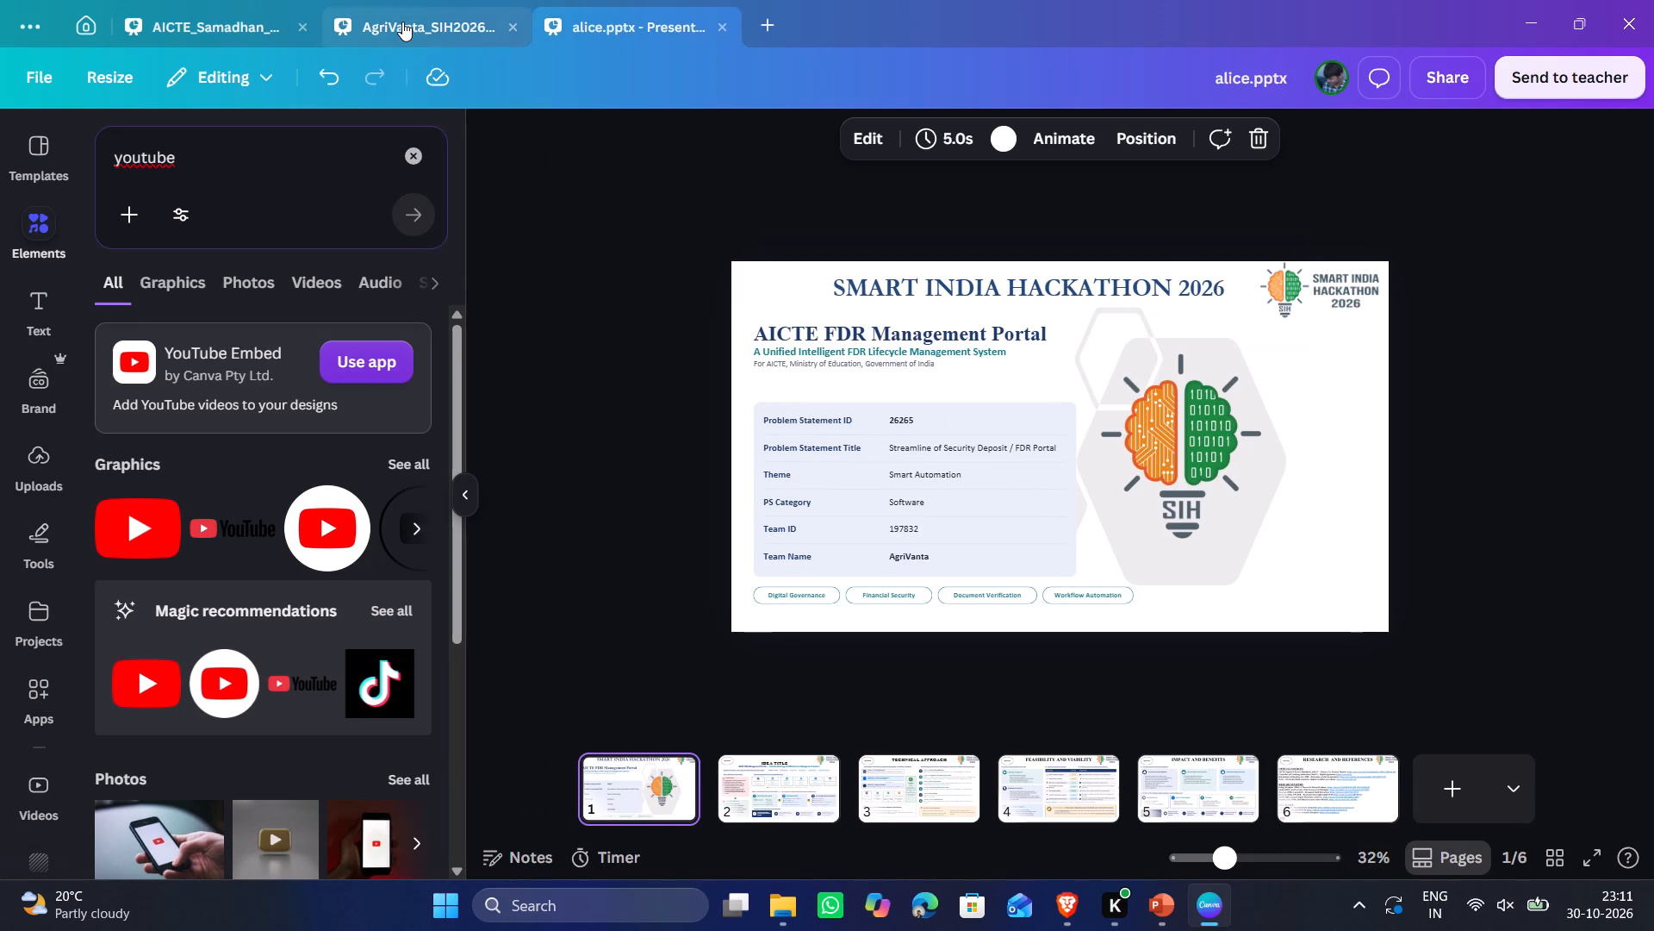
Replace everything on slide 1 of the alice presentation with all the elements copied from slide 1 of AgriVanta_SIH2026_FDR_Portal.
click(402, 22)
click(449, 790)
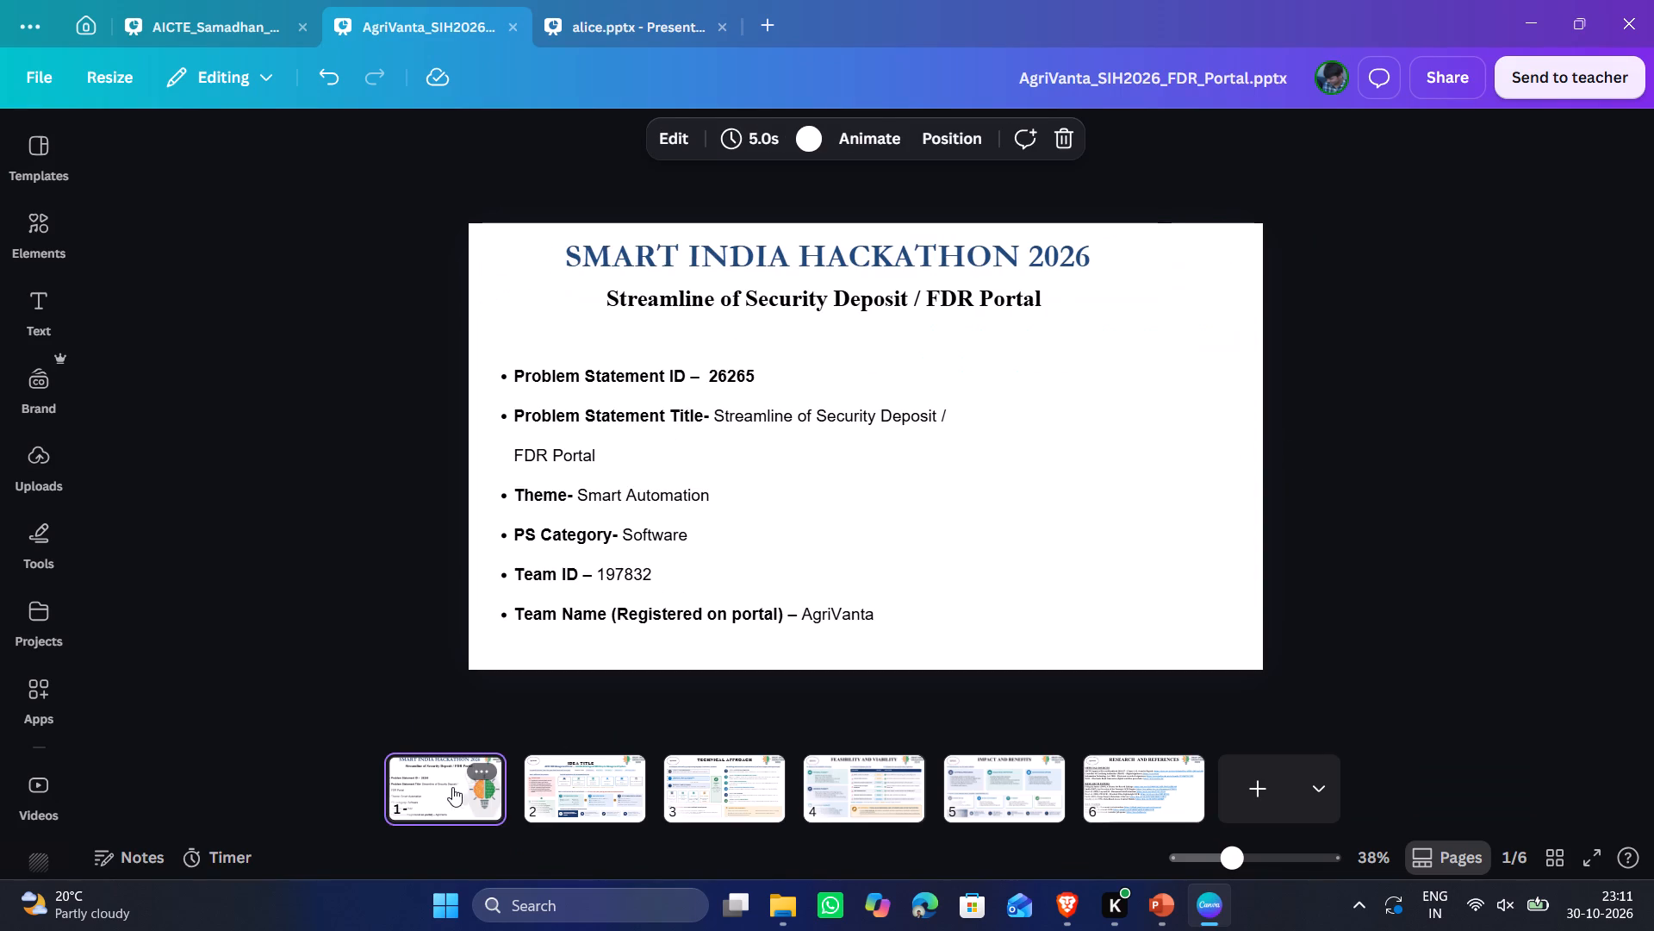
drag(377, 247, 1406, 690)
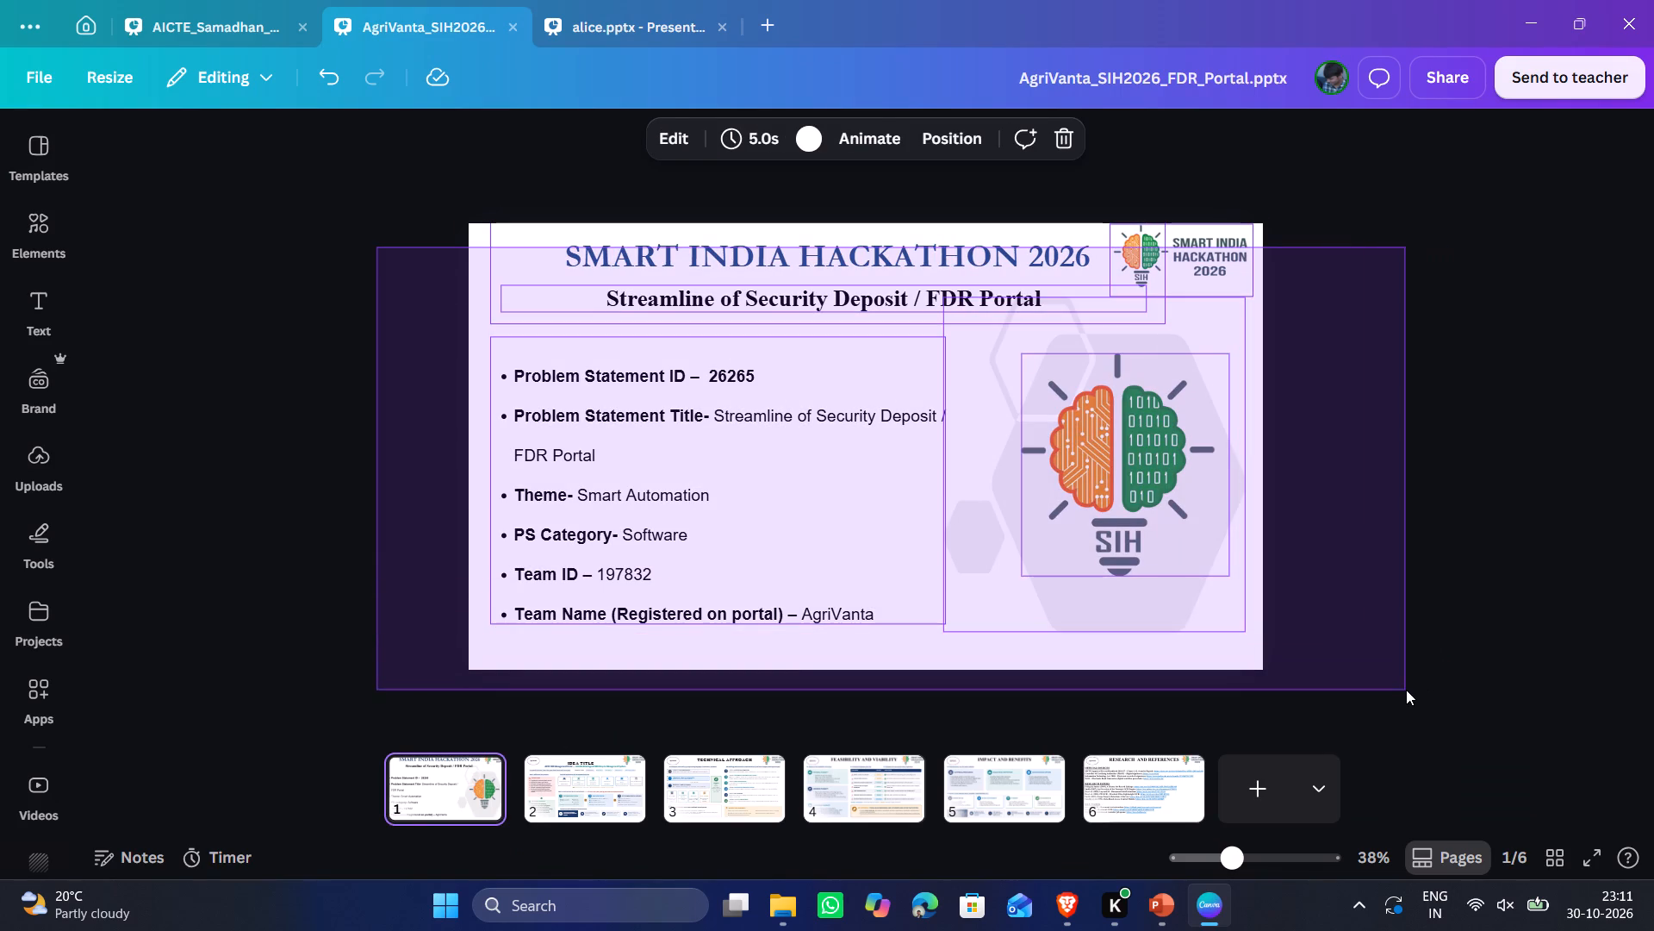
drag(1406, 690, 1405, 690)
key(ctrl+c)
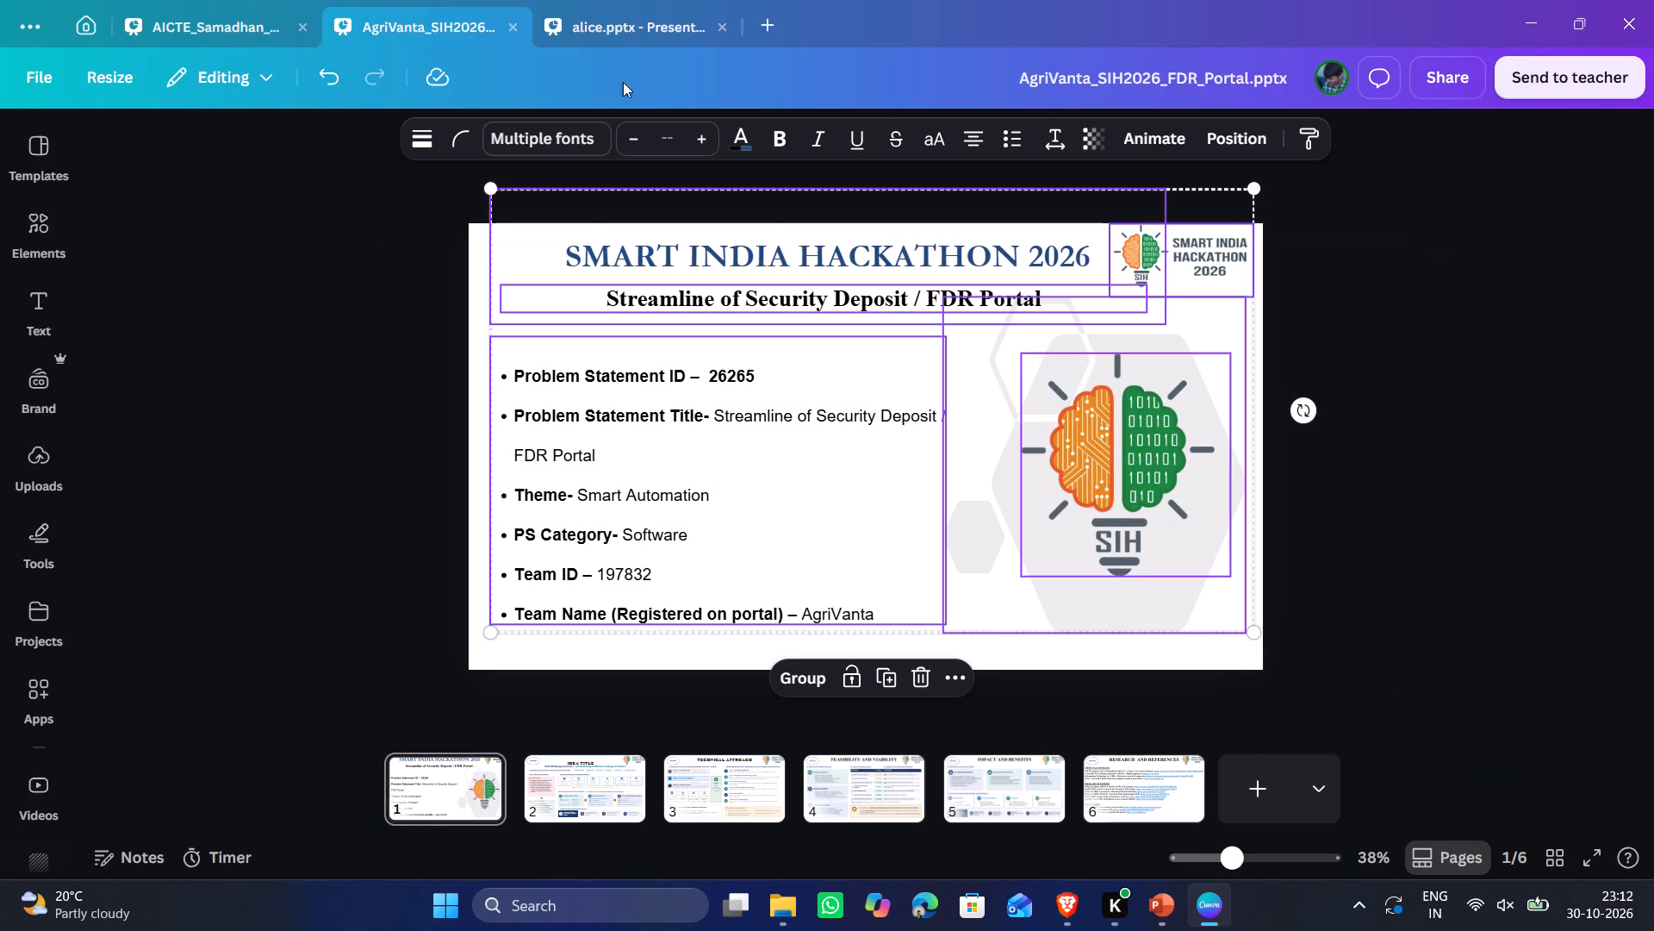
click(635, 20)
click(635, 796)
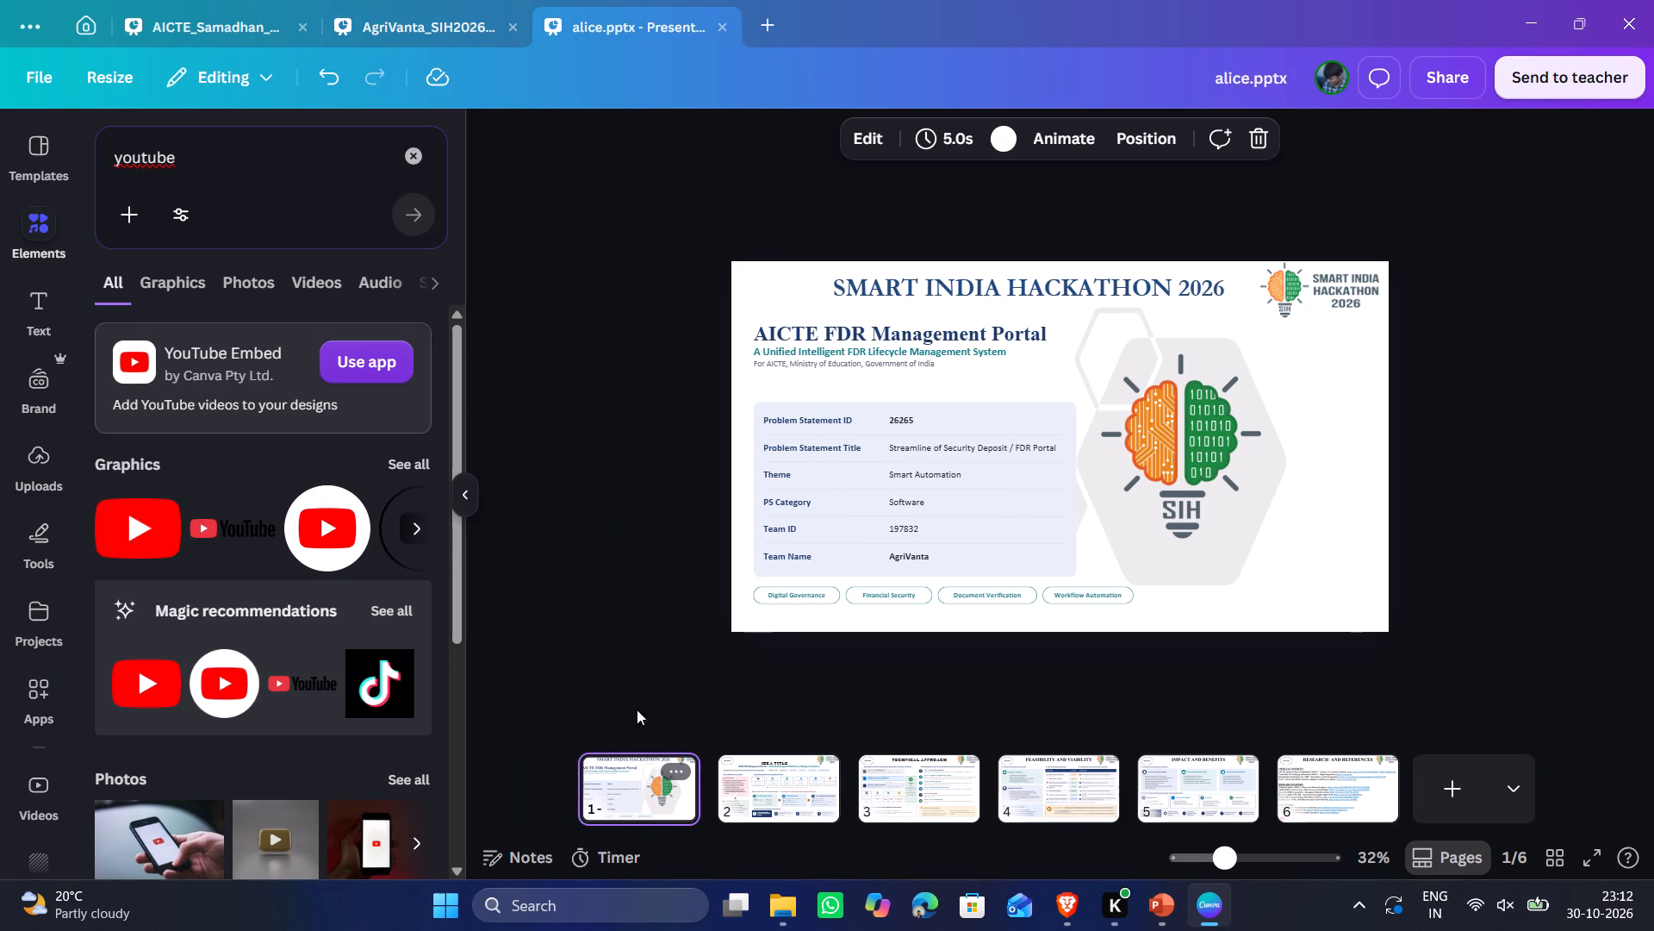
drag(692, 236, 1550, 653)
key(Delete)
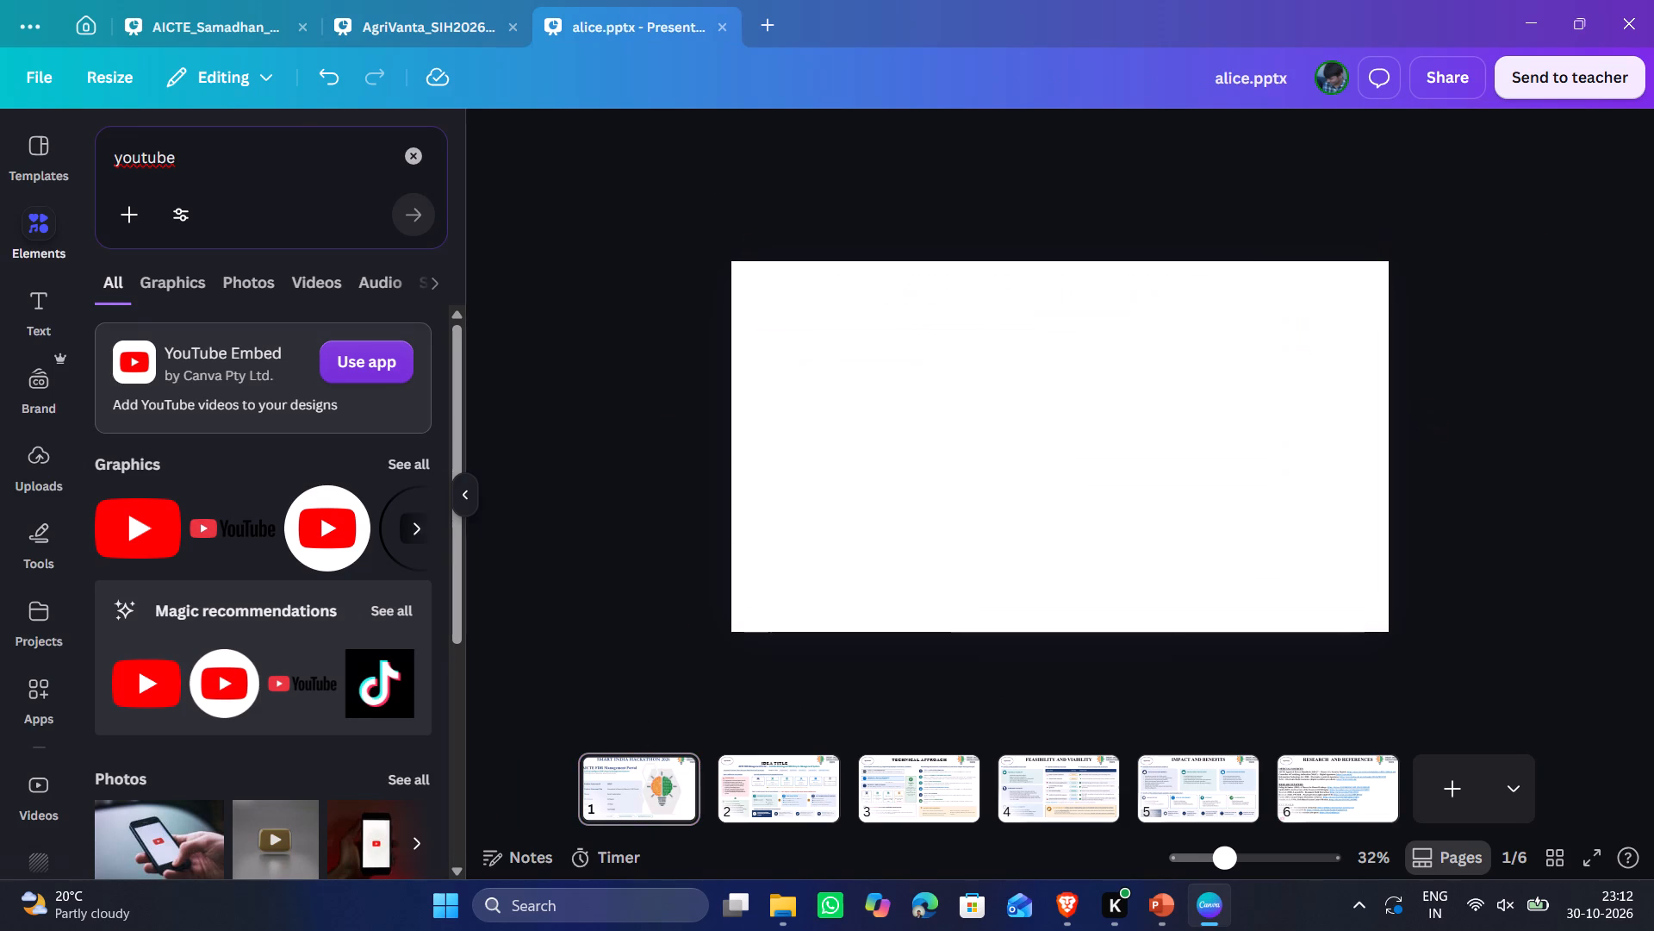
key(ctrl+v)
click(1524, 537)
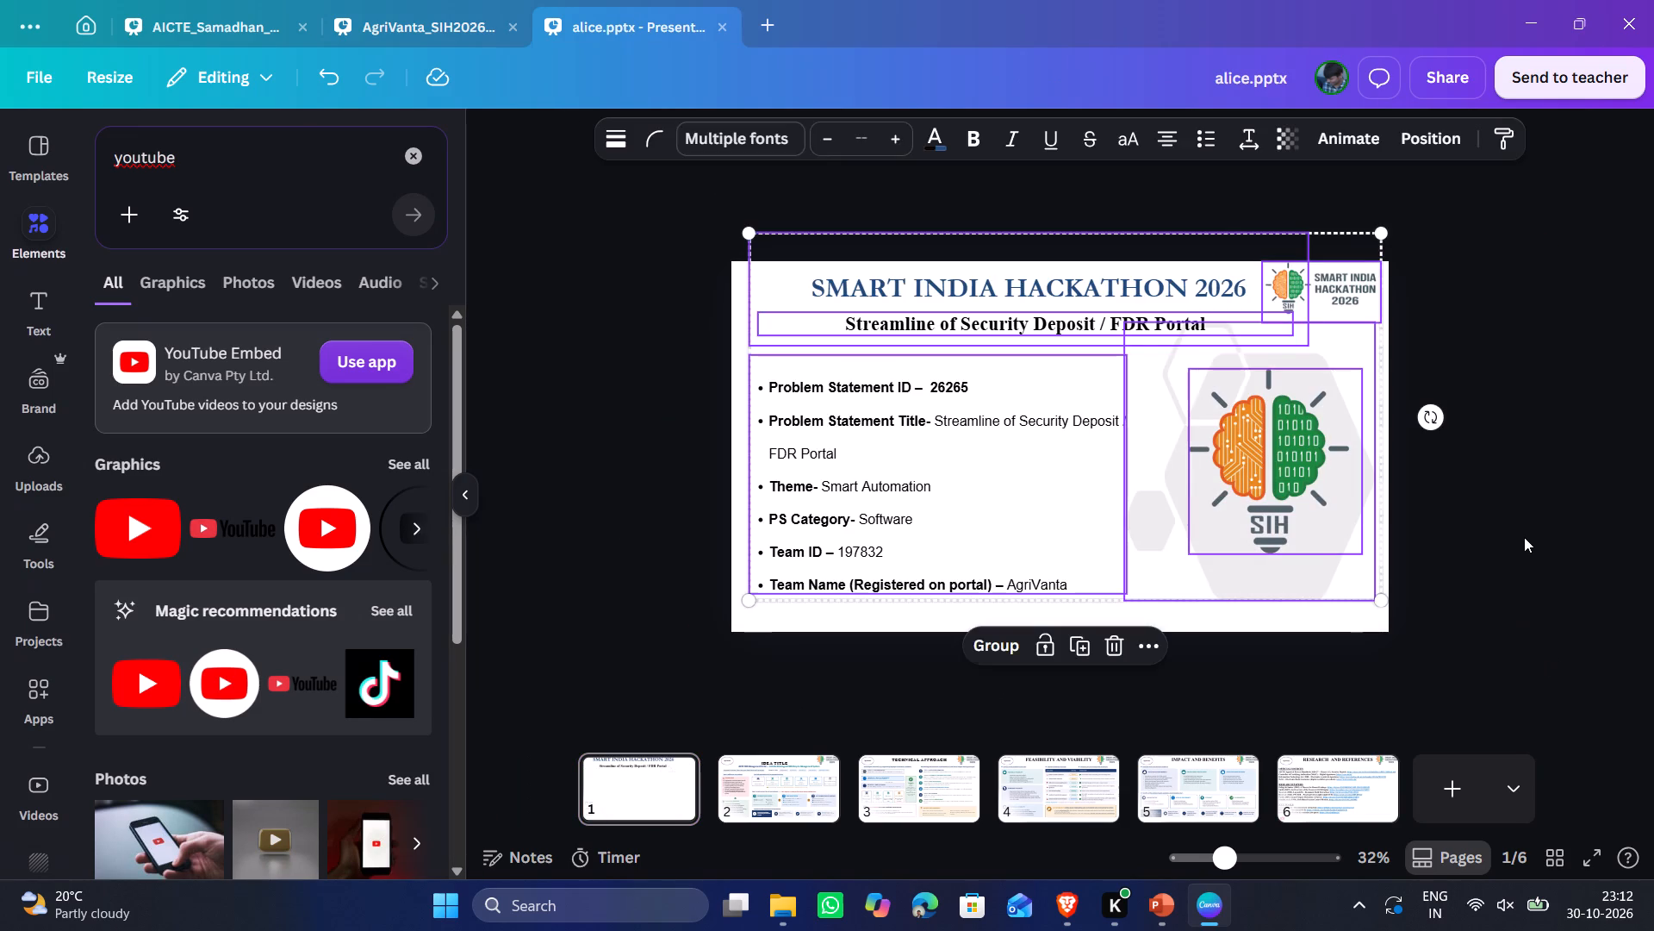
click(1529, 538)
Review slides 1 to 4 of the alice presentation, previewing full screen from slide 4 back to slide 1 and ending on slide 2.
click(812, 784)
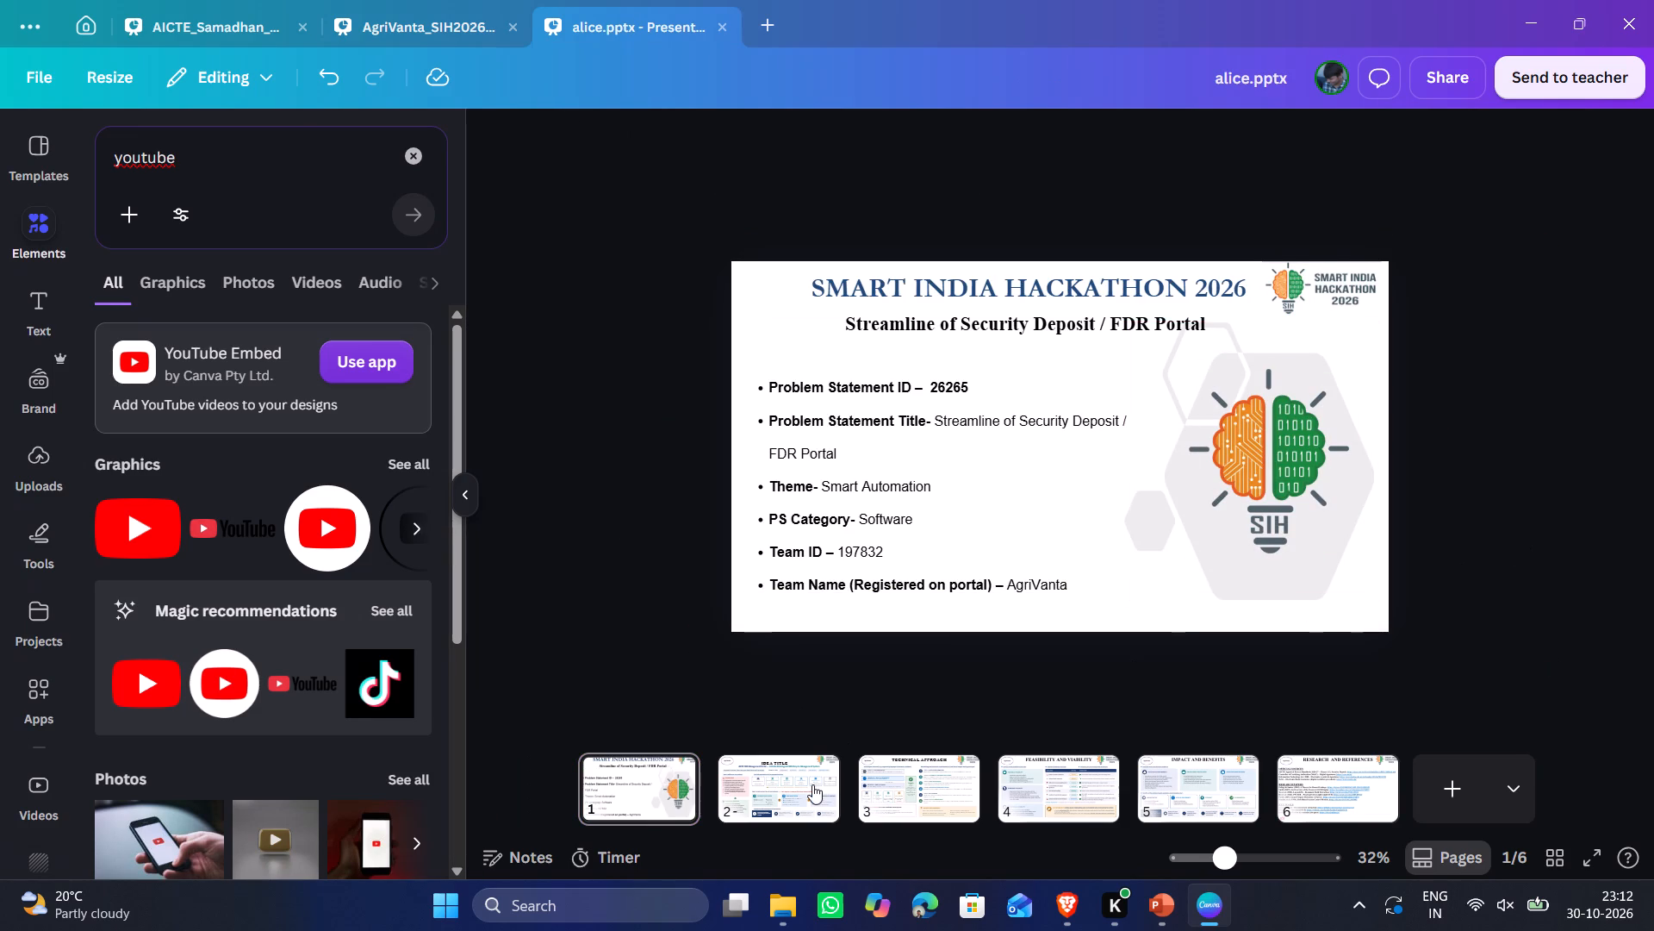
click(650, 803)
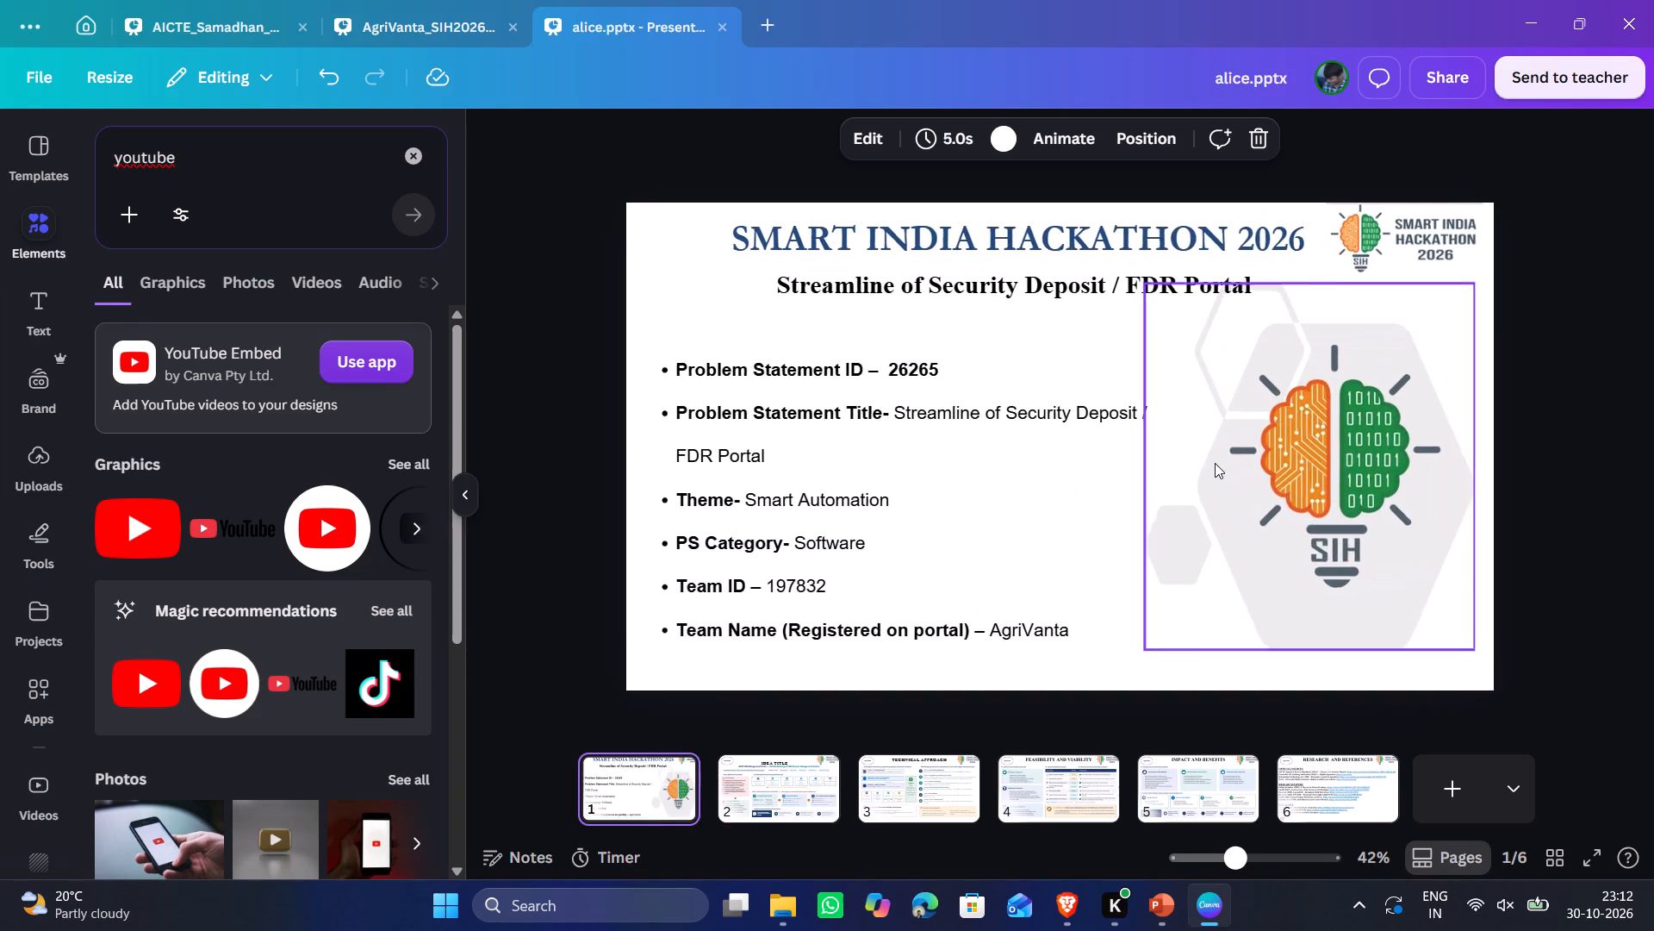
click(791, 810)
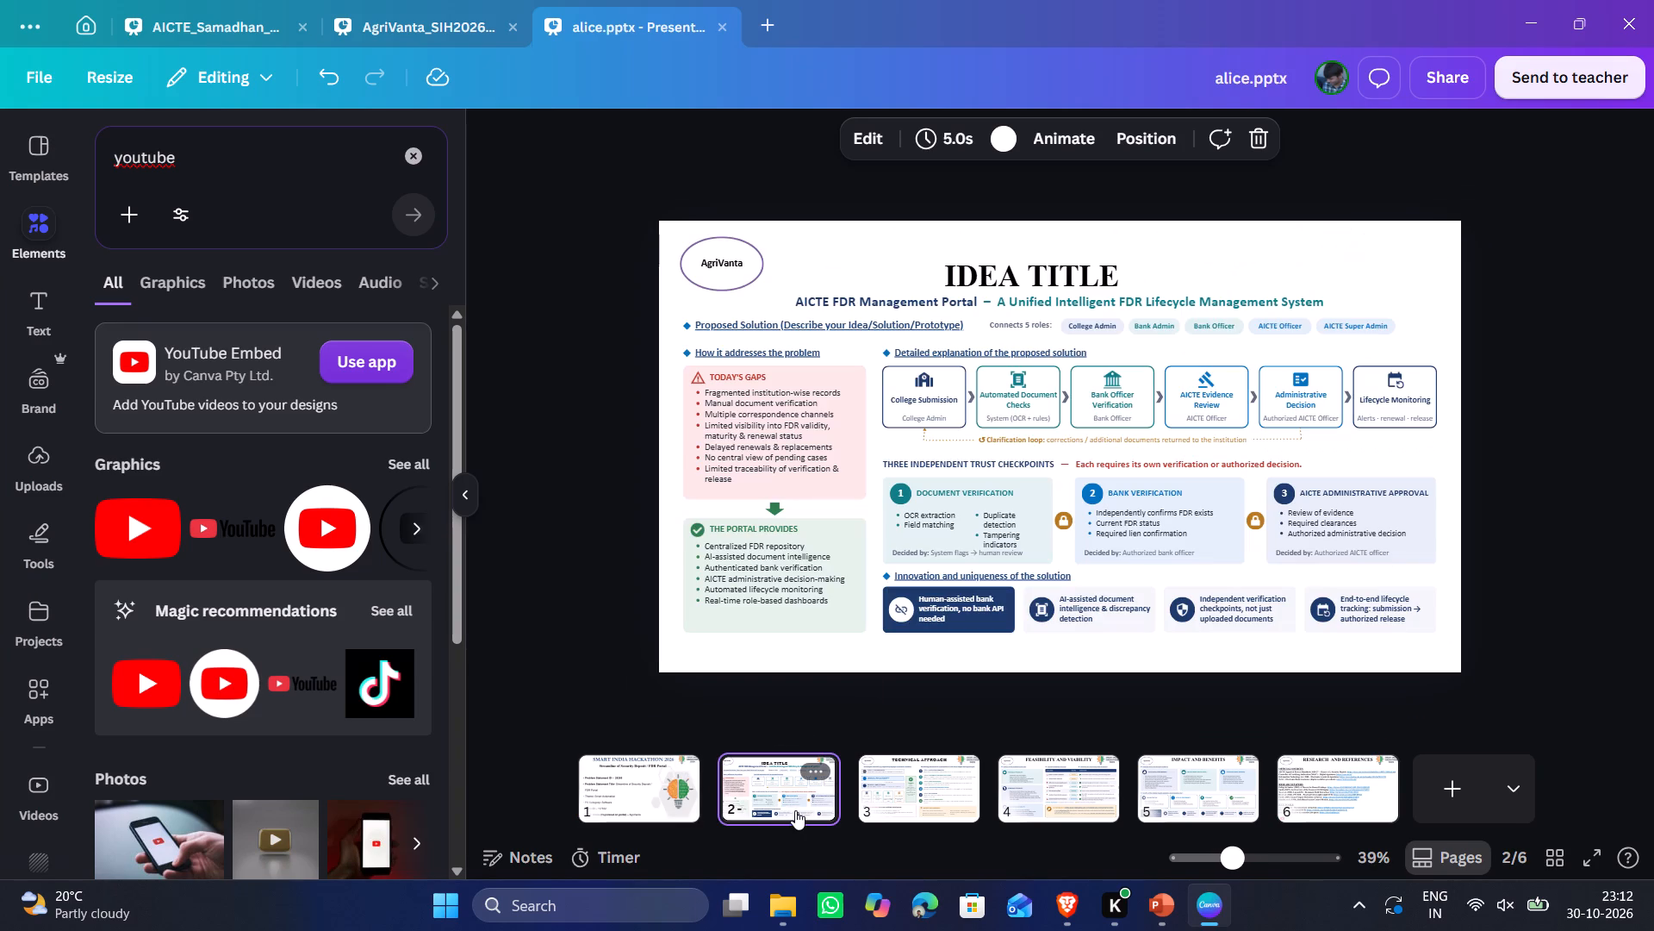
click(934, 778)
click(1054, 778)
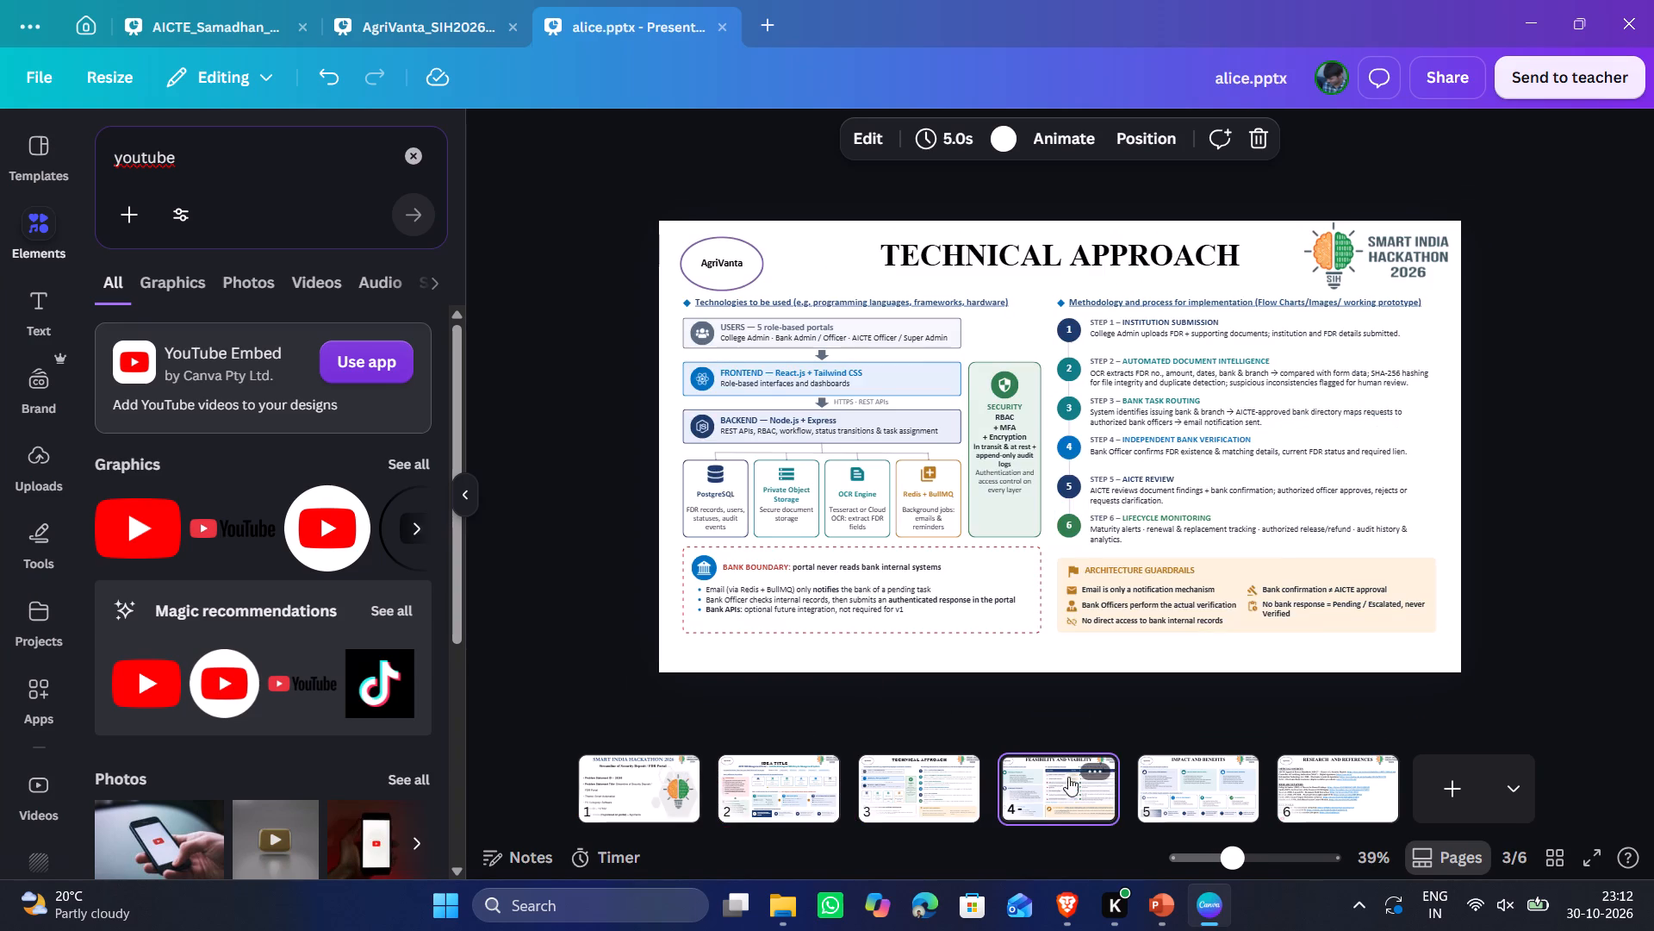
click(1599, 853)
key(Left)
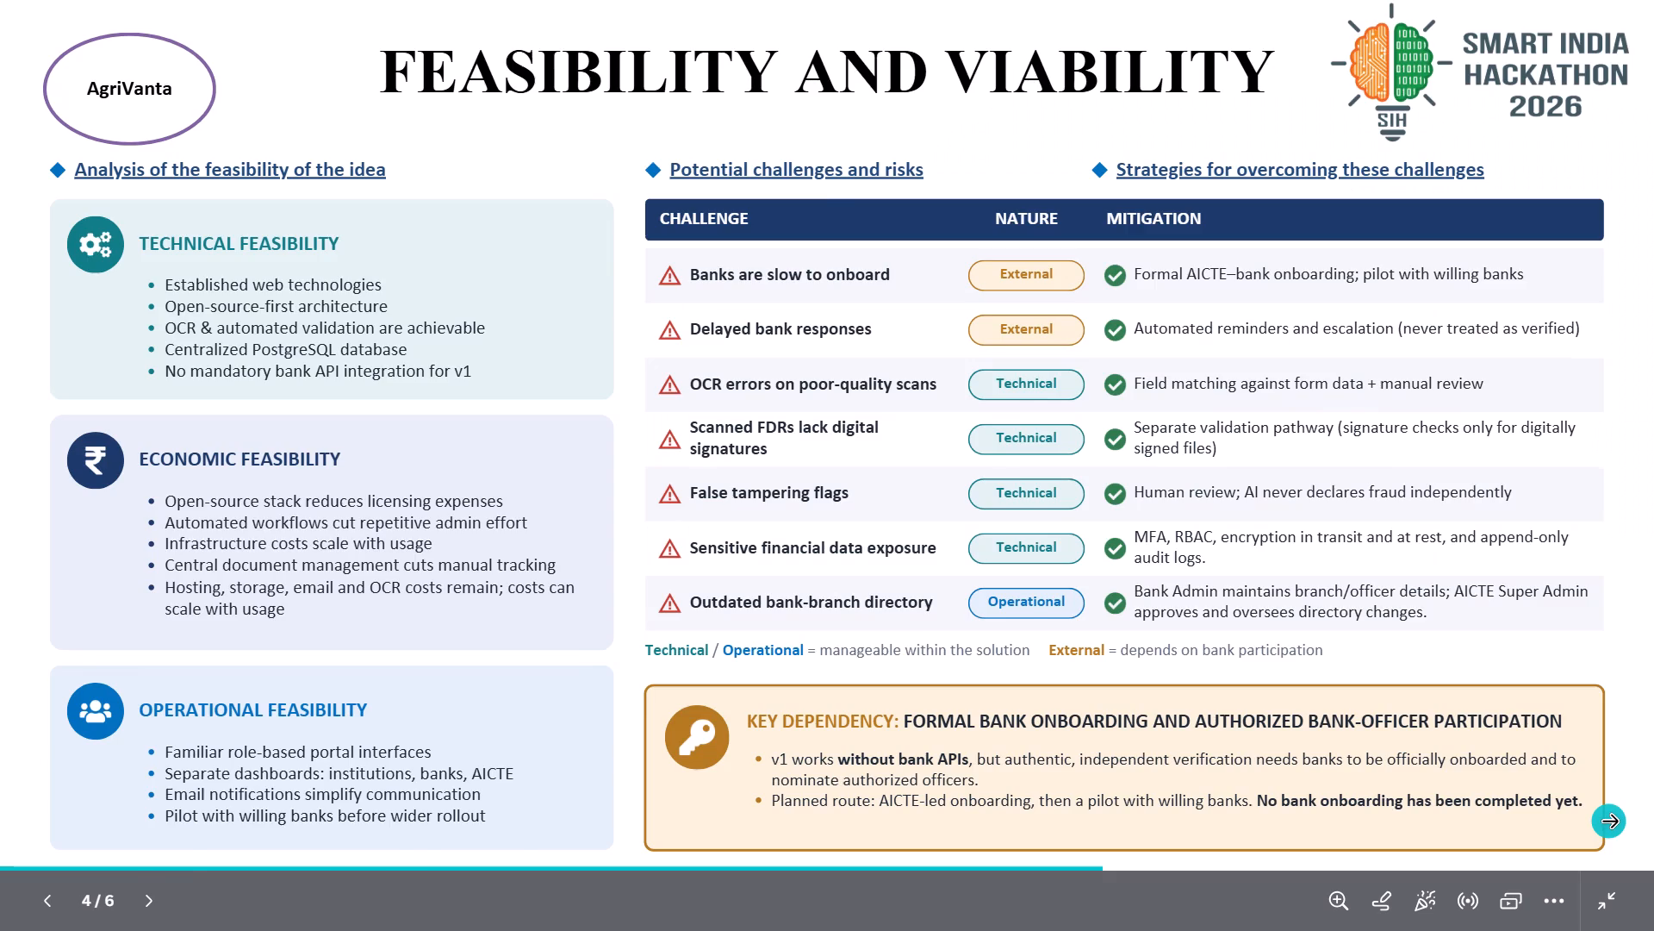
key(Left)
key(Left)
key(Left)
key(Left)
key(Right)
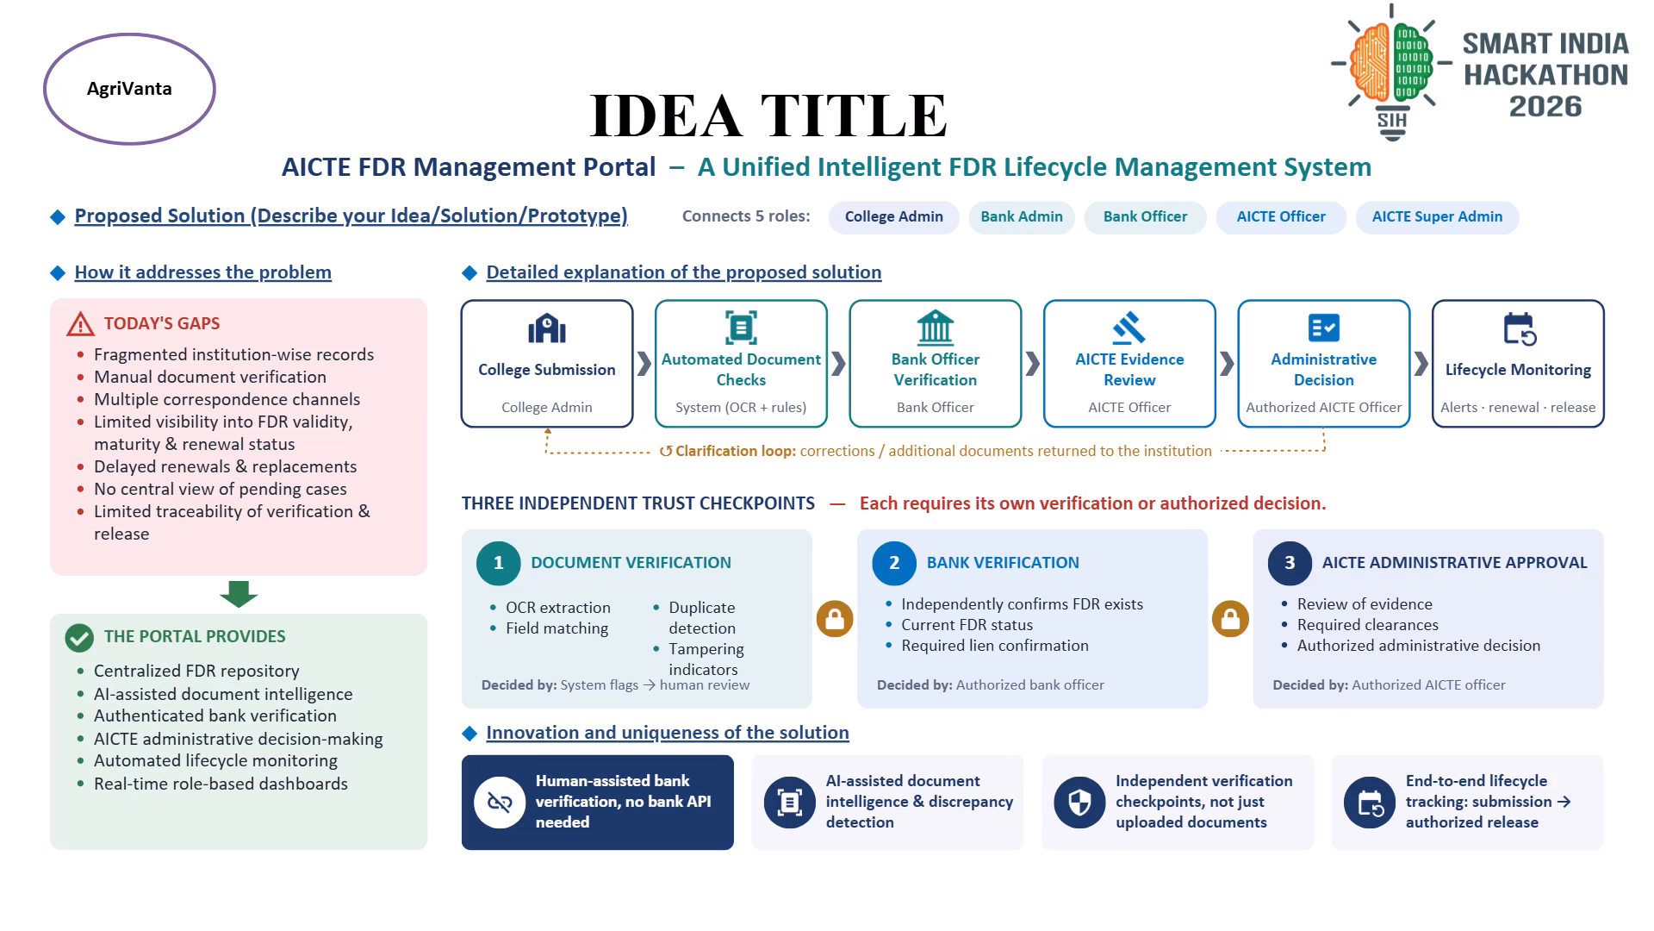
key(Escape)
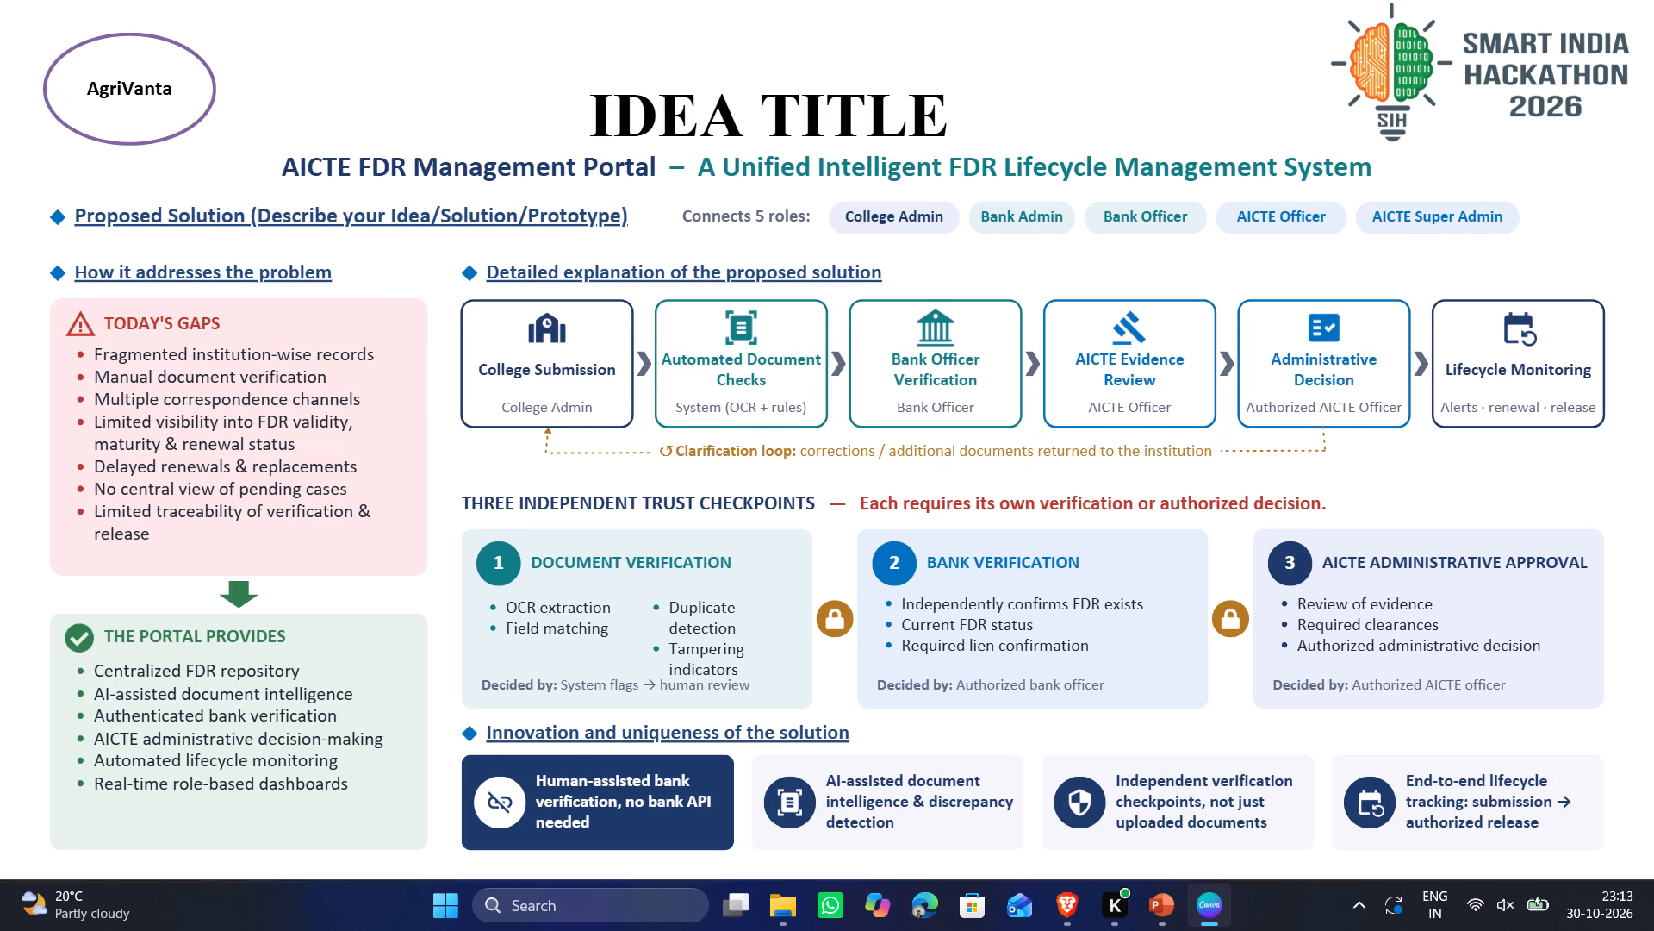
click(1602, 316)
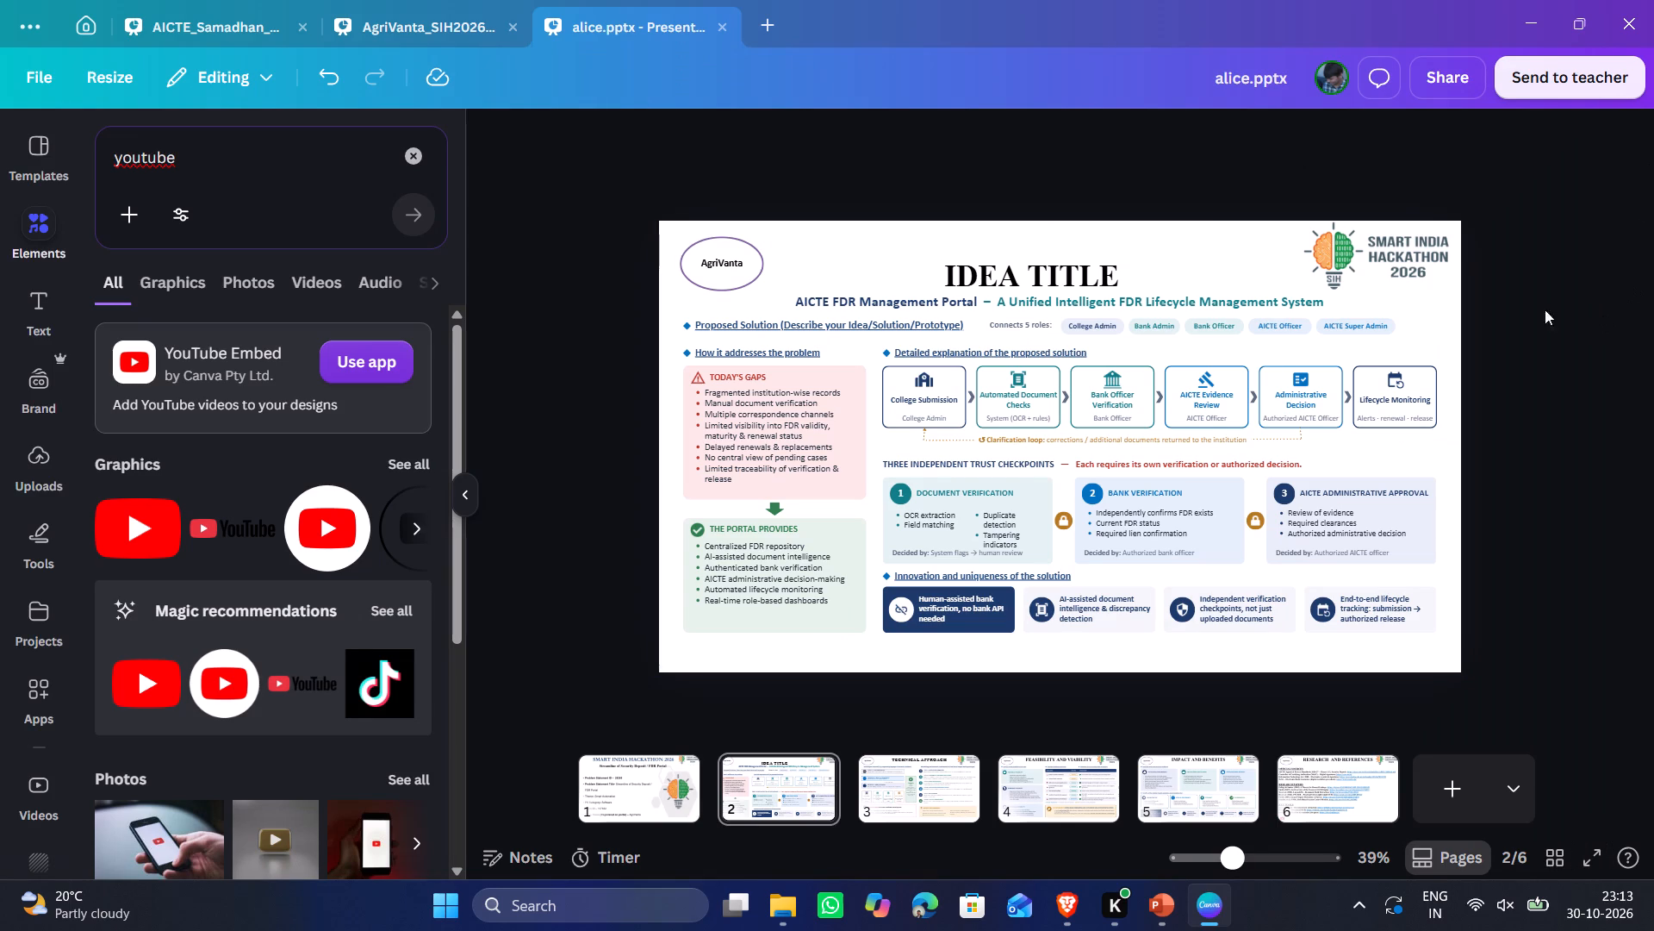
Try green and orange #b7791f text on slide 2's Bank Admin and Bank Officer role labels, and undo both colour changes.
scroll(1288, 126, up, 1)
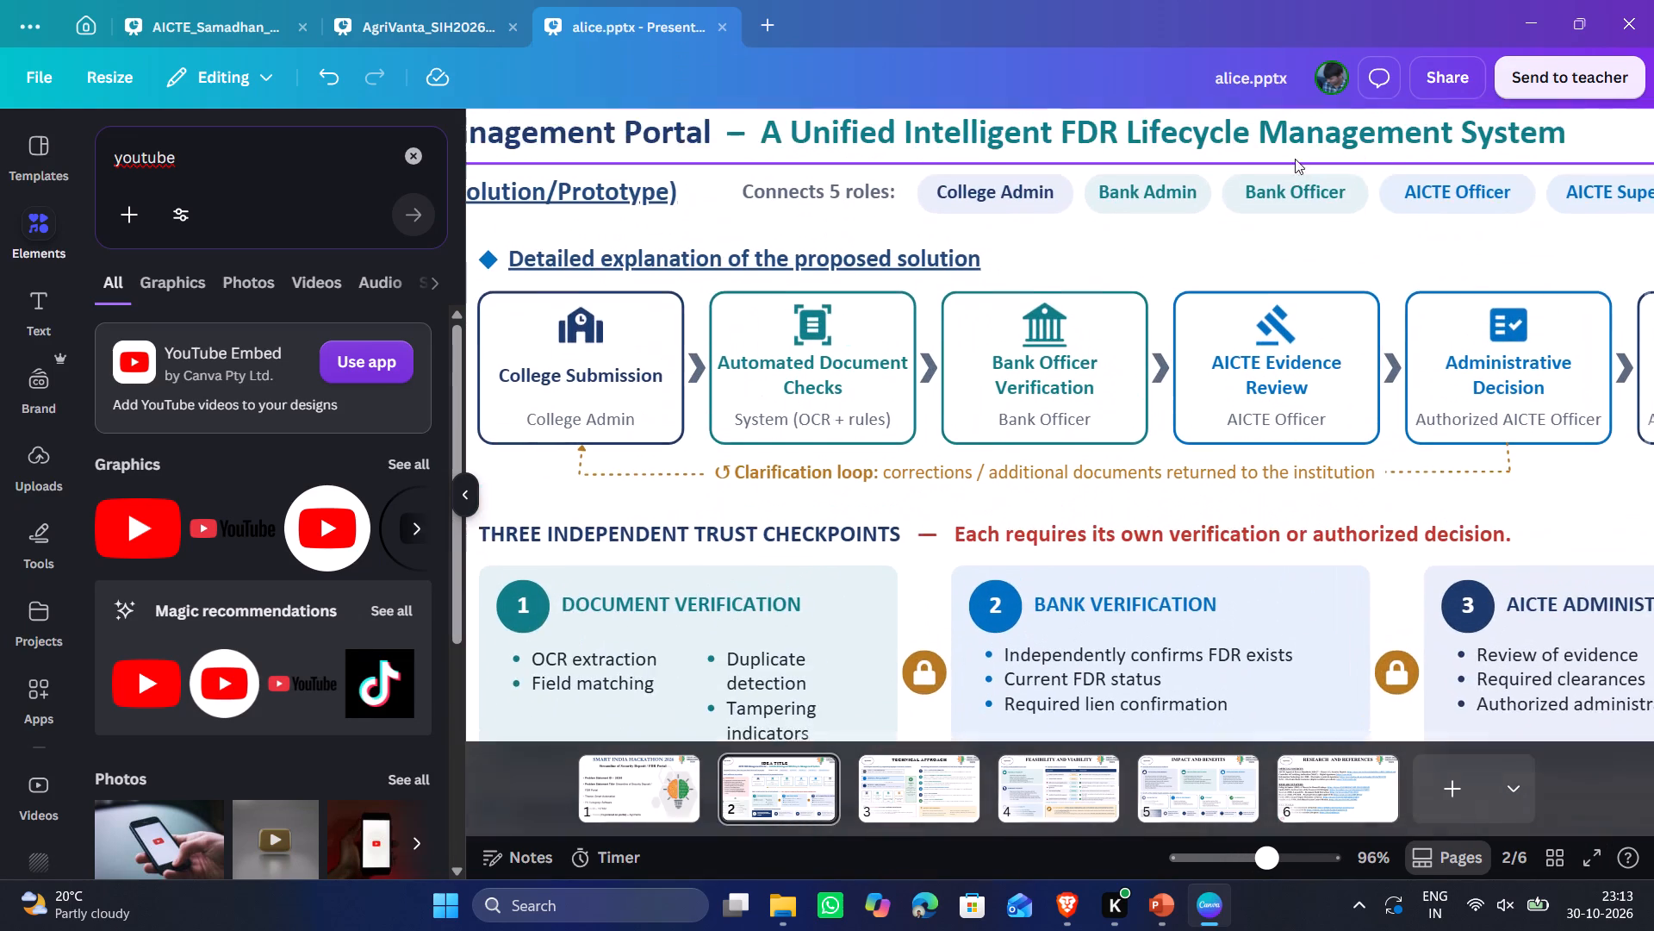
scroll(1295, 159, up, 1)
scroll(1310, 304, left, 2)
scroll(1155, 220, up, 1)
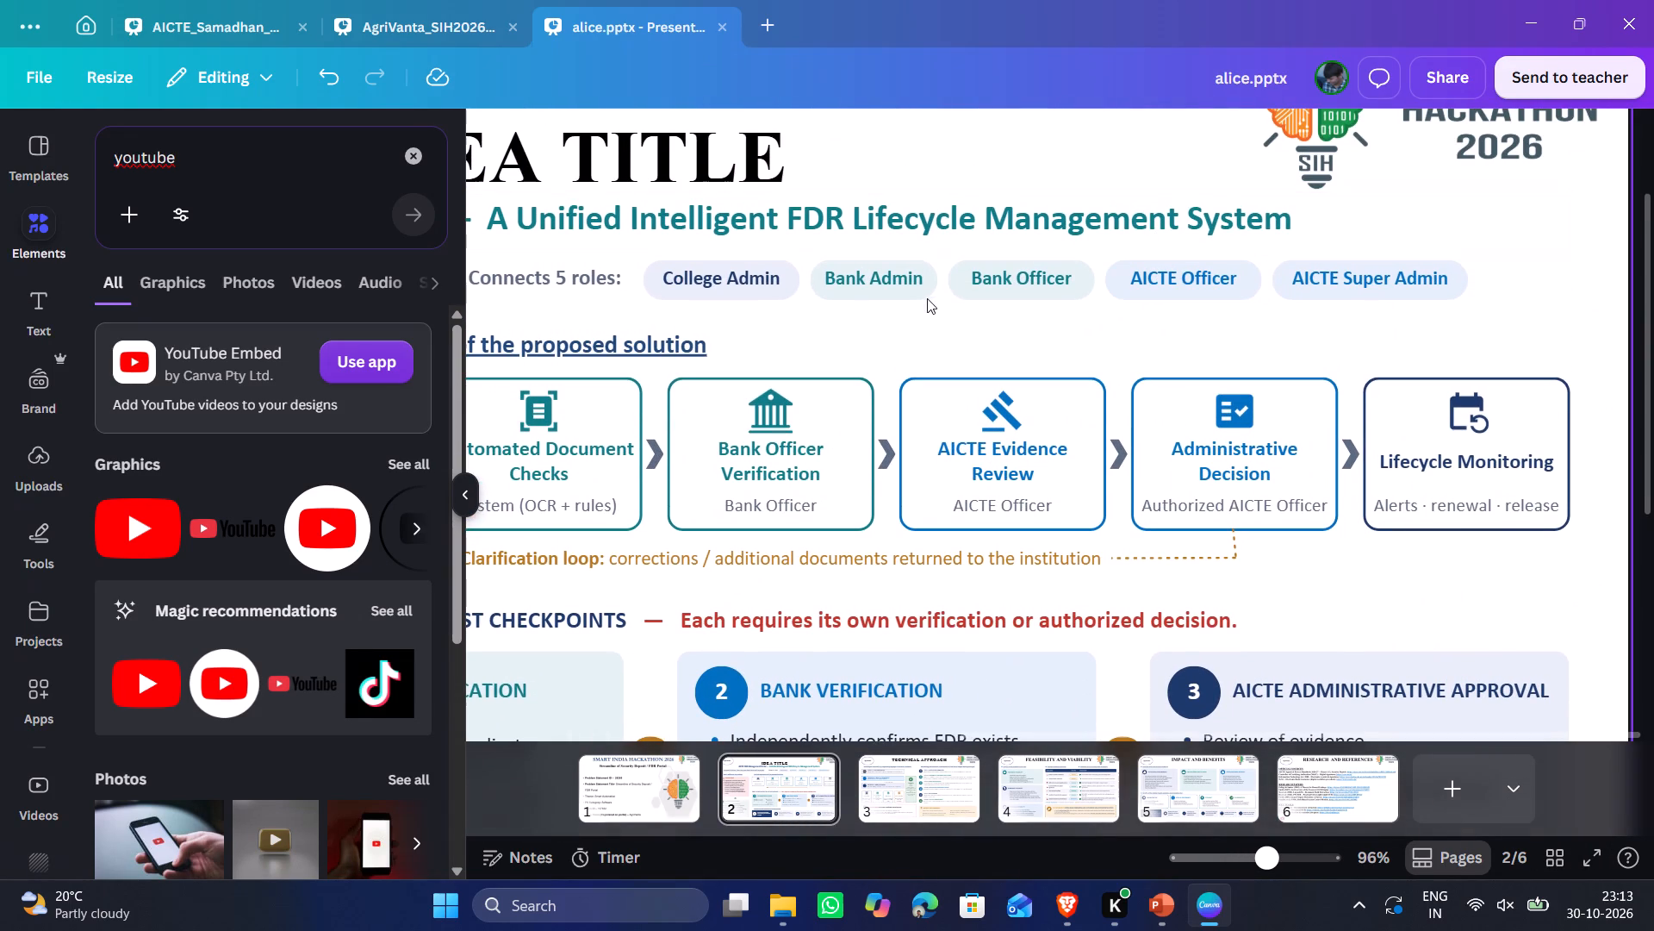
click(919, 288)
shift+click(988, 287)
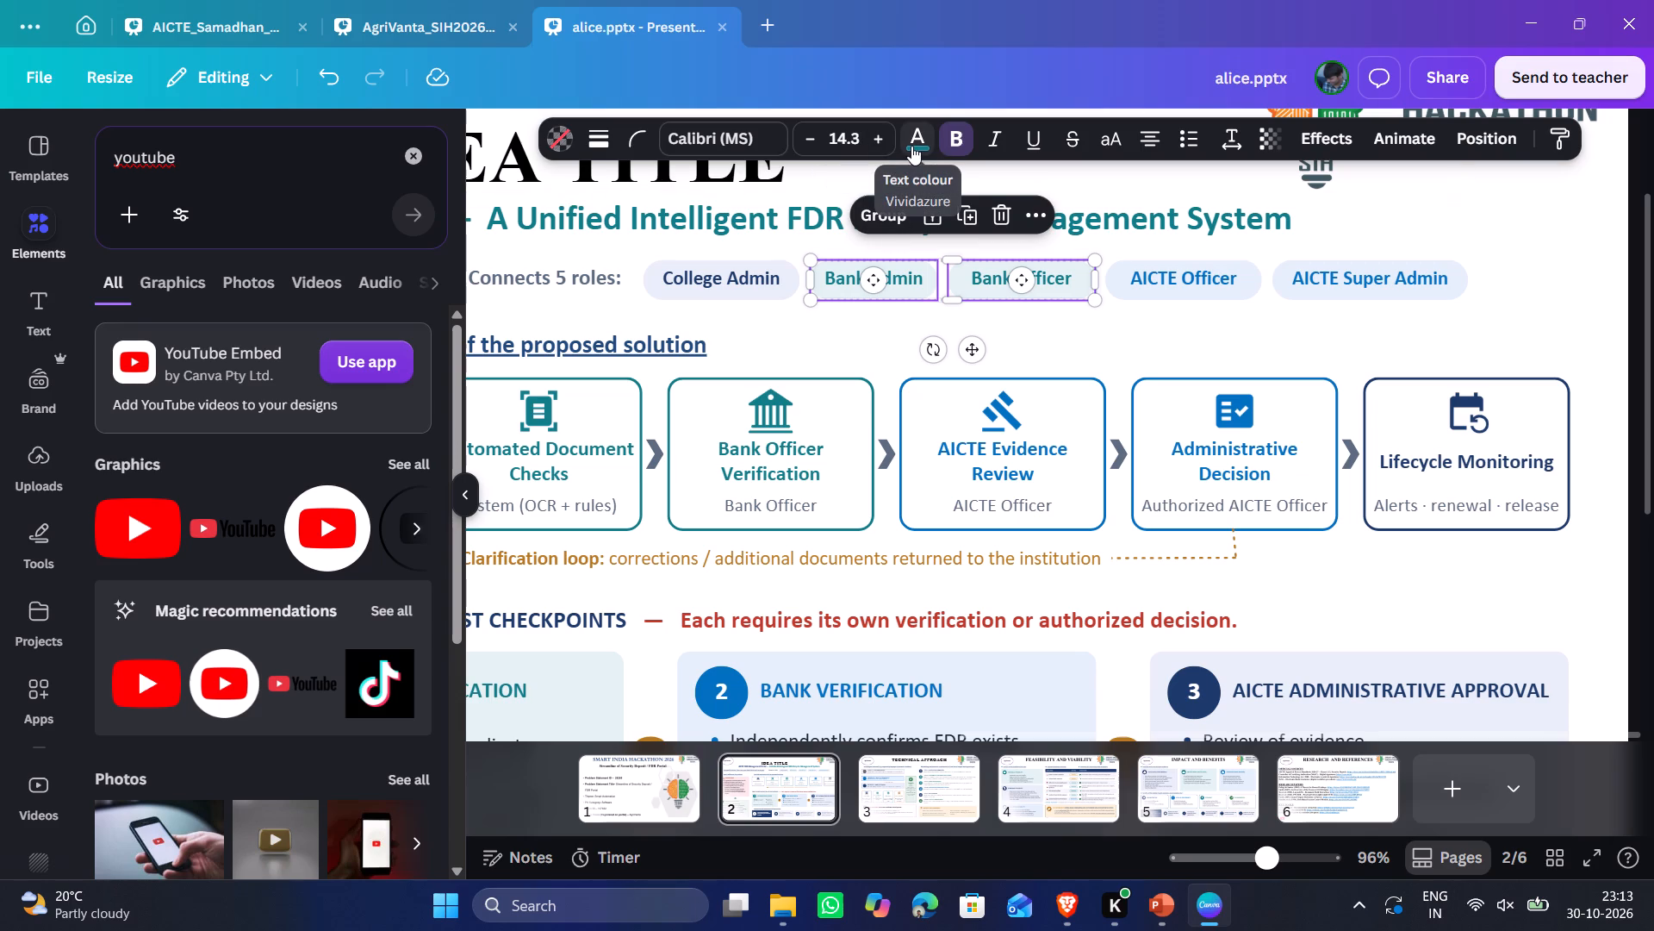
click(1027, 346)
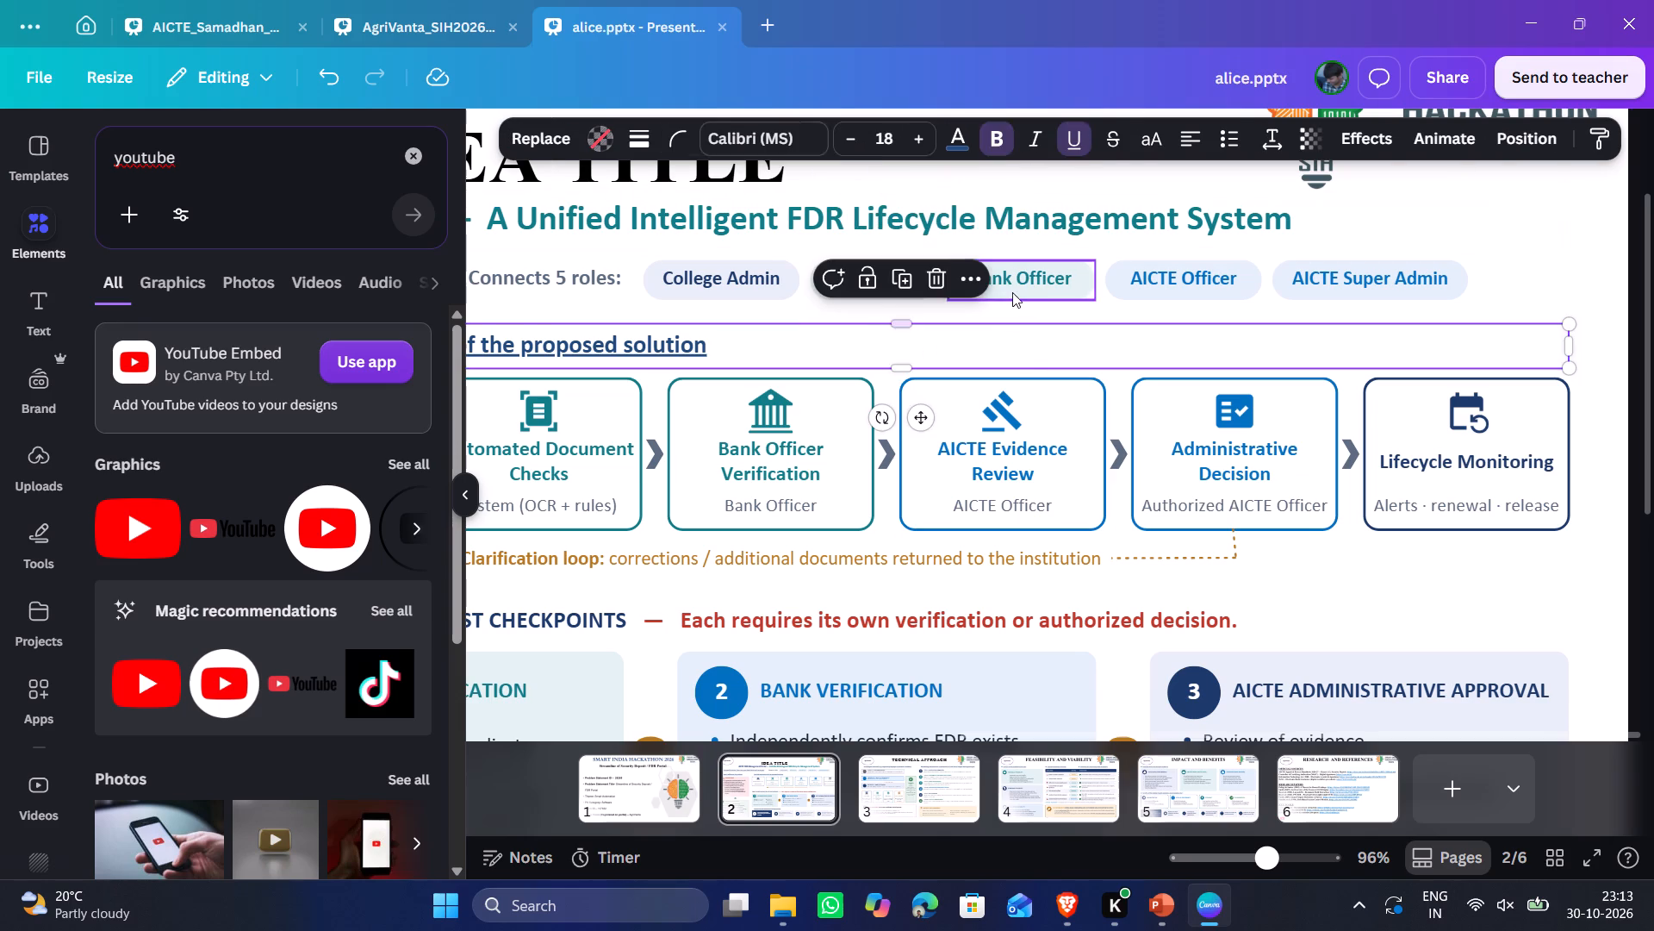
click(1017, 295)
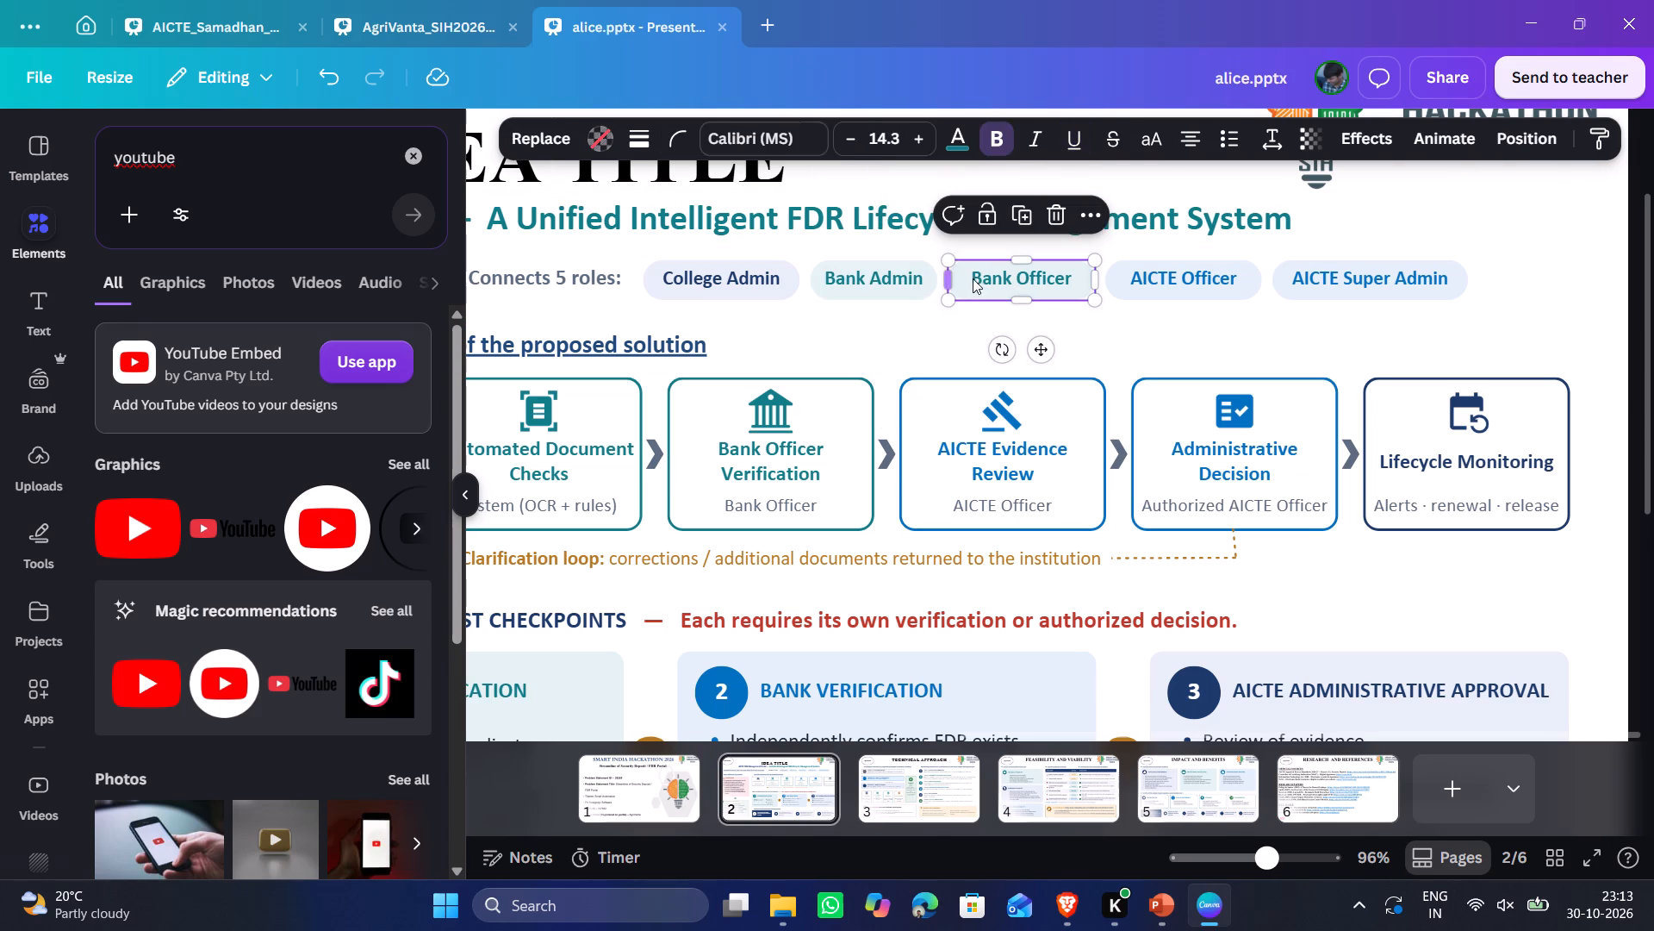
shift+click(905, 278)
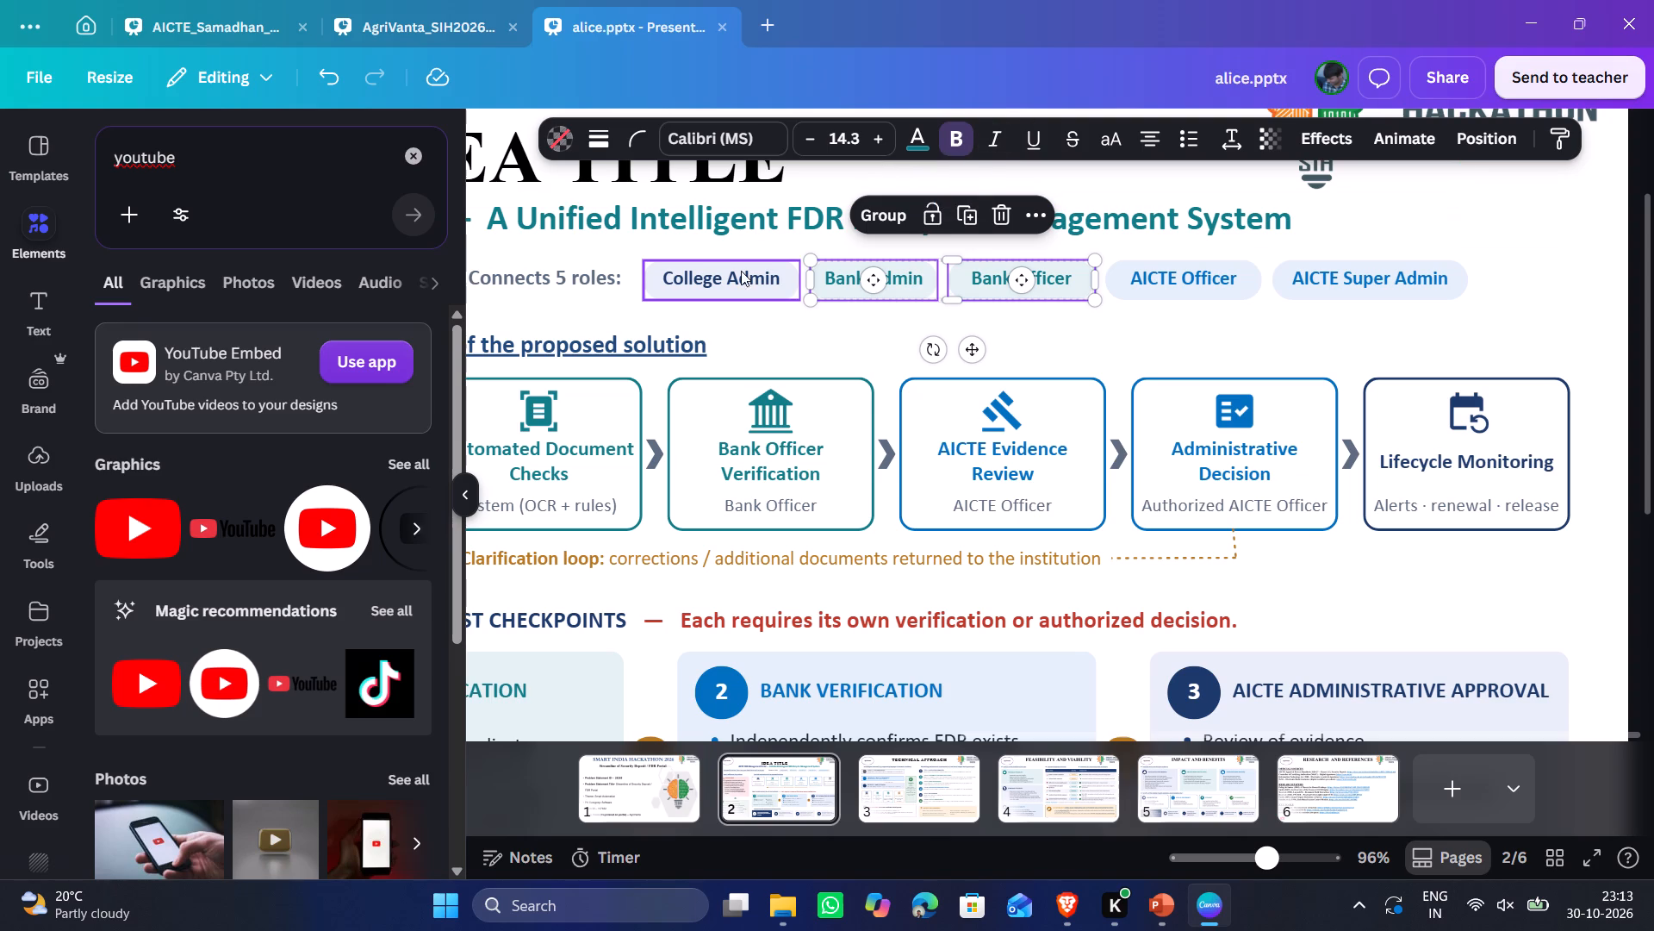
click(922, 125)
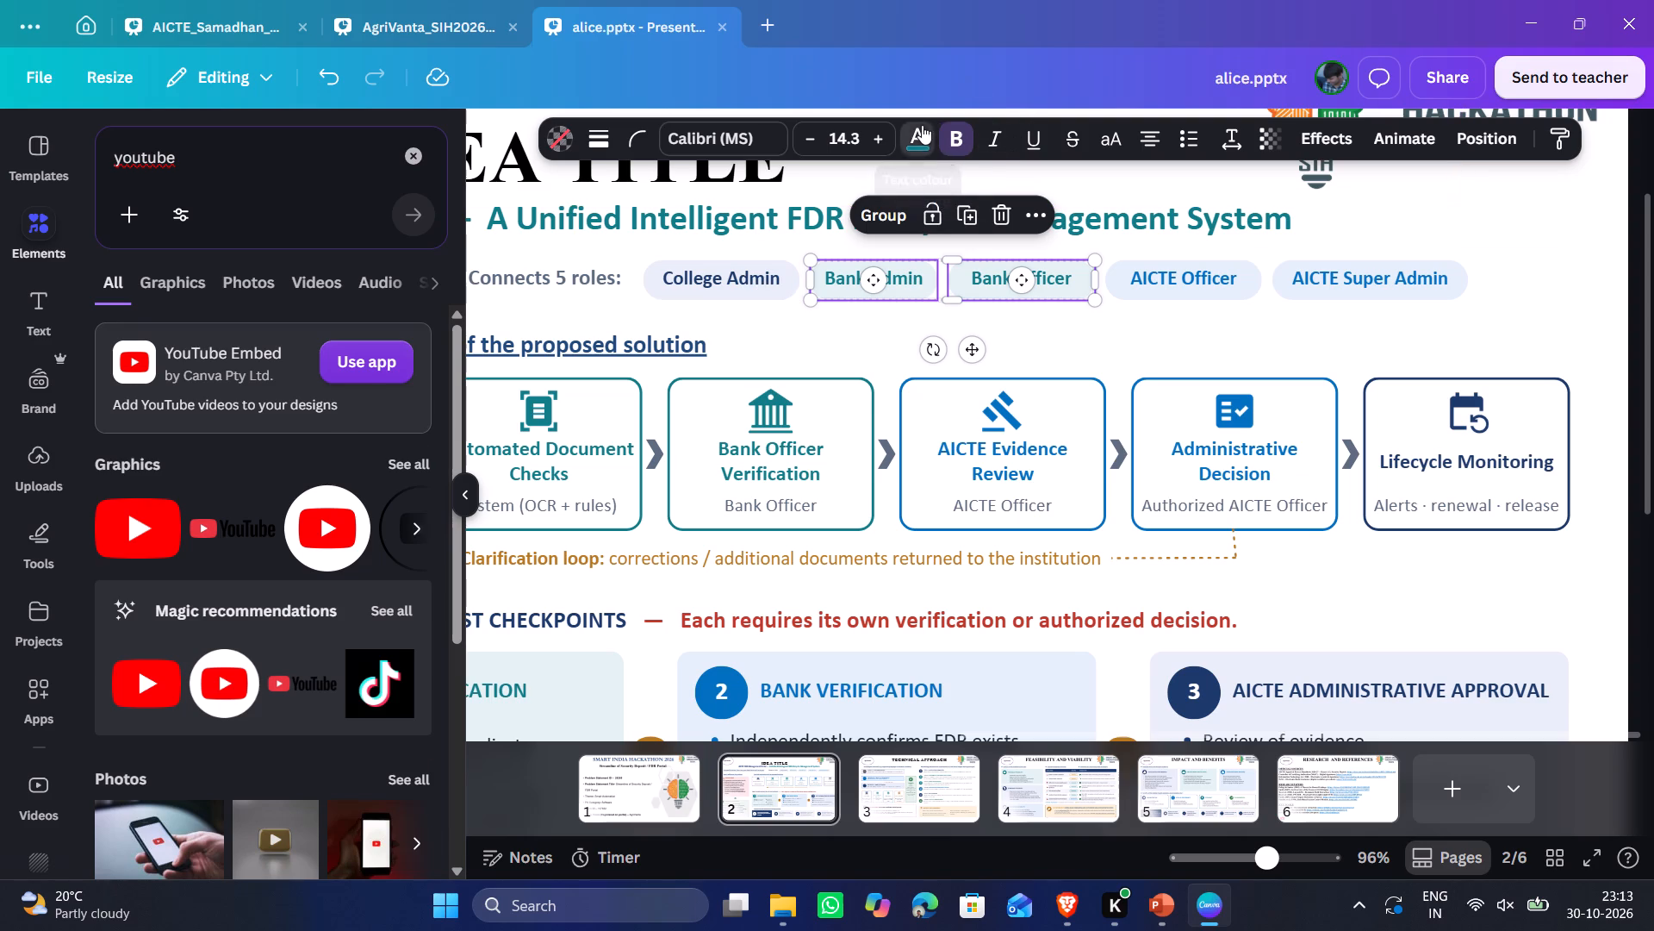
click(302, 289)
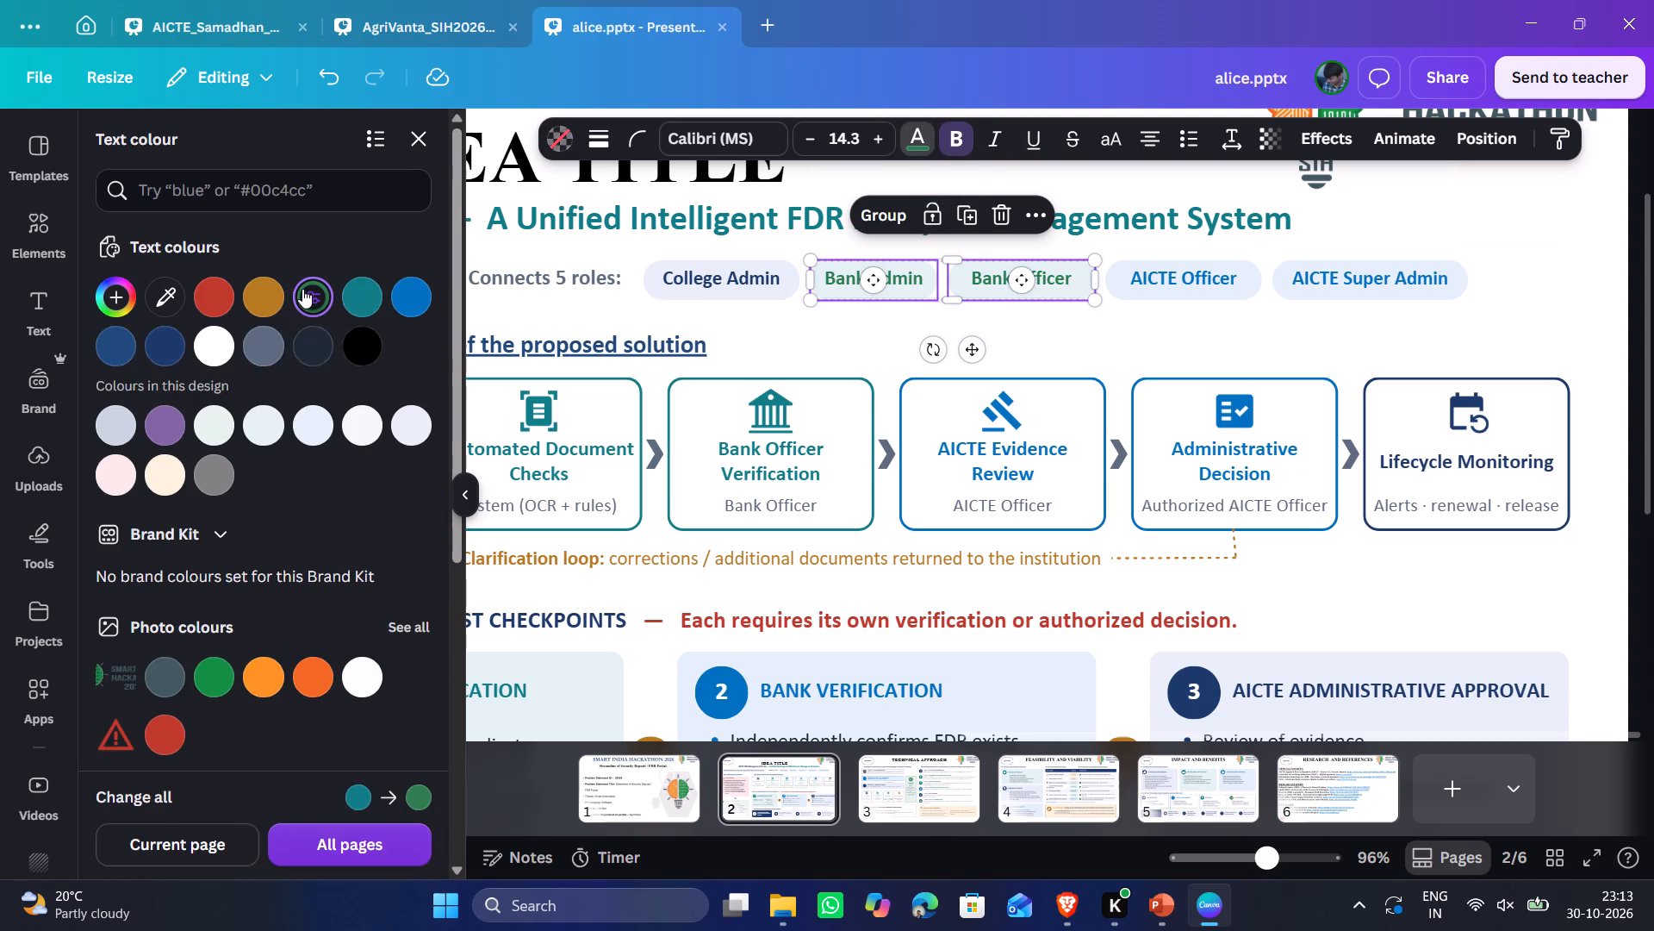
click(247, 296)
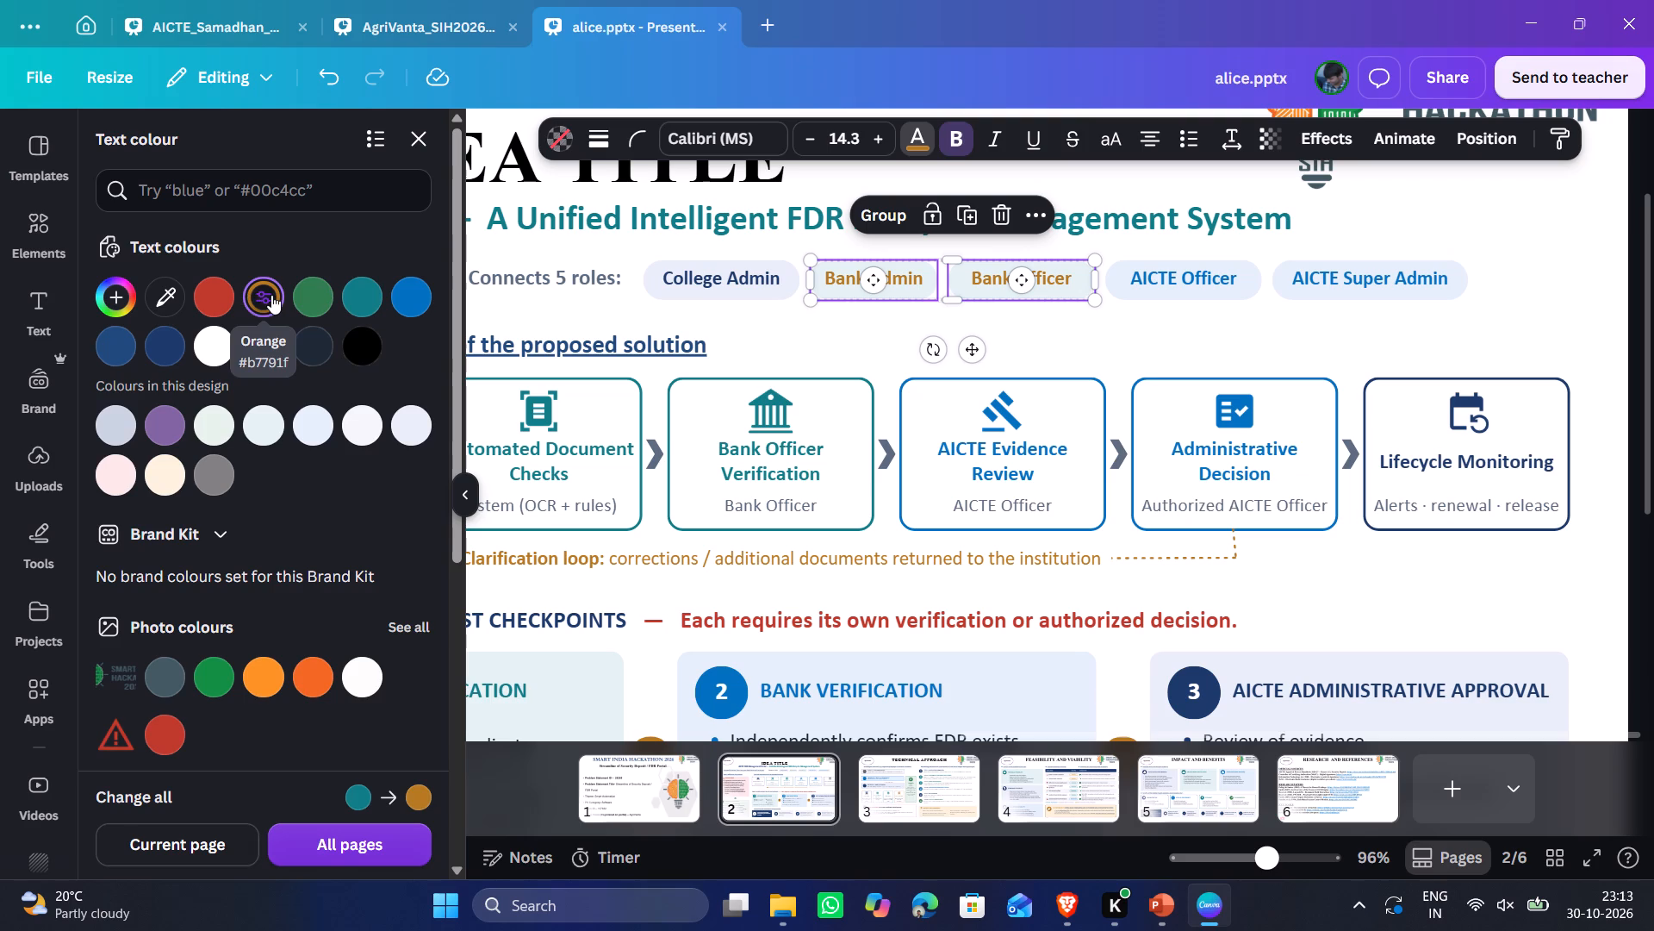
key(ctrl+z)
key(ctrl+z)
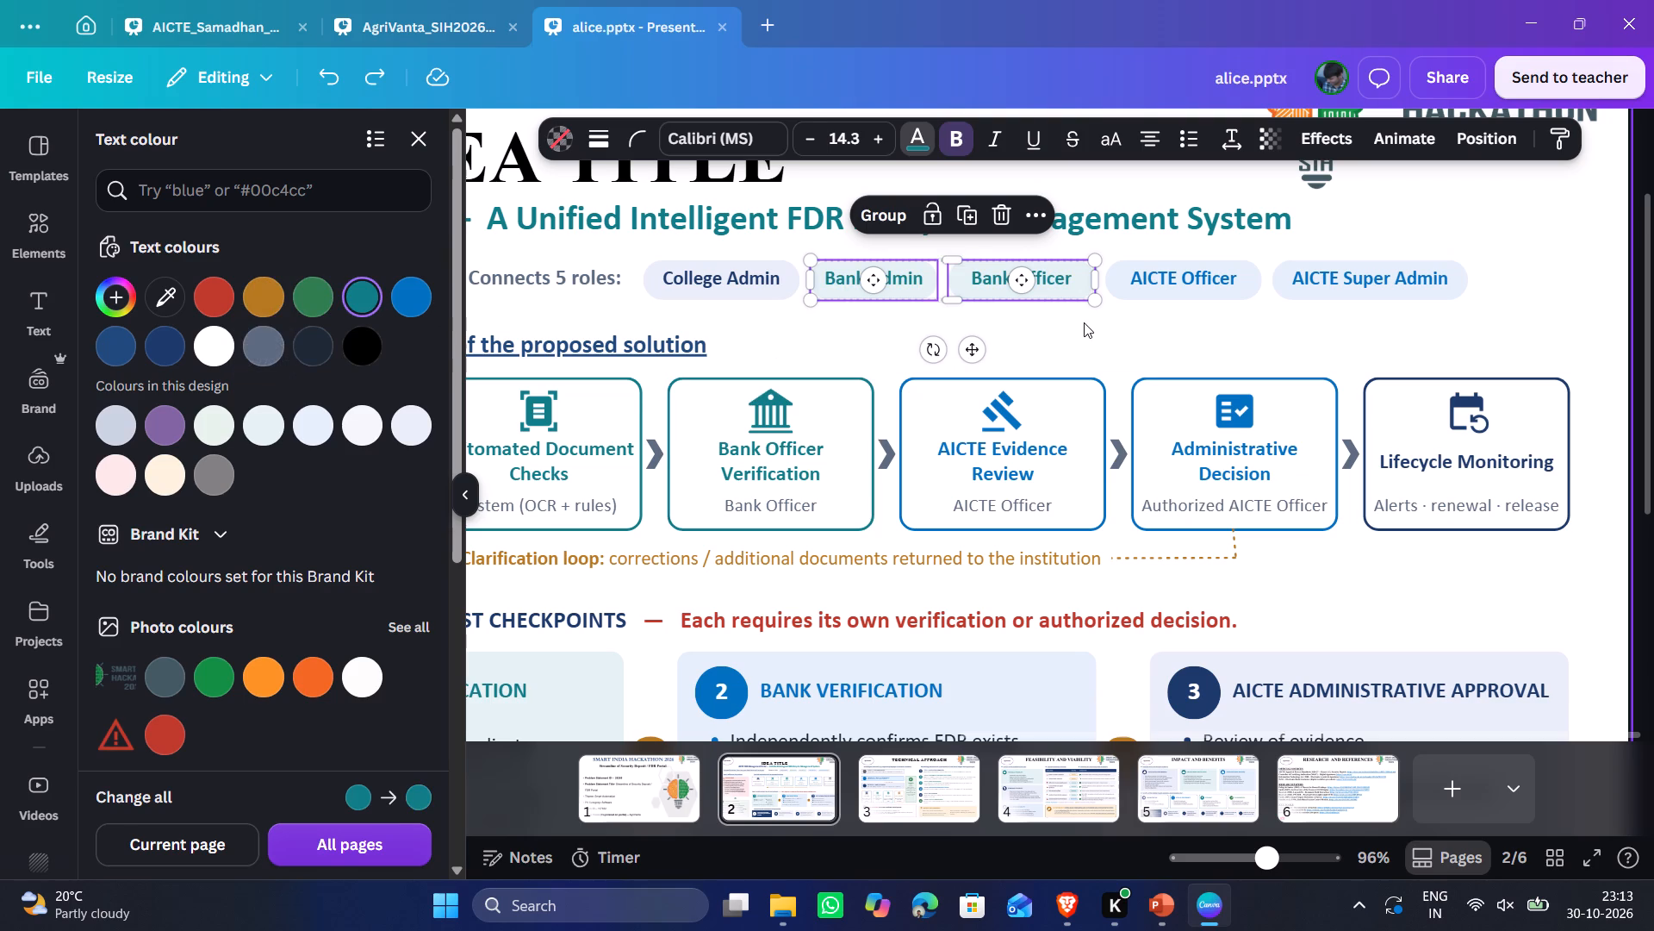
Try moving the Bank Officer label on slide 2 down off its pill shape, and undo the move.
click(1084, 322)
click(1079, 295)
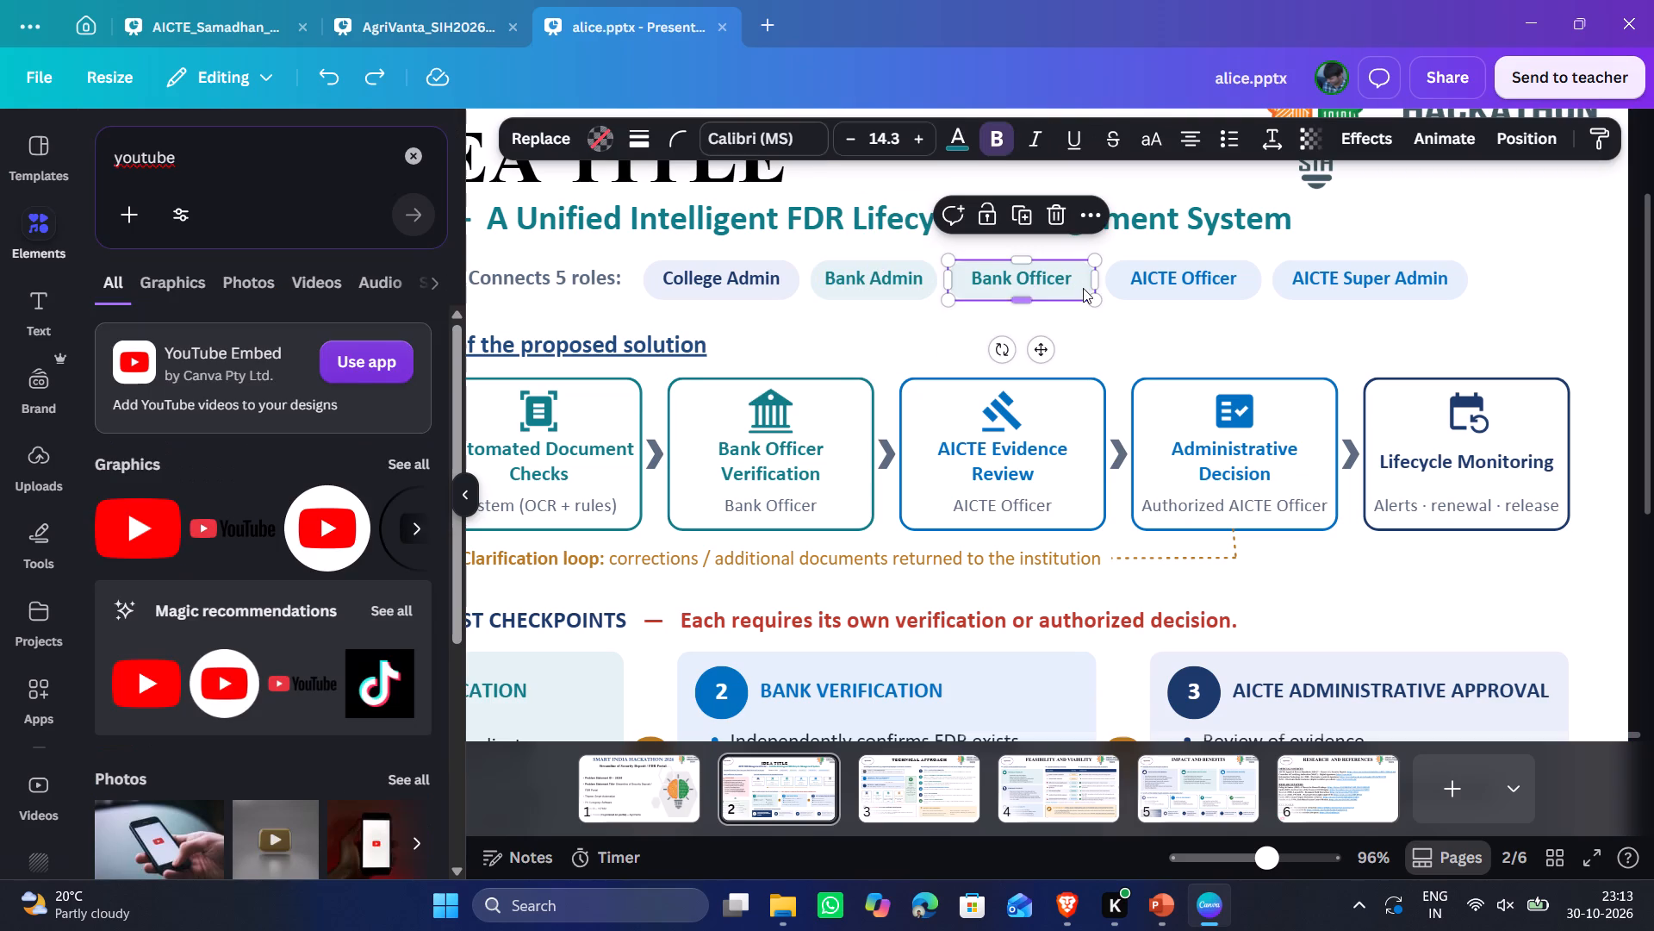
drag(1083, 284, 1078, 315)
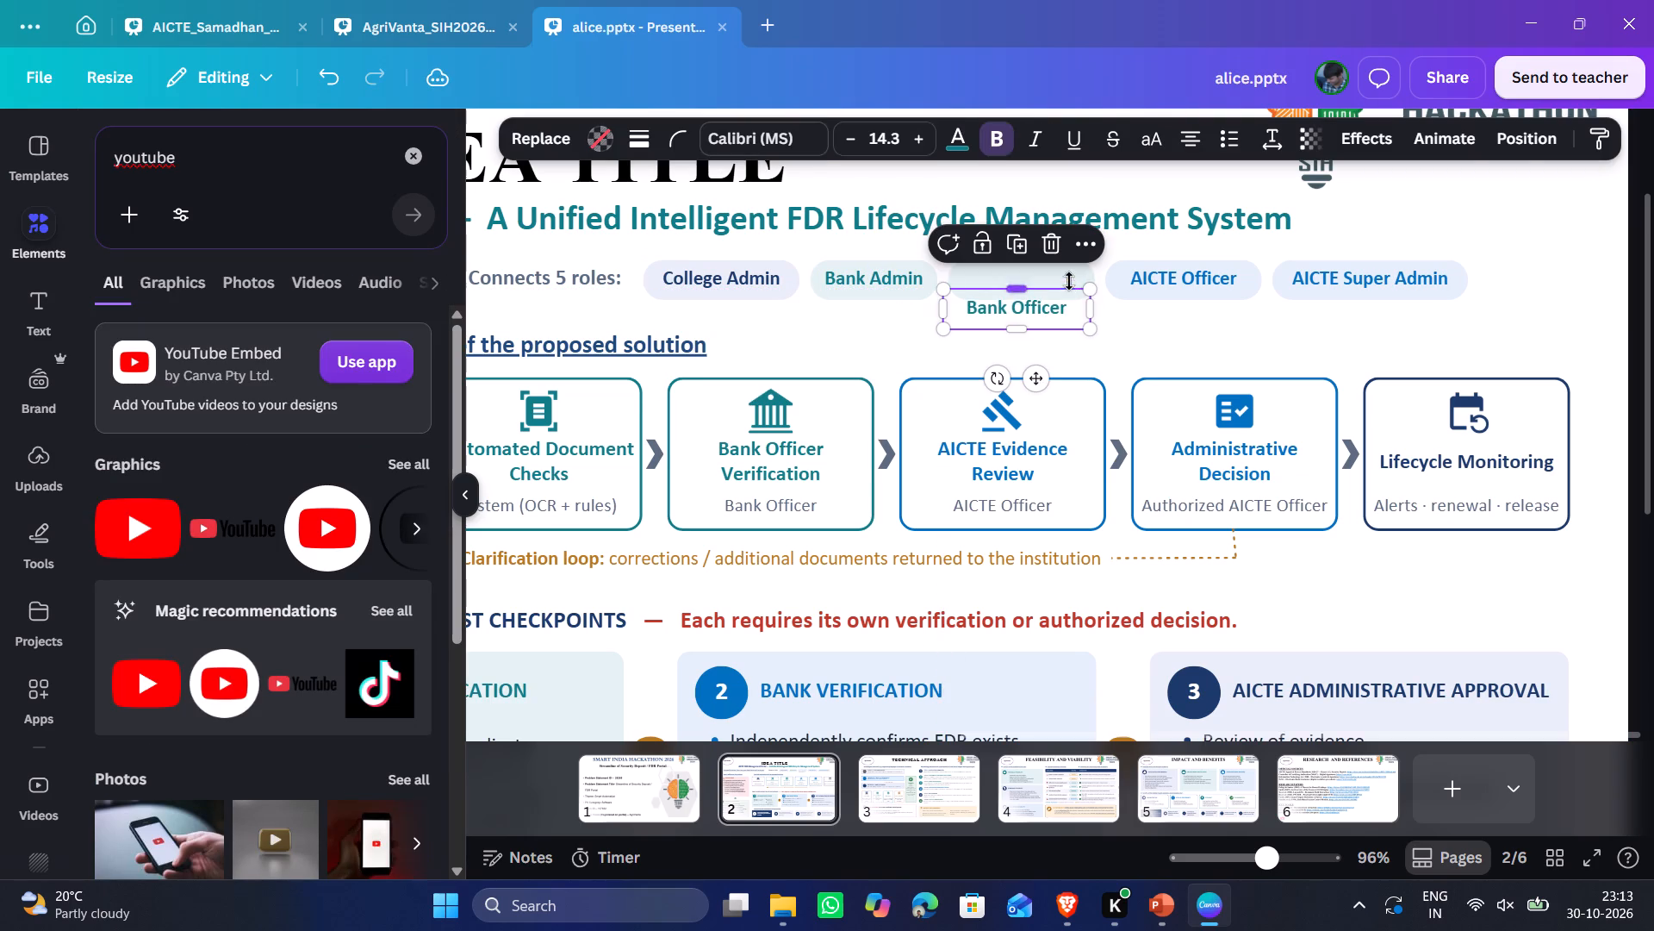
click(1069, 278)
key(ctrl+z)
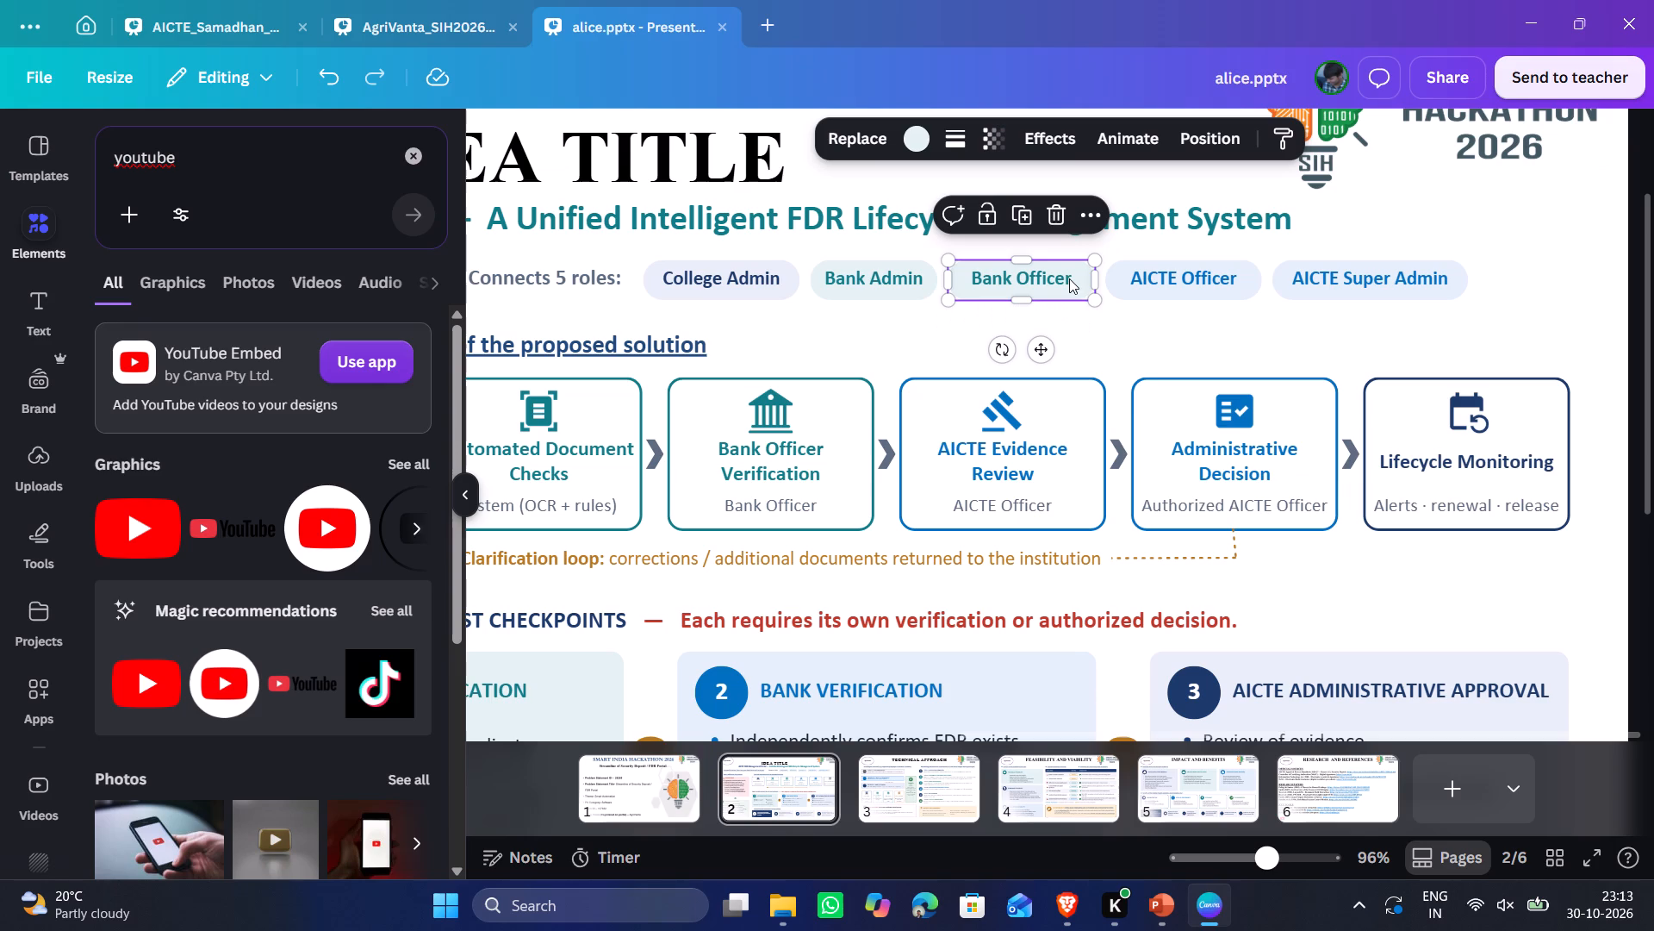
Reorder slide 2's layers so the AICTE Officer, Bank Officer, Bank Admin and College Admin pill shapes sit consecutively.
click(1200, 146)
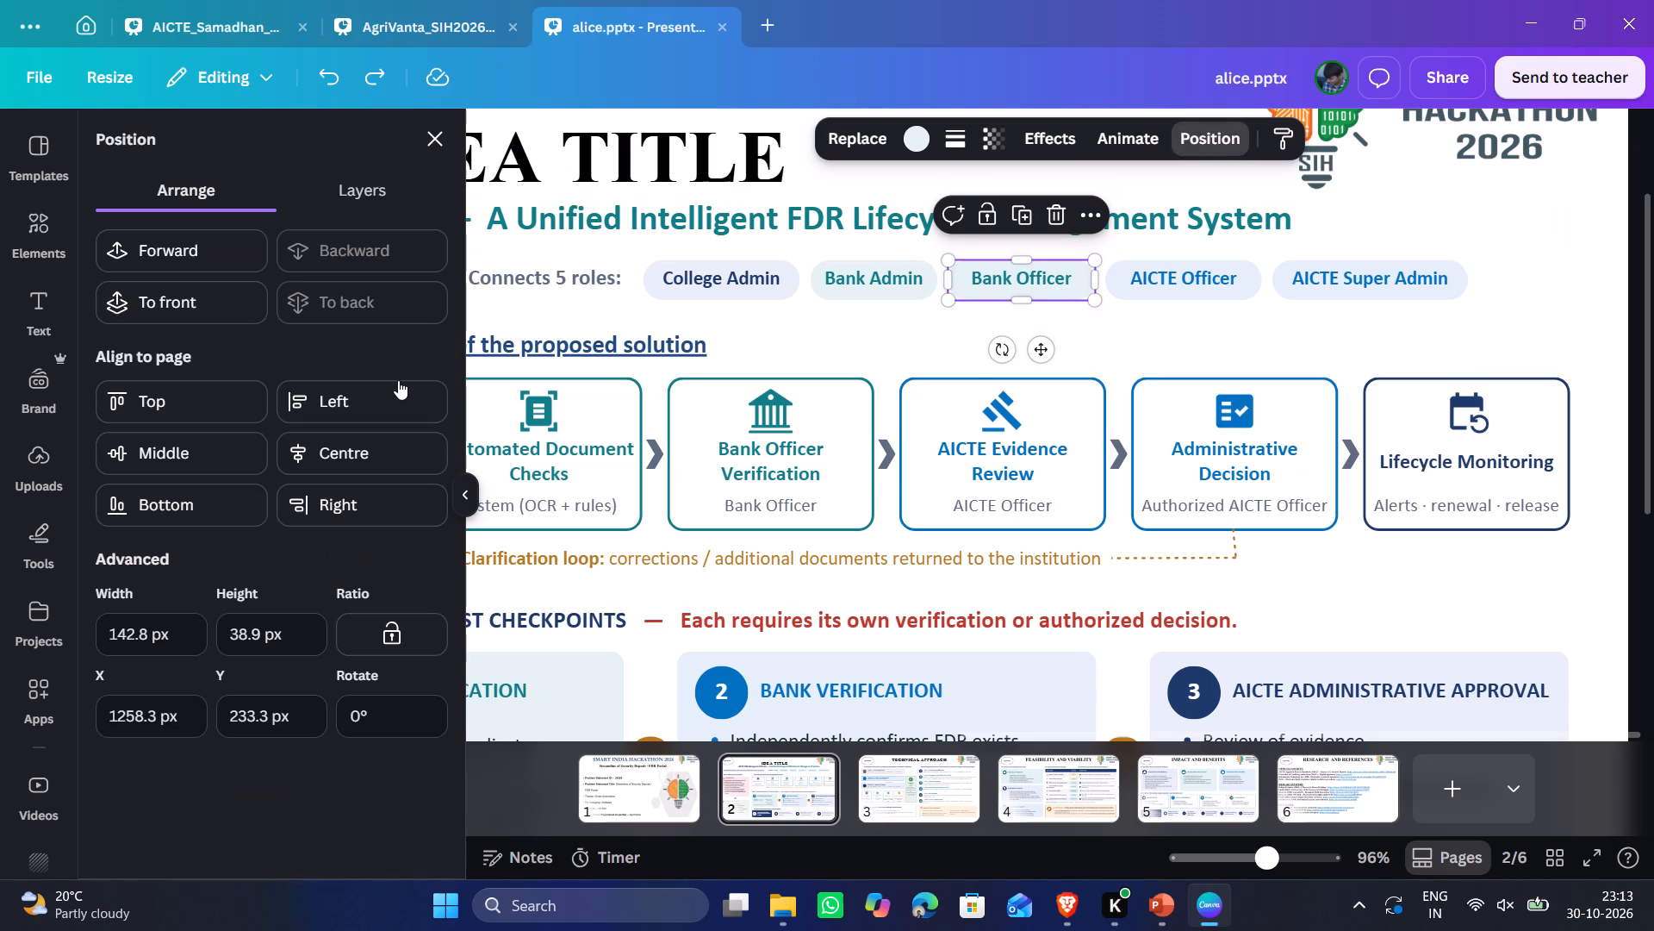
click(376, 189)
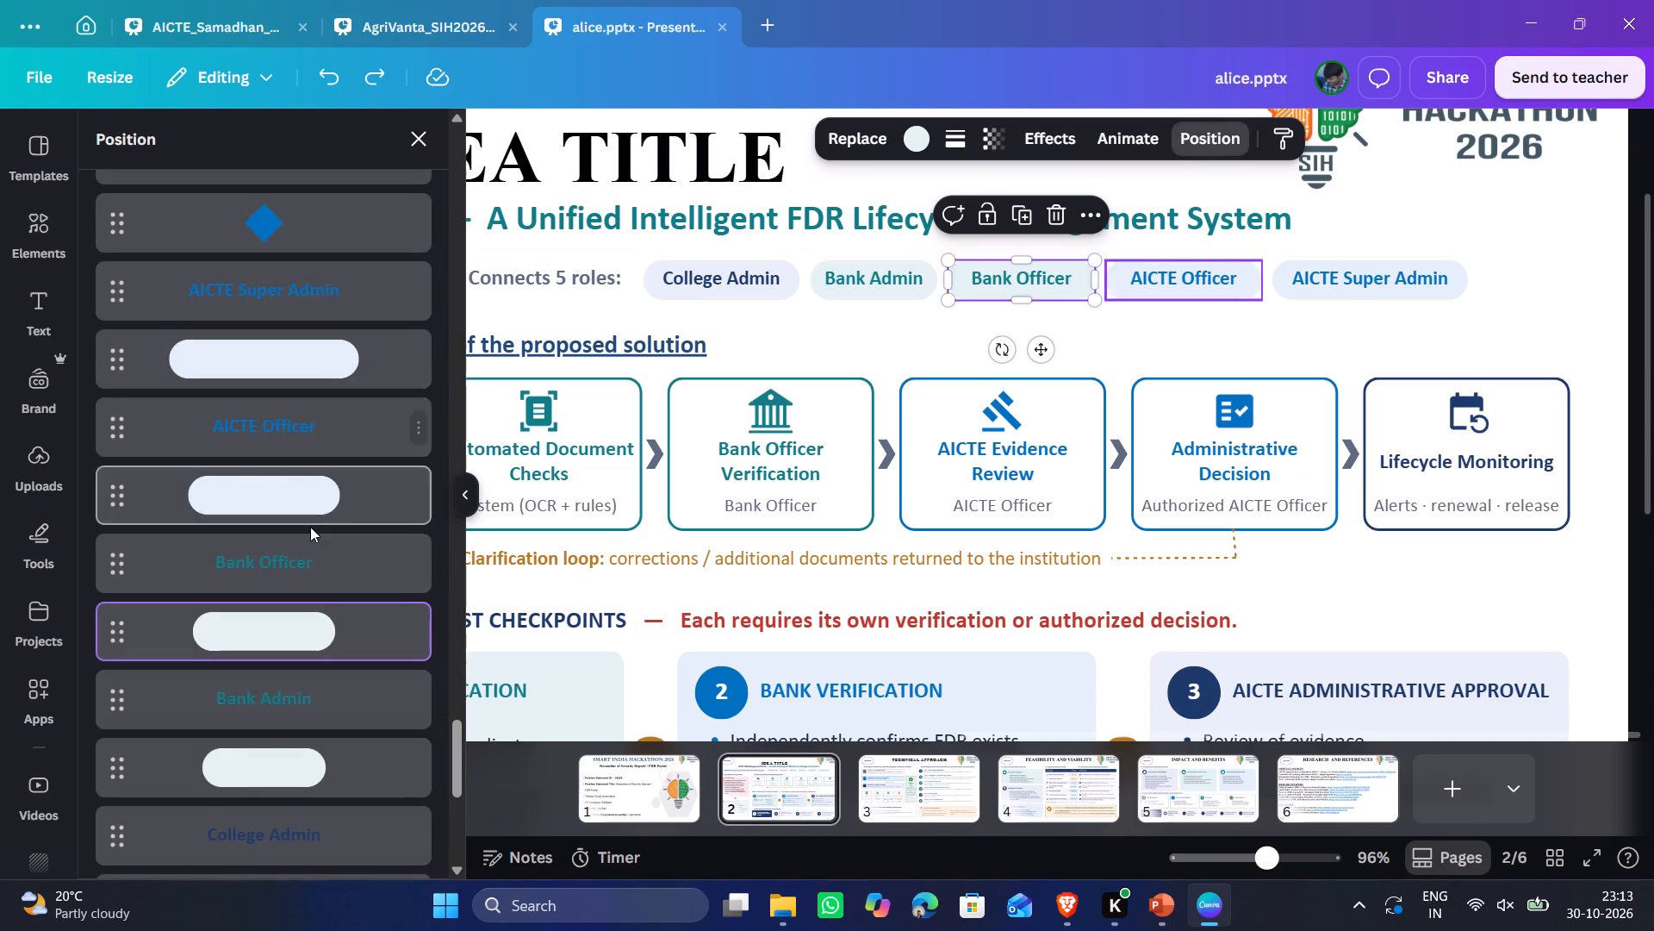
click(308, 503)
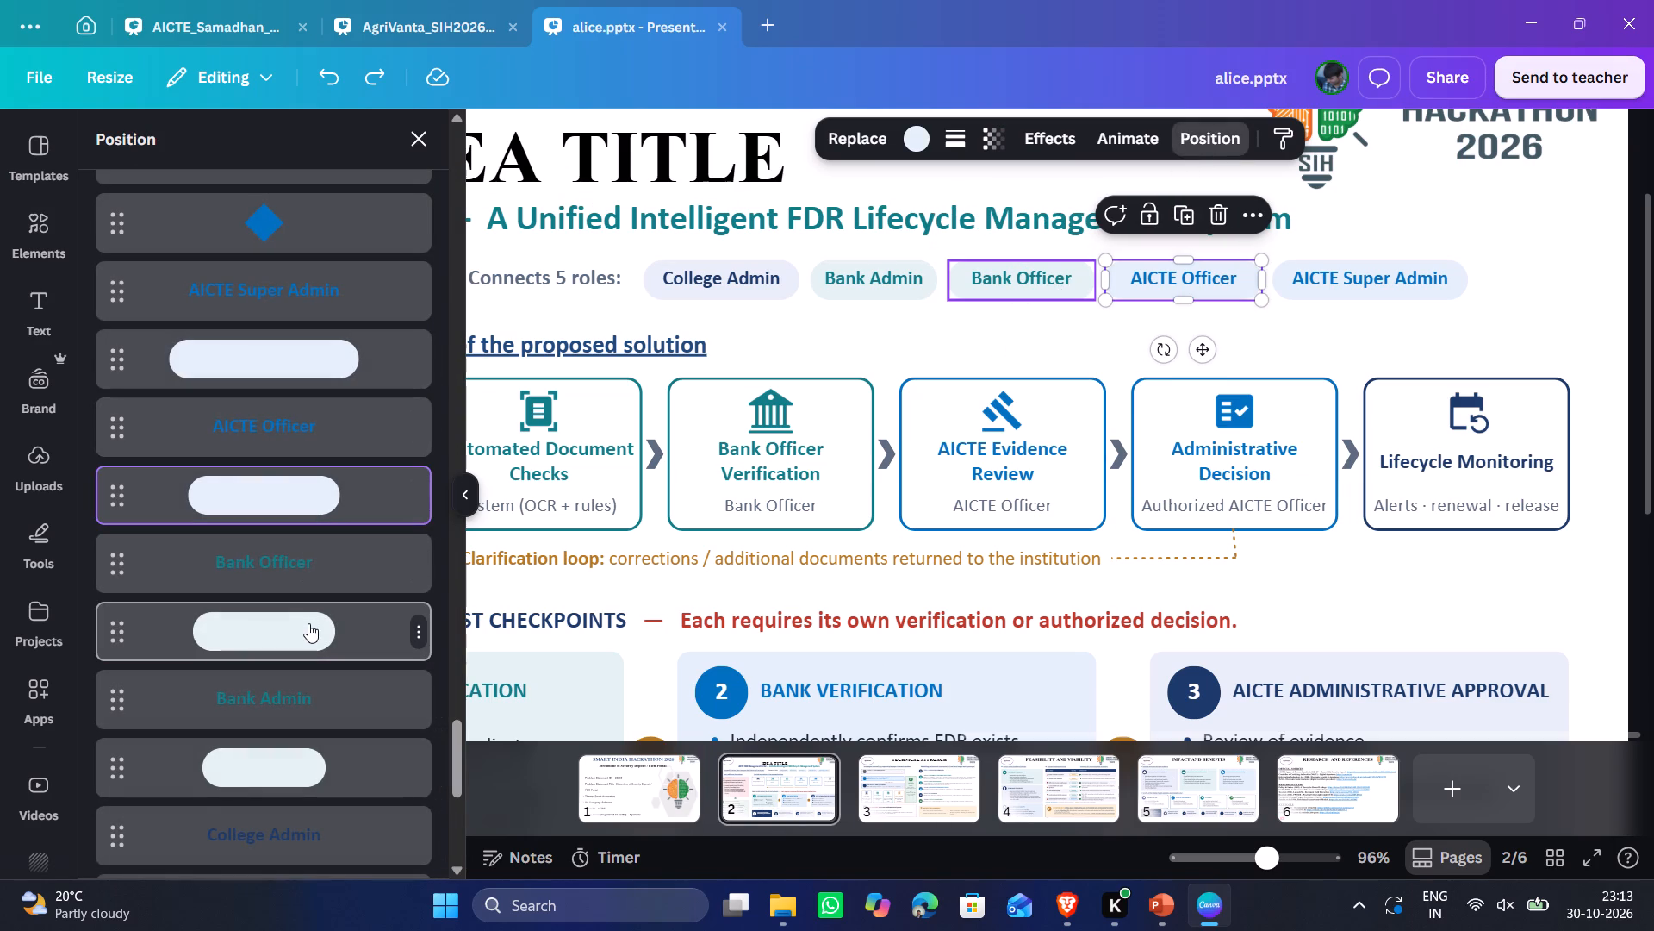
drag(308, 503, 309, 613)
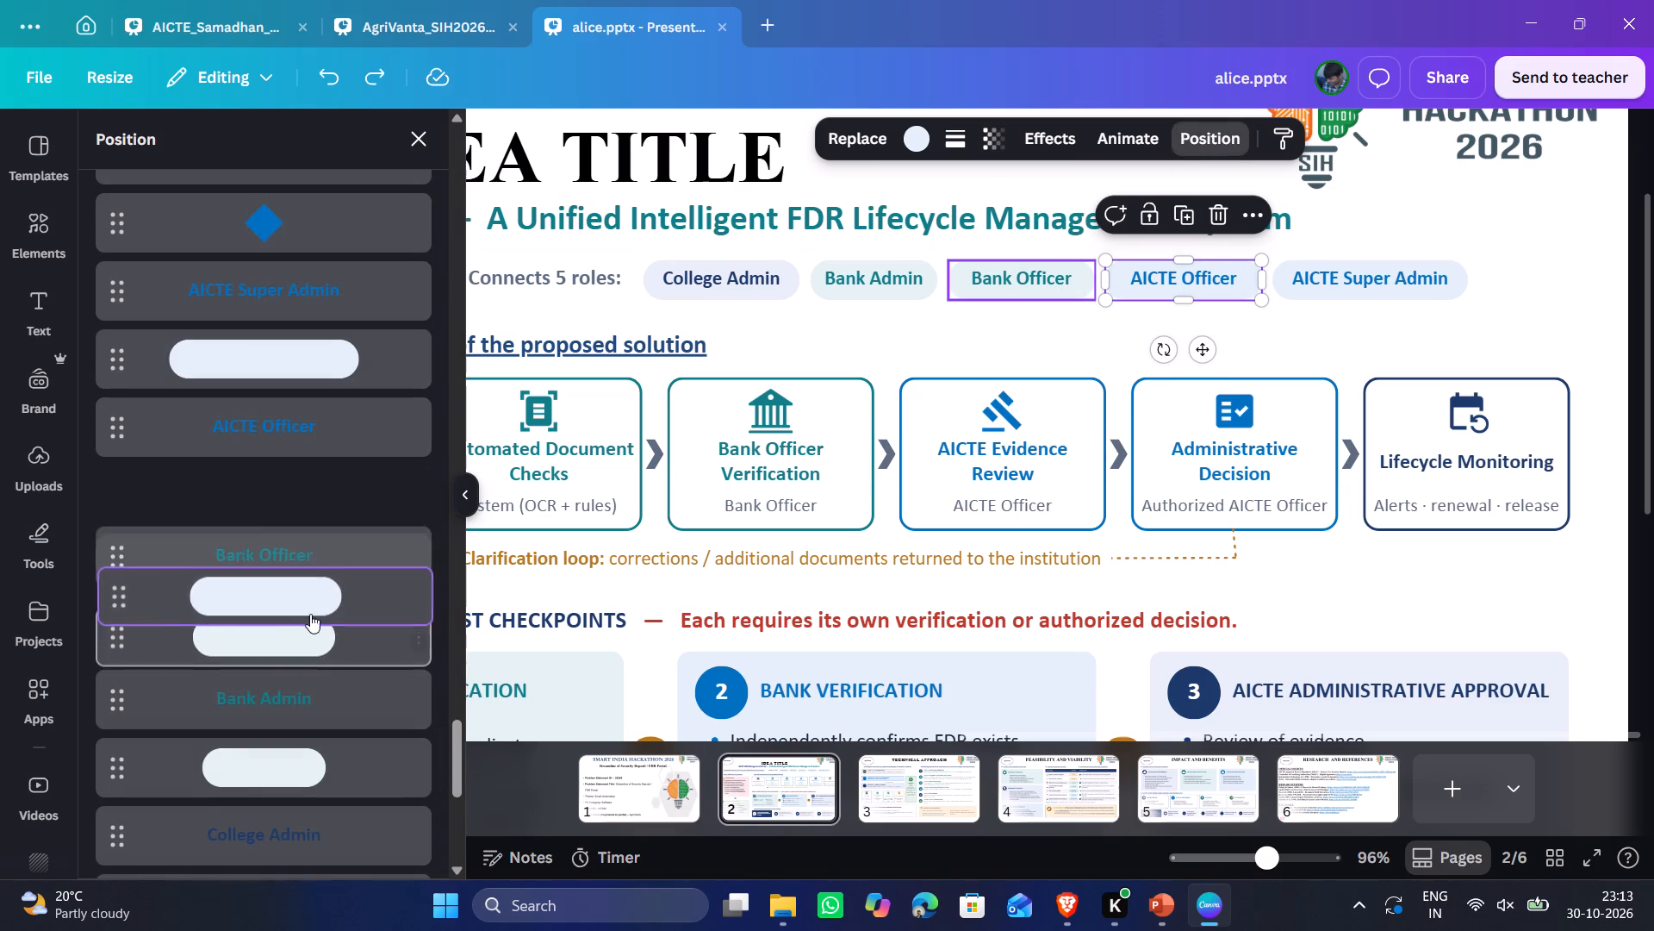
drag(304, 762, 295, 658)
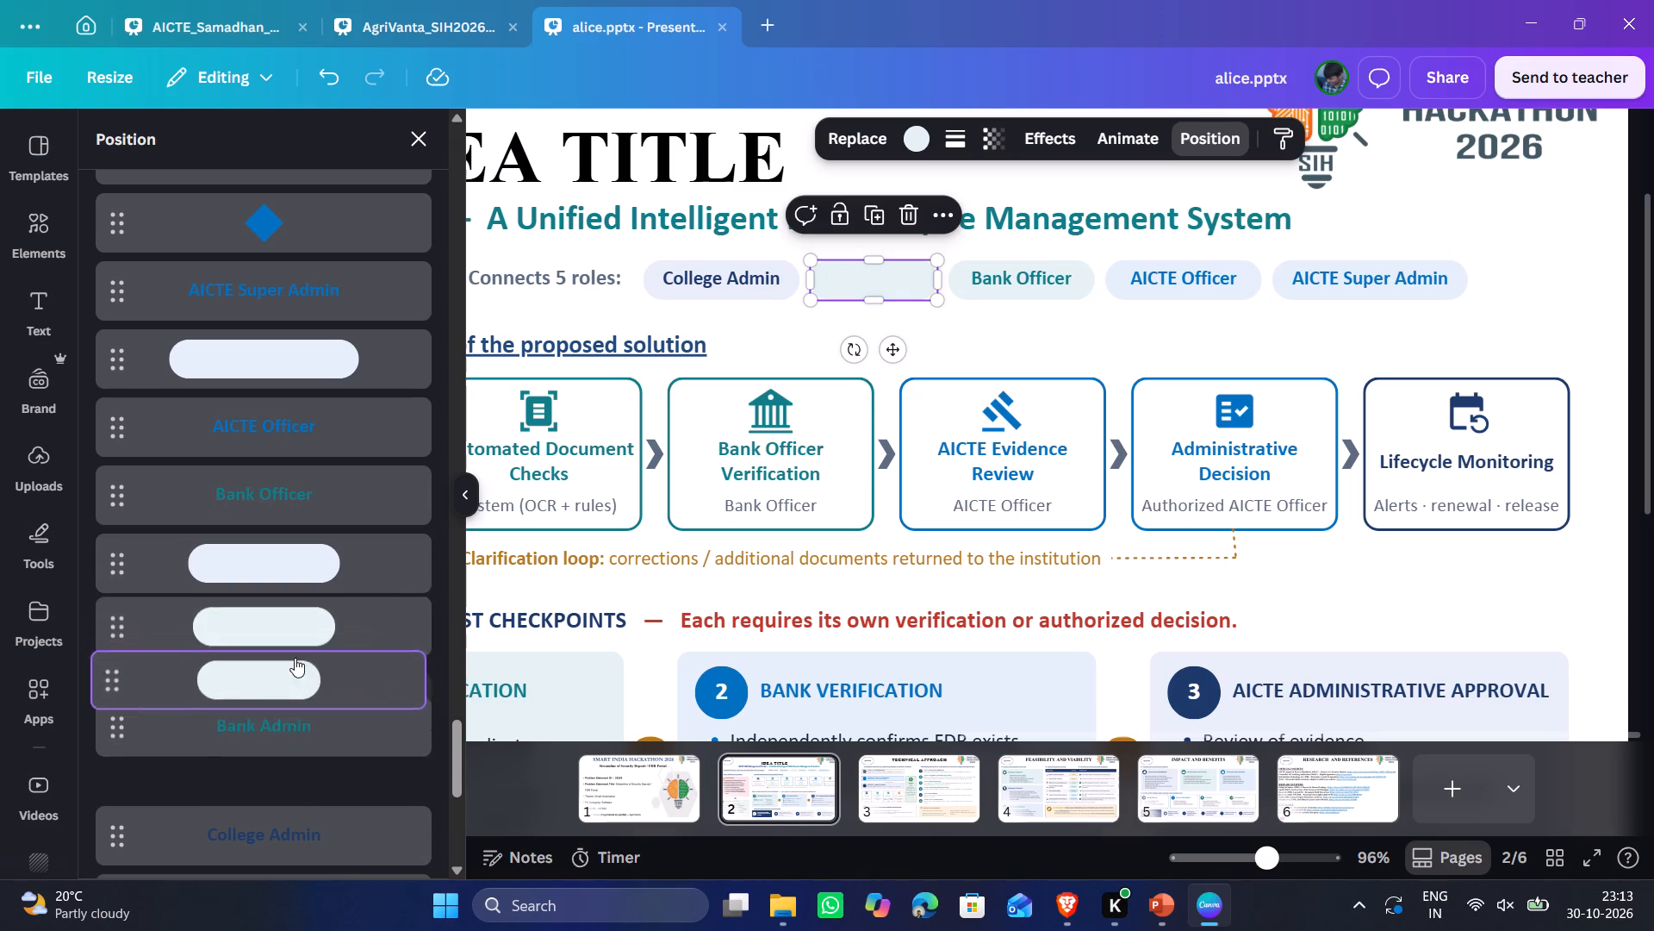
scroll(295, 676, down, 2)
drag(295, 676, 295, 517)
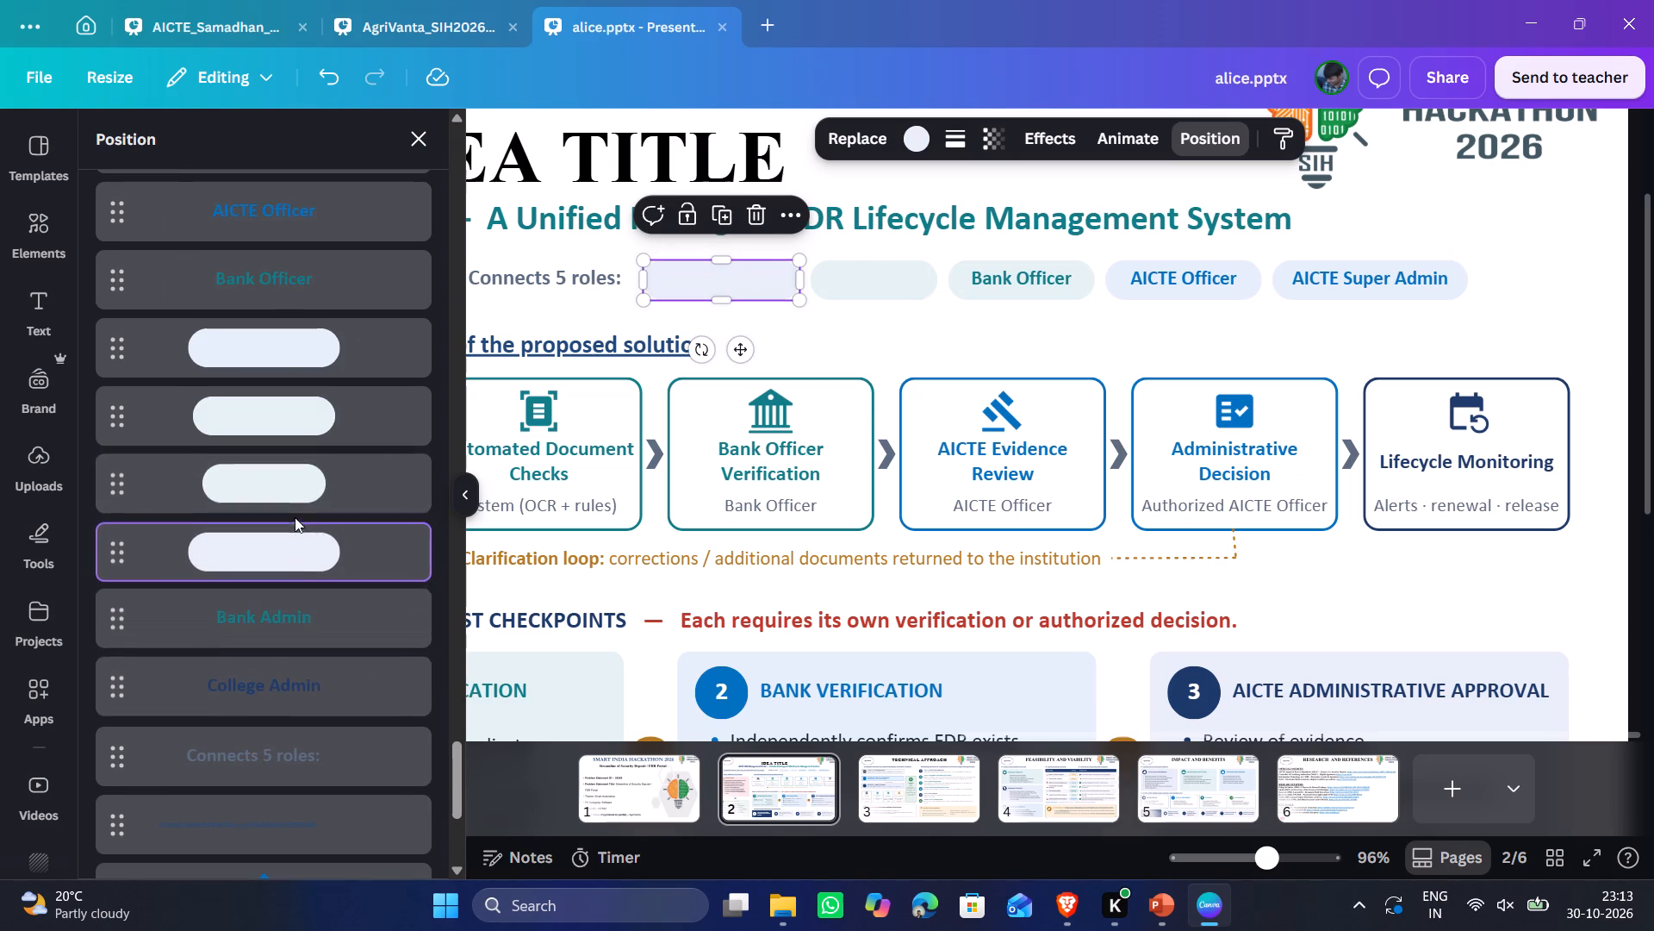
Check which role each of the four regrouped pill shape layers on slide 2 belongs to.
click(314, 347)
click(311, 392)
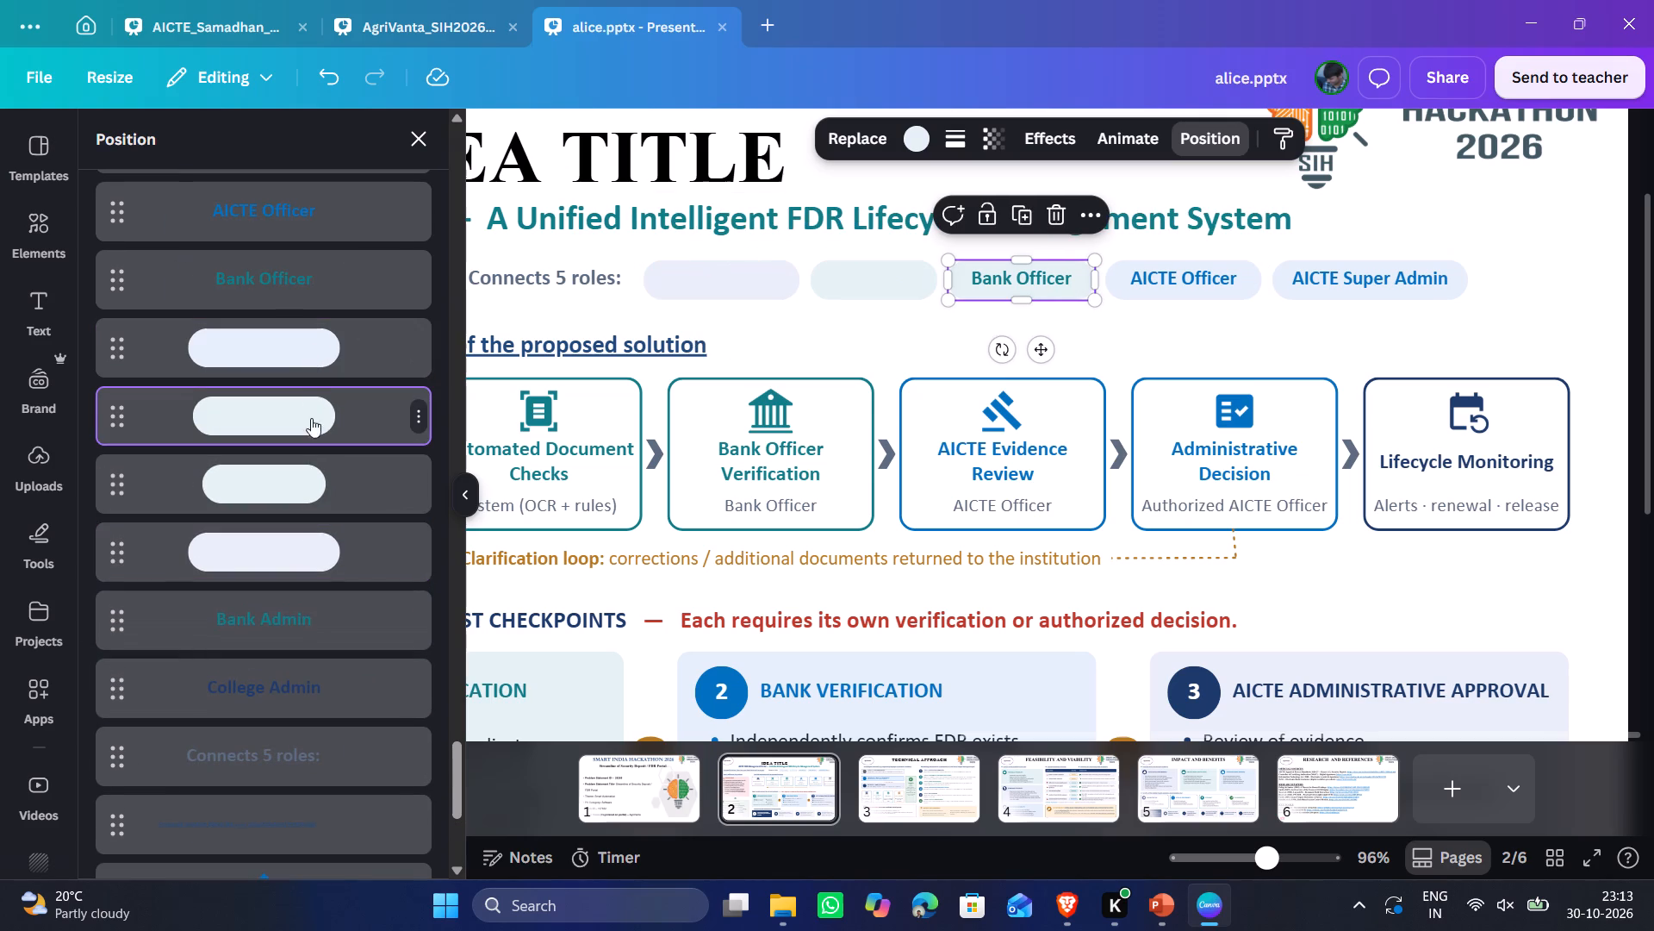
click(306, 490)
click(305, 532)
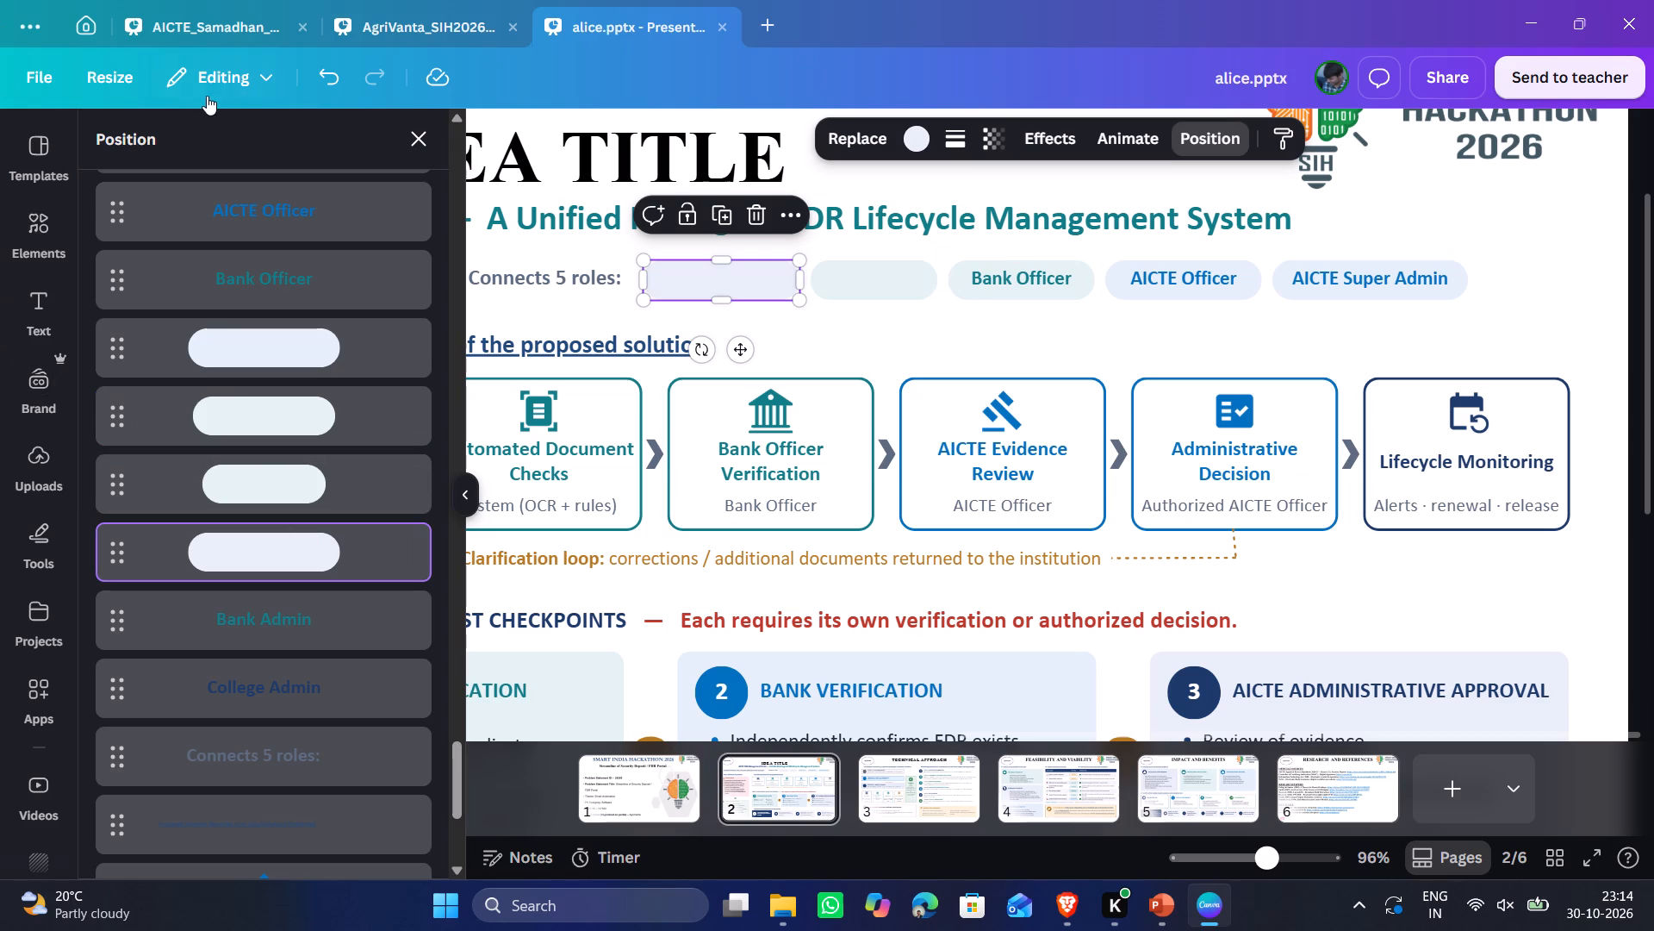
click(289, 321)
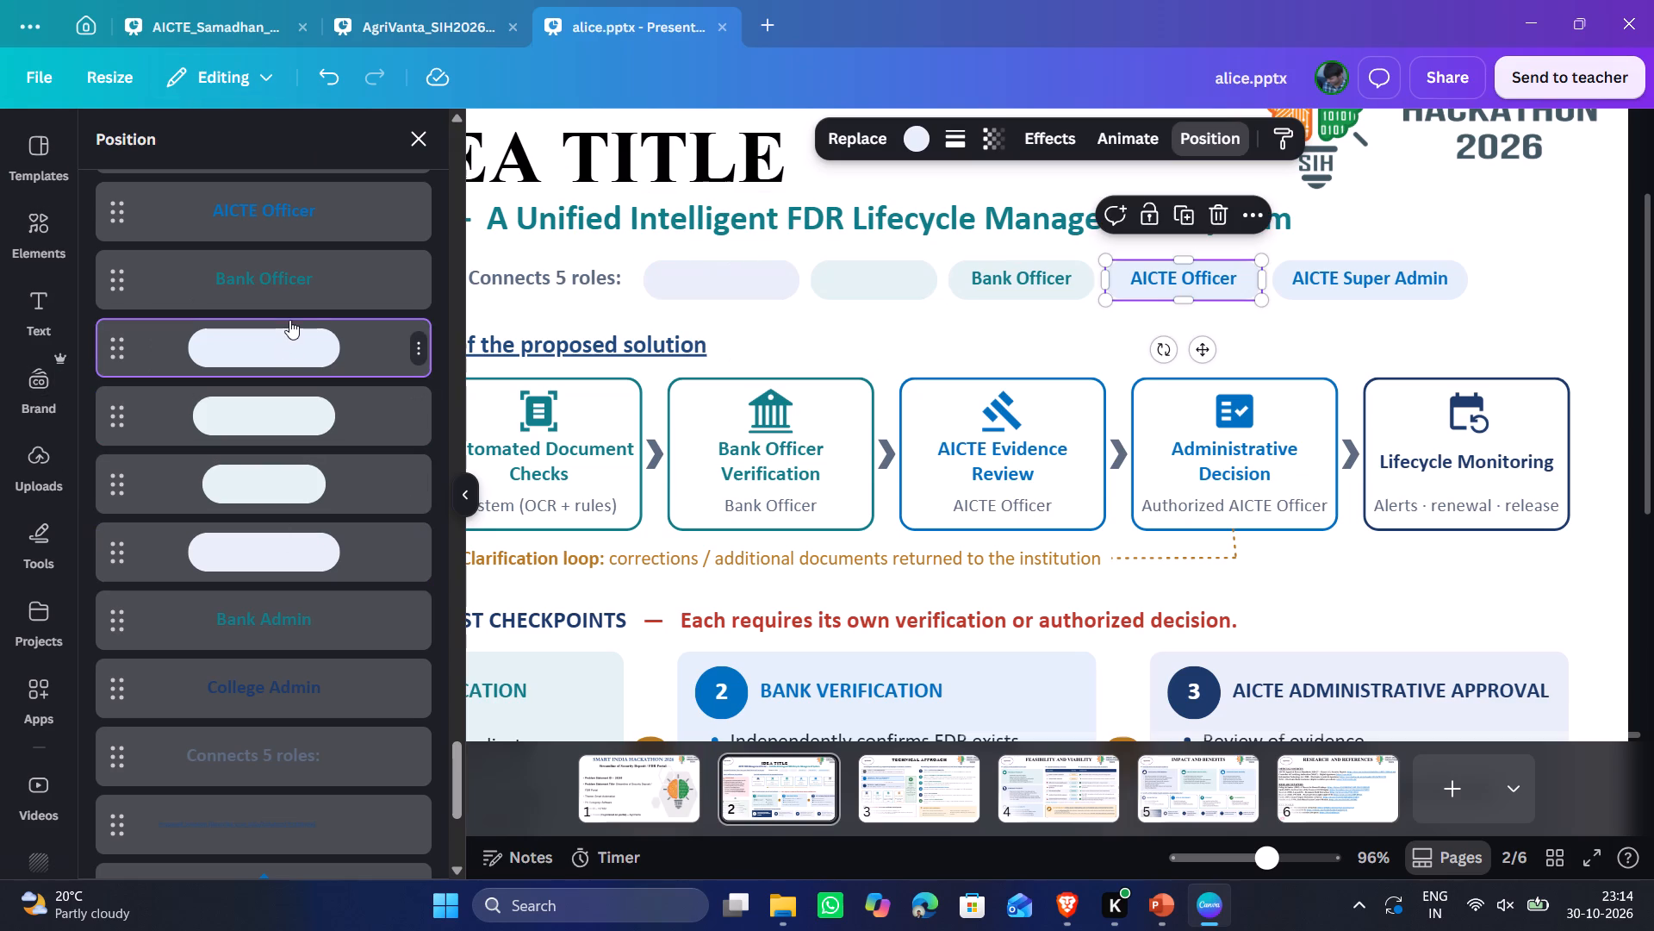
click(300, 401)
click(308, 481)
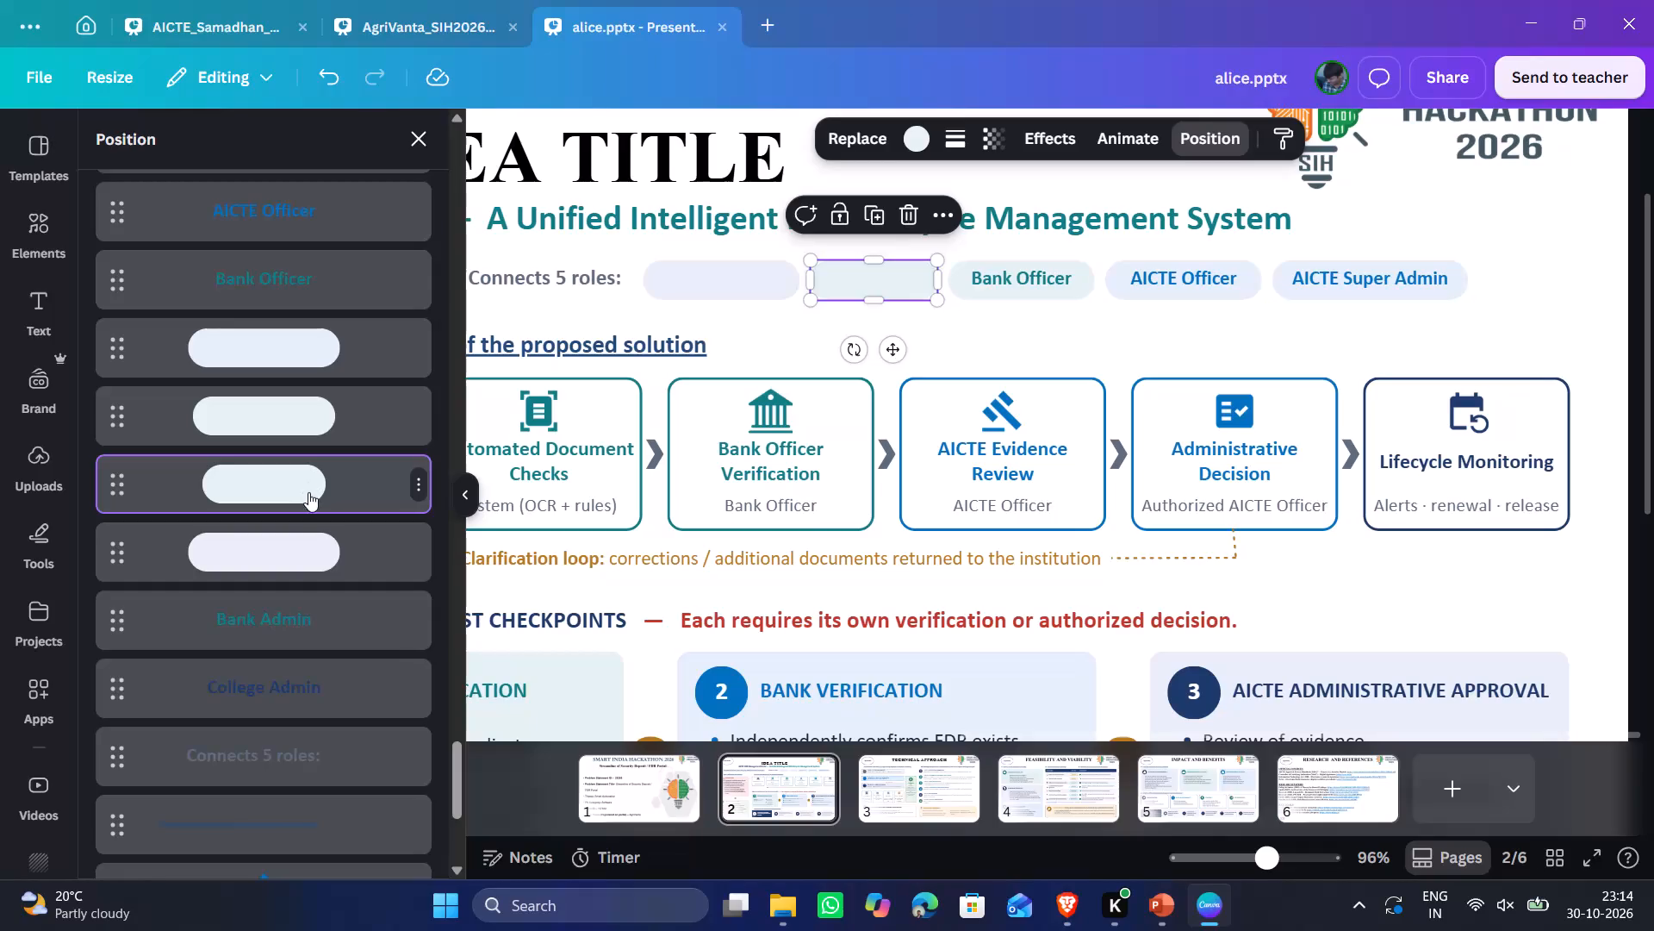
click(314, 552)
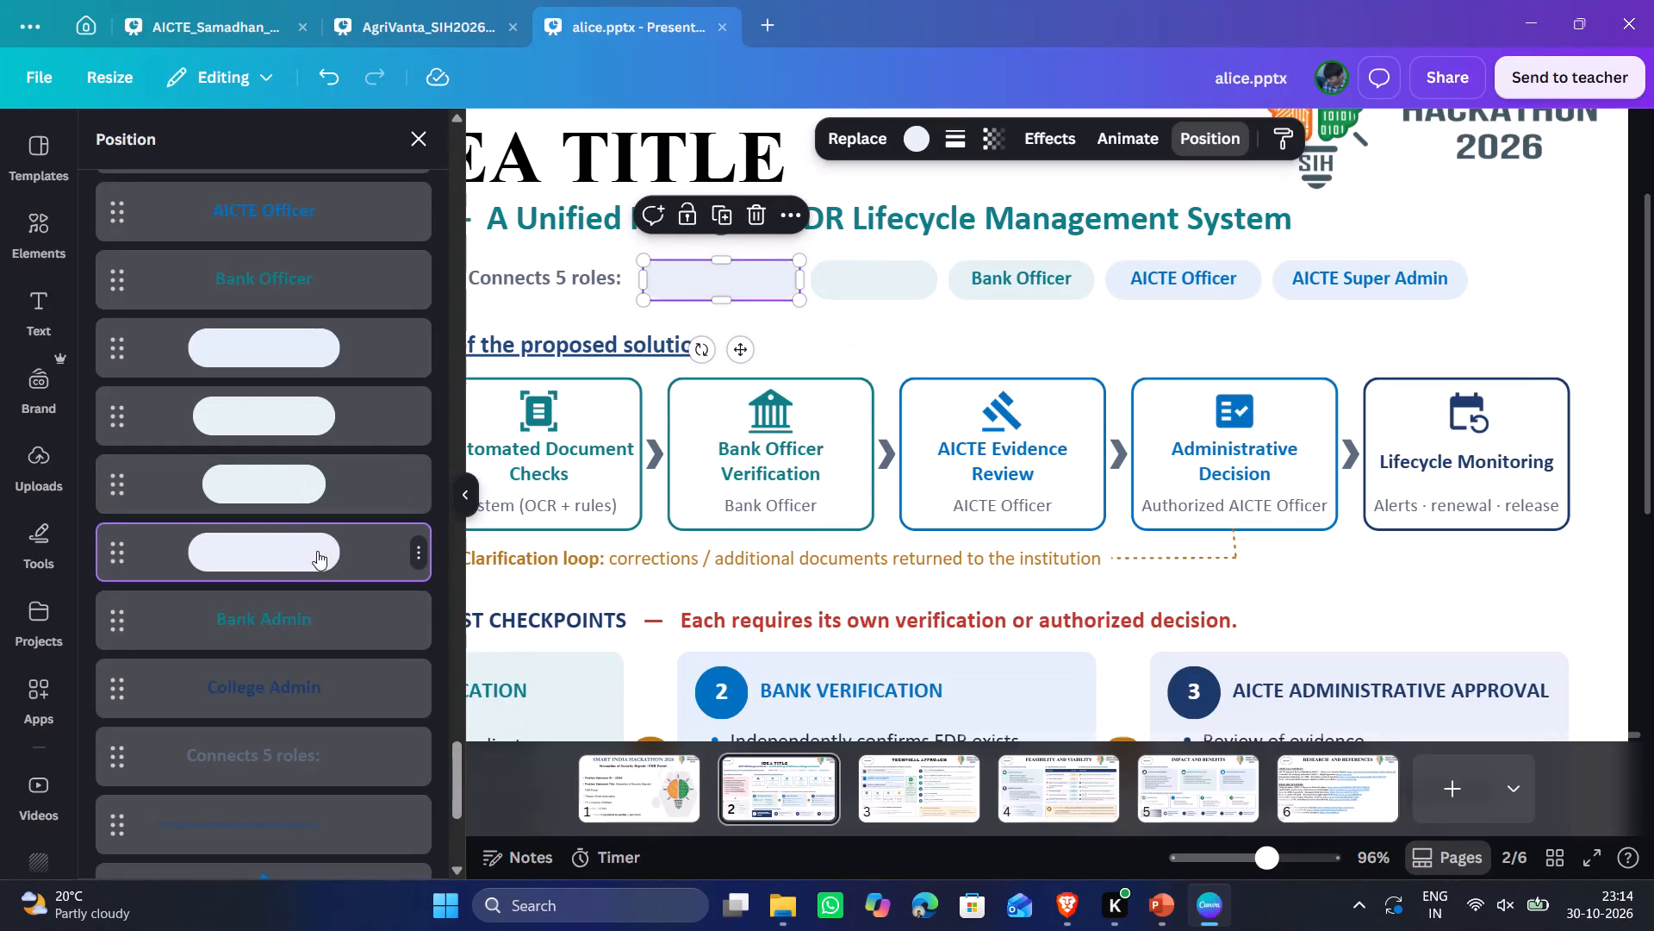
Move the AICTE Super Admin pill shape down the layer order to directly above the AICTE Officer pill shape.
scroll(318, 551, down, 7)
scroll(318, 551, up, 4)
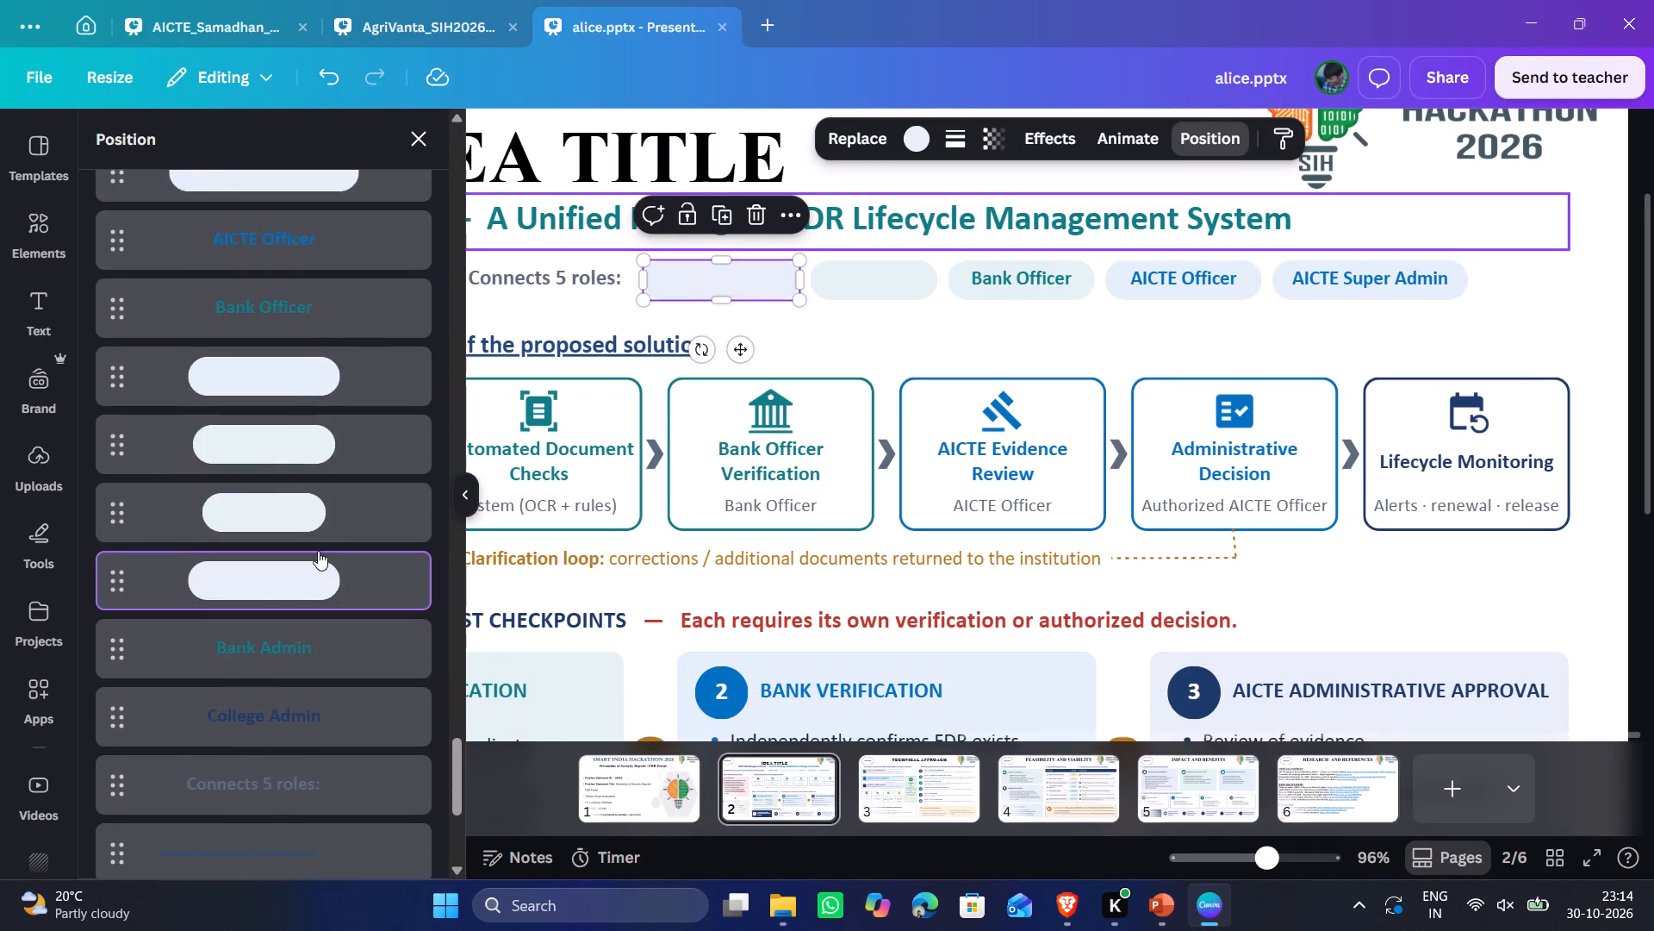
scroll(318, 551, up, 5)
scroll(317, 549, down, 3)
drag(289, 391, 285, 541)
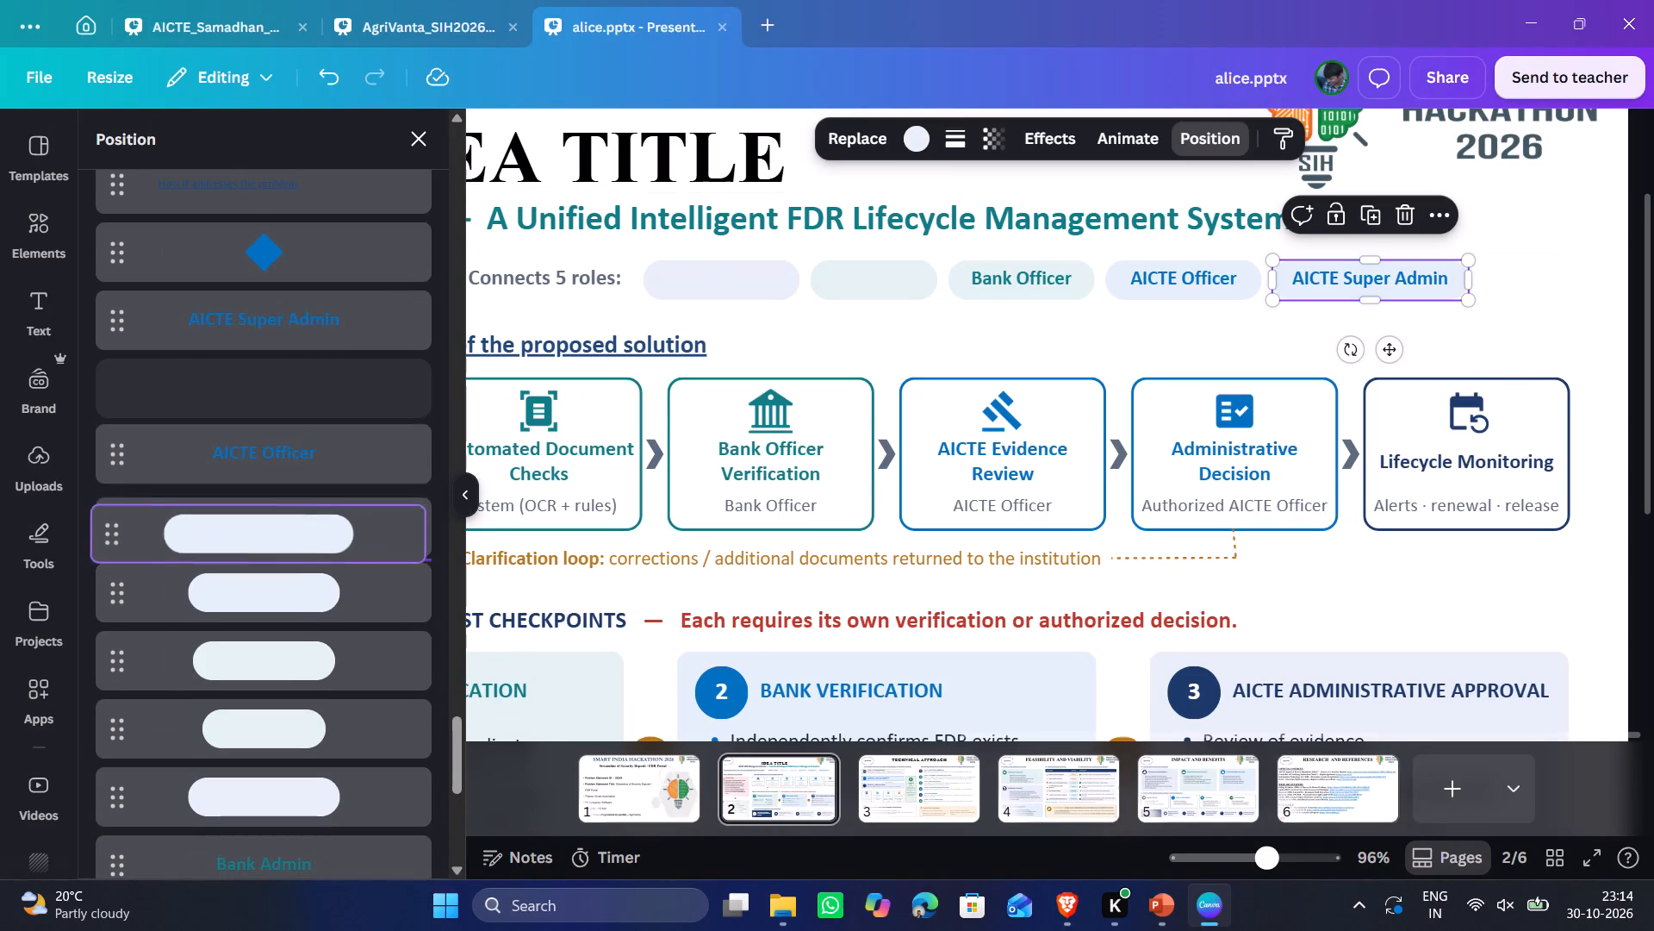
drag(285, 541, 289, 560)
scroll(291, 558, down, 1)
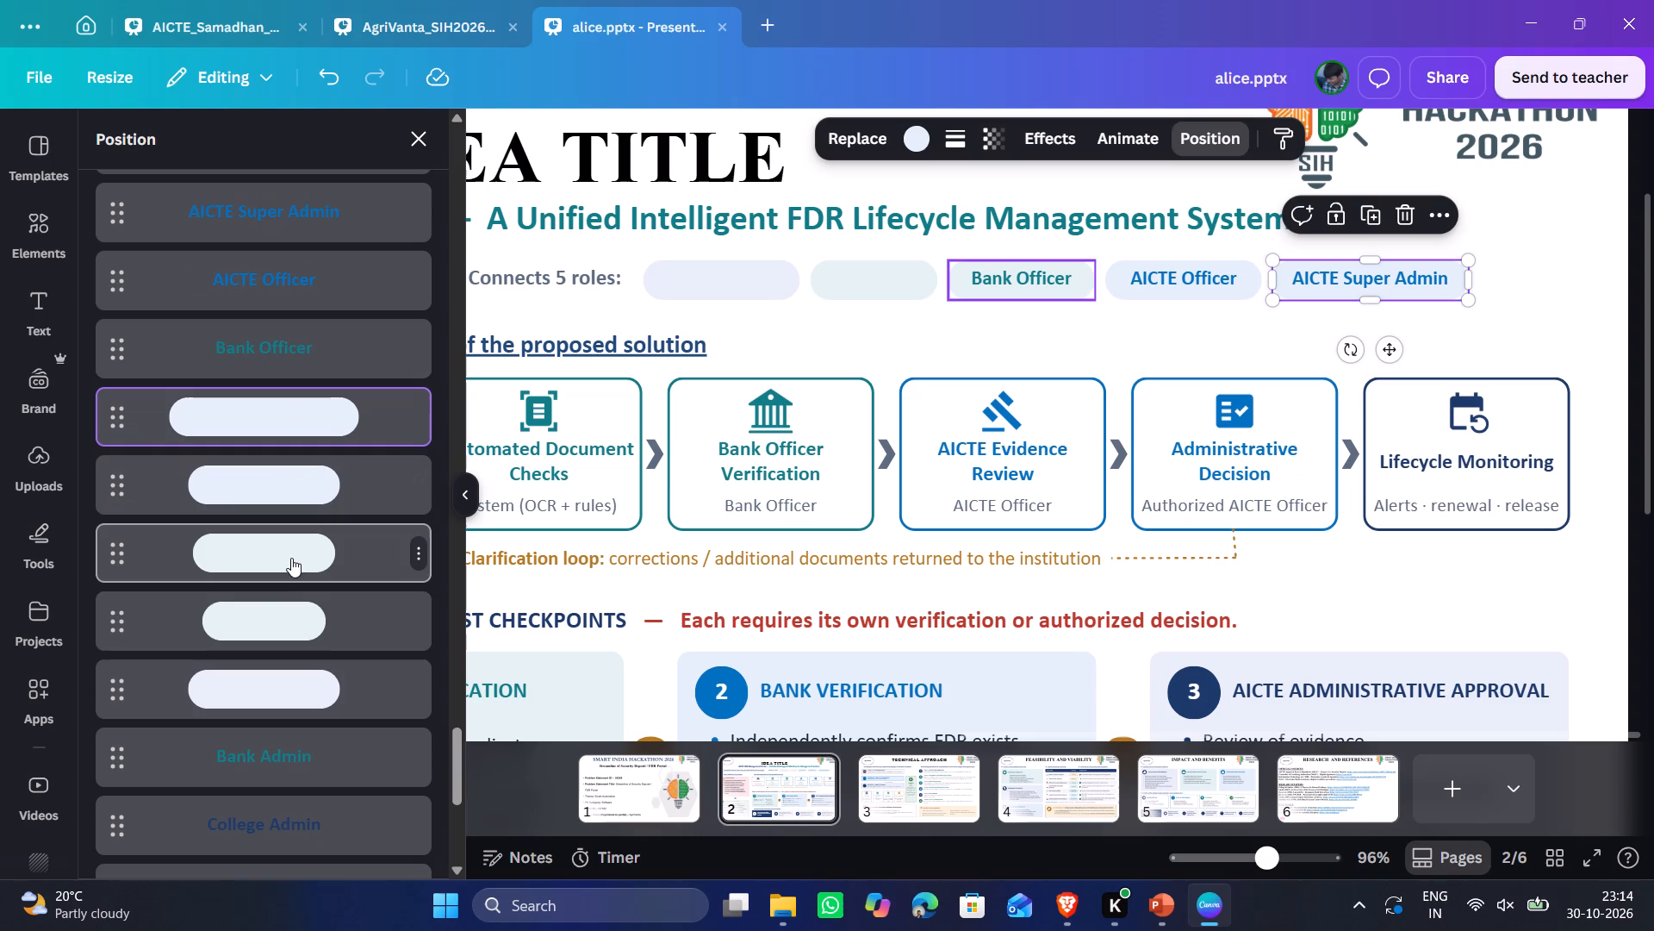
Recolour all five role pill shapes together, trying red, pink, blue and purple fills before settling on light green #CDEFBA.
shift+click(307, 675)
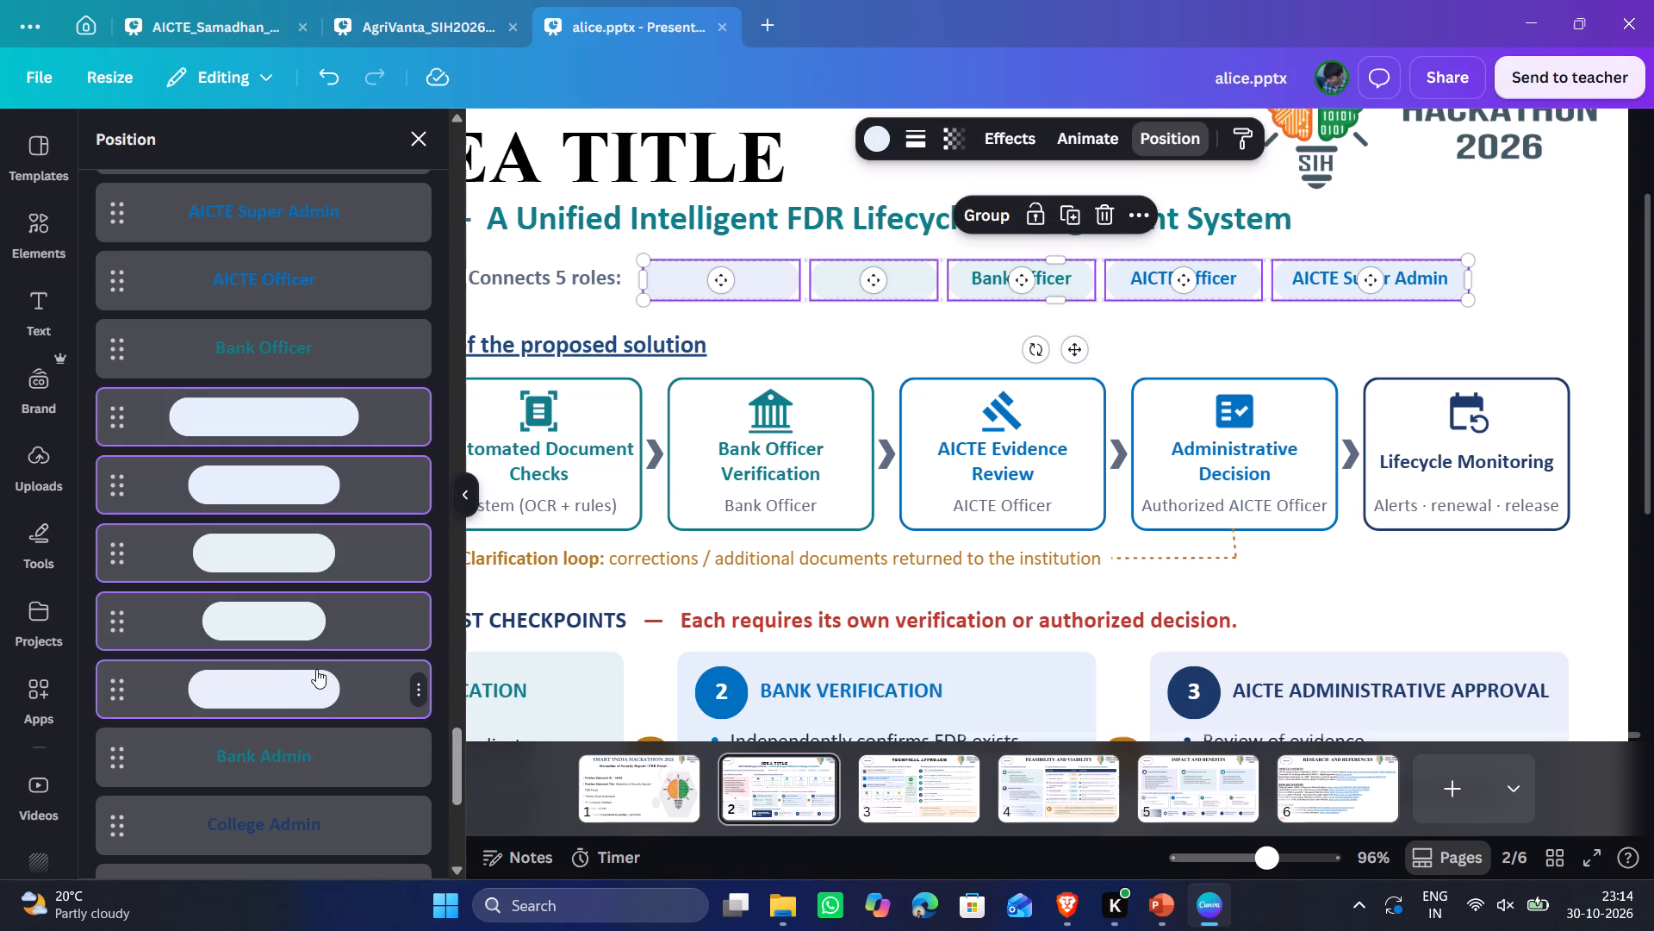
click(874, 141)
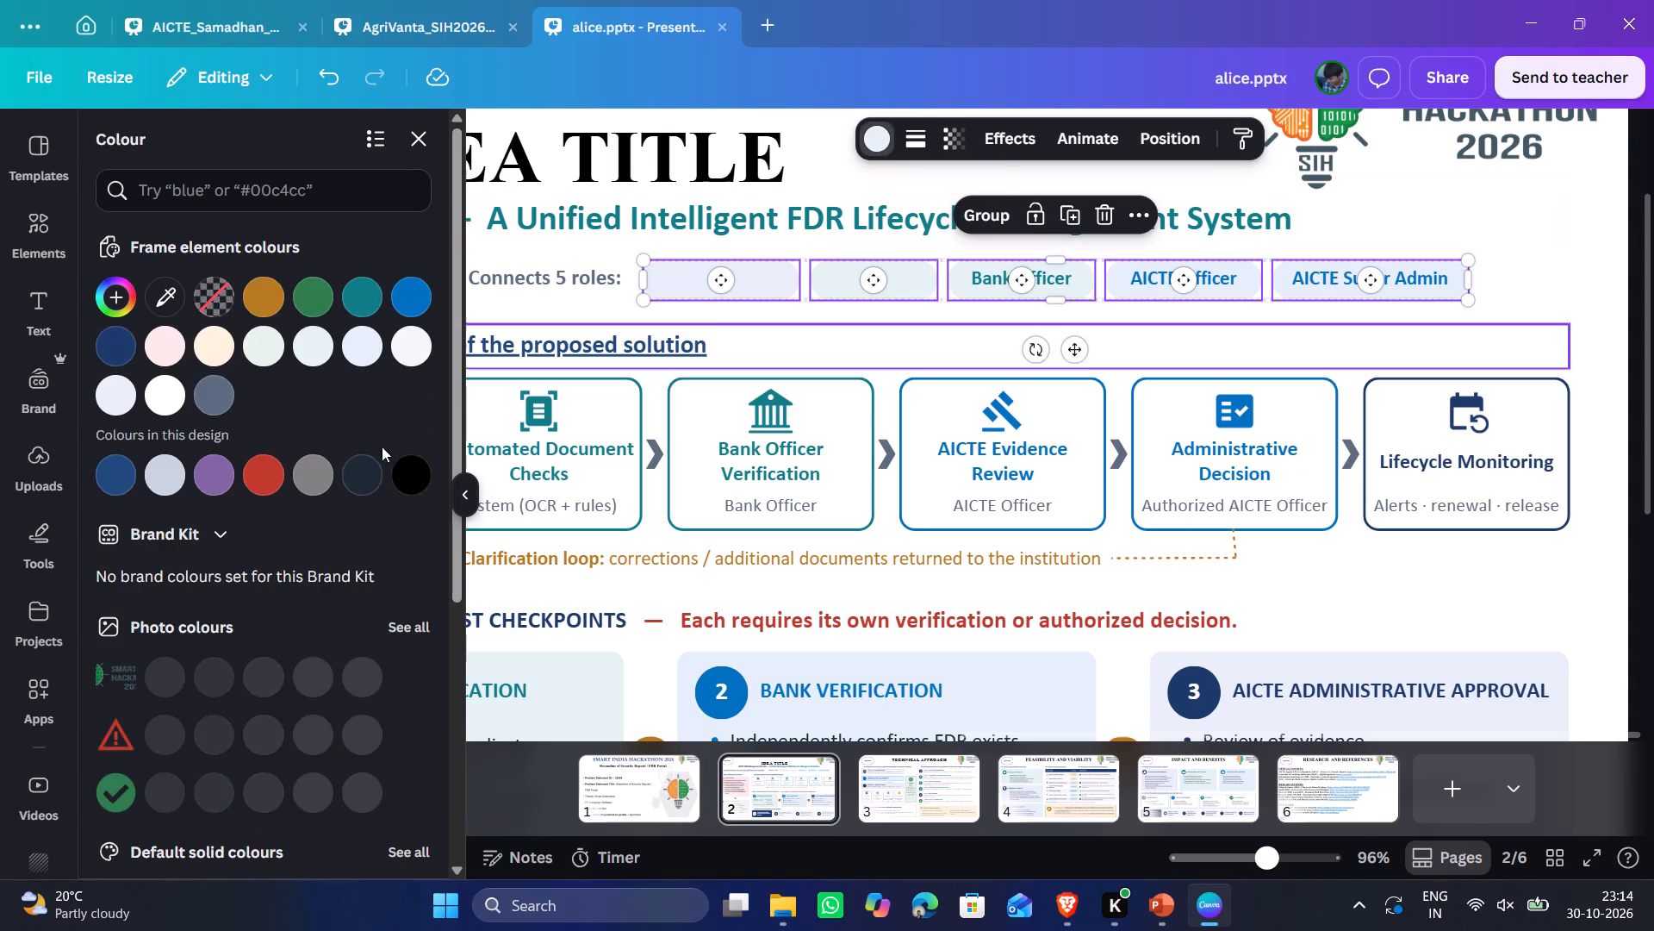
click(271, 479)
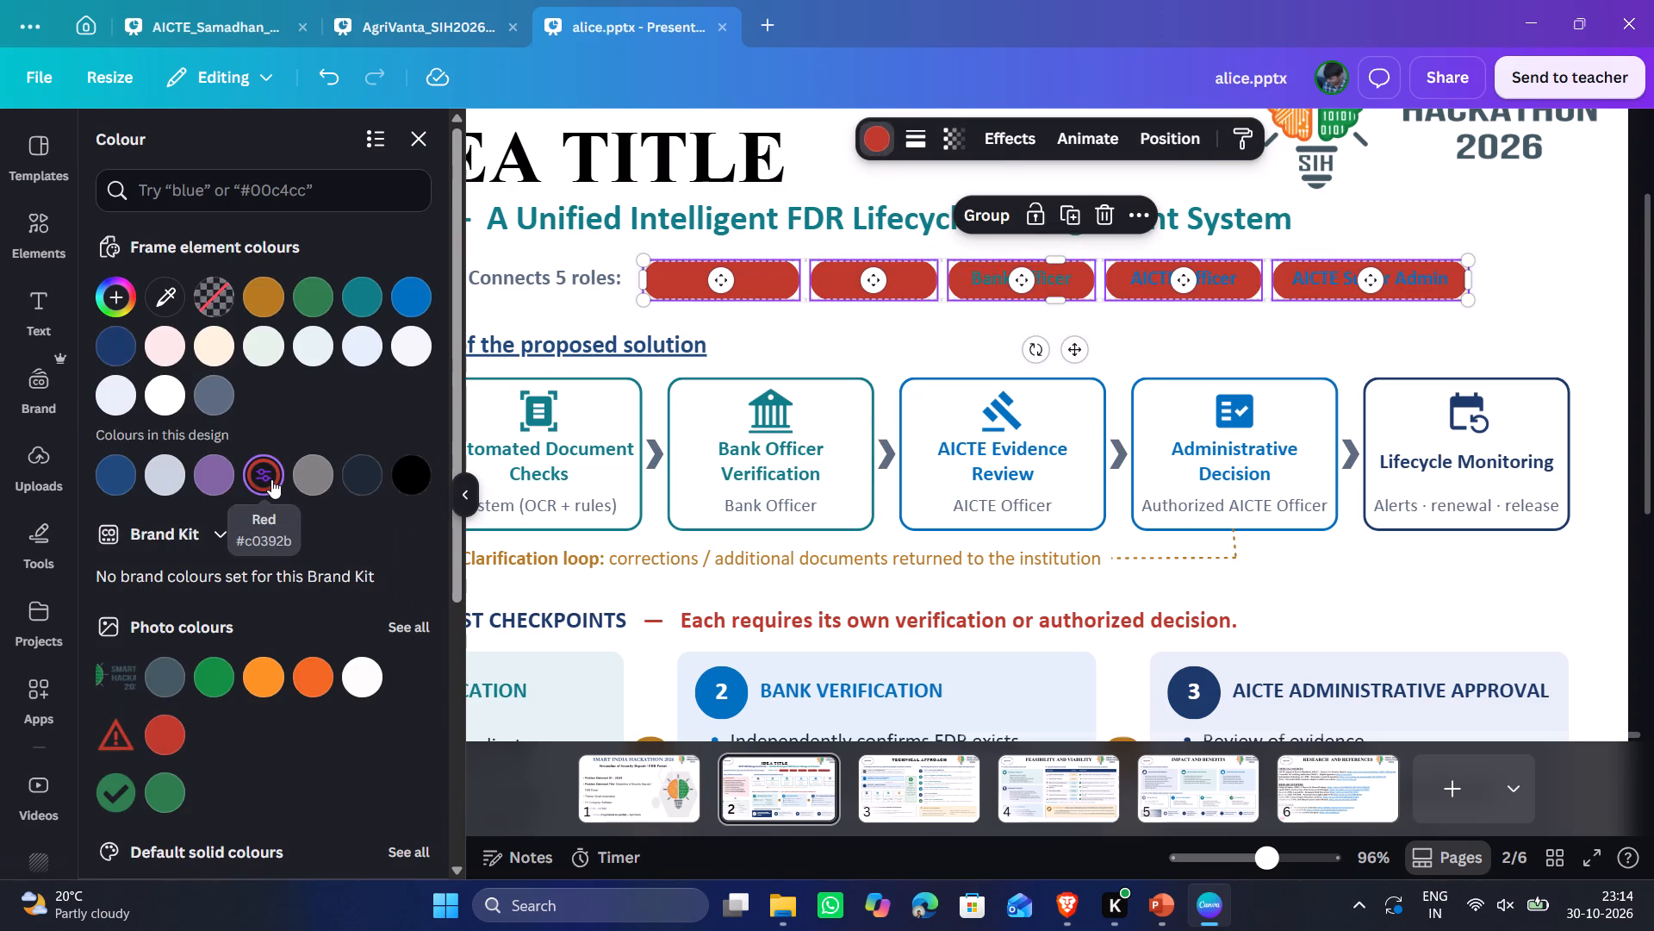
click(261, 479)
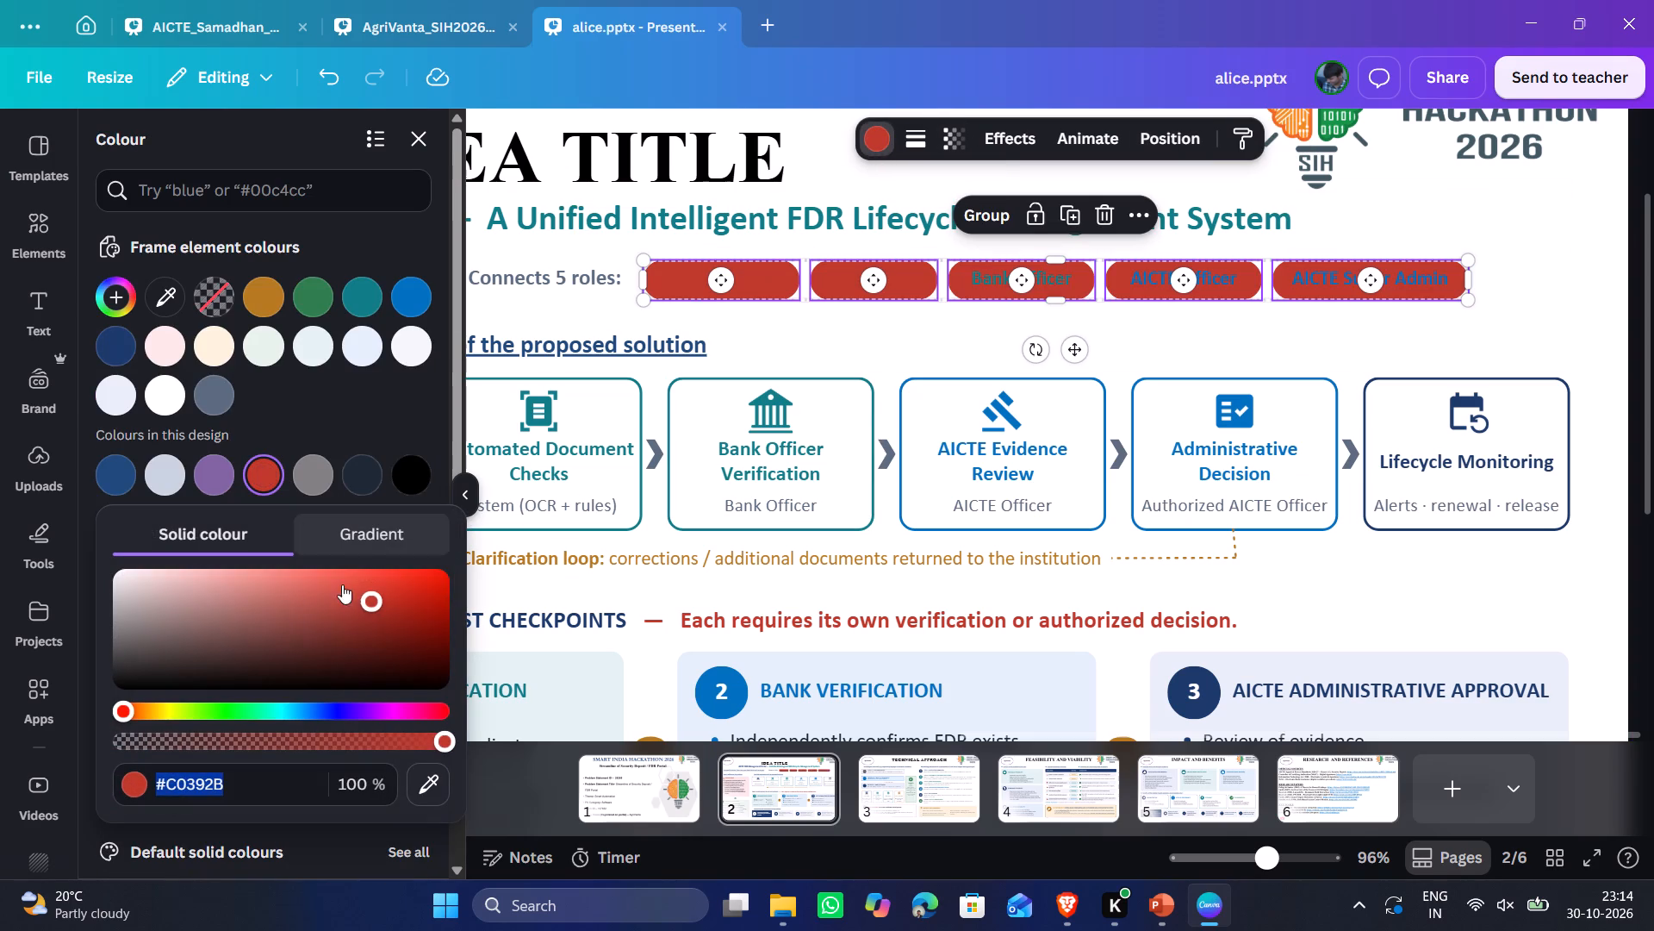
drag(365, 600, 179, 578)
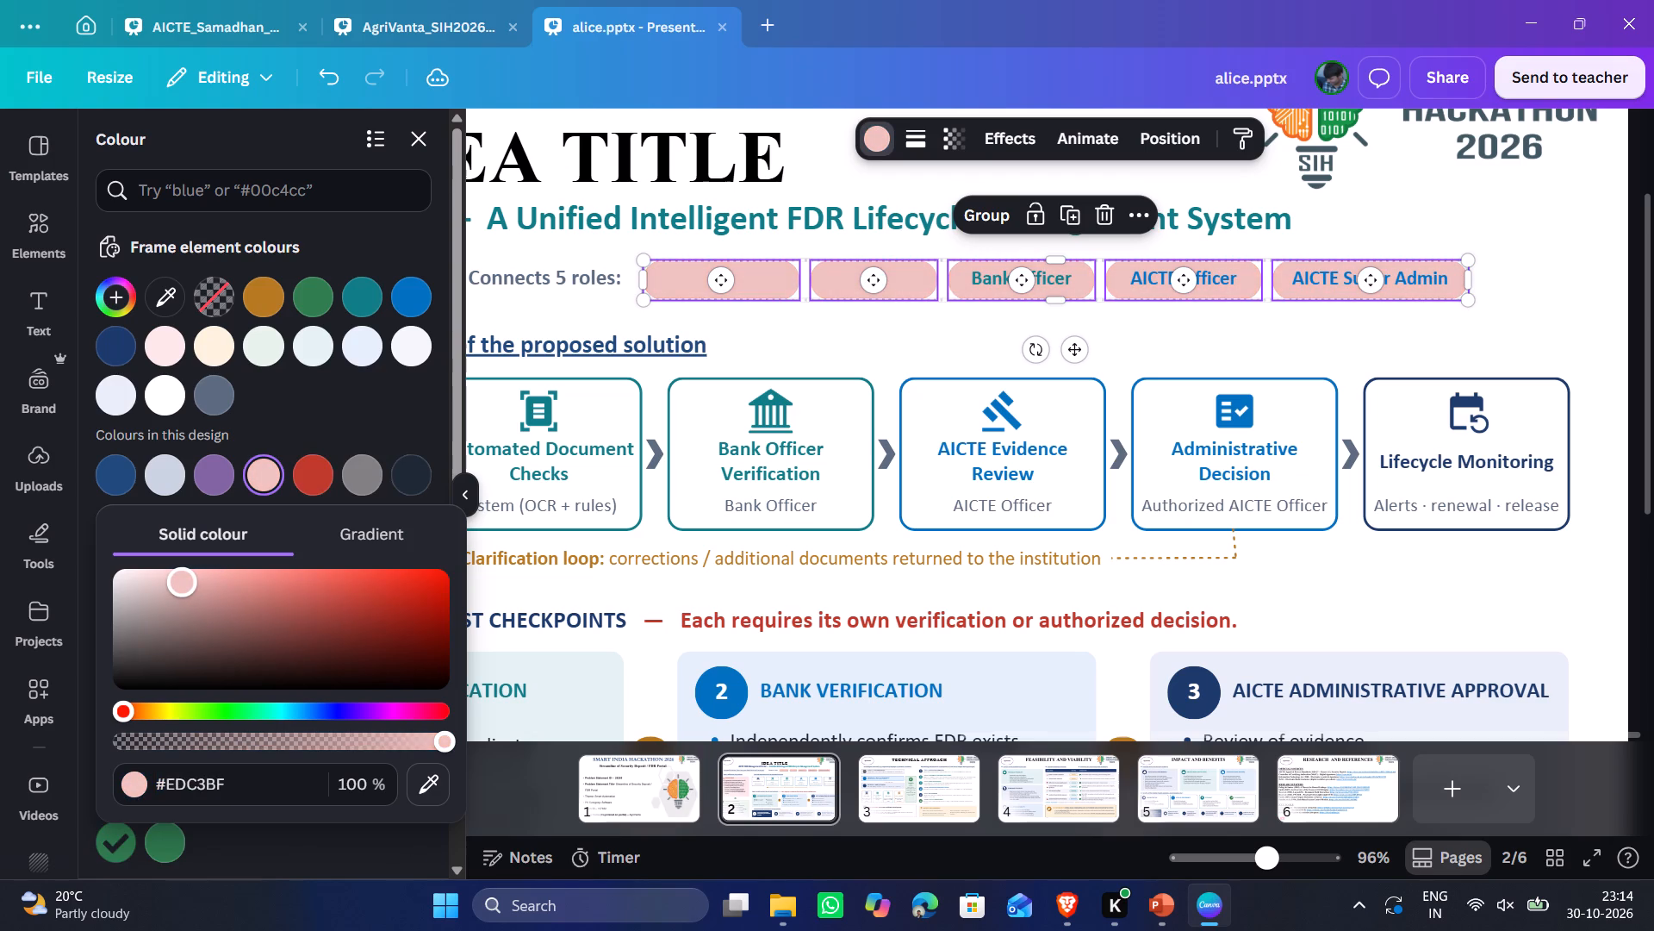
drag(179, 578, 171, 578)
drag(171, 578, 163, 576)
click(298, 711)
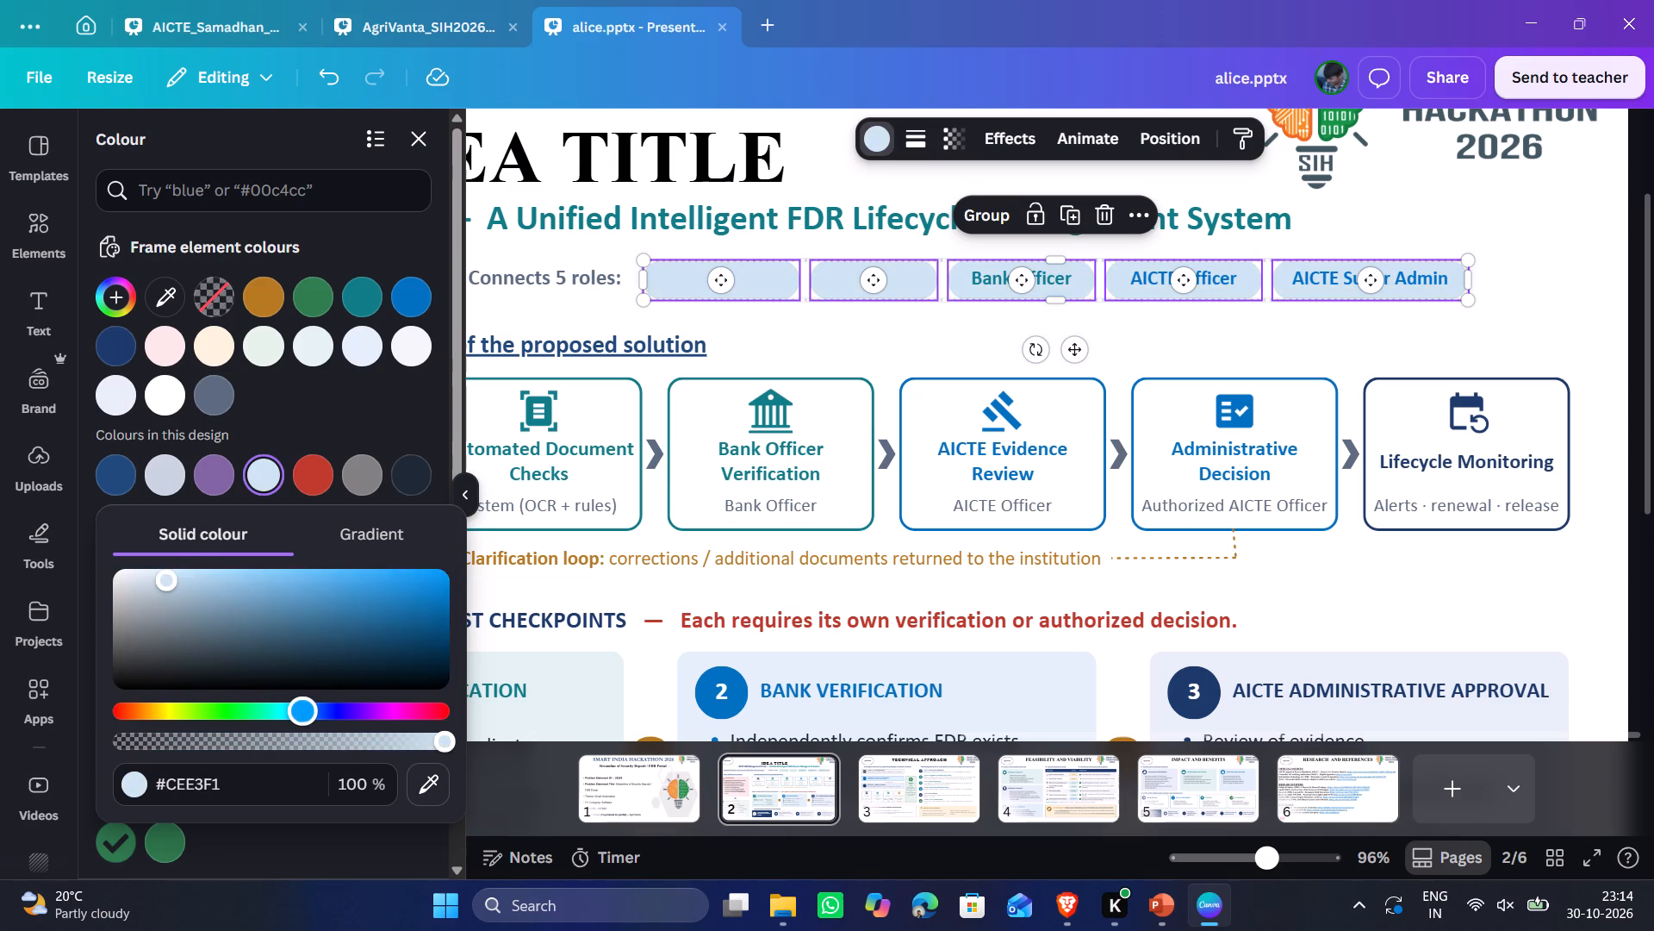
drag(213, 575, 202, 580)
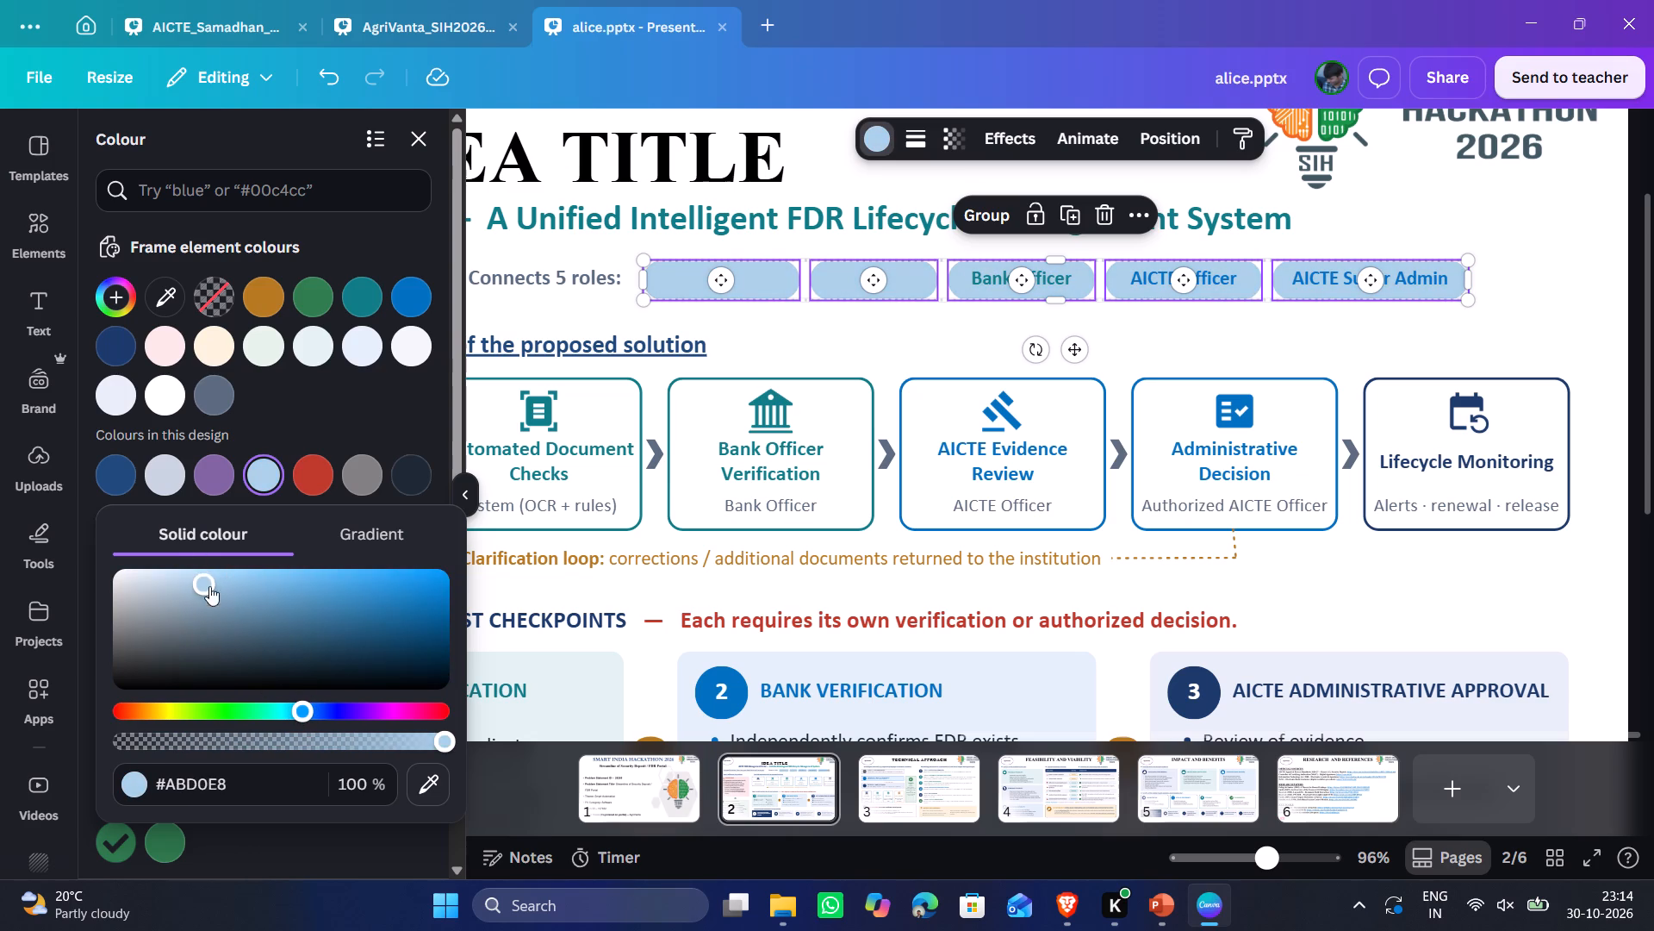
drag(373, 717, 395, 716)
drag(208, 578, 262, 599)
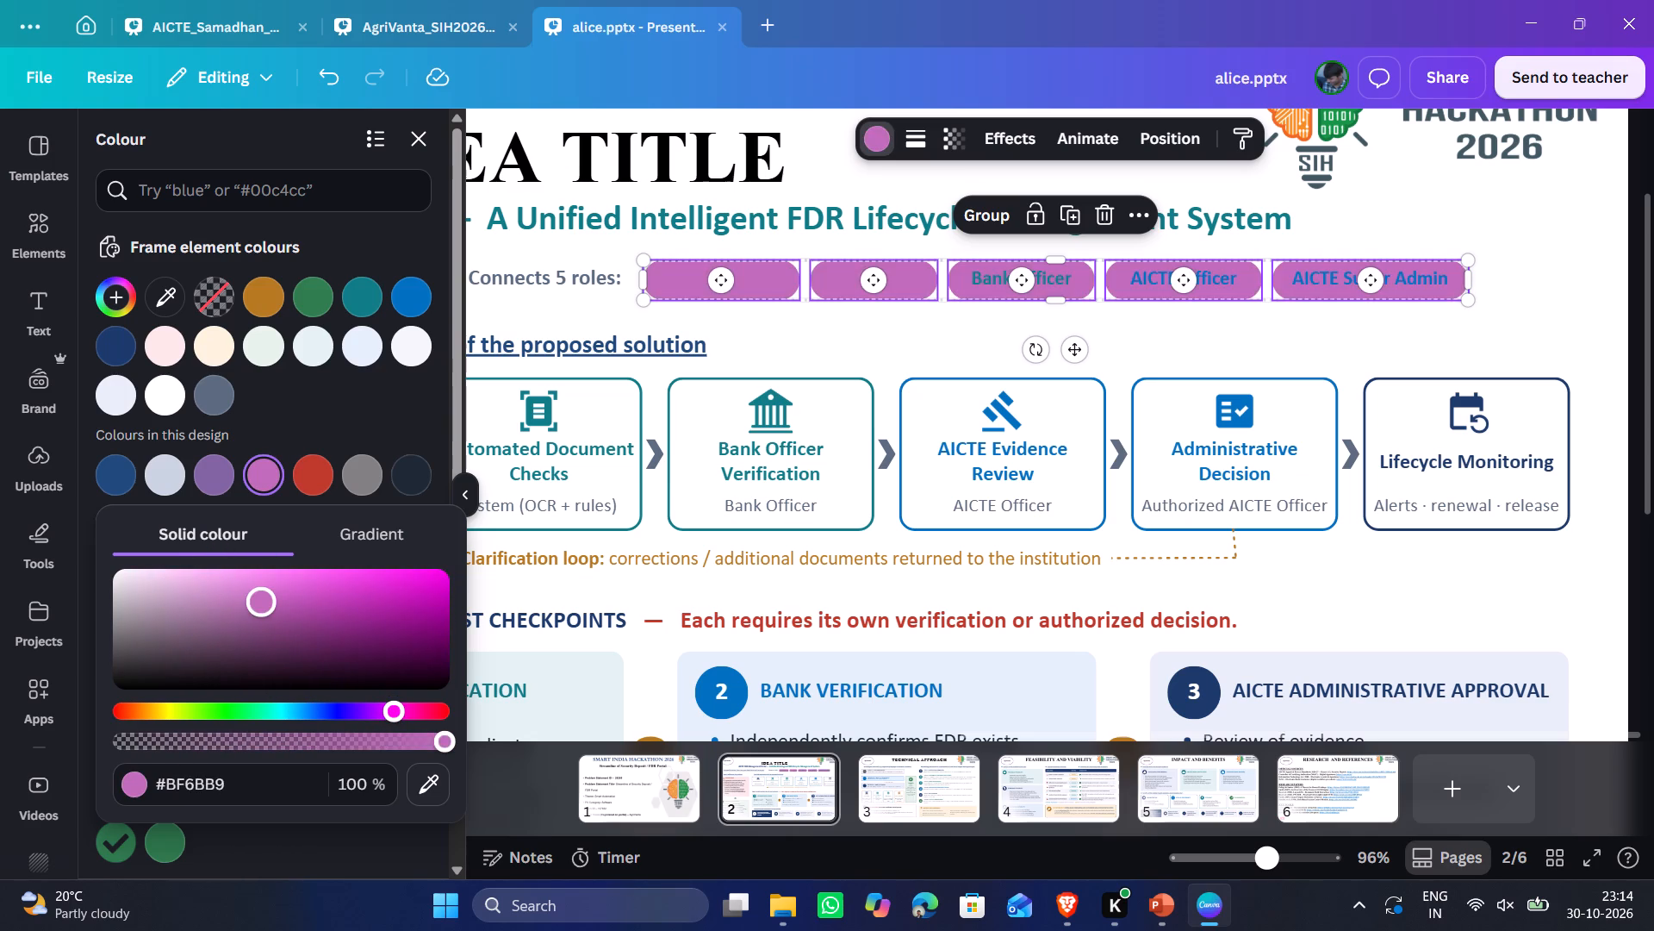
drag(262, 599, 183, 578)
click(397, 707)
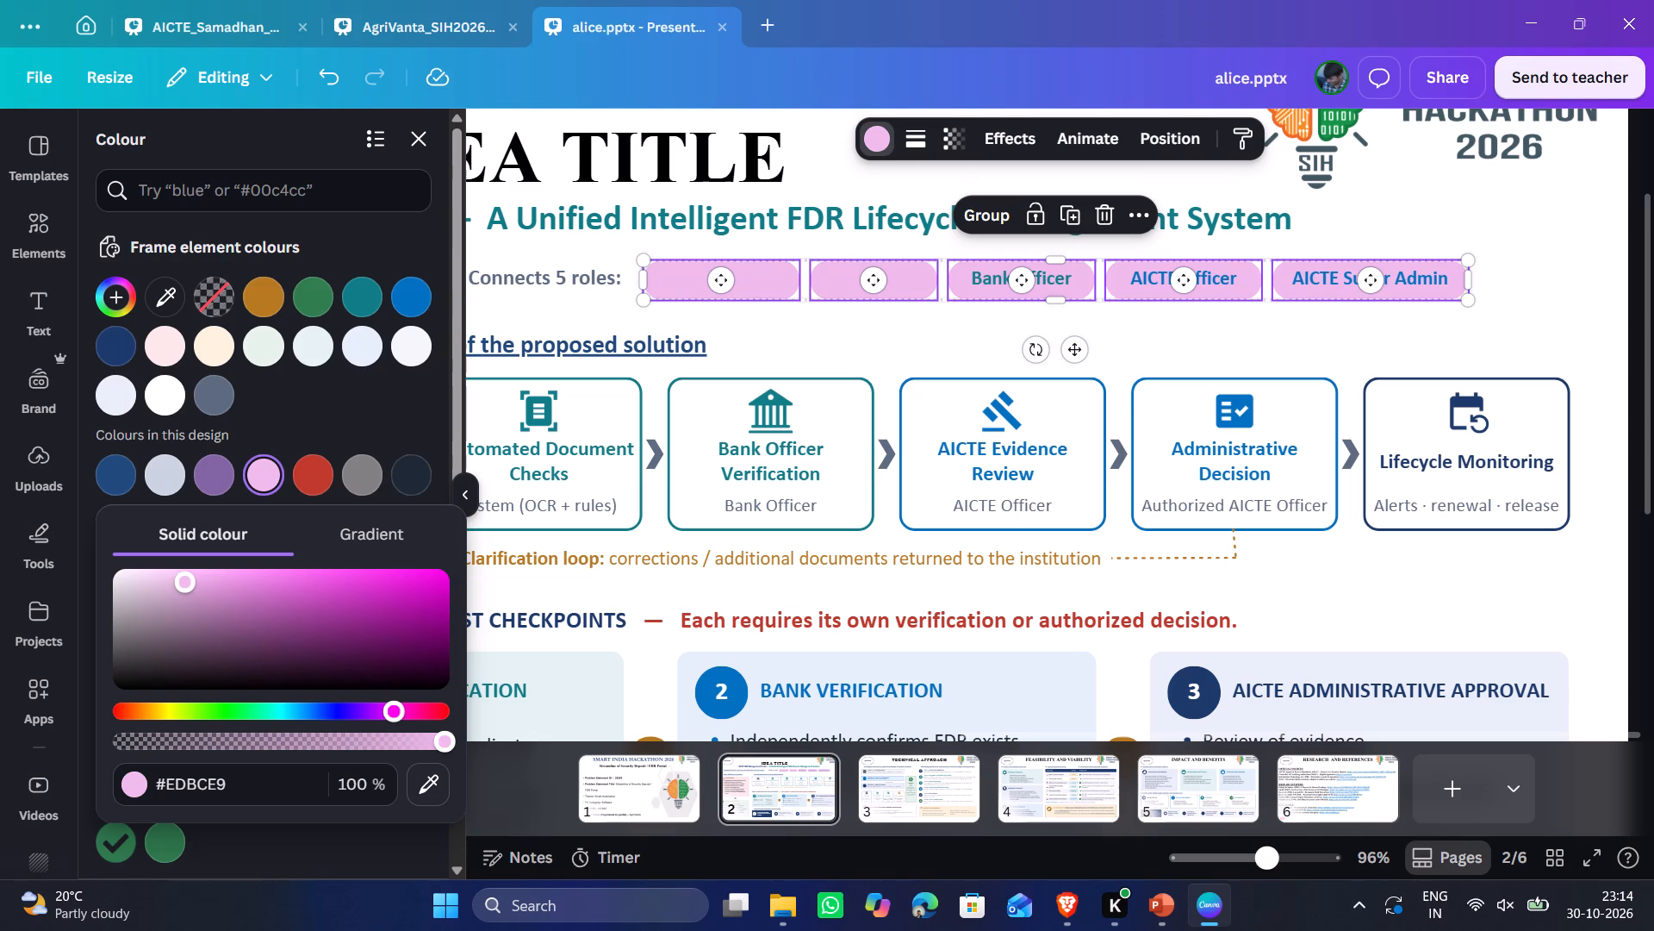
drag(401, 715, 190, 716)
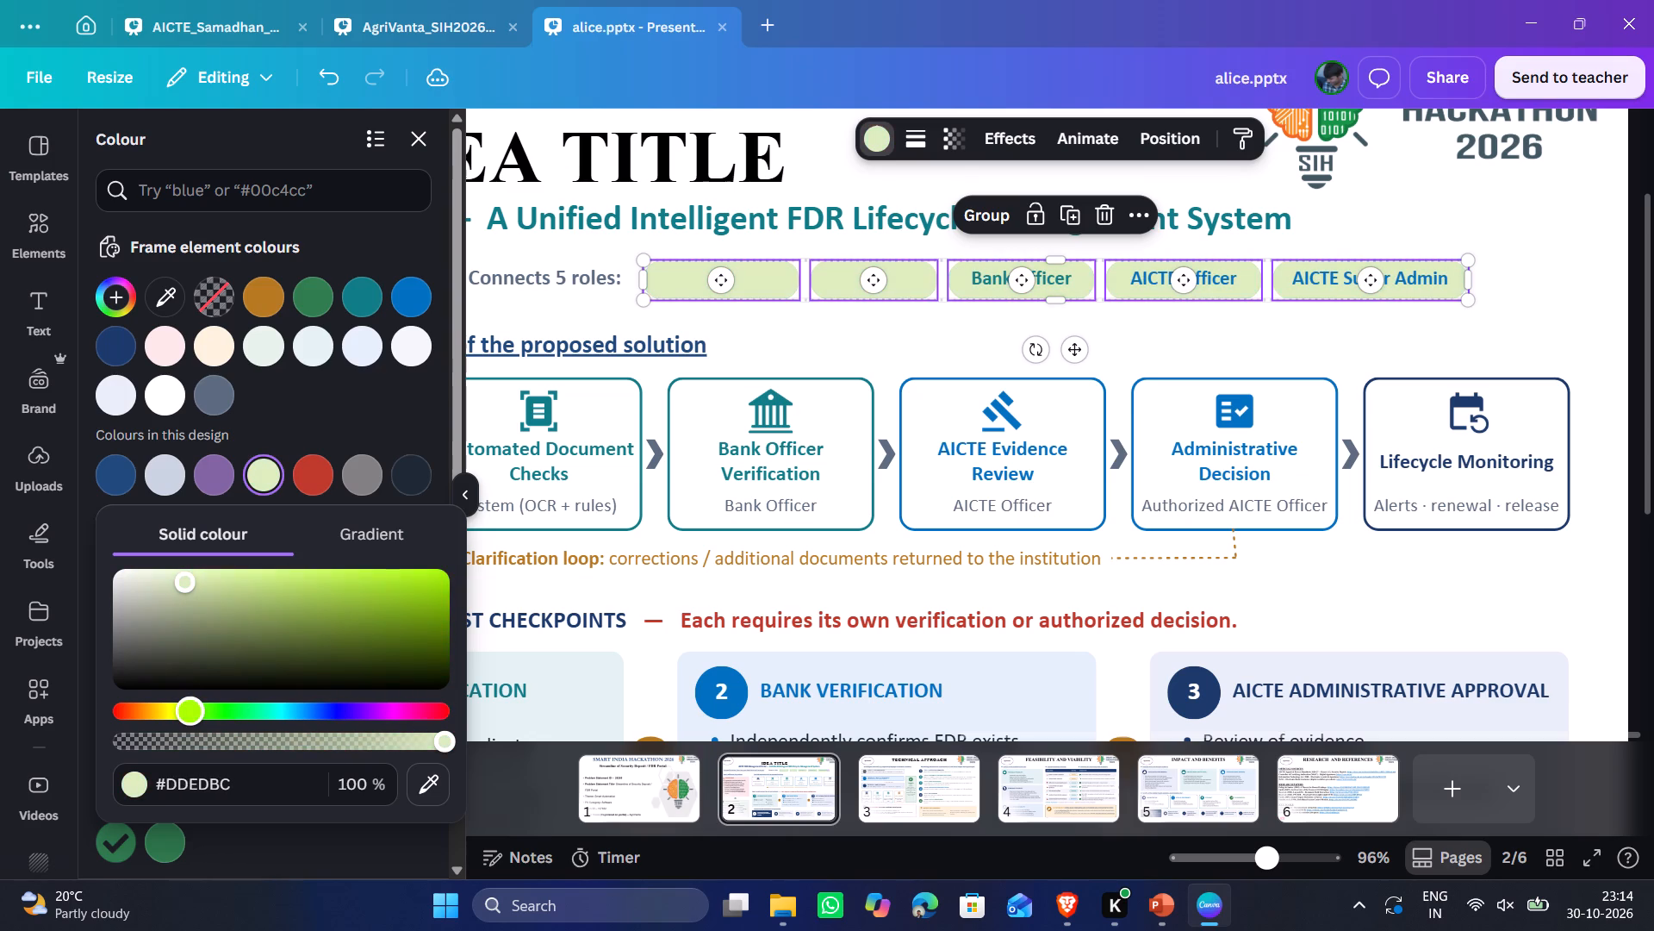
drag(190, 716, 208, 711)
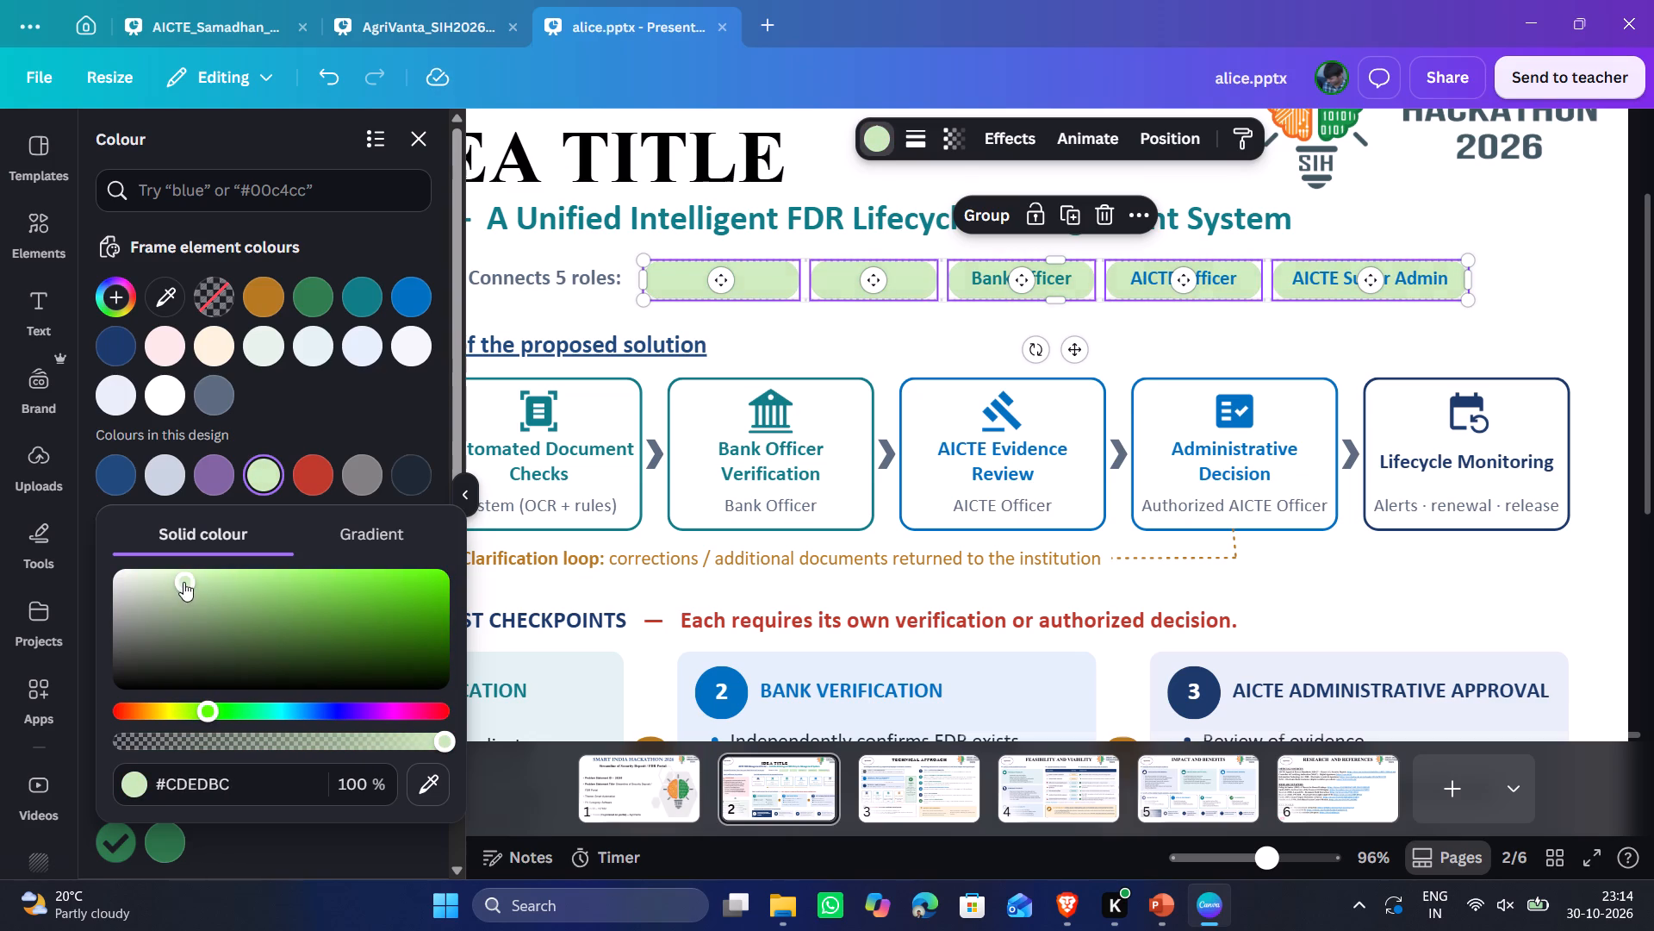
click(183, 582)
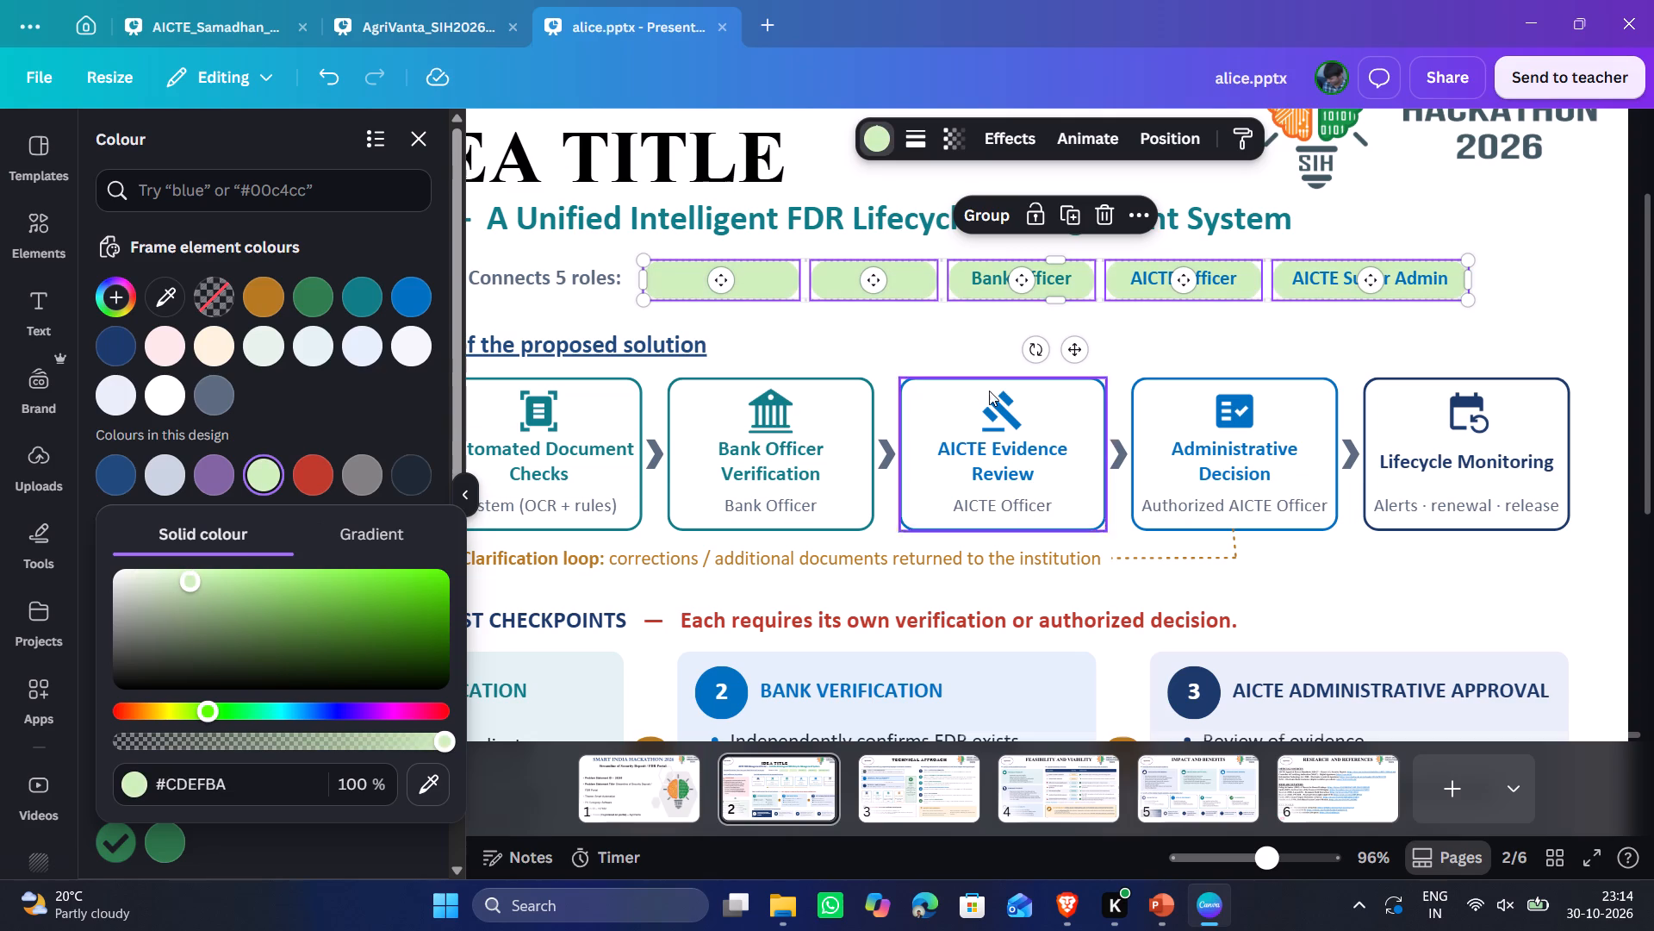
click(1508, 259)
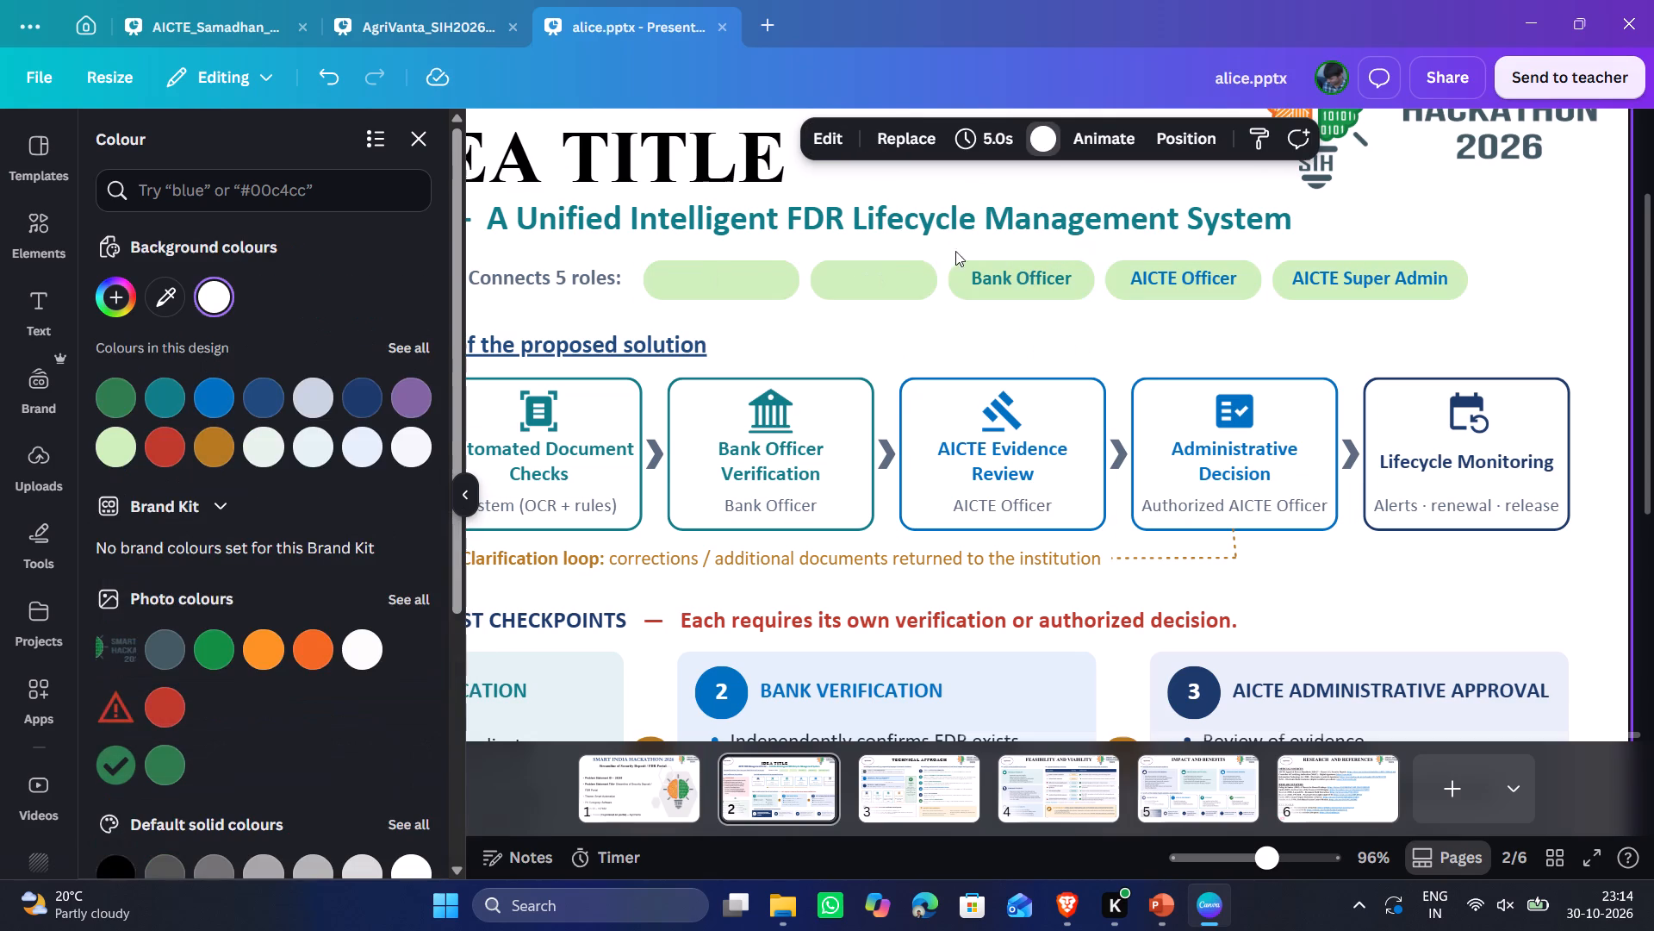
Send the College Admin and Bank Admin pill shapes backward two levels, behind their text labels.
click(879, 288)
shift+click(719, 275)
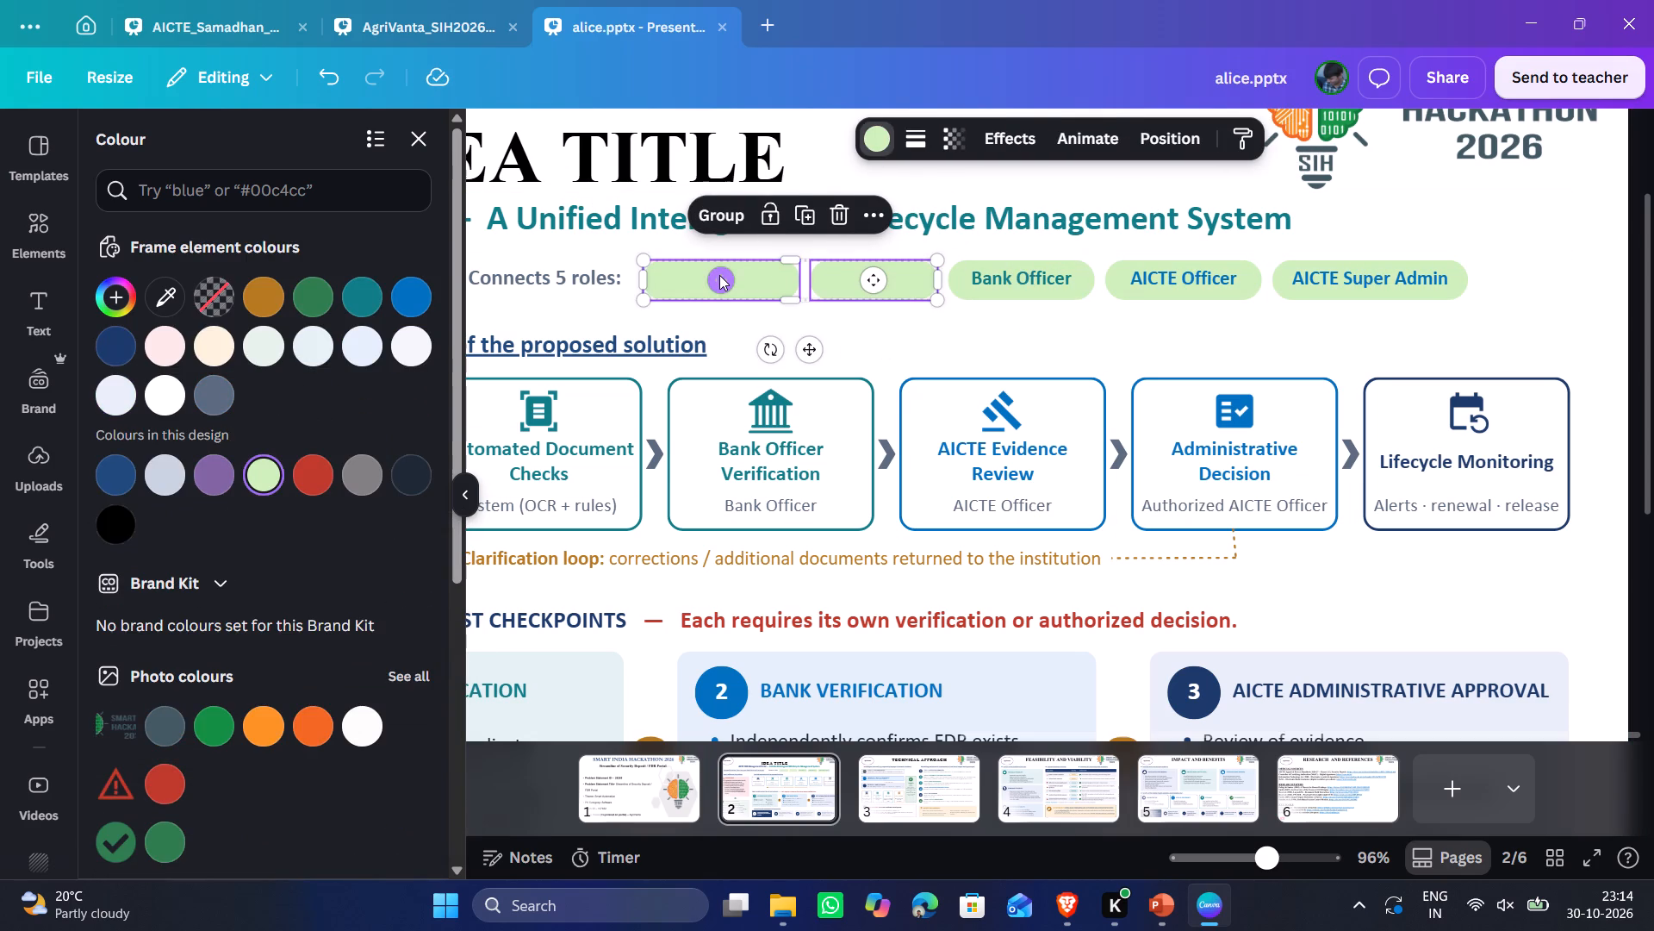
key(ctrl+bracketleft)
key(ctrl+bracketleft)
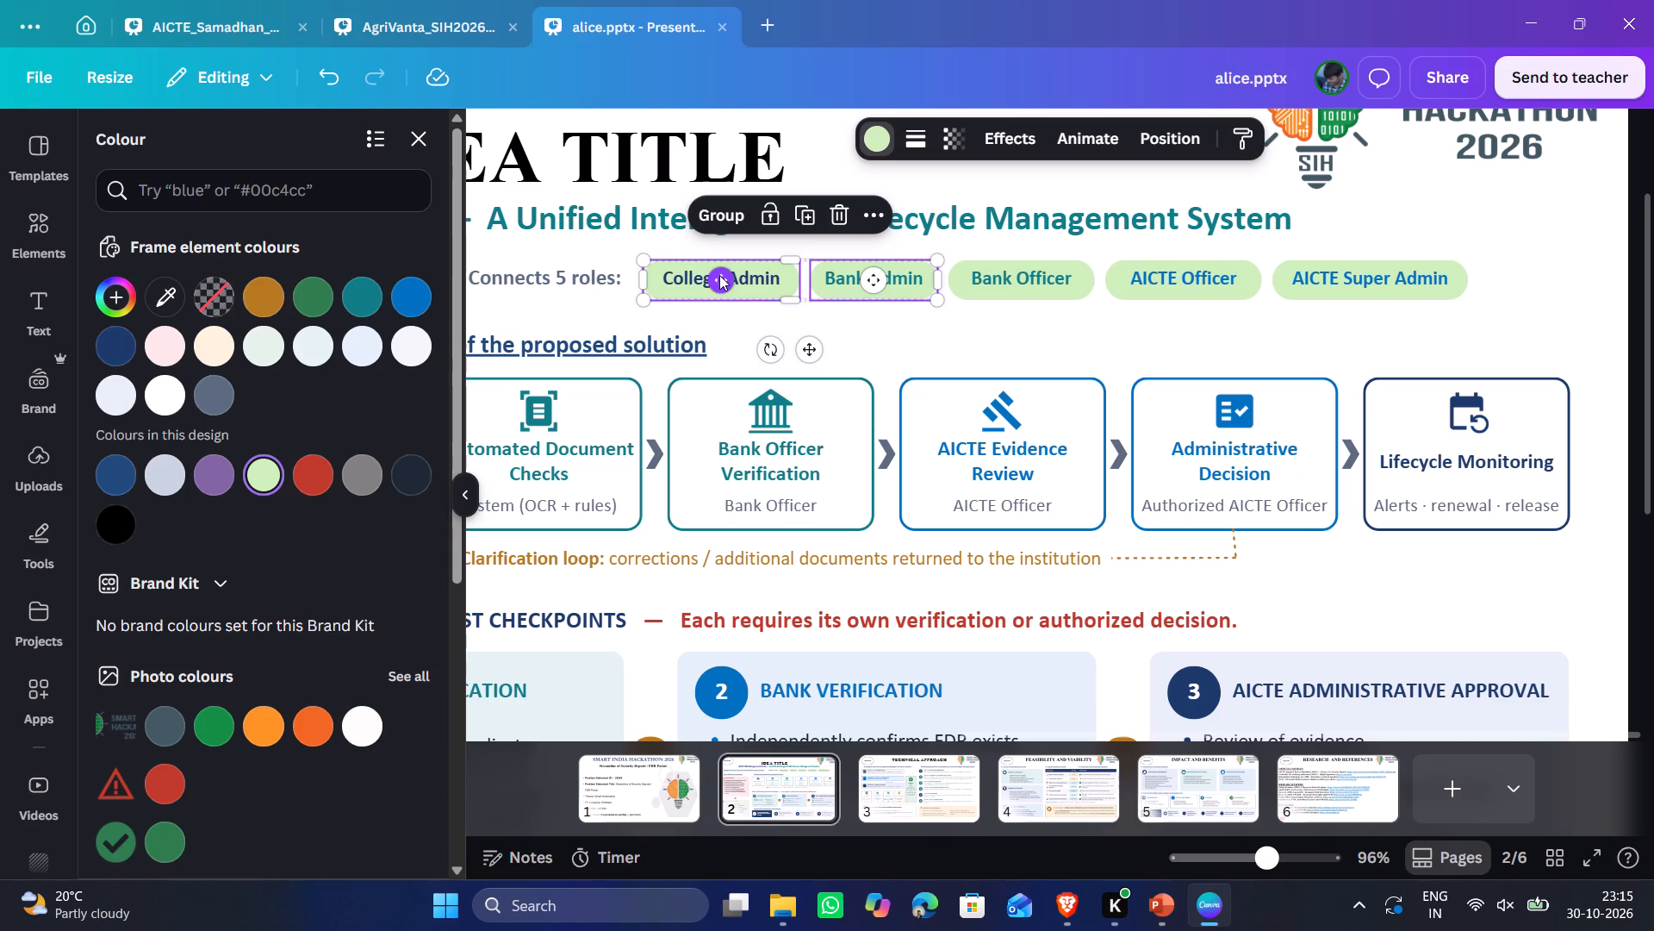
click(1585, 325)
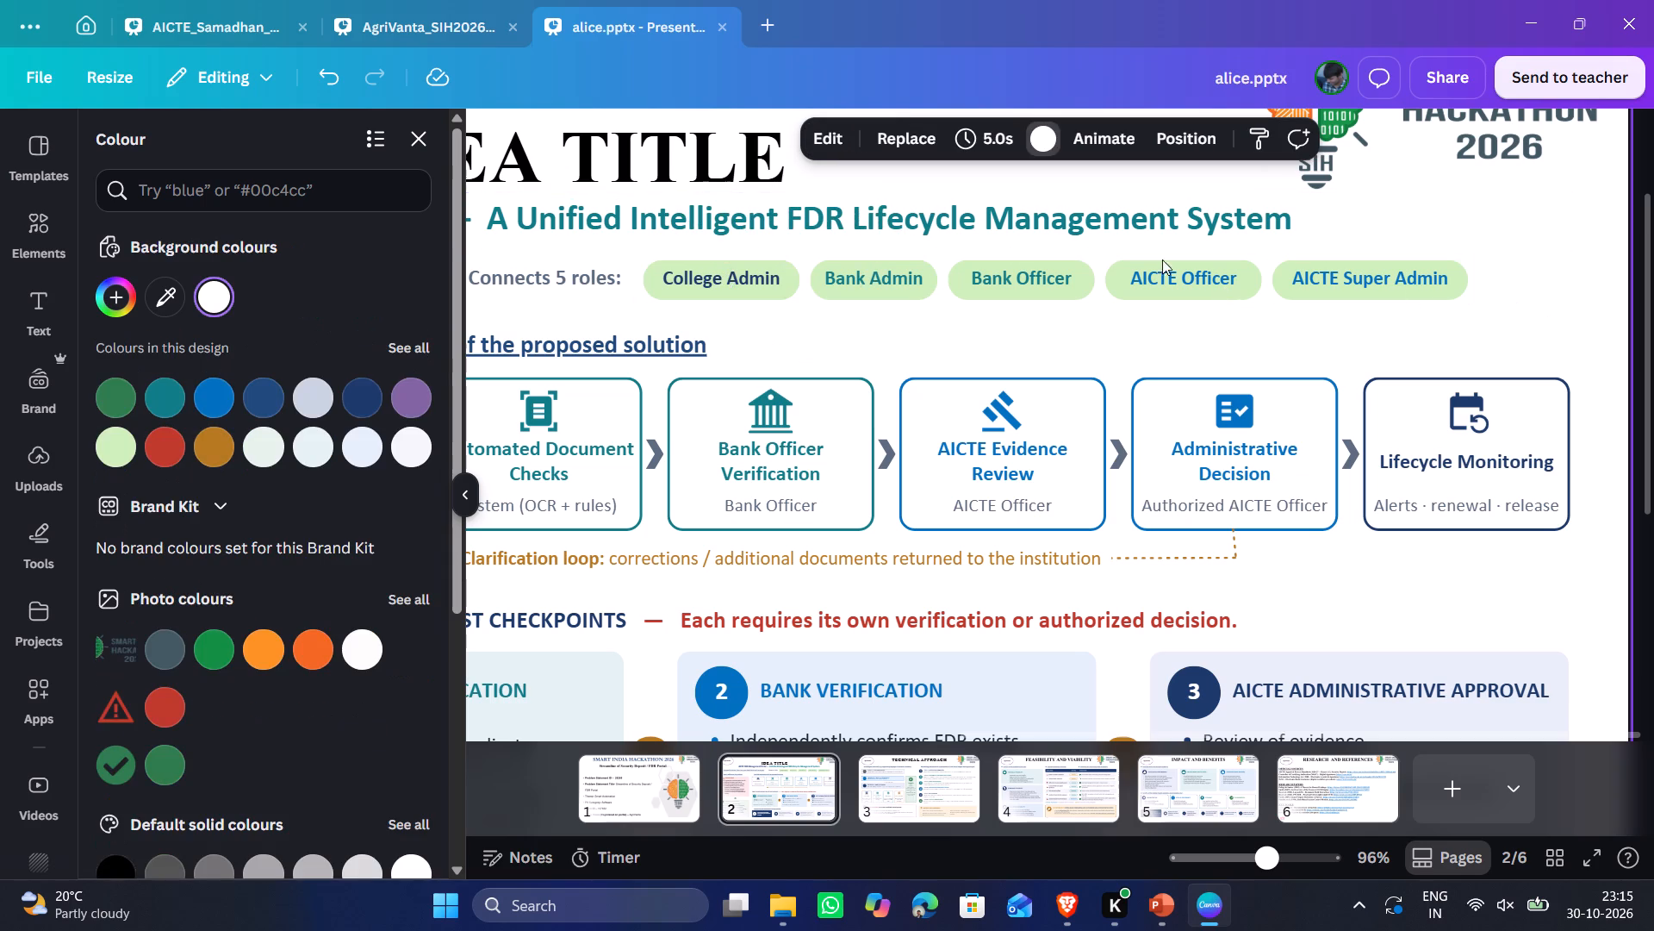
Set the text colour of all five role labels, from College Admin to AICTE Super Admin, to black.
click(751, 277)
shift+click(836, 268)
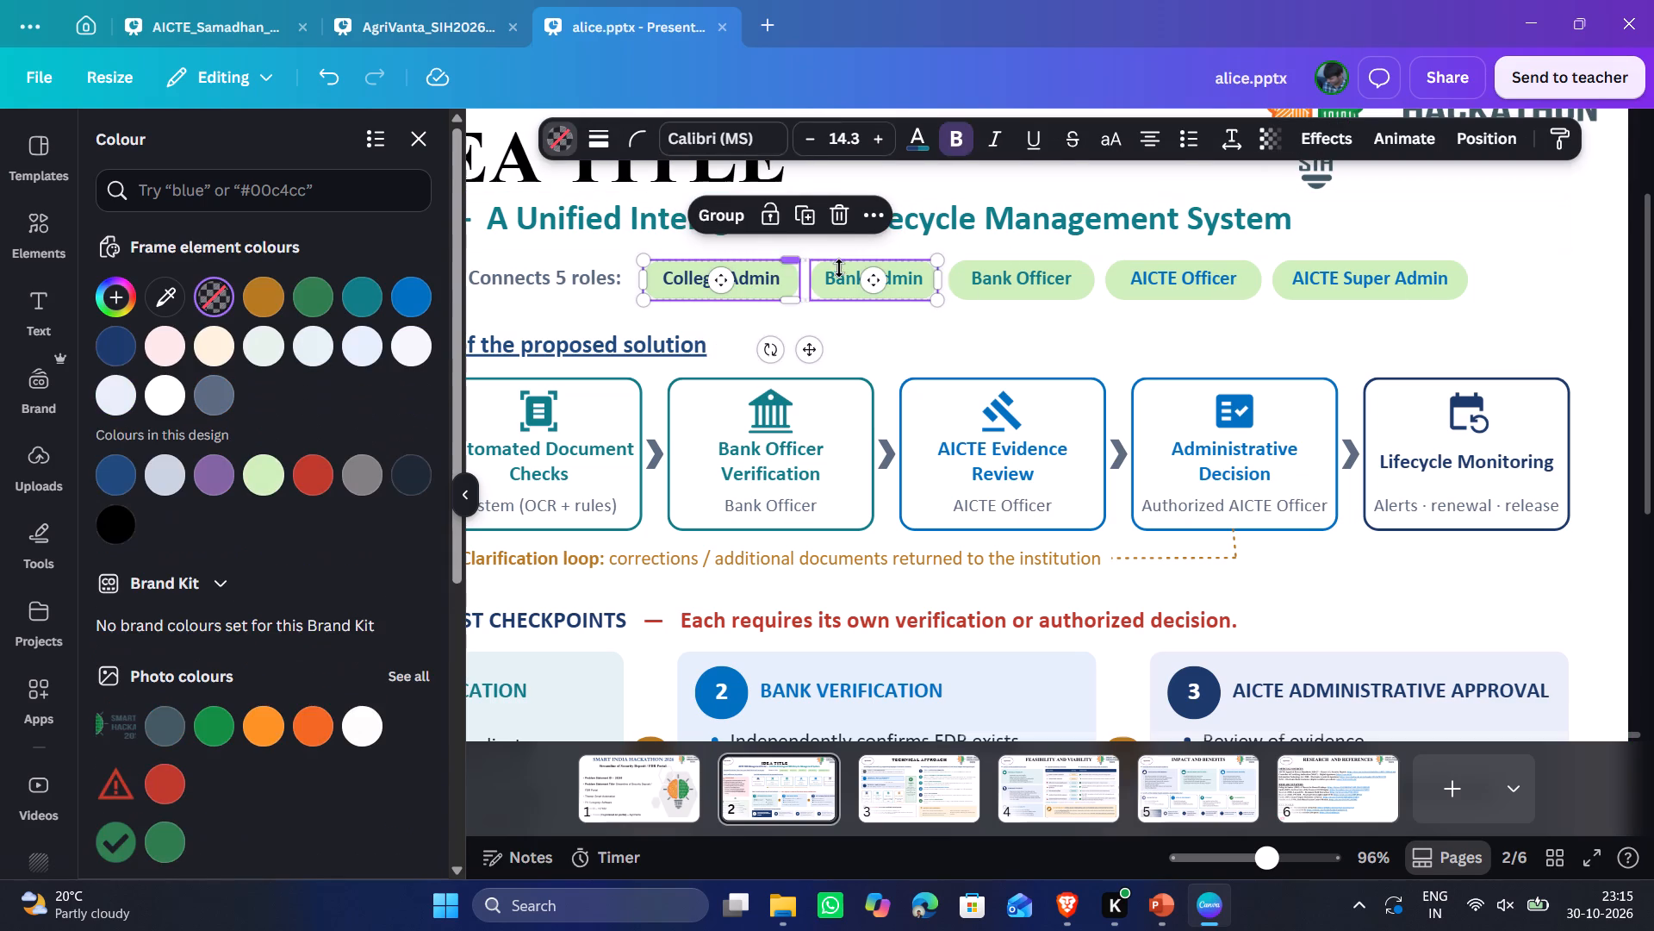
shift+click(999, 287)
shift+click(1170, 271)
shift+click(1302, 284)
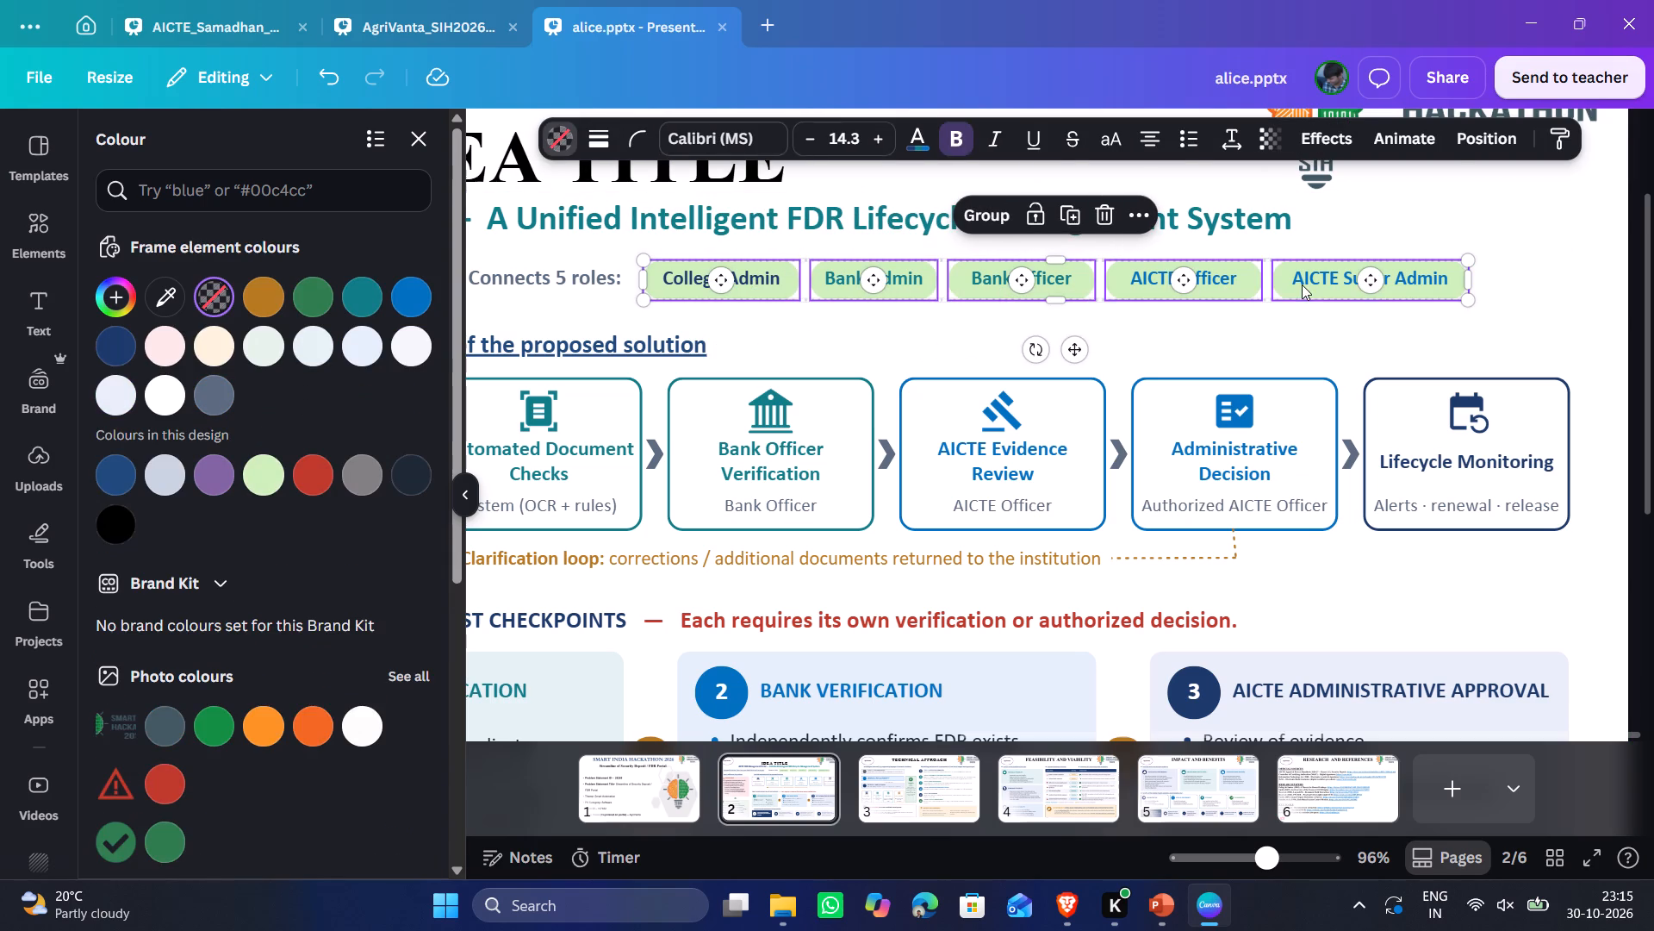
click(914, 134)
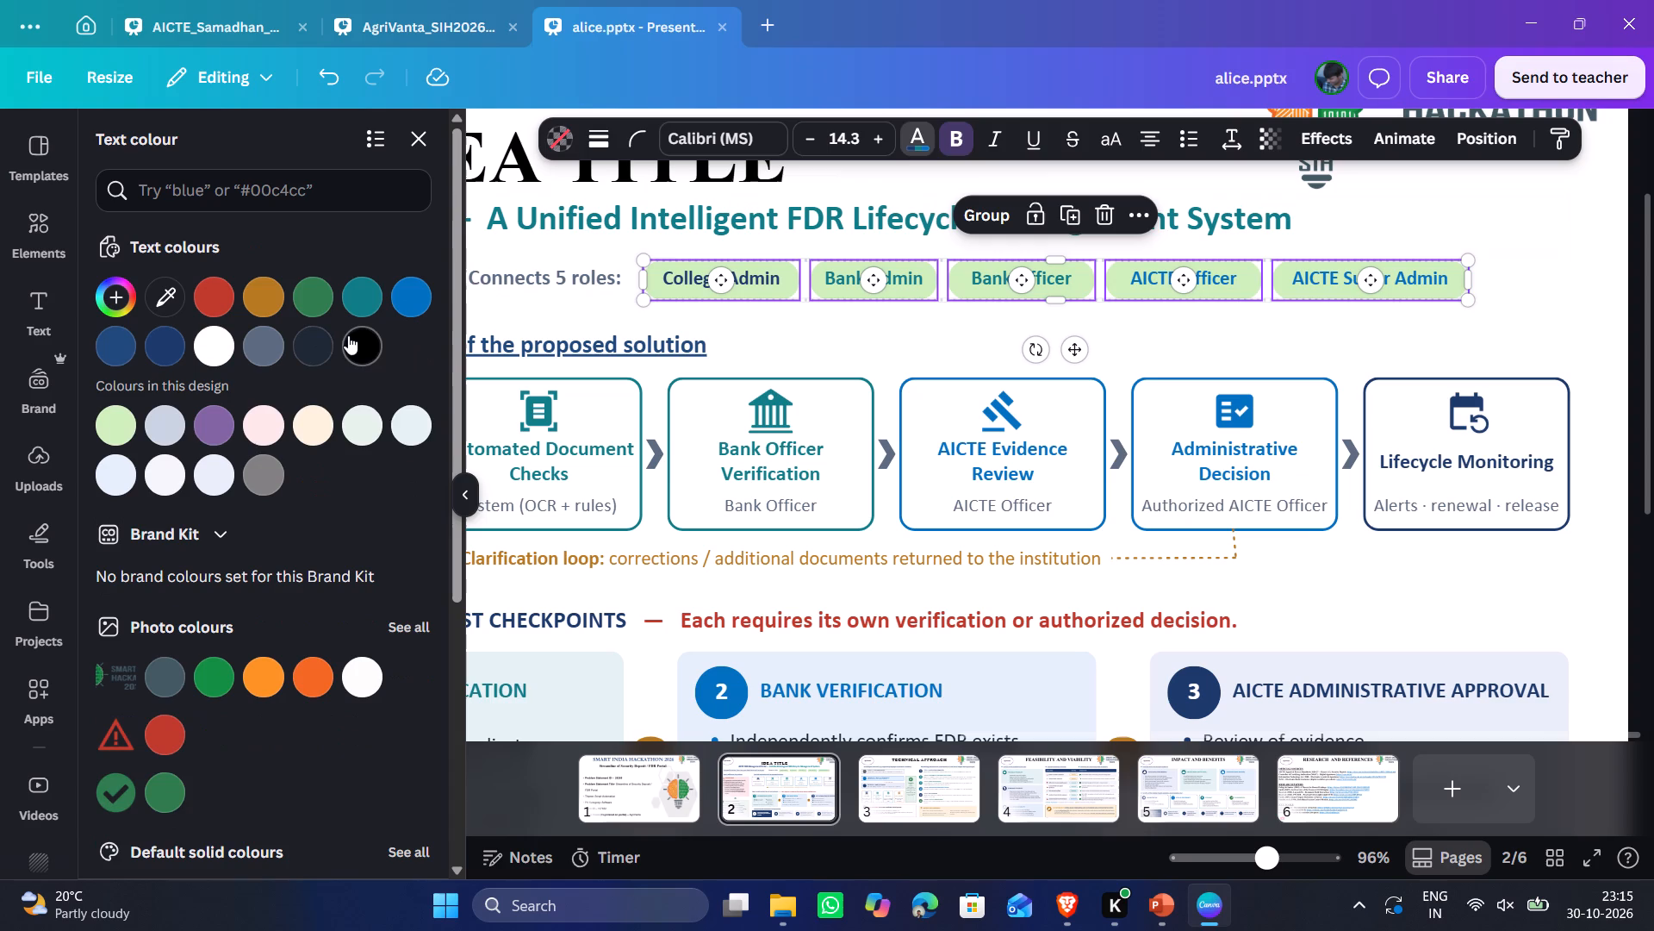
click(348, 335)
double_click(1508, 304)
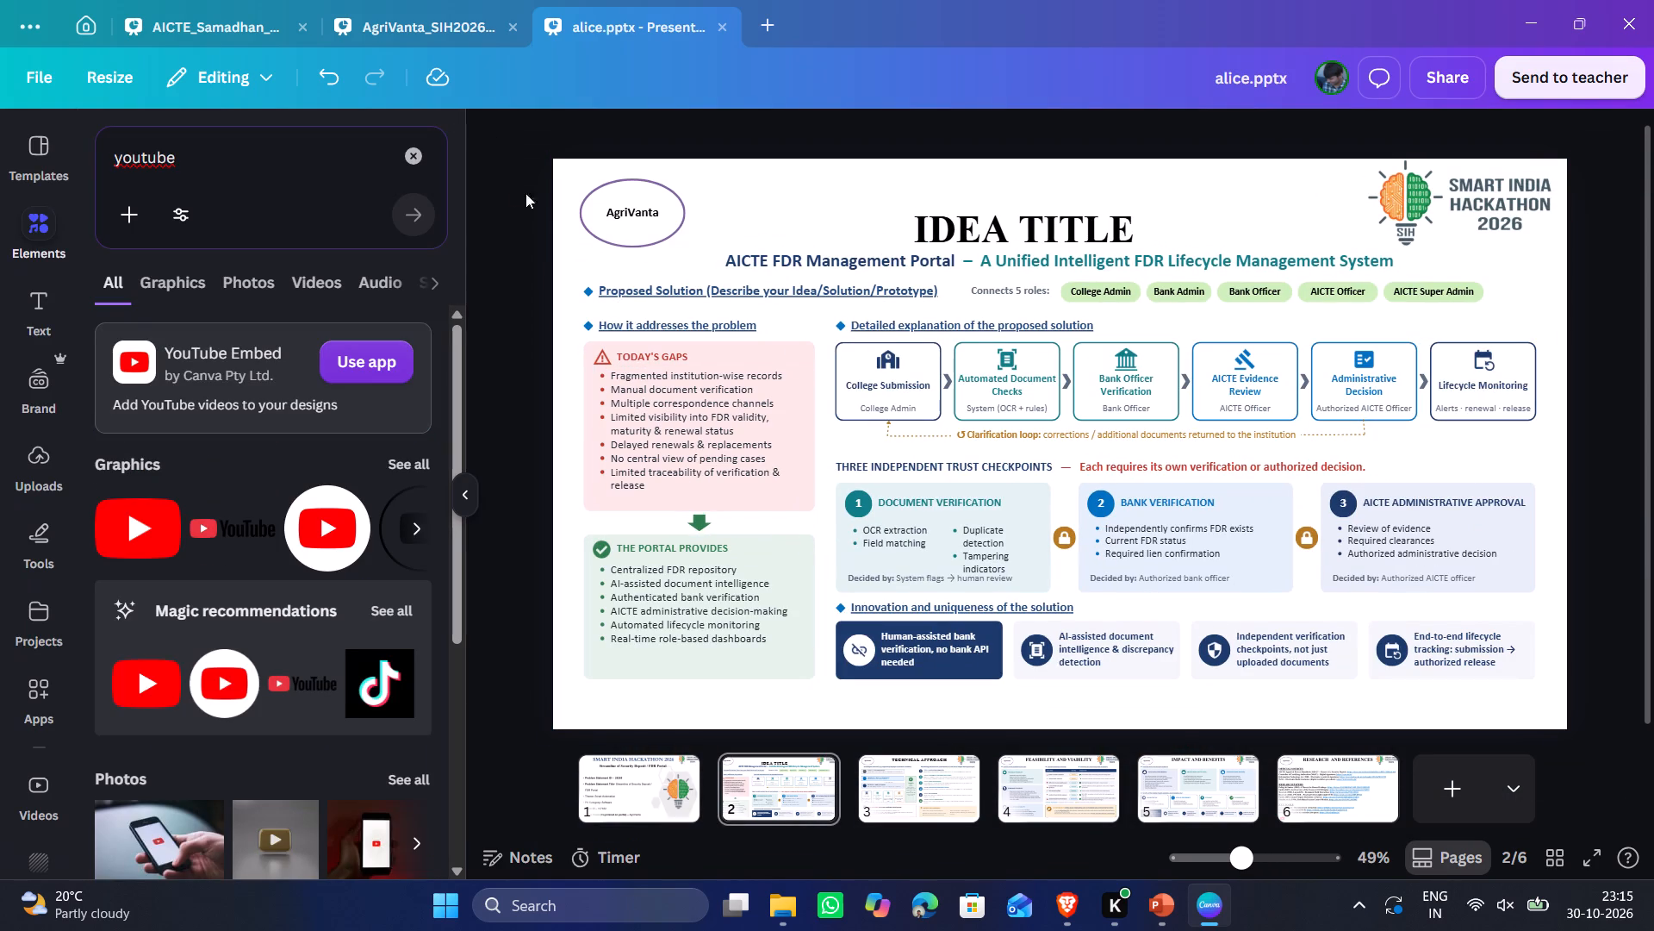
Recolour the five role labels from College Admin to AICTE Super Admin, trying #1F2937 and #808080 before settling on a dark grey near #424040.
scroll(1218, 278, right, 1)
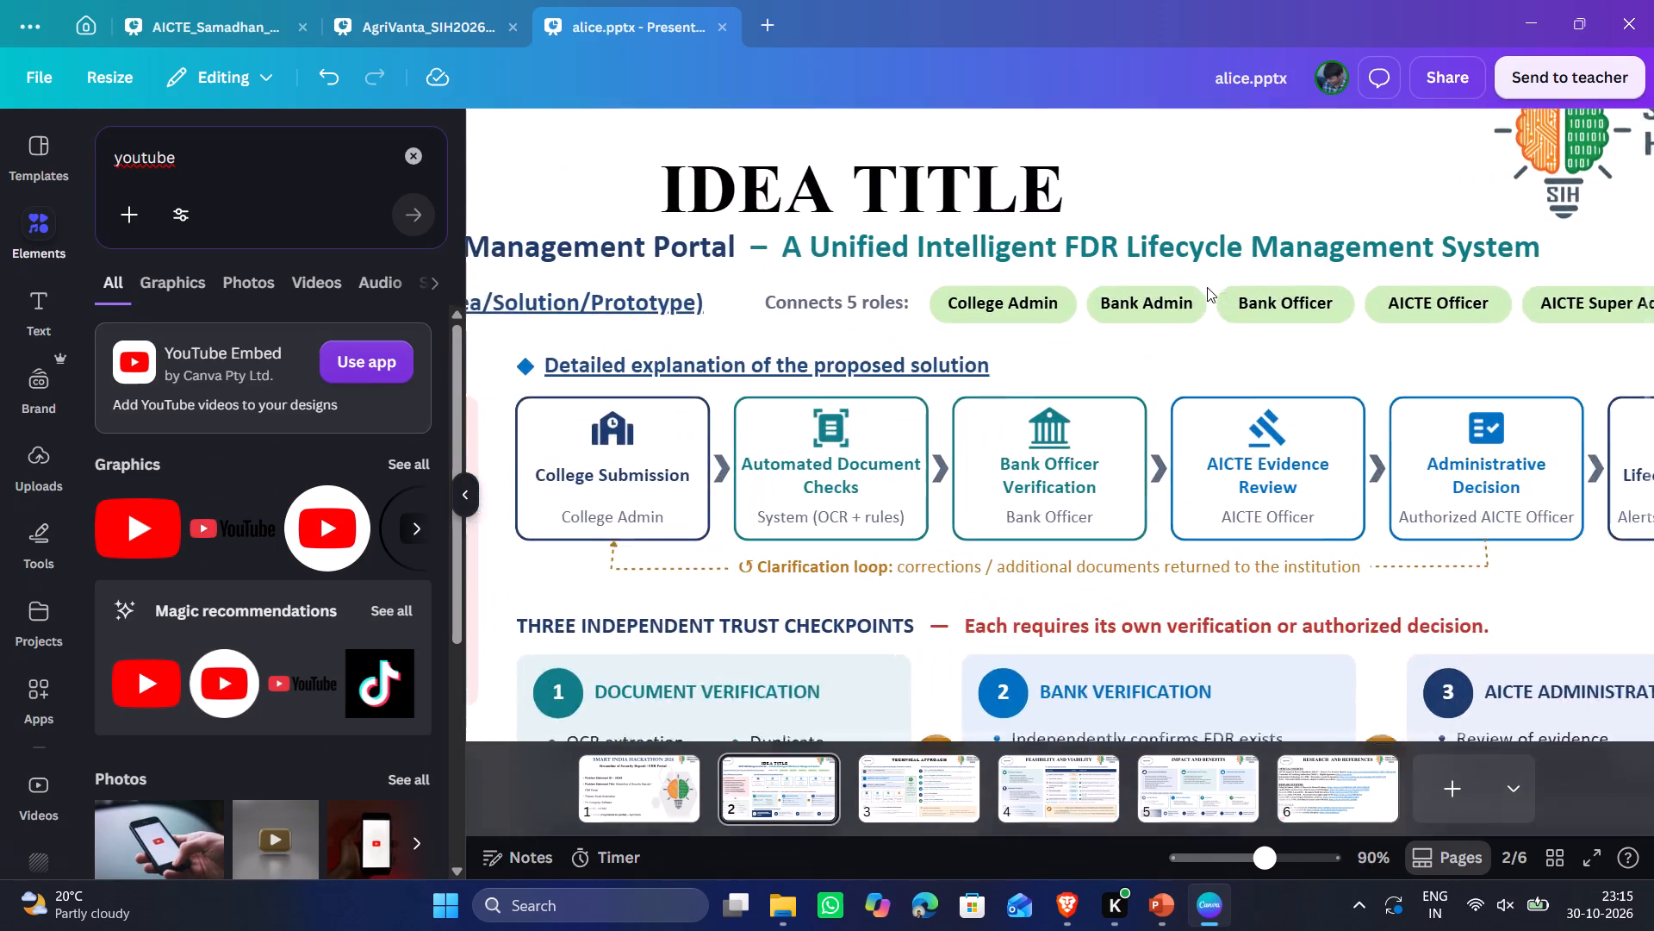
click(941, 306)
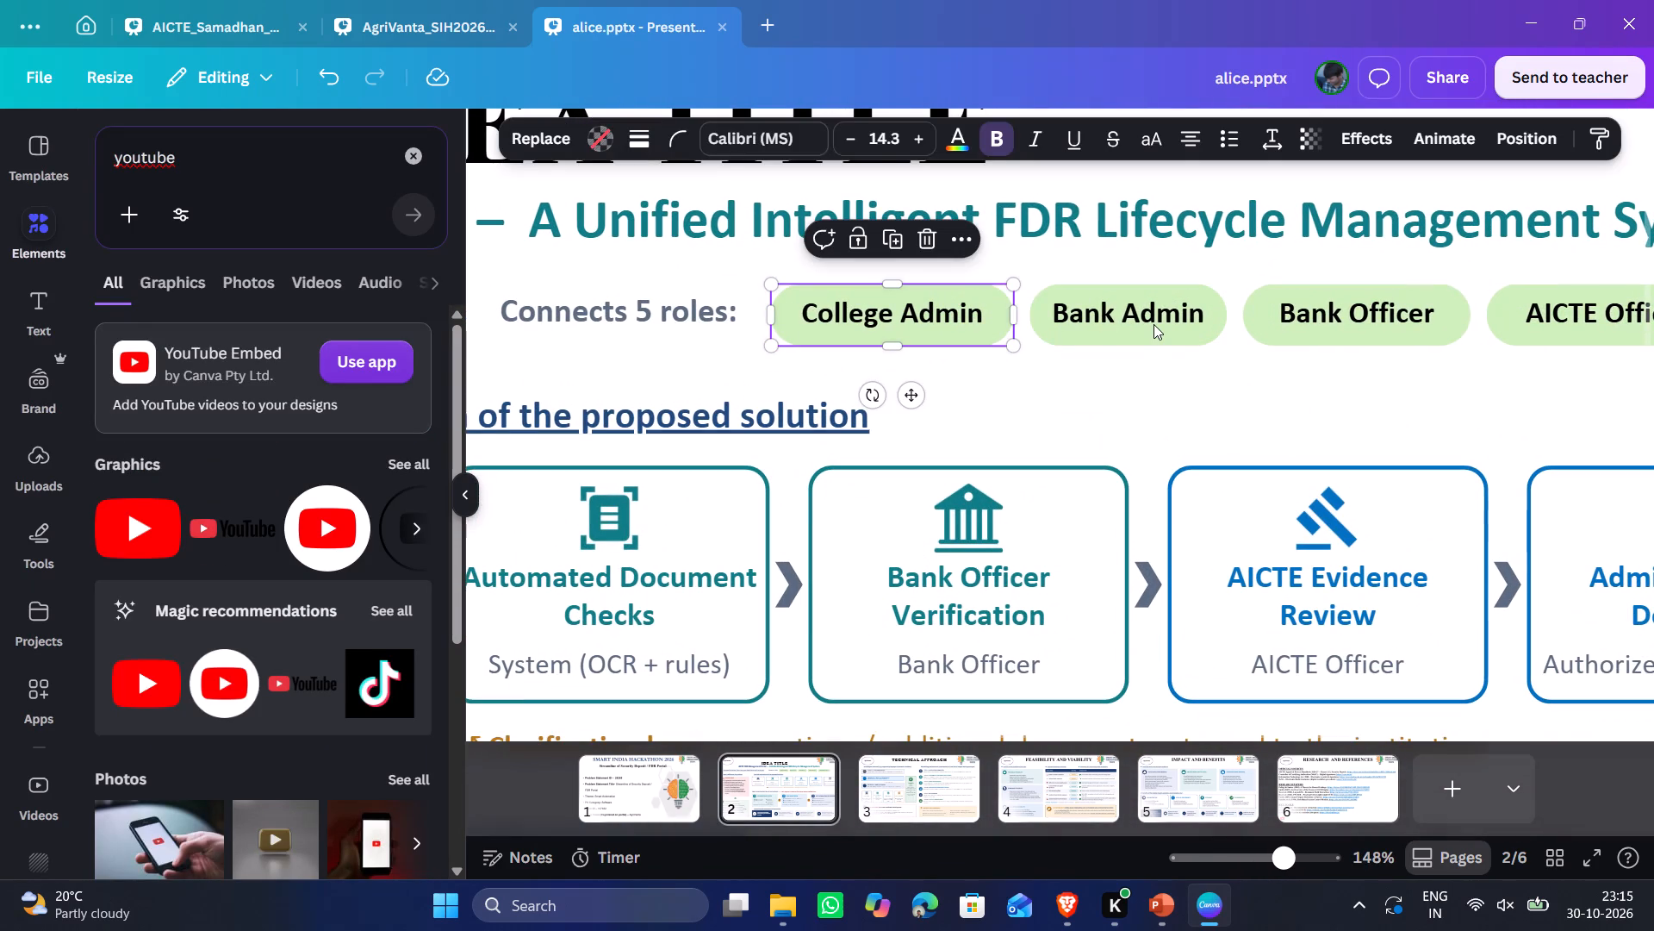
shift+click(1153, 324)
shift+click(1328, 322)
scroll(1453, 313, left, 4)
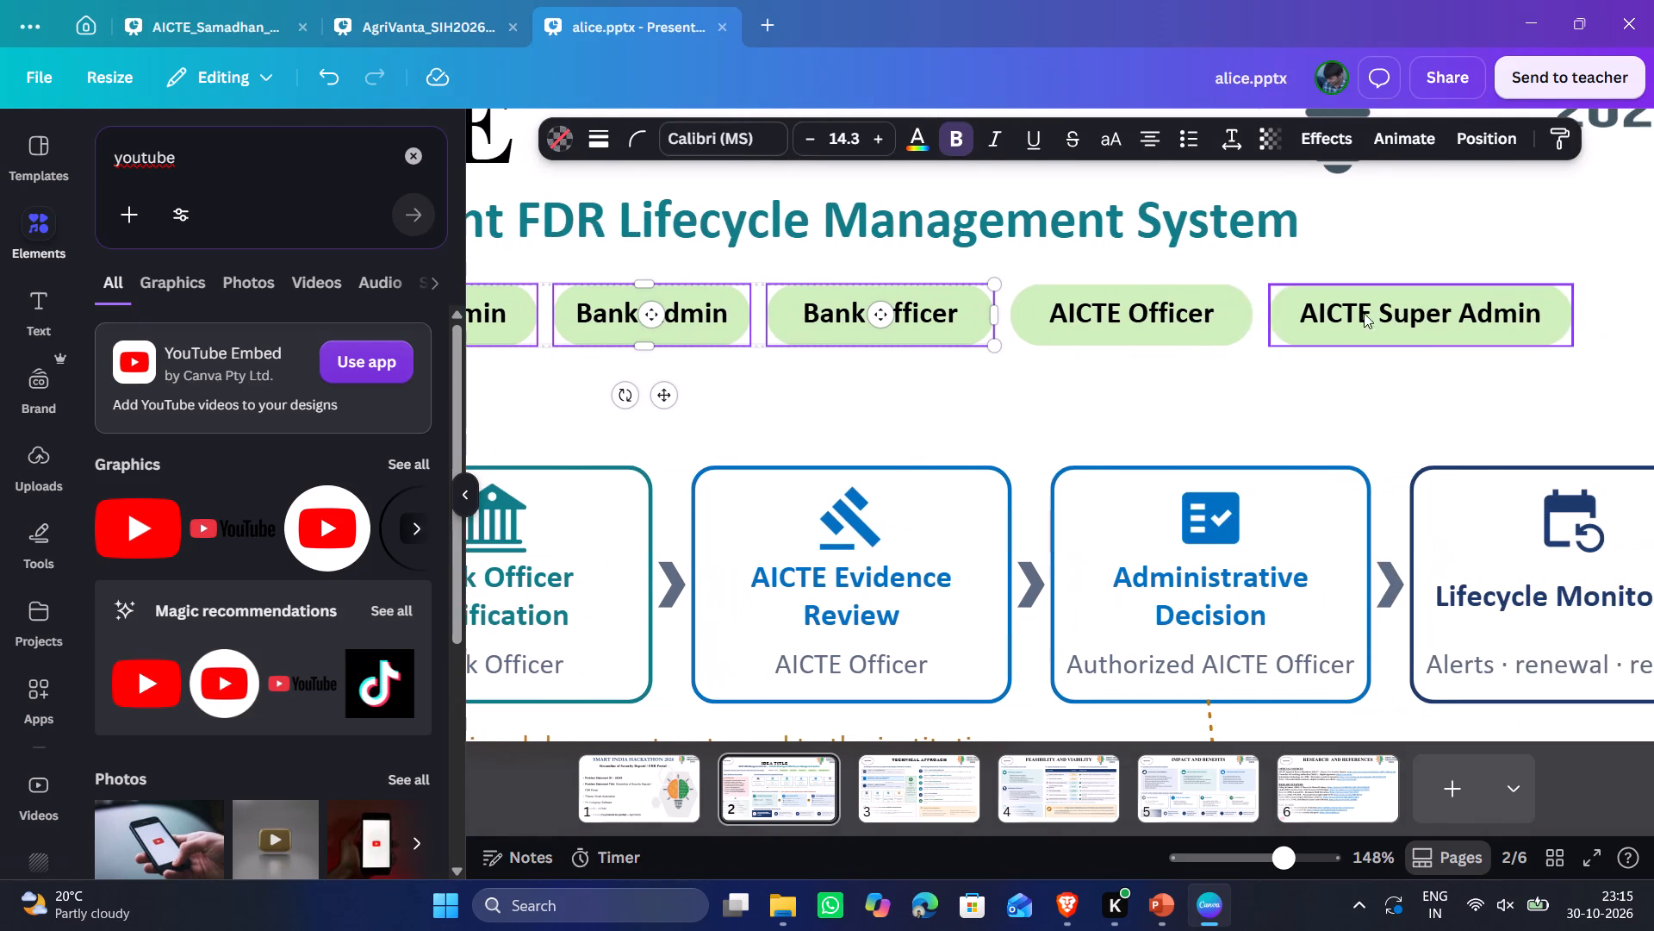
shift+click(1177, 316)
shift+click(1353, 318)
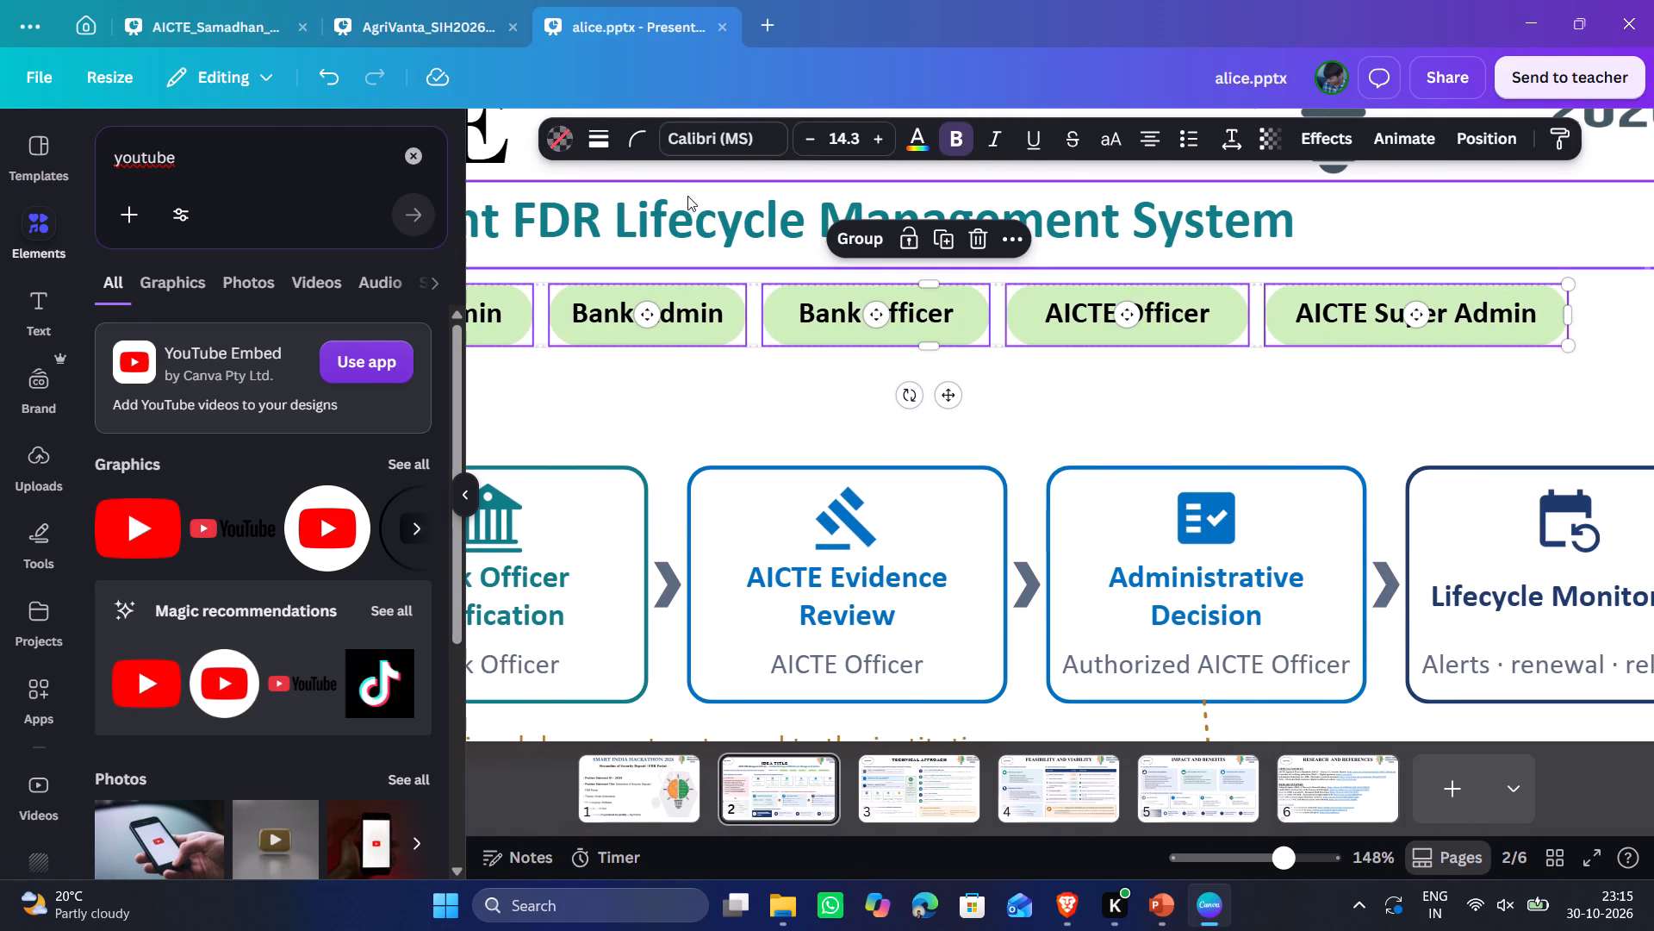
click(923, 148)
click(303, 341)
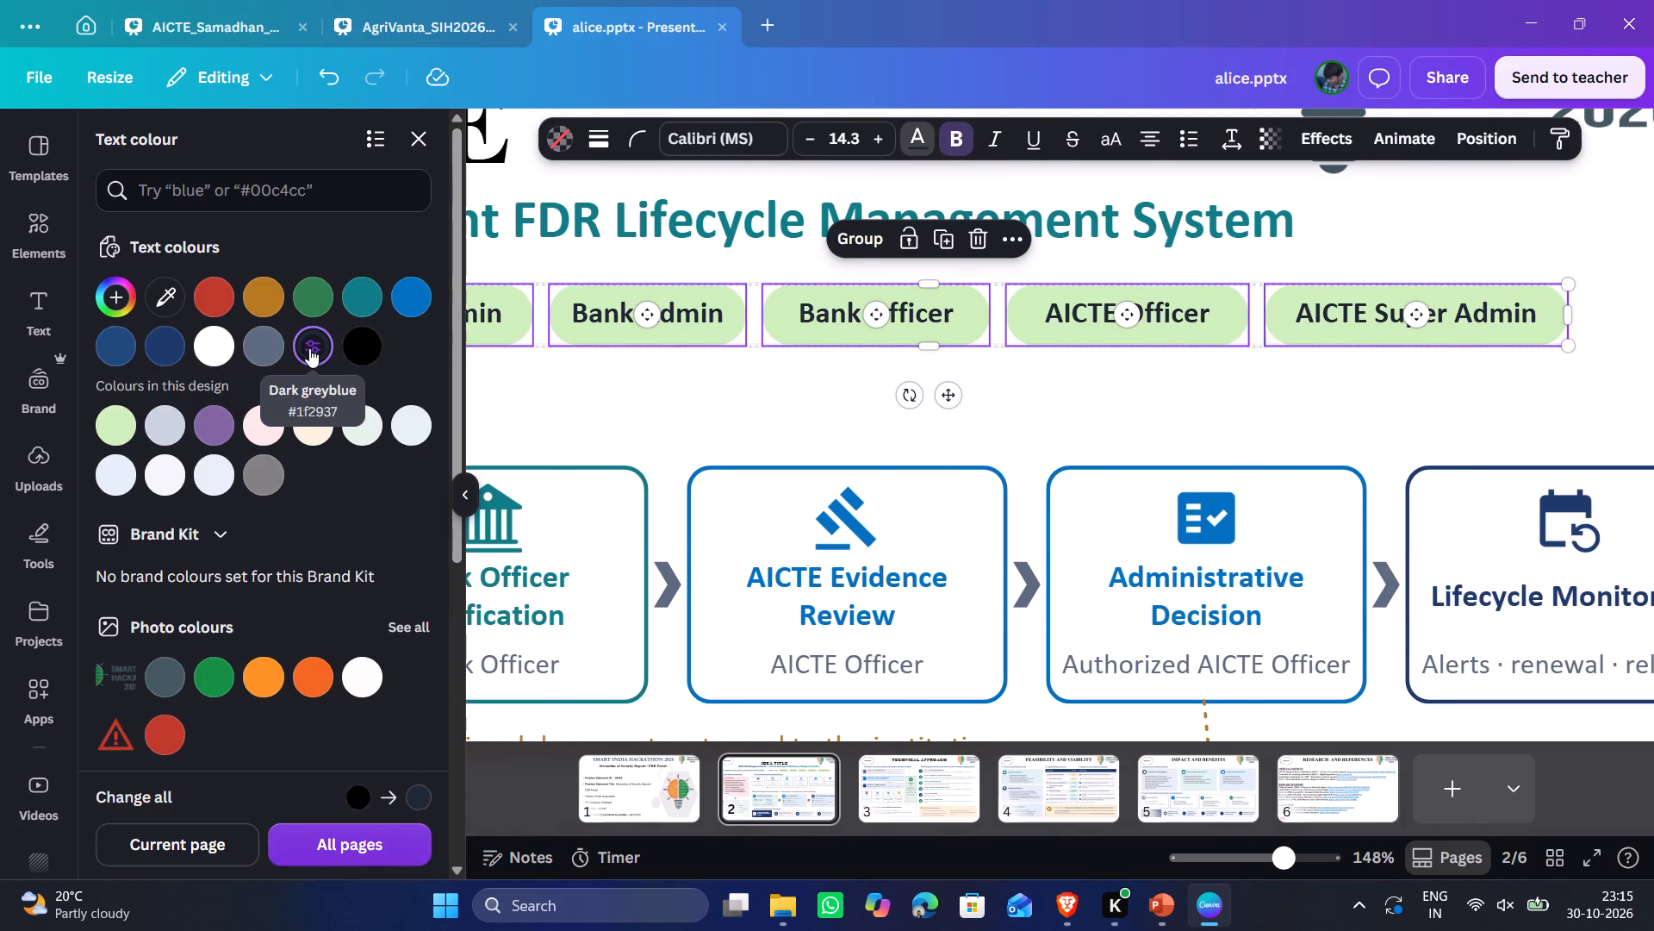
click(268, 479)
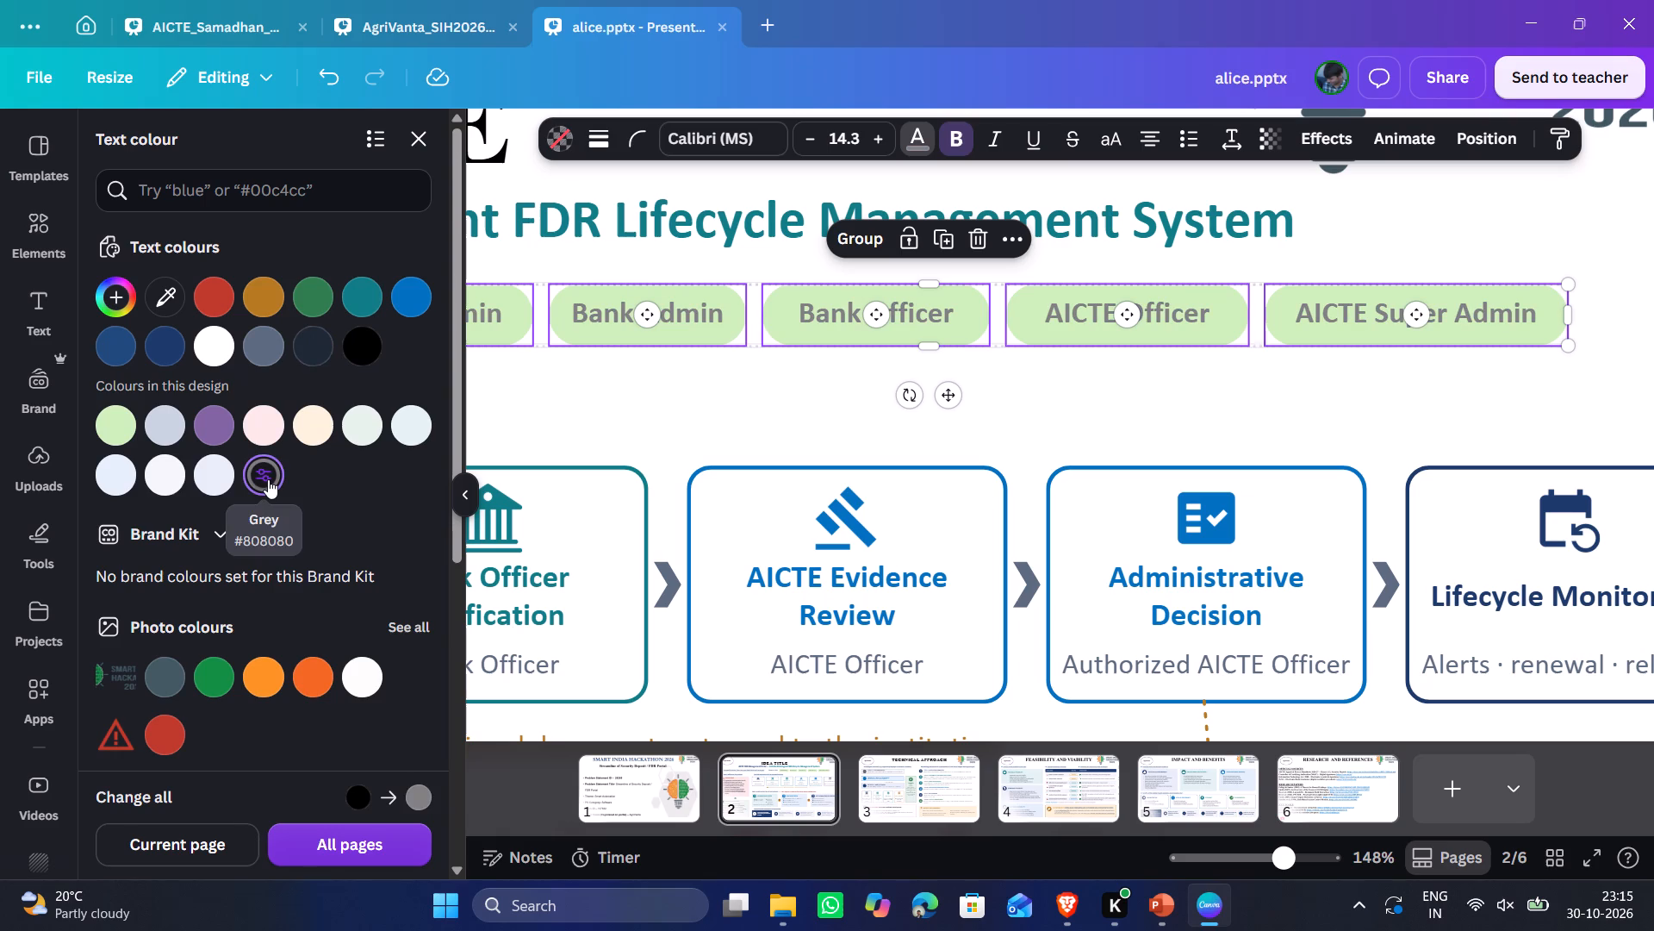
click(270, 482)
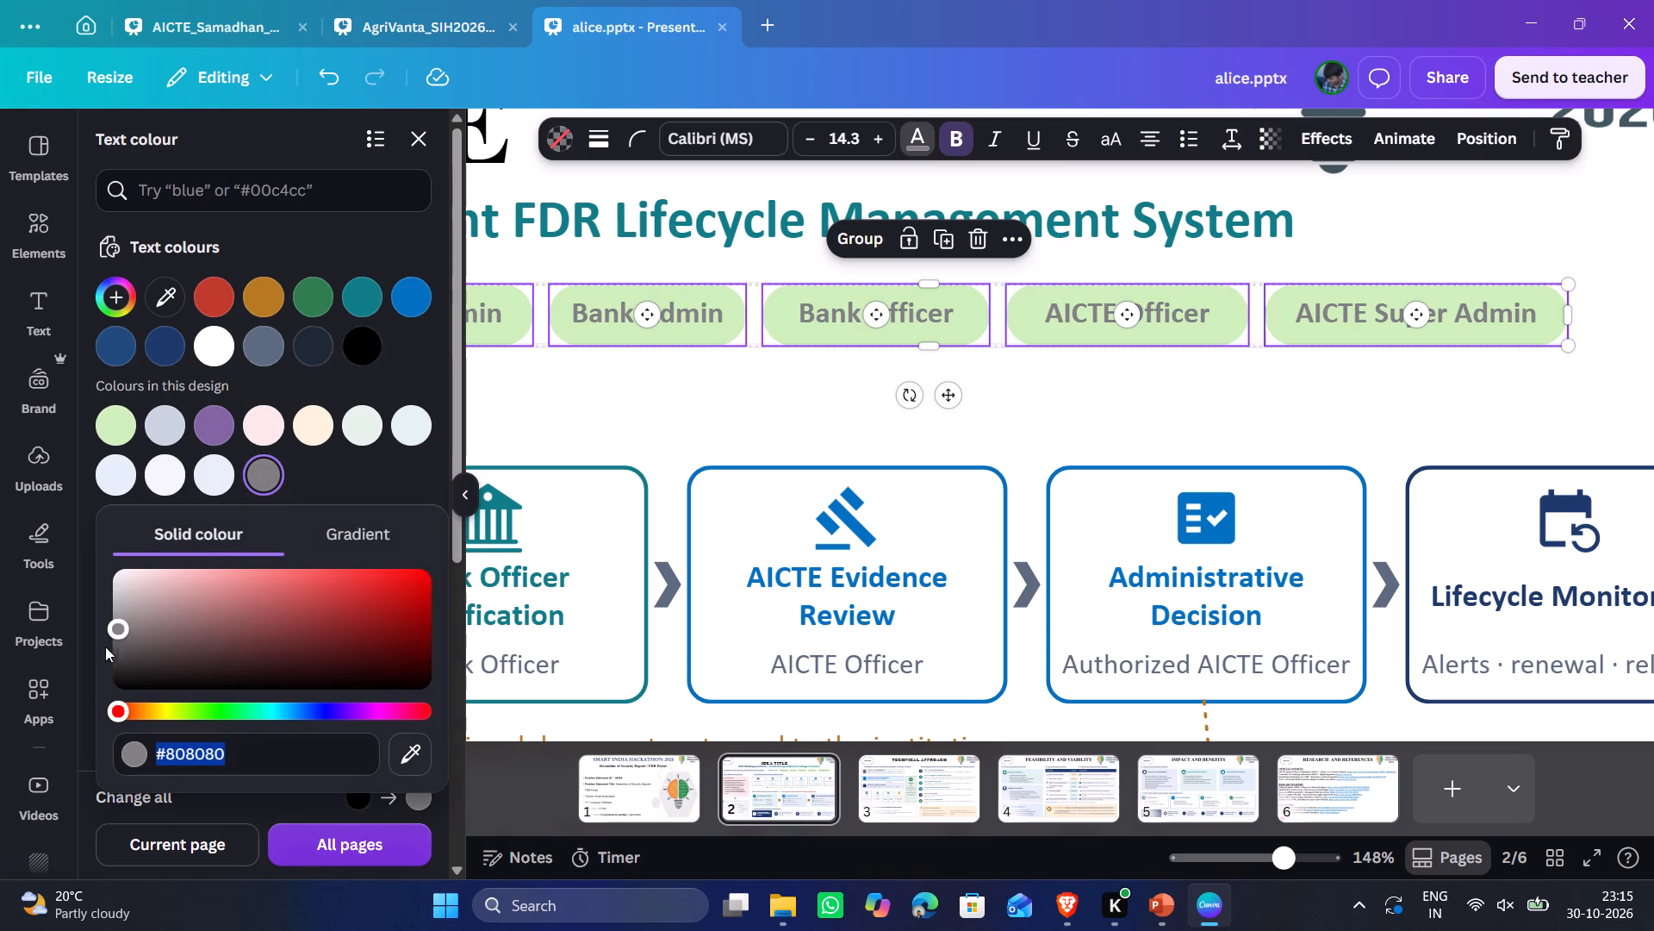
drag(117, 631, 120, 658)
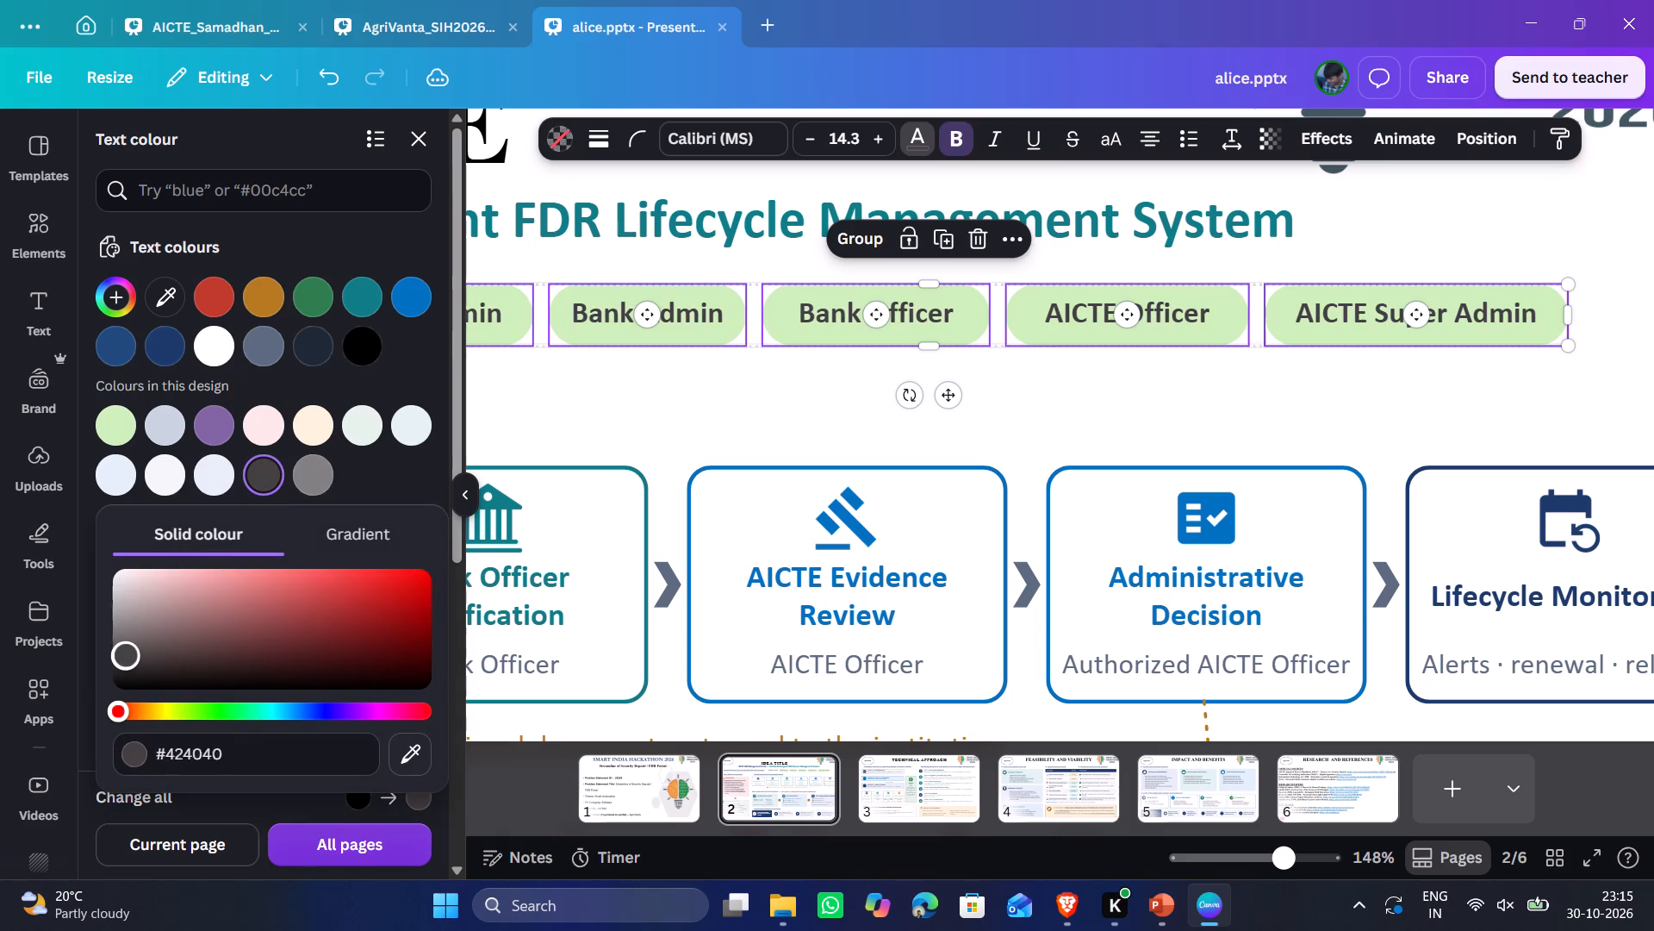
drag(120, 658, 118, 656)
click(1149, 414)
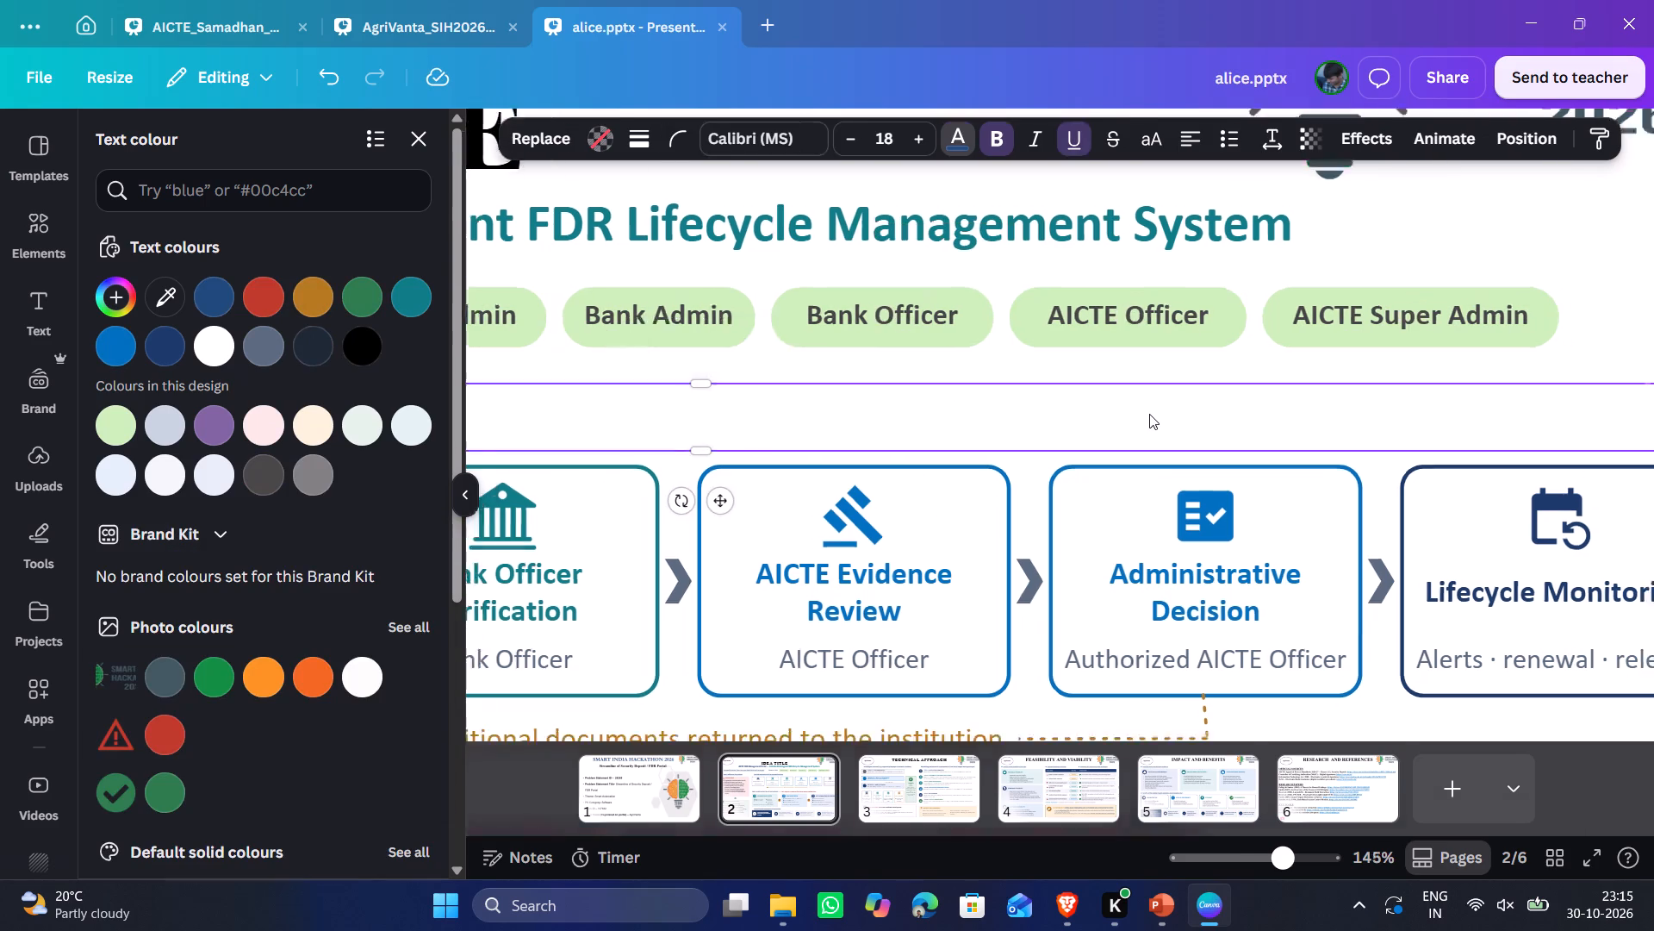
Set the font of all text on slide 2 to Times New Roman.
click(557, 425)
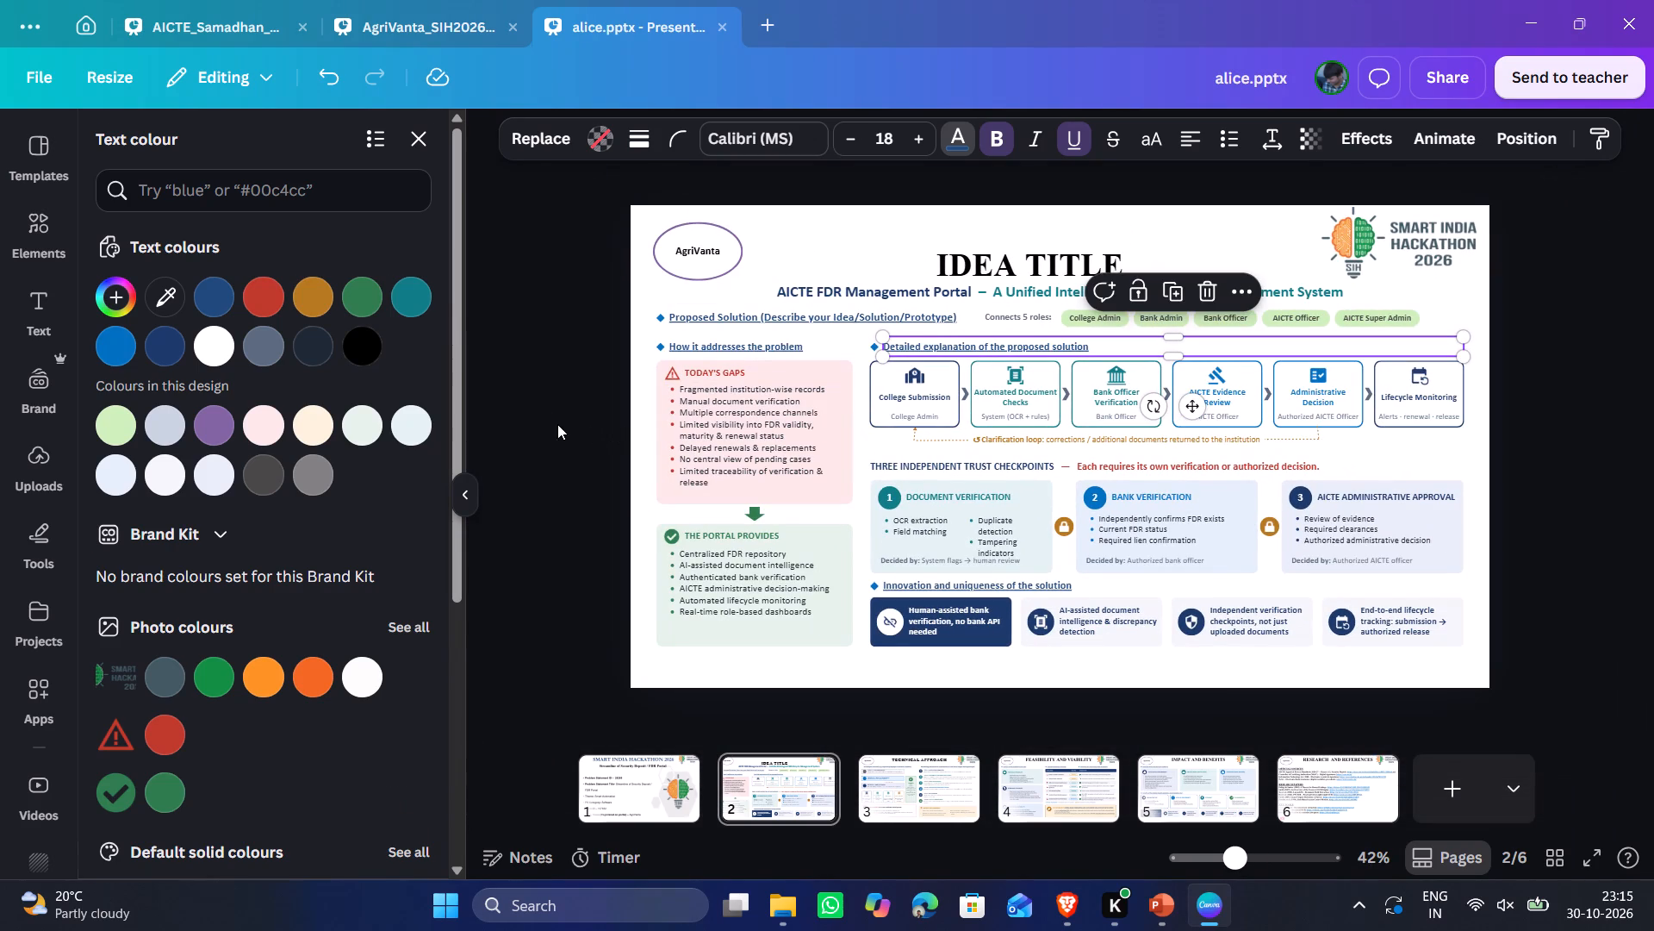
drag(559, 234, 1597, 706)
click(731, 144)
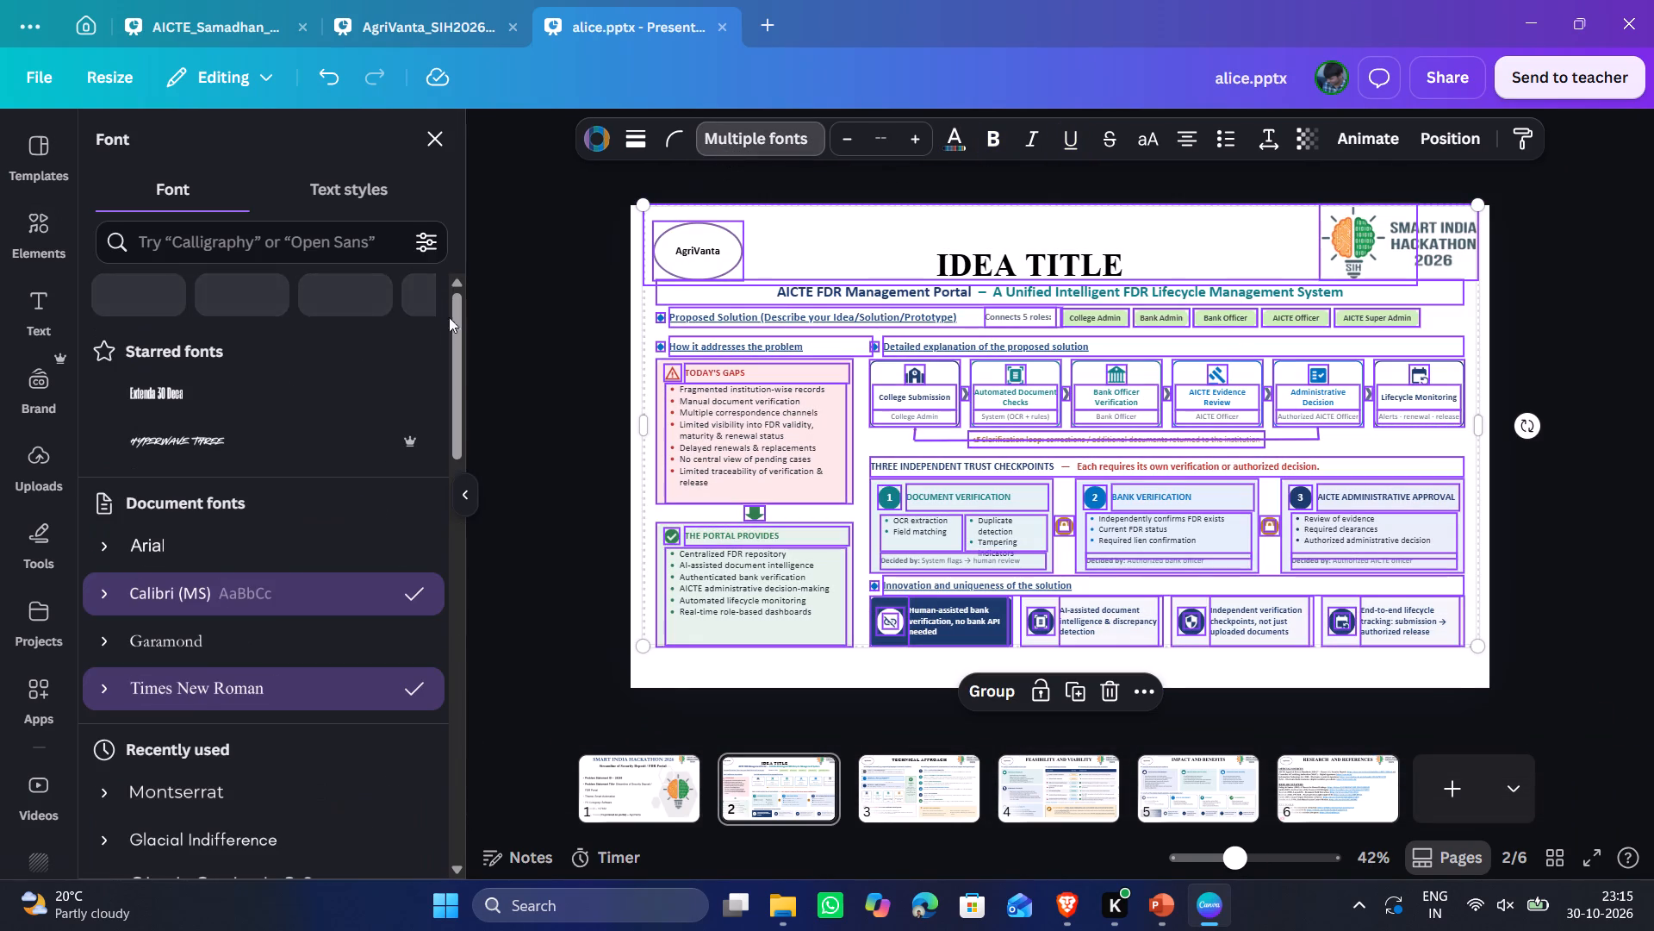
click(258, 682)
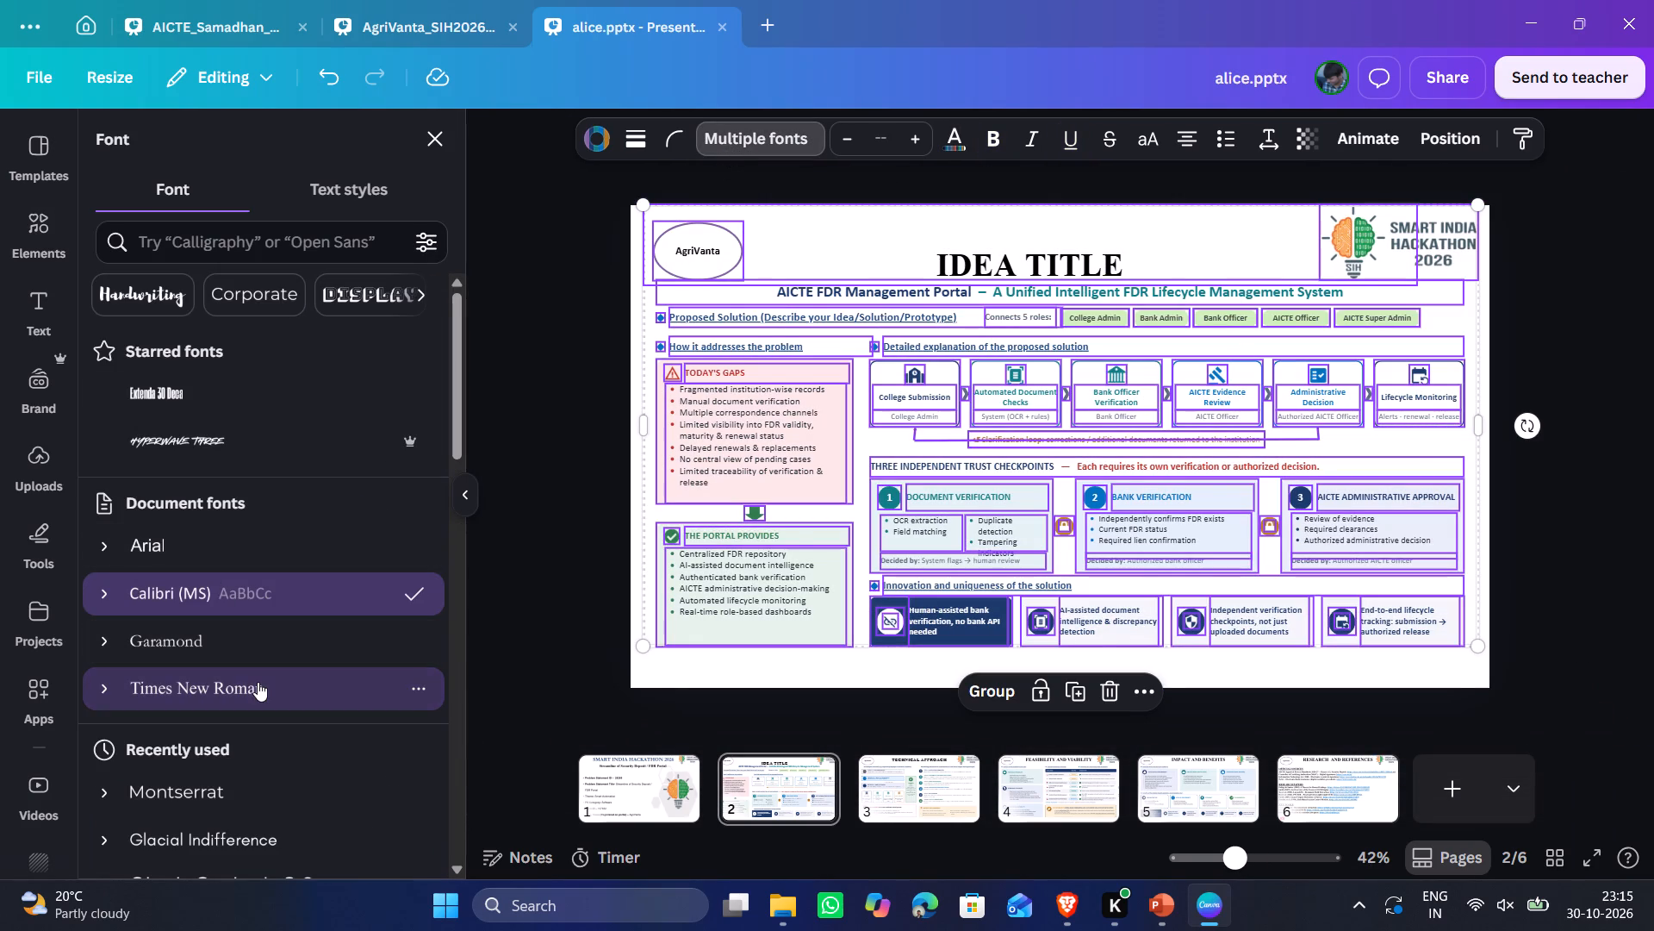
click(532, 509)
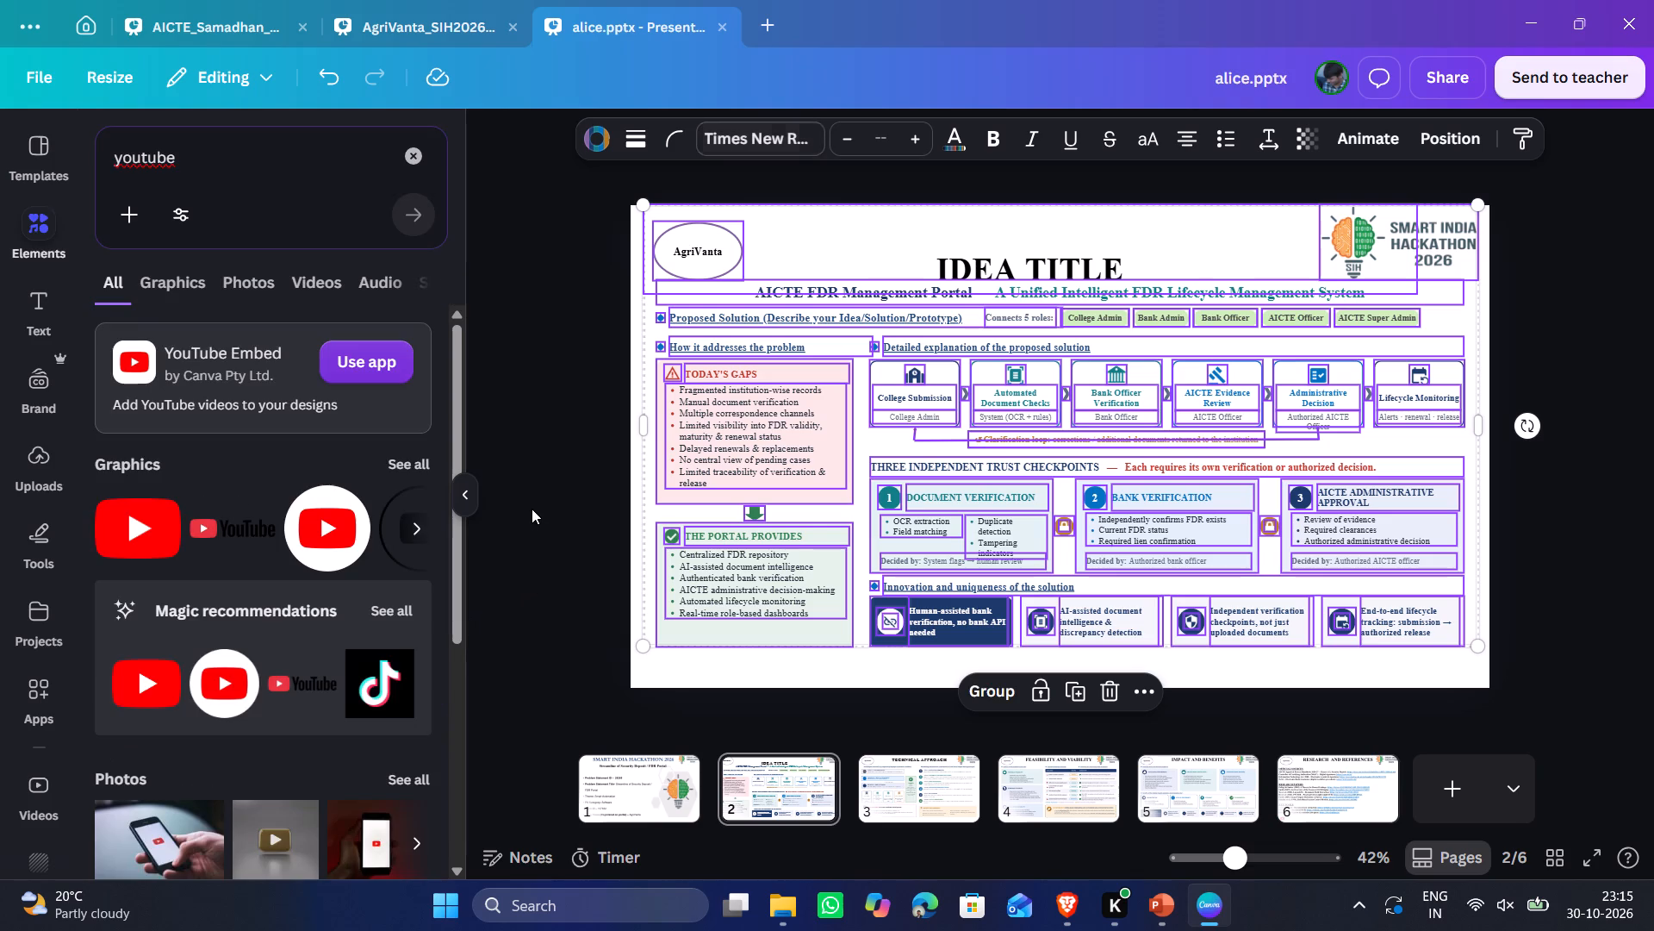
click(532, 508)
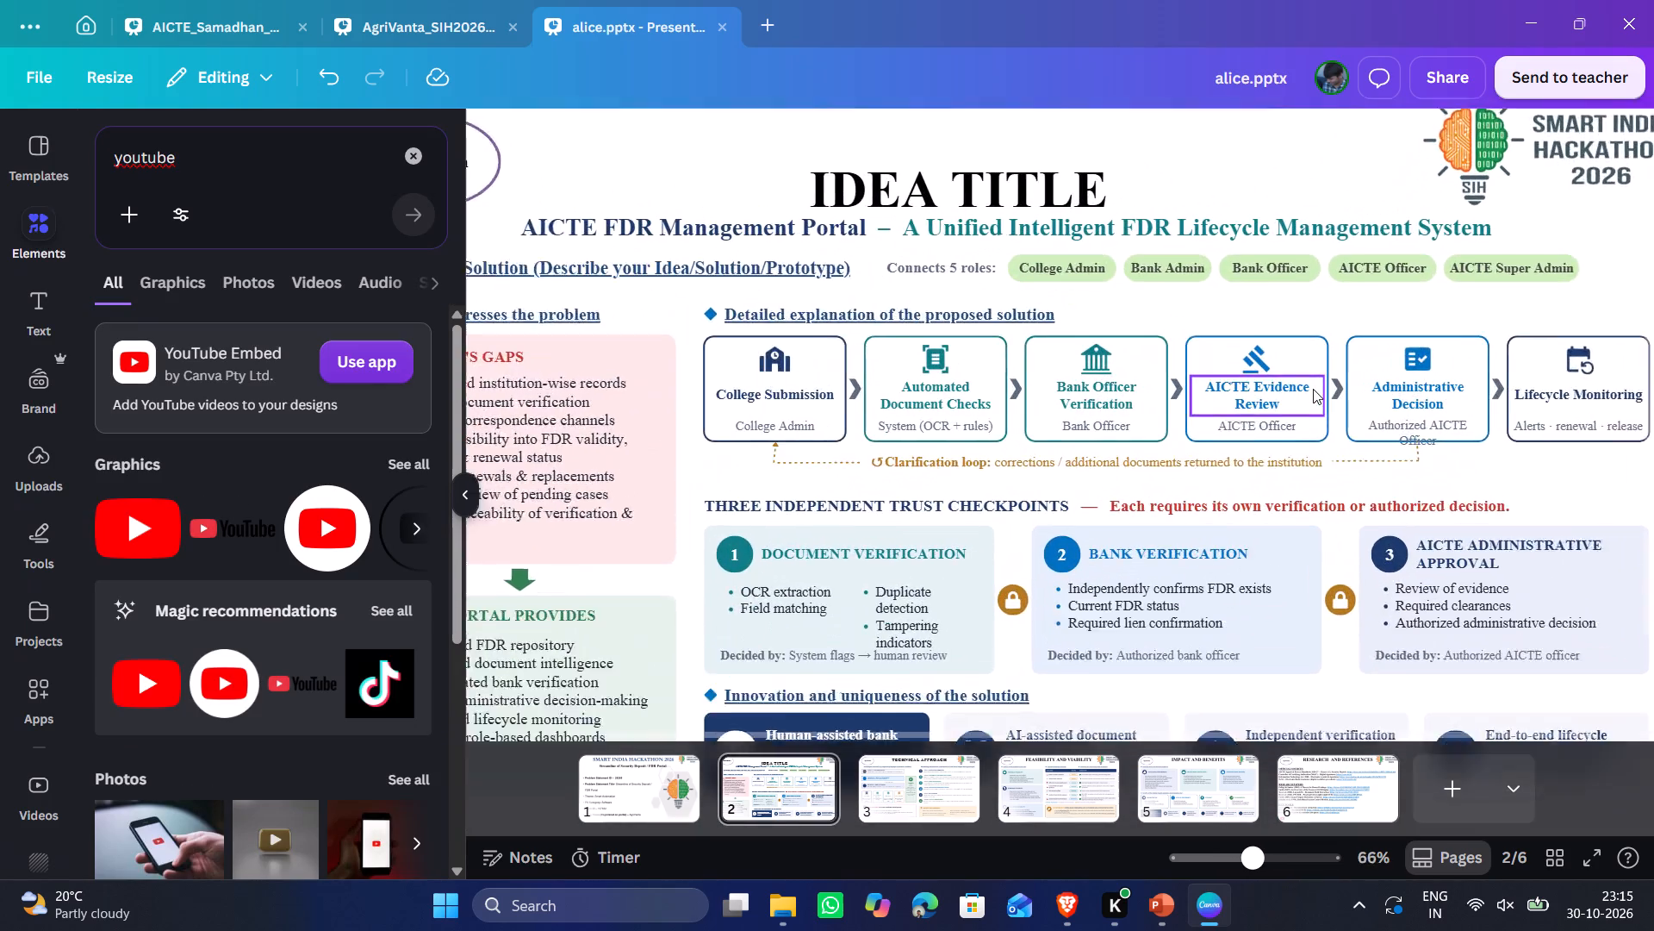
Nudge the "Authorized AICTE Officer" label up one large increment so it fits inside the Administrative Decision box.
scroll(1313, 389, left, 2)
click(1330, 391)
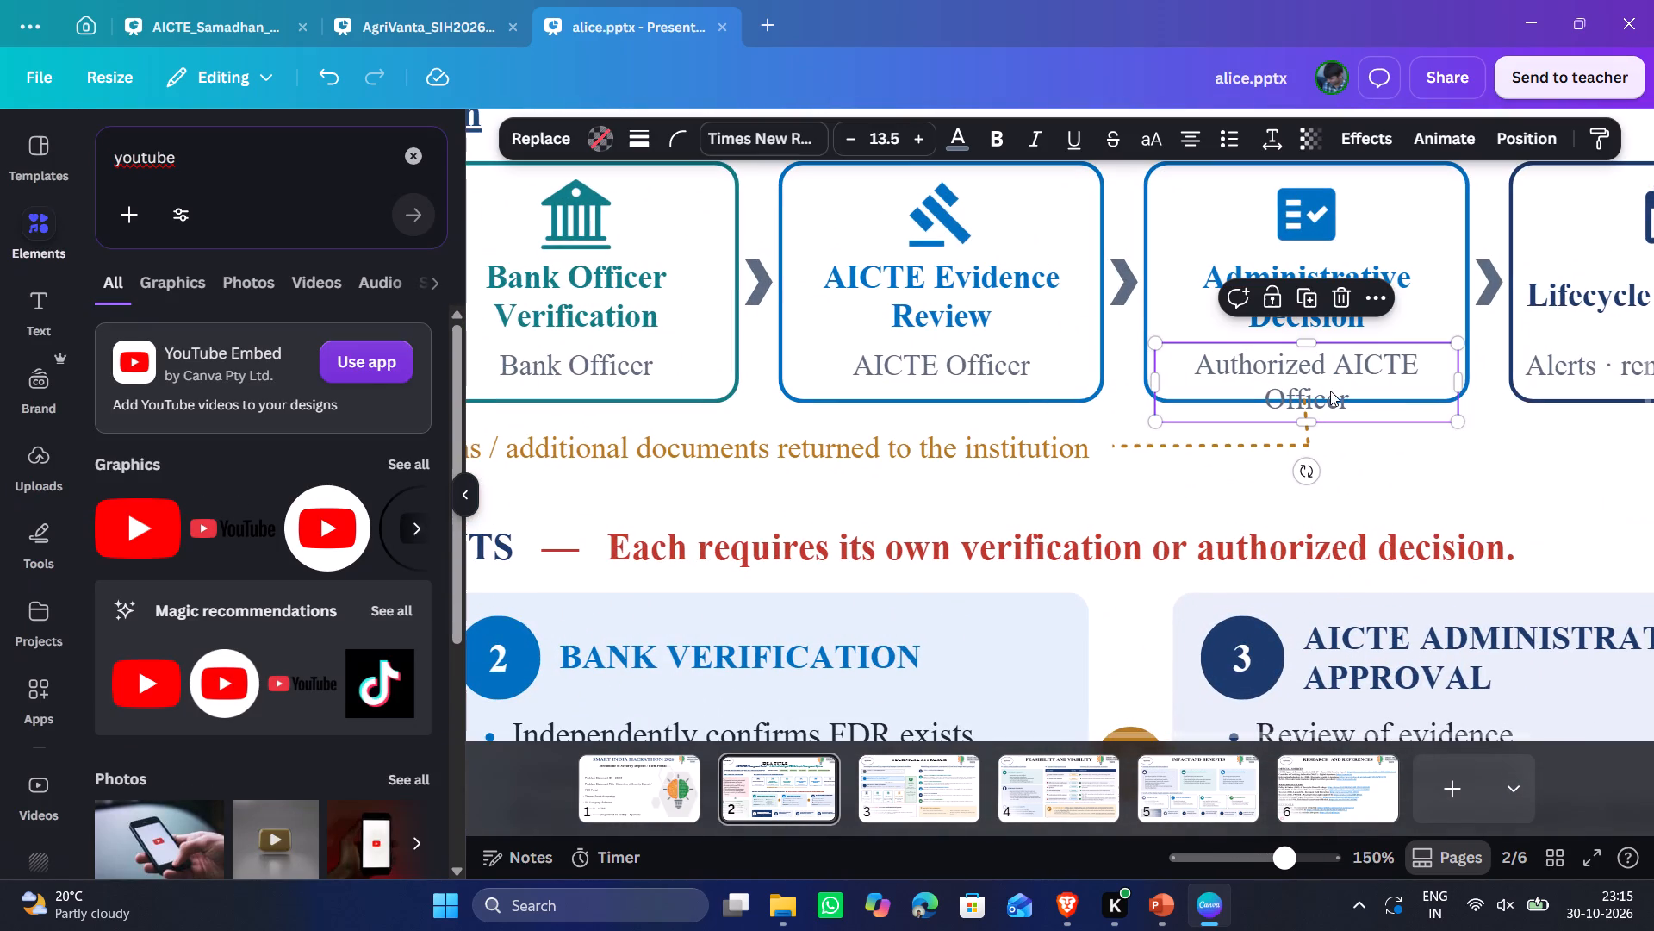
key(shift+Up)
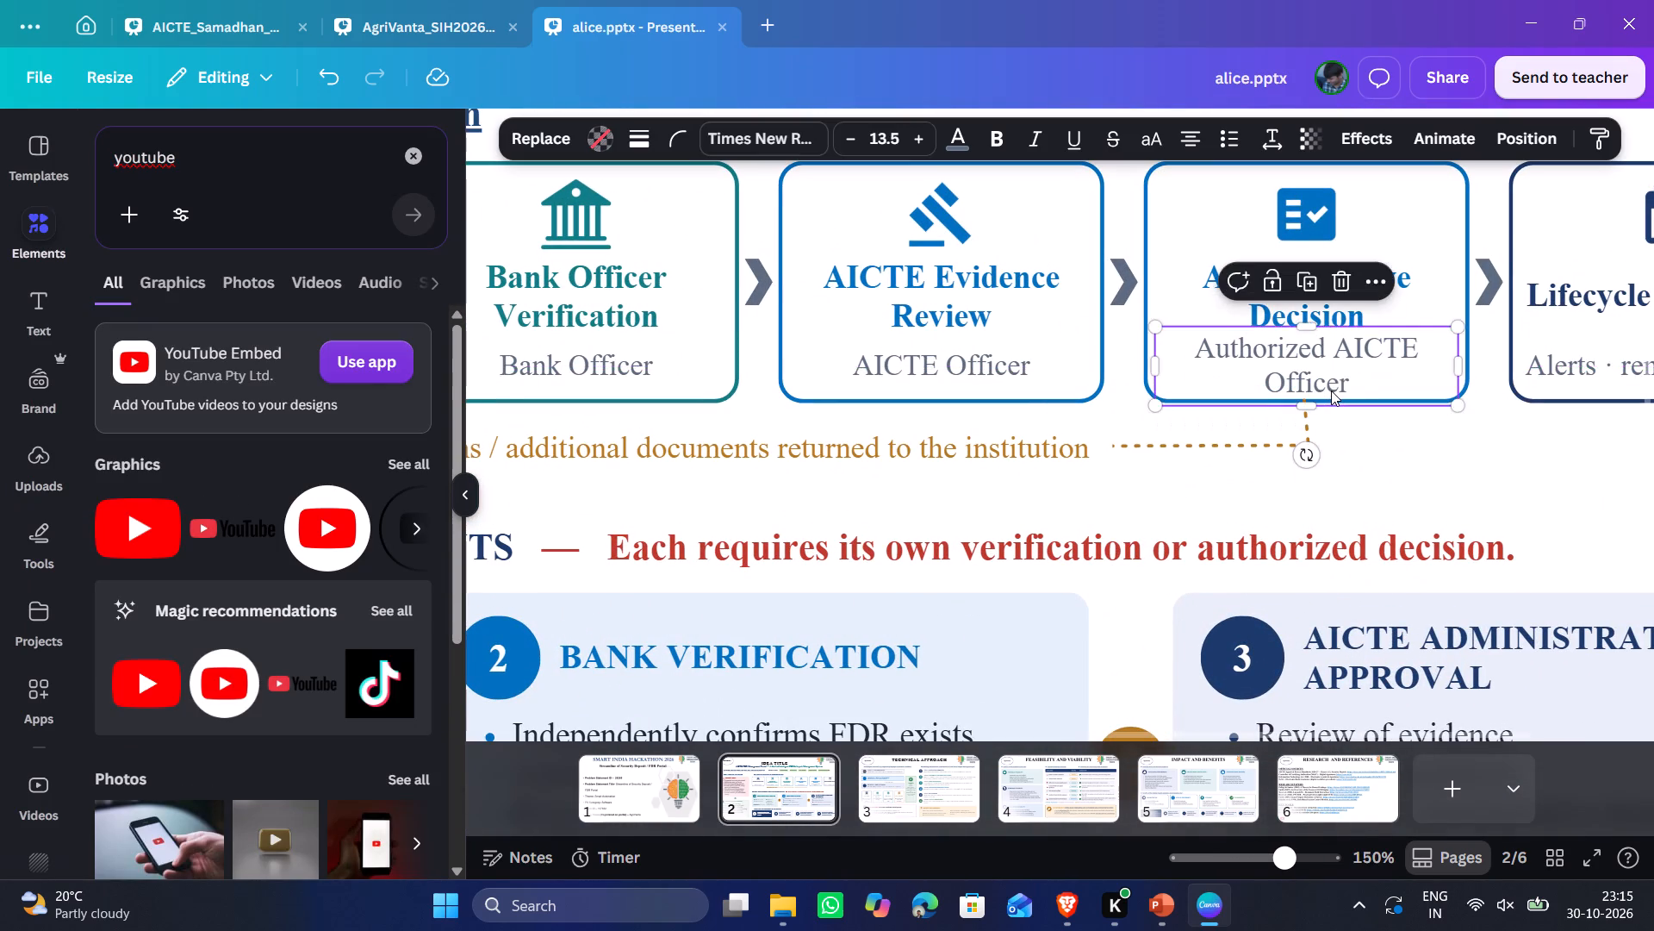
scroll(1435, 416, down, 1)
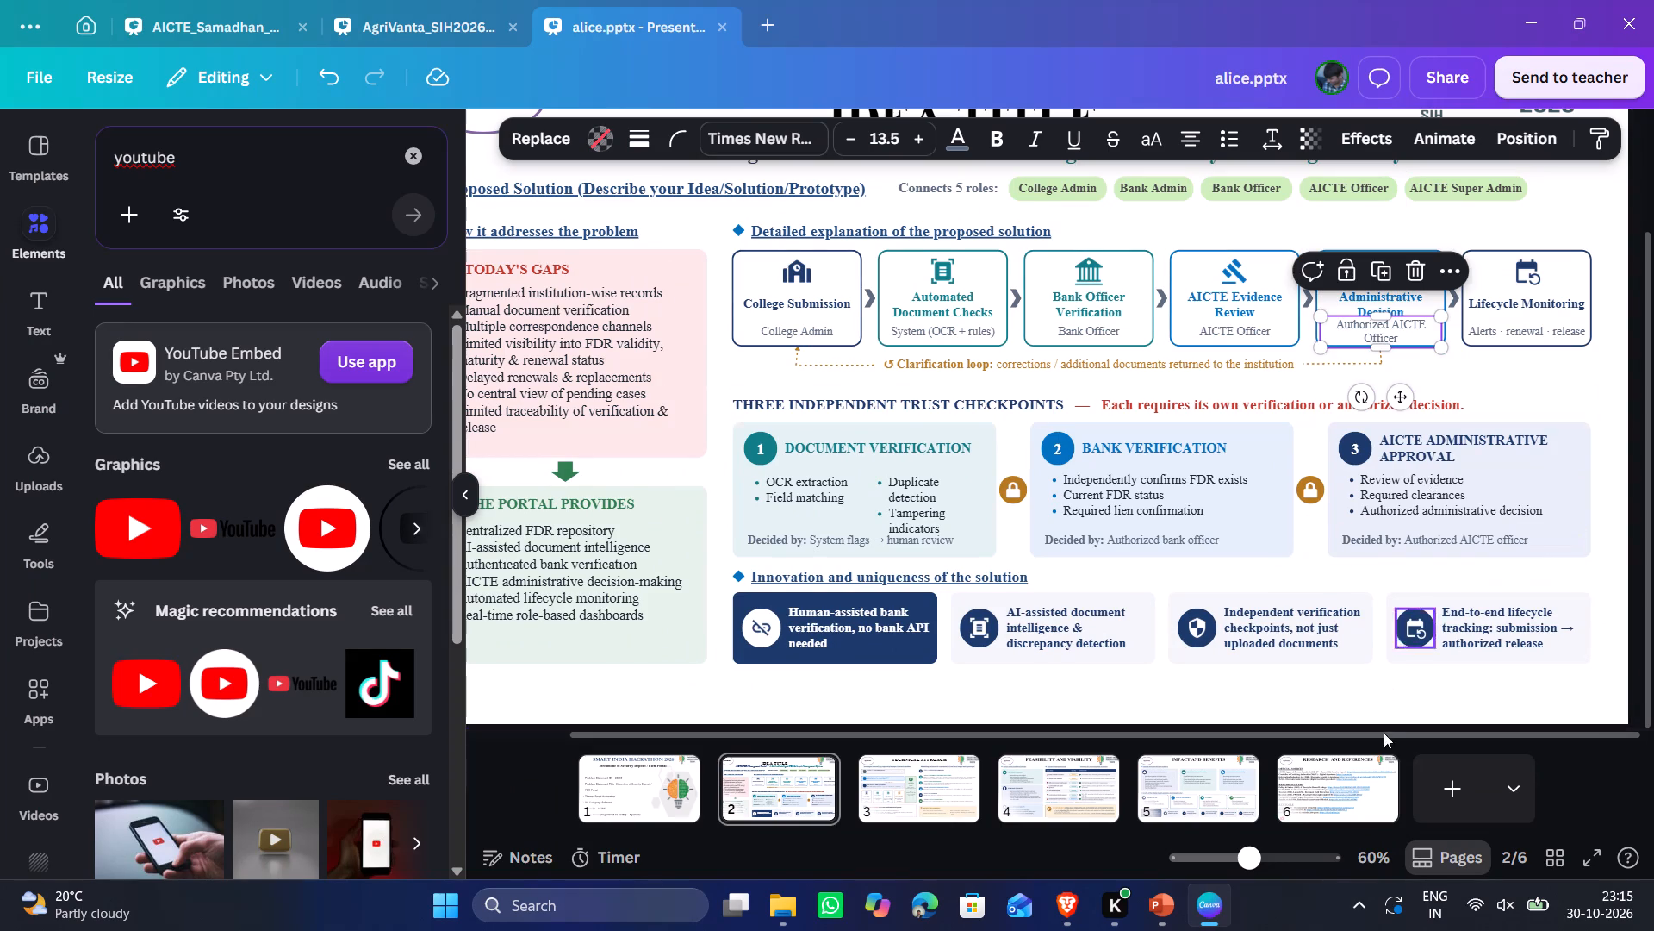
scroll(1588, 509, up, 1)
click(1595, 350)
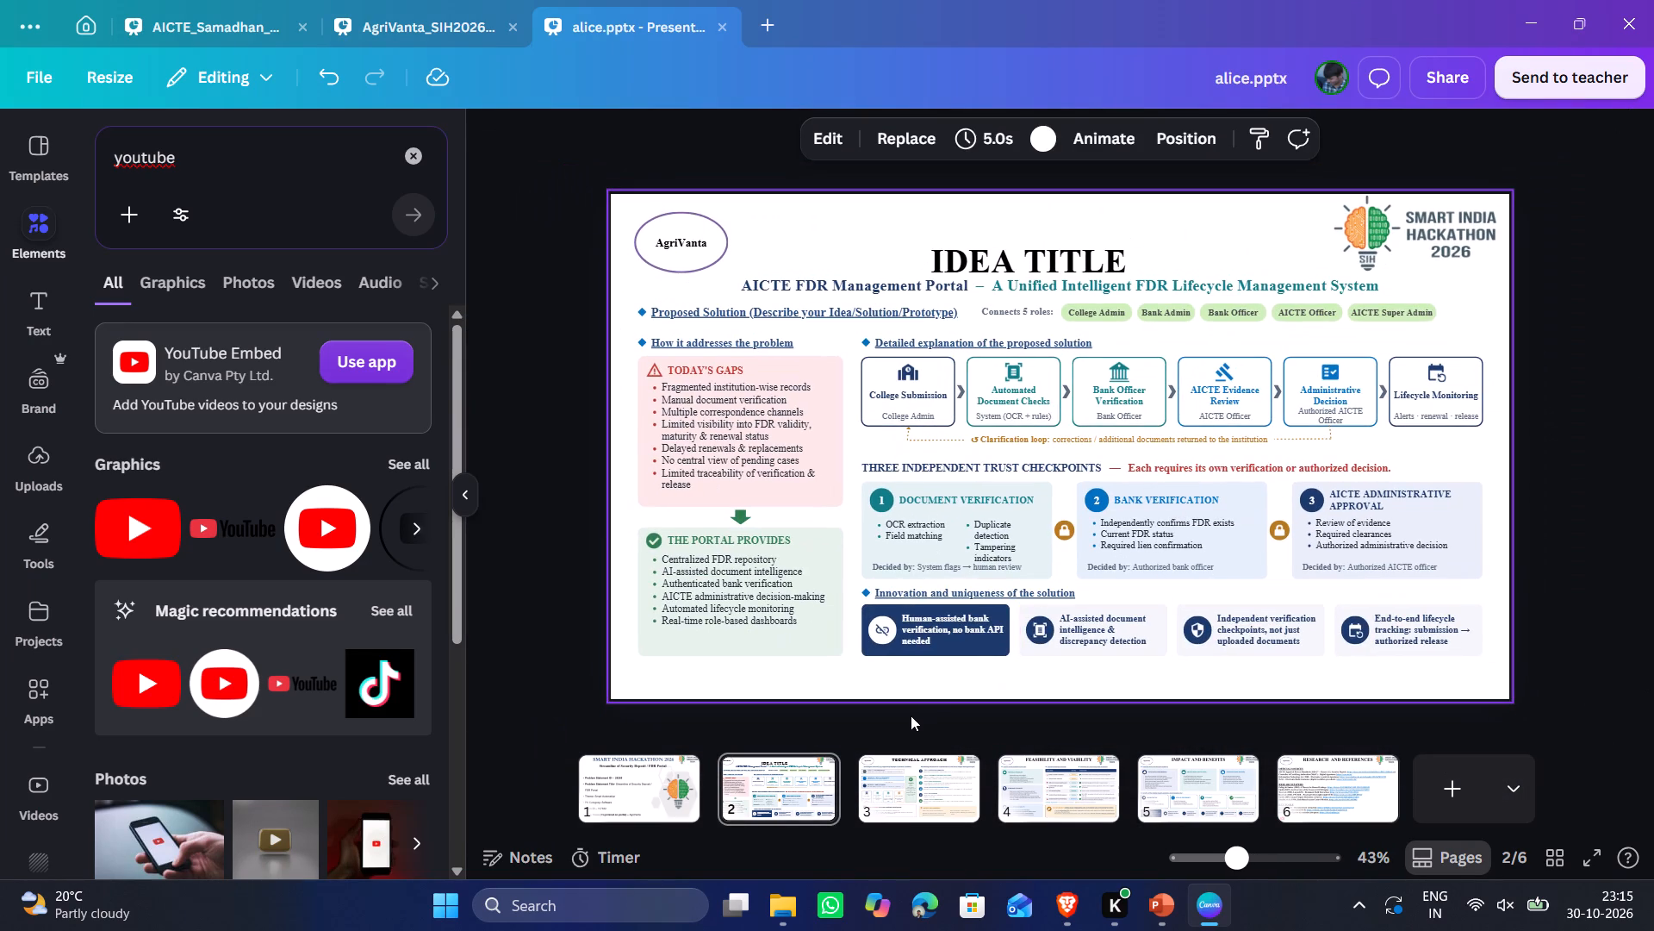
click(911, 715)
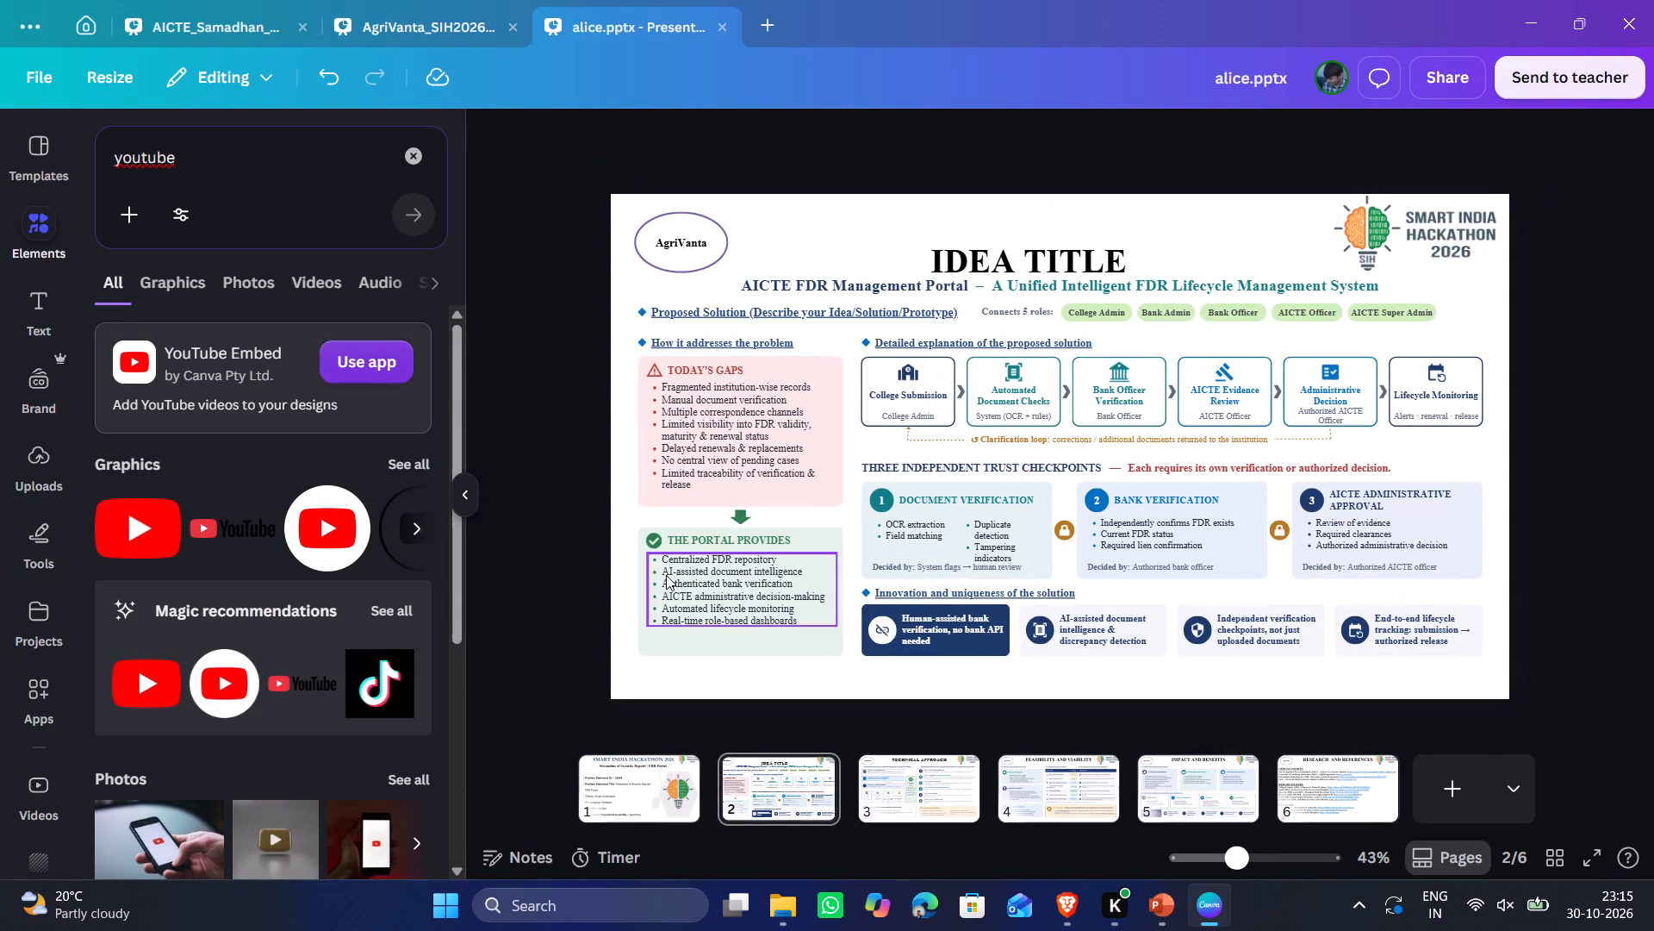
Examine slide 2's text fit in the new font and the letter and line spacing settings of the Today's Gaps list.
scroll(666, 575, down, 1)
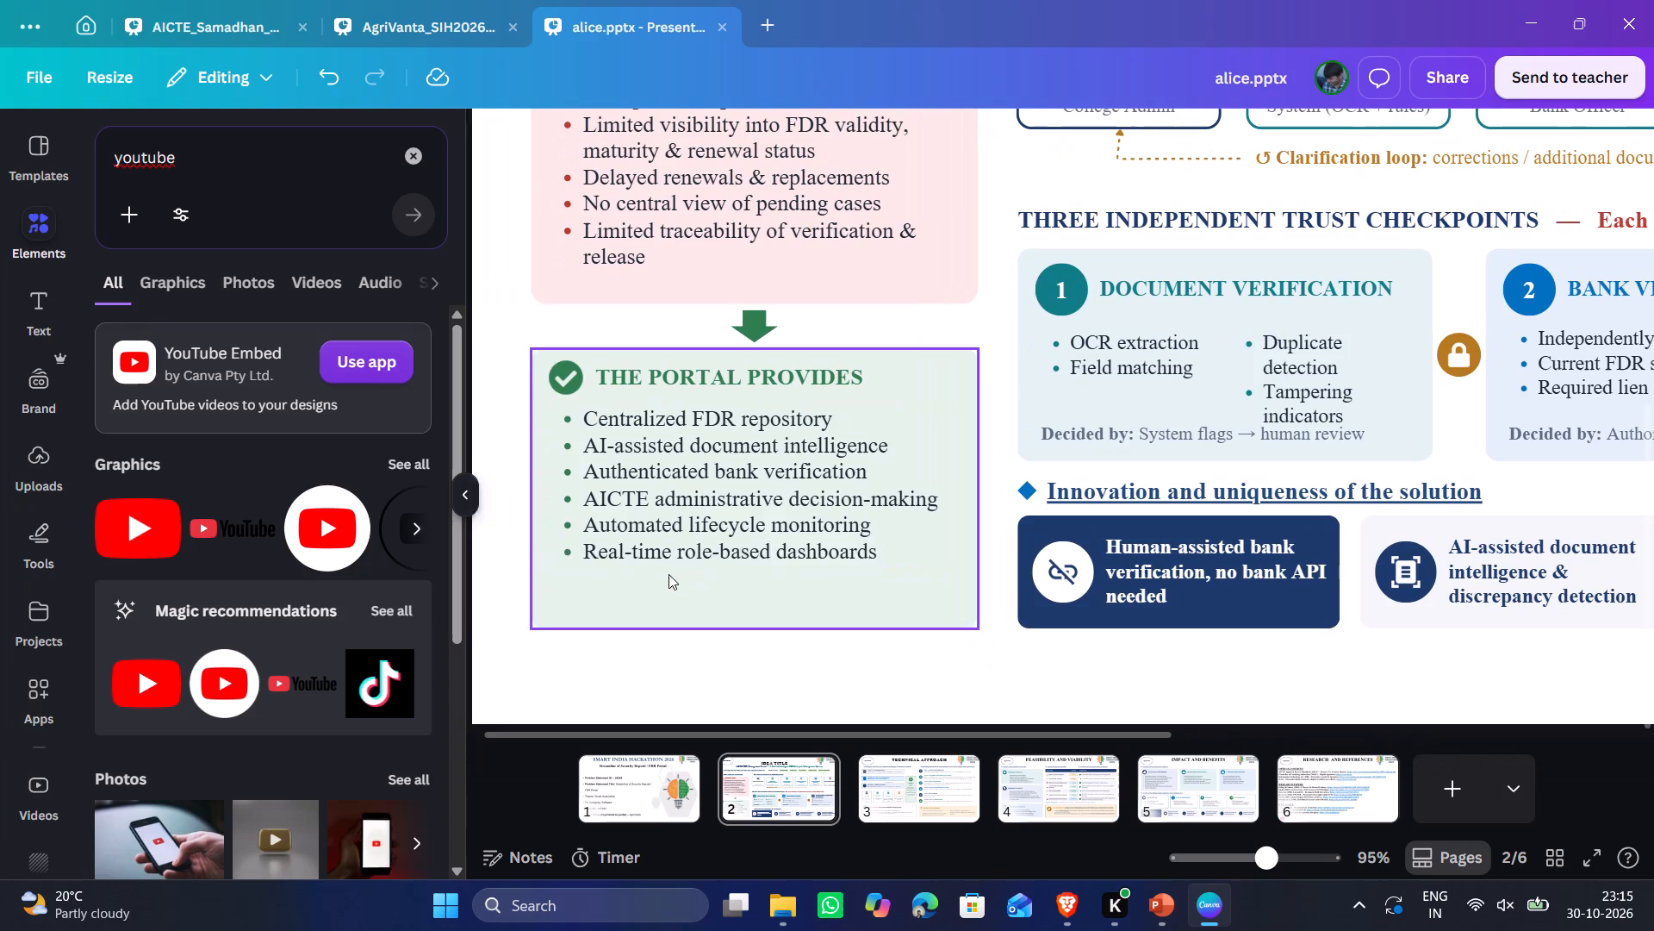
scroll(668, 574, down, 1)
scroll(800, 534, left, 3)
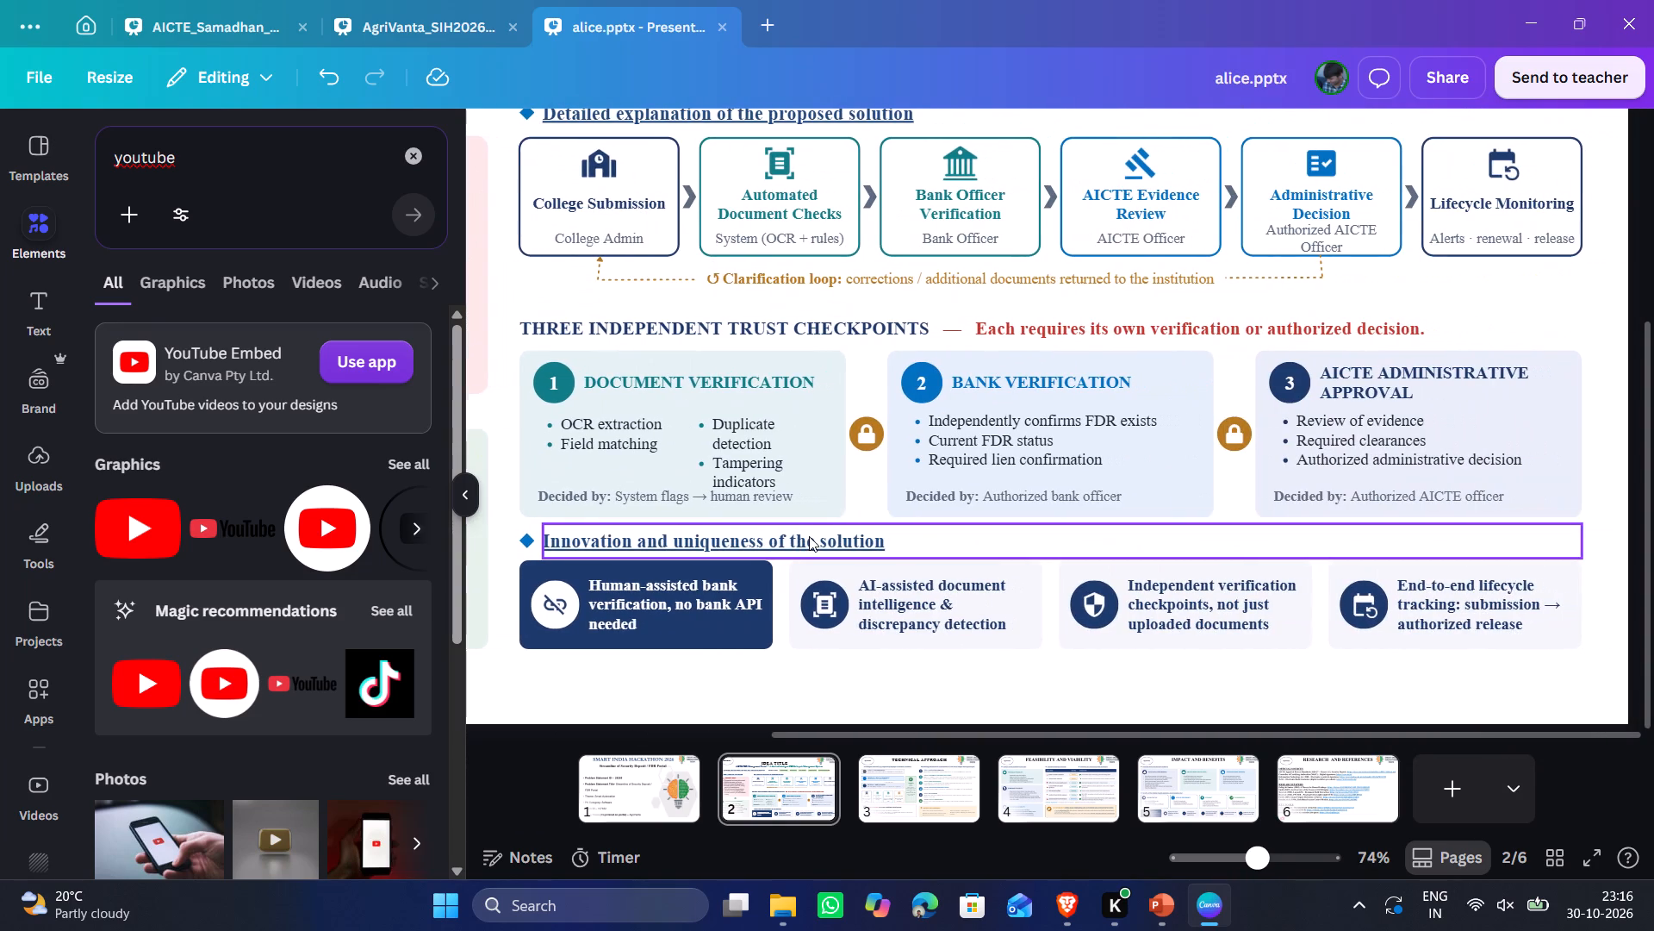
scroll(809, 536, left, 1)
scroll(791, 534, up, 1)
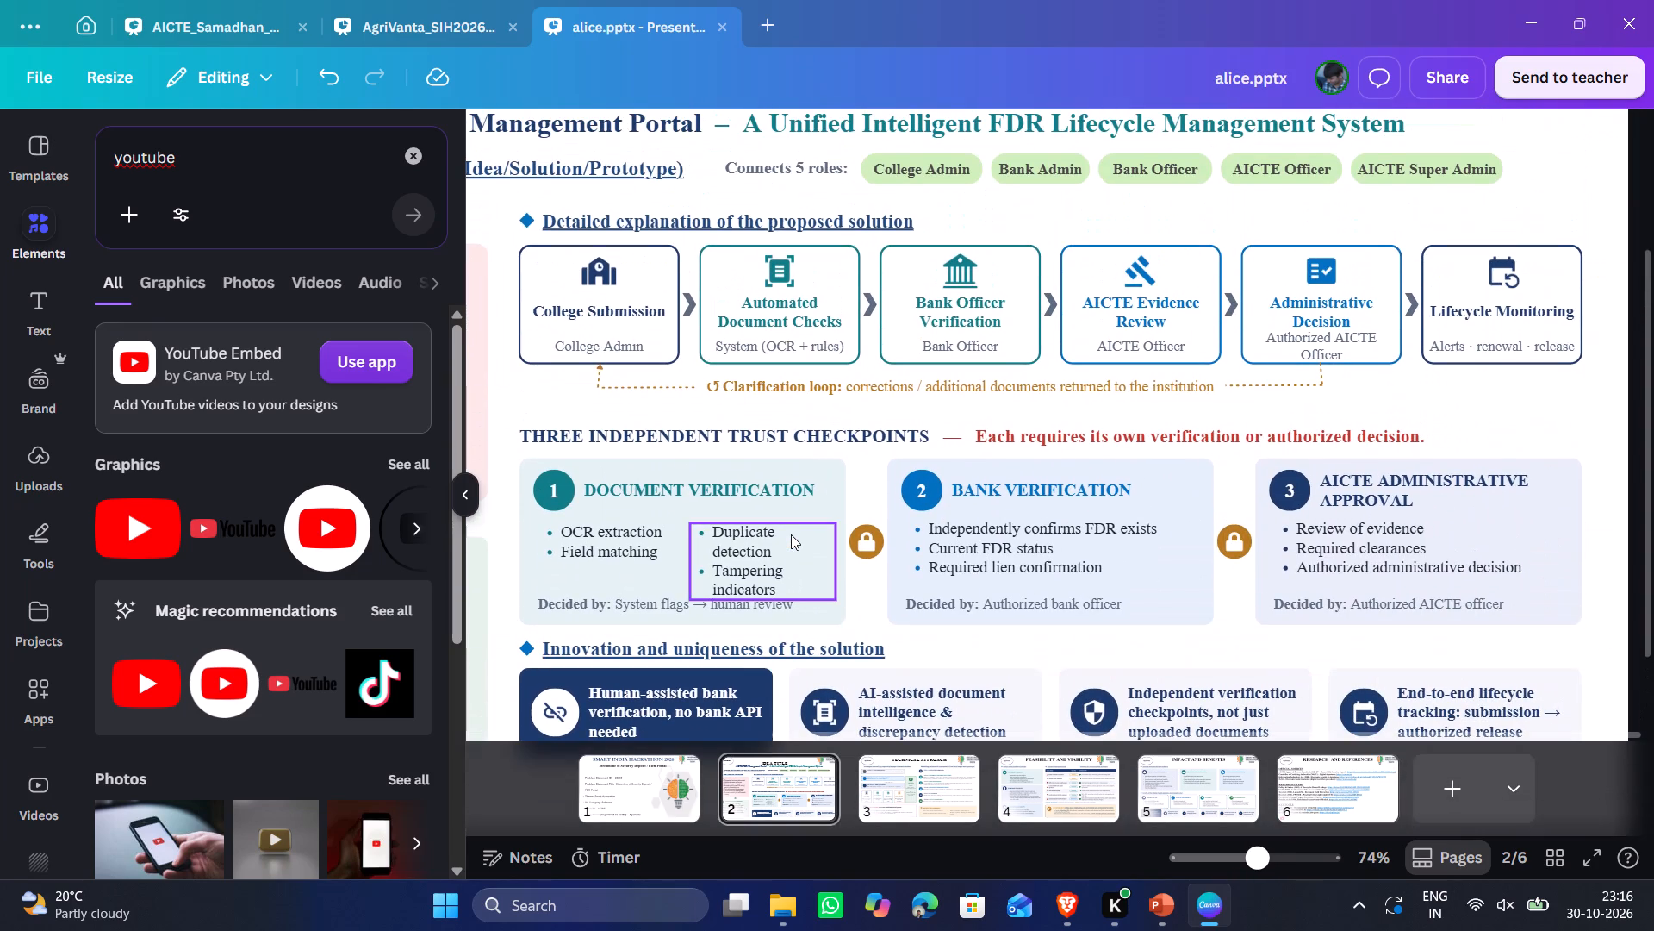
scroll(791, 534, right, 2)
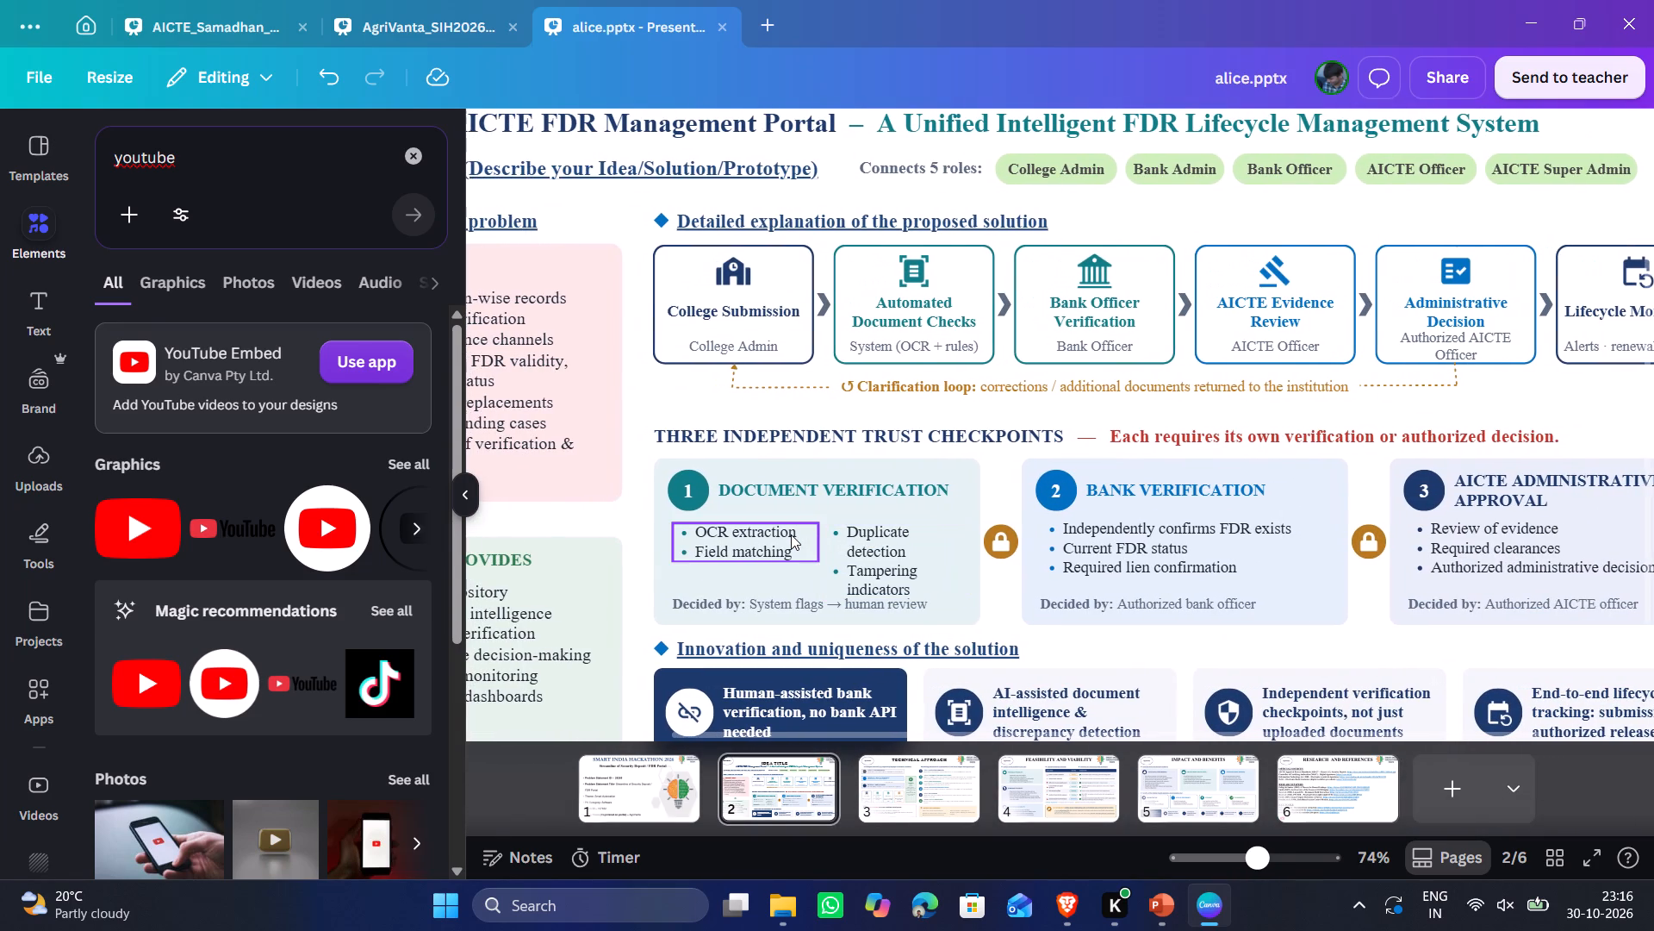
scroll(791, 534, right, 3)
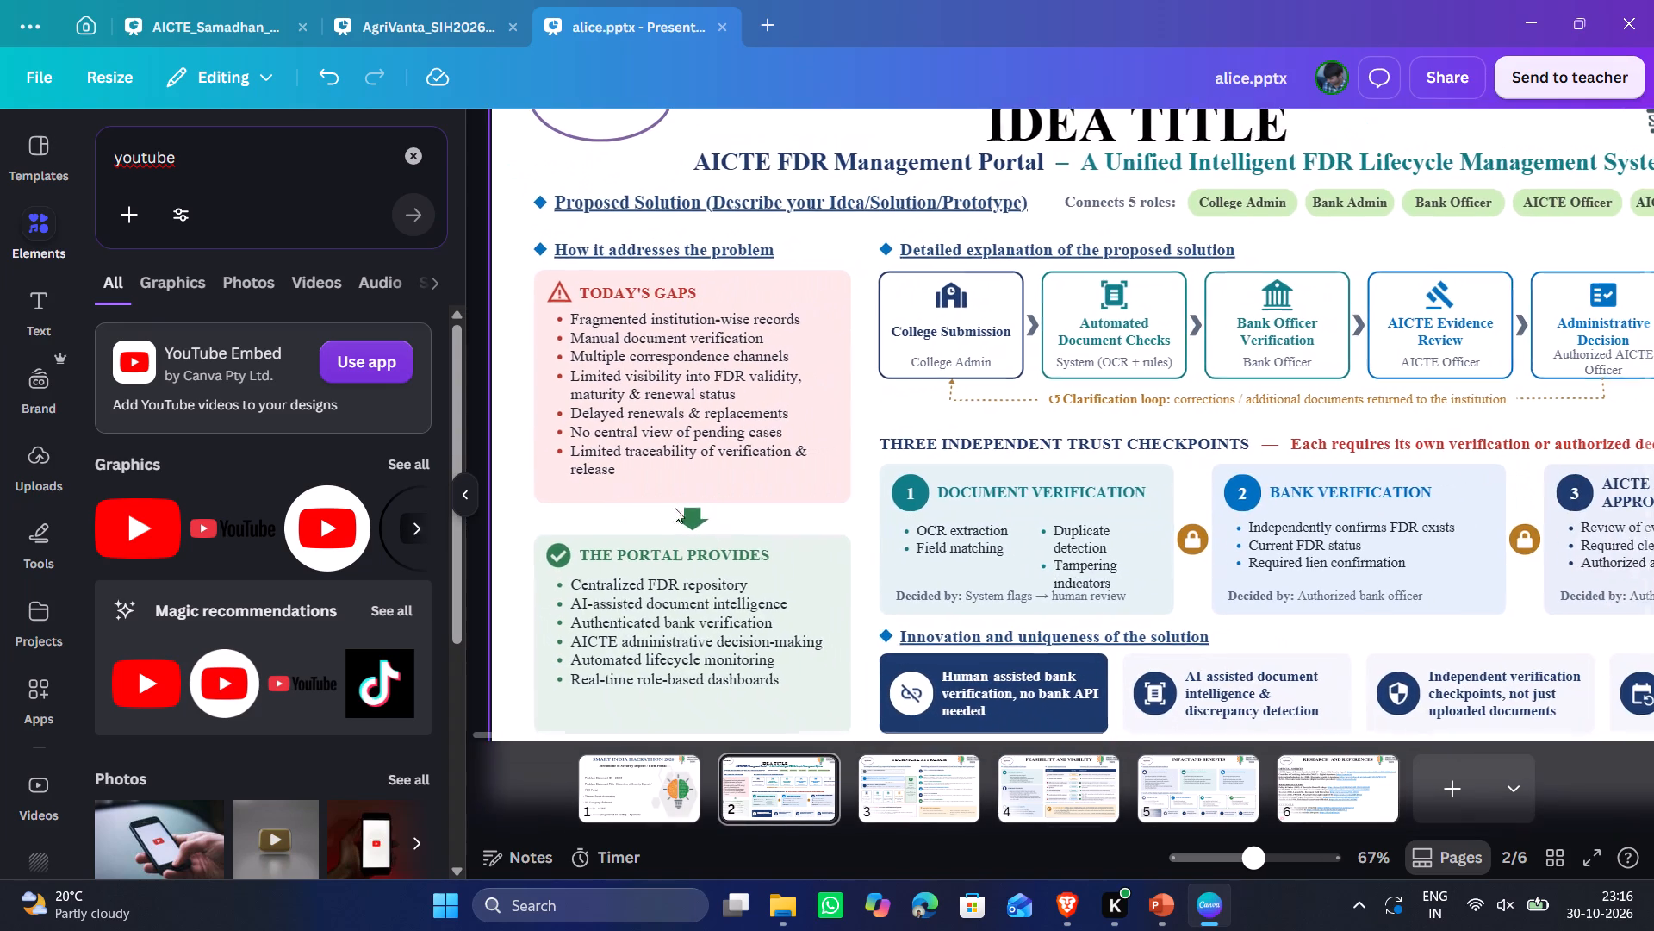
click(661, 390)
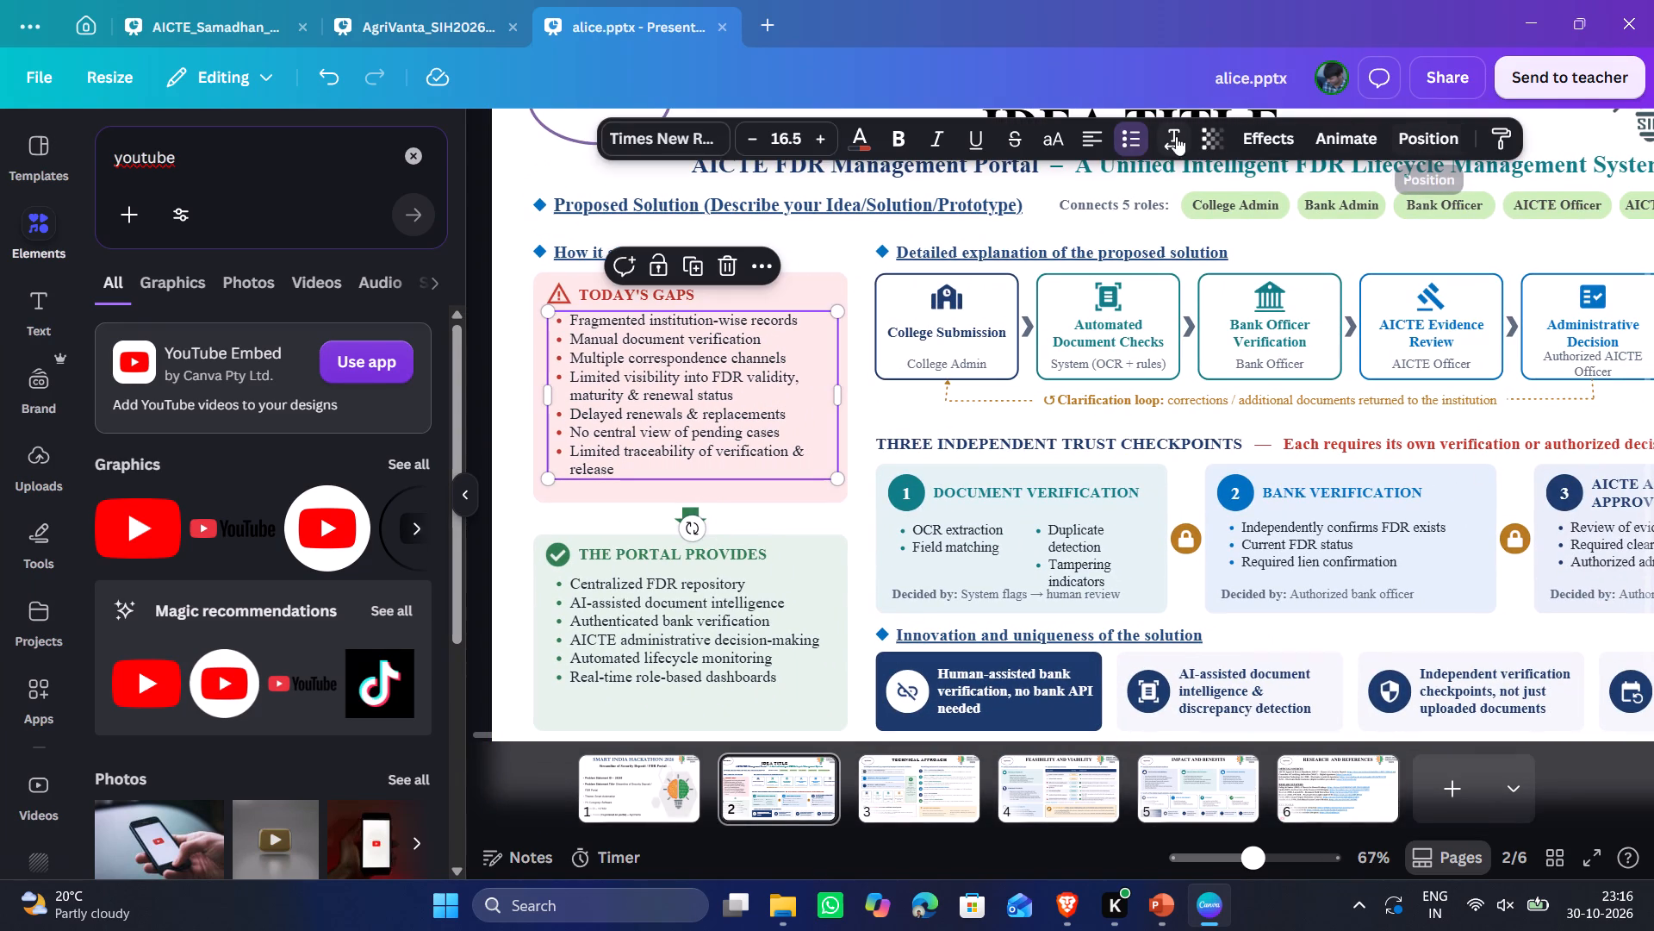
click(1200, 137)
click(1168, 139)
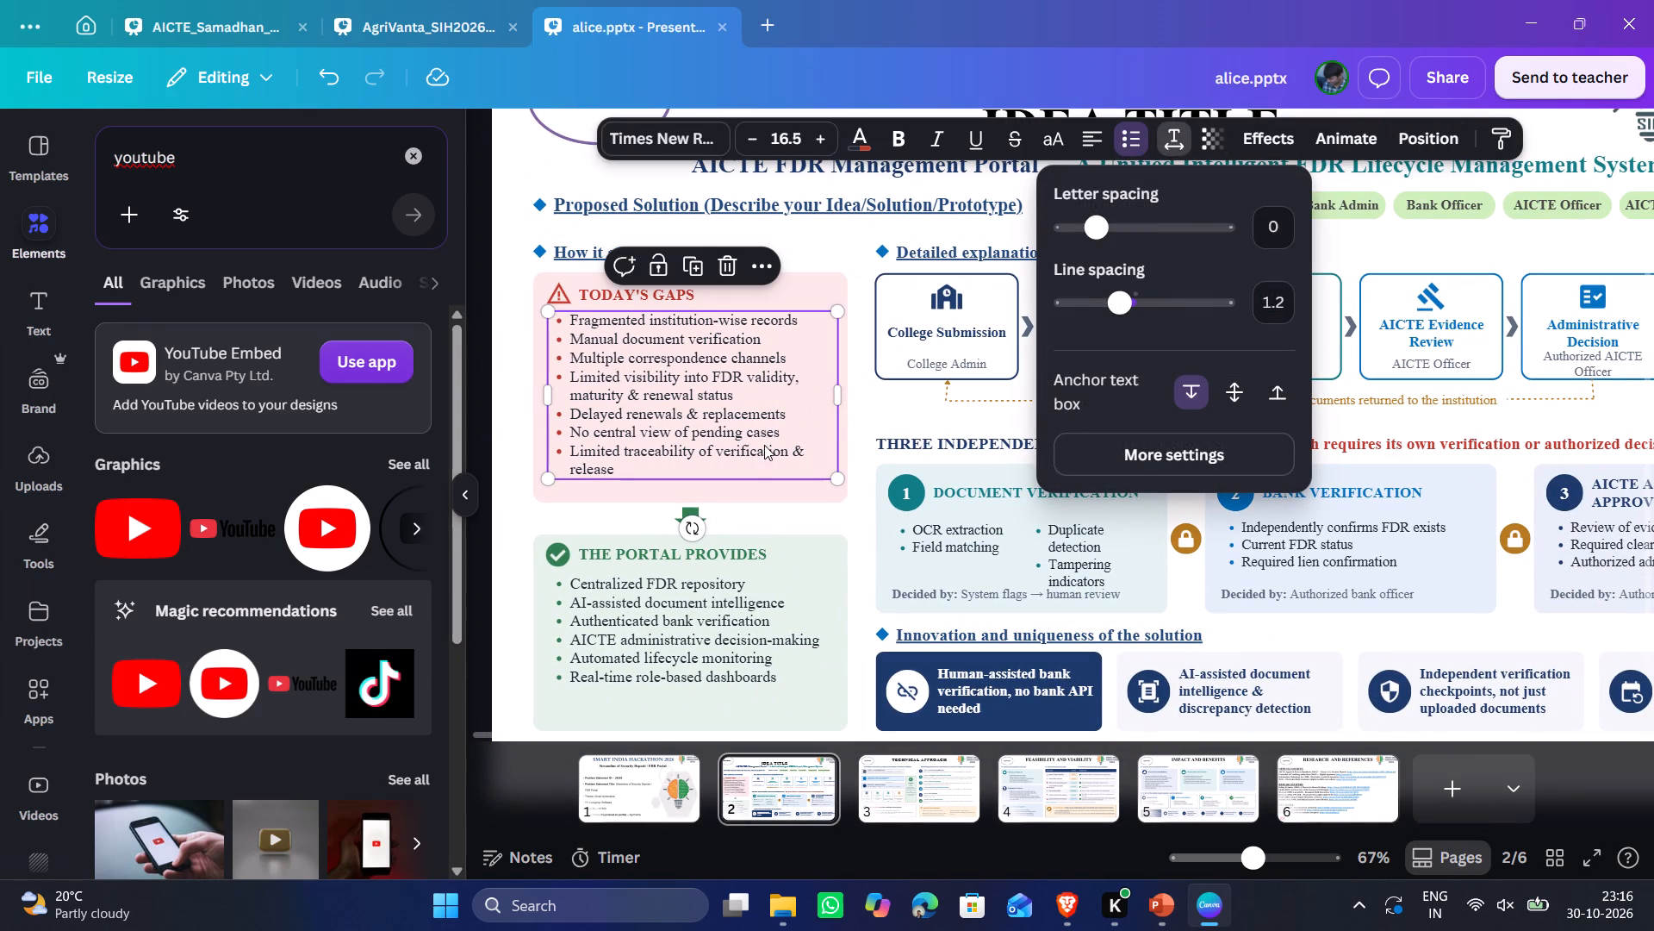
click(723, 411)
click(513, 399)
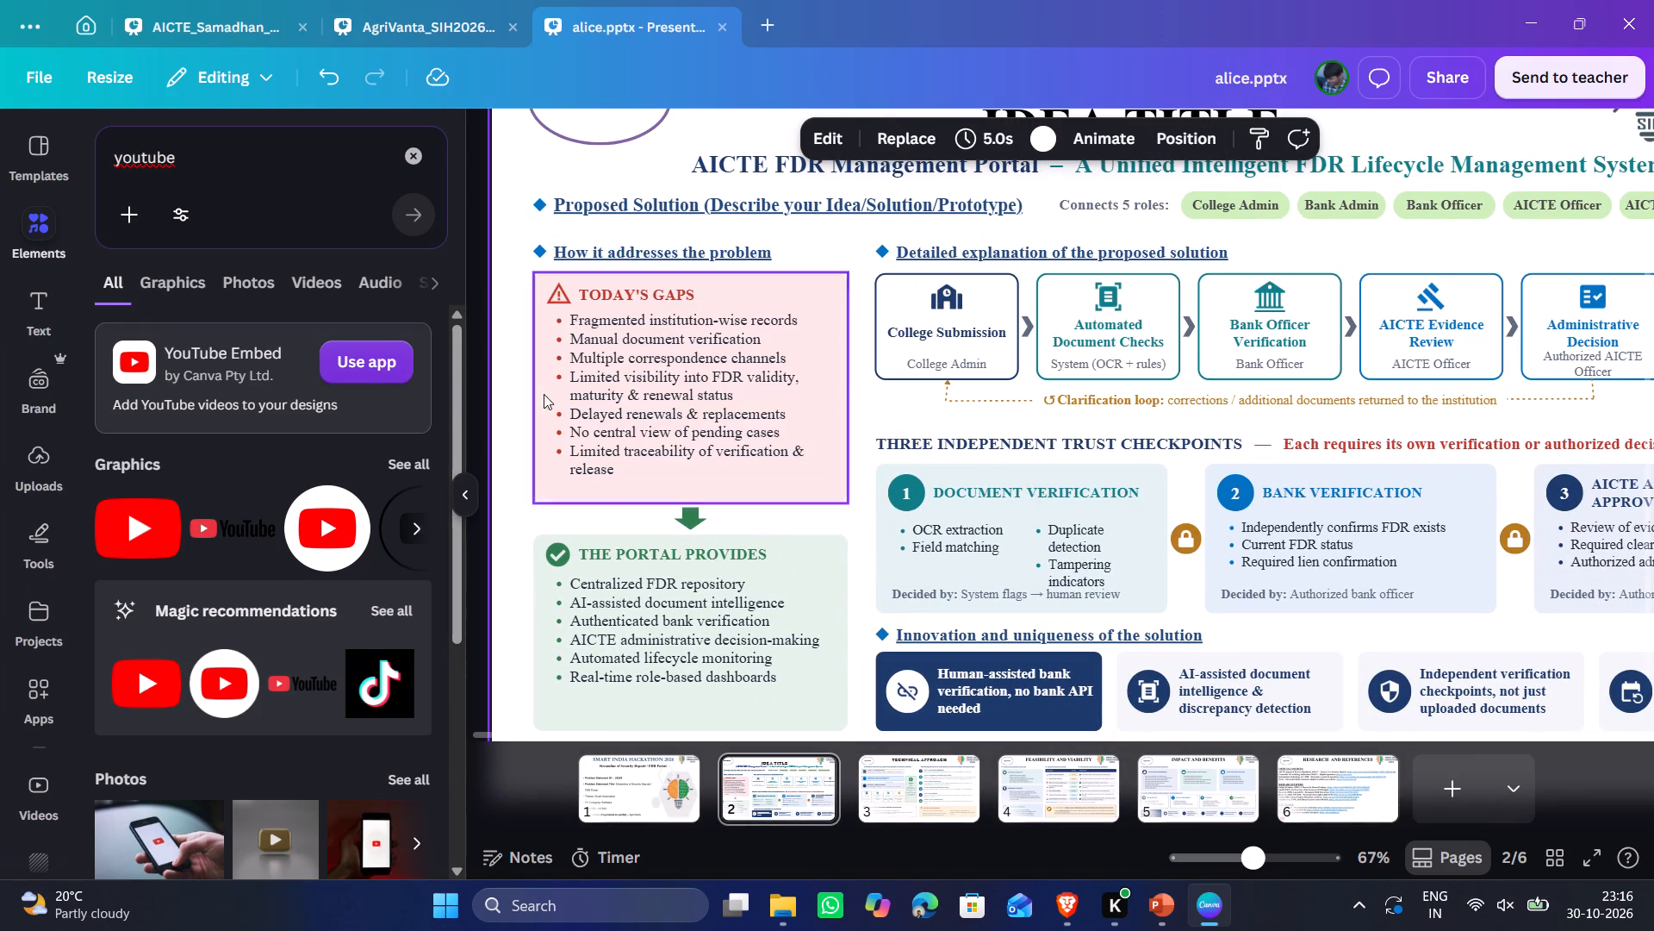
Move all of slide 2's content below the Proposed Solution line down by six large nudges.
scroll(708, 499, down, 2)
click(709, 542)
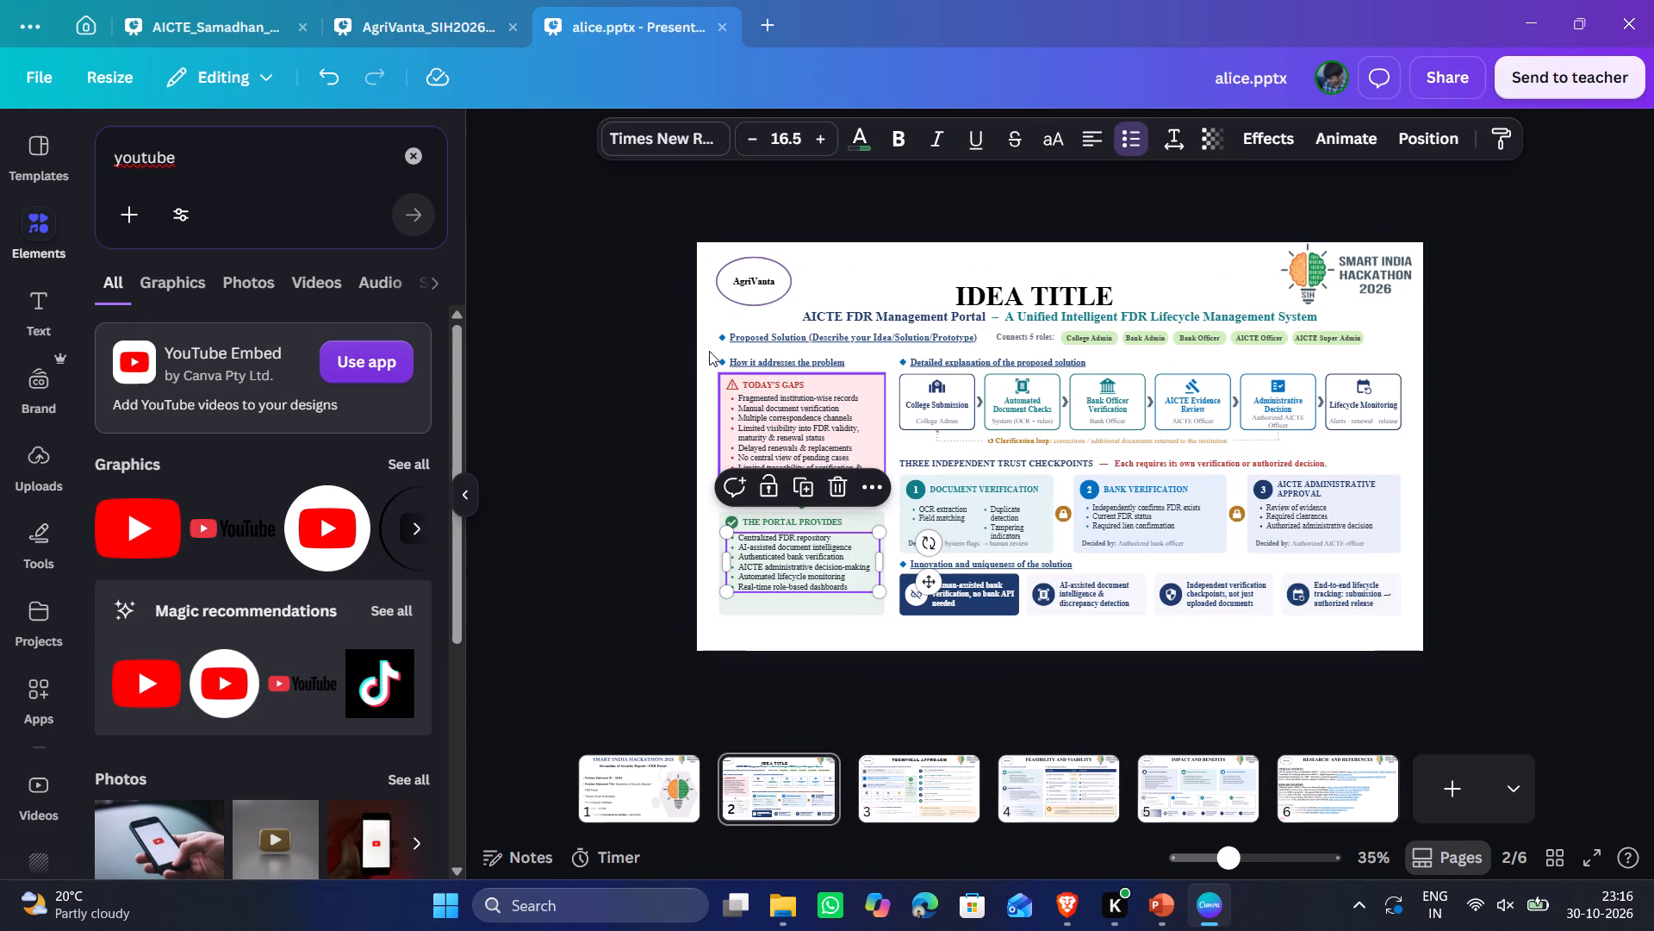
drag(708, 353, 1424, 629)
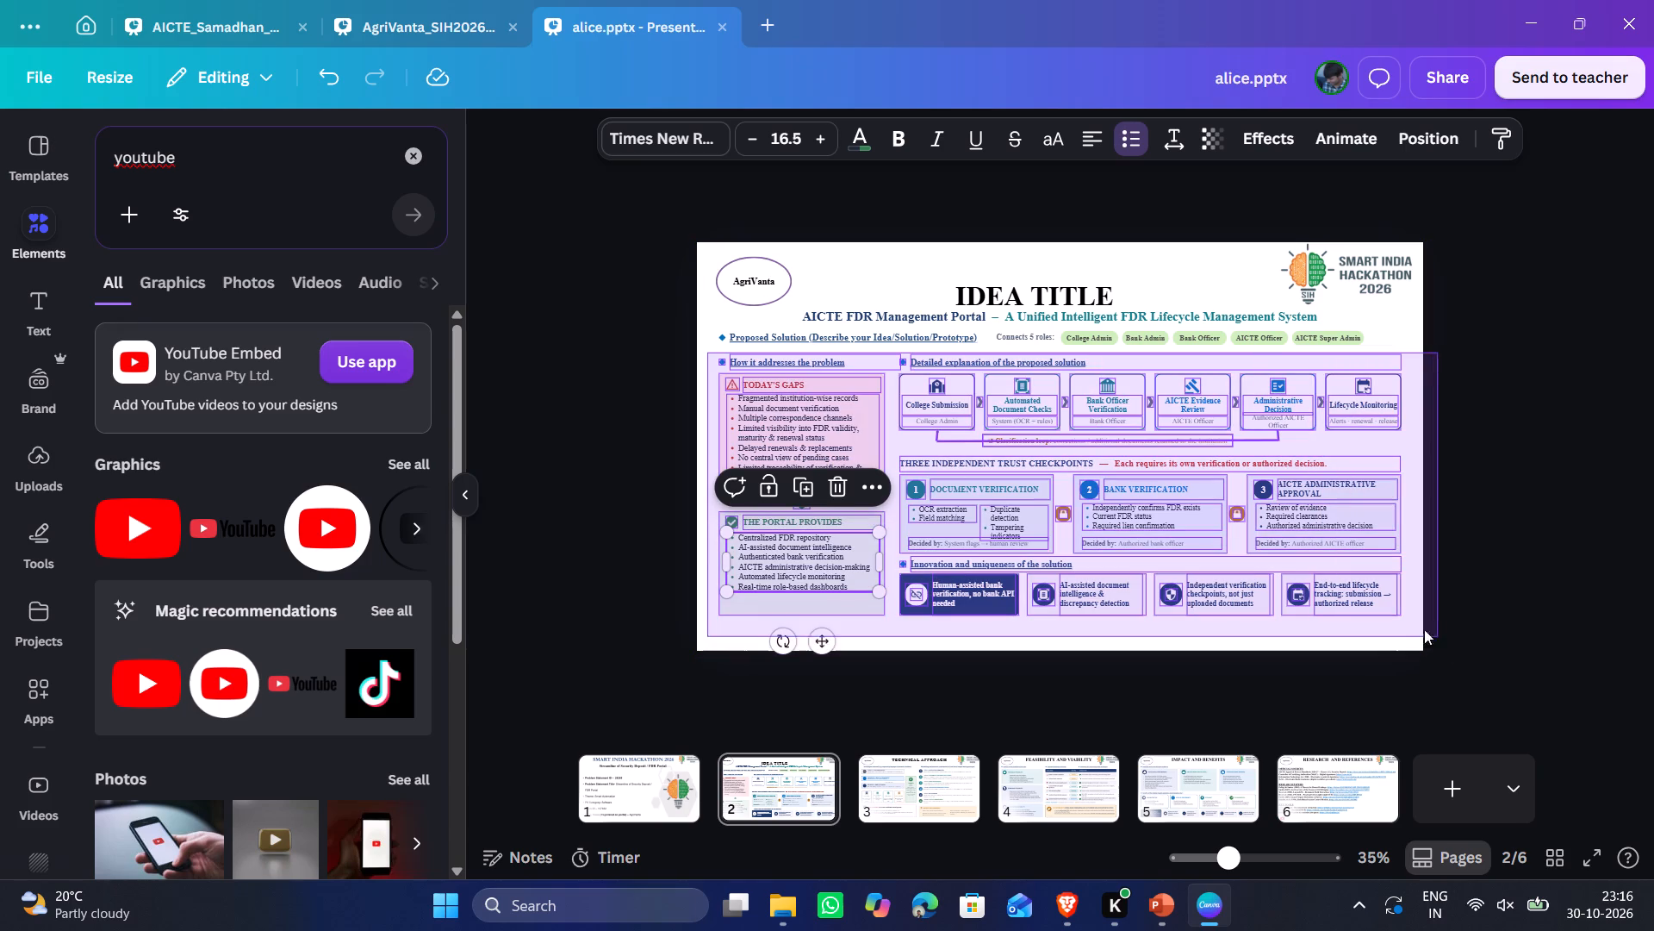
drag(1424, 629, 1405, 623)
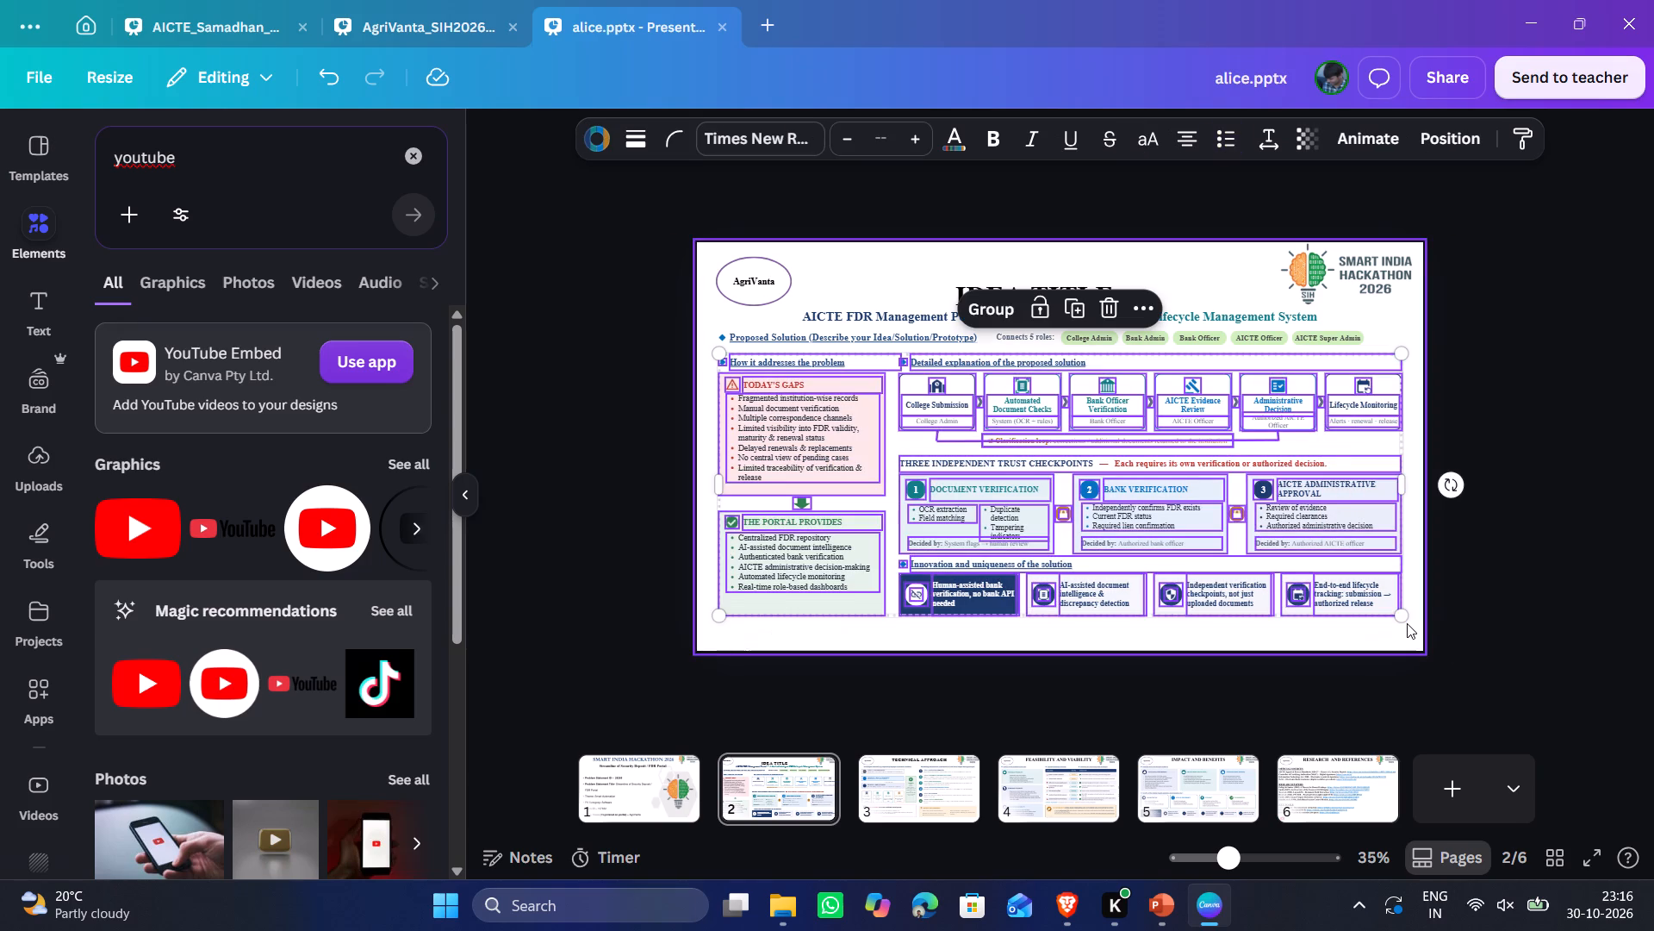
key(shift+Down)
key(shift+Down)
key(shift+Down)
key(shift+Down)
key(shift+Down)
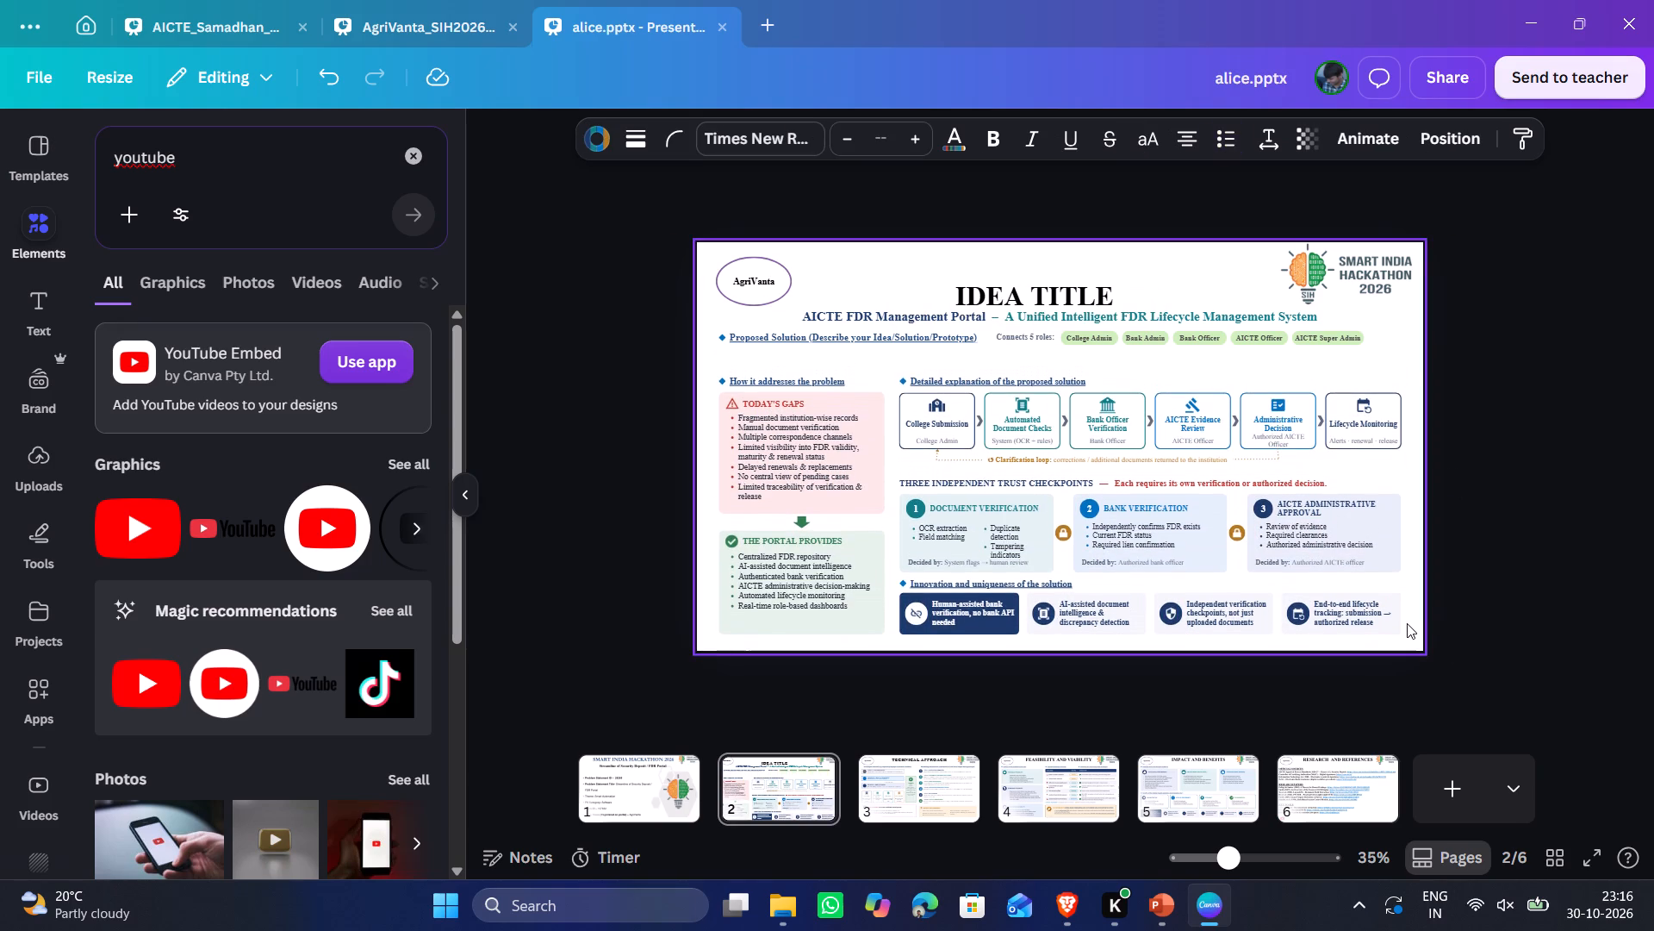
key(shift+Down)
click(1497, 405)
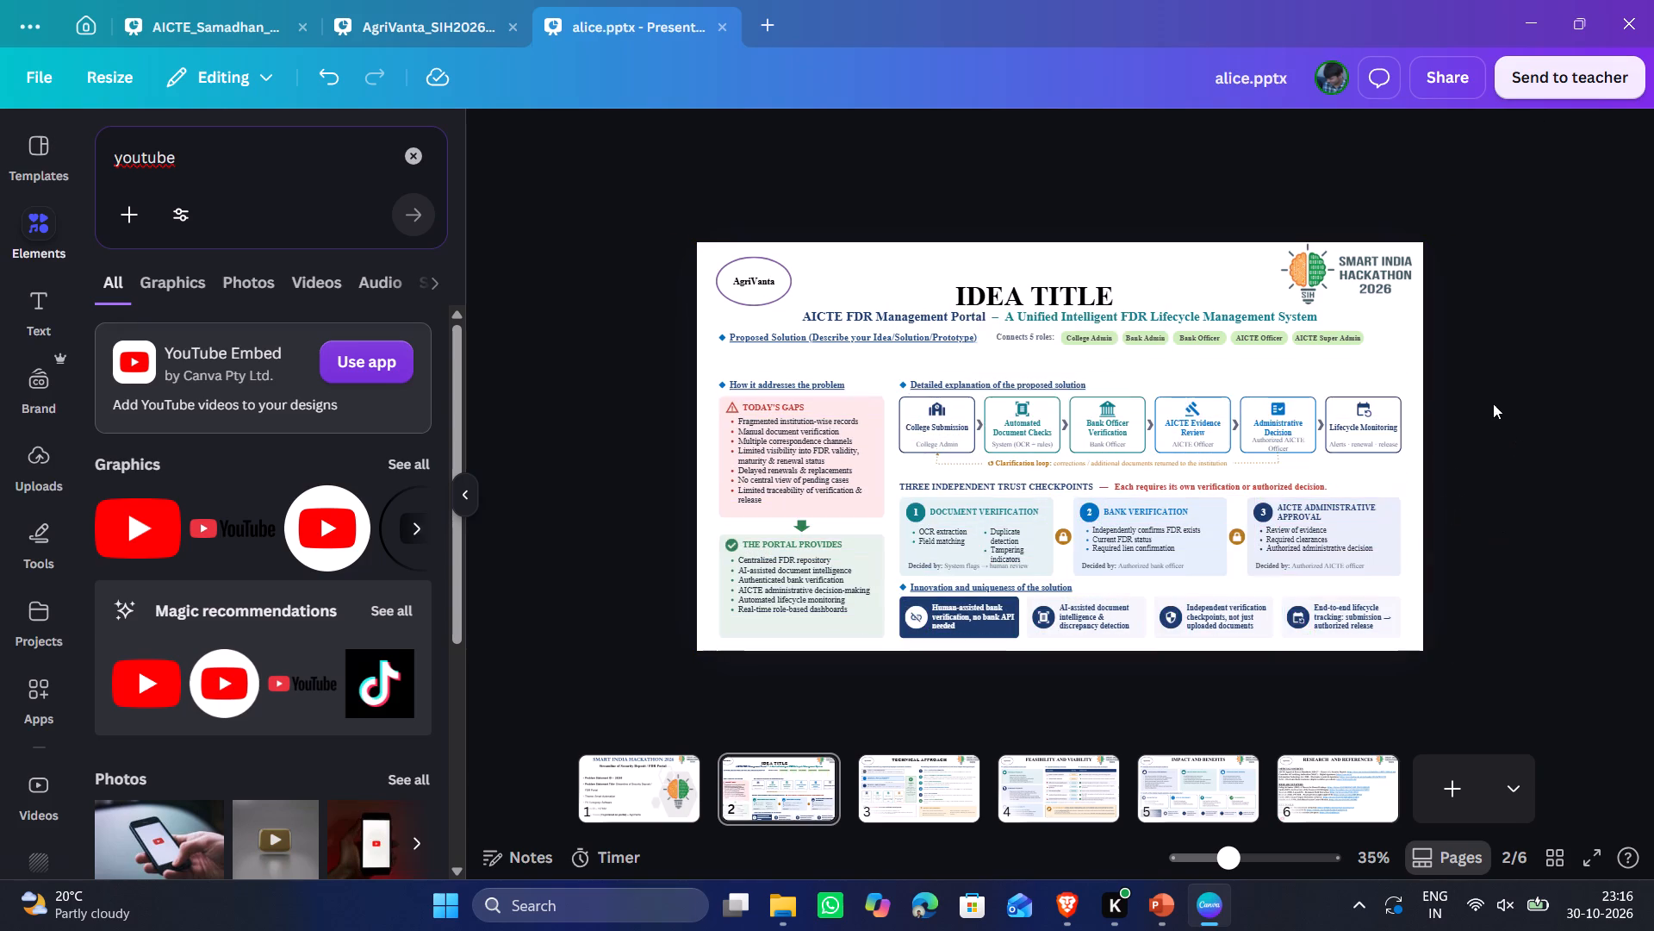
Delete the "How it addresses the problem" and "Detailed explanation of the proposed solution" headings and their diamond bullets from slide 2.
click(1050, 353)
key(Delete)
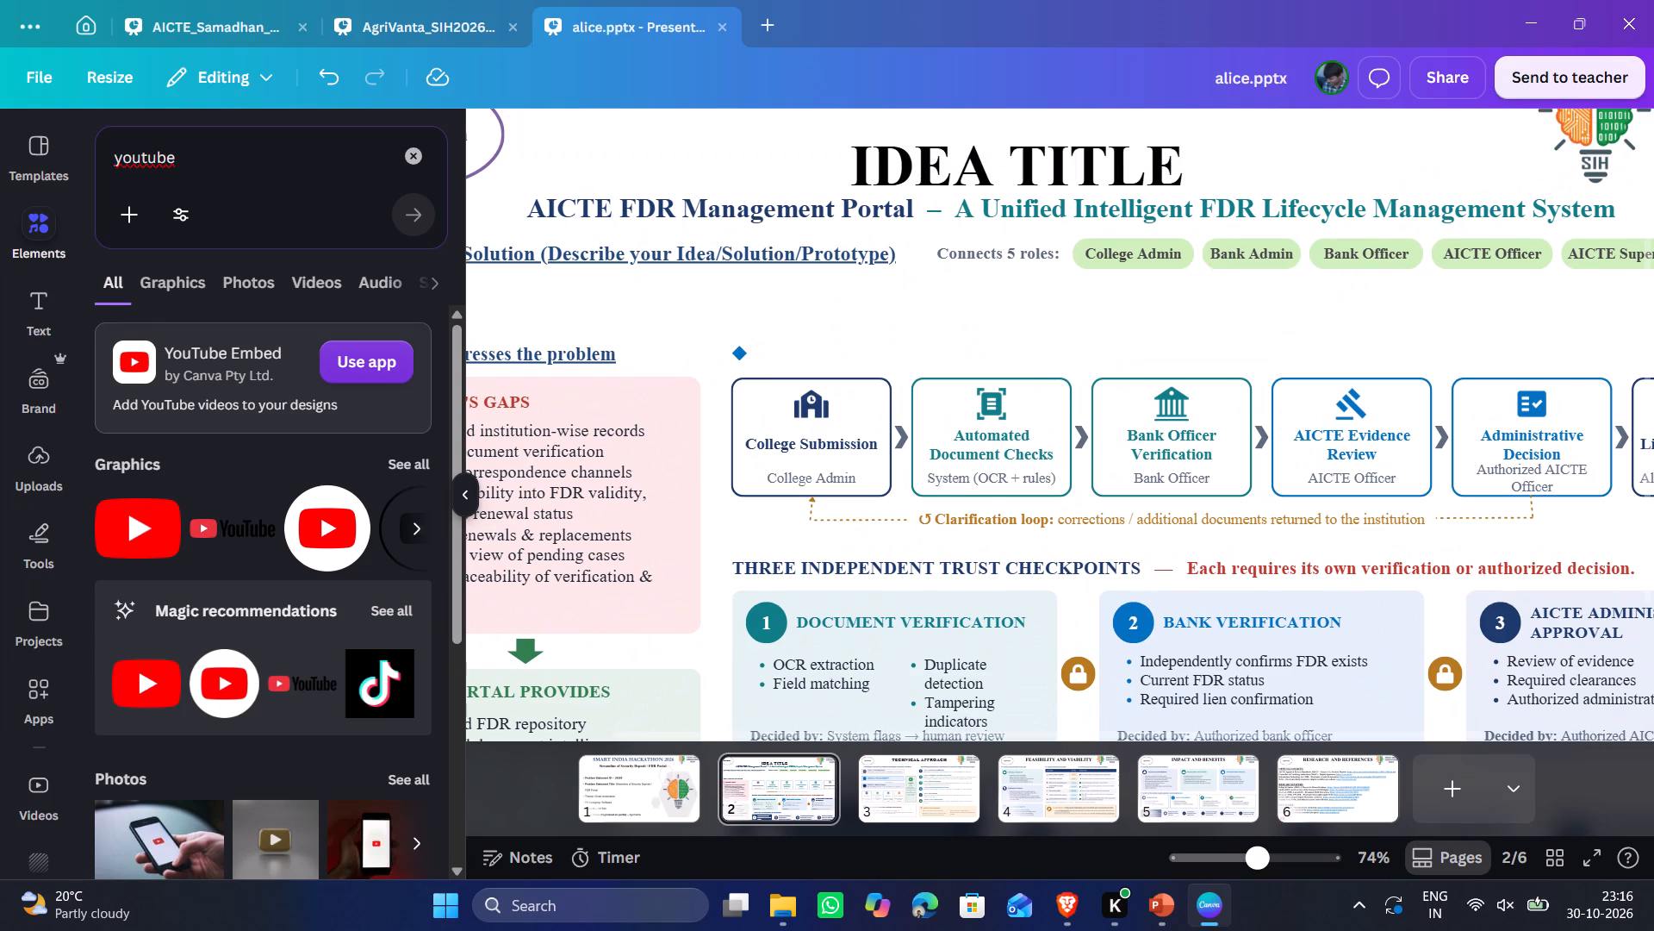
click(577, 347)
key(Delete)
click(737, 353)
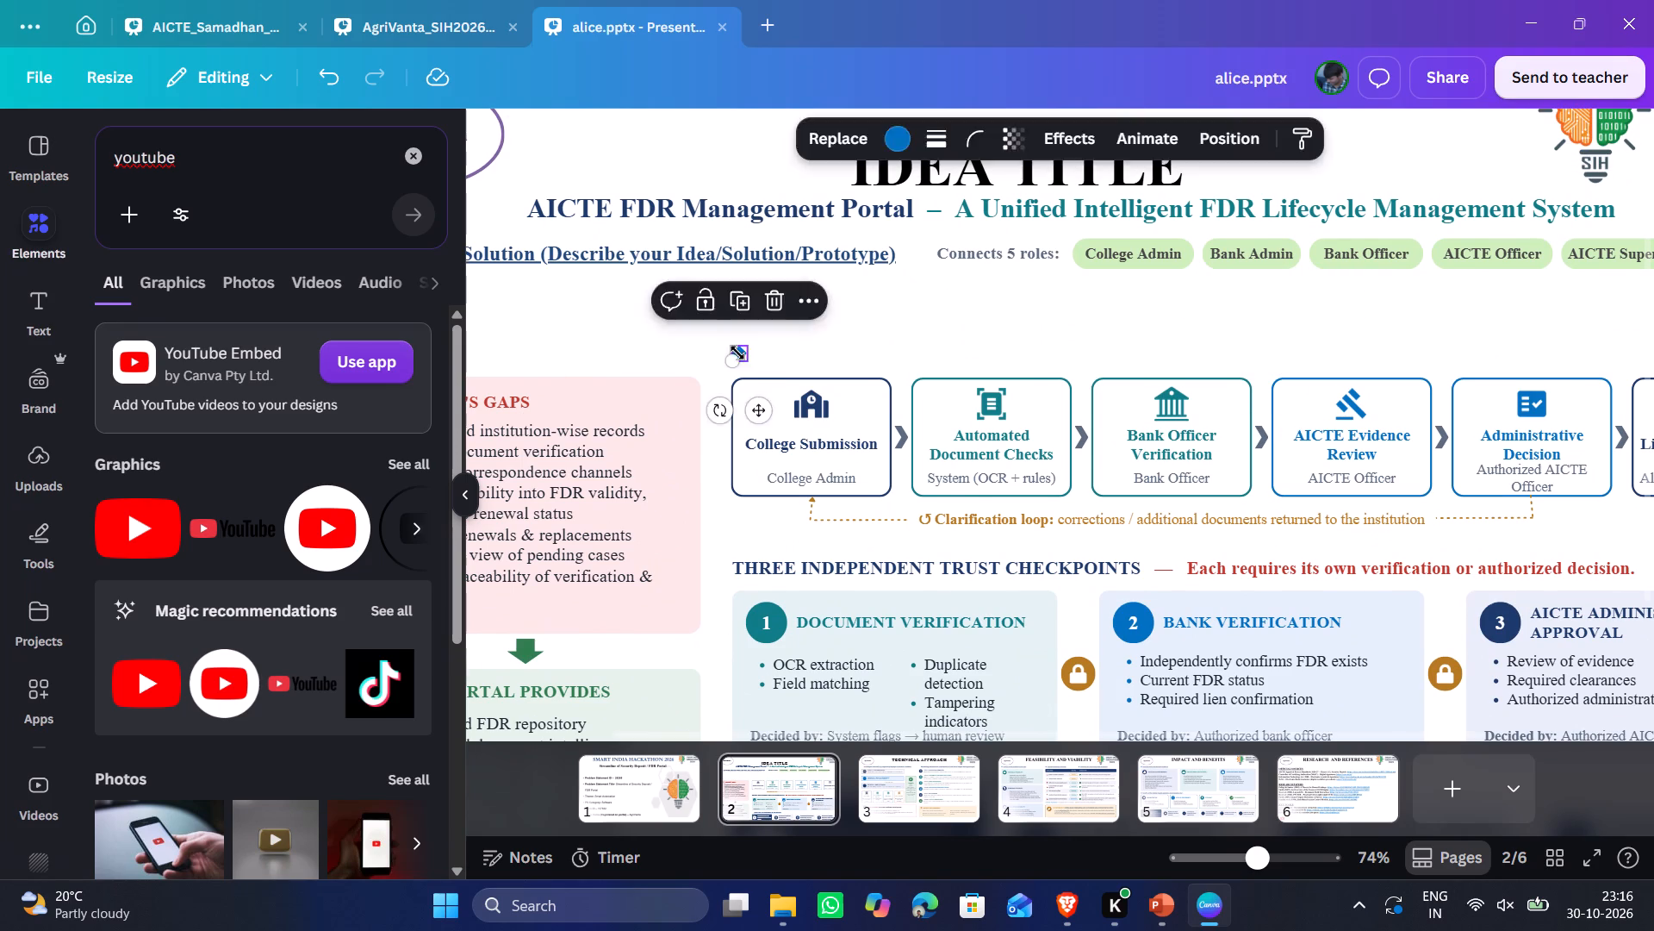
key(Delete)
scroll(731, 353, right, 2)
click(551, 346)
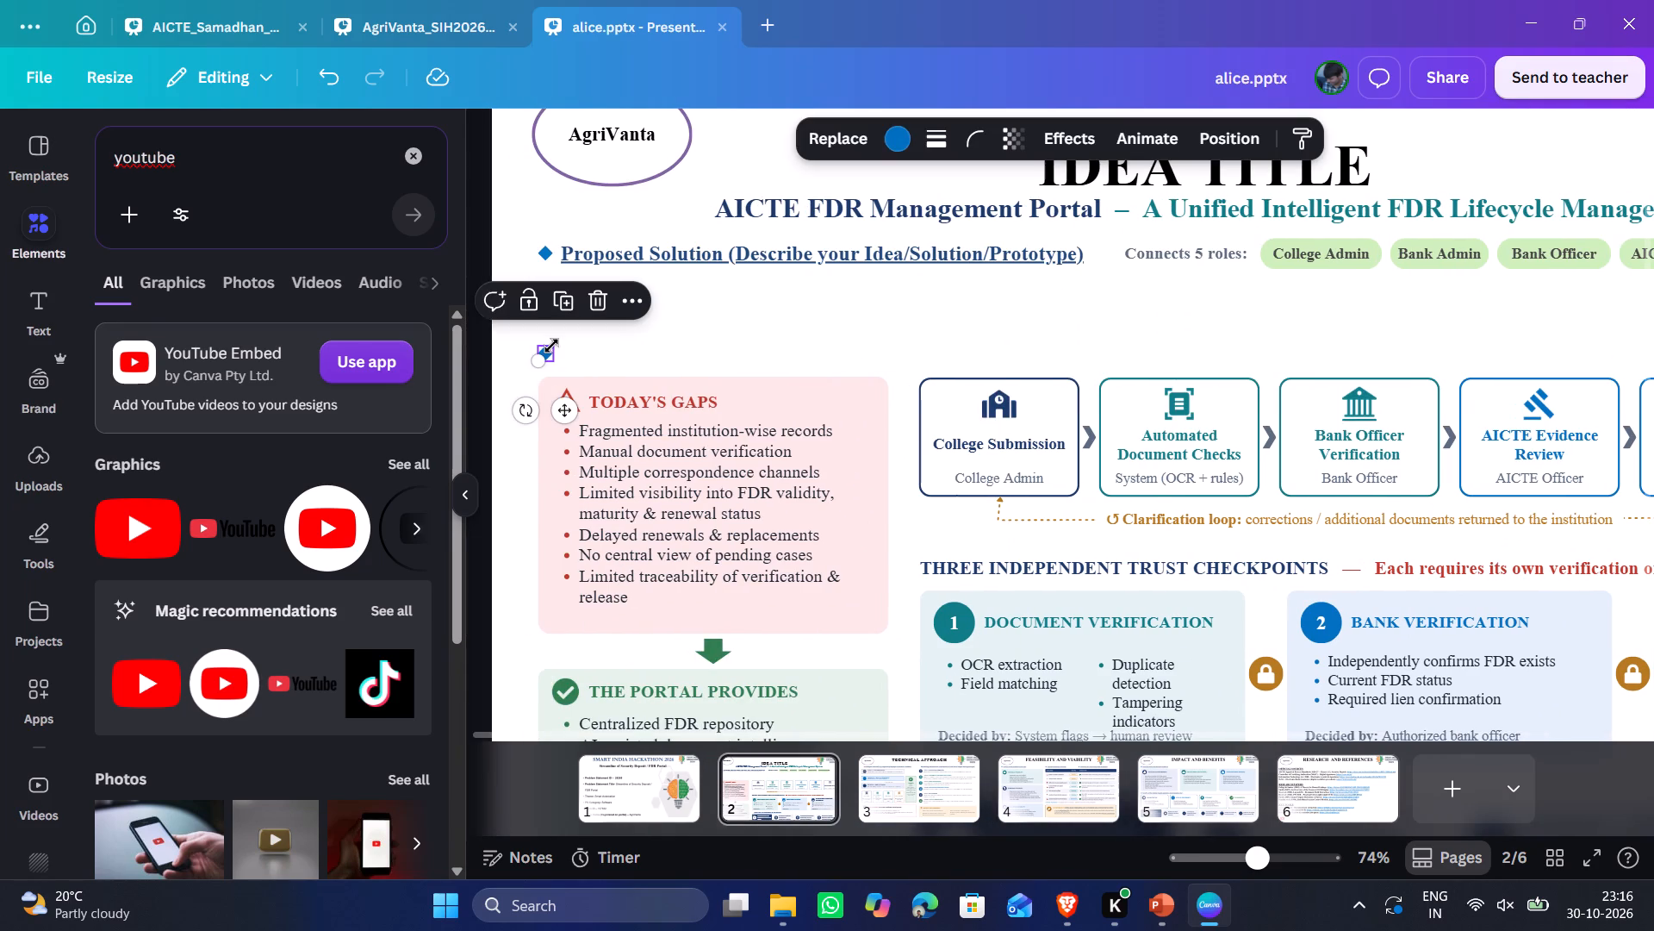
key(Delete)
Remove "(Describe your Idea/Solution/Prototype)" from the Proposed Solution heading.
scroll(1045, 291, left, 1)
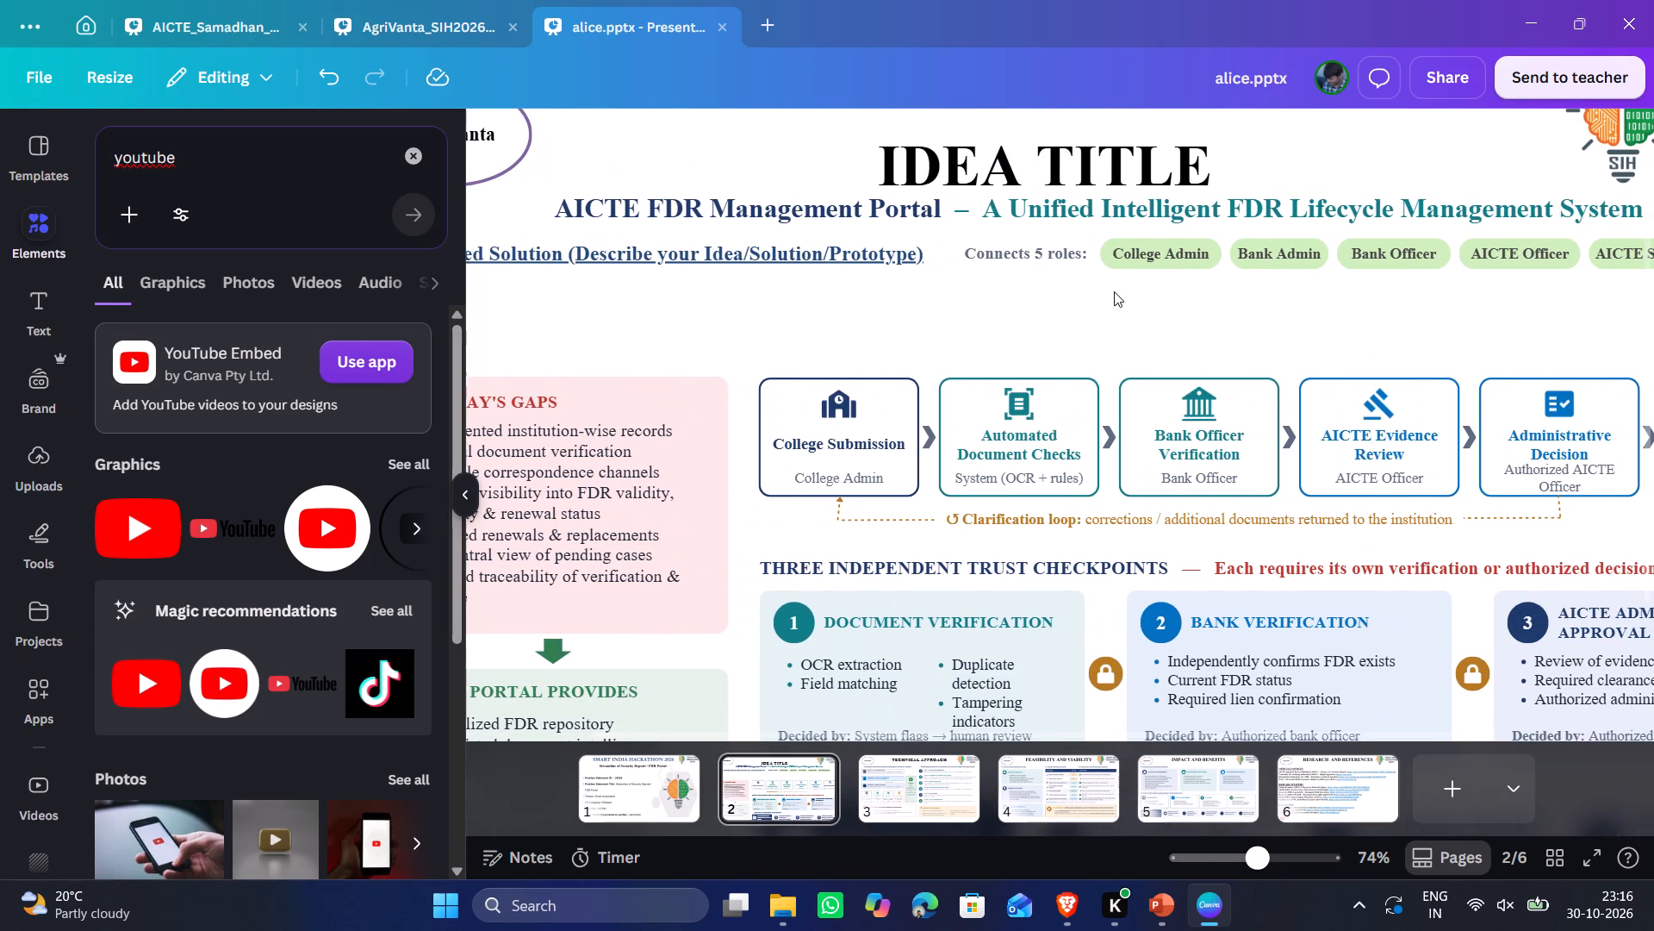
double_click(683, 250)
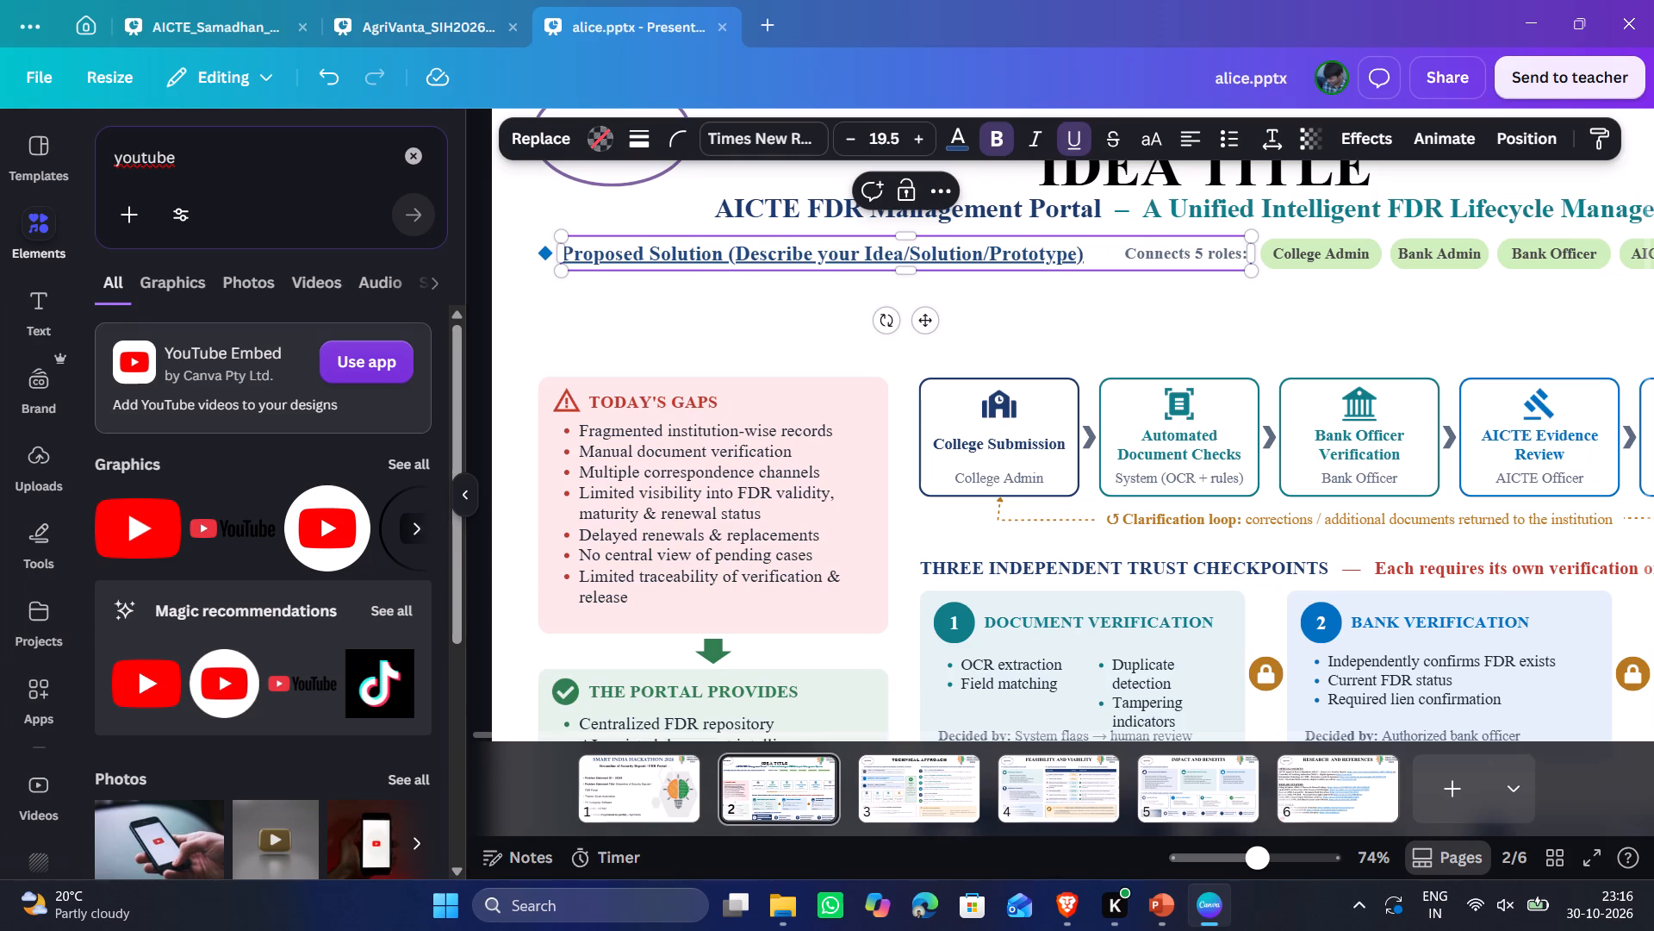
drag(727, 253, 1095, 251)
key(BackSpace)
click(1054, 328)
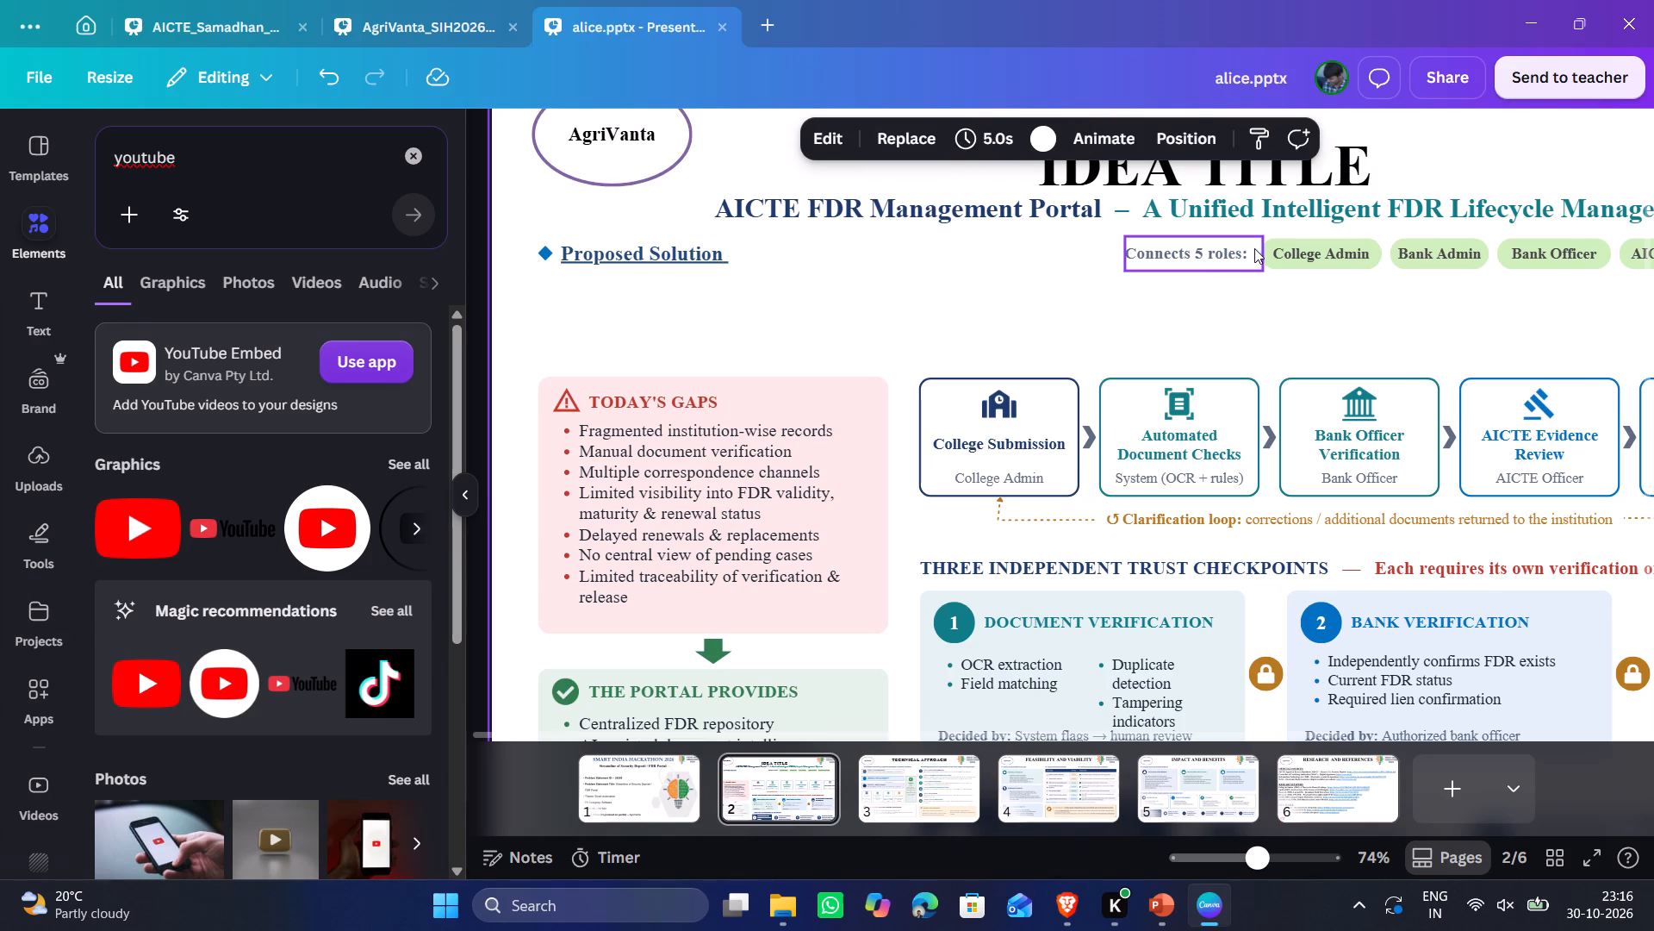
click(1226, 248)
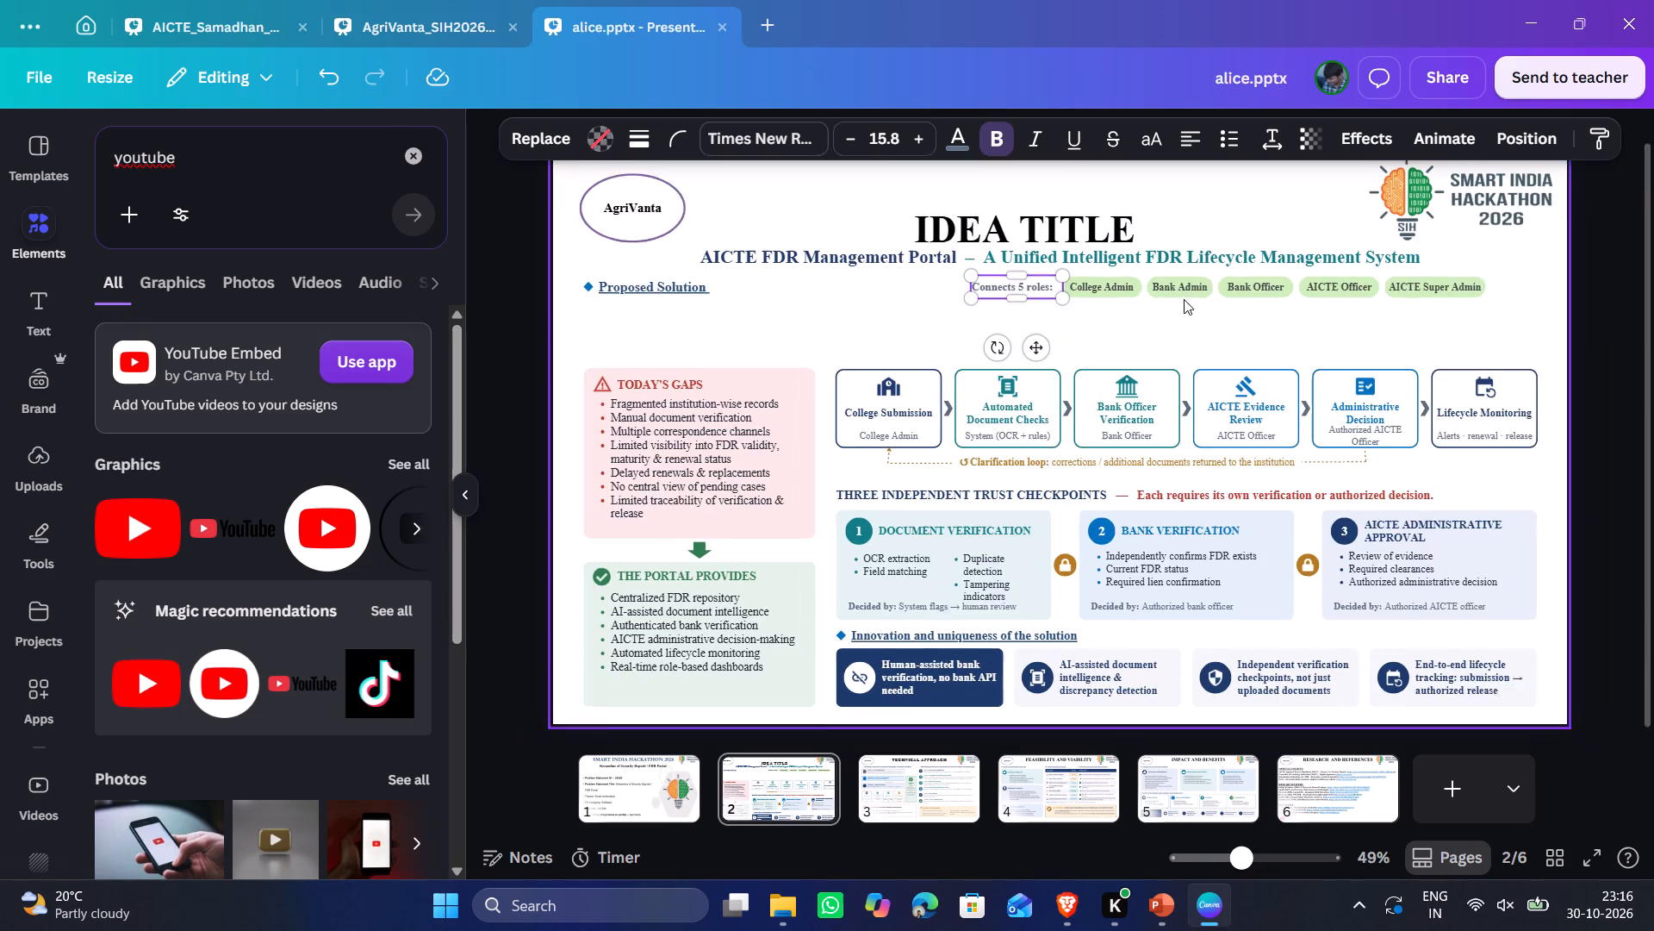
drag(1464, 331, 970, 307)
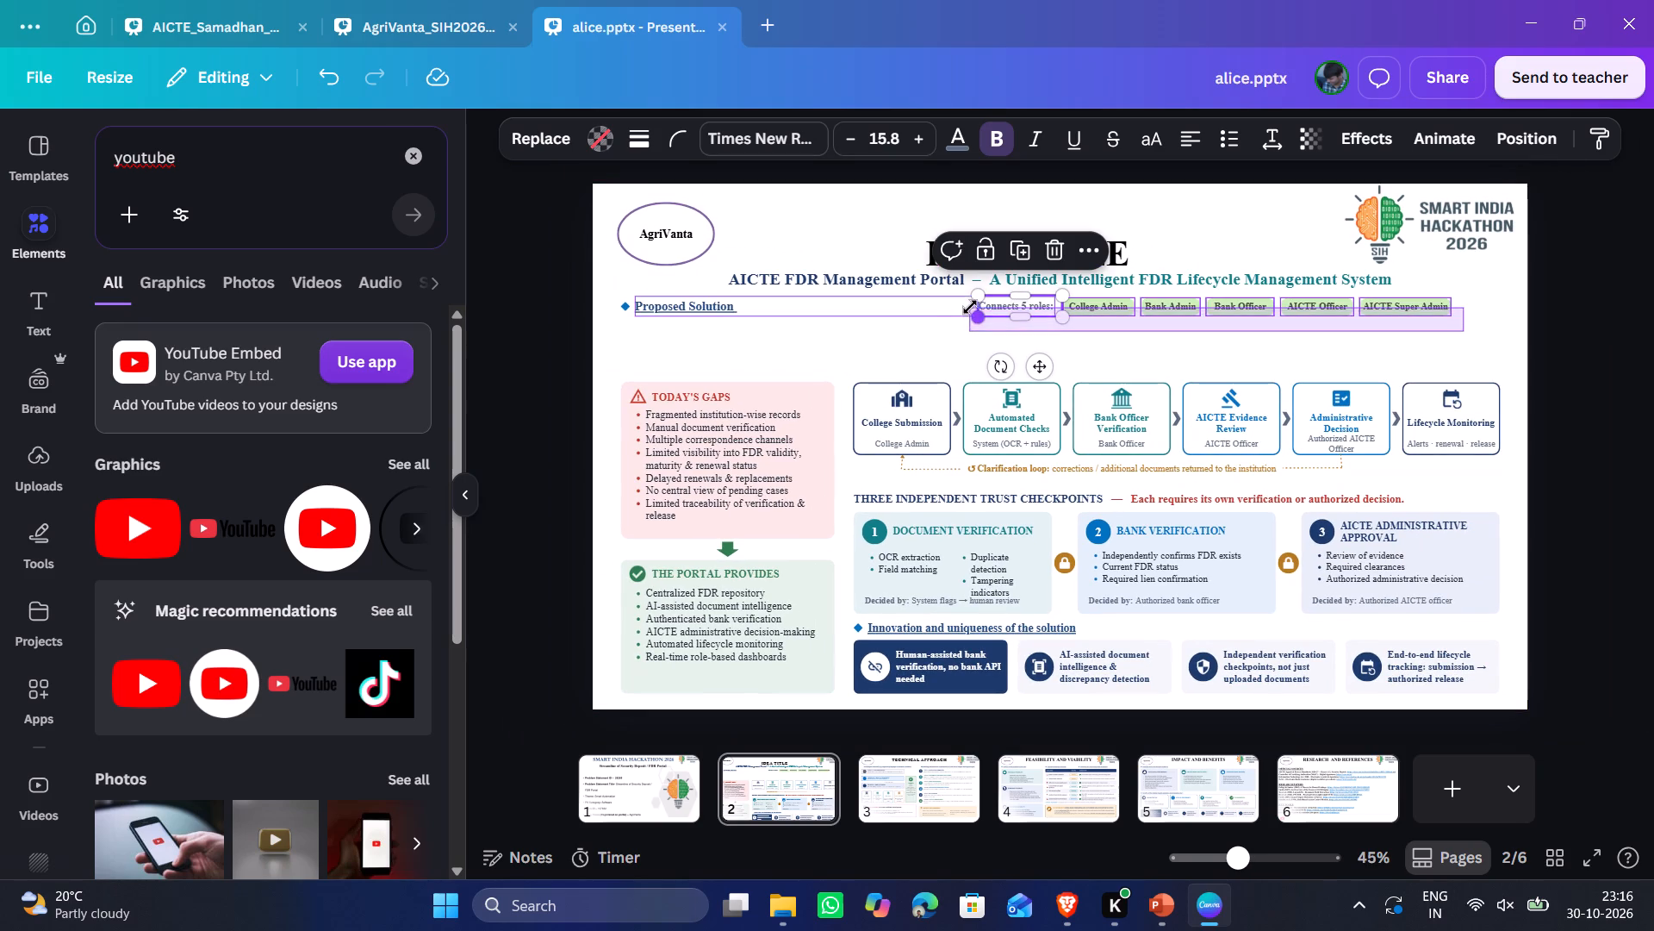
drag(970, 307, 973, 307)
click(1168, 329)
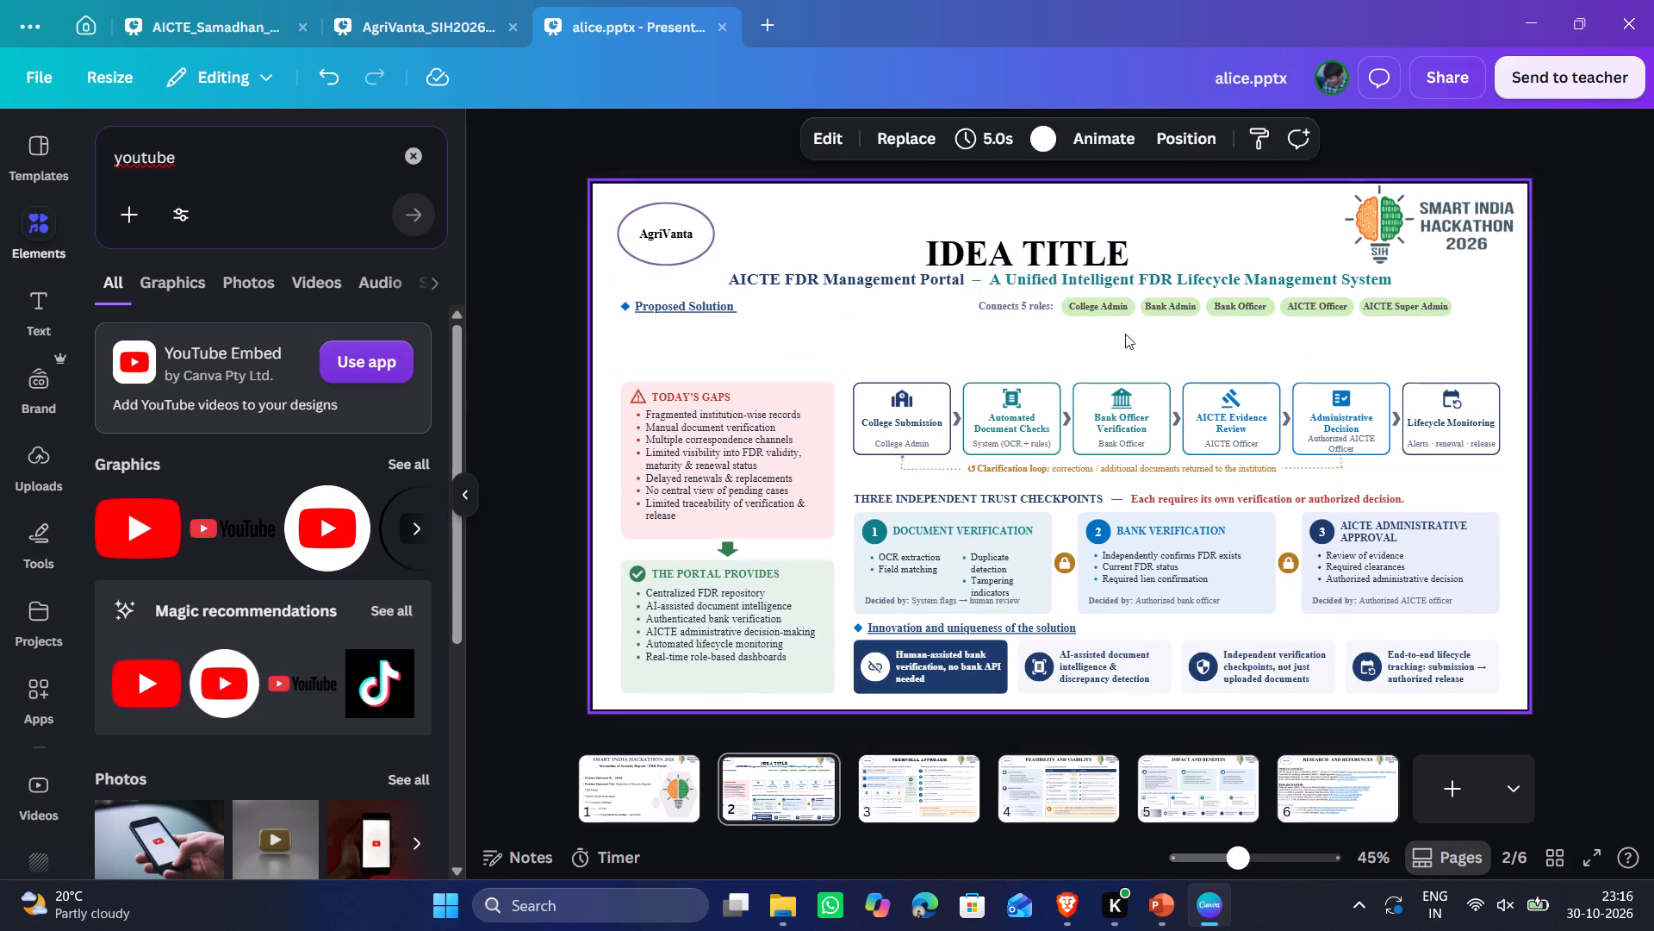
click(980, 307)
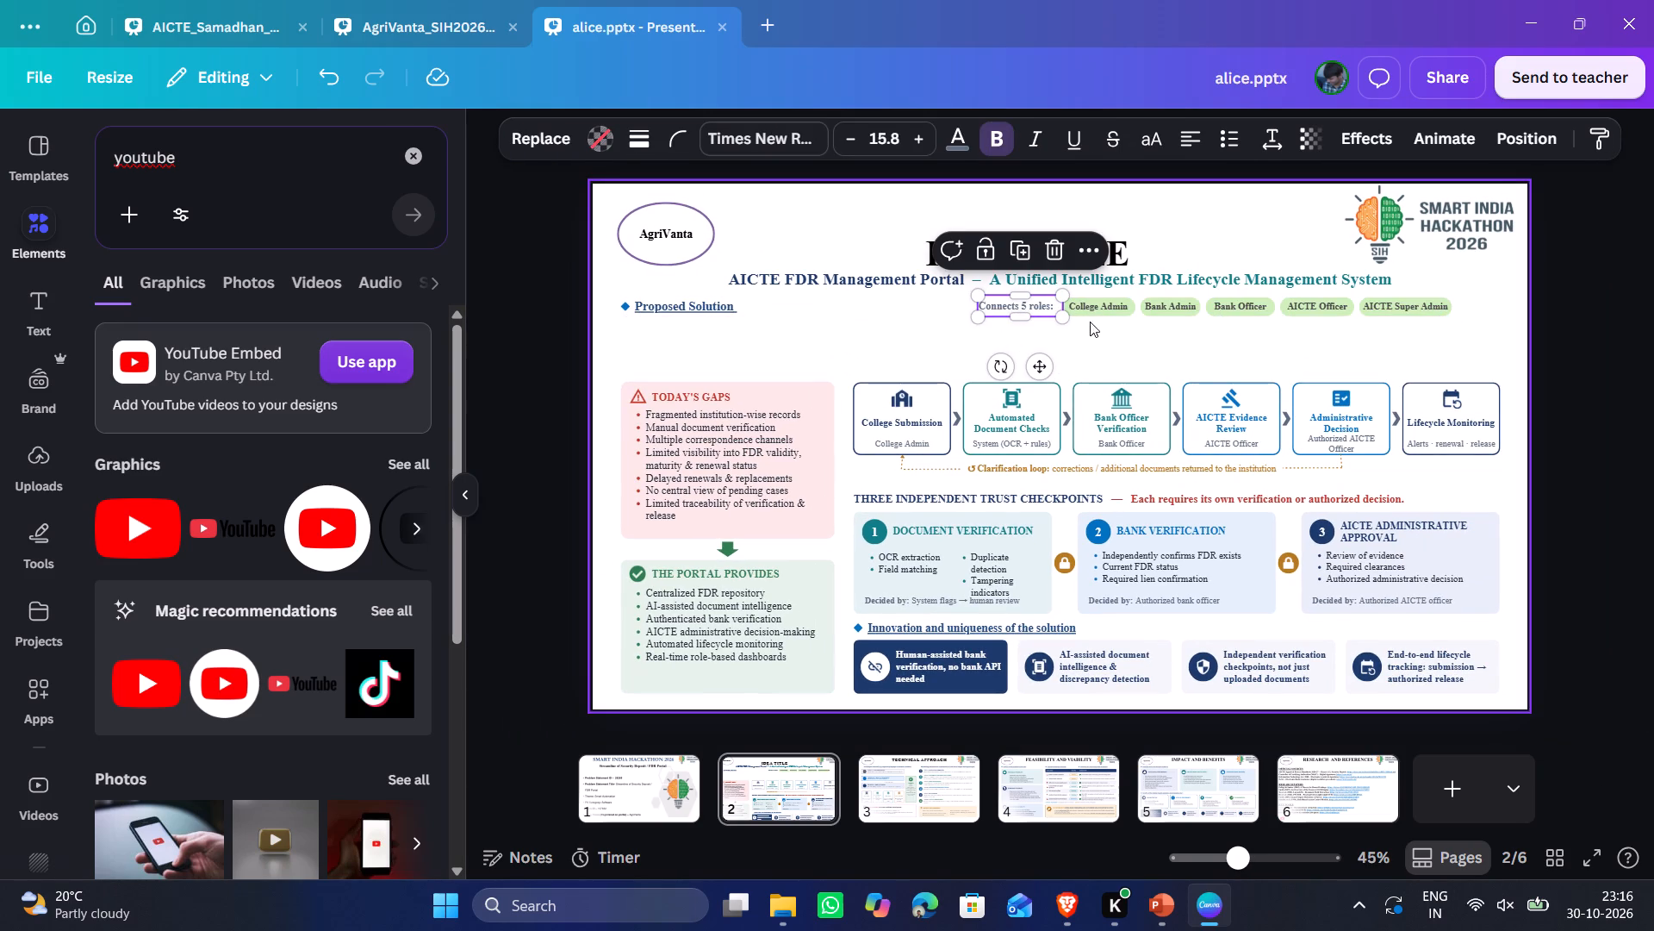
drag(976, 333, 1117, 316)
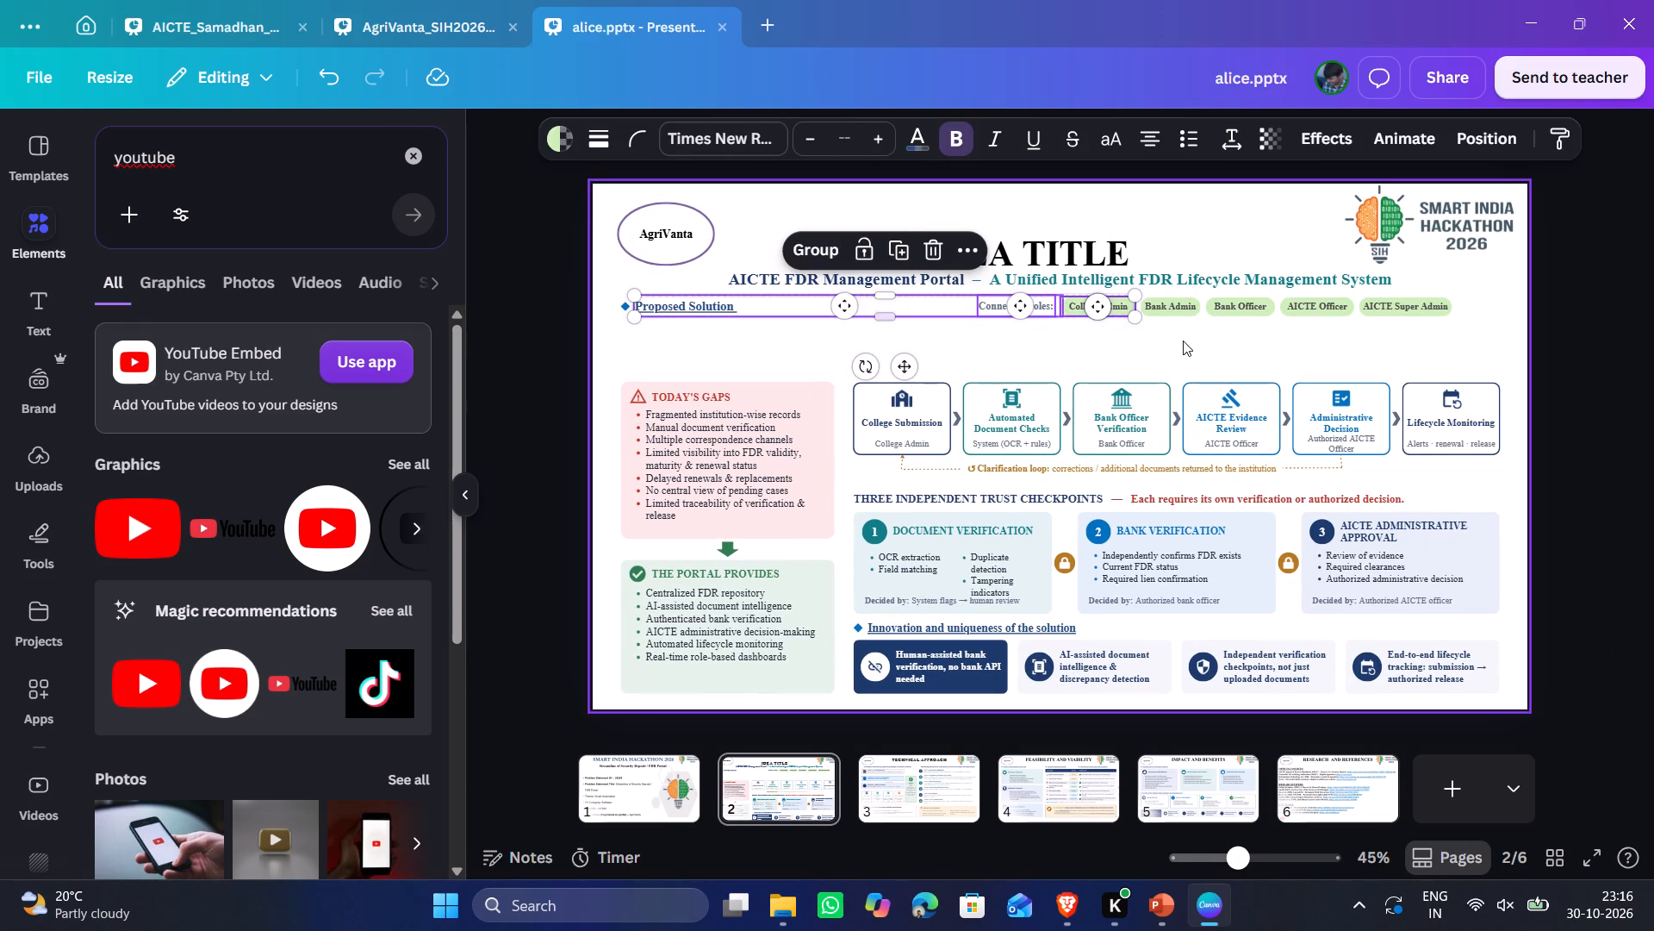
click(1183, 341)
Narrow the Proposed Solution text box so it ends before the "Connects 5 roles:" label.
click(866, 298)
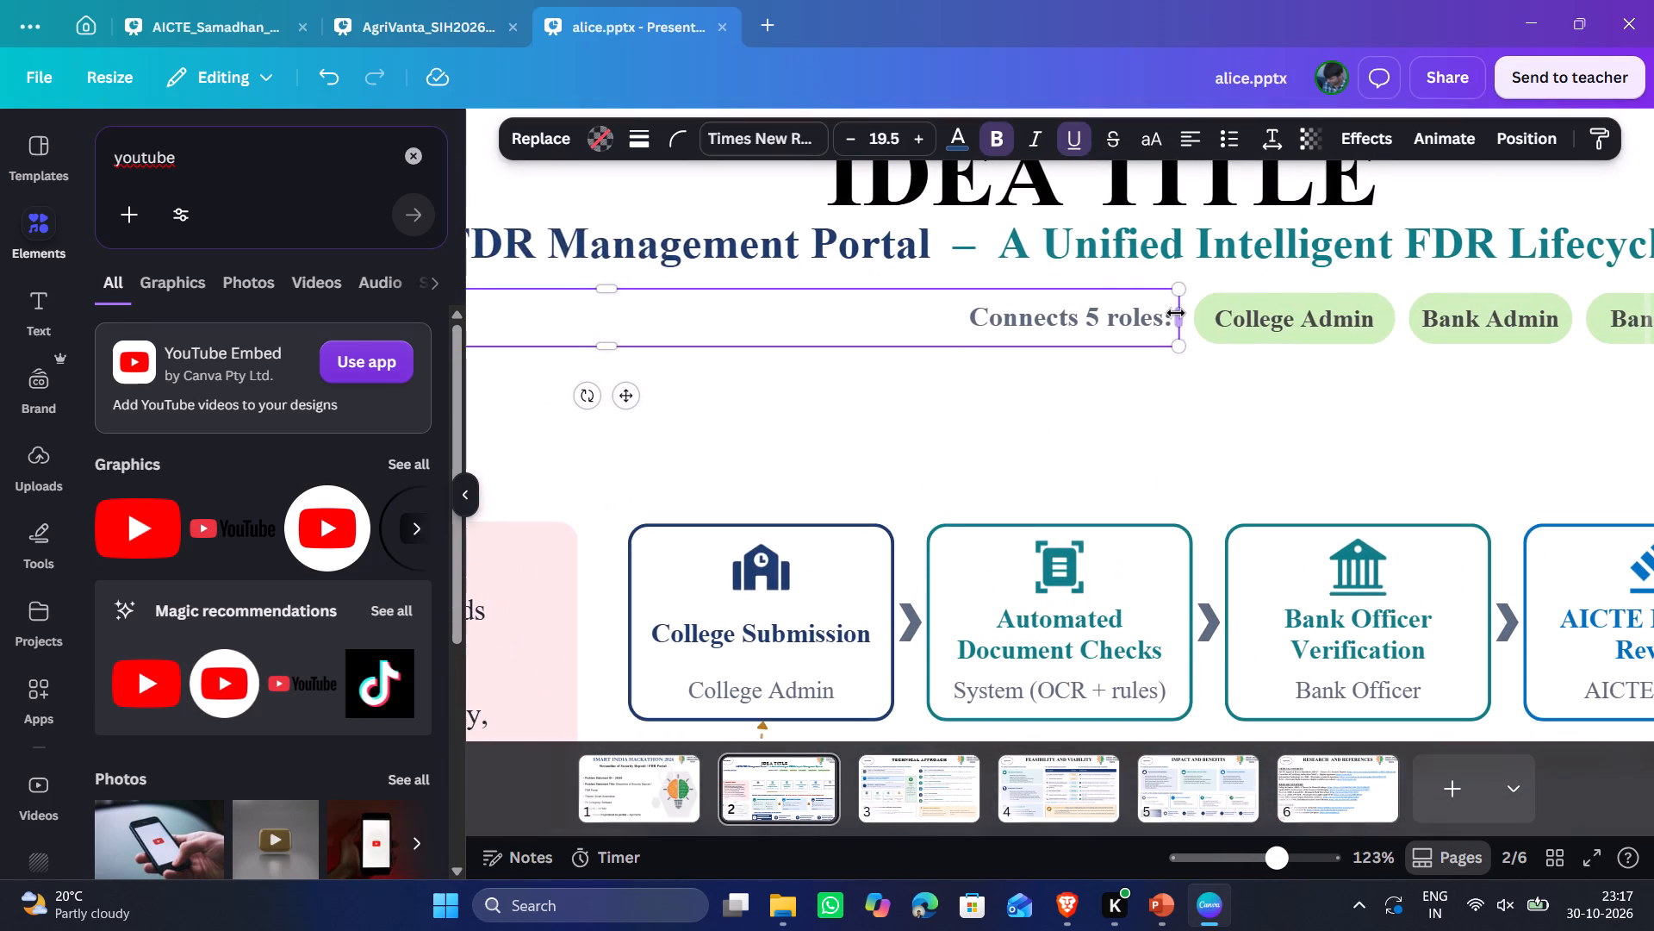
drag(1176, 313, 811, 318)
click(959, 366)
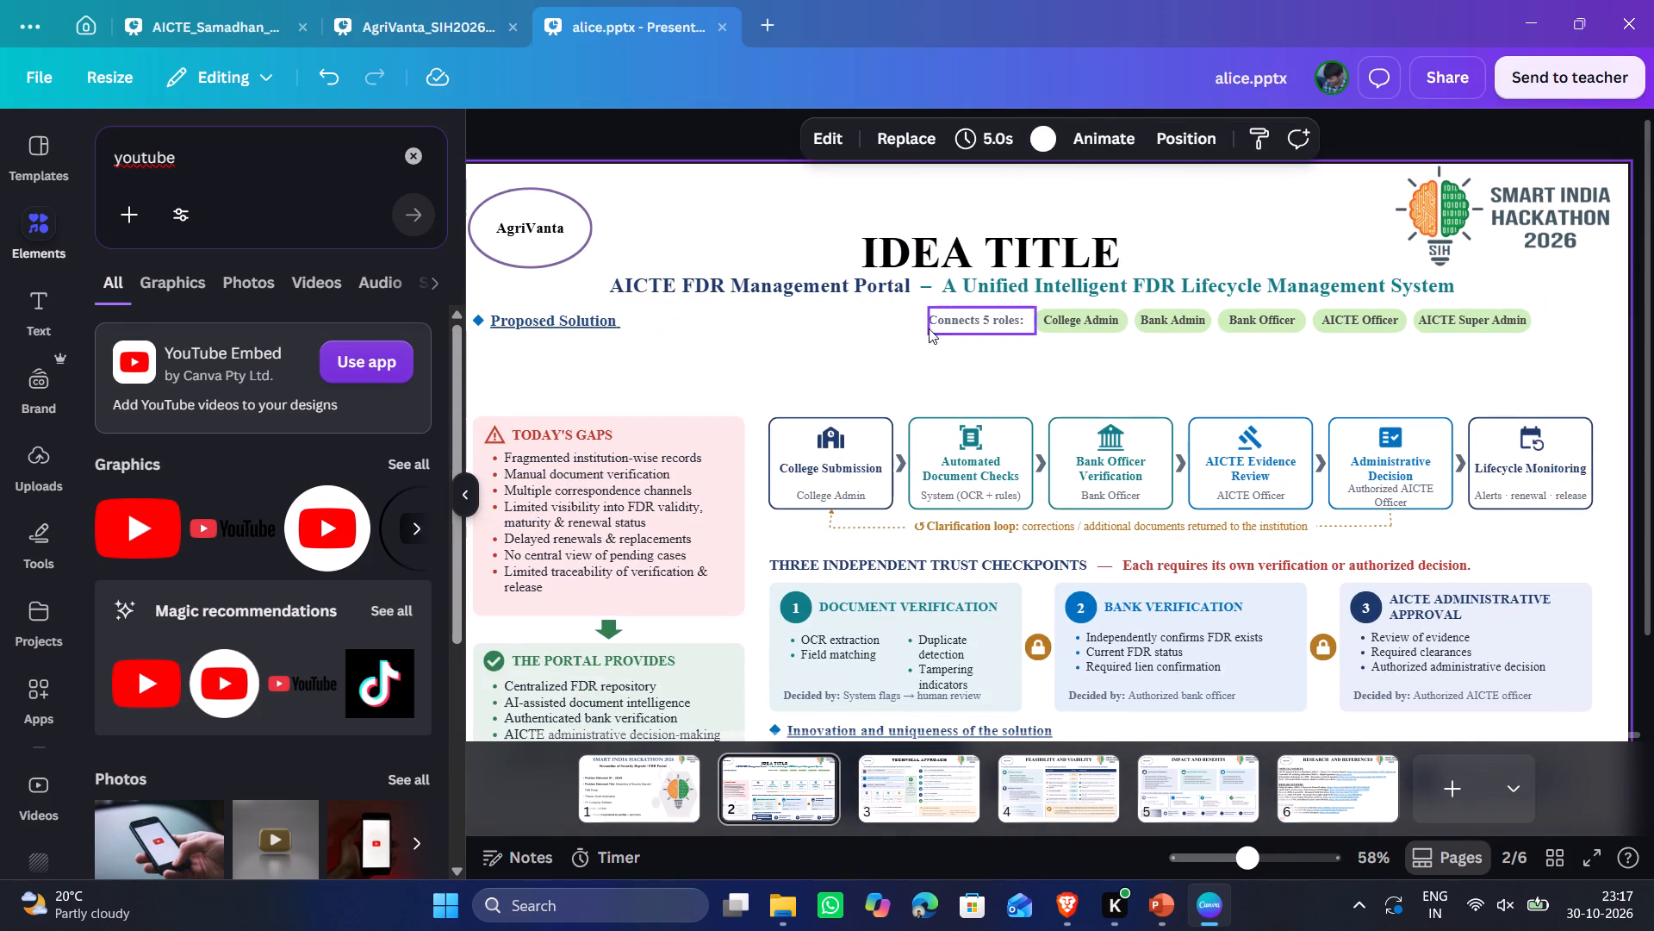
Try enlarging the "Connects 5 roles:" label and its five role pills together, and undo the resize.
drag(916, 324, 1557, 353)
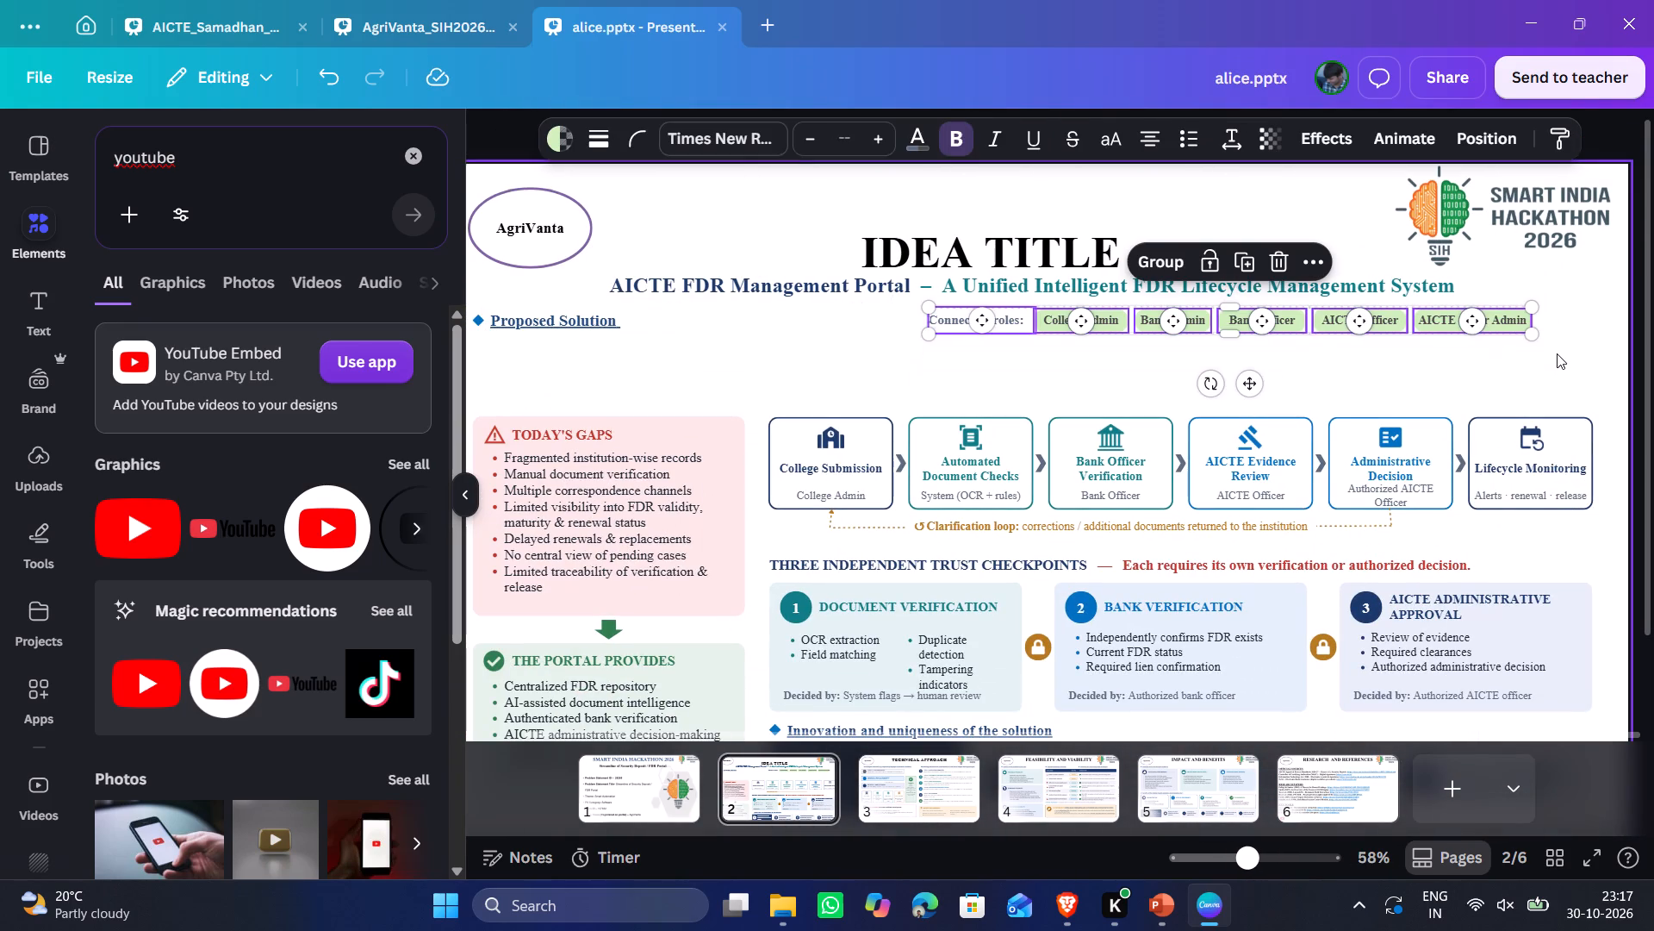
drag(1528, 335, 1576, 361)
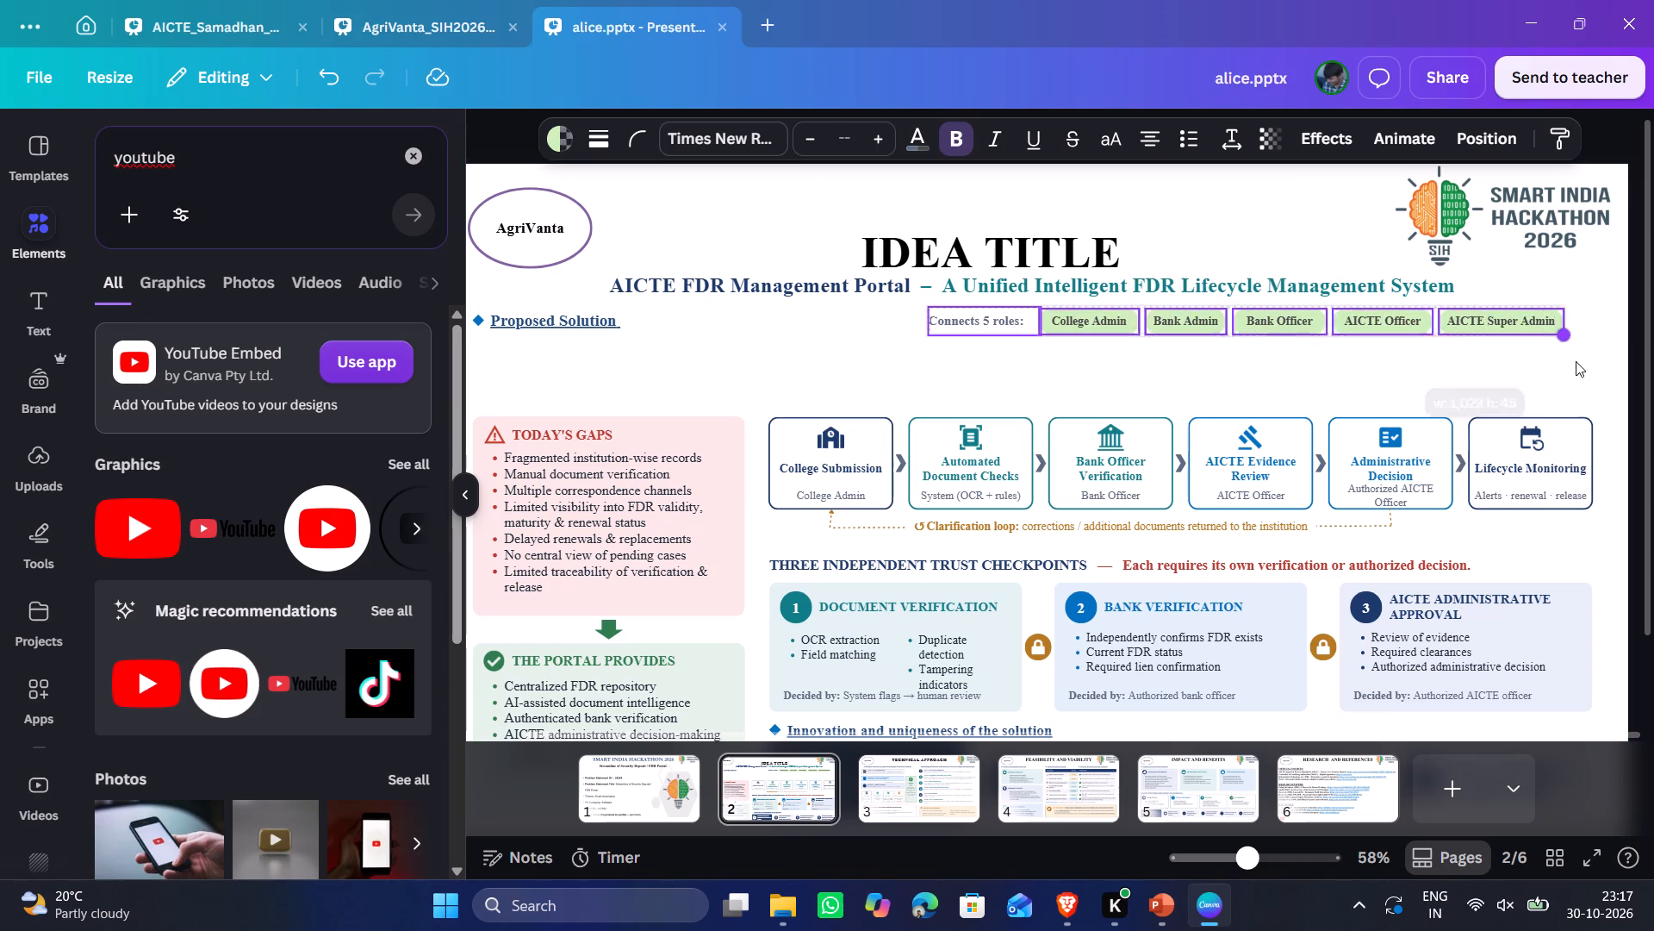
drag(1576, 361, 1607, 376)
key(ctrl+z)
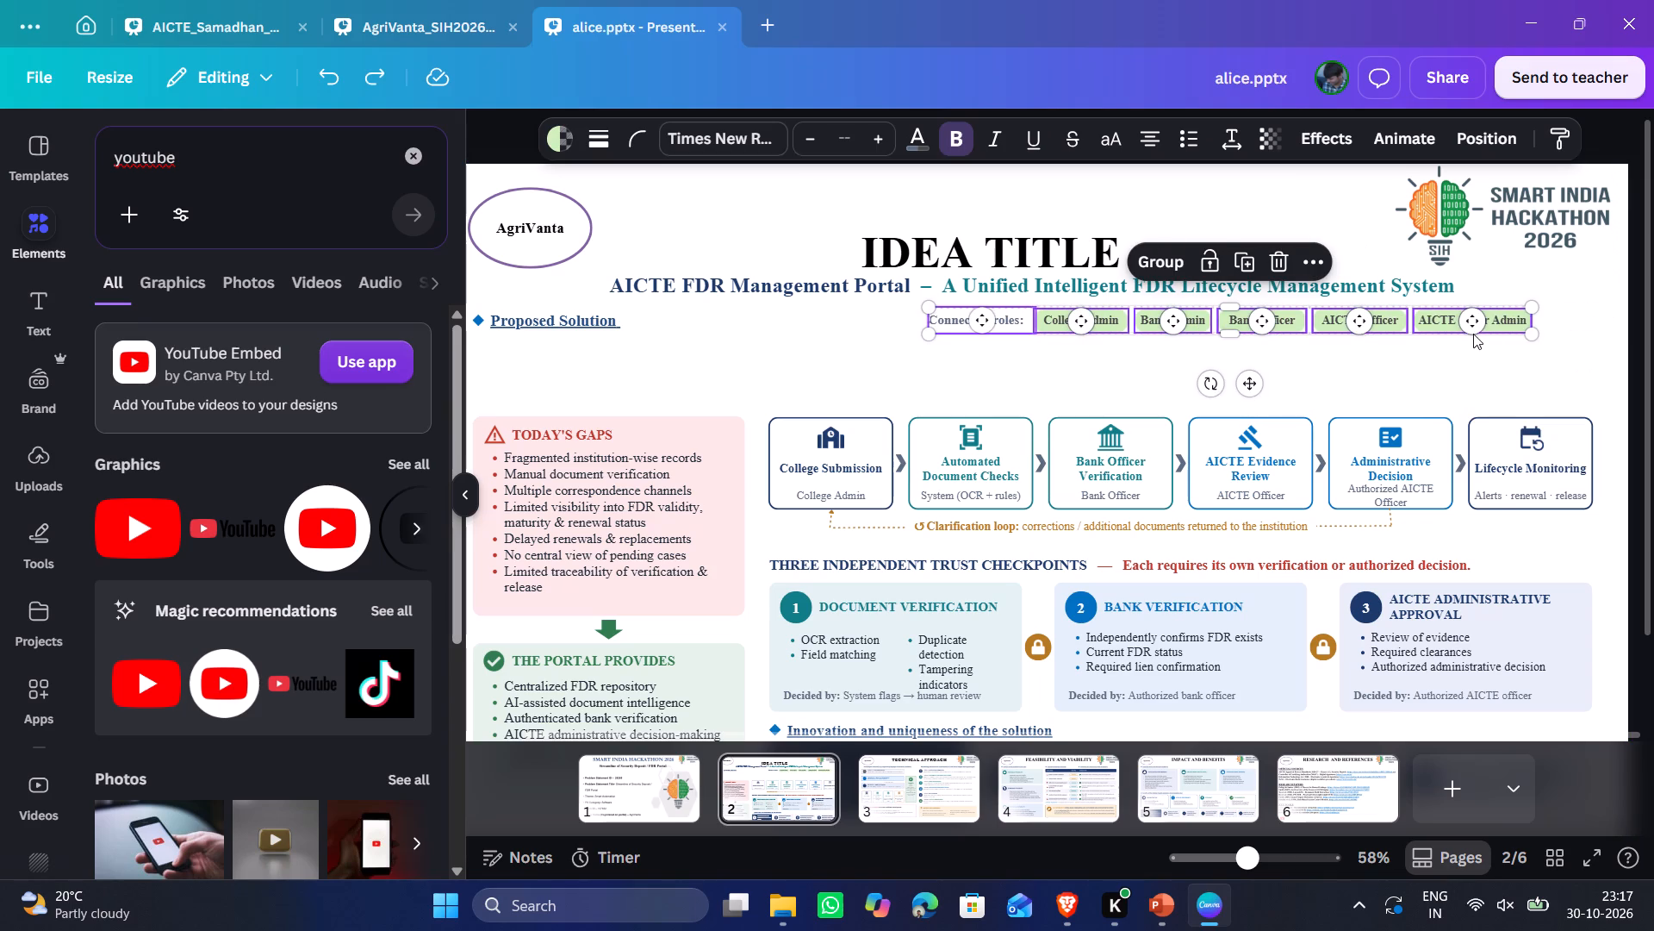
Move the "Connects 5 roles:" label and its five pills into the empty band below the Proposed Solution line.
drag(1423, 321, 1103, 379)
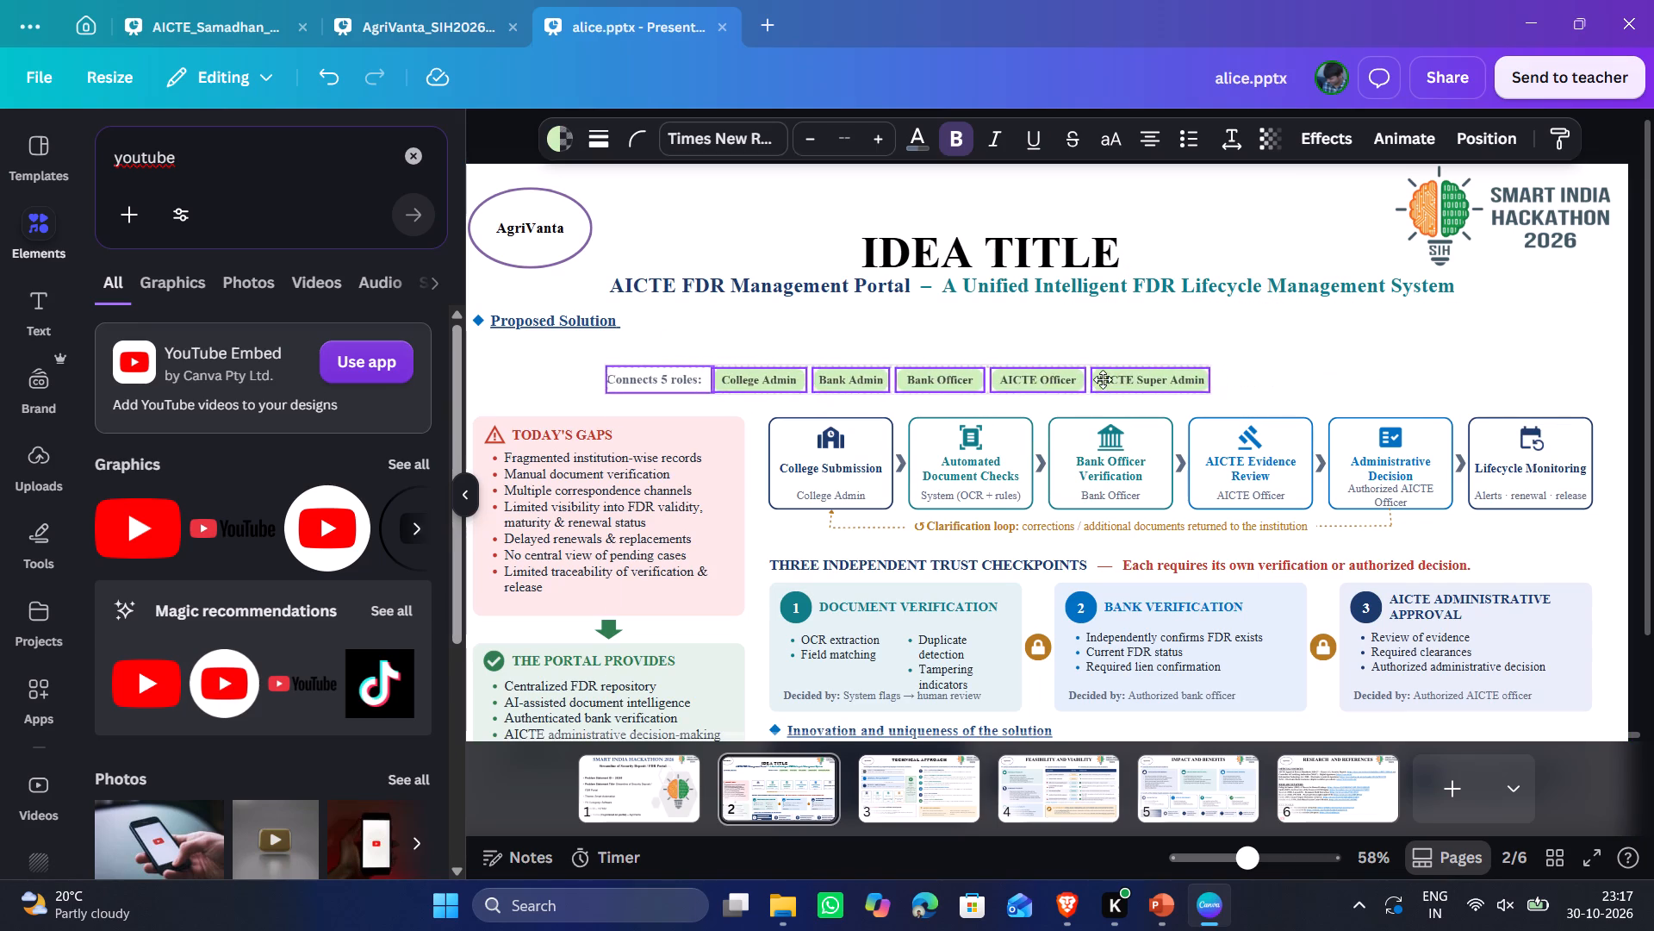
drag(1103, 379, 1130, 366)
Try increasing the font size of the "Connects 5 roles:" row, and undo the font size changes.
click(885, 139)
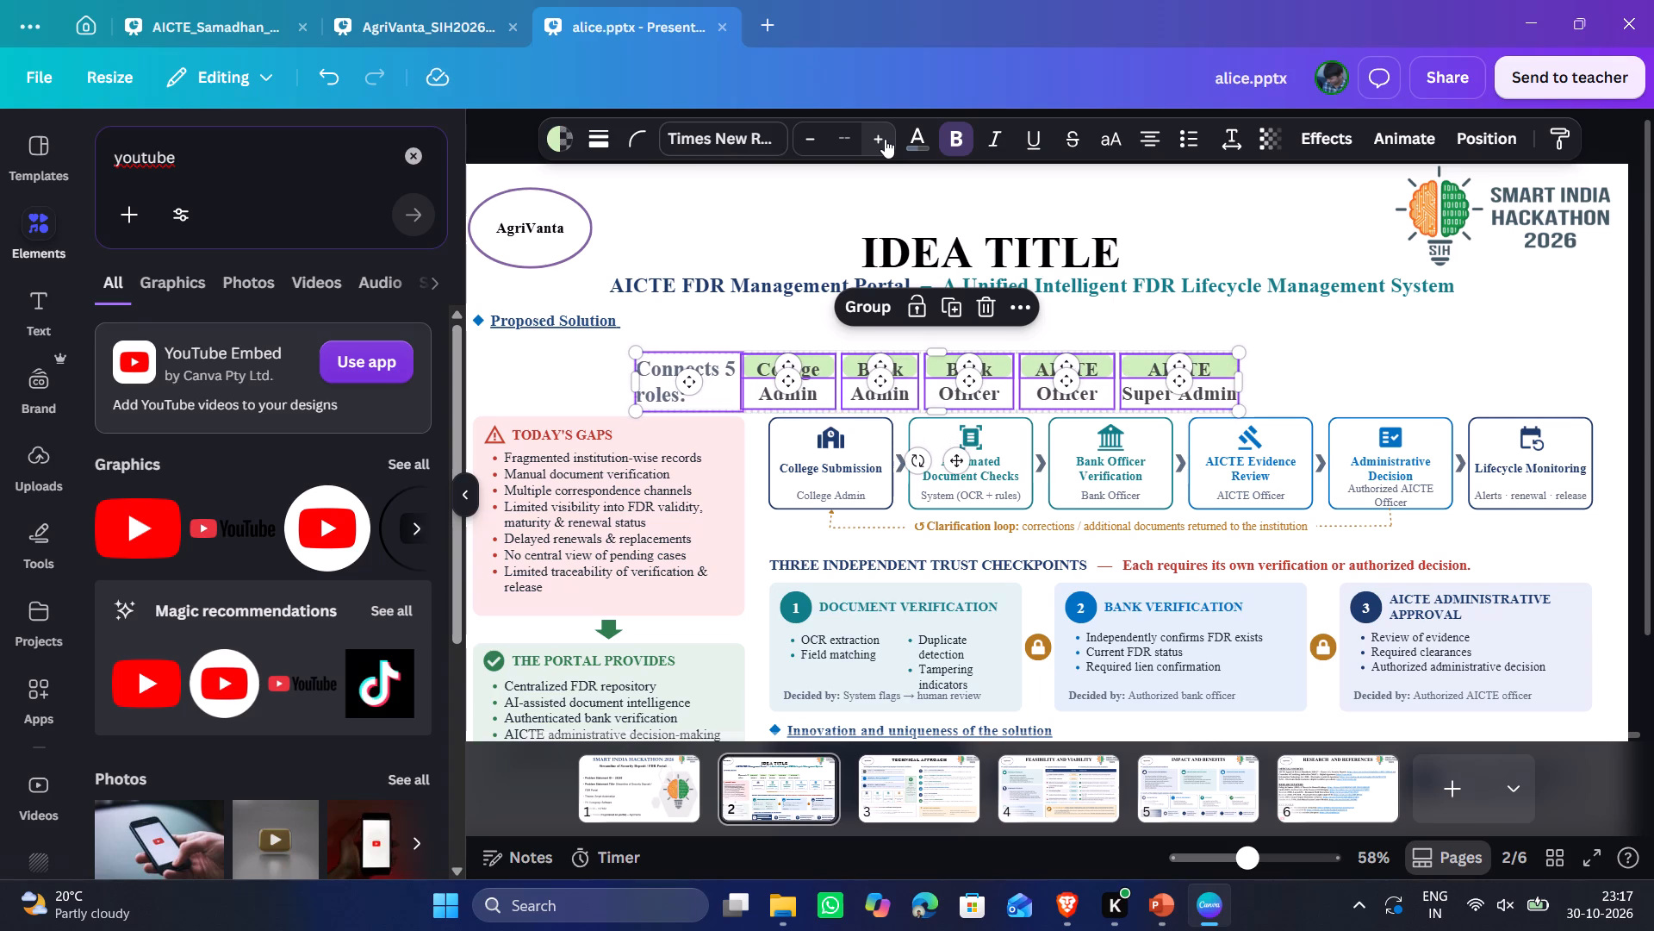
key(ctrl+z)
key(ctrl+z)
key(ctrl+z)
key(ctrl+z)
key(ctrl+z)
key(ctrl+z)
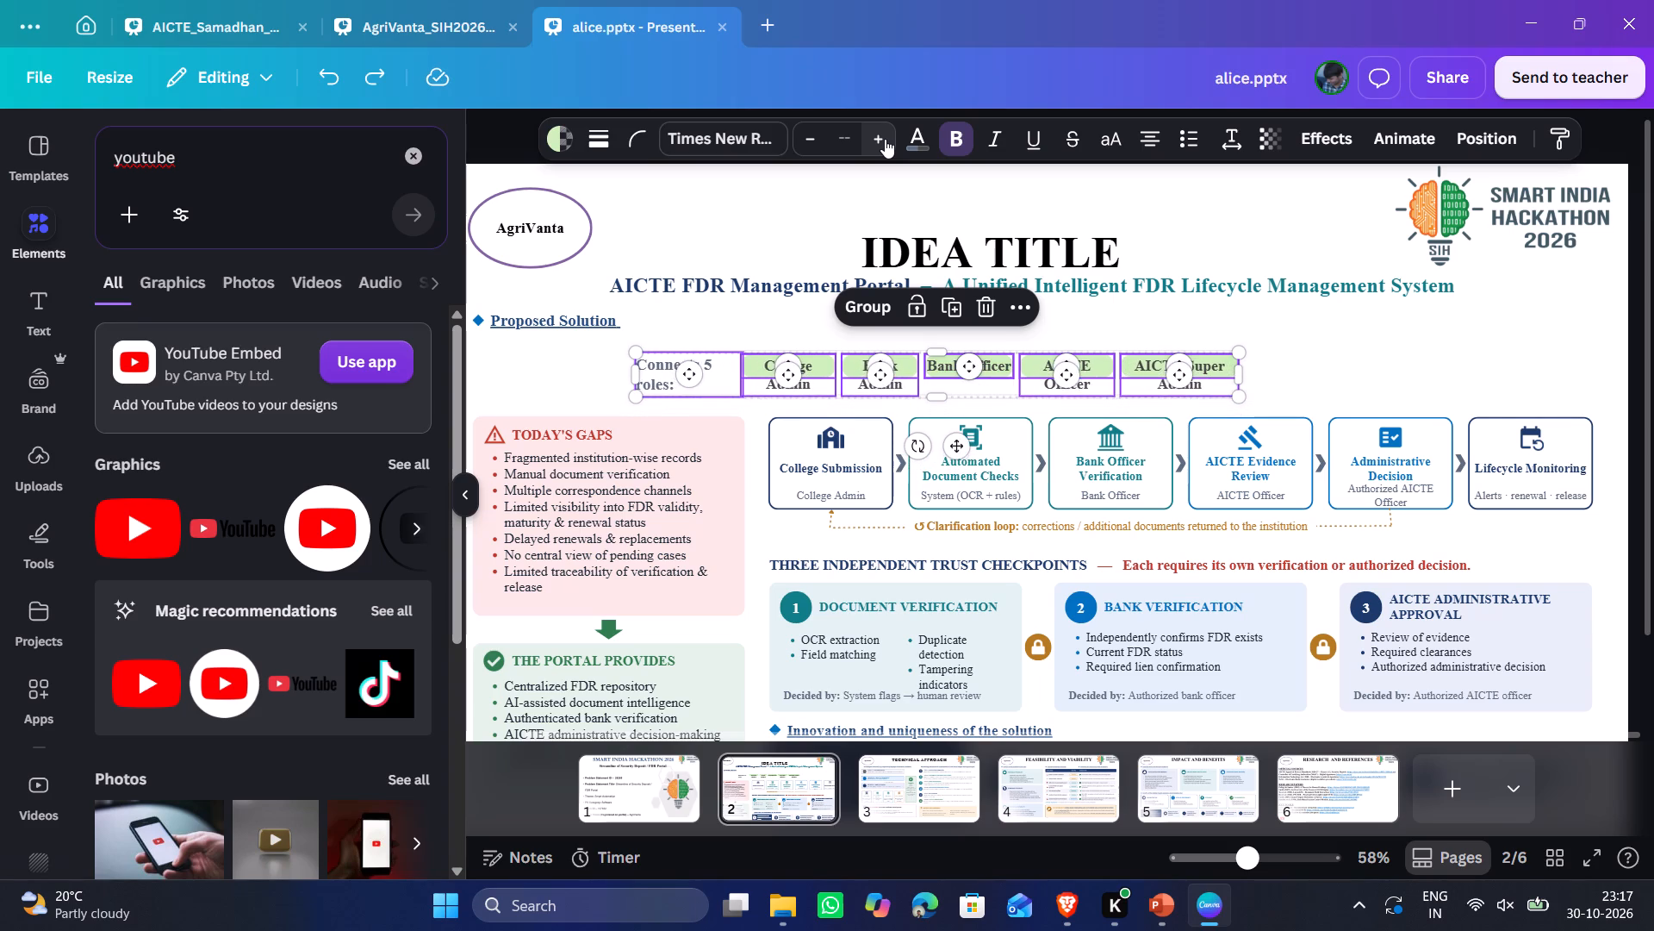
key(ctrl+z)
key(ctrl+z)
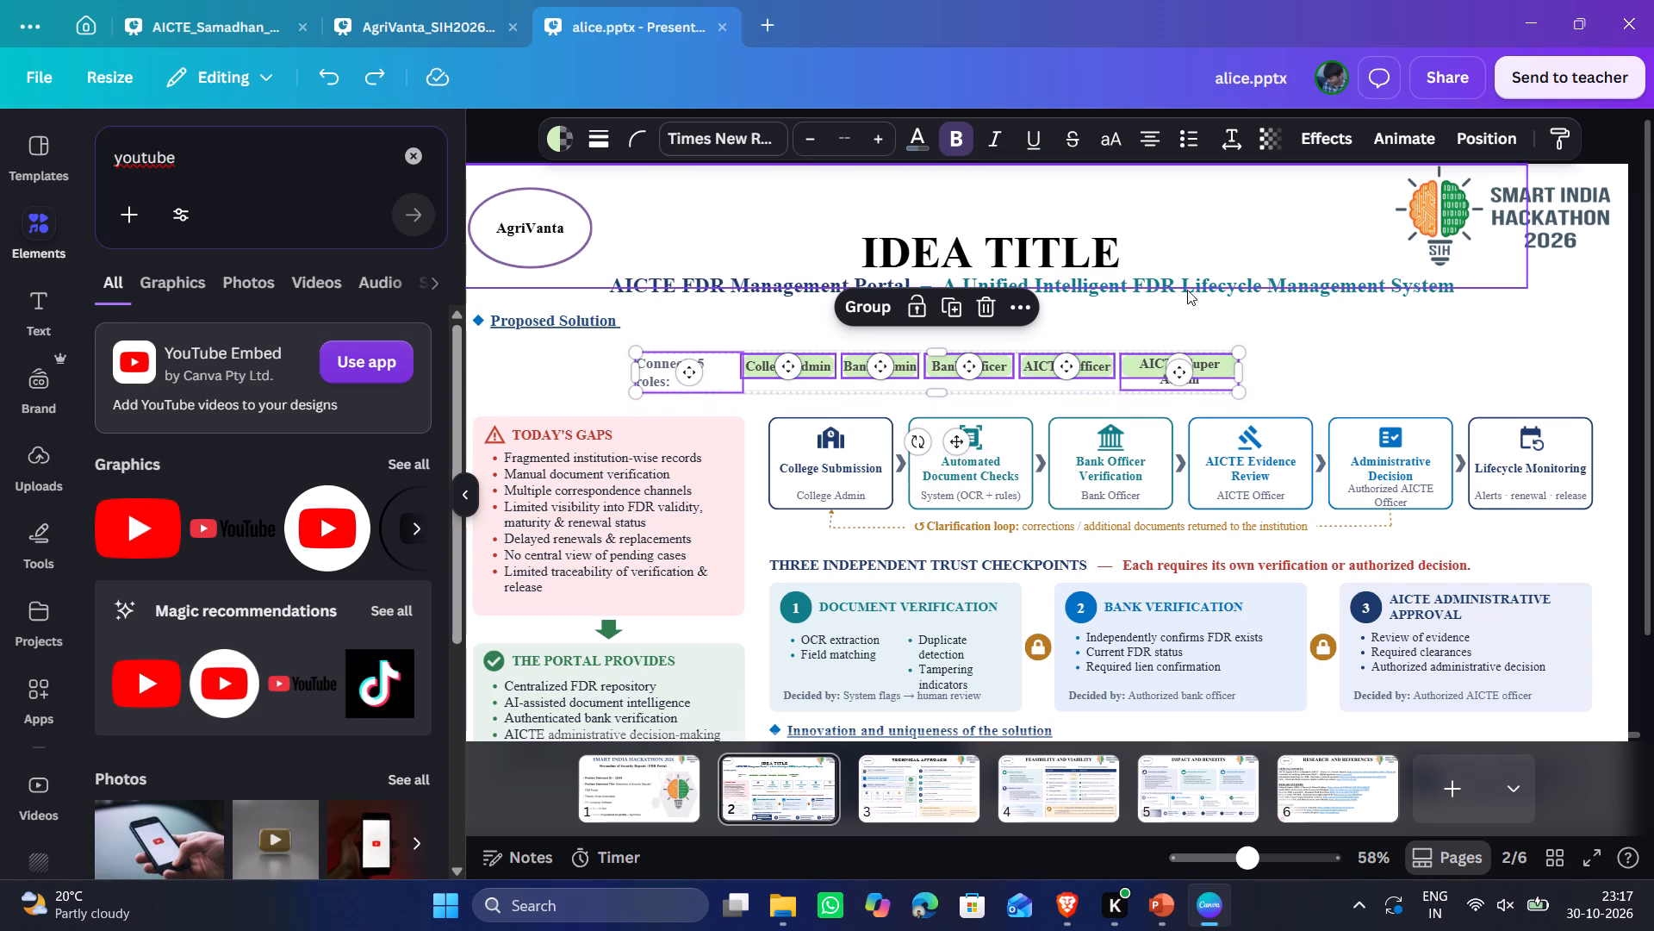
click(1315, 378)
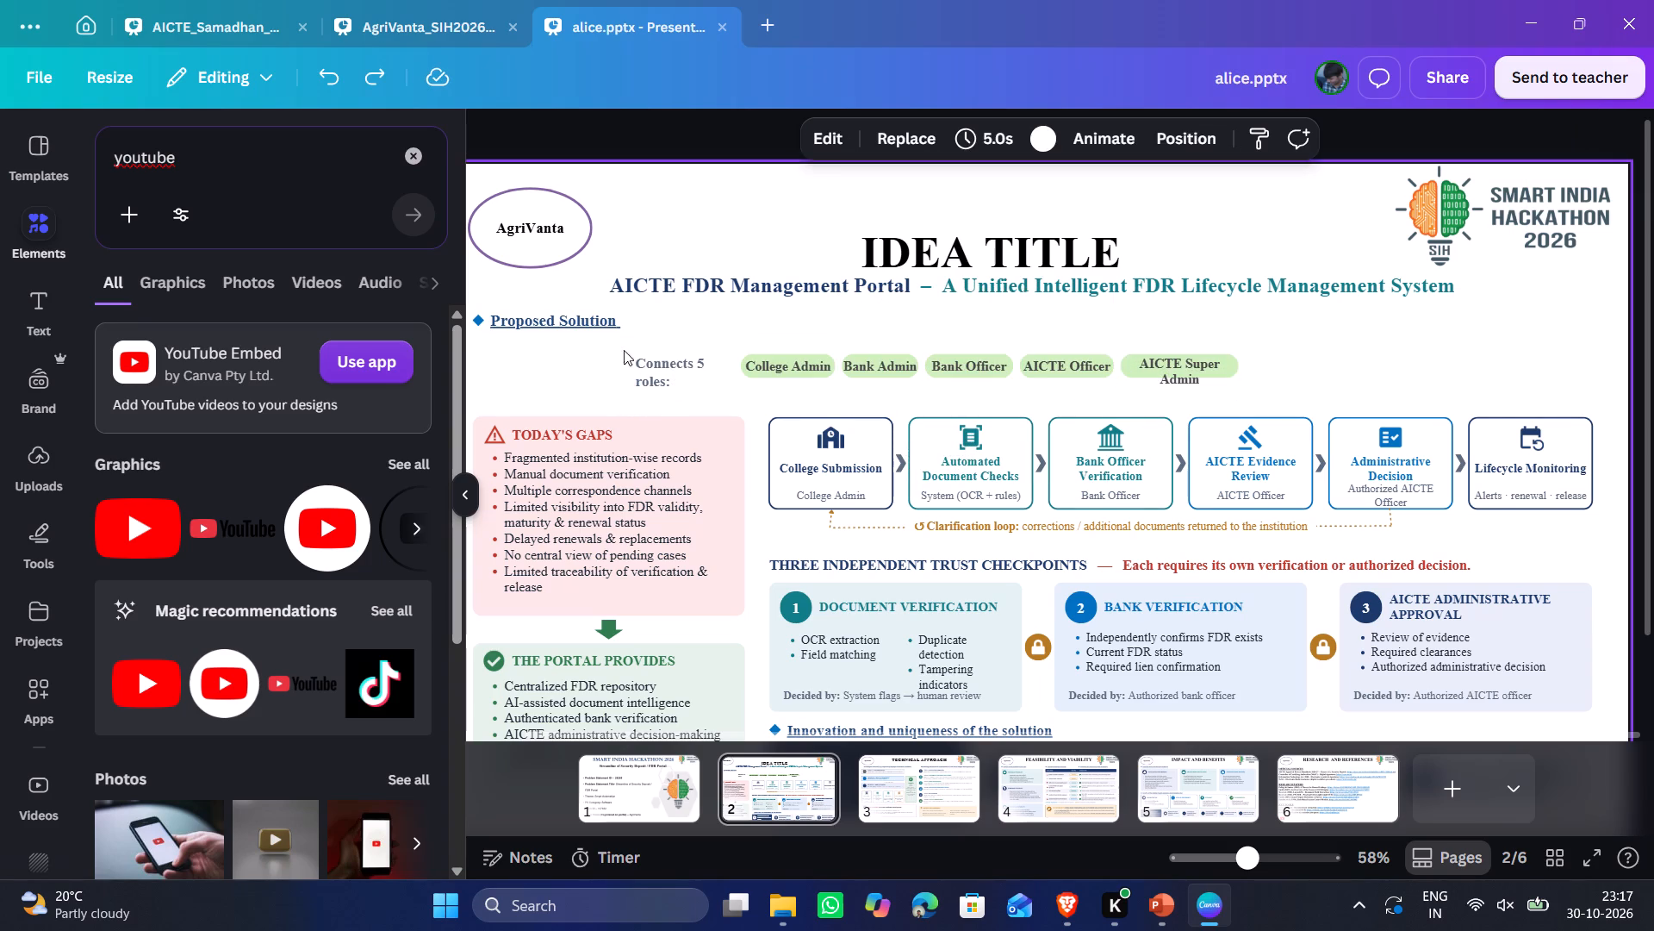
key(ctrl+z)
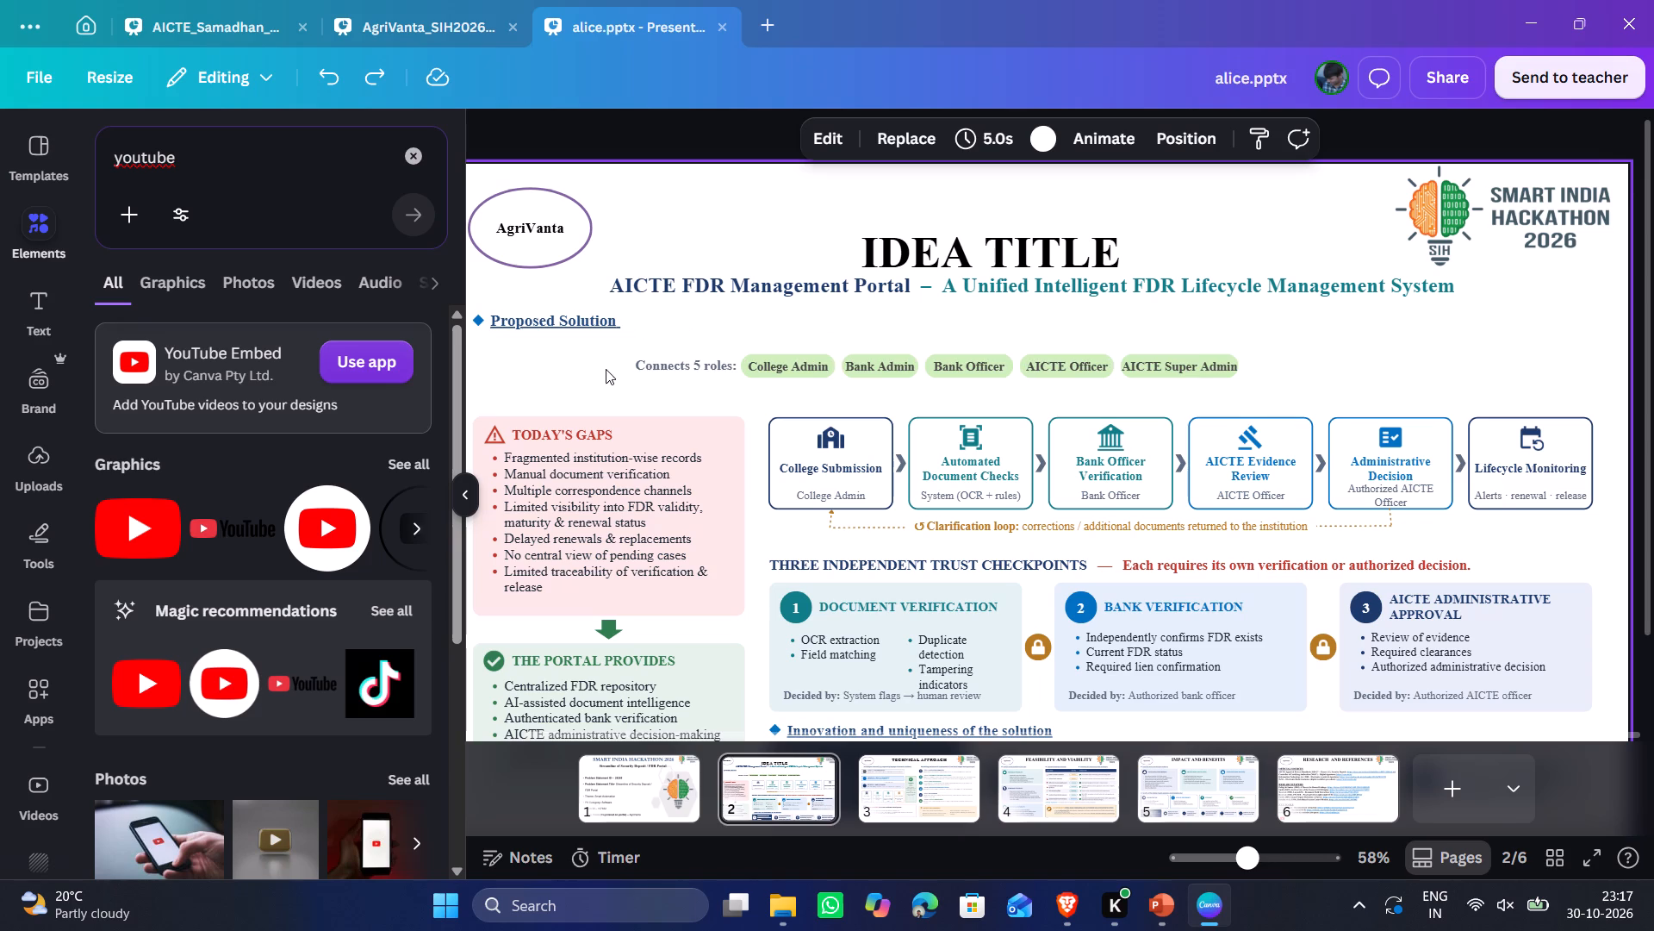
Enlarge the "Connects 5 roles:" label and its pills, and center the row between the Proposed Solution heading and the content boxes.
drag(603, 360, 1272, 397)
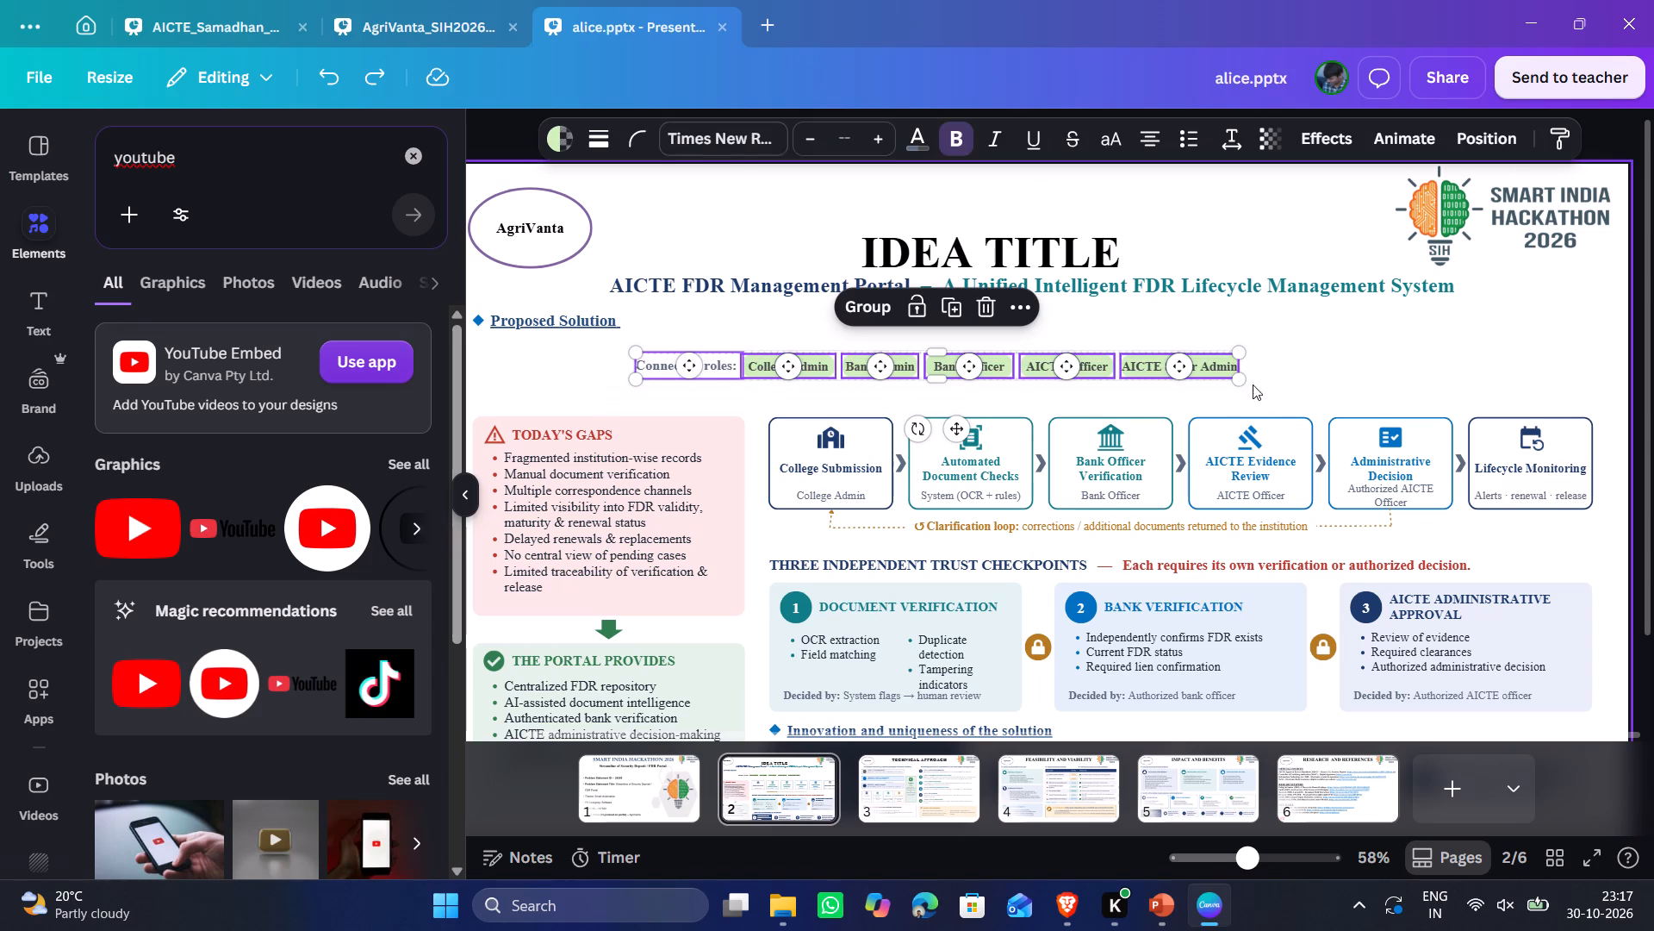
drag(1238, 354, 1477, 308)
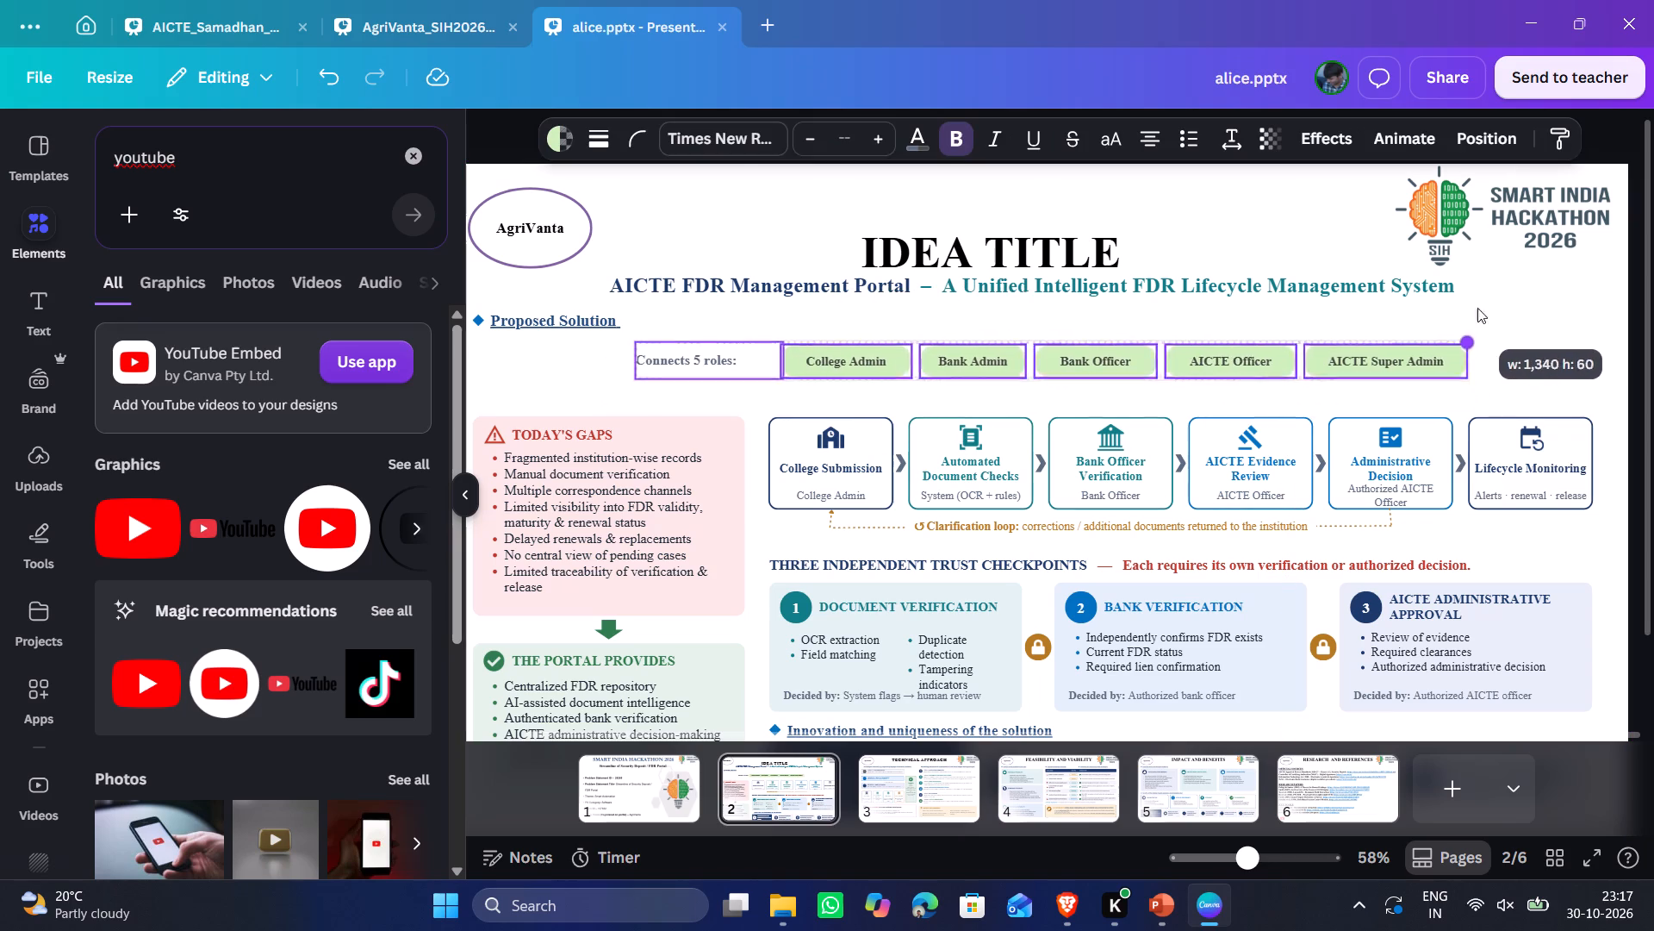
drag(1477, 308, 1595, 289)
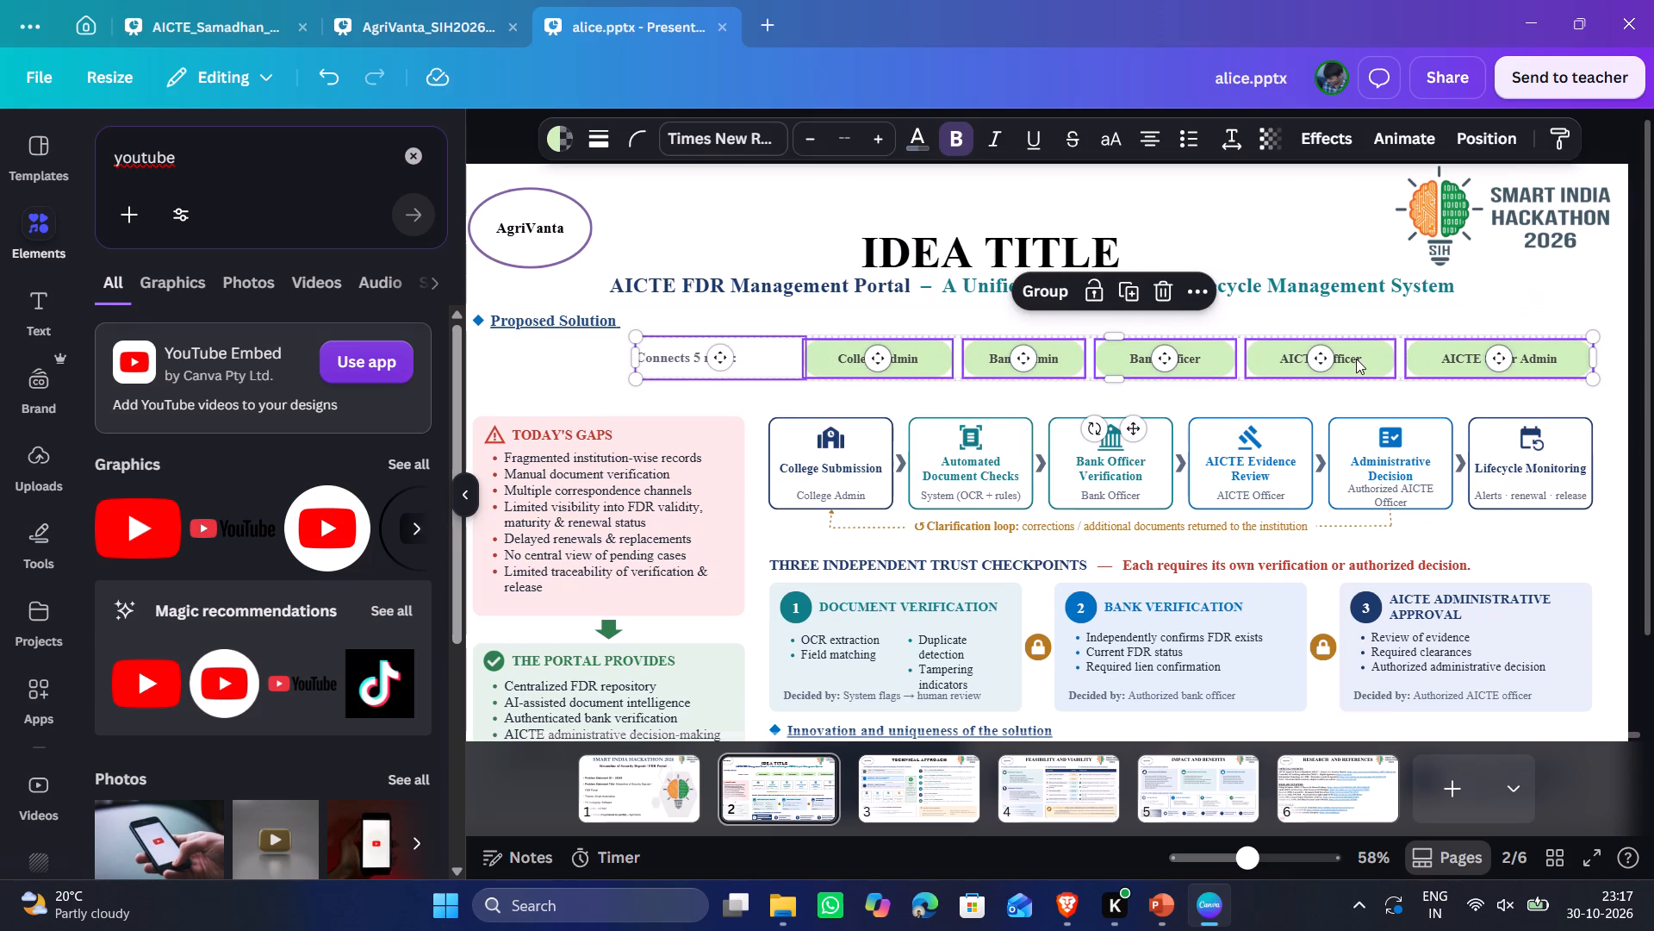
drag(1356, 359, 1233, 364)
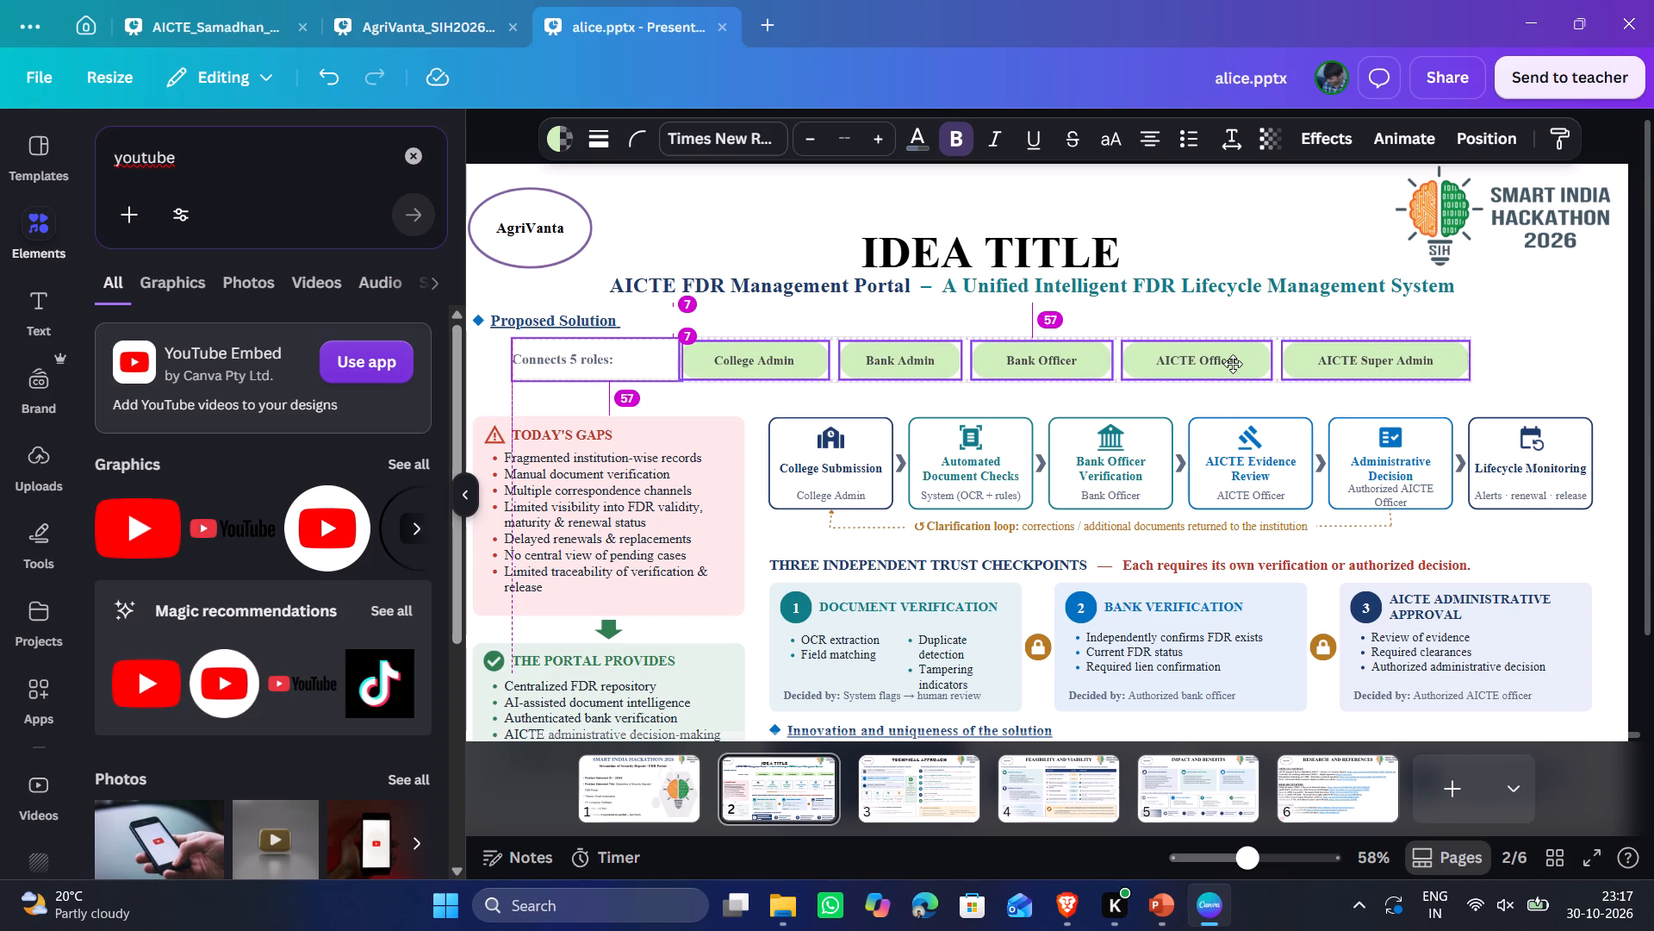
drag(1233, 364, 1222, 367)
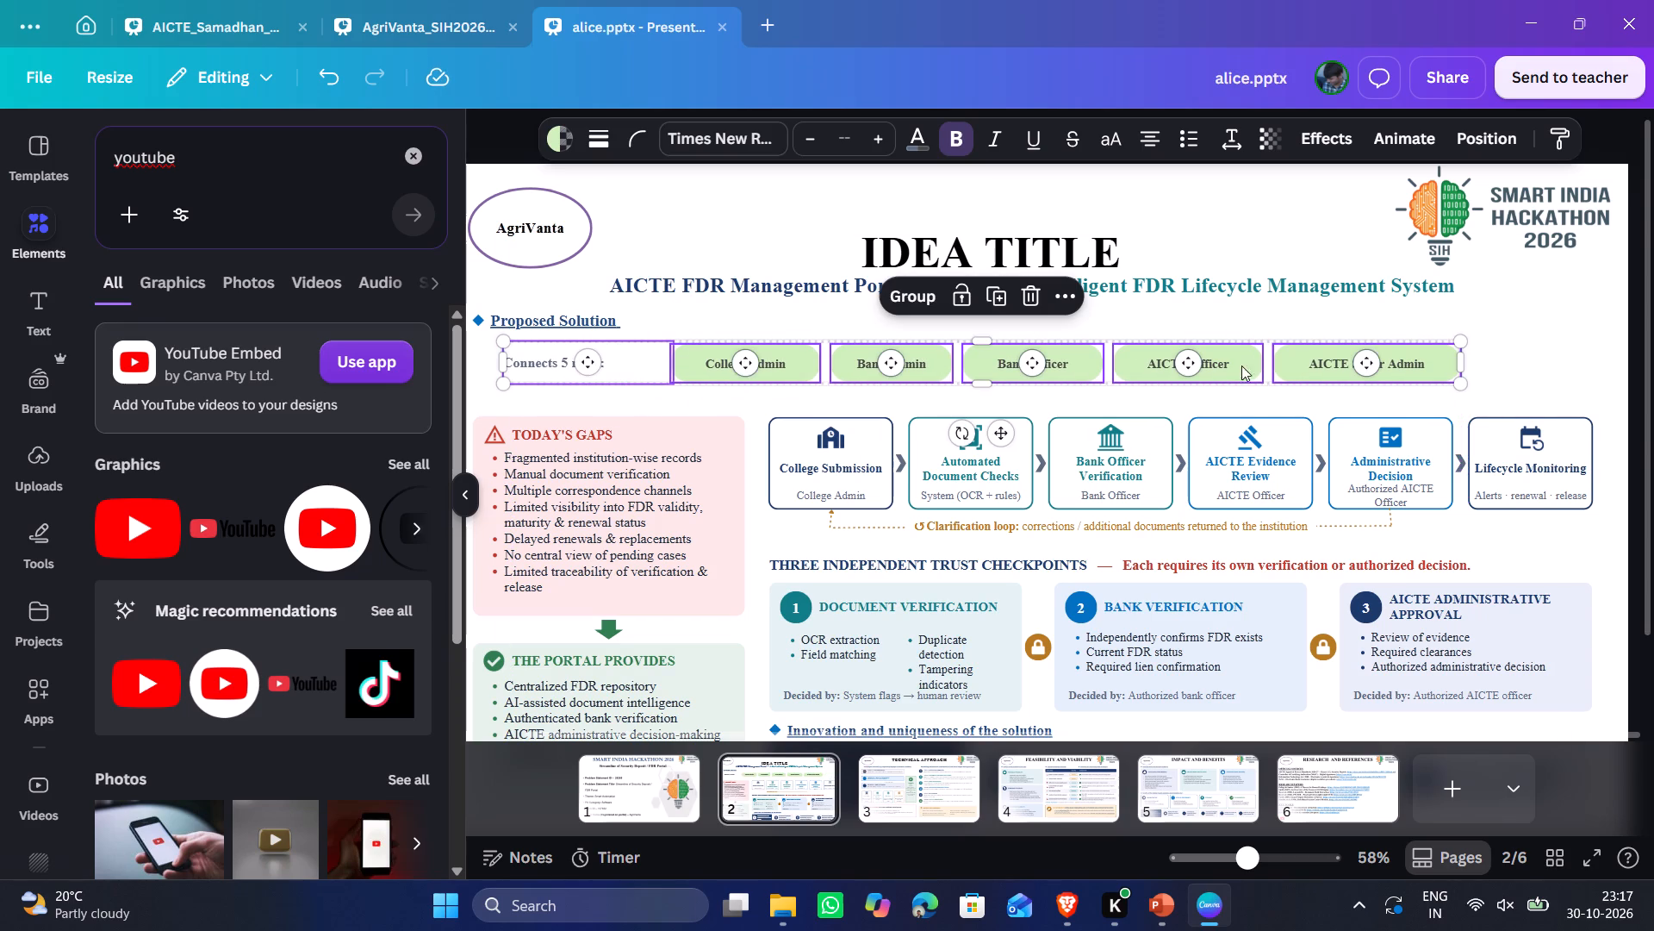
click(1575, 316)
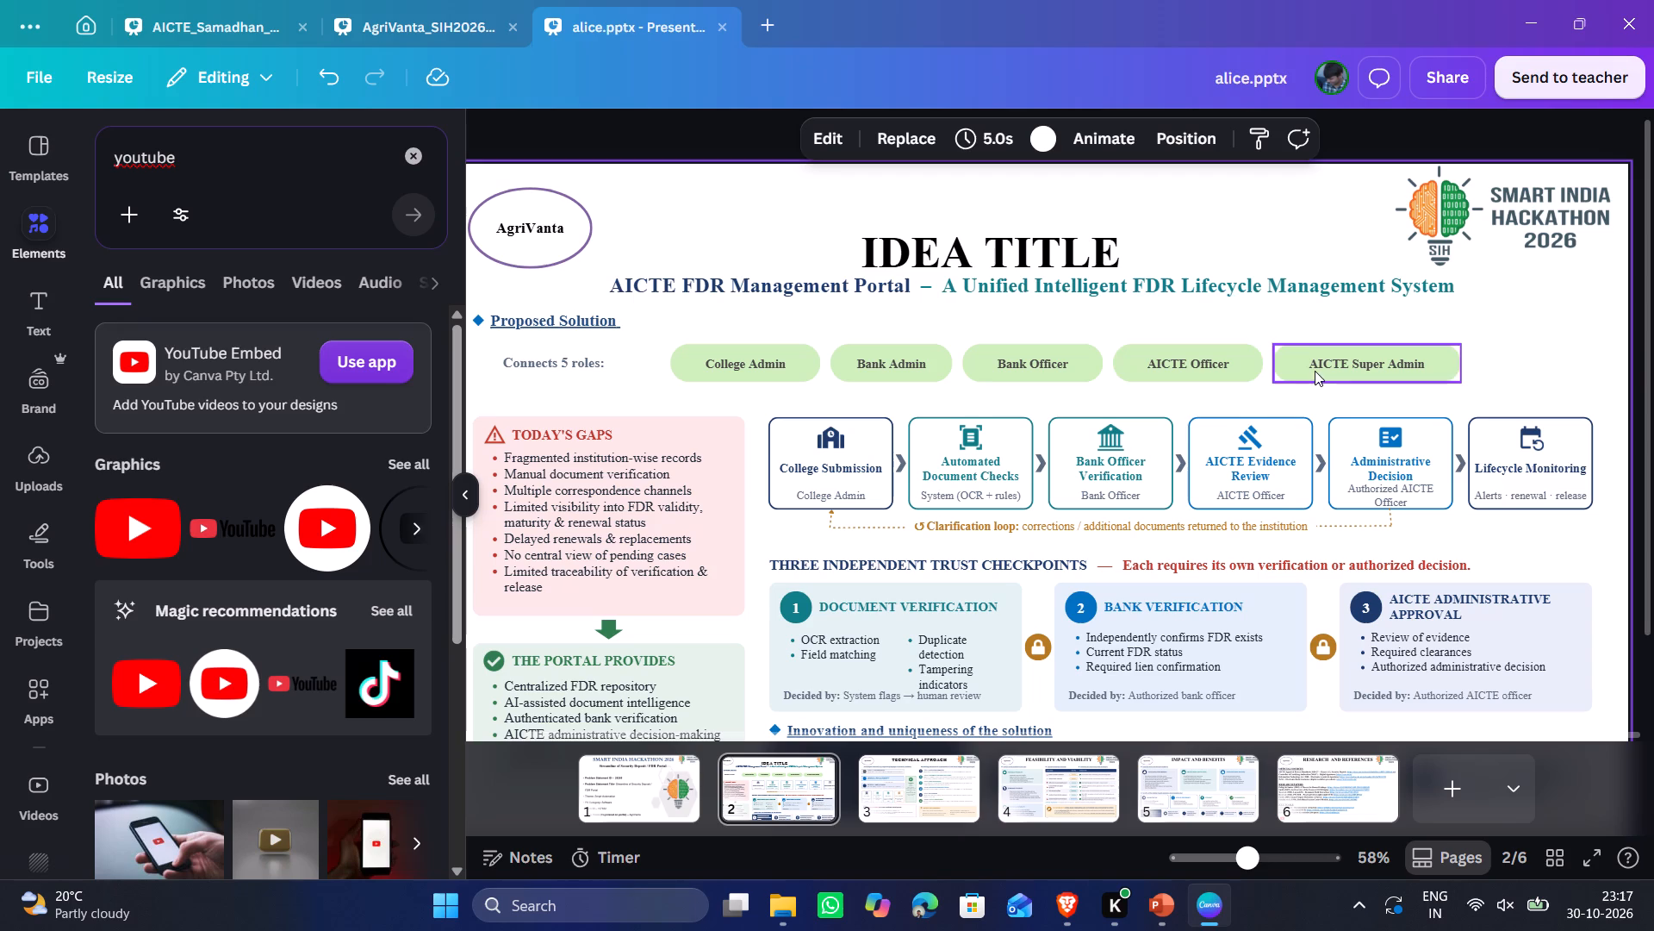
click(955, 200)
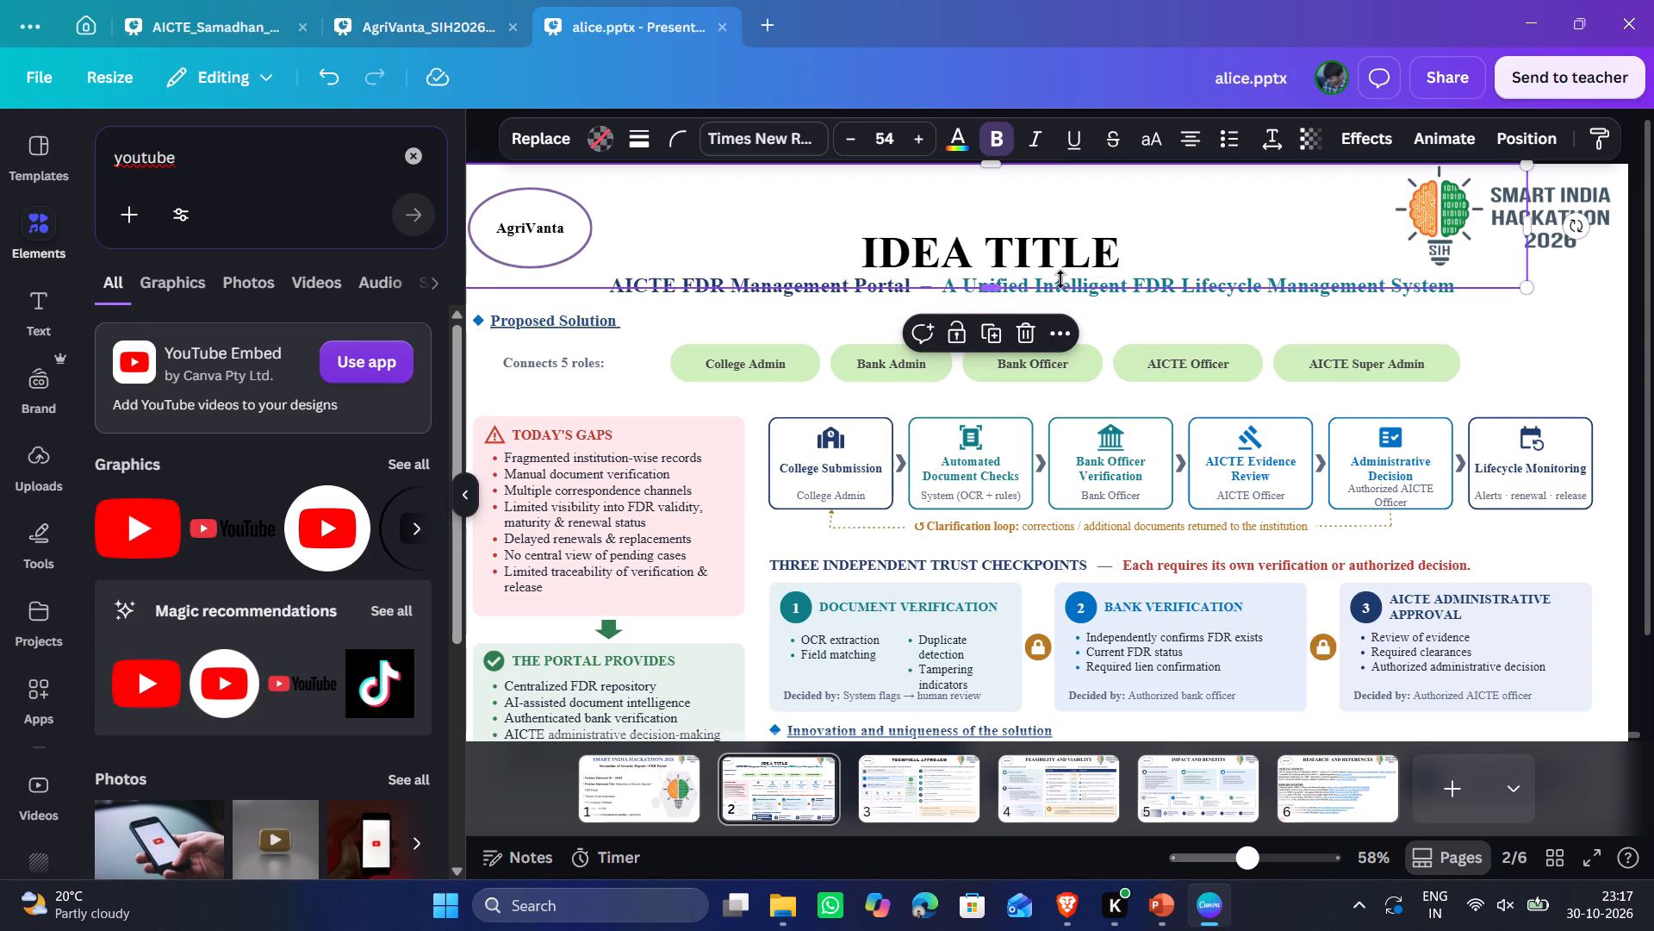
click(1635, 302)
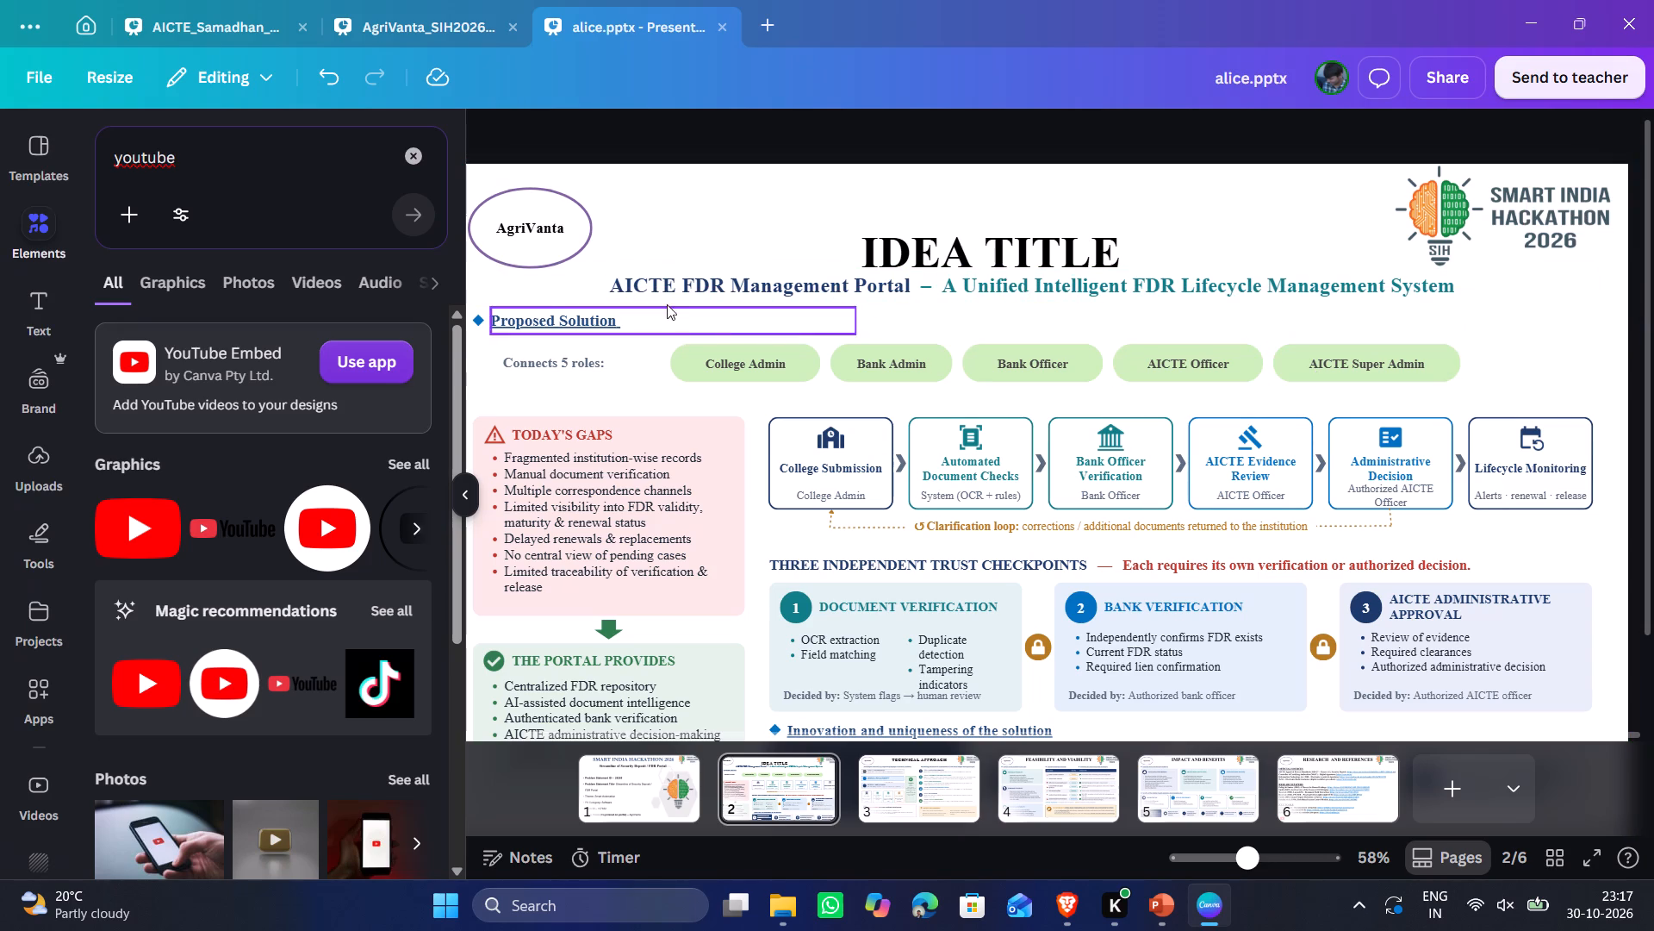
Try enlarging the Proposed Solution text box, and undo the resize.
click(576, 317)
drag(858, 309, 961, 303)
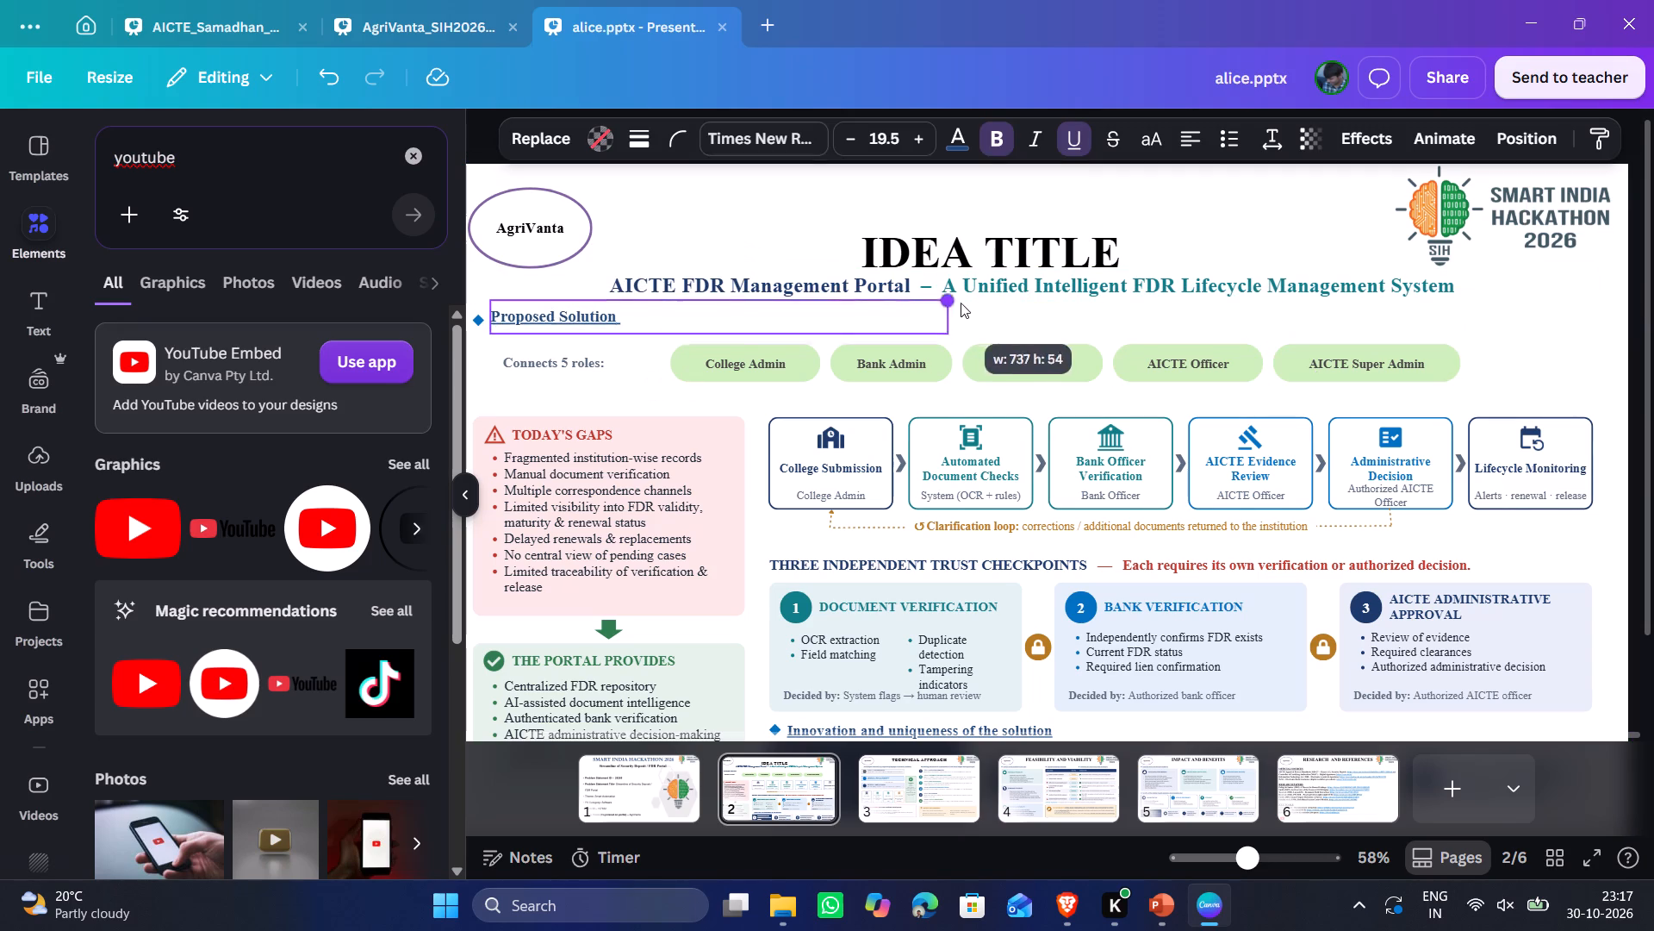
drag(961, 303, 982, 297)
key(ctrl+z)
Set the Proposed Solution heading's font size to 24.5.
double_click(615, 320)
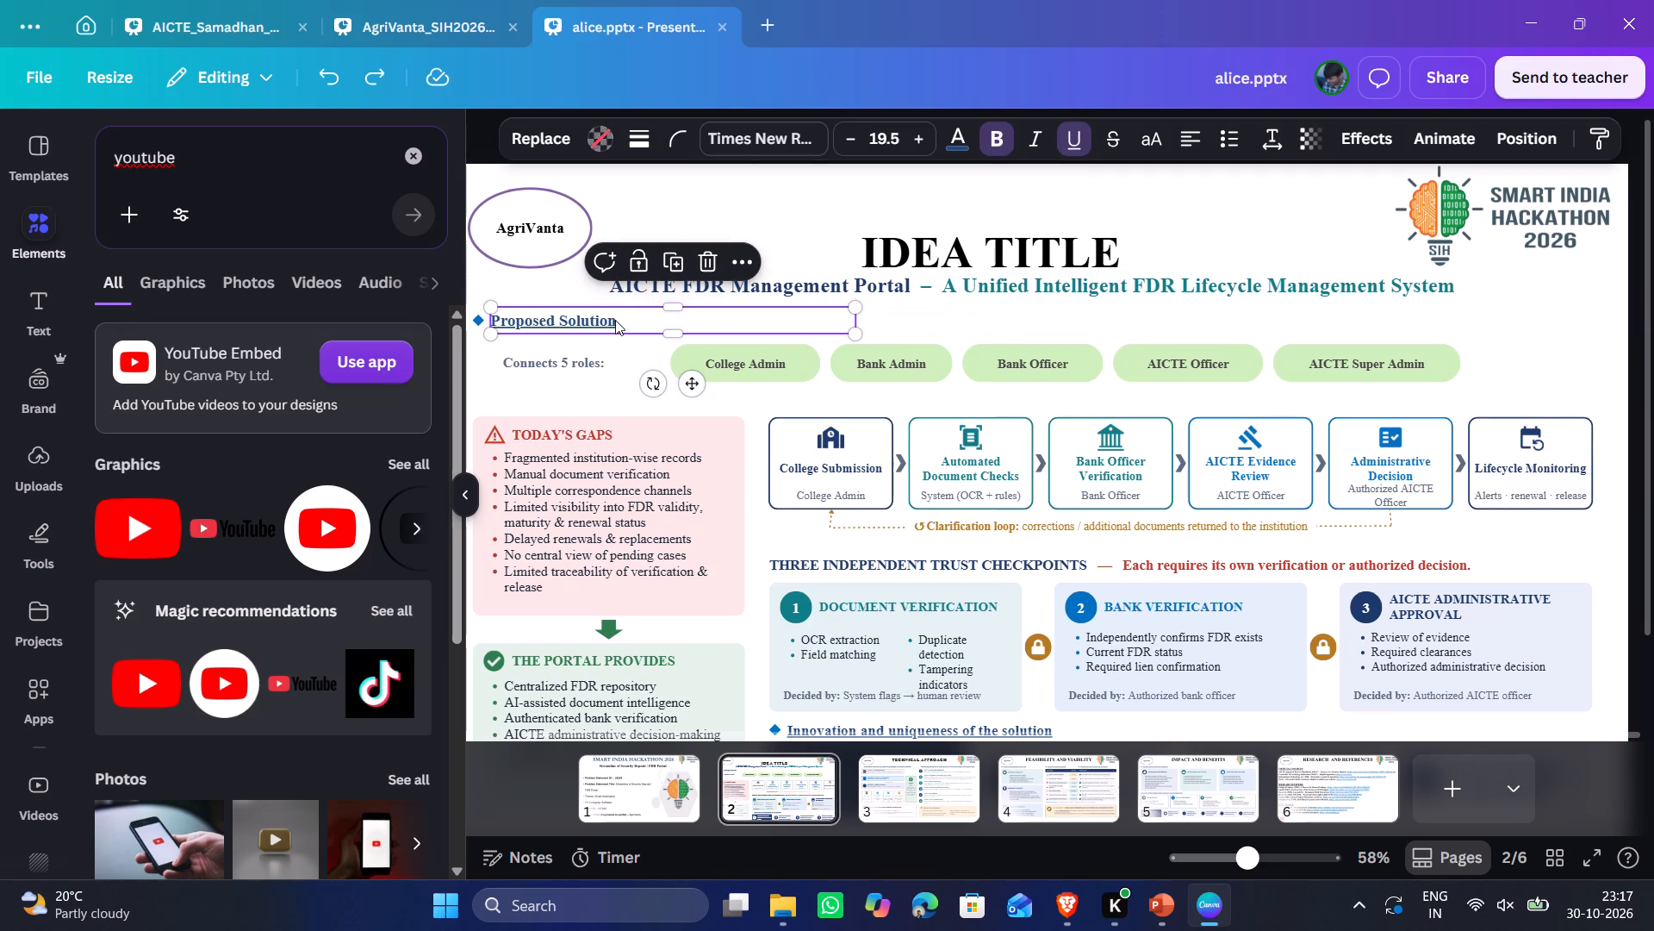
key(ctrl+a)
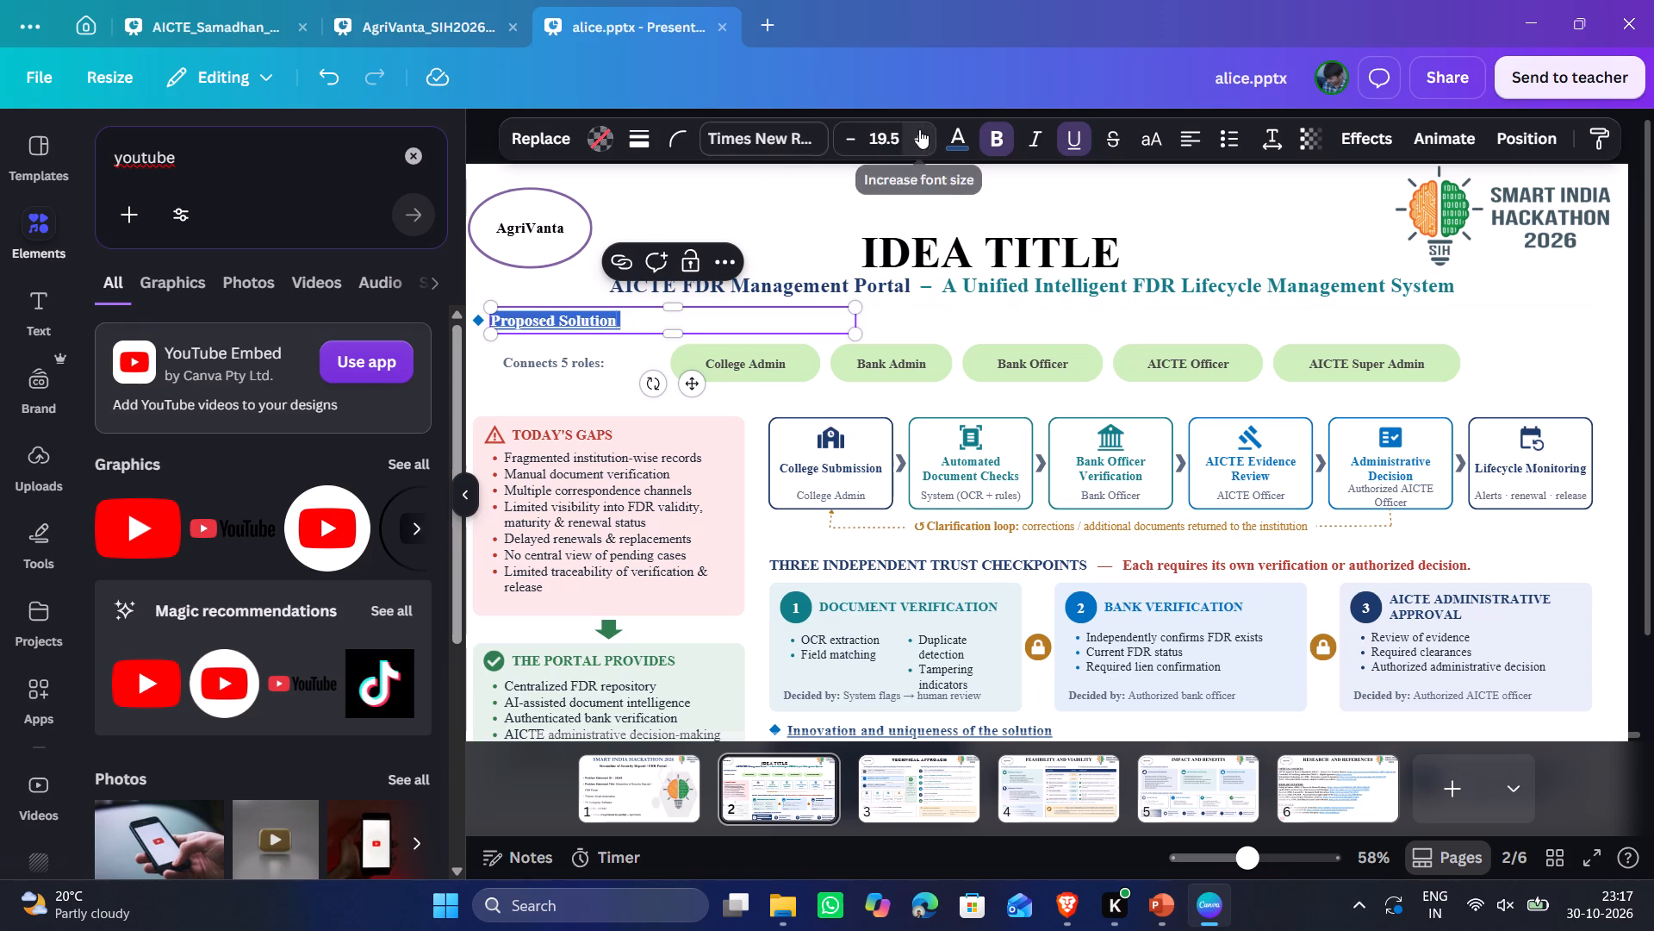
click(918, 129)
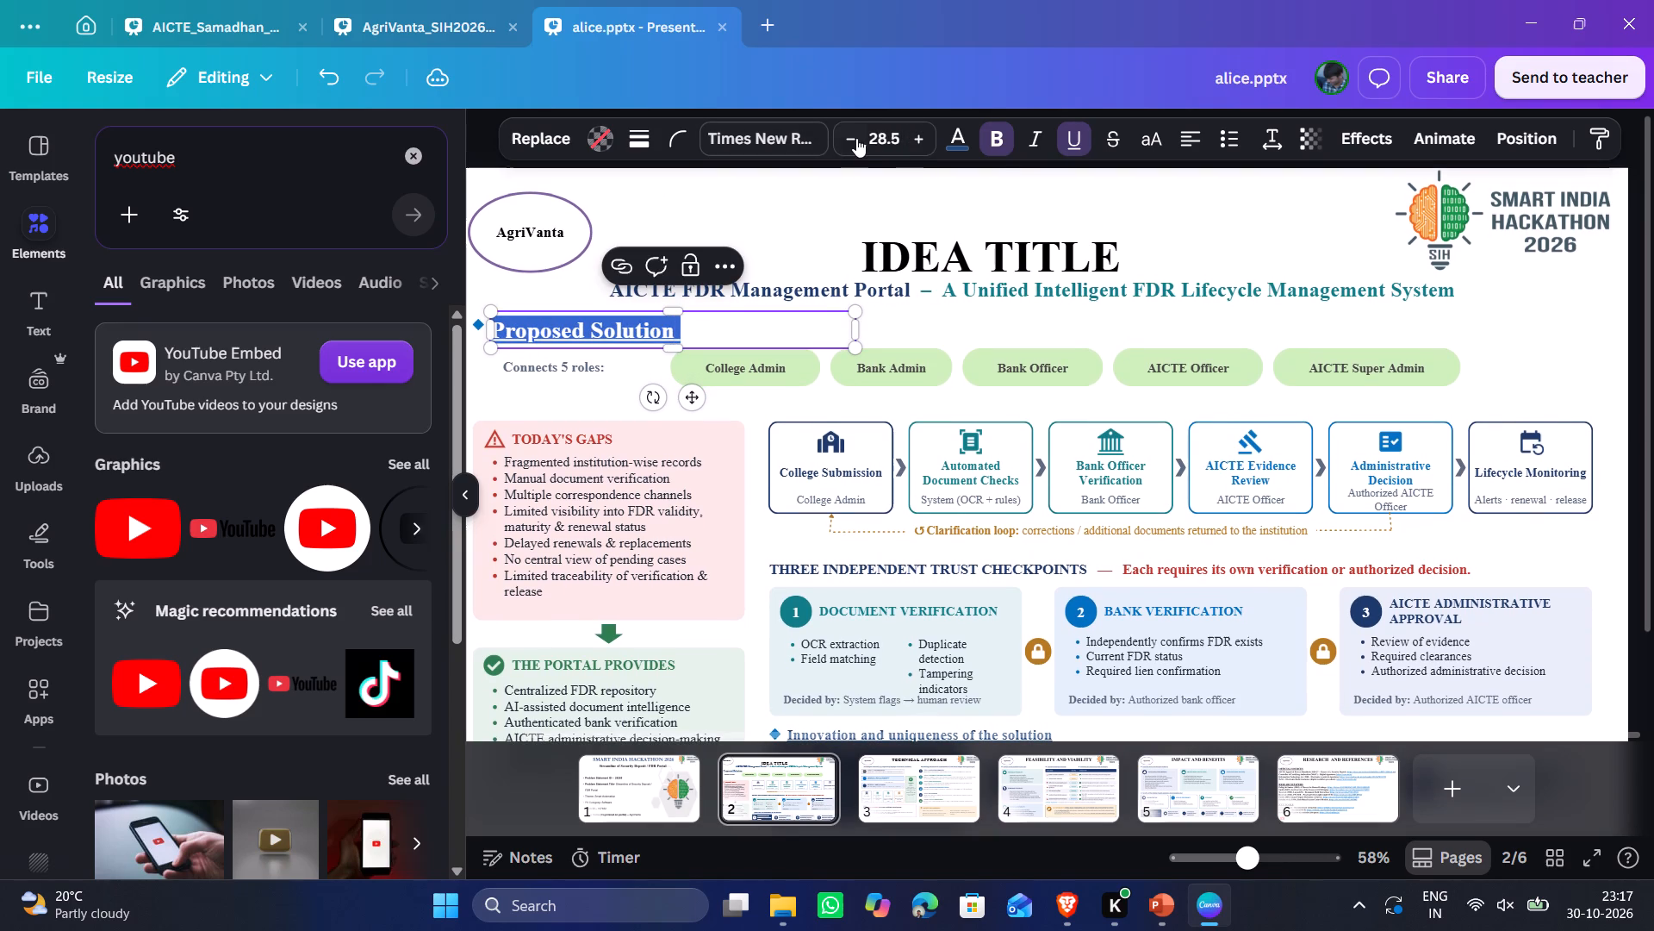
click(849, 139)
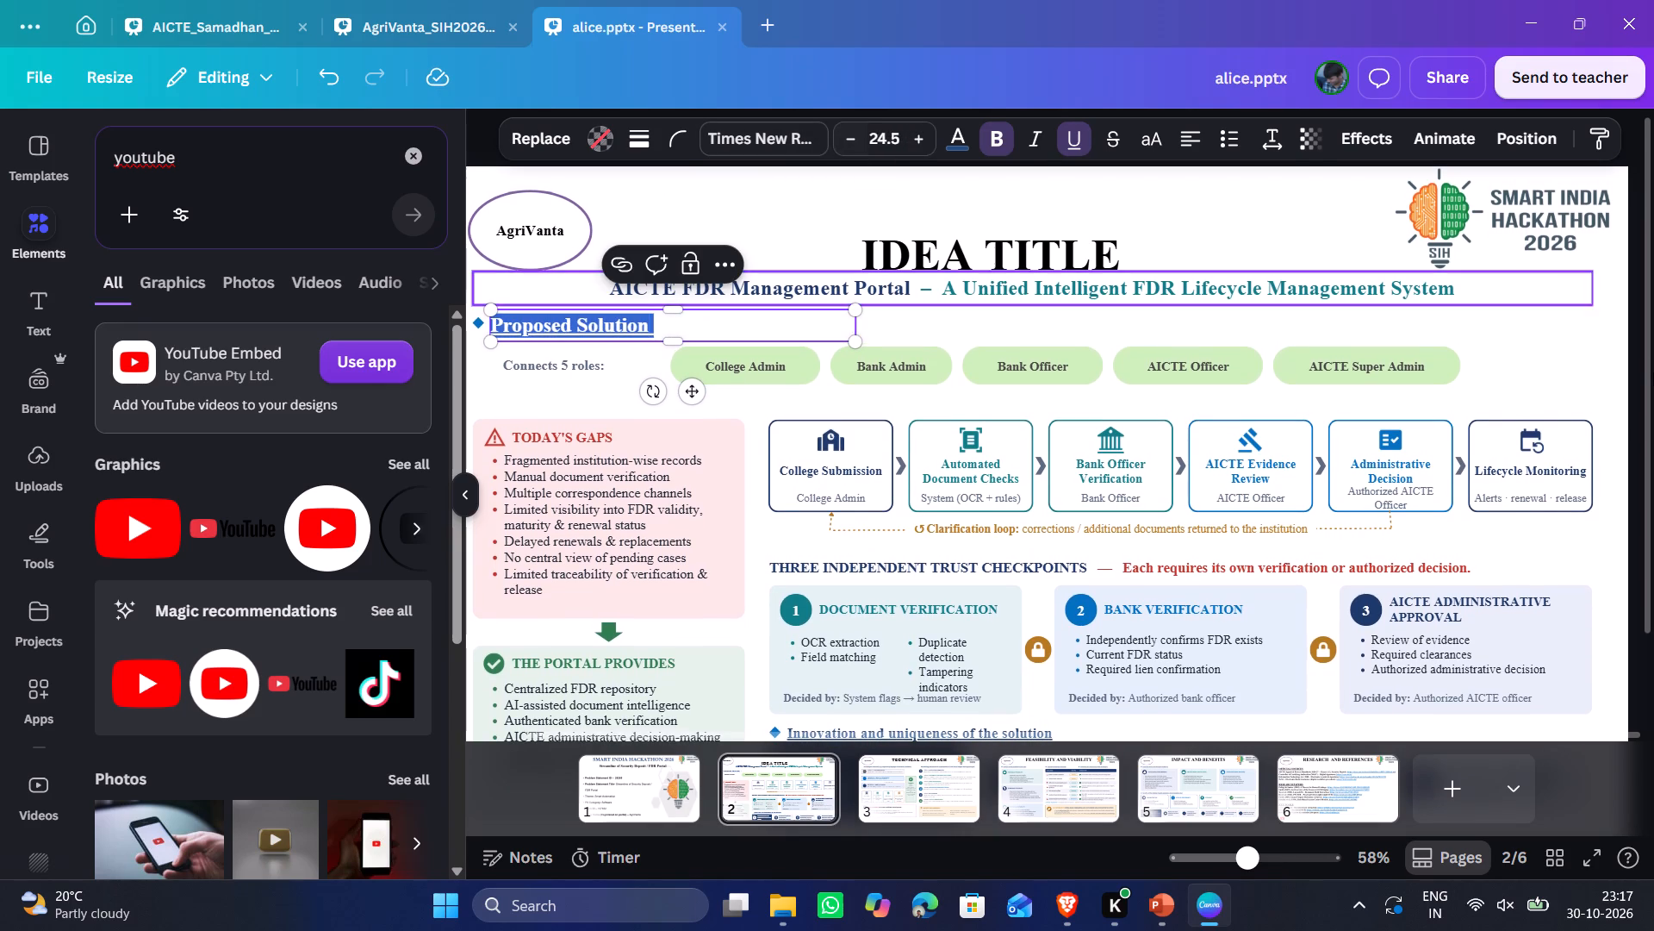
Delete the IDEA TITLE heading from slide 2.
click(1573, 330)
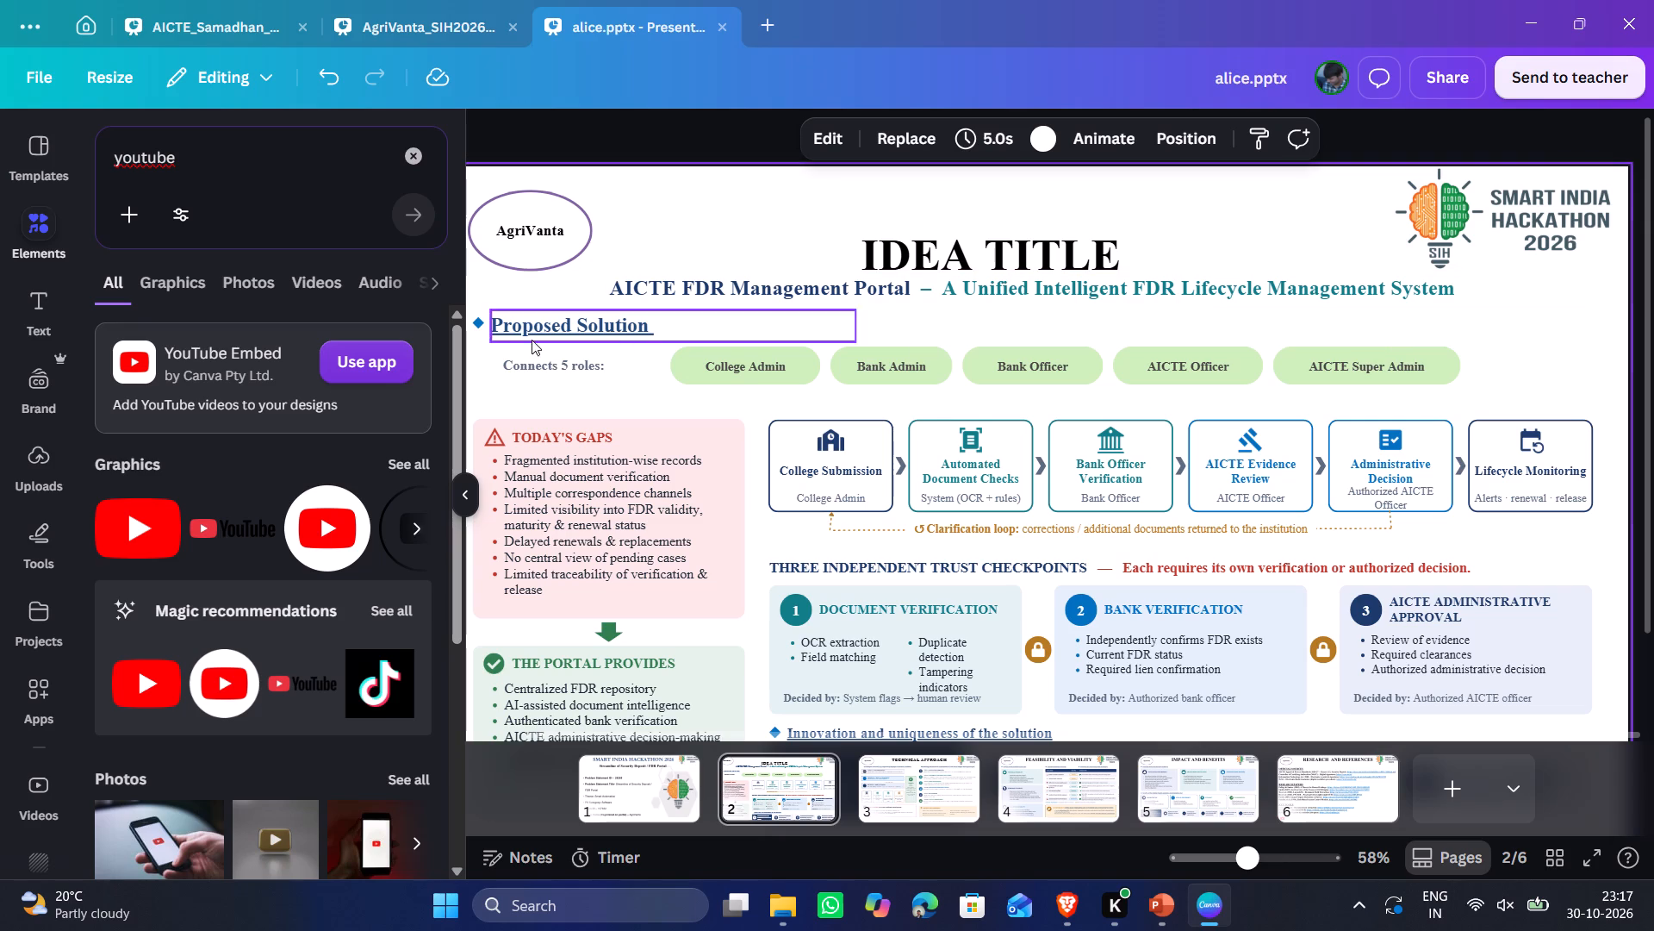
click(1020, 247)
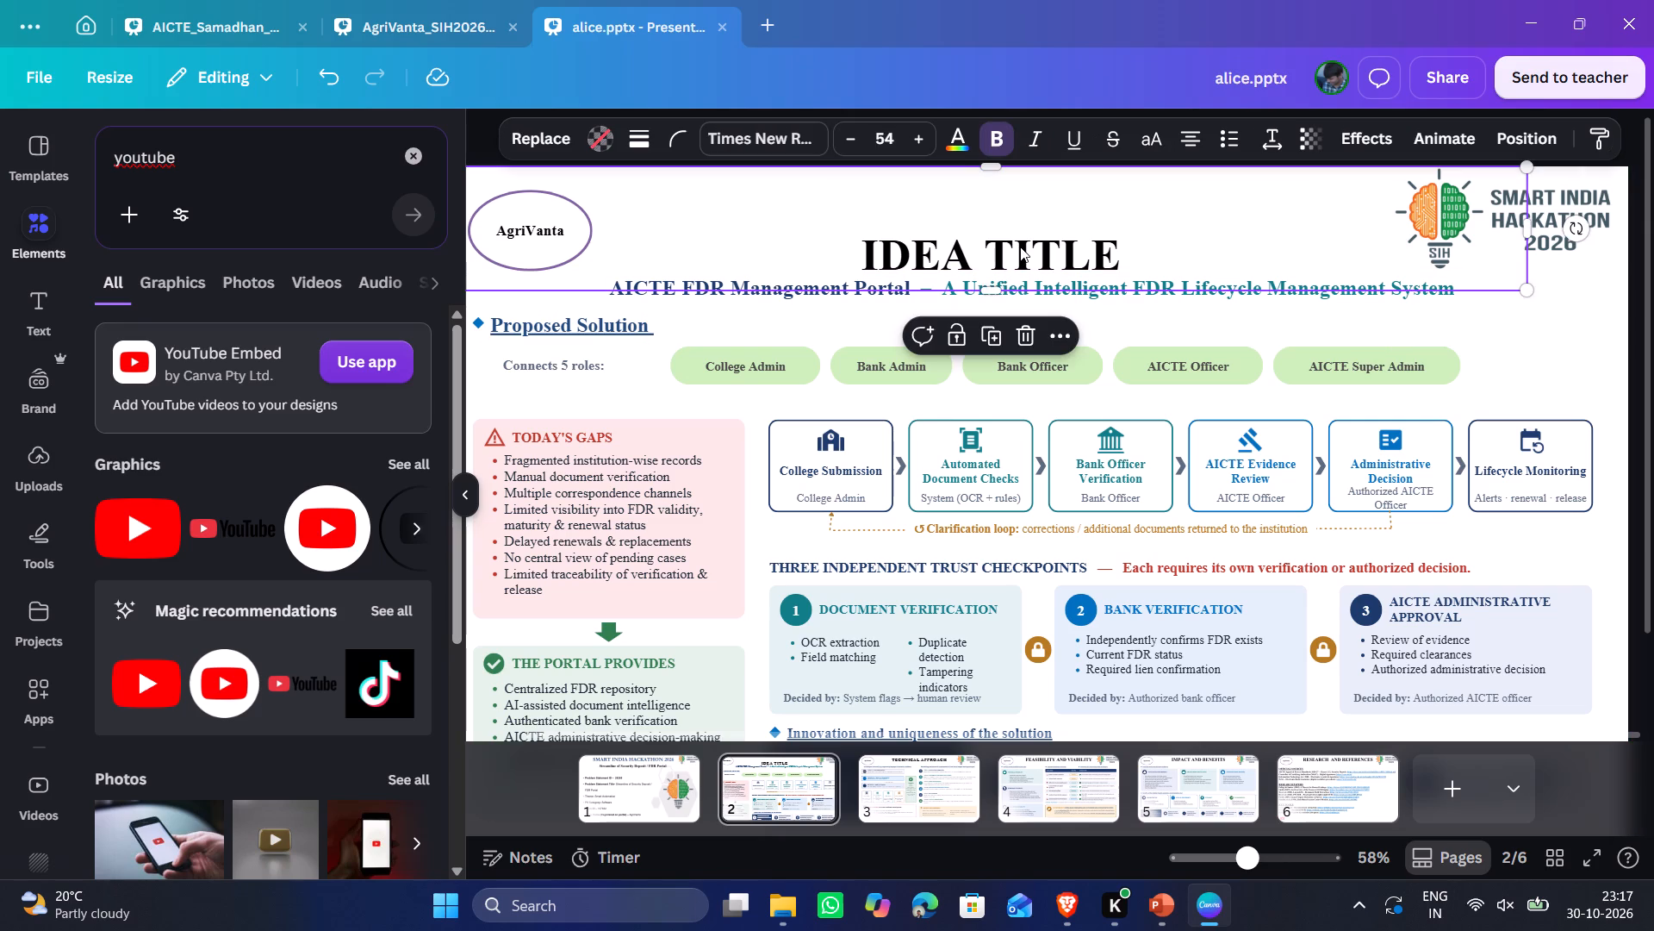
key(Delete)
Move the AICTE FDR Management Portal line up into the vacated title space and narrow its text box clear of the hackathon logo.
drag(1044, 282, 1047, 256)
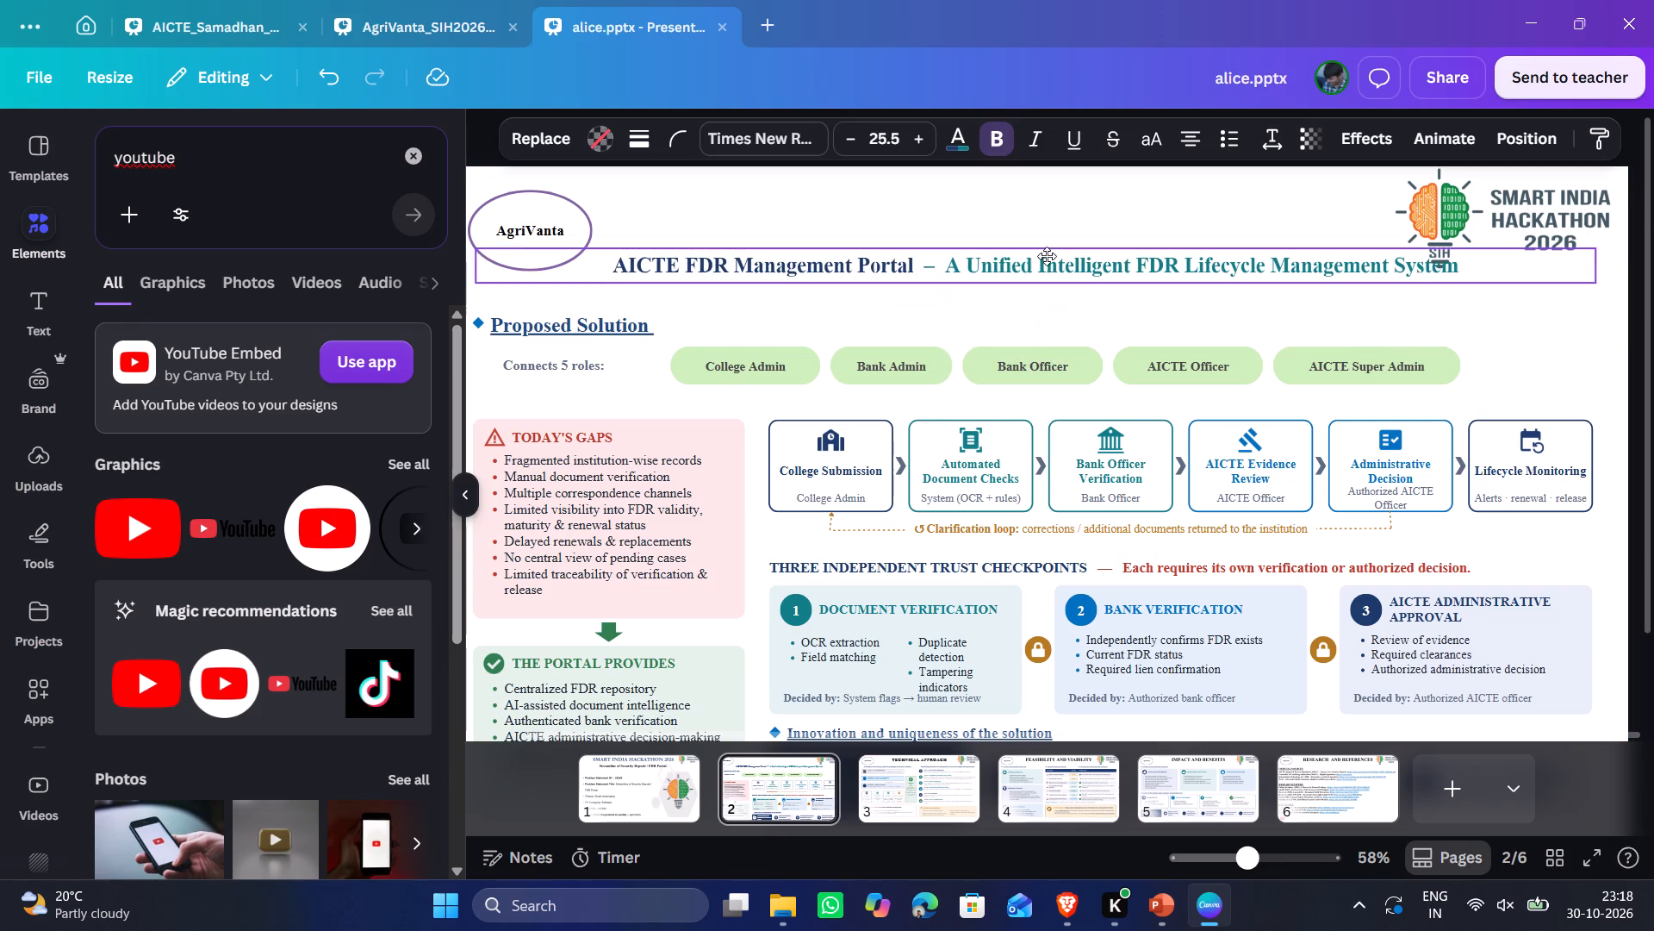
drag(1047, 256, 1022, 257)
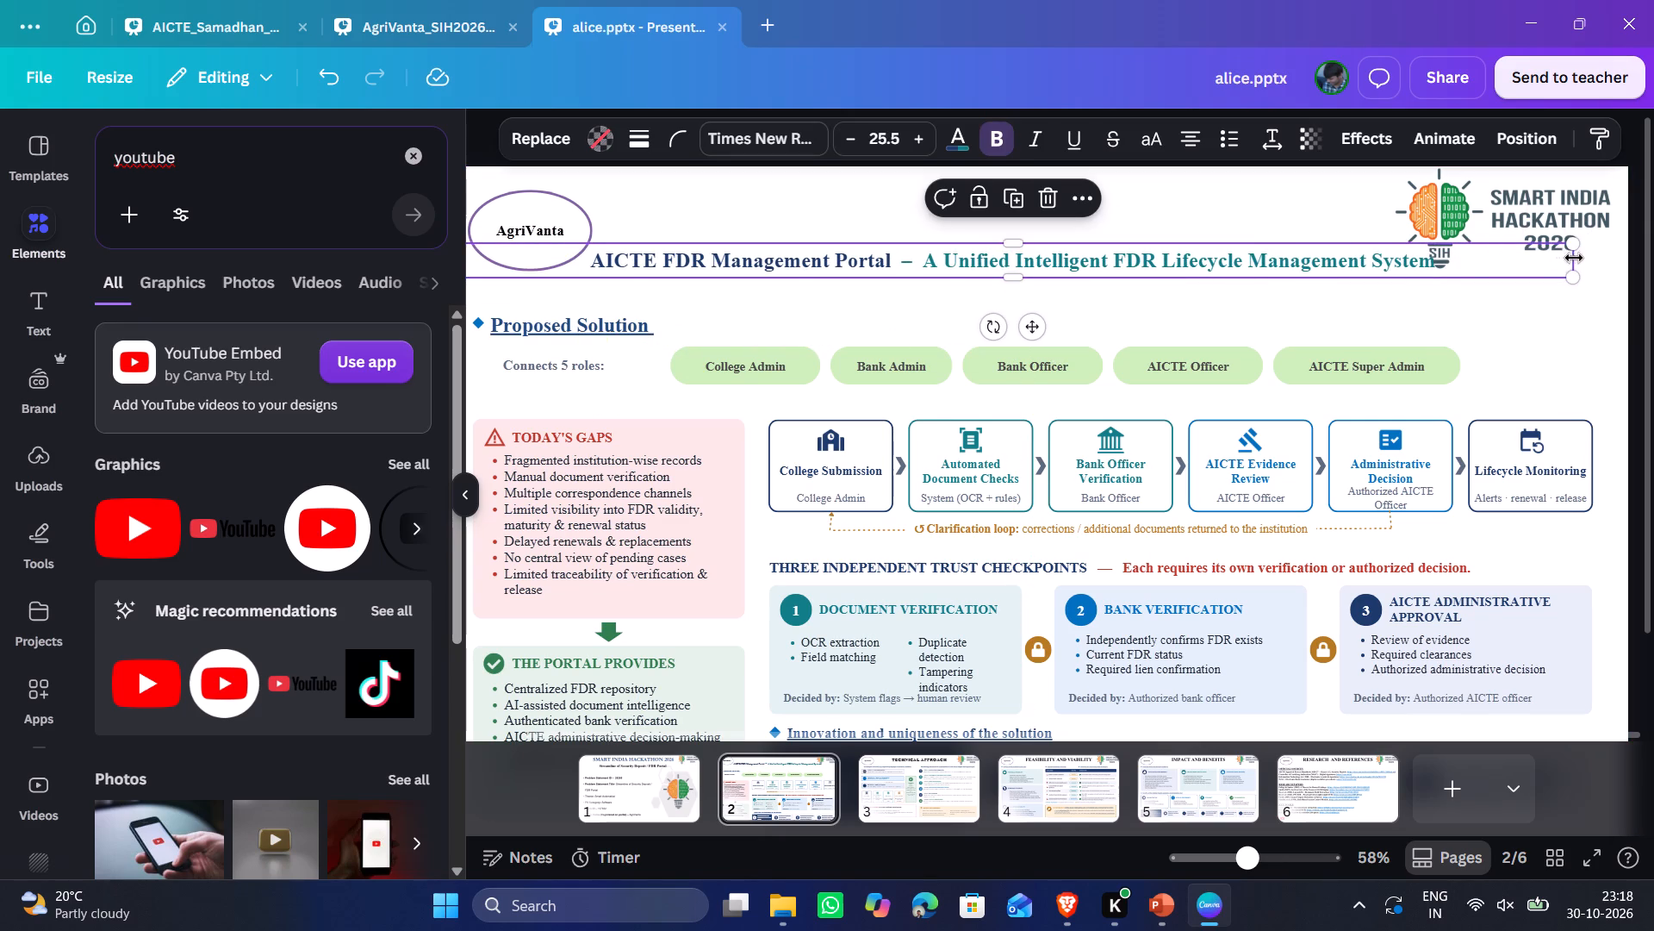
drag(1574, 259, 1407, 266)
drag(1230, 261, 1288, 261)
double_click(1286, 263)
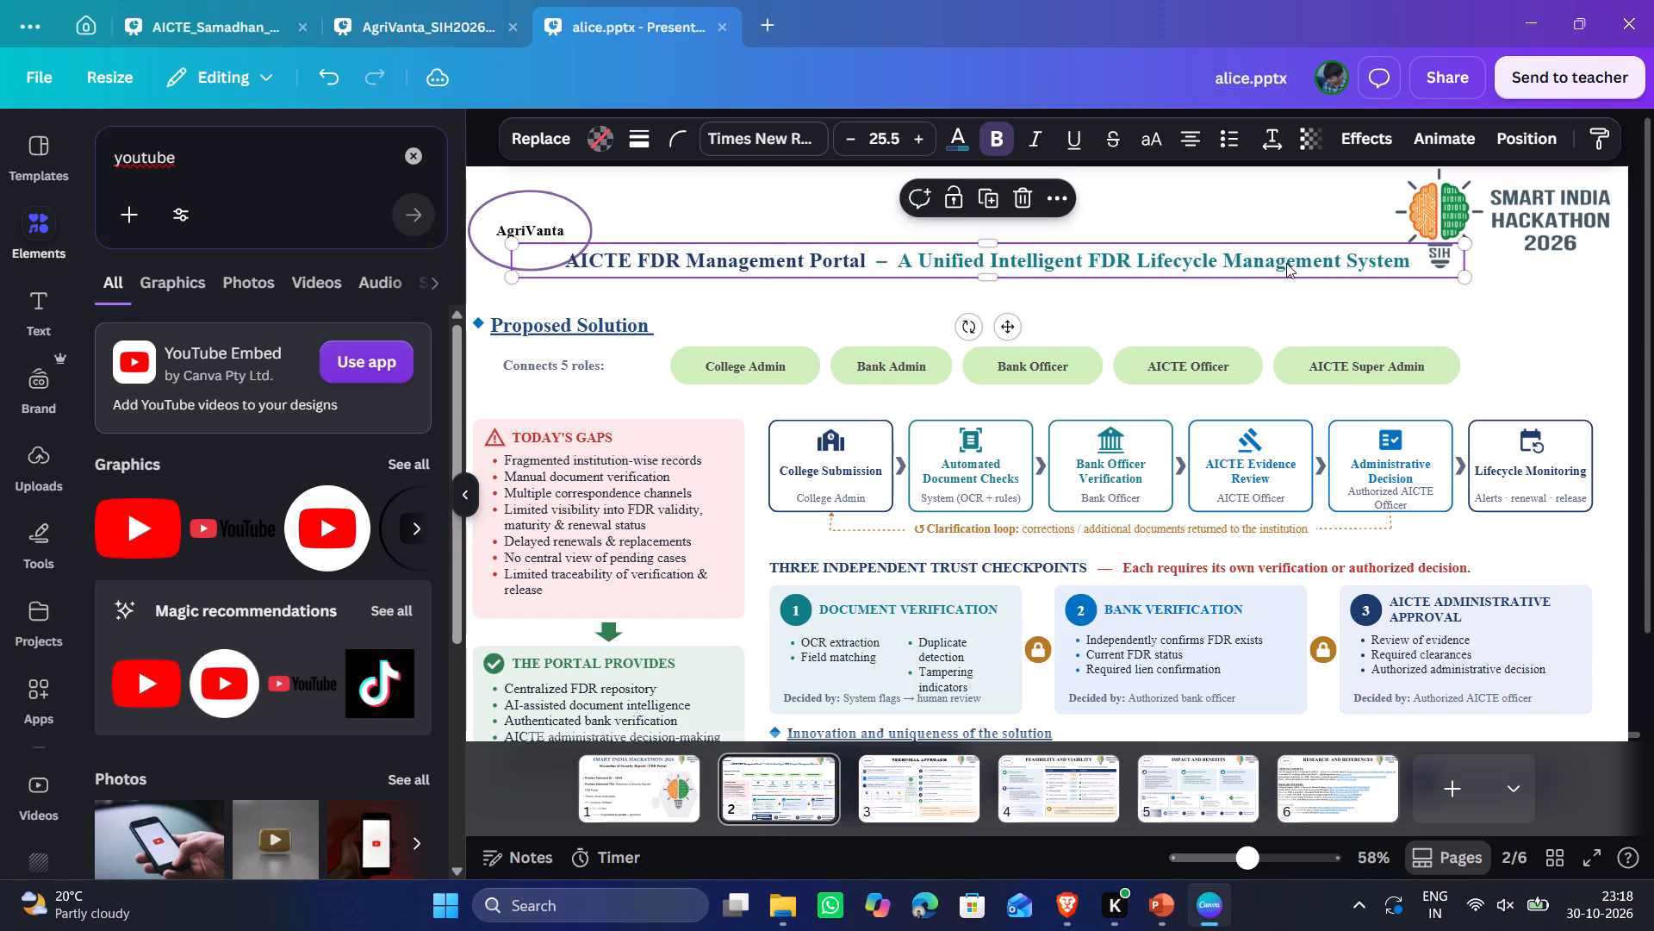
double_click(1276, 262)
key(ctrl+a)
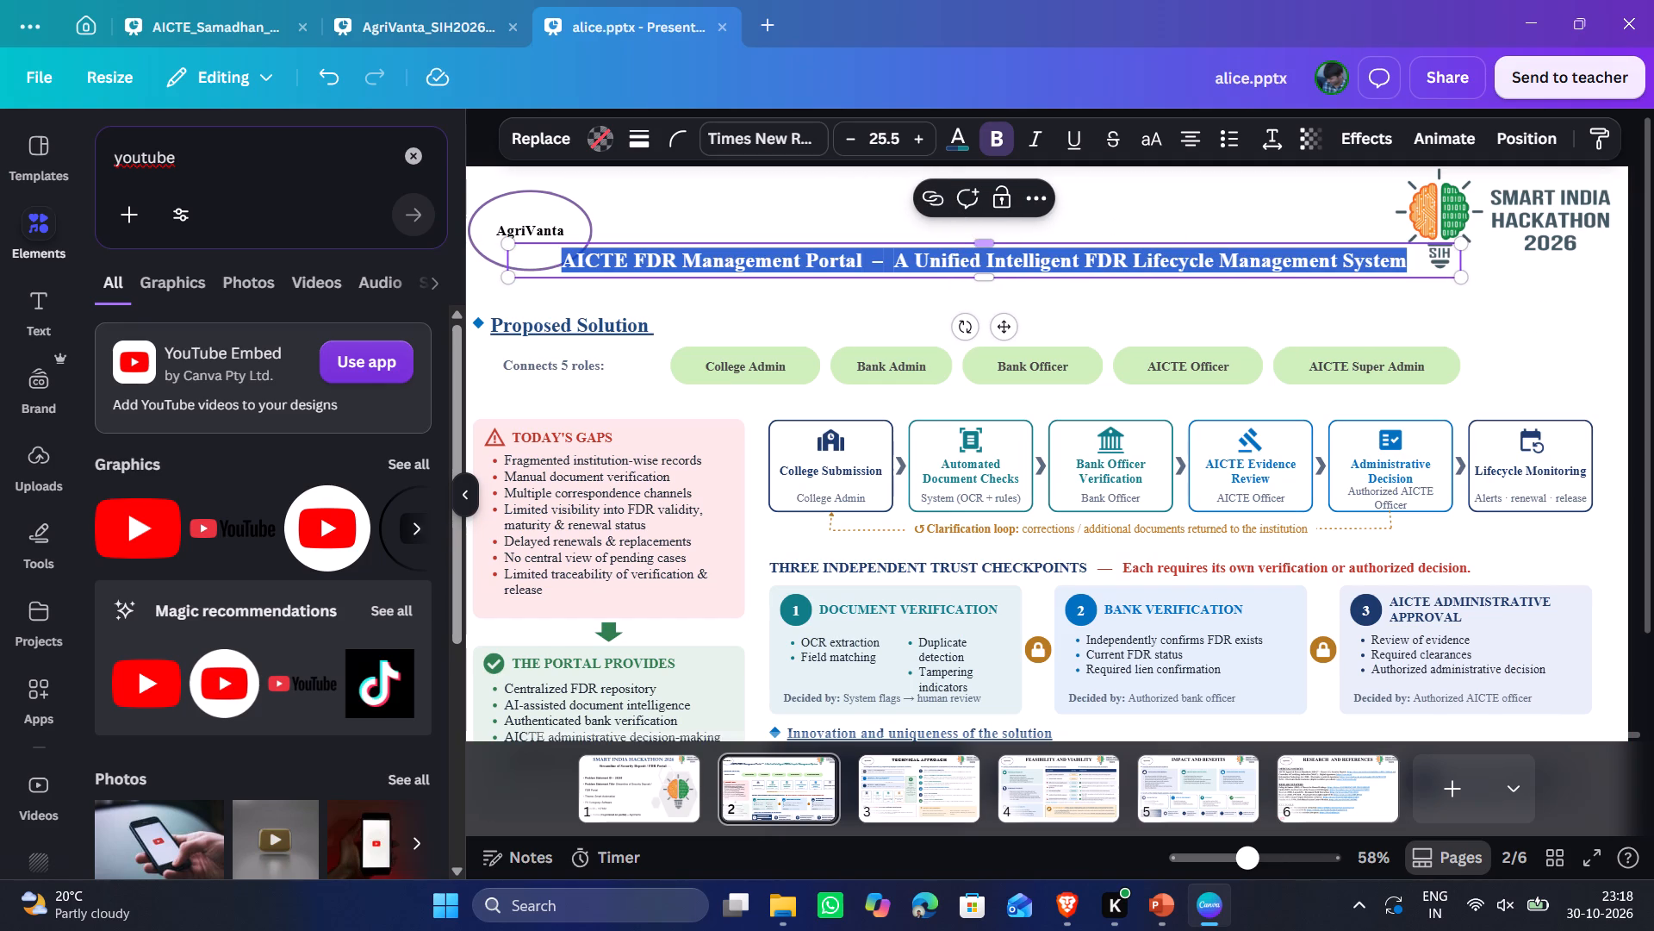
key(ctrl+z)
click(1198, 309)
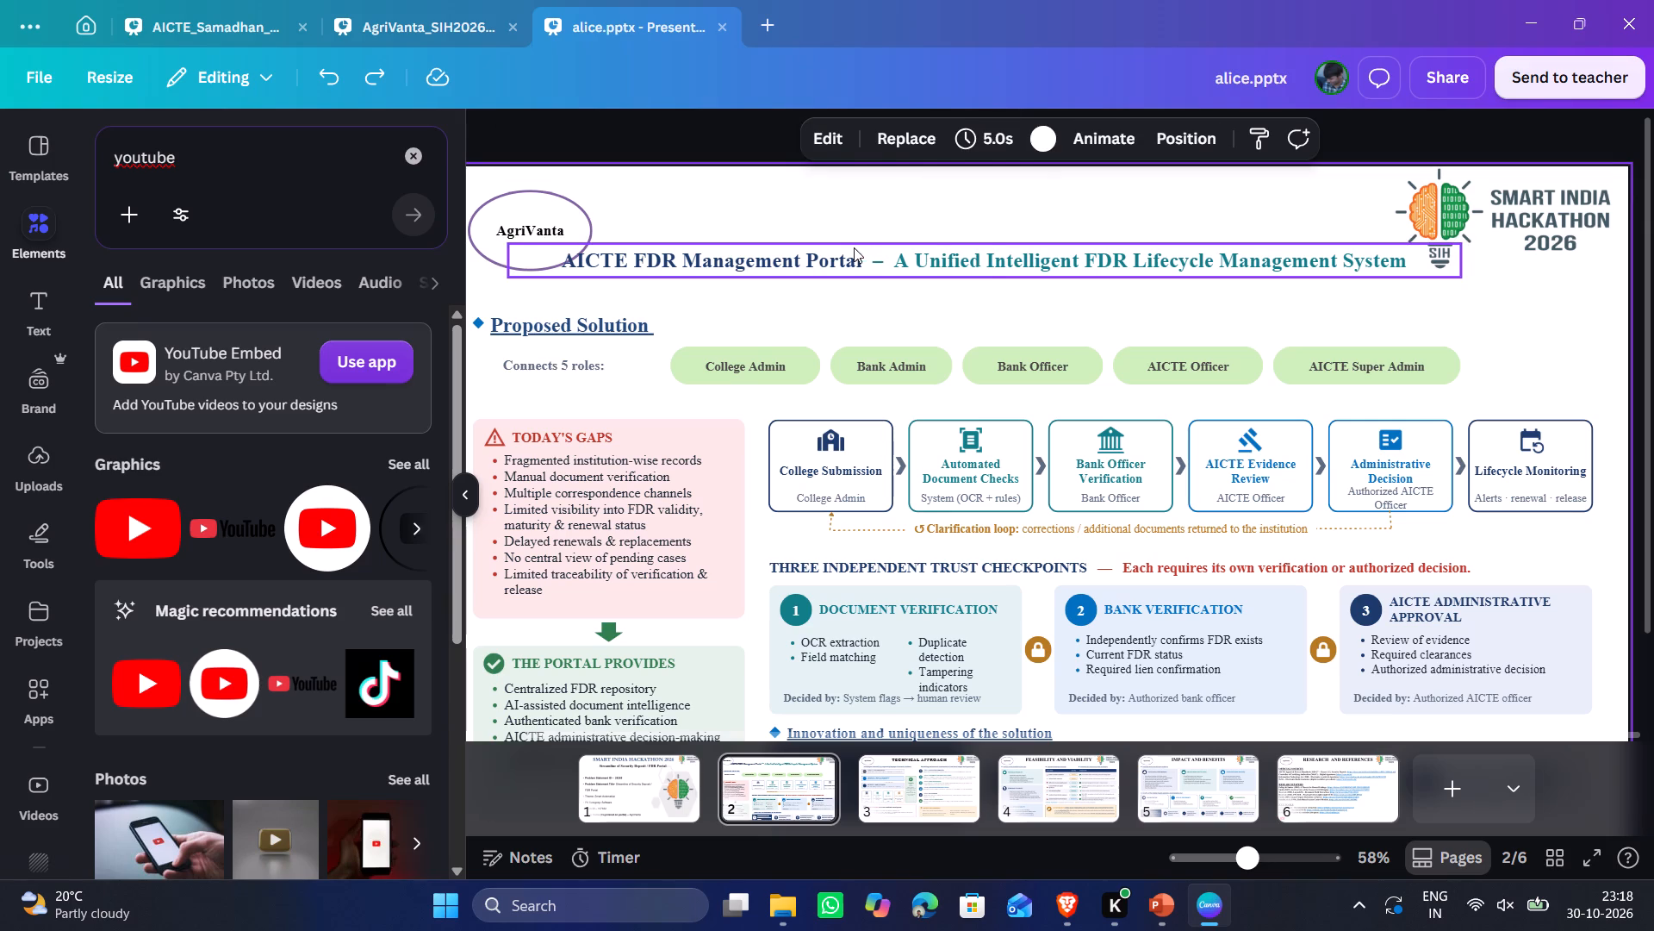
Replace "AICTE FDR Management Portal" in the title line with "NidhiLock" and shift the line slightly toward the hackathon logo.
double_click(861, 255)
click(871, 259)
drag(874, 259, 615, 254)
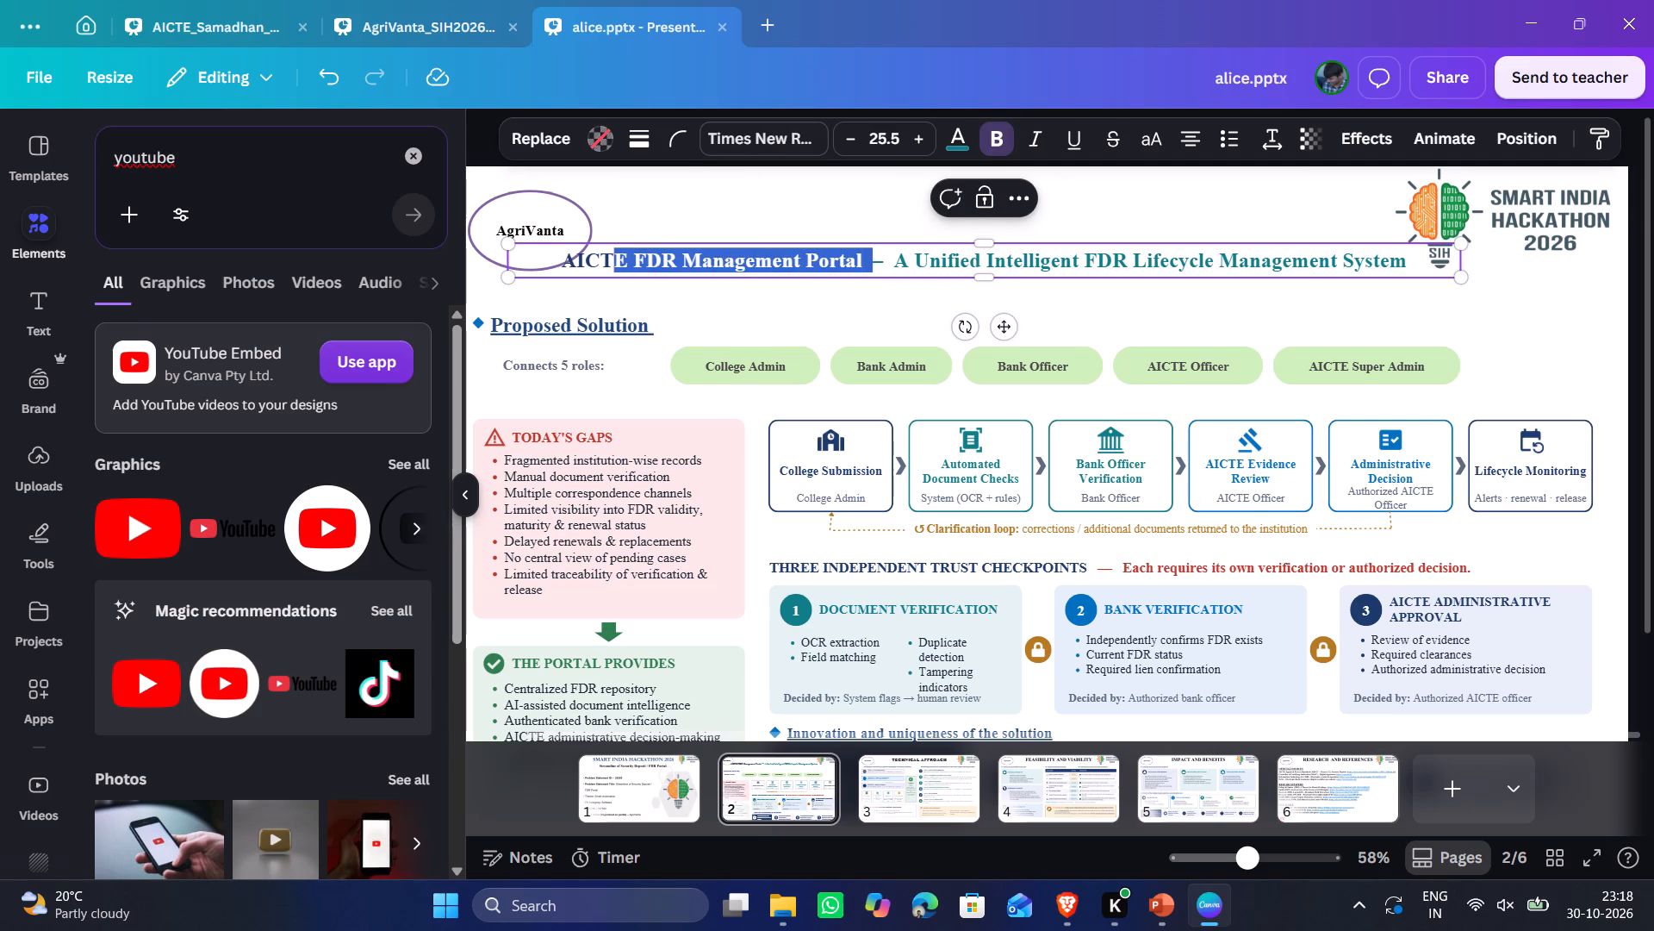
drag(615, 254, 561, 254)
text(NIDHI)
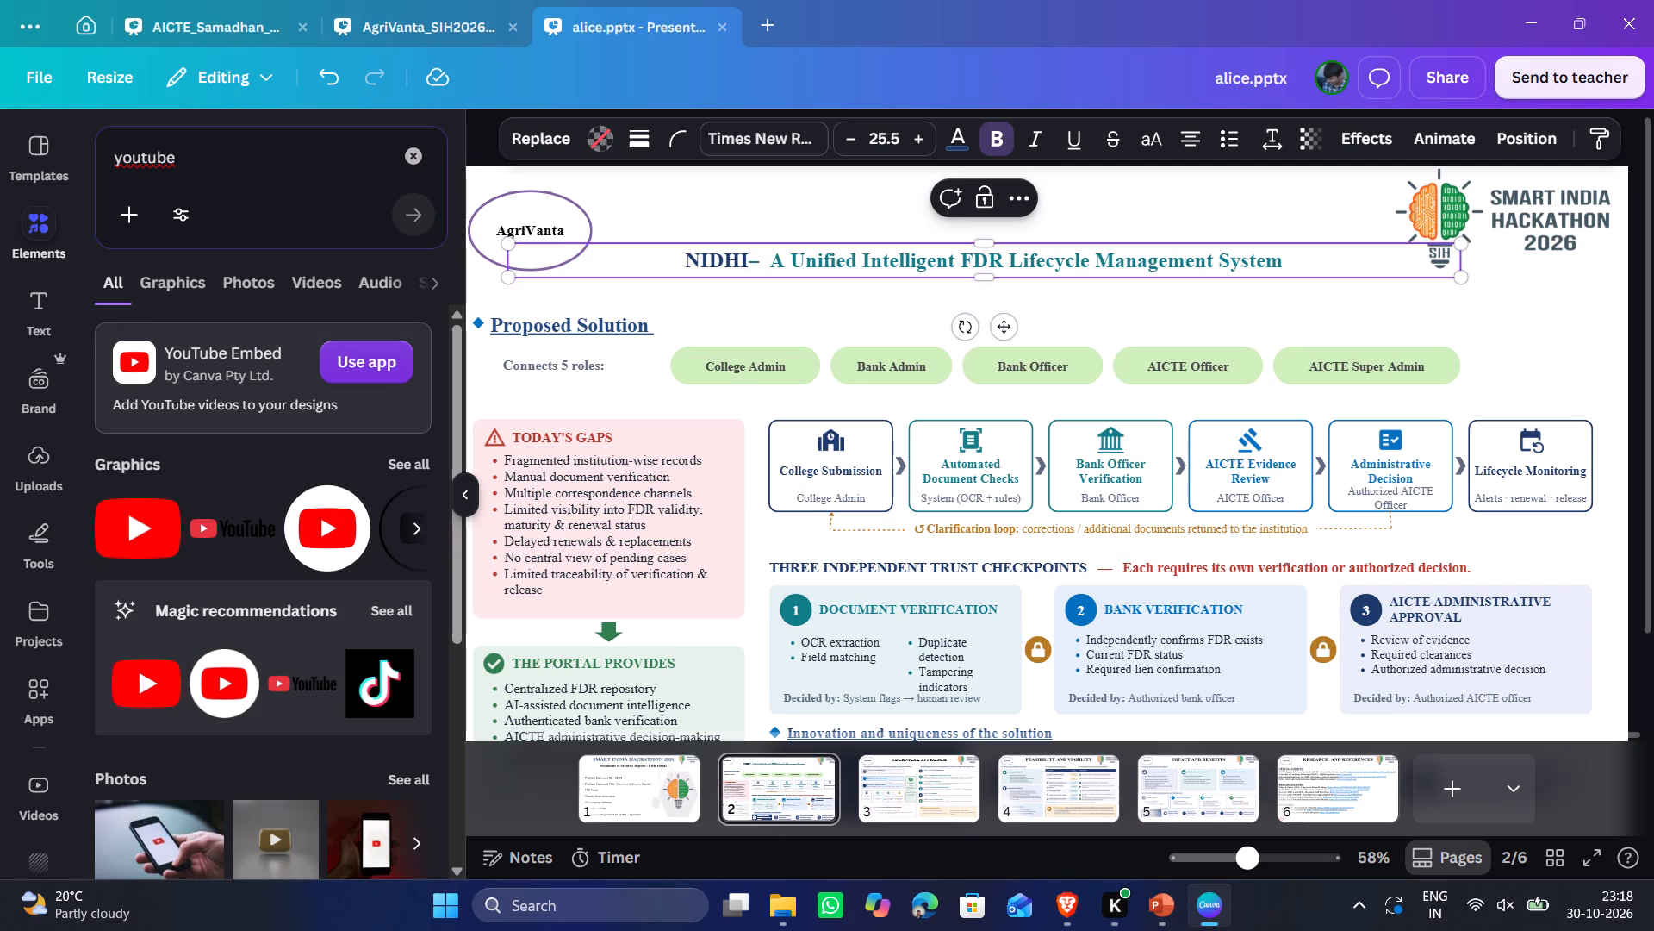
key(BackSpace)
key(BackSpace)
key(BackSpace)
key(BackSpace)
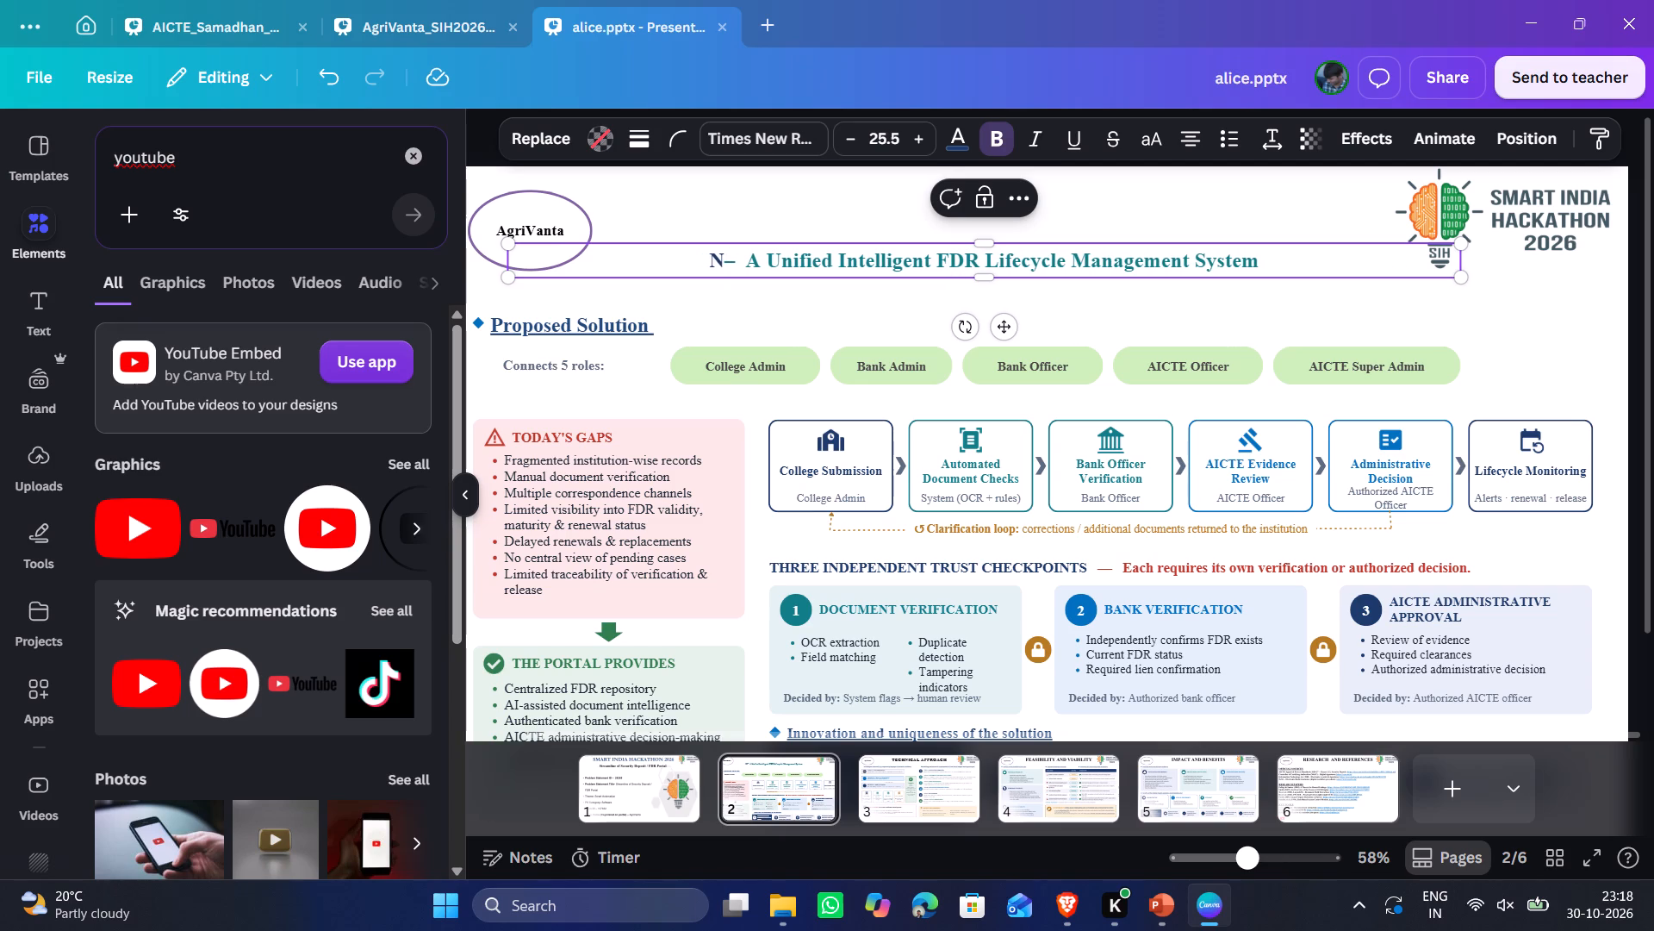
text(idhi)
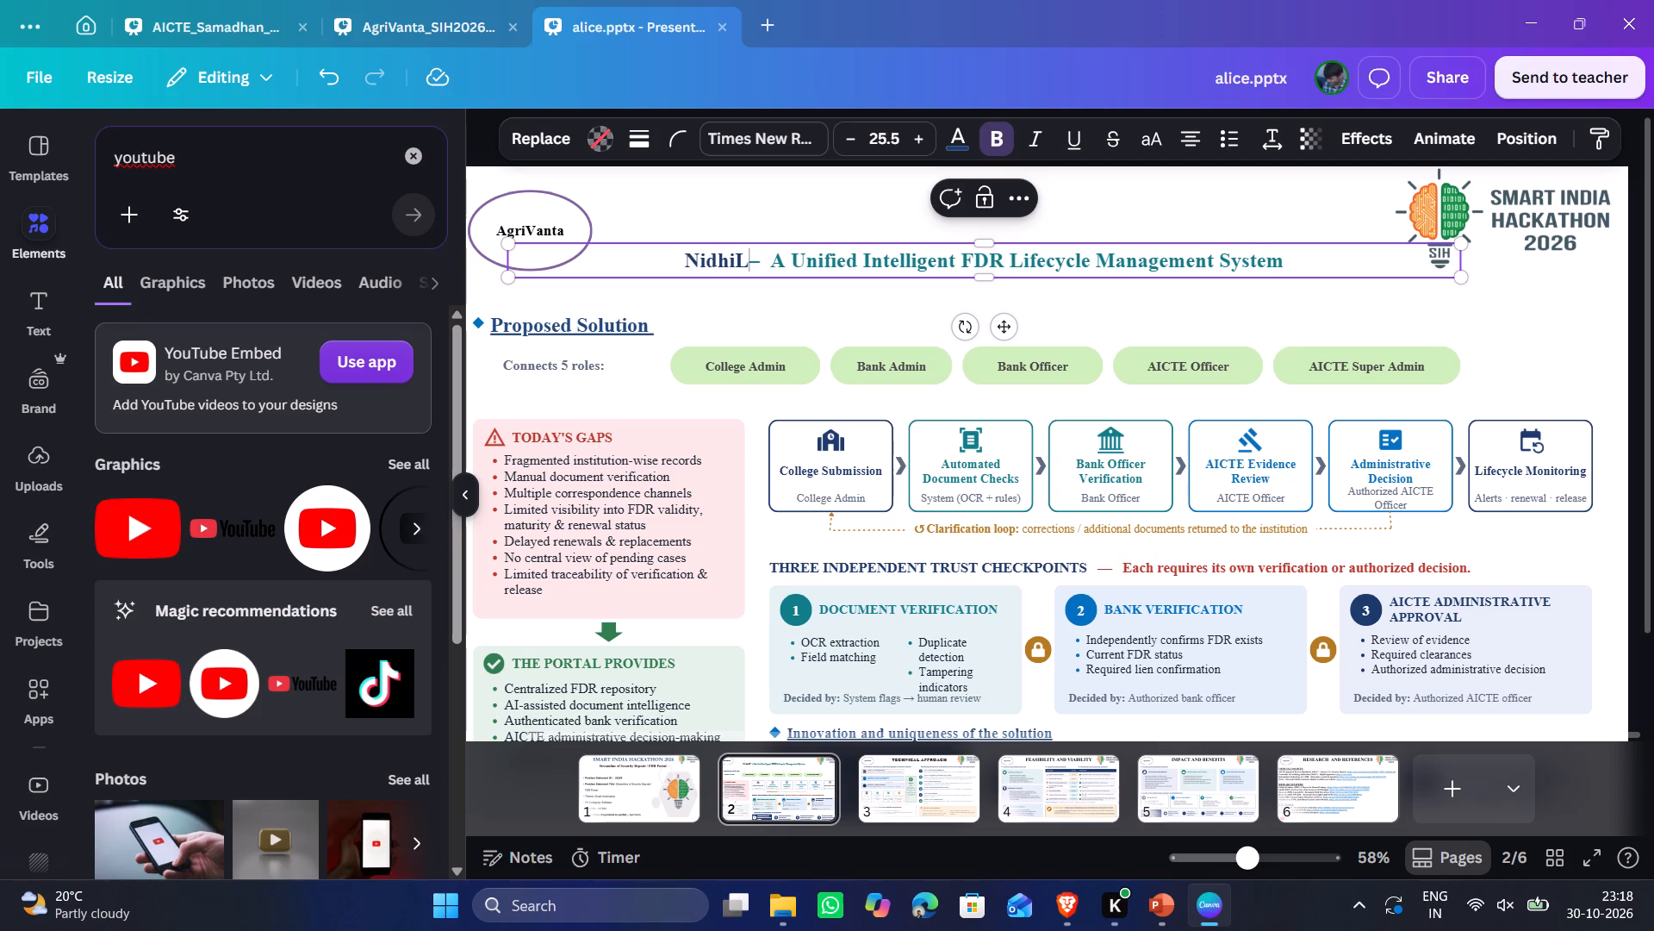
text(ock)
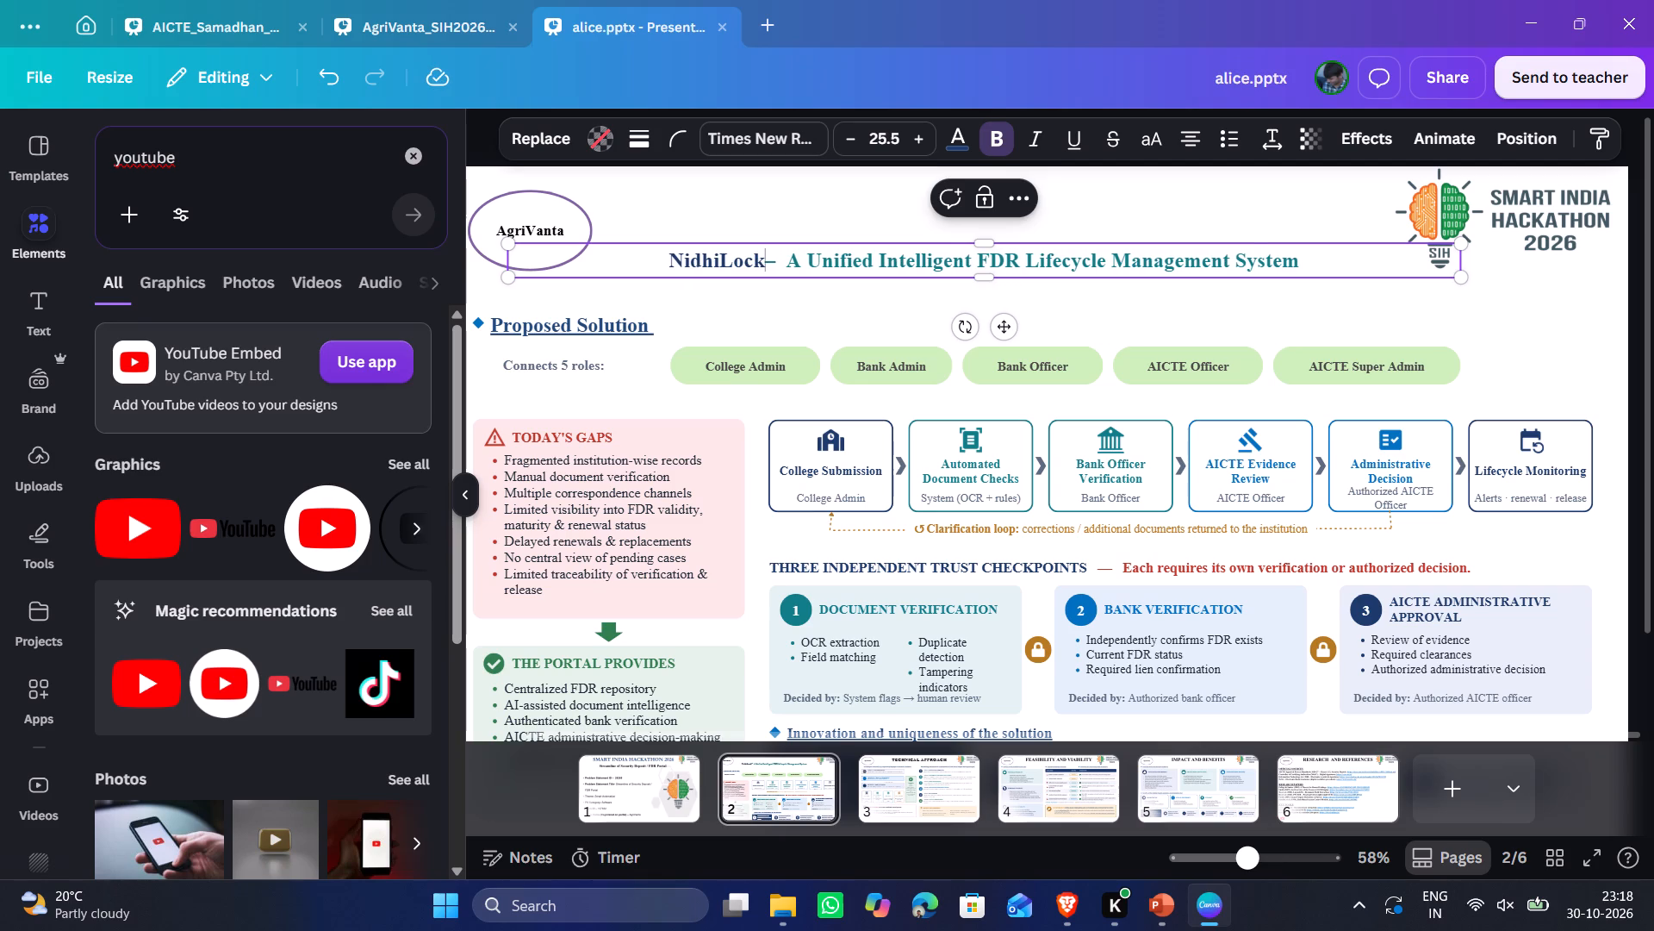
click(1241, 317)
drag(1214, 264, 1222, 266)
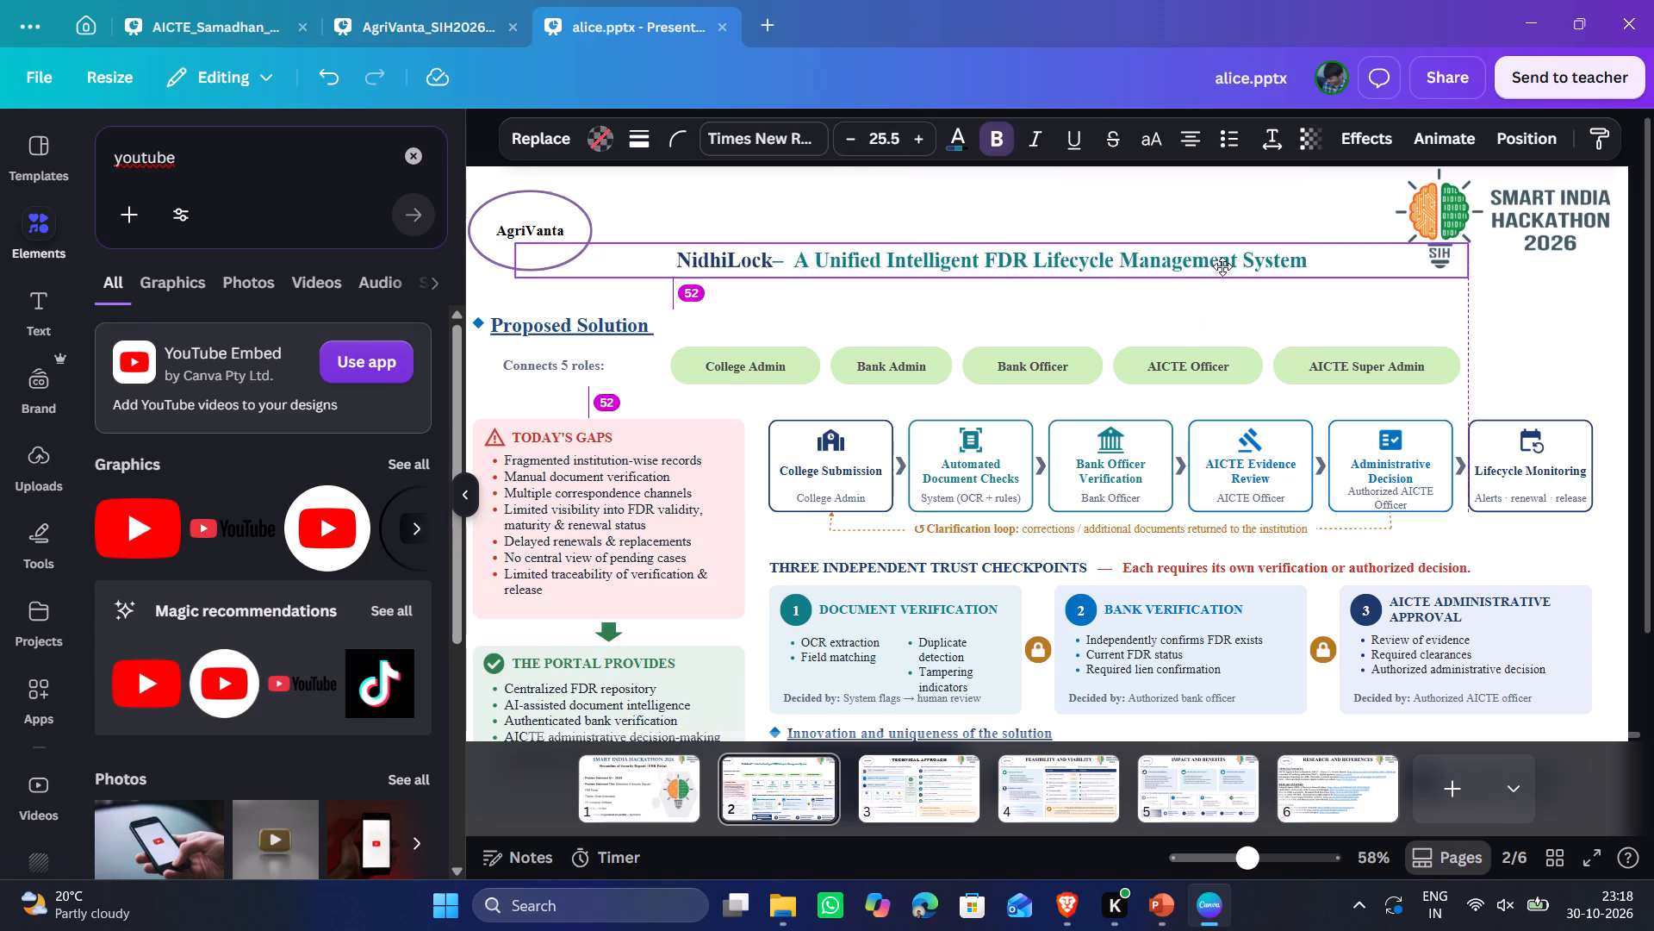
drag(1222, 266, 1234, 268)
click(1573, 311)
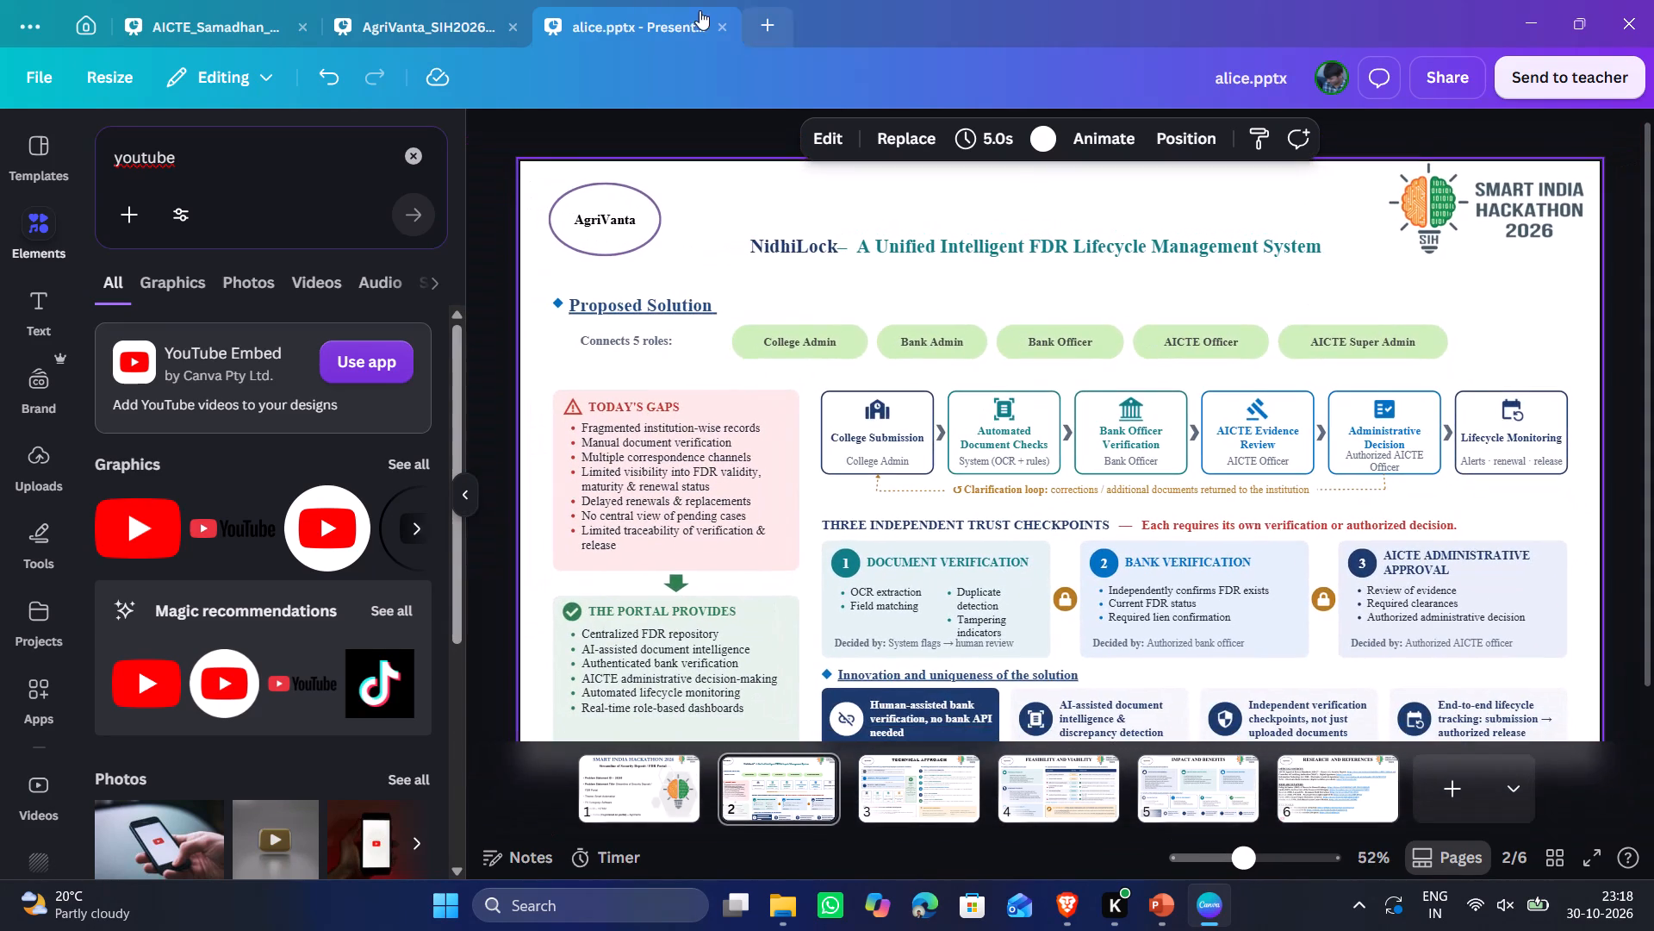
Examine slides 2 and 3 of the AgriVanta_SIH2026_FDR_Portal presentation and slide 2 of AICTE_Samadhan_SIH2026 for reference.
click(436, 23)
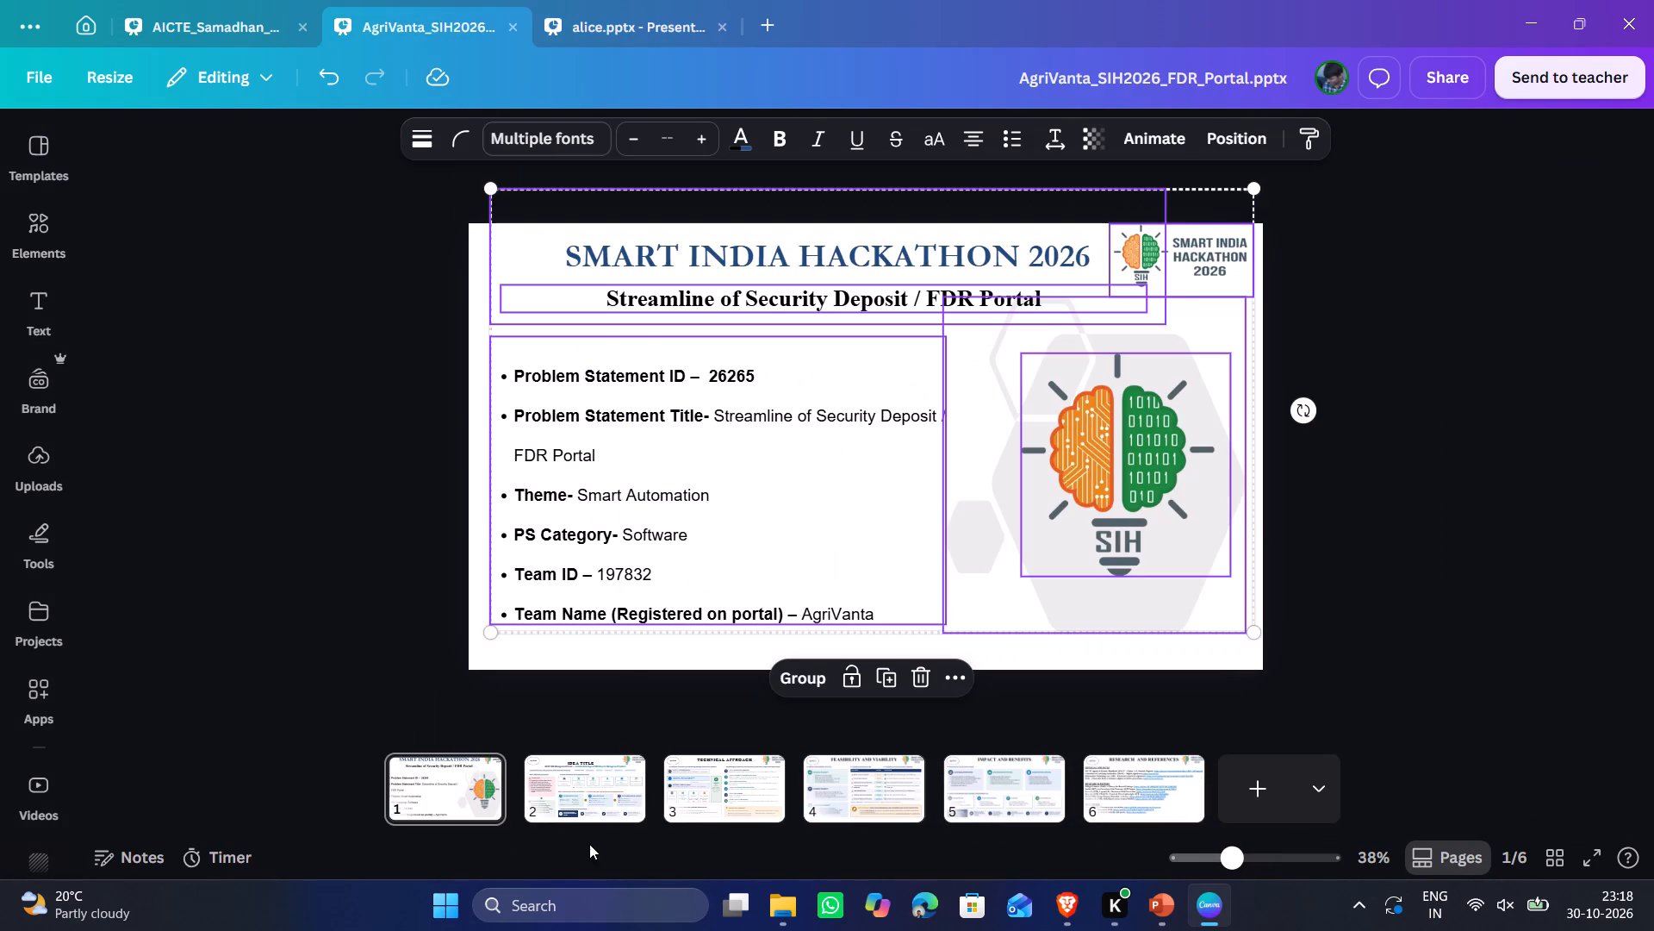
click(585, 815)
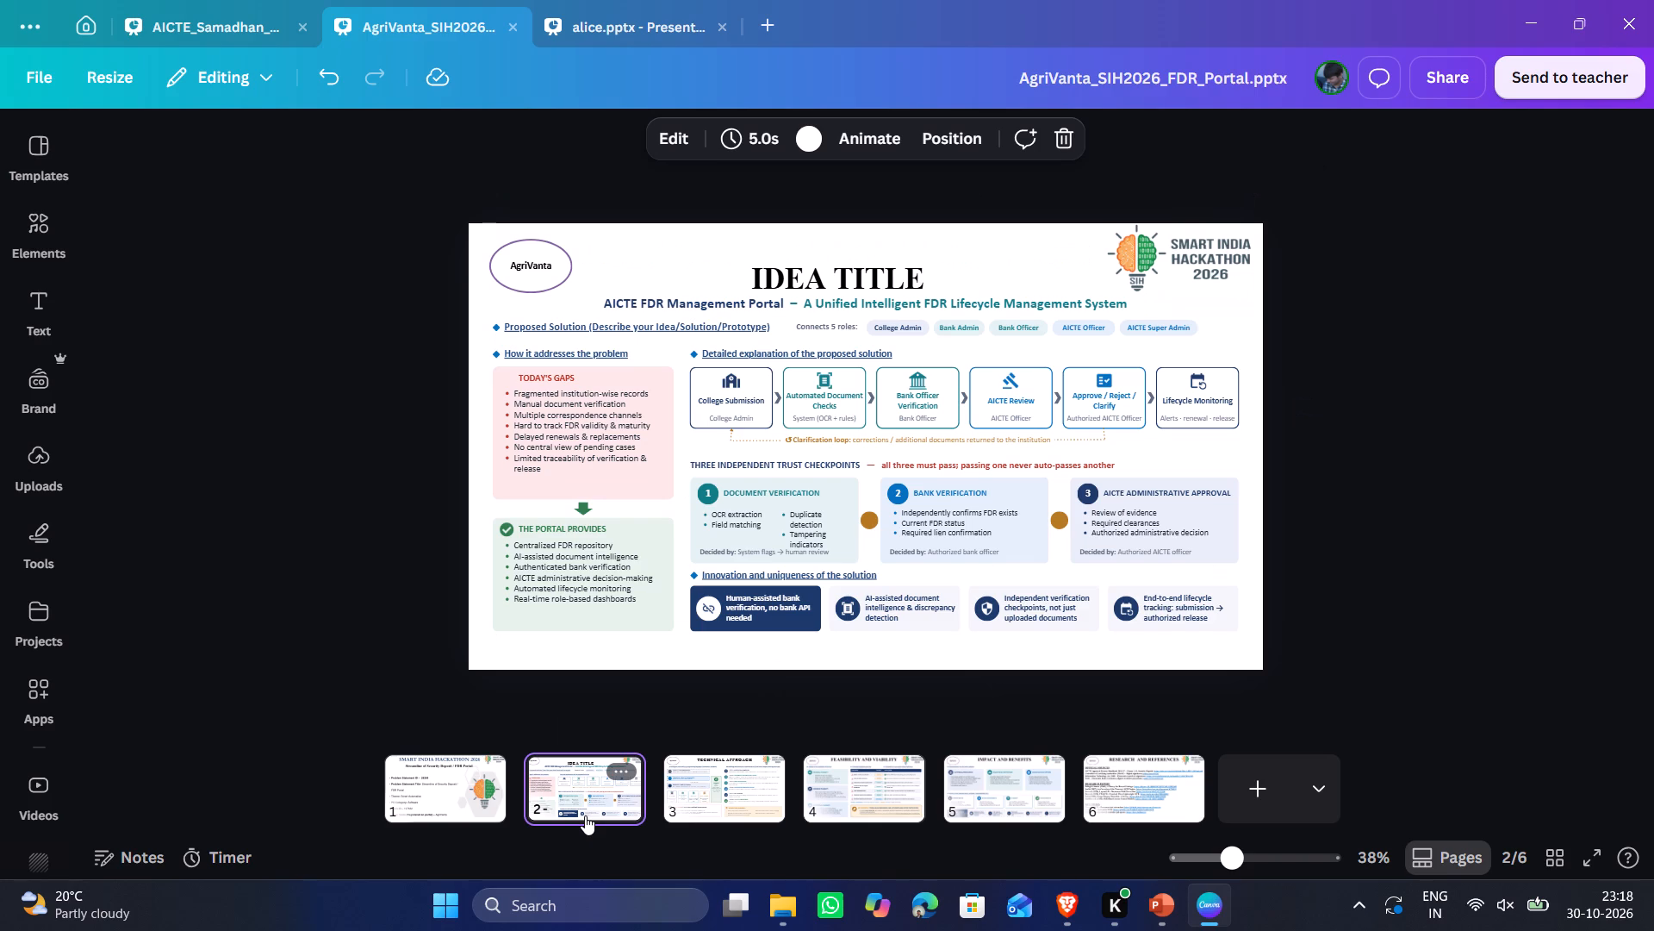
click(712, 782)
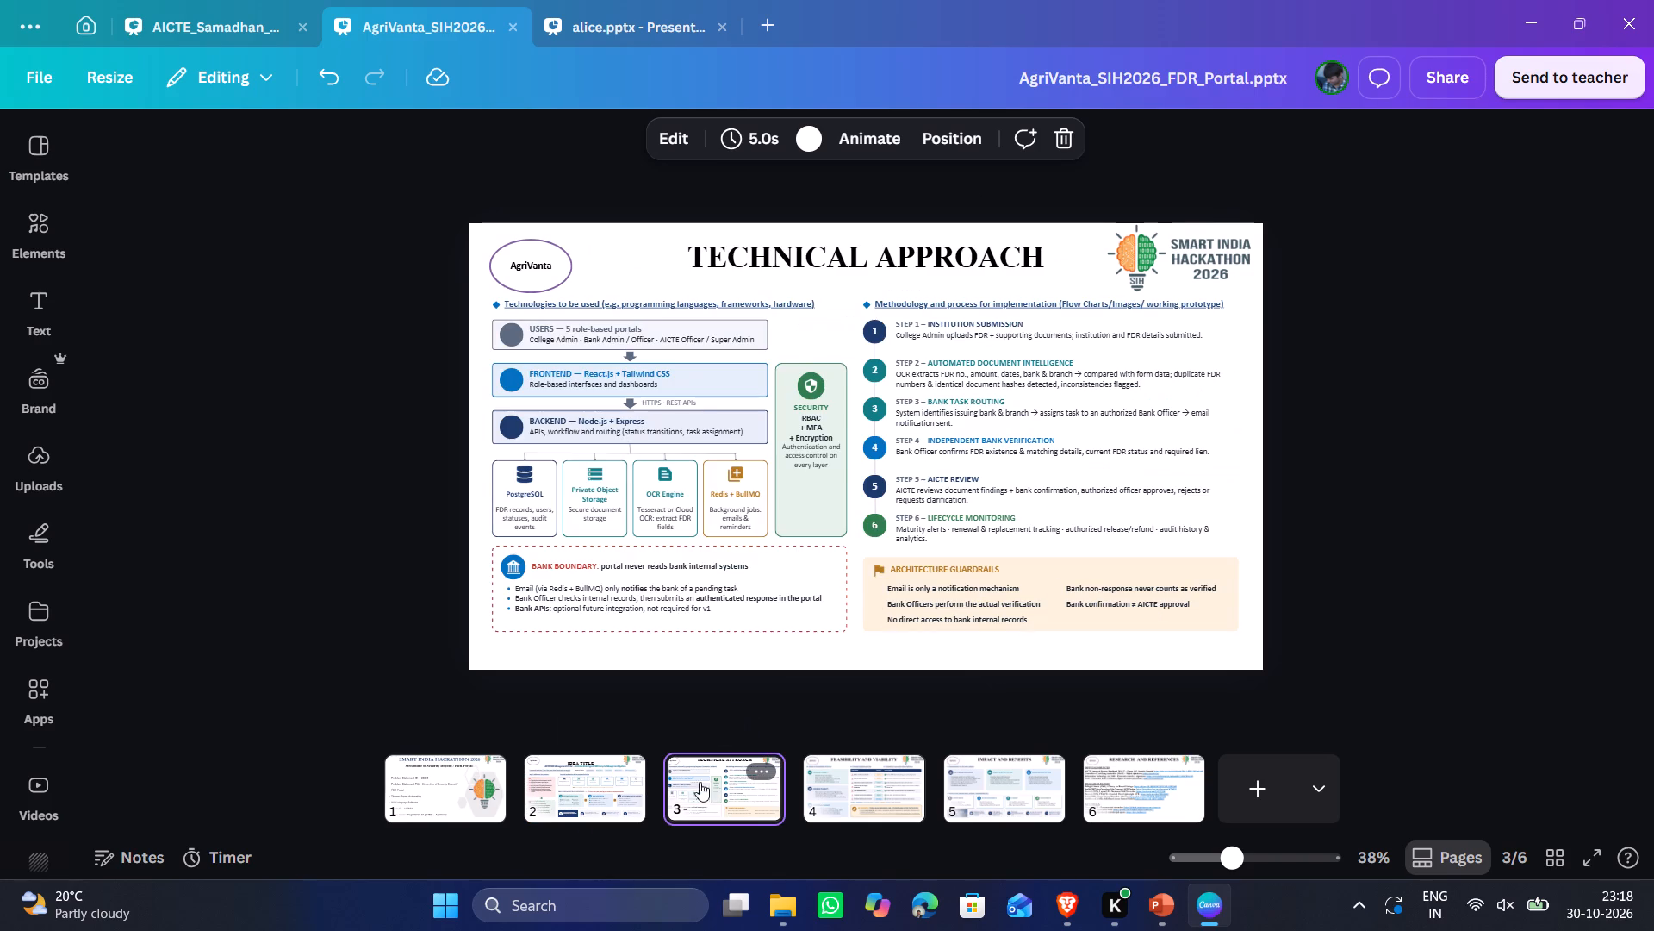
click(597, 809)
click(208, 21)
drag(208, 21, 426, 25)
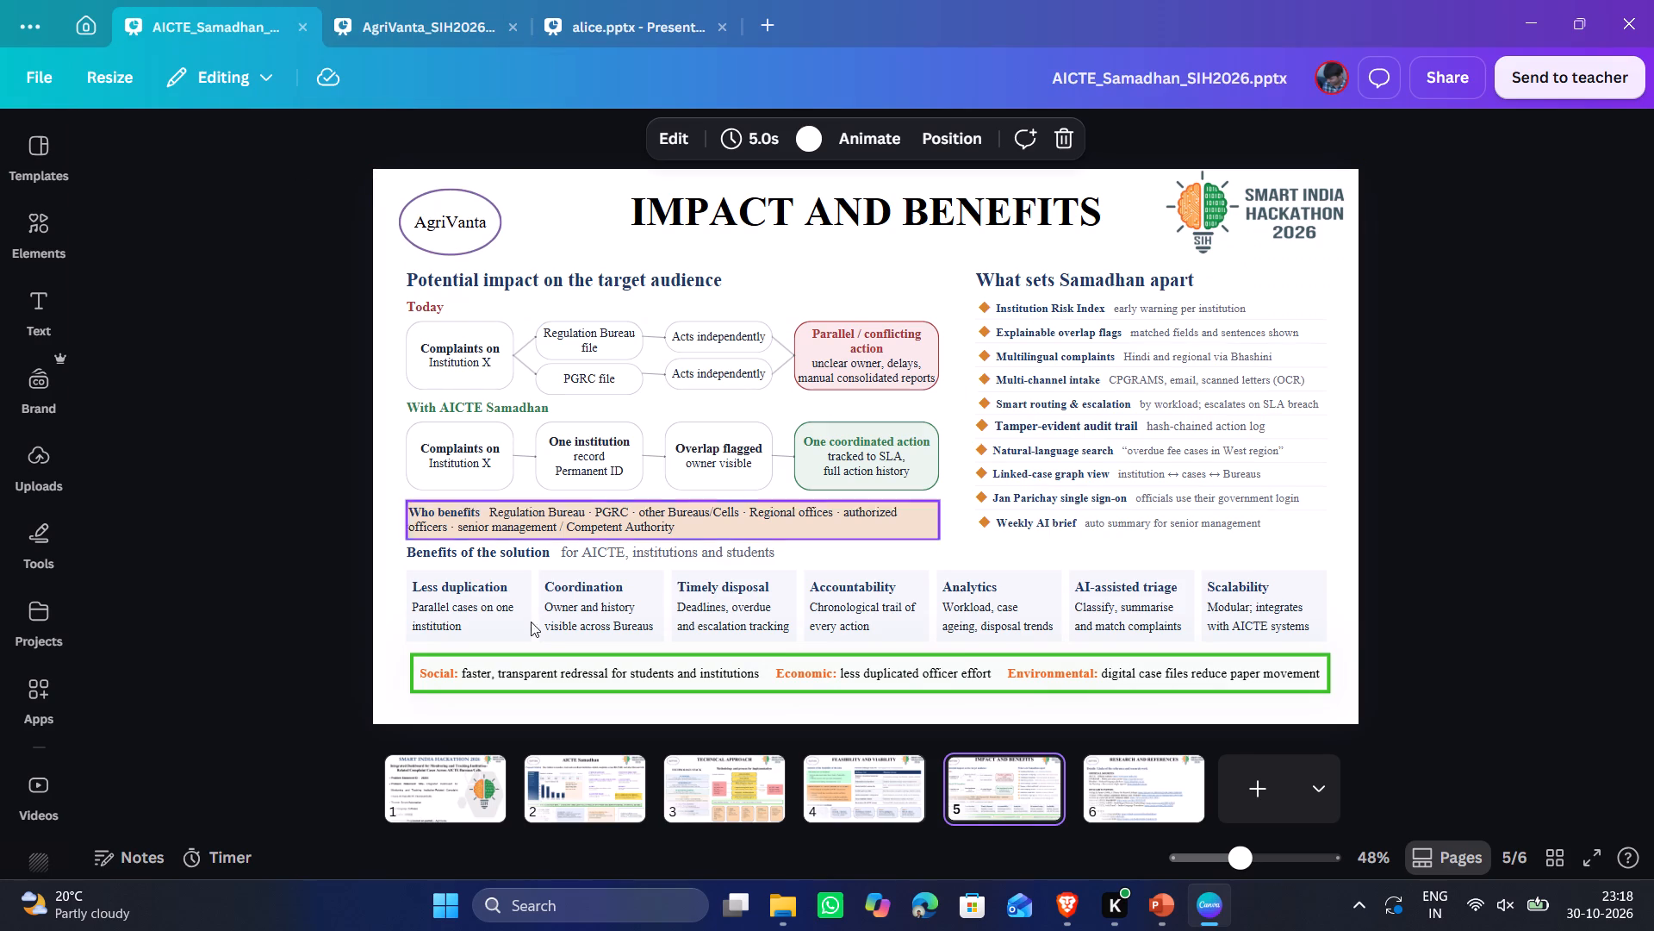
click(626, 795)
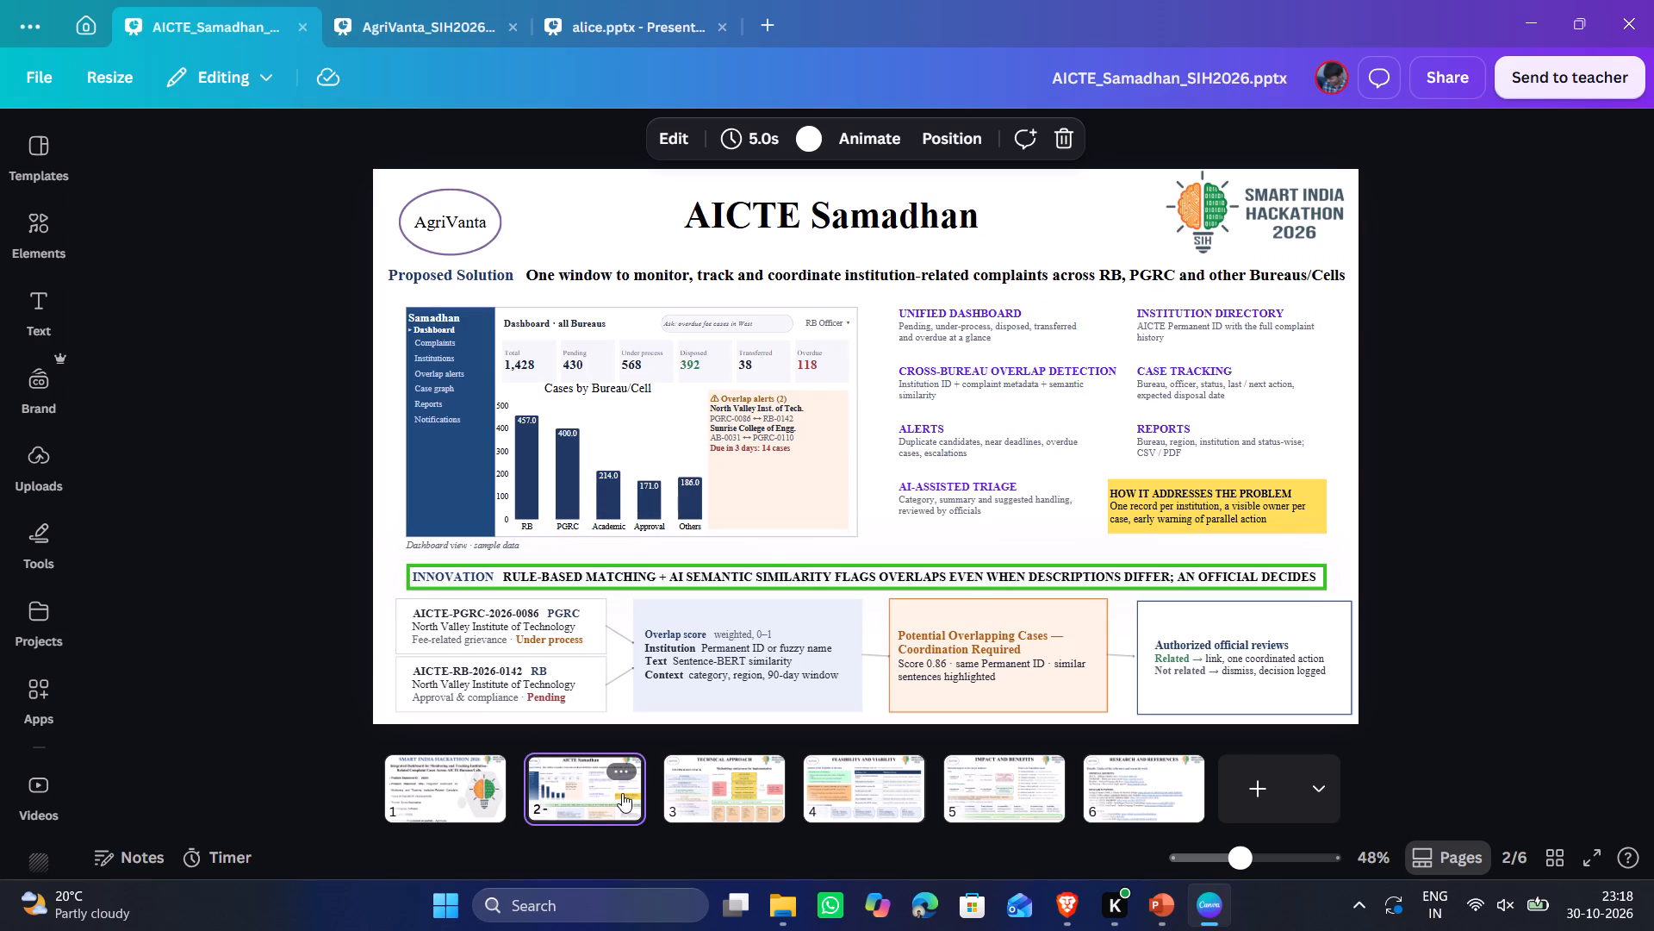
Back in alice.pptx, copy the tagline "A Unified Intelligent FDR Lifecycle Management System" and delete it with its dash, keeping only NidhiLock.
click(650, 14)
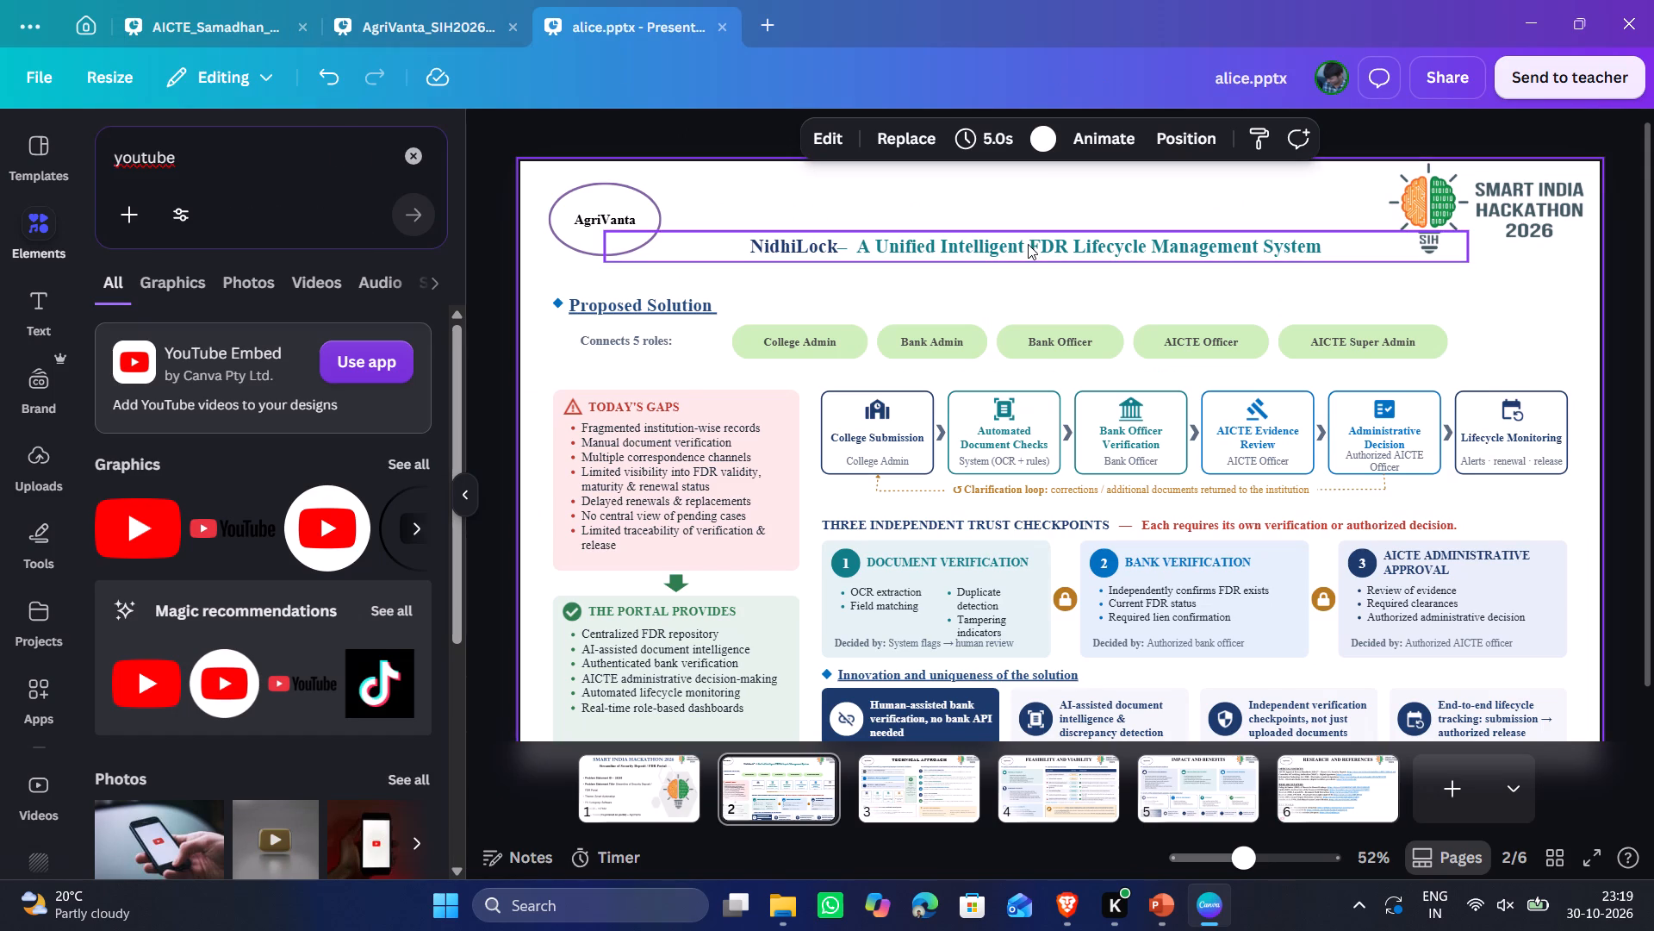
click(864, 247)
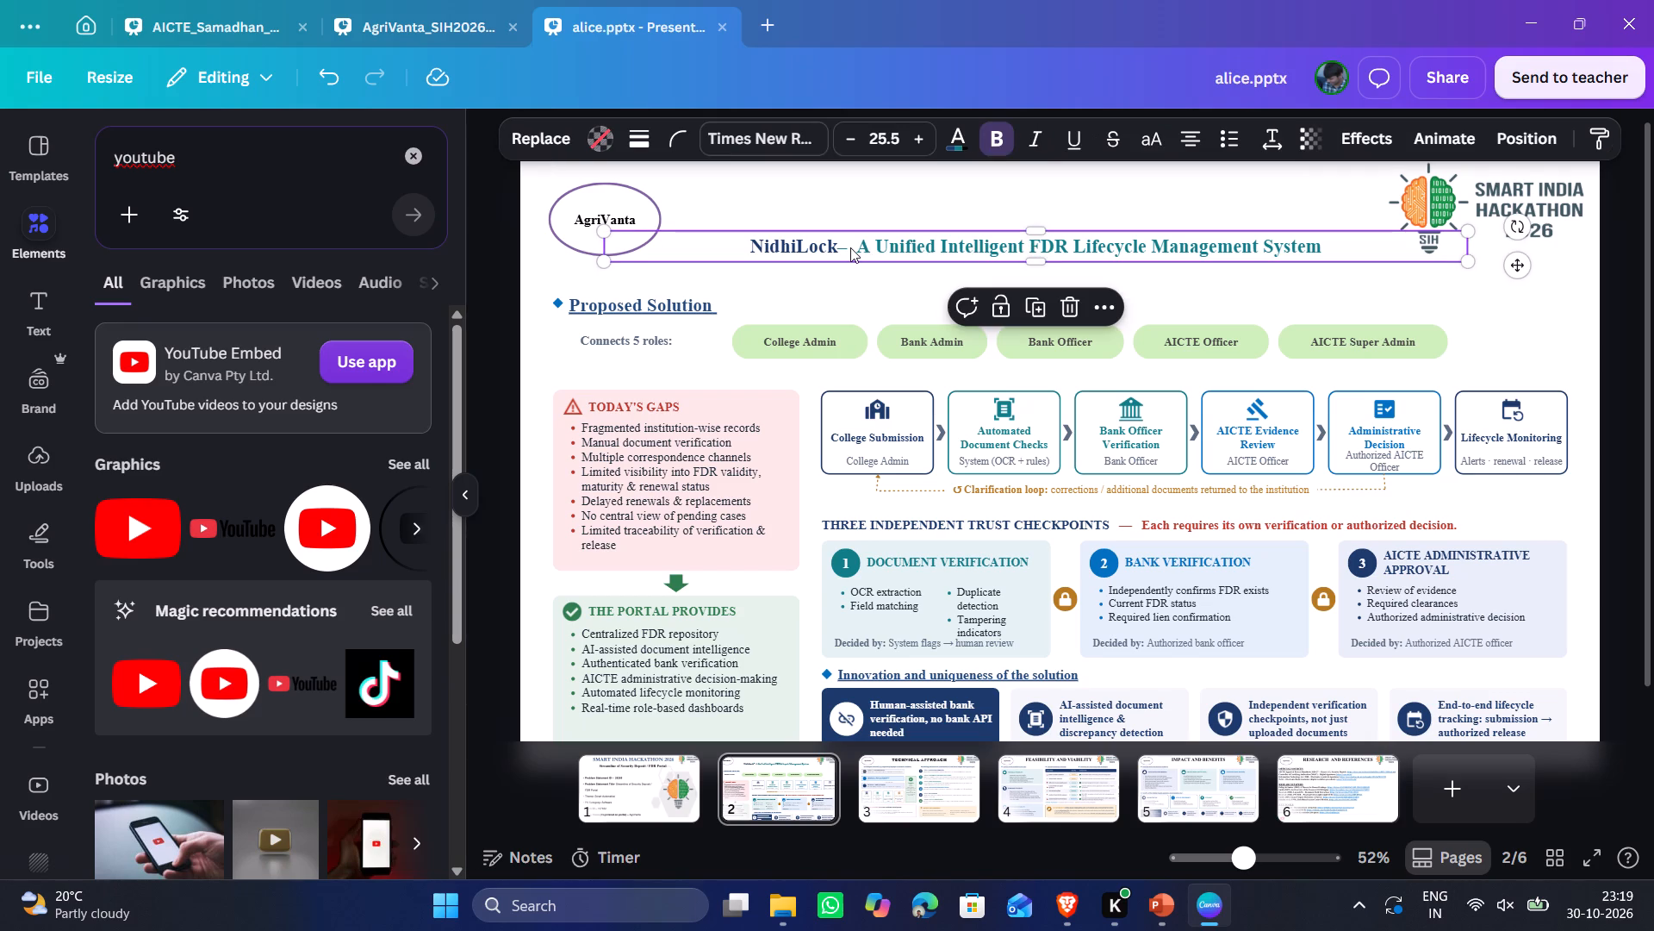
double_click(850, 247)
click(843, 245)
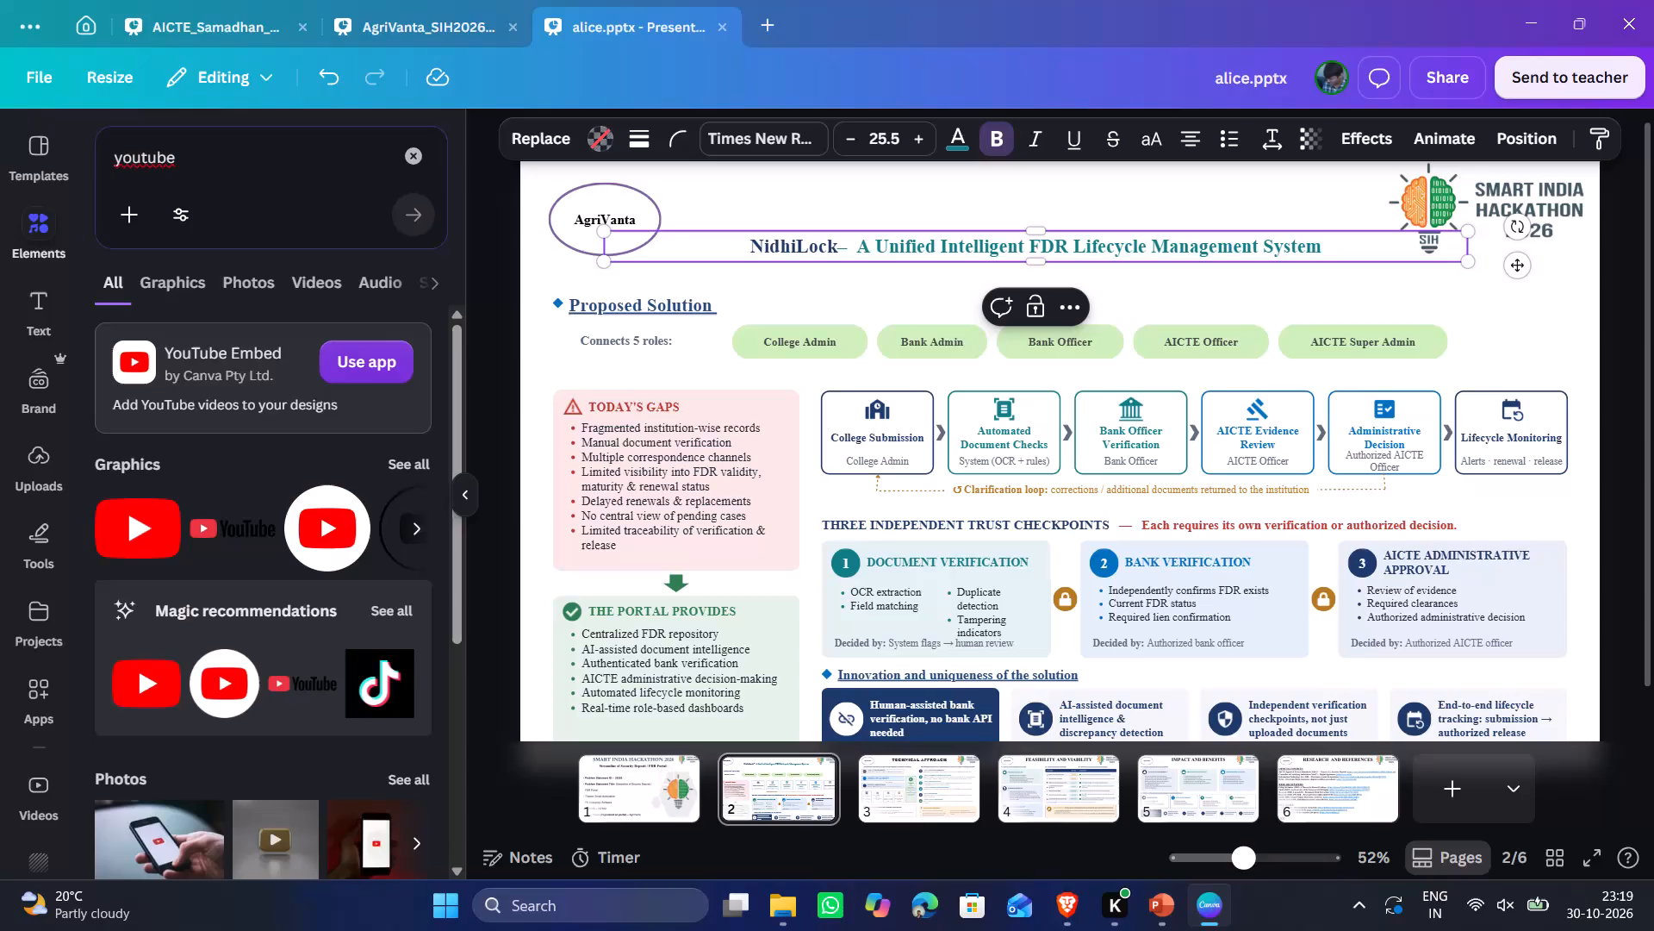
drag(849, 244, 1305, 257)
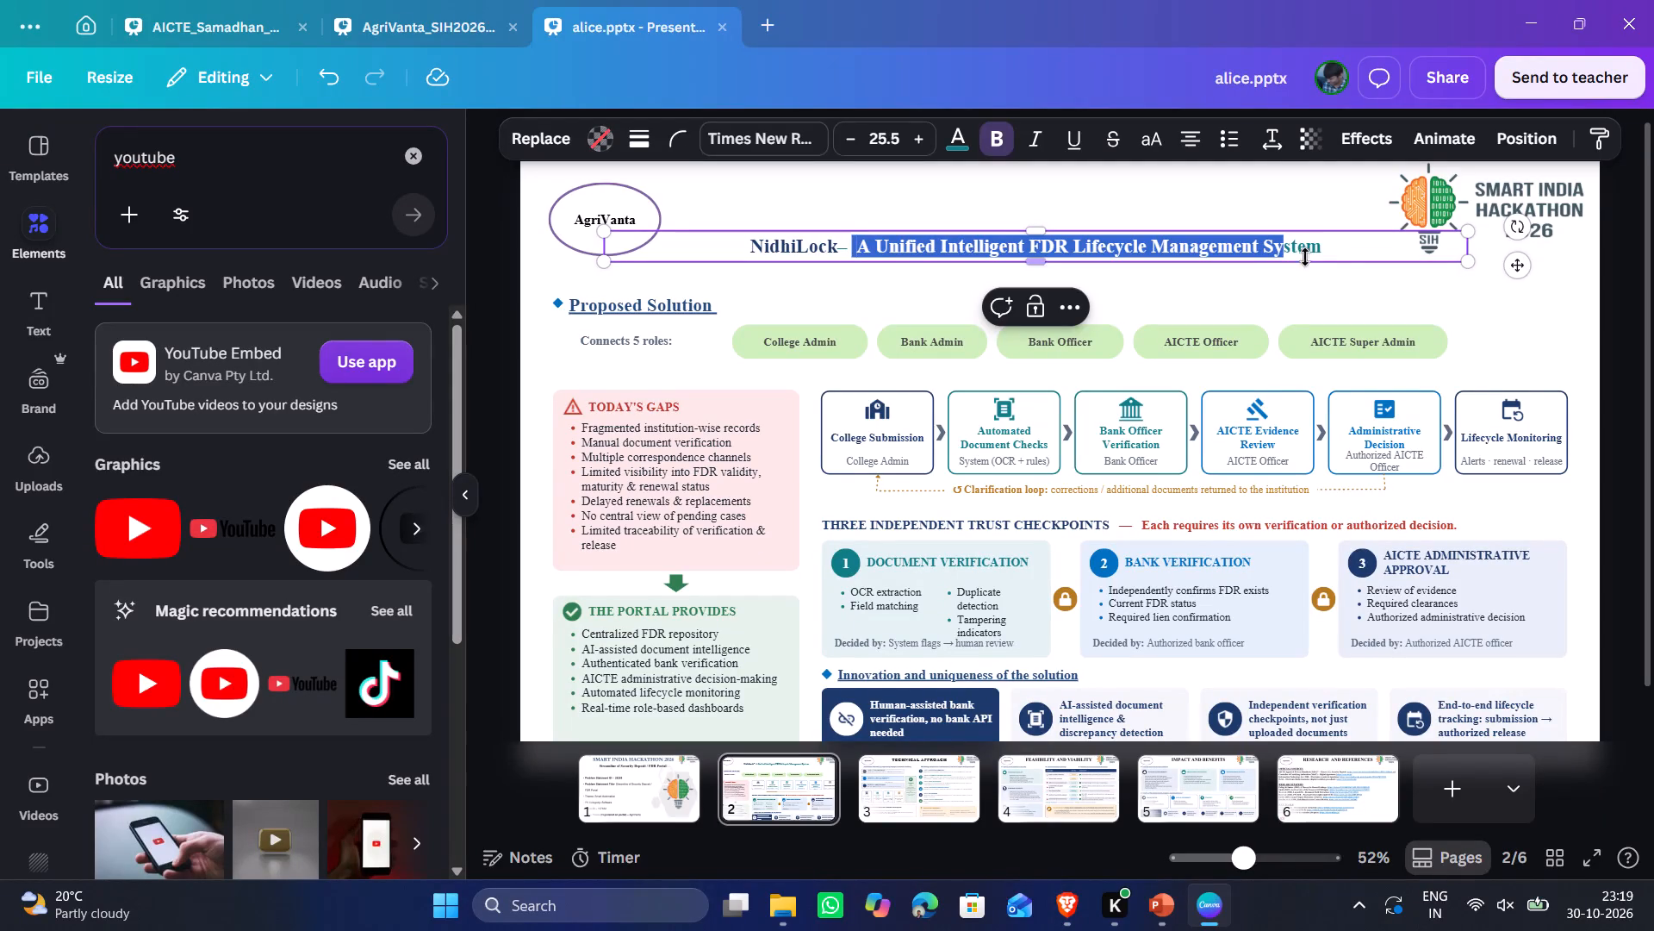
drag(1305, 257, 1320, 247)
key(ctrl+c)
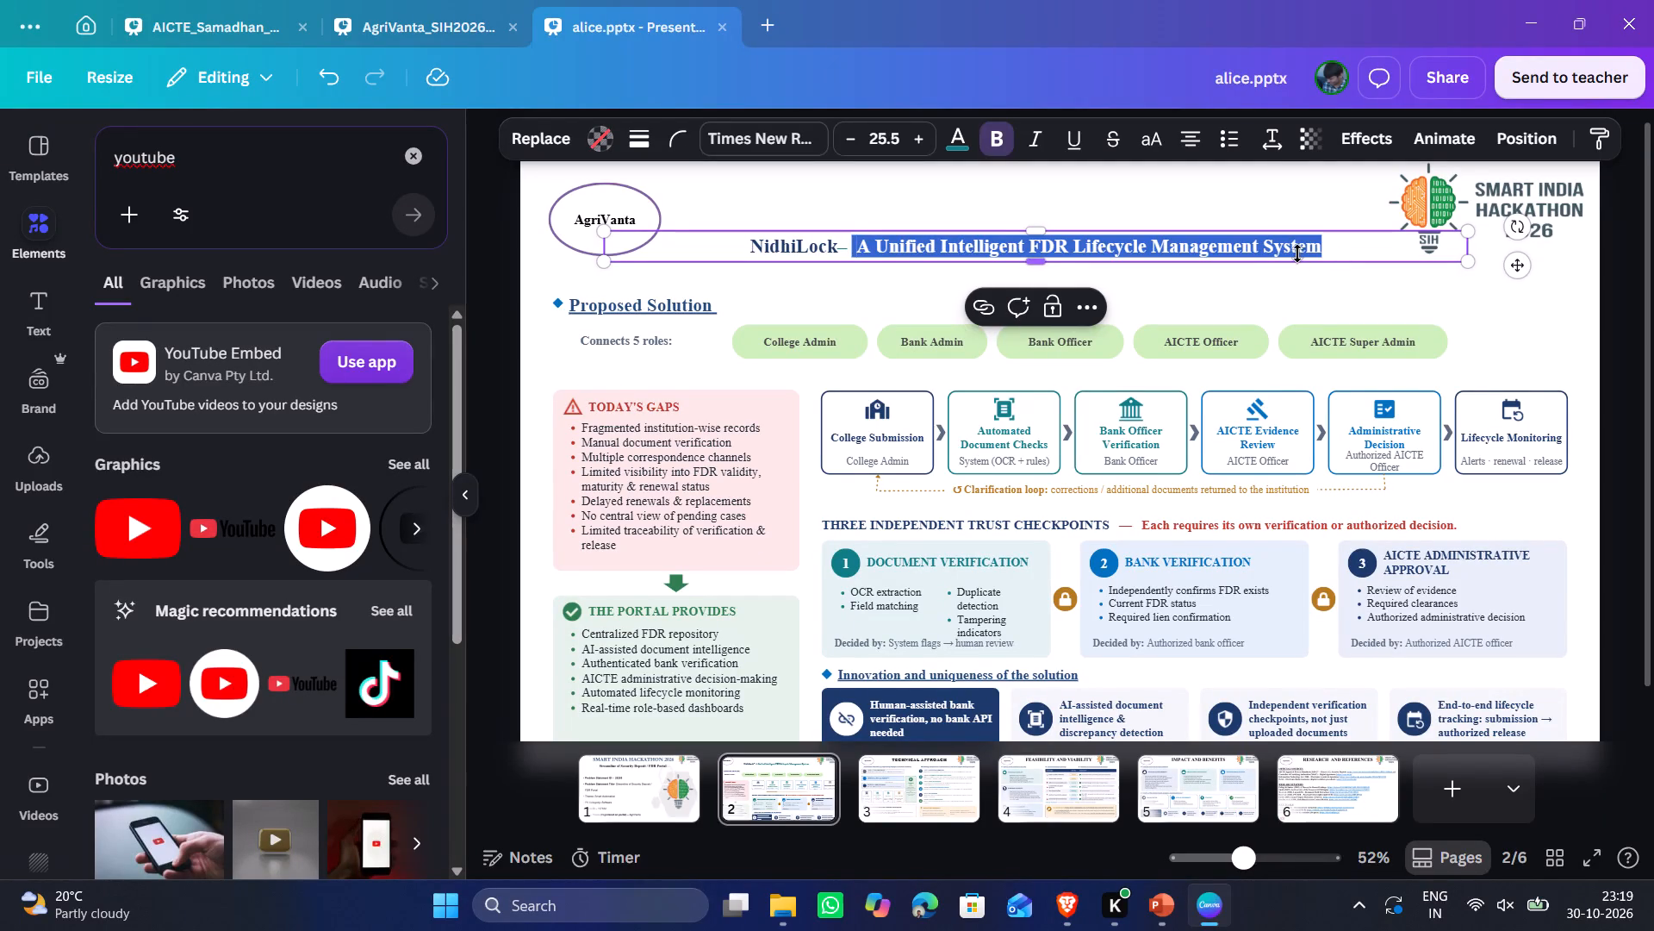
key(BackSpace)
key(BackSpace)
key(BackSpace)
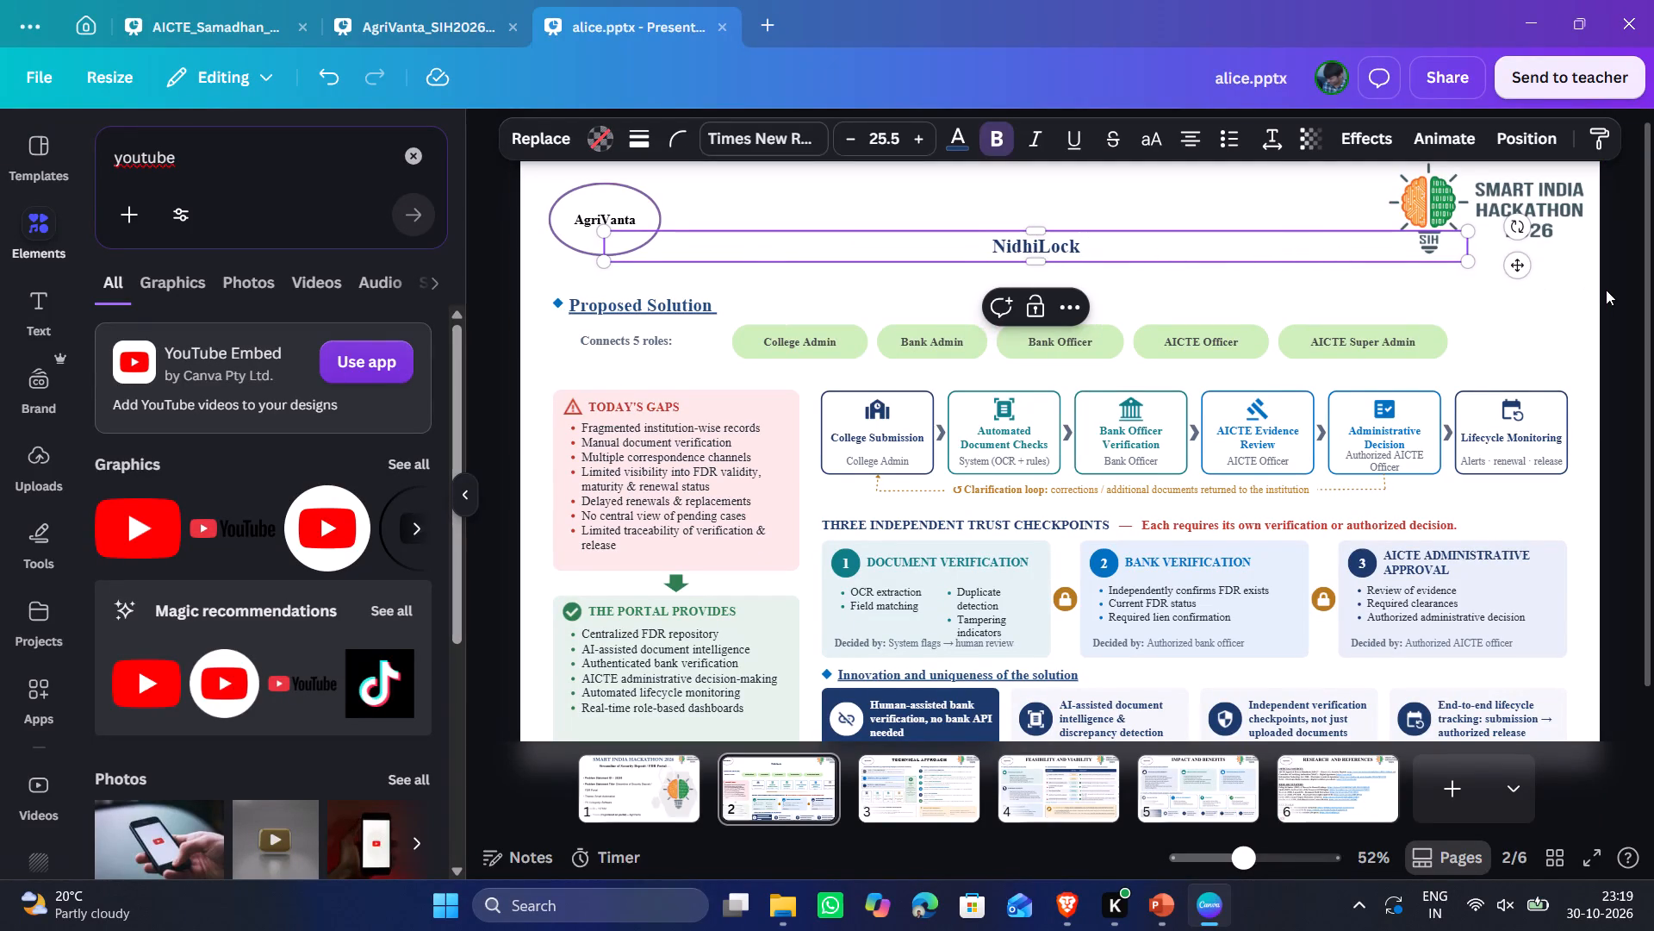
click(1606, 290)
Narrow the NidhiLock text box to fit its text and move it to the middle of the slide header.
click(1006, 247)
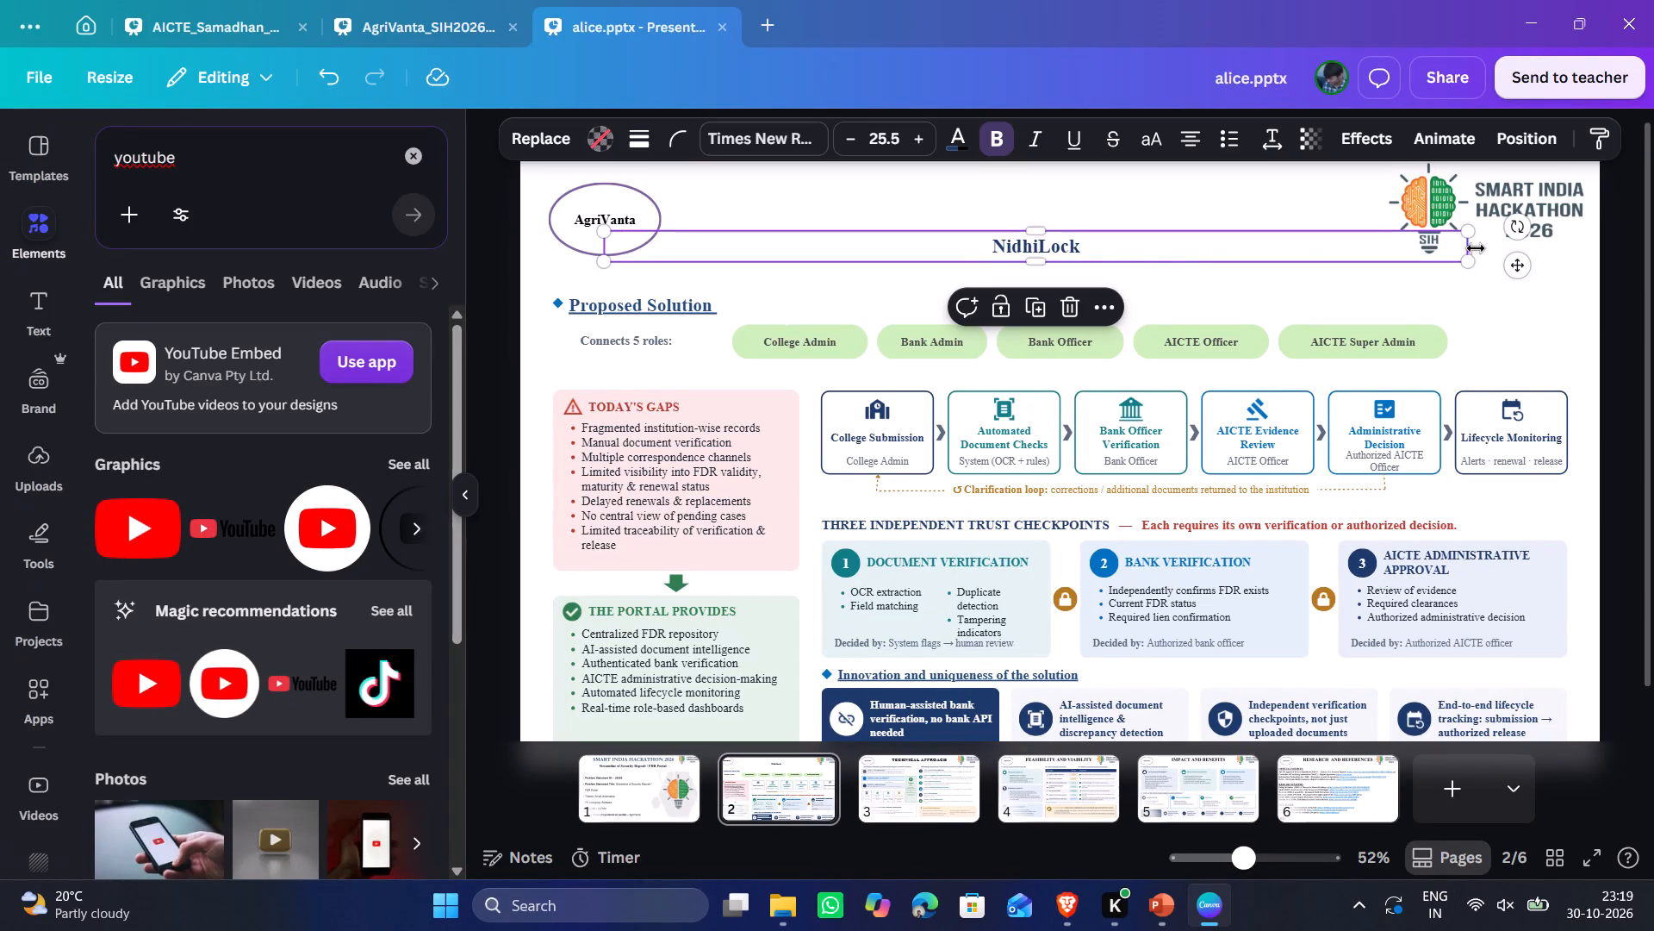
drag(1475, 248, 784, 254)
drag(713, 246, 754, 246)
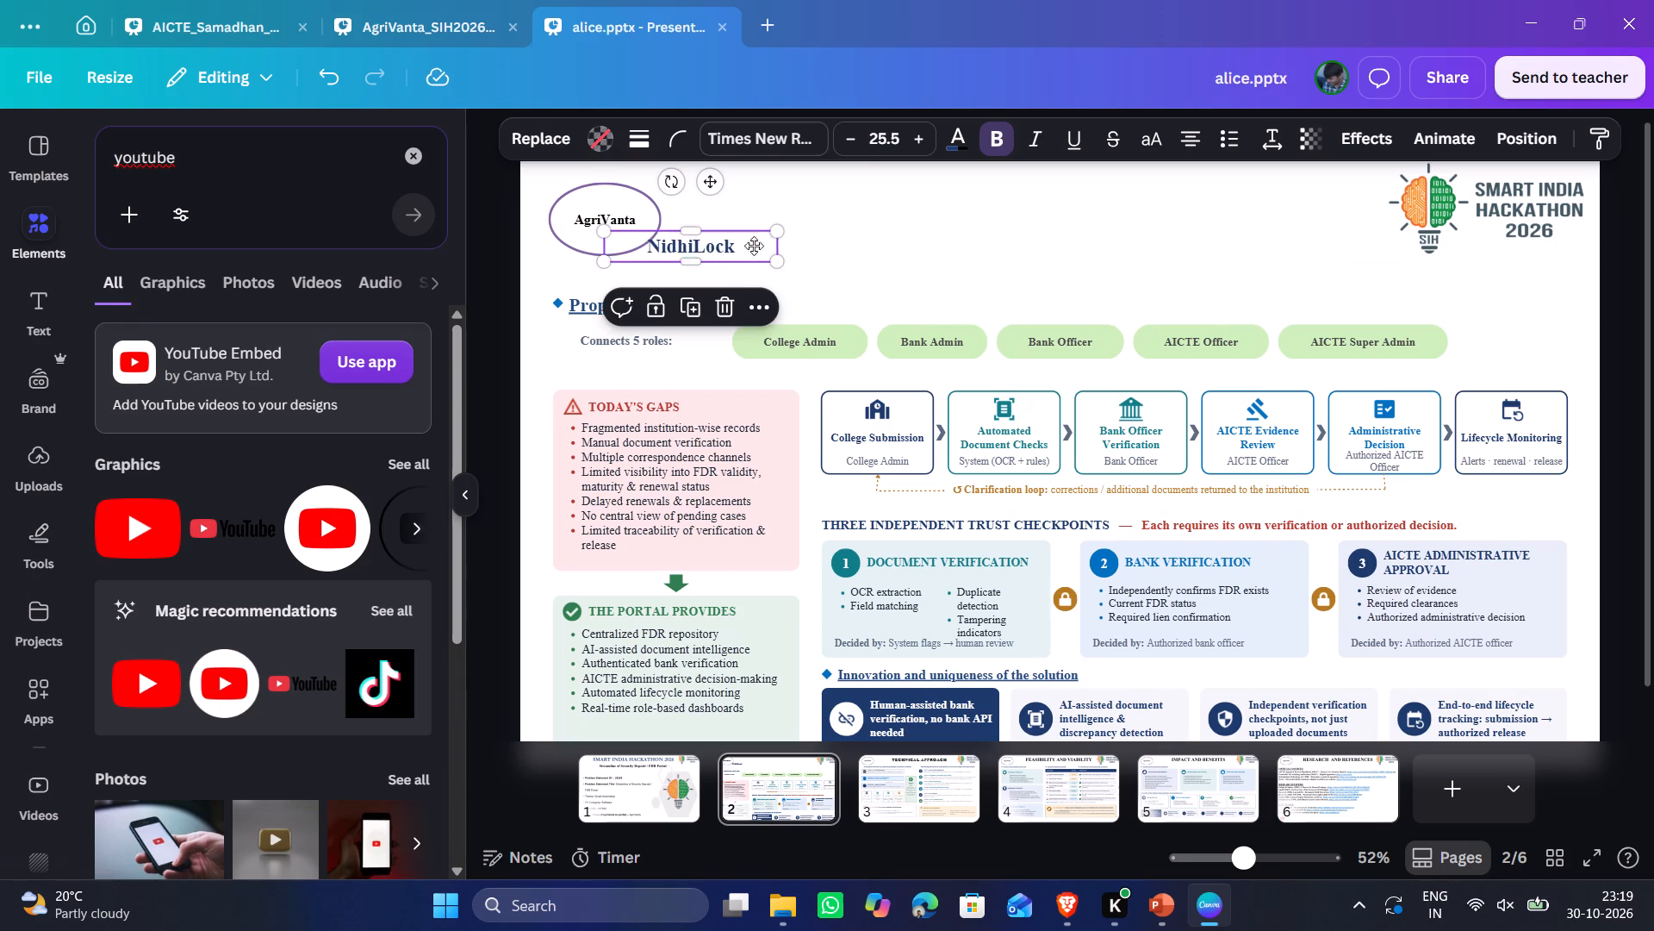
drag(754, 246, 1045, 237)
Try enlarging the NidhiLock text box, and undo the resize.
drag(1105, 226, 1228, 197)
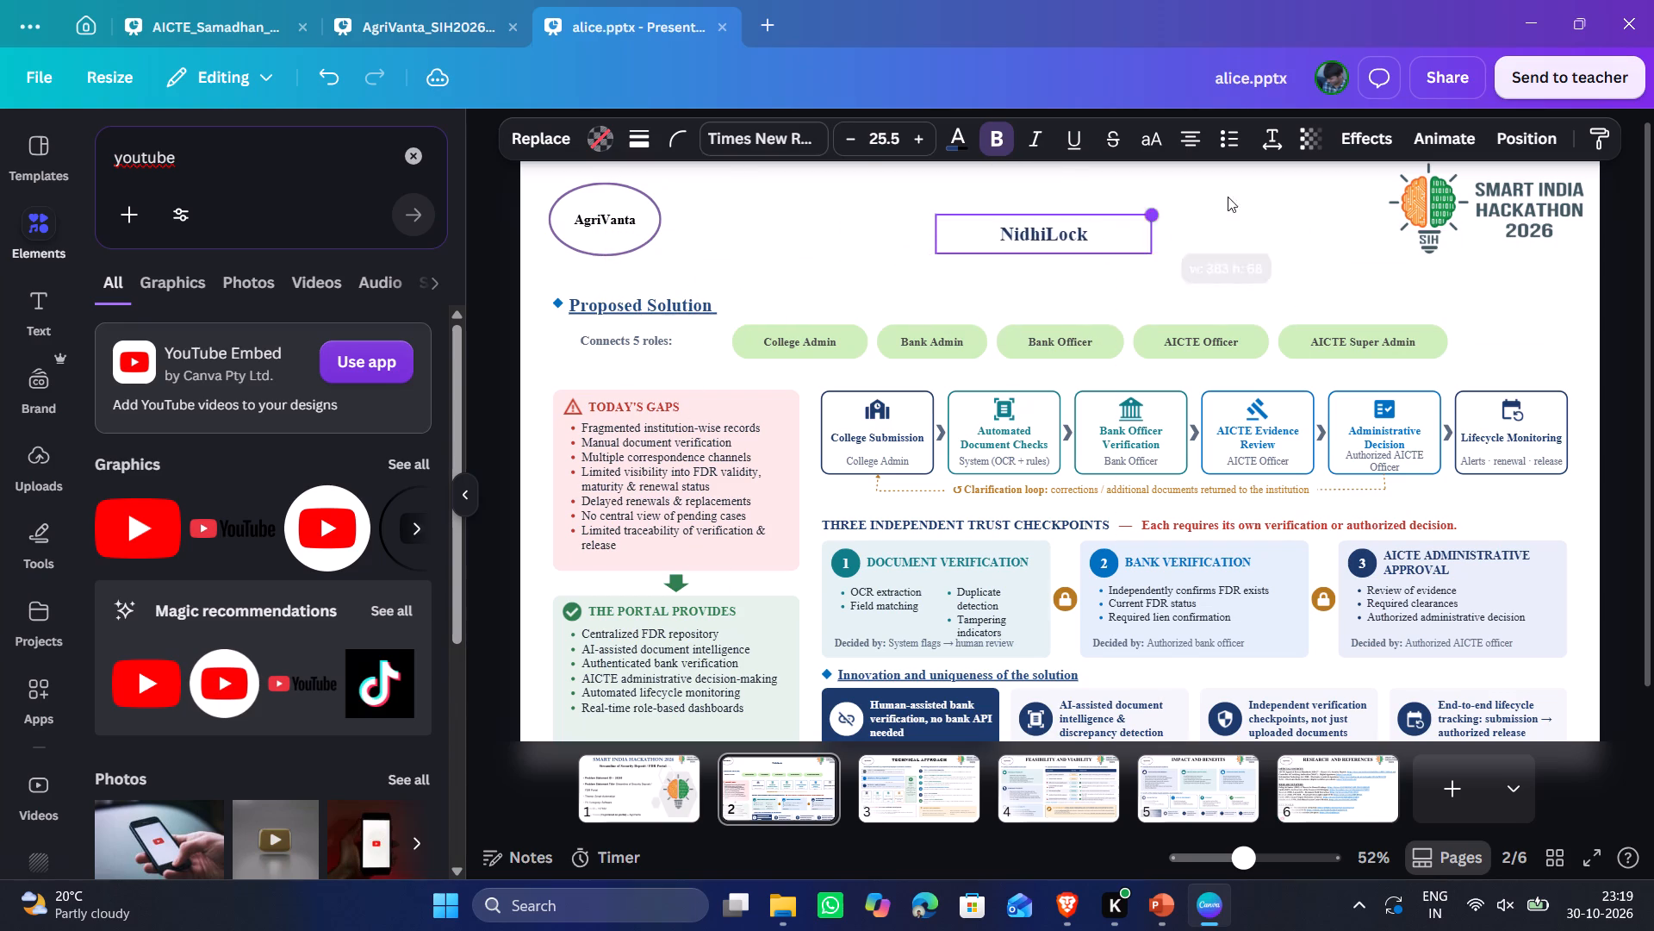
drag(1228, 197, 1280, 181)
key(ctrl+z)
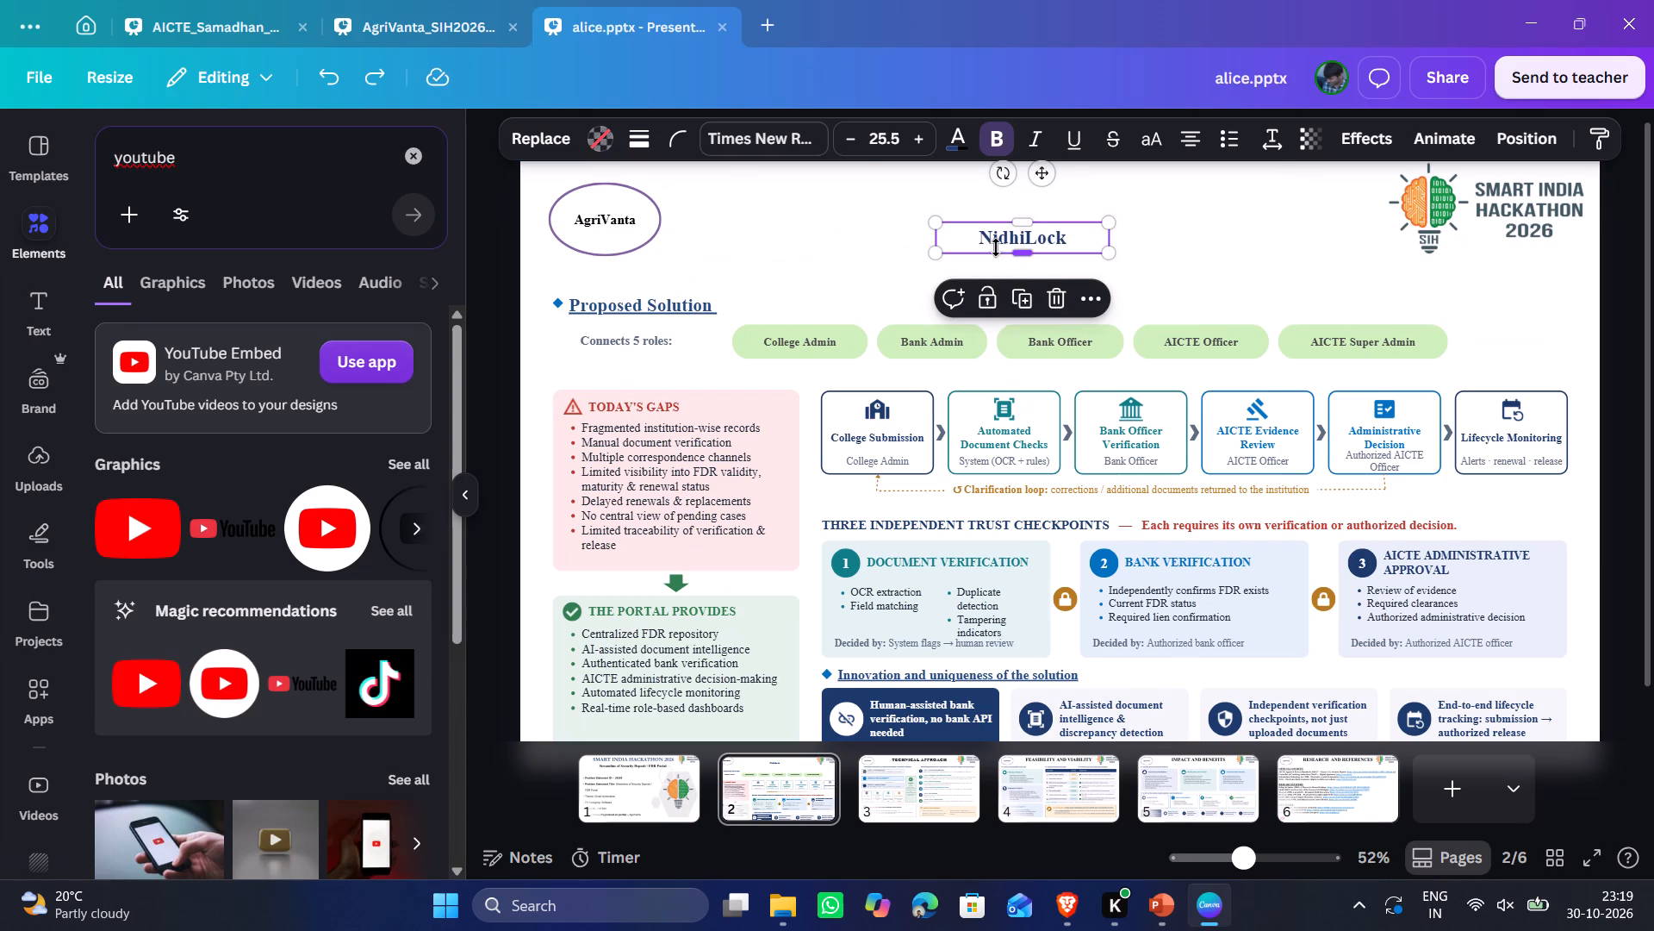
Set the NidhiLock title's font size to 50 and move it slightly higher in the slide header.
double_click(1060, 231)
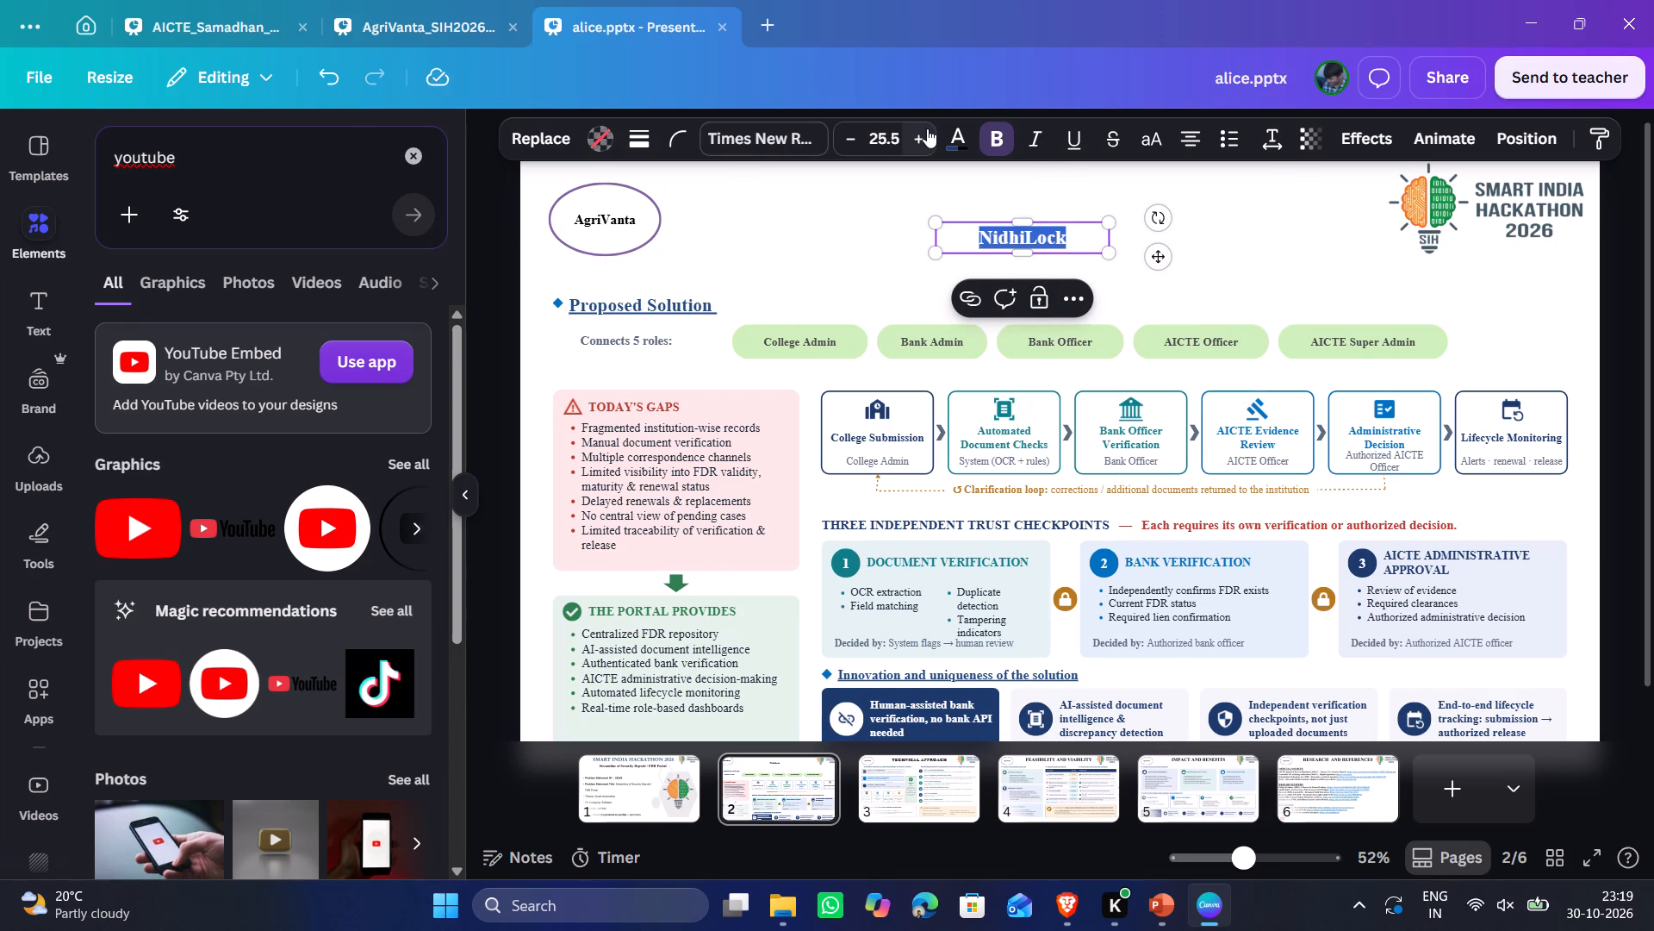
click(928, 133)
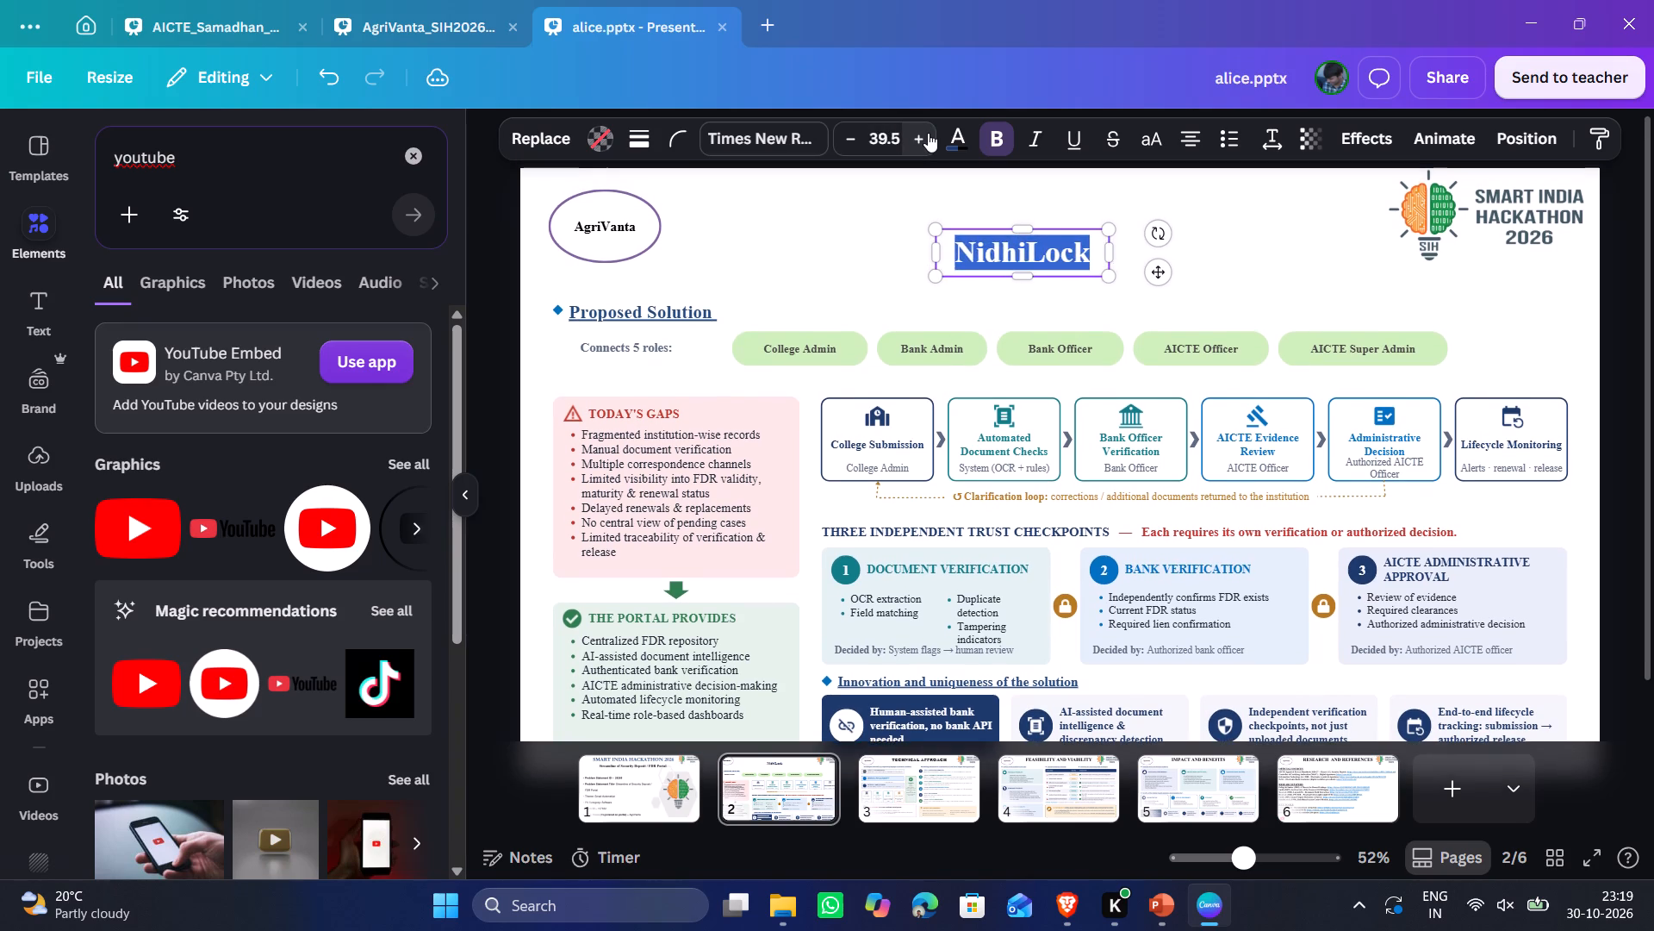
click(1278, 207)
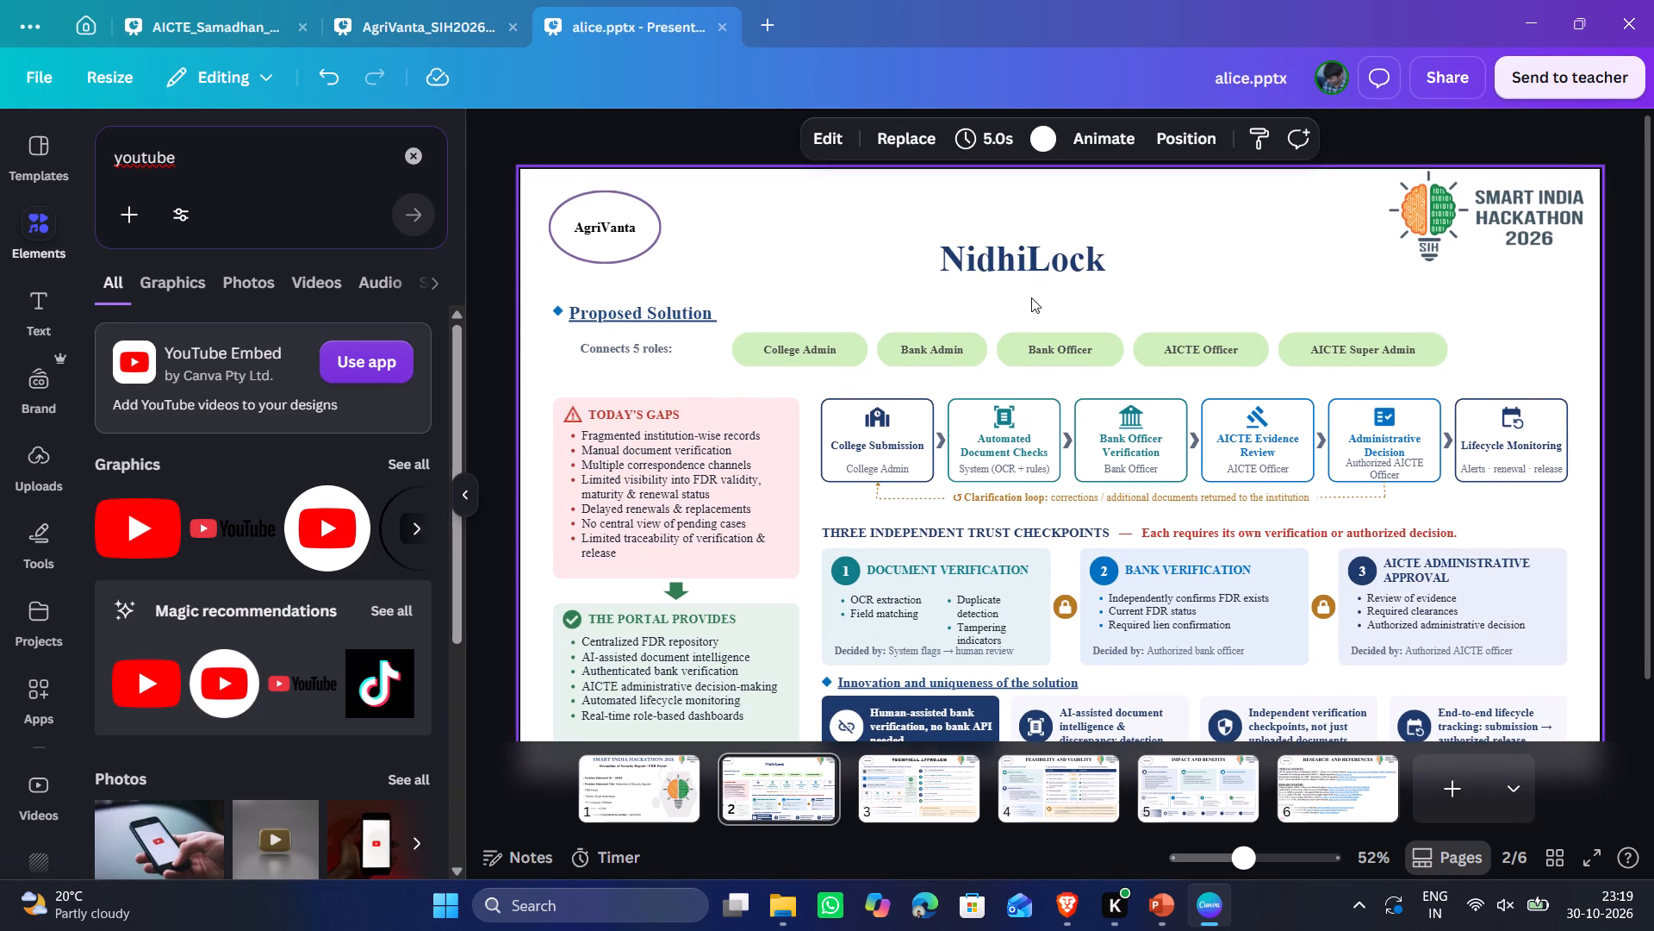
click(1030, 297)
click(1037, 263)
drag(1037, 263, 1036, 251)
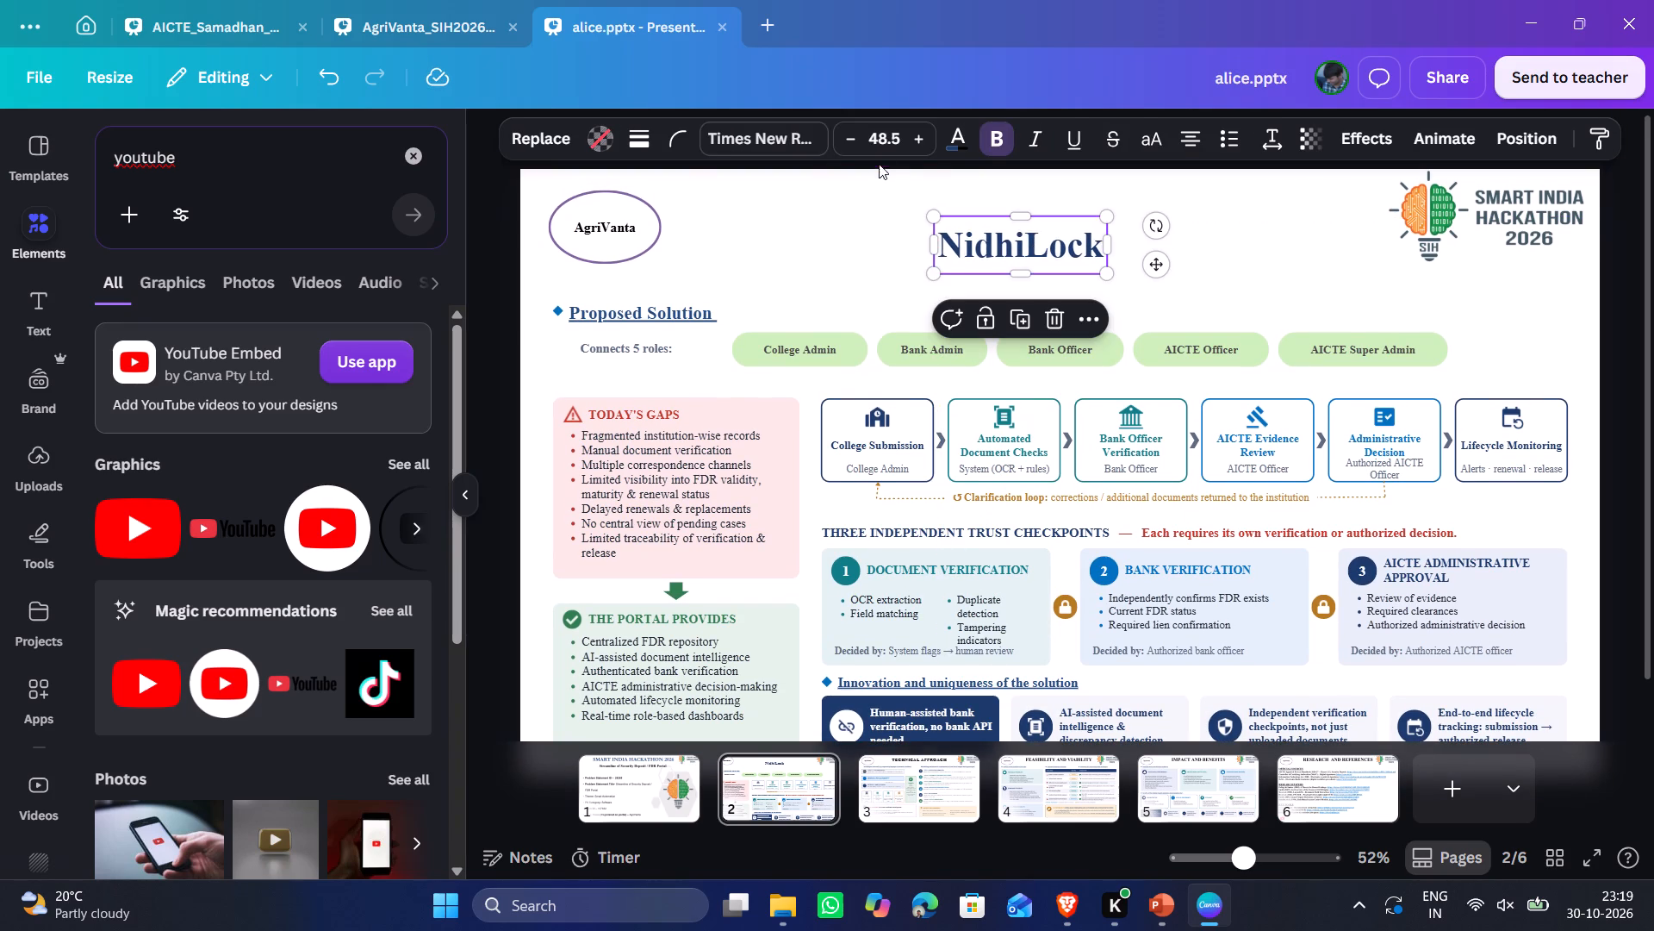
click(880, 133)
text(50)
key(Return)
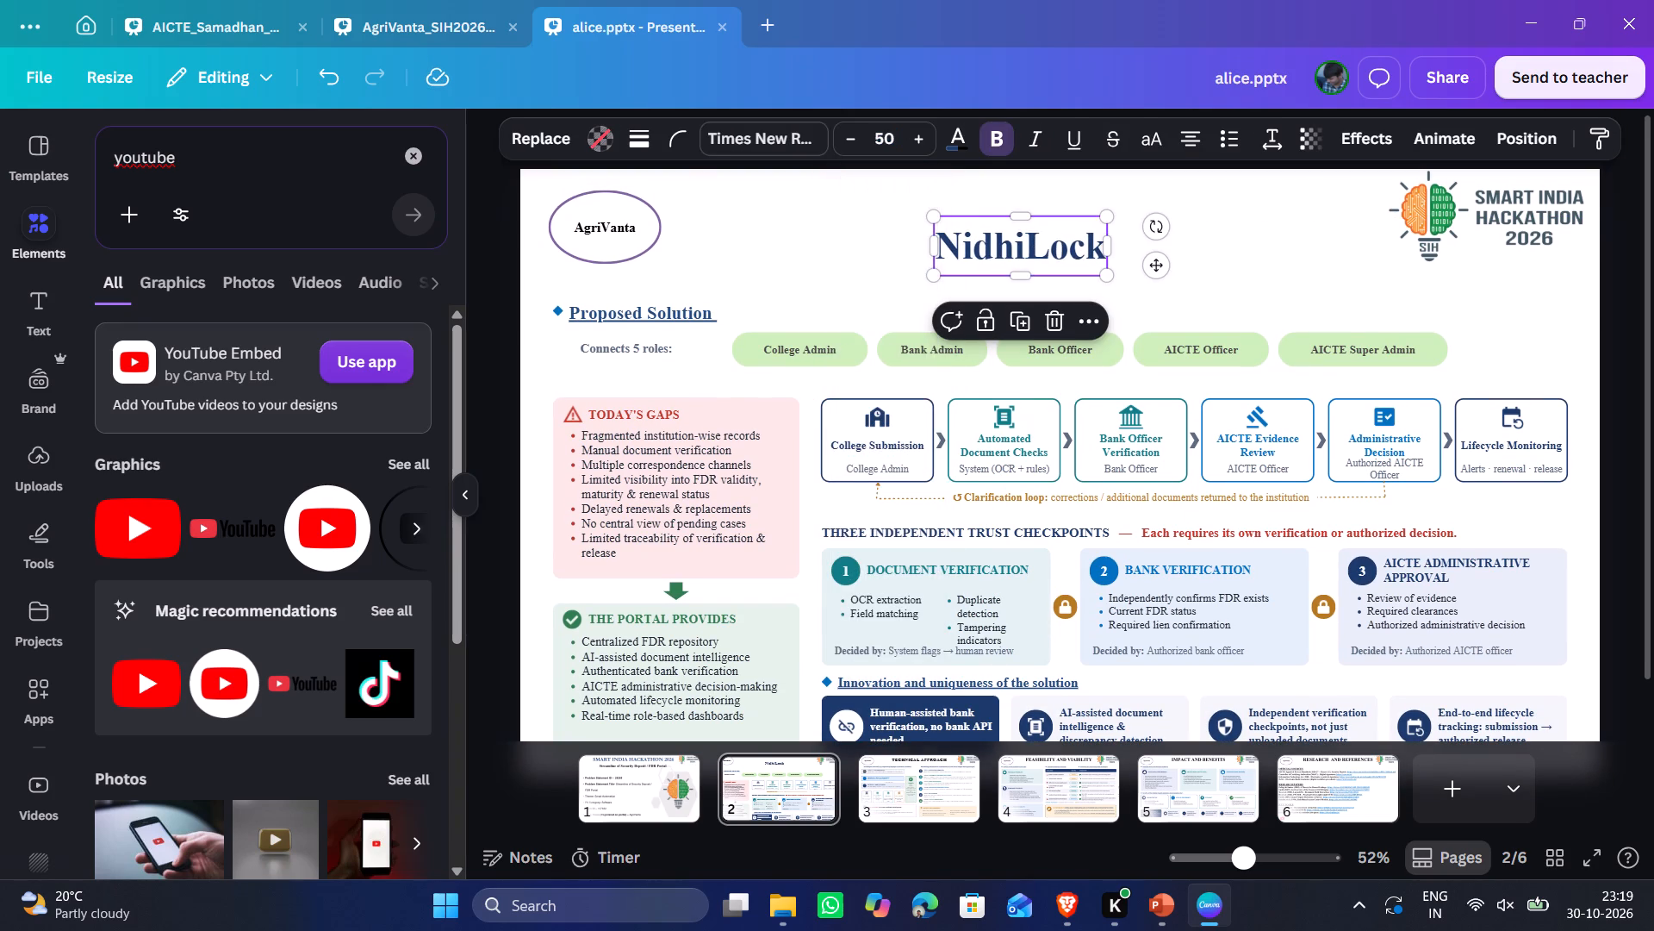
click(1310, 242)
drag(1053, 243, 1059, 243)
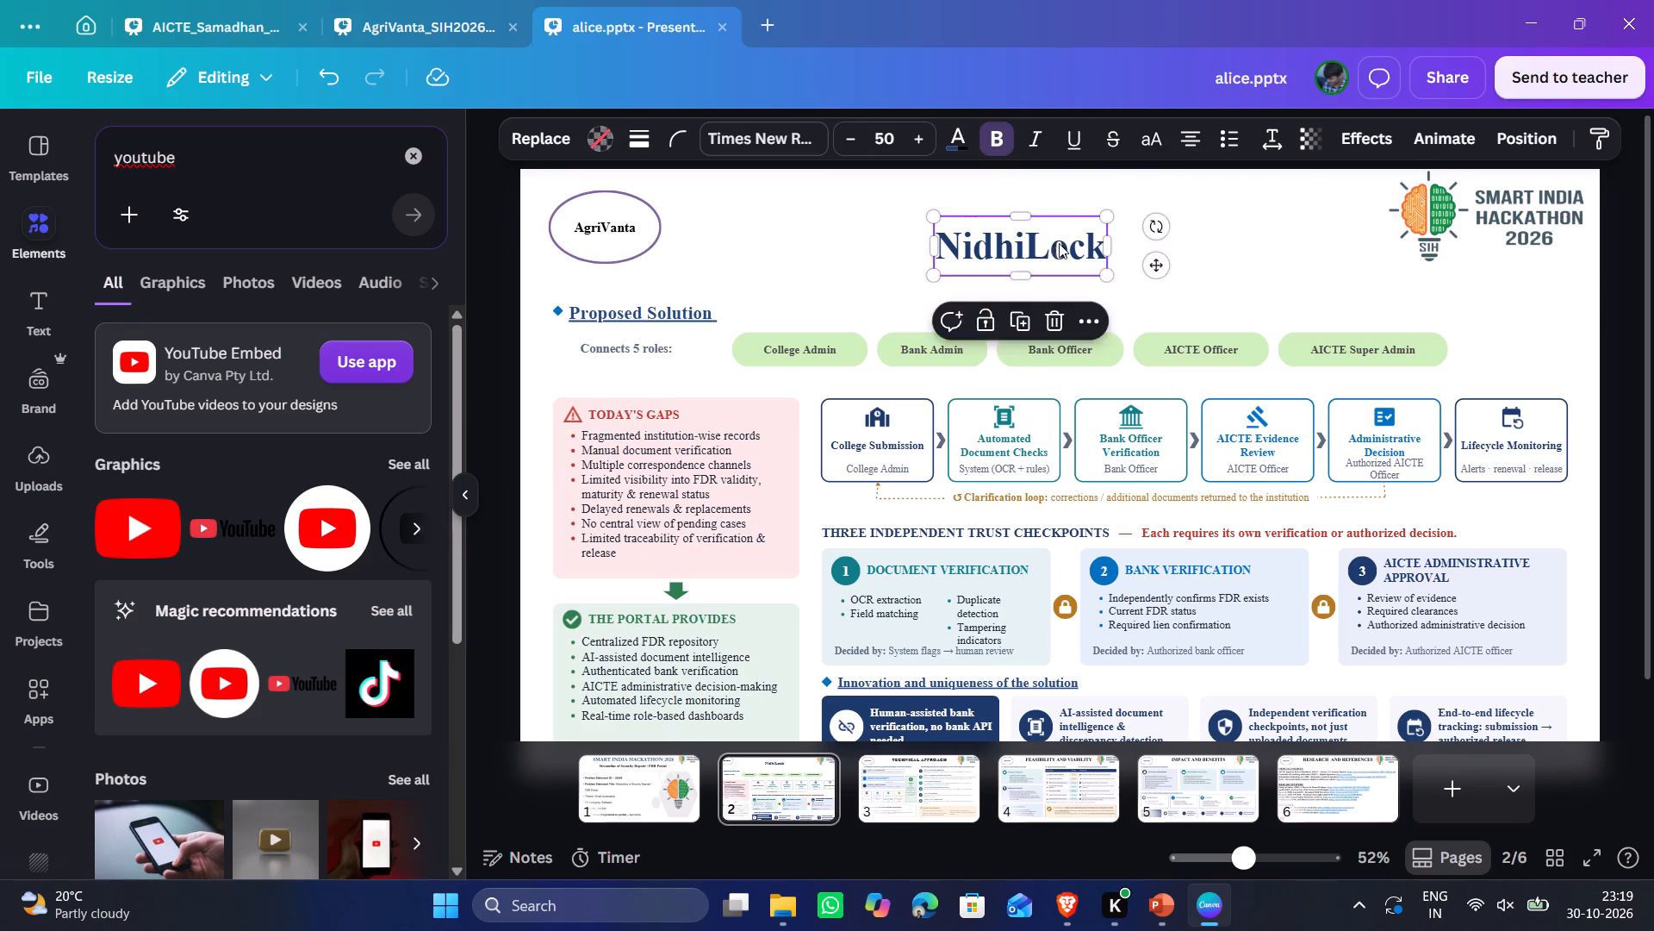
Move the NidhiLock title slightly higher and to the right so it sits centrally in the slide header.
drag(1059, 243, 1069, 224)
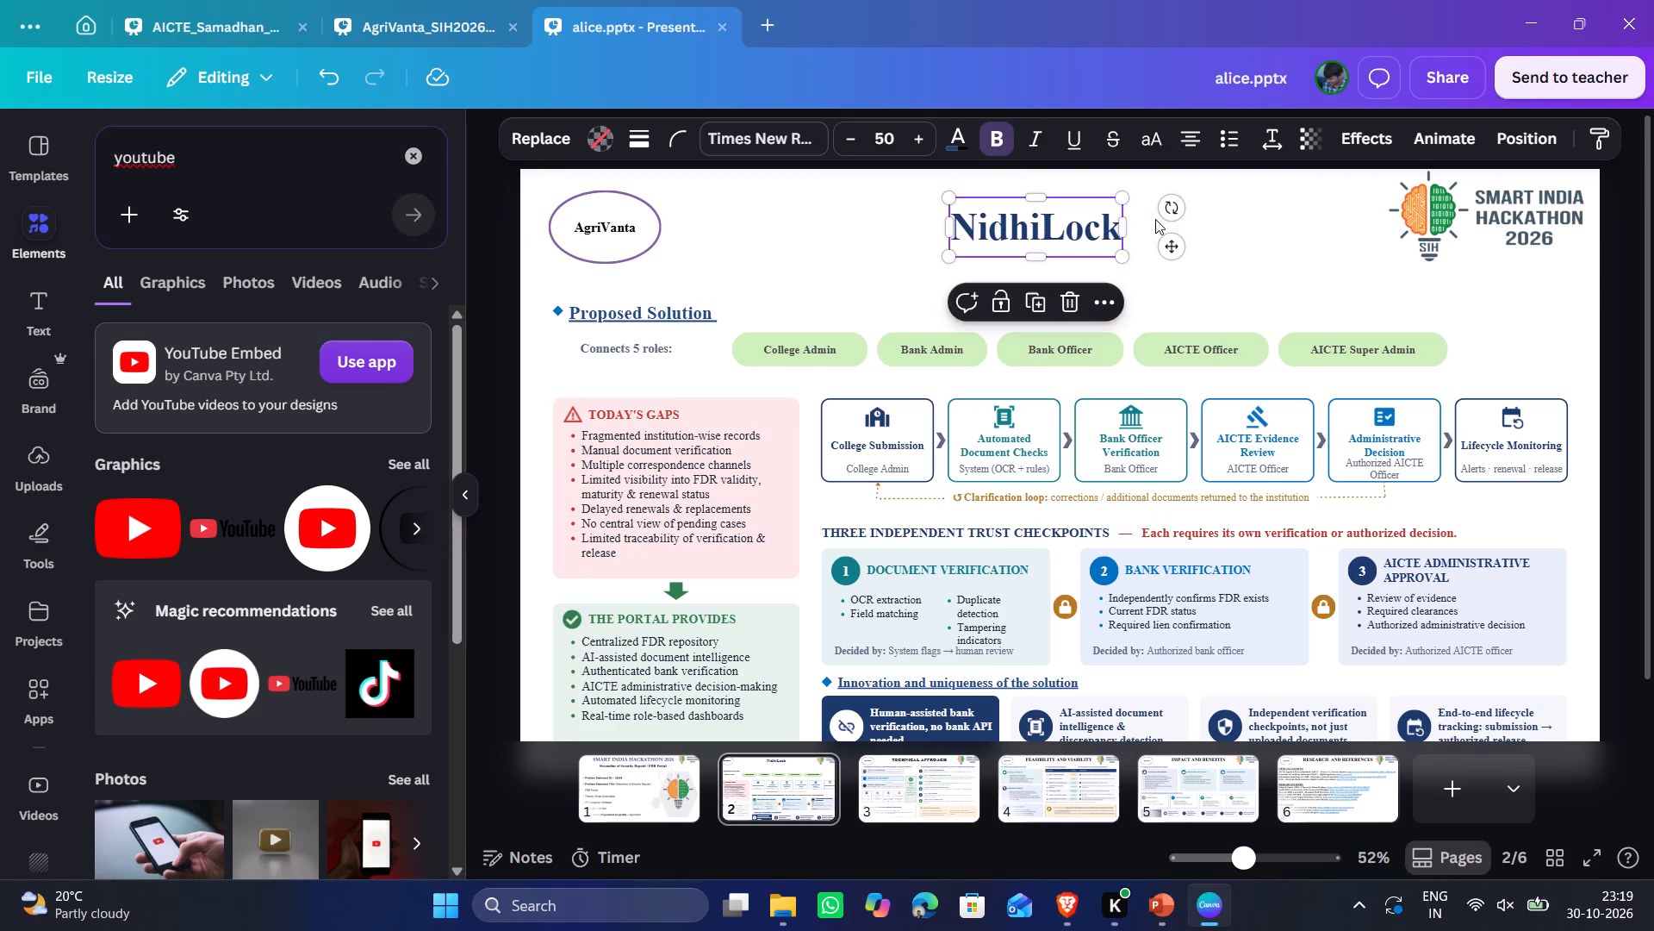
Paste the tagline "A Unified Intelligent FDR Lifecycle Management System" on slide 2 and place it directly beneath the NidhiLock title.
click(1202, 218)
key(ctrl+v)
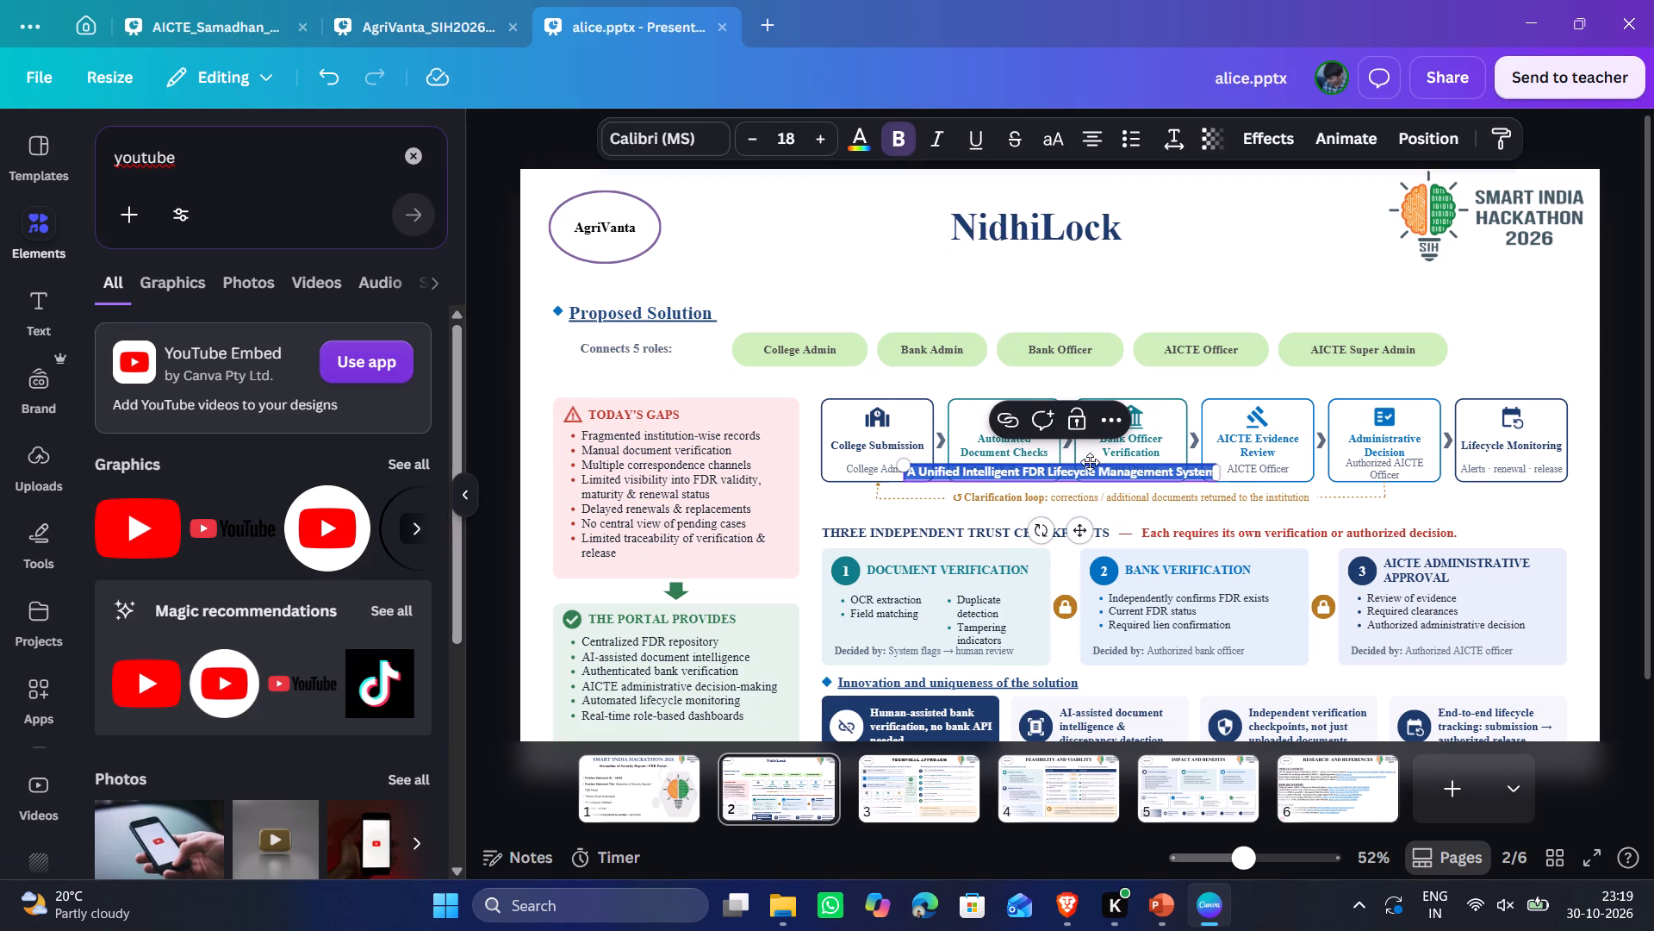
drag(1081, 519, 1073, 314)
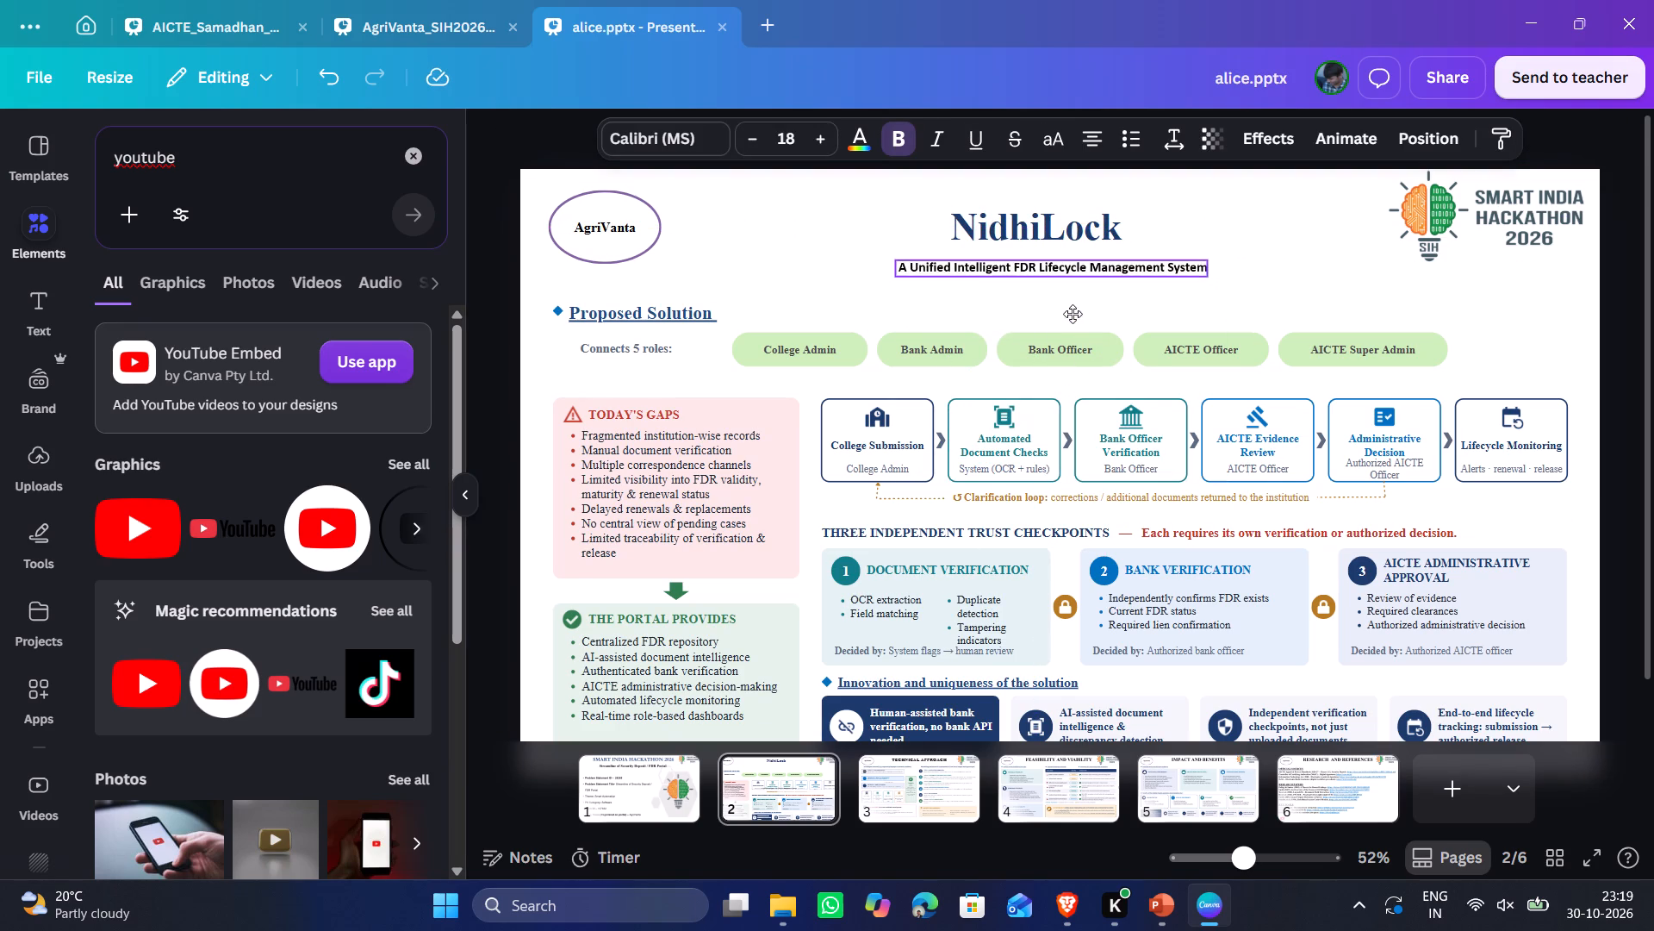
drag(1073, 314, 1068, 305)
click(1253, 268)
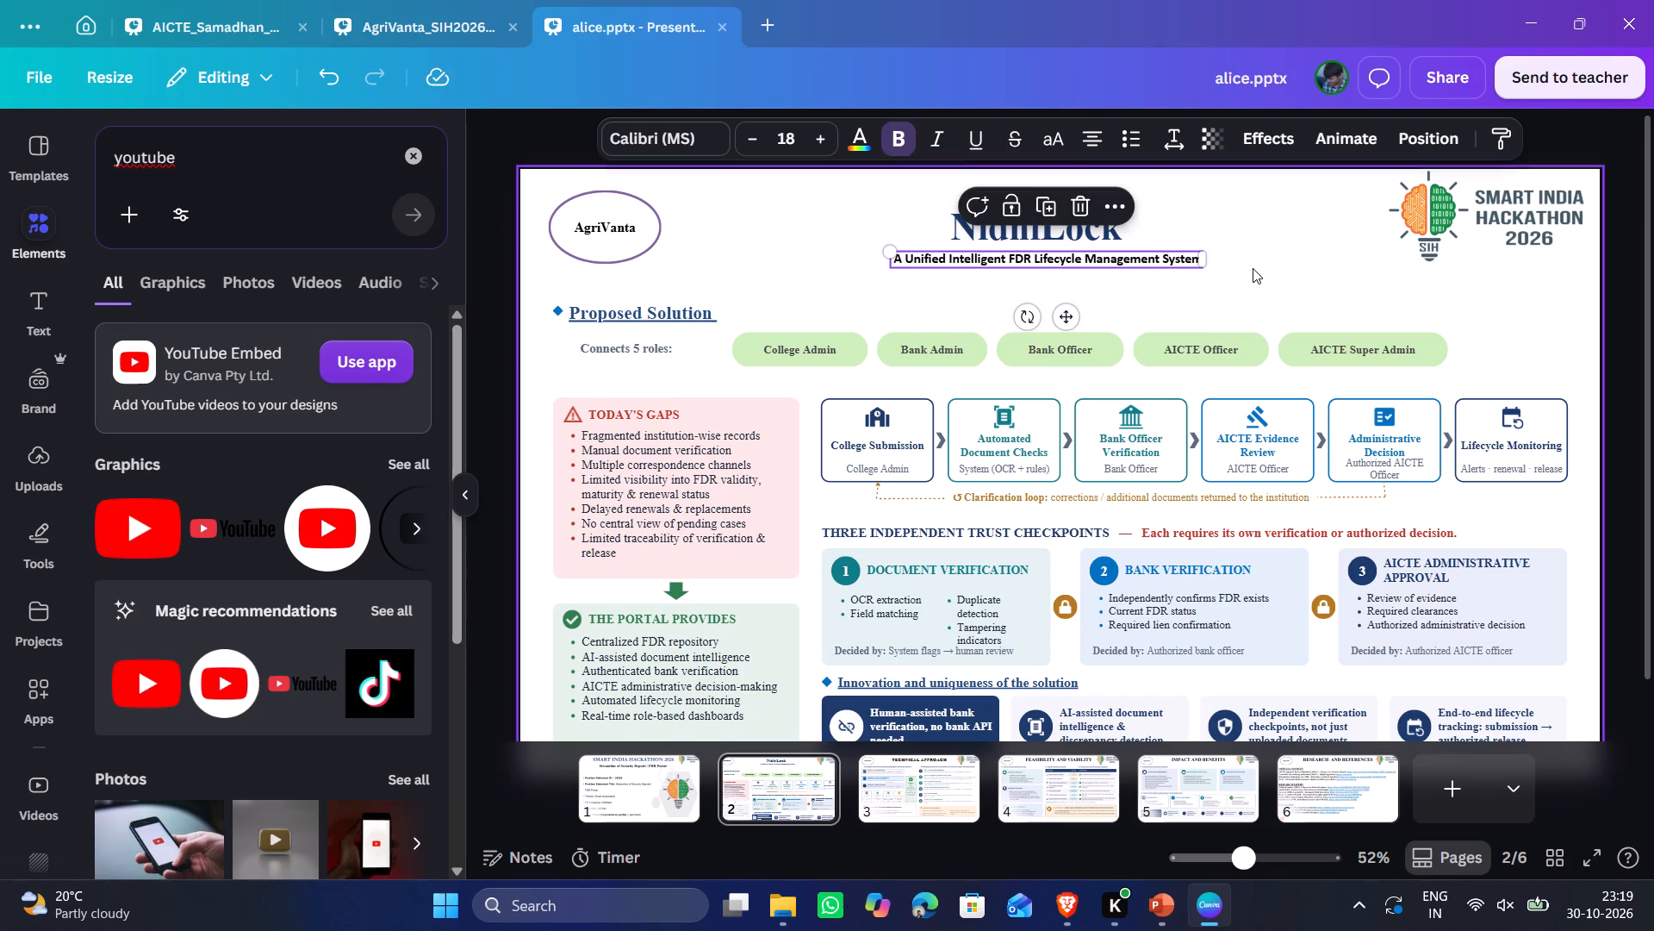
click(1614, 282)
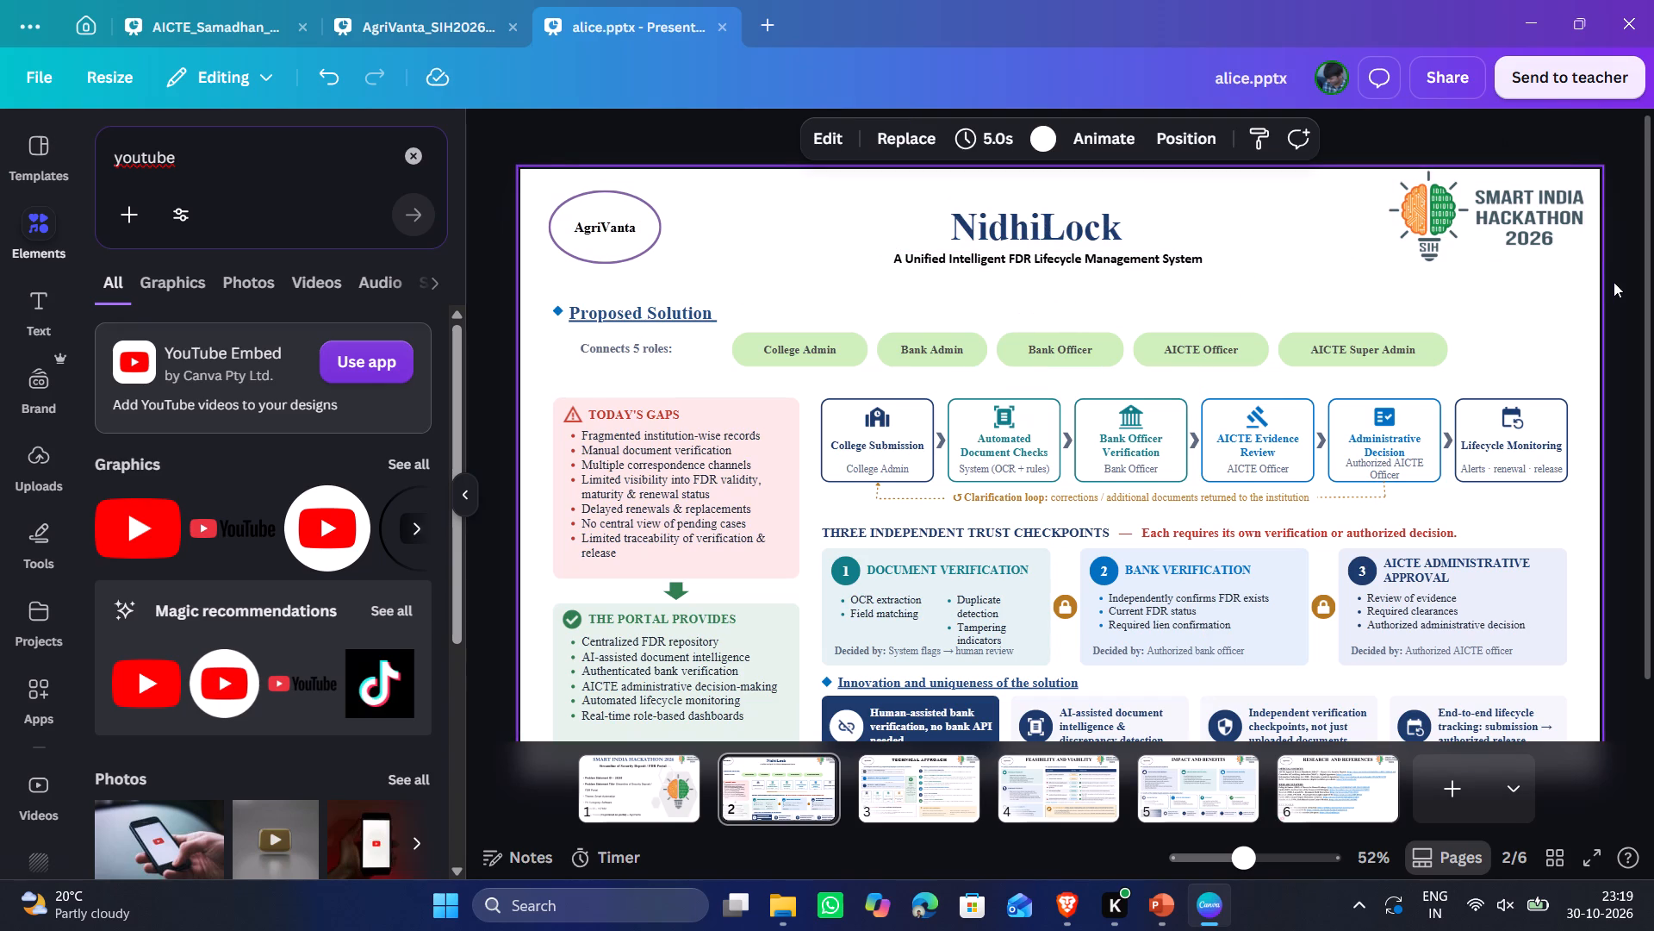
Move the Proposed Solution heading and the "Connects 5 roles" row up together, closer to the slide header.
drag(538, 290, 1303, 357)
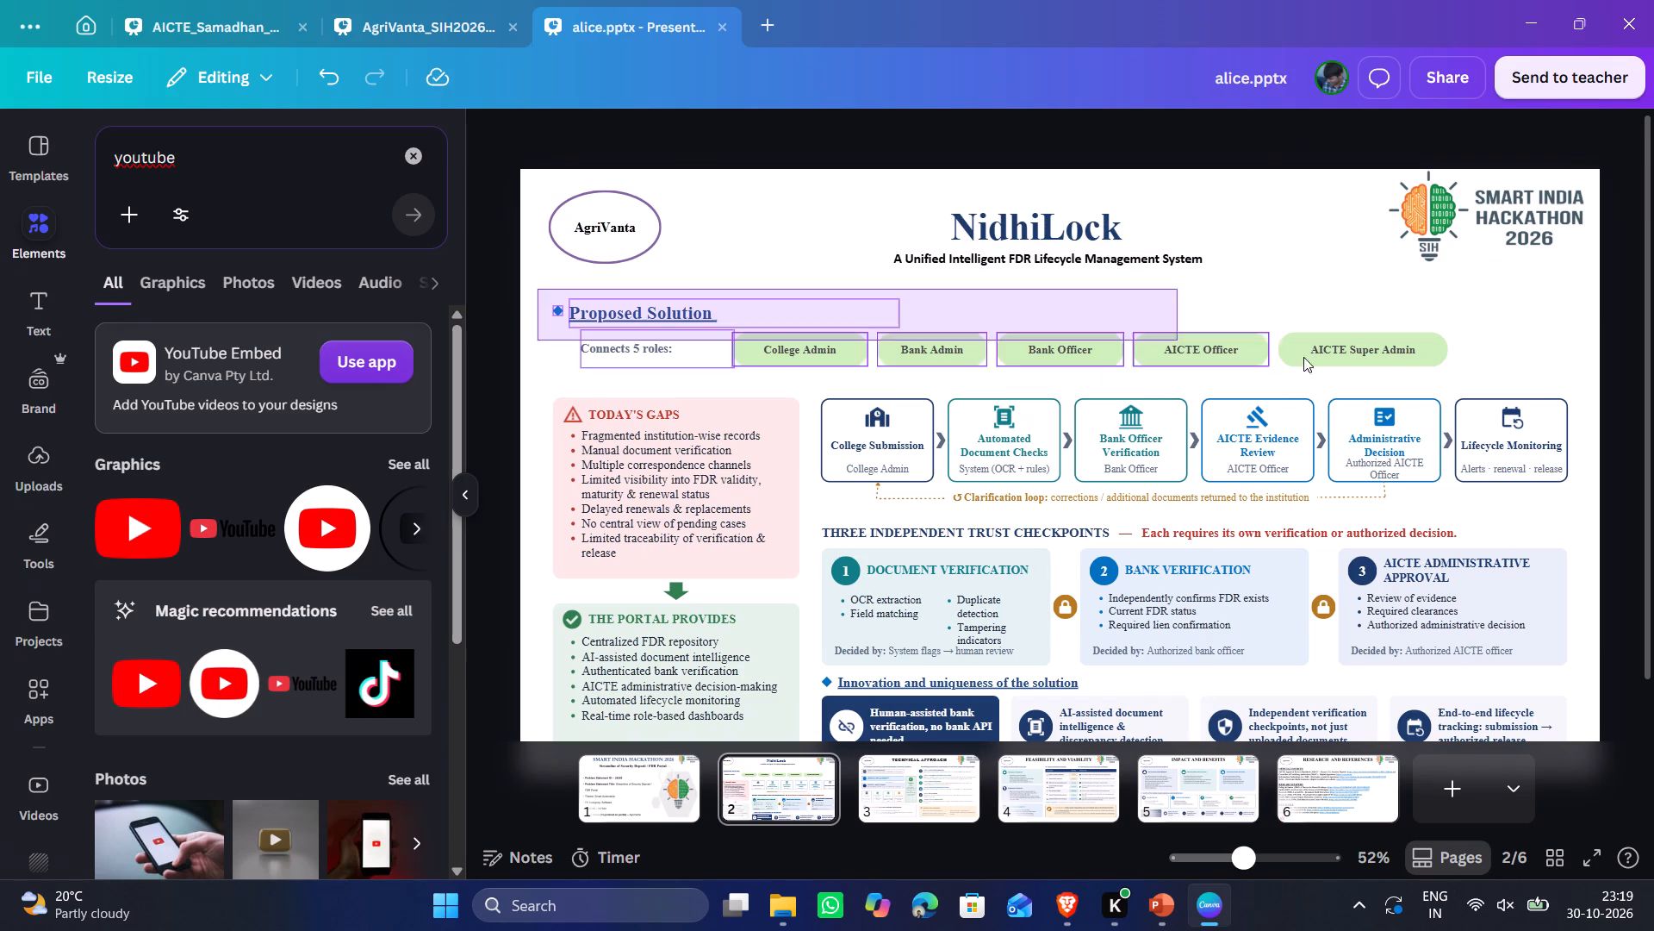
drag(1303, 357, 1538, 382)
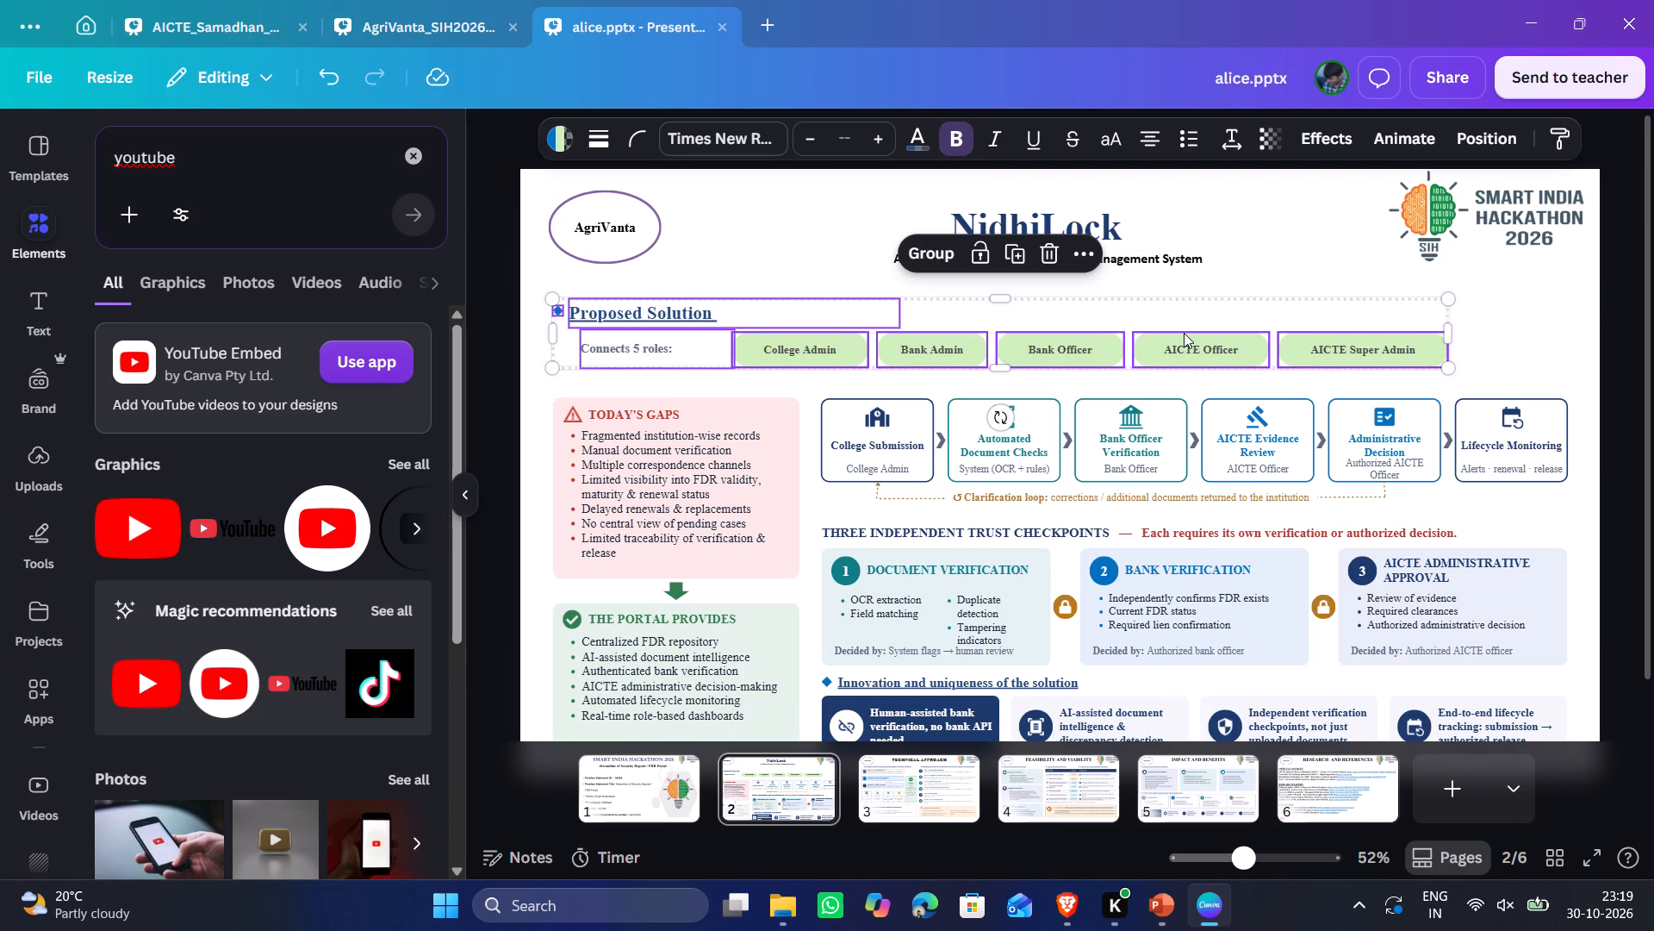
key(shift+Up)
key(shift+Up)
key(shift+Up)
key(shift+Up)
key(shift+Up)
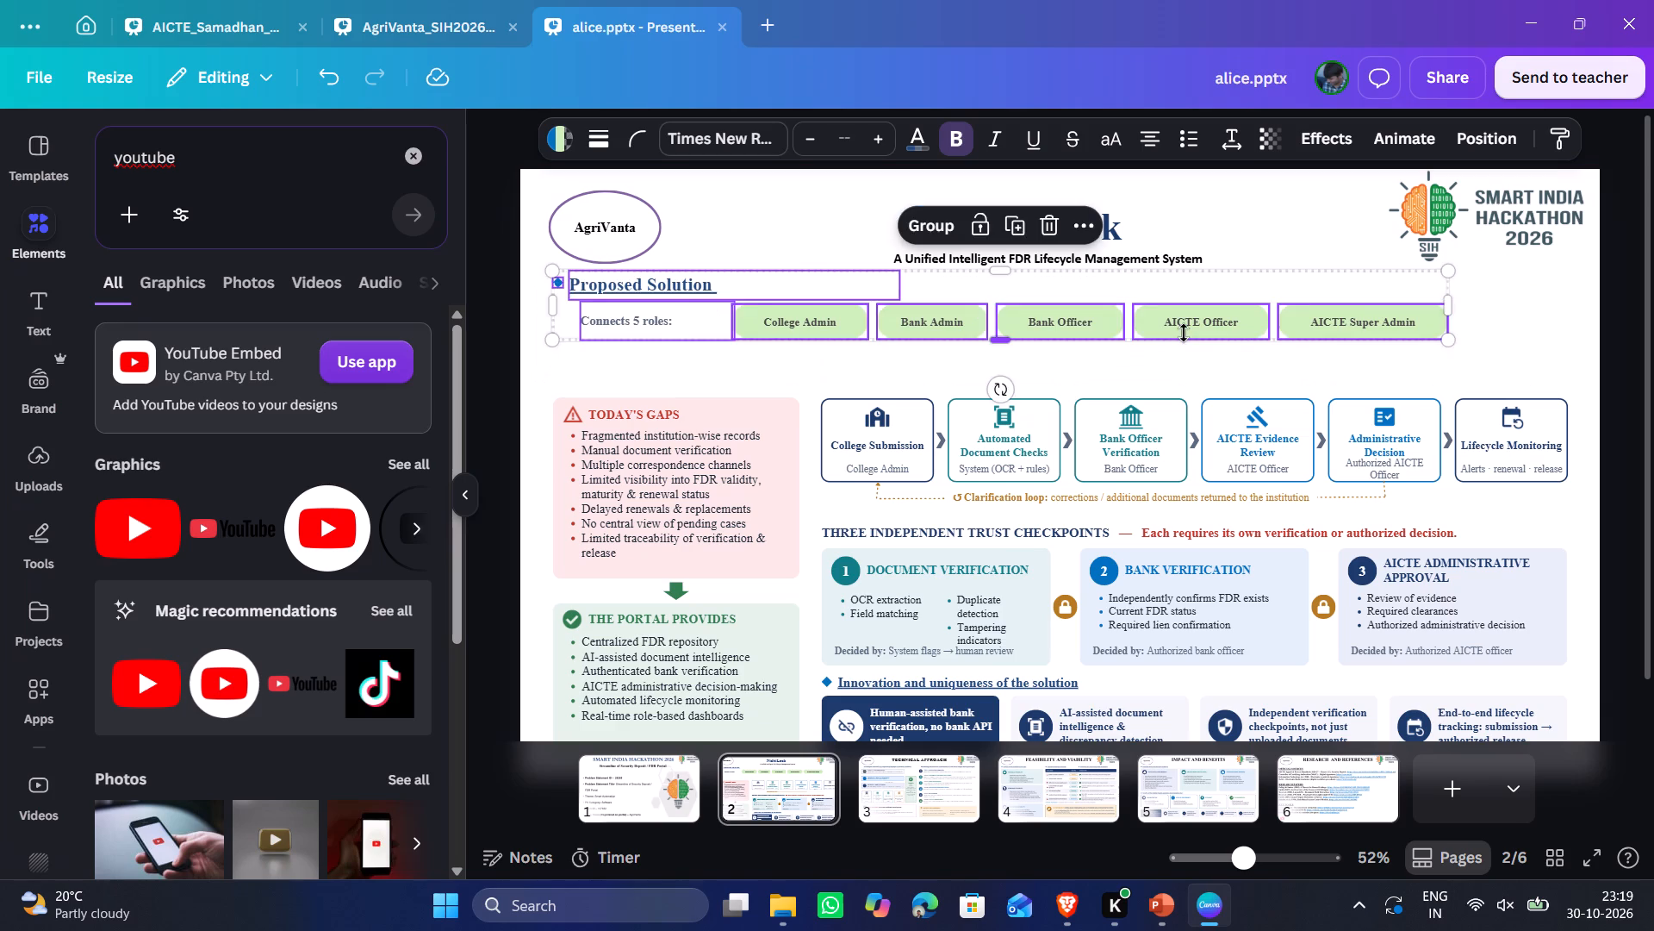
key(shift+Down)
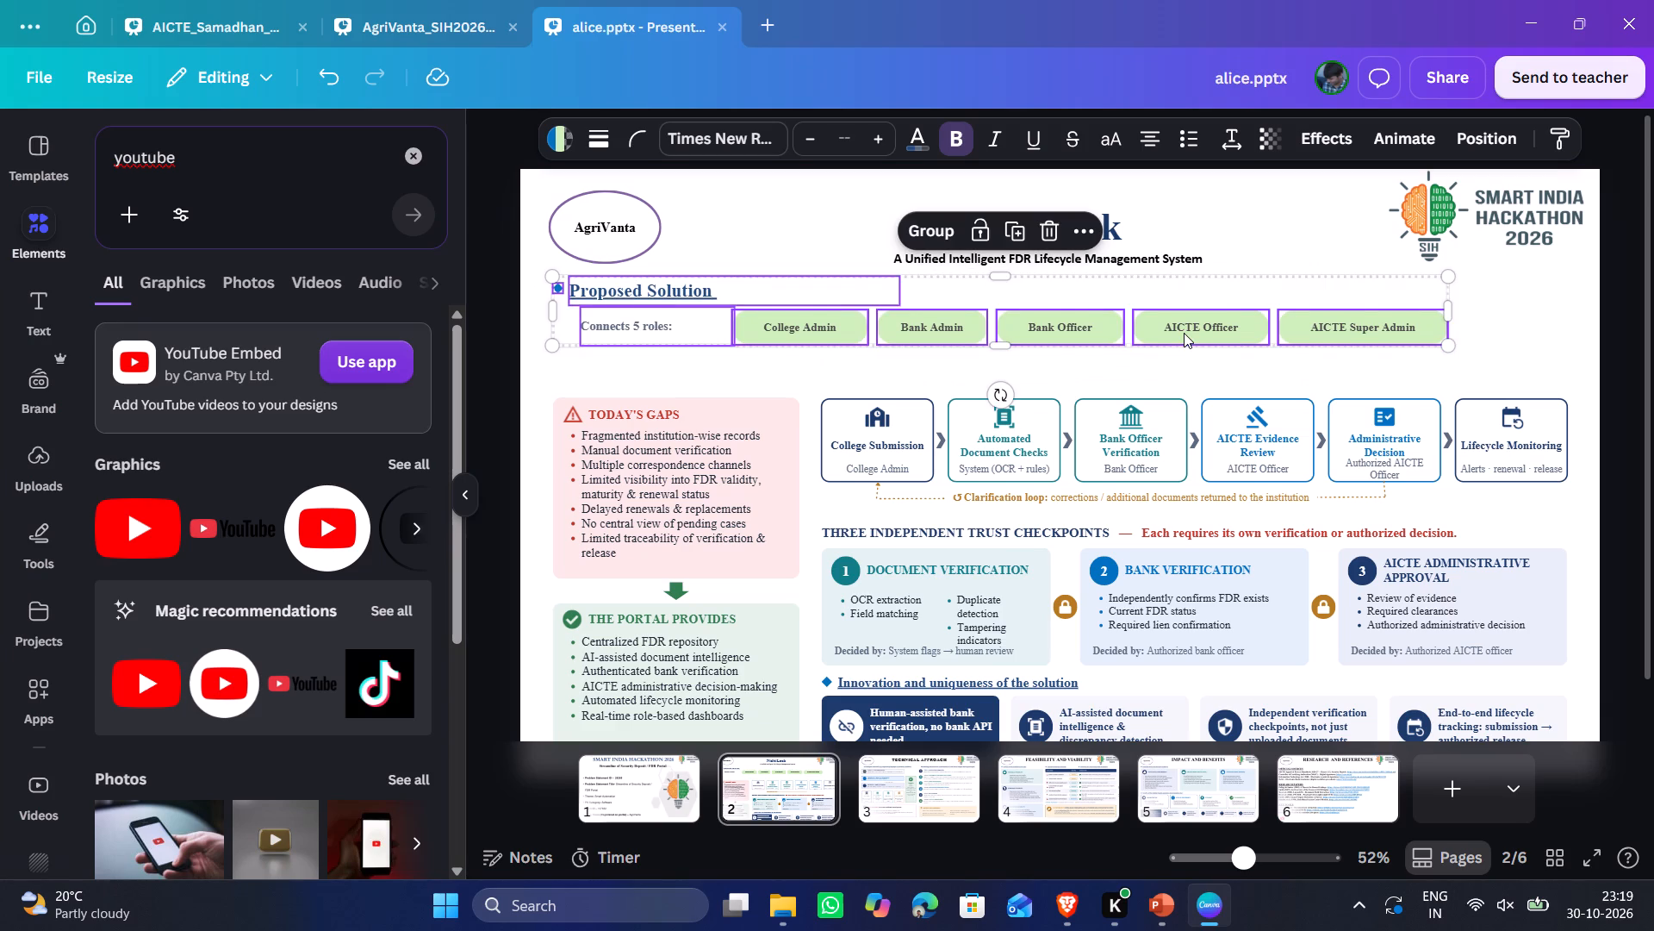
key(shift+Down)
key(shift+Up)
key(shift+Up)
key(shift+Up)
key(shift+Up)
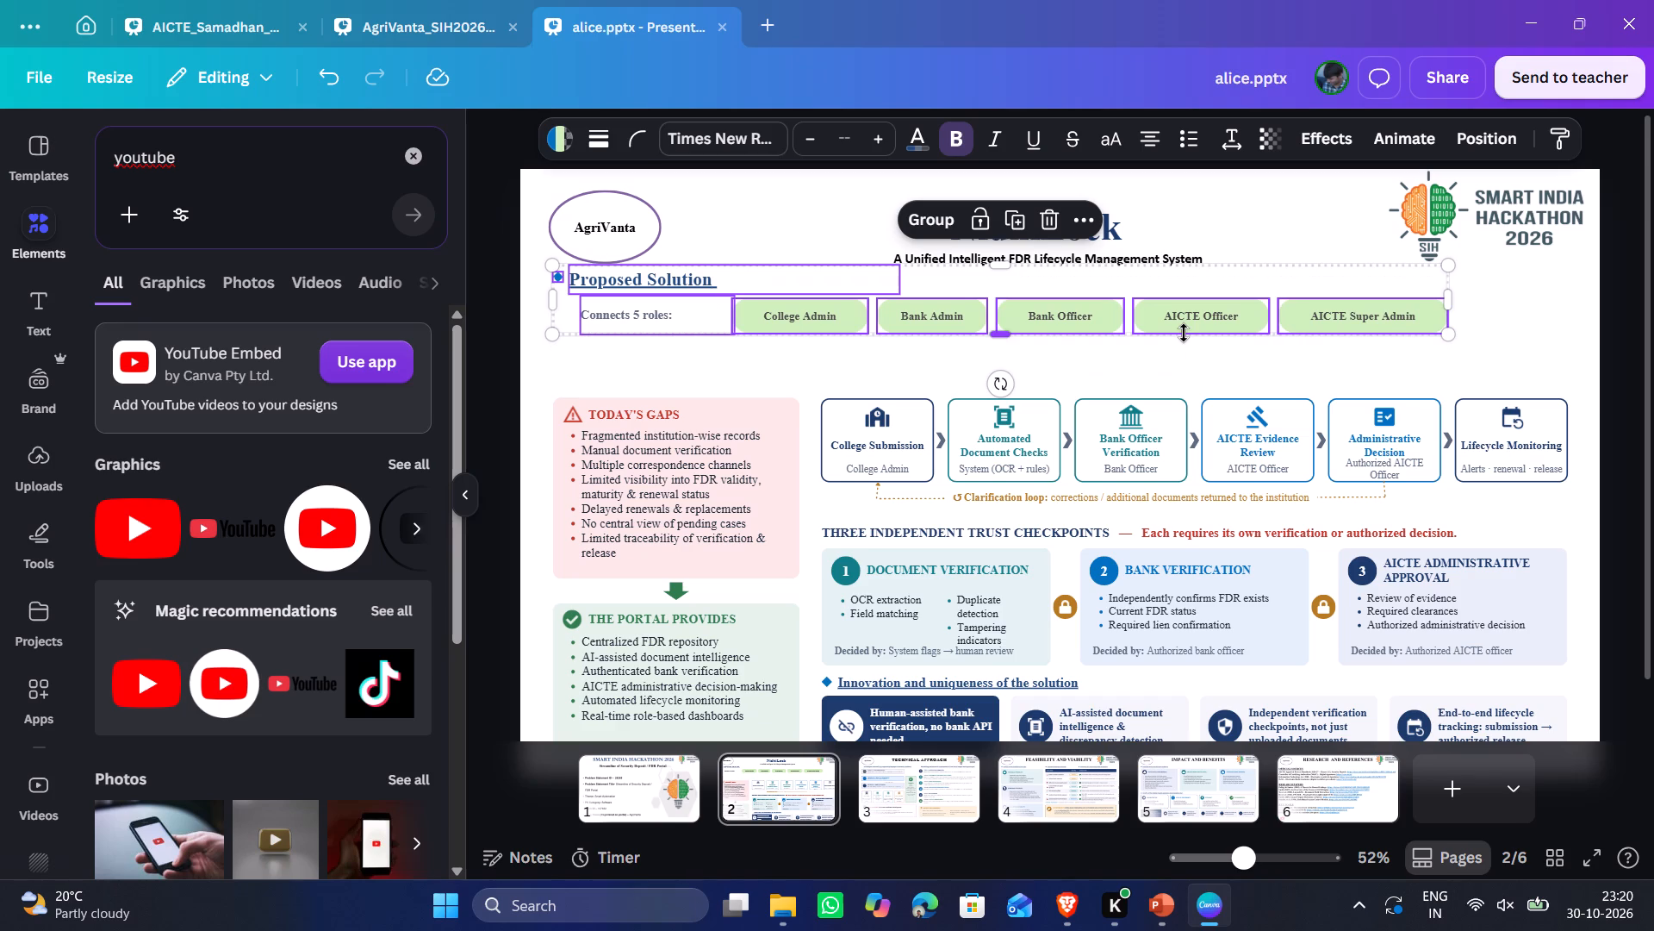
Move the AICTE_Samadhan tab after the AgriVanta tab and compare slide 2 of the two decks.
click(377, 13)
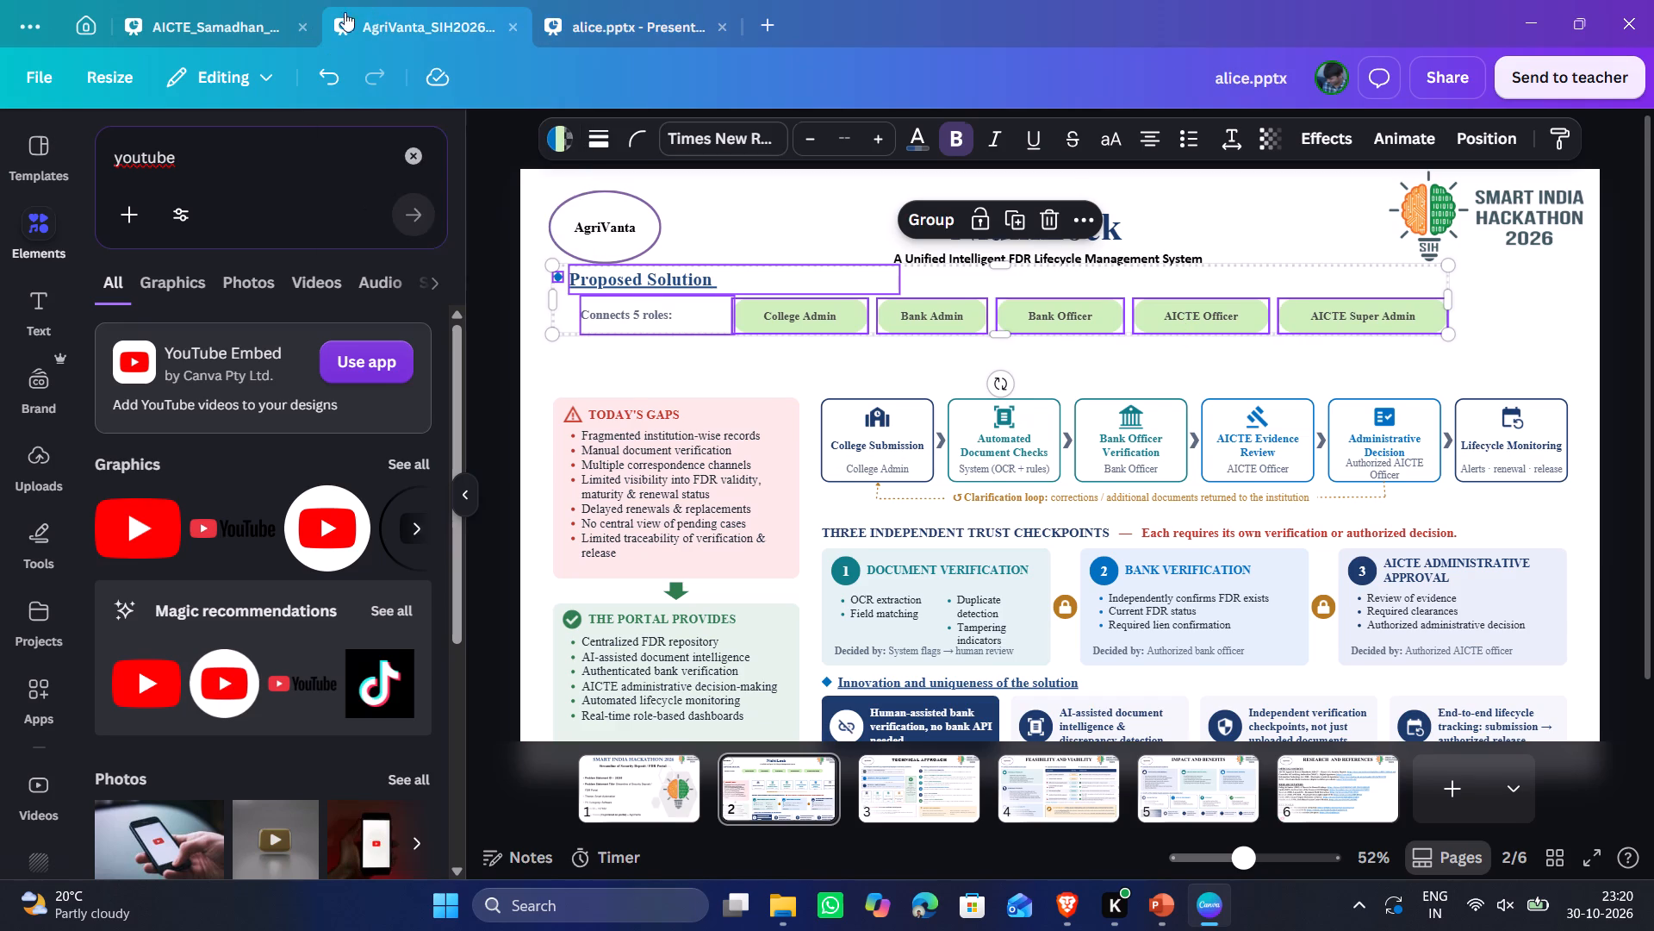
click(217, 22)
drag(221, 23, 457, 17)
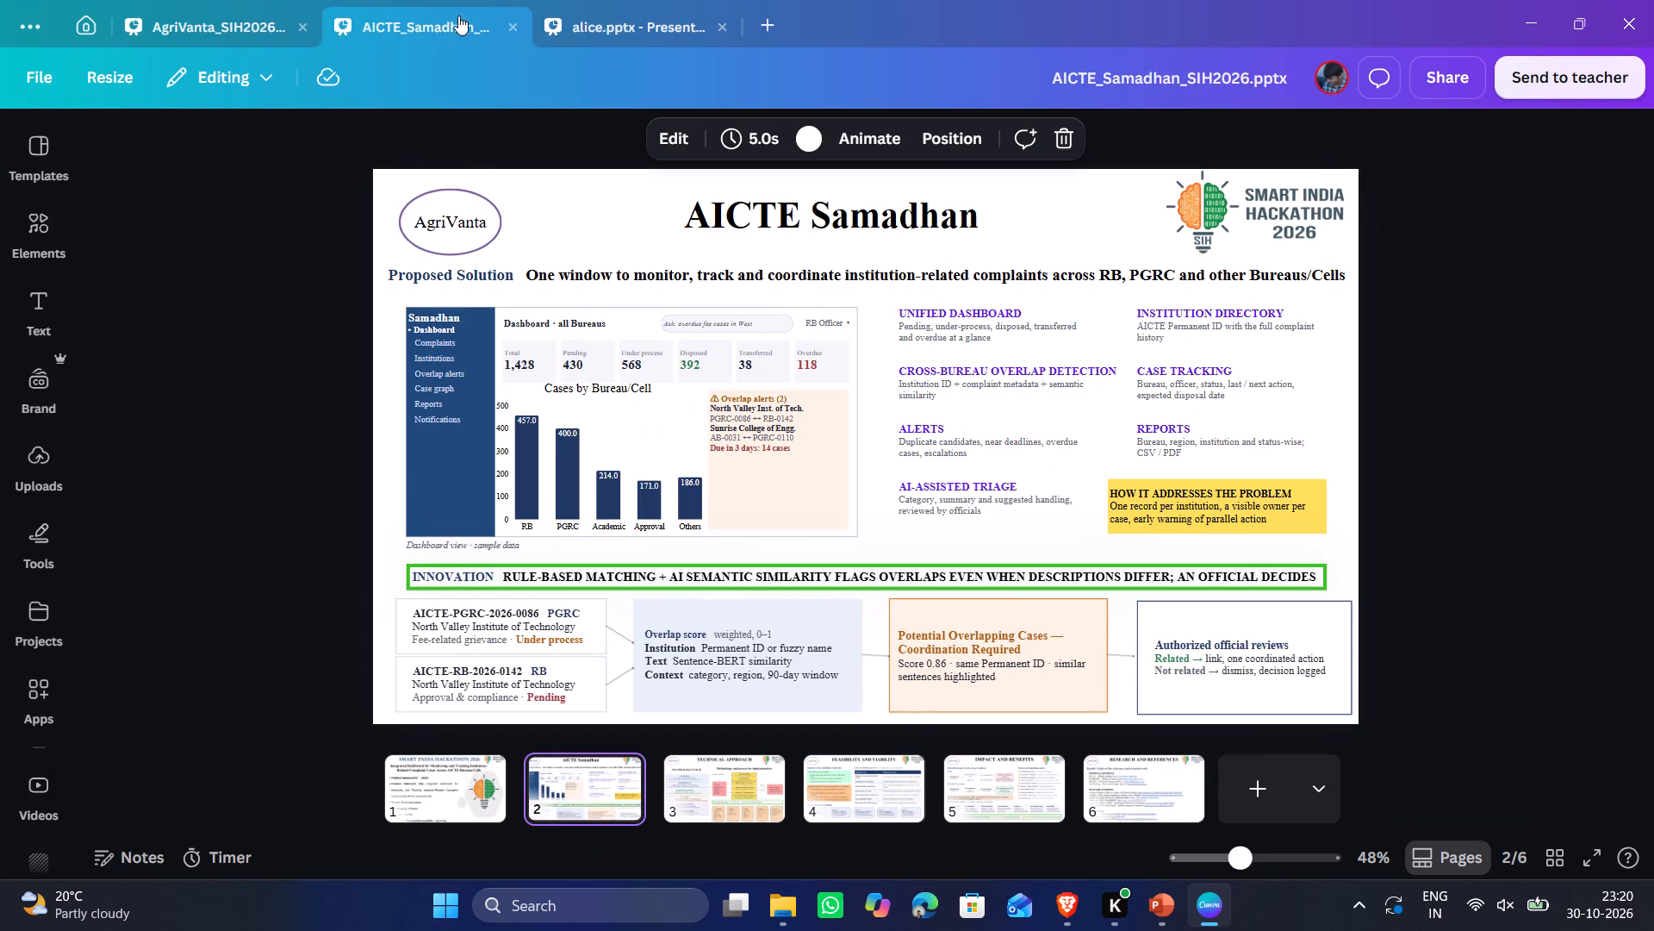
click(198, 22)
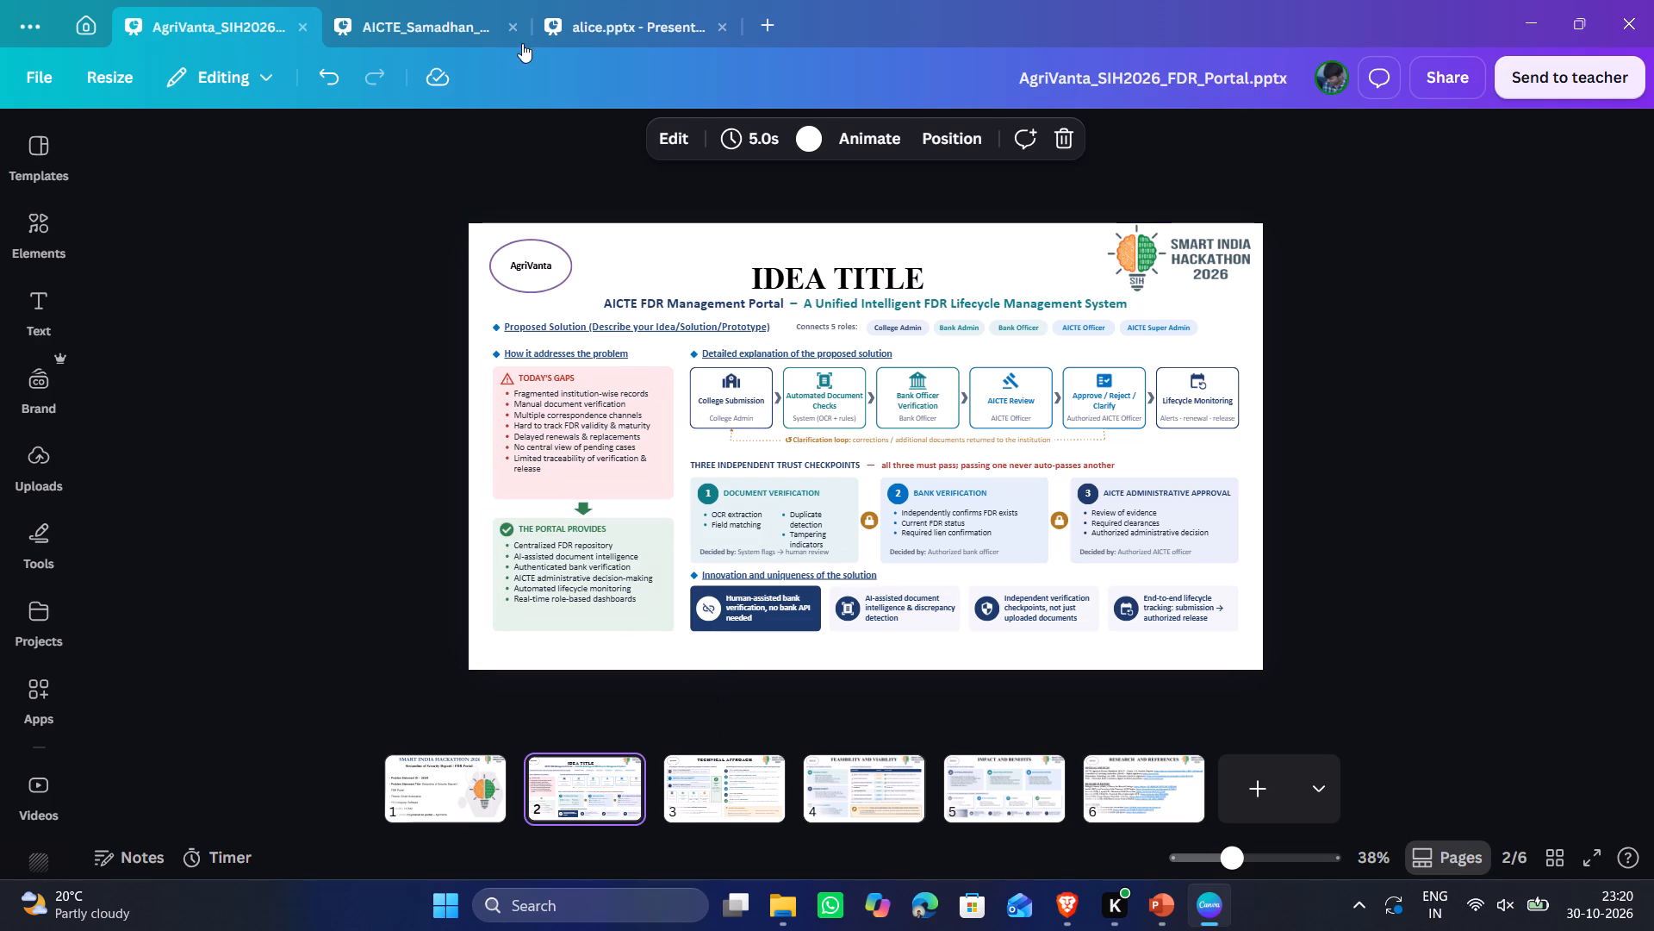
click(429, 40)
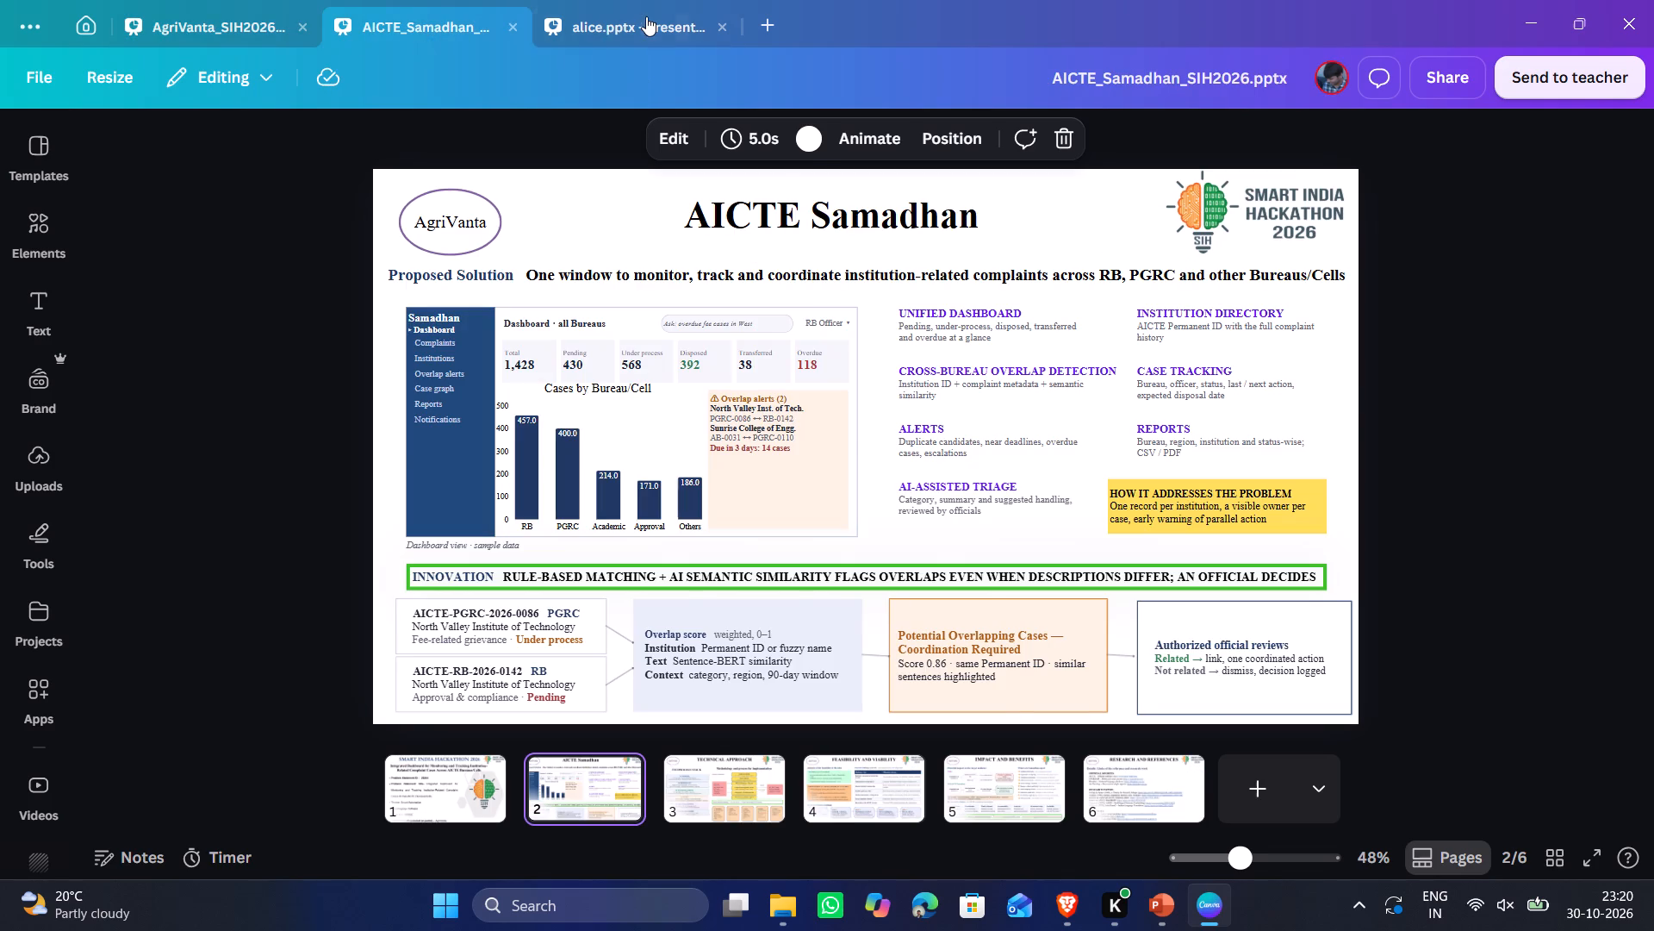
Back in alice.pptx, move only the "Connects 5 roles" row down from the Proposed Solution heading and slightly to the right.
click(646, 16)
click(736, 353)
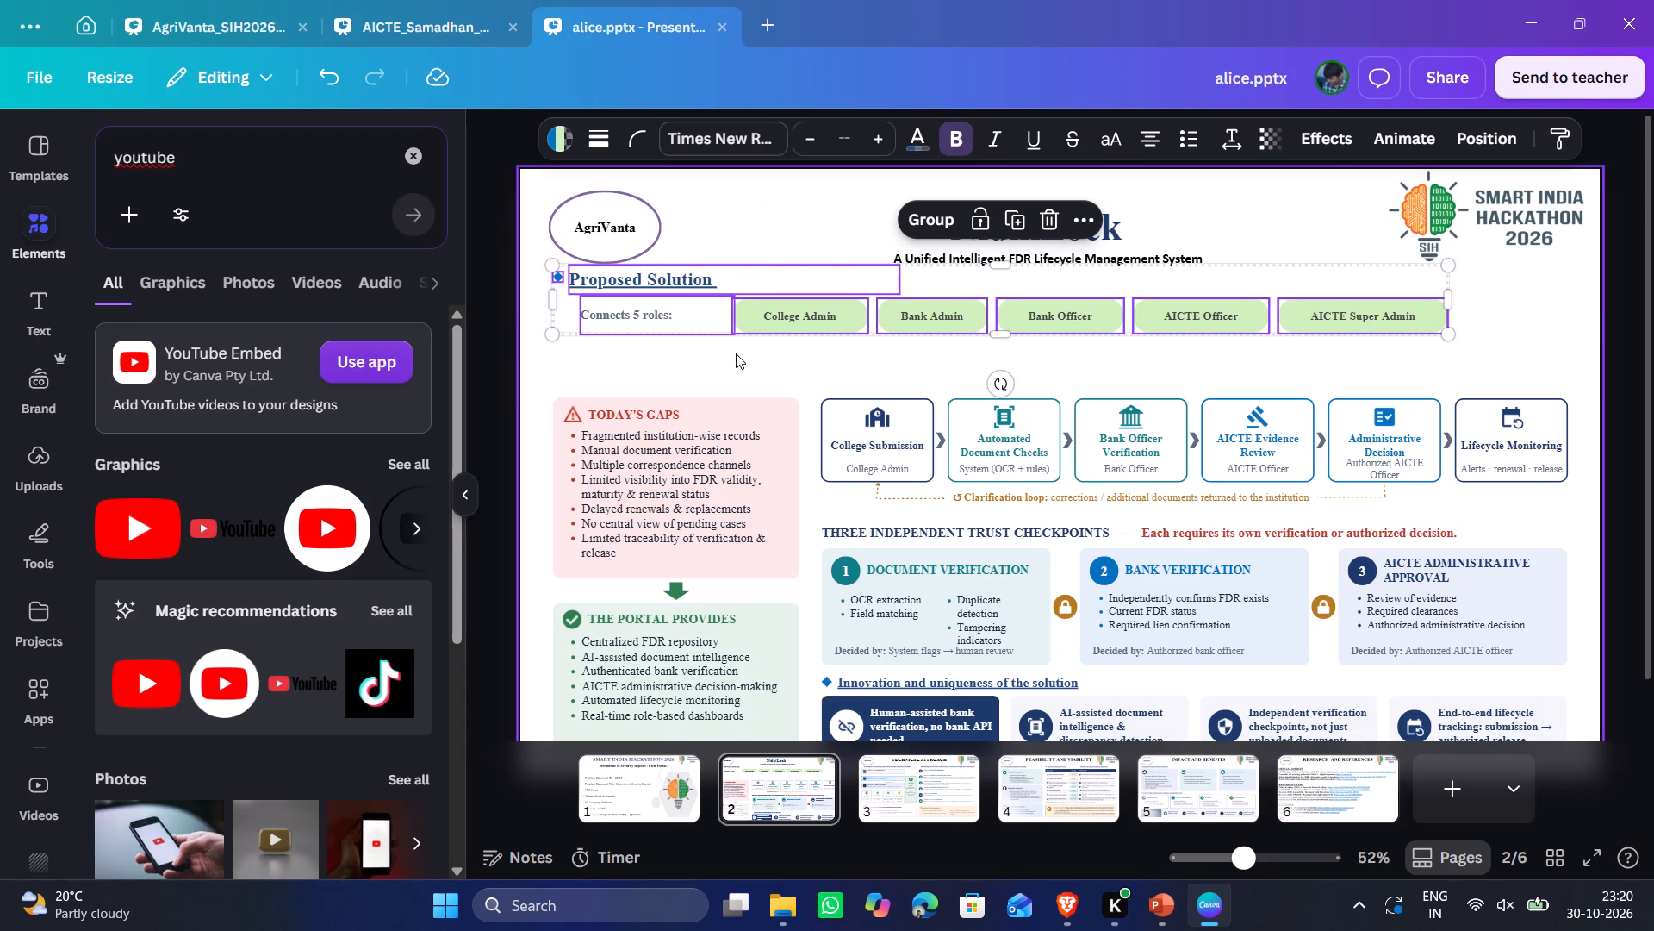
drag(549, 316, 1446, 357)
key(shift+Down)
key(shift+Down)
key(shift+Down)
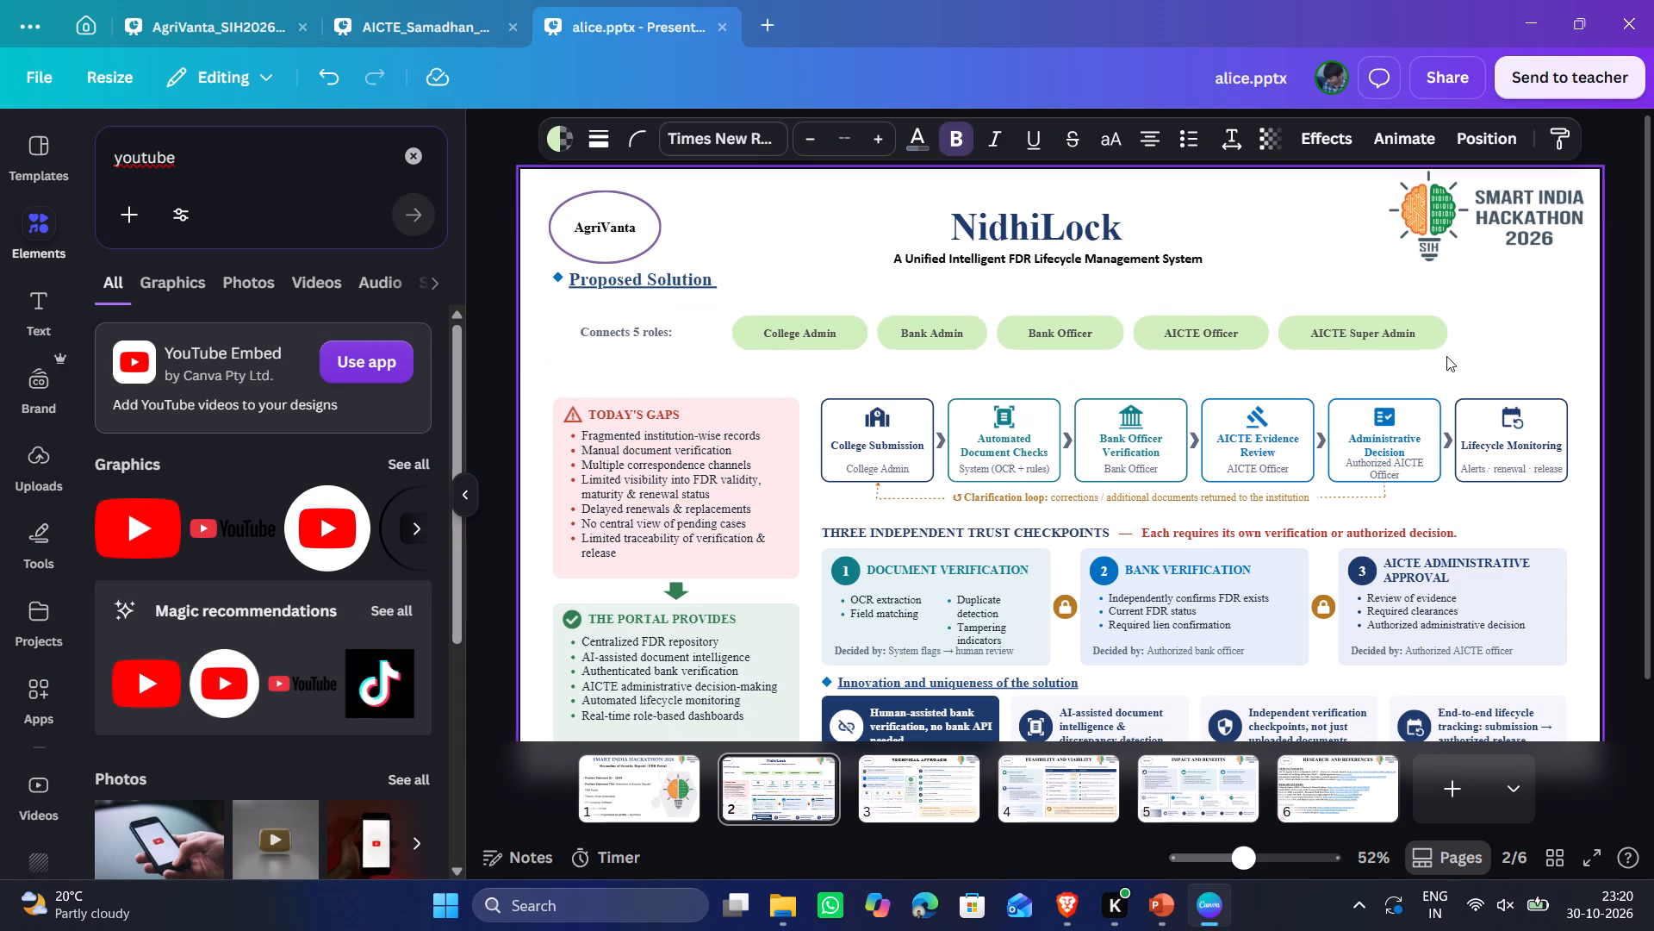
key(shift+Down)
key(shift+Down)
key(shift+Down)
key(shift+Right)
key(shift+Right)
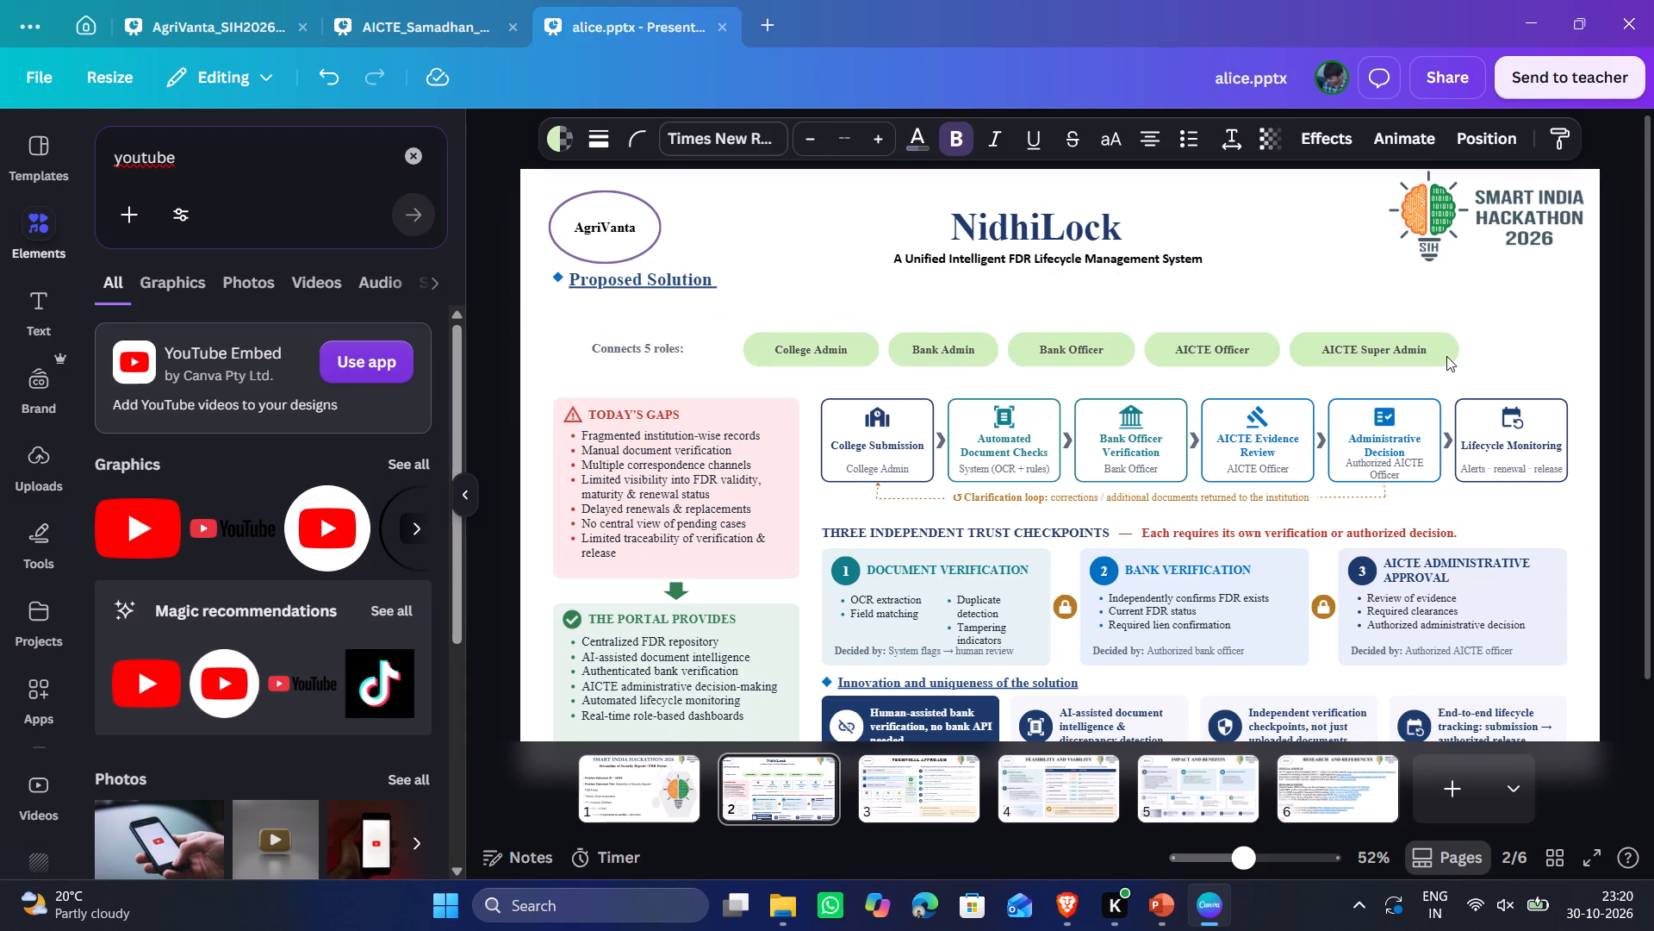
key(shift+Right)
key(shift+Right)
key(shift+Down)
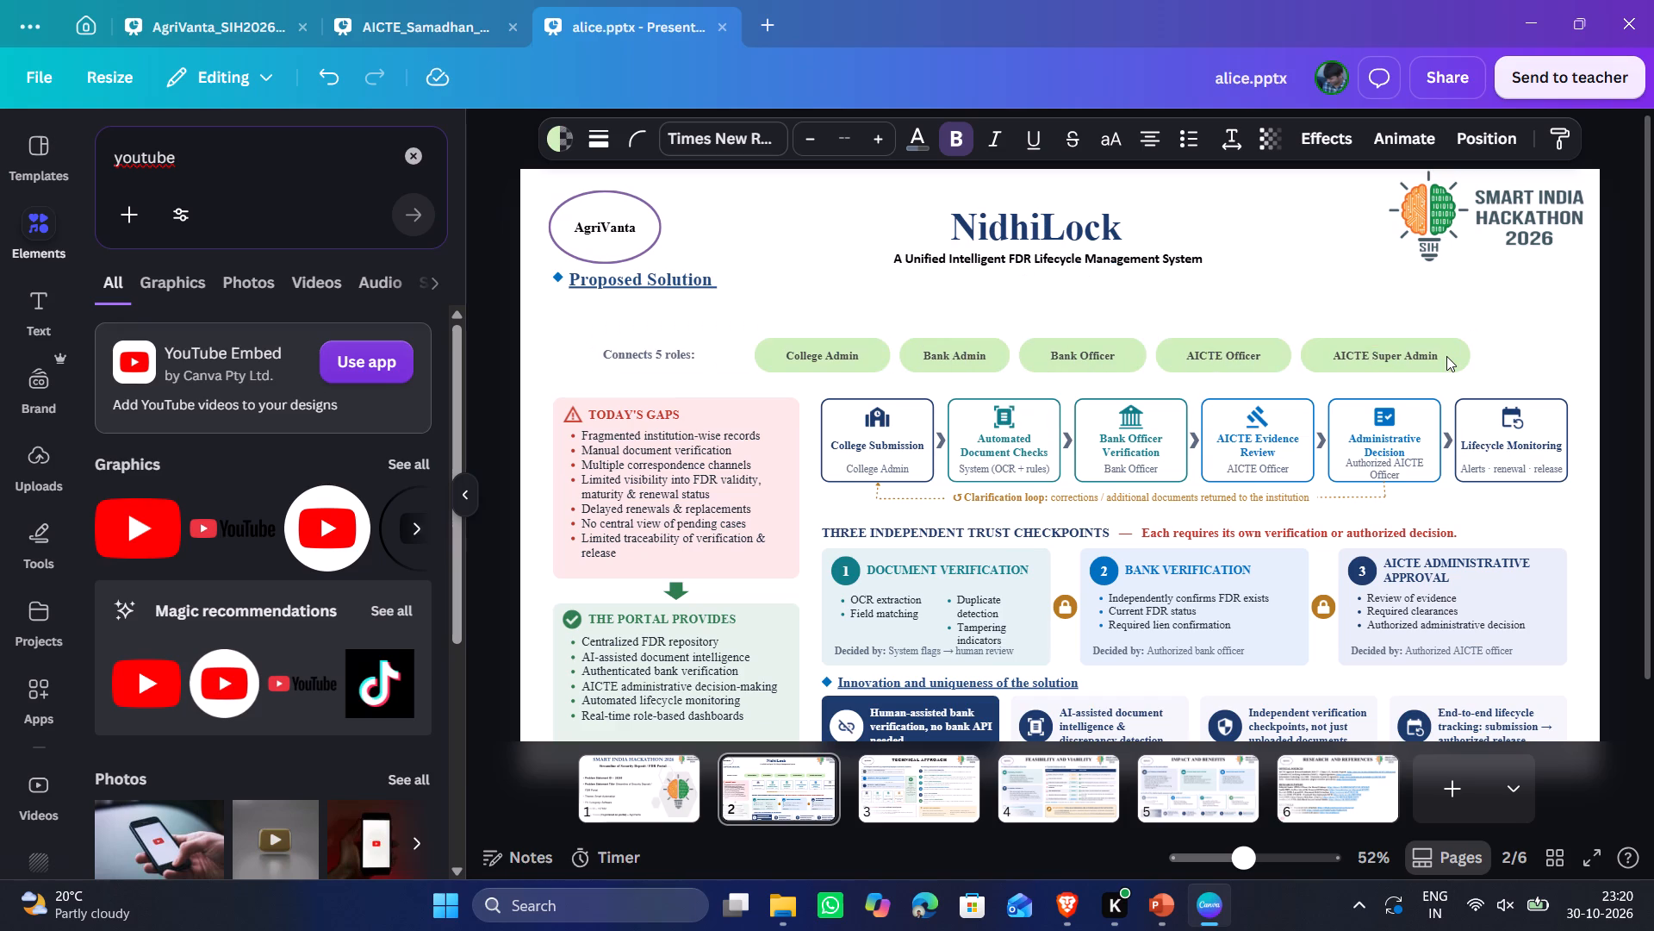
click(1527, 287)
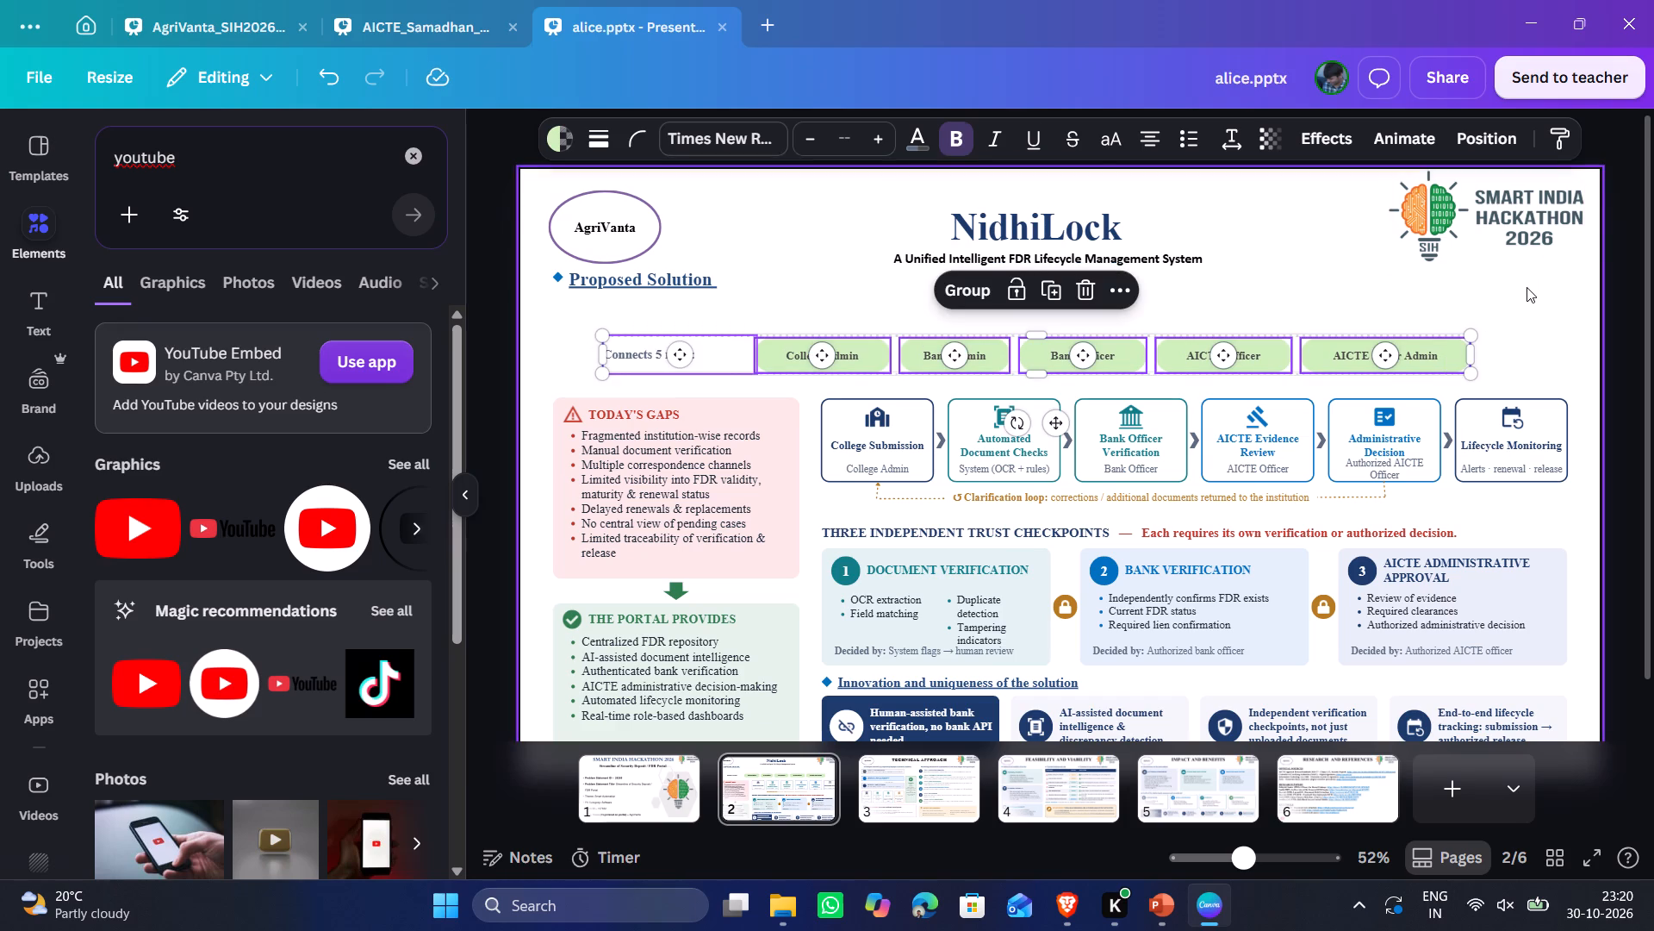
click(1630, 290)
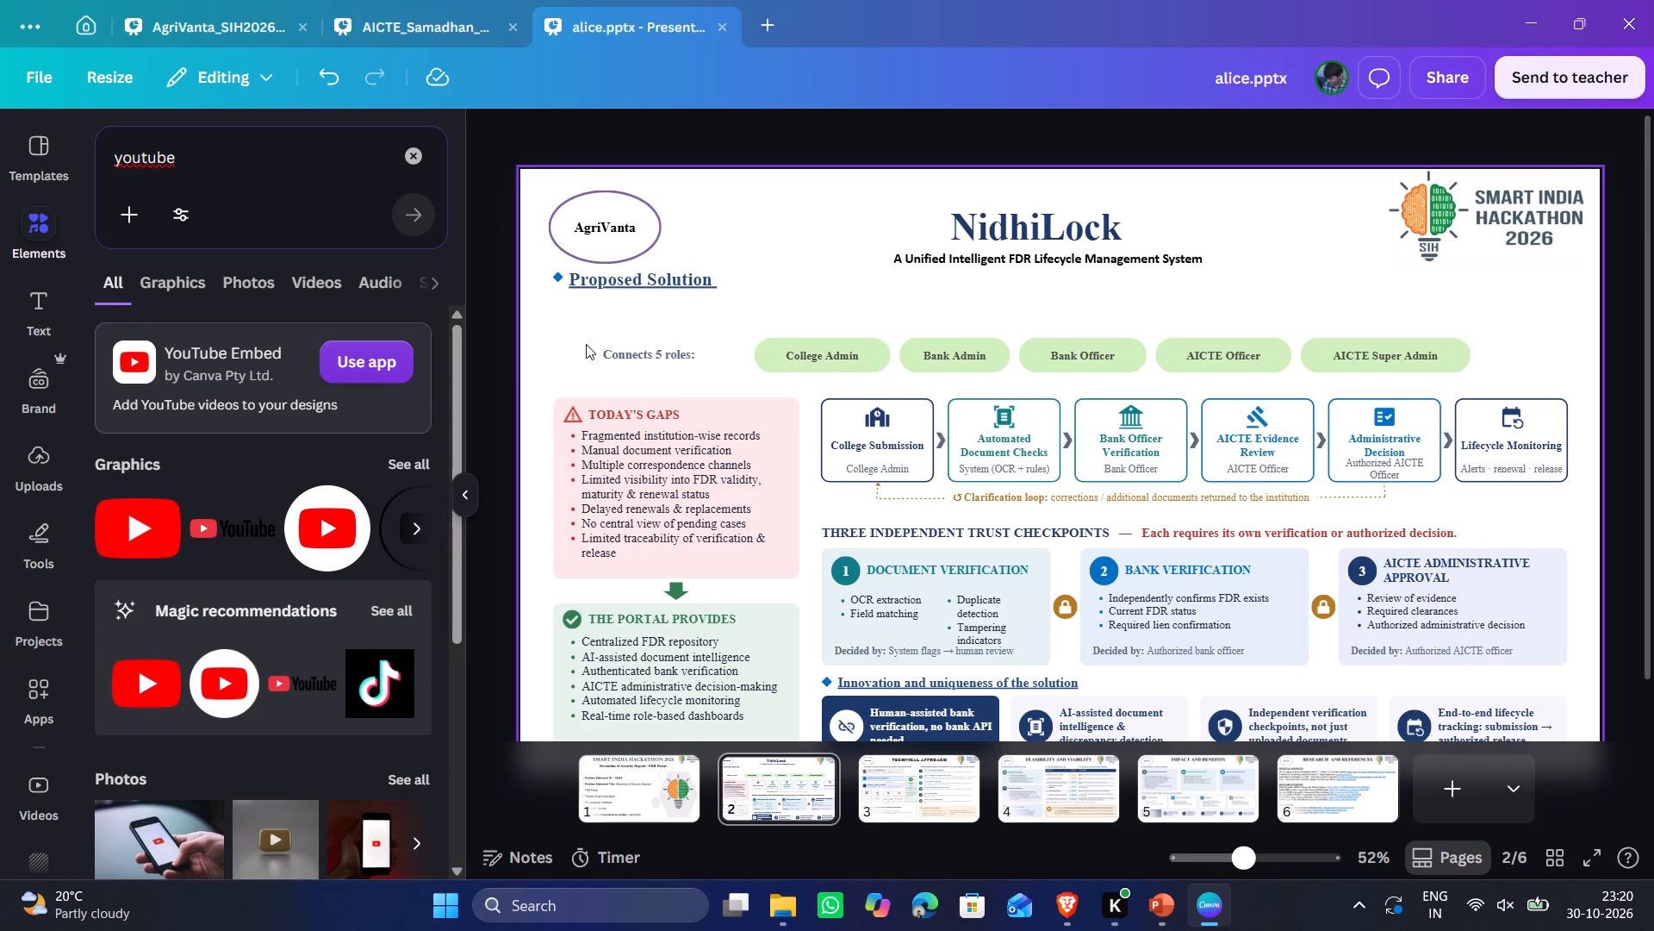
Move the "Connects 5 roles" row further down so it sits just above the workflow boxes.
drag(563, 341, 1548, 379)
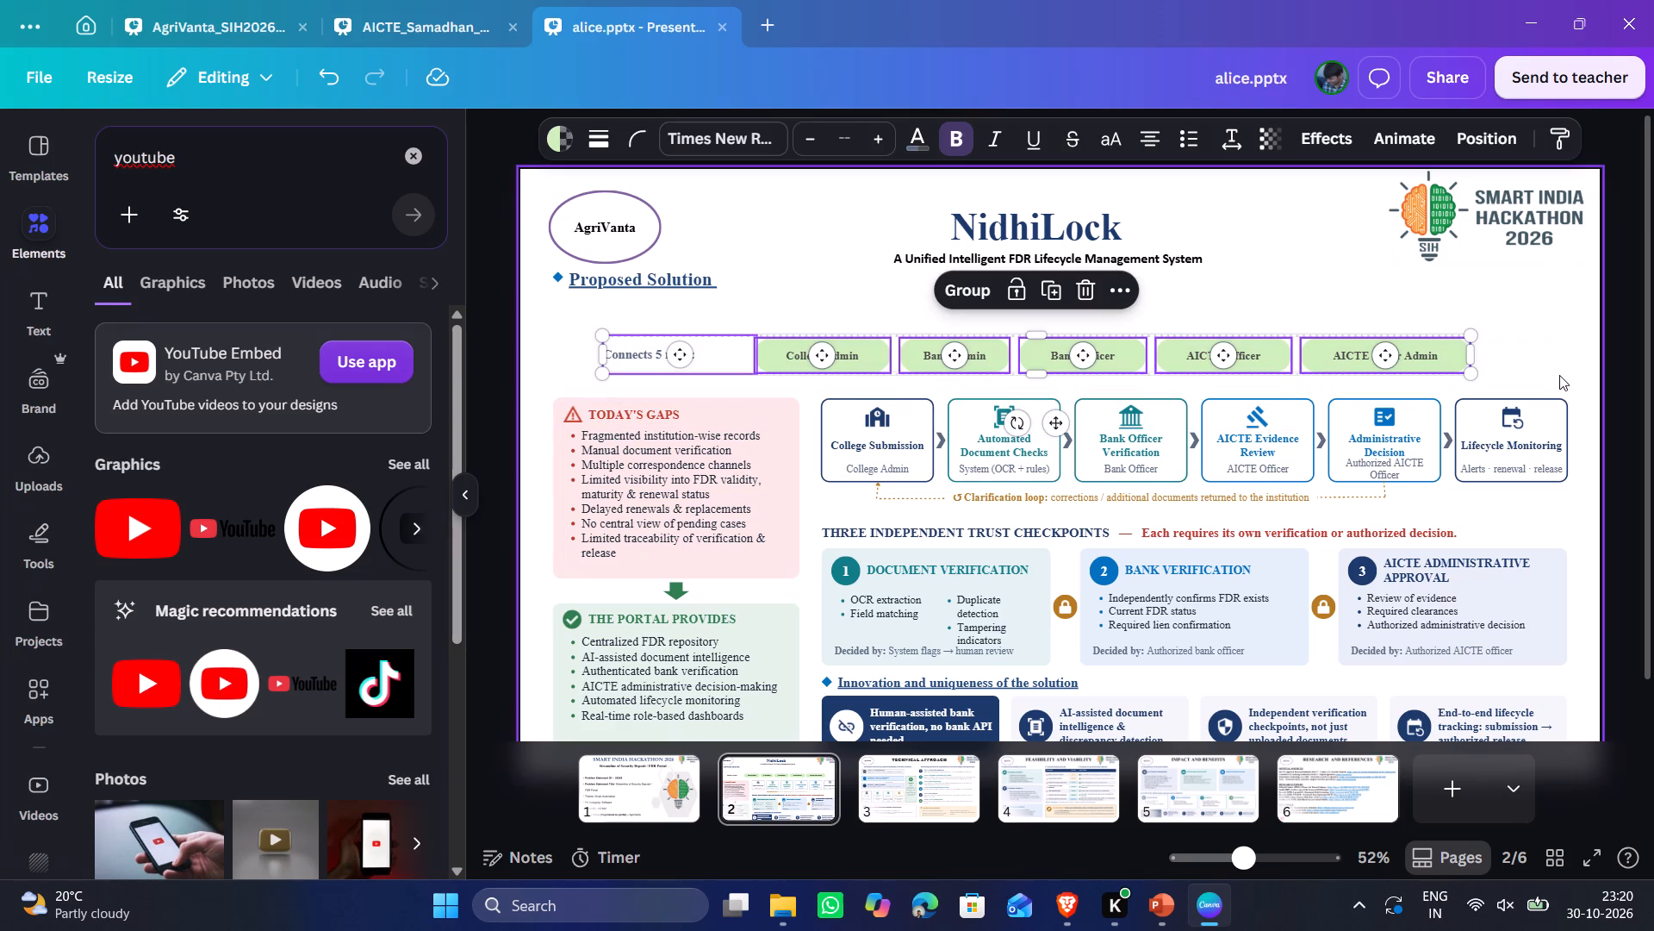
key(shift+Down)
key(shift+Down)
key(shift+Down)
key(shift+Up)
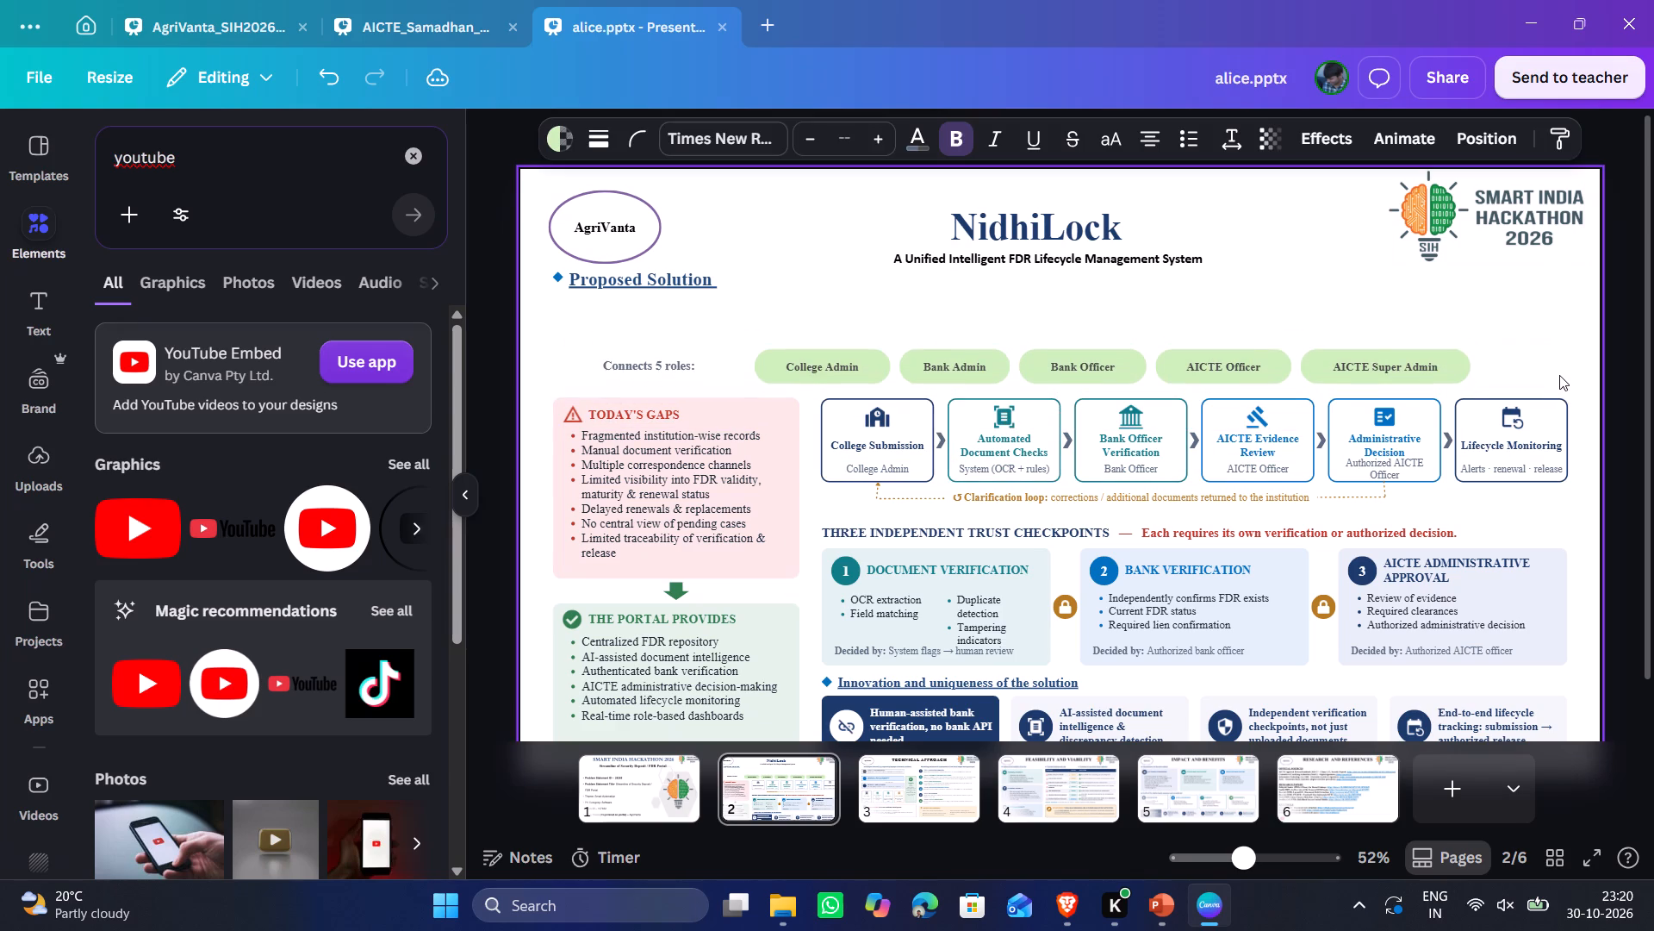
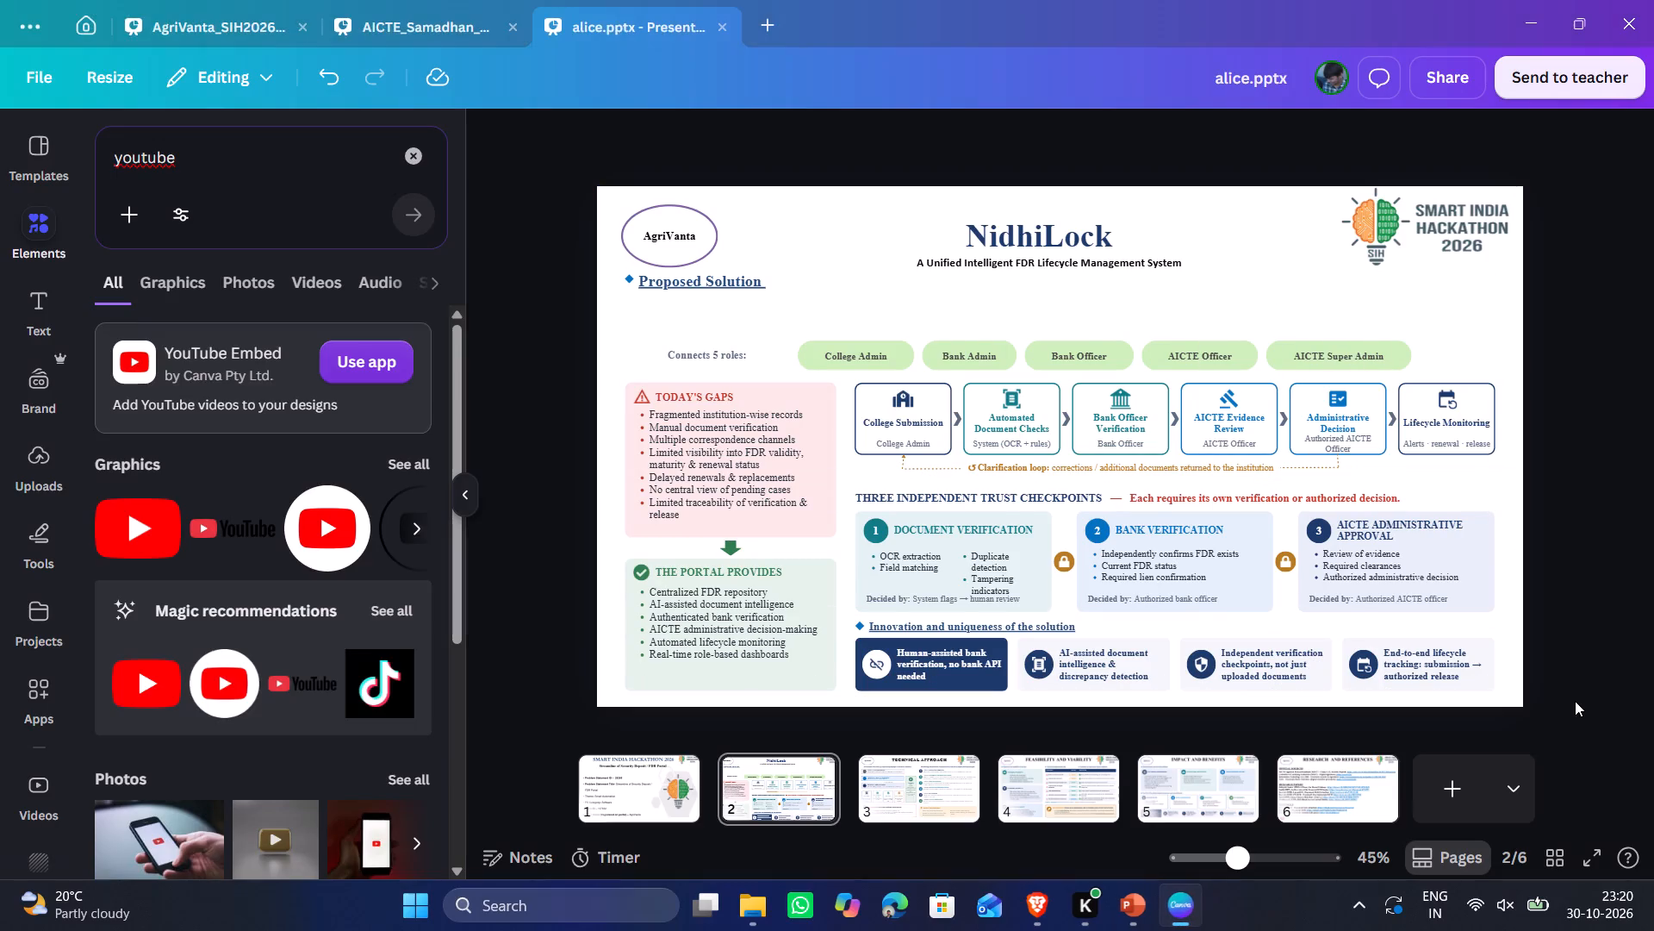
Switch to PowerPoint to check slide 2 of the AgriVanta_SIH2026_FDR_Portal deck, and browse the other open windows.
key(alt+Tab)
key(alt+Tab)
key(alt+Tab)
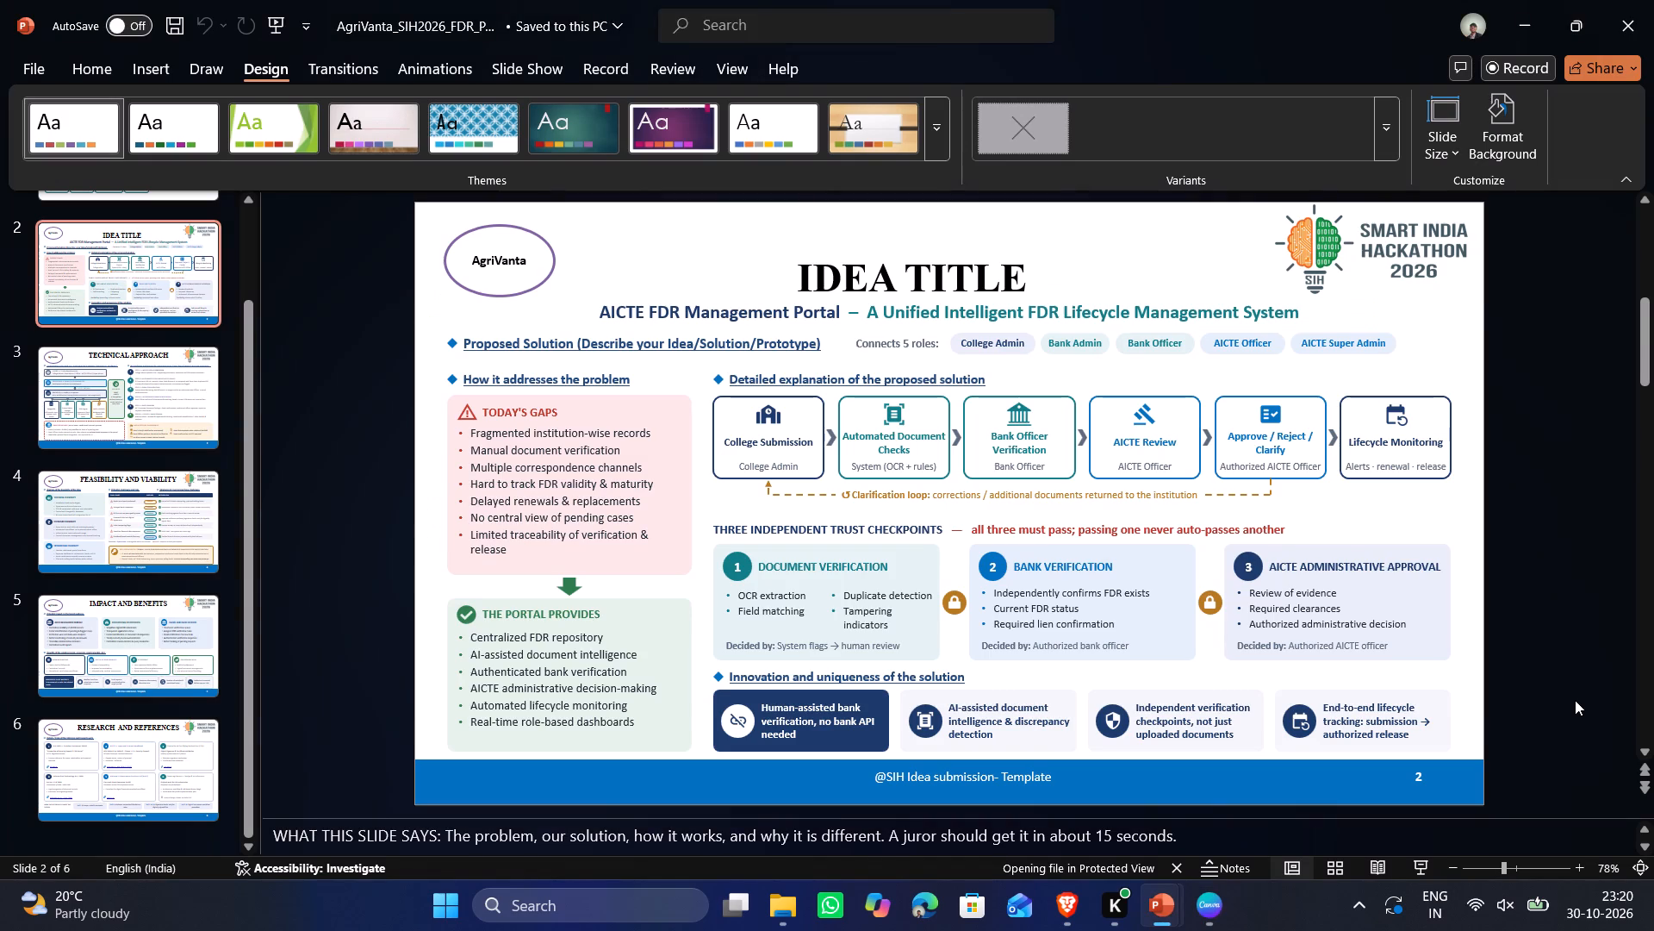
key(alt+Tab)
key(alt+Tab)
key(alt+Tab)
key(alt+Tab)
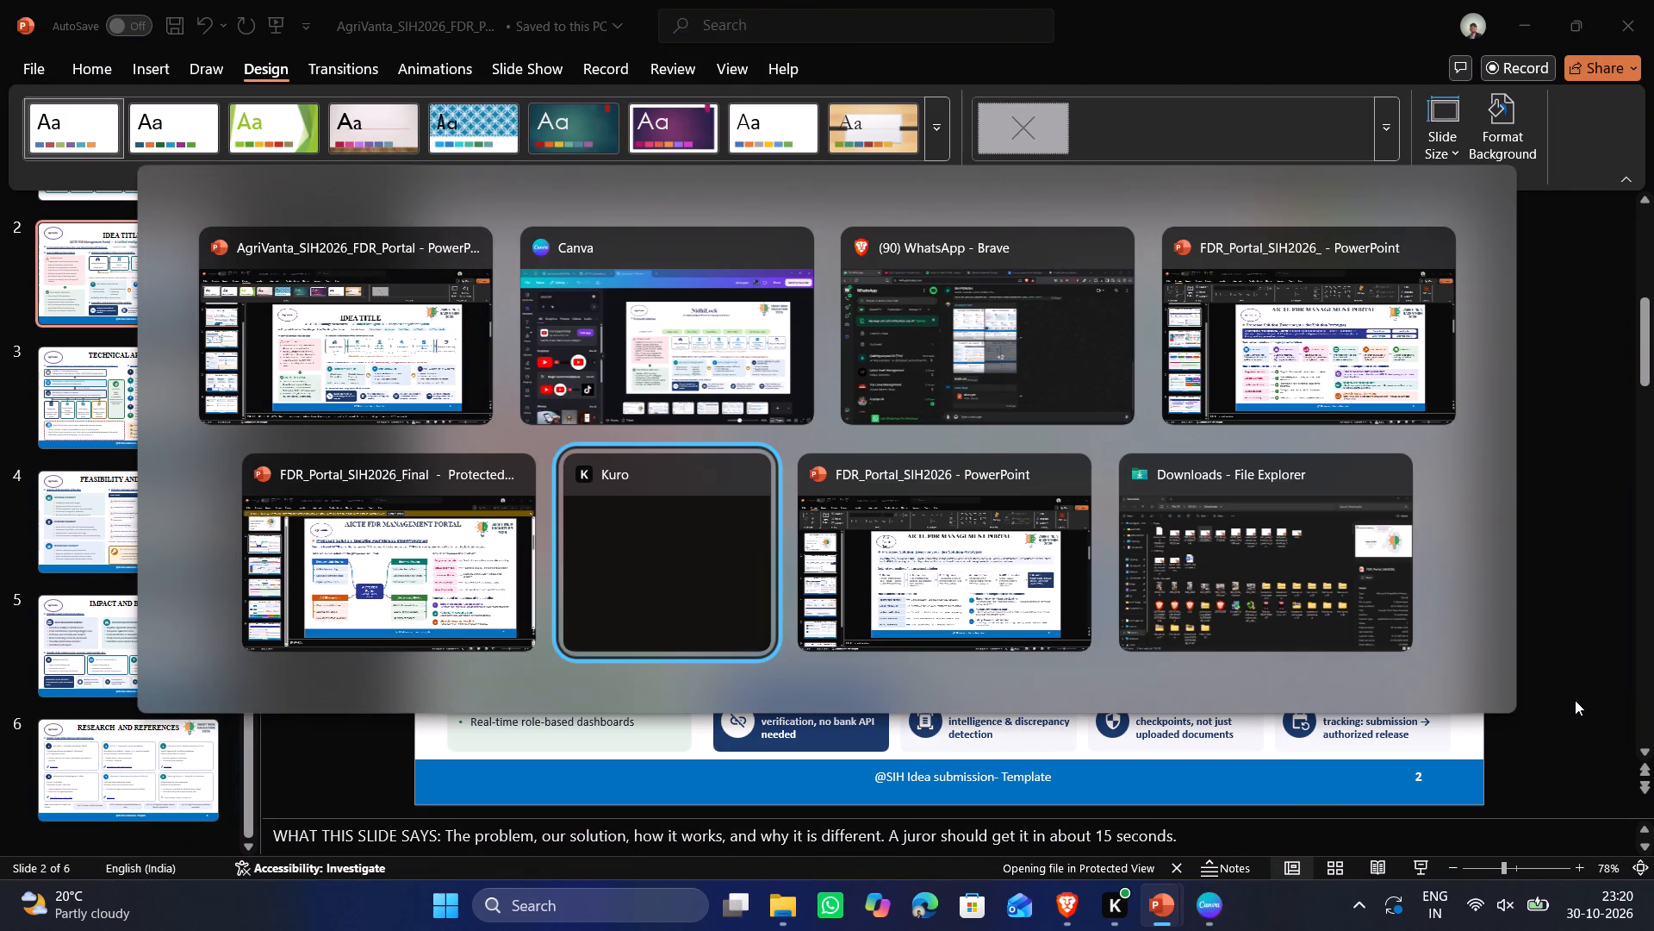
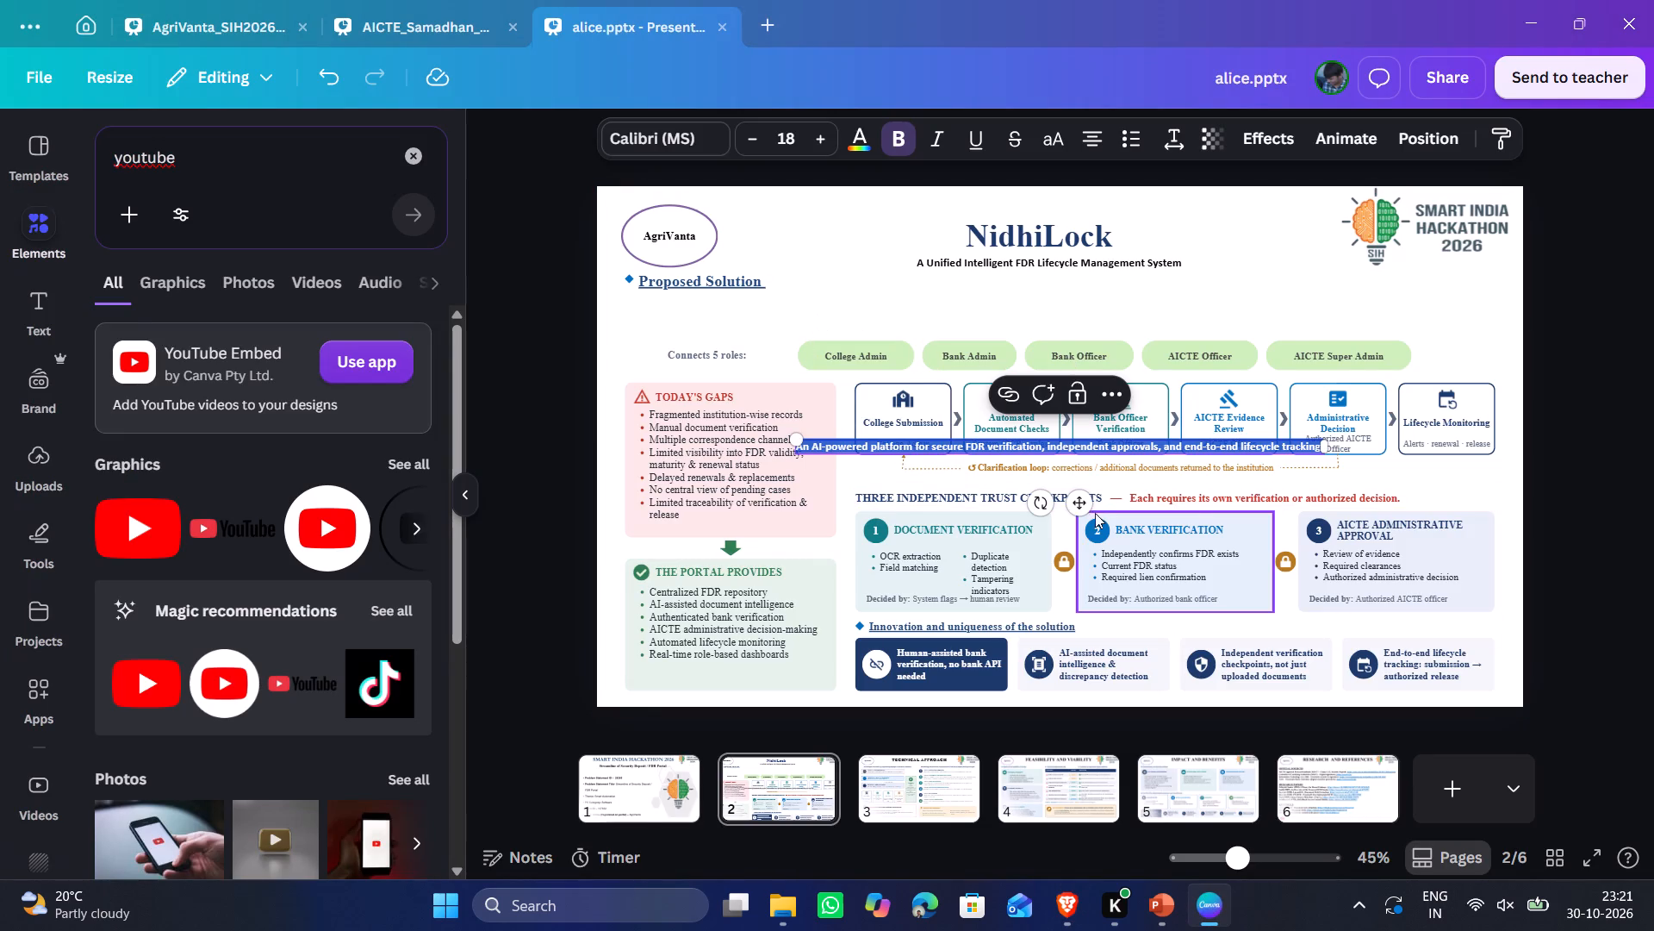
drag(1085, 509, 925, 371)
click(1250, 288)
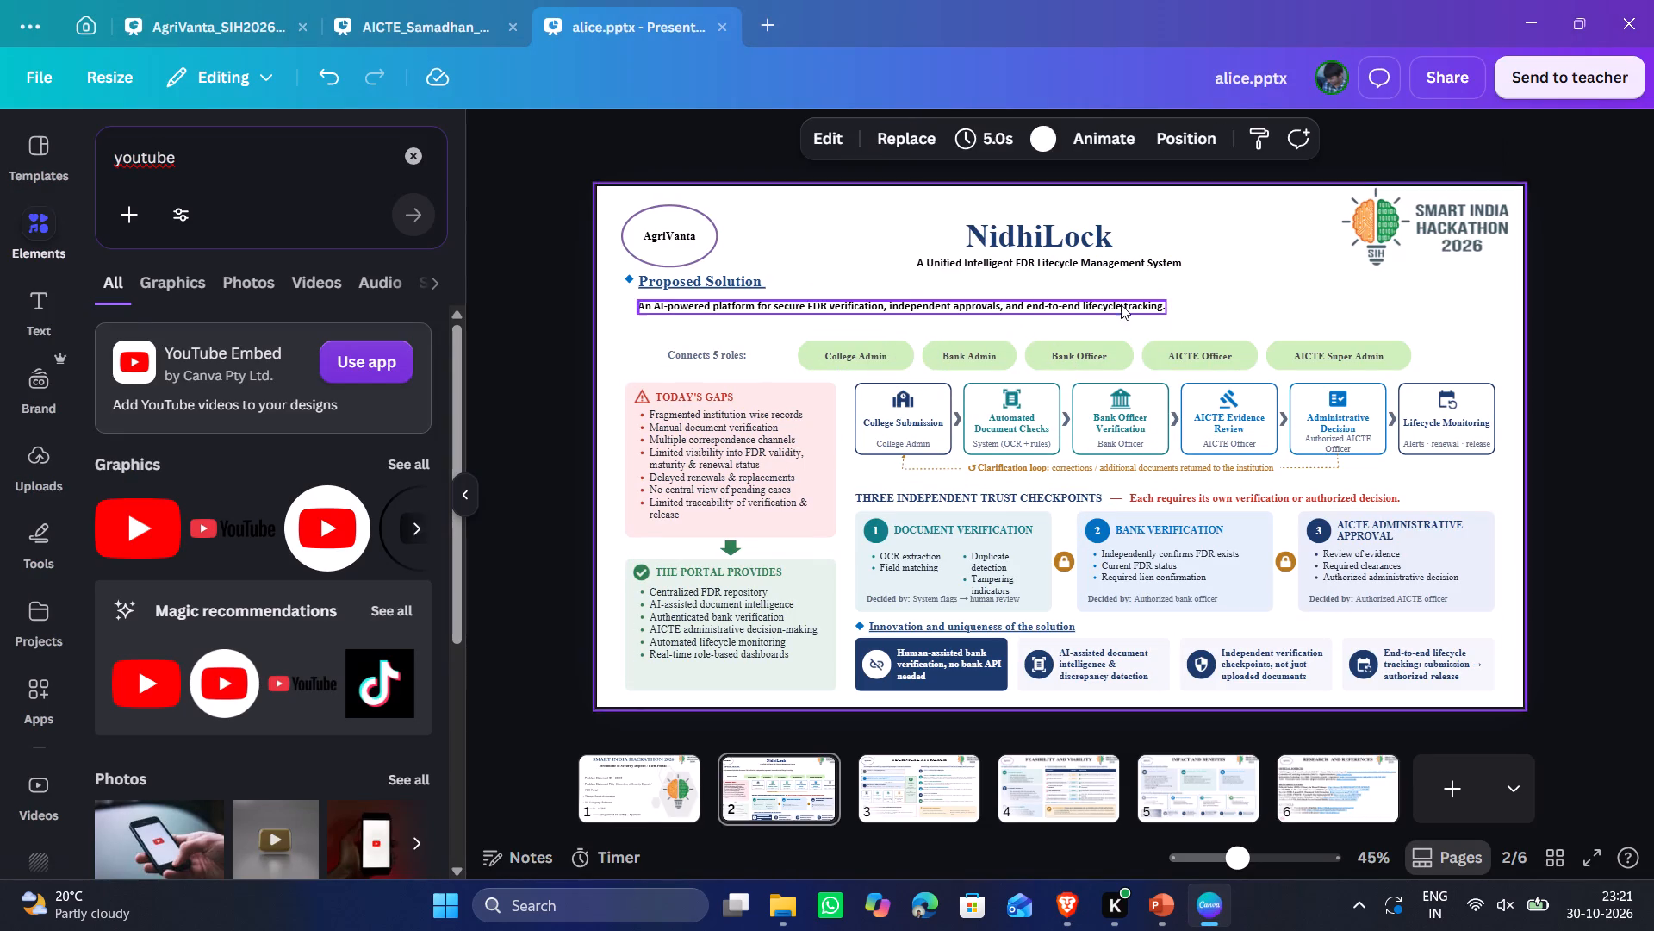
Remove the bold formatting from the new line beneath the Proposed Solution heading.
click(1121, 310)
click(899, 134)
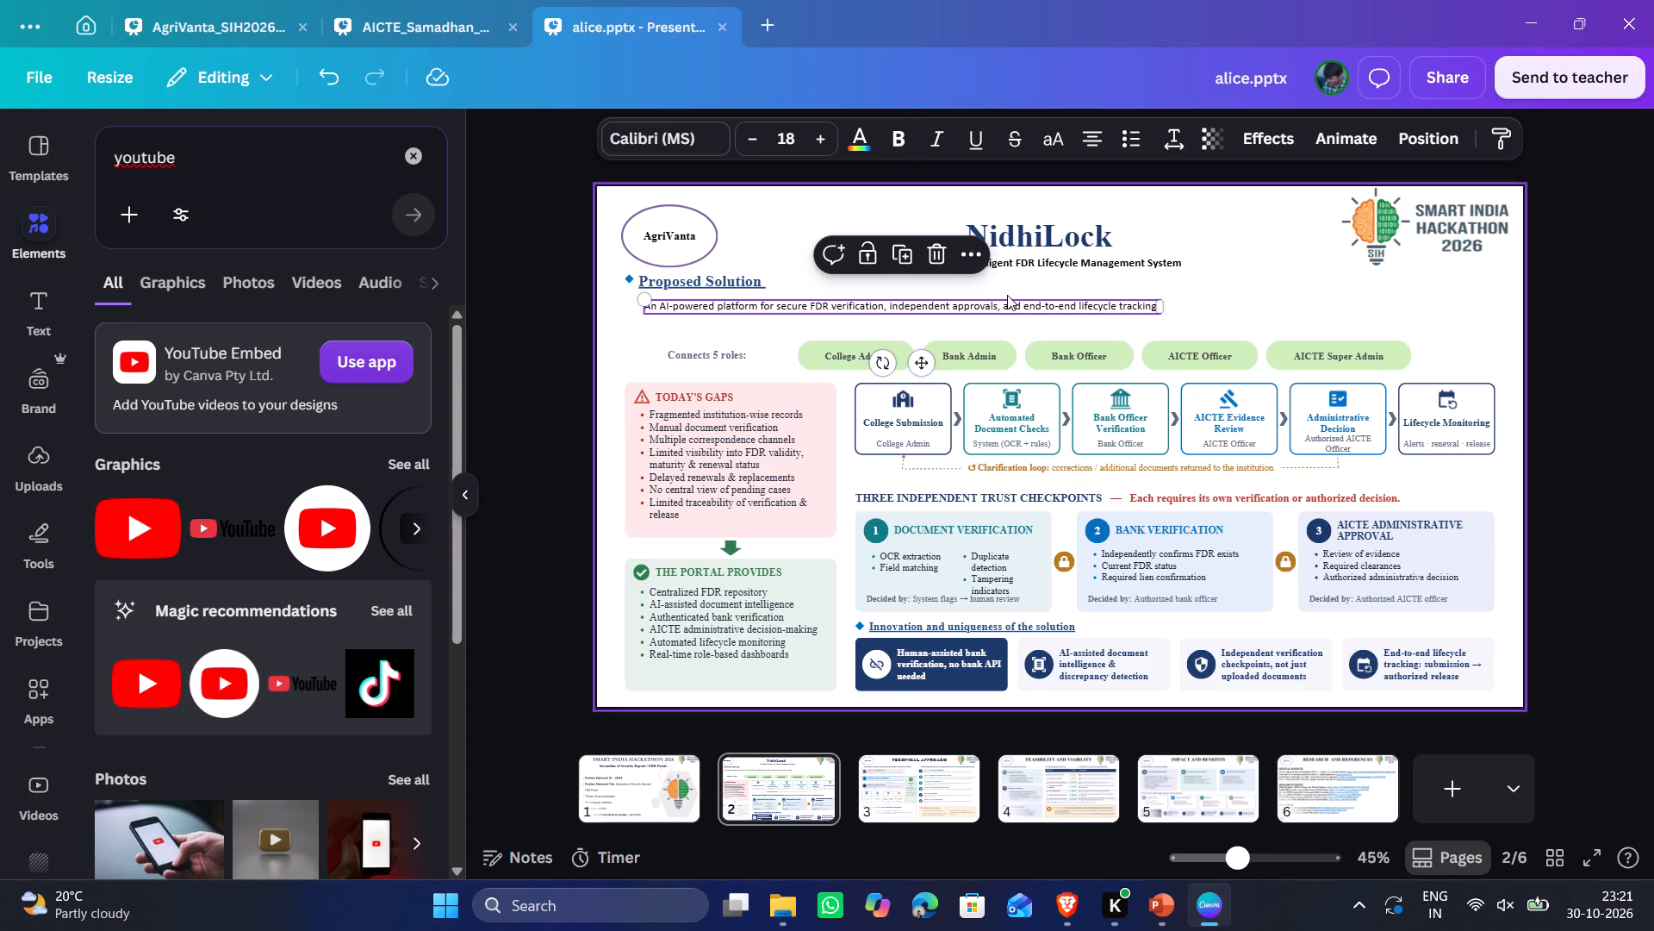
Enlarge the proposed solution text to size 30, widen its box to fit one line, and position it above the roles row.
click(1017, 303)
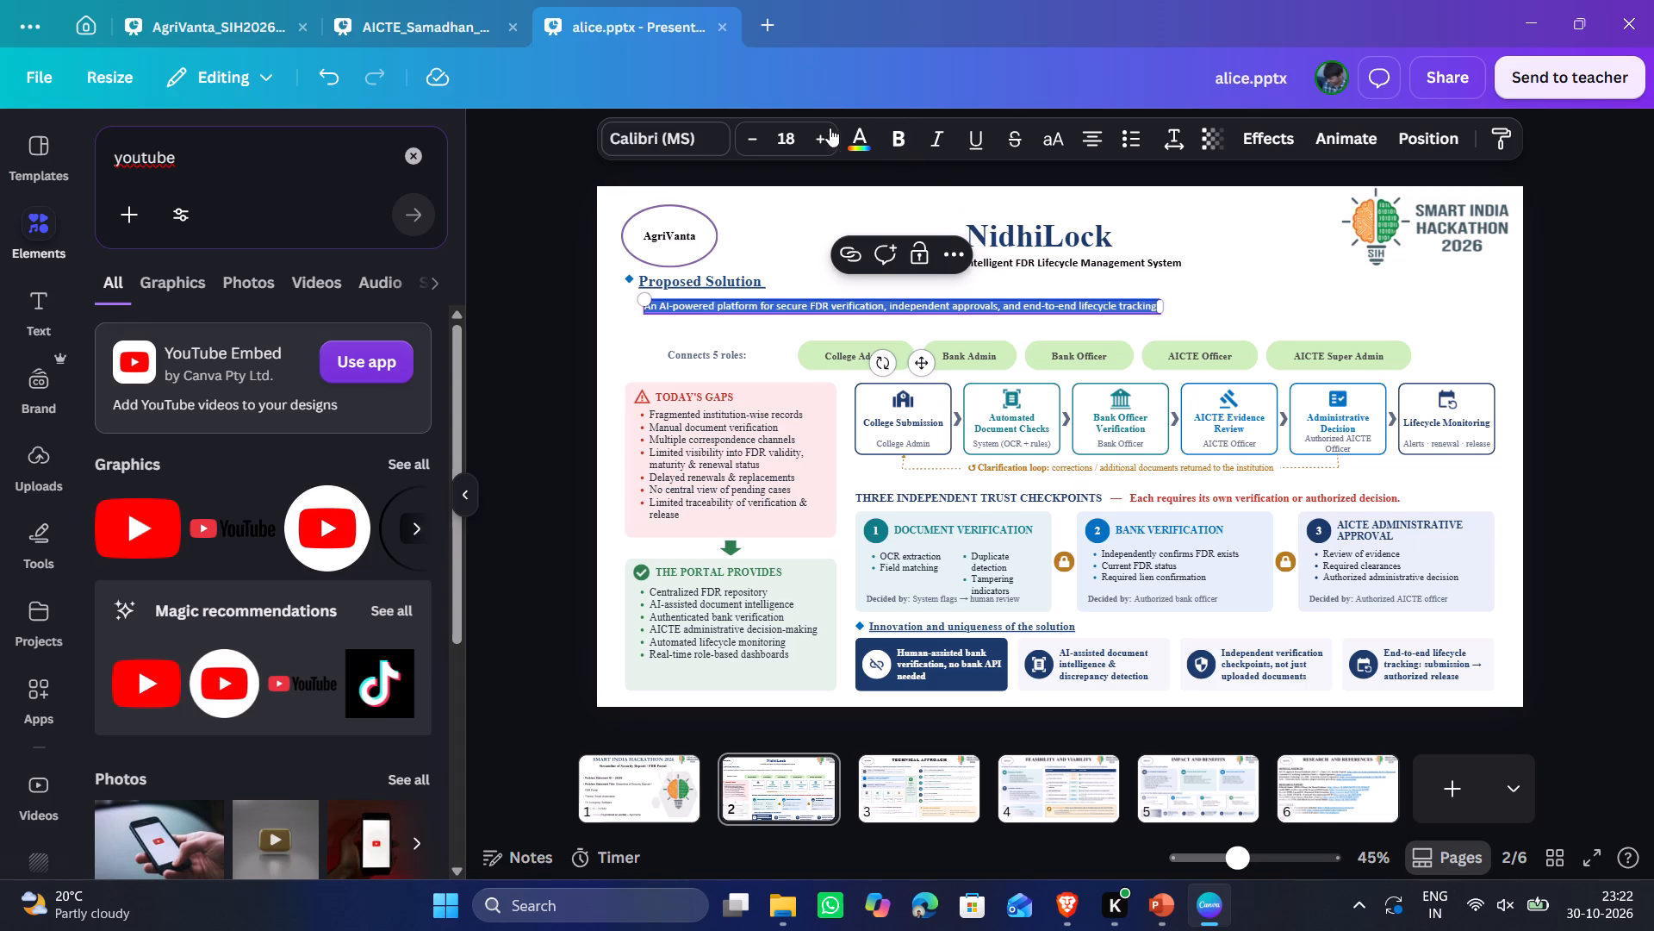
click(822, 132)
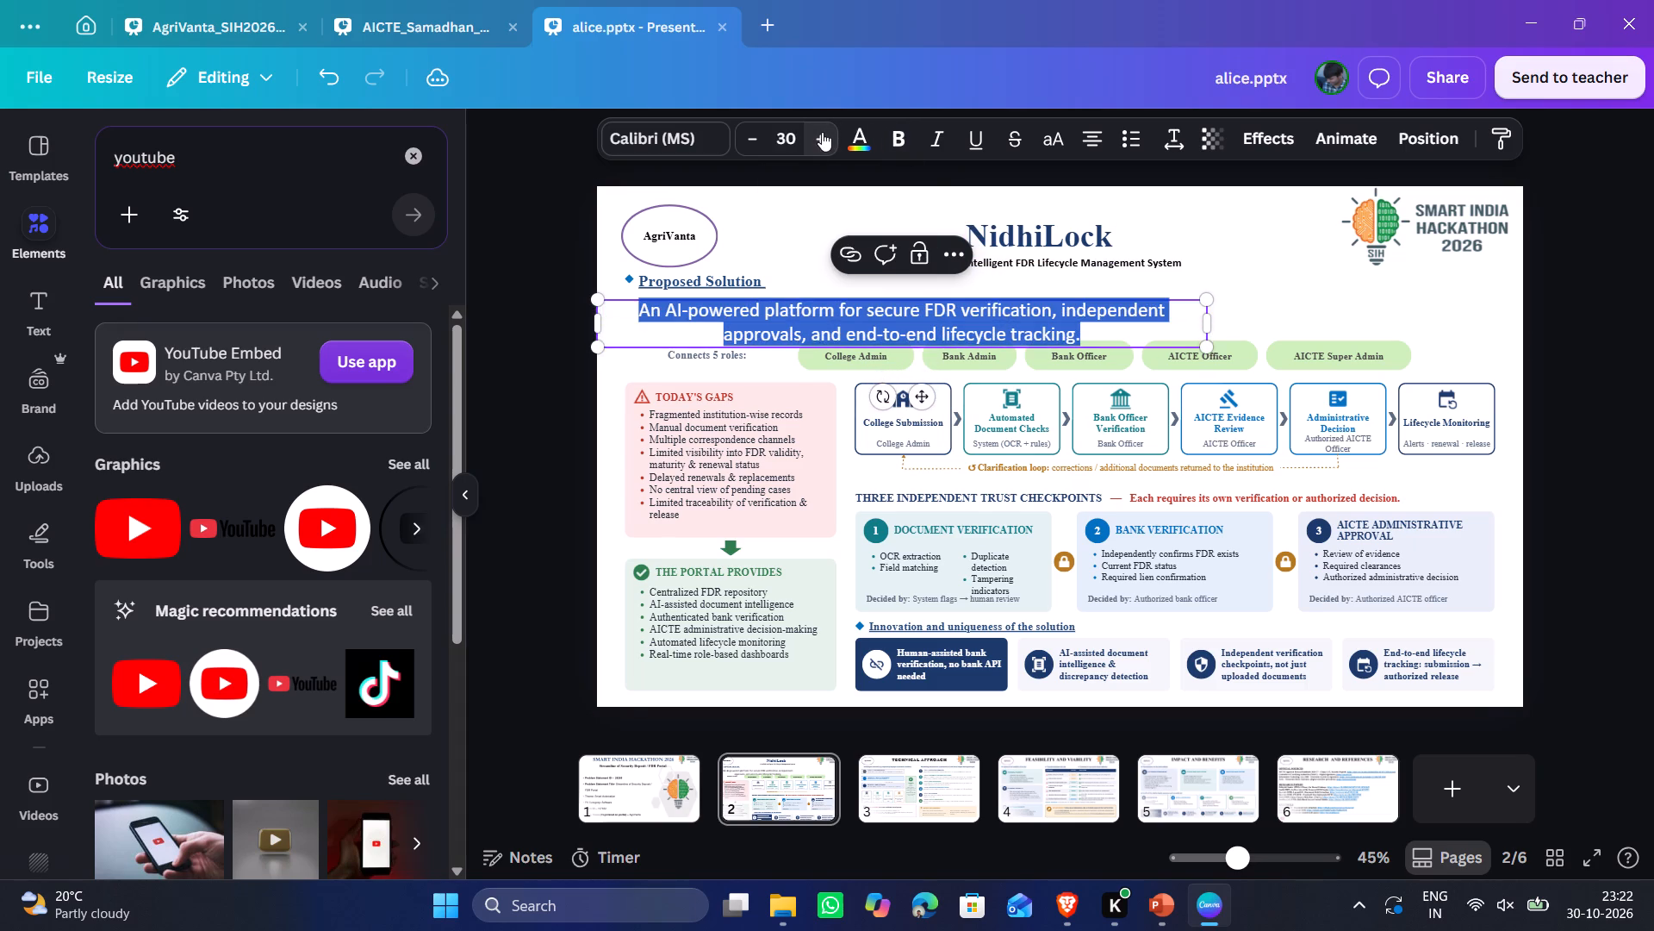
drag(1210, 322, 1511, 317)
click(1583, 319)
drag(1294, 313, 1315, 307)
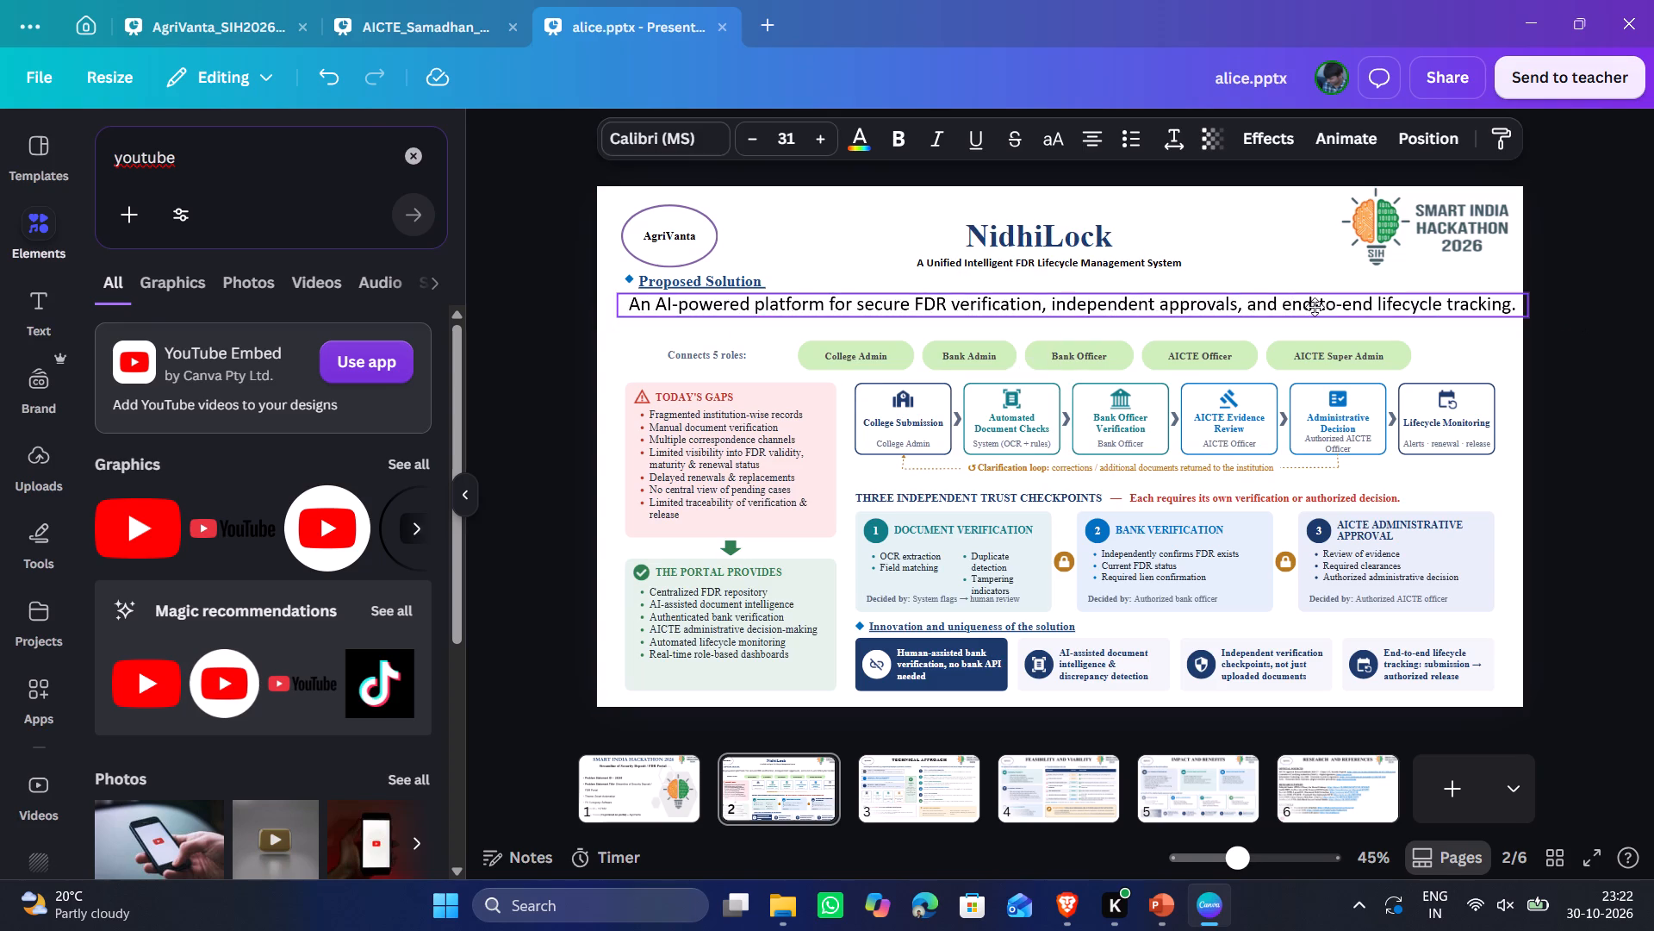
drag(1315, 307, 1307, 315)
double_click(1377, 309)
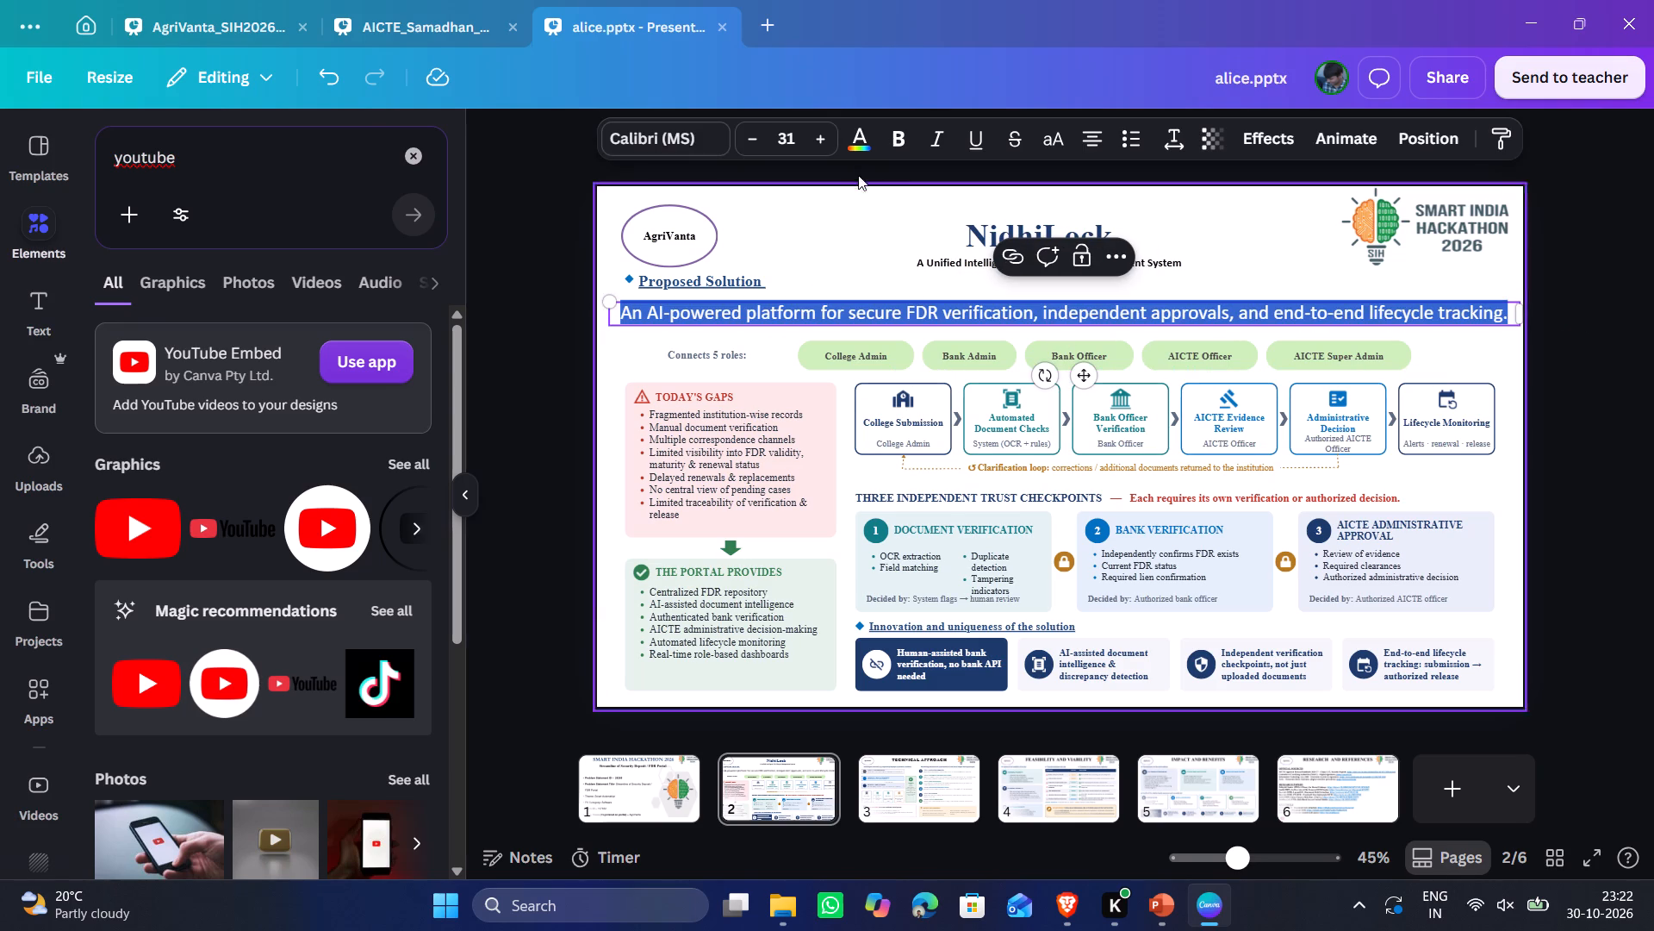
click(792, 148)
click(755, 144)
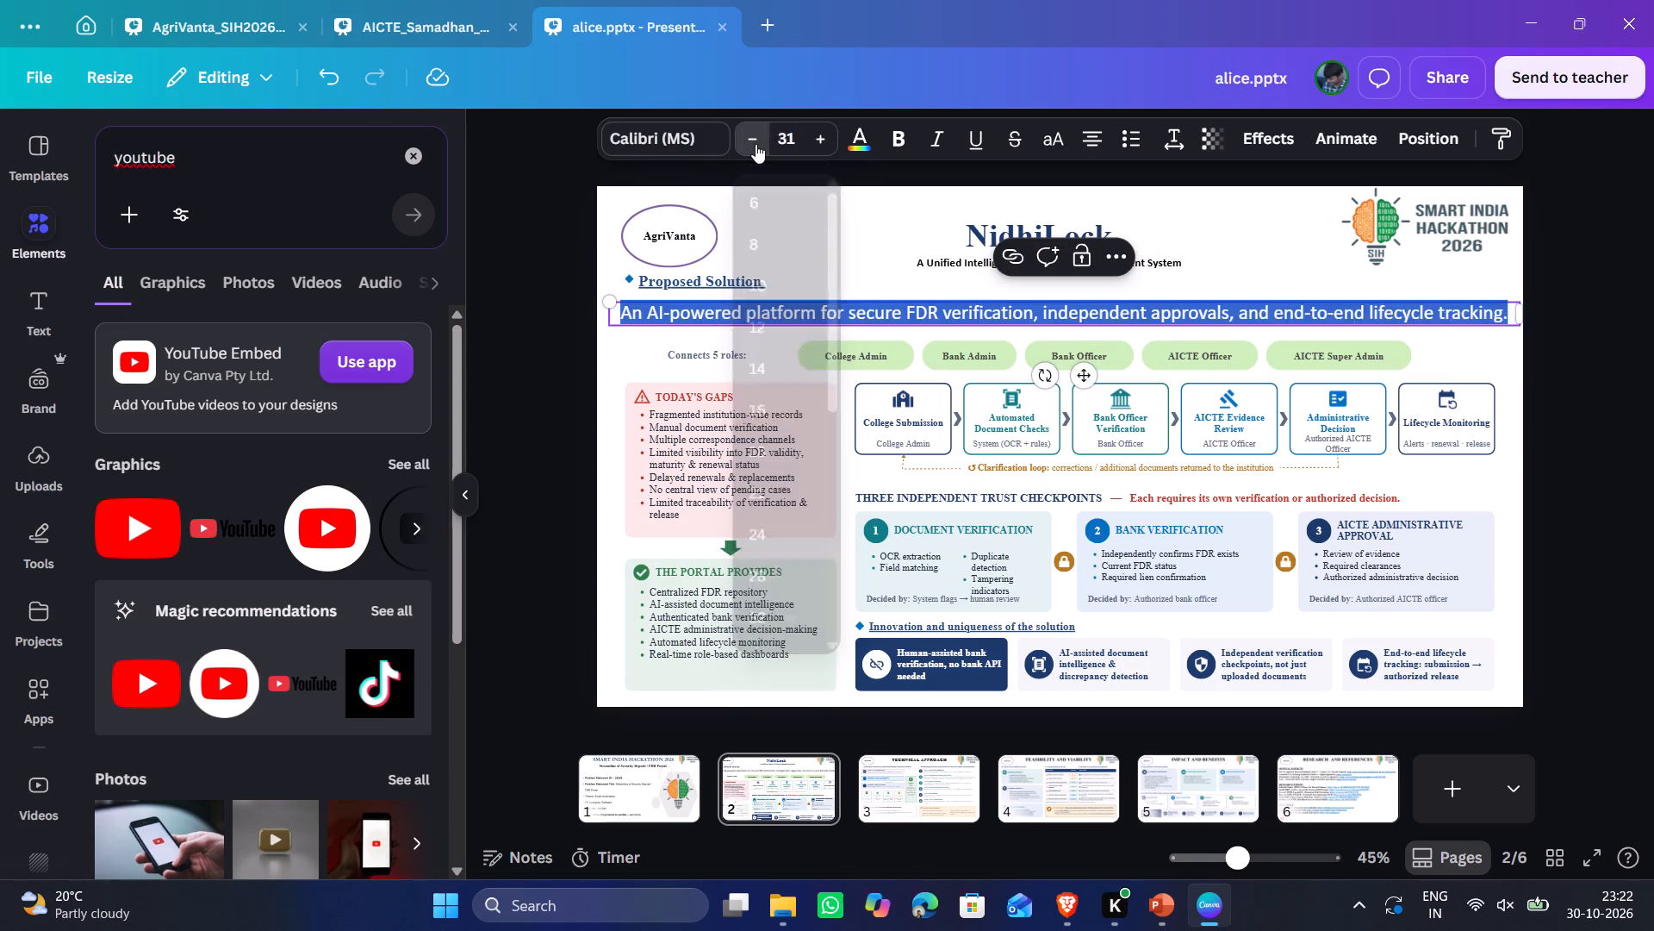
click(1594, 351)
click(1197, 310)
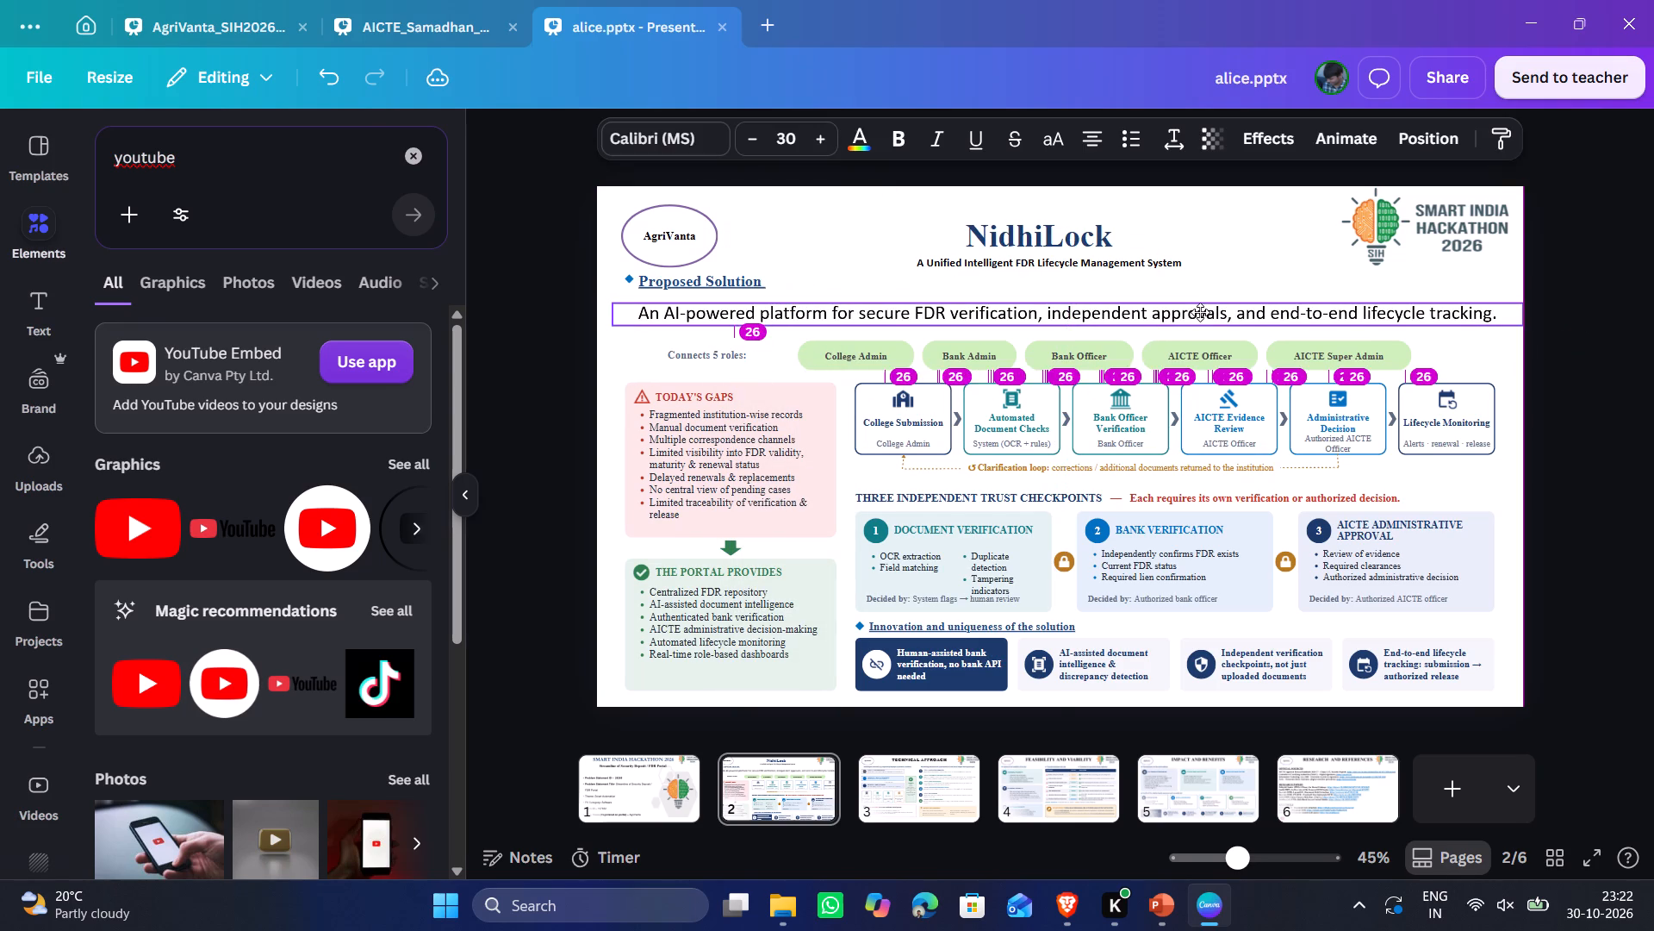
click(1546, 355)
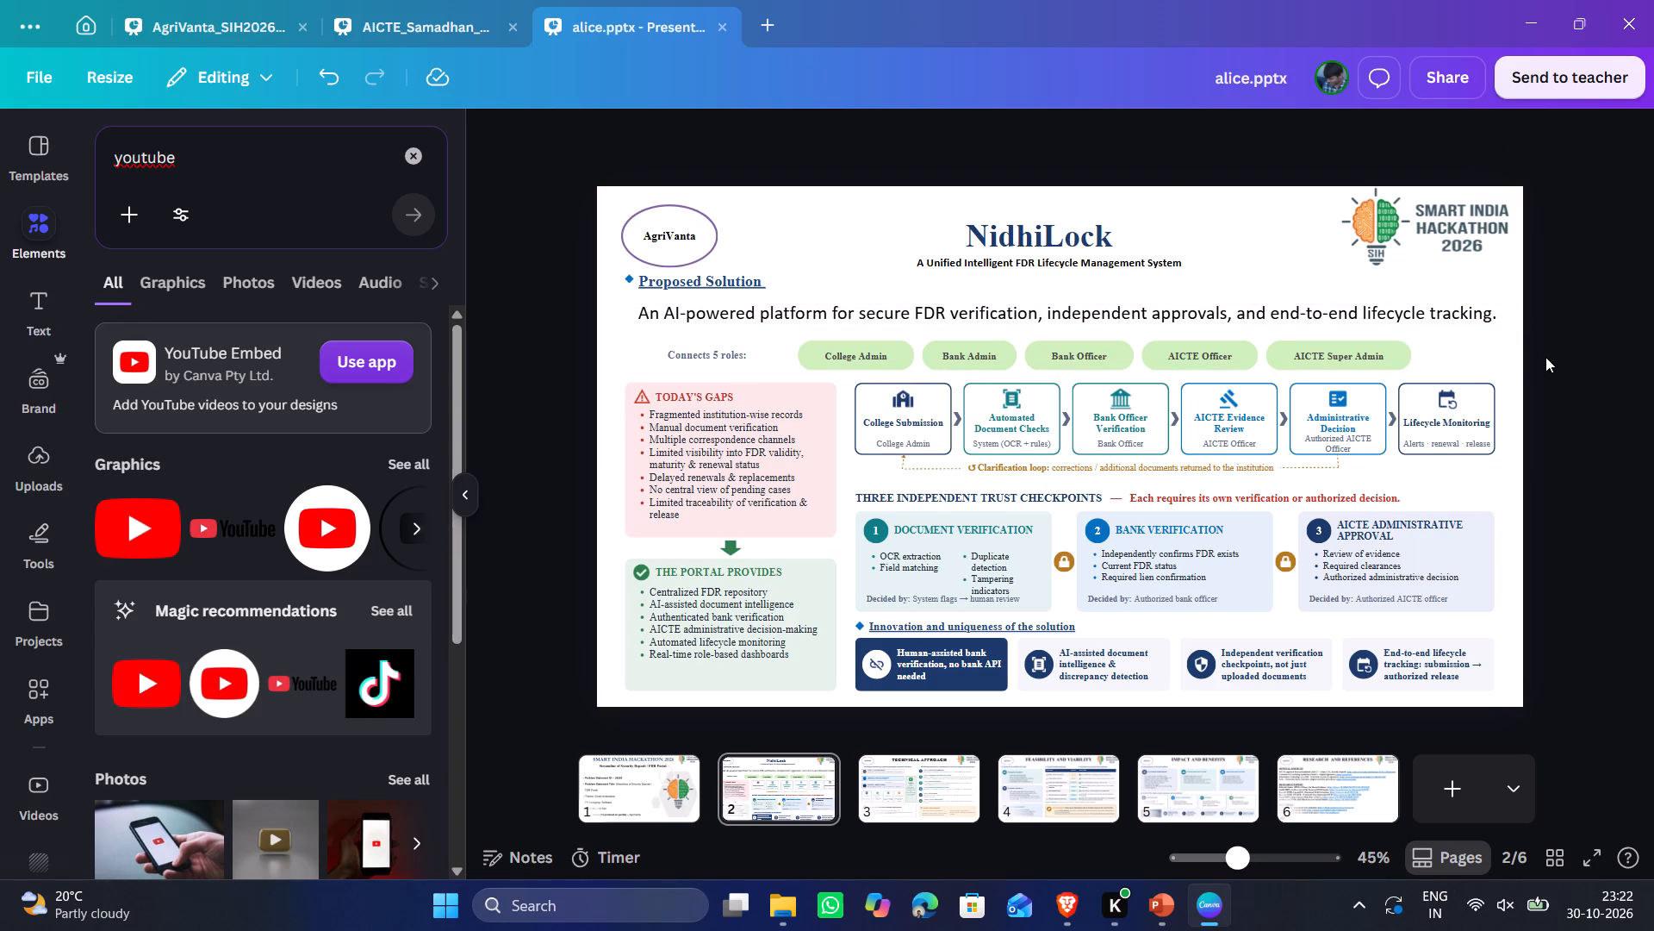
Delete the subtitle "A Unified Intelligent FDR Lifecycle Management System" beneath the NidhiLock title.
click(1074, 263)
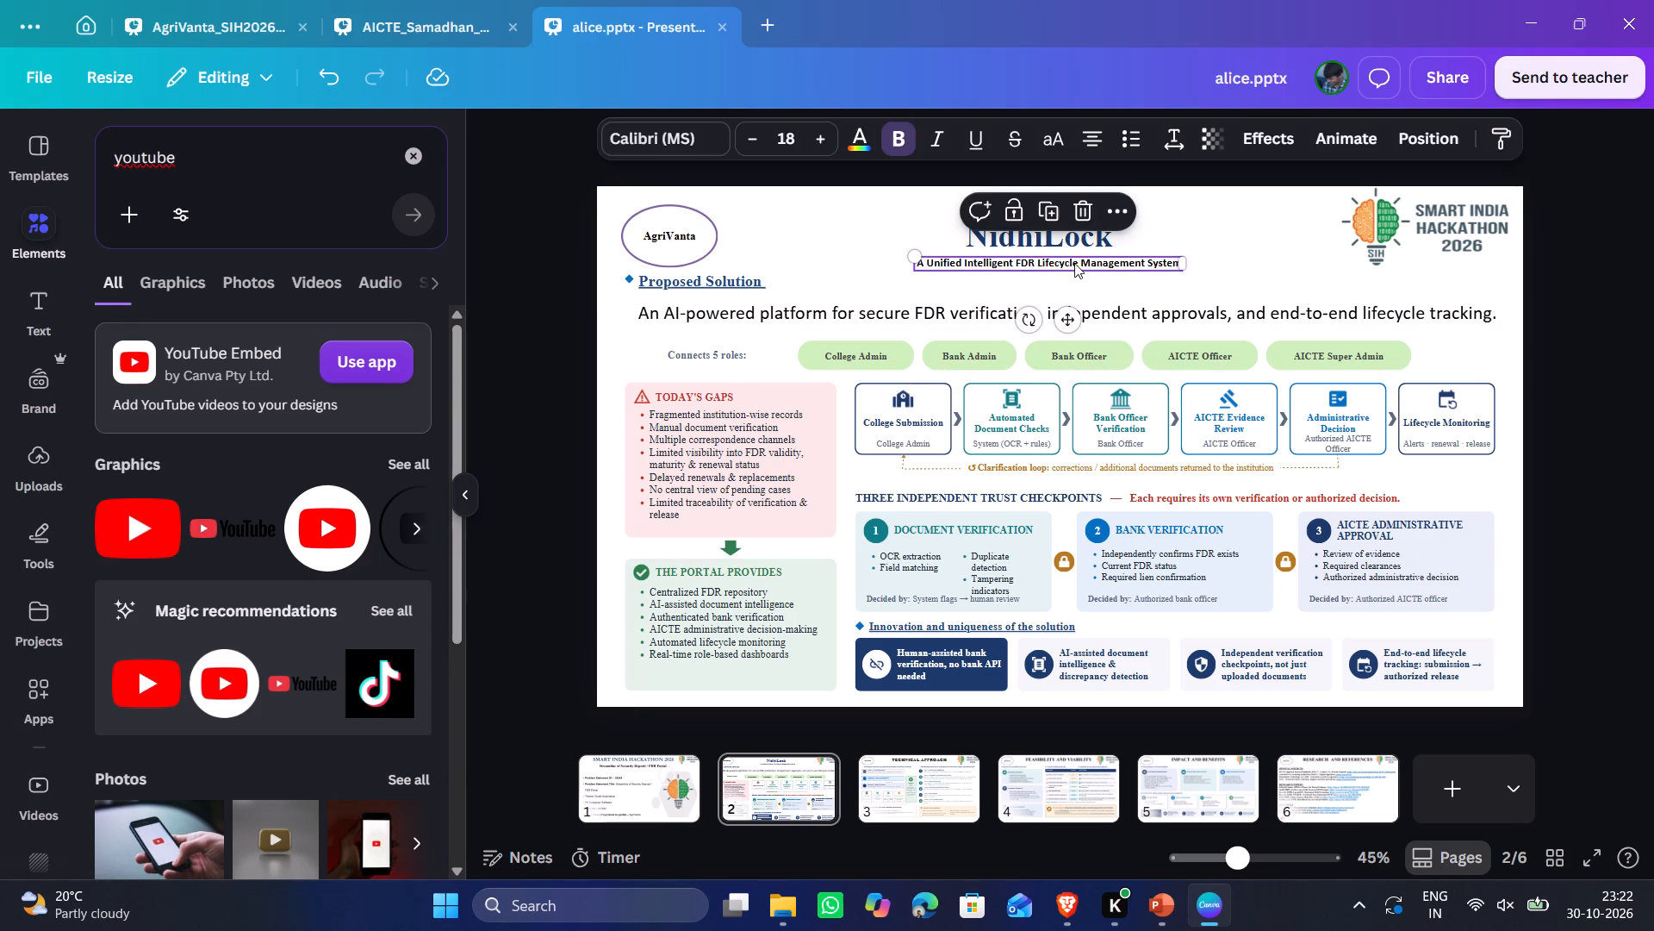
key(Delete)
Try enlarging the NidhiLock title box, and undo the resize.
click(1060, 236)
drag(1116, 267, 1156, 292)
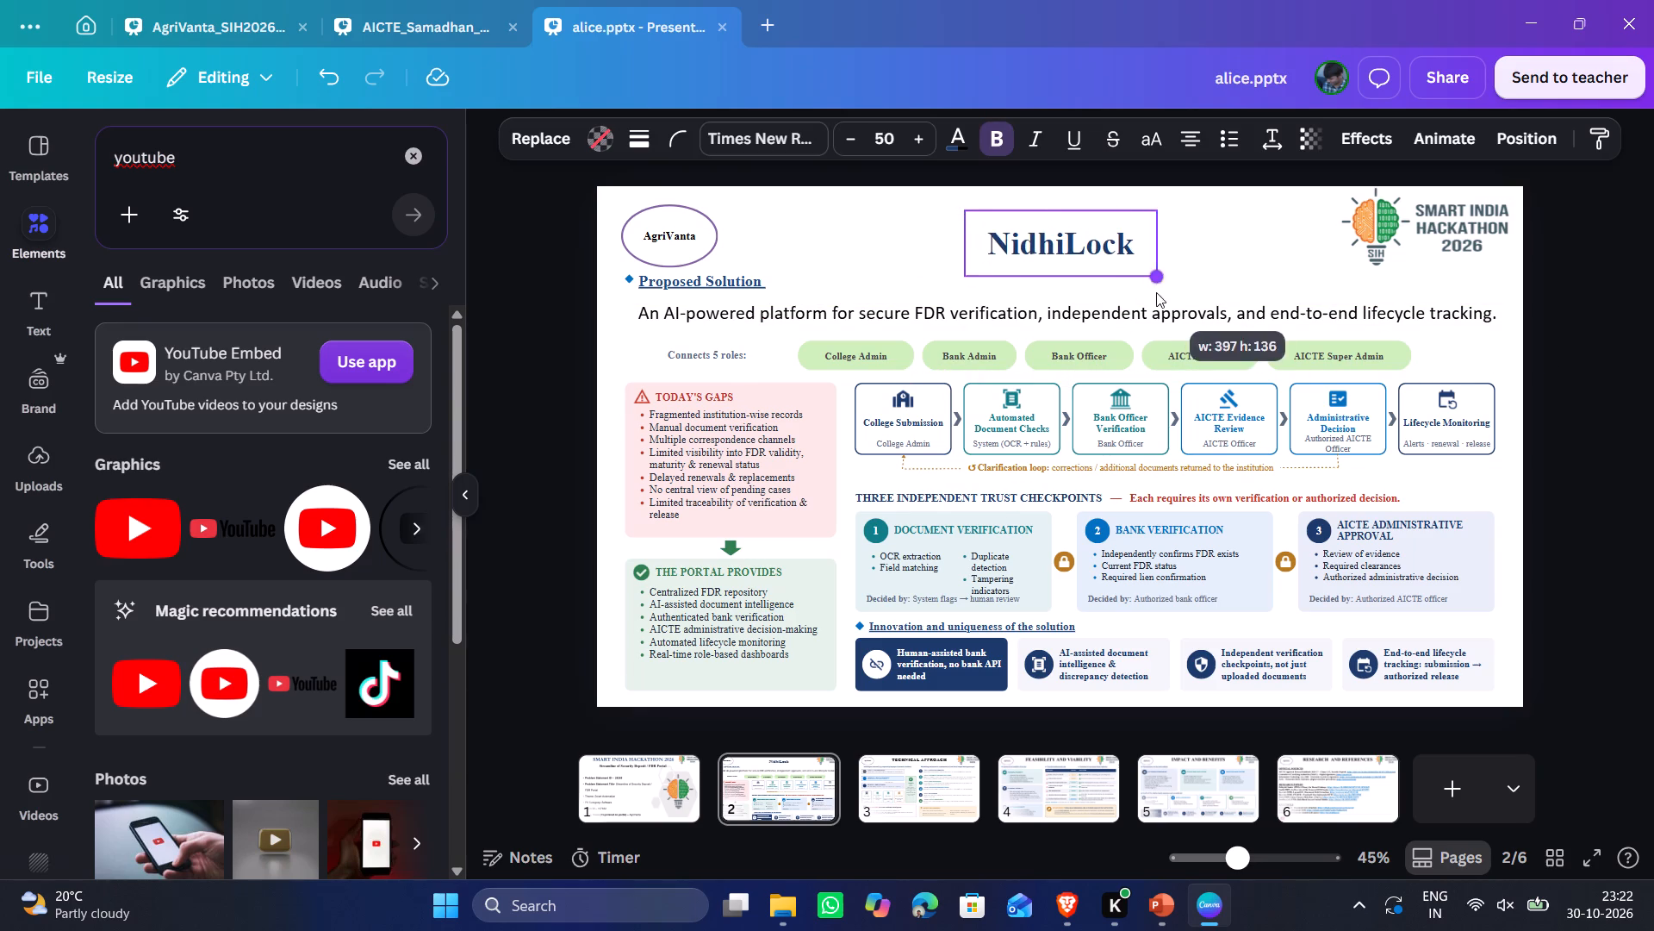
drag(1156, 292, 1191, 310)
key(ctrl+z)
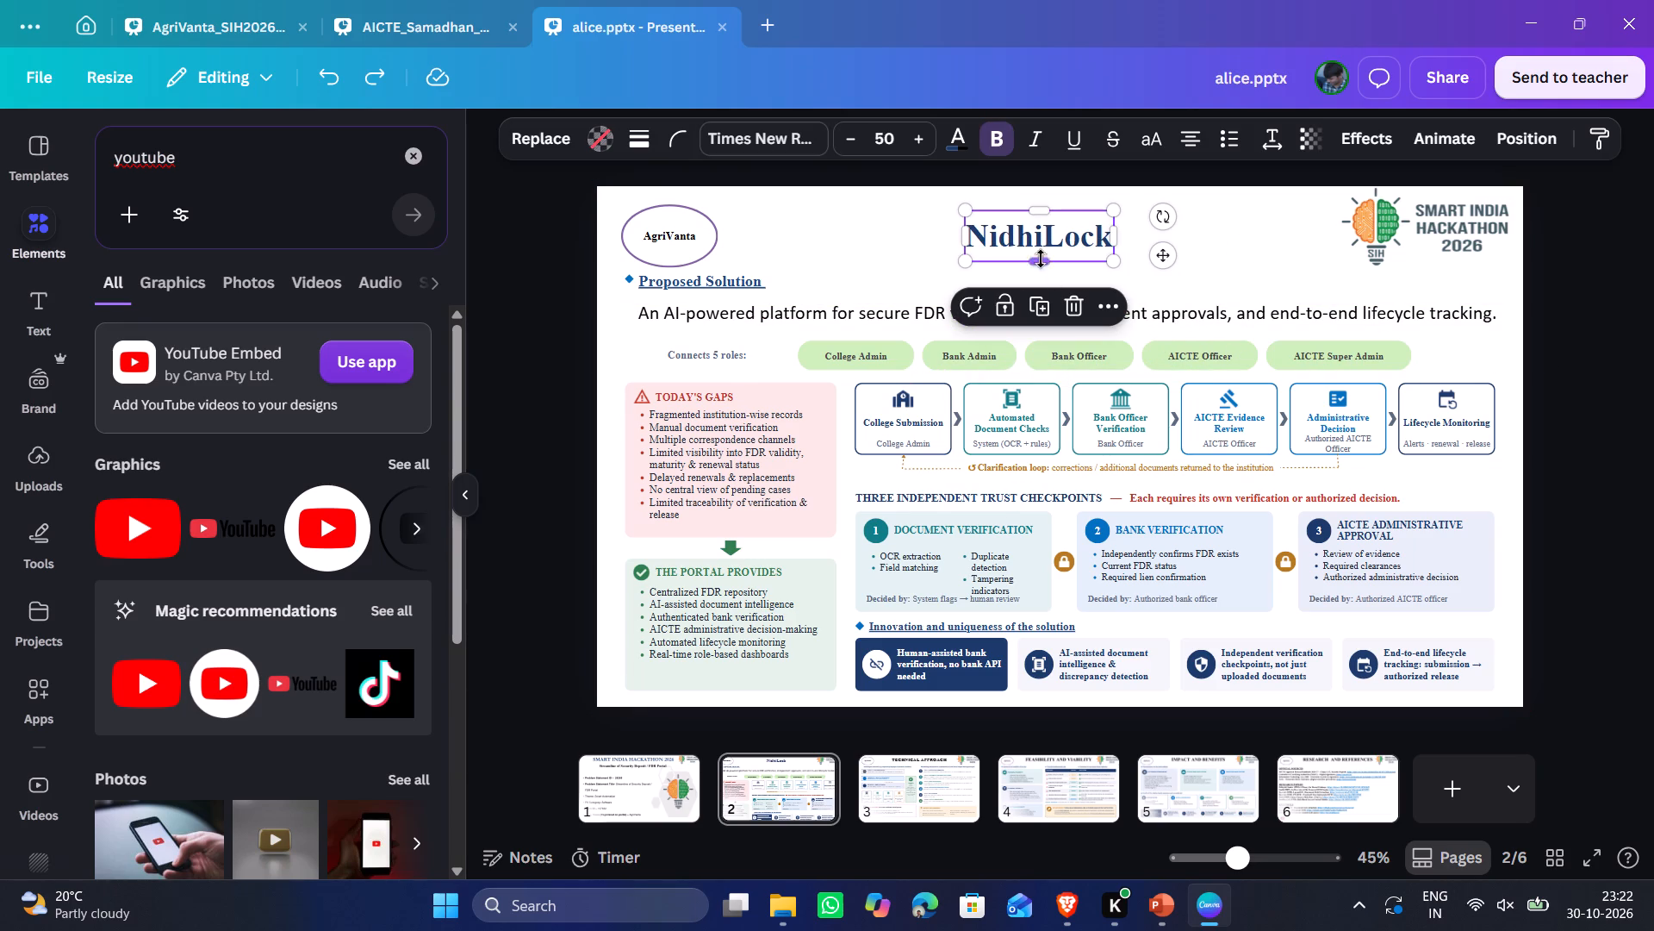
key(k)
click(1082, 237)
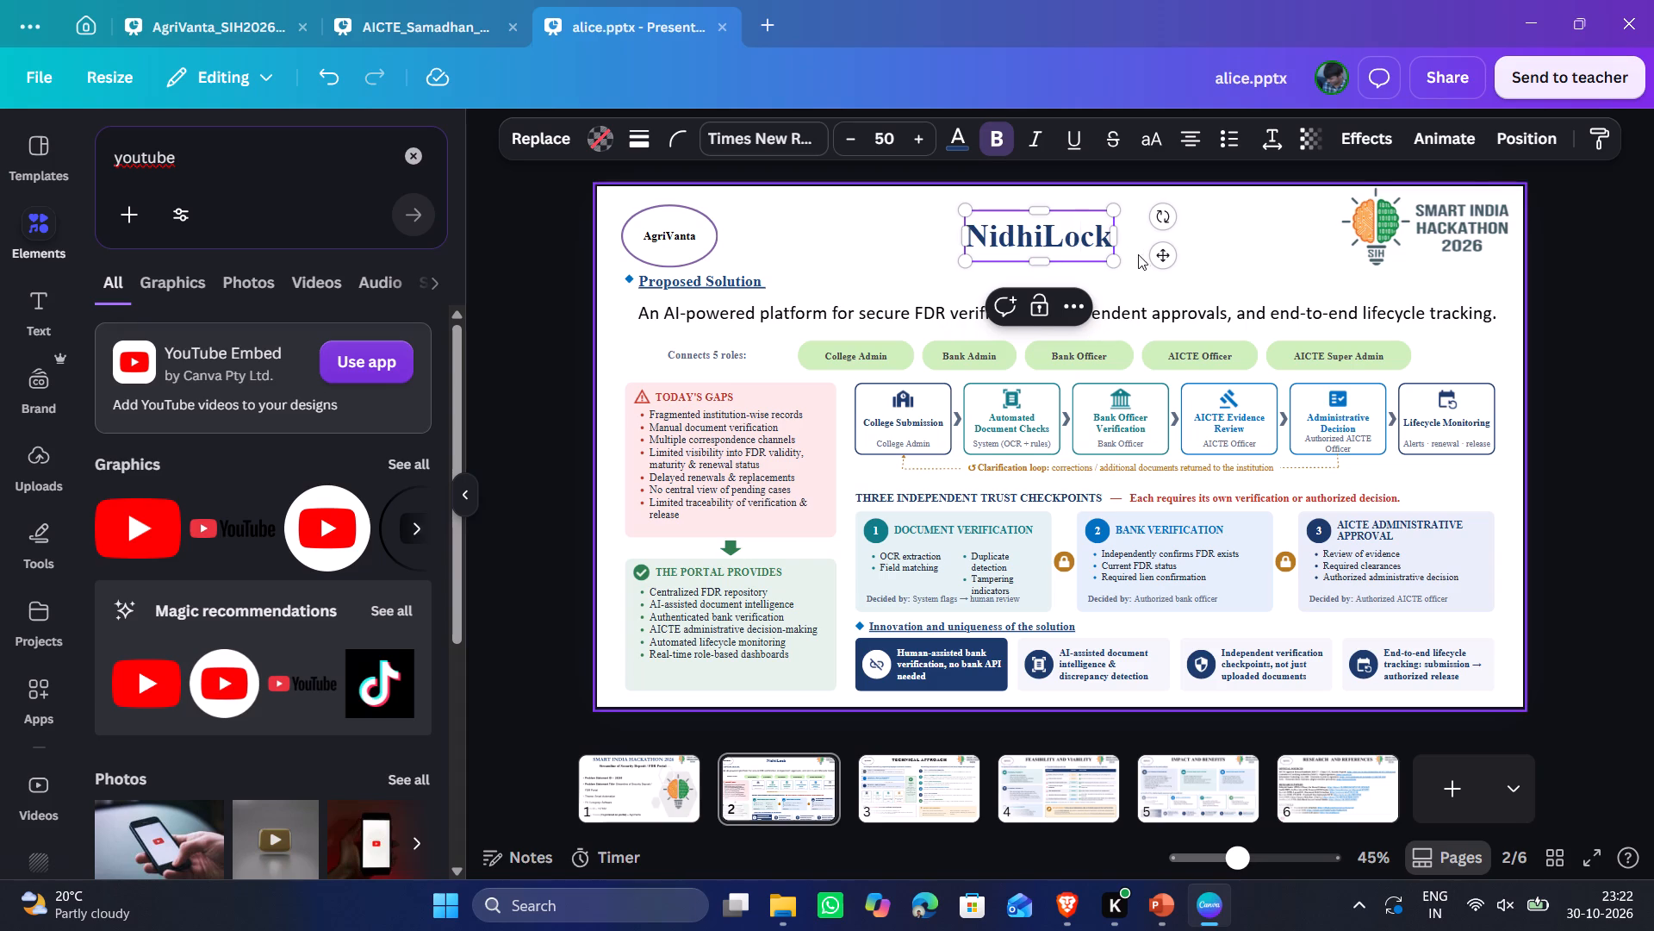
Match the NidhiLock title's size to slide 3's Technical Approach title at 54, widen its box to one line, and reposition it.
click(929, 777)
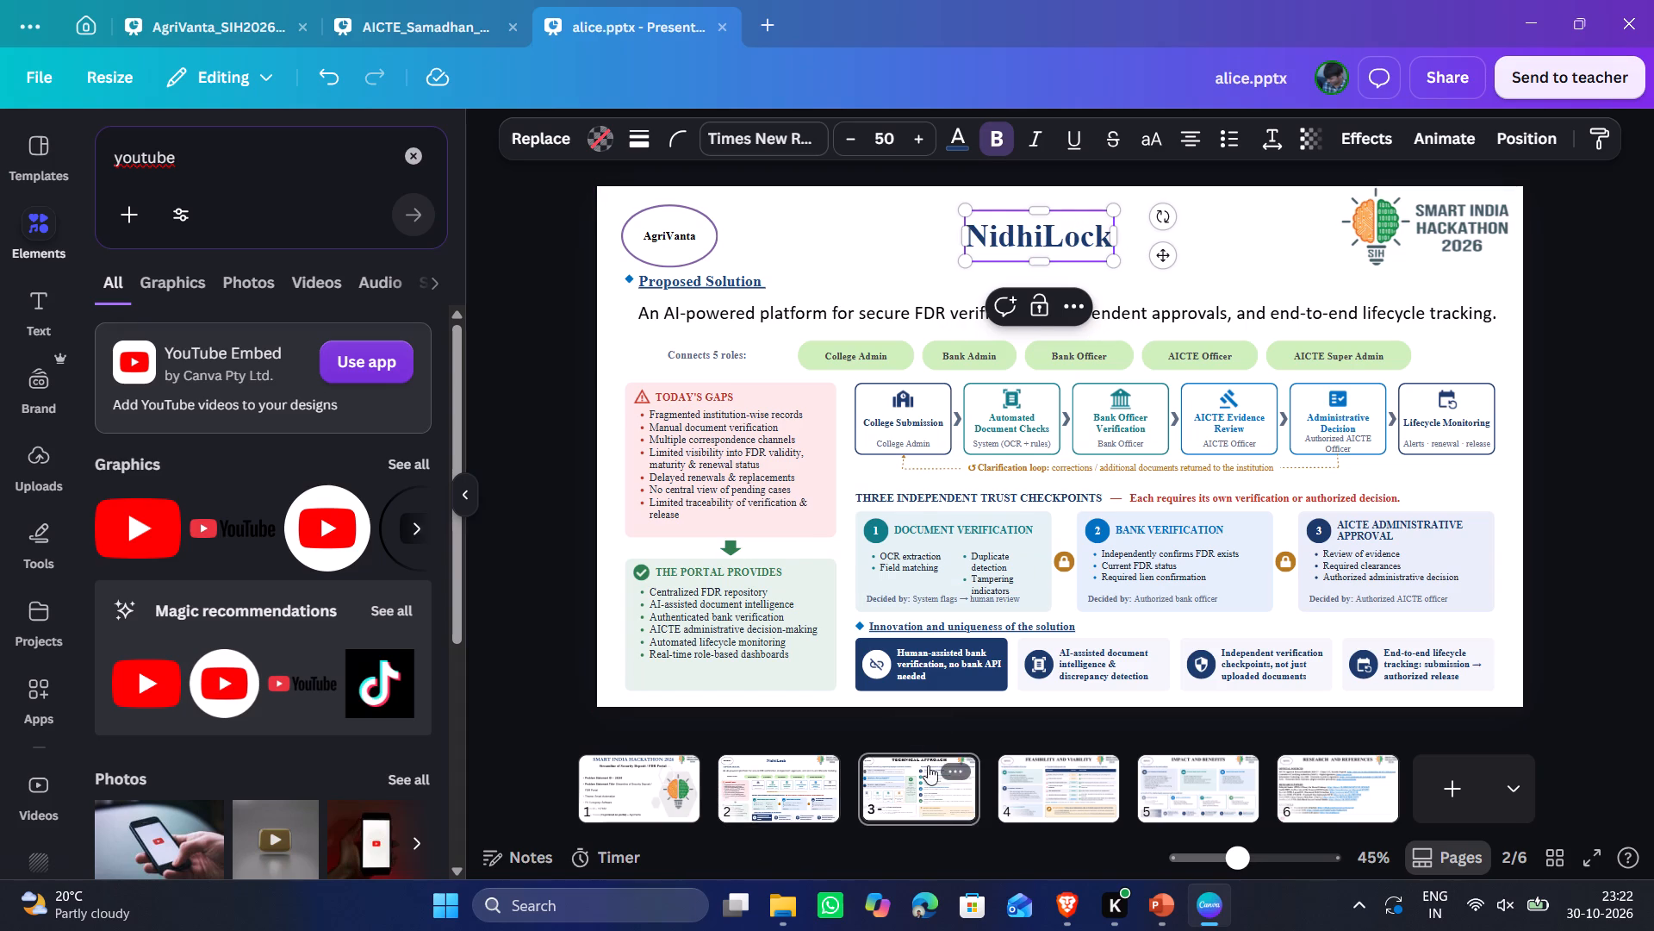
click(1016, 229)
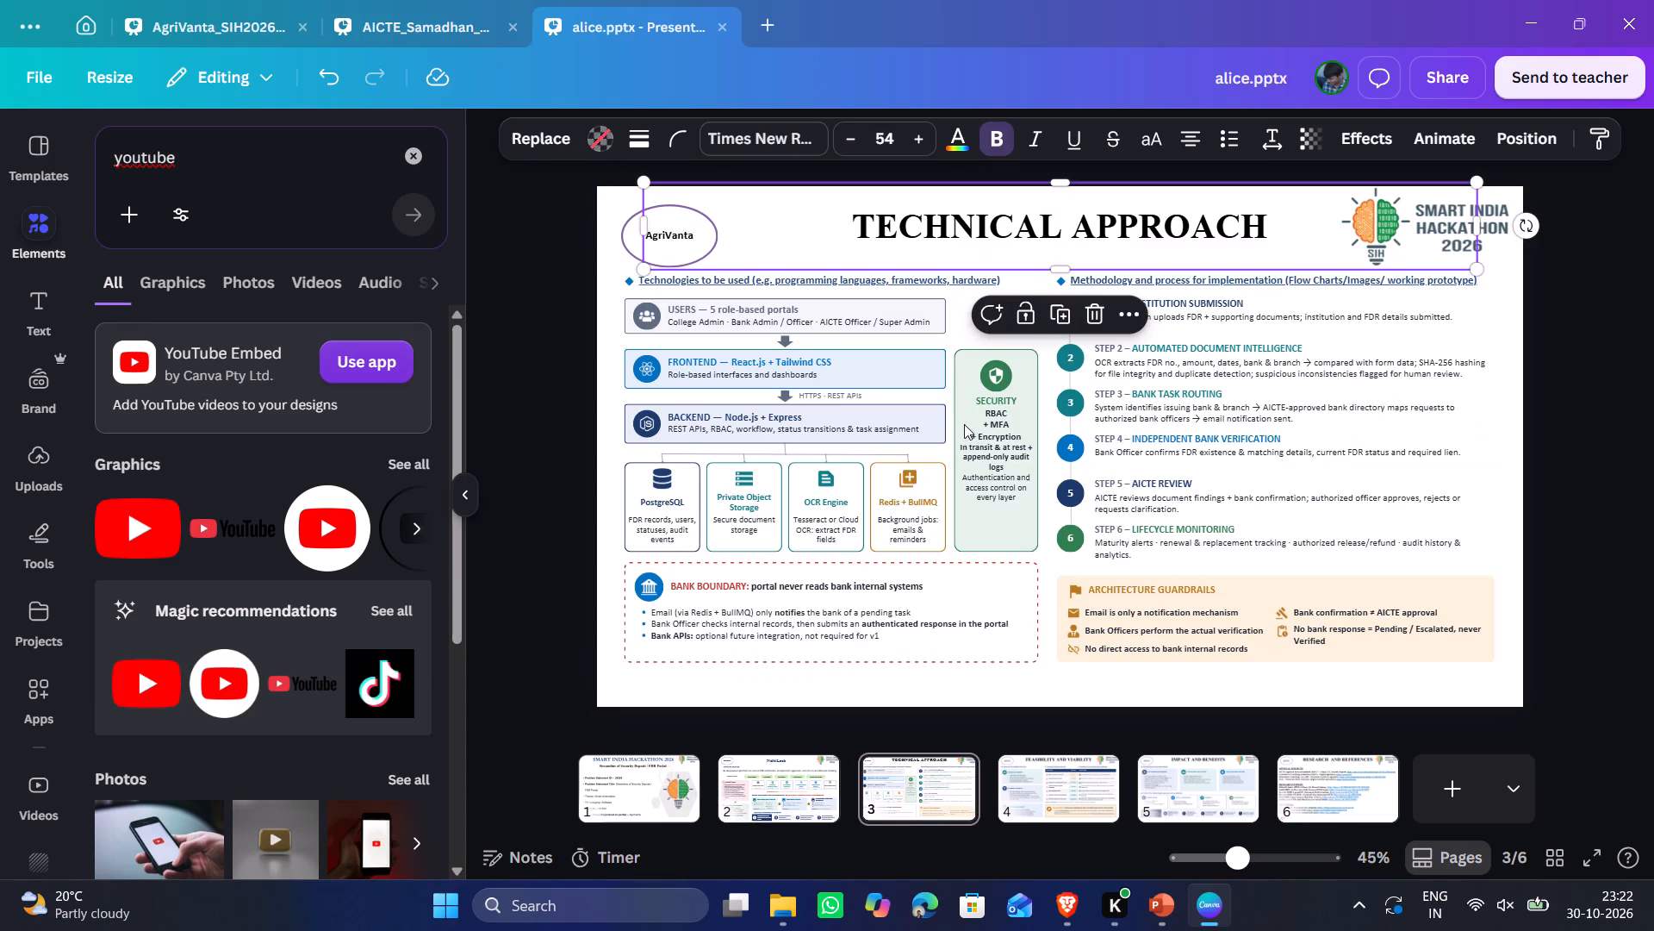
click(815, 795)
click(1070, 252)
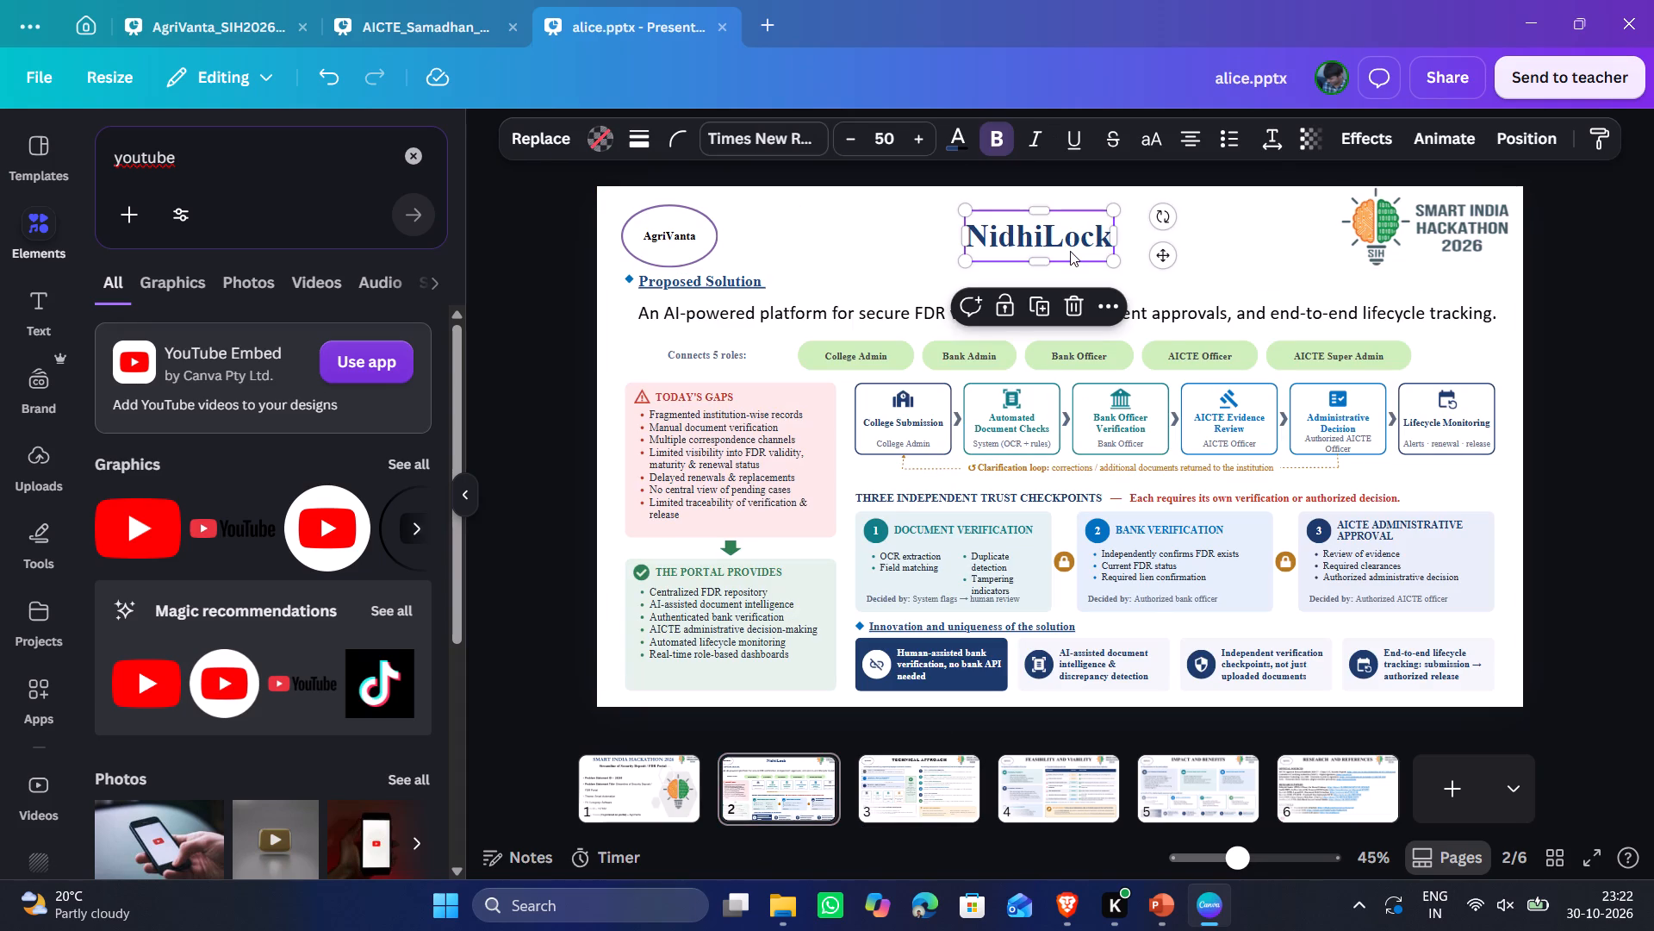
triple_click(921, 134)
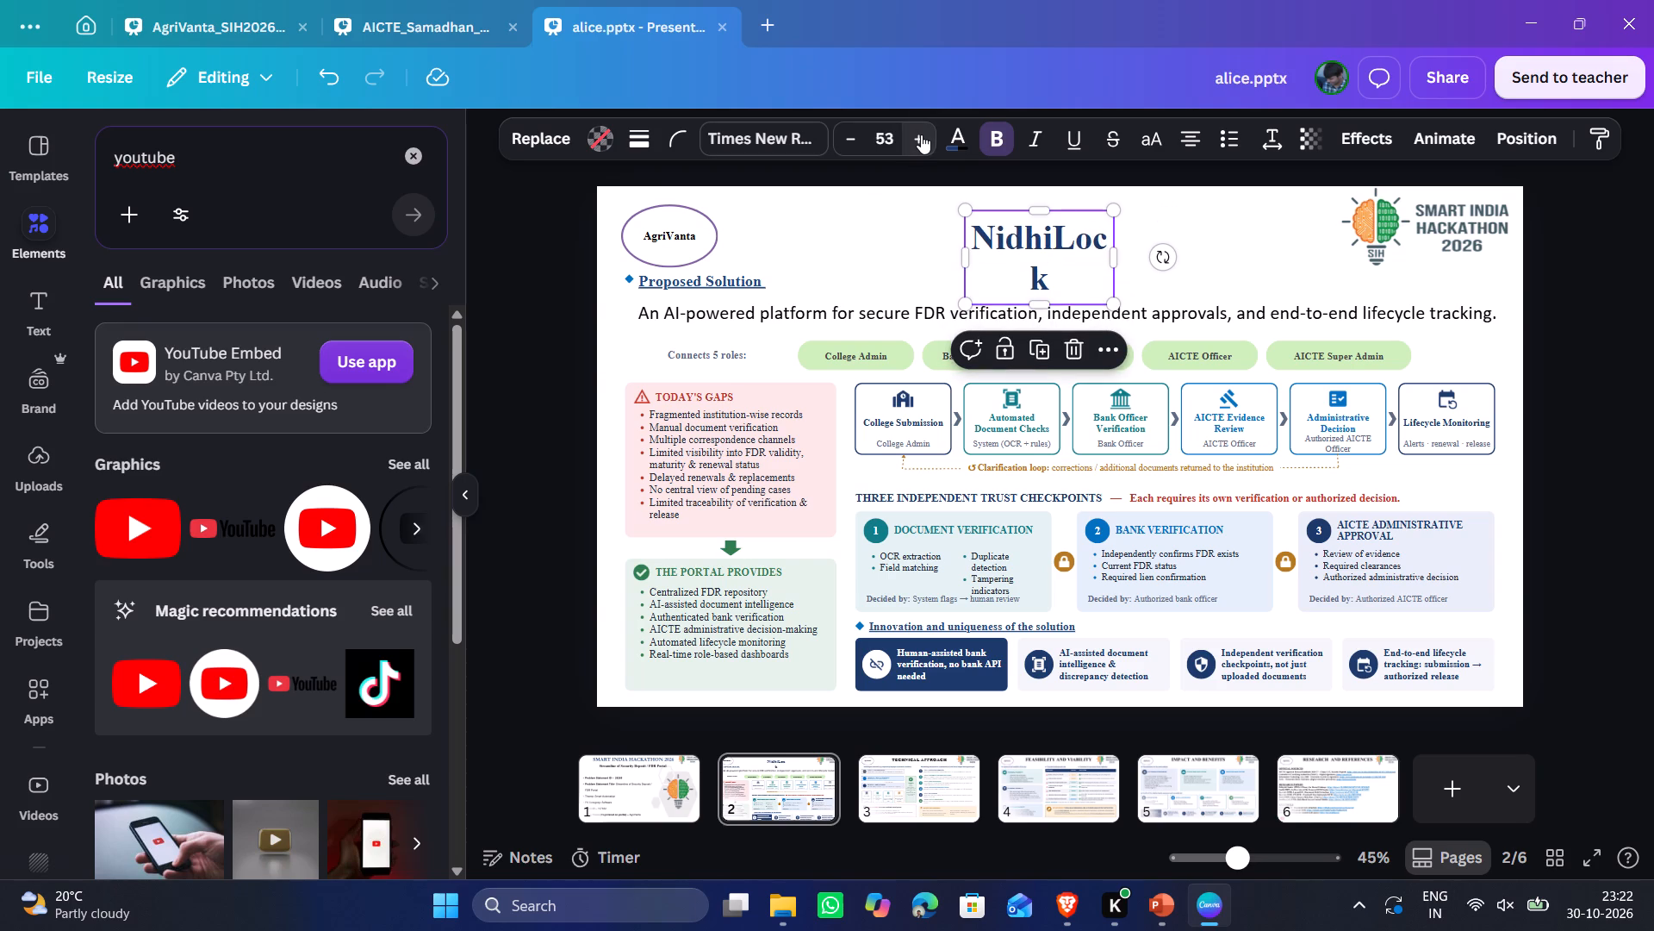
click(921, 134)
drag(1114, 258, 1172, 262)
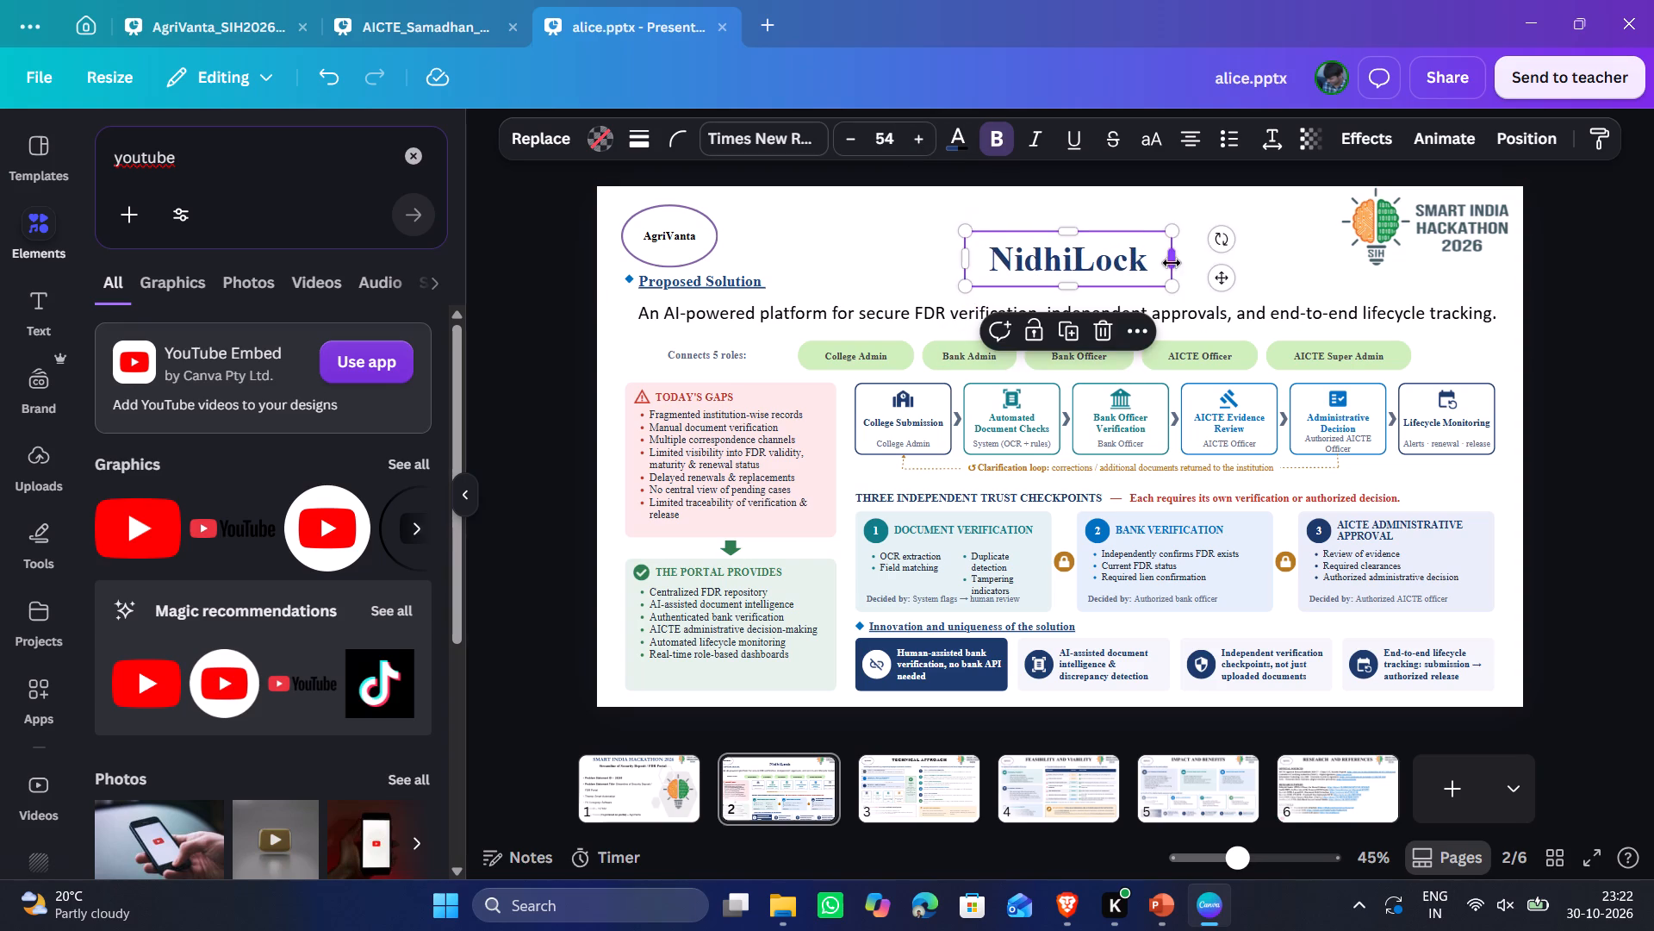
drag(1108, 265, 1085, 251)
click(1561, 321)
click(1560, 317)
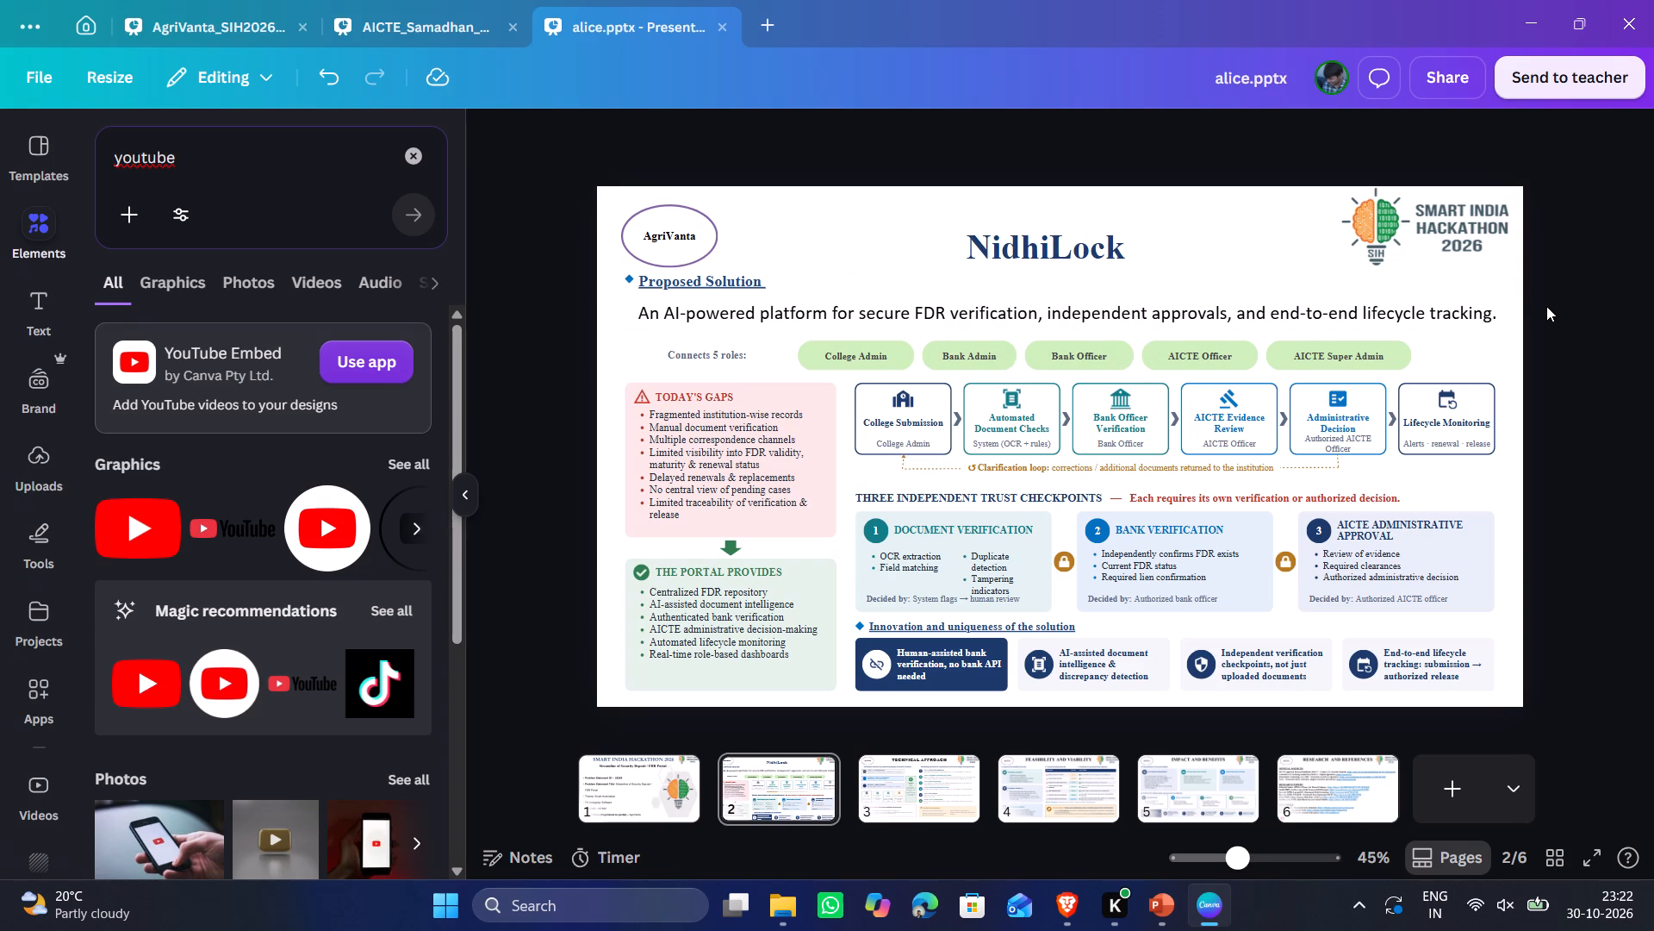
Change the NidhiLock title's text colour to black.
click(1036, 231)
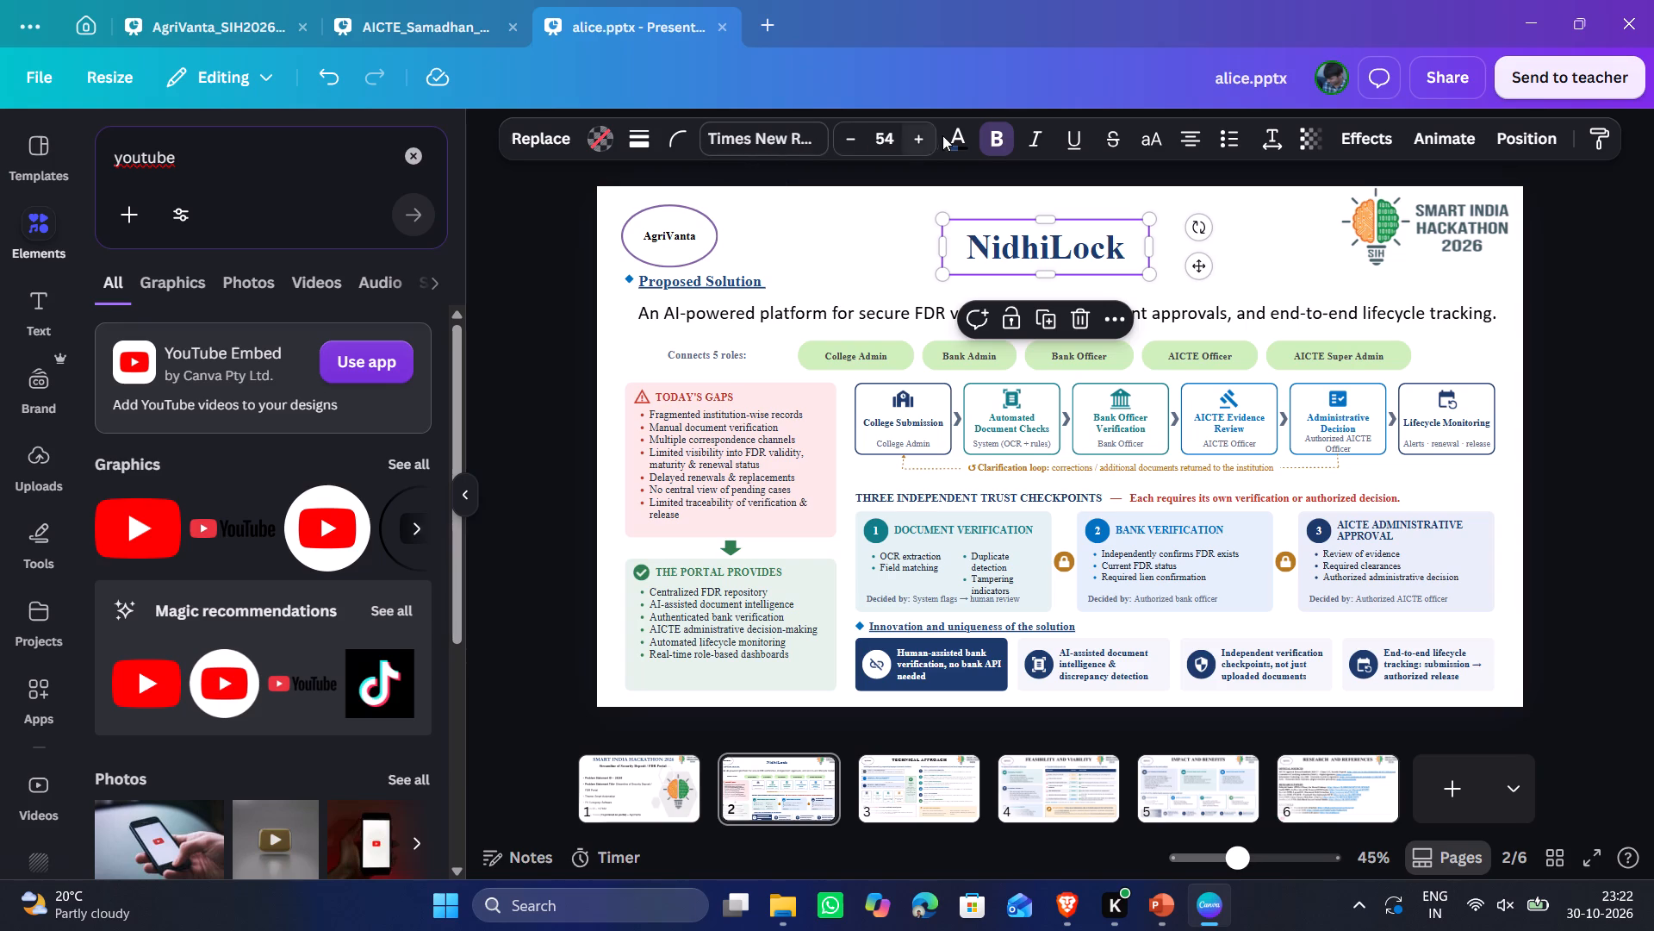
click(951, 134)
click(407, 351)
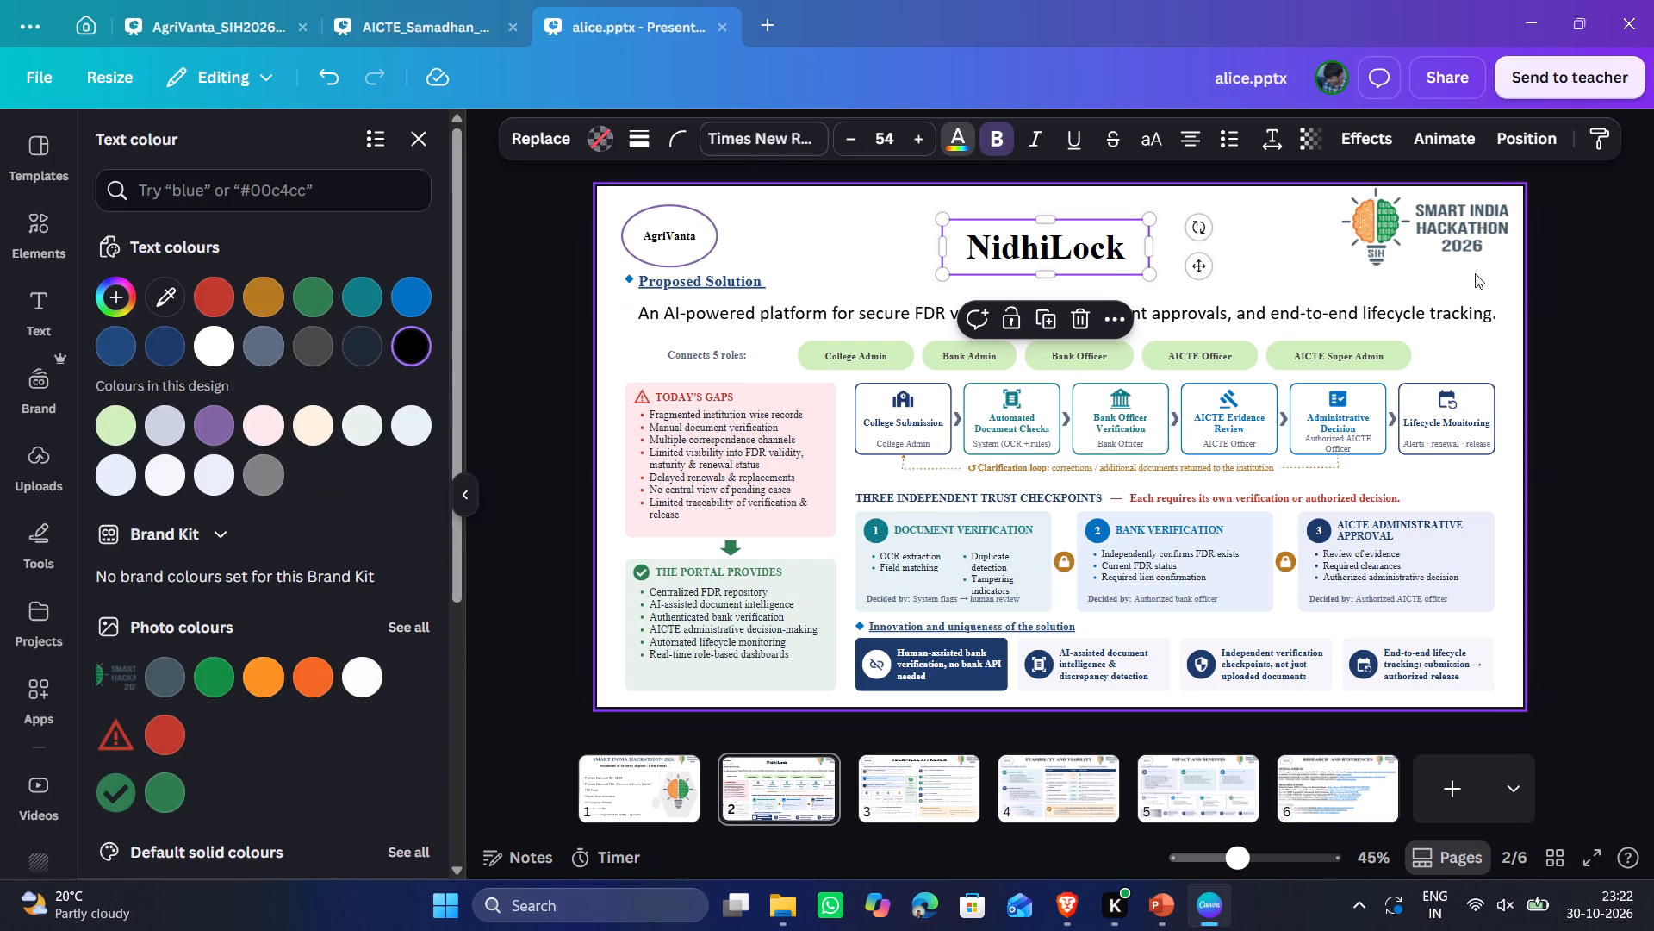
double_click(1589, 296)
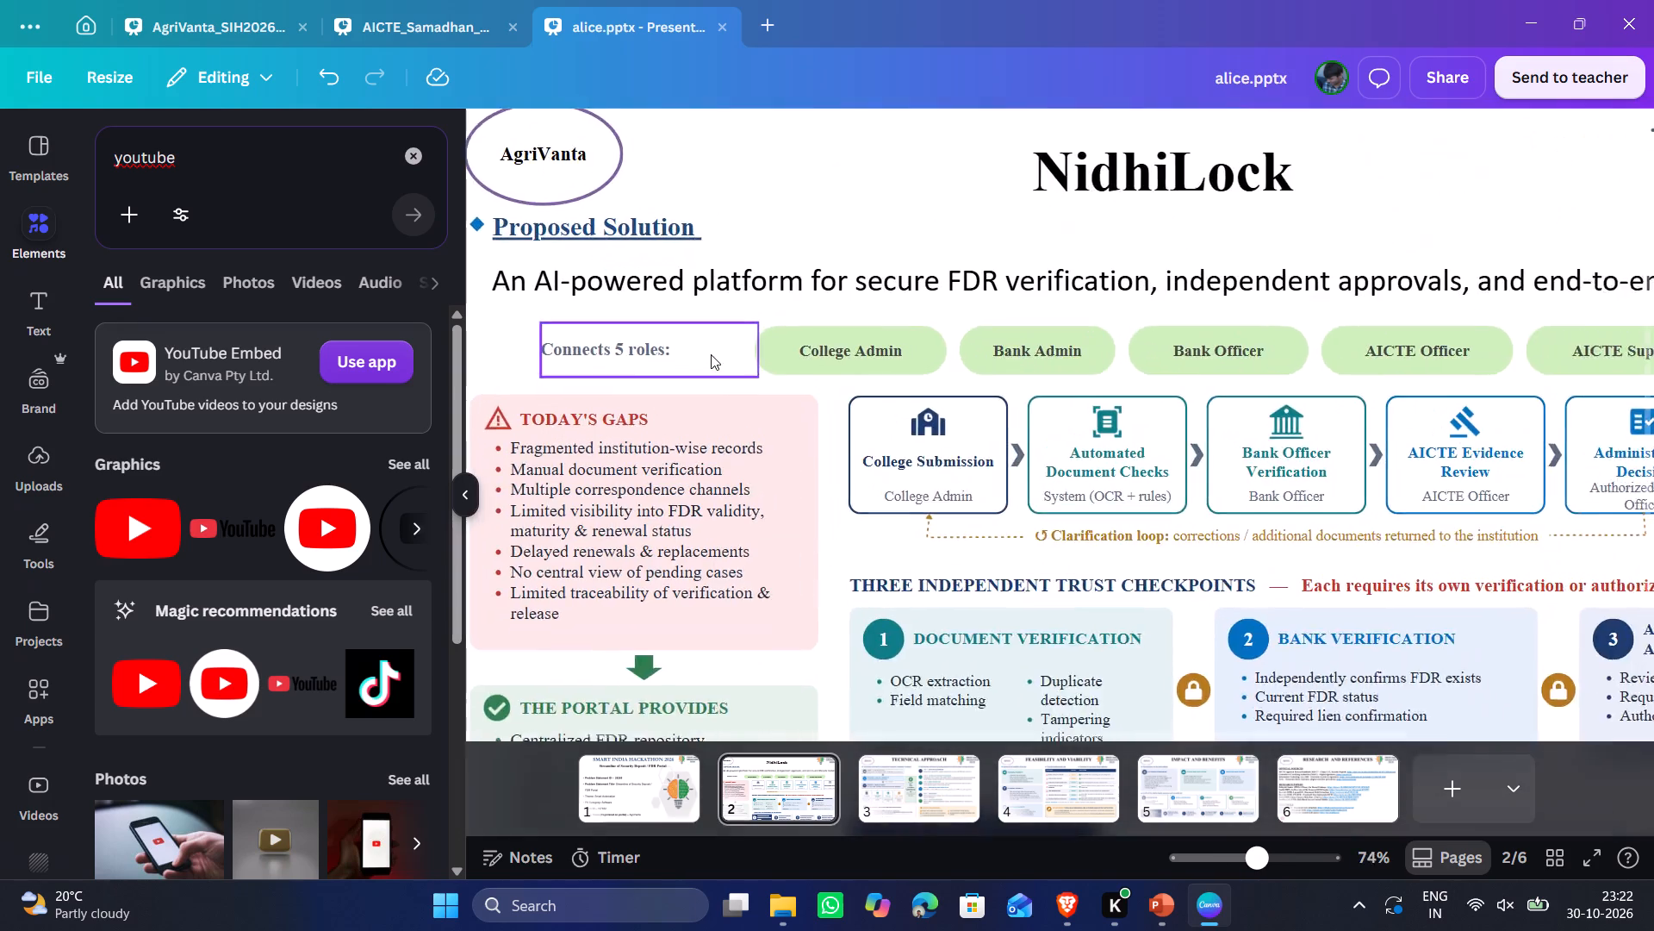
Change the "Connects 5 roles:" label's text colour to black.
click(595, 353)
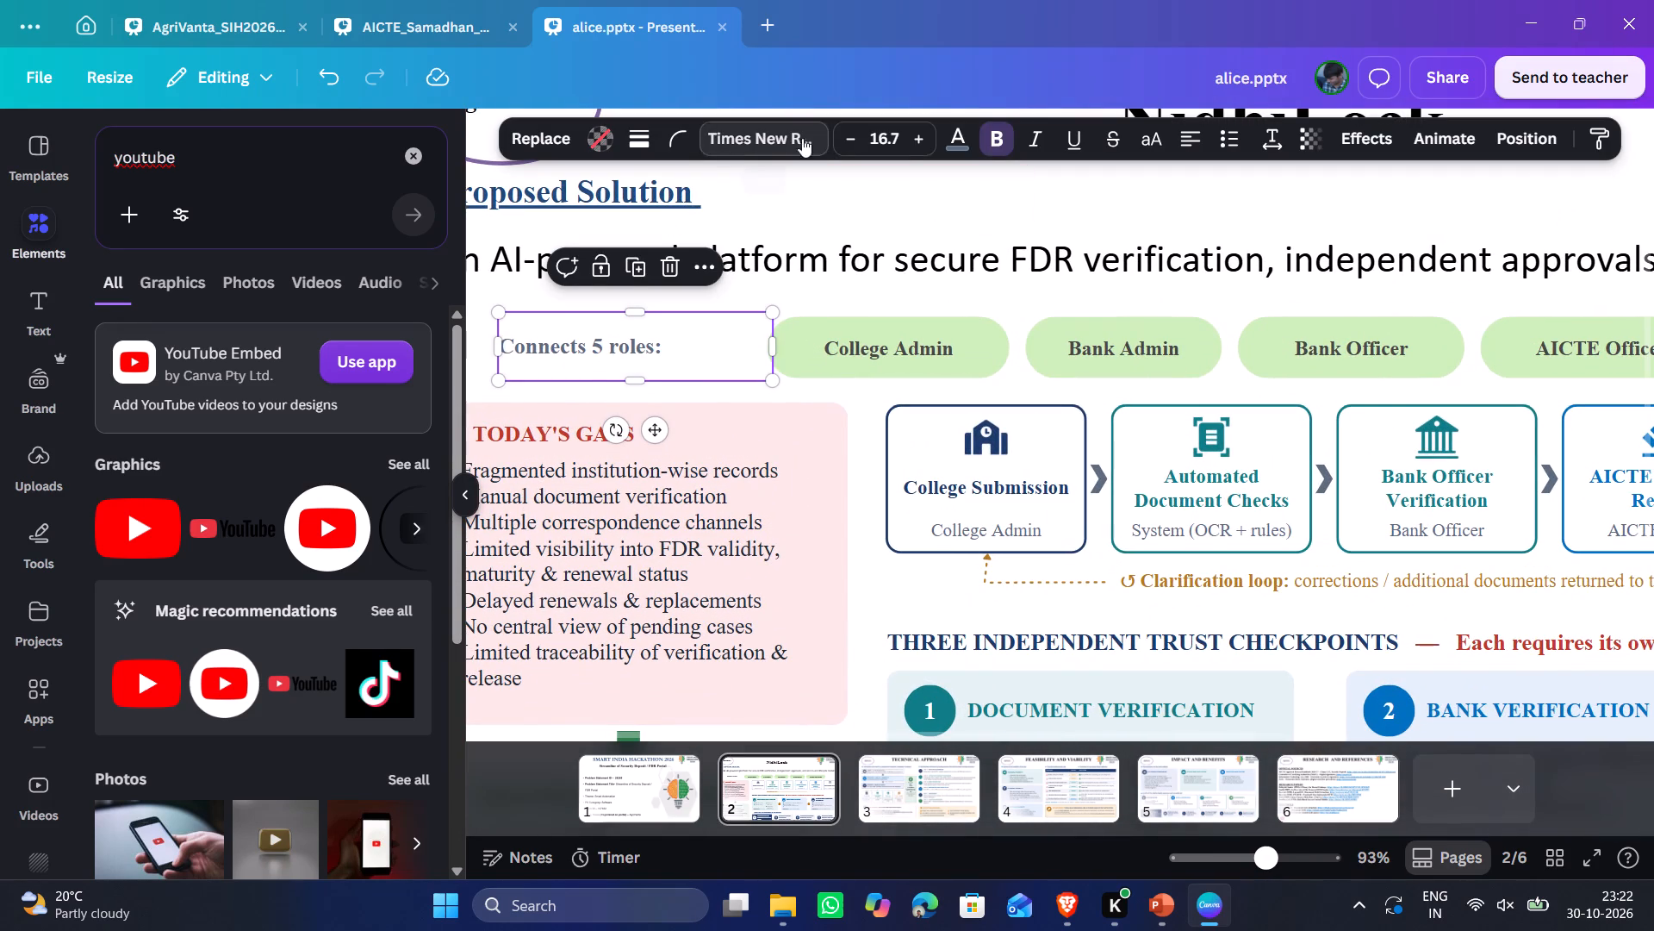
click(953, 139)
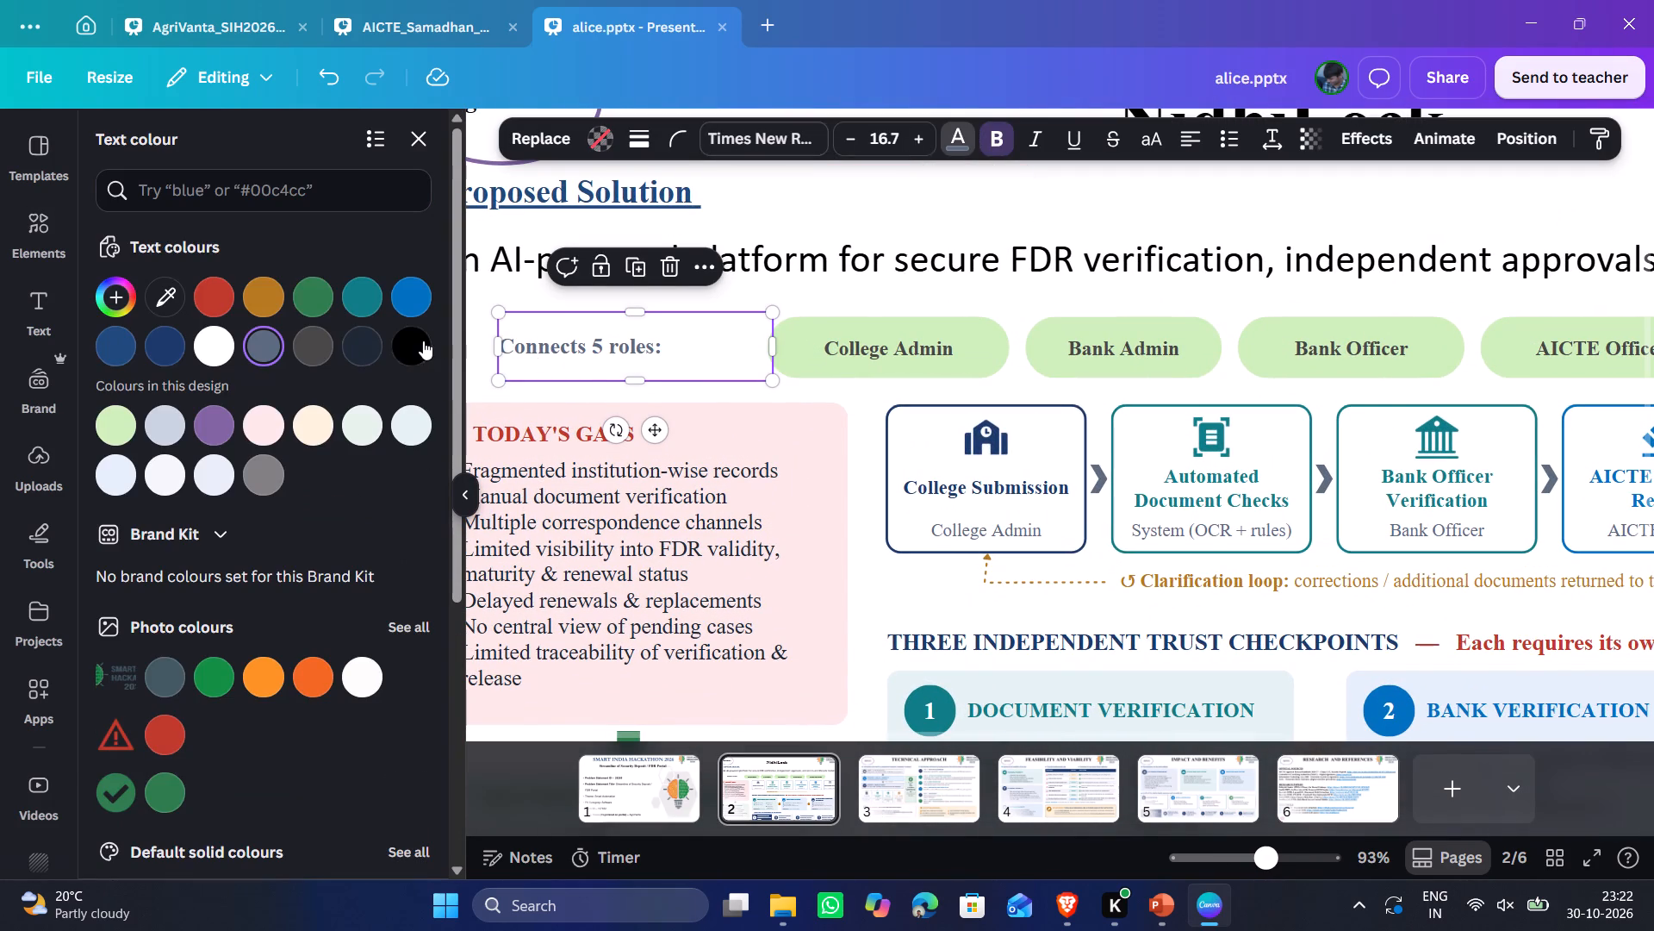
click(422, 341)
click(865, 417)
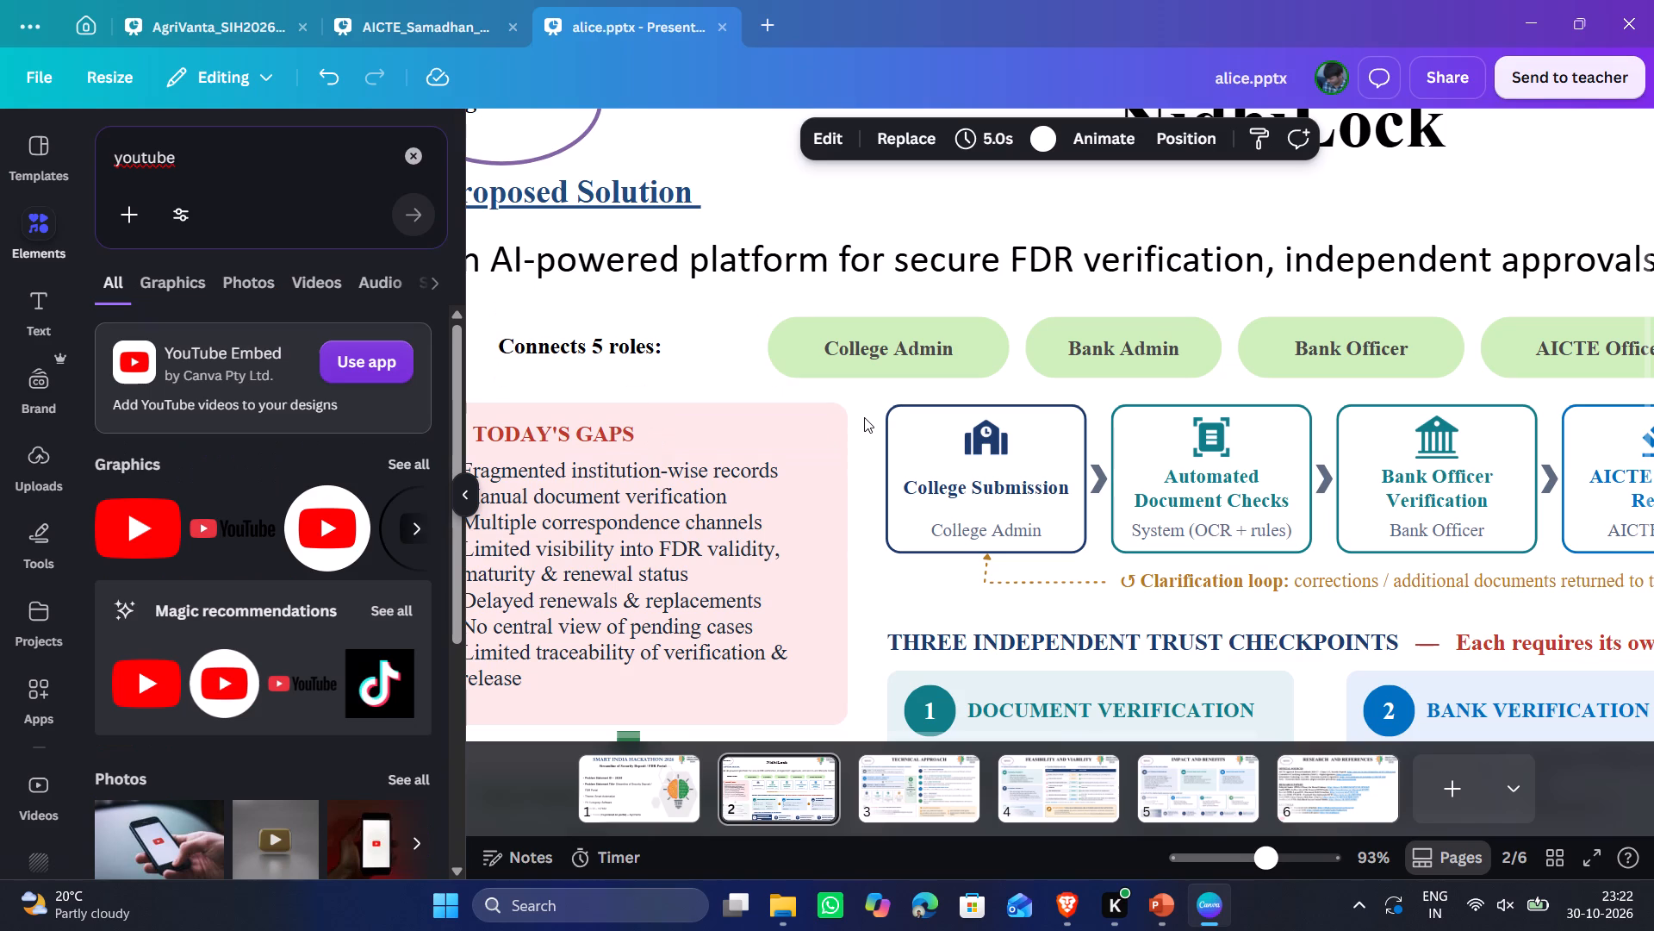
Look through slide 2's layer list for the "Connects 5 roles:" label and its neighbouring elements.
click(678, 346)
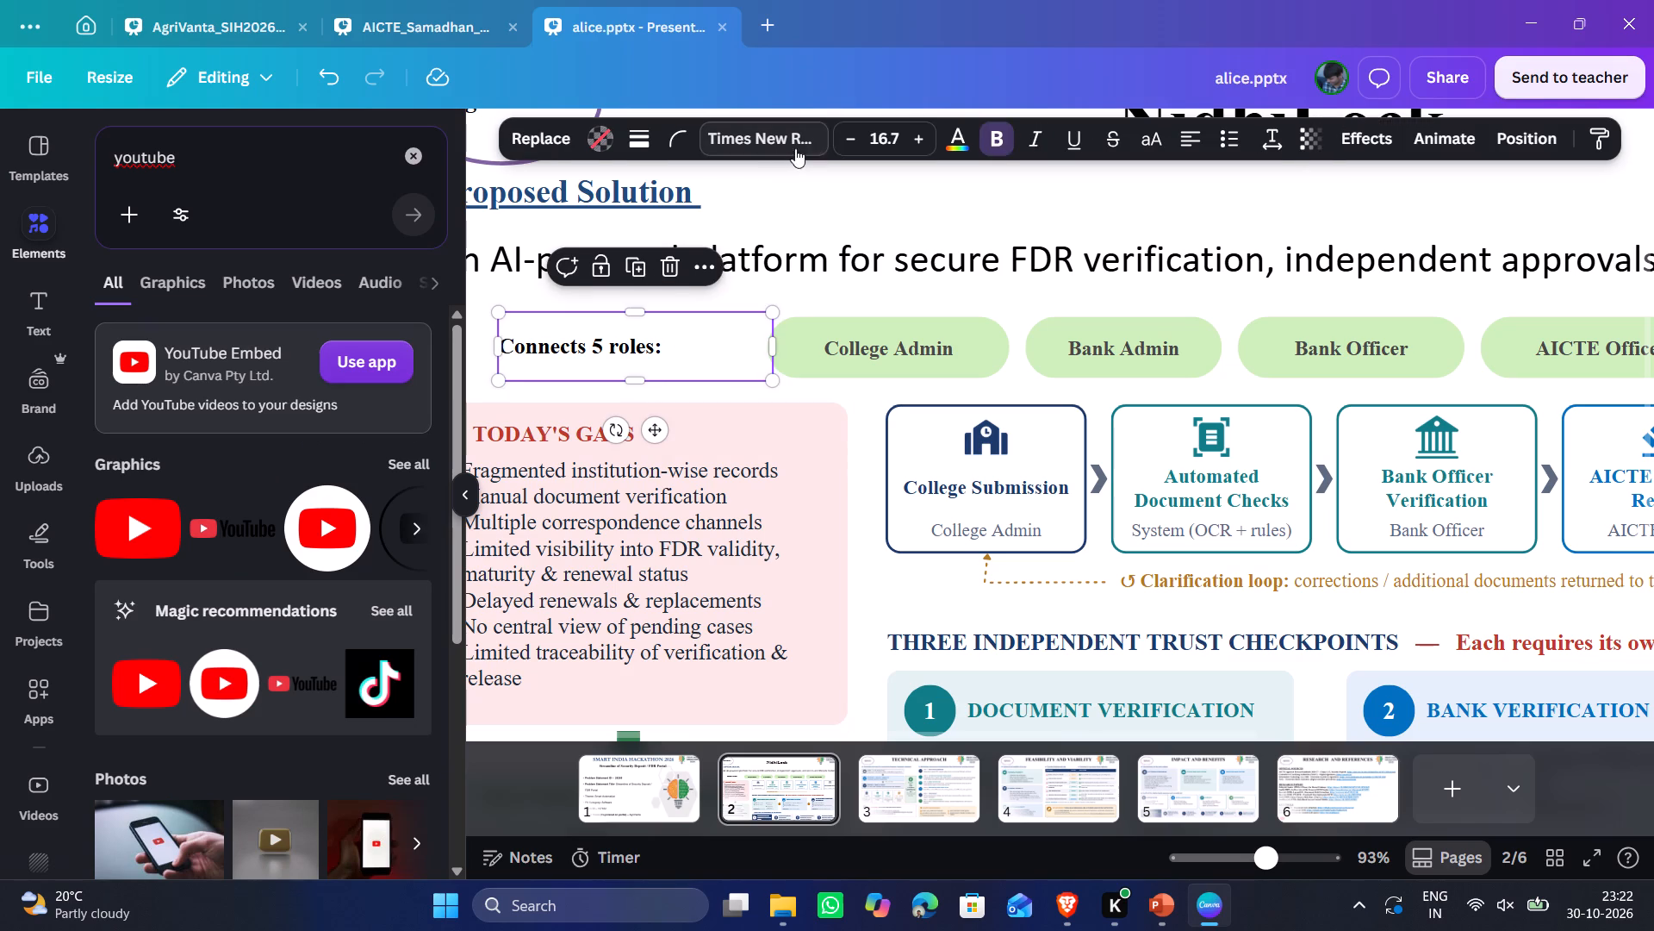
click(722, 350)
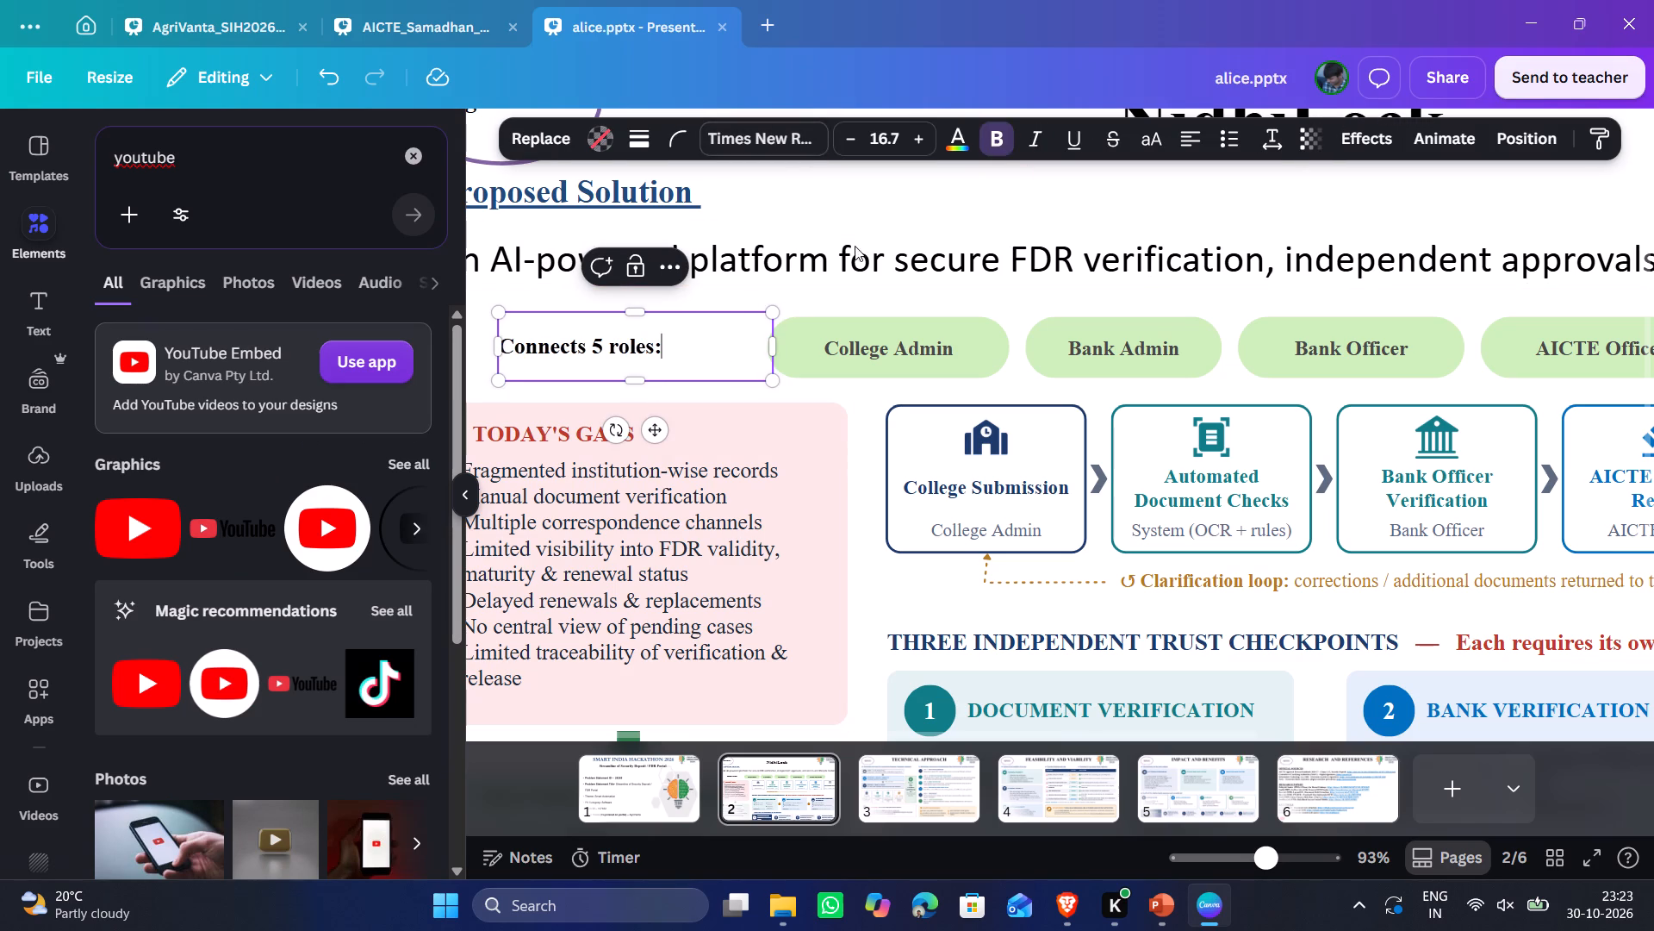
click(1520, 130)
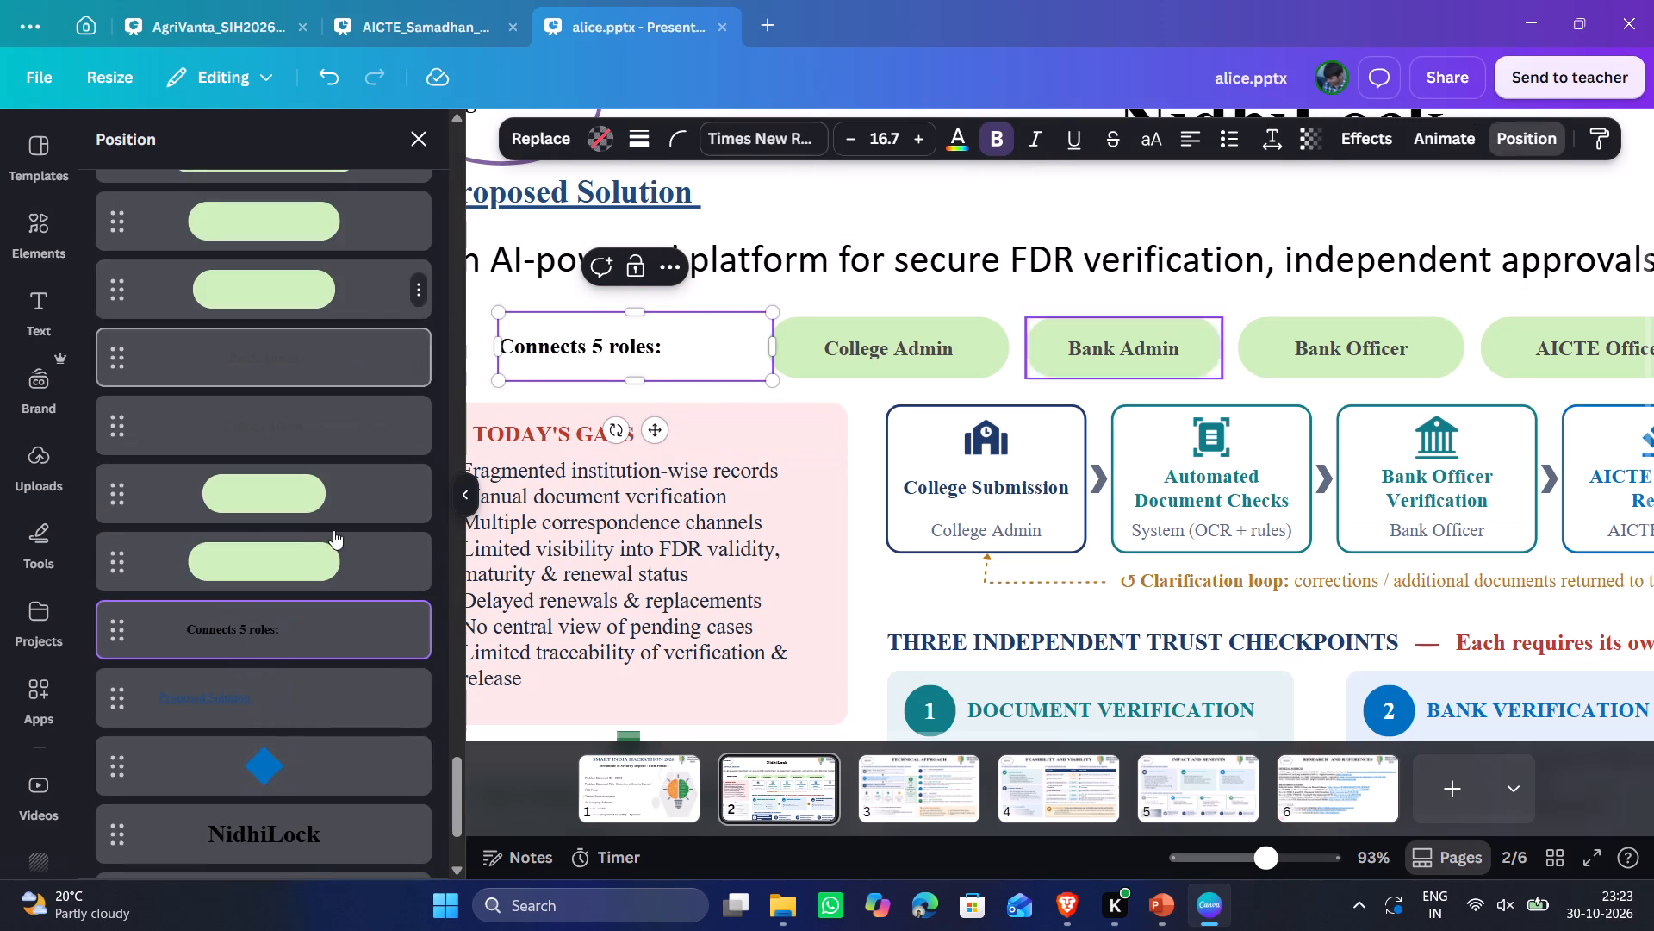
scroll(308, 627, down, 7)
scroll(287, 753, down, 1)
scroll(288, 752, up, 4)
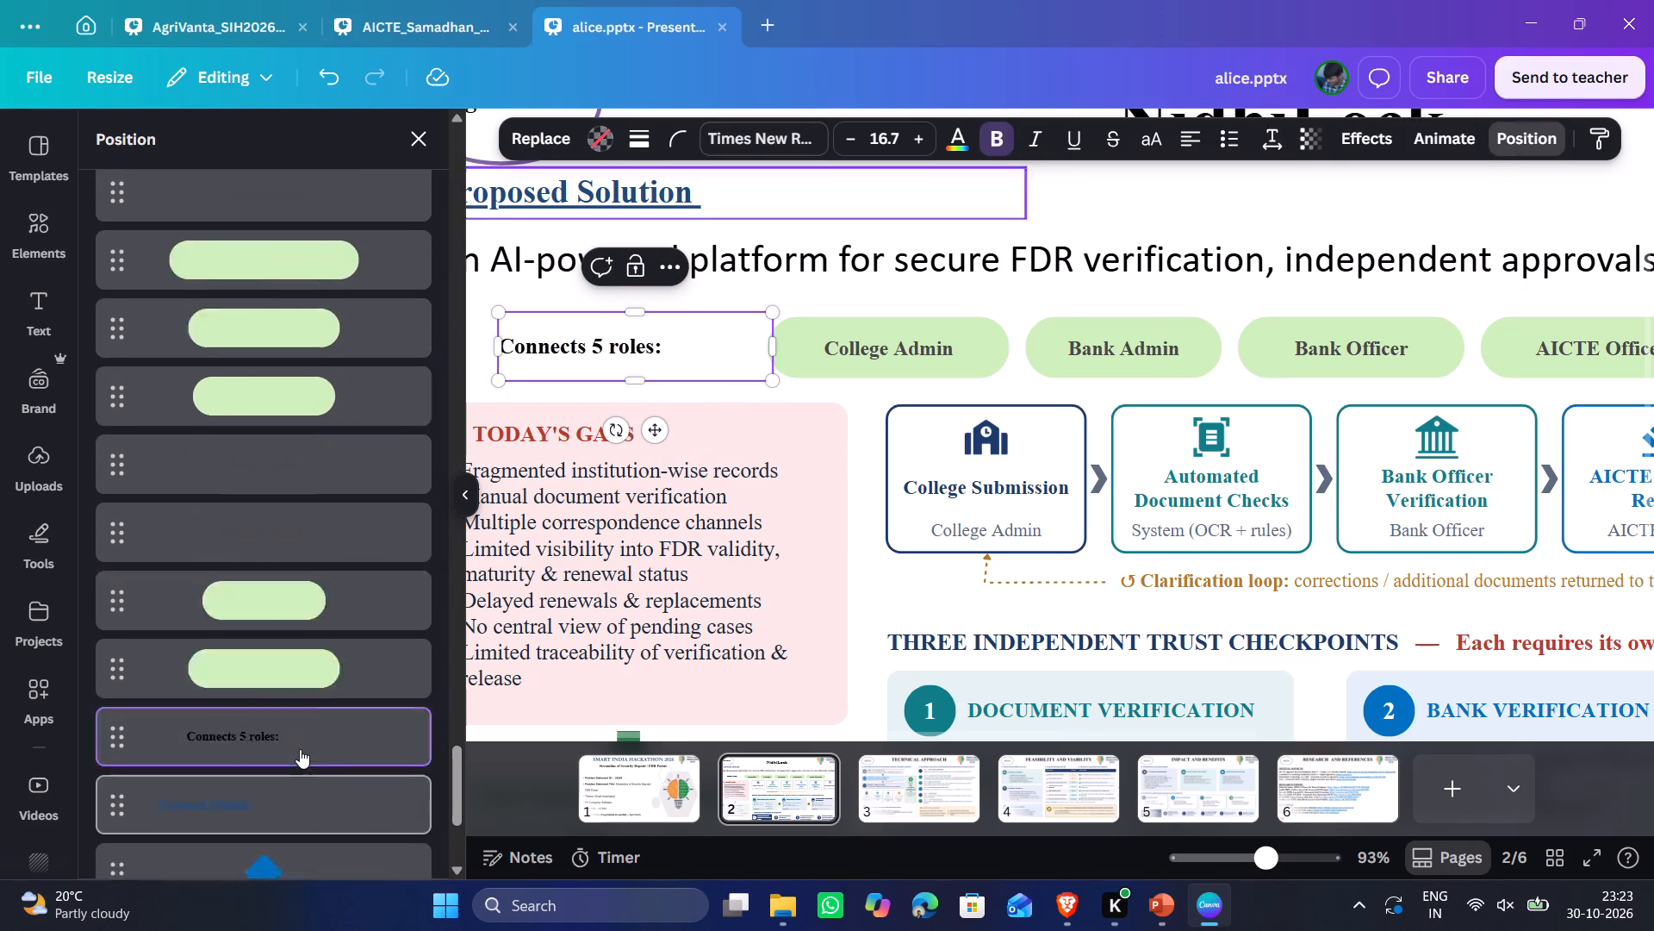
scroll(300, 749, up, 14)
scroll(301, 749, down, 1)
scroll(302, 747, up, 7)
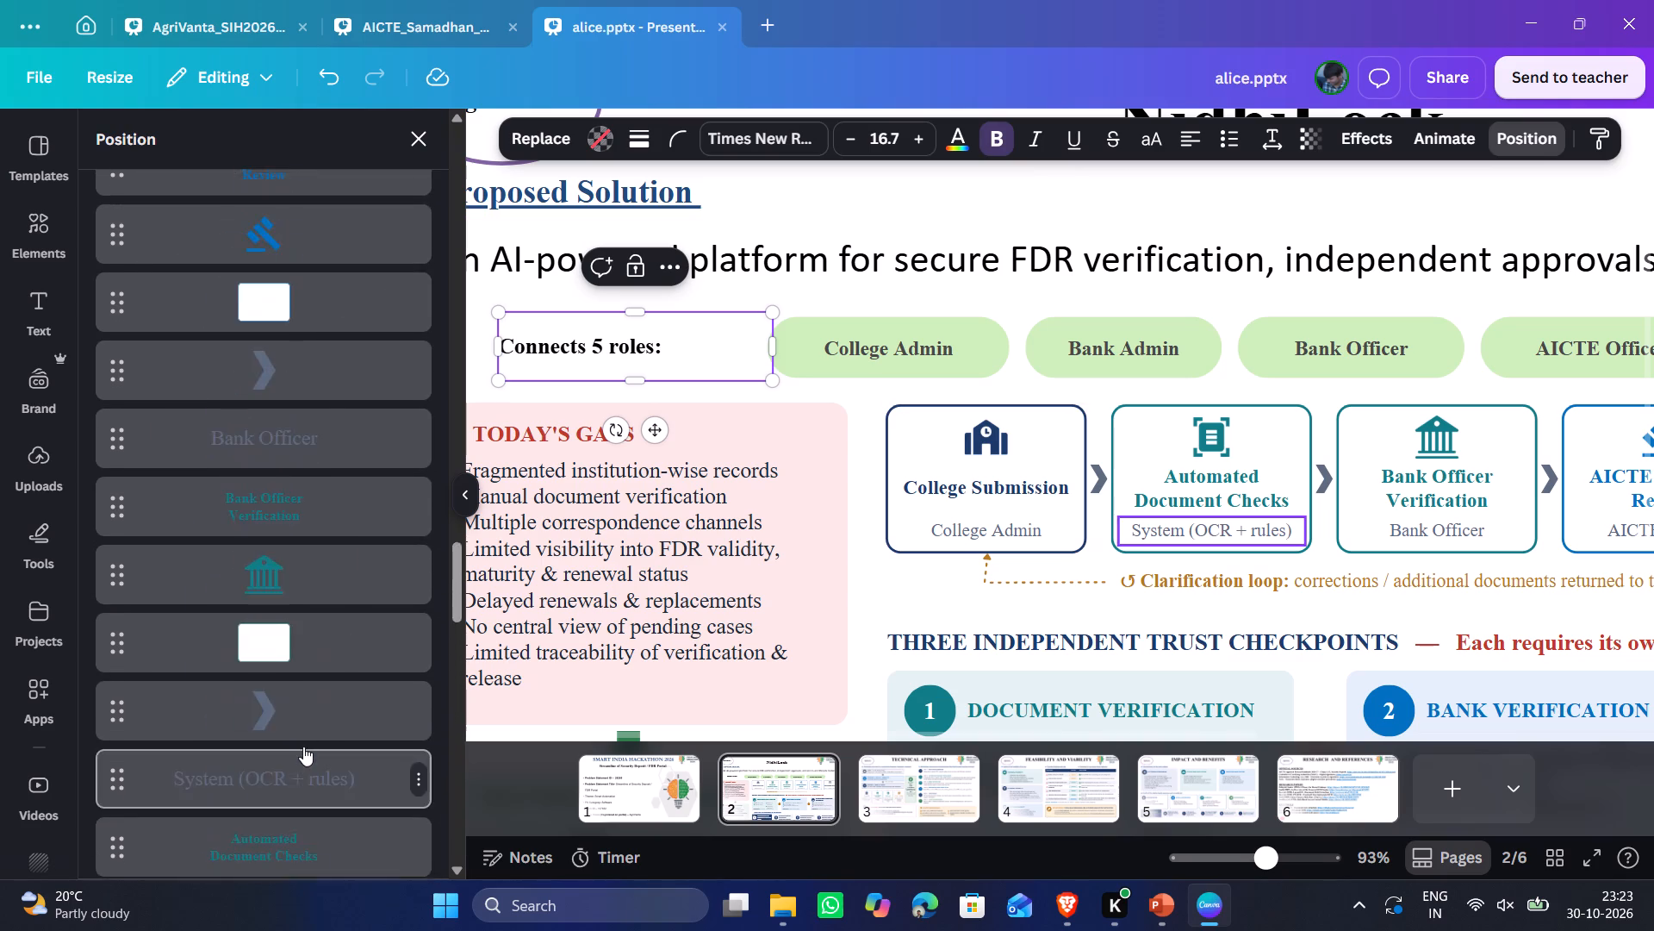
scroll(303, 747, up, 15)
scroll(305, 746, up, 14)
scroll(305, 746, down, 1)
scroll(305, 746, up, 13)
scroll(333, 749, down, 1)
scroll(333, 749, up, 4)
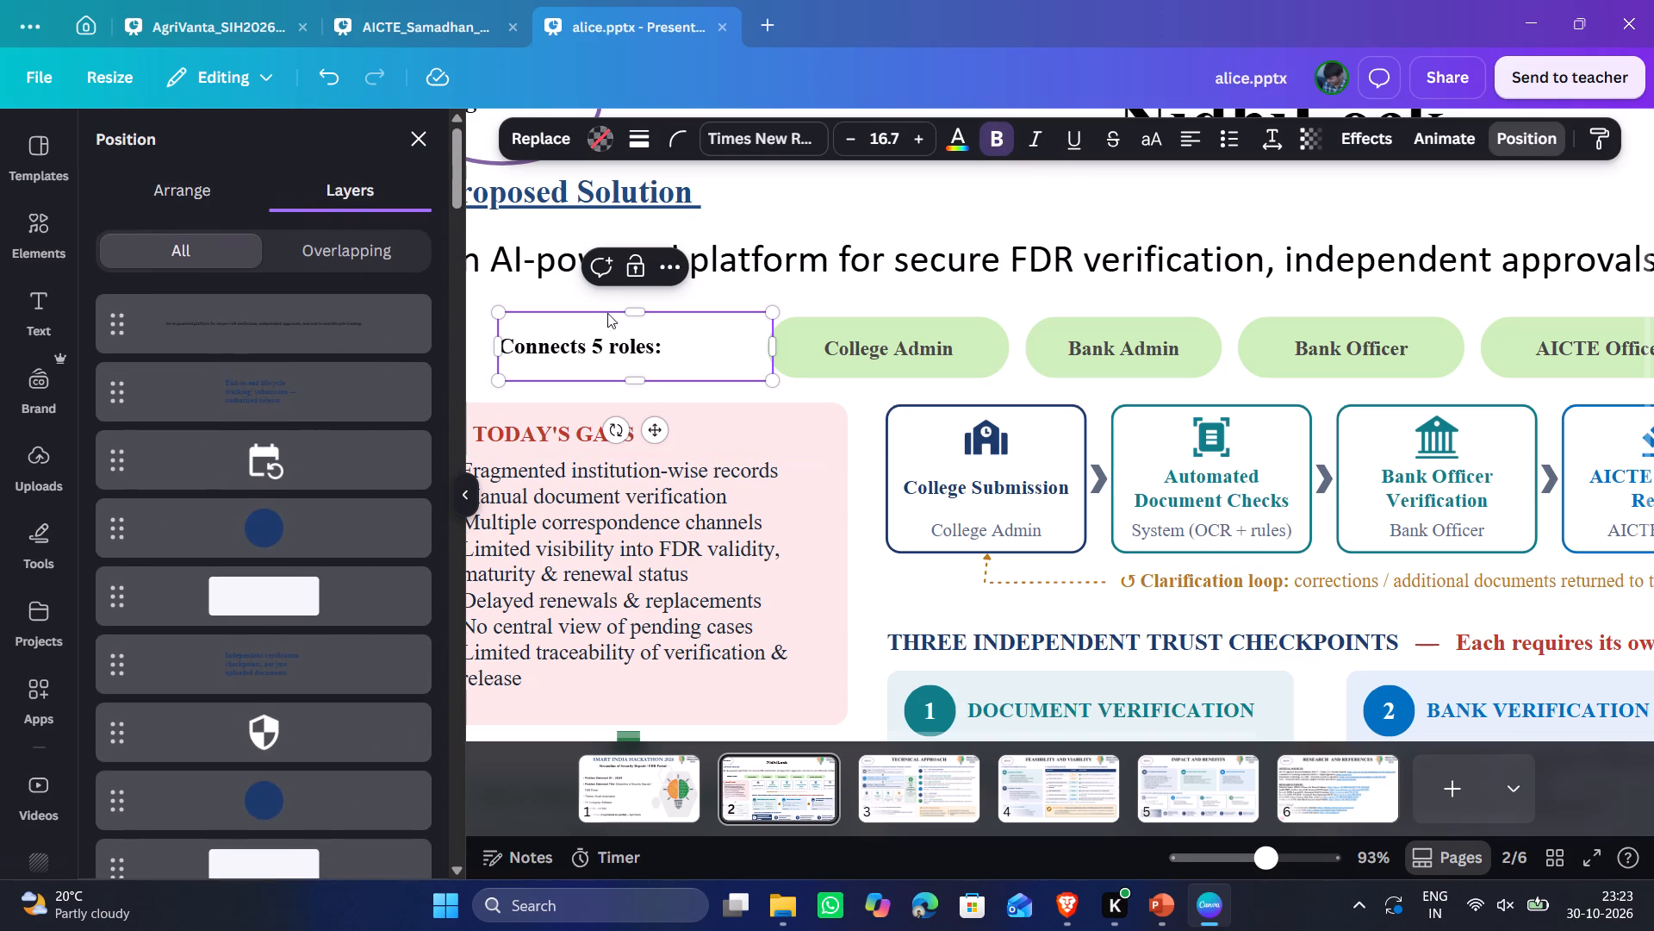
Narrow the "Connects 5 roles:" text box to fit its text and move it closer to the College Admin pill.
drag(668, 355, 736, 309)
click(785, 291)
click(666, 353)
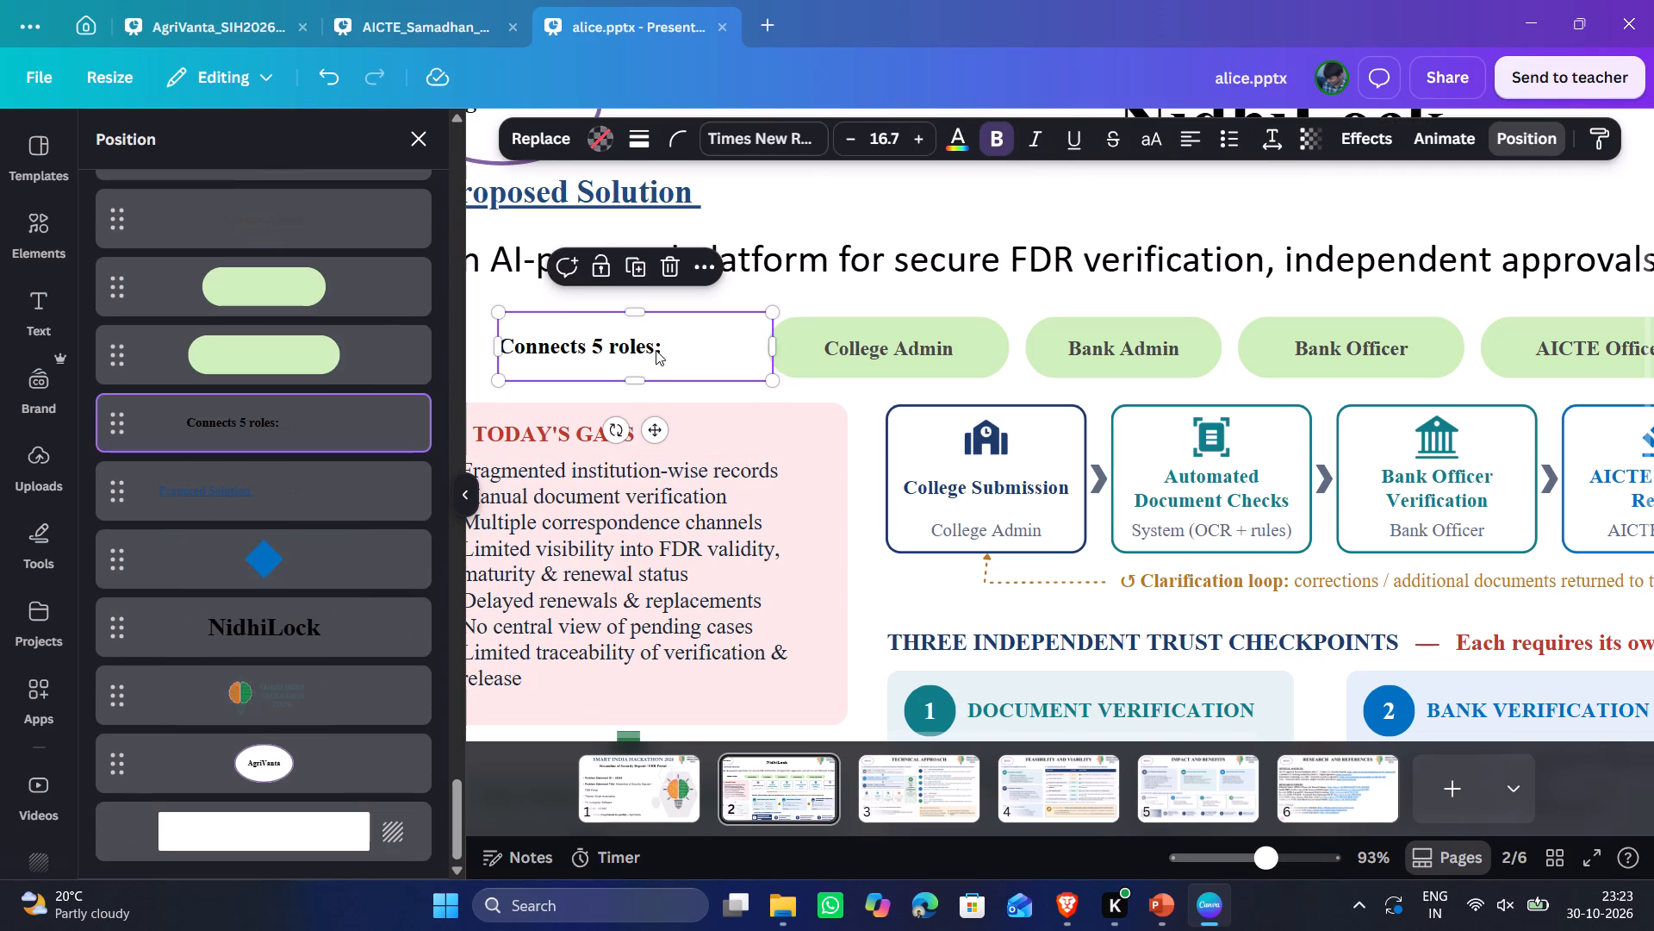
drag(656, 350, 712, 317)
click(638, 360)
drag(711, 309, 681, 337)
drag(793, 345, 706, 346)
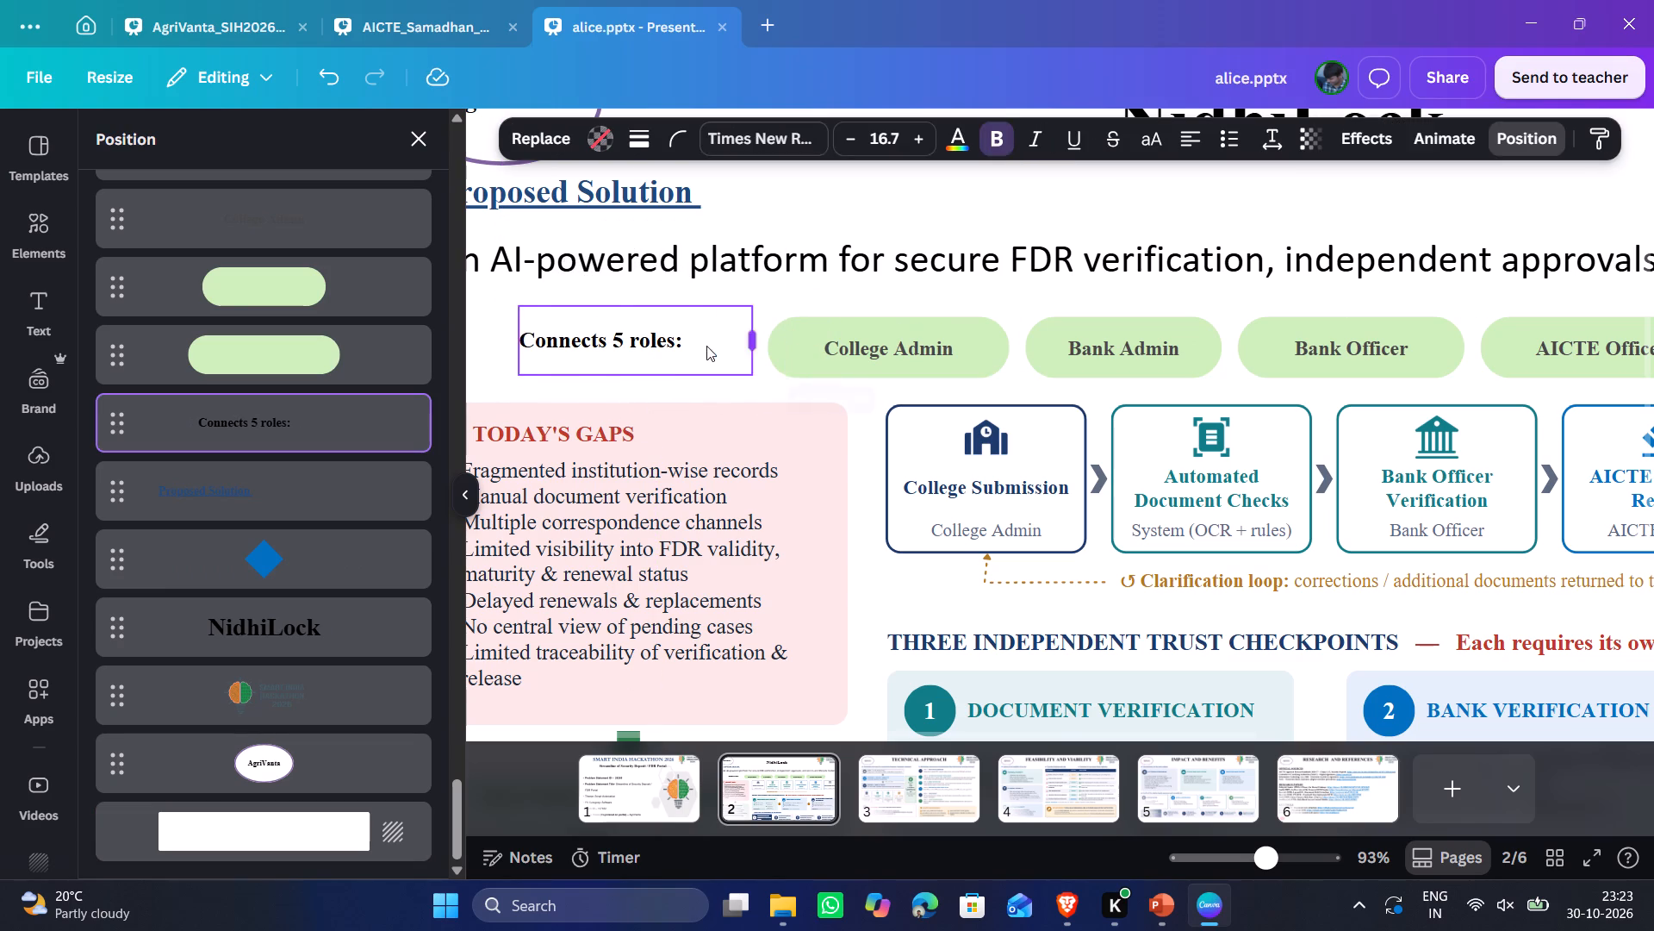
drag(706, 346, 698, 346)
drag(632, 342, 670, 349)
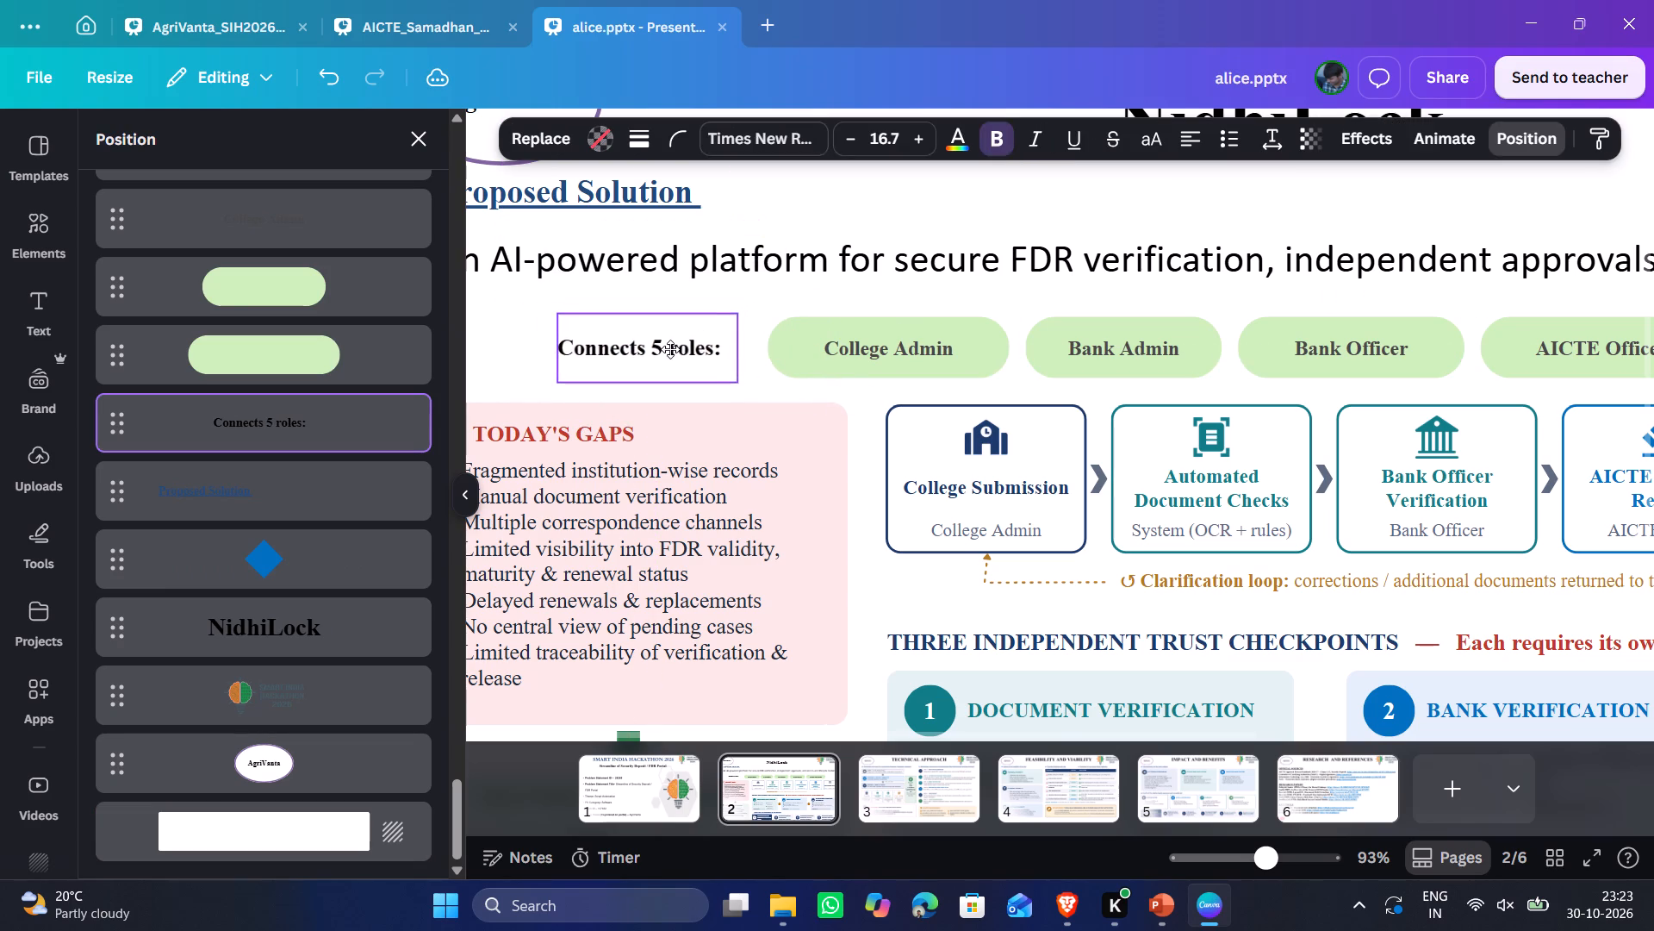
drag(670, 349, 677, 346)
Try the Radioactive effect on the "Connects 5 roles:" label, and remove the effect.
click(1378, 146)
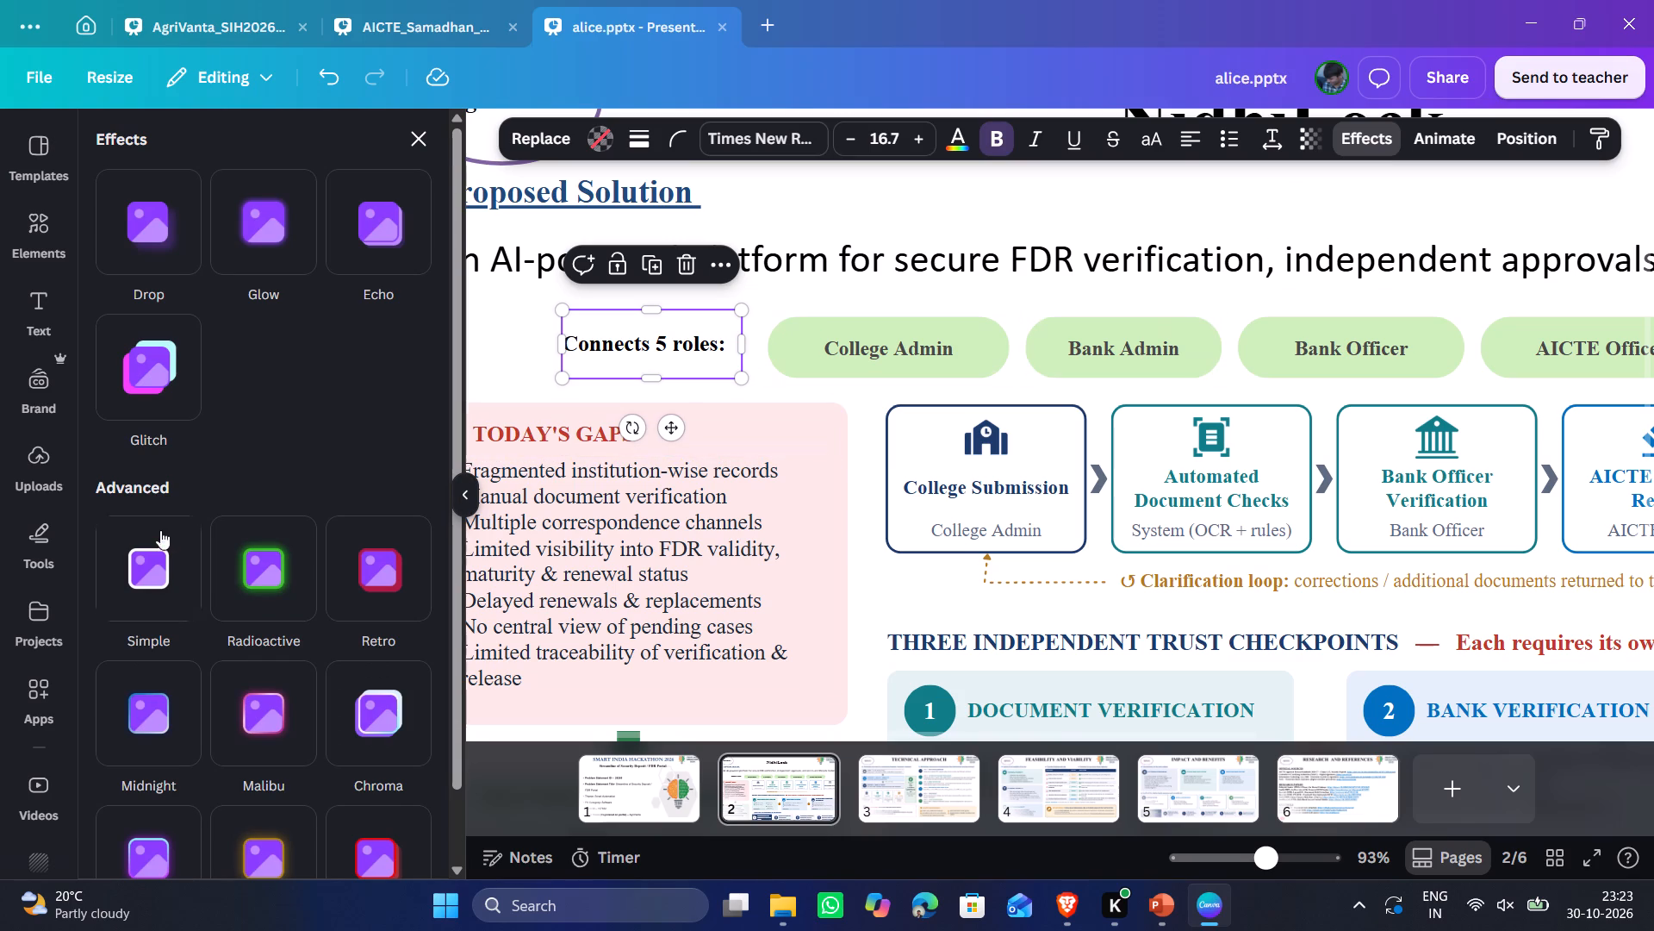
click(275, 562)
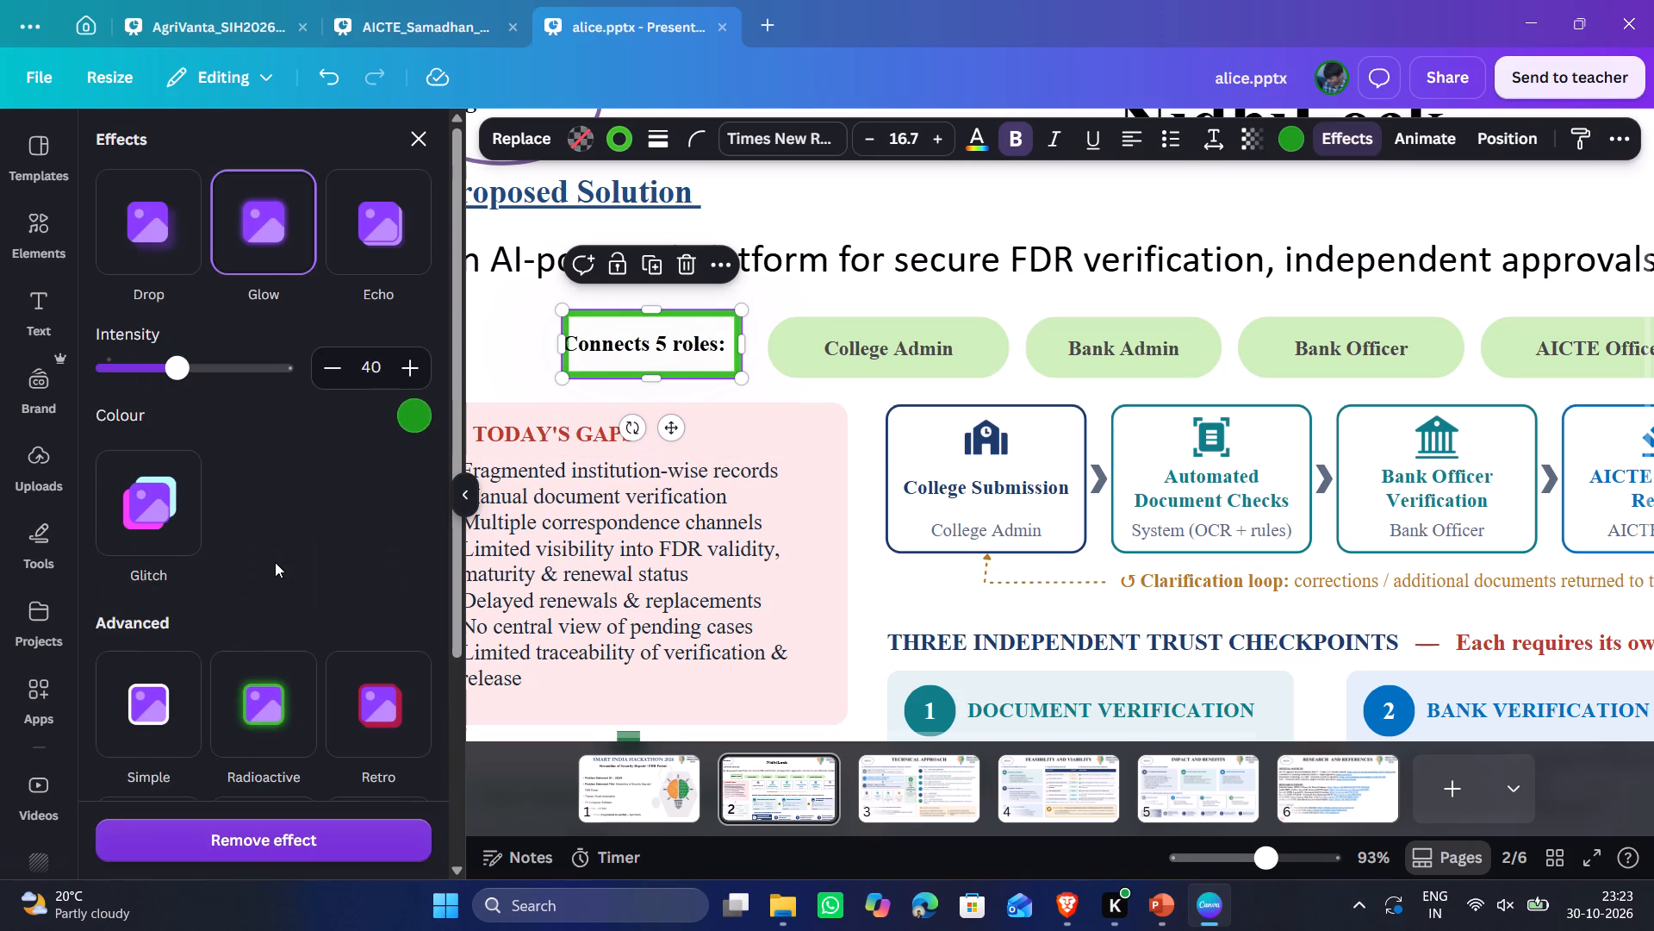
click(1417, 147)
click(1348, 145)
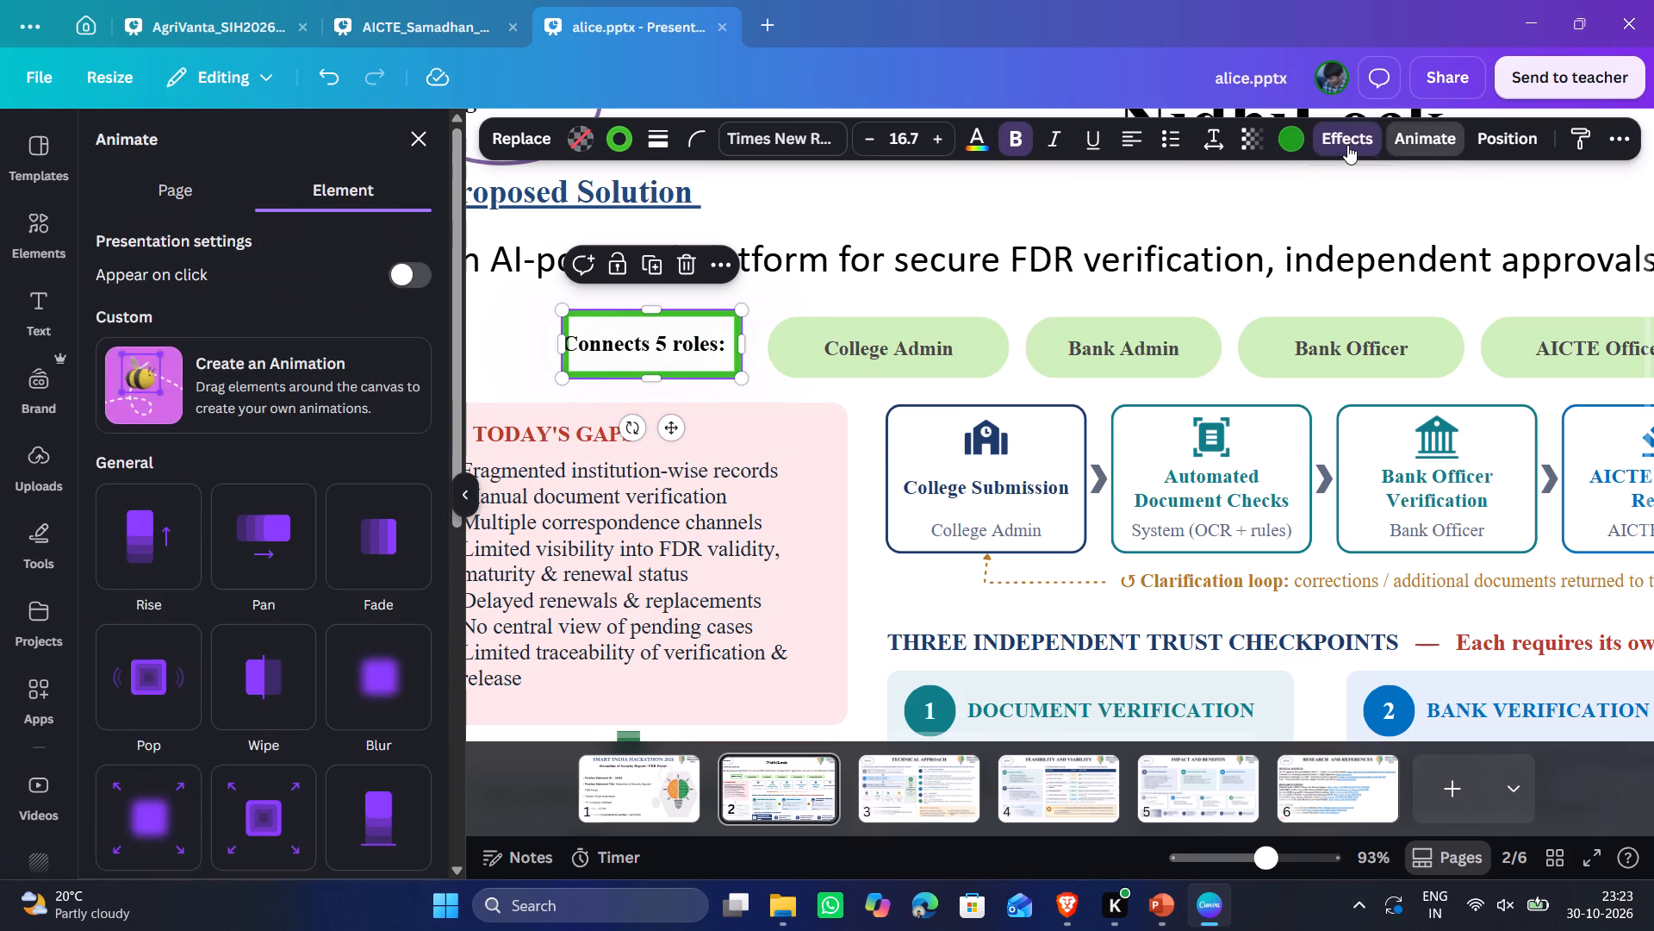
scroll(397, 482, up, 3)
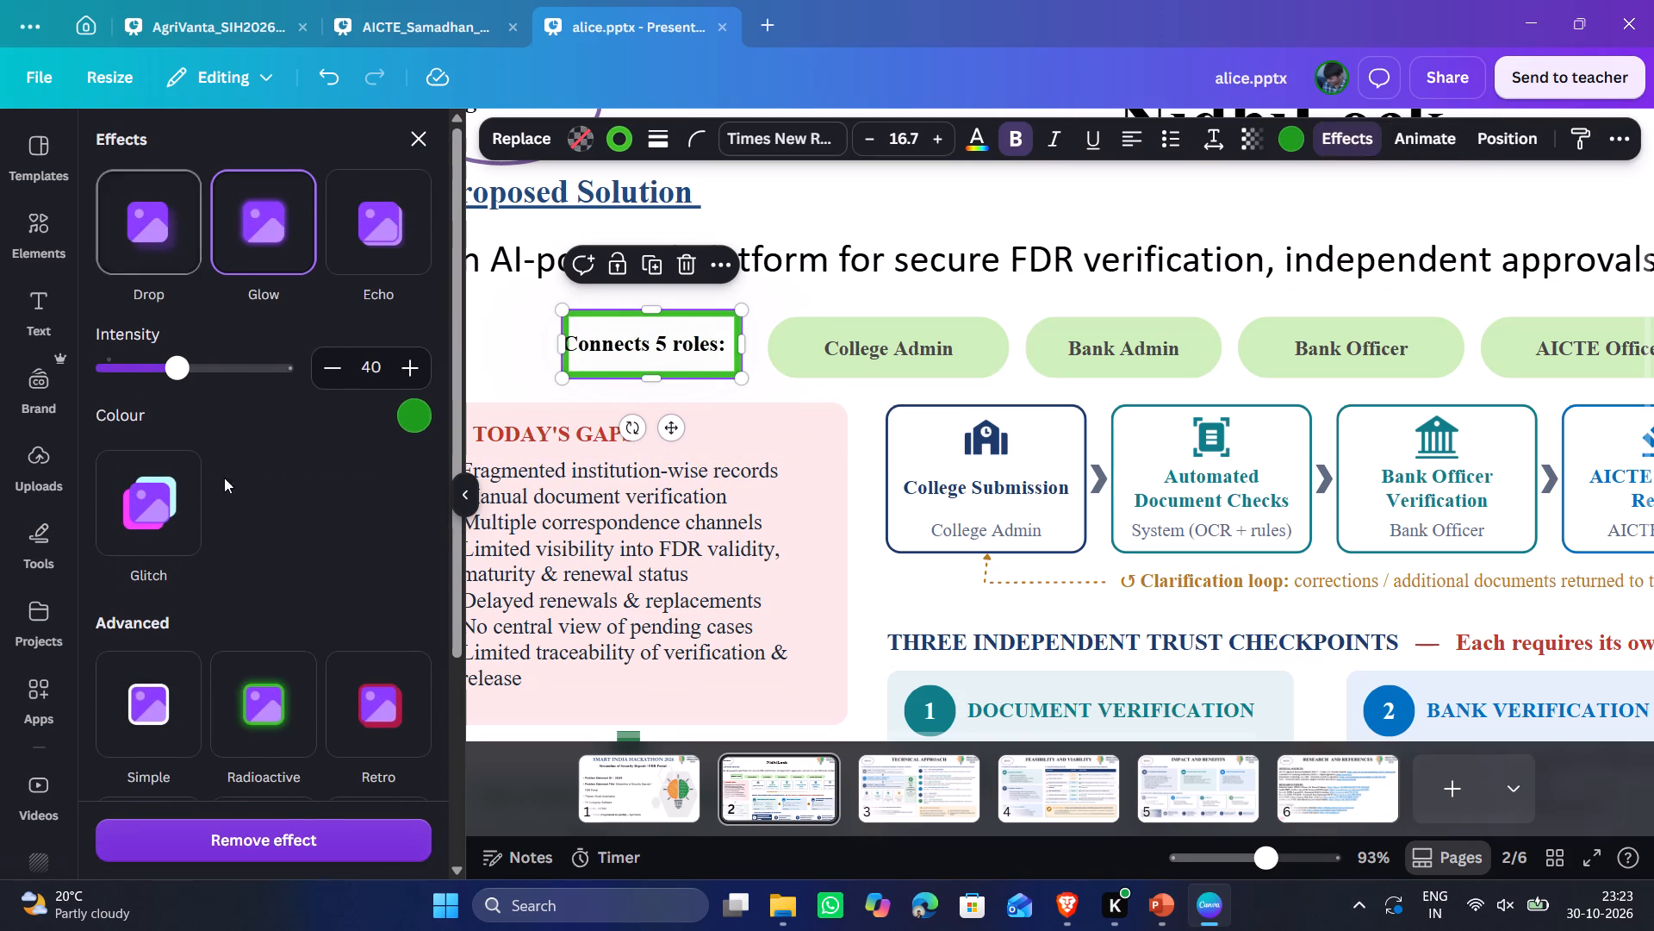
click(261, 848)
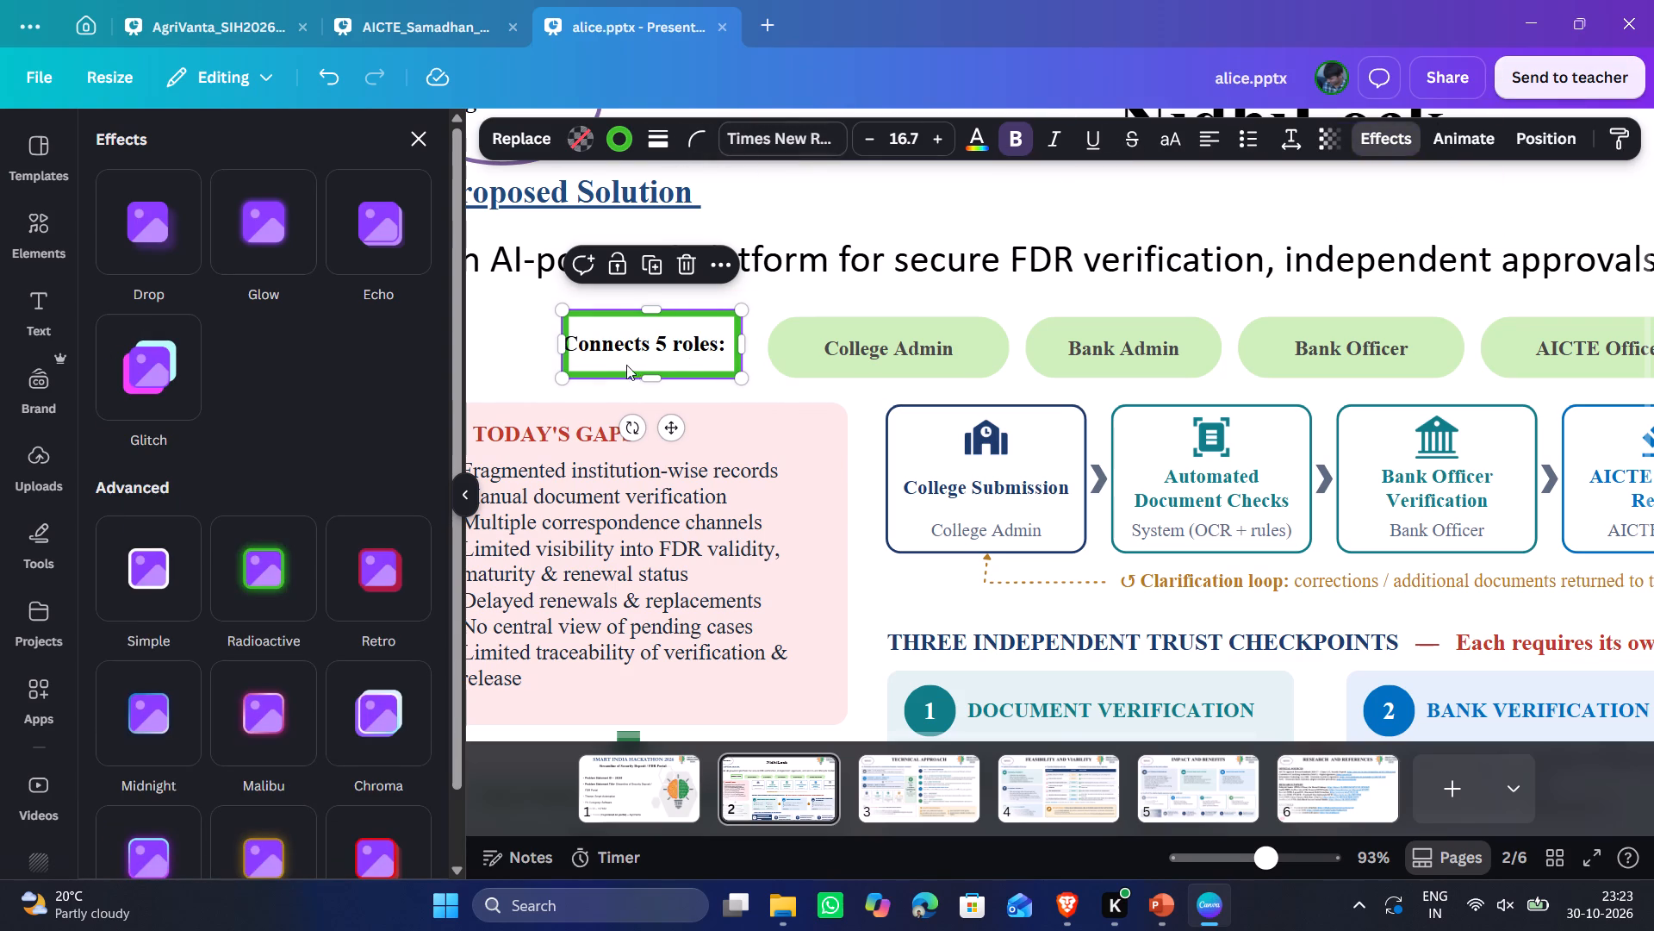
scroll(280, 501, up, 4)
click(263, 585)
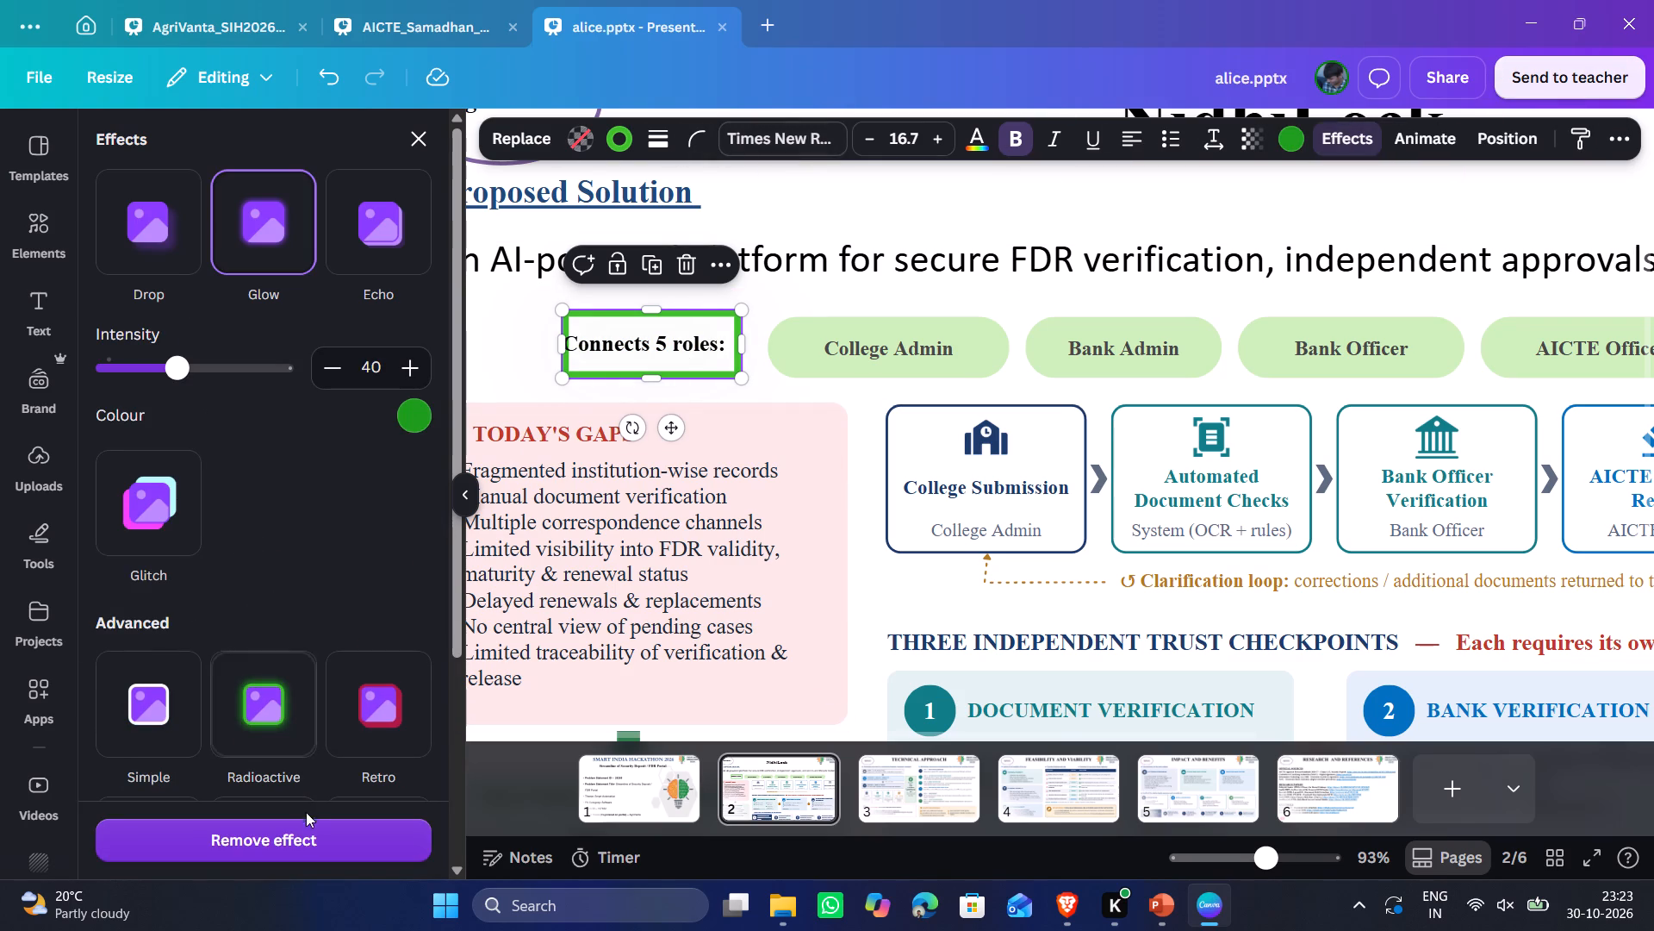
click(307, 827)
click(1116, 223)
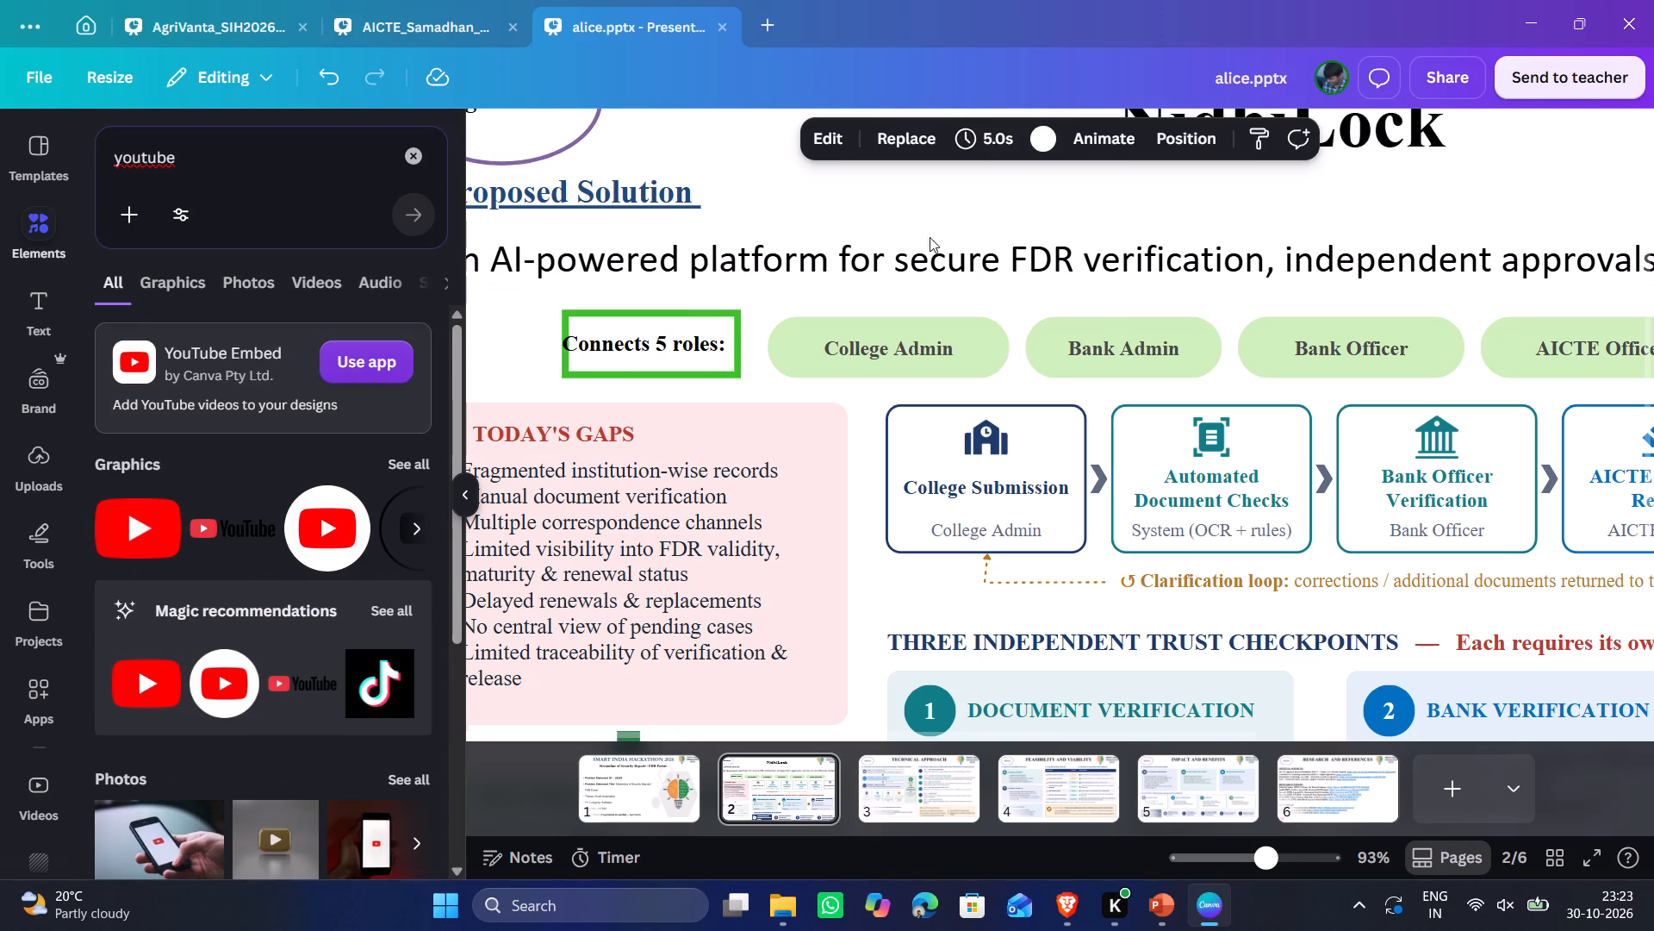
Look through the effects available for the "Connects 5 roles:" label.
click(683, 359)
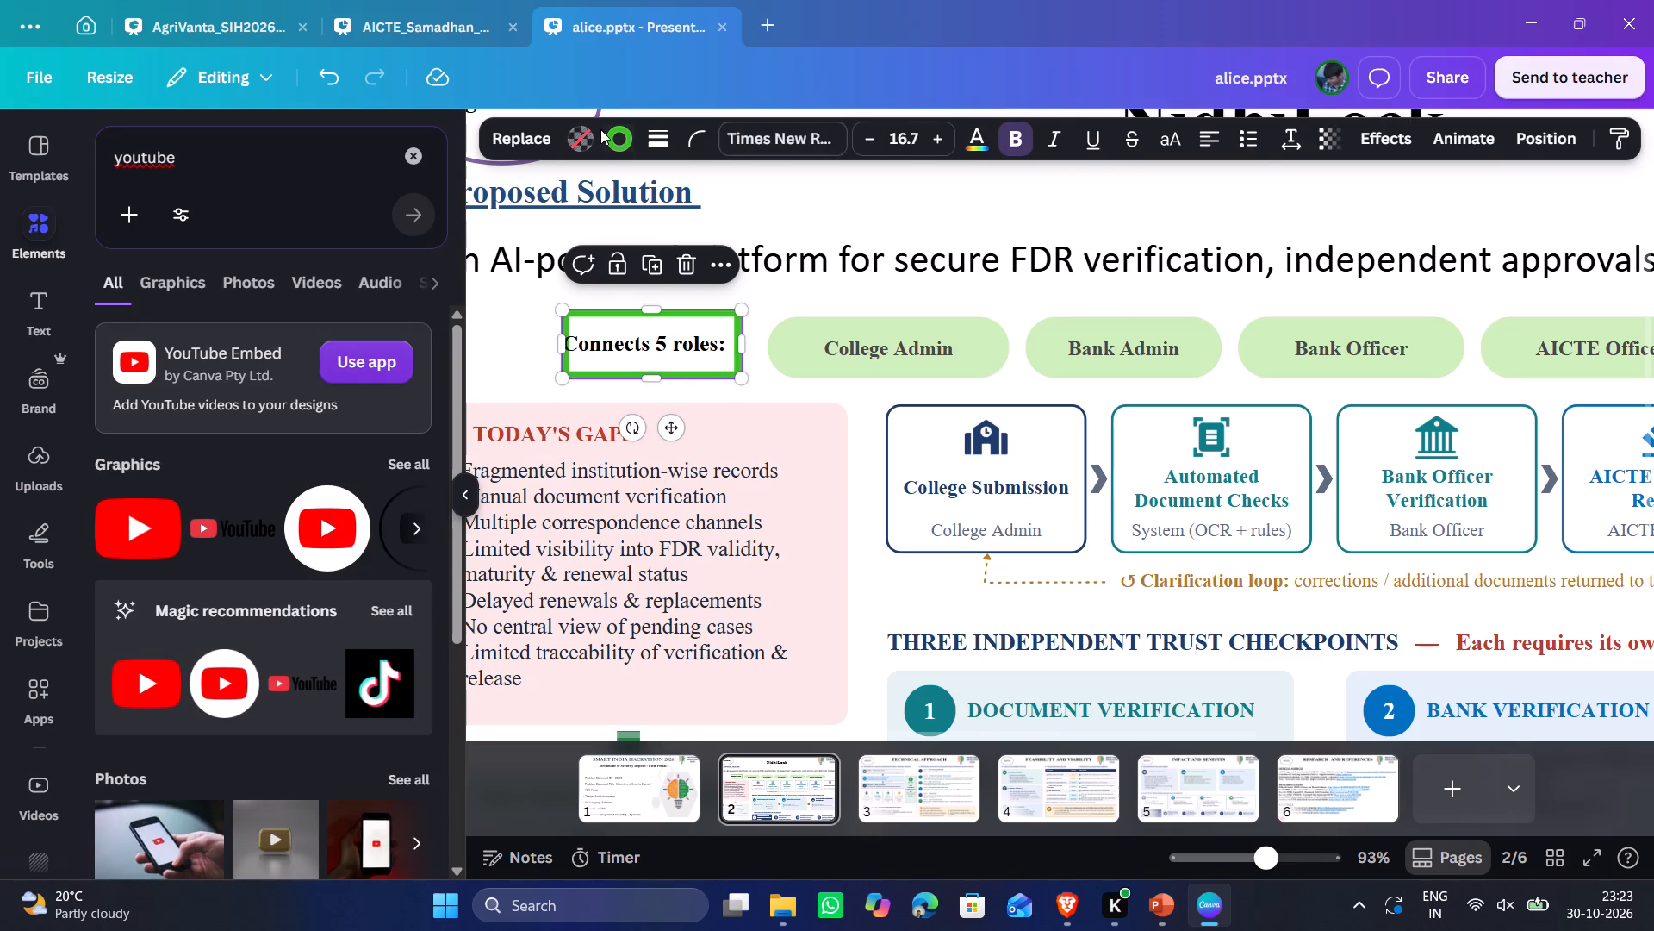
click(1397, 131)
scroll(283, 586, up, 4)
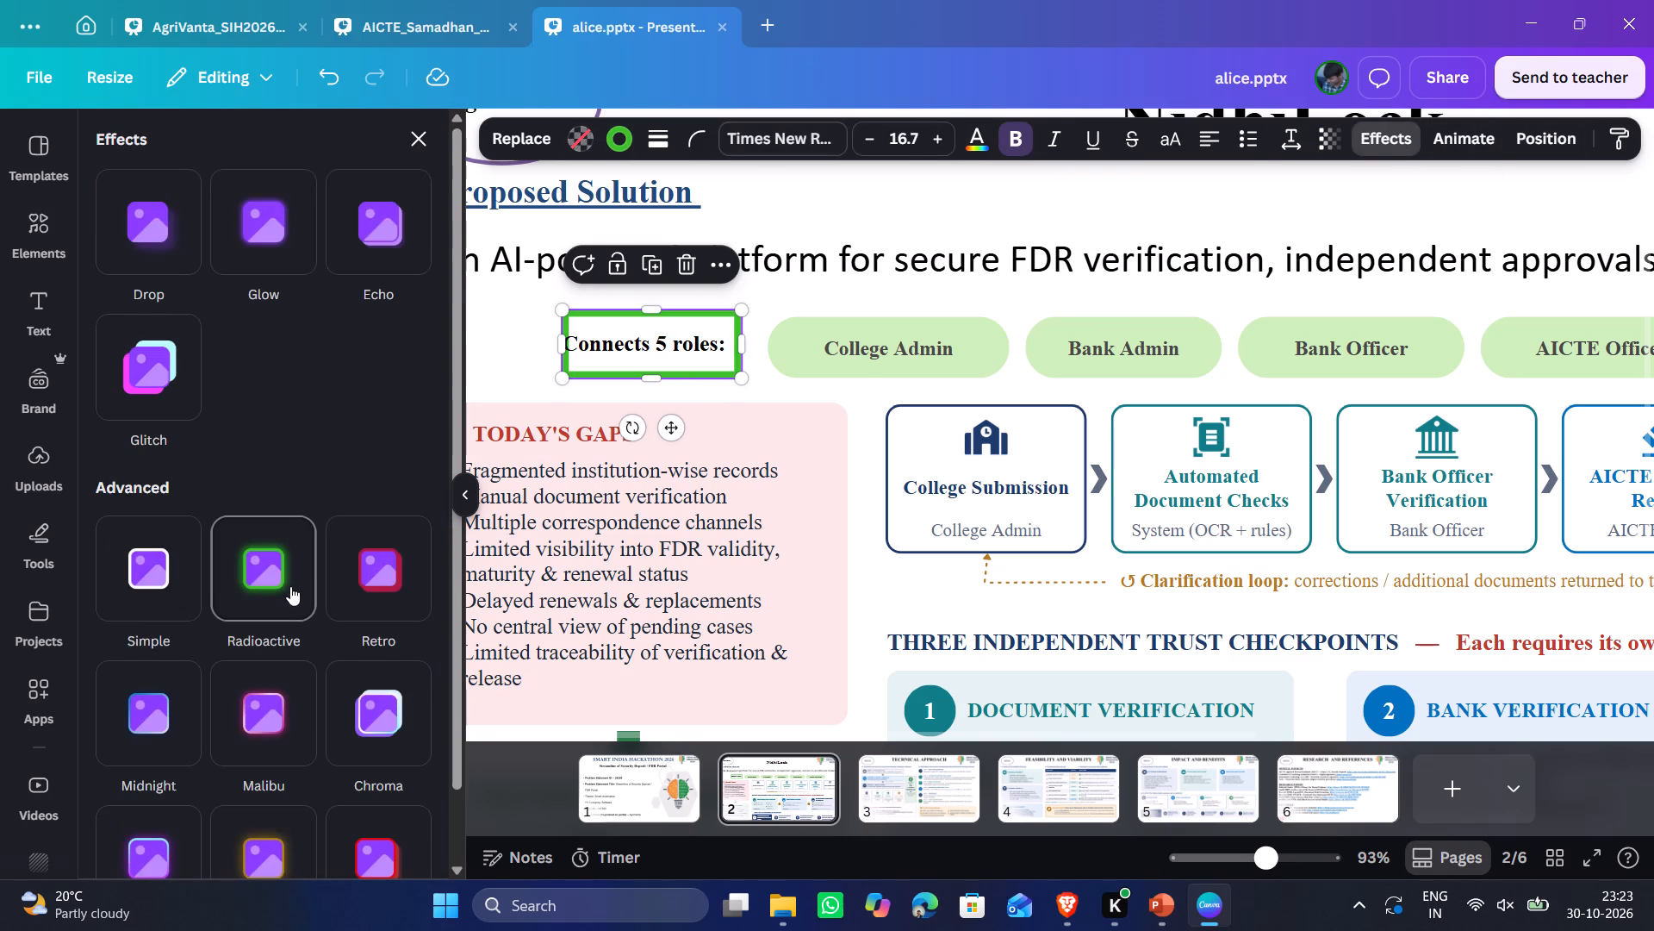
scroll(290, 586, up, 1)
scroll(267, 473, down, 9)
scroll(268, 473, up, 1)
scroll(268, 474, down, 1)
scroll(327, 655, up, 7)
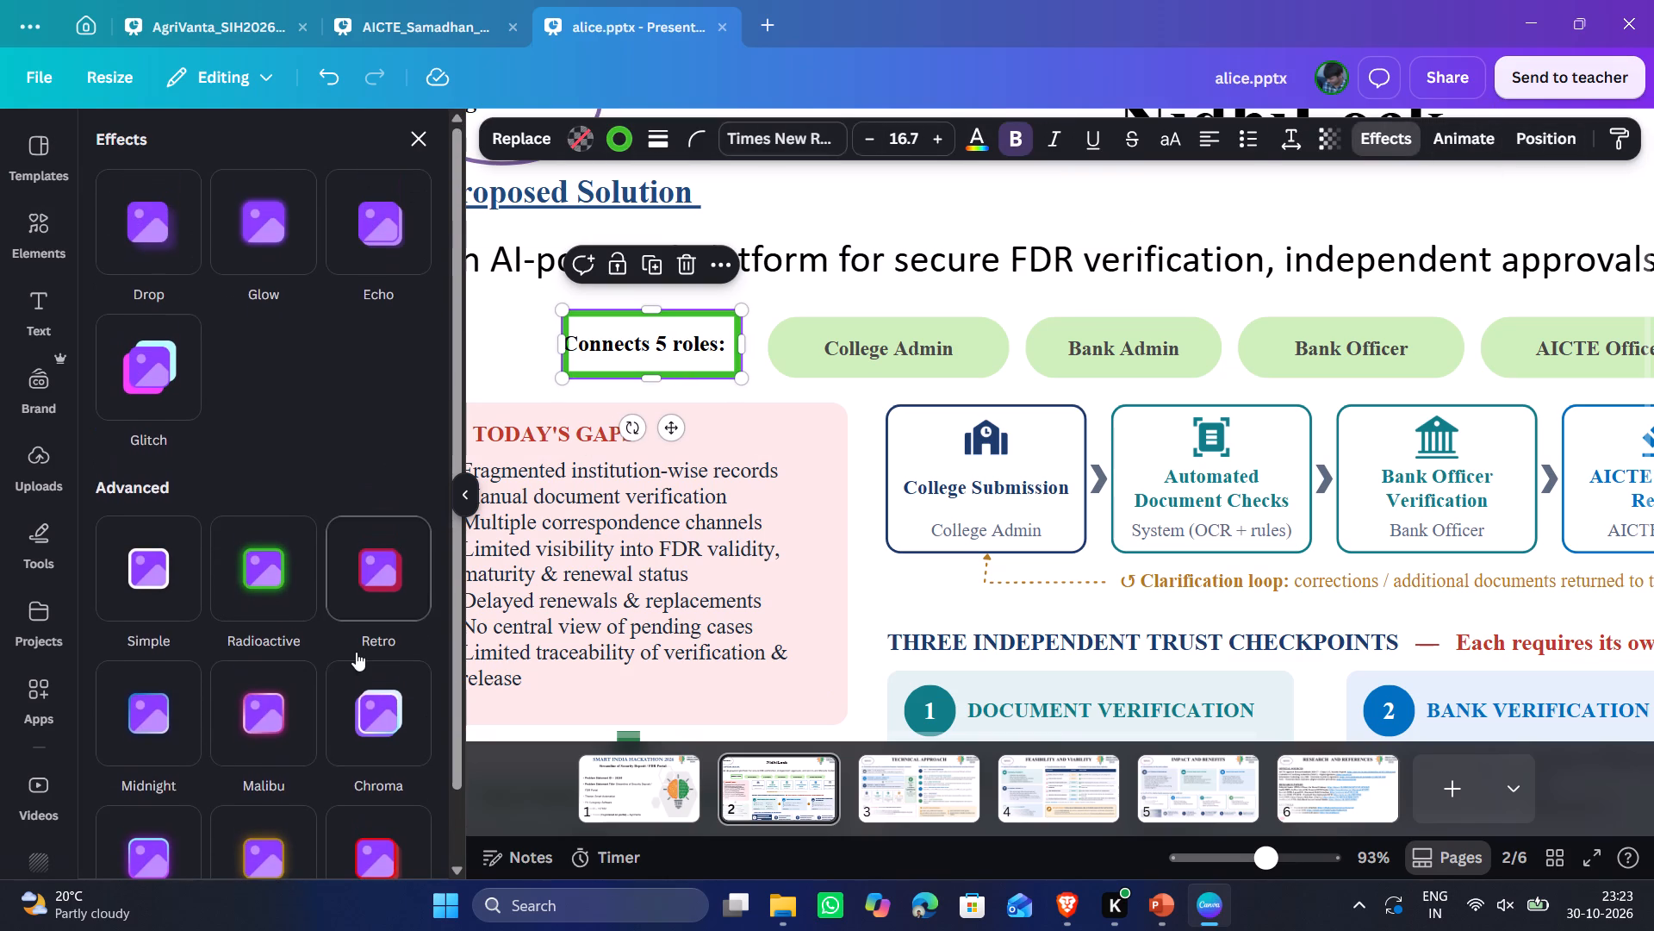
scroll(392, 594, up, 4)
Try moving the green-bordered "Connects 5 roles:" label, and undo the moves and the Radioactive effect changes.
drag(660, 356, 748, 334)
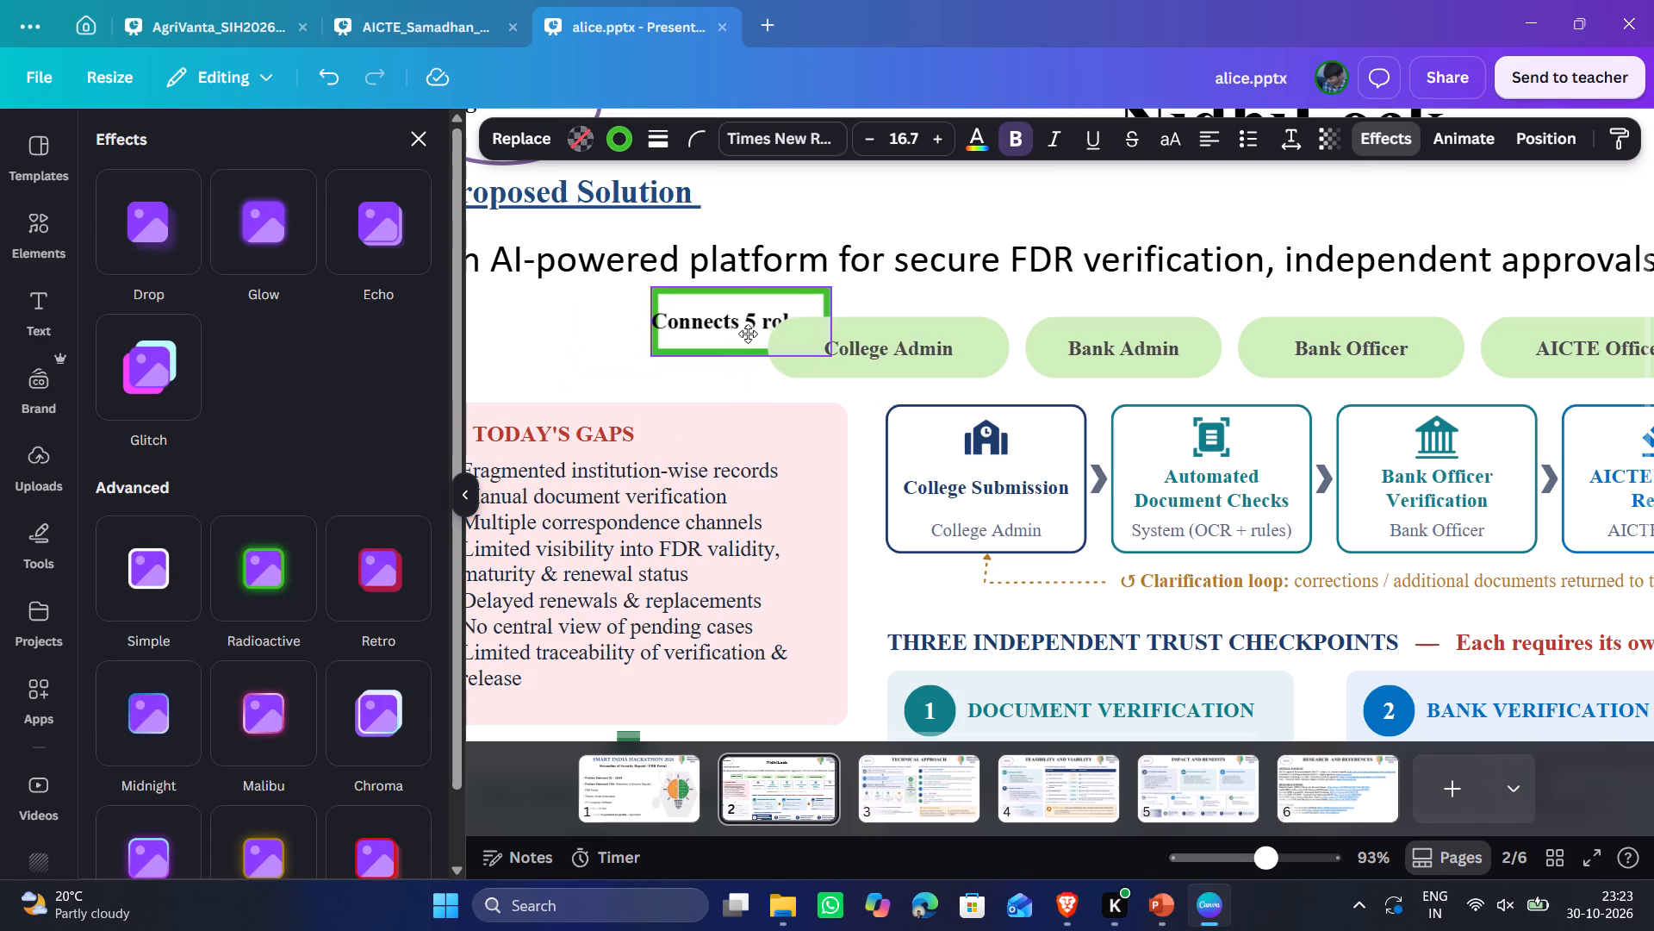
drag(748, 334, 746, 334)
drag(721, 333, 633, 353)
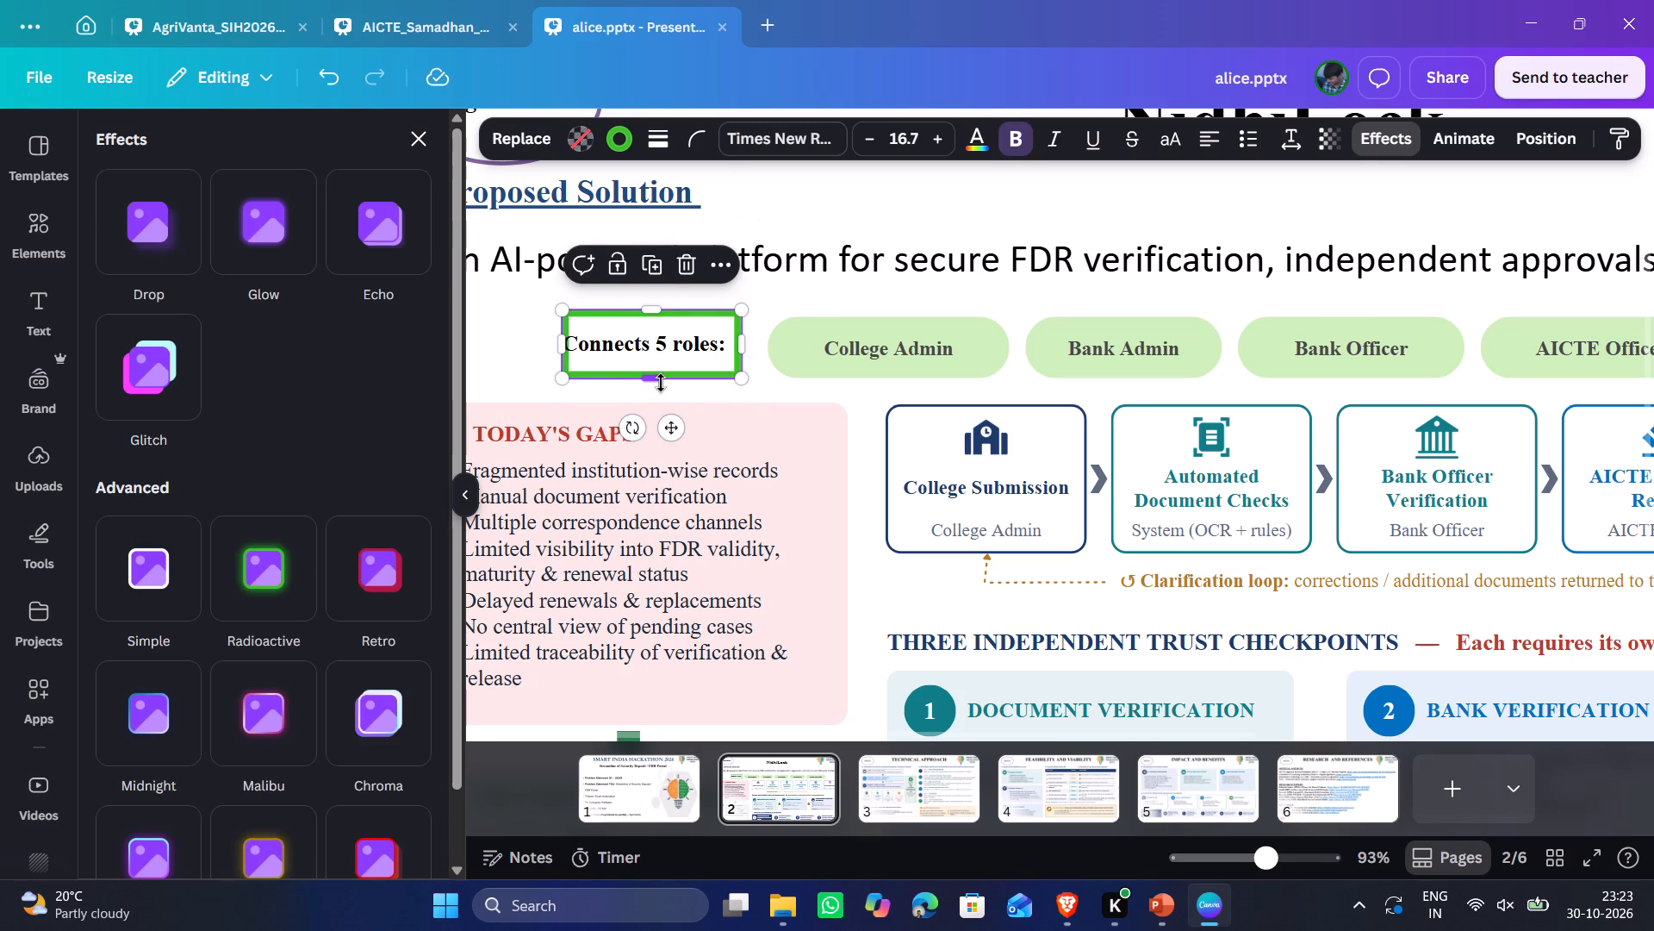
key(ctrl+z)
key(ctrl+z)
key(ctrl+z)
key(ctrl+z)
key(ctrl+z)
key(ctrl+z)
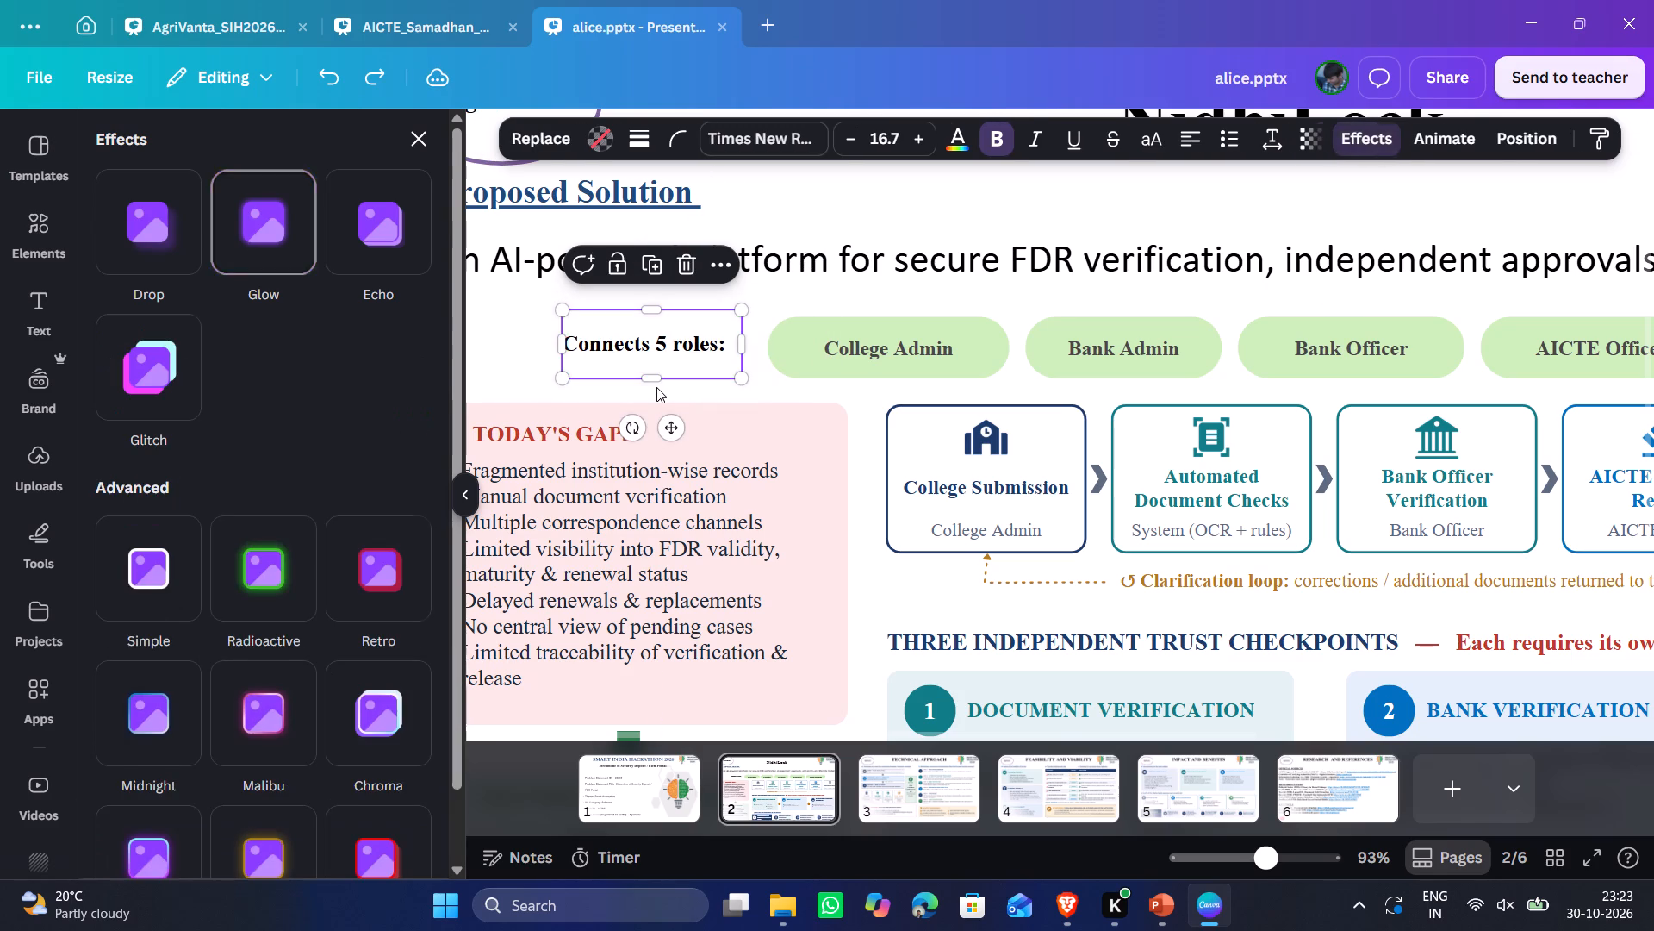
Reselect the "Connects 5 roles:" label and look through its effect options for a suitable style.
click(524, 340)
click(681, 366)
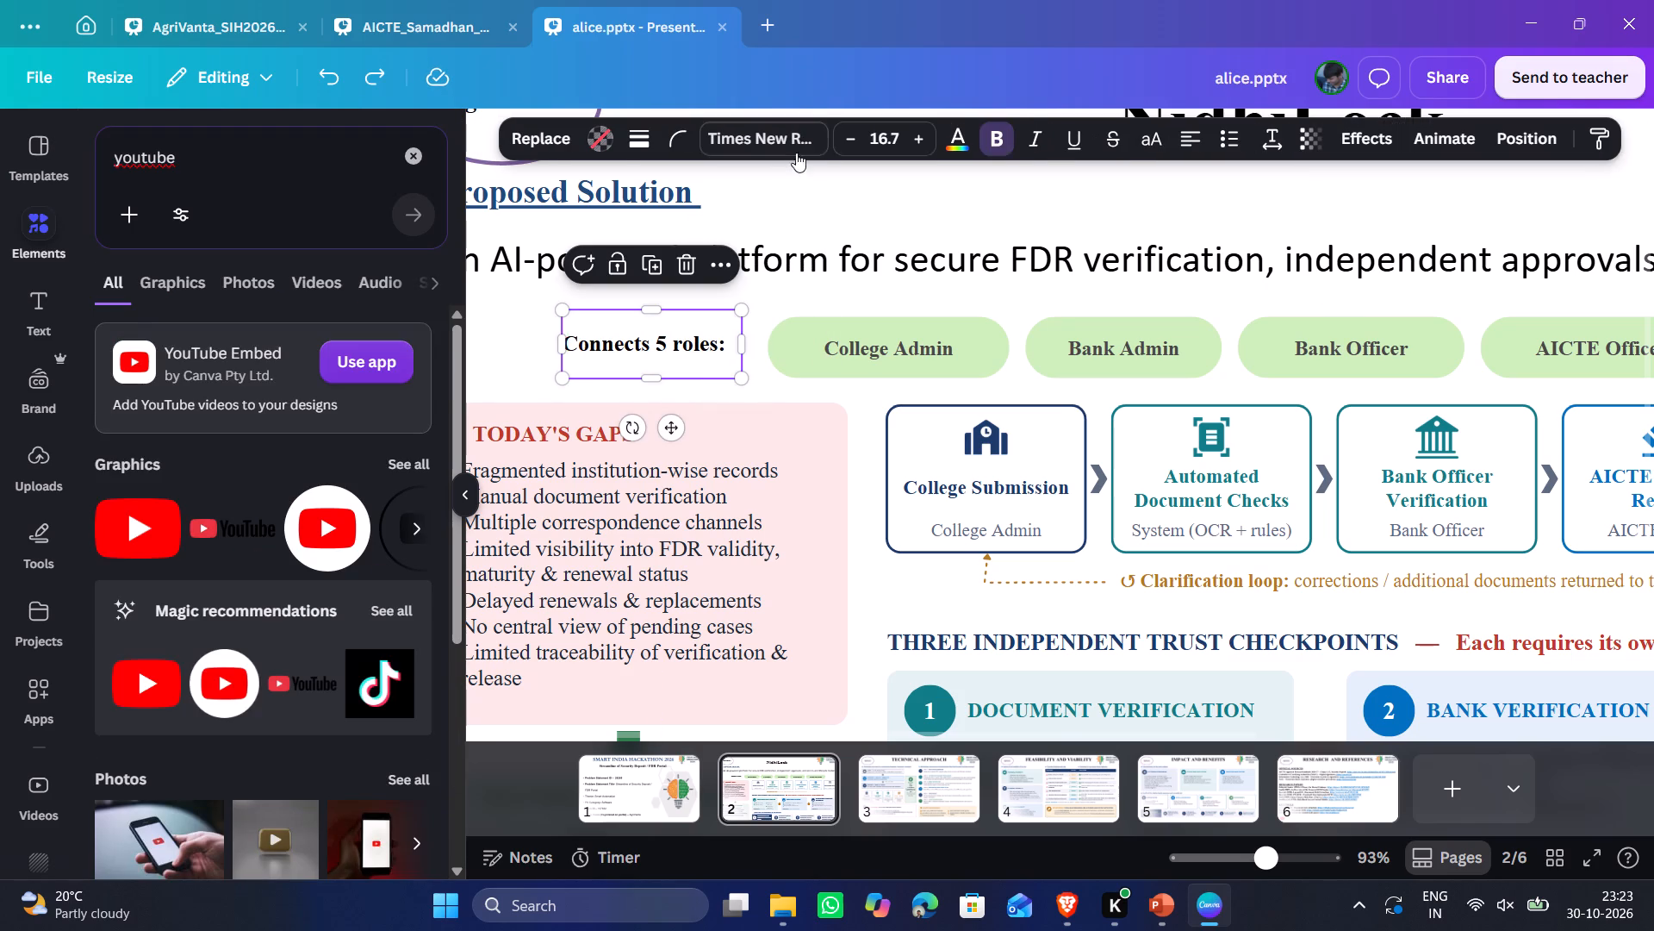
click(1404, 141)
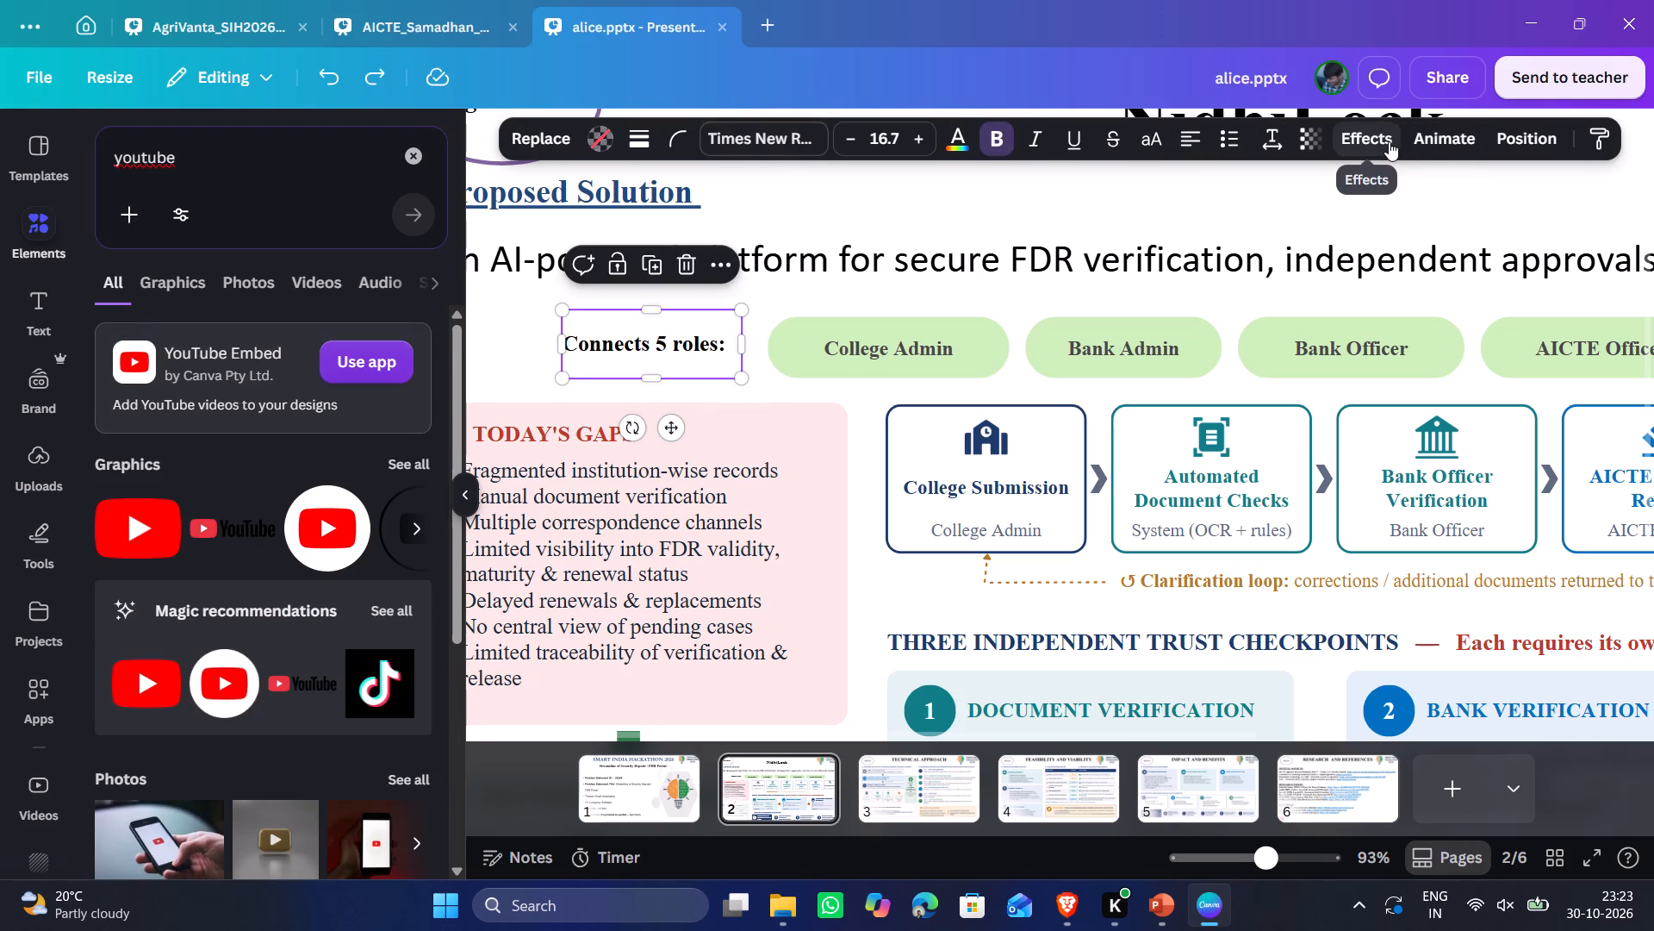
click(1374, 137)
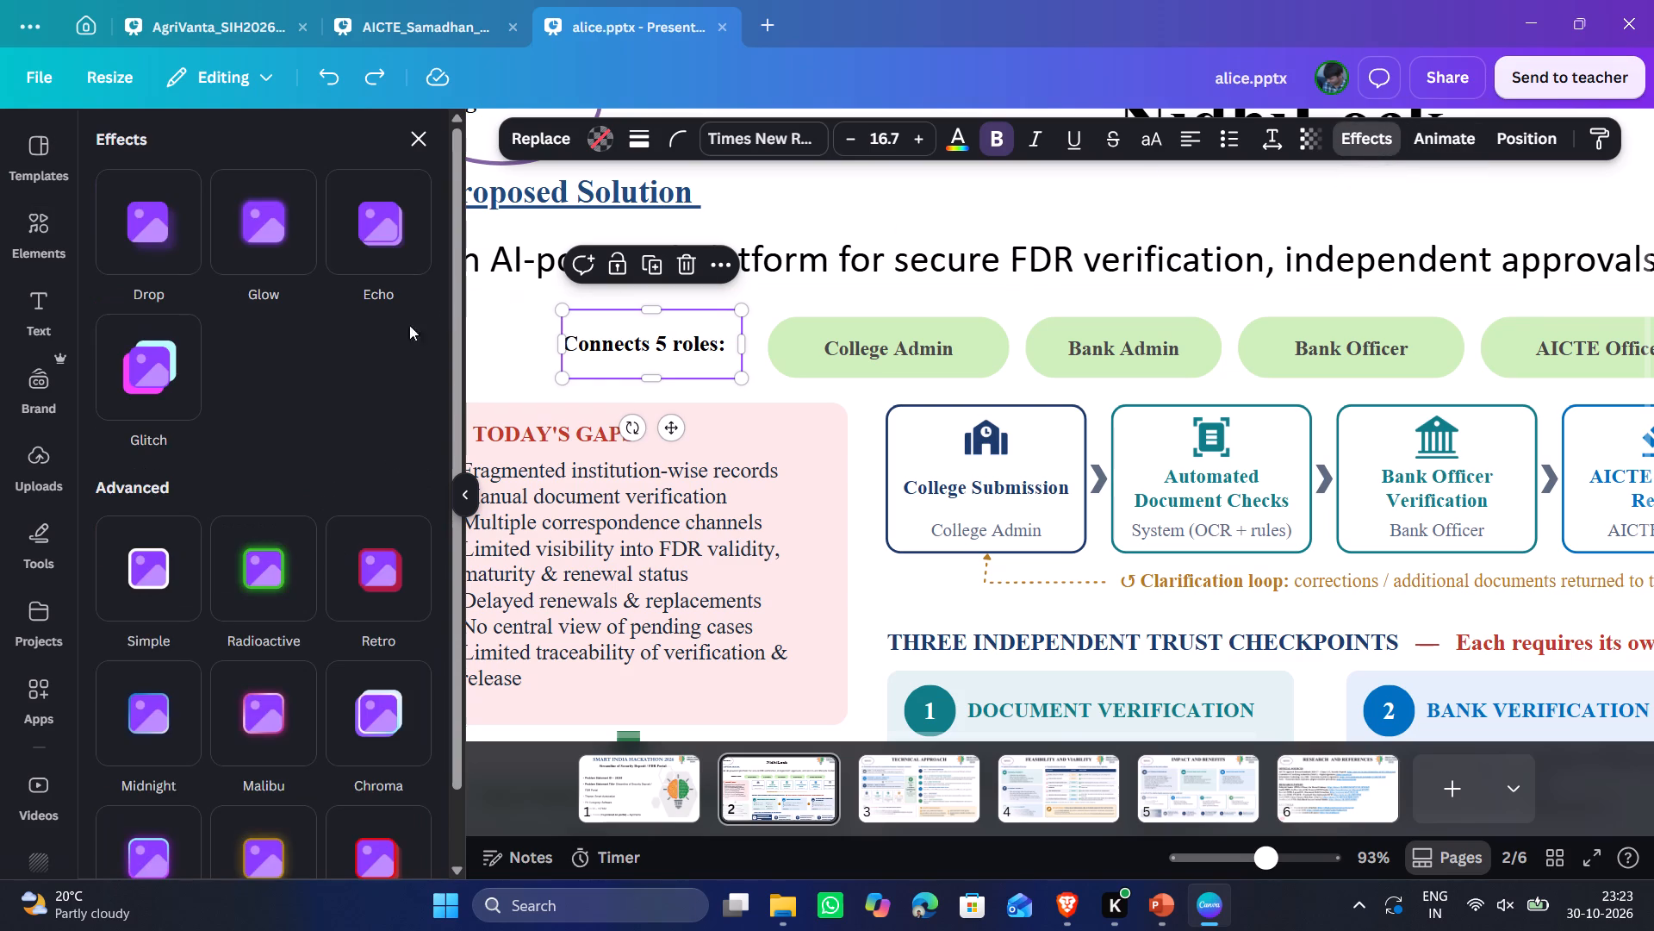
scroll(349, 395, up, 4)
scroll(351, 395, down, 5)
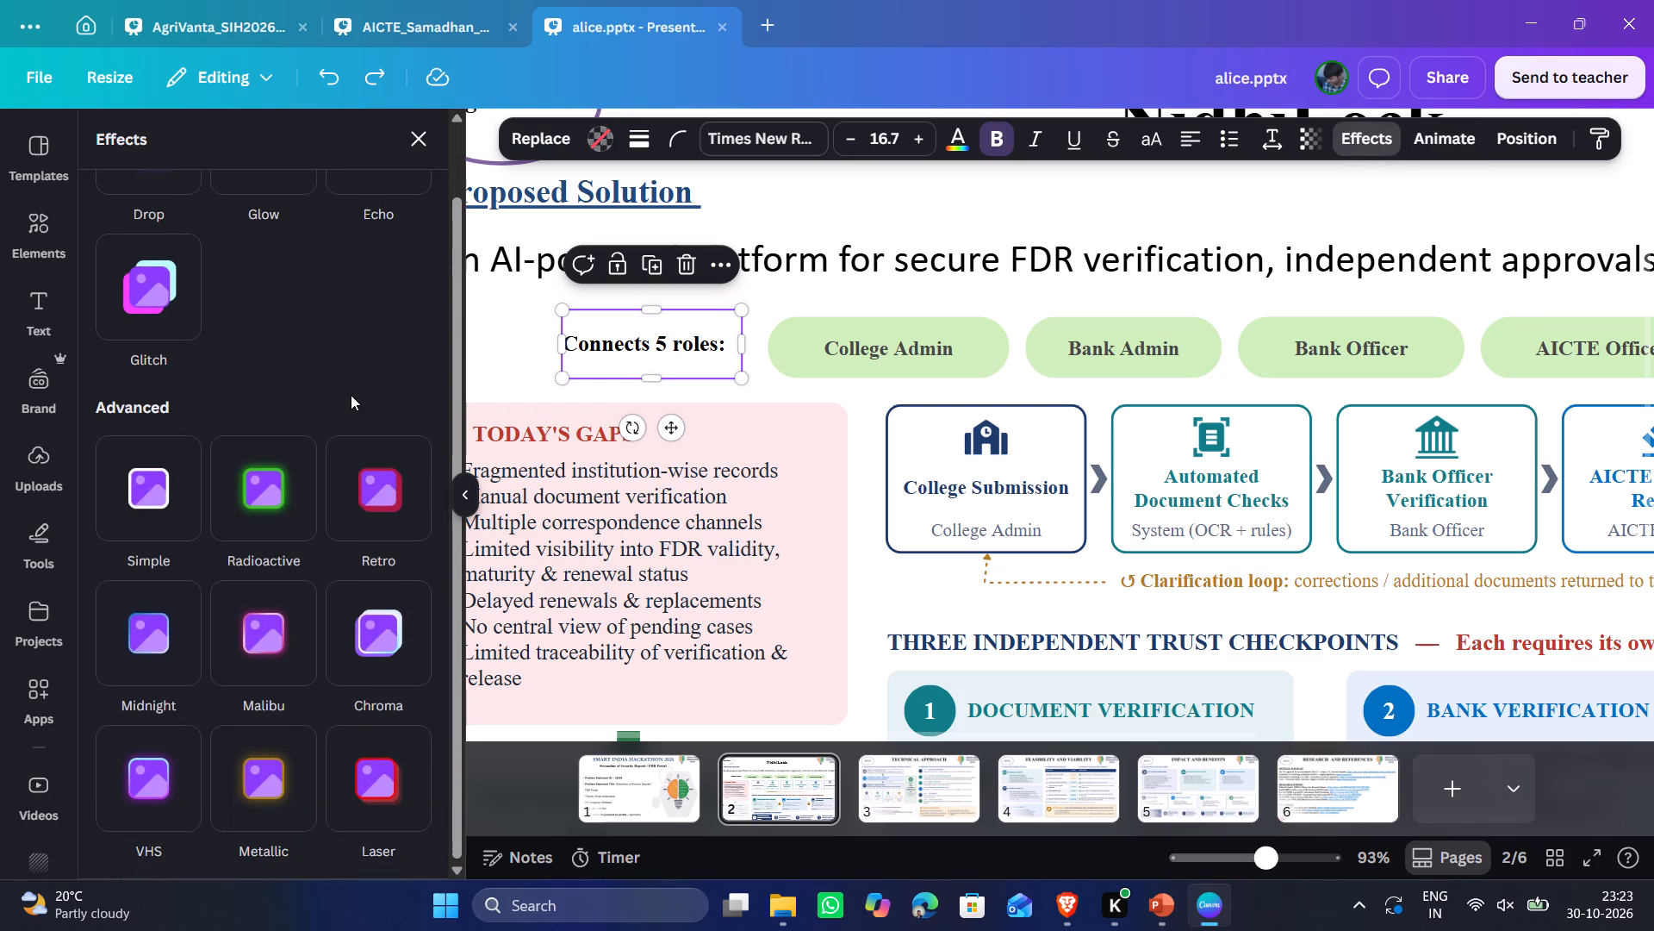
scroll(351, 395, up, 4)
Replace the "Connects 5 roles:" box with a pasted copy of its text, aligned beside the College Admin pill.
click(510, 362)
double_click(683, 344)
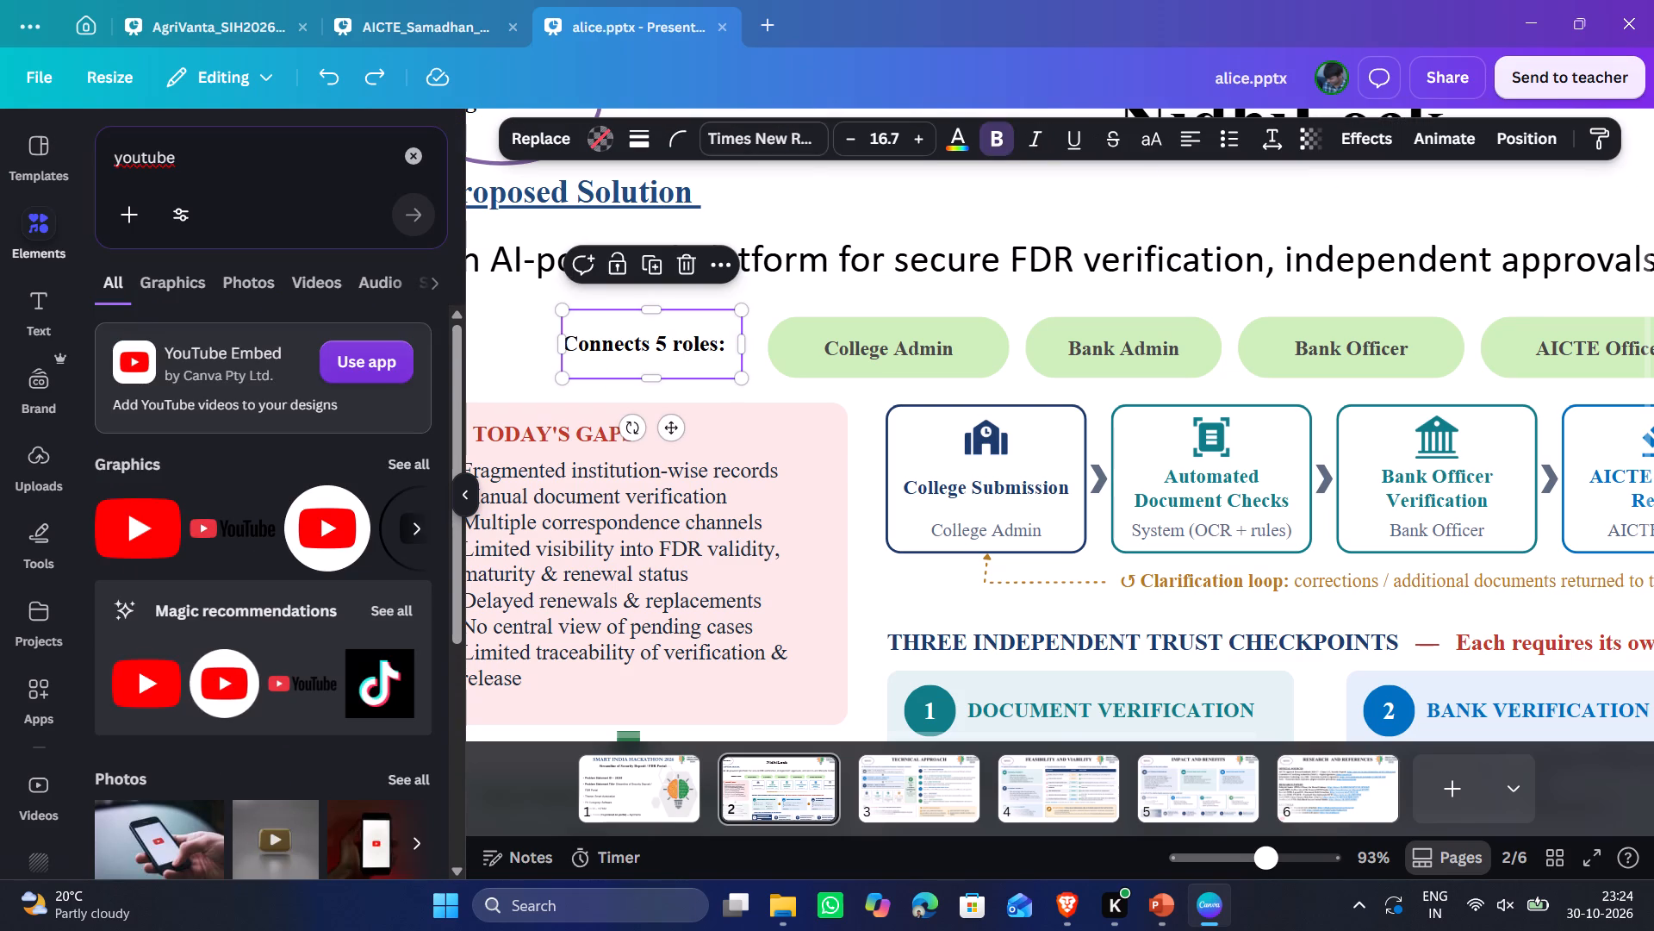
key(ctrl+a)
key(ctrl+c)
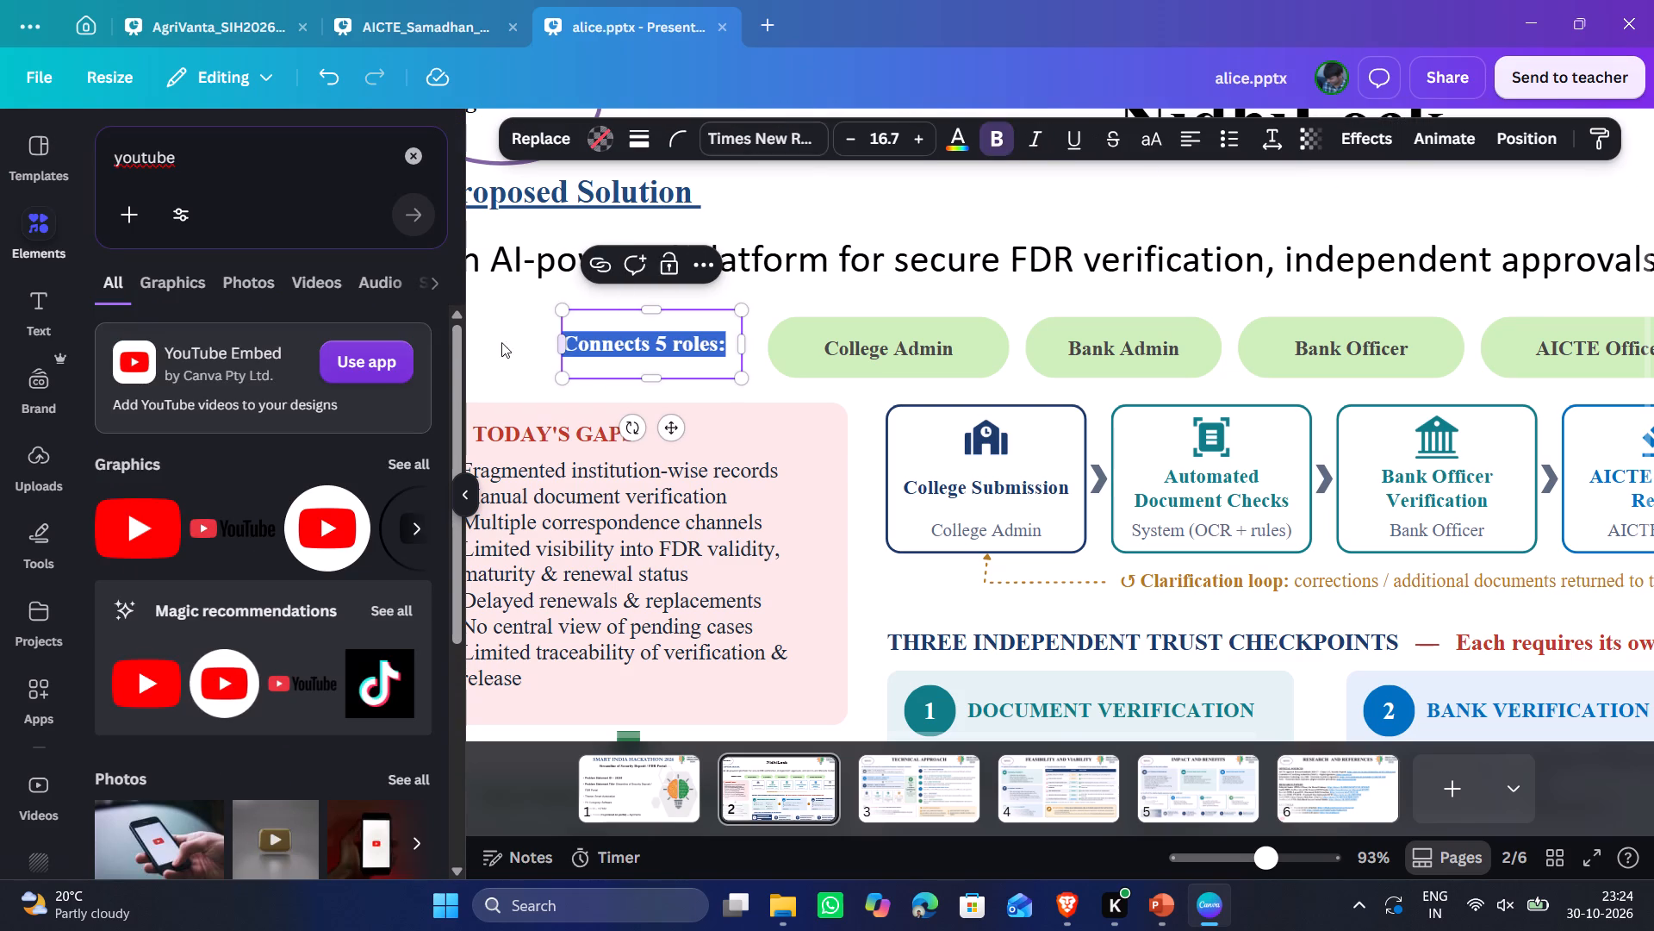
click(493, 343)
click(657, 354)
key(Delete)
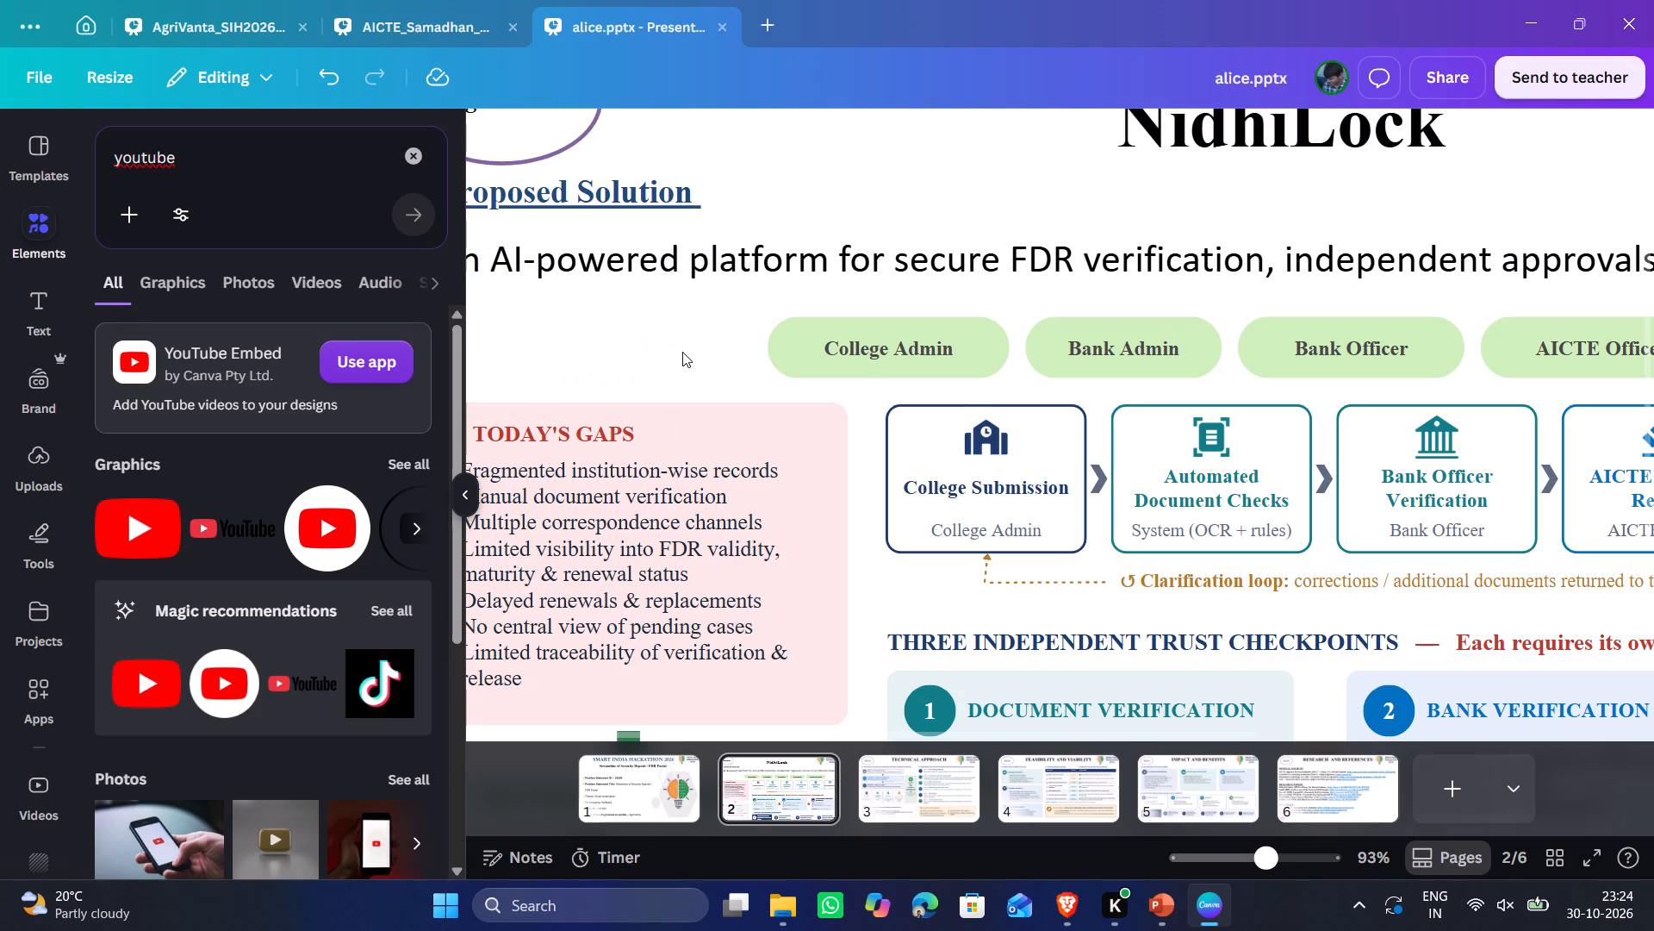
key(ctrl+v)
drag(1085, 525, 727, 367)
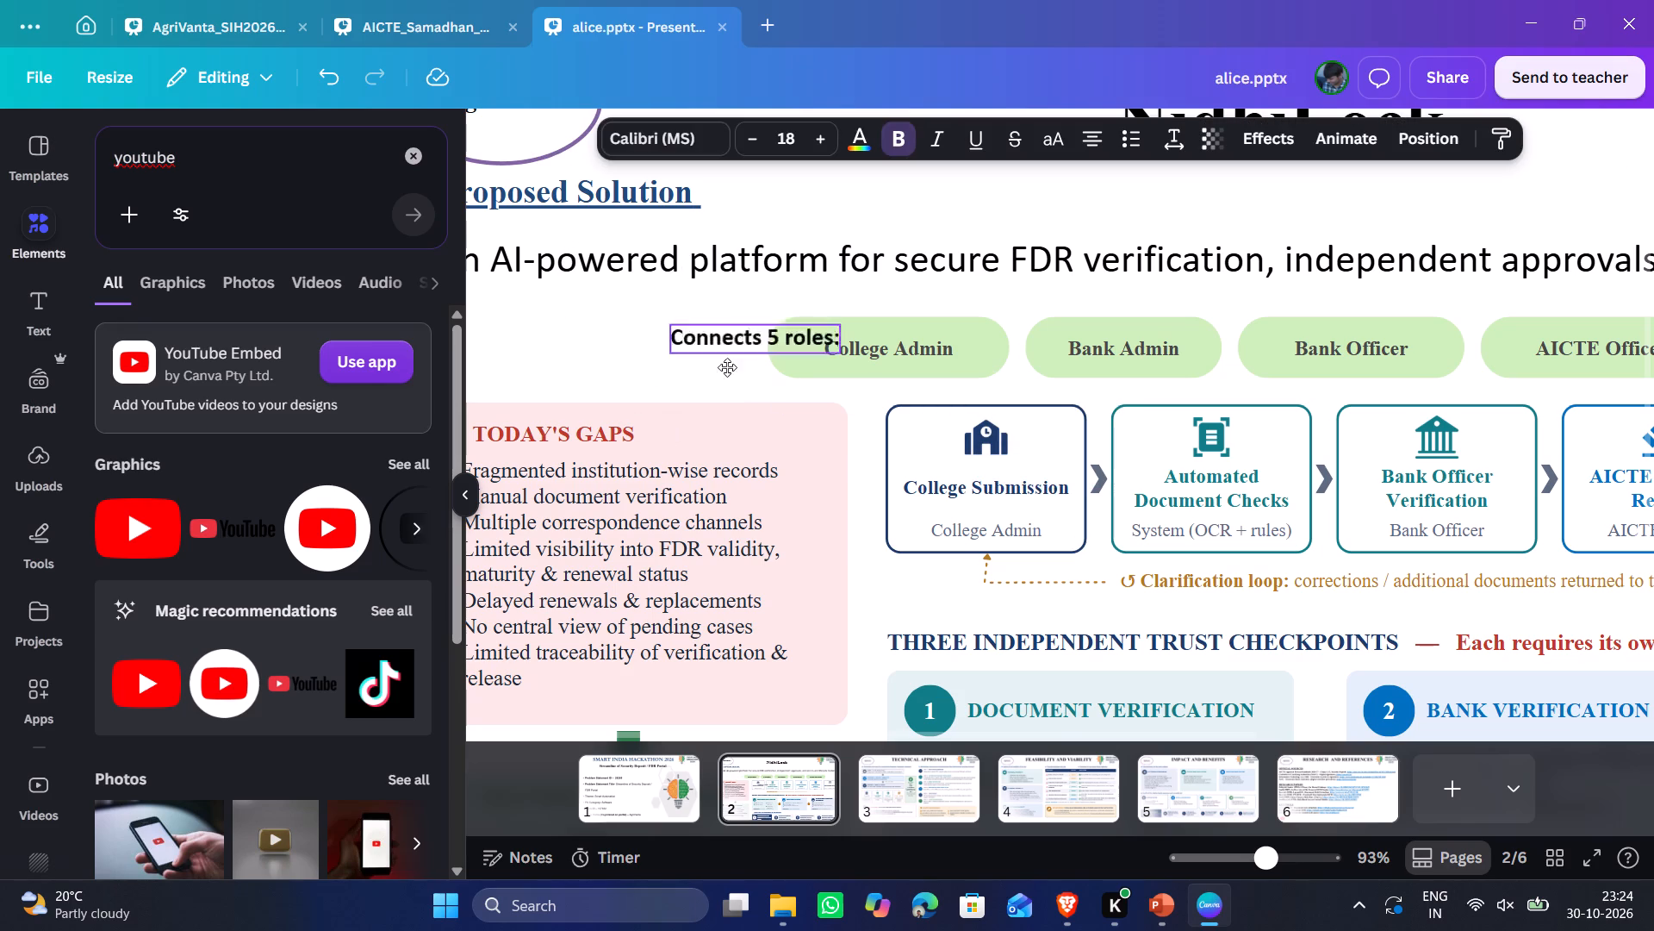
drag(727, 367, 680, 405)
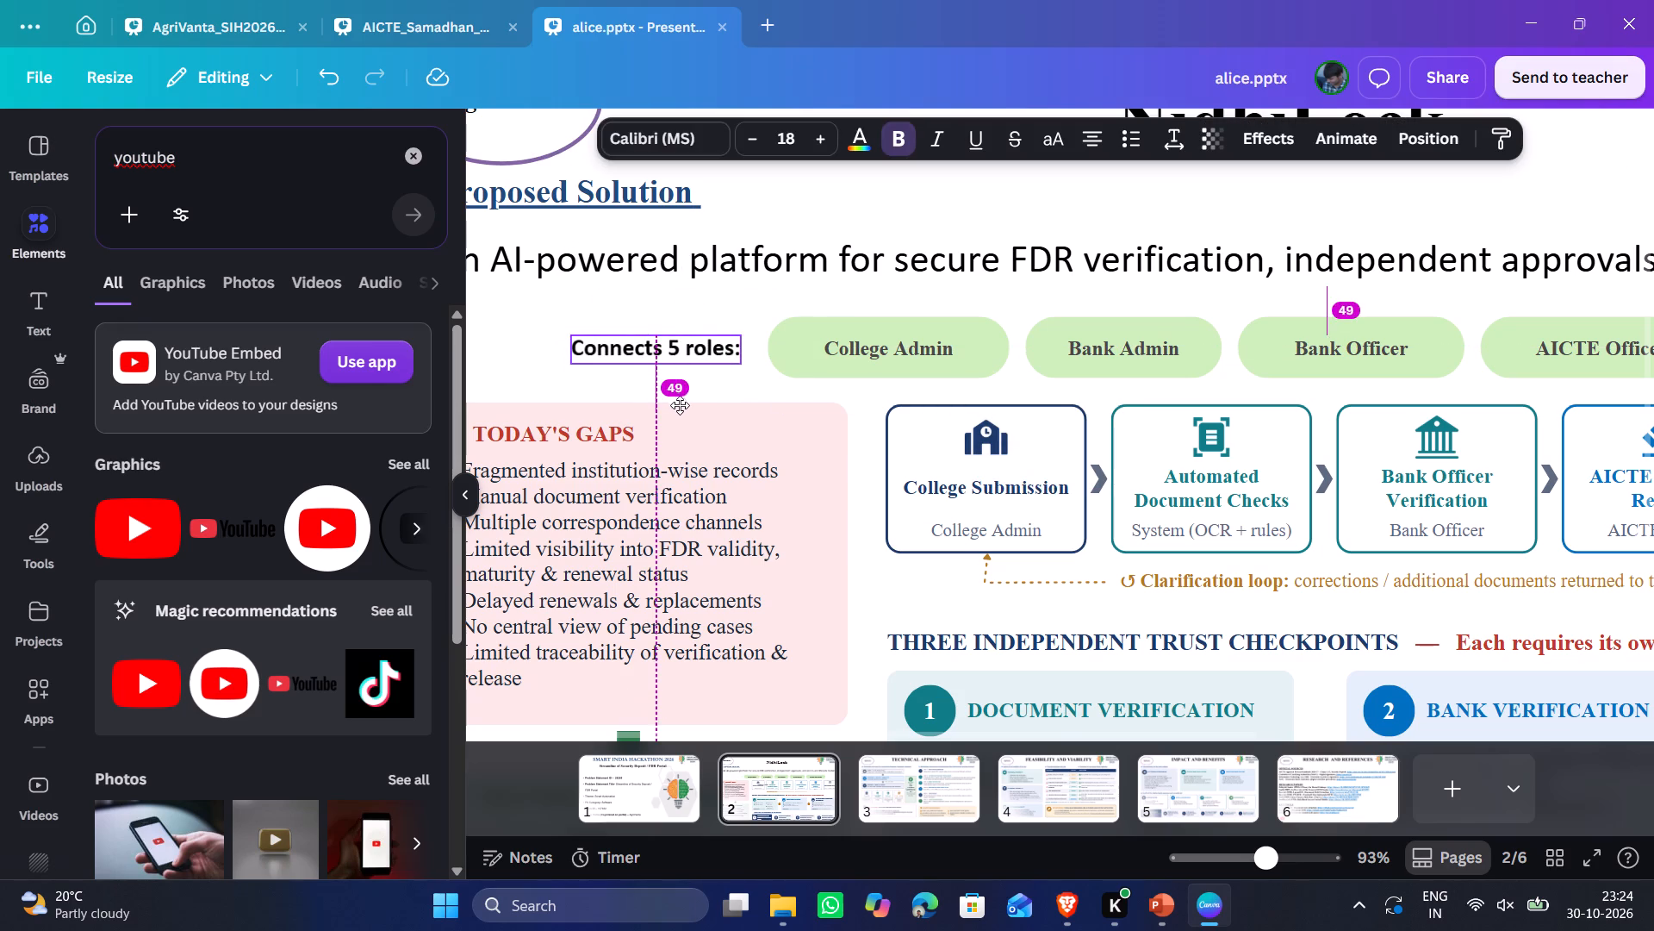
drag(680, 405, 680, 404)
click(565, 335)
click(541, 335)
Apply the Background text effect to the new "Connects 5 roles:" label.
click(628, 347)
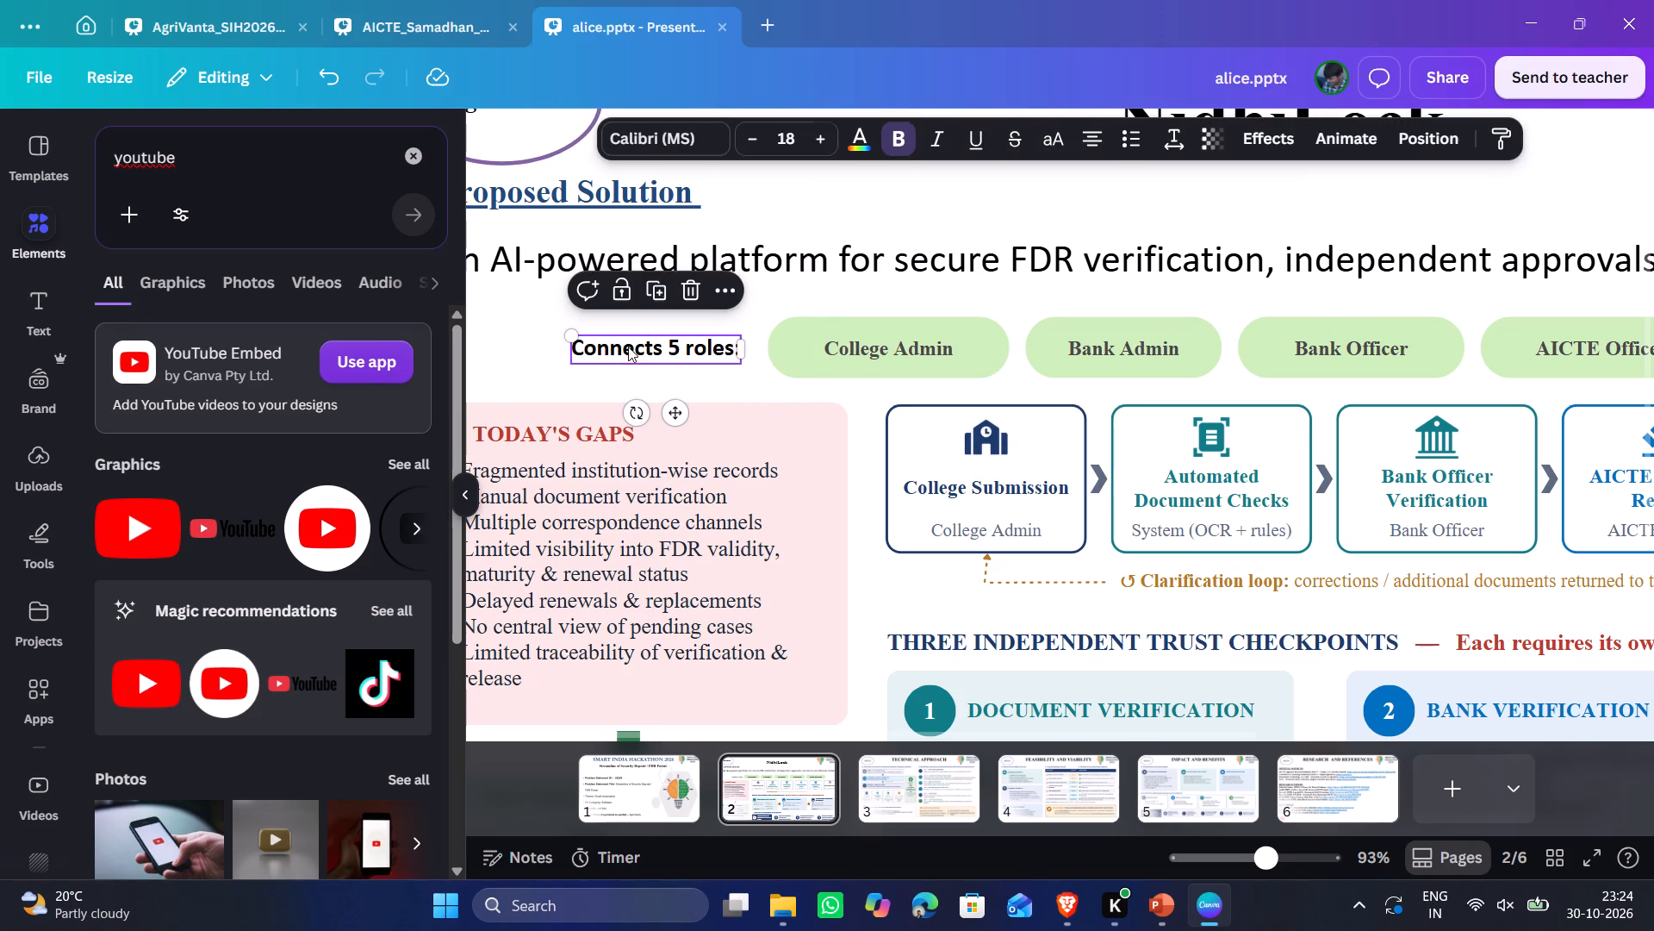
click(1235, 128)
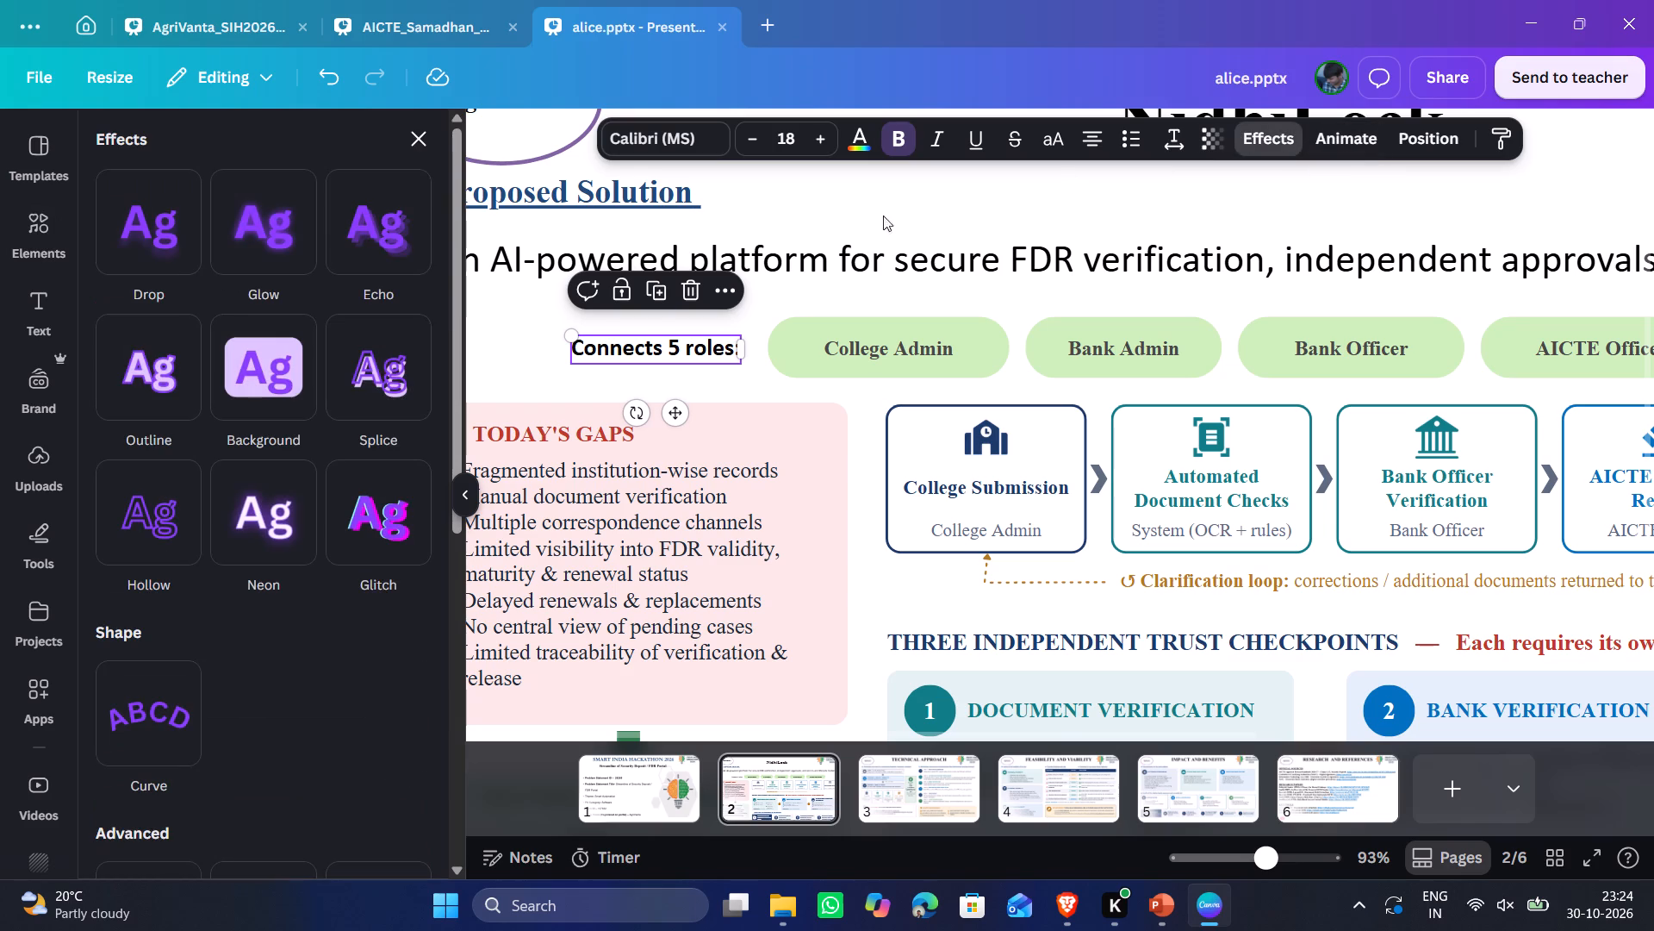
click(254, 380)
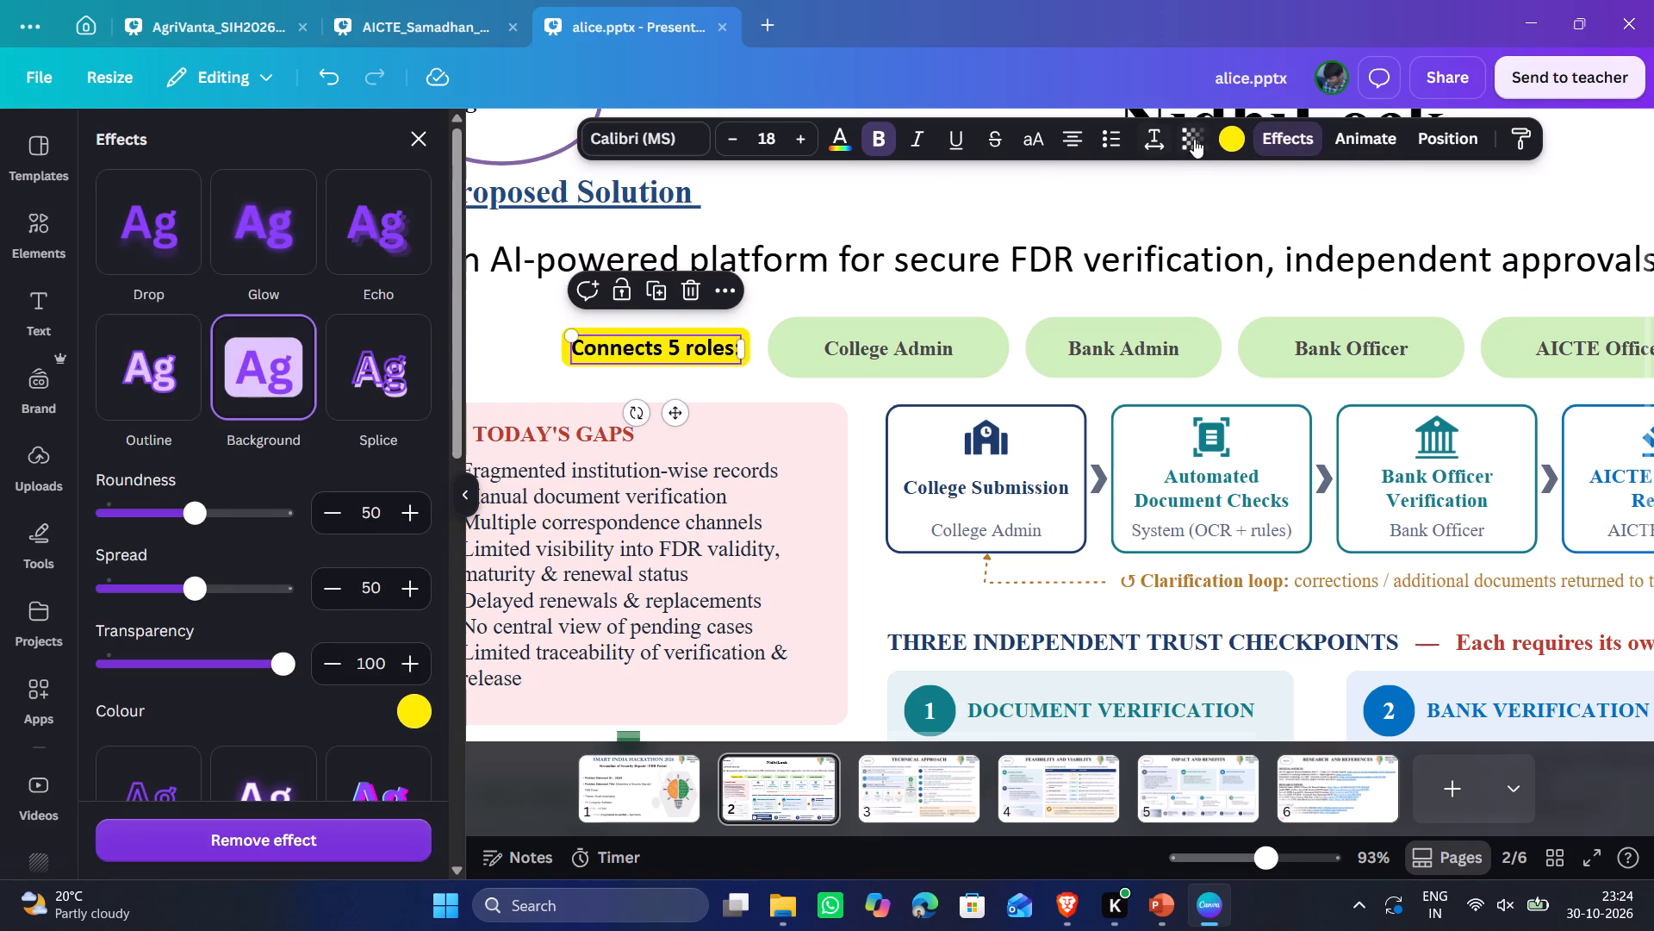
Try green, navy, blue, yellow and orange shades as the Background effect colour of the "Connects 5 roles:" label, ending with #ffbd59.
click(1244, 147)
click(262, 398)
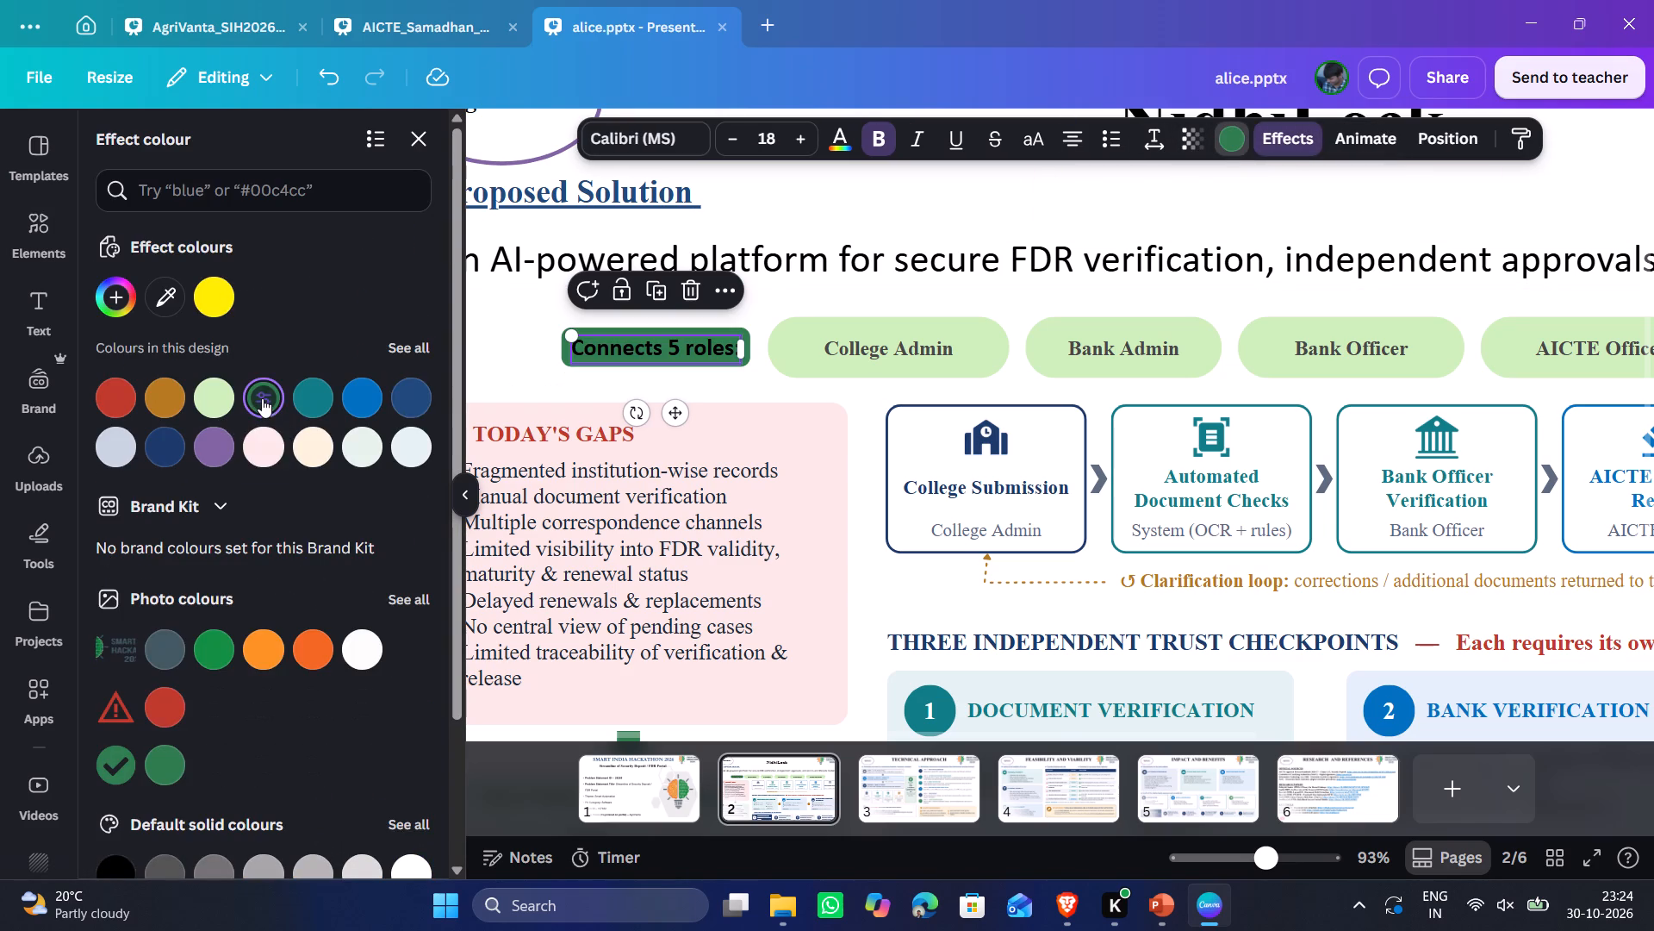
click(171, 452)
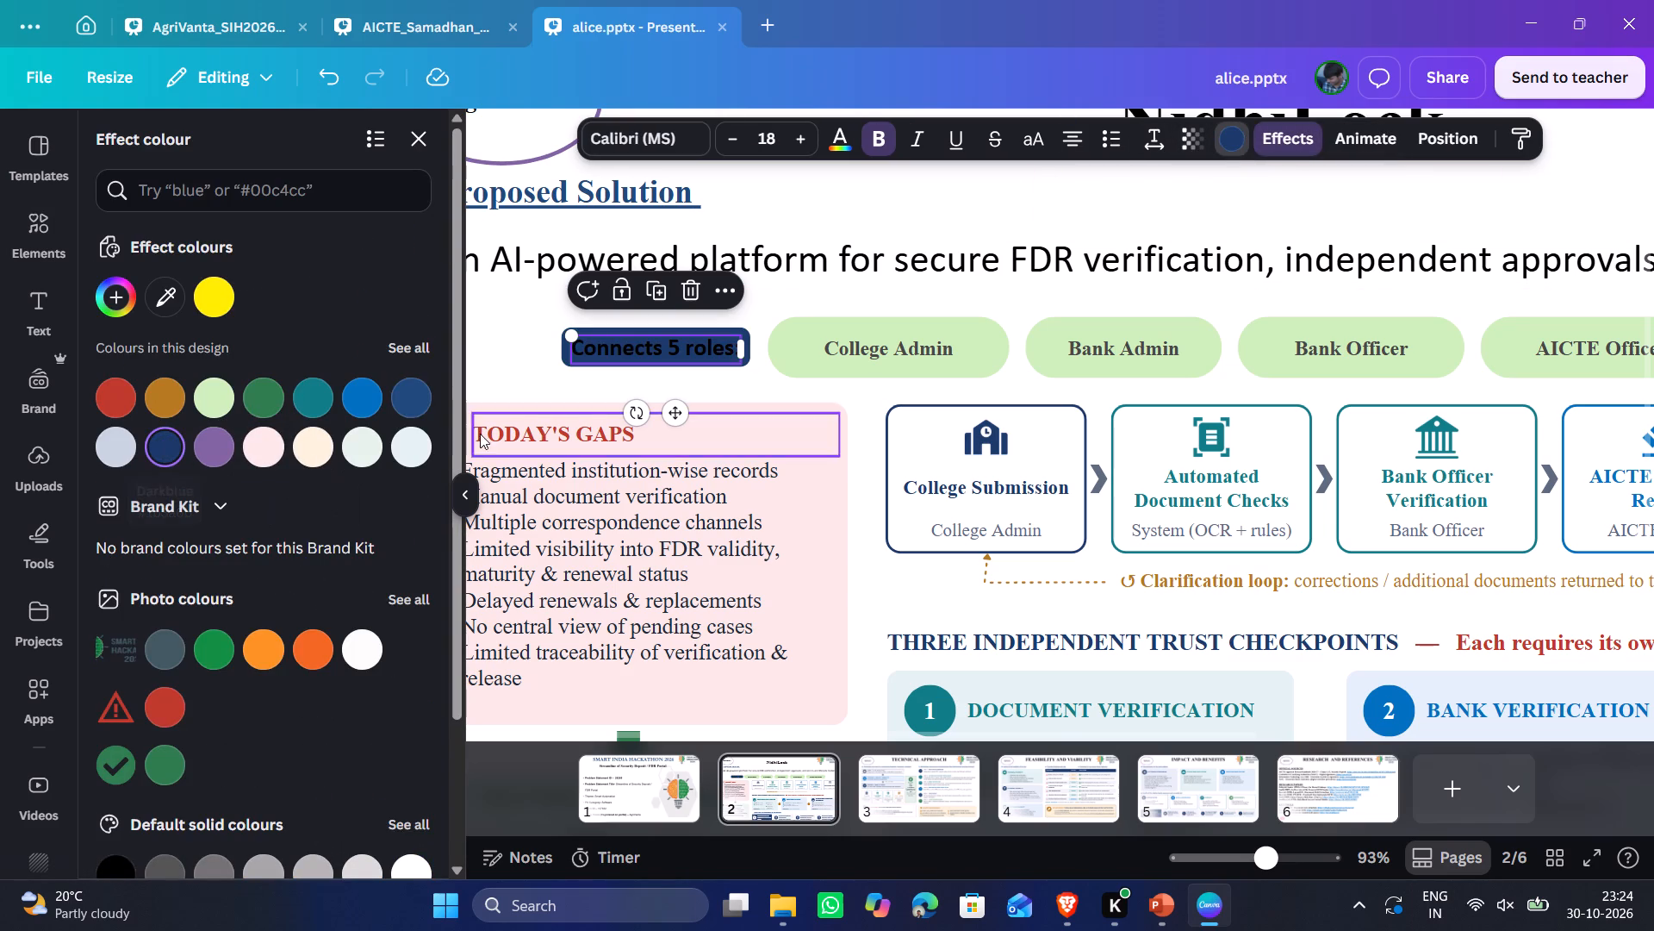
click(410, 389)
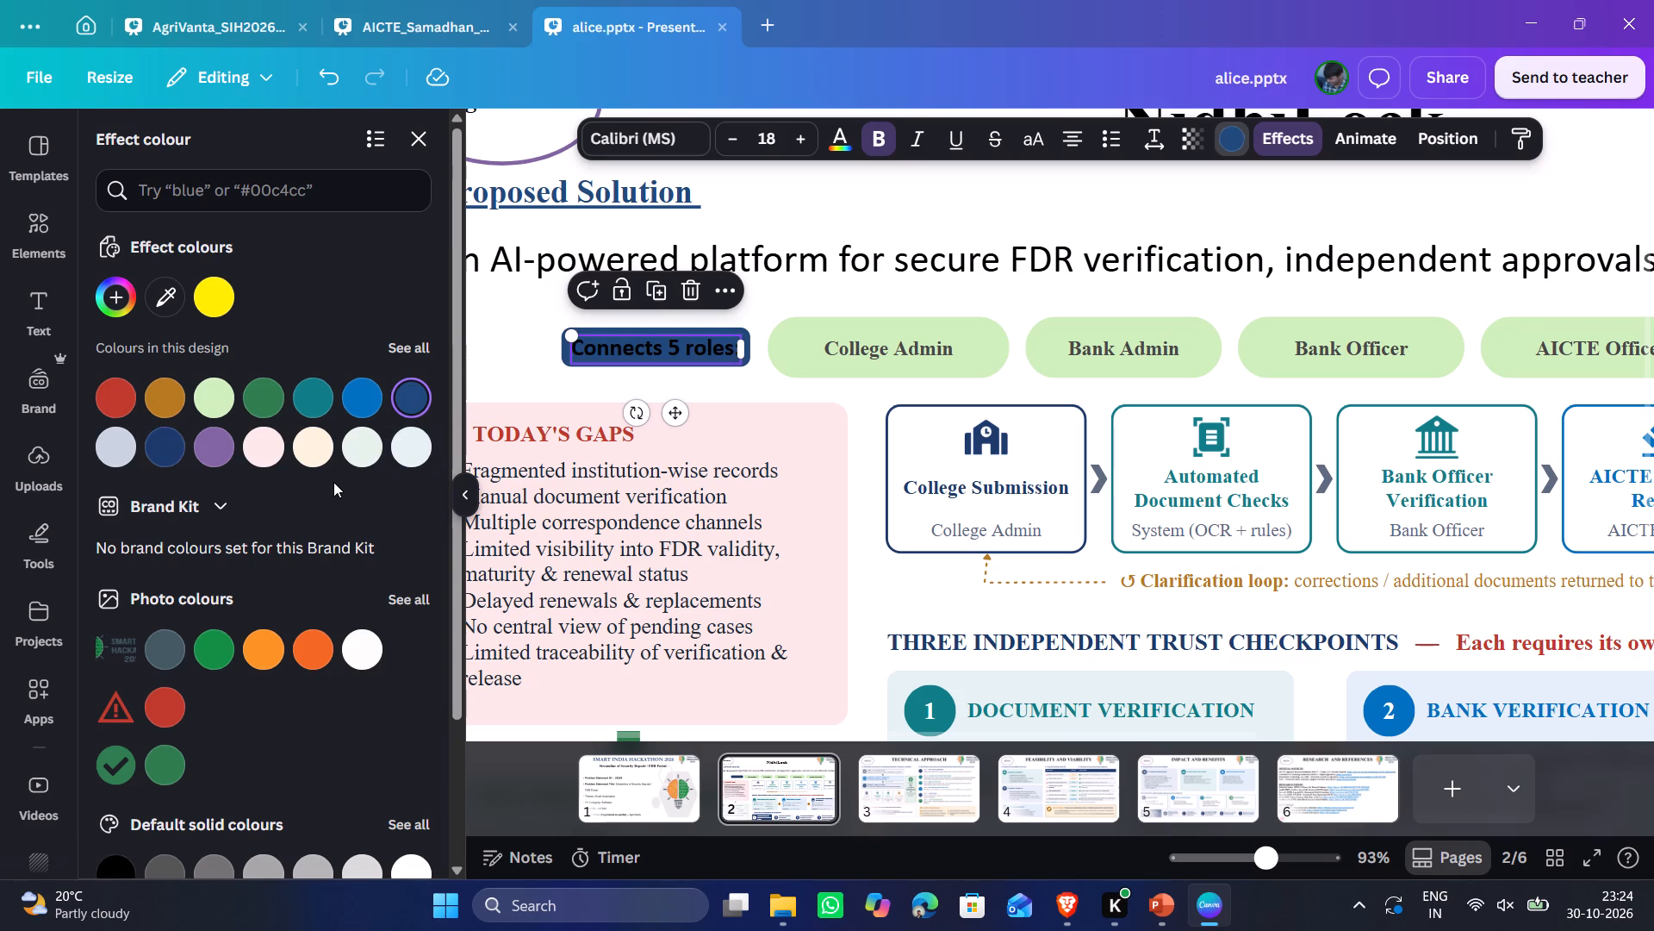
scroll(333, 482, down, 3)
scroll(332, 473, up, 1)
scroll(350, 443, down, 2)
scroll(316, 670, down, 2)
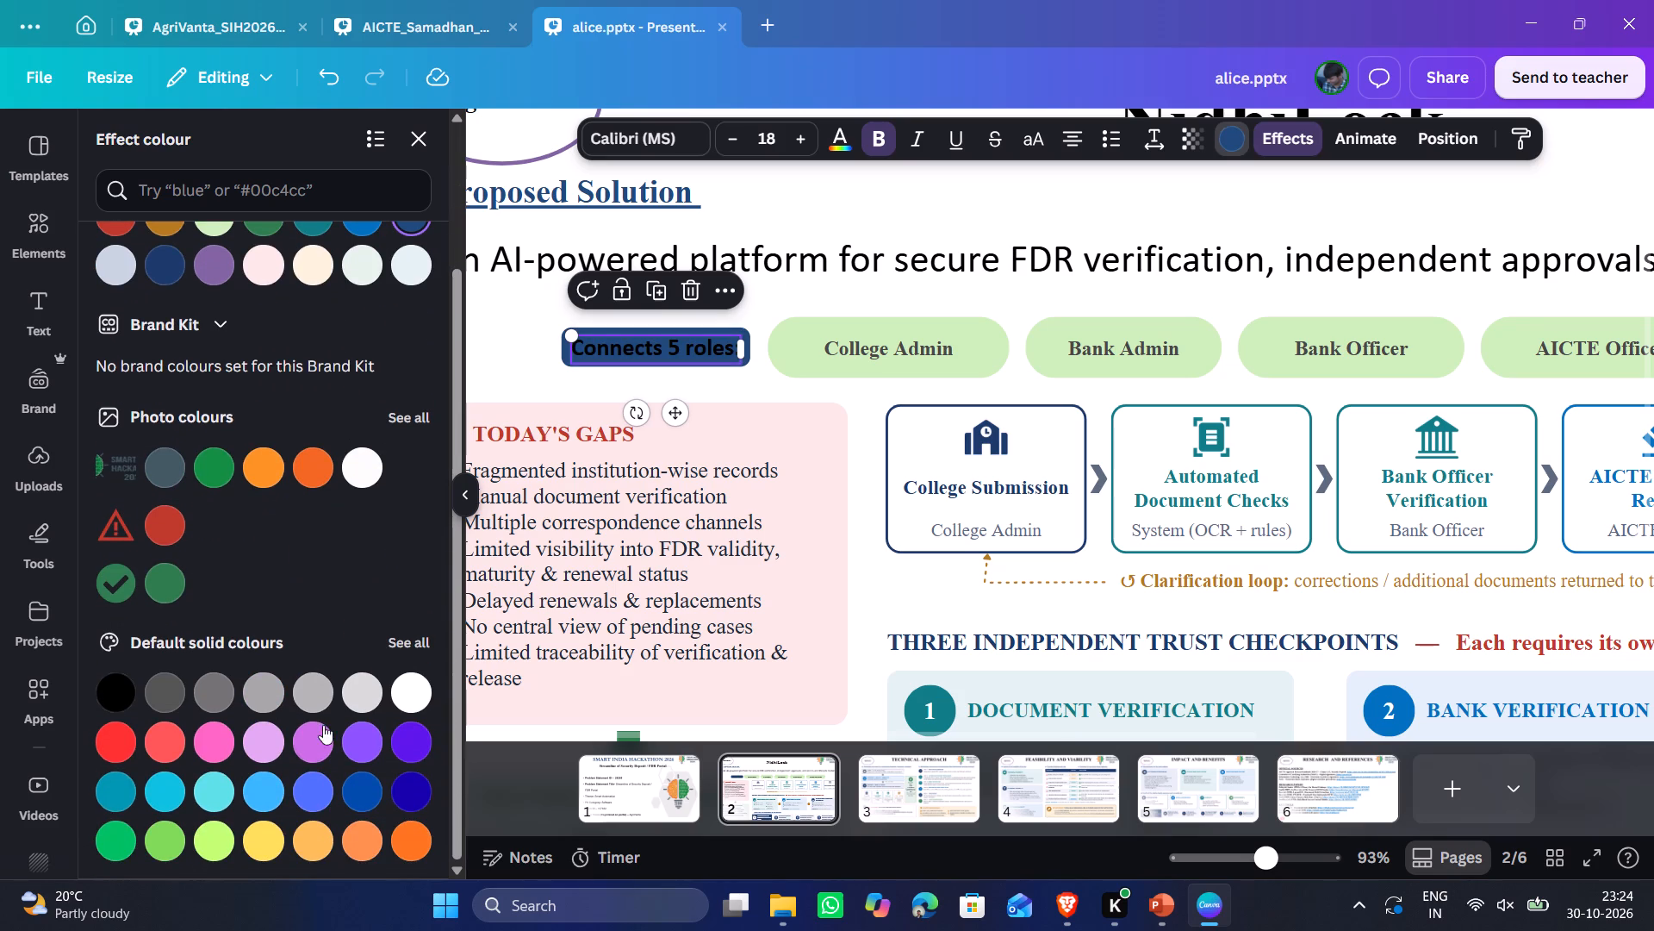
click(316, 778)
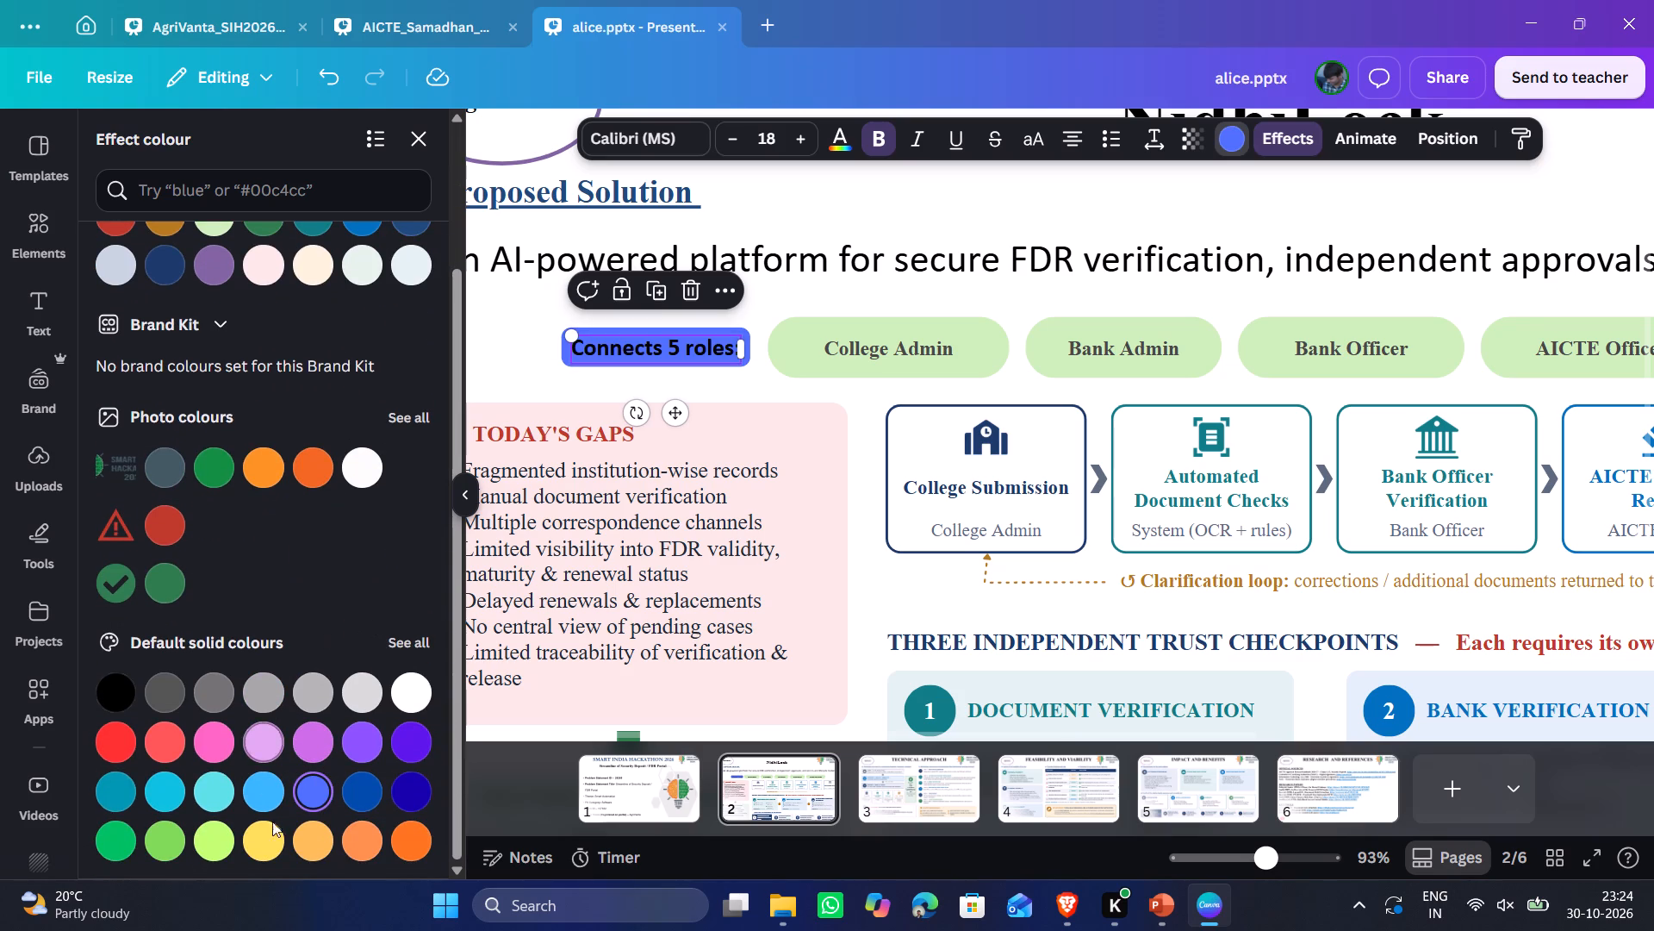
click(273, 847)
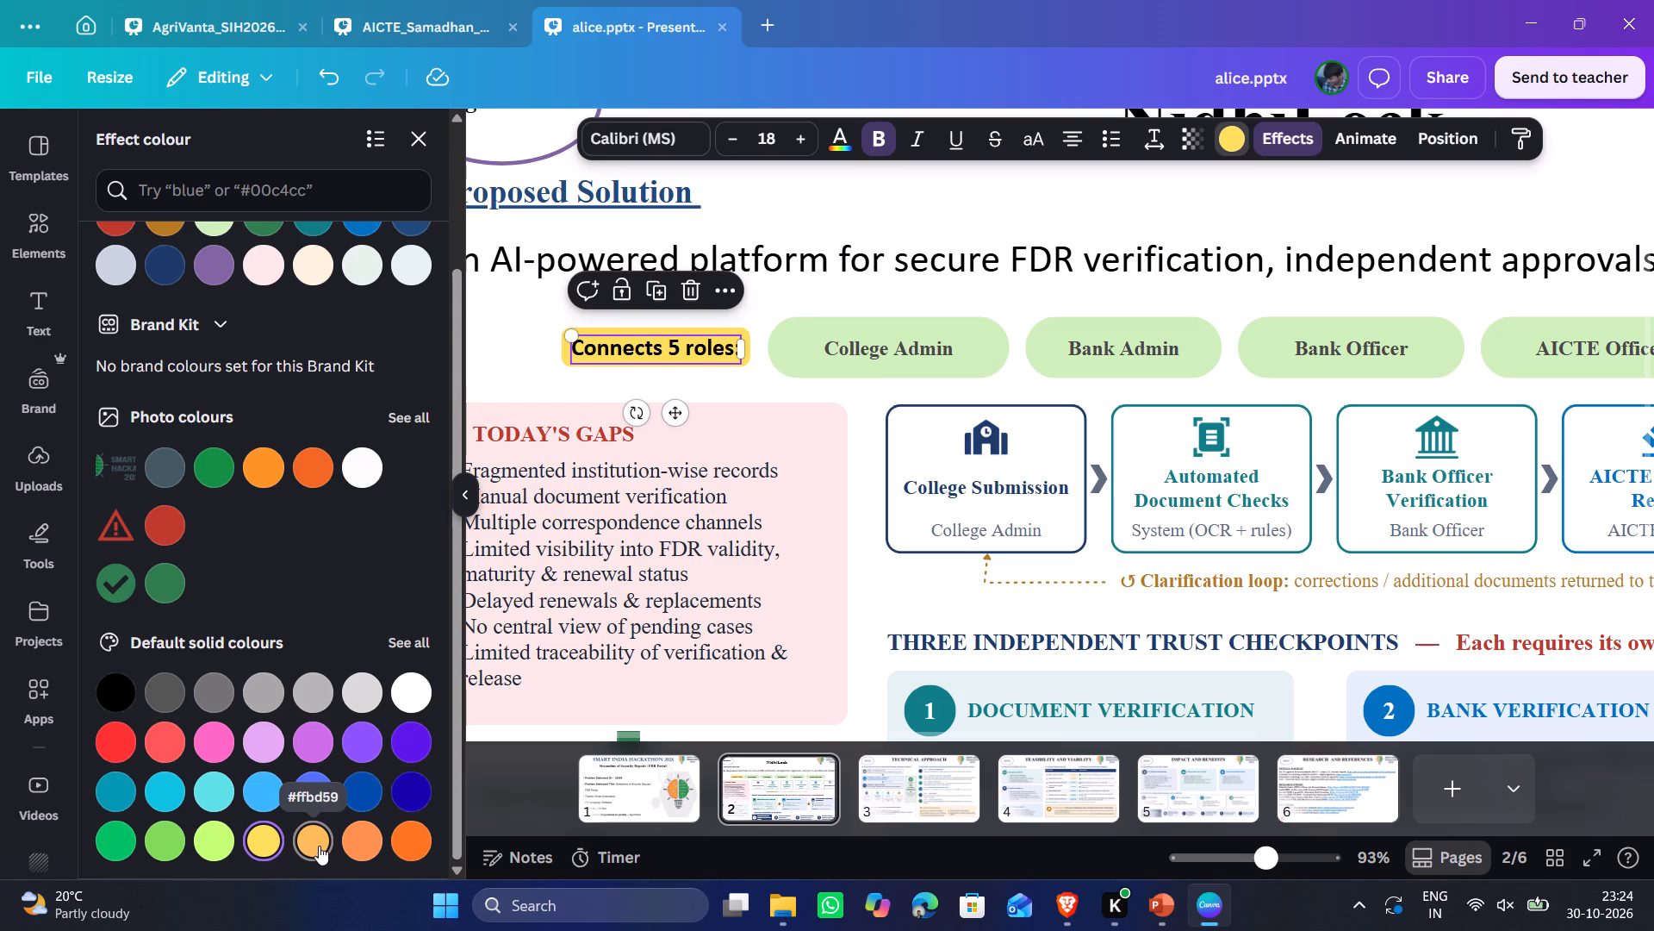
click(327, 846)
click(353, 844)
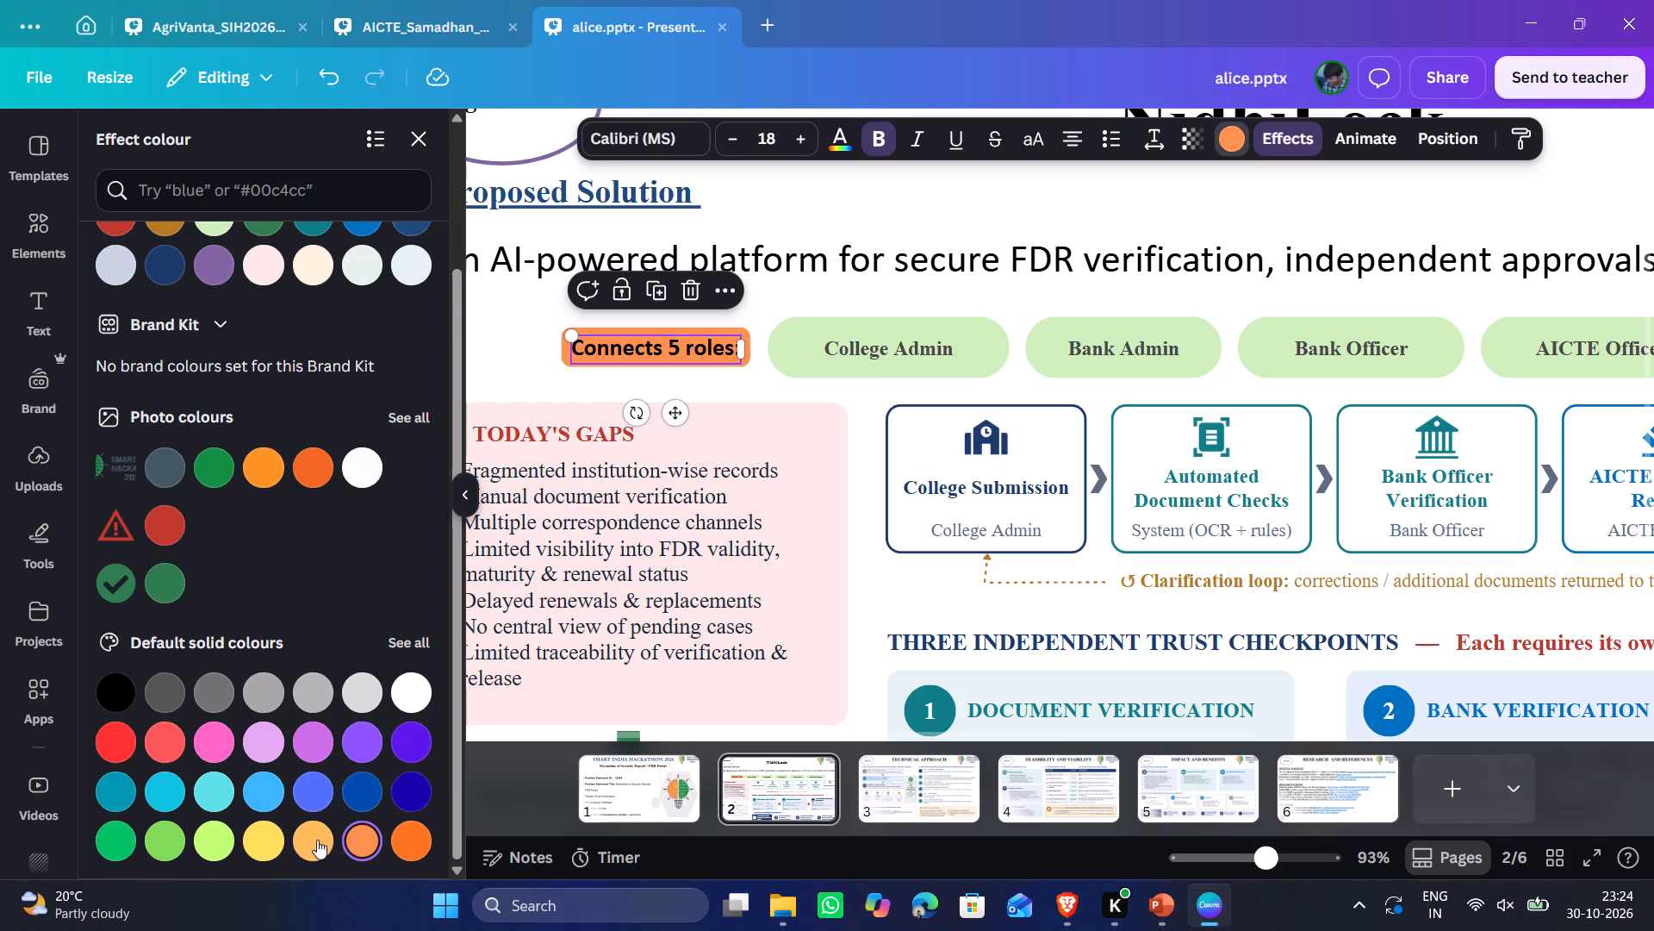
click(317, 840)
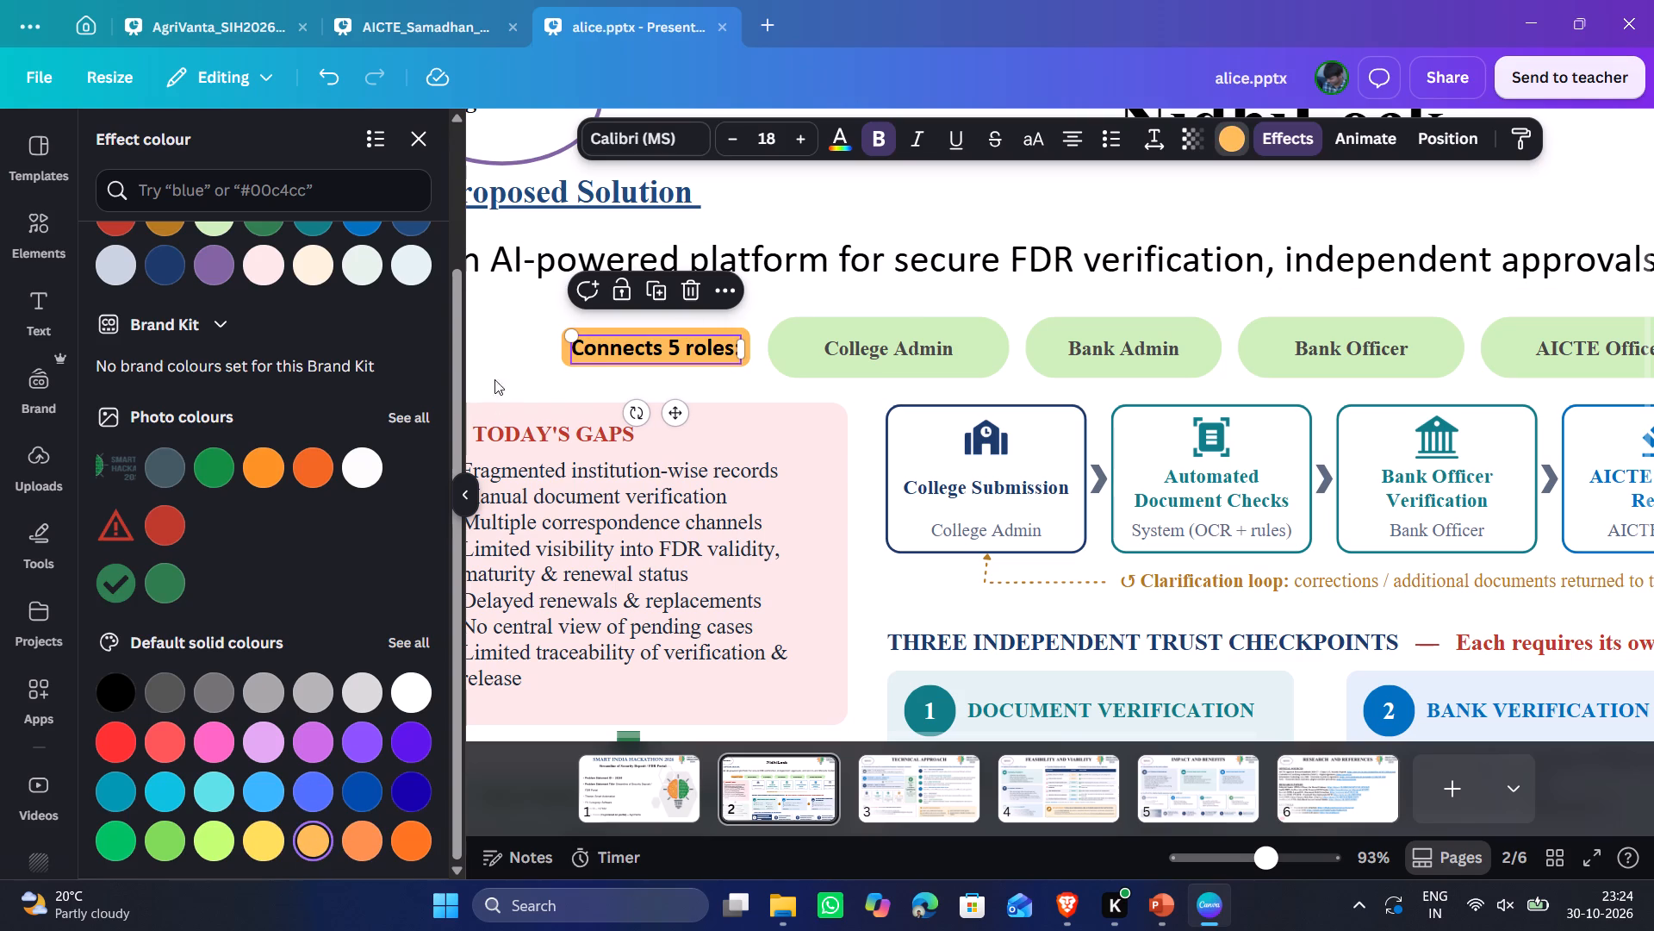
Remove the Background text effect from the "Connects 5 roles:" label.
scroll(456, 429, up, 4)
click(1293, 140)
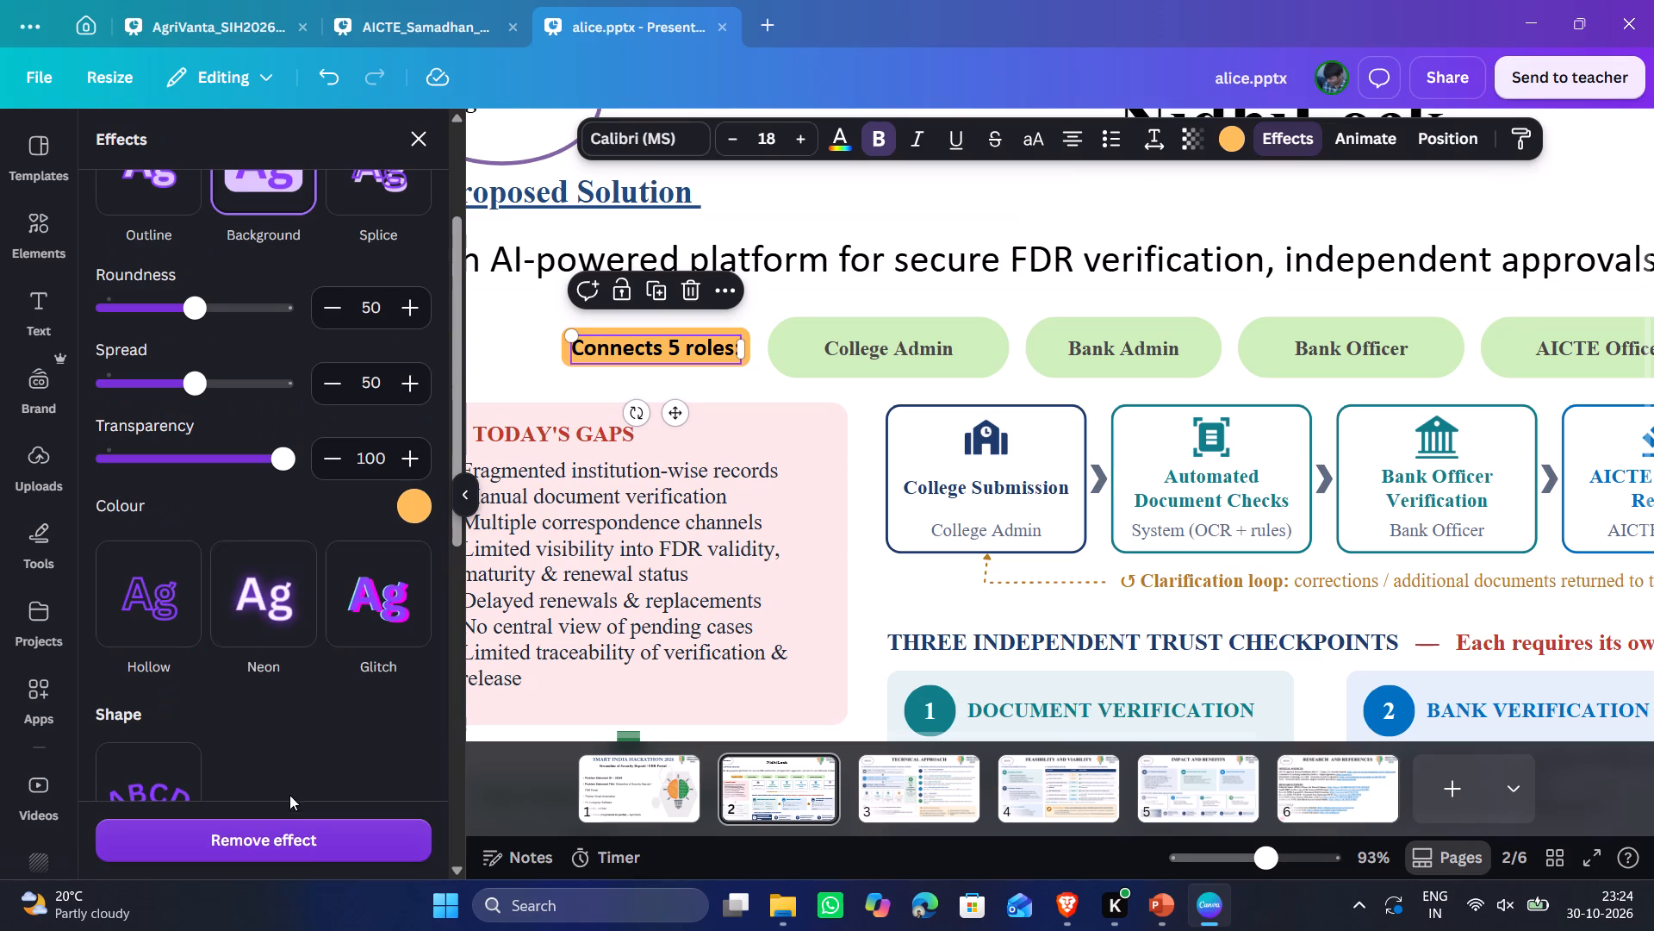
click(309, 837)
click(521, 359)
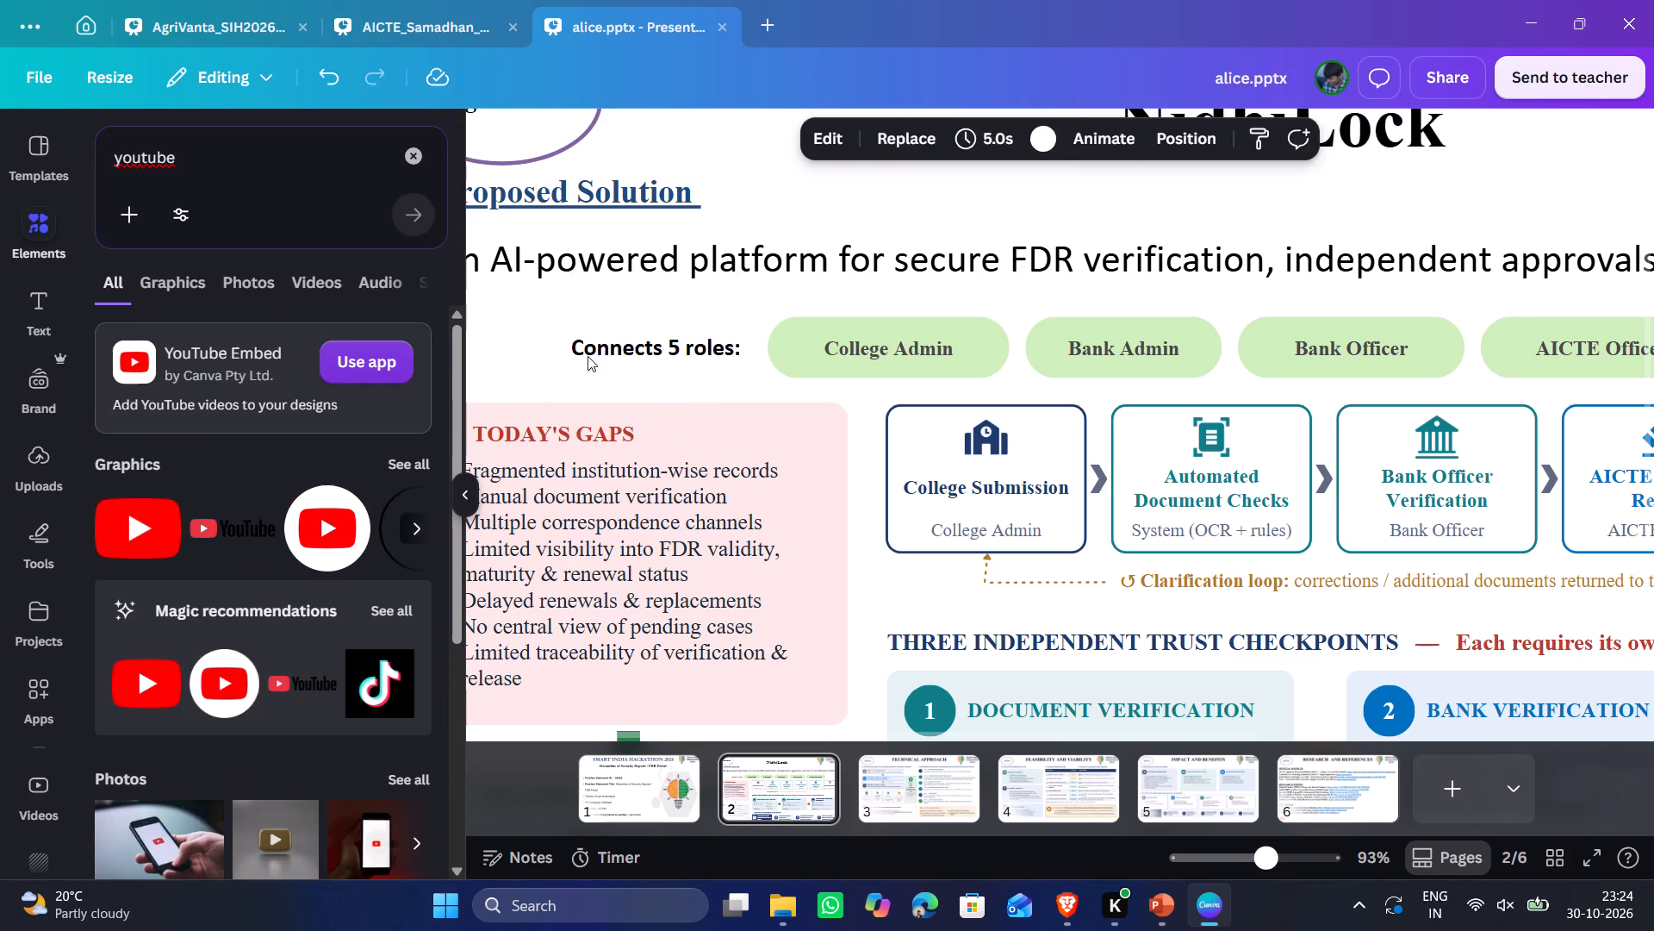
Change the "Connects 5 roles:" label to uppercase.
click(611, 355)
click(1064, 138)
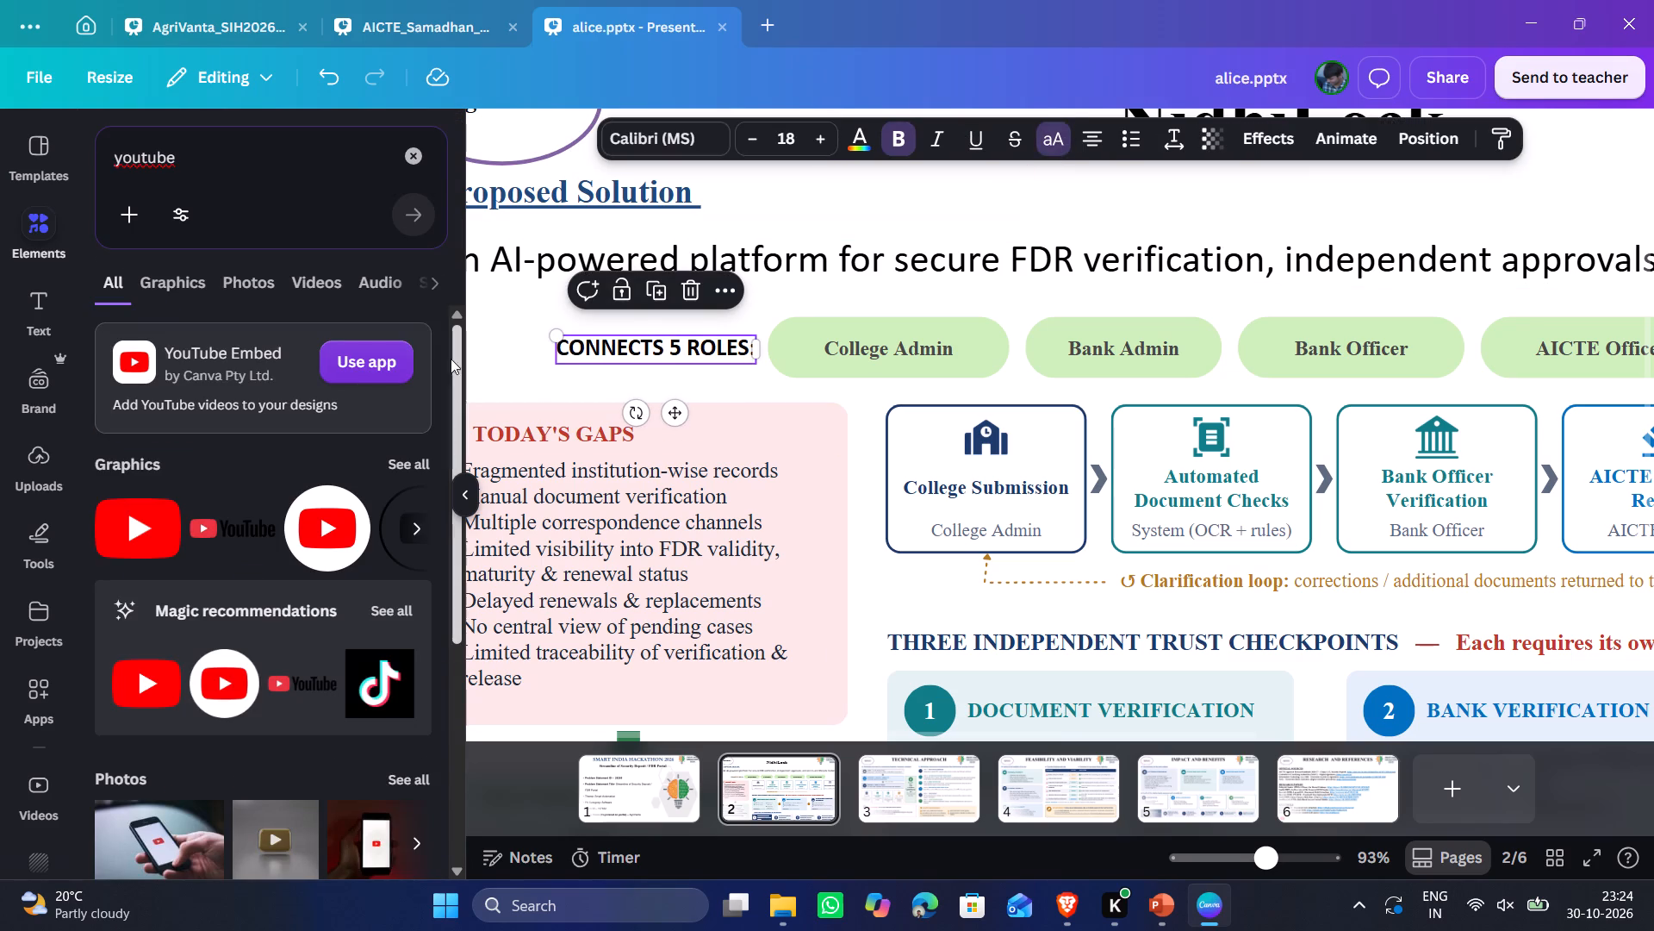
click(509, 377)
Enlarge the "CONNECTS 5 ROLES:" label to font size 24.2 and position it just before the College Admin pill, in line with the role pills.
drag(647, 349, 631, 349)
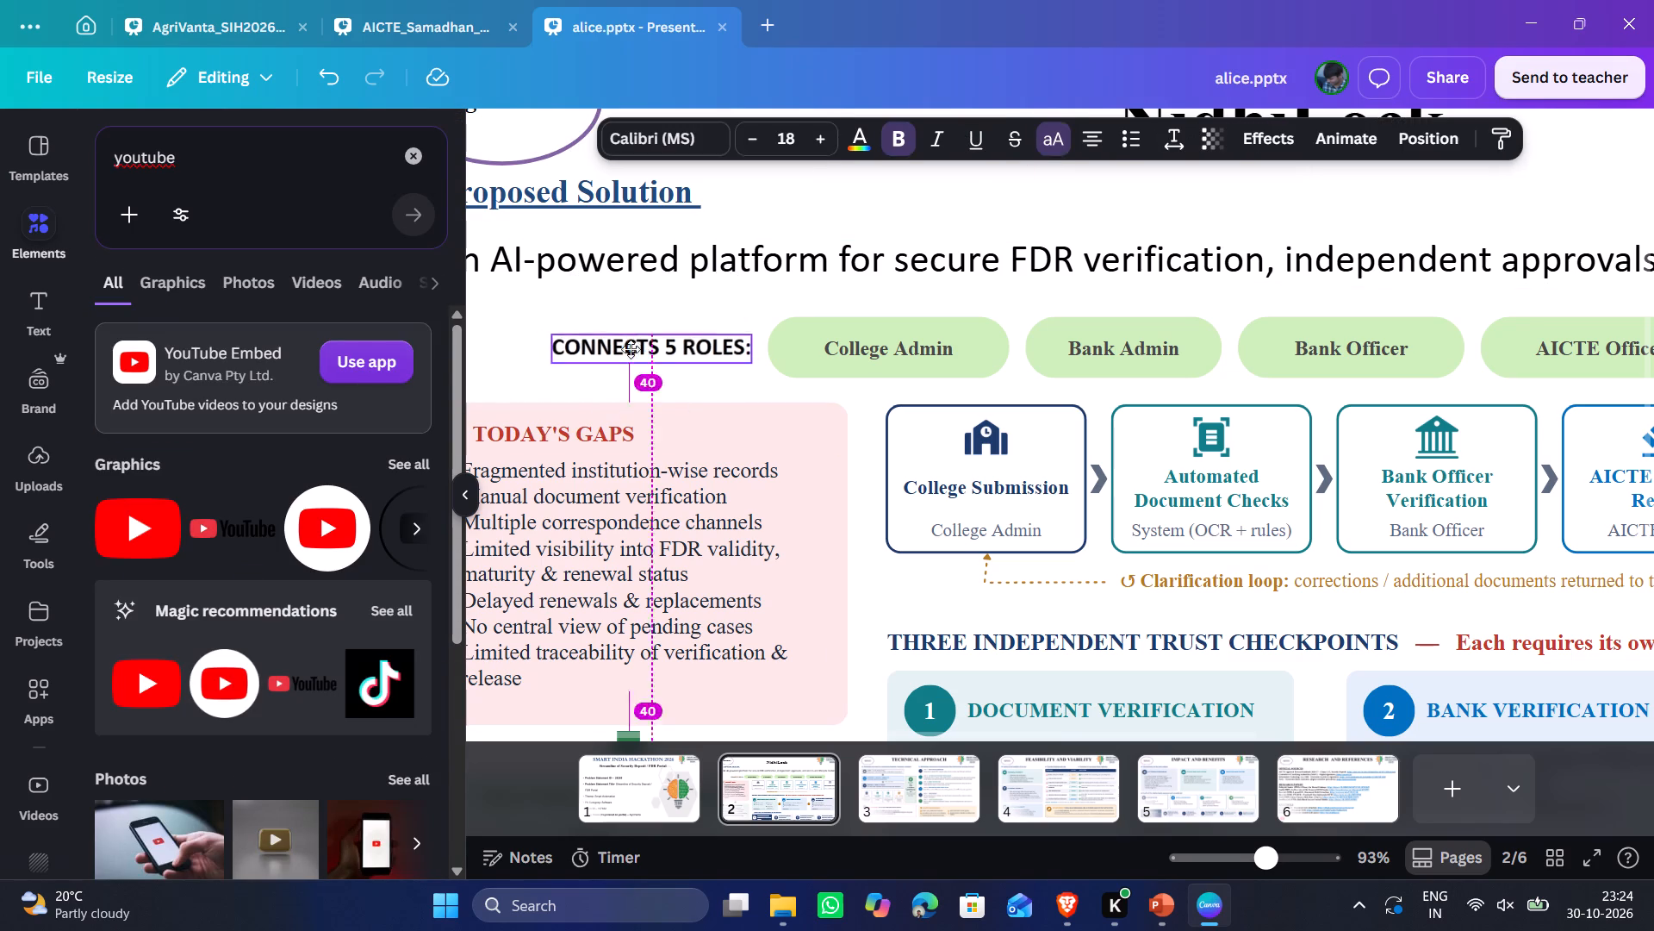
drag(631, 349, 624, 356)
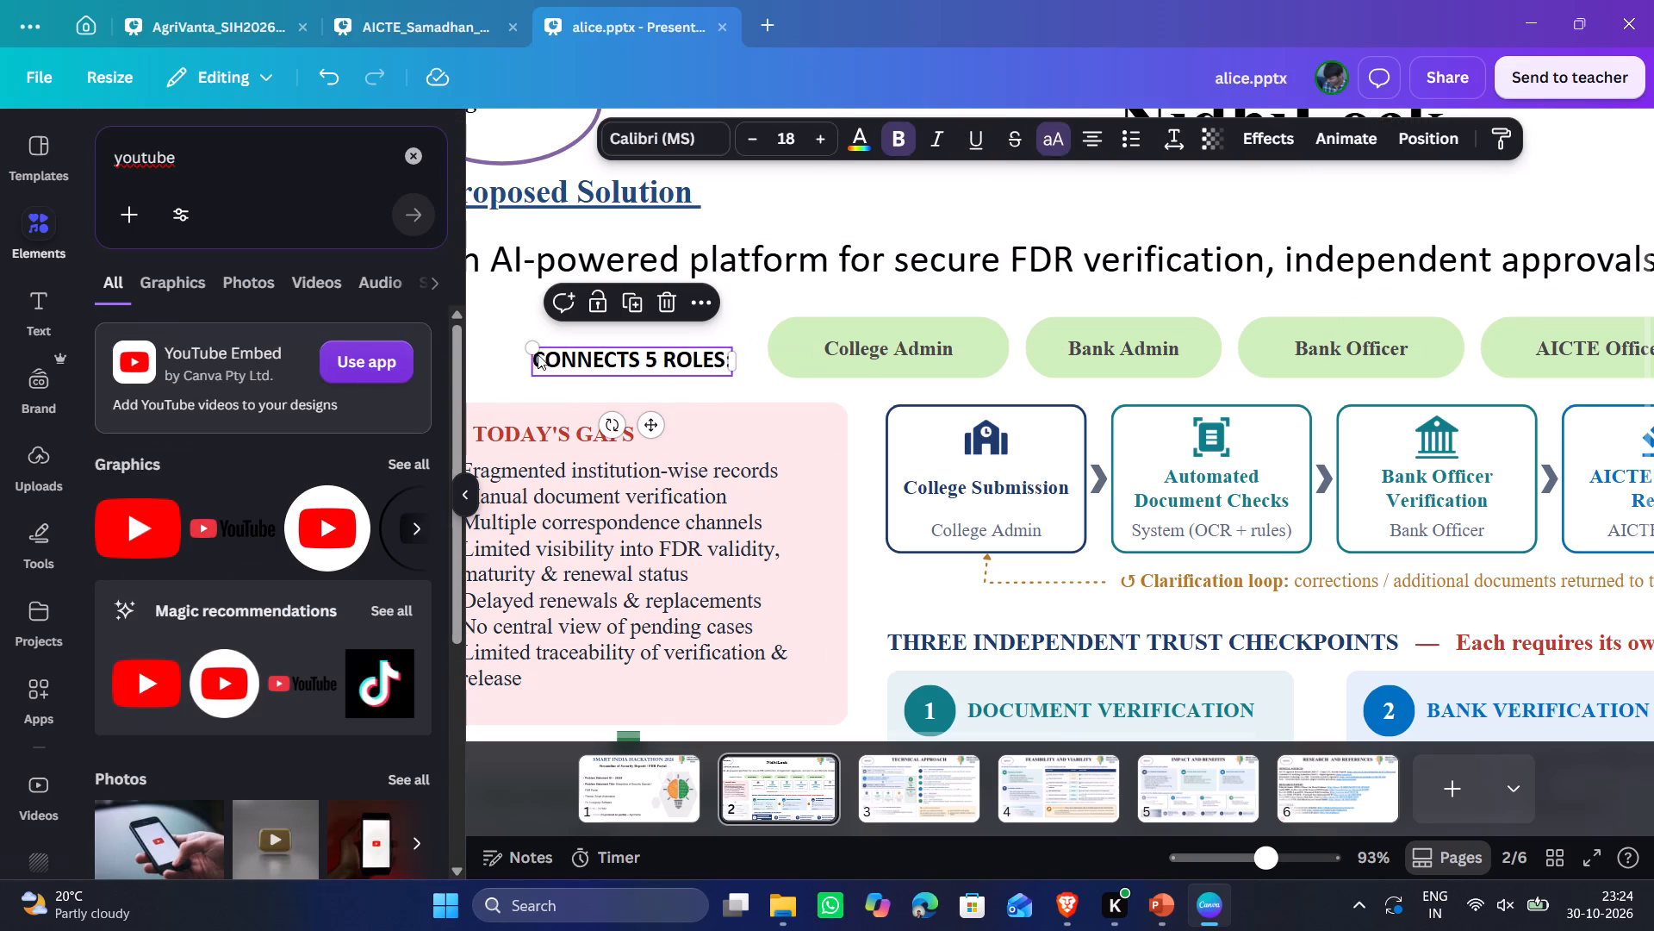
drag(534, 353, 476, 303)
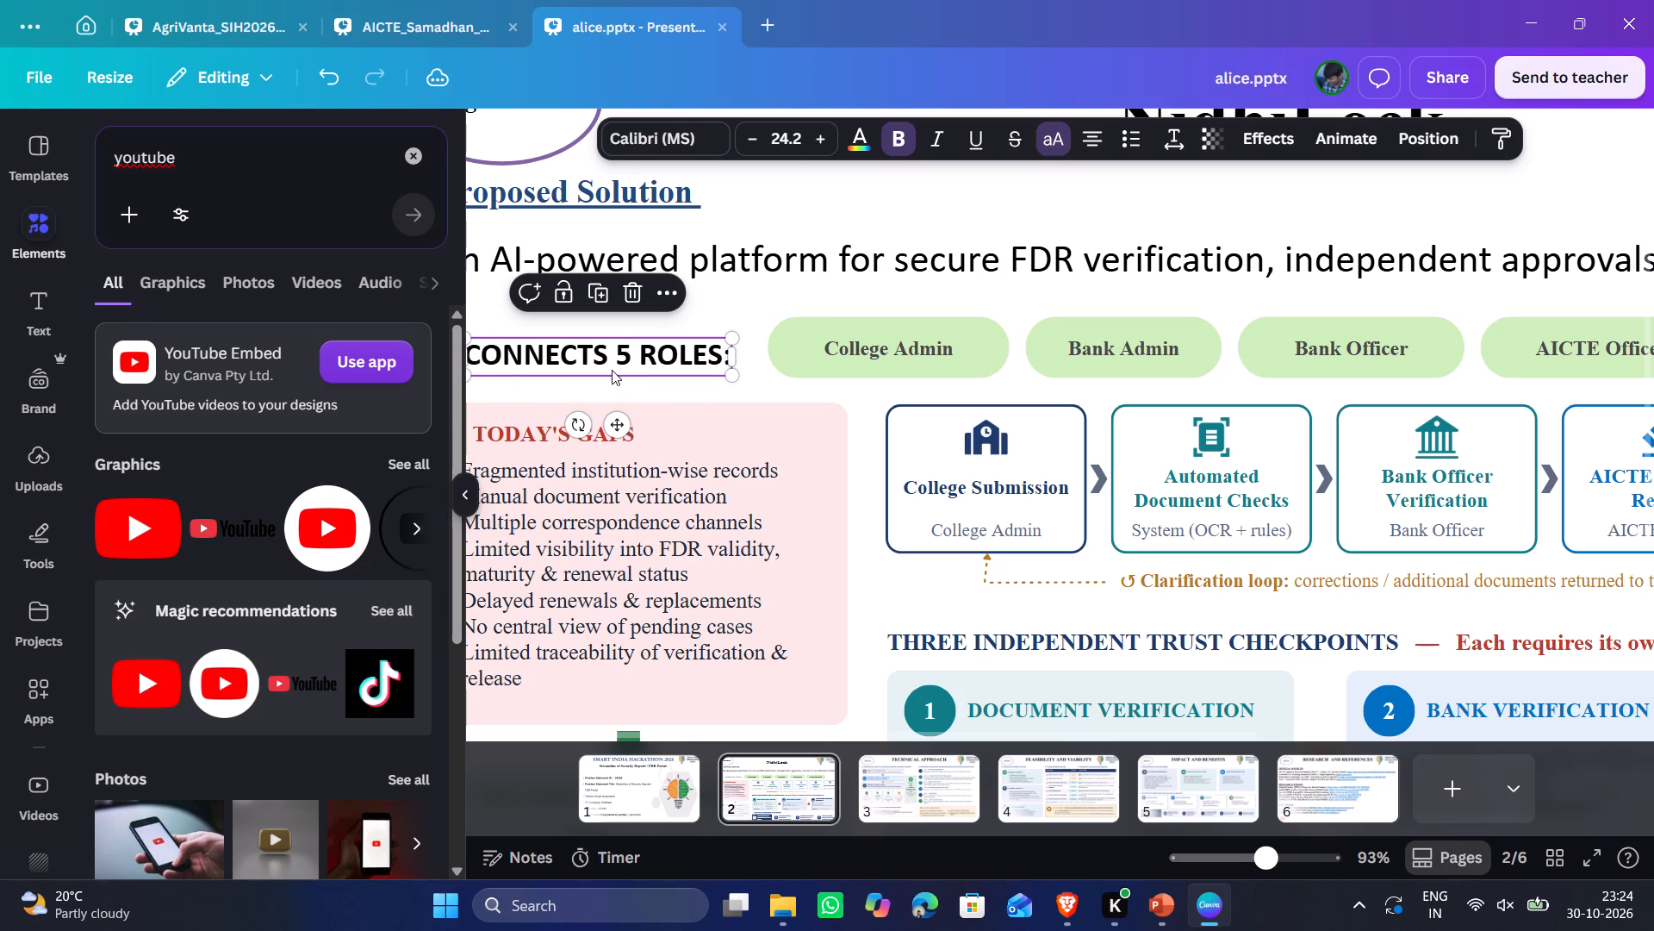
drag(615, 366, 632, 364)
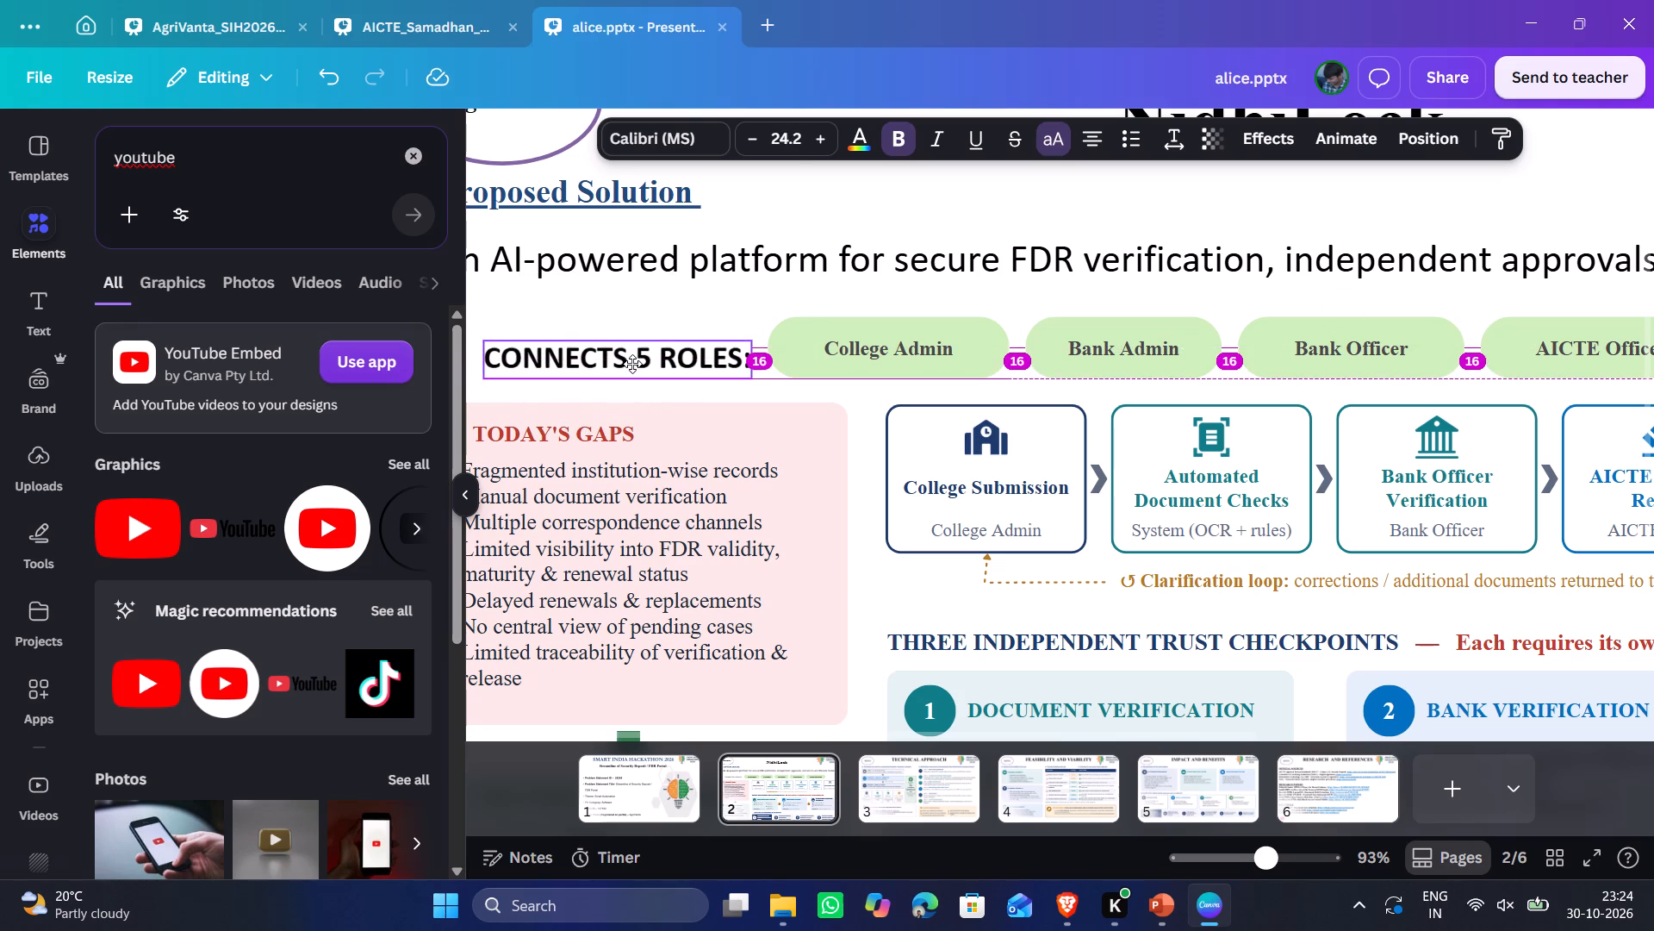
drag(632, 364, 630, 358)
click(752, 293)
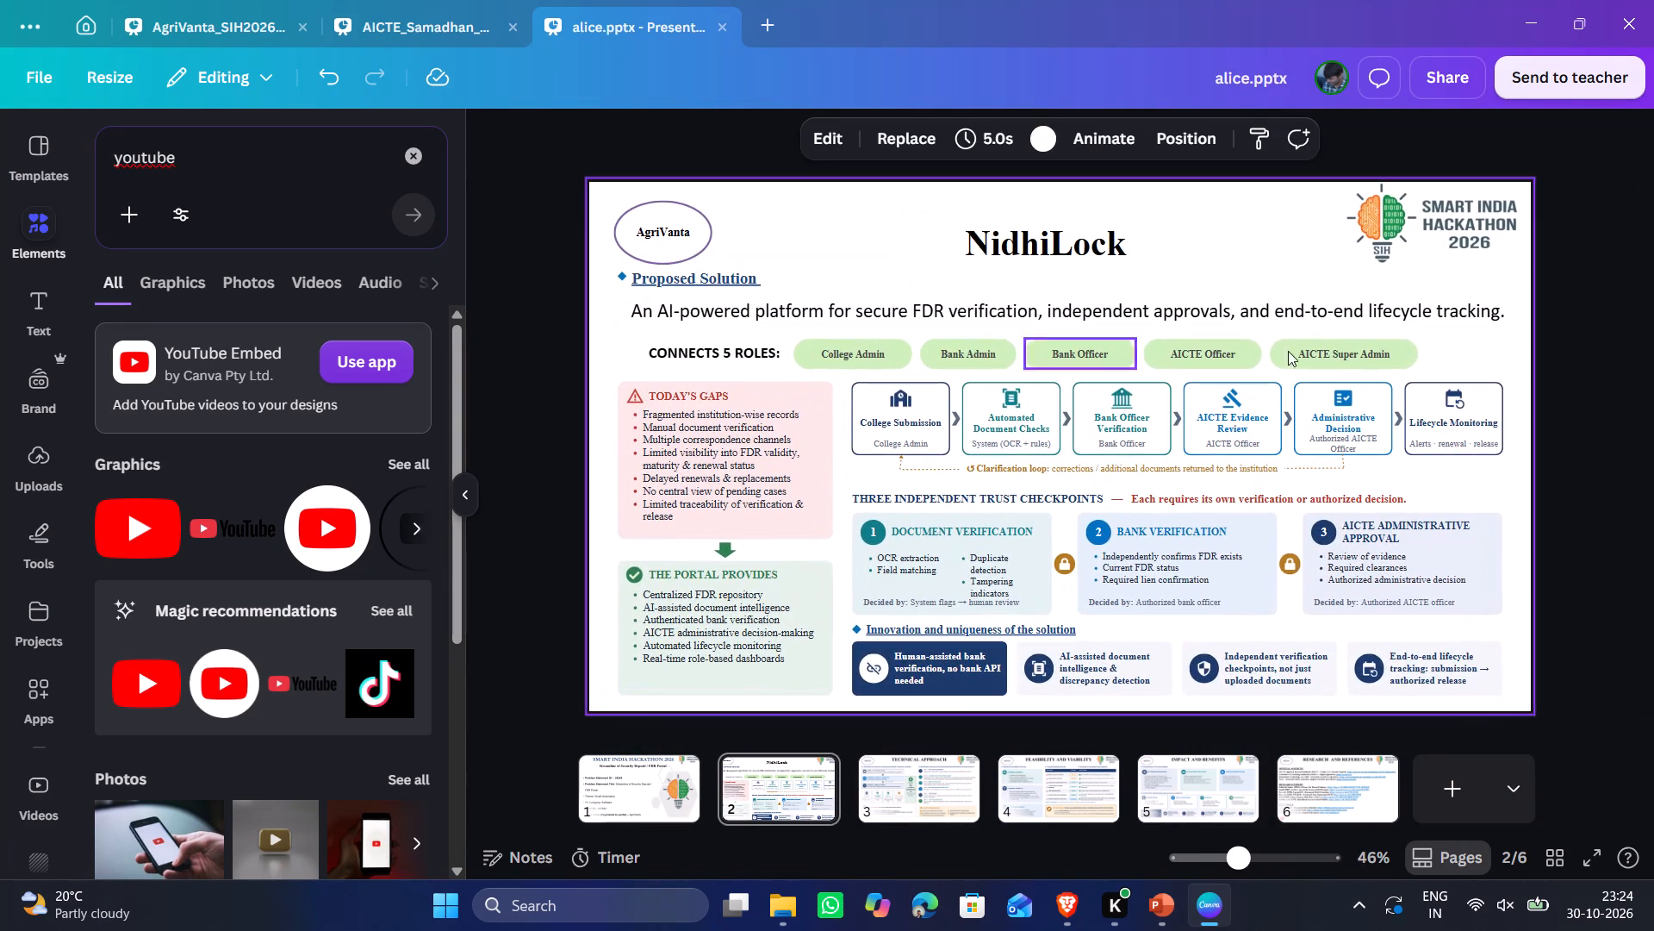
click(1581, 353)
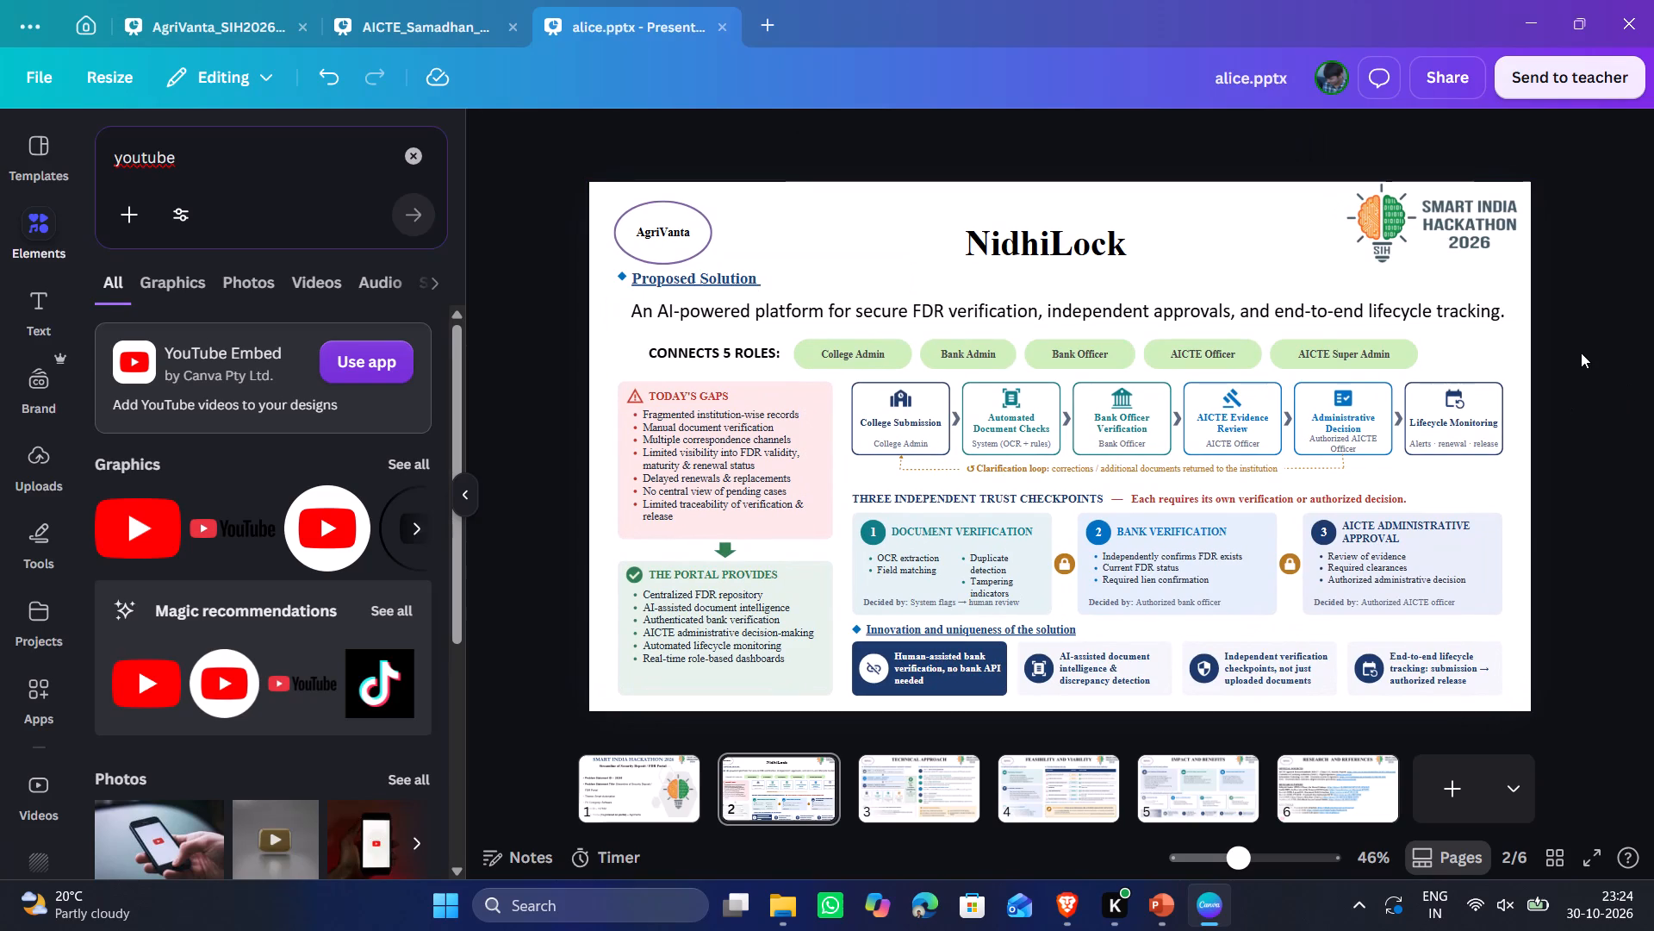
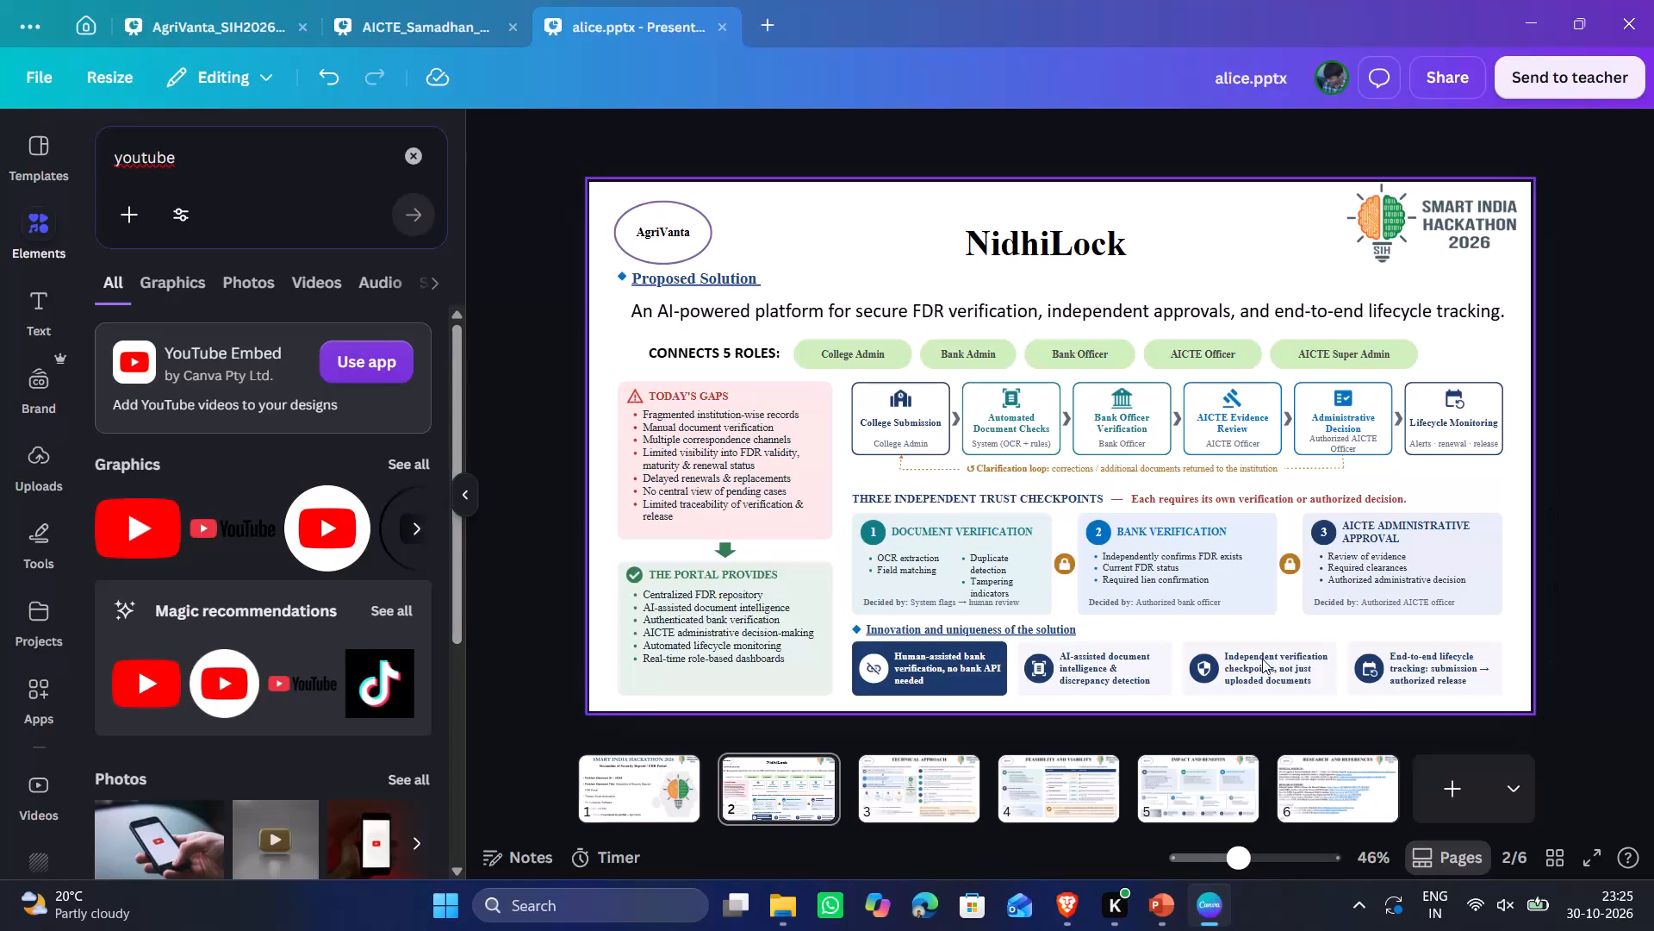
Go to slide 3, Technical Approach, clear the "youtube" element search and collapse the elements library.
click(911, 788)
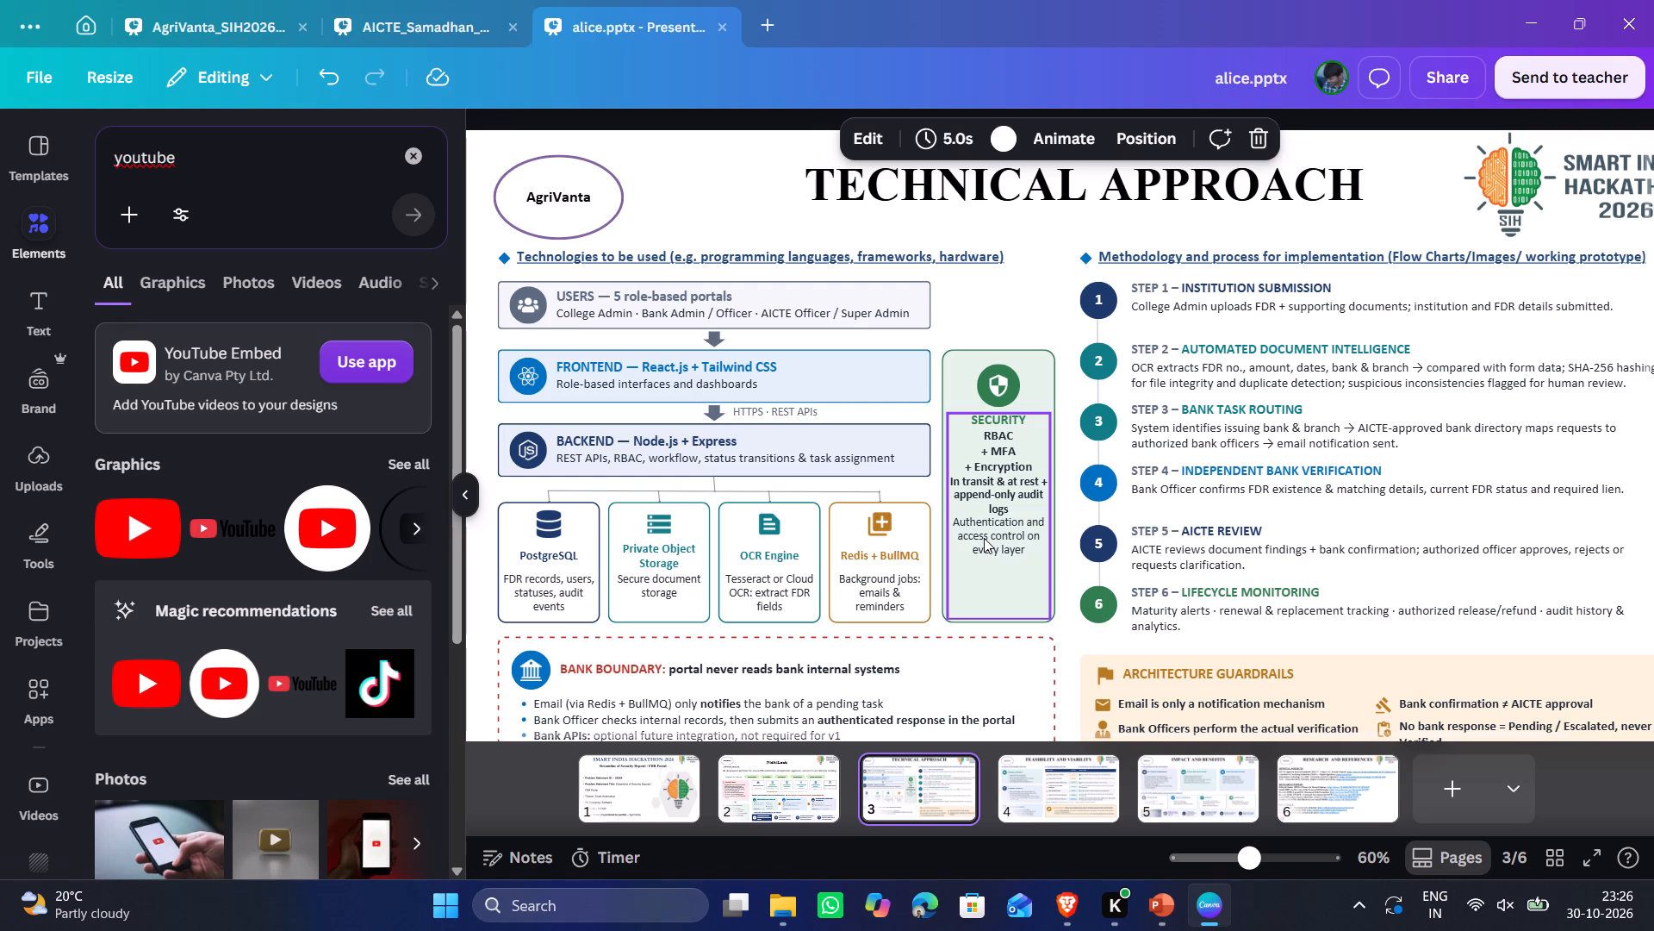
click(555, 531)
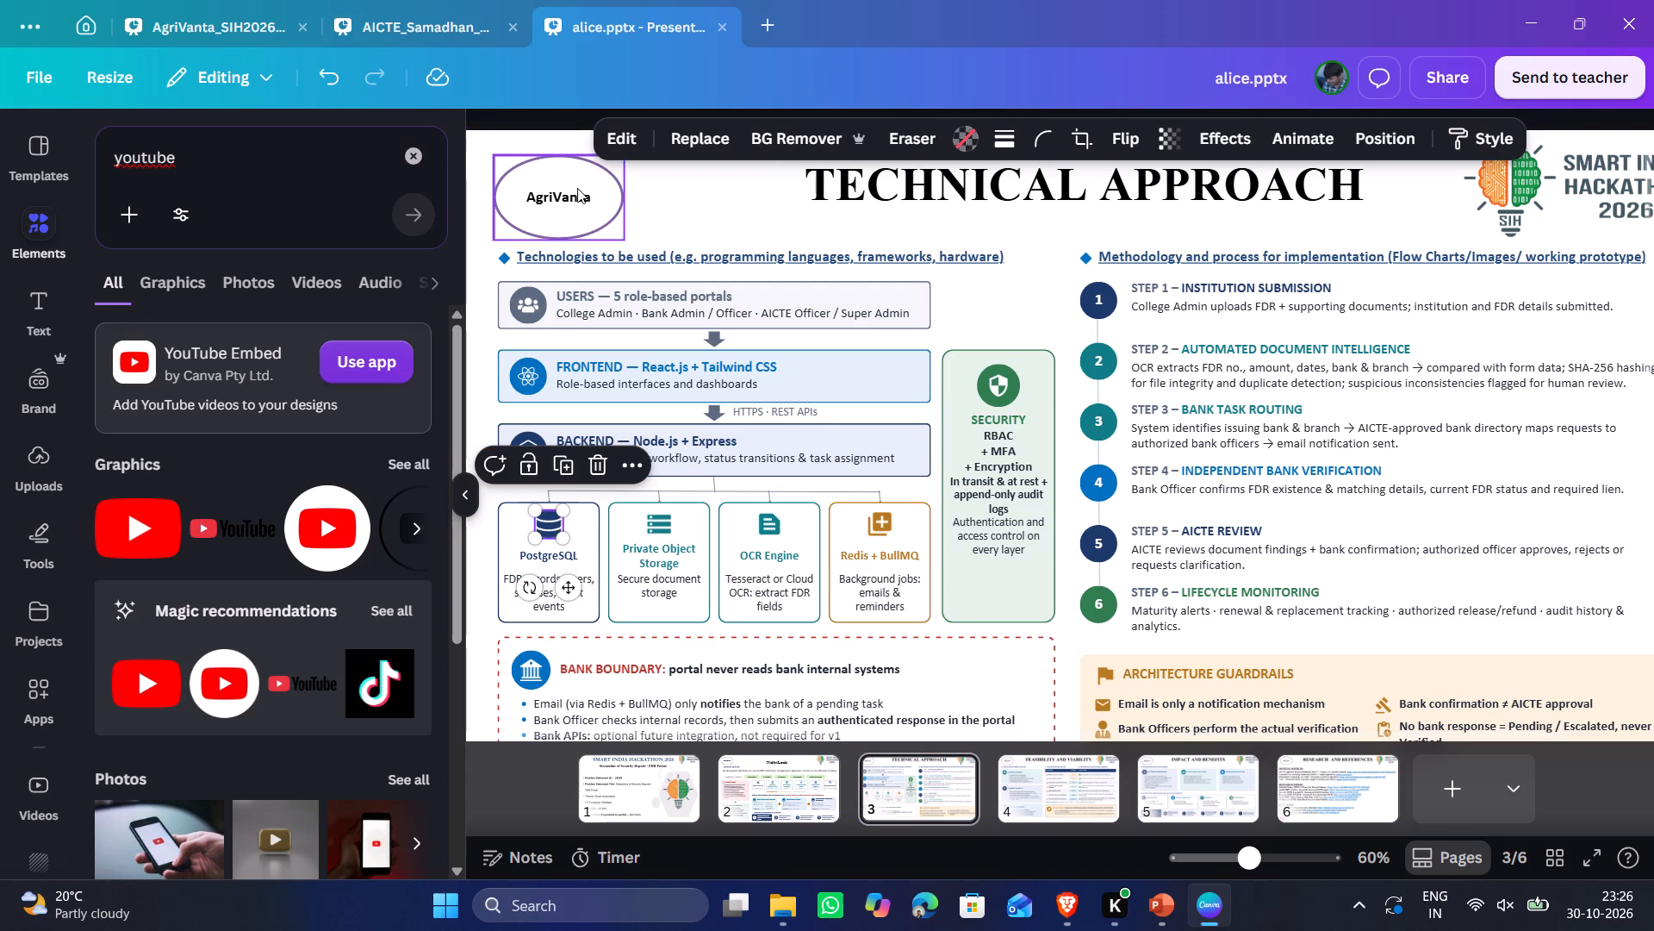
click(512, 142)
click(420, 153)
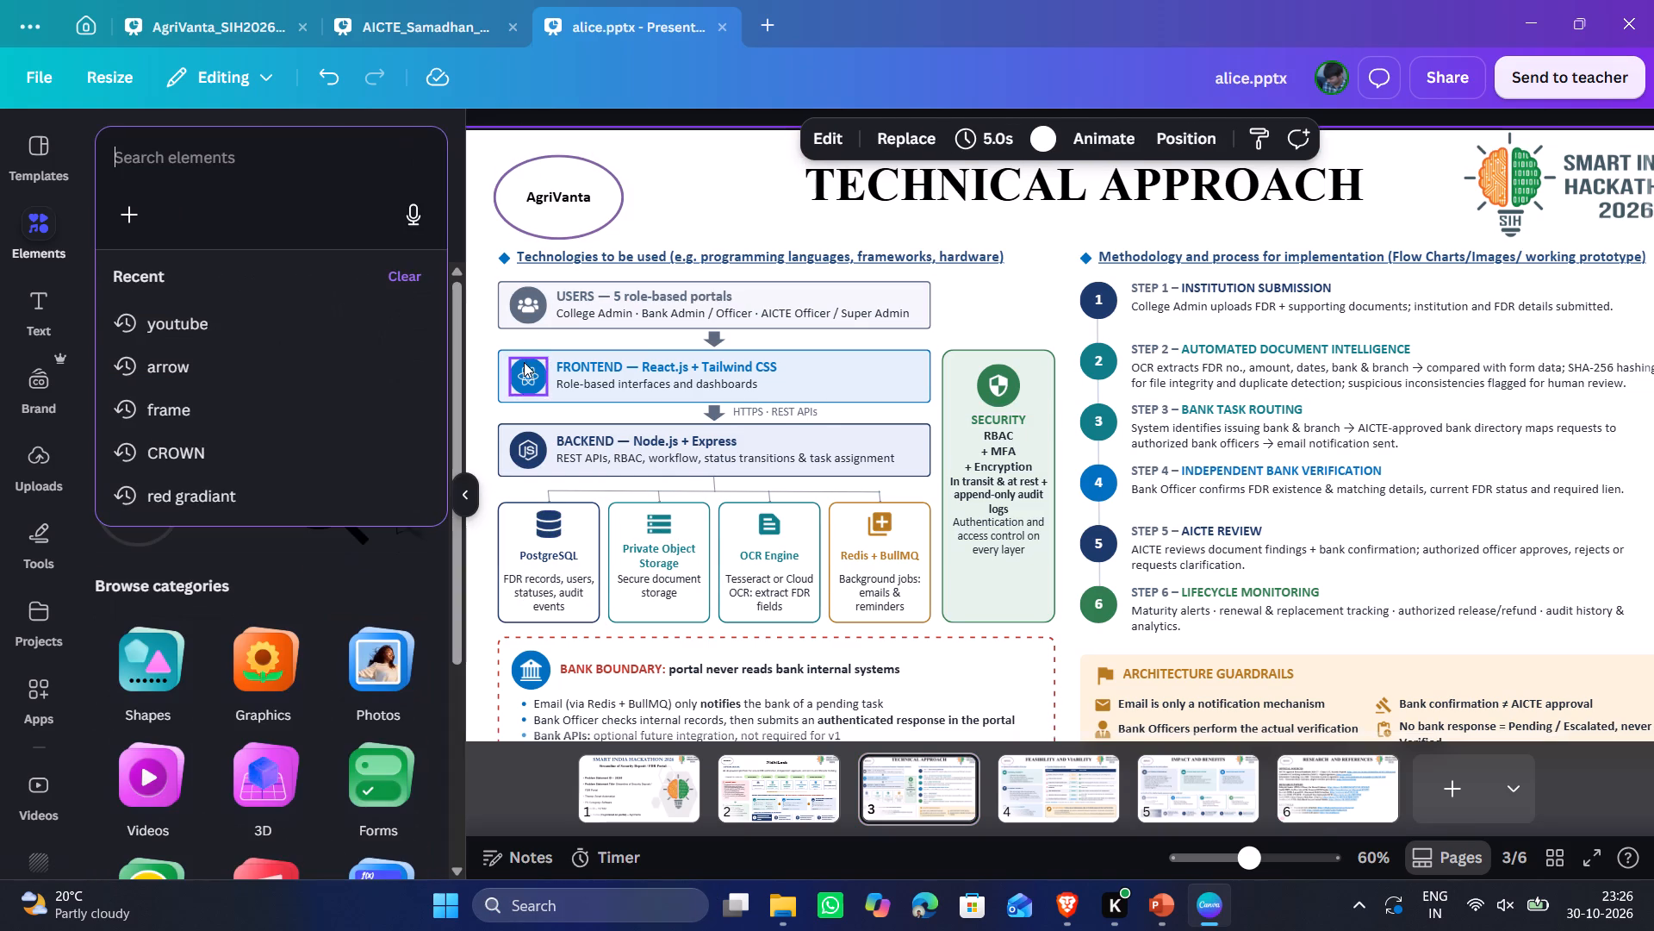
click(473, 493)
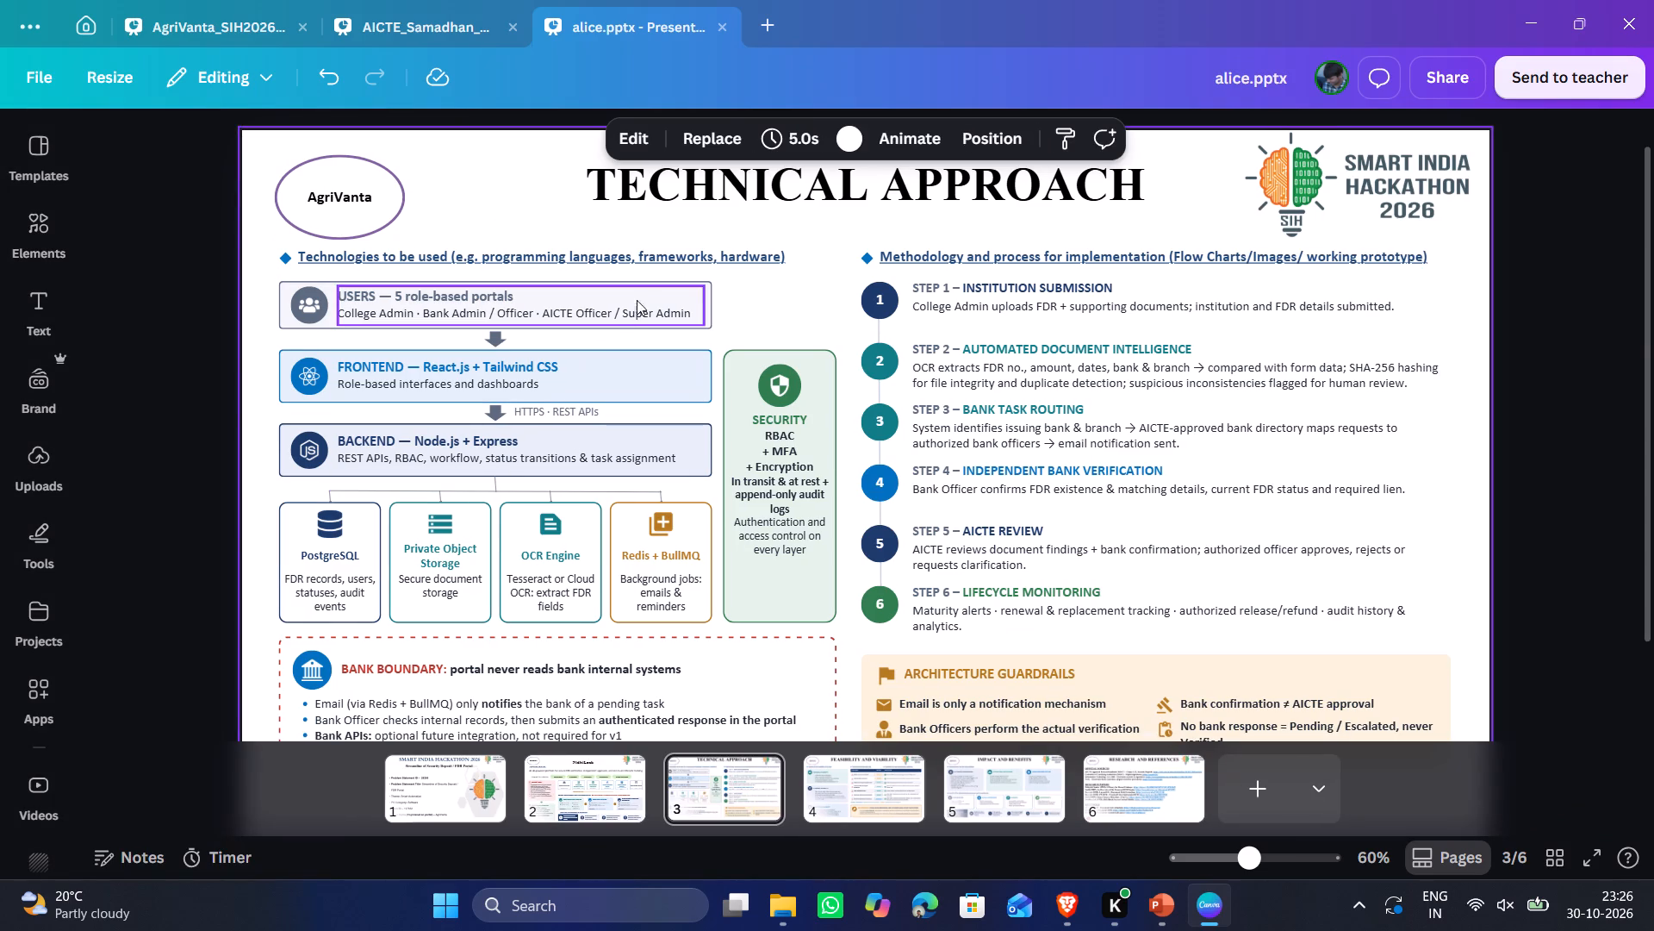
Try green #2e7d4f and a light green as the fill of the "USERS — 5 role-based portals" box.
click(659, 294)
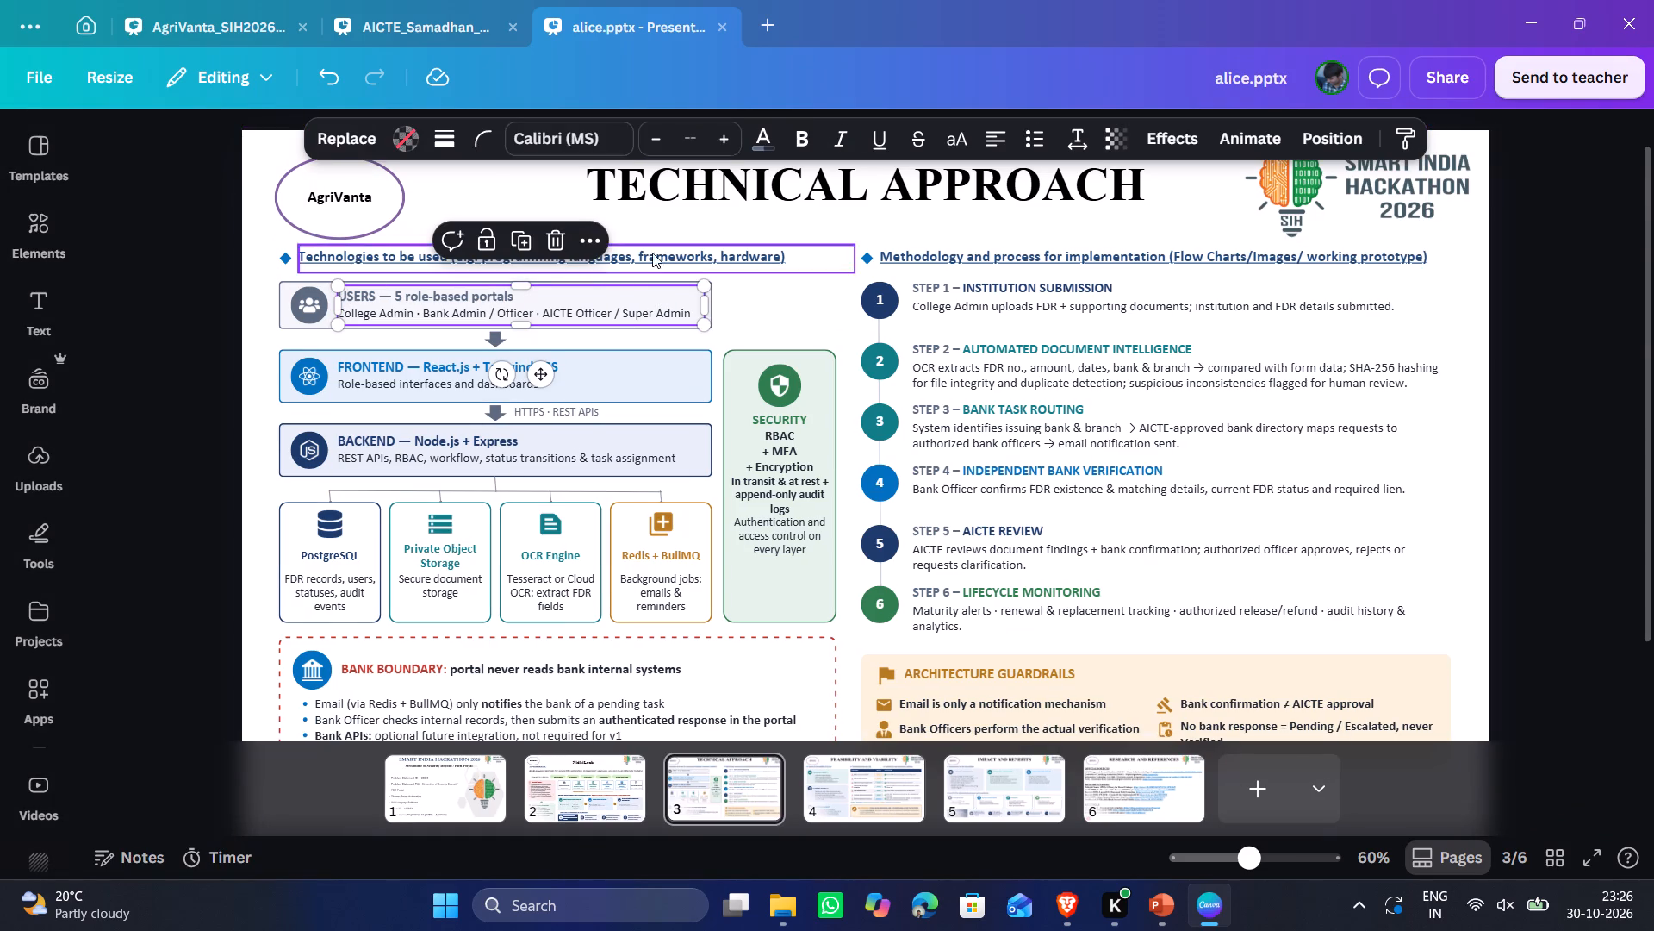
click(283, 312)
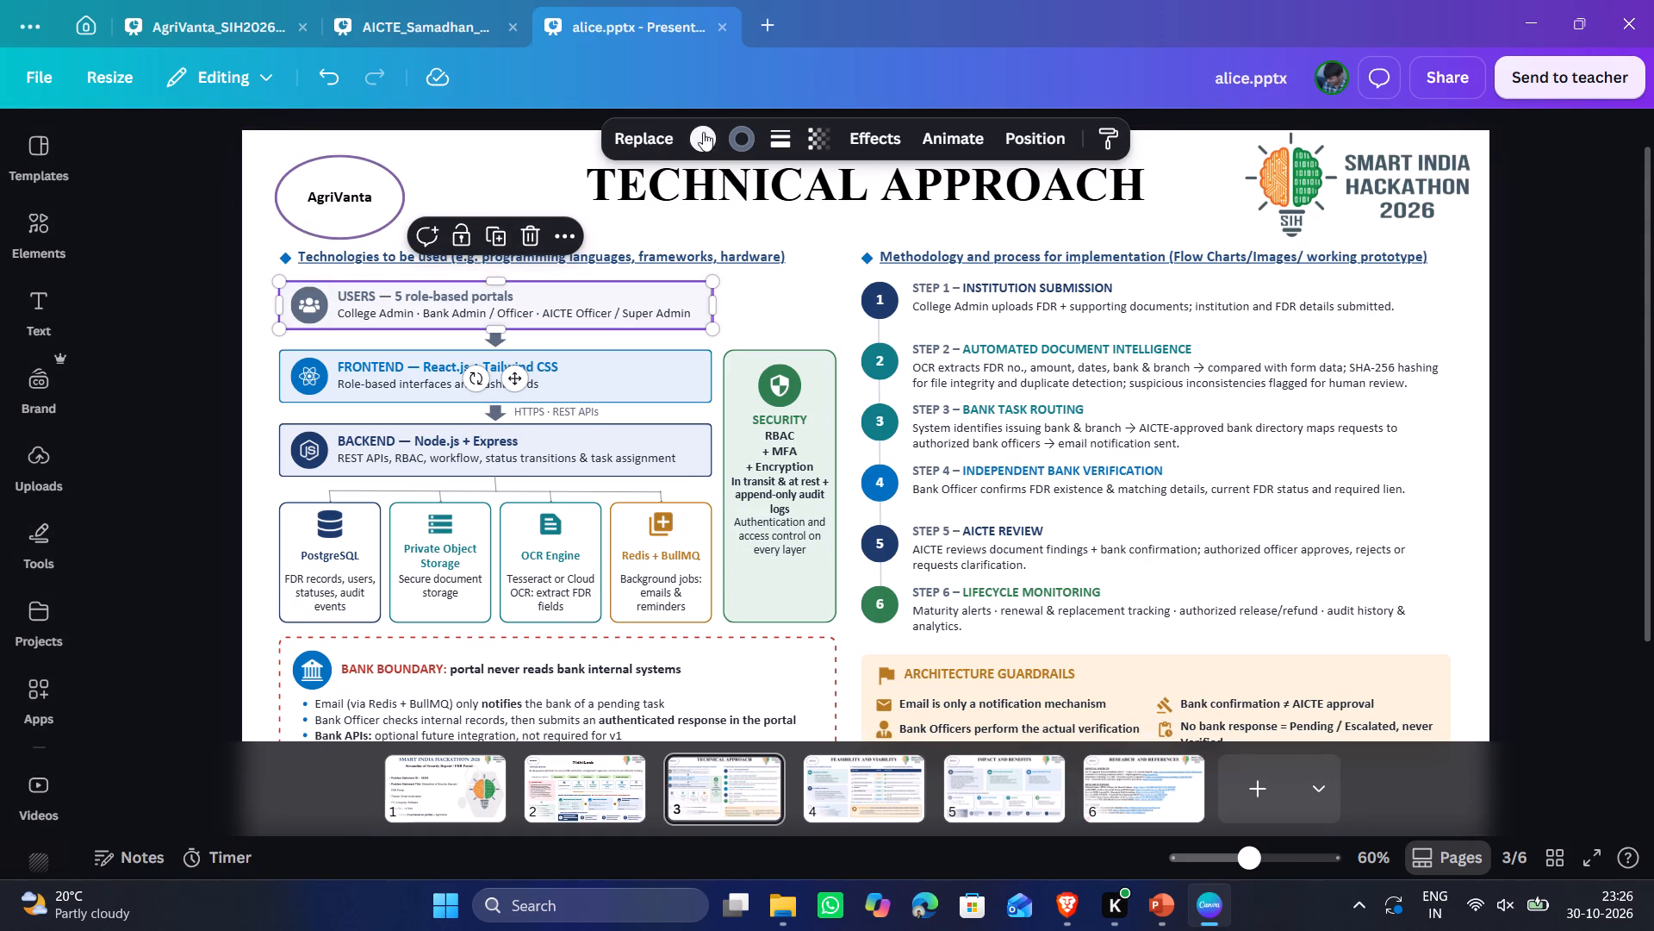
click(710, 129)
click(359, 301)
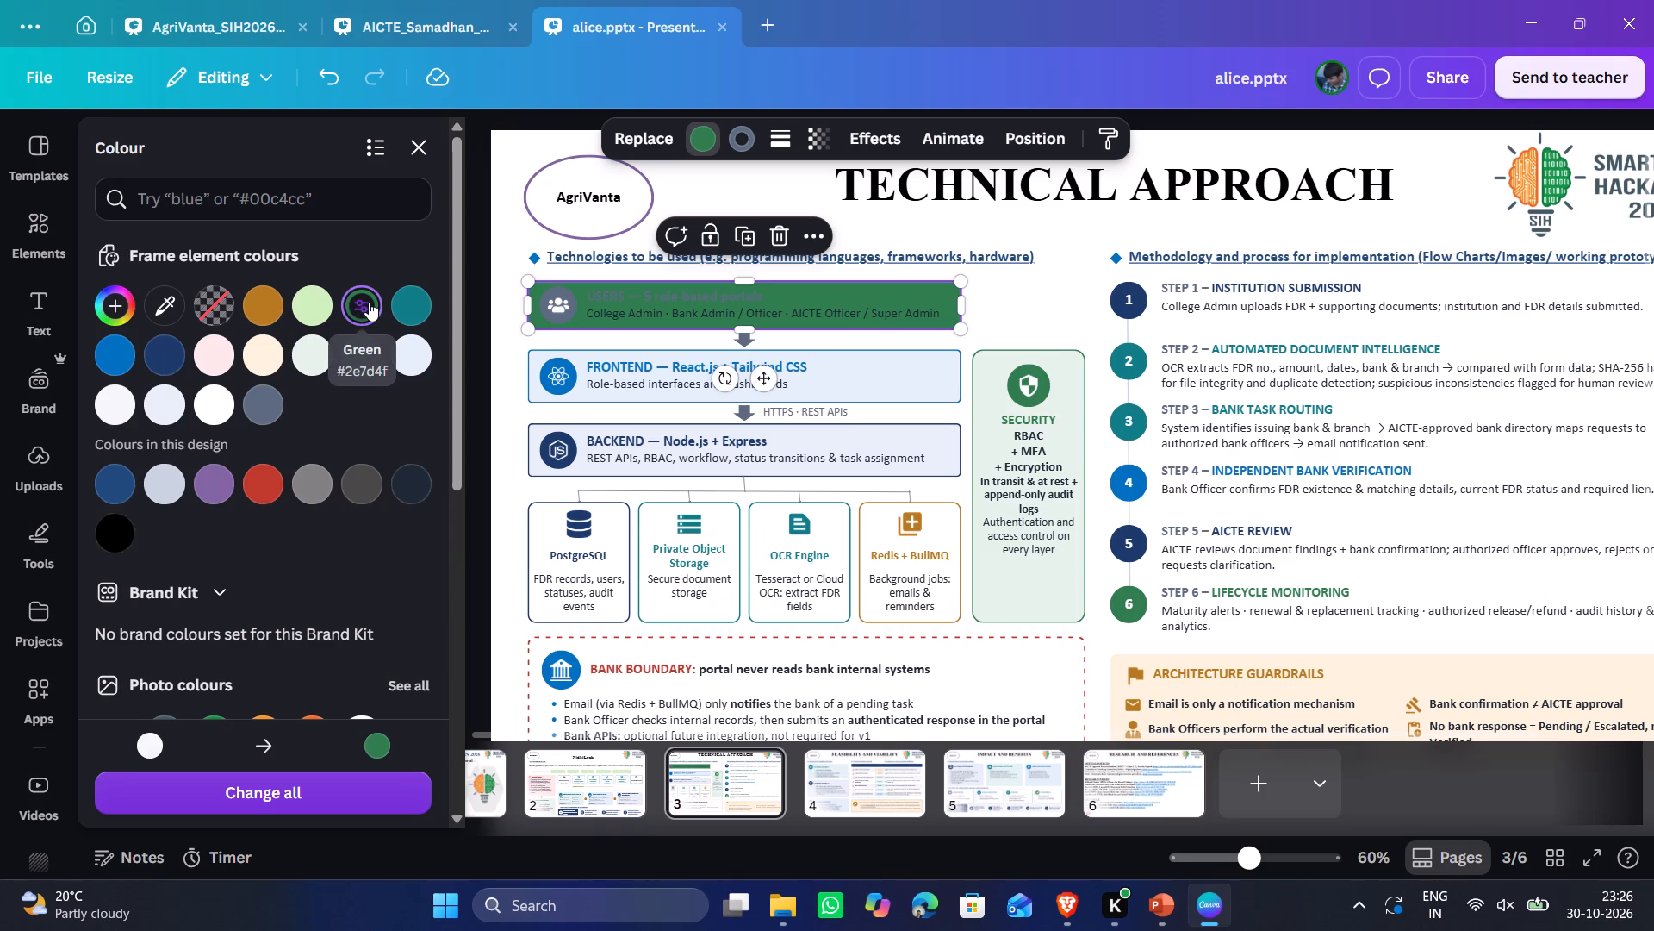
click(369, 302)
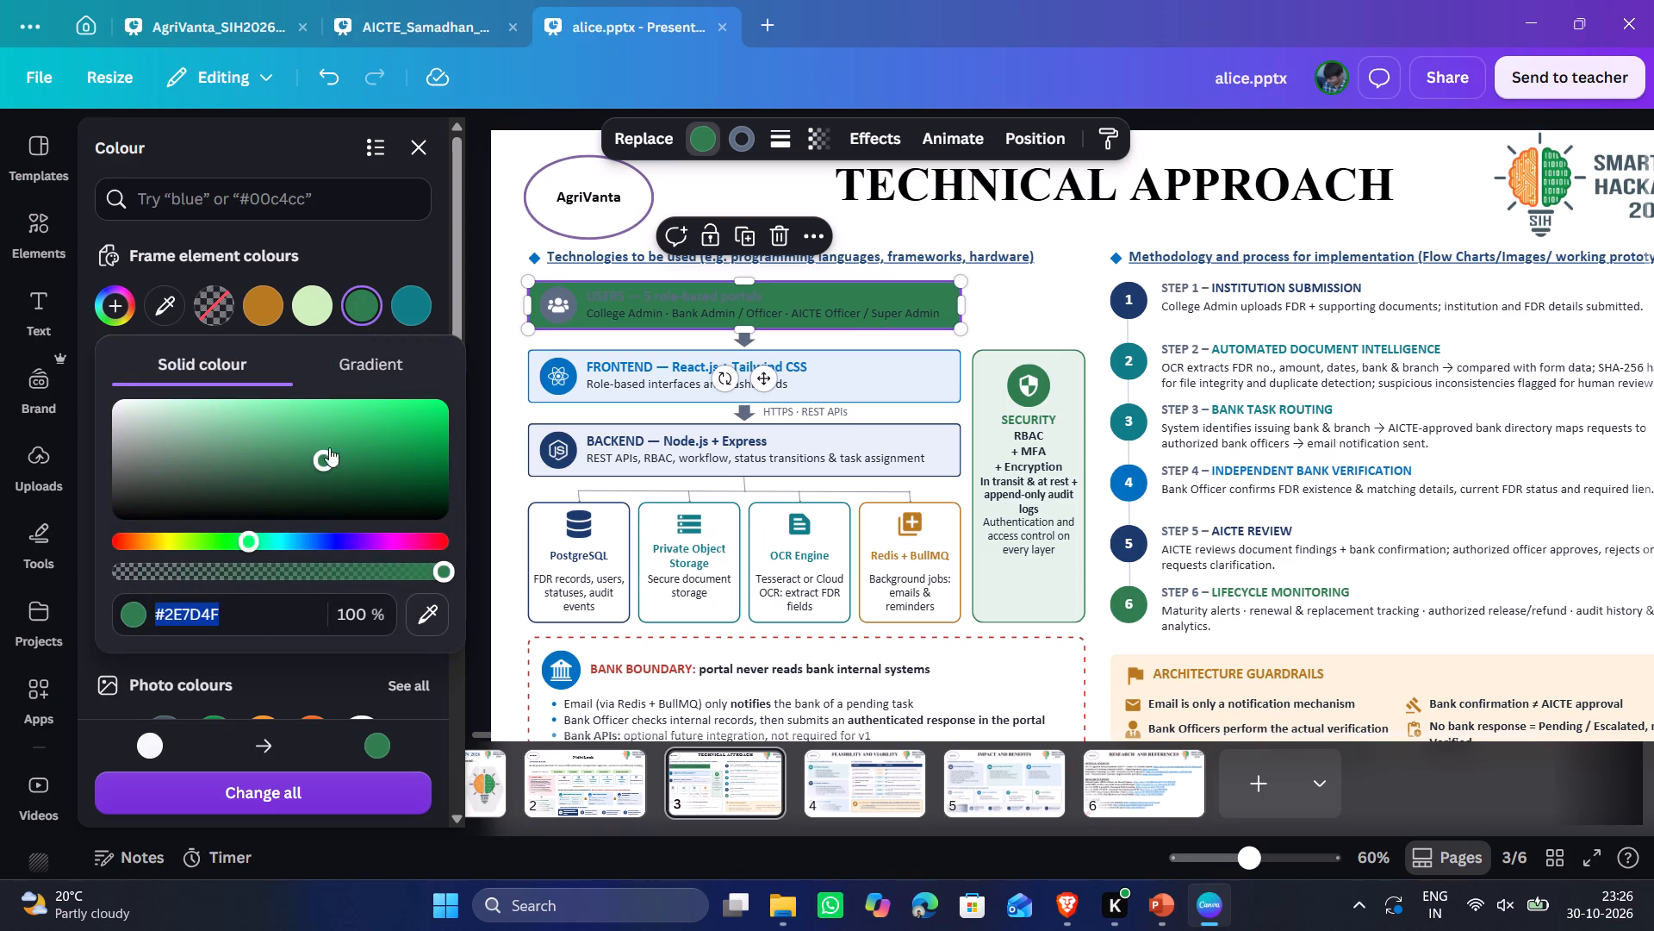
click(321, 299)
Fill the "USERS — 5 role-based portals" box with orange and lighten the shade to #FFC282.
scroll(321, 421, down, 3)
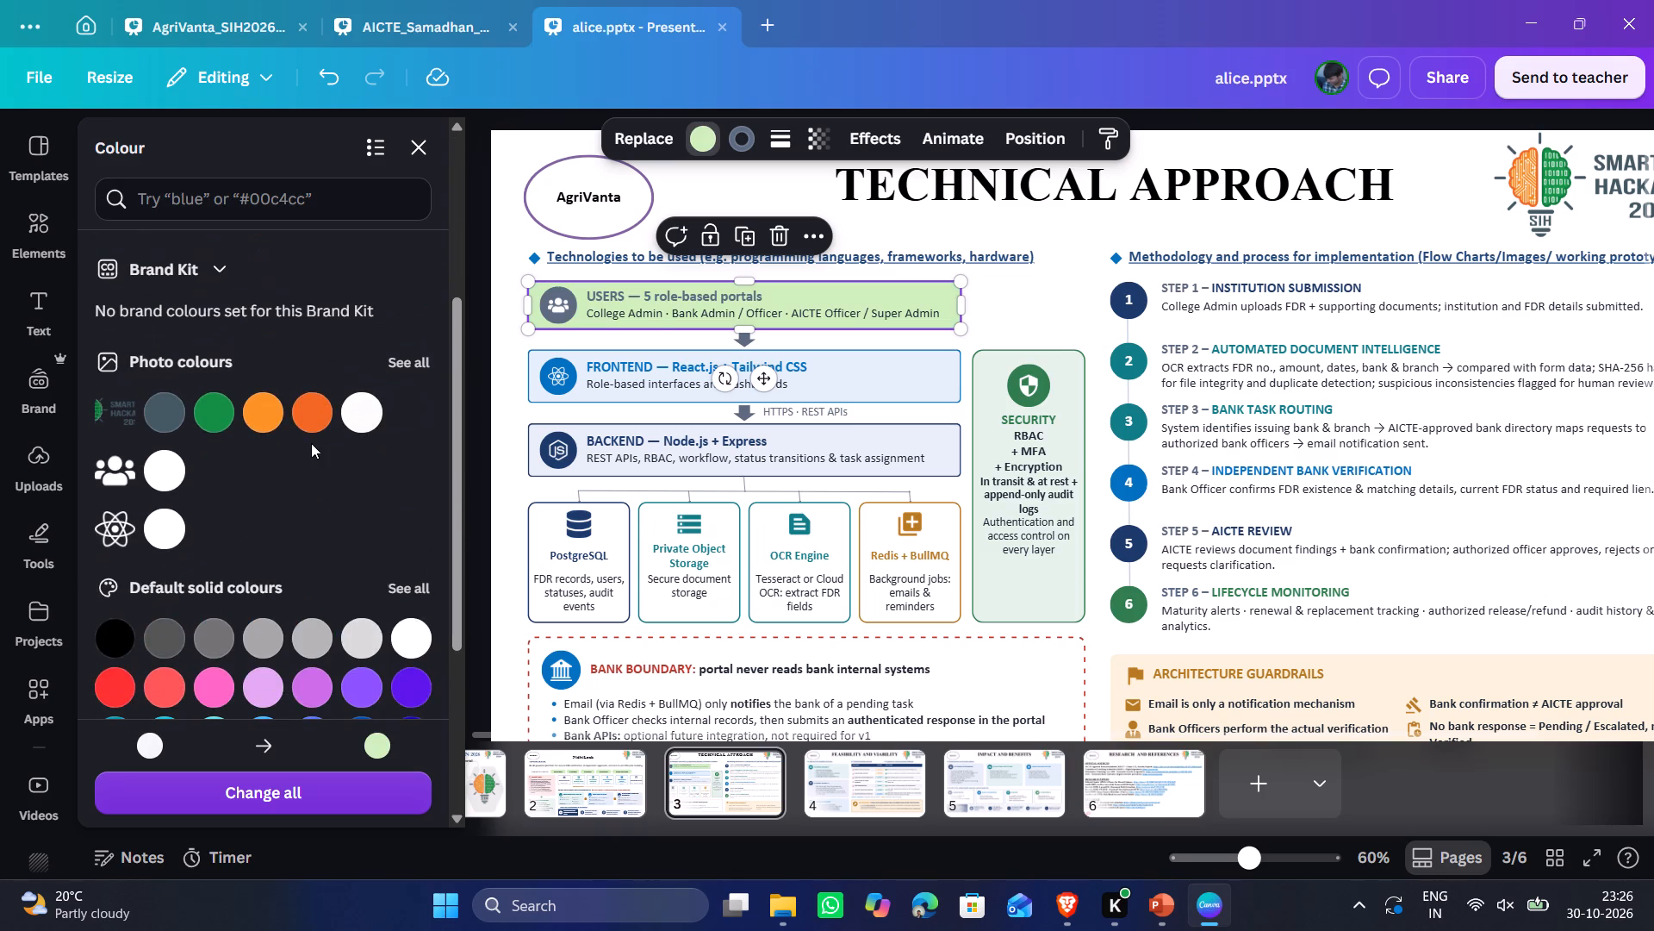
scroll(290, 416, up, 1)
click(268, 509)
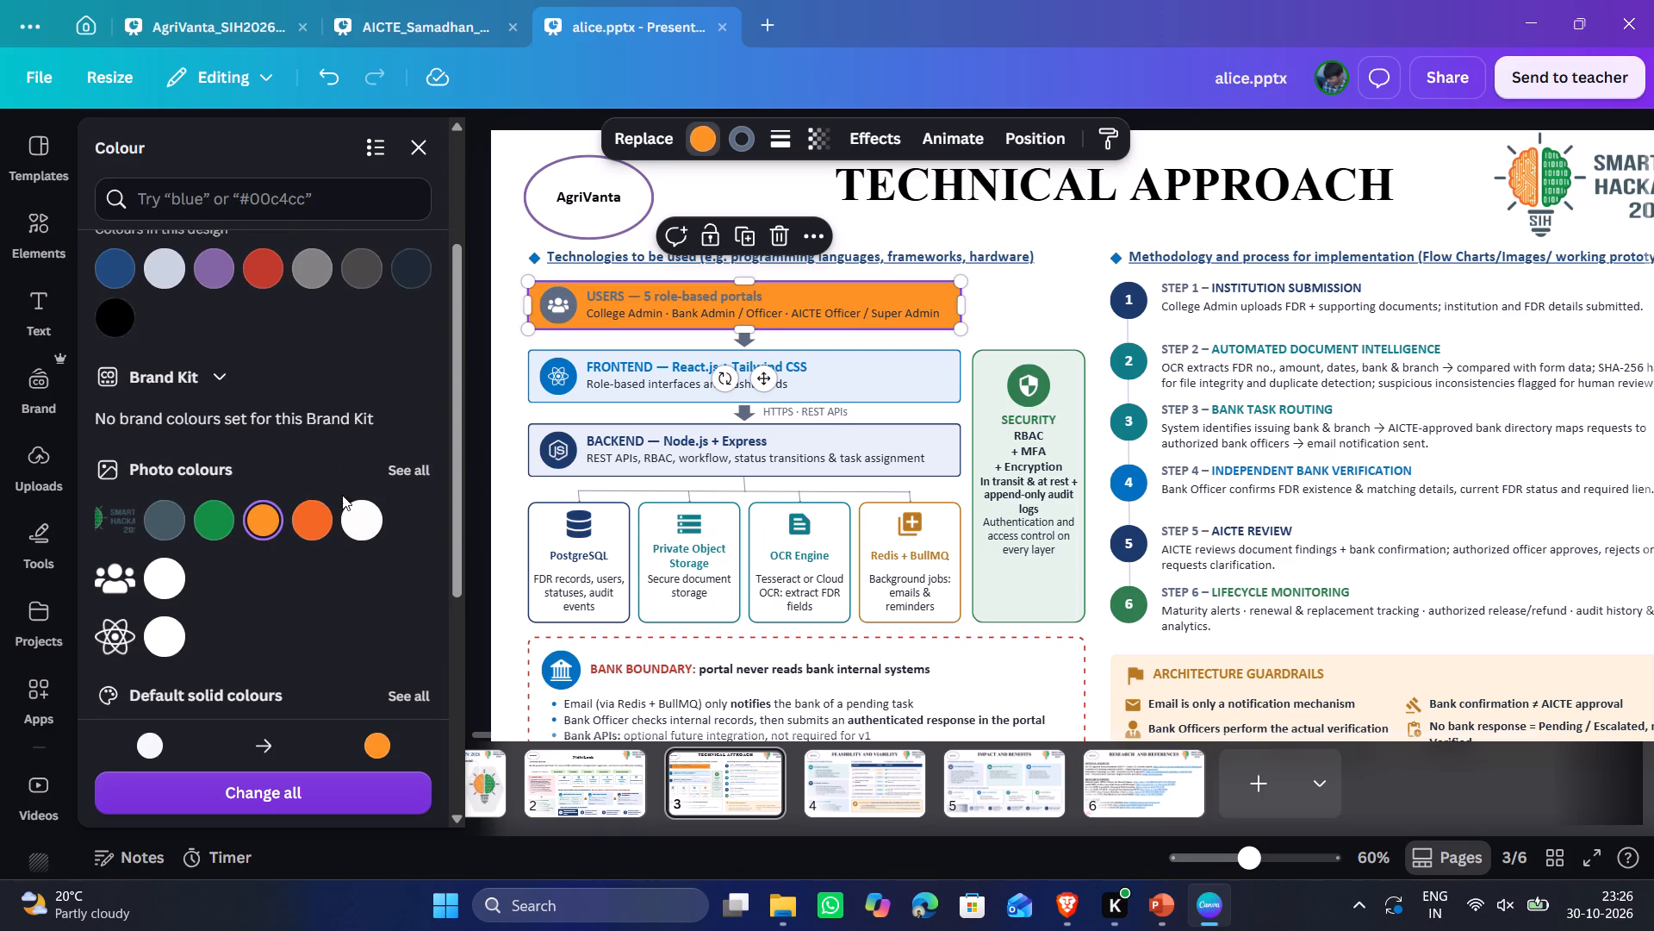
scroll(320, 491, up, 3)
scroll(248, 727, down, 3)
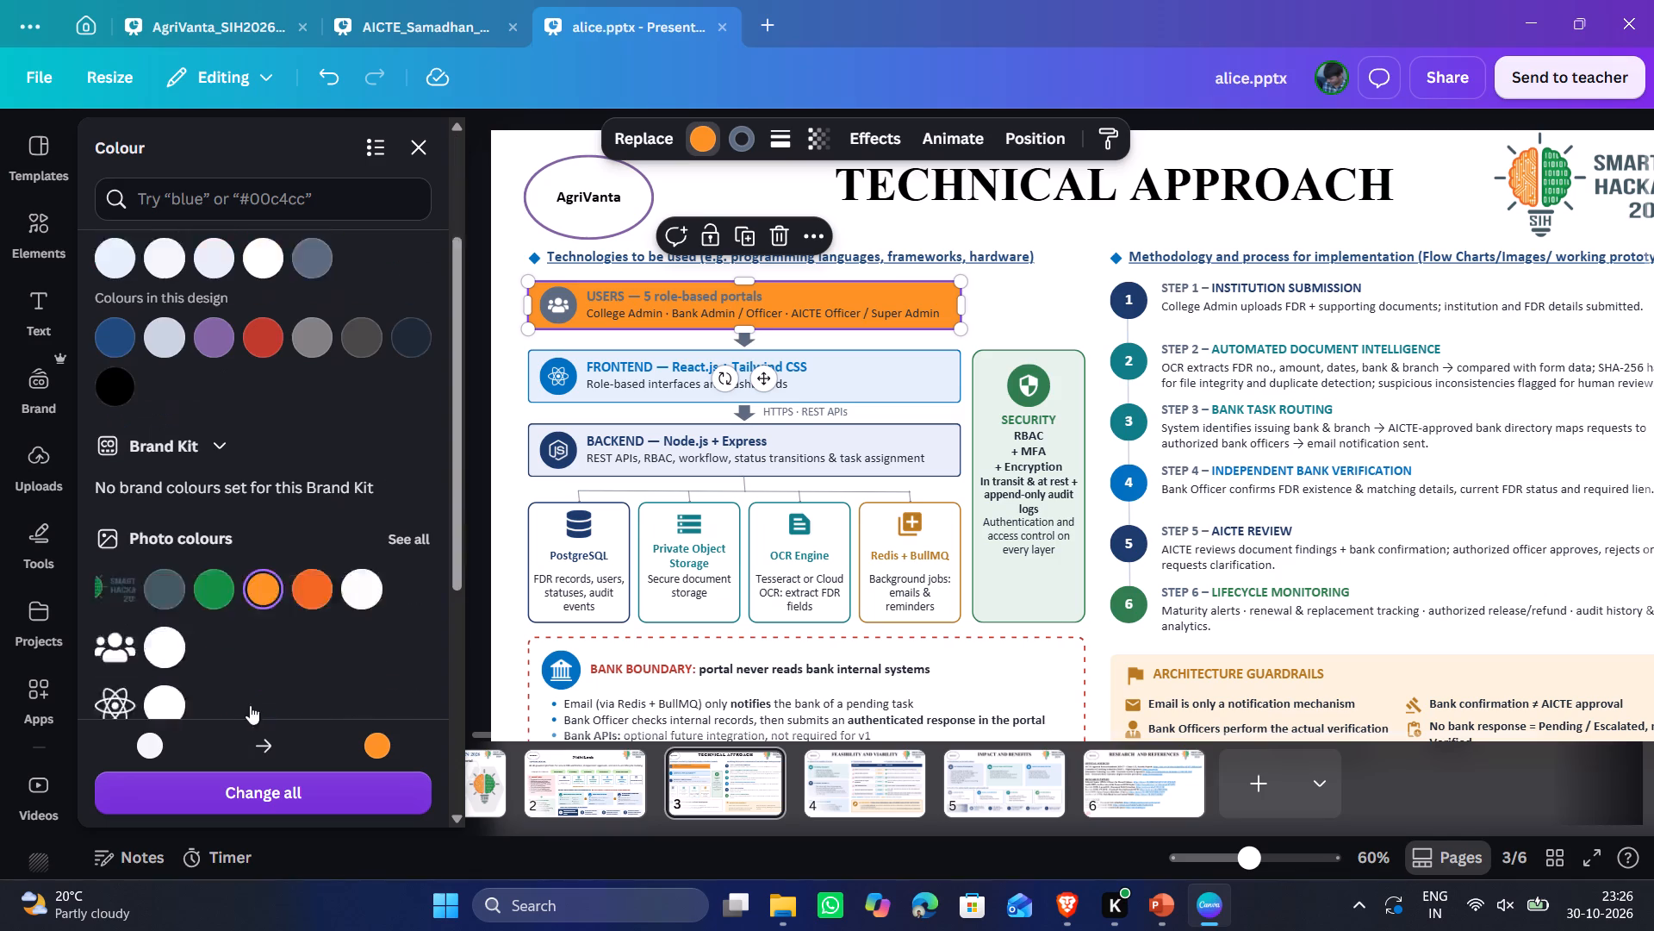
scroll(280, 525, up, 2)
click(261, 632)
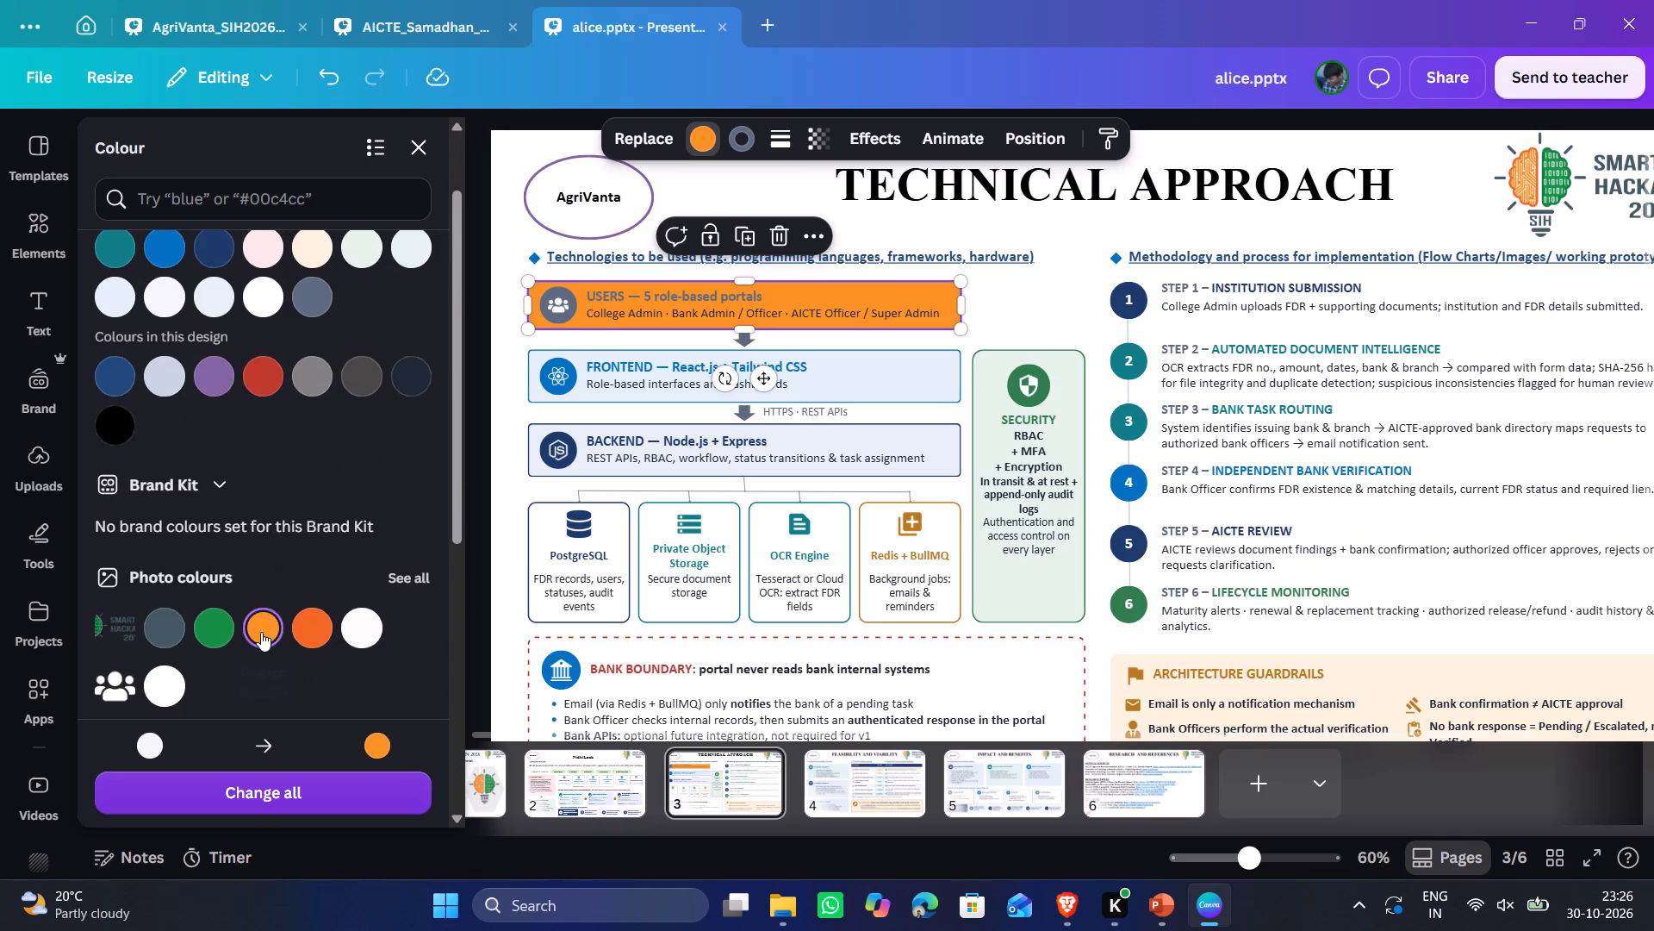
scroll(264, 578, up, 5)
click(267, 298)
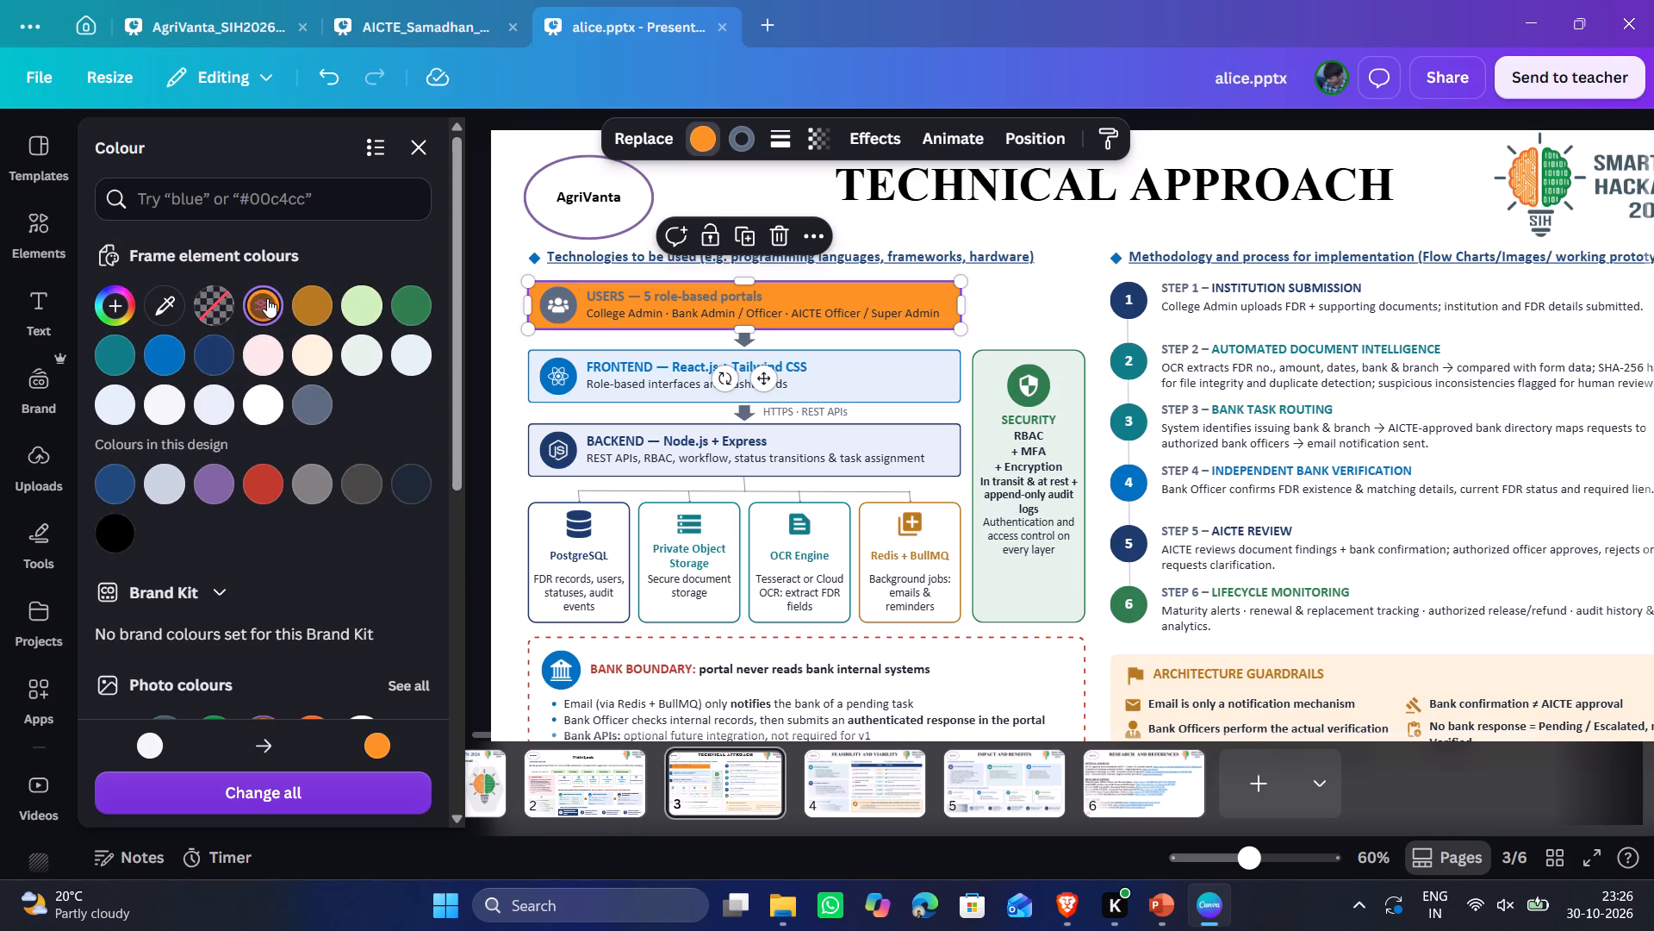
click(263, 299)
drag(394, 404, 369, 411)
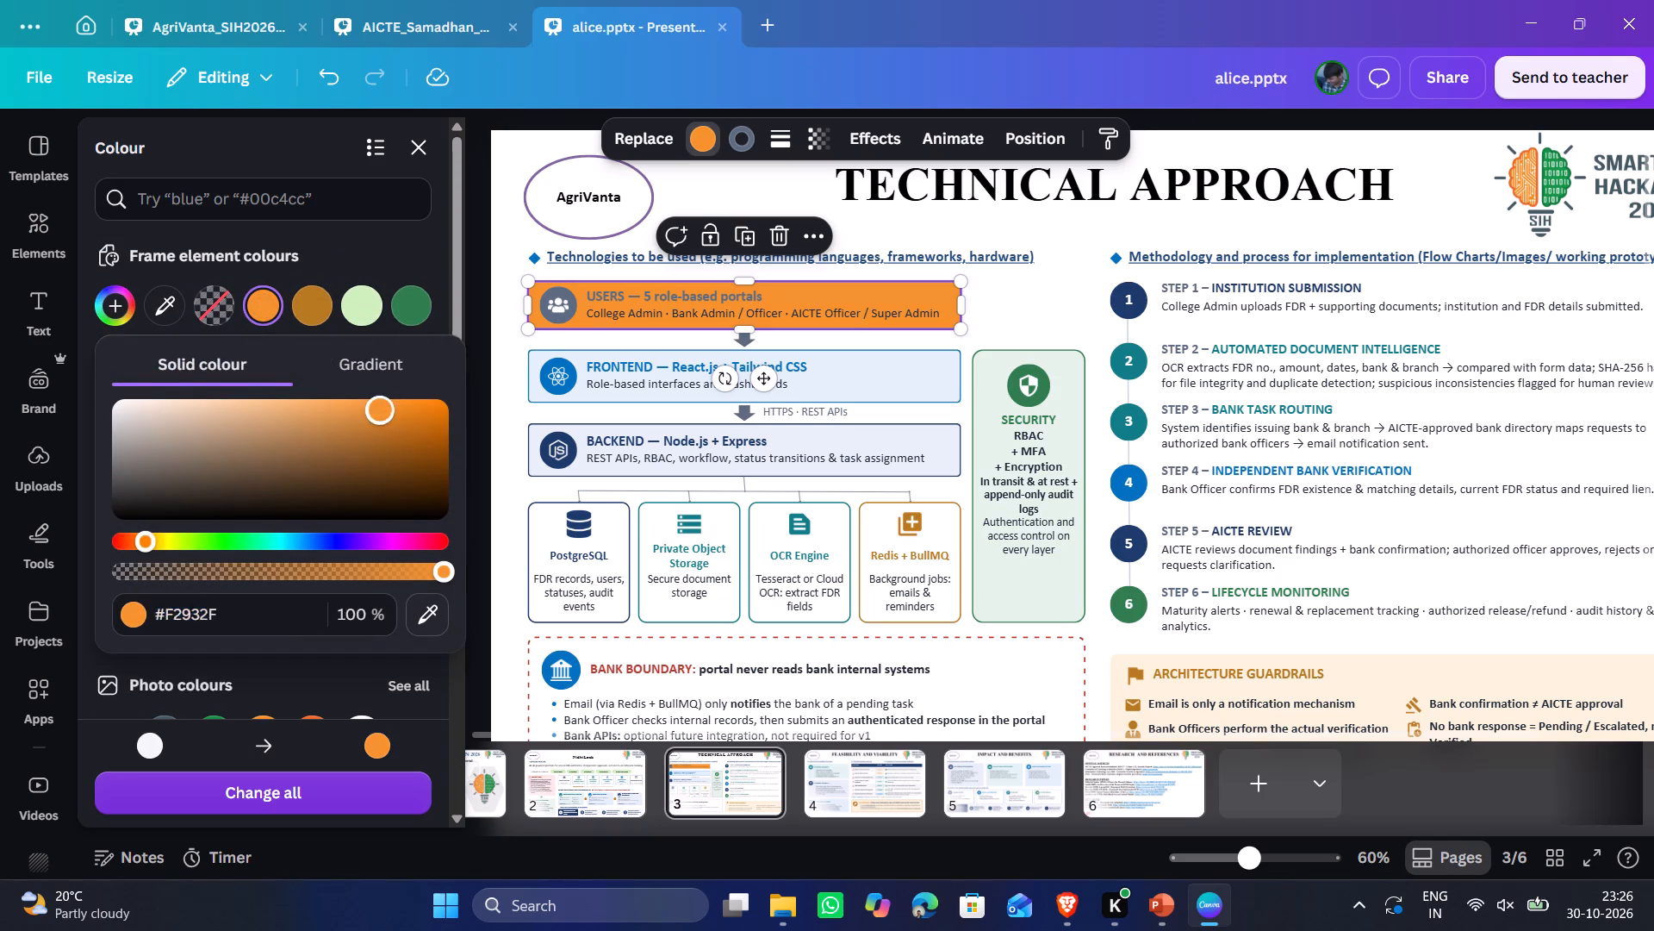
drag(369, 411, 278, 403)
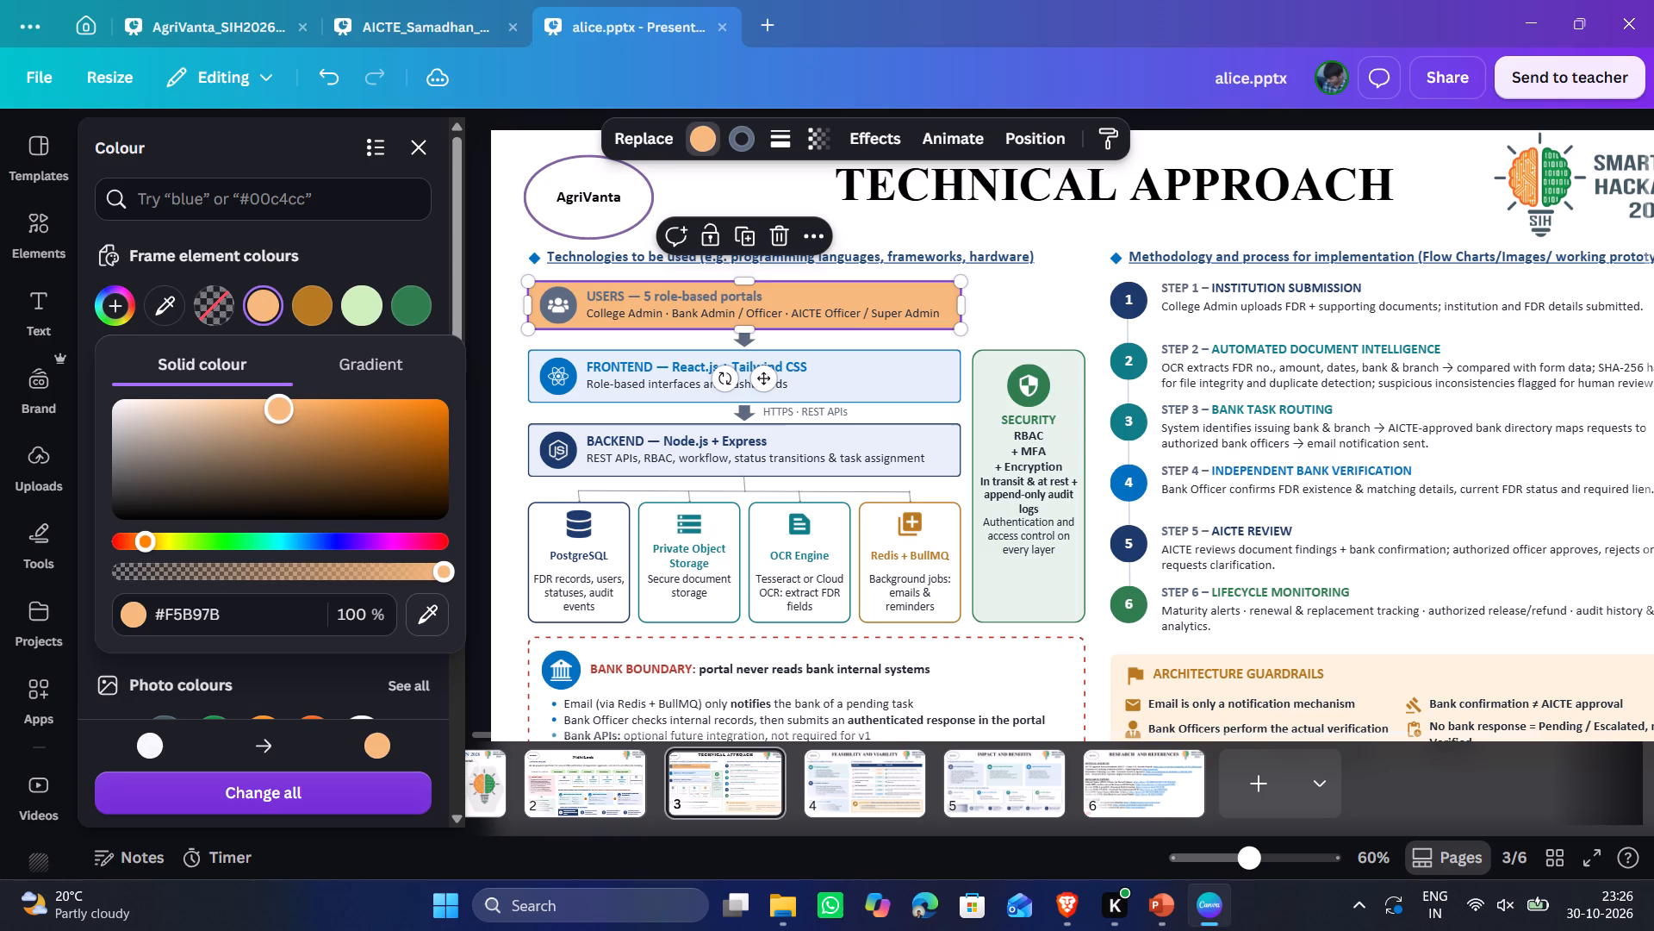
drag(278, 403, 278, 398)
click(440, 261)
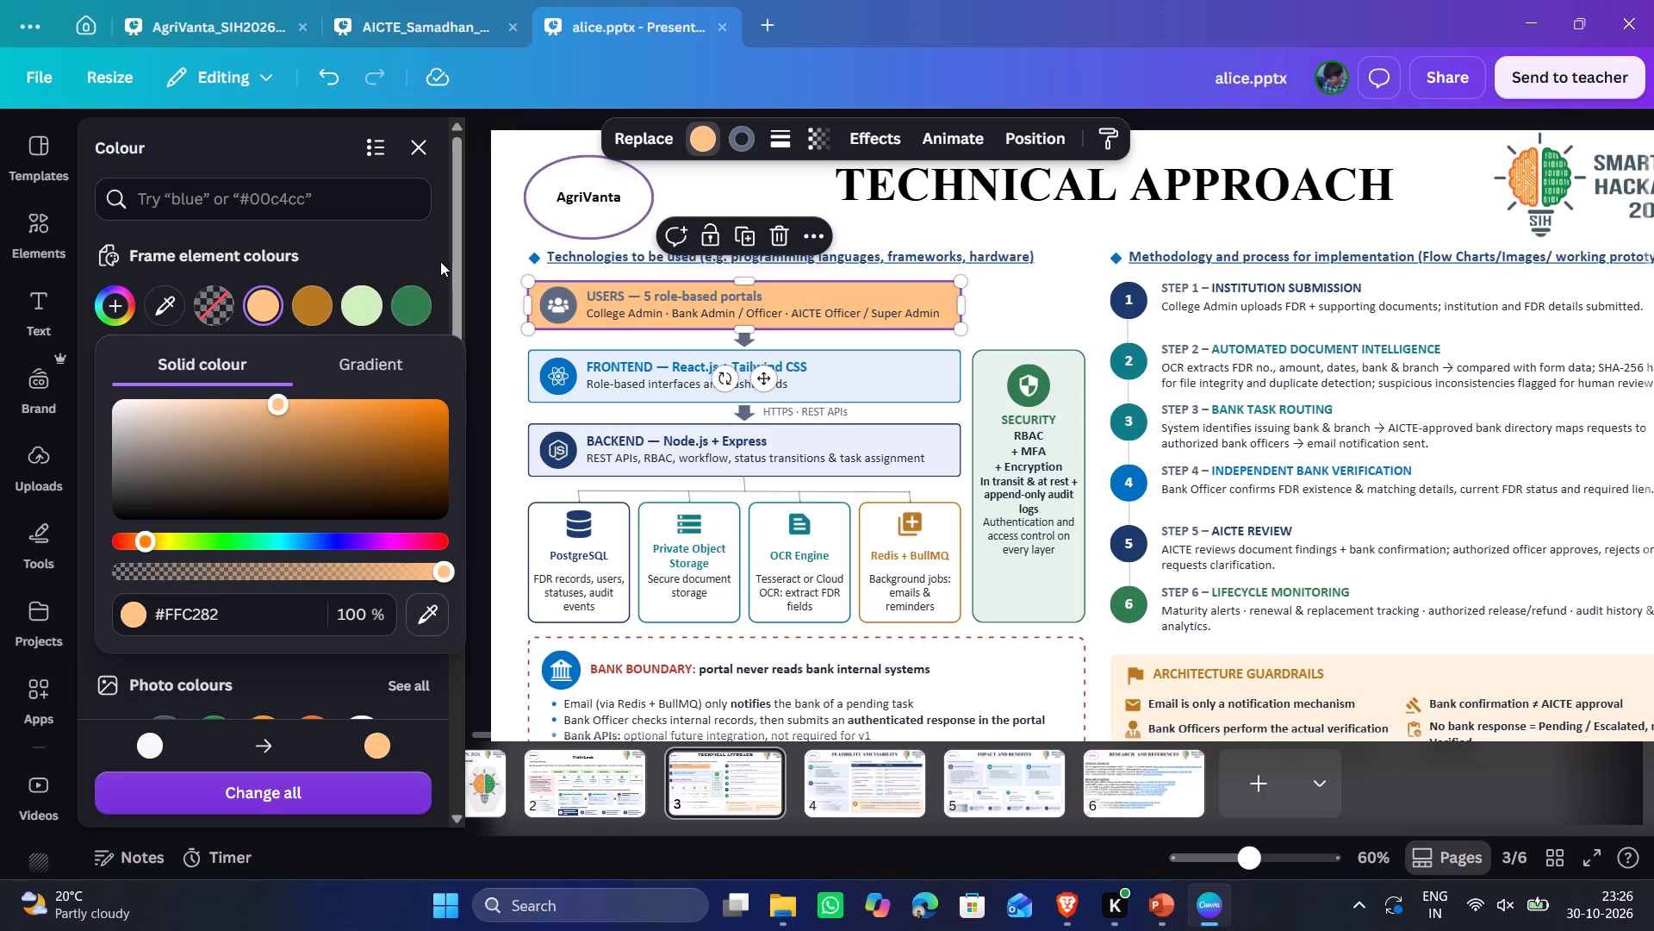
click(584, 284)
click(1046, 287)
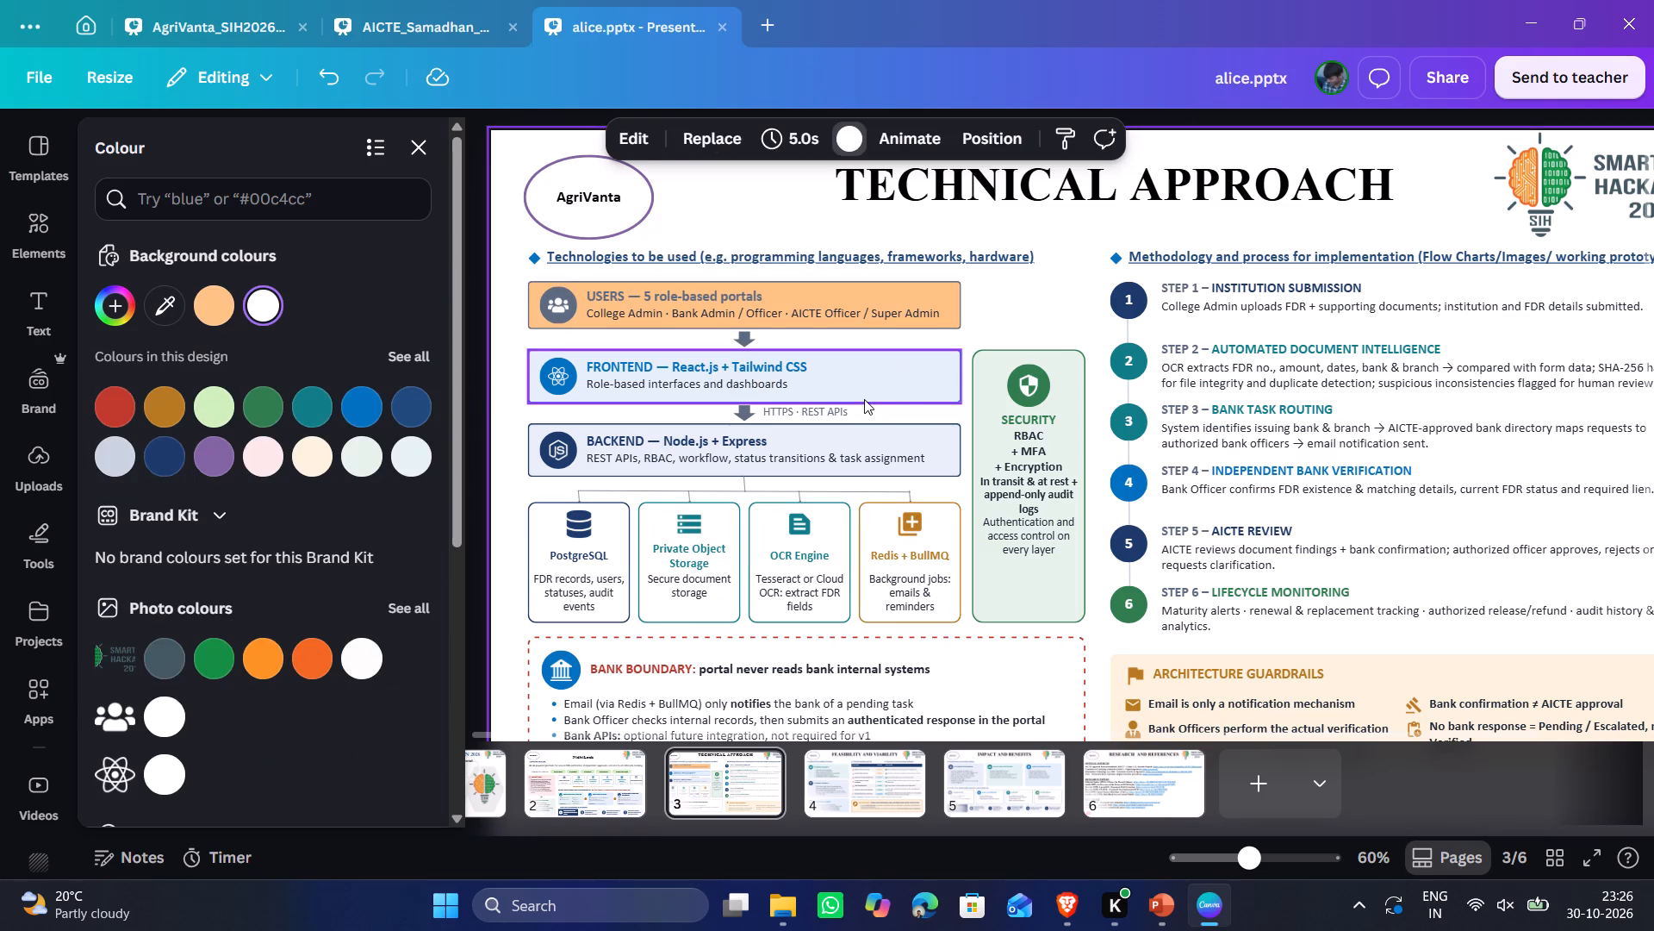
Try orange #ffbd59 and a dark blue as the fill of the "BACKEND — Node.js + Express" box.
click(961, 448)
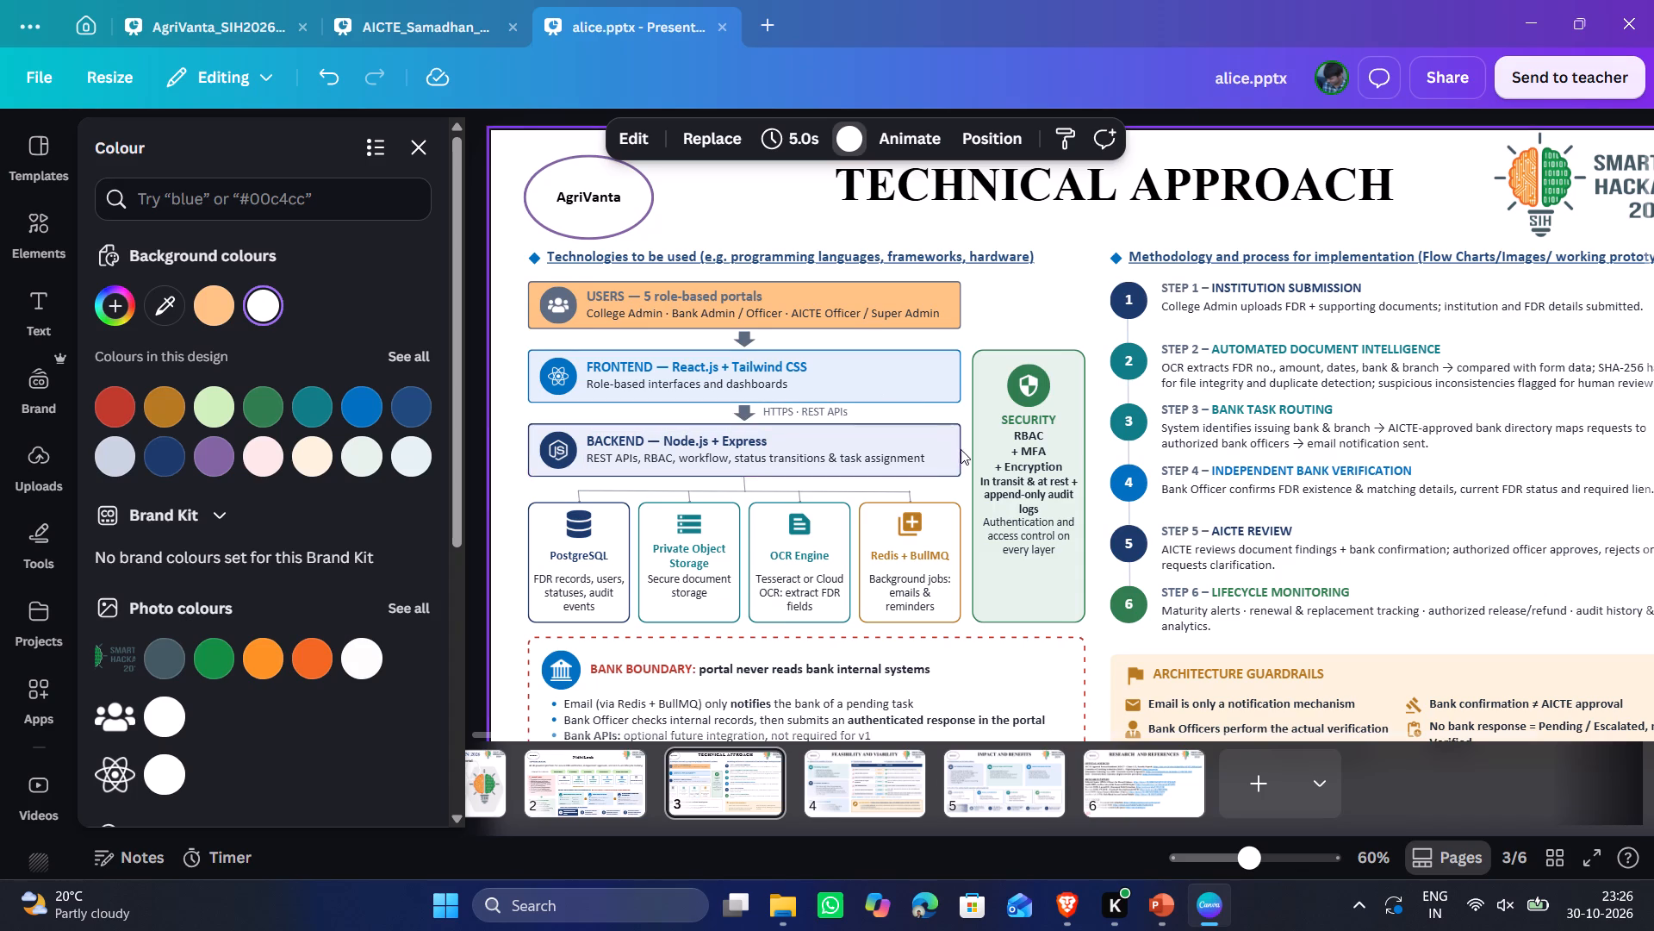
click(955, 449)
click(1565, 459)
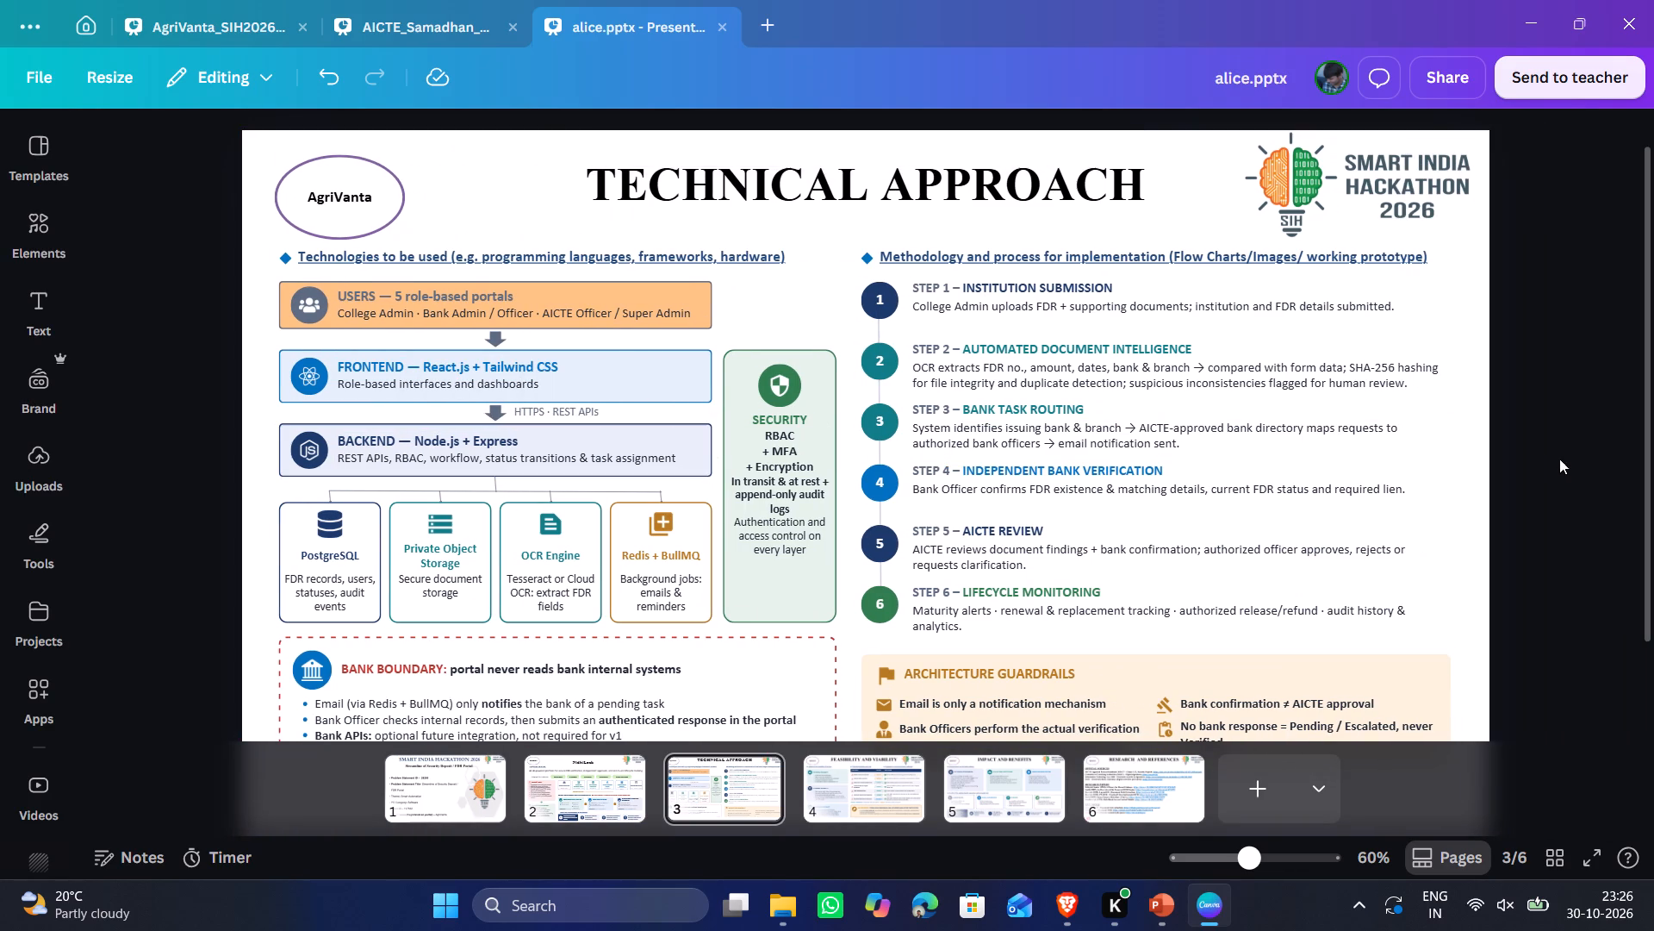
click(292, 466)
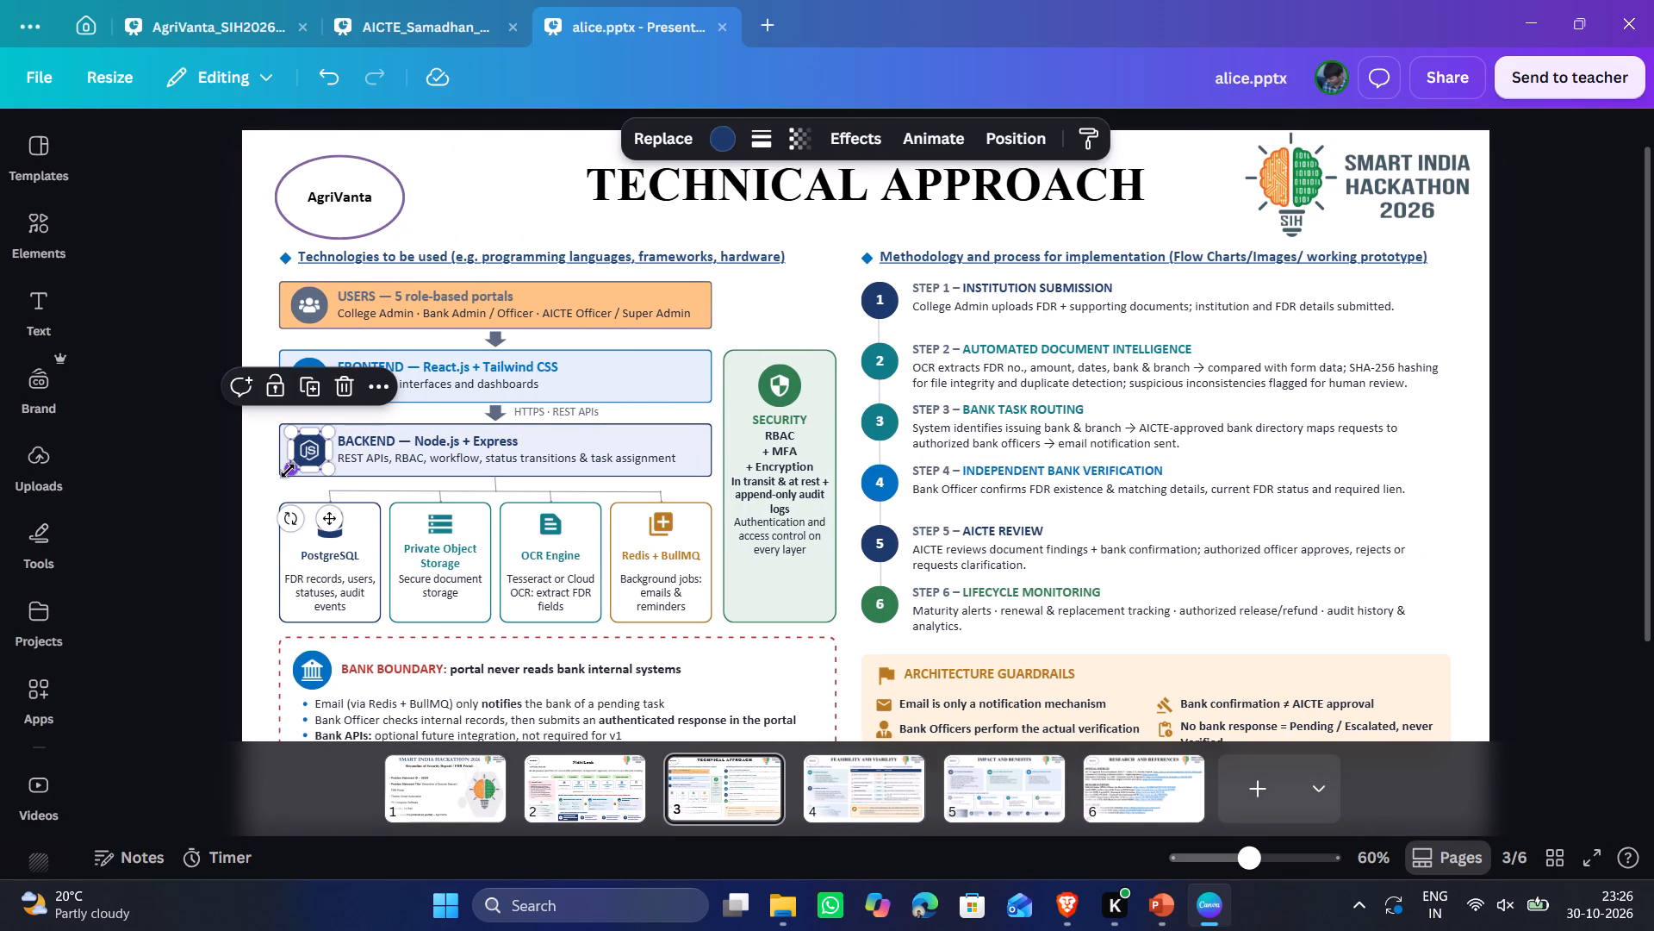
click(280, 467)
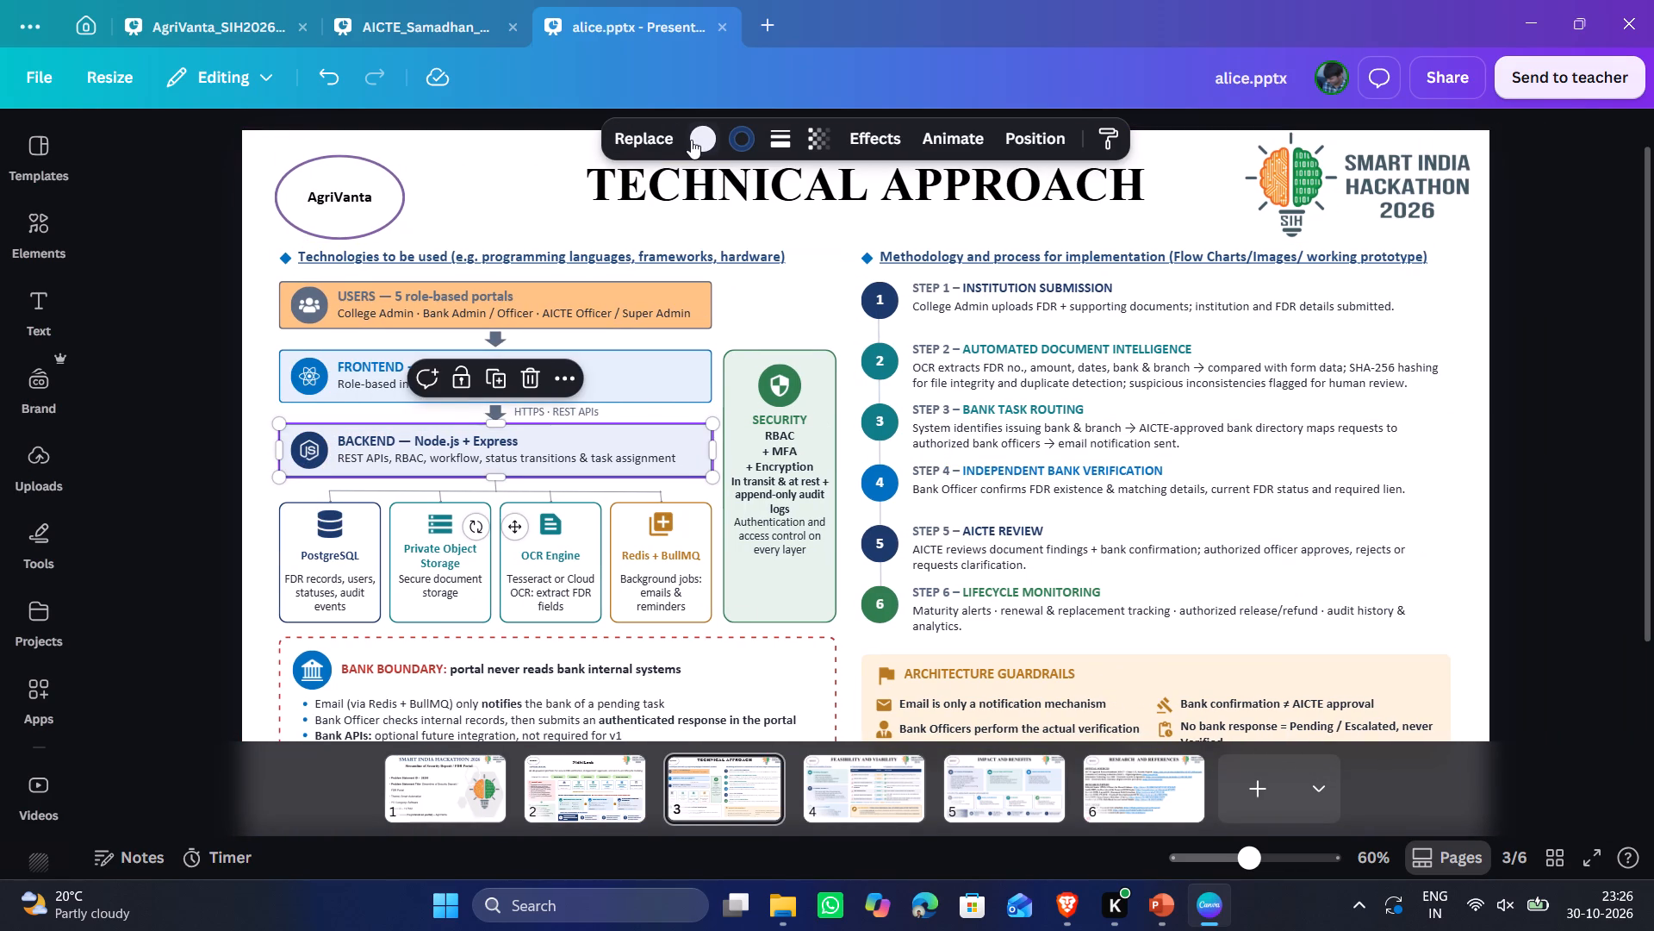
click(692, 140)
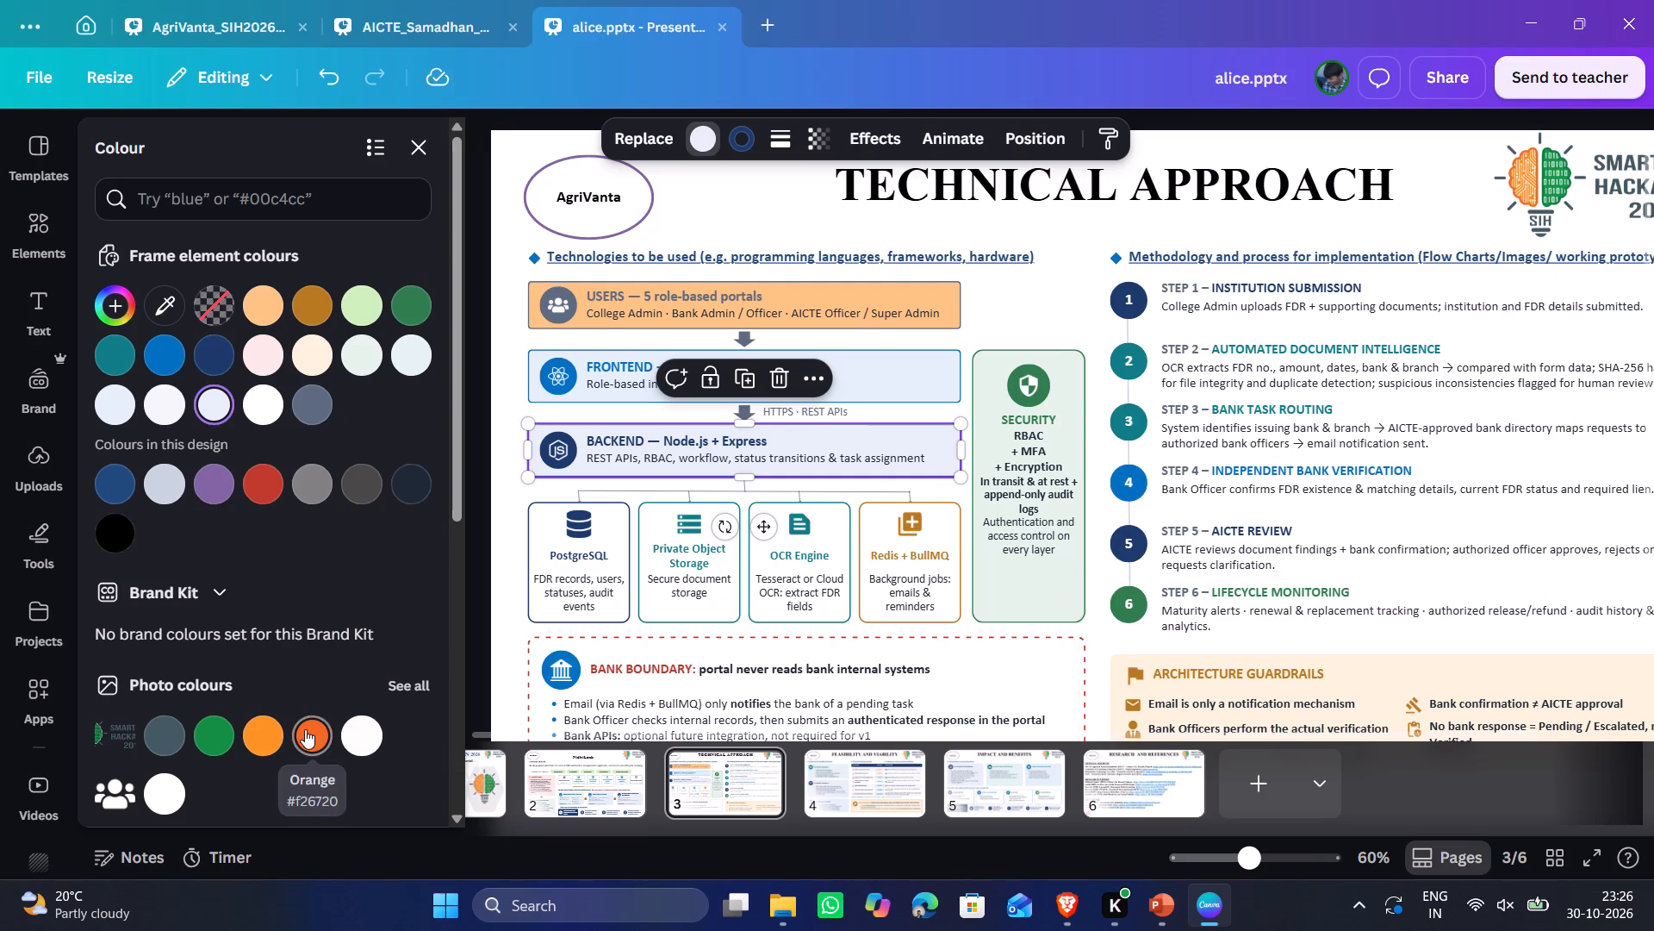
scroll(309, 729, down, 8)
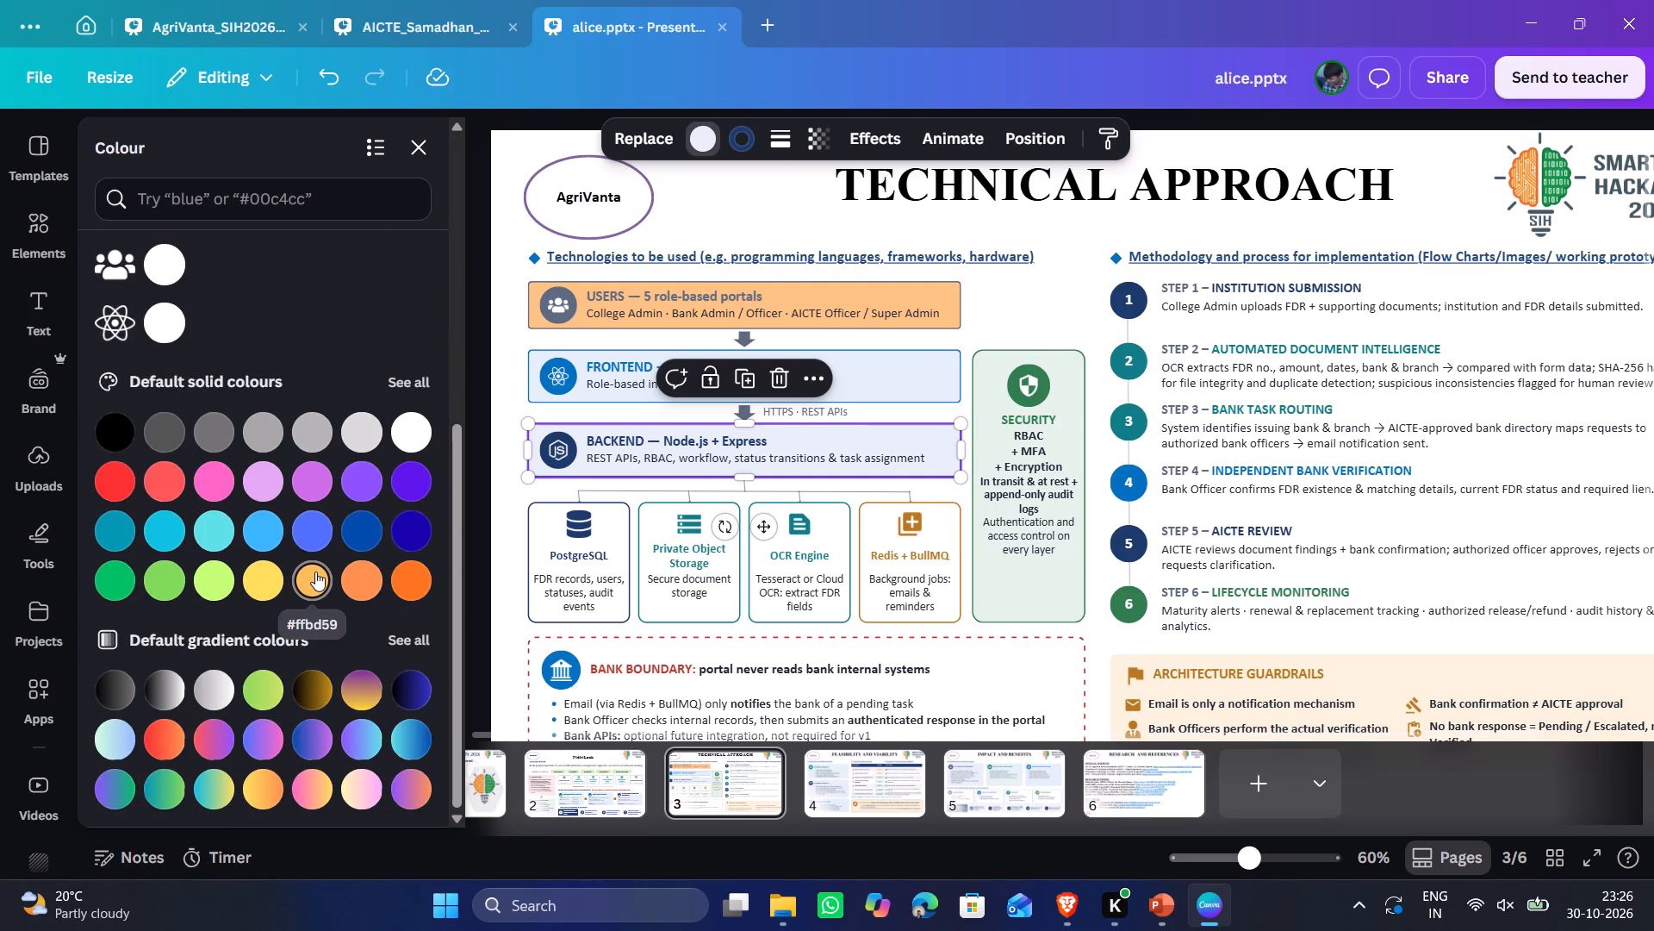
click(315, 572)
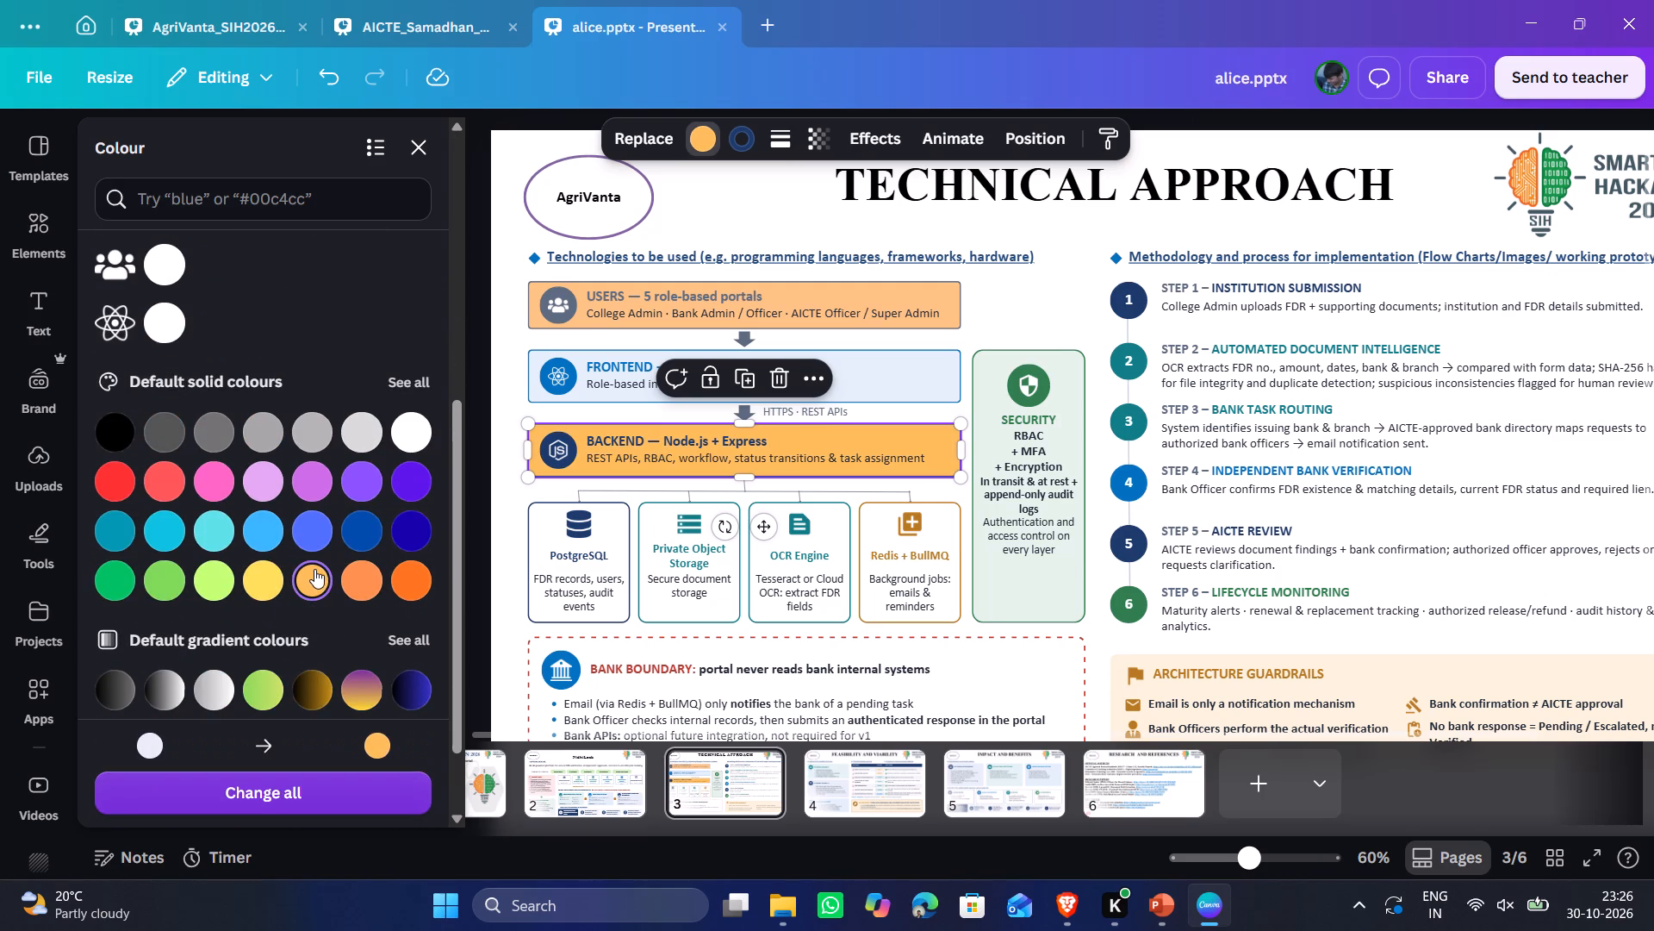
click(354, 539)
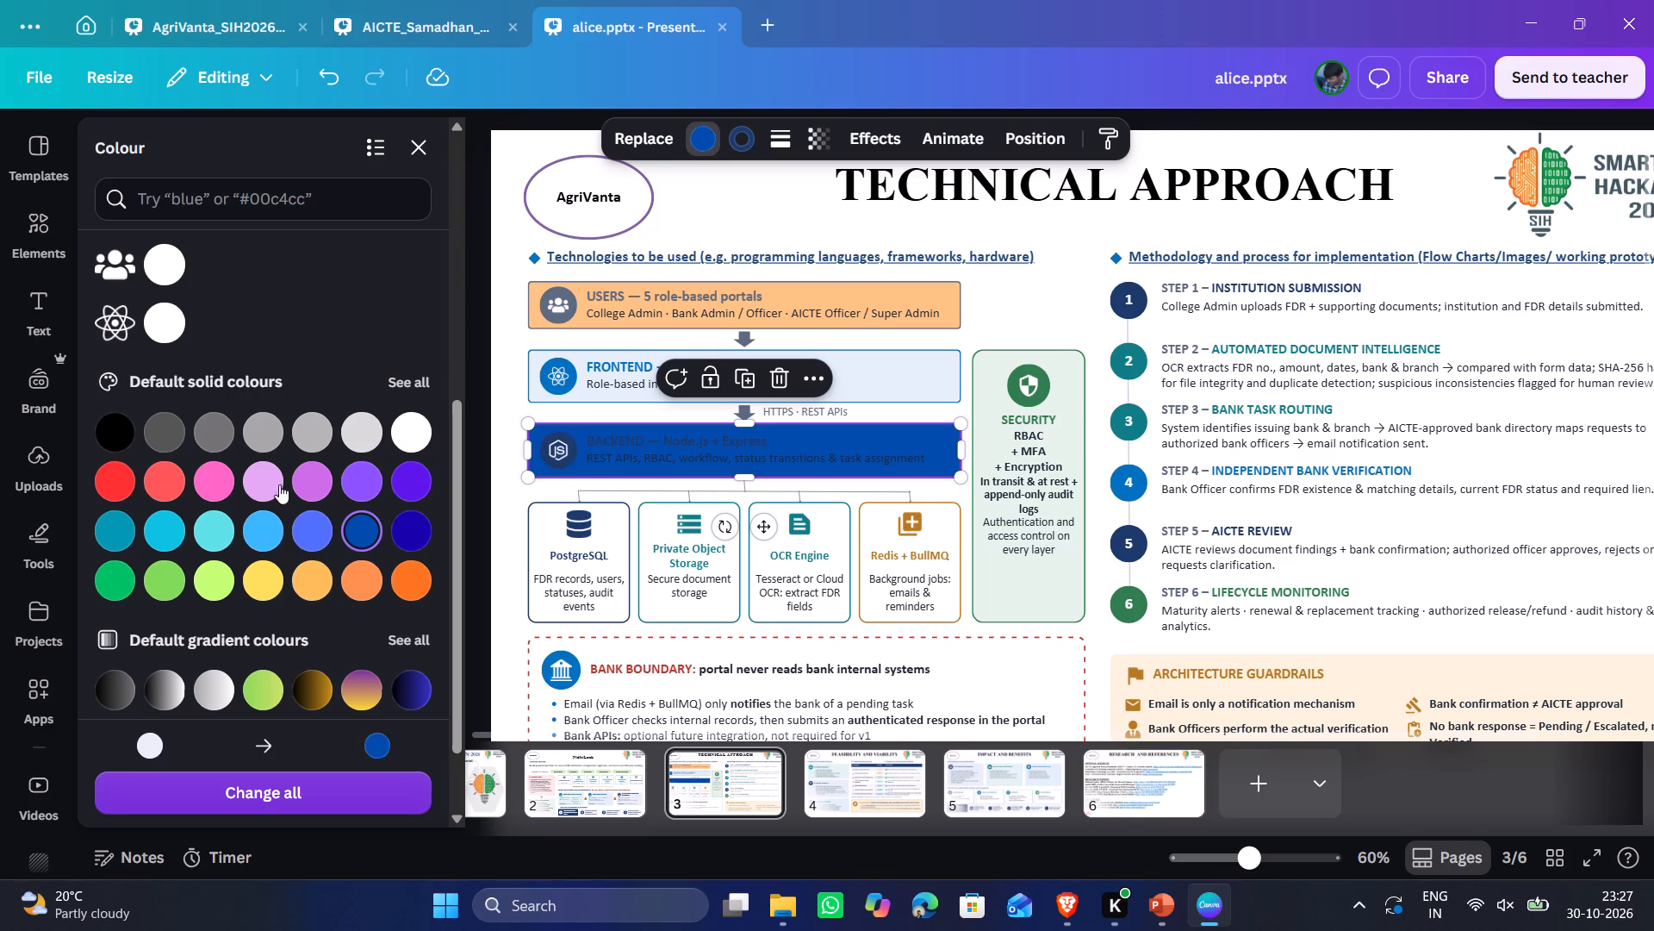
Fill the "BACKEND — Node.js + Express" box with pink and lighten the shade to #FFD2EE.
click(211, 490)
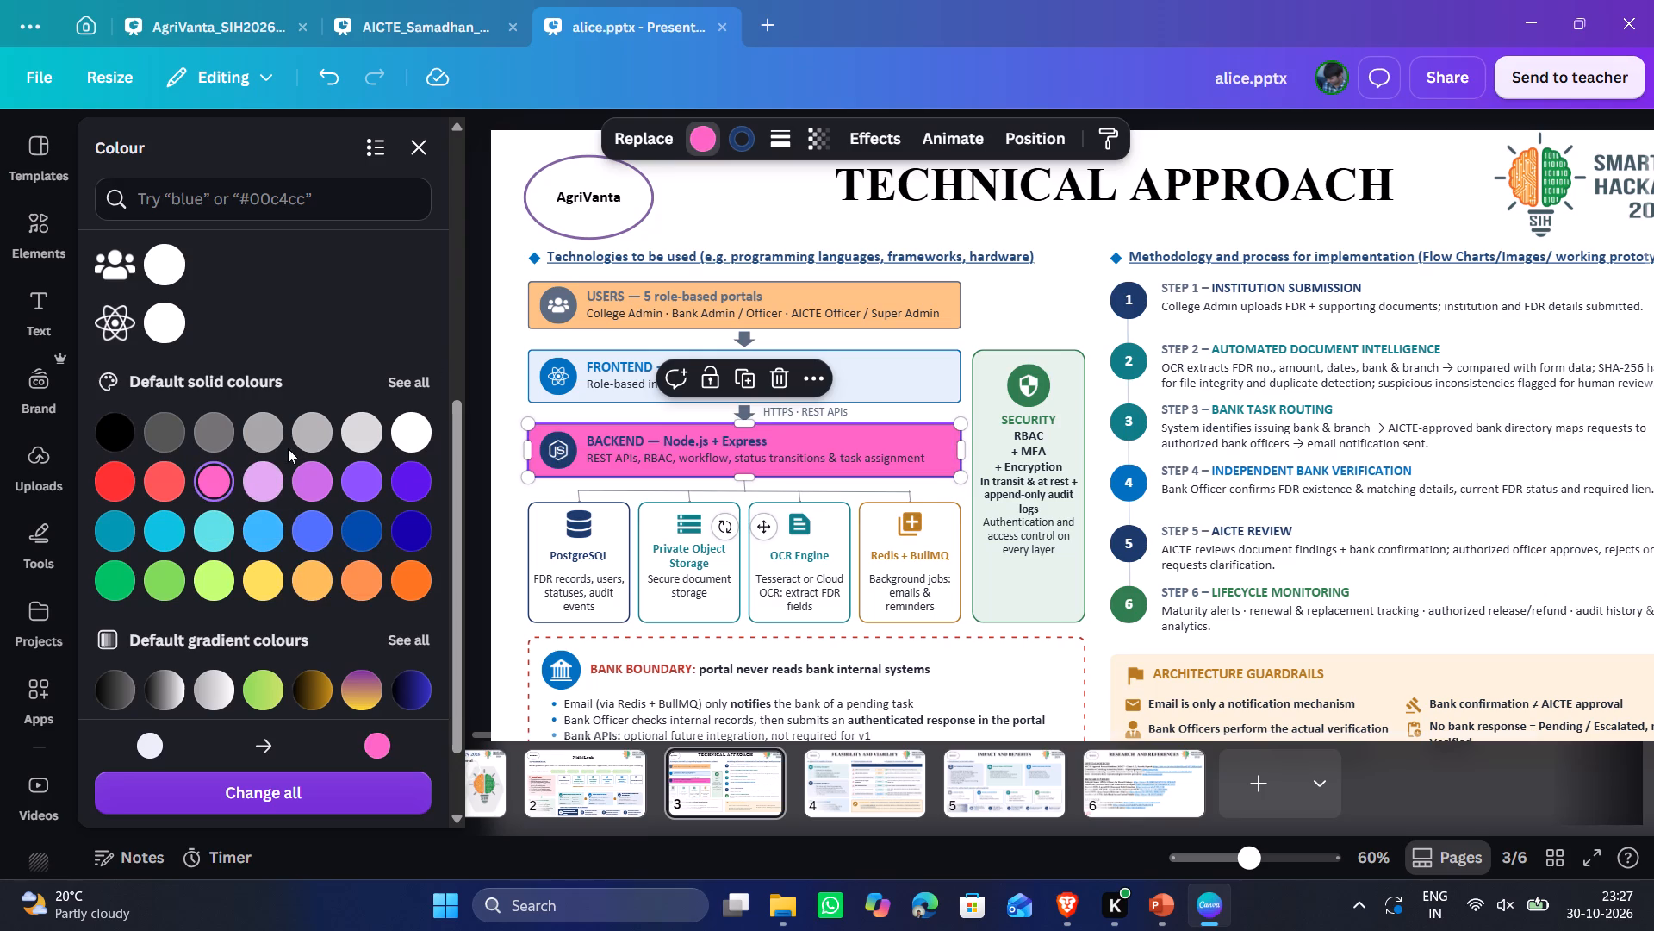
click(211, 478)
double_click(212, 478)
scroll(288, 604, up, 3)
scroll(227, 472, up, 4)
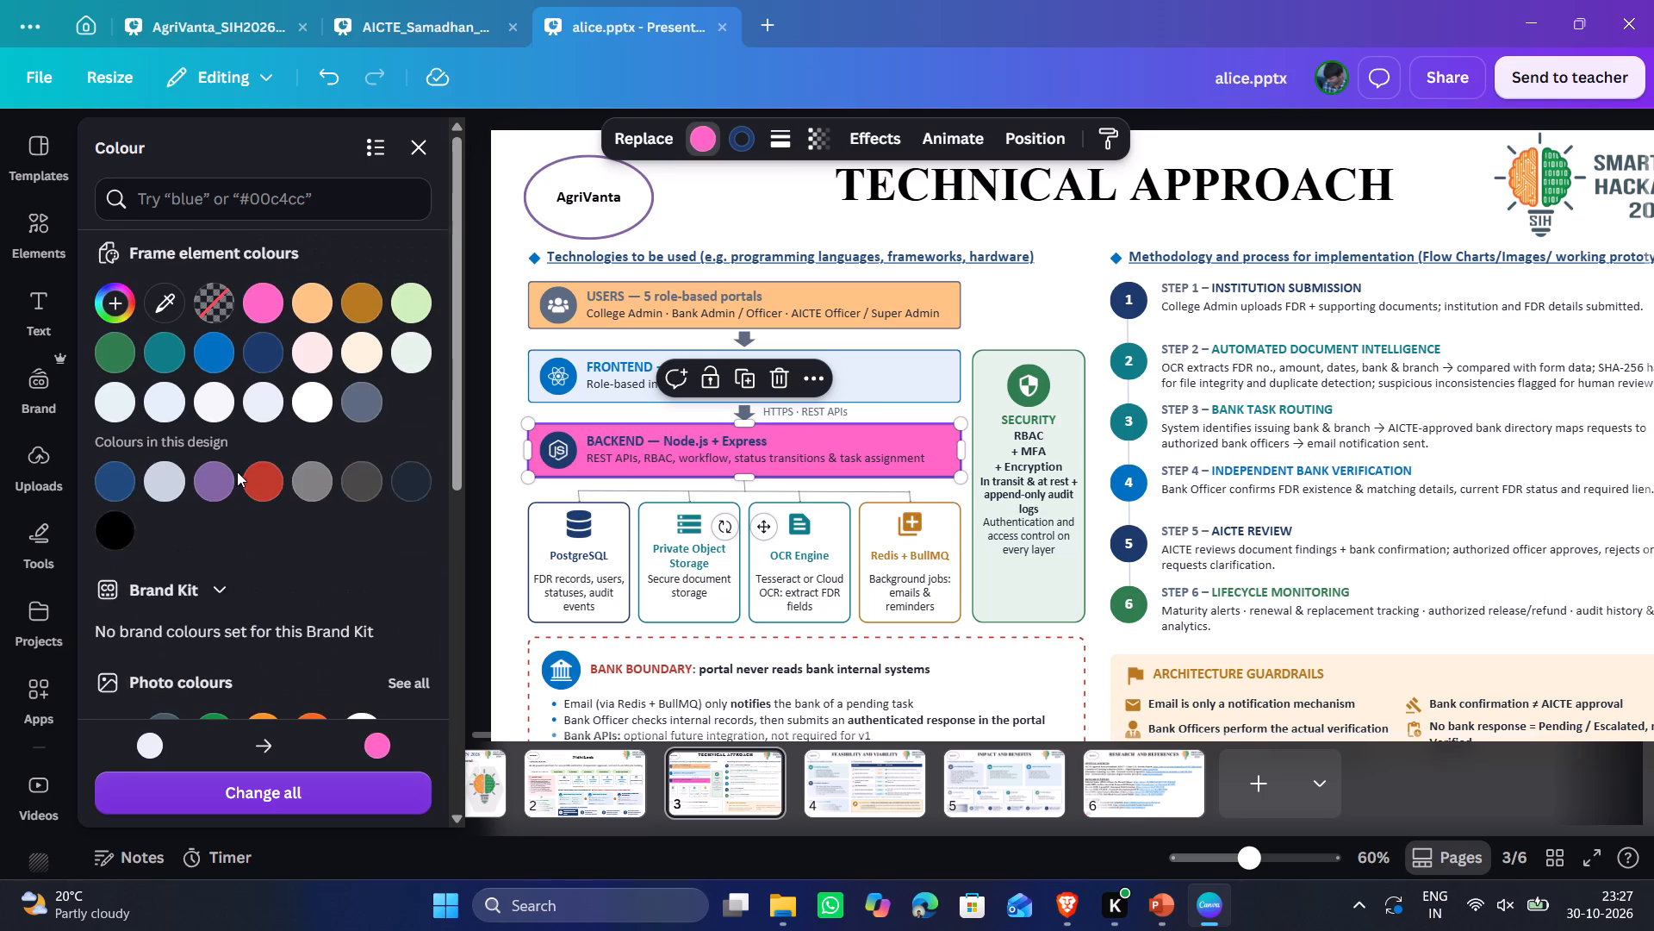
scroll(238, 472, up, 2)
click(252, 312)
click(263, 307)
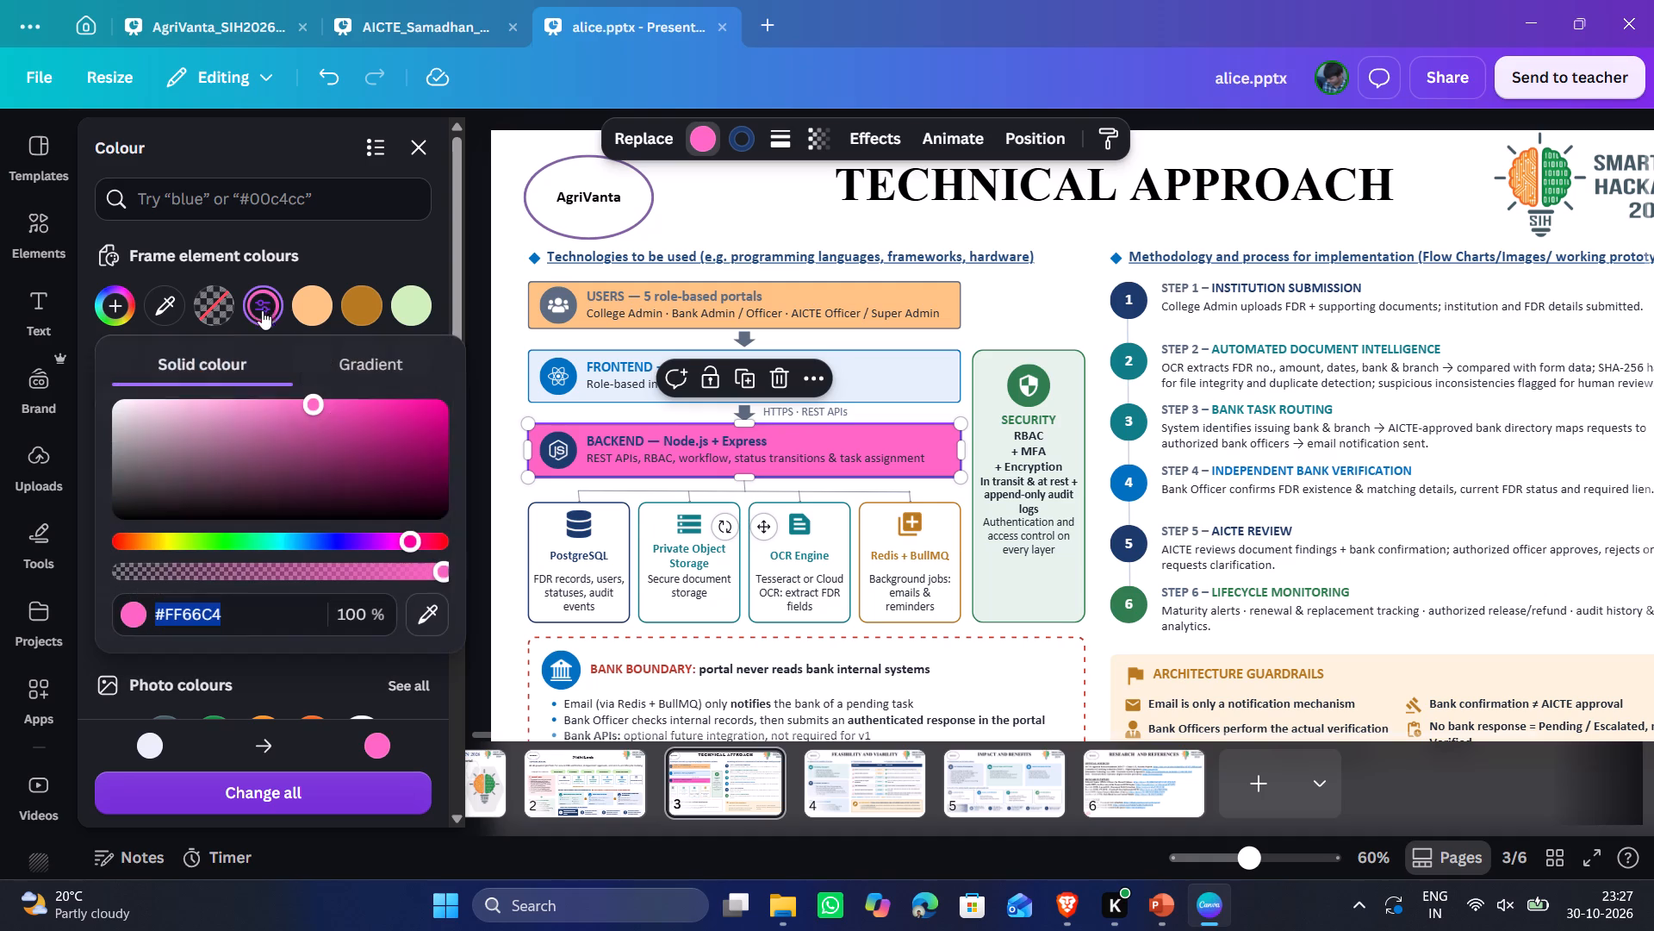
drag(307, 403, 164, 412)
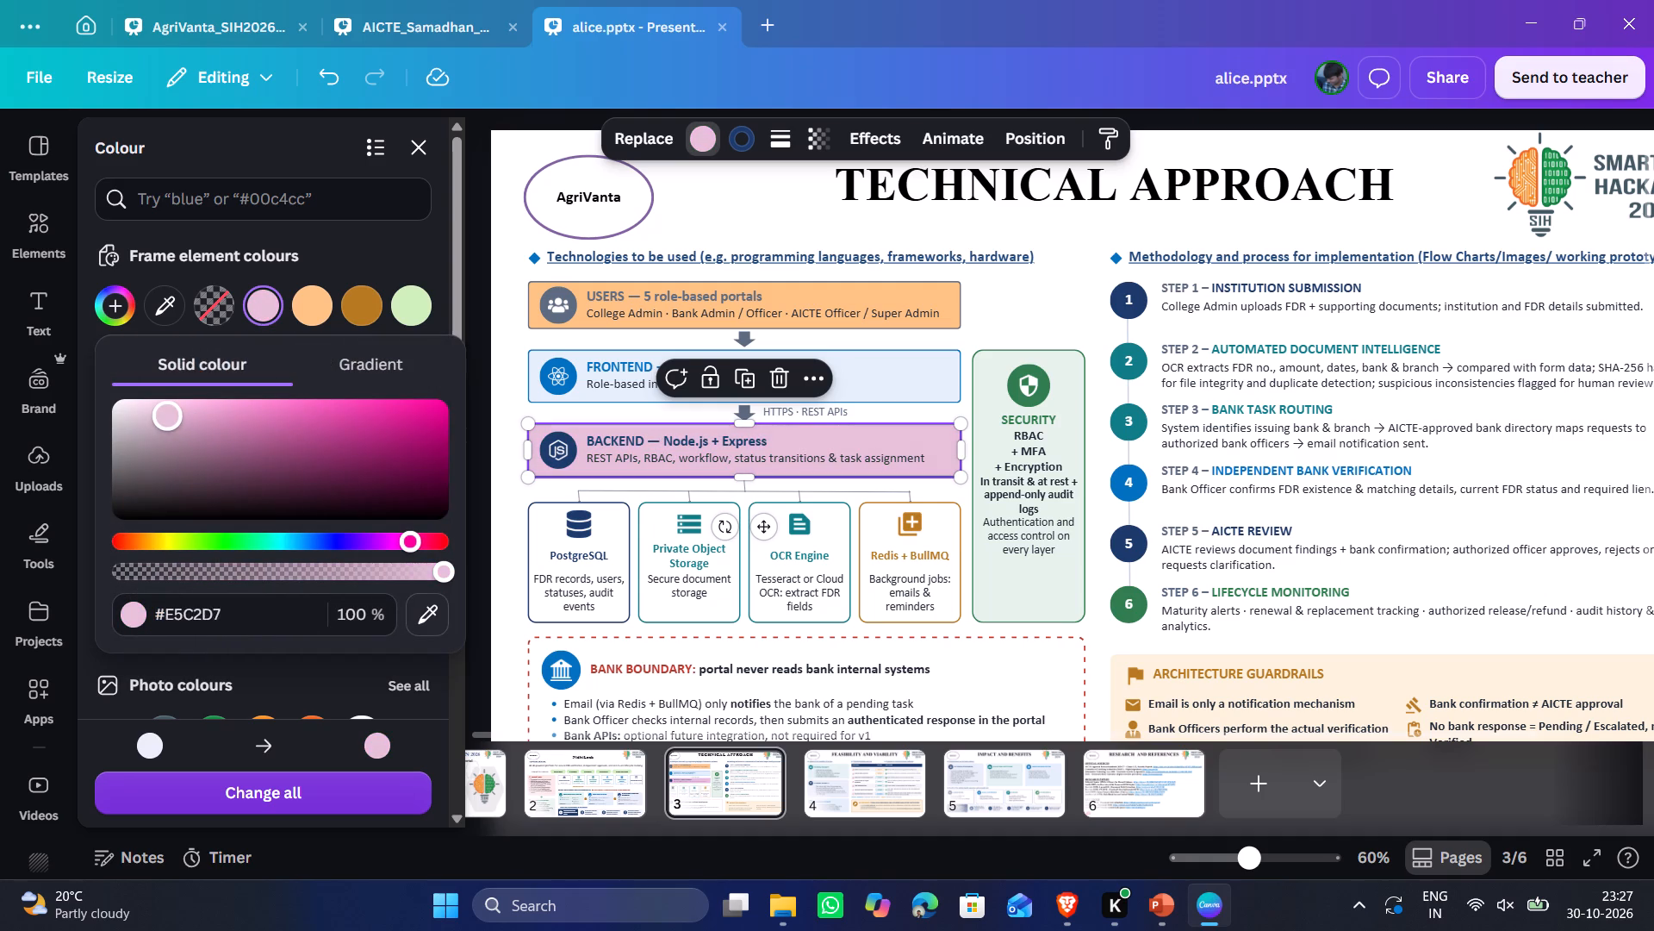
drag(164, 412, 172, 392)
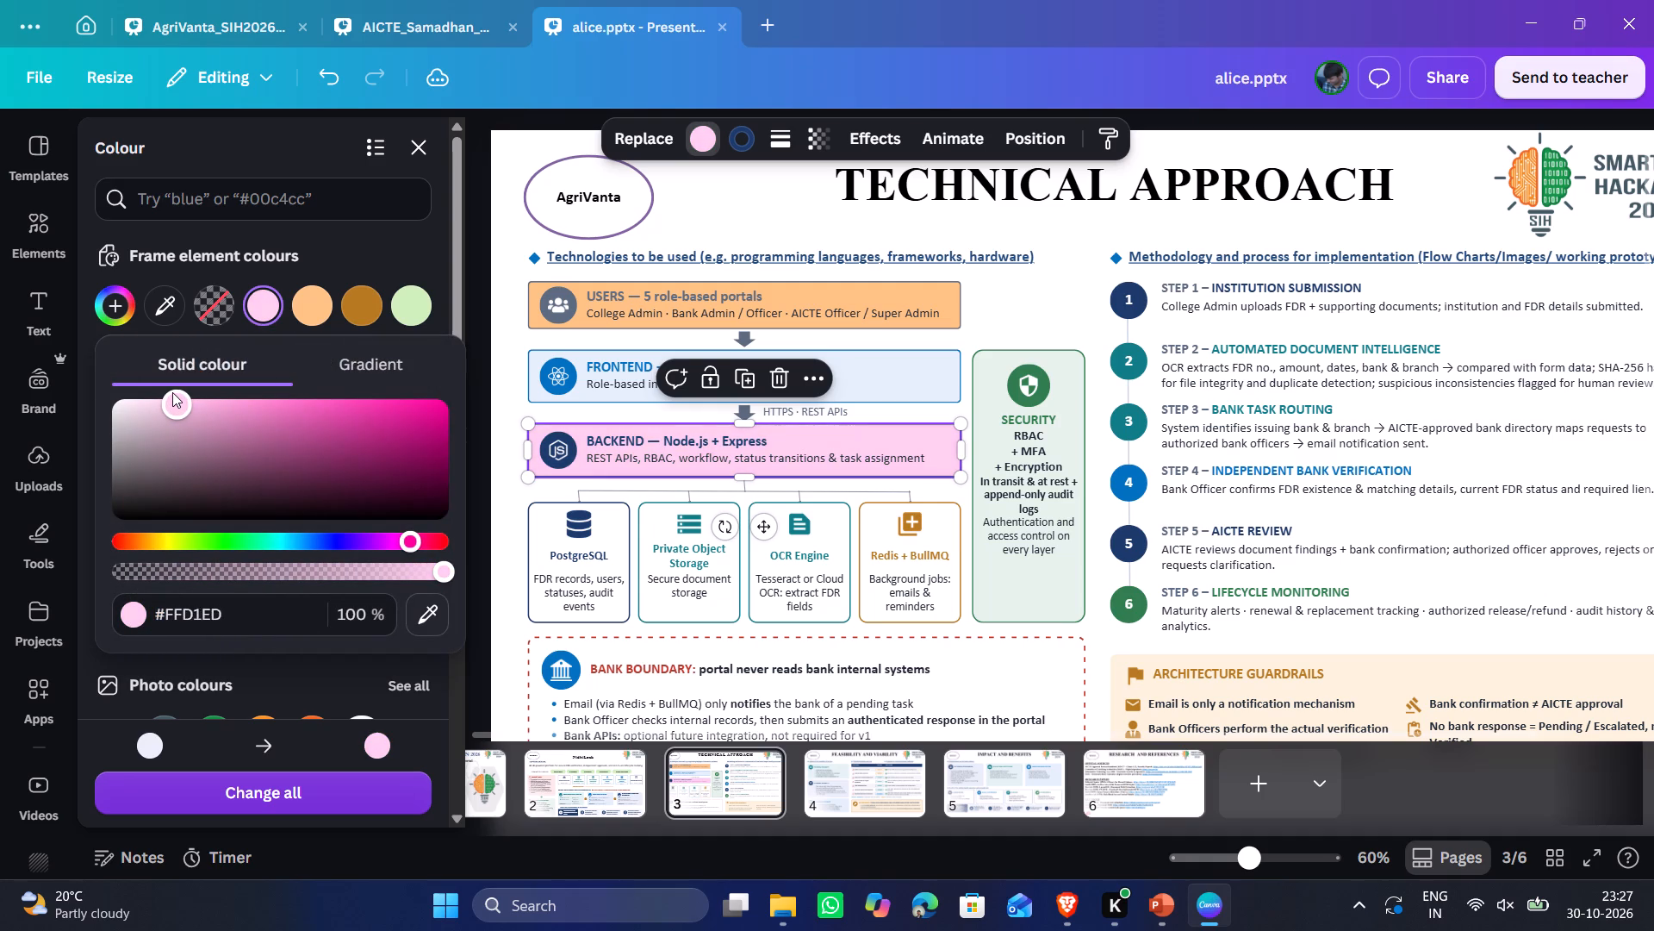
drag(172, 392, 171, 392)
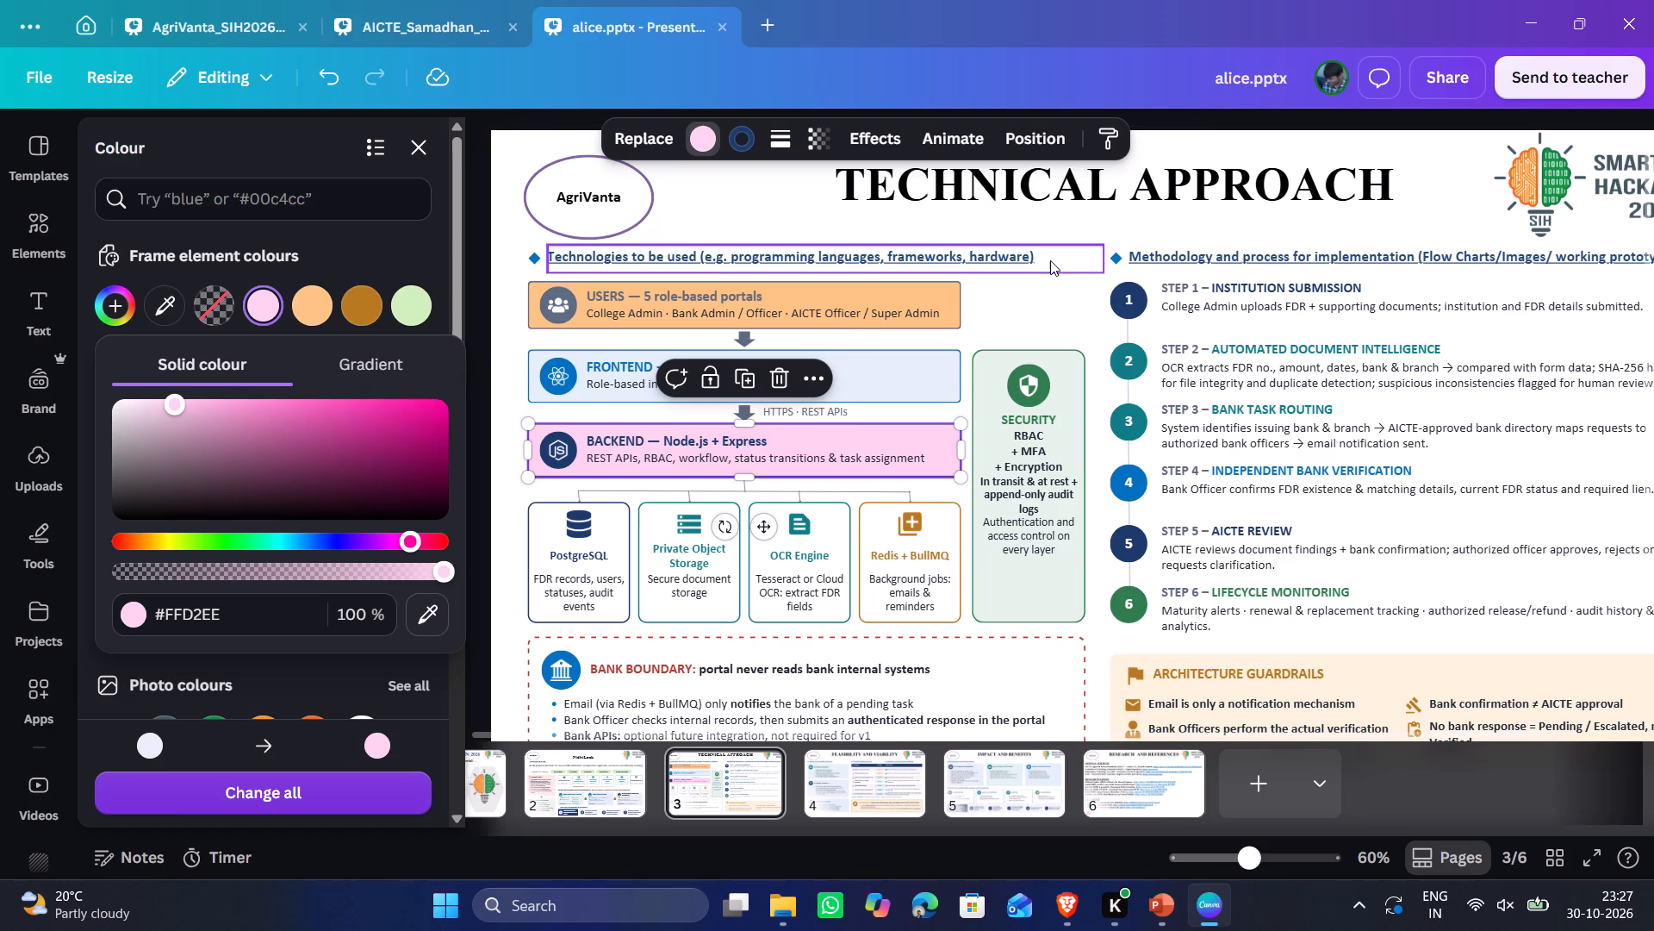
click(1027, 312)
click(1027, 312)
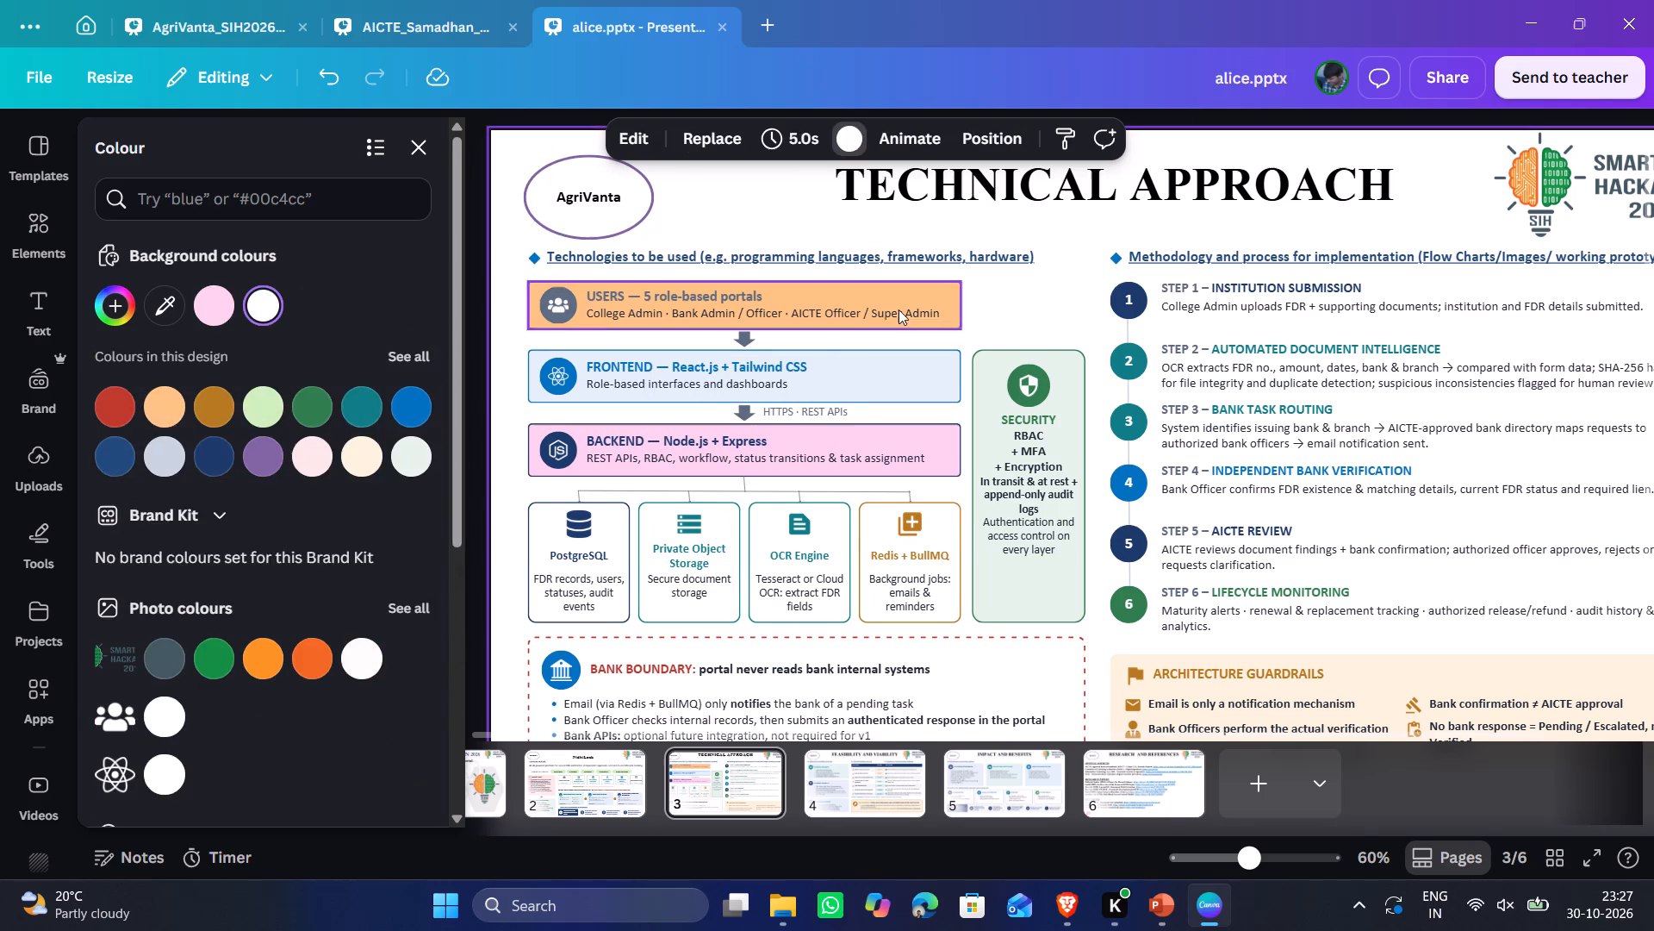
Lighten the orange fill of the "USERS — 5 role-based portals" box to #F5CDA3.
click(708, 294)
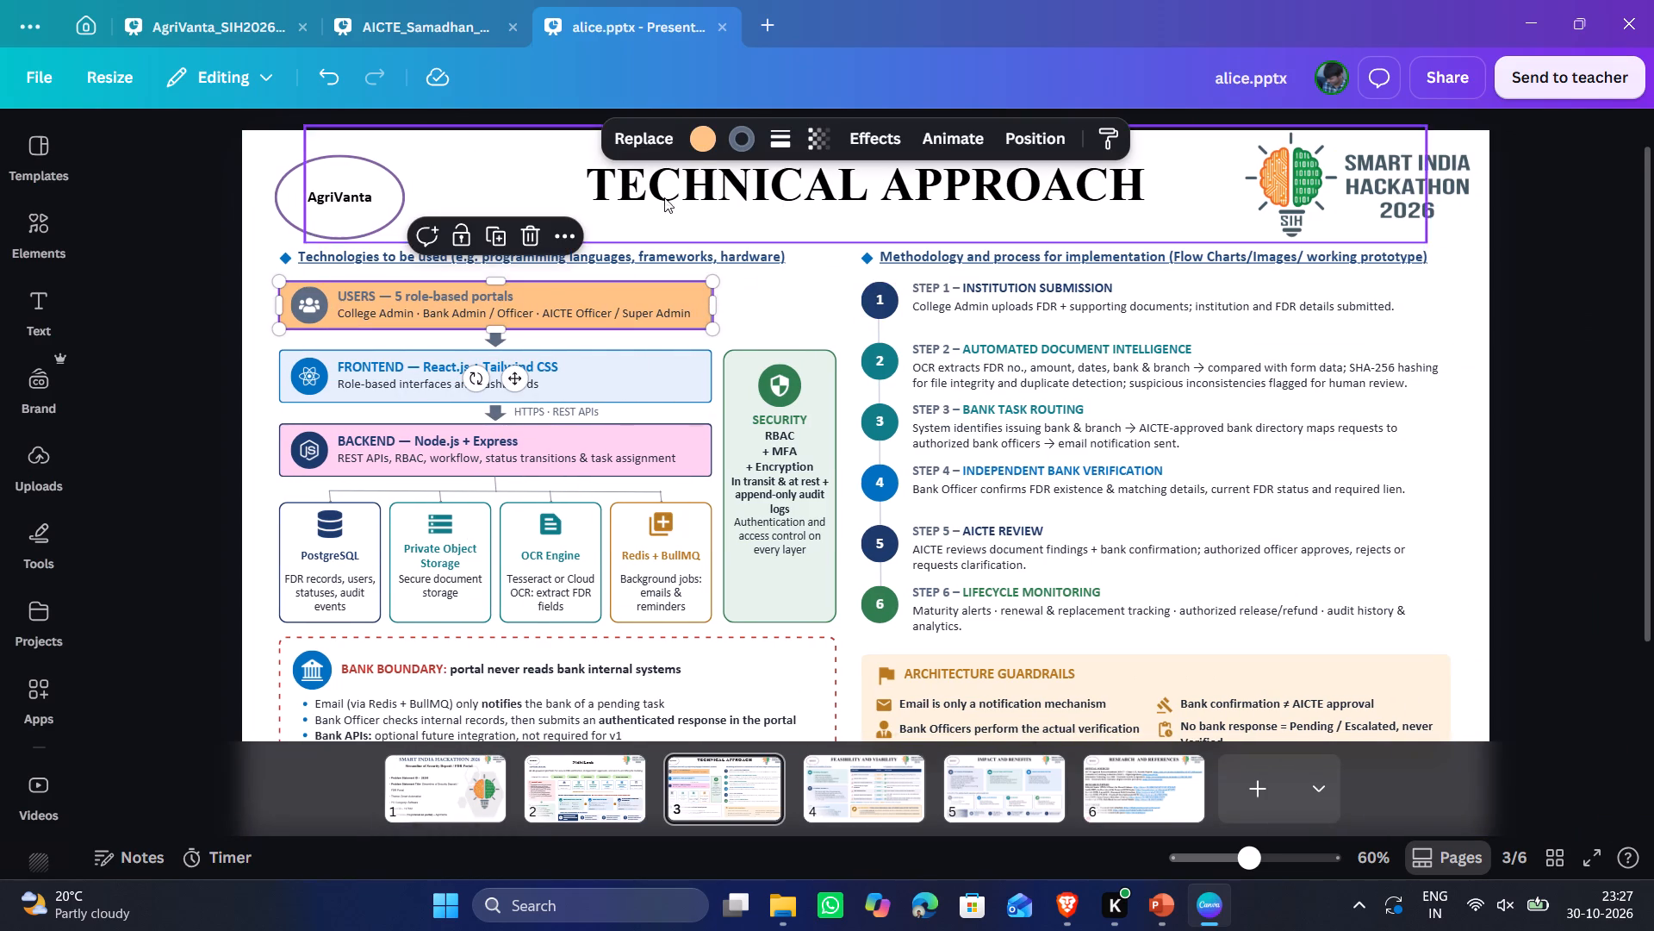
click(693, 144)
click(262, 297)
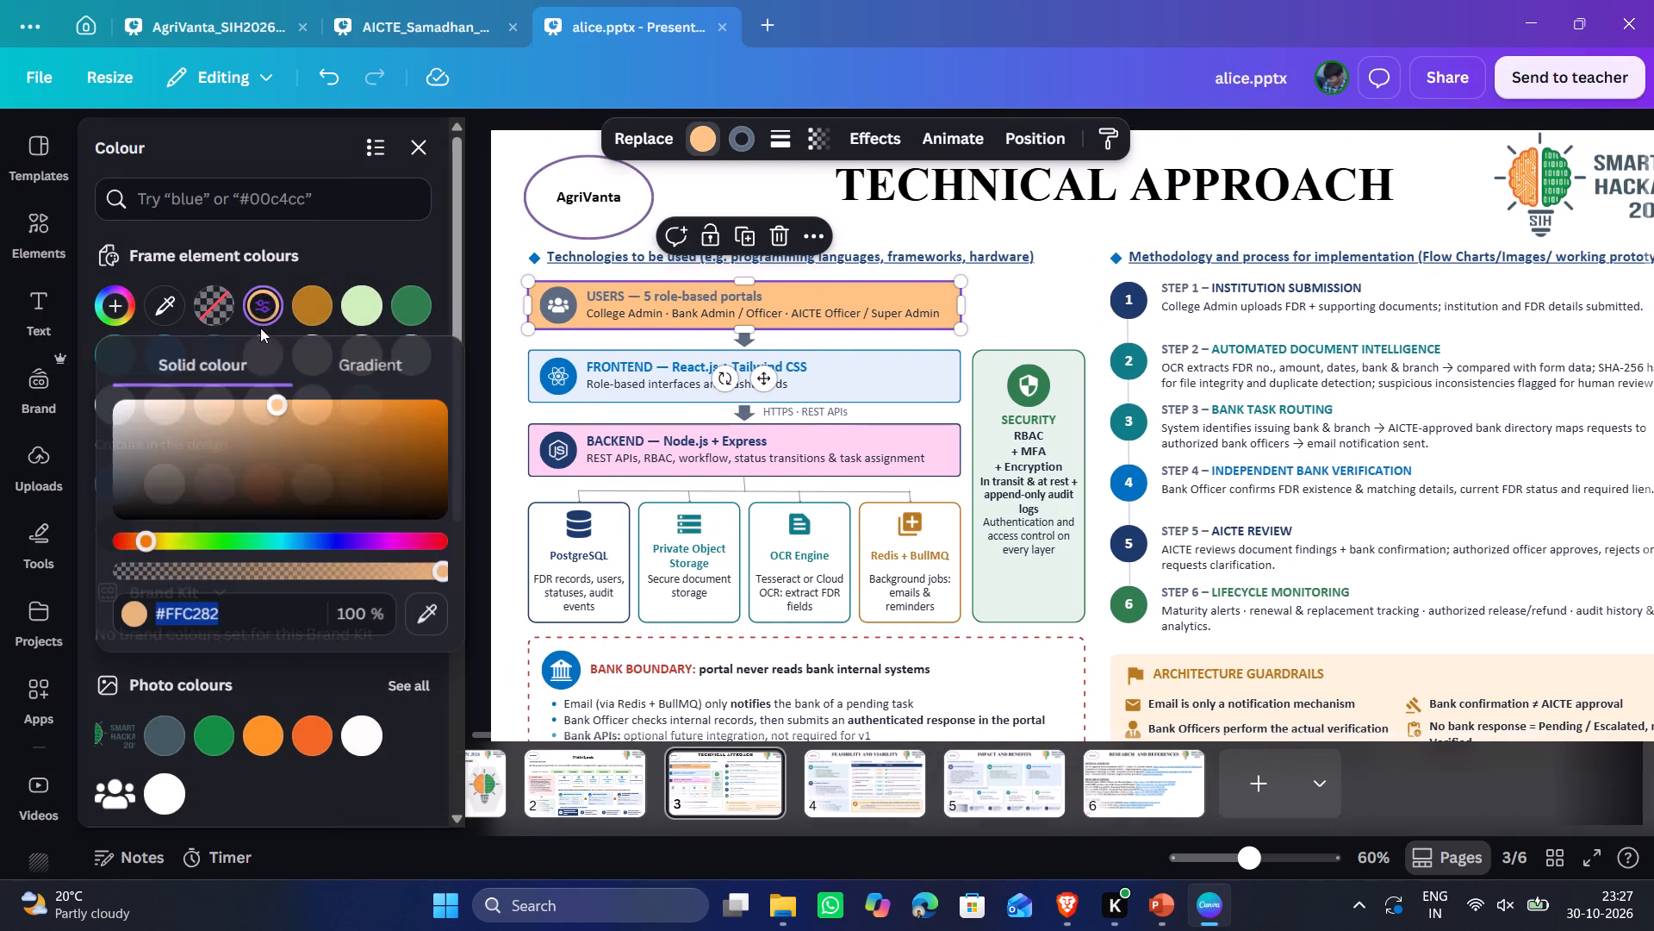
drag(275, 403, 224, 404)
click(1044, 277)
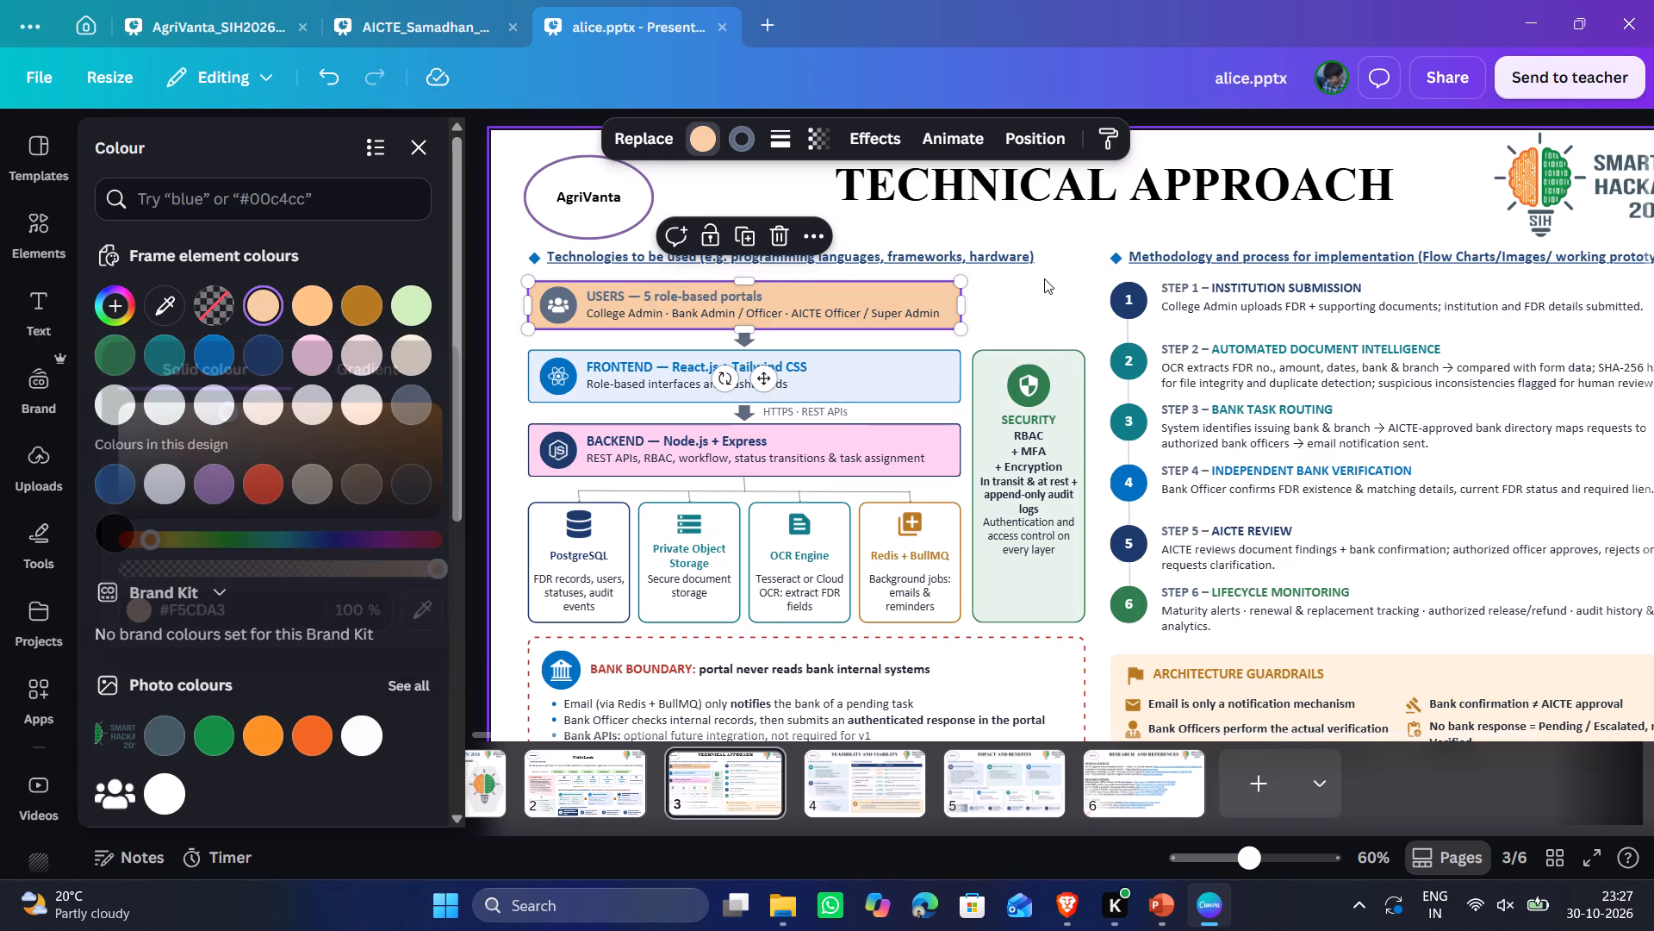
click(1044, 285)
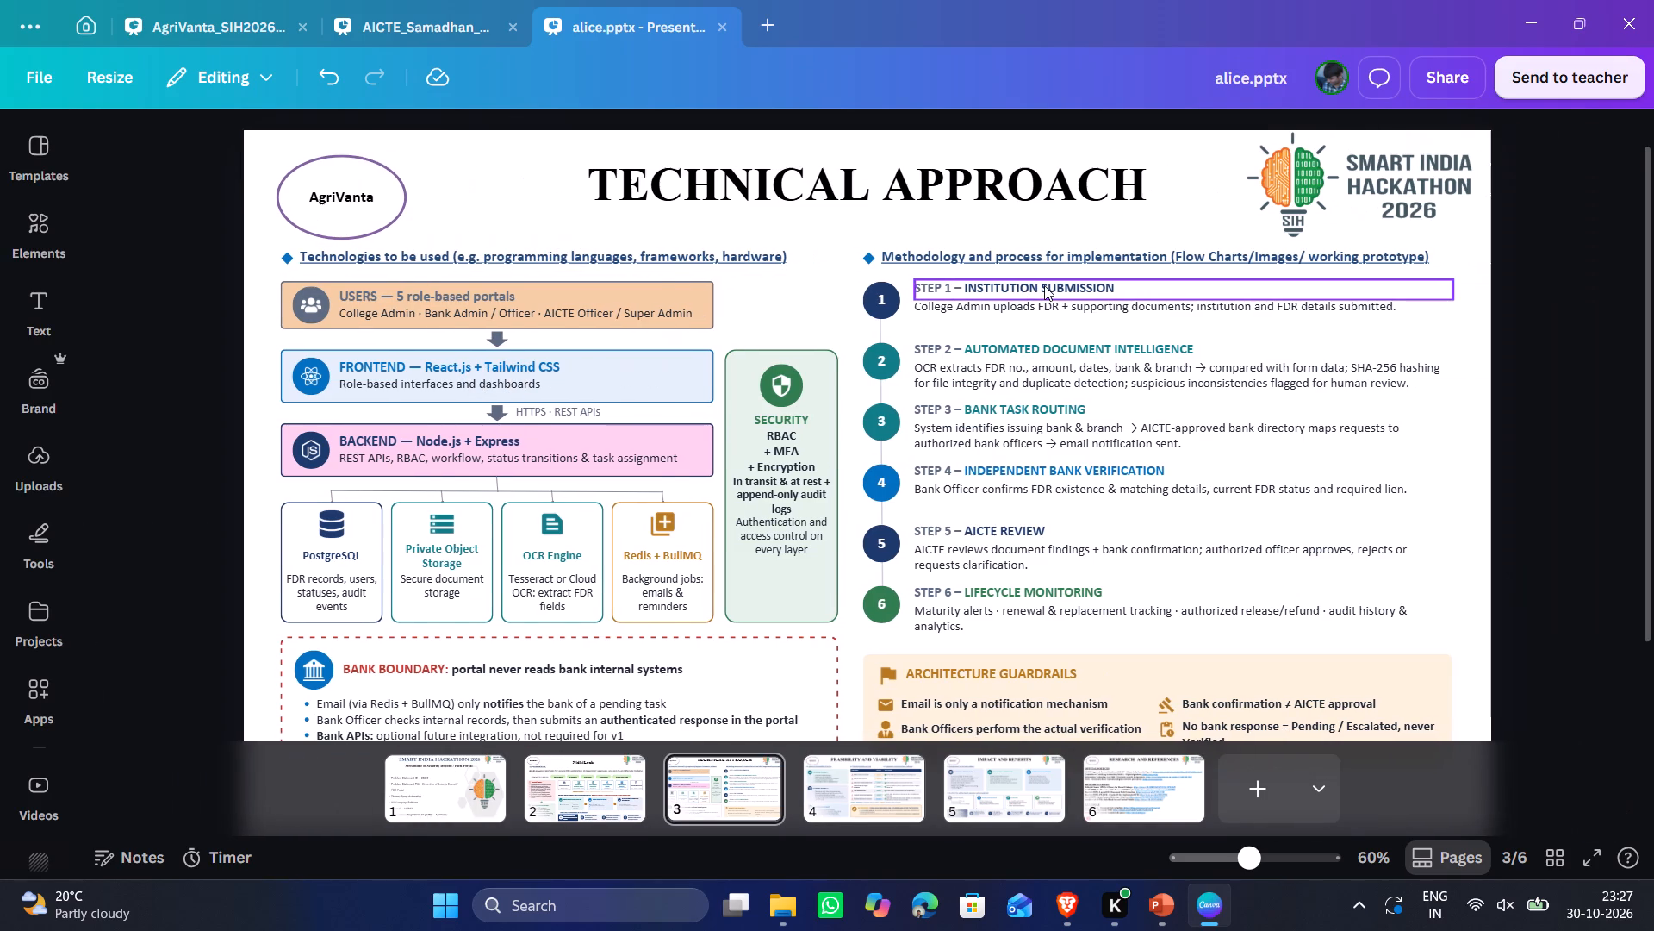
Delete the third bullet, "Bank APIs: optional future integration, not required for v1", from the BANK BOUNDARY box, leaving no empty bullet line.
scroll(1141, 403, down, 4)
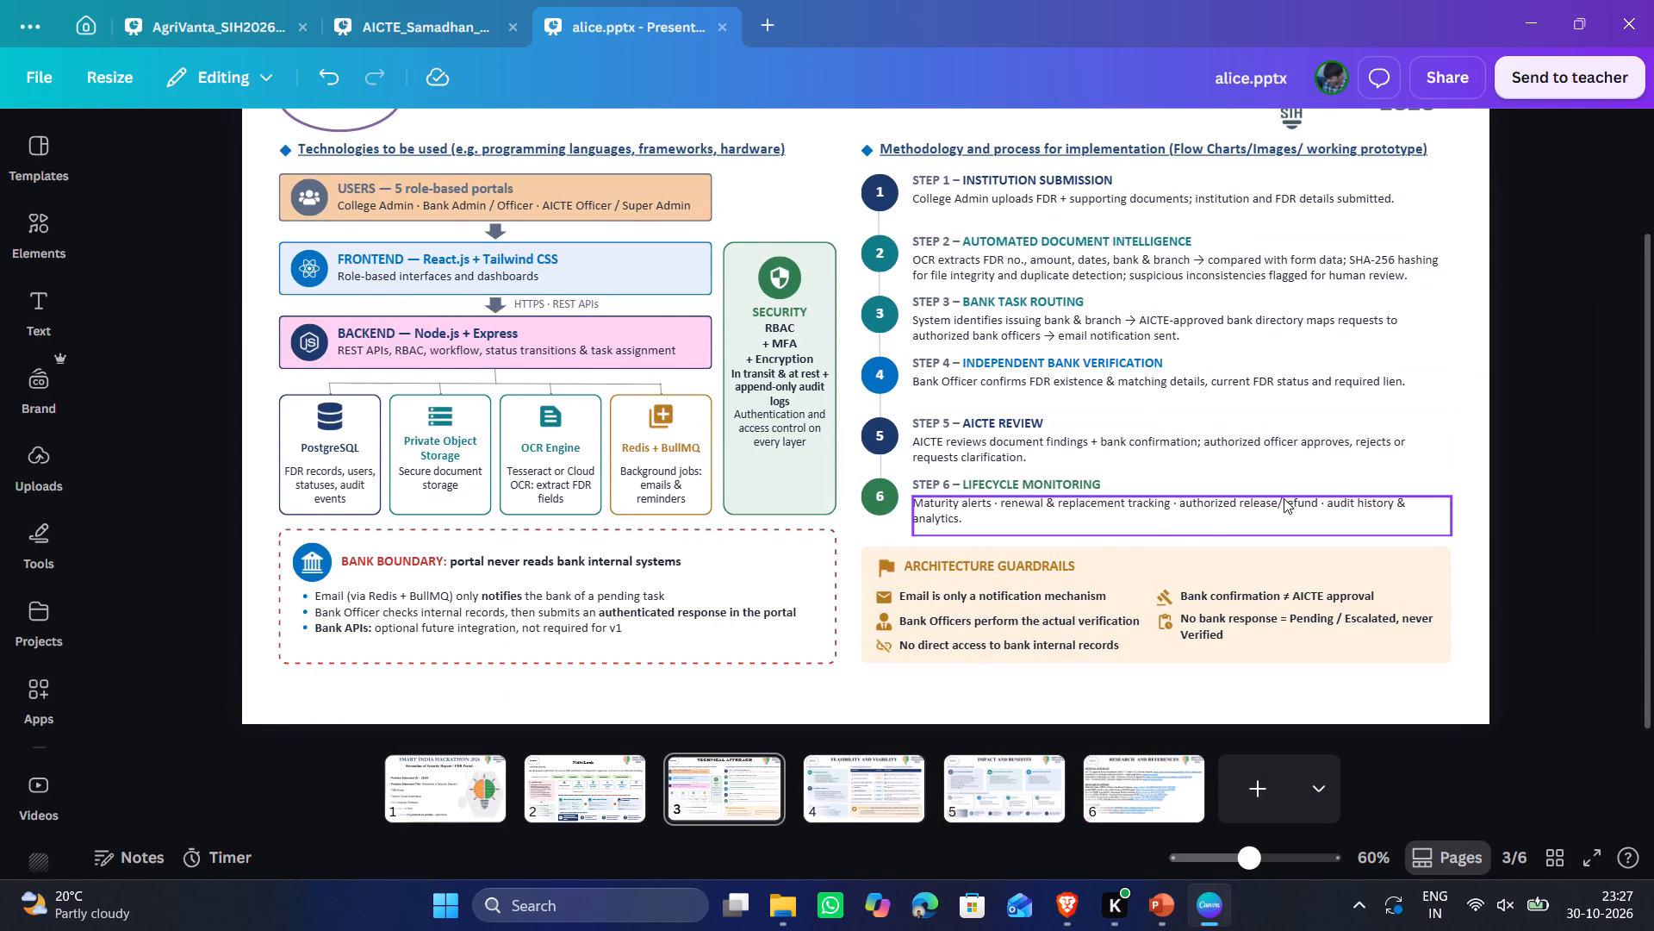
click(1611, 445)
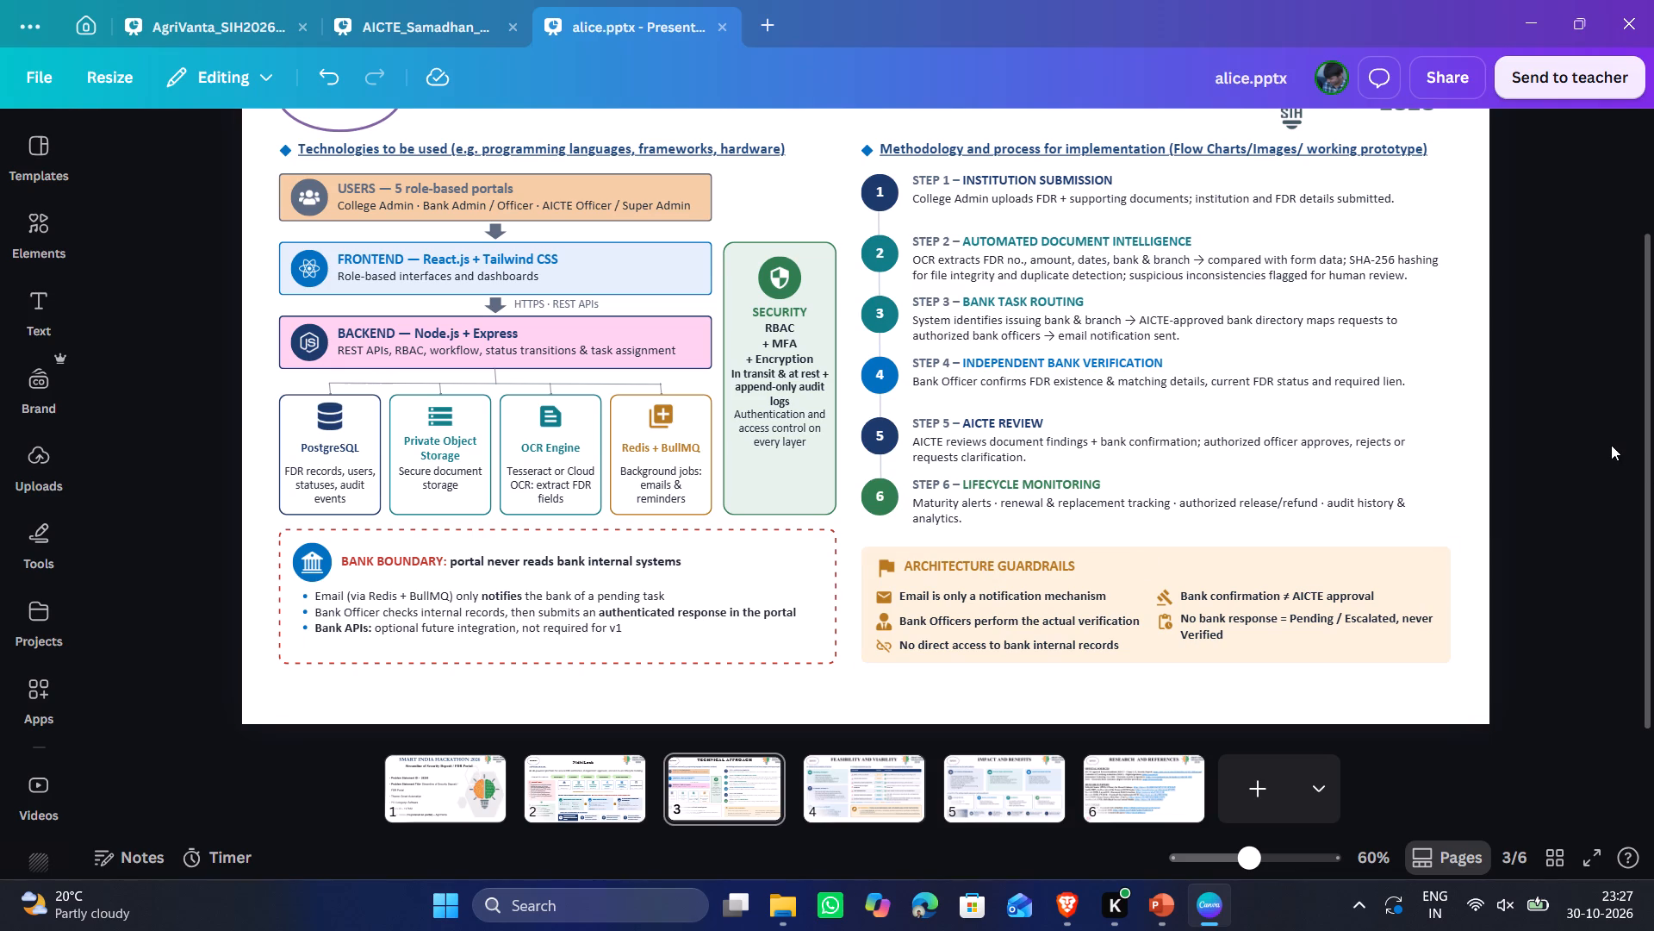
double_click(606, 636)
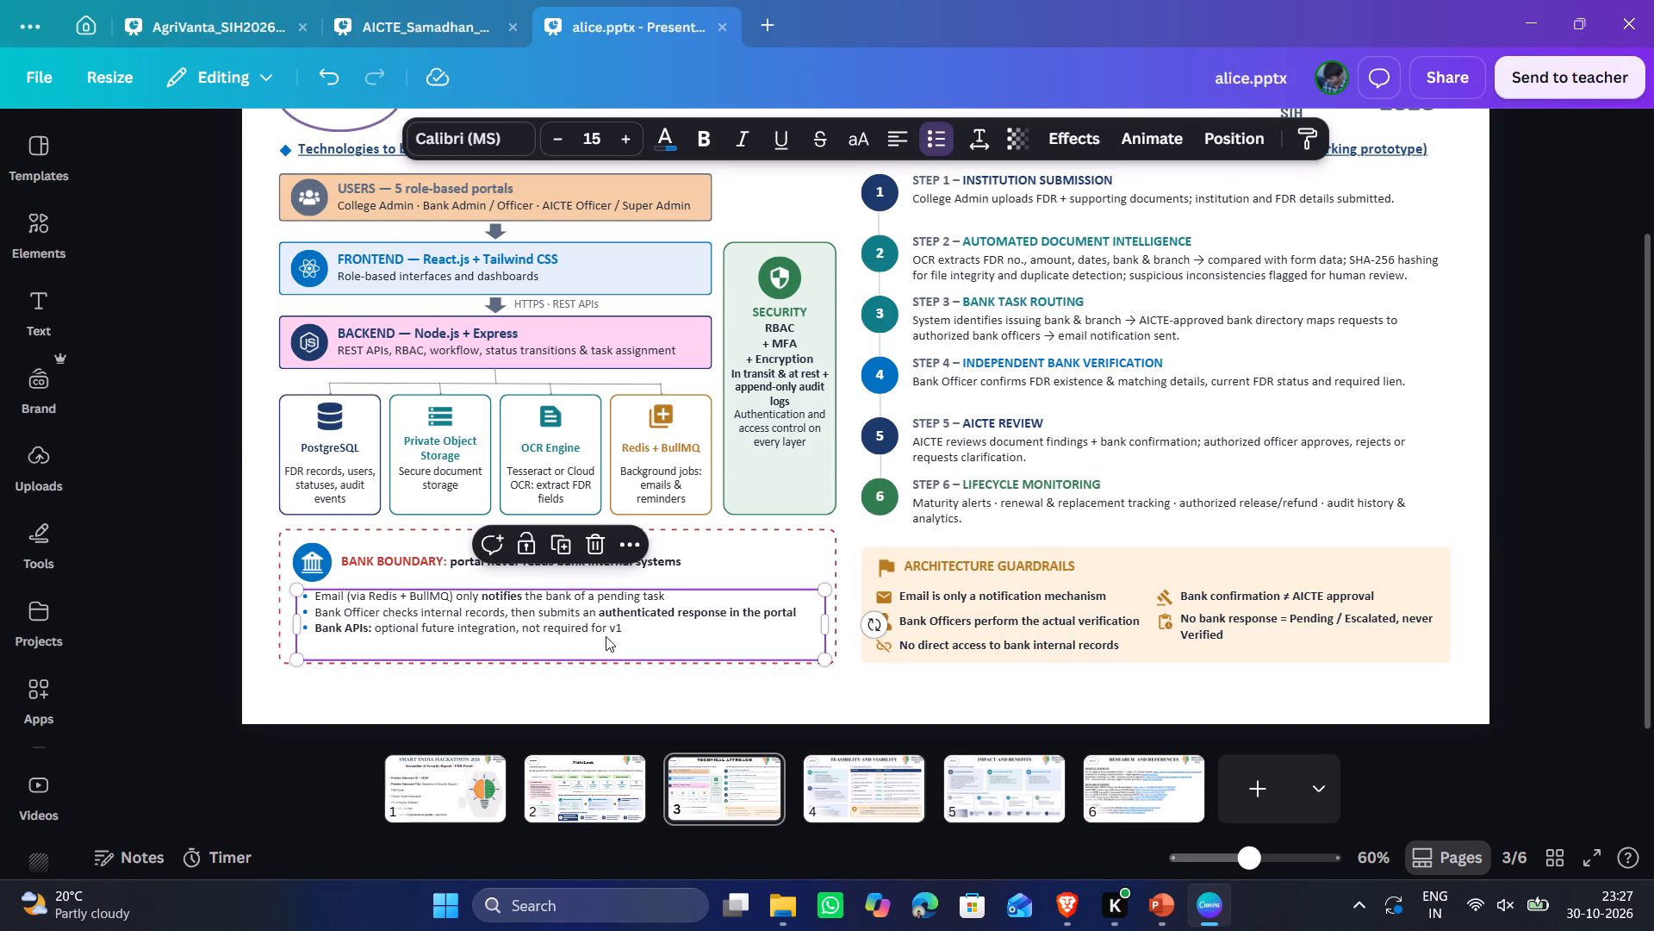
click(631, 632)
drag(659, 631, 298, 628)
key(BackSpace)
key(BackSpace)
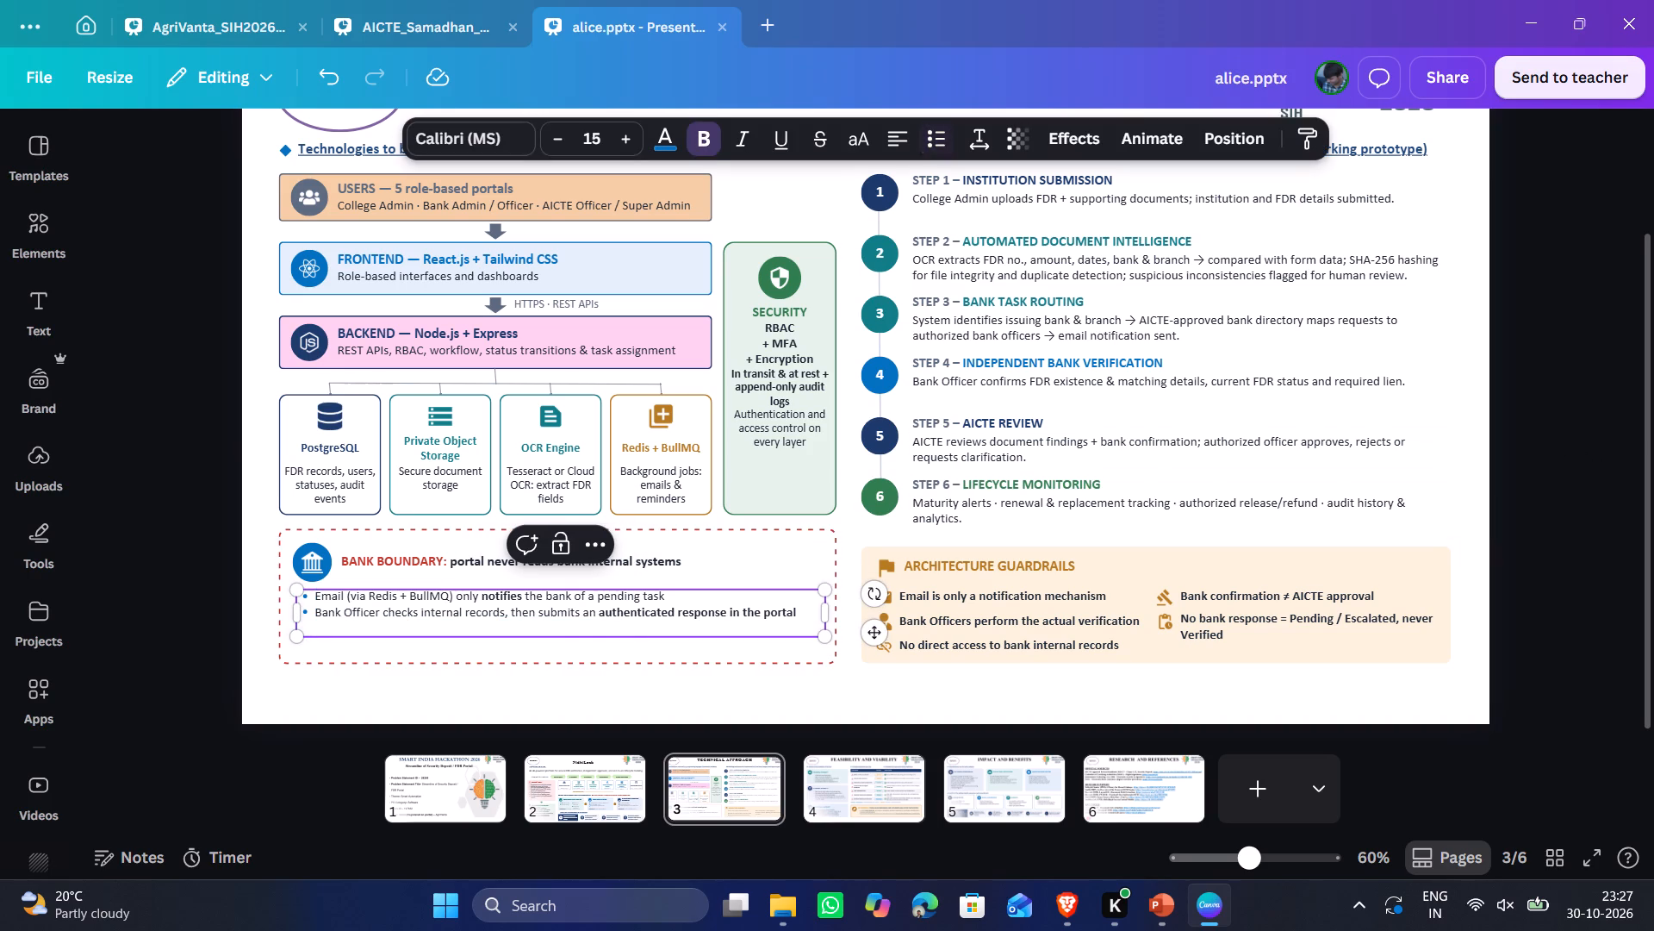
key(BackSpace)
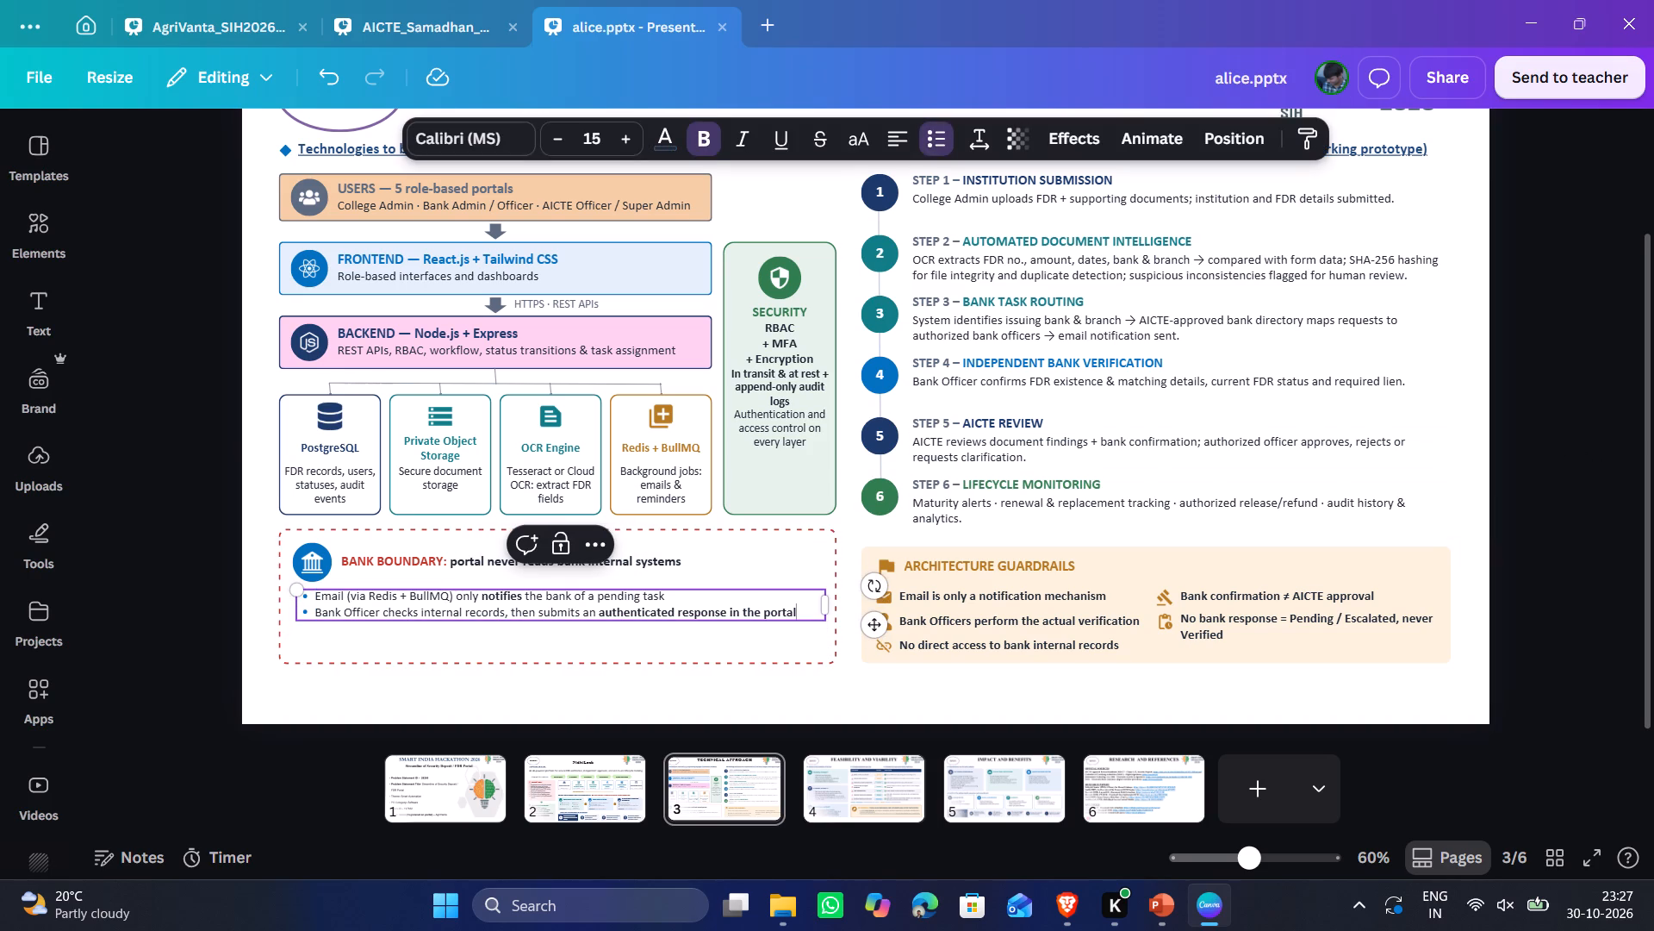
click(1562, 353)
click(1561, 353)
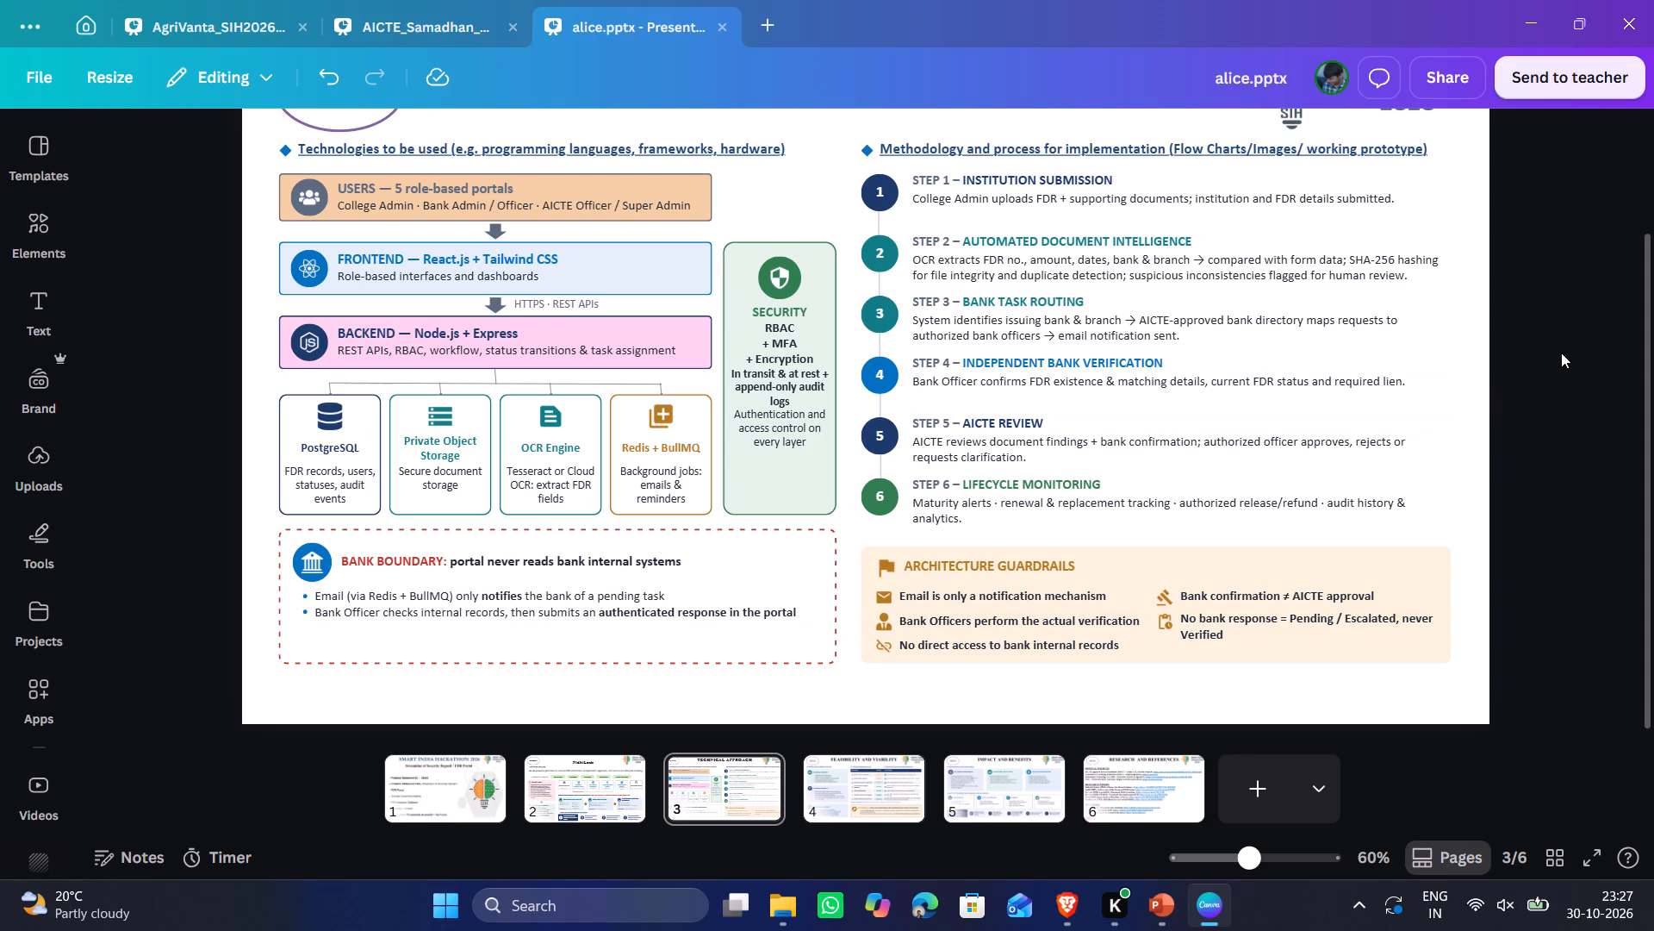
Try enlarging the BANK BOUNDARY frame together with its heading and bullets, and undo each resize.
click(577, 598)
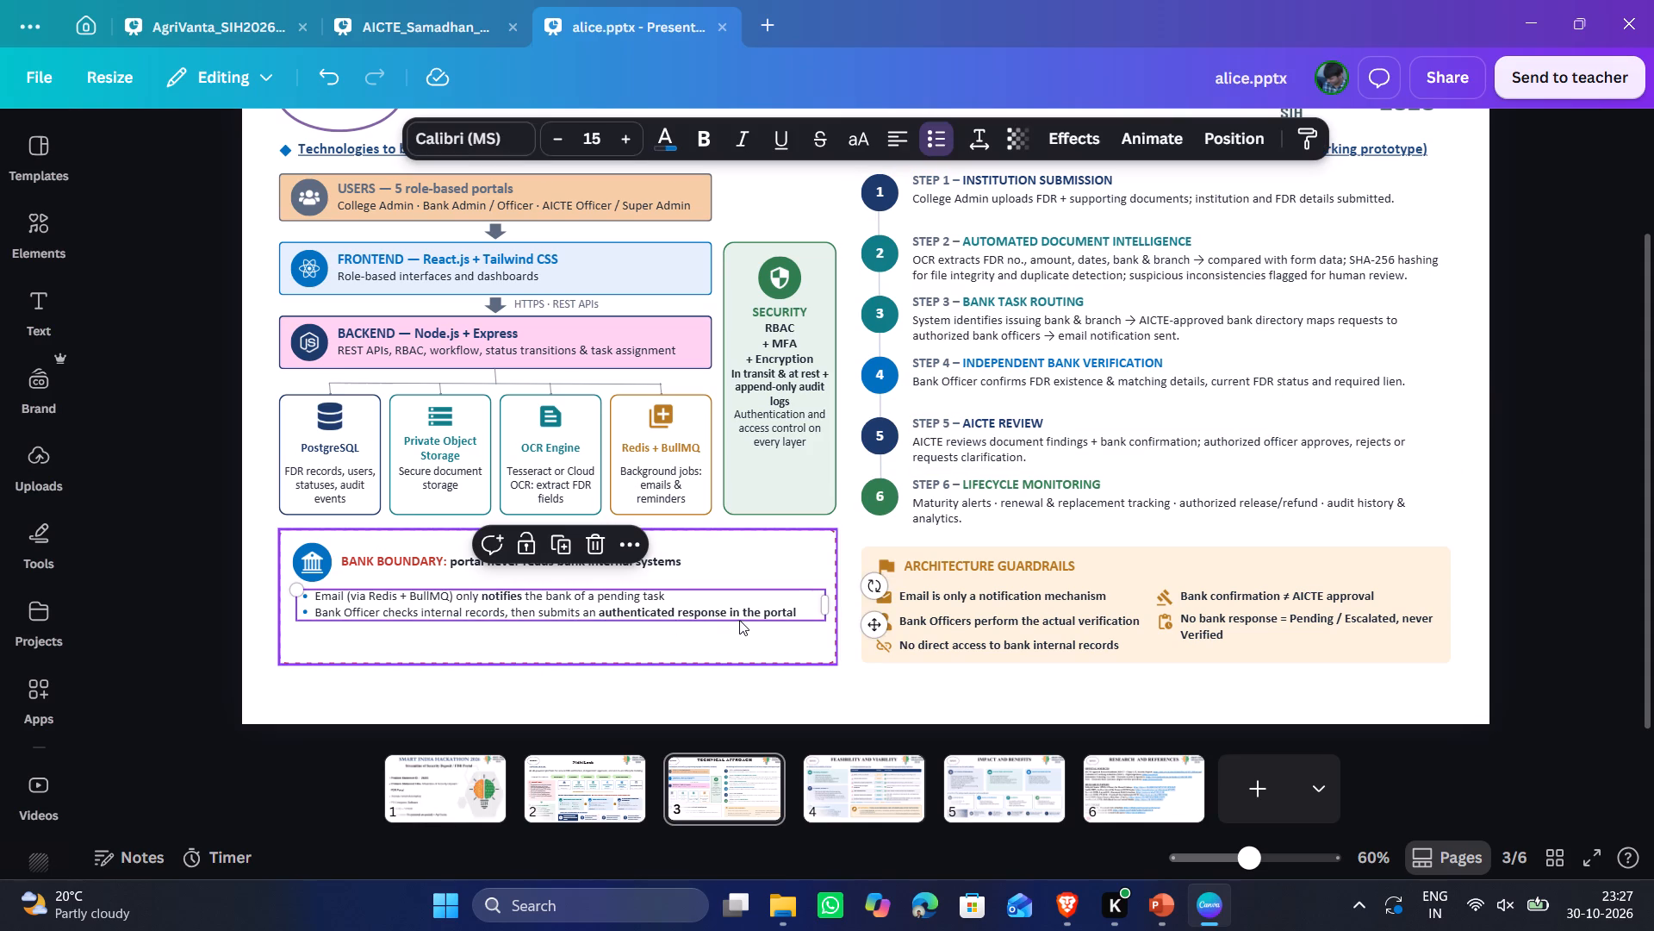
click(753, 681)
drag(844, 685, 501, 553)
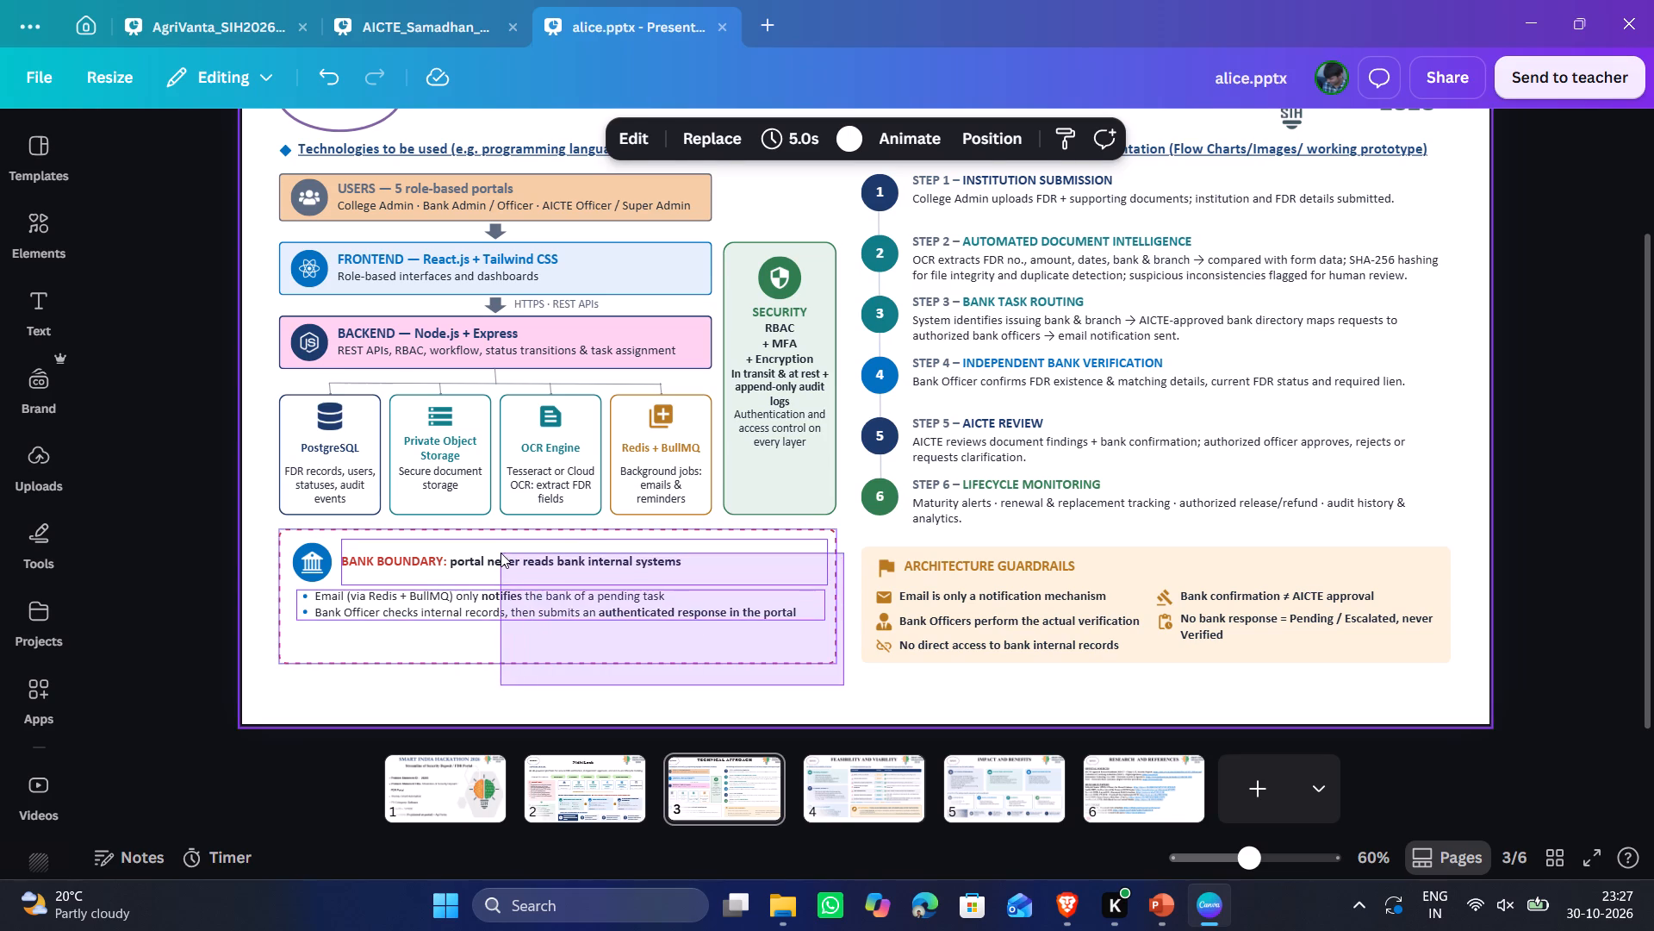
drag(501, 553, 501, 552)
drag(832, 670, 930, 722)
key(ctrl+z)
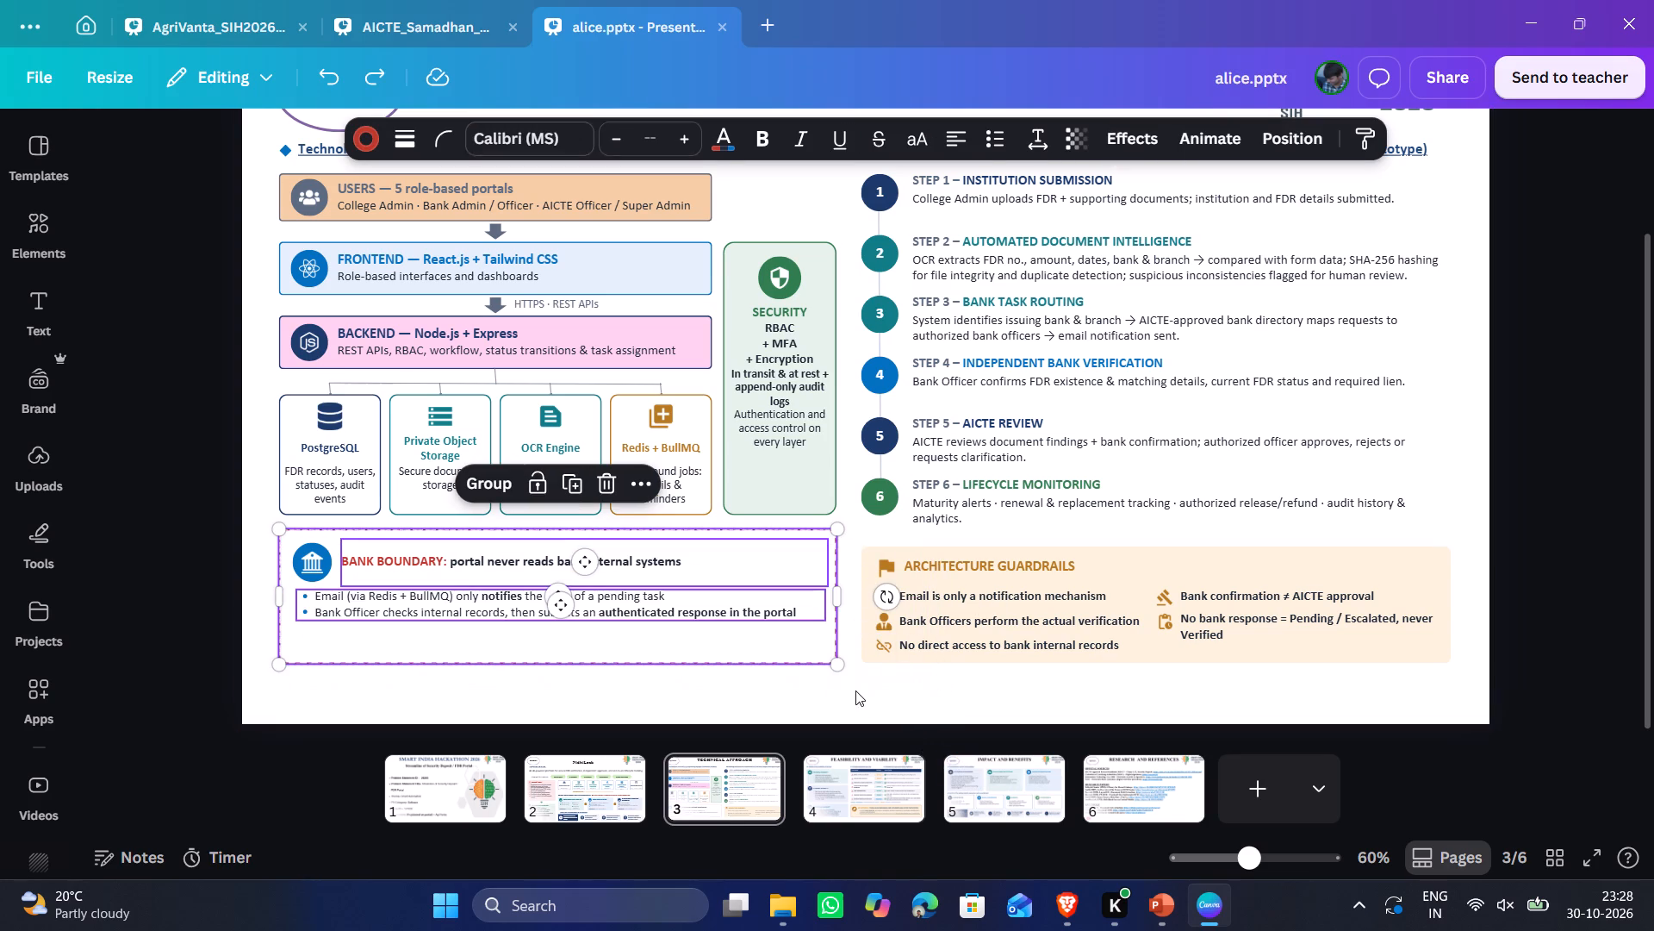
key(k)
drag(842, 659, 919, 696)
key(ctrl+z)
Increase the font size of the BANK BOUNDARY heading and bullets by four points.
click(693, 132)
click(693, 132)
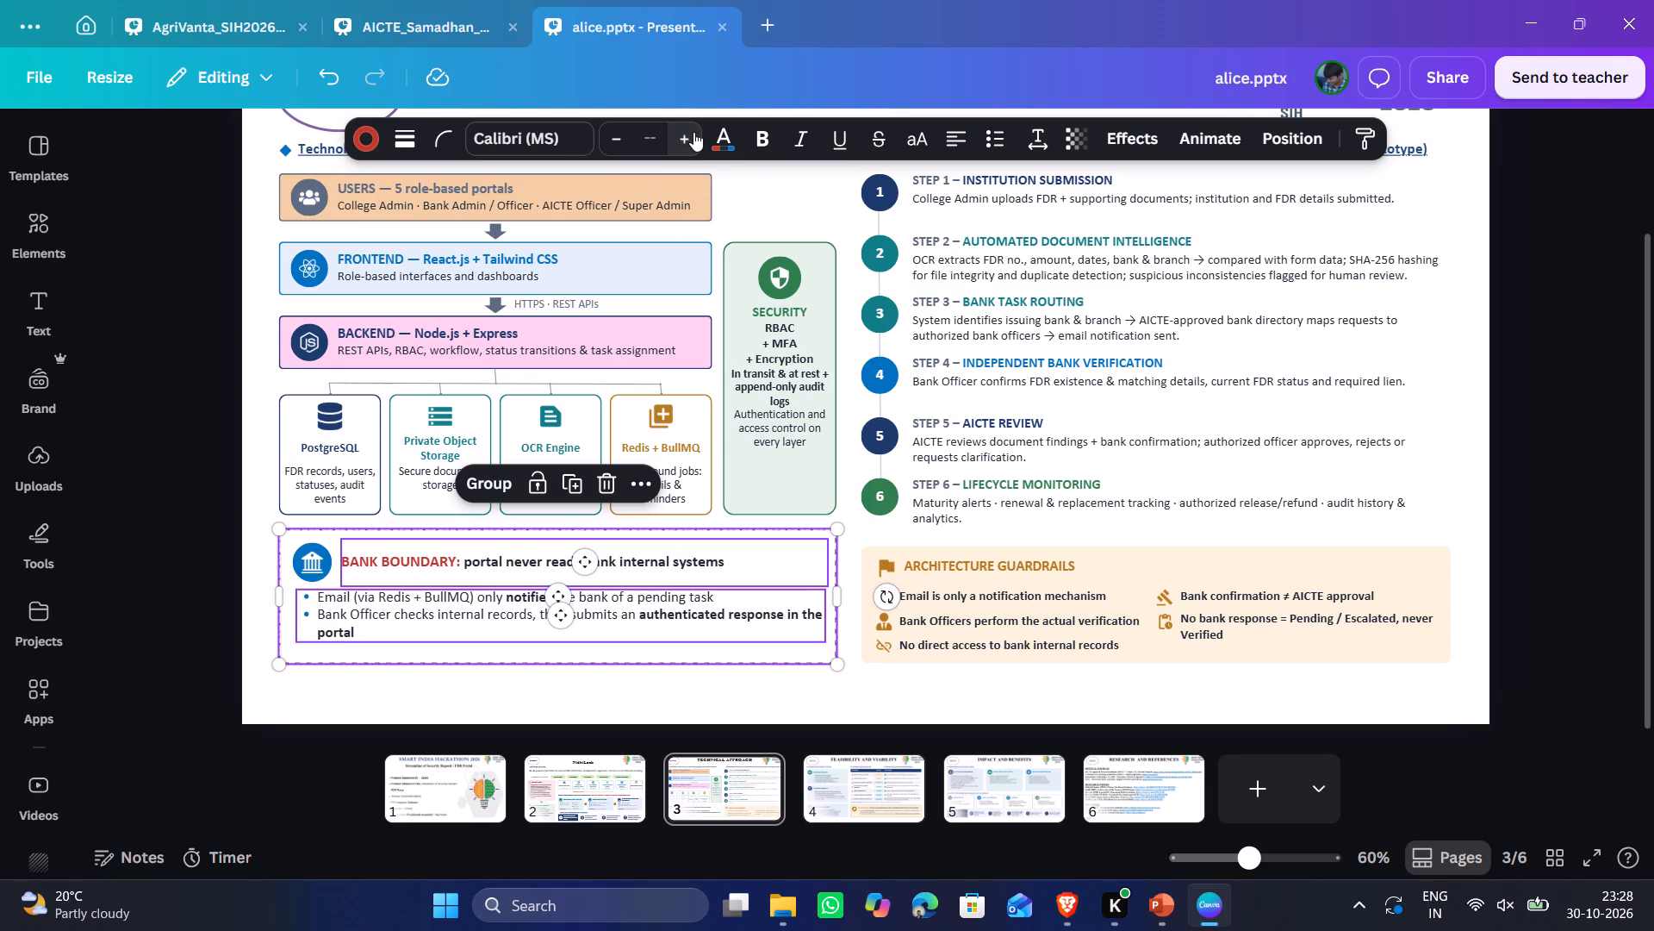
click(693, 132)
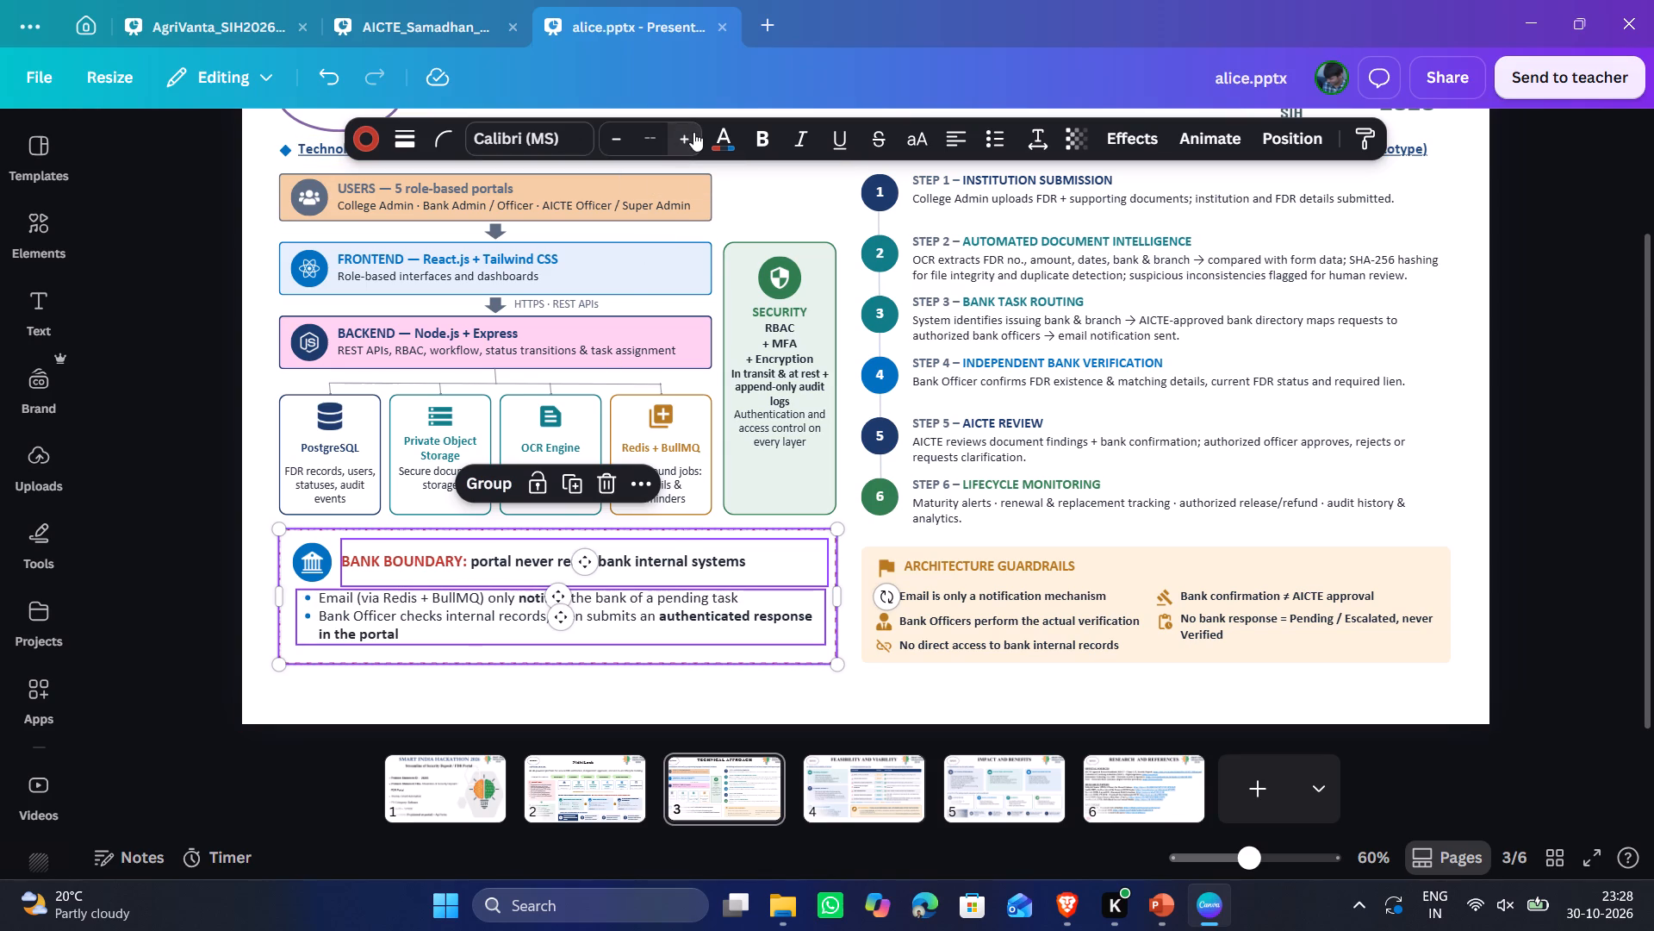
click(693, 132)
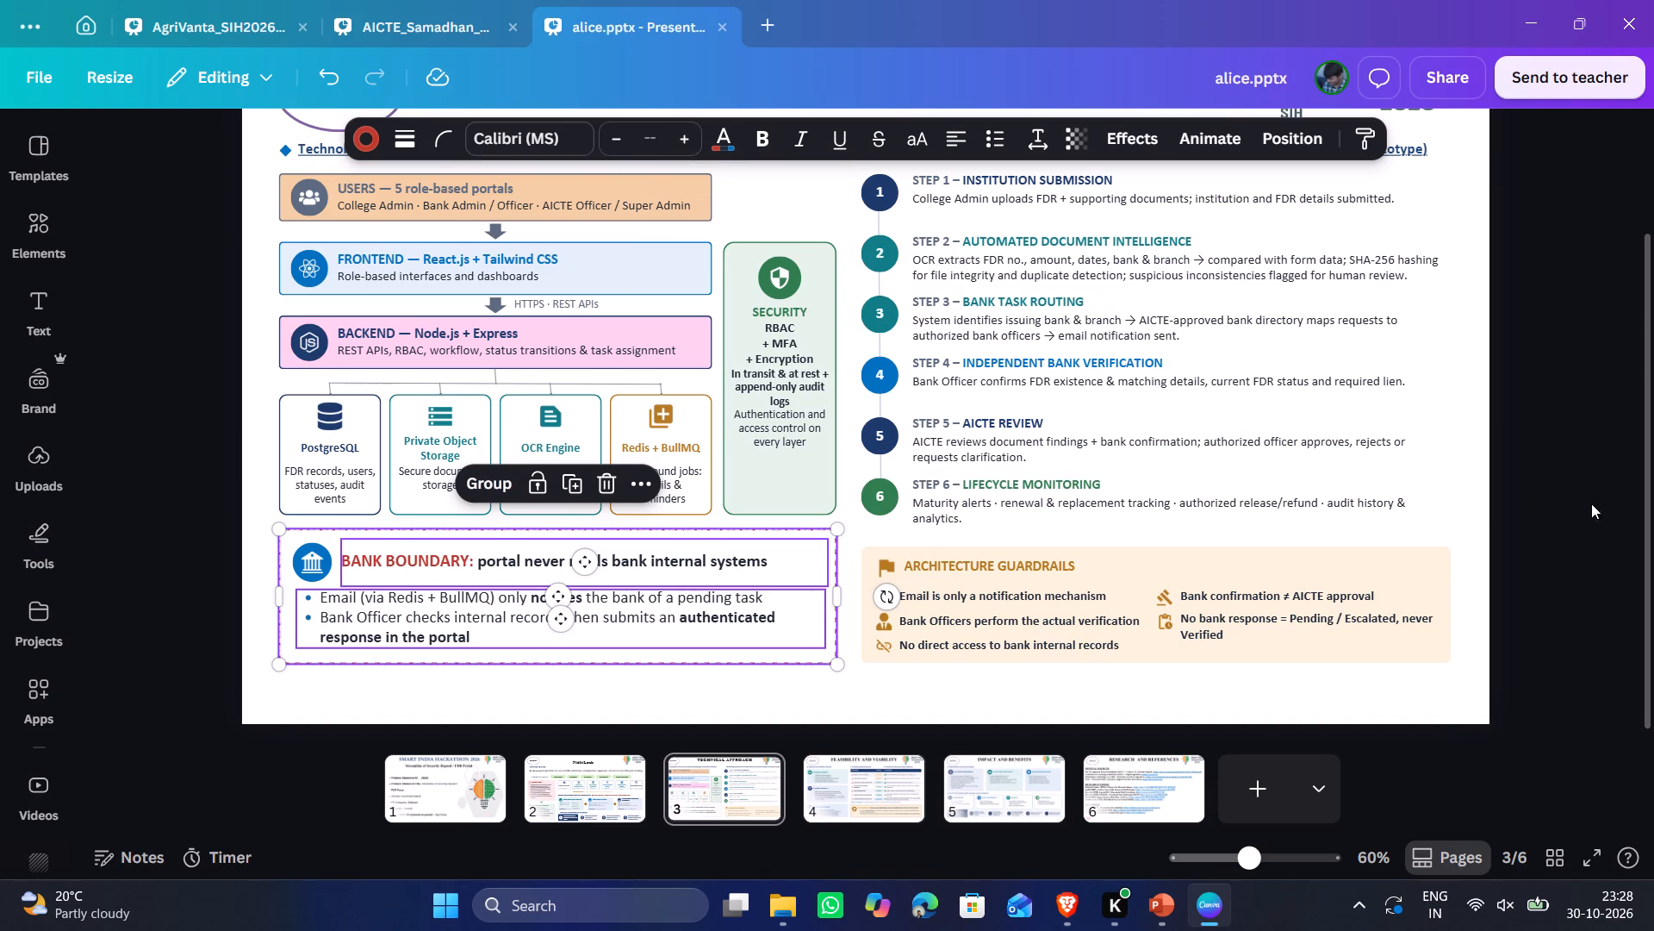
click(1580, 482)
click(1580, 481)
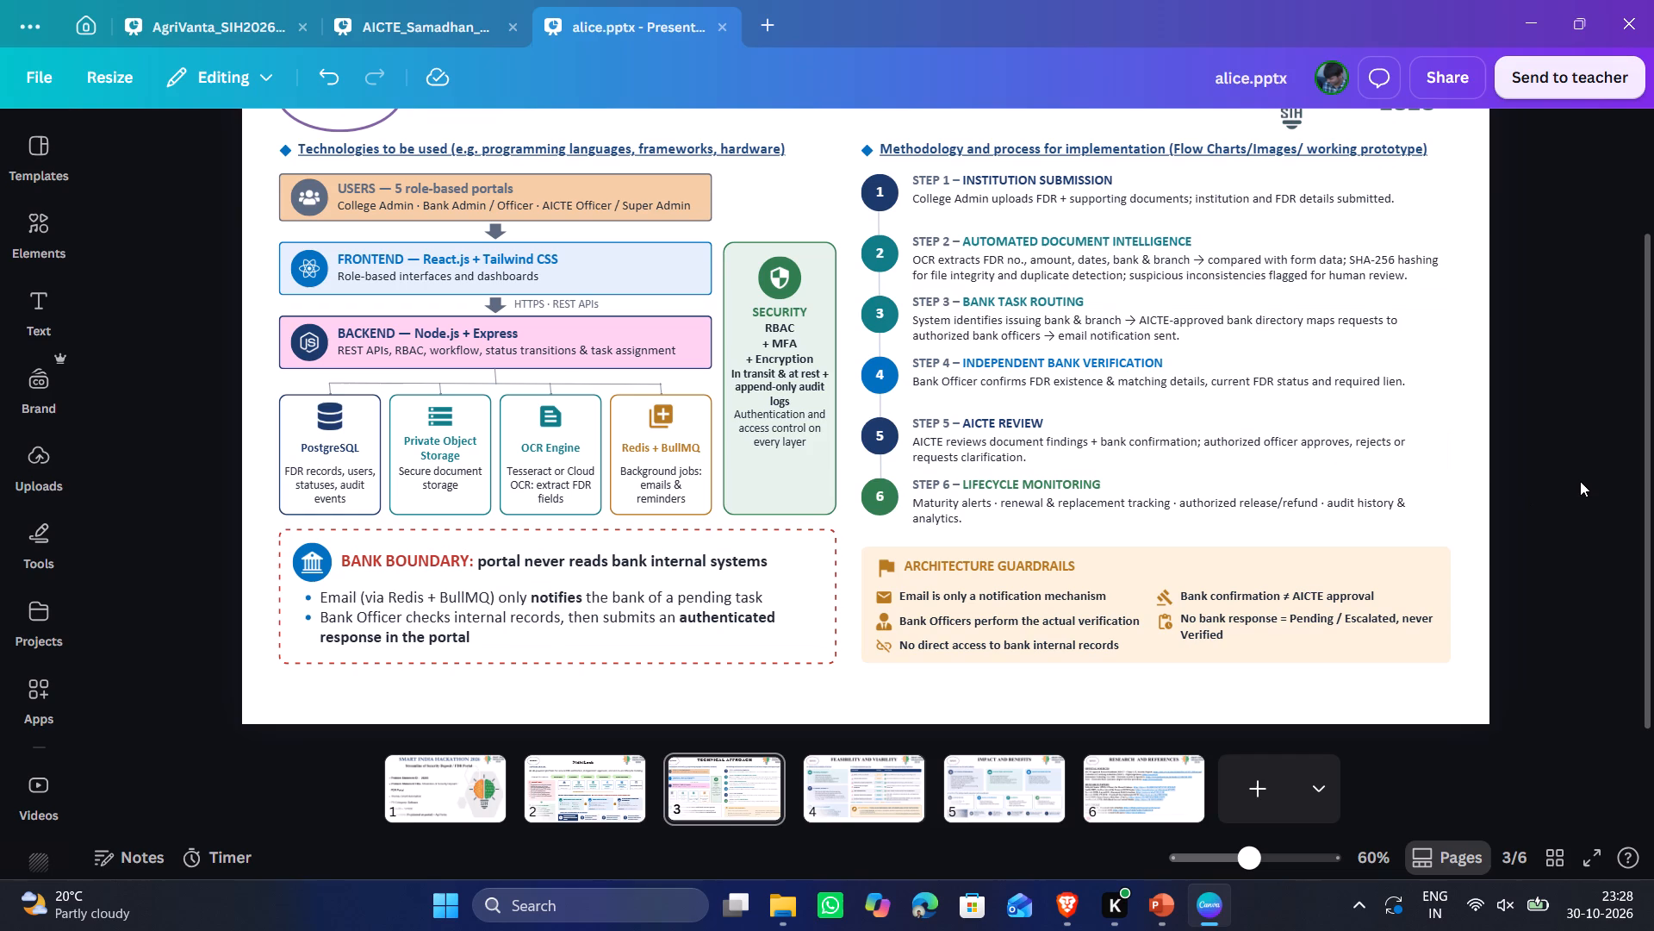
click(1580, 480)
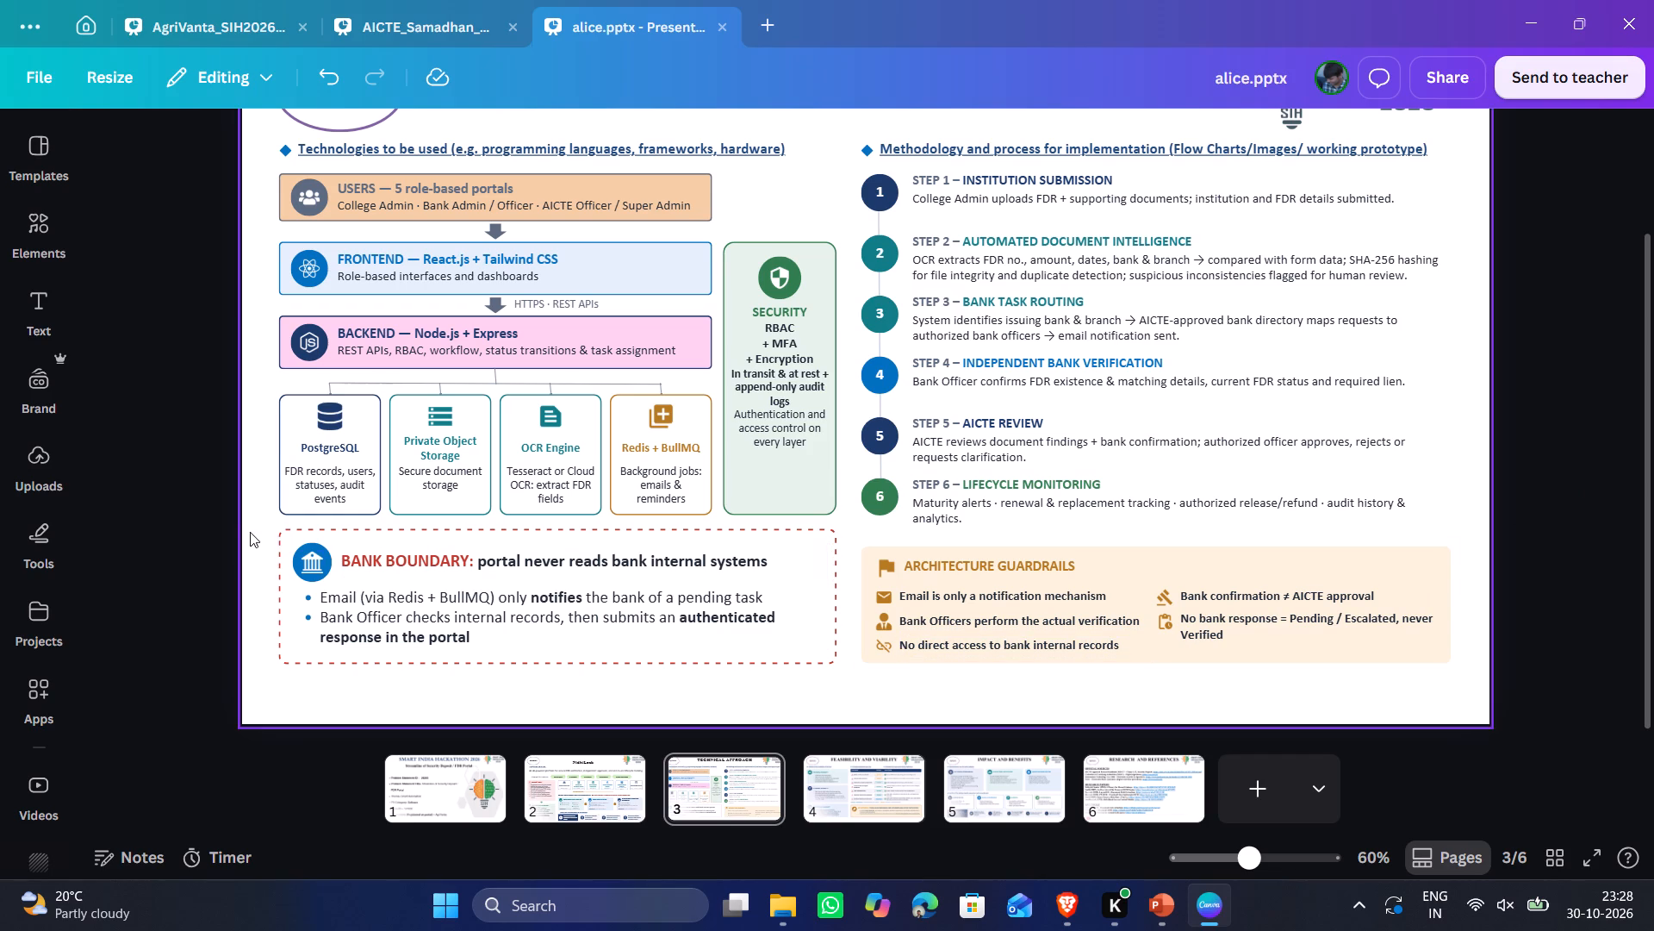
Move the whole BANK BOUNDARY and ARCHITECTURE GUARDRAILS sections slightly down together, away from the content above.
drag(249, 532, 648, 655)
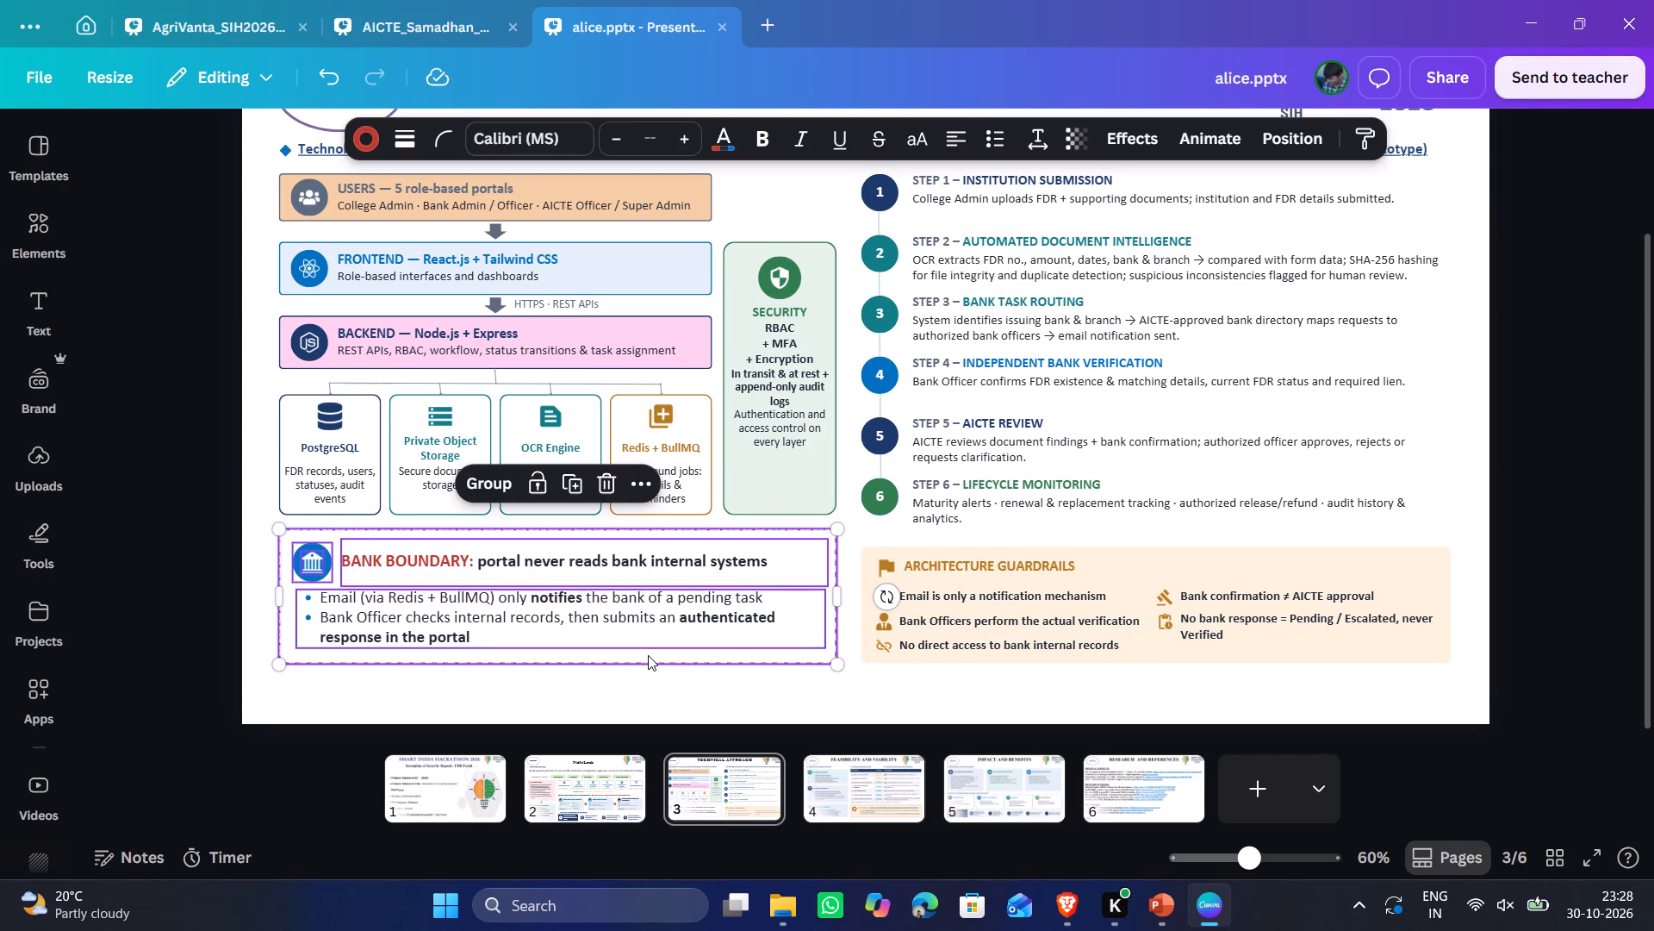
click(264, 553)
drag(260, 539, 1087, 635)
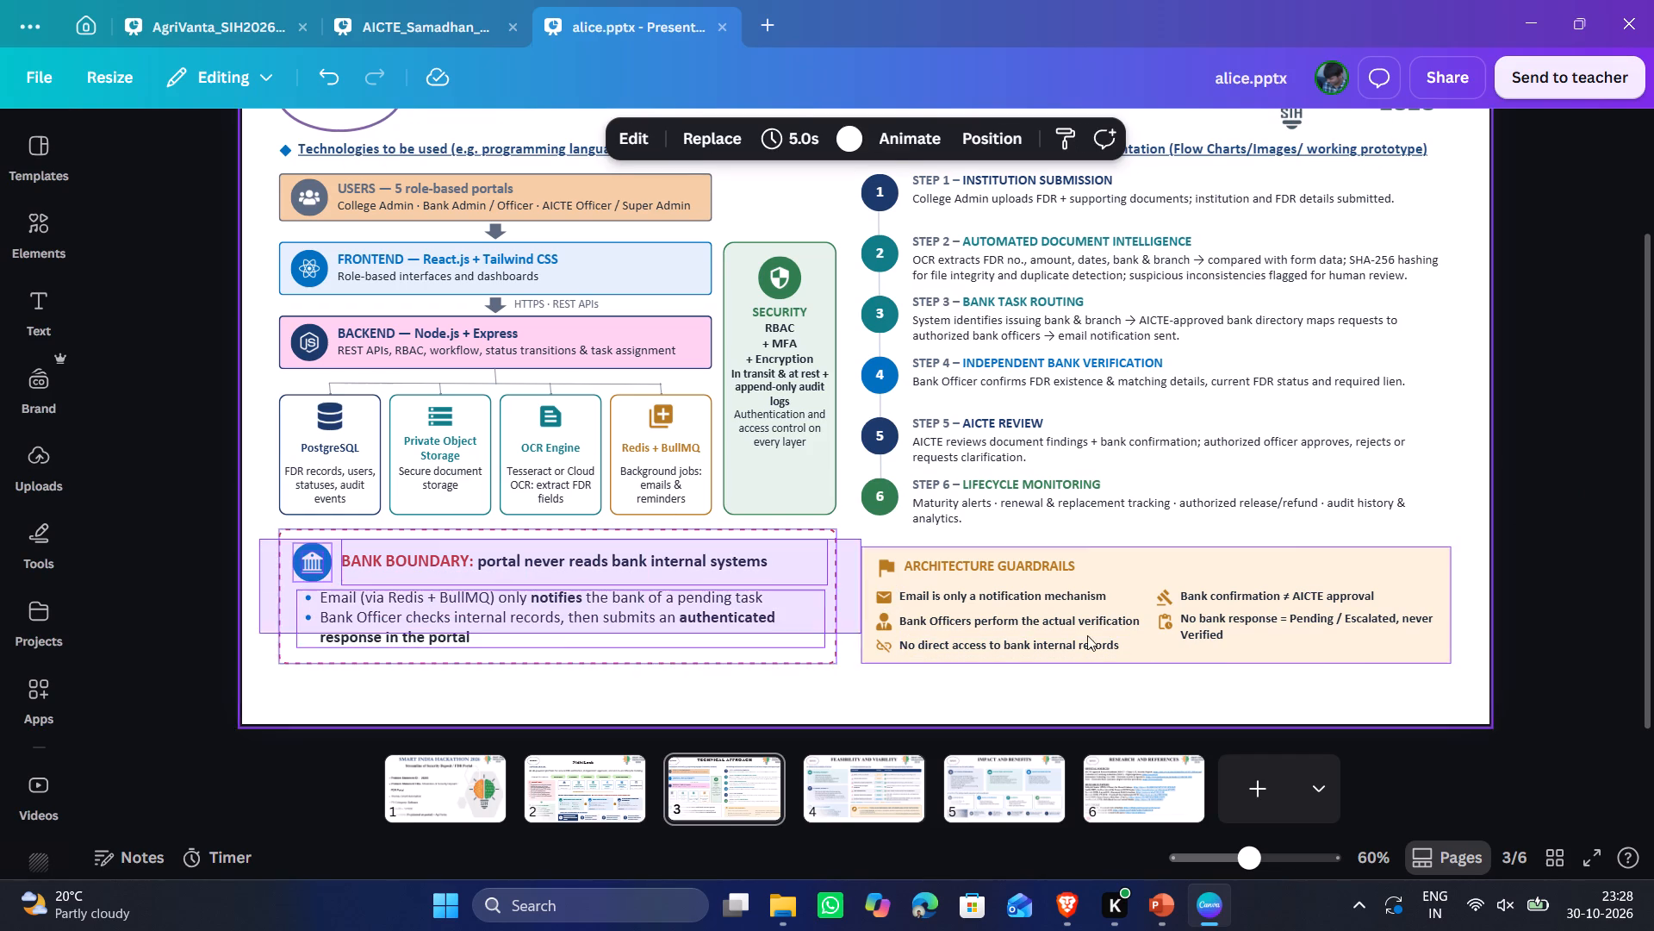
drag(1087, 635, 1371, 680)
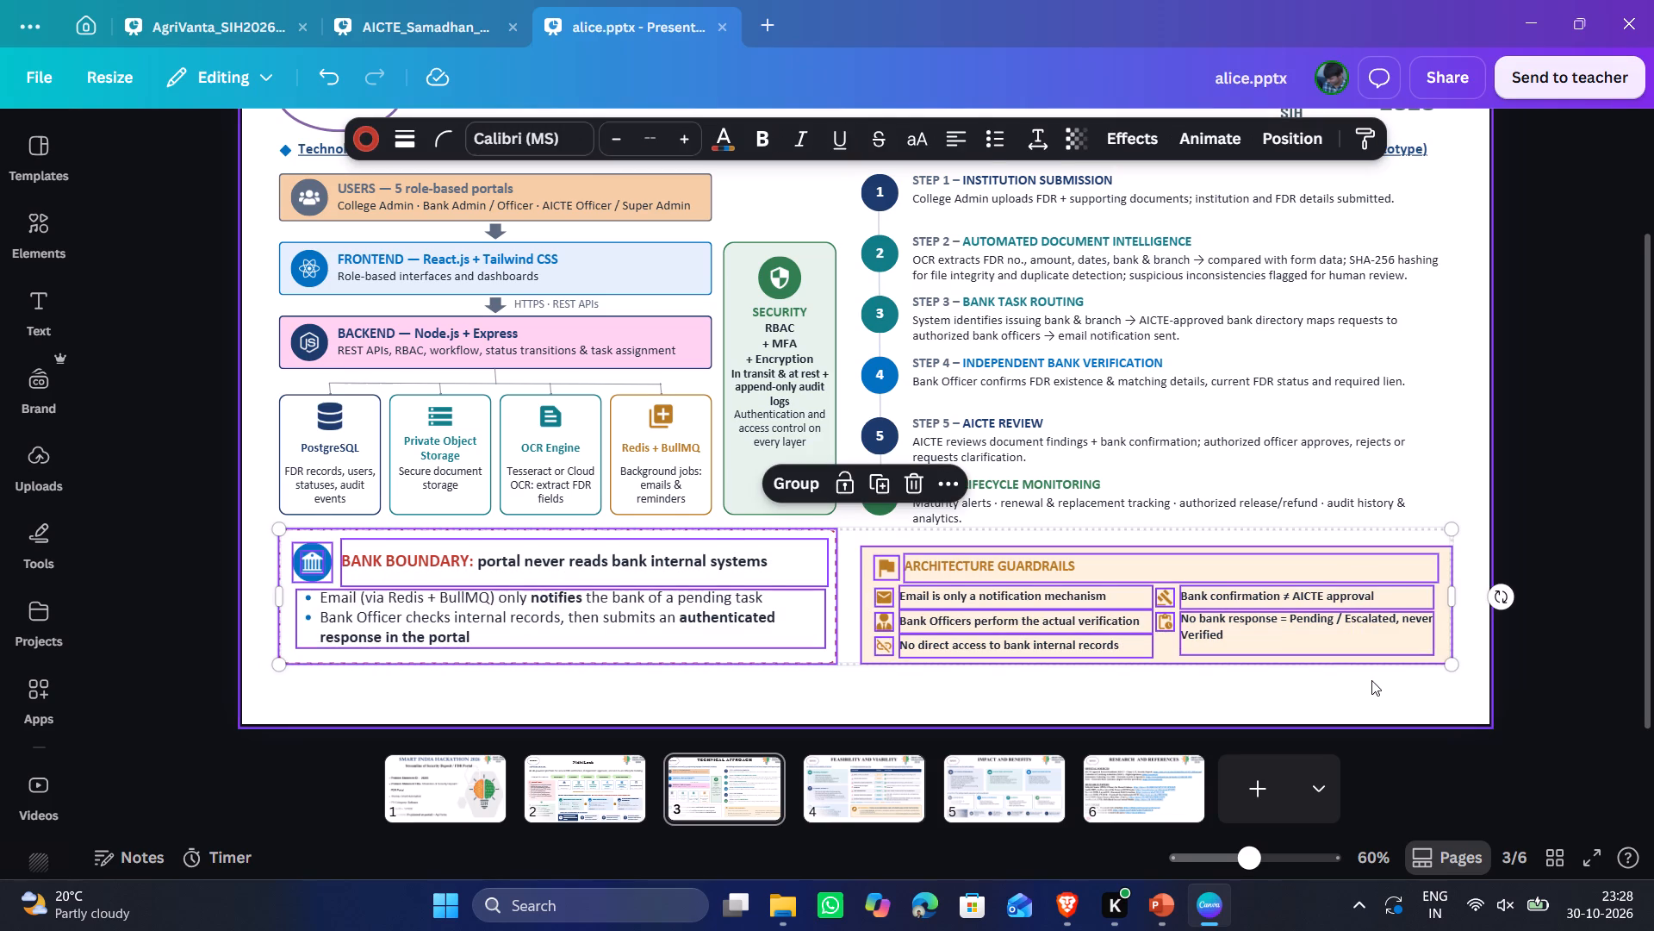
key(shift+Down)
key(shift+Down)
key(shift+Down)
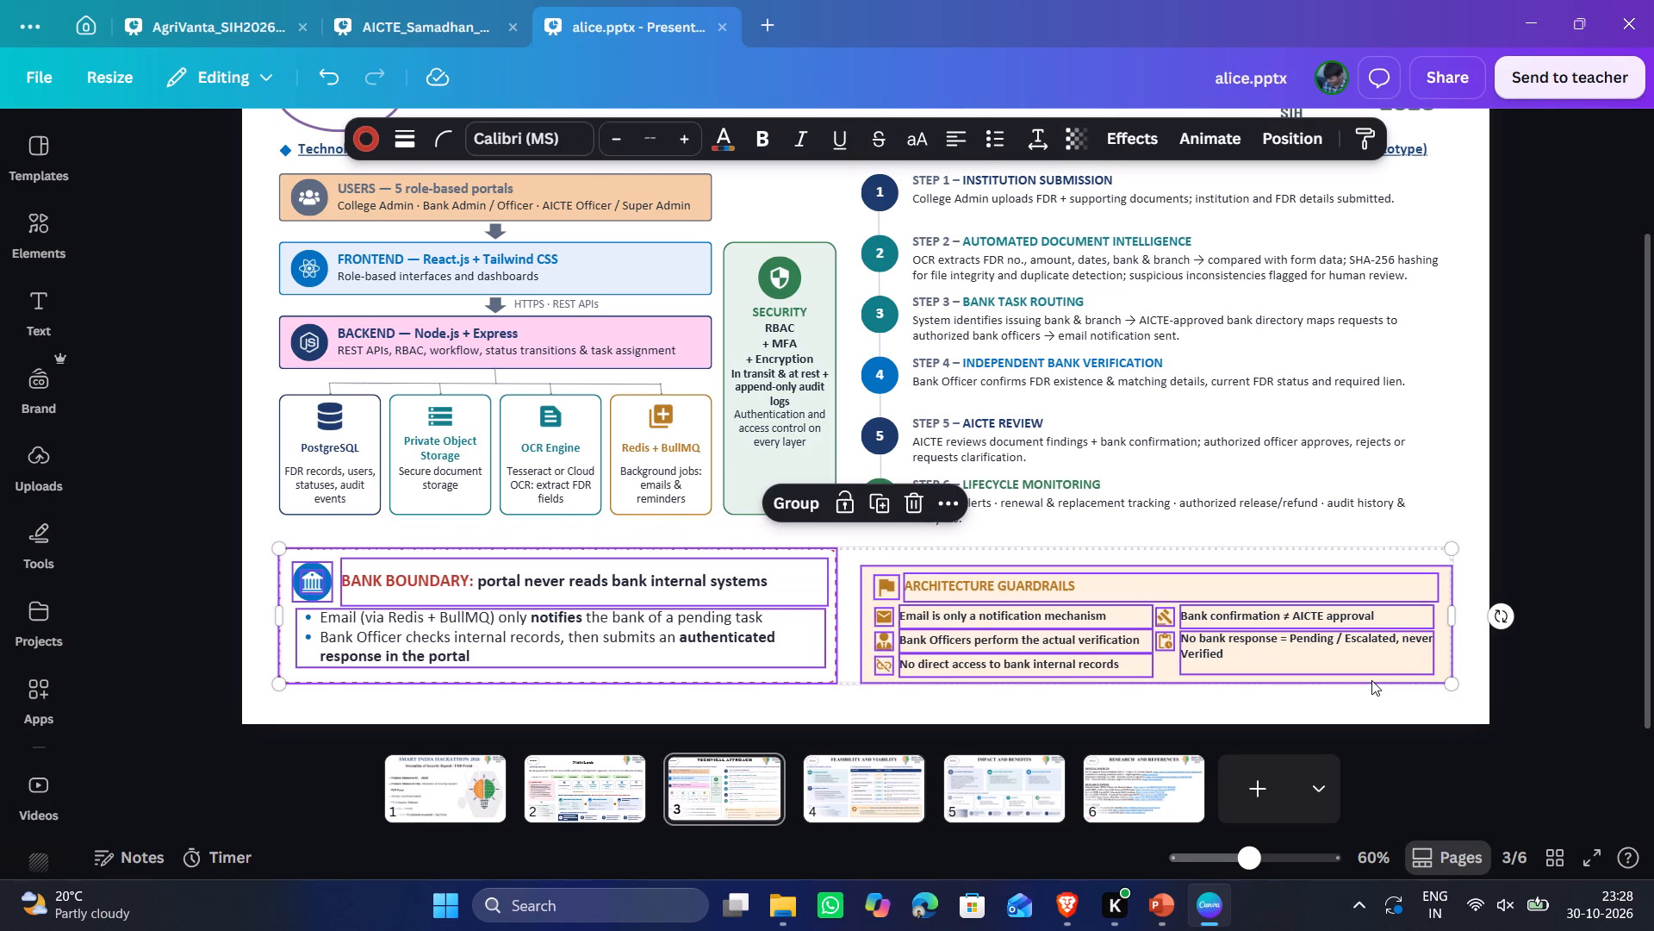
click(1603, 453)
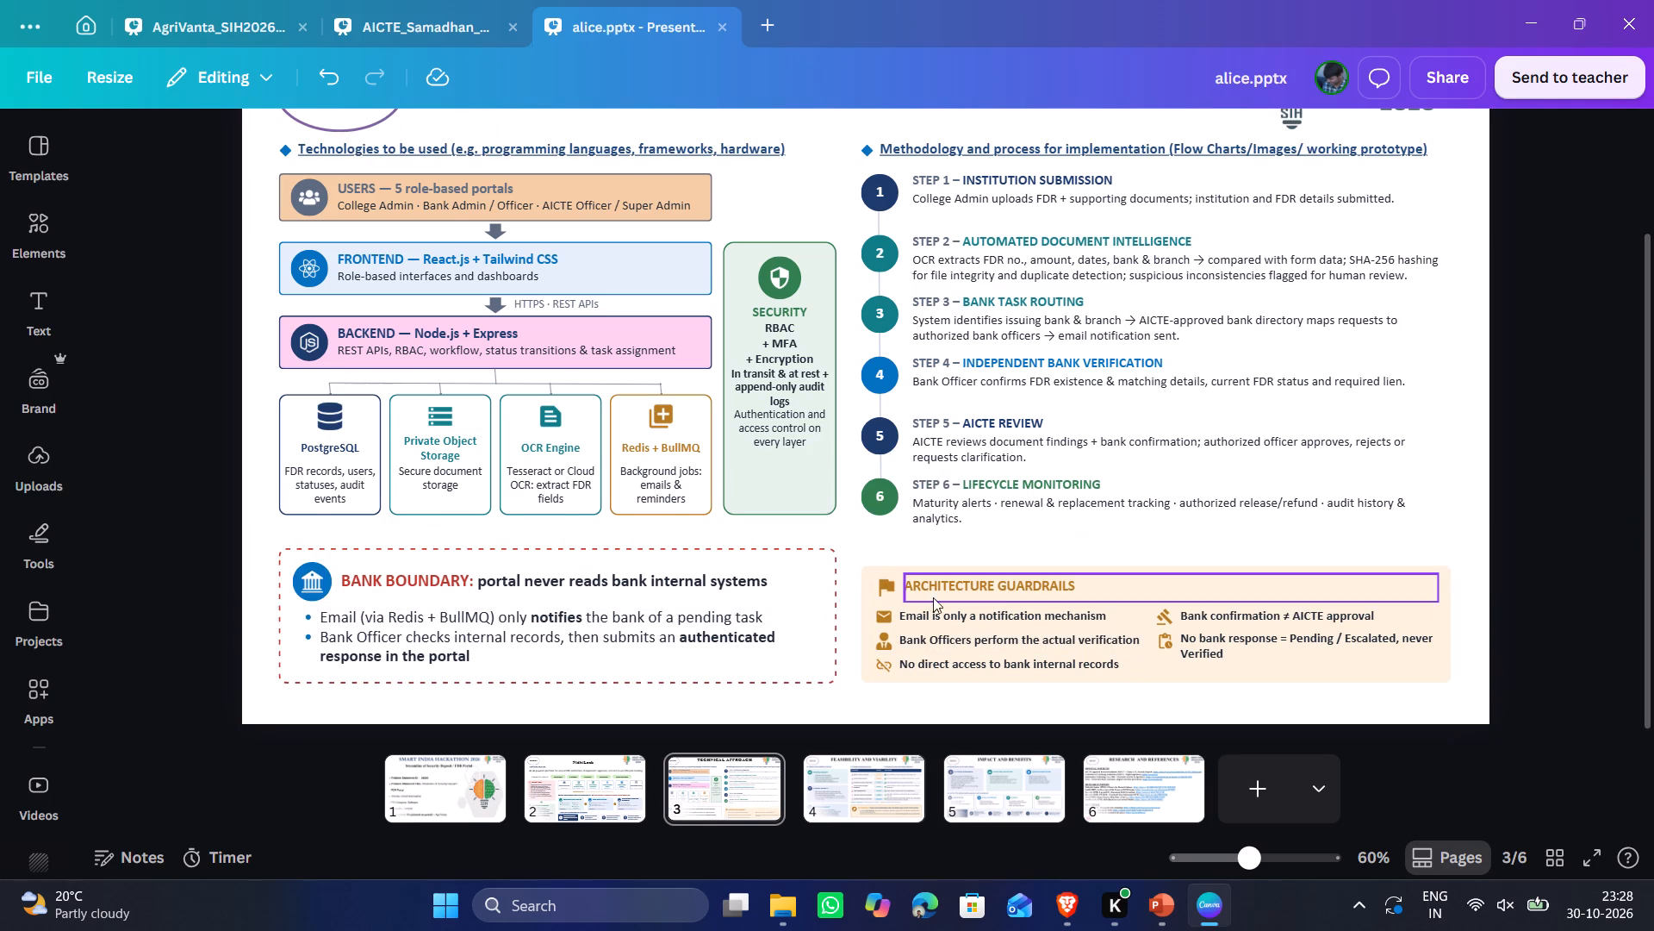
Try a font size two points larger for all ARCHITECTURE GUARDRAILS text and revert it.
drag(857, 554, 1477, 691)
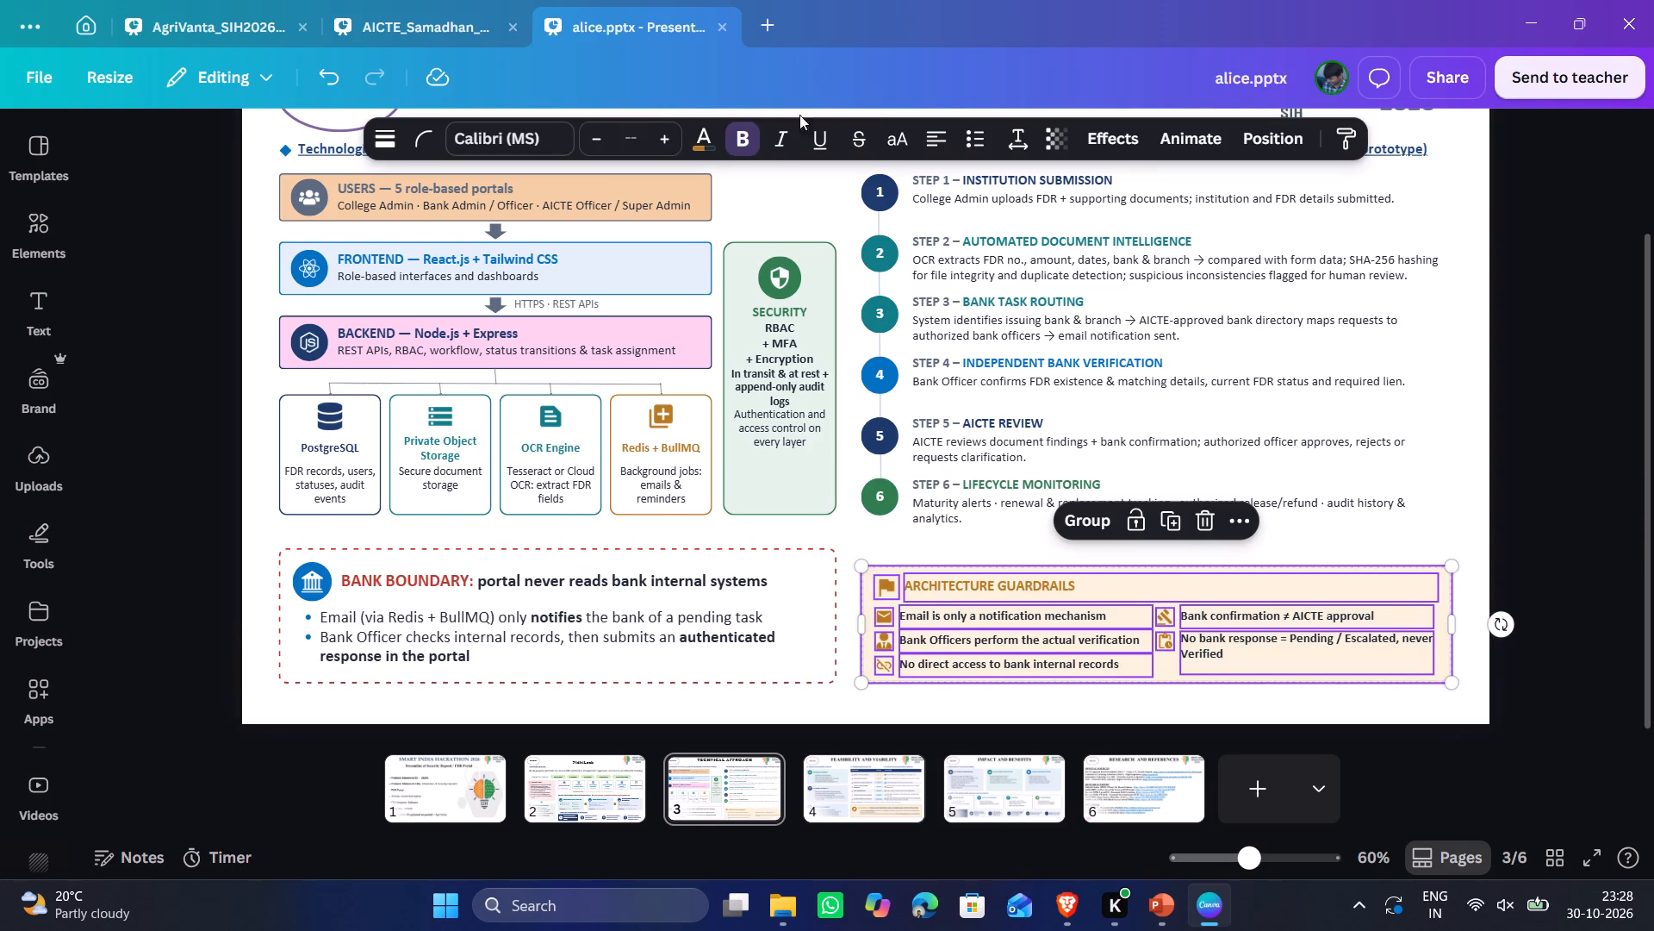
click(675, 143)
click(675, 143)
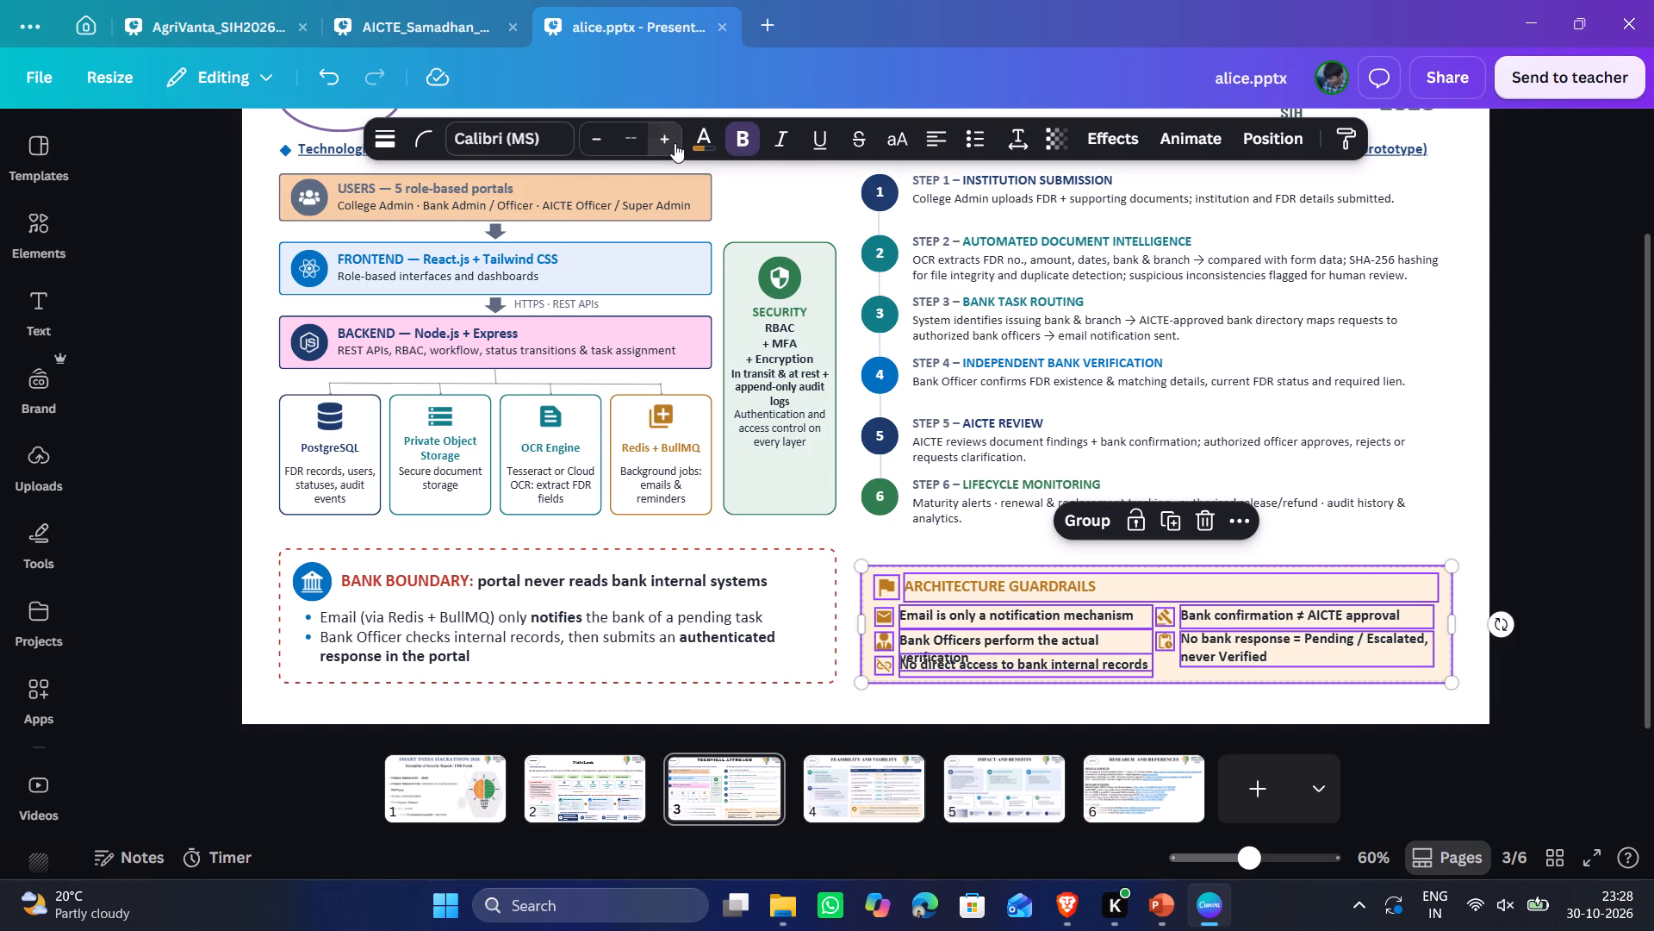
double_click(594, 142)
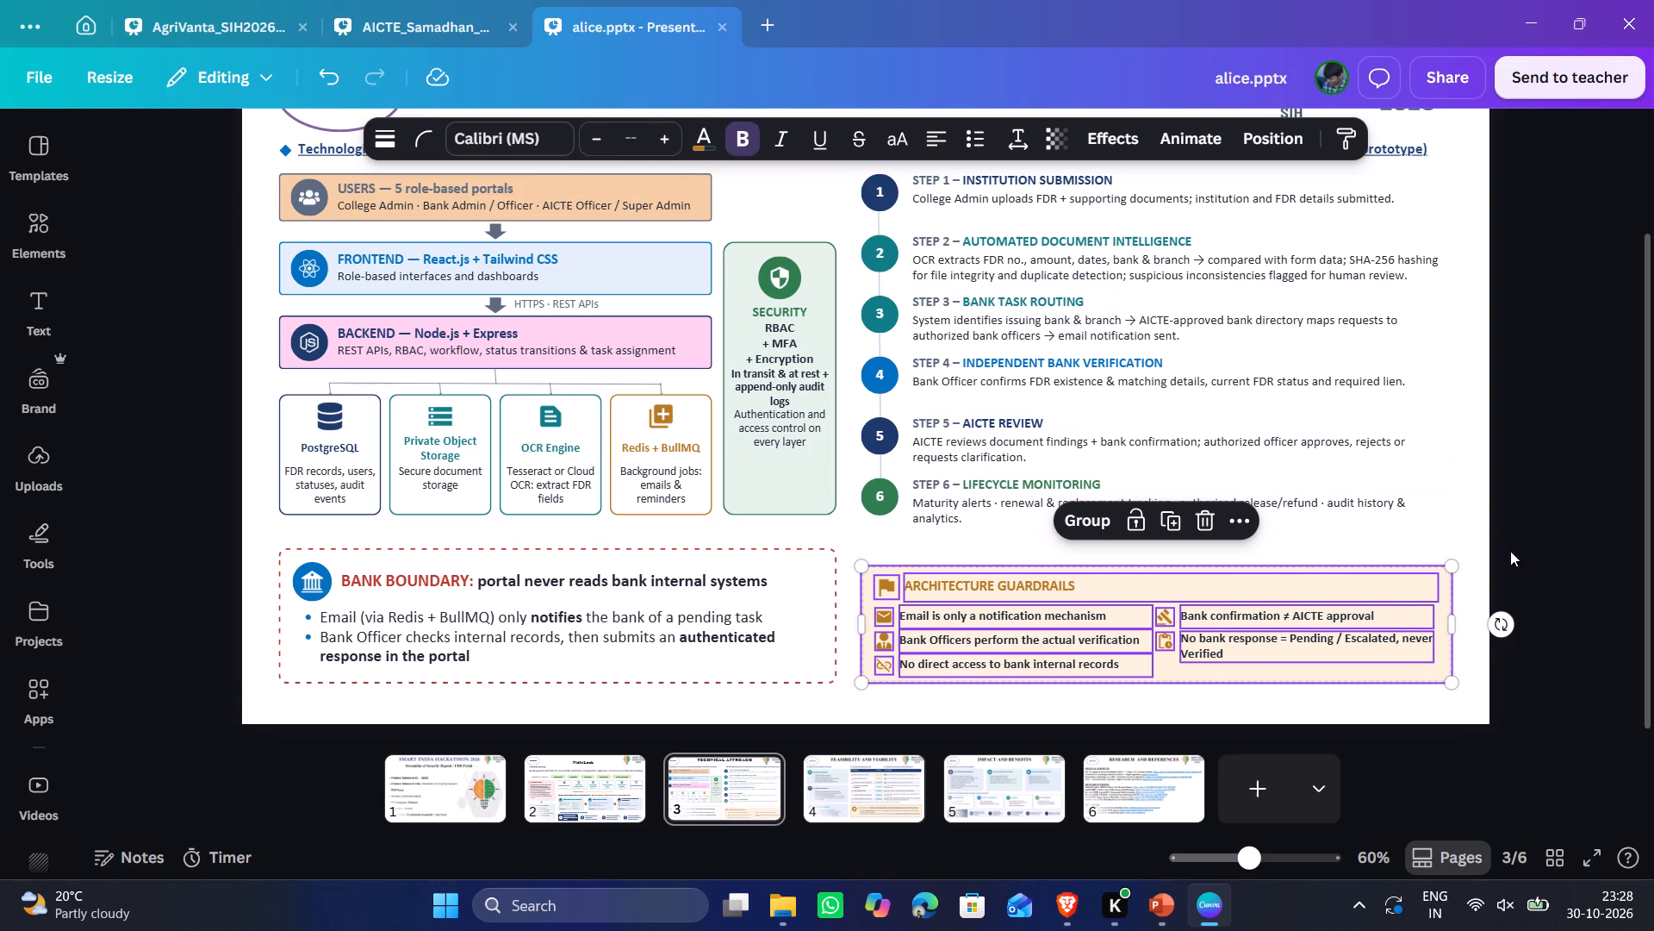
Scale up the ARCHITECTURE GUARDRAILS section with its icons and text to about 945 by 187.
drag(1457, 564, 1466, 525)
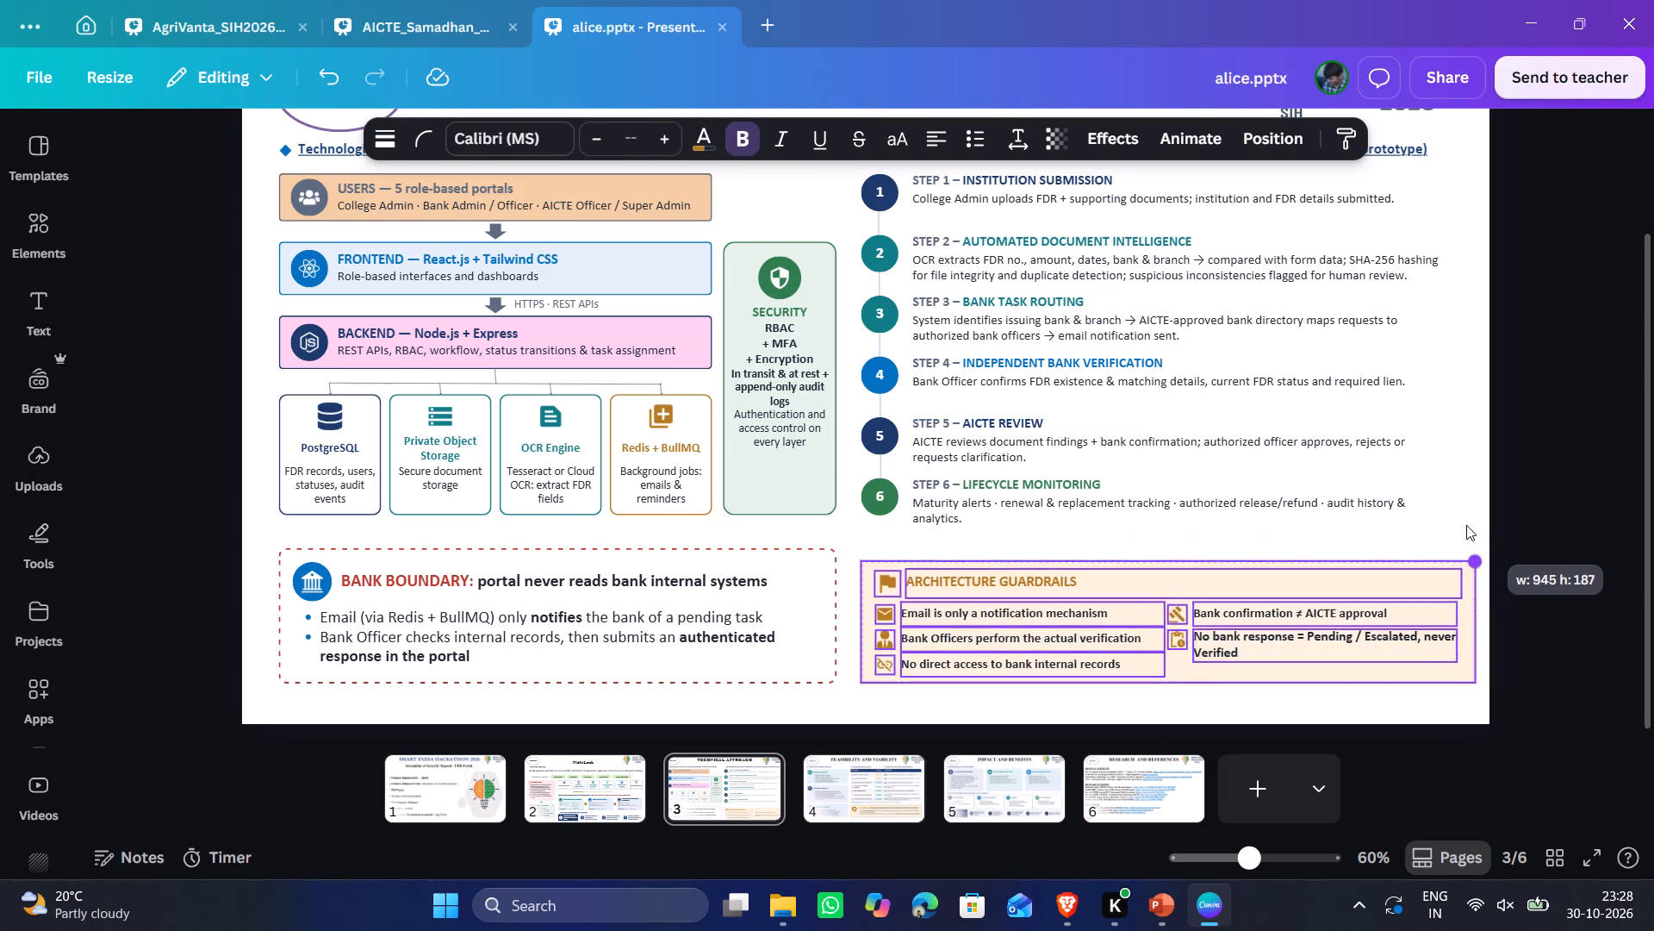
drag(1466, 525, 1471, 498)
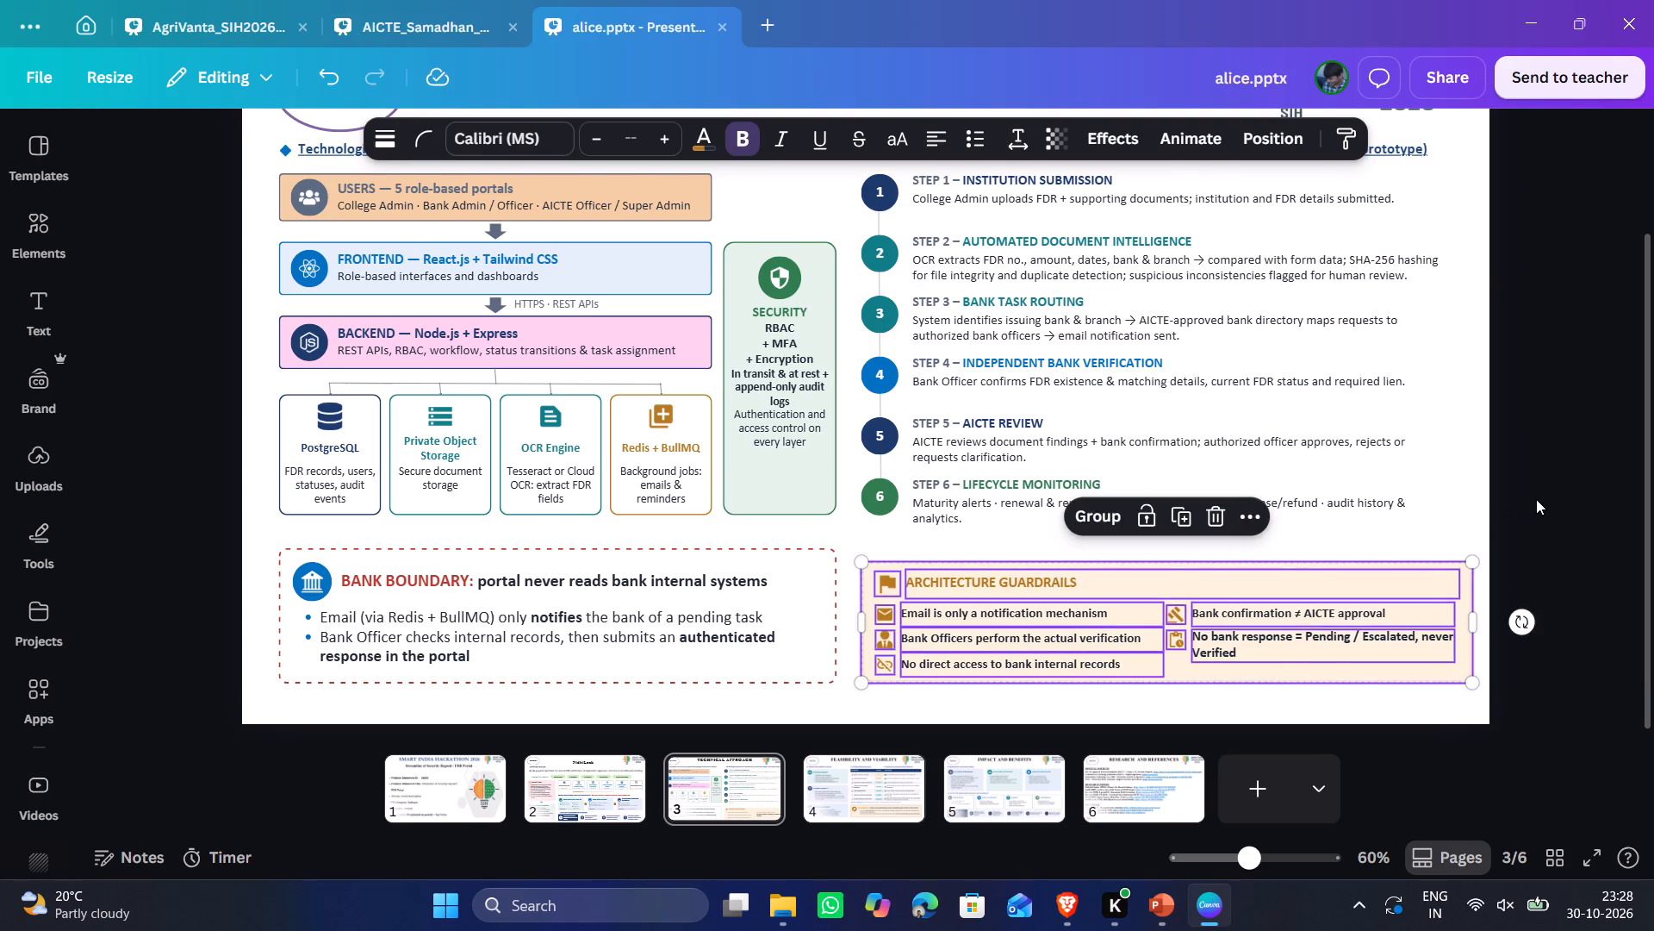
click(1536, 499)
click(1602, 506)
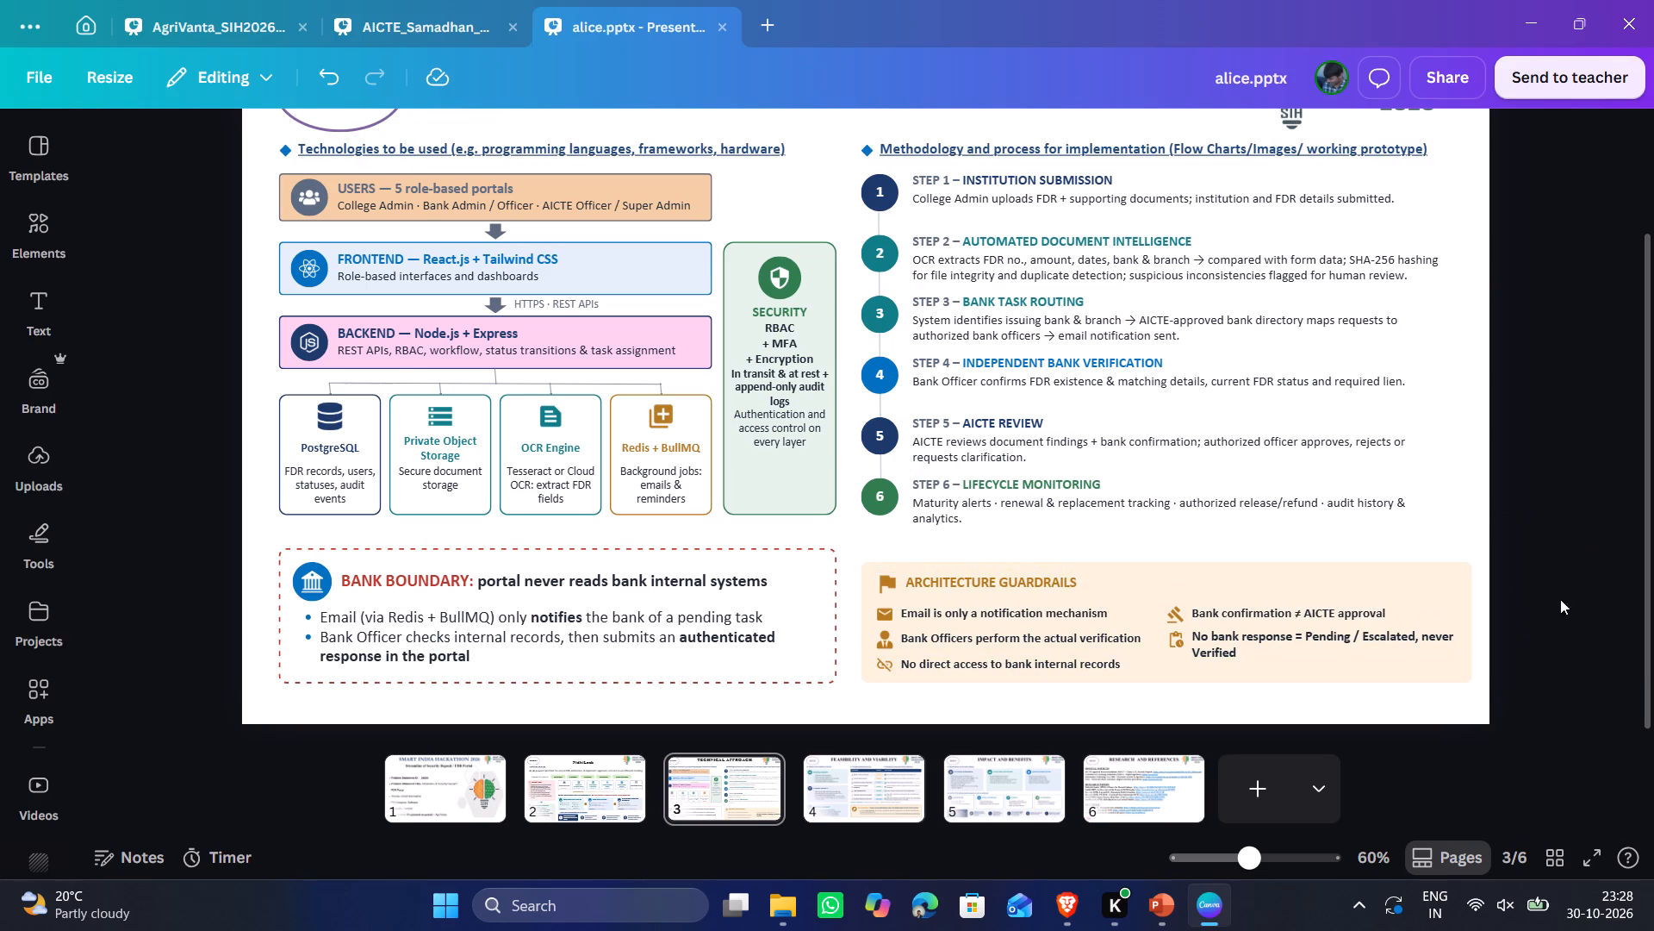
Review the Technical Approach slide in full-screen presentation view, with a brief look at slide 4 in between.
click(1590, 856)
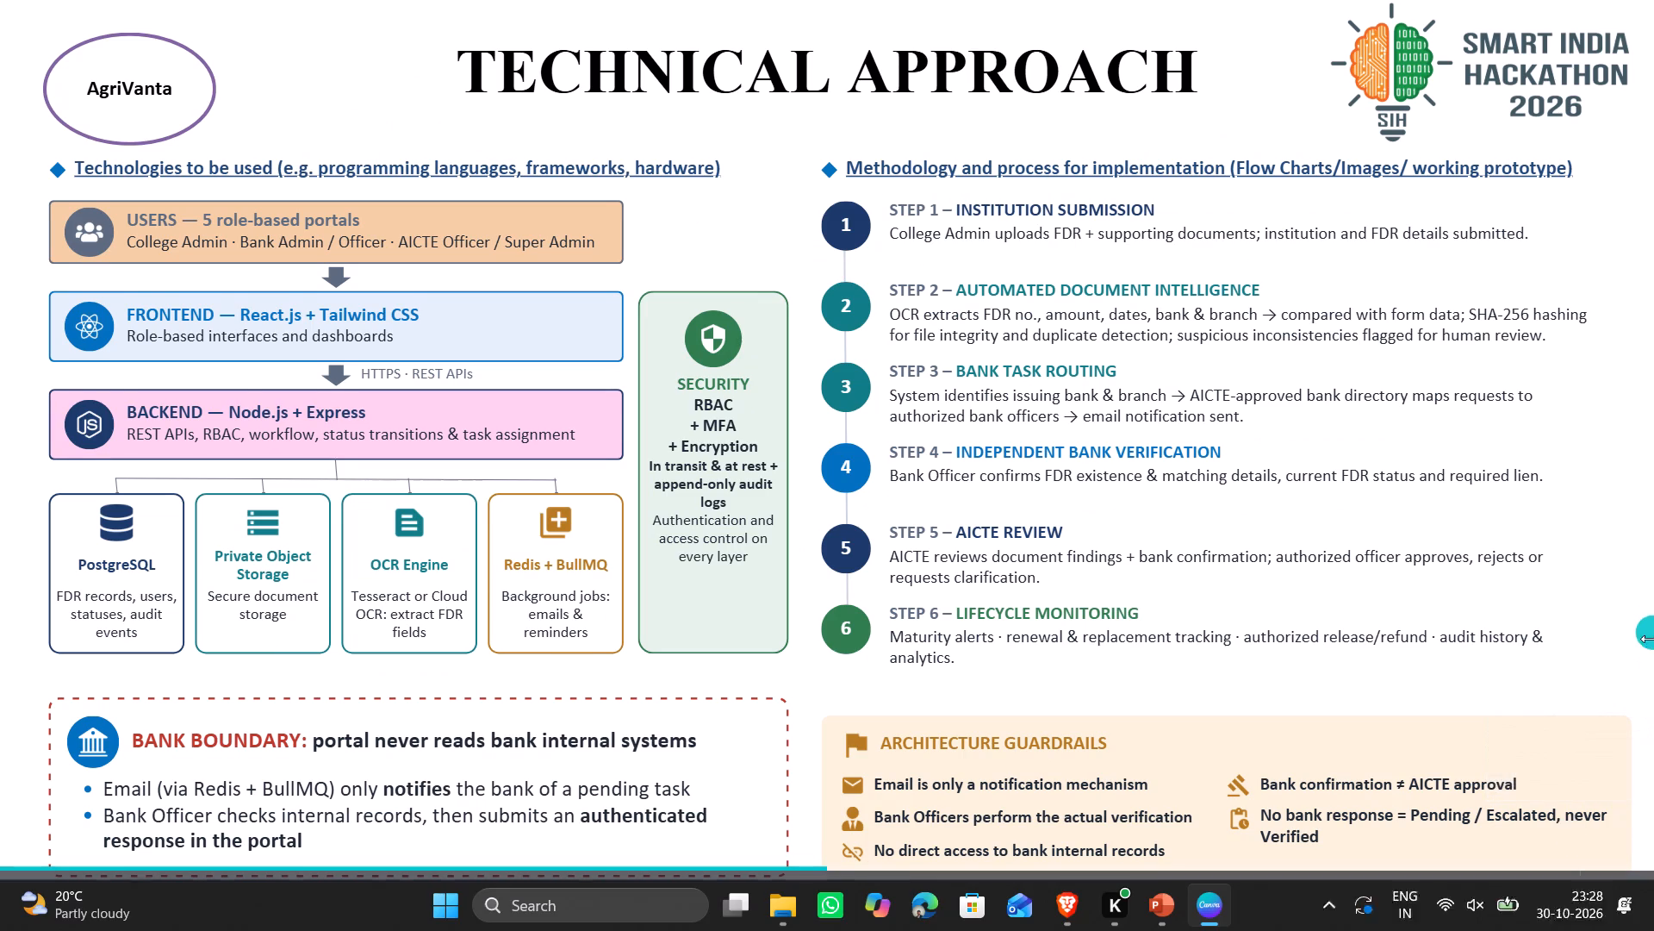
key(Escape)
click(865, 801)
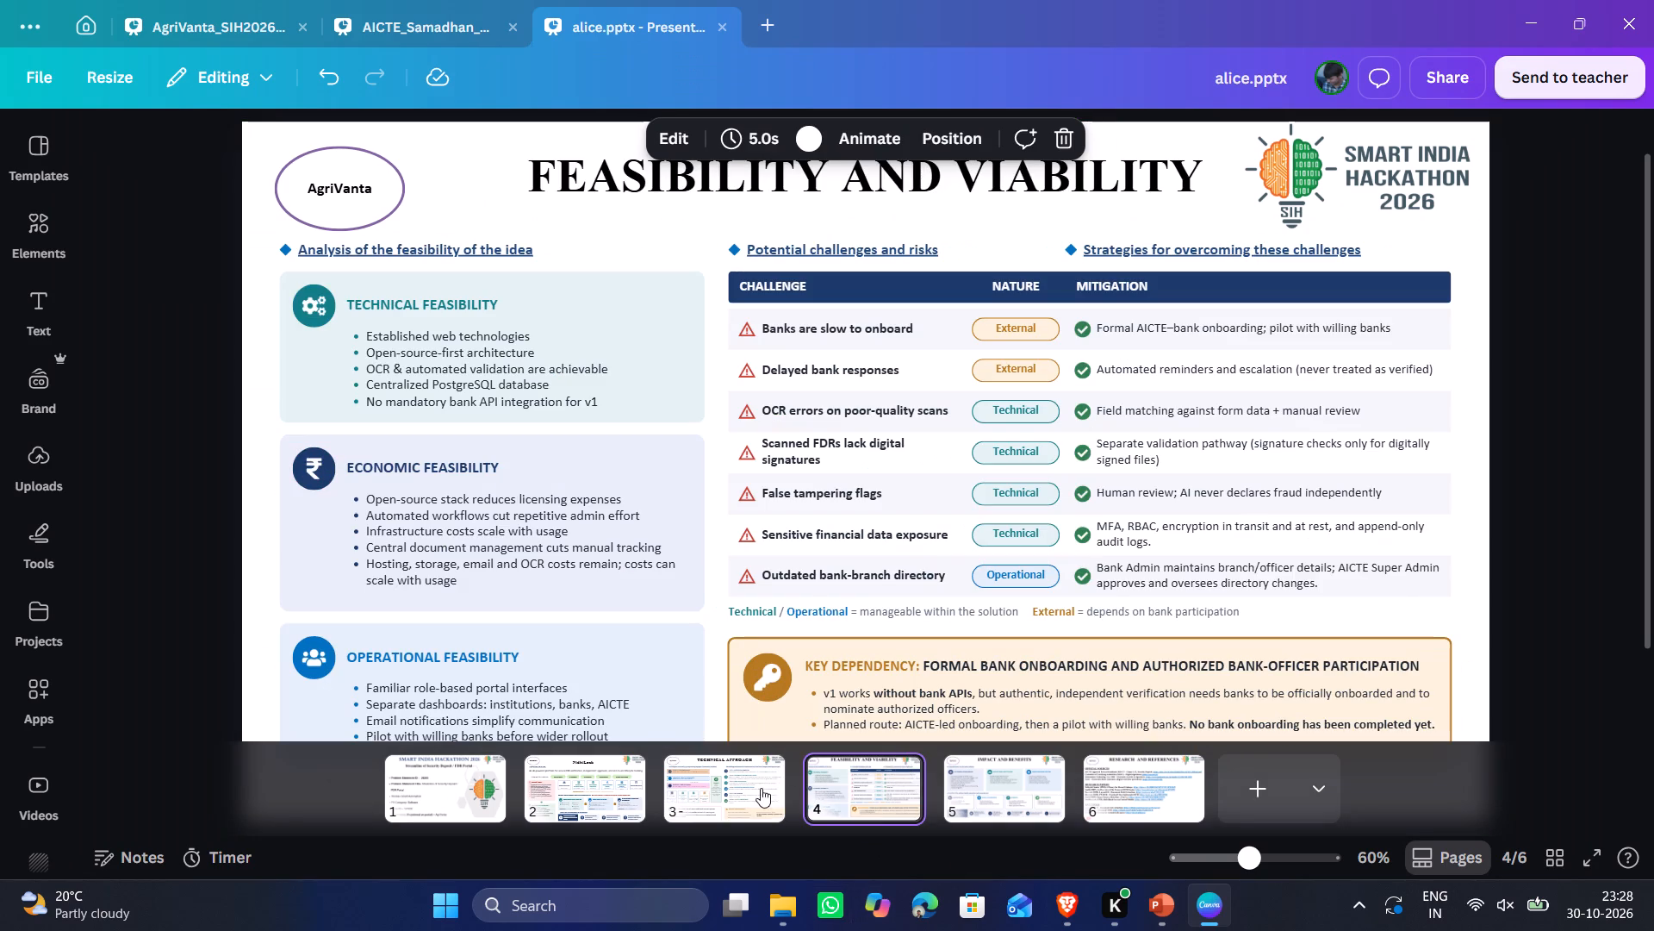
click(745, 790)
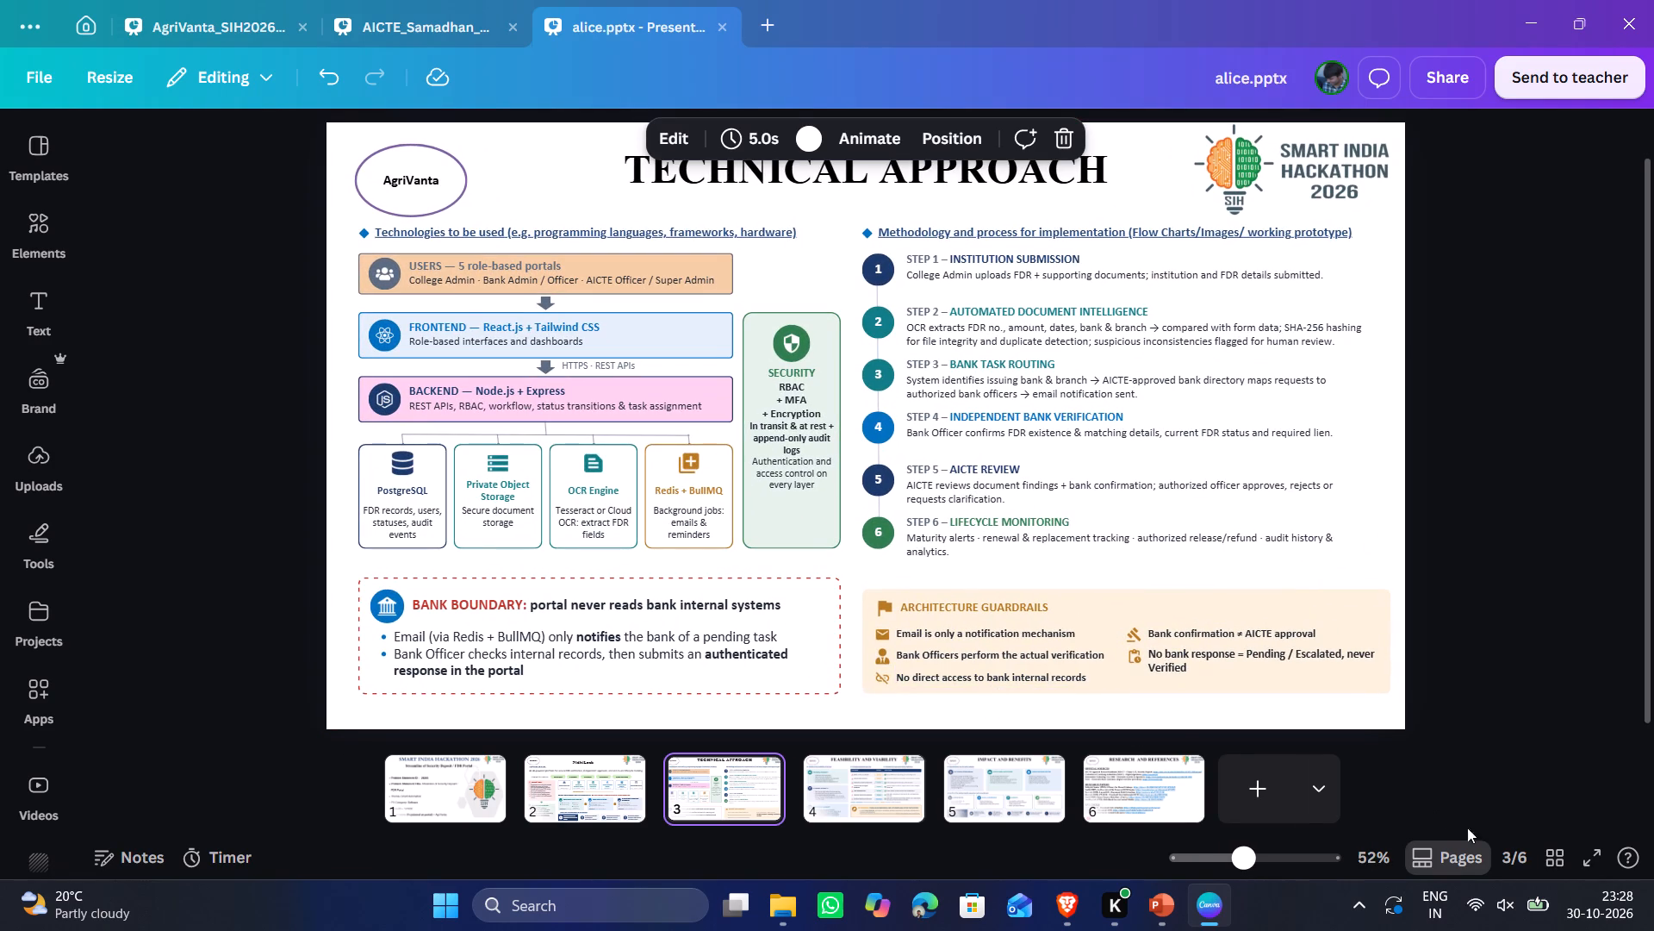
click(1610, 855)
click(1598, 855)
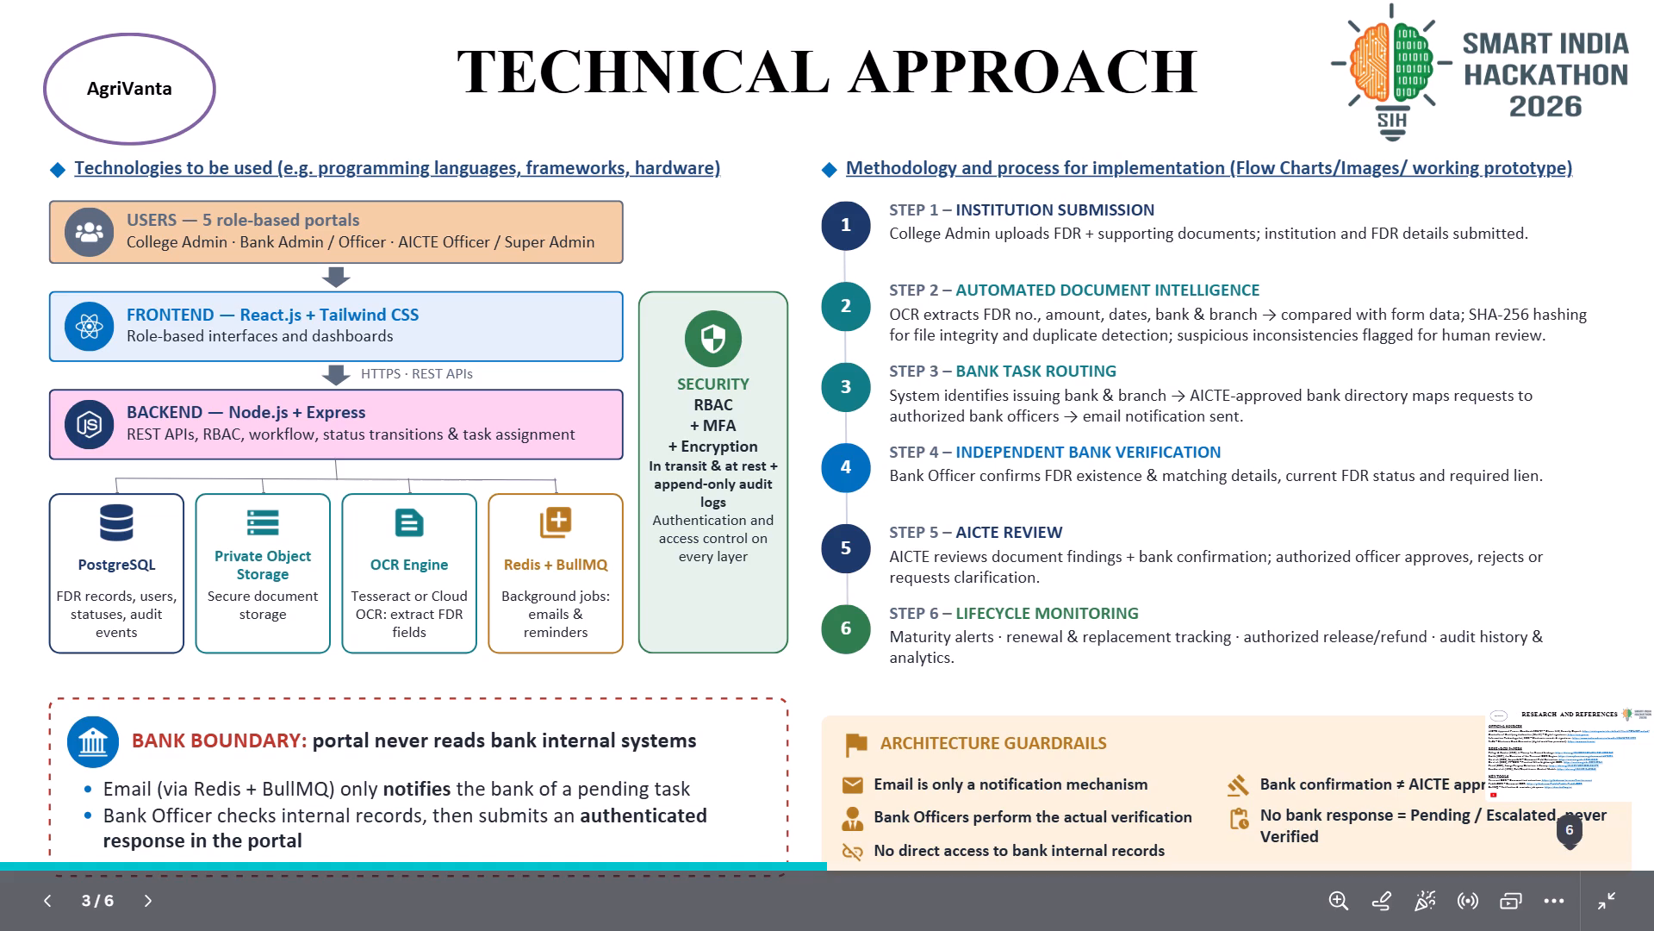
key(Escape)
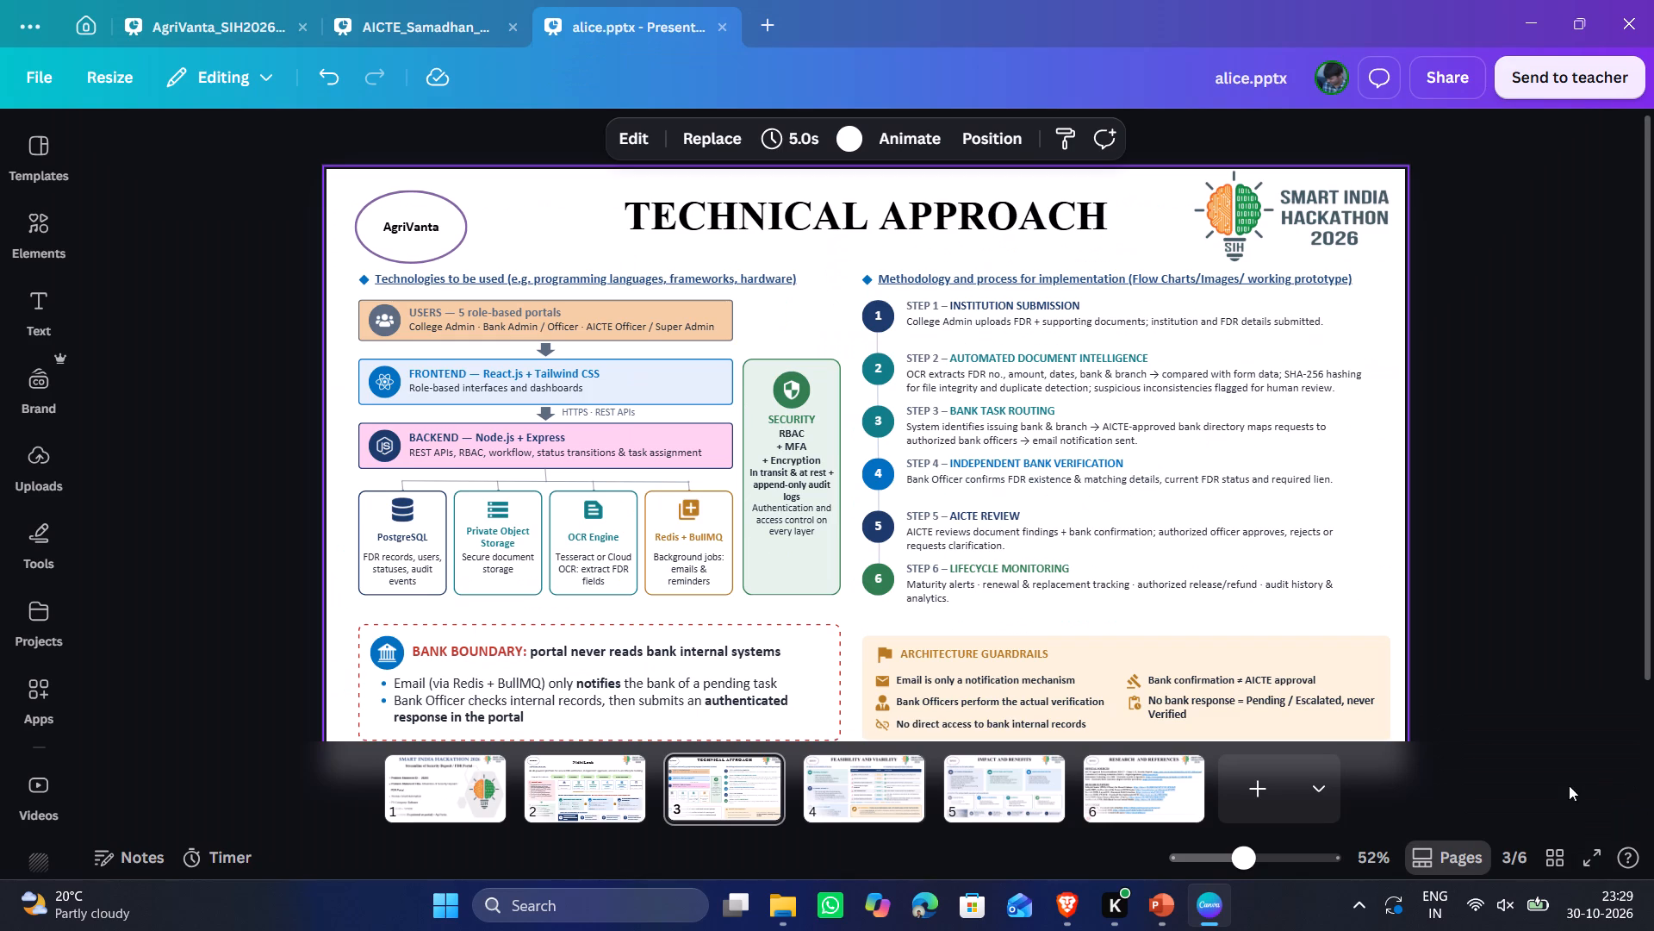
Set the font of all text on the Technical Approach slide to Times New Roman.
drag(226, 189, 1545, 728)
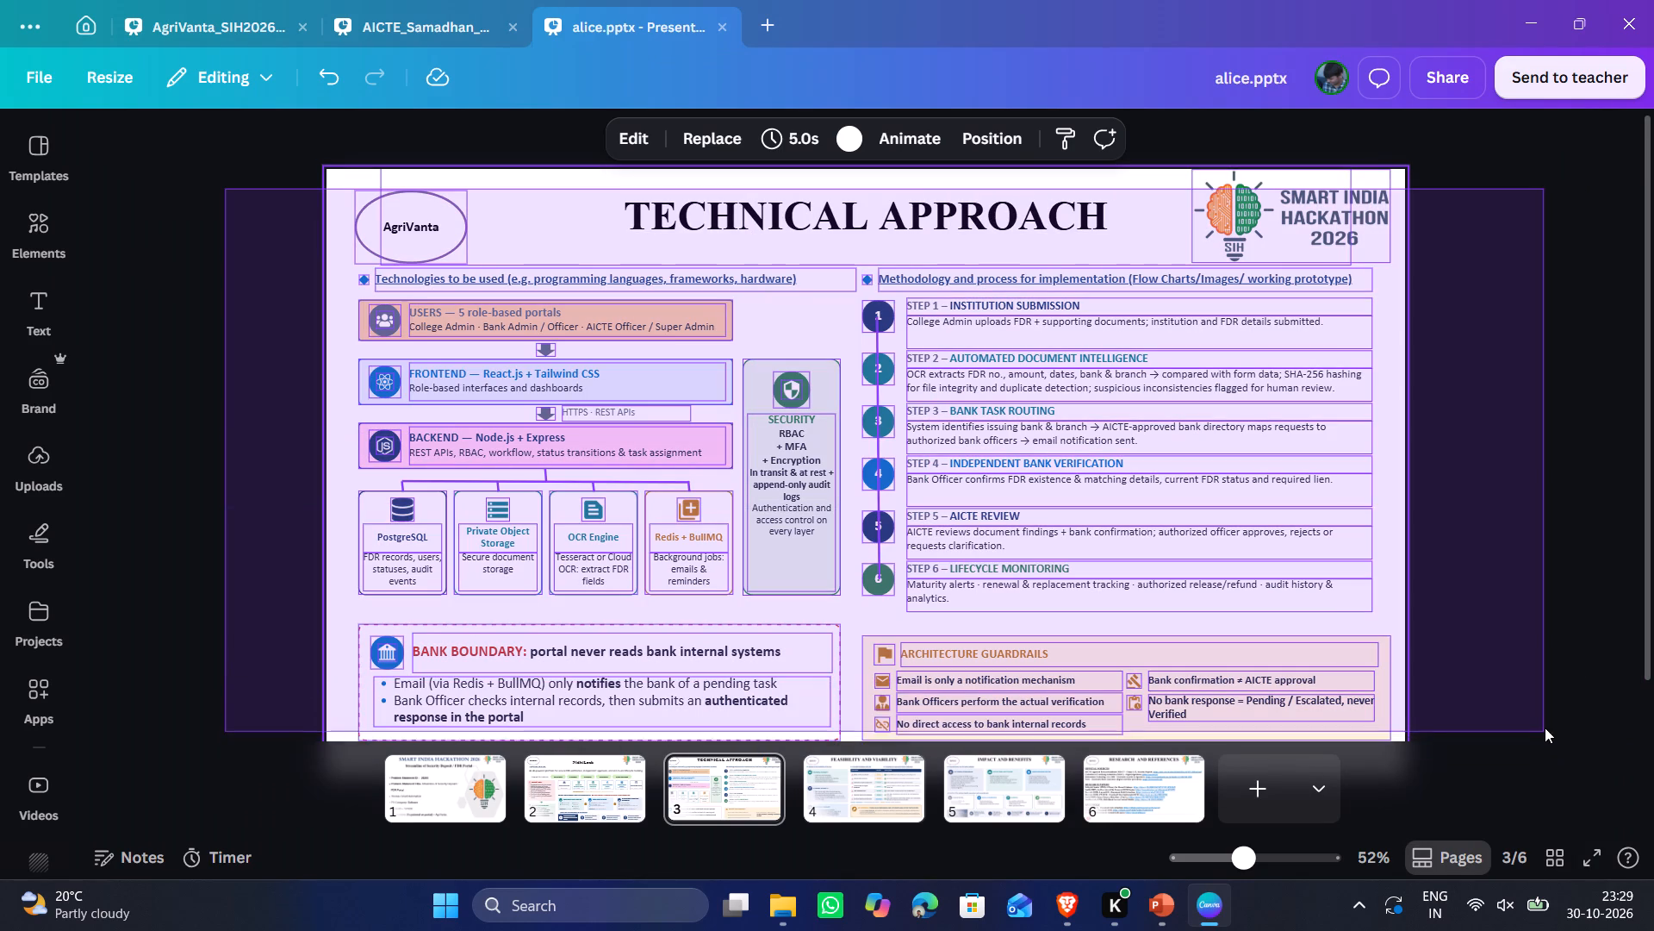
drag(1545, 728, 1545, 726)
click(535, 139)
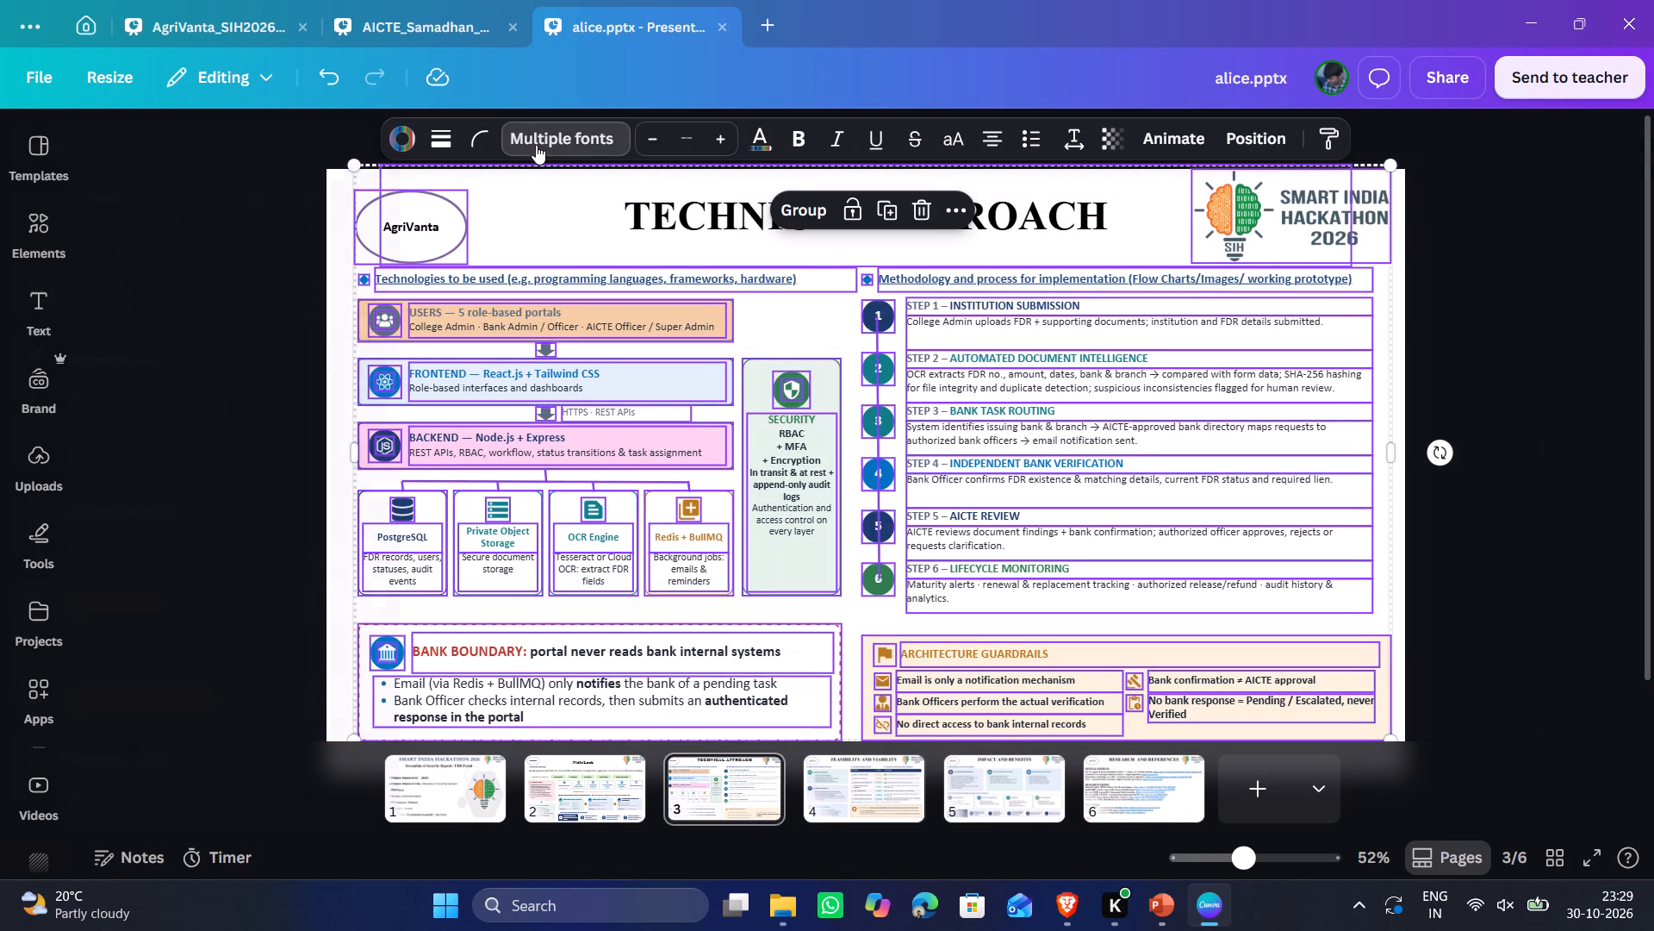
click(282, 738)
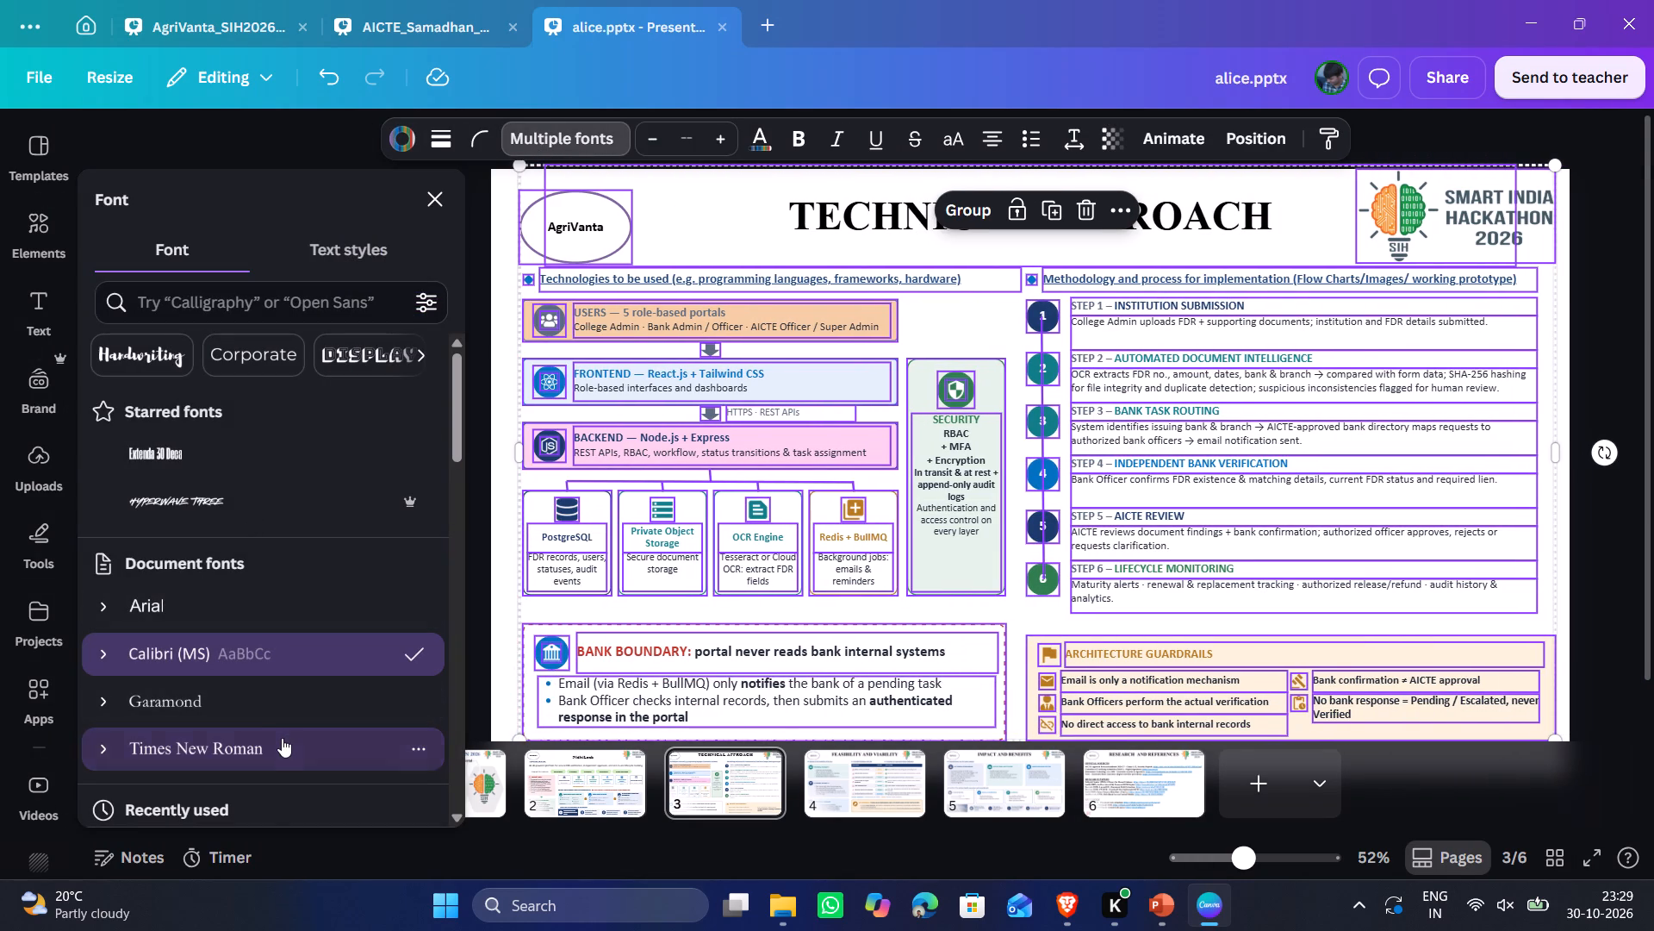
click(1614, 366)
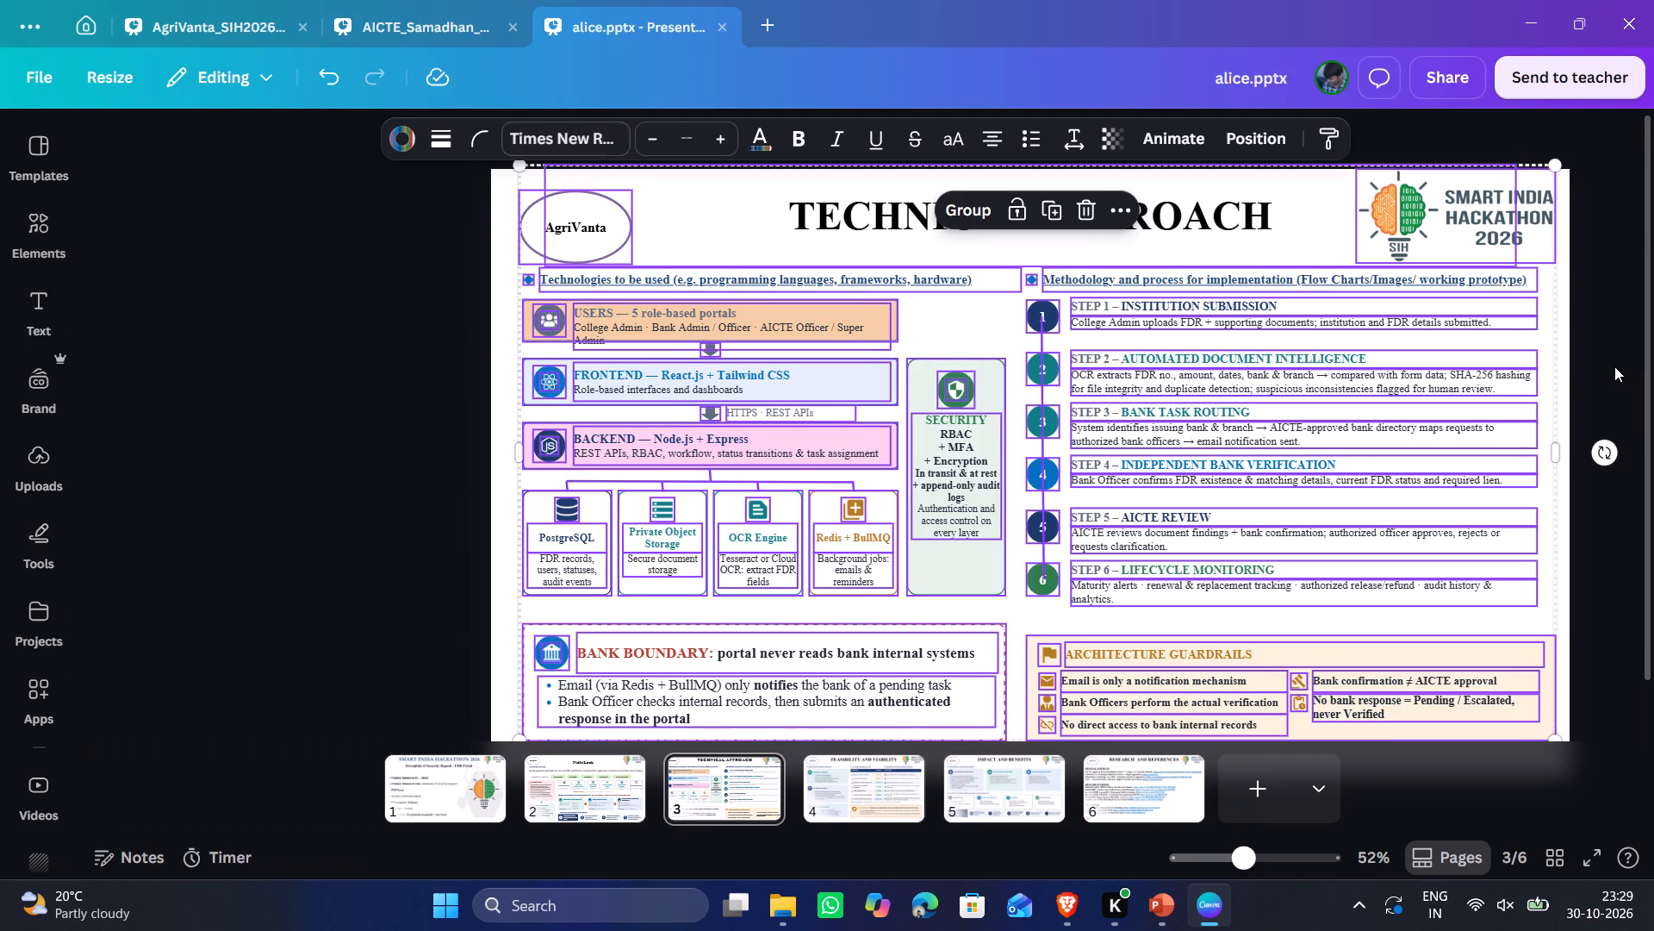
click(1614, 366)
click(1614, 366)
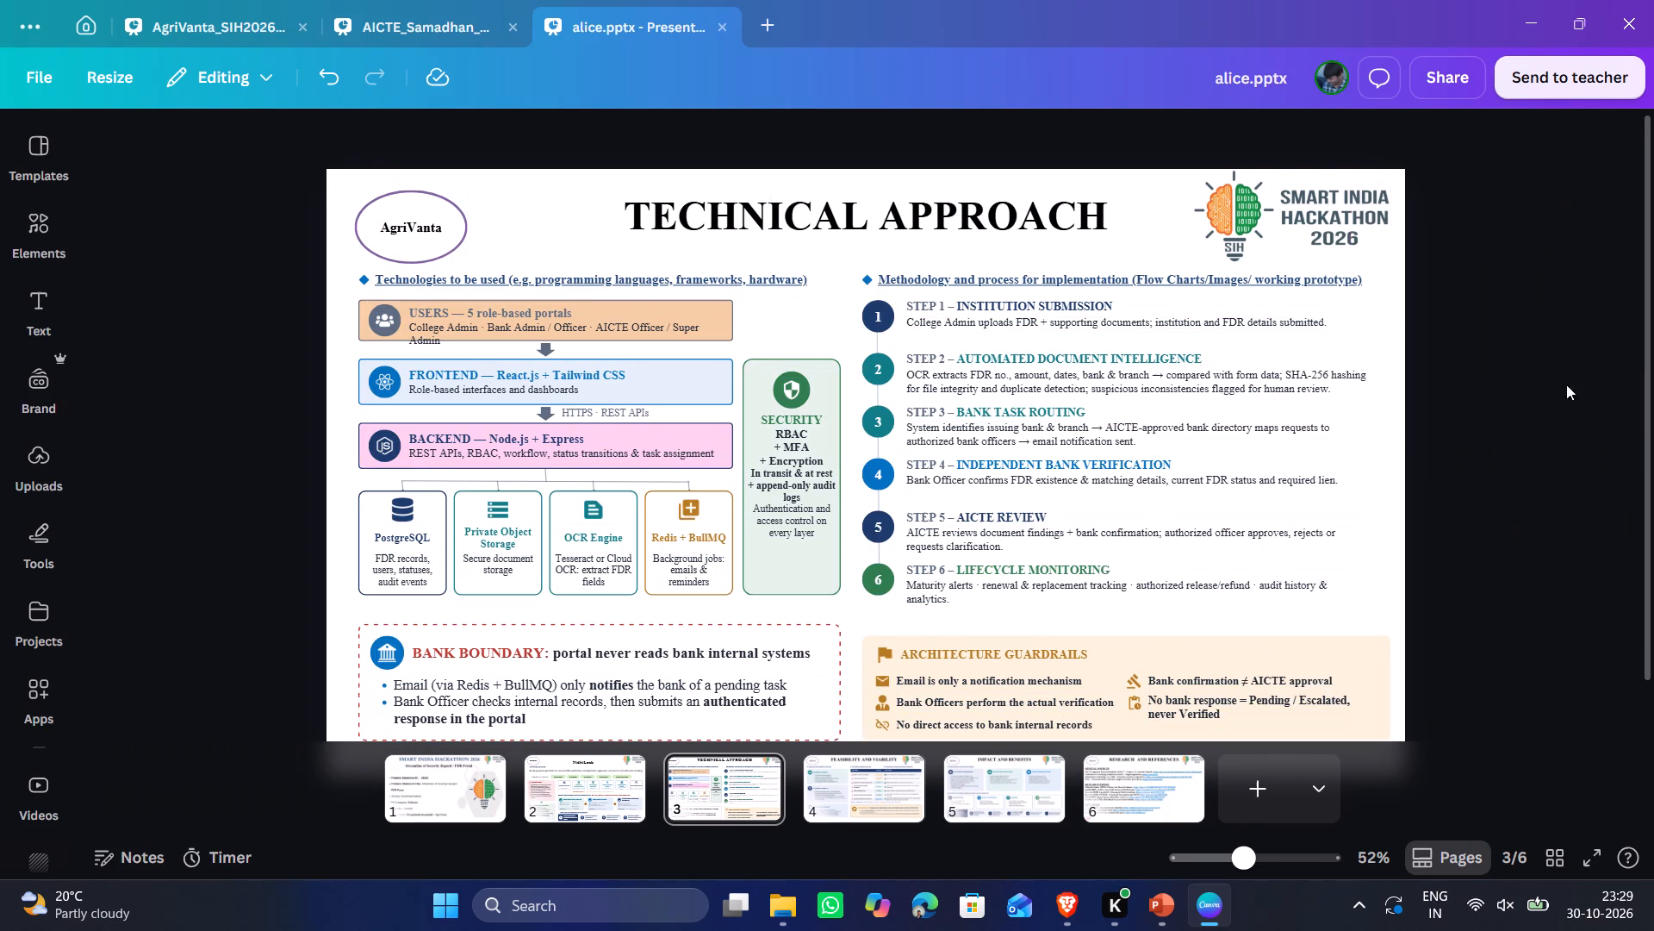
Nudge the whole ARCHITECTURE GUARDRAILS section up by three large increments, closer to the STEP 6 text.
drag(858, 626, 1333, 746)
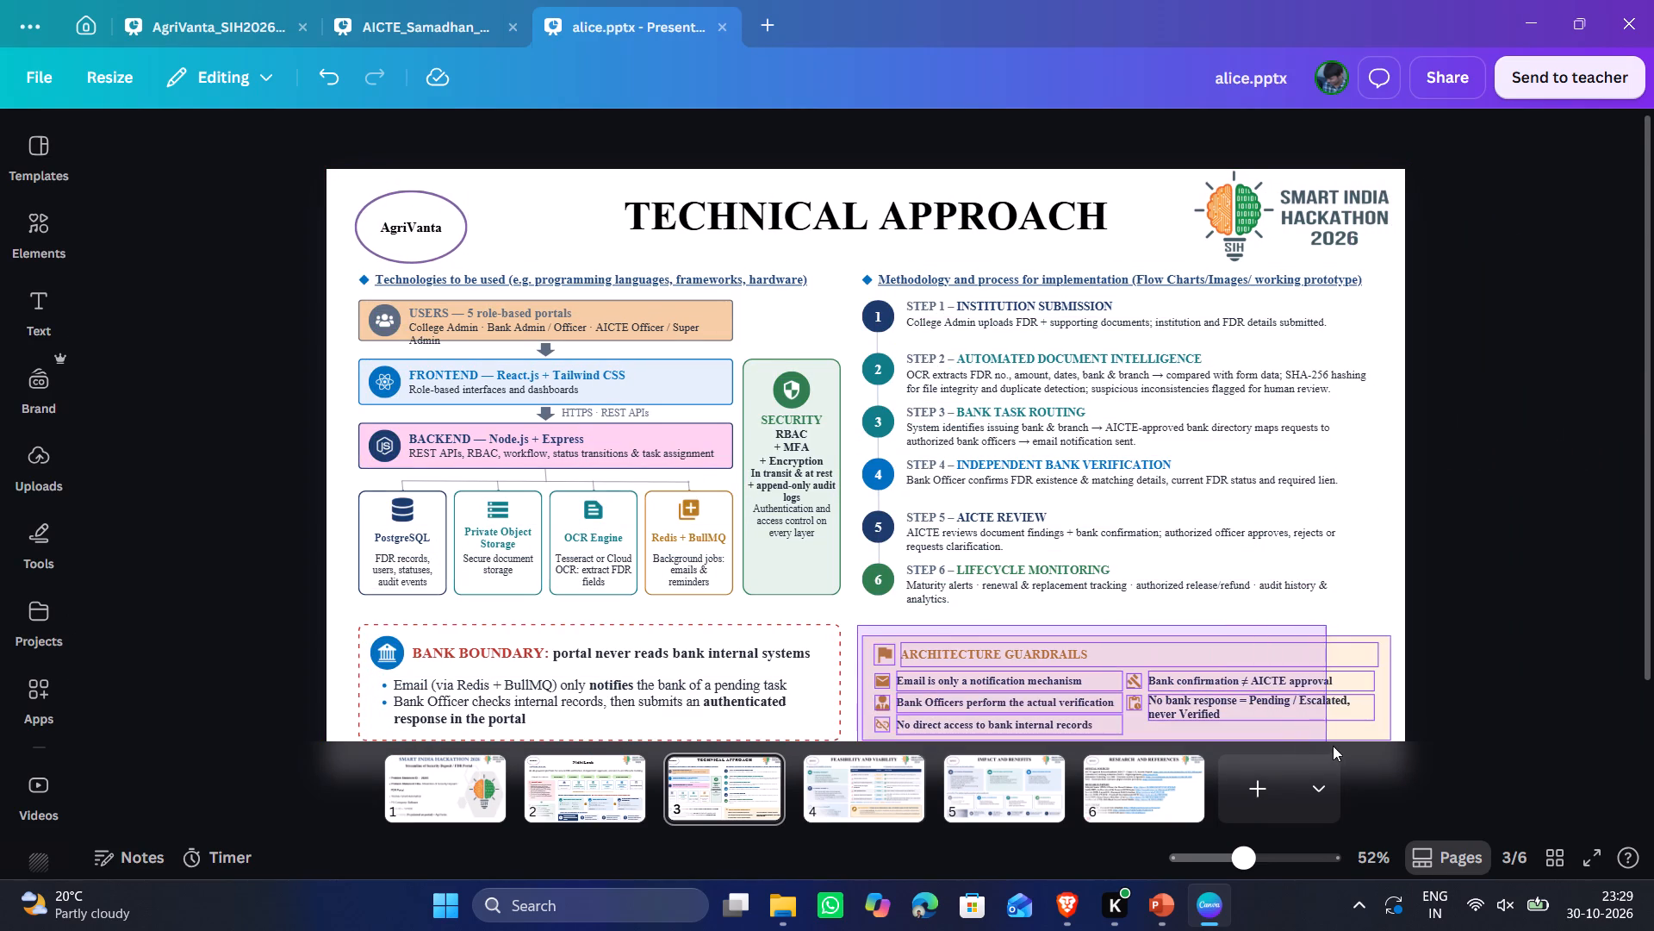
drag(1333, 746, 1393, 744)
key(shift+Up)
key(shift+Up)
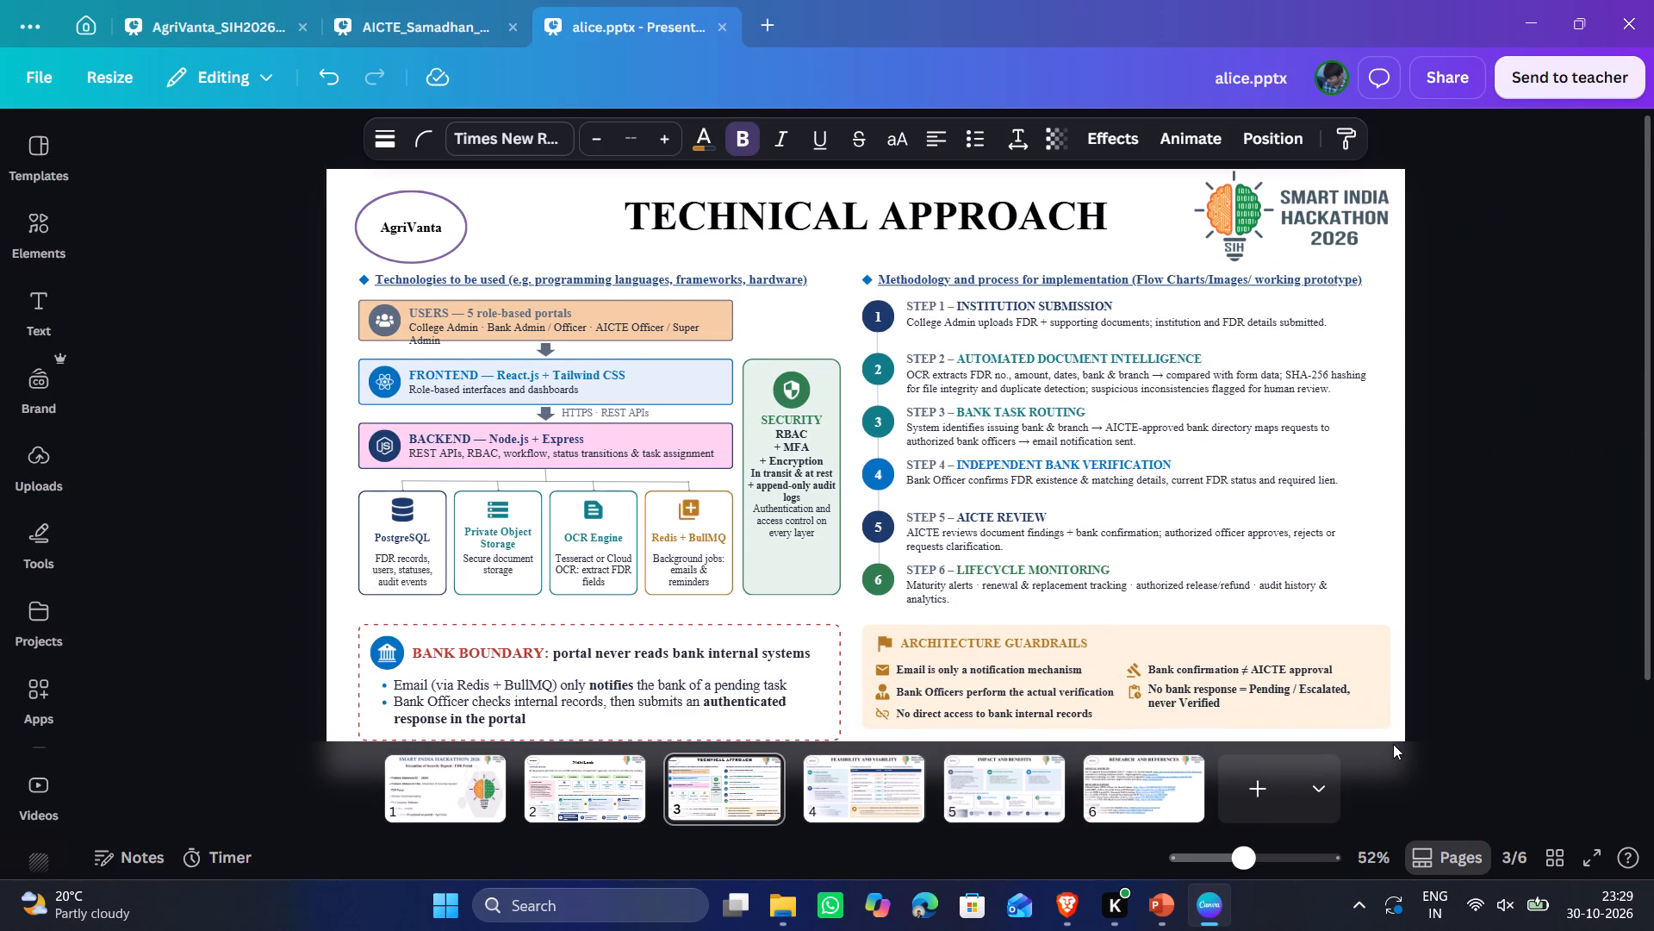
key(shift+Up)
click(1532, 491)
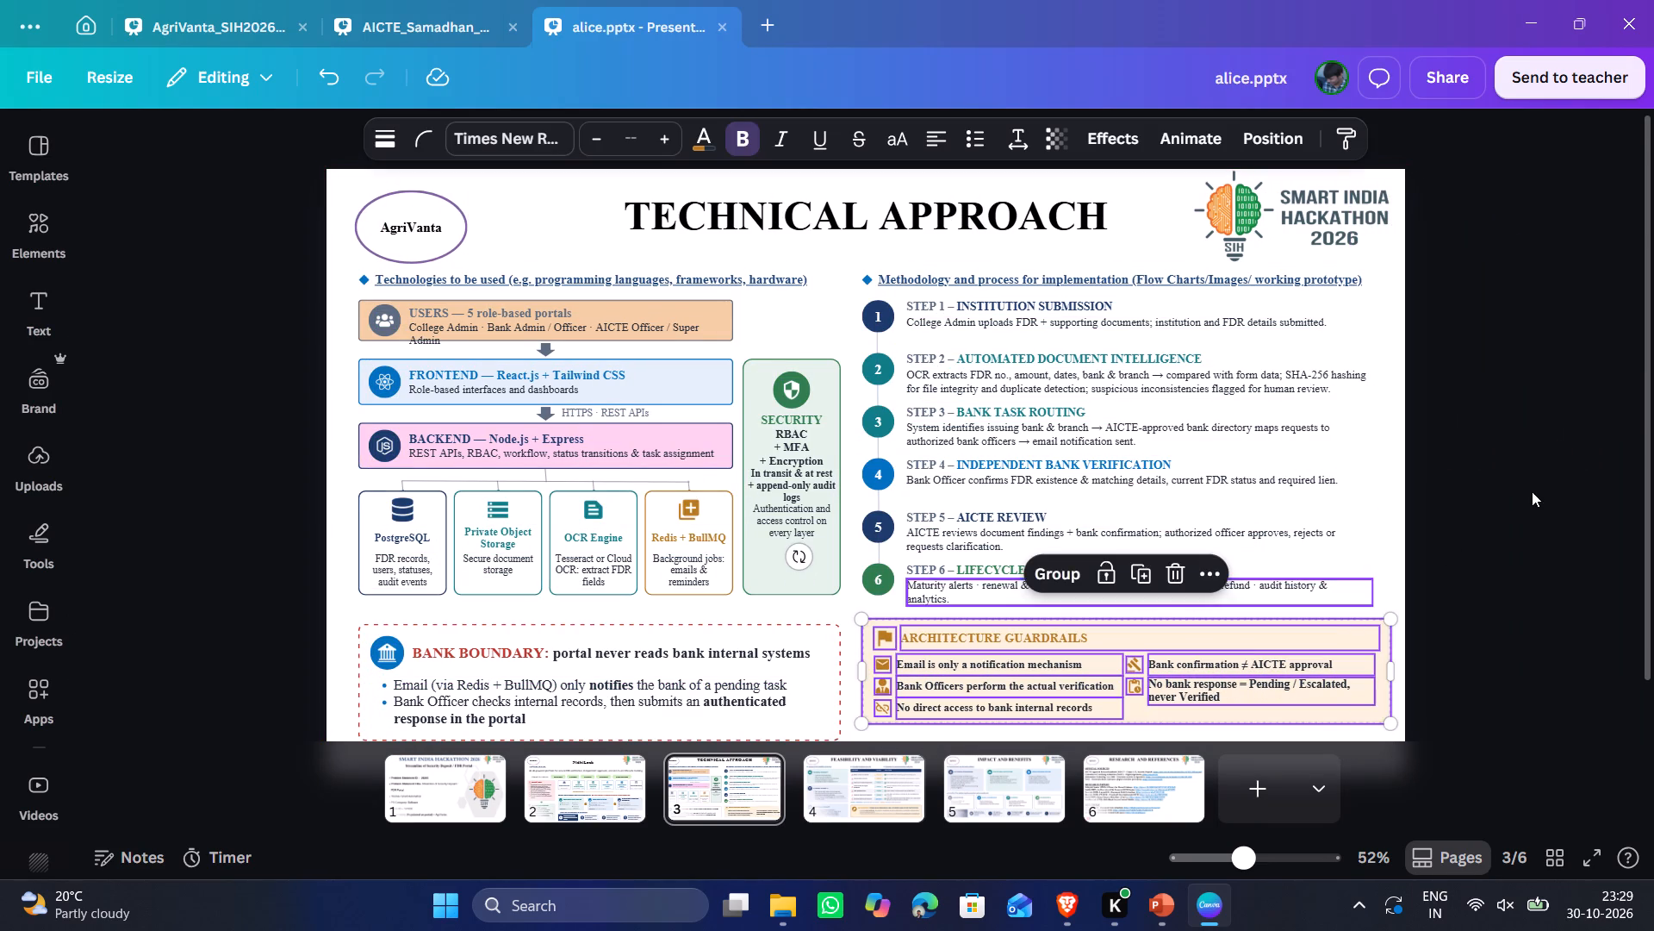
Nudge the whole BANK BOUNDARY section up by two large increments, toward the technology boxes.
drag(328, 631, 763, 740)
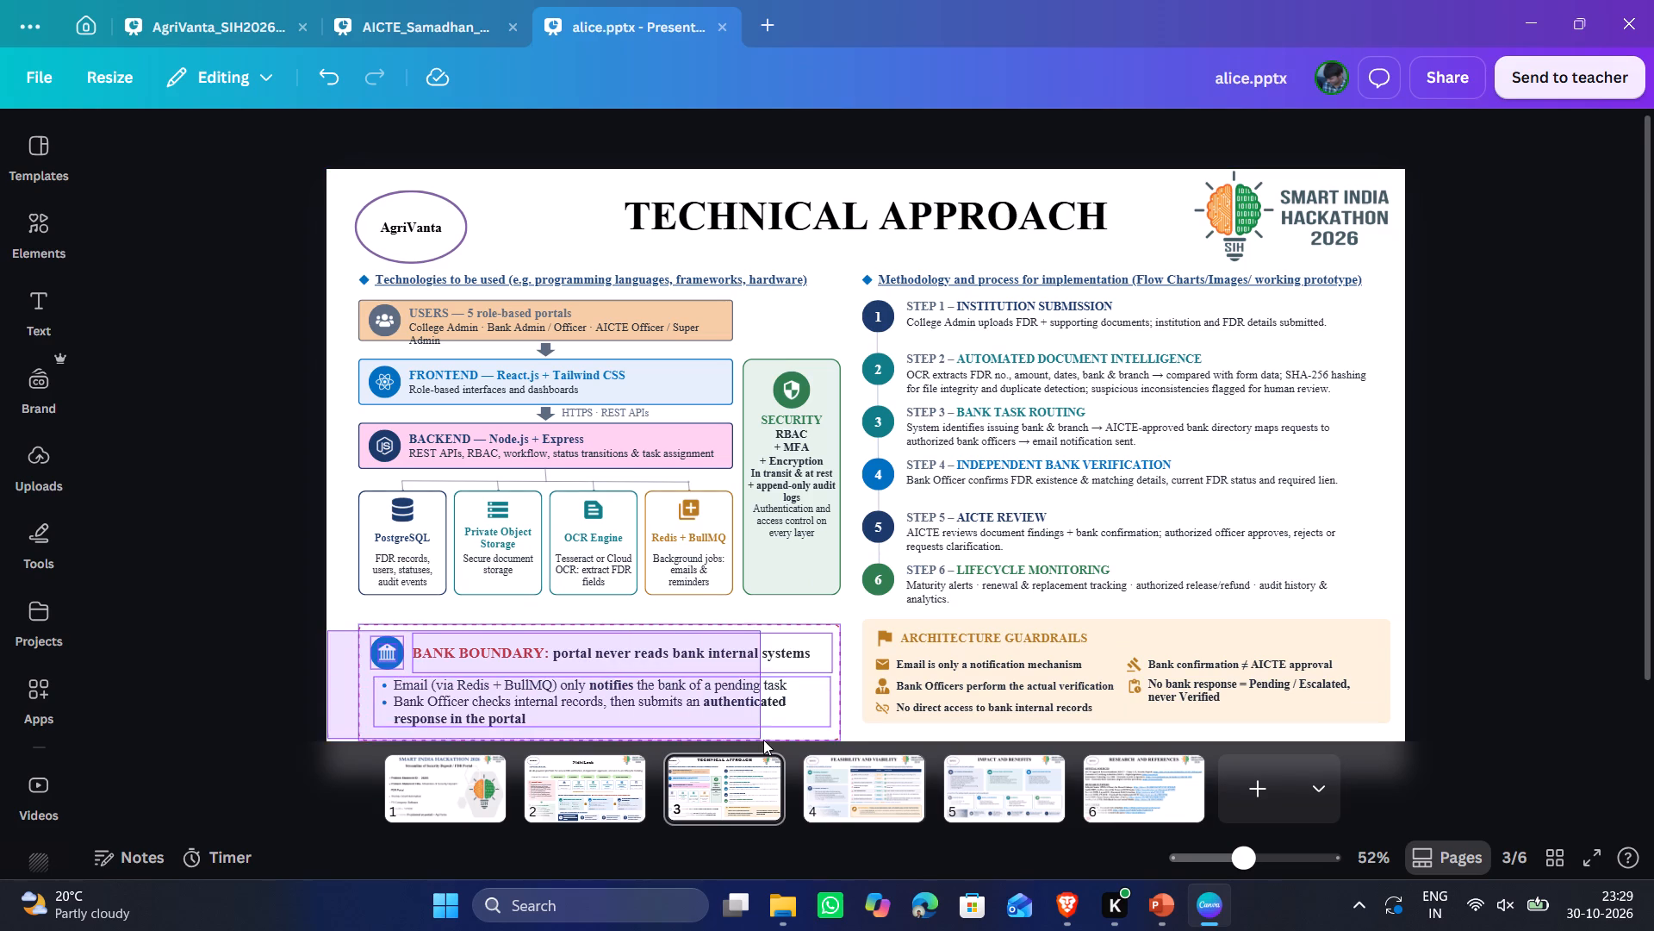
key(shift+Up)
key(shift+Up)
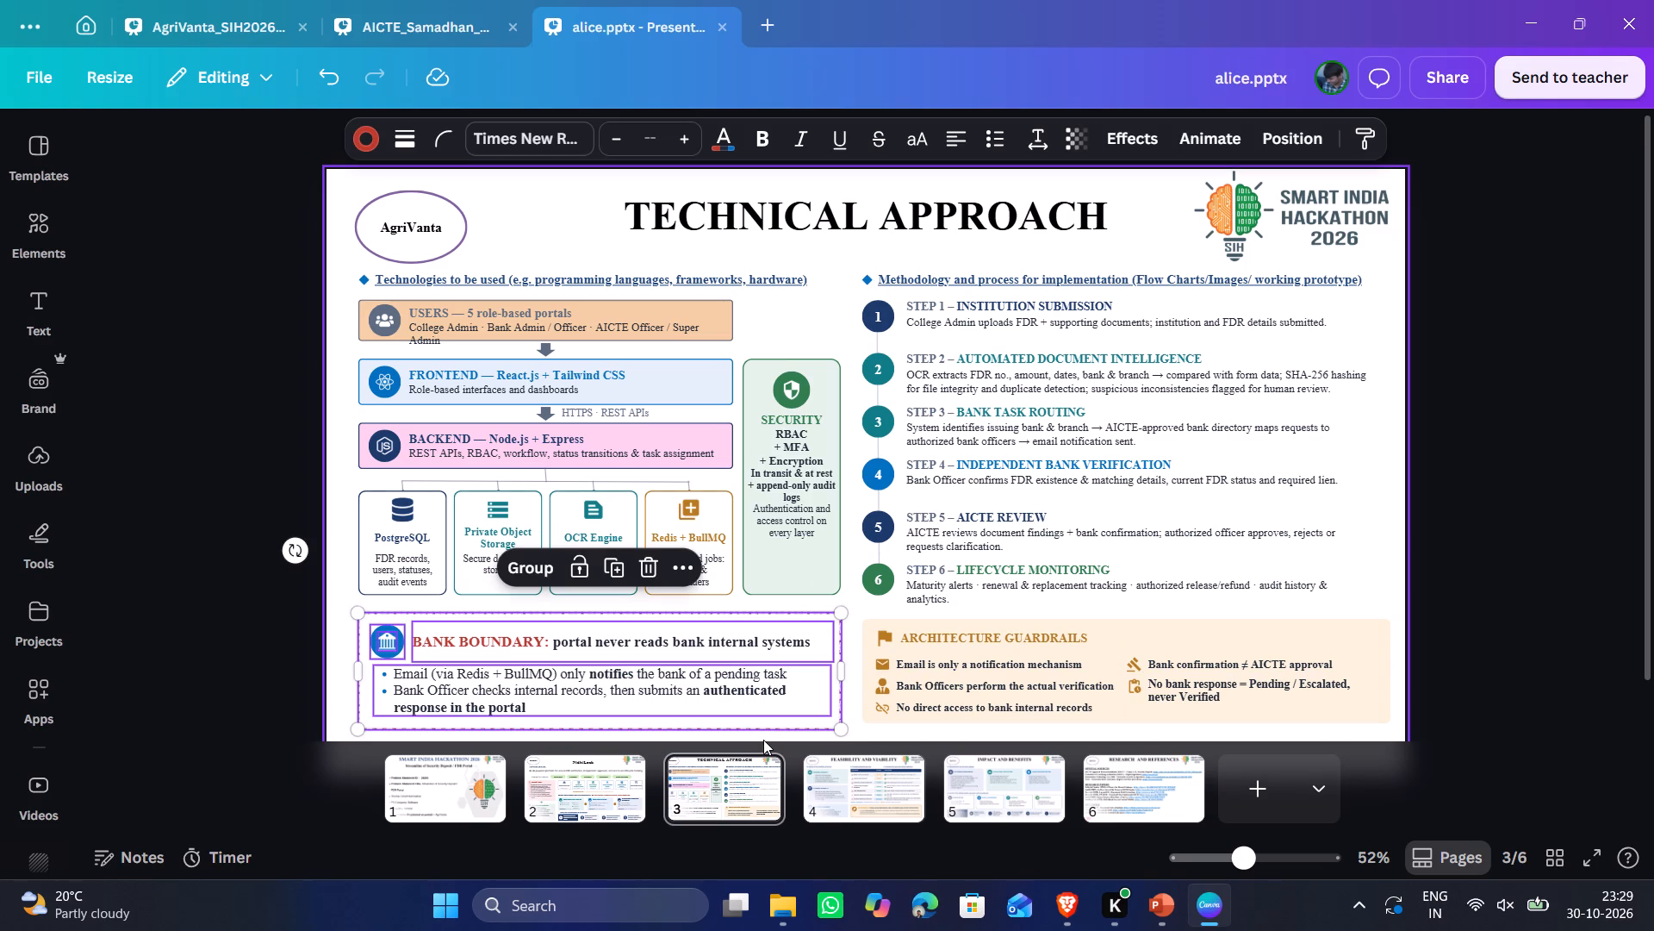
click(1549, 374)
click(1549, 374)
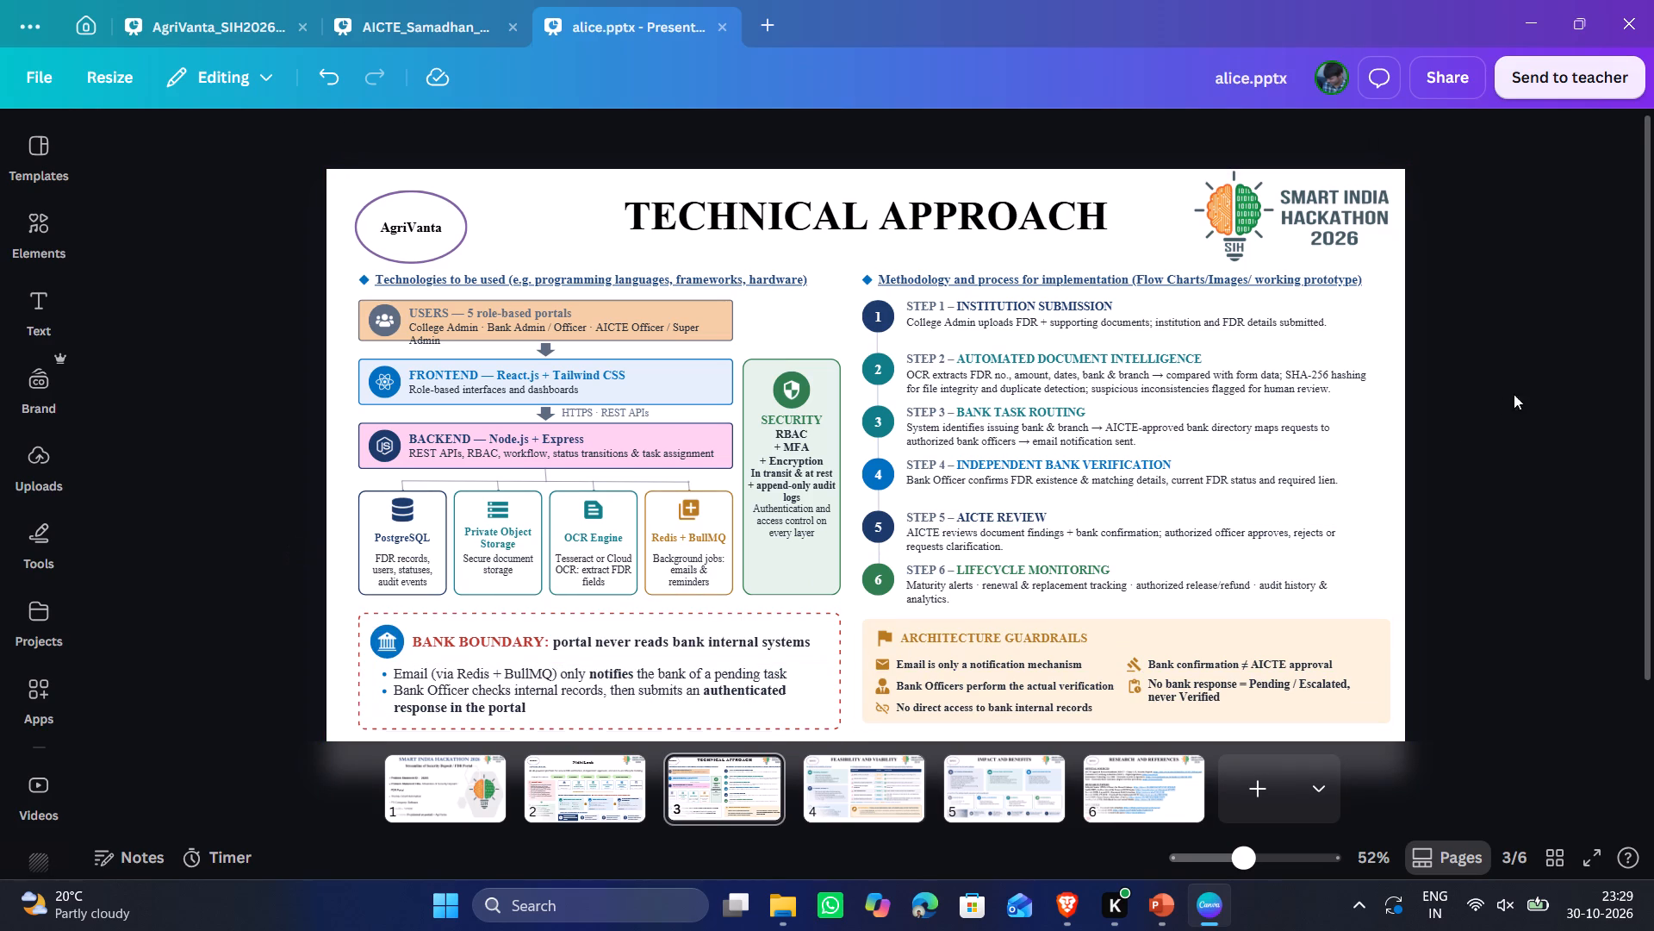
click(852, 609)
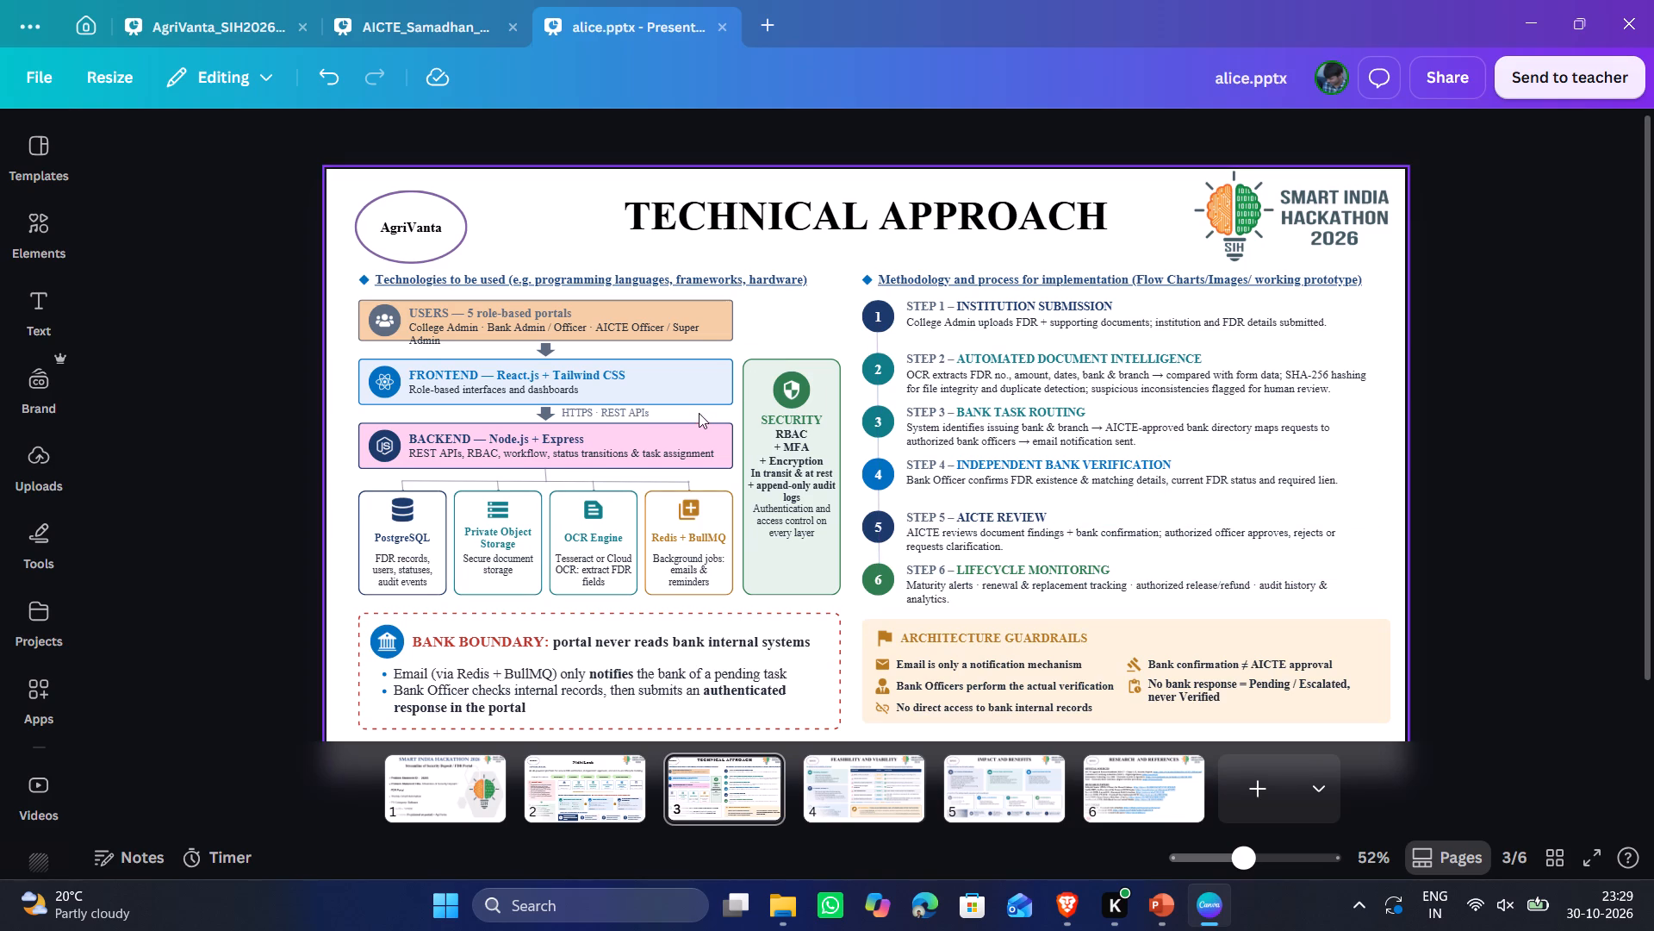
Check slide 2 briefly, and review the Technical Approach slide in full-screen view.
click(632, 782)
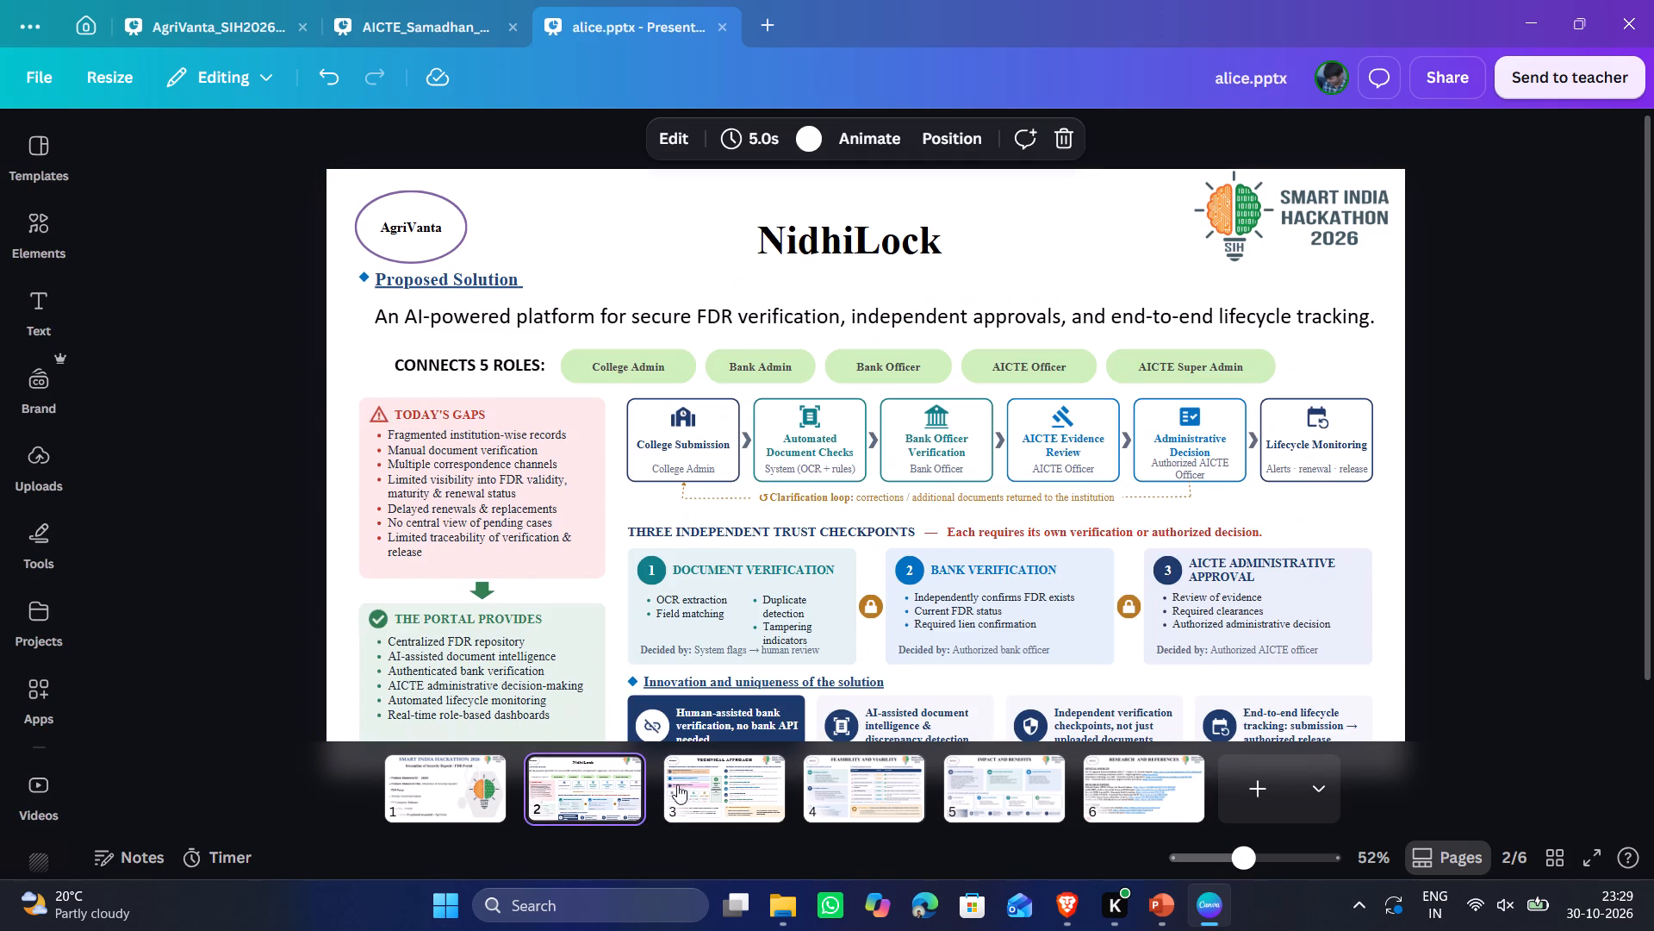
click(702, 789)
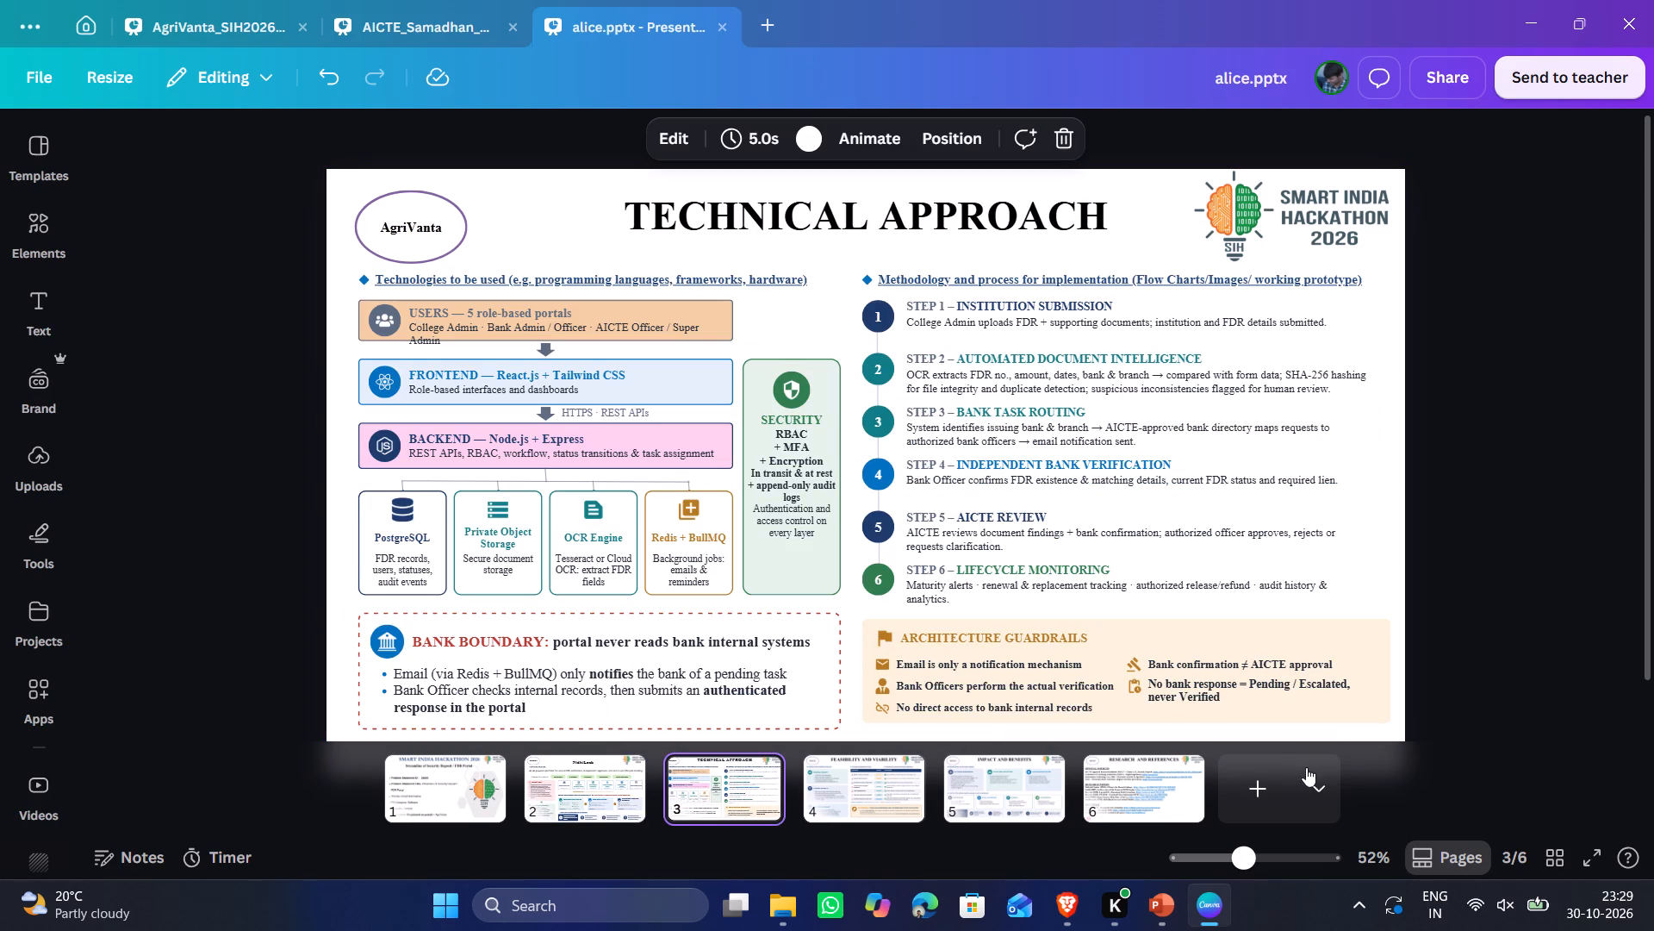
click(1589, 846)
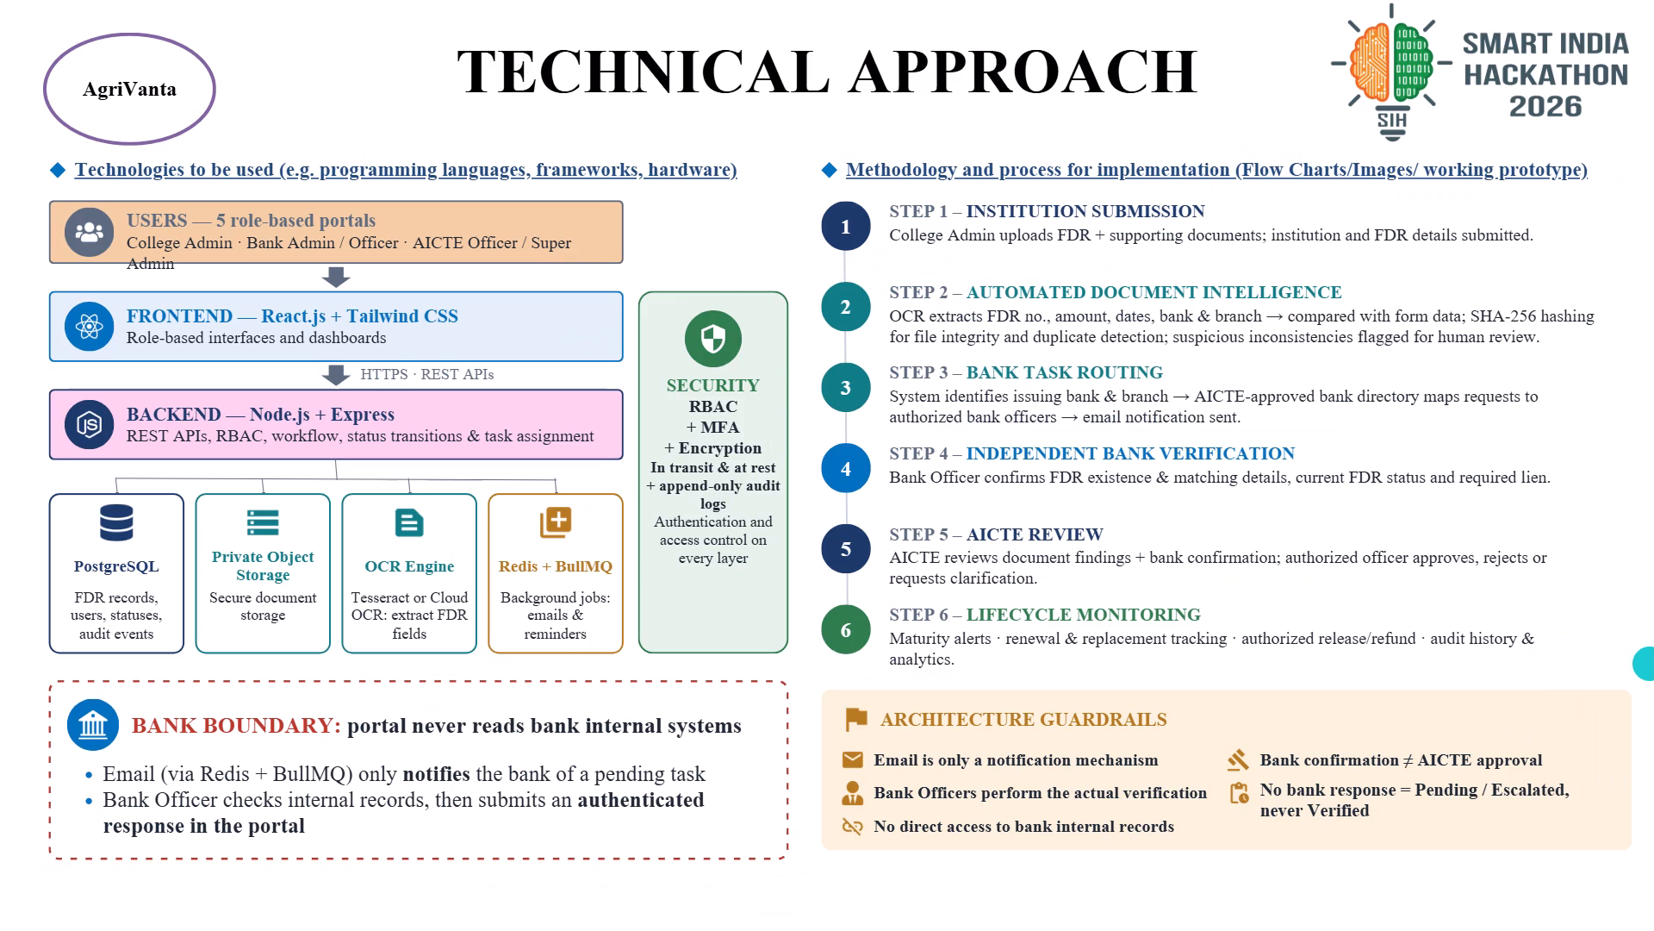
key(grave)
key(Escape)
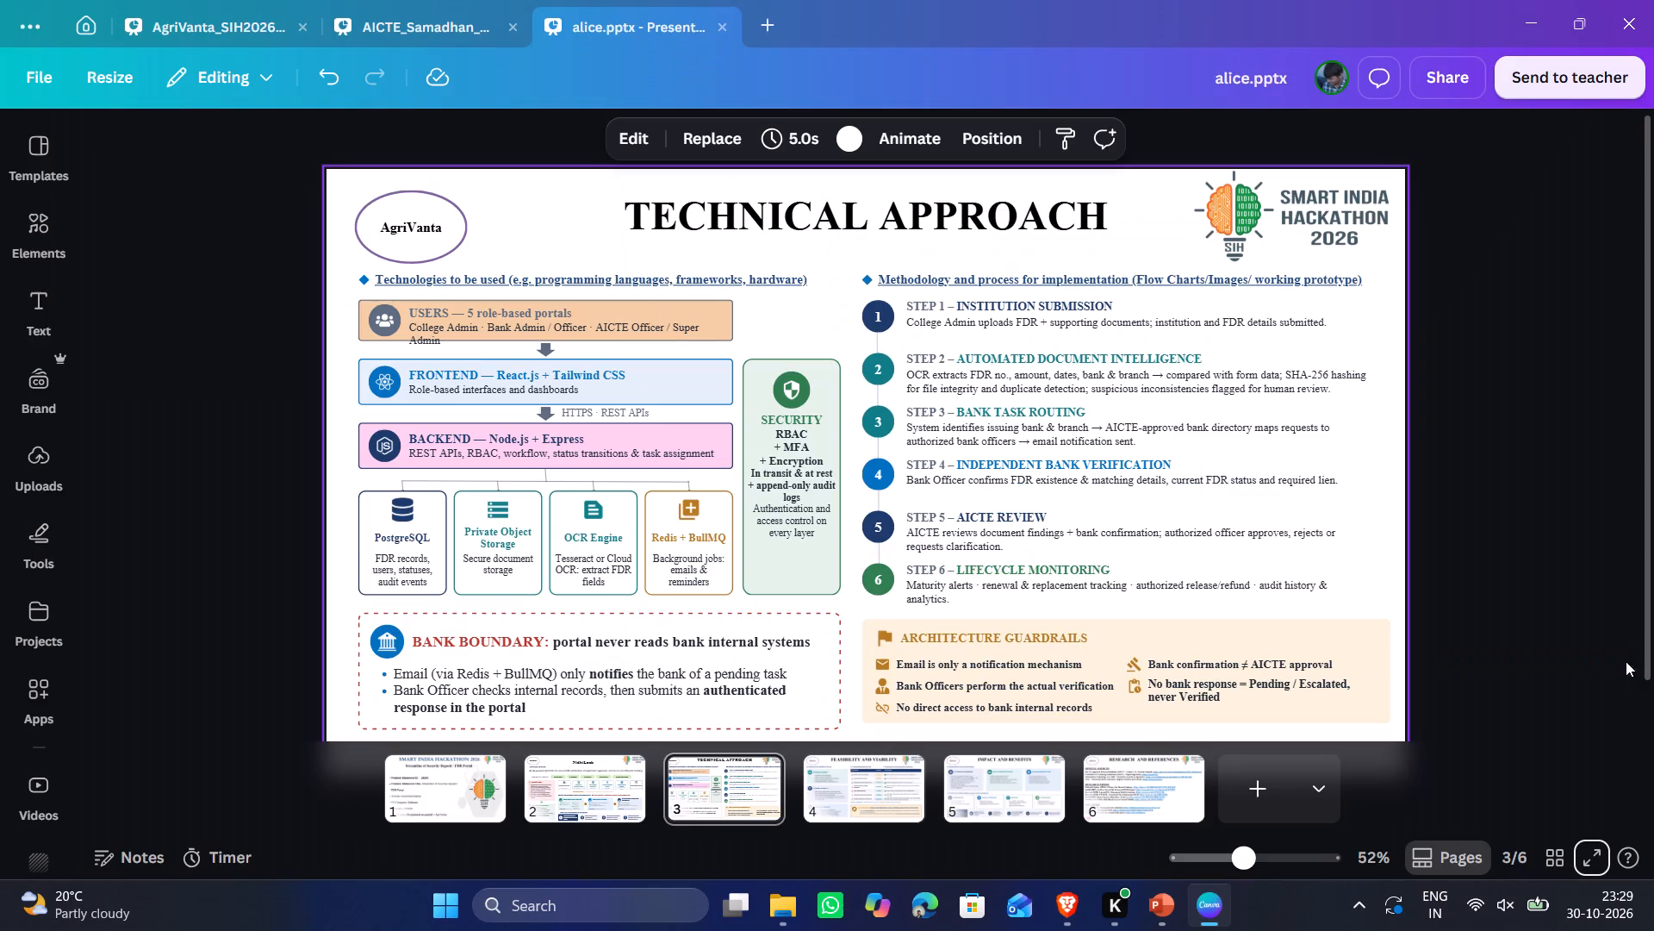
Widen the USERS text box so its list of roles fits on one line, and reposition it inside the orange box.
click(536, 333)
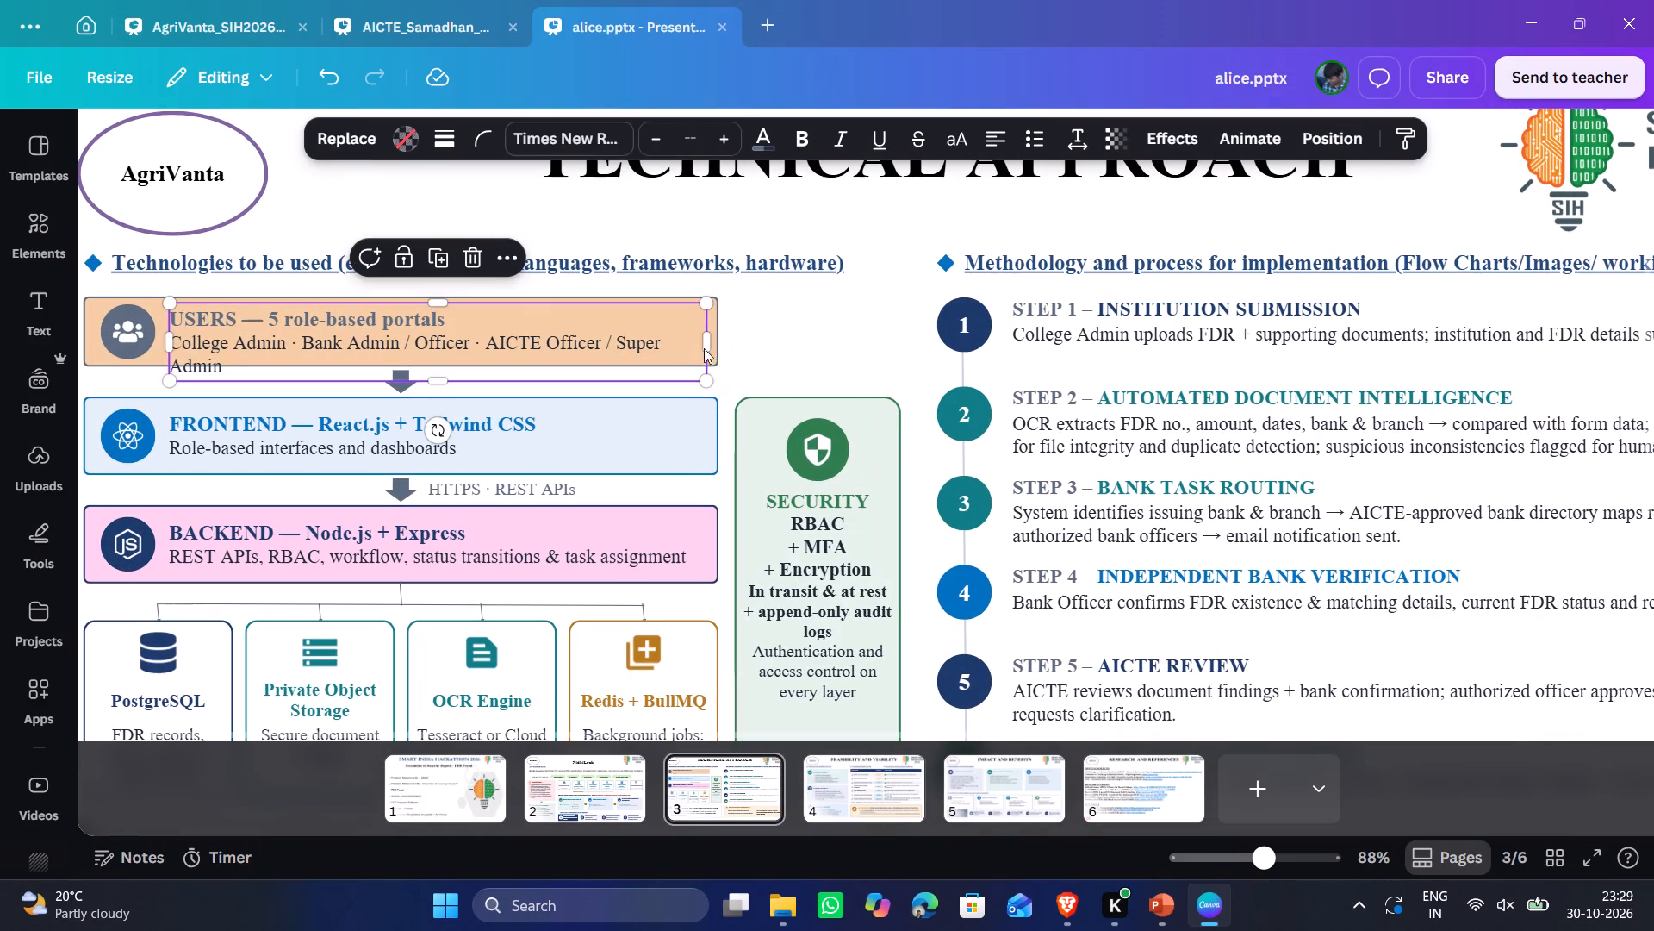
drag(715, 347, 734, 347)
drag(614, 334, 600, 331)
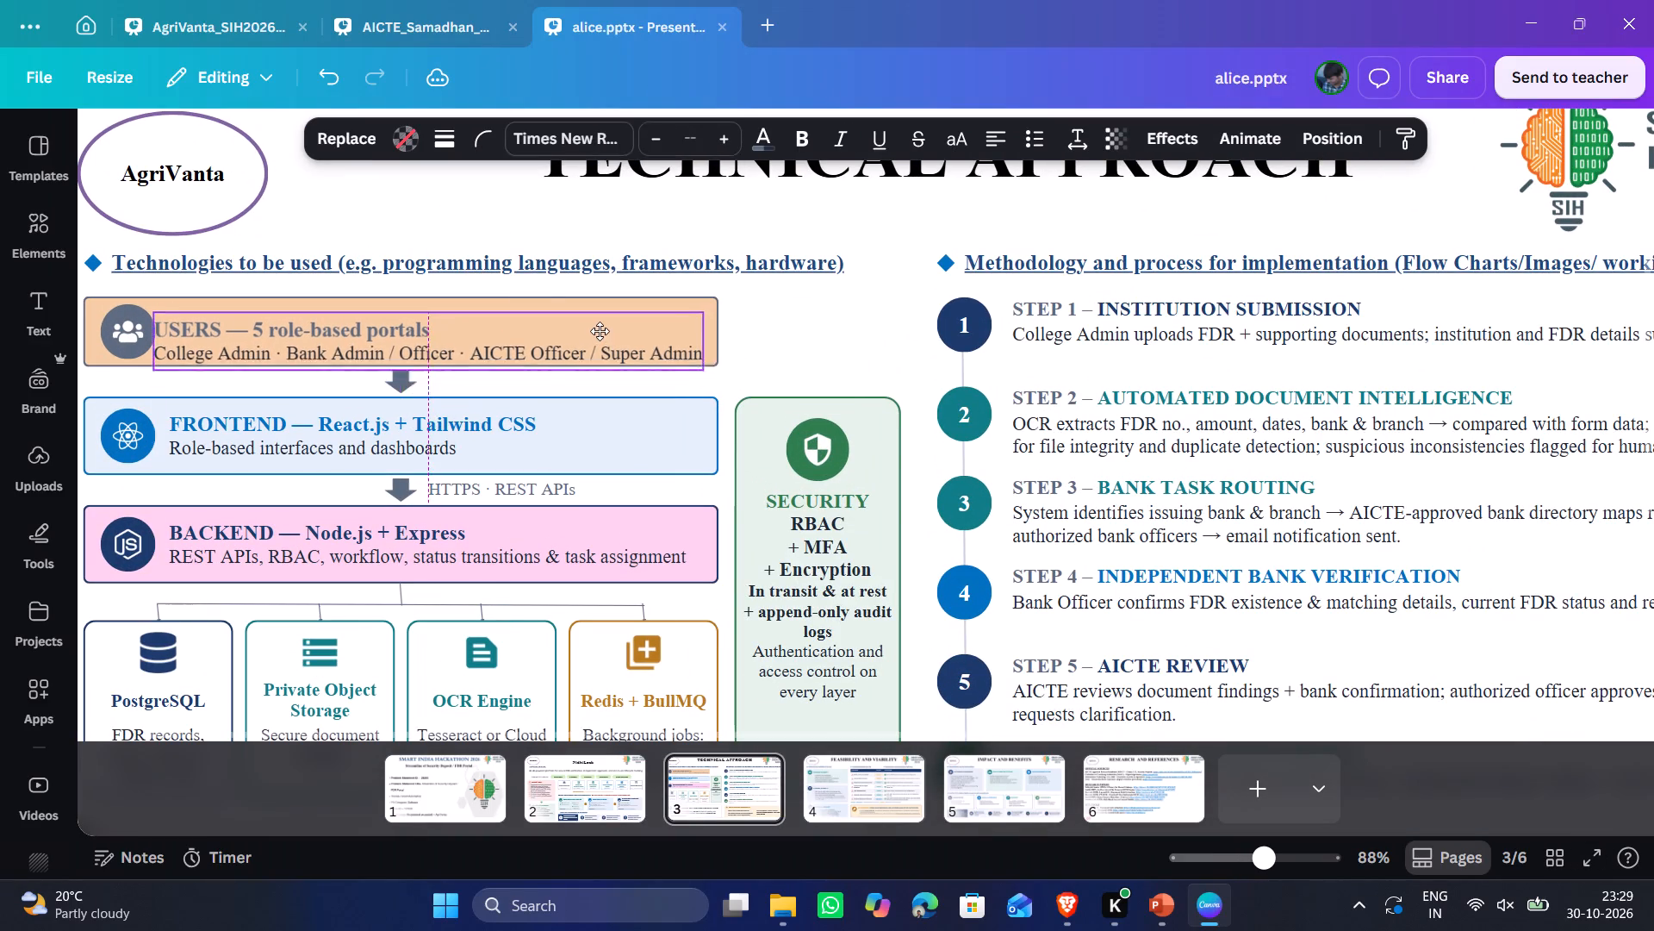
drag(600, 331, 604, 323)
click(770, 321)
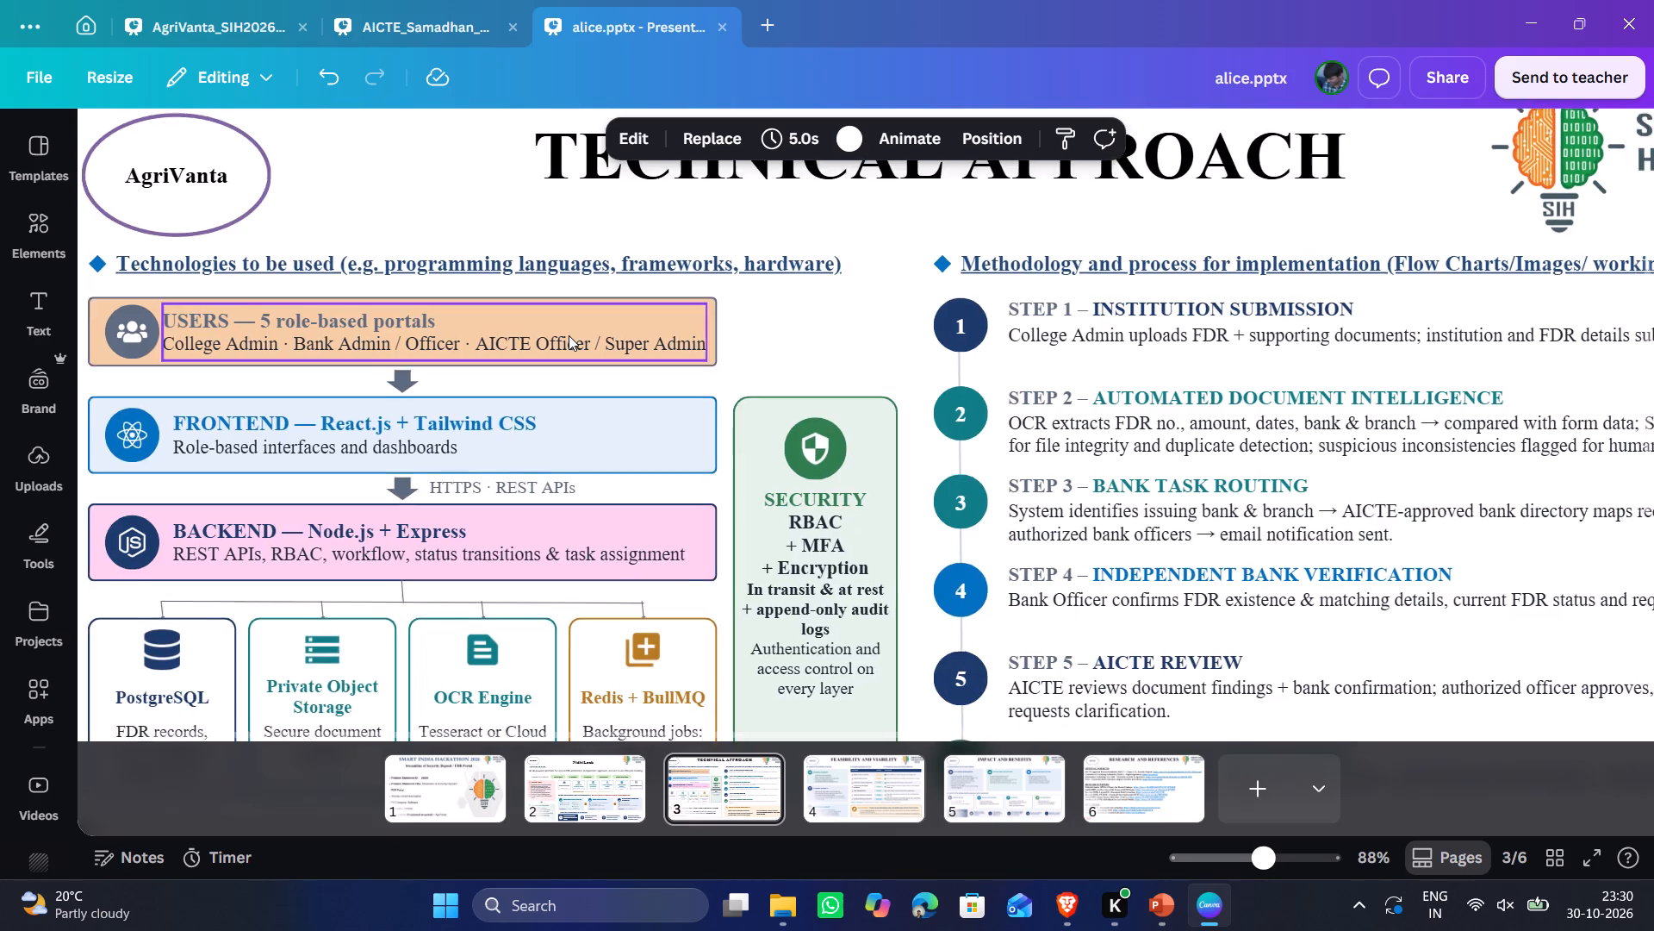
click(569, 335)
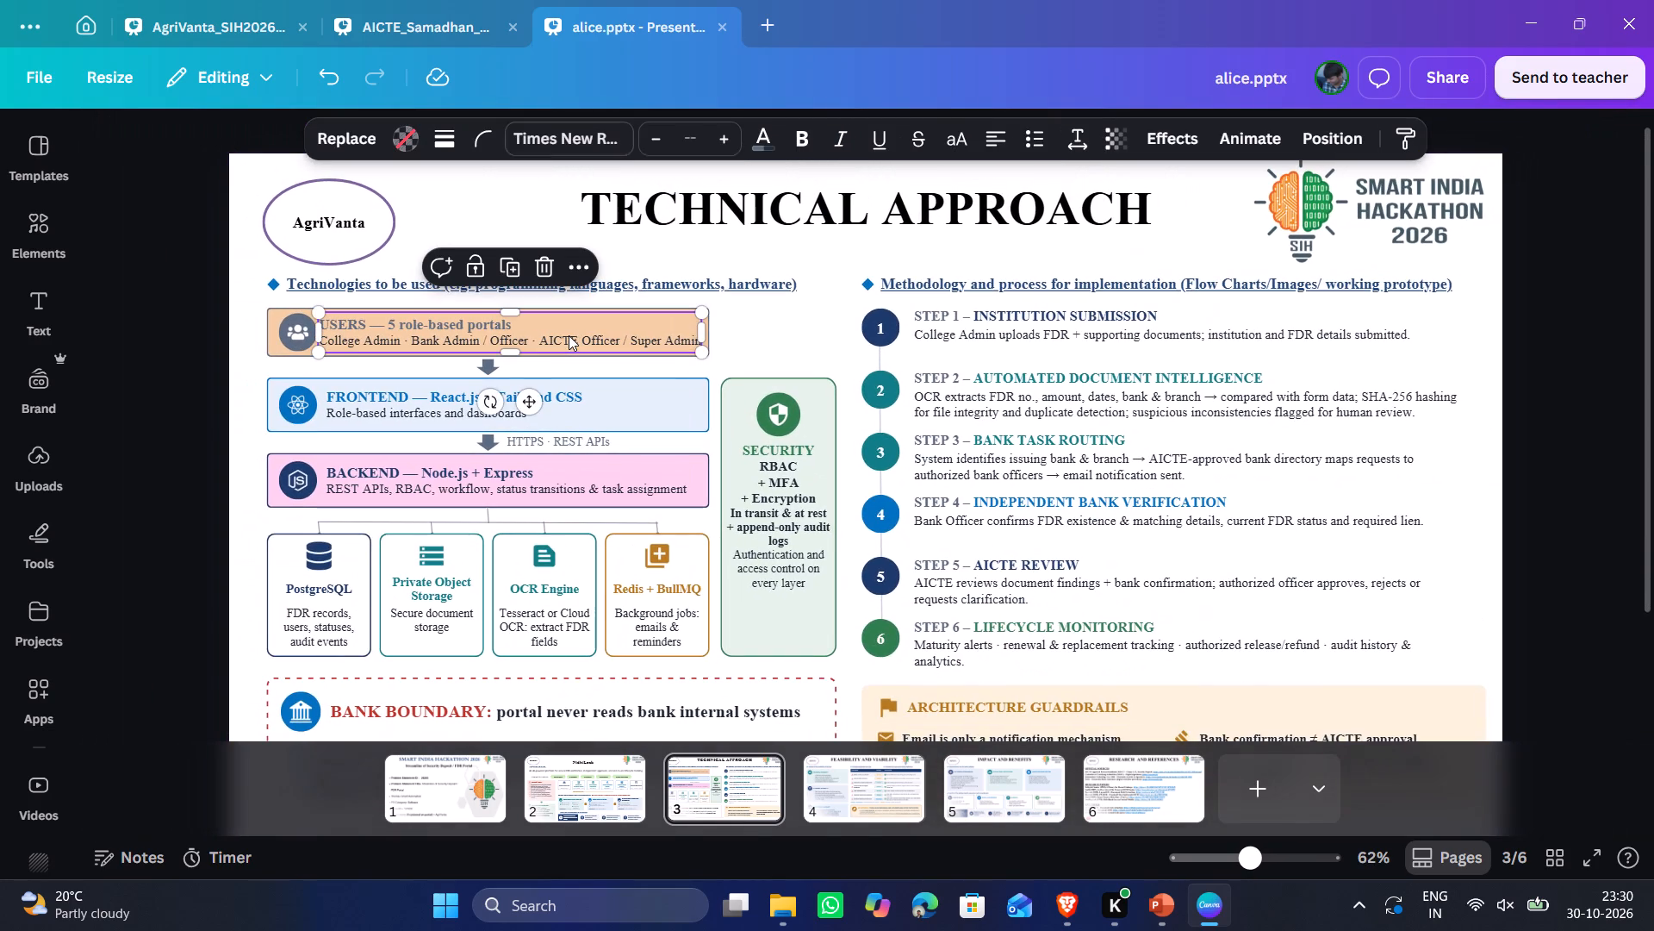
key(shift+Right)
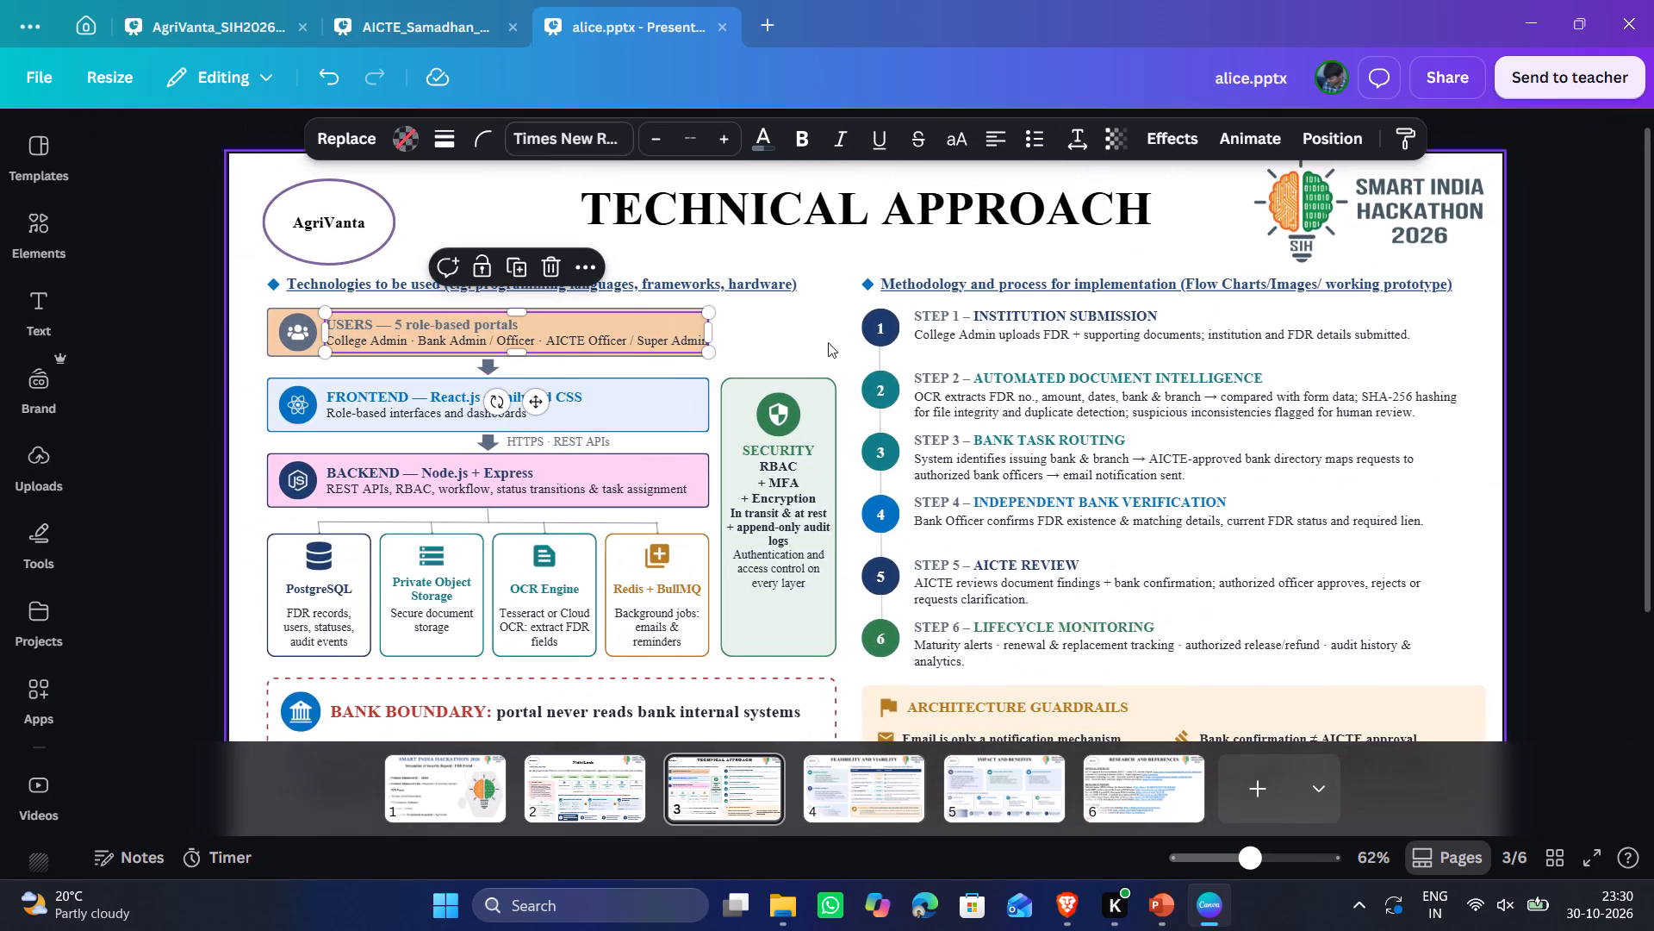
click(765, 322)
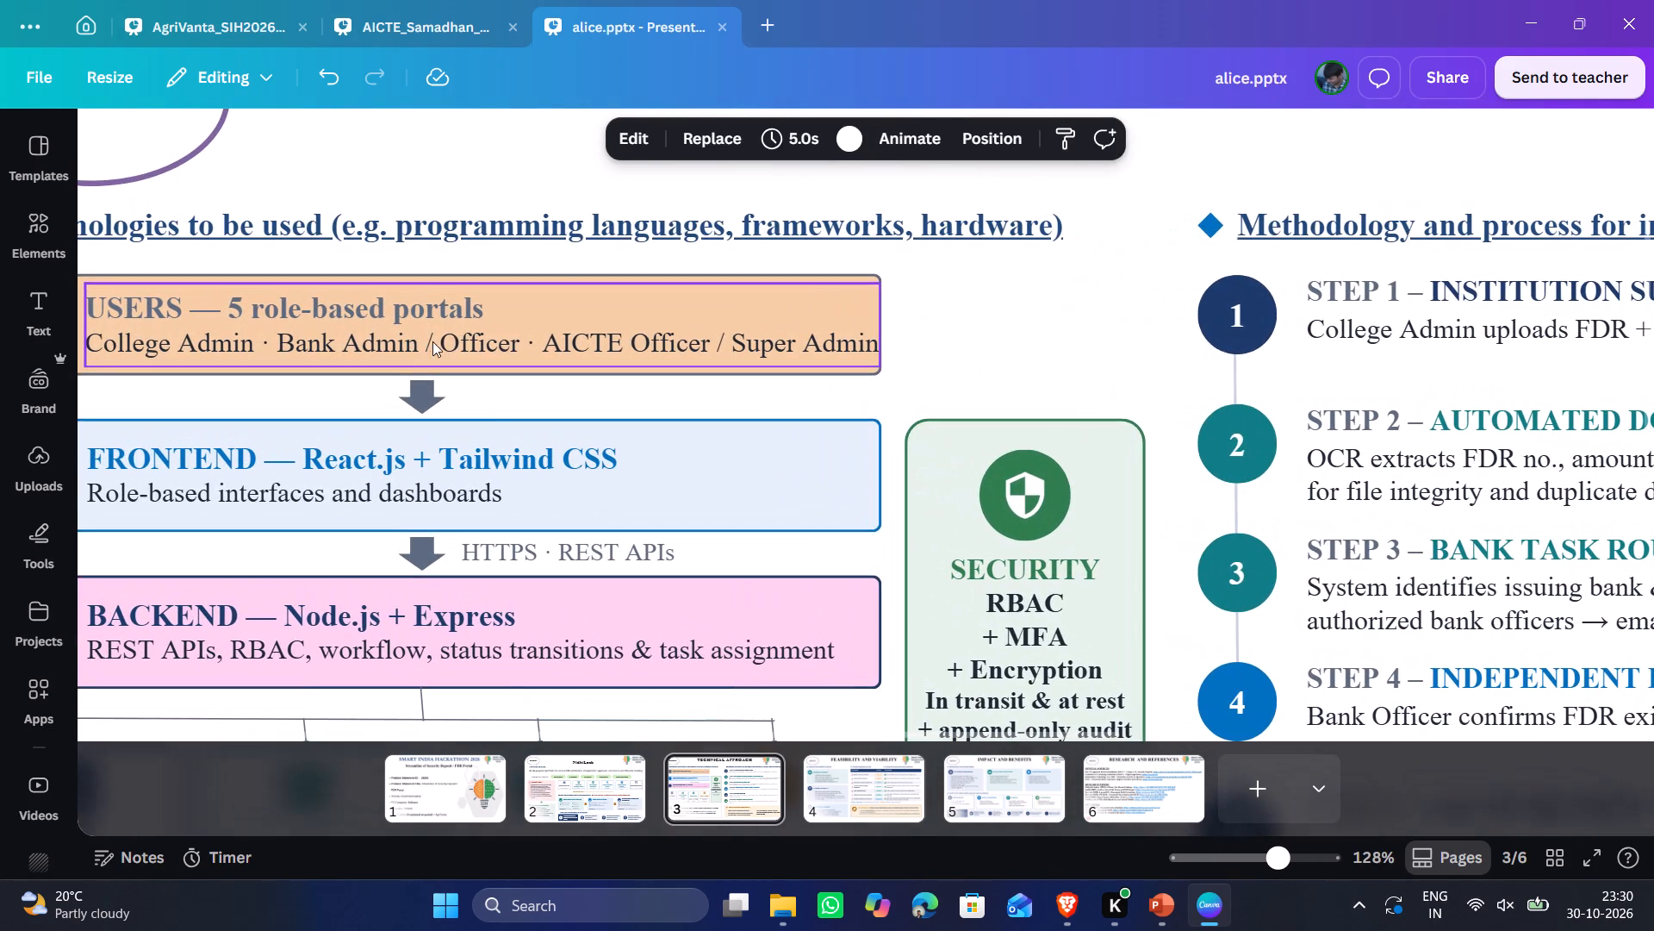
click(463, 334)
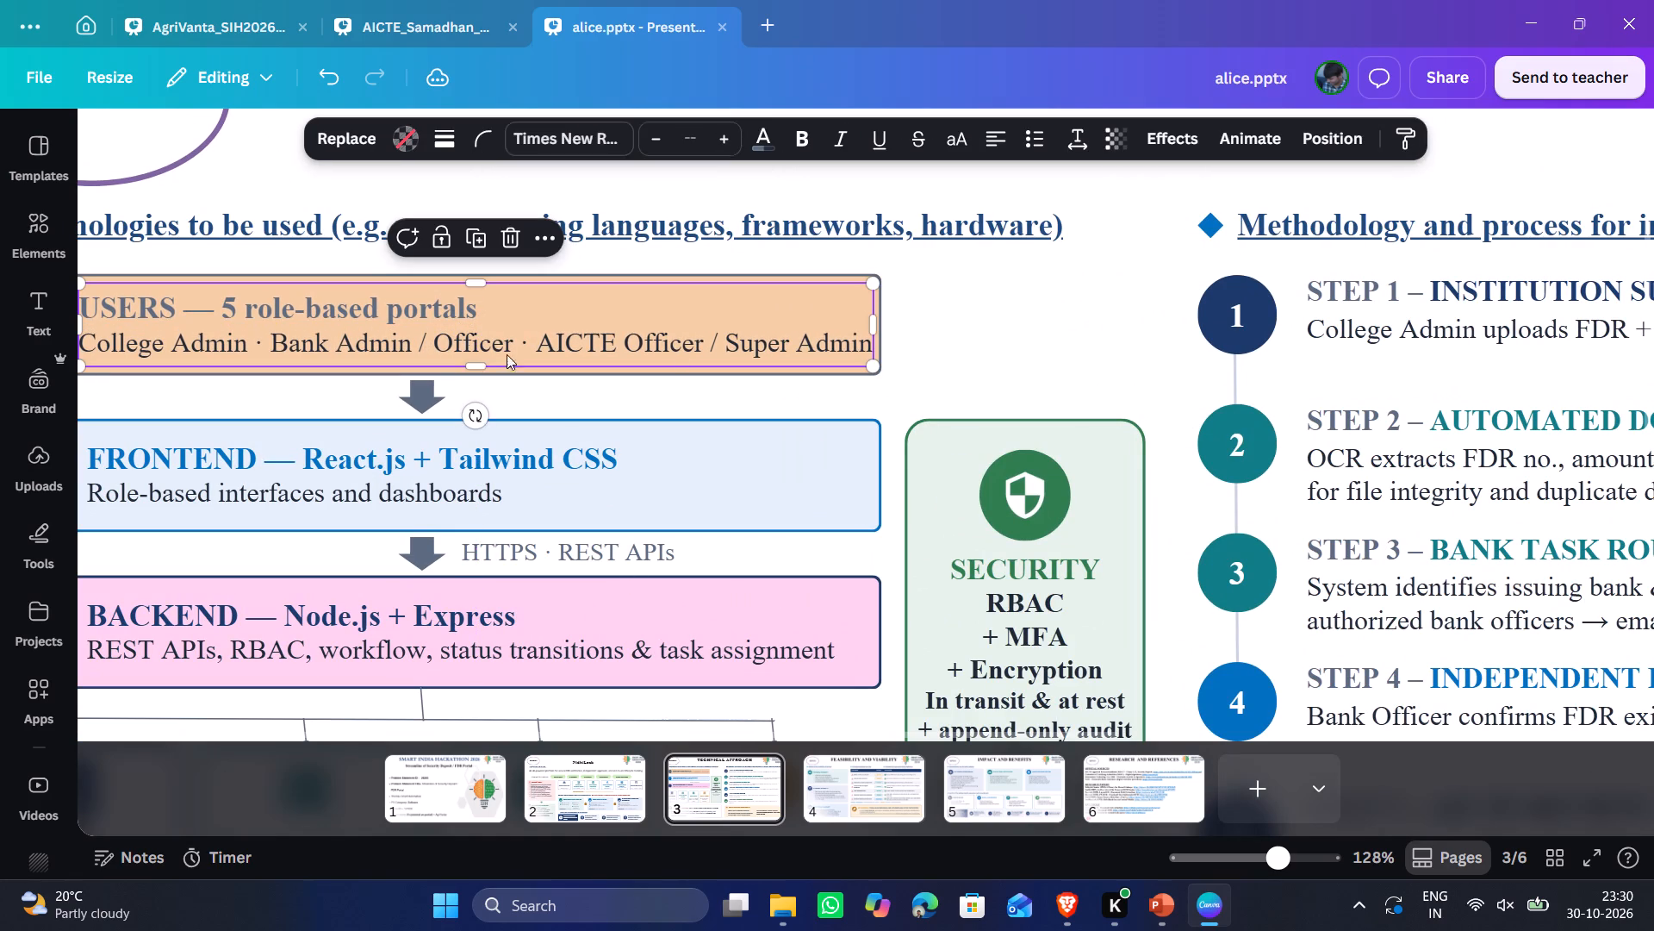
click(998, 344)
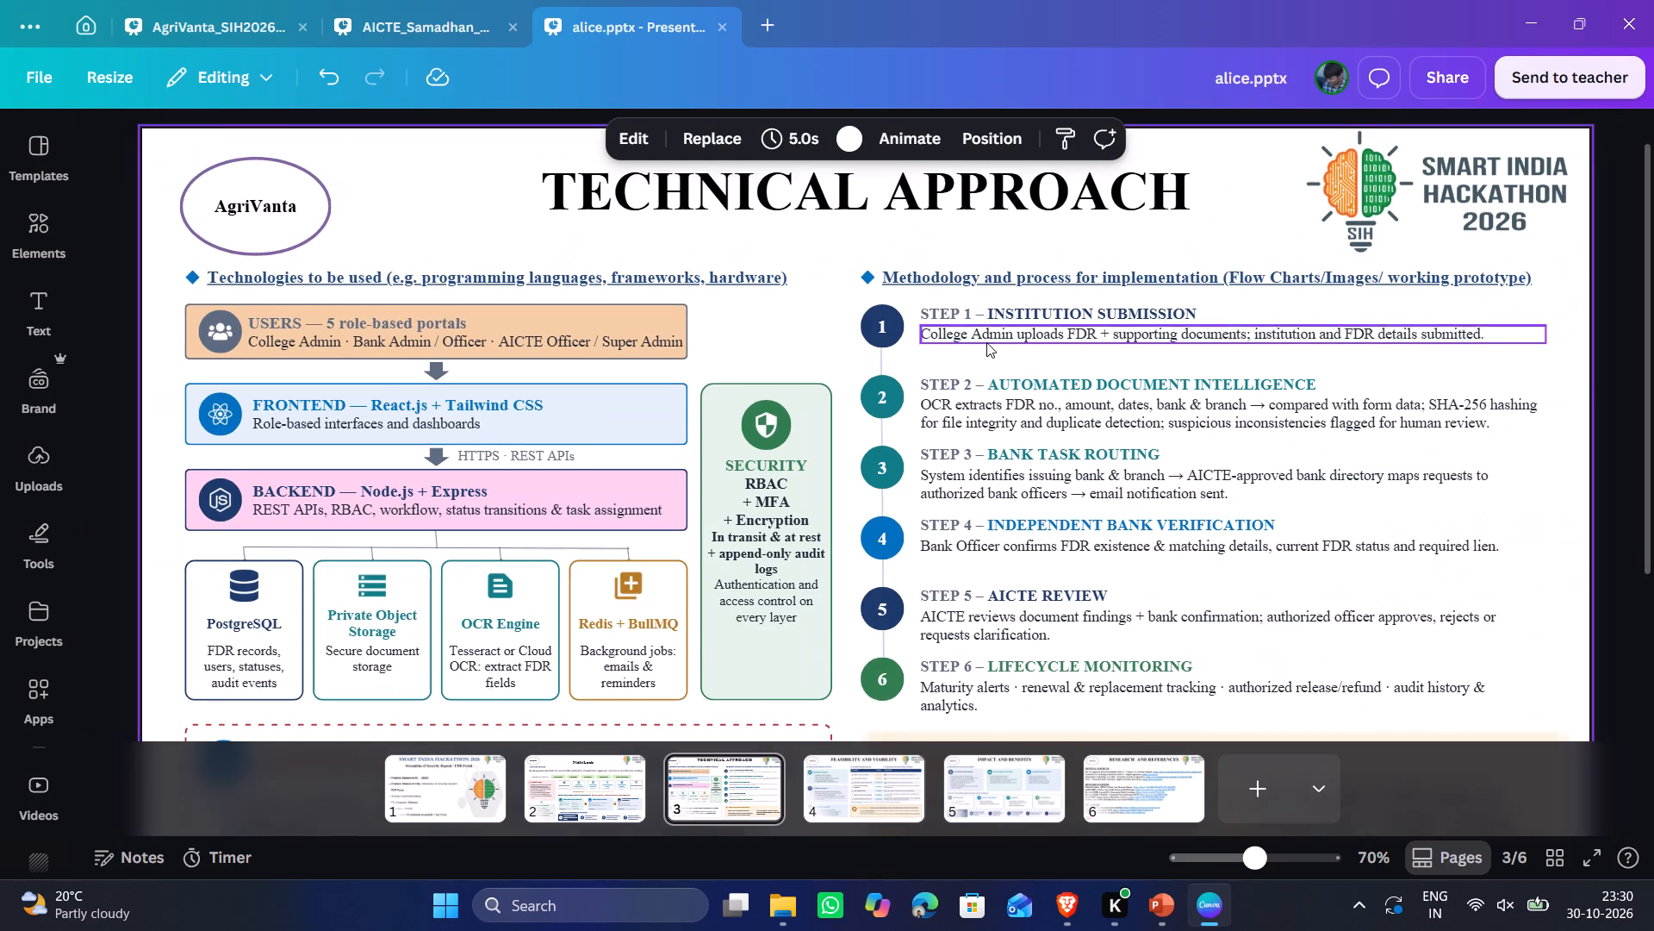
Review the whole Technical Approach slide again in full-screen presentation view.
scroll(985, 343, left, 1)
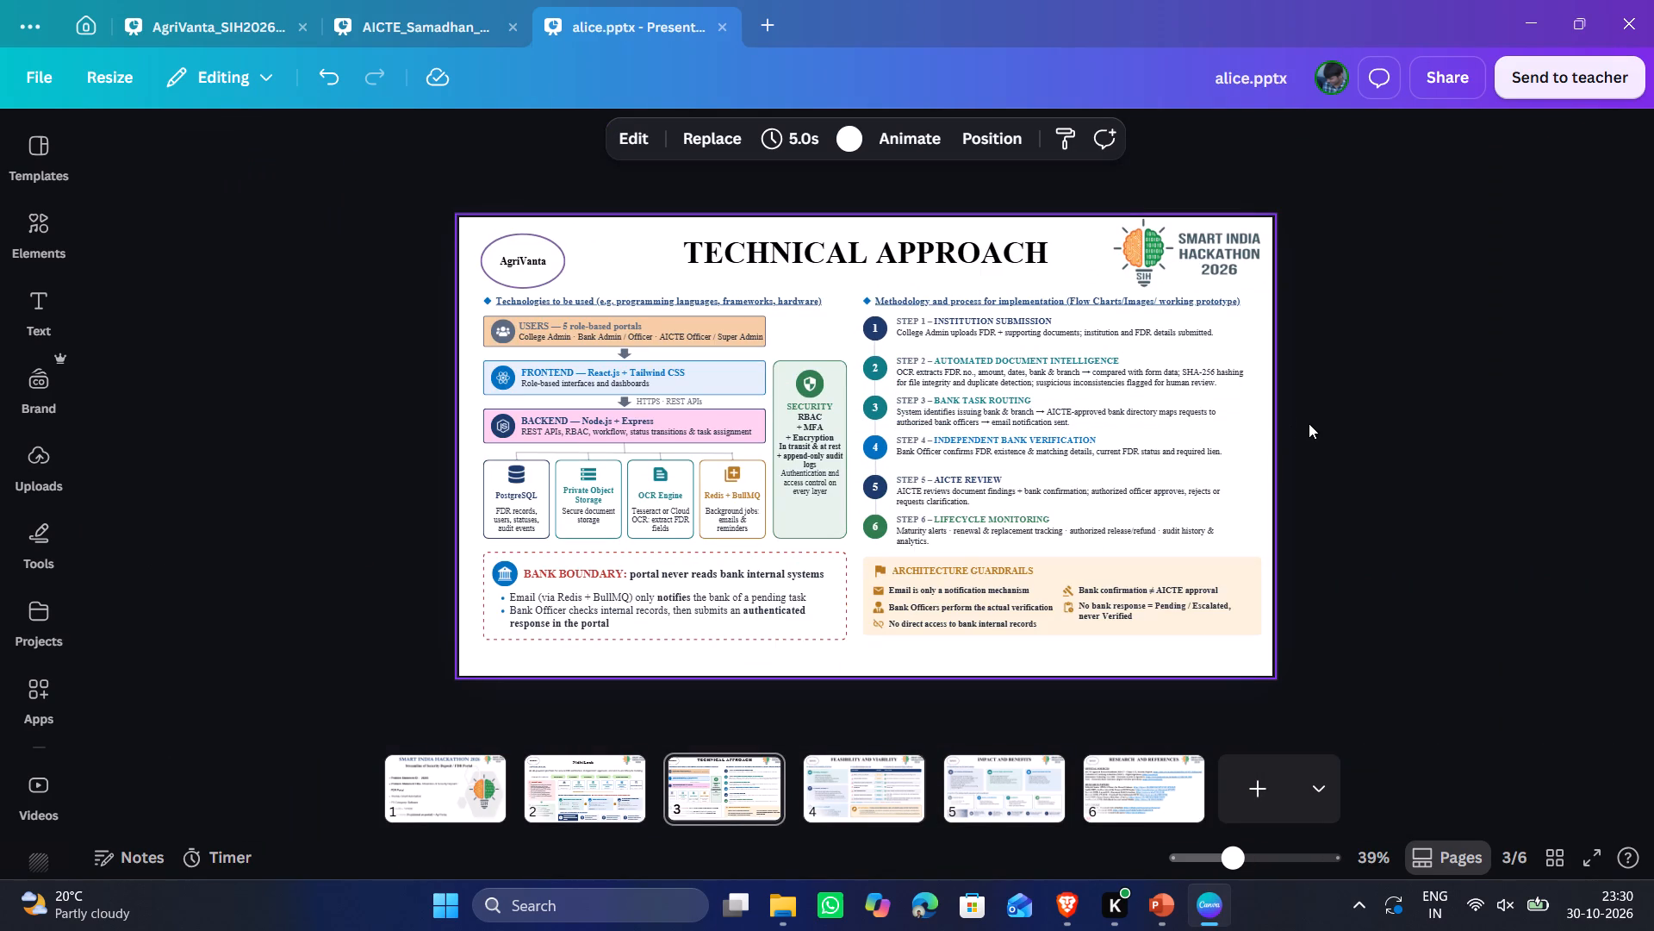
click(1441, 478)
click(1441, 476)
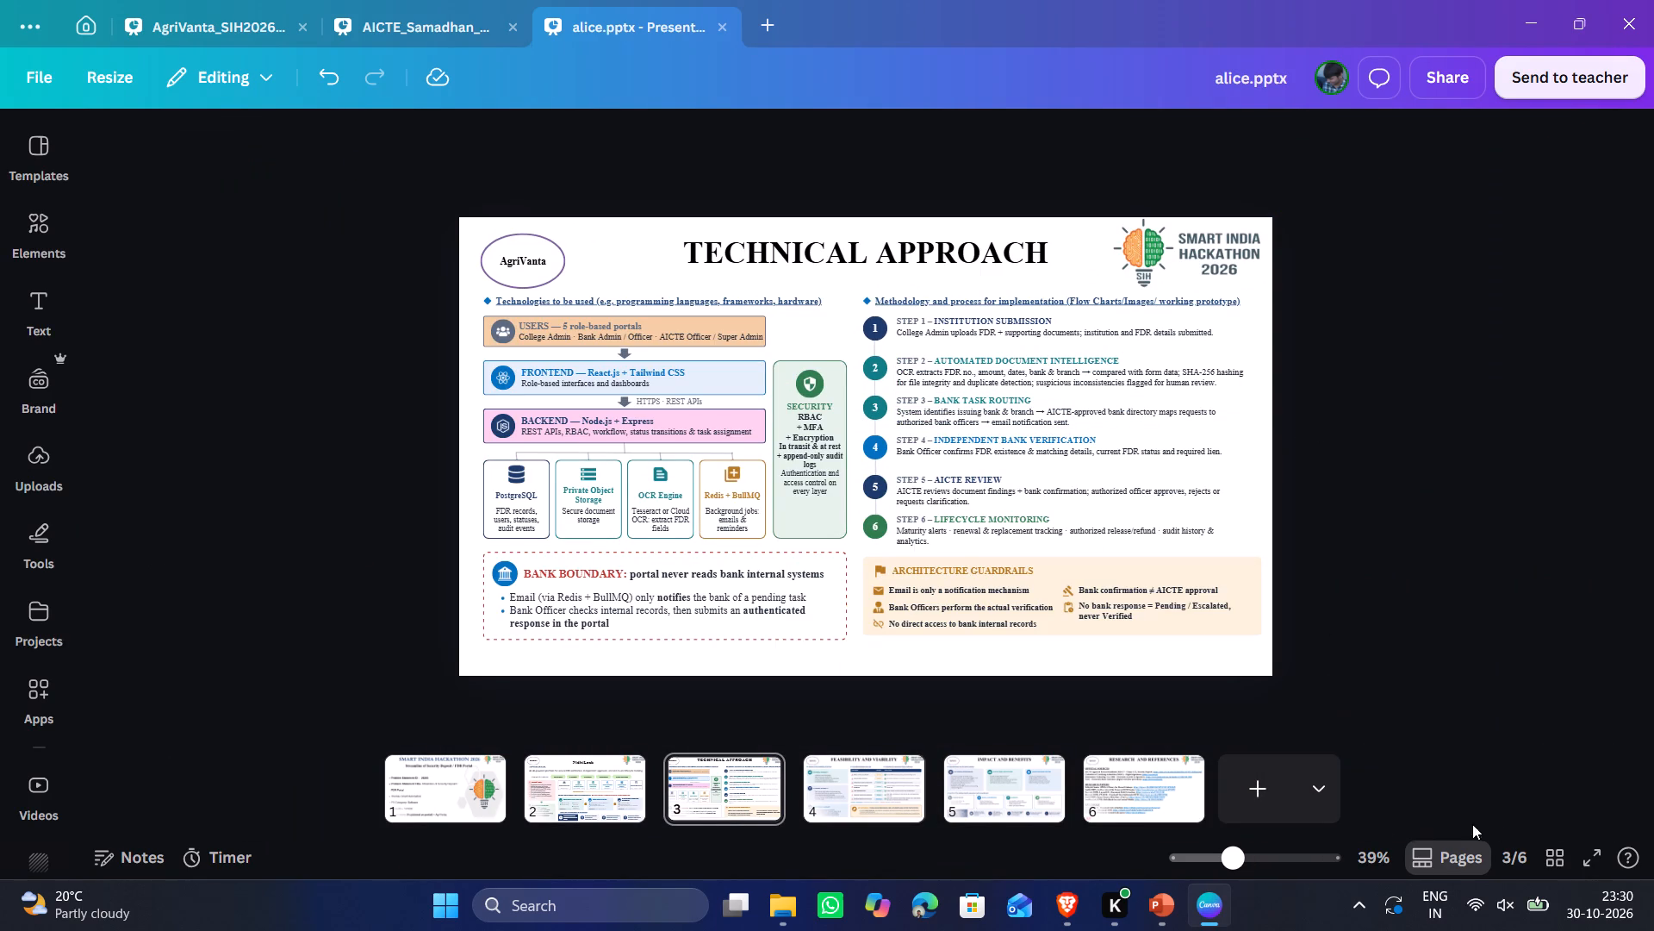
click(1581, 853)
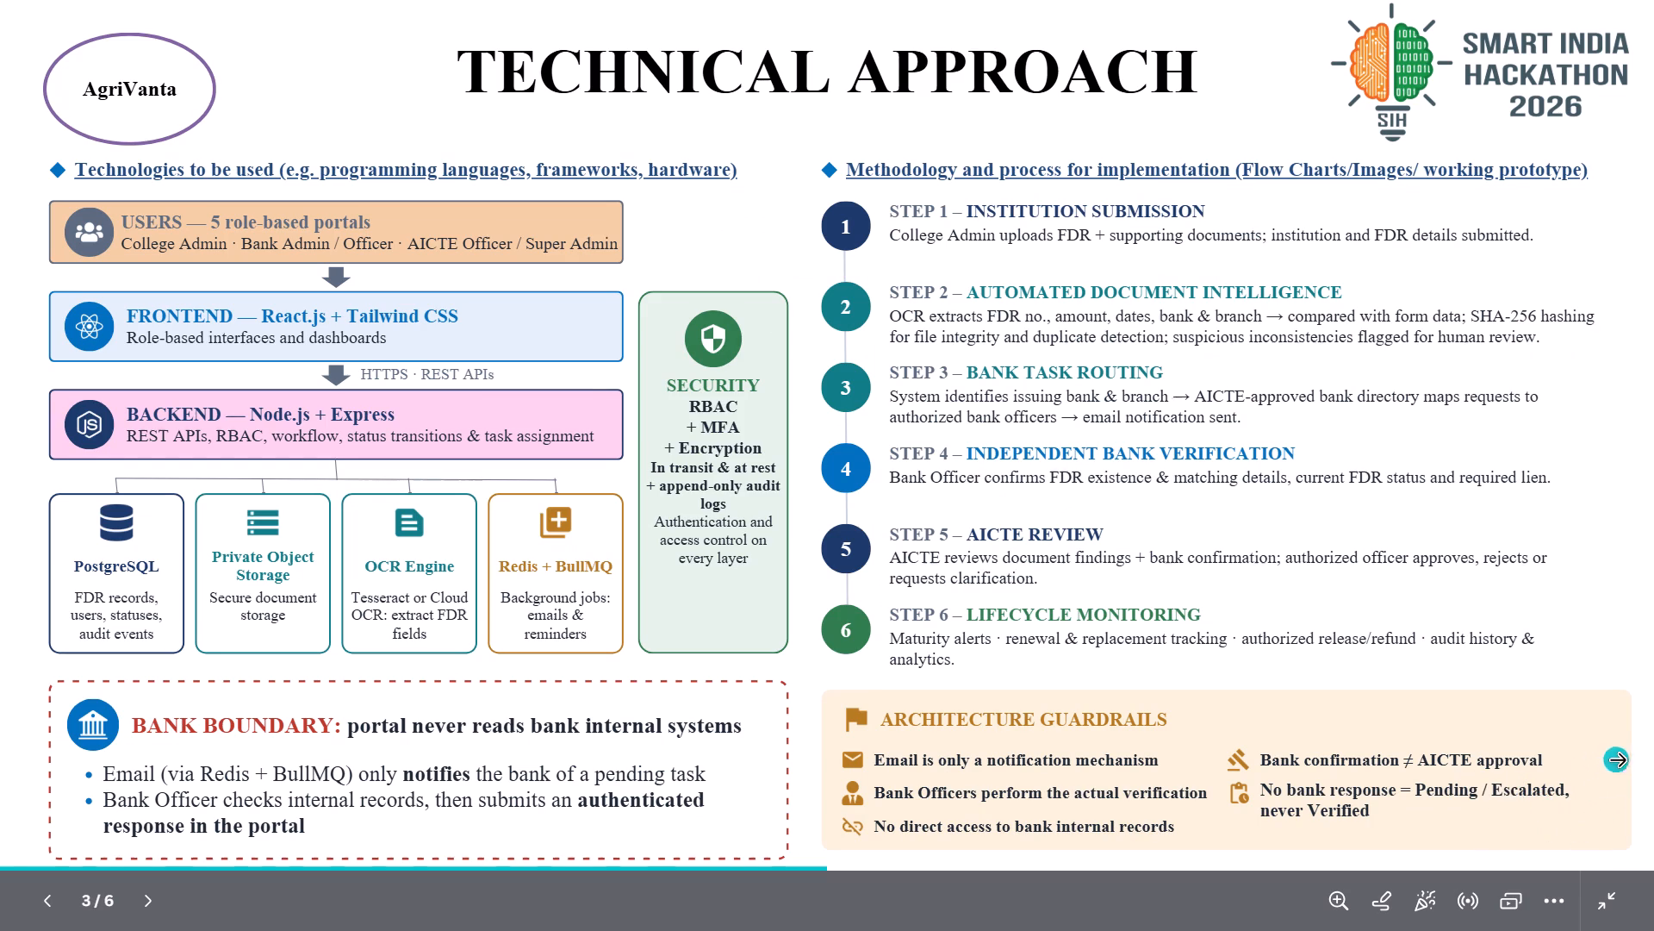
key(Escape)
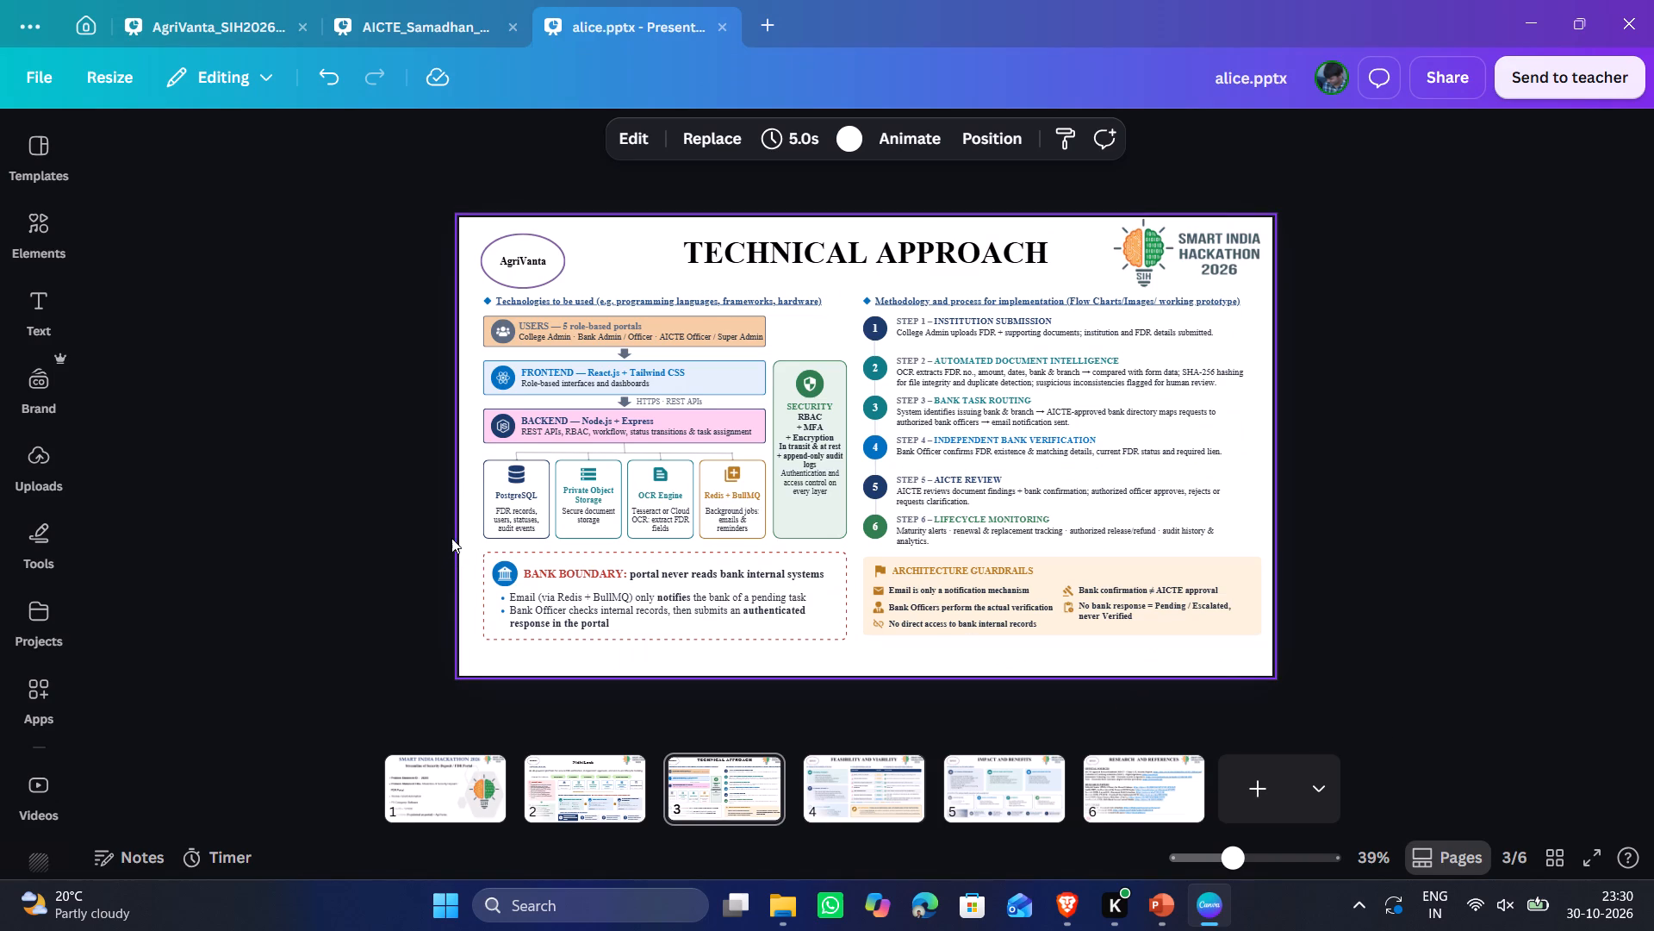
Nudge the whole BANK BOUNDARY section down by two large increments, away from the technology boxes.
drag(468, 553, 845, 635)
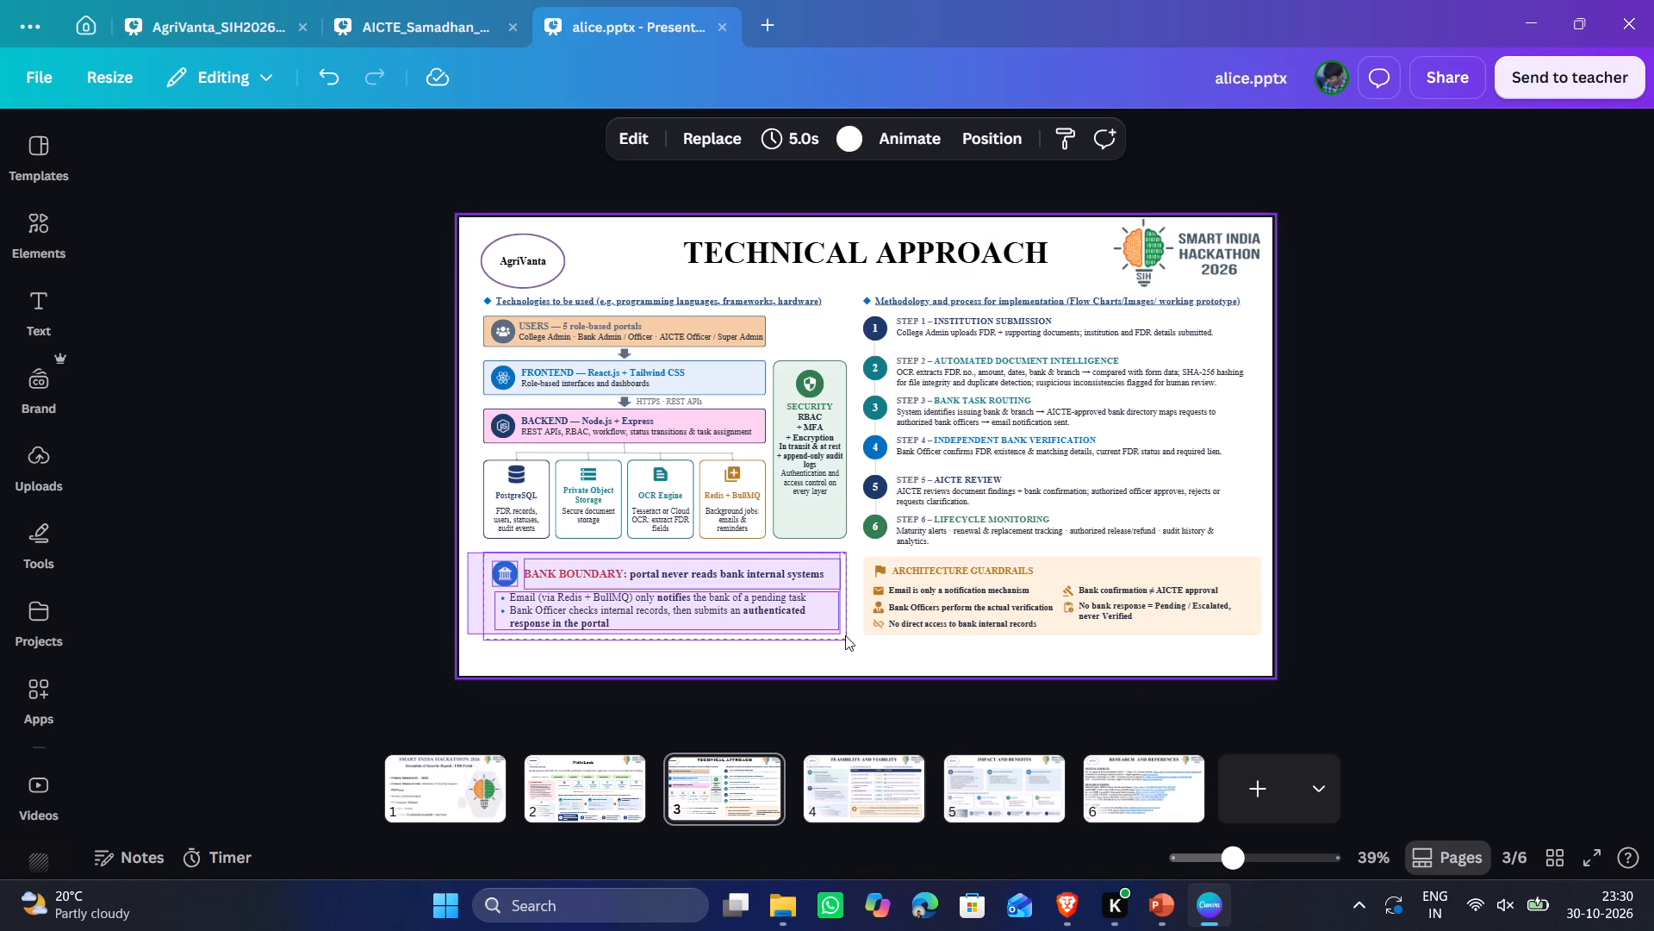
drag(845, 635, 848, 640)
key(shift+Down)
key(shift+Down)
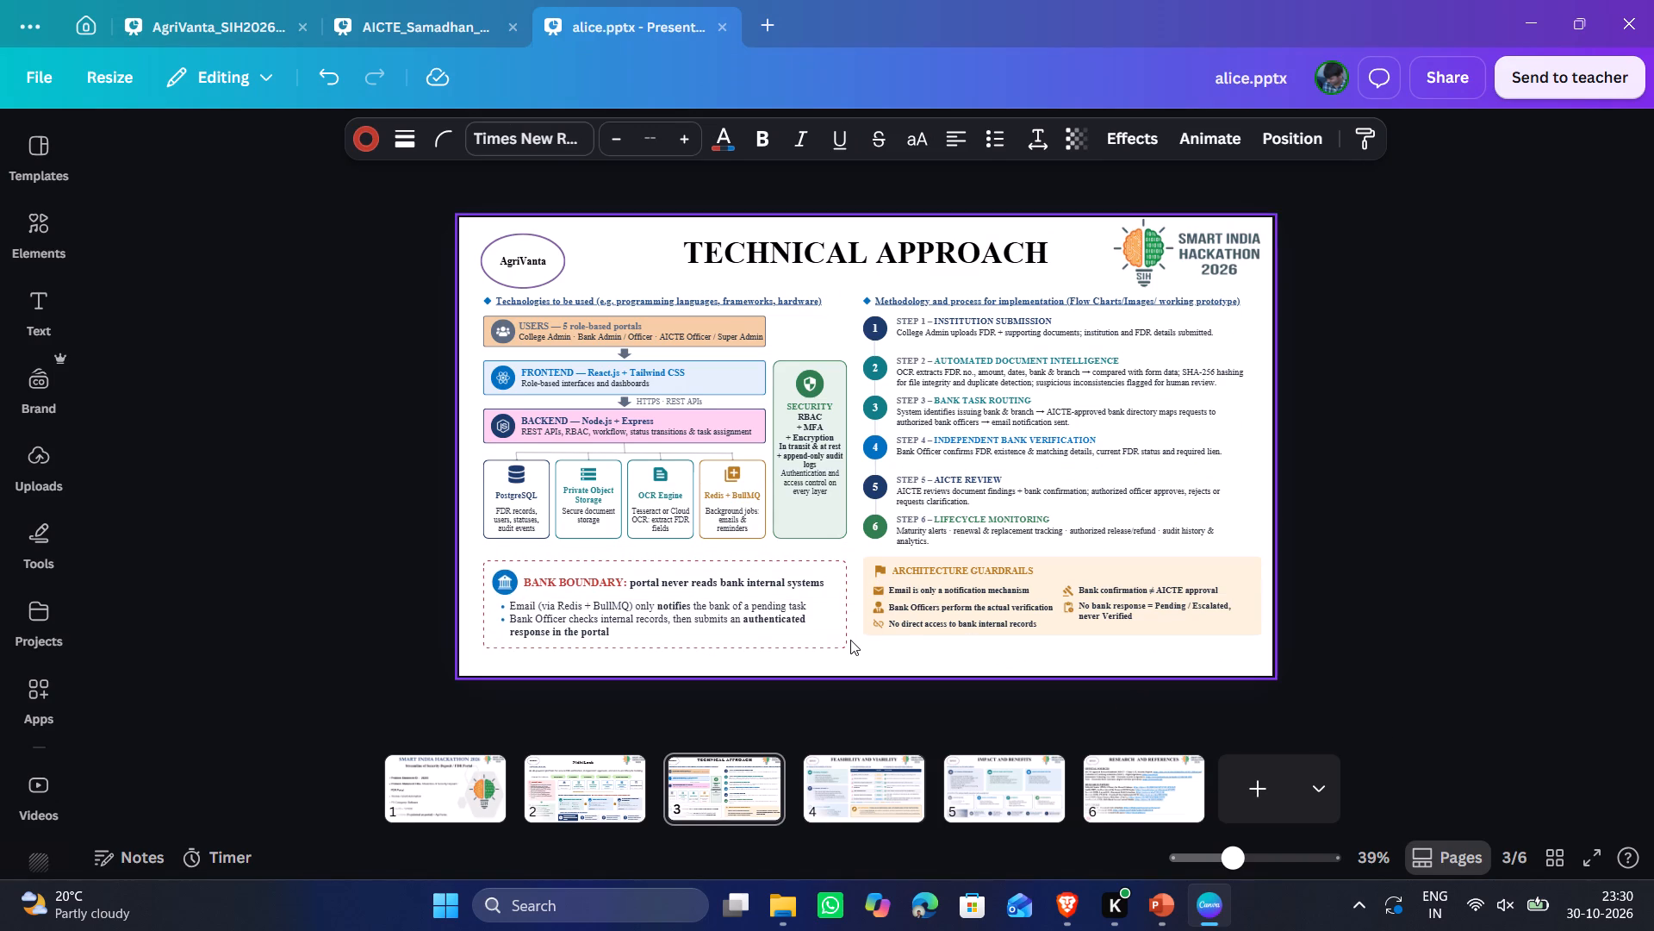
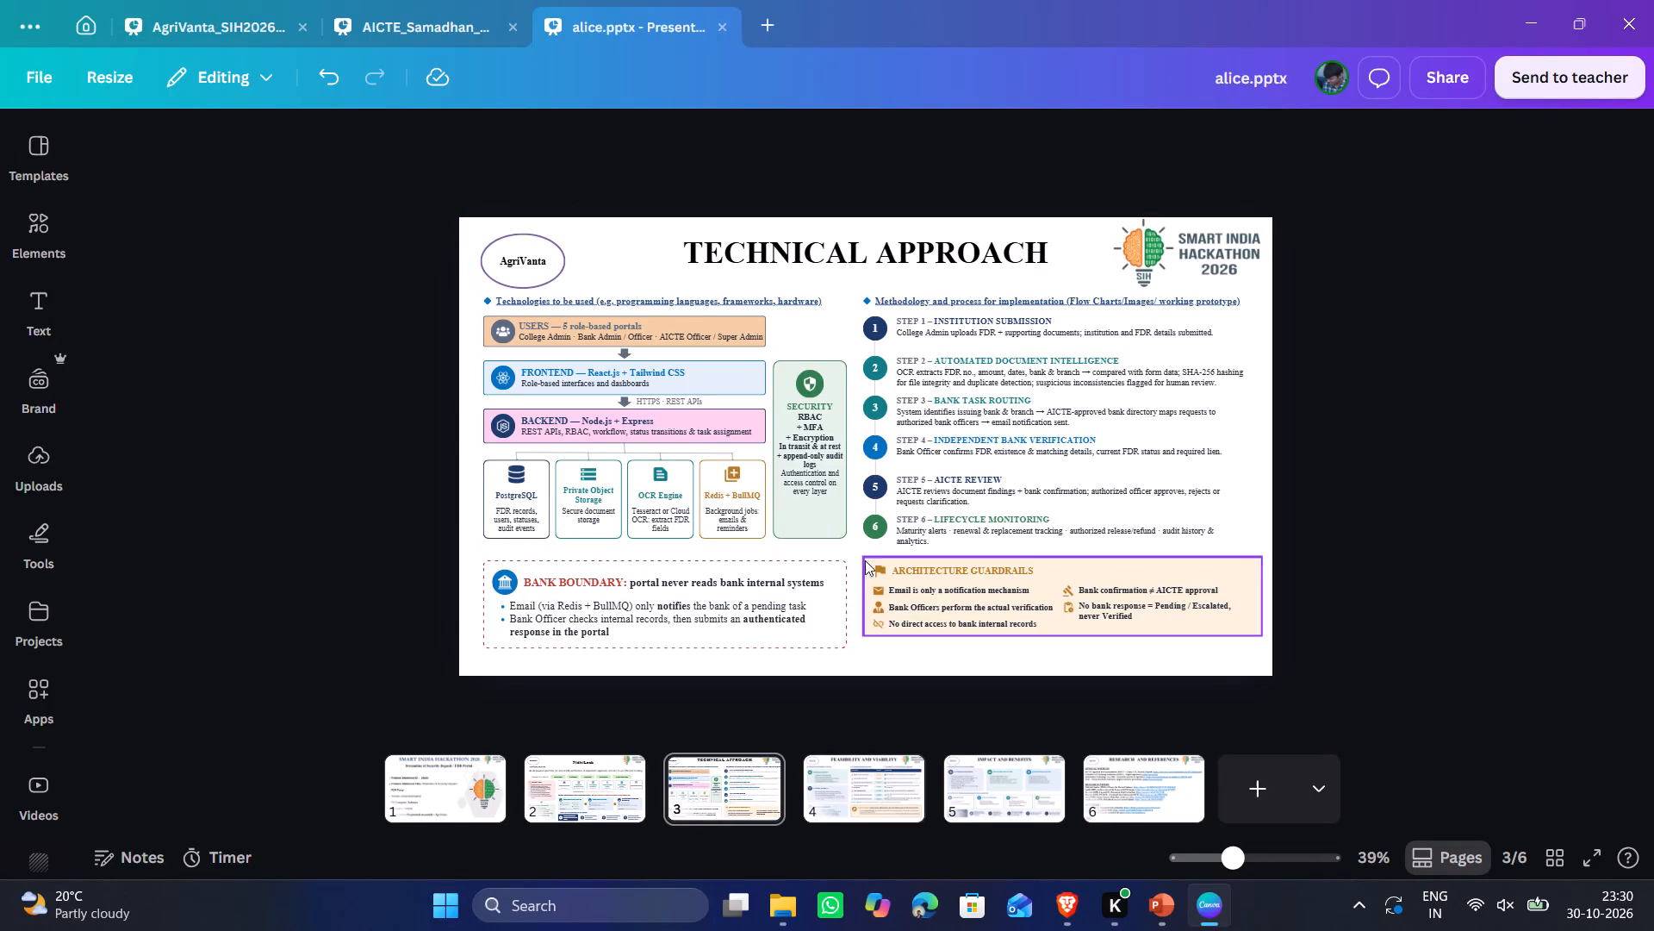
Nudge the whole ARCHITECTURE GUARDRAILS section down by two large increments, away from the process steps.
drag(856, 553, 1247, 654)
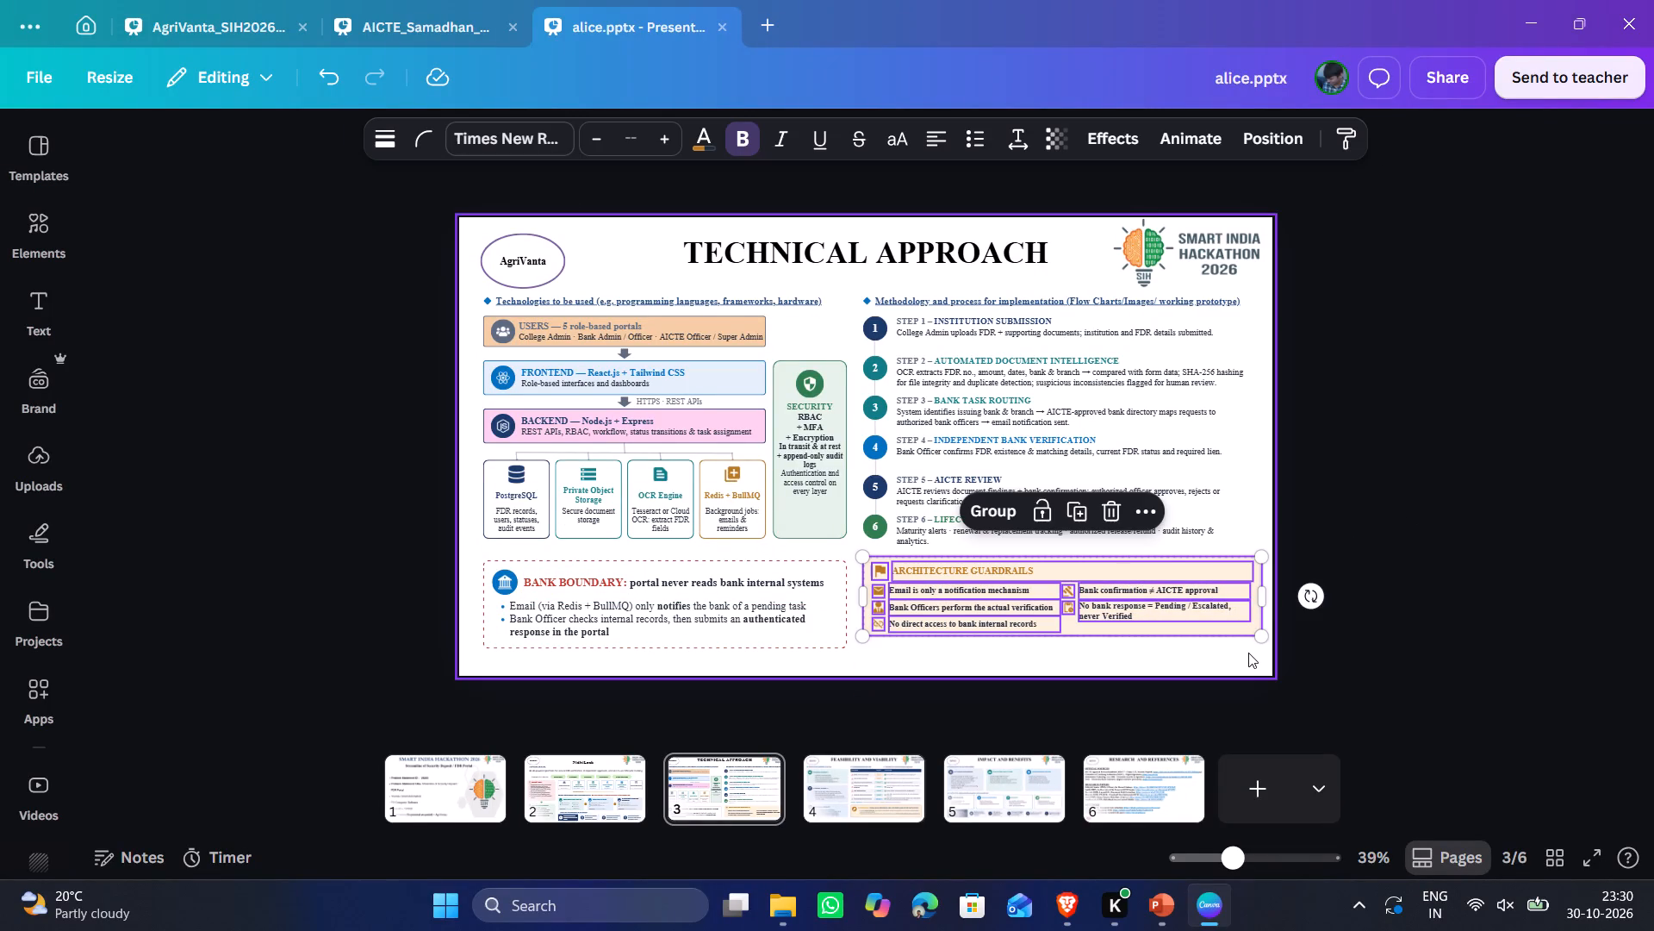
key(shift+Down)
key(shift+Down)
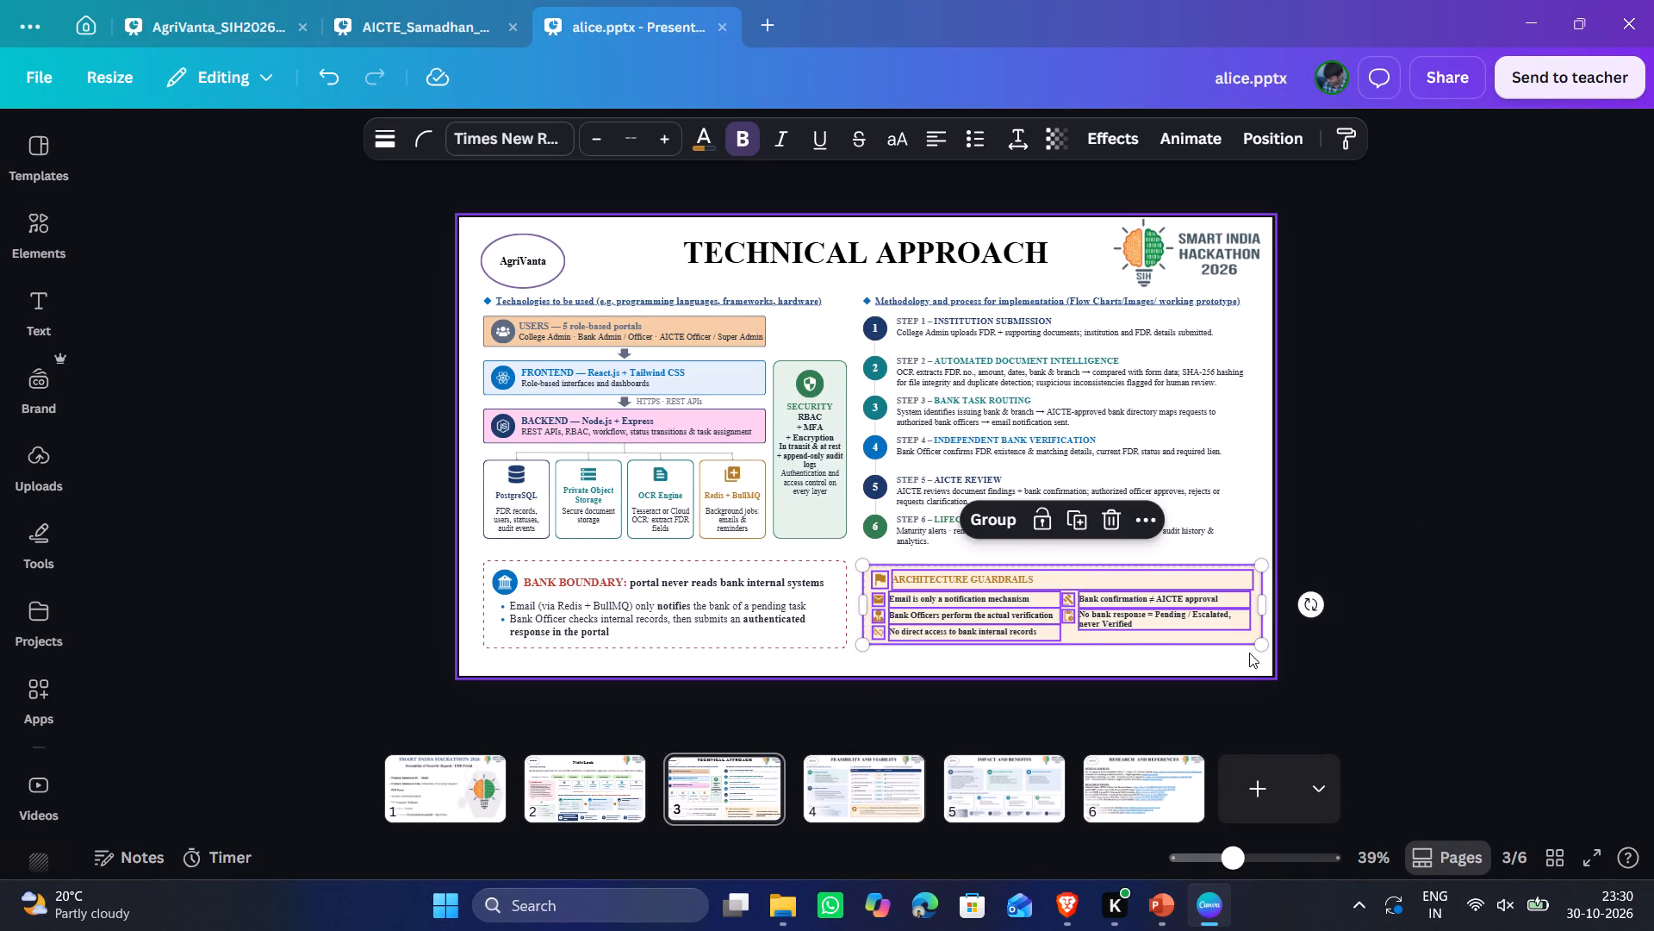
click(1401, 627)
Review the Technical Approach slide in full-screen presentation view.
click(1587, 847)
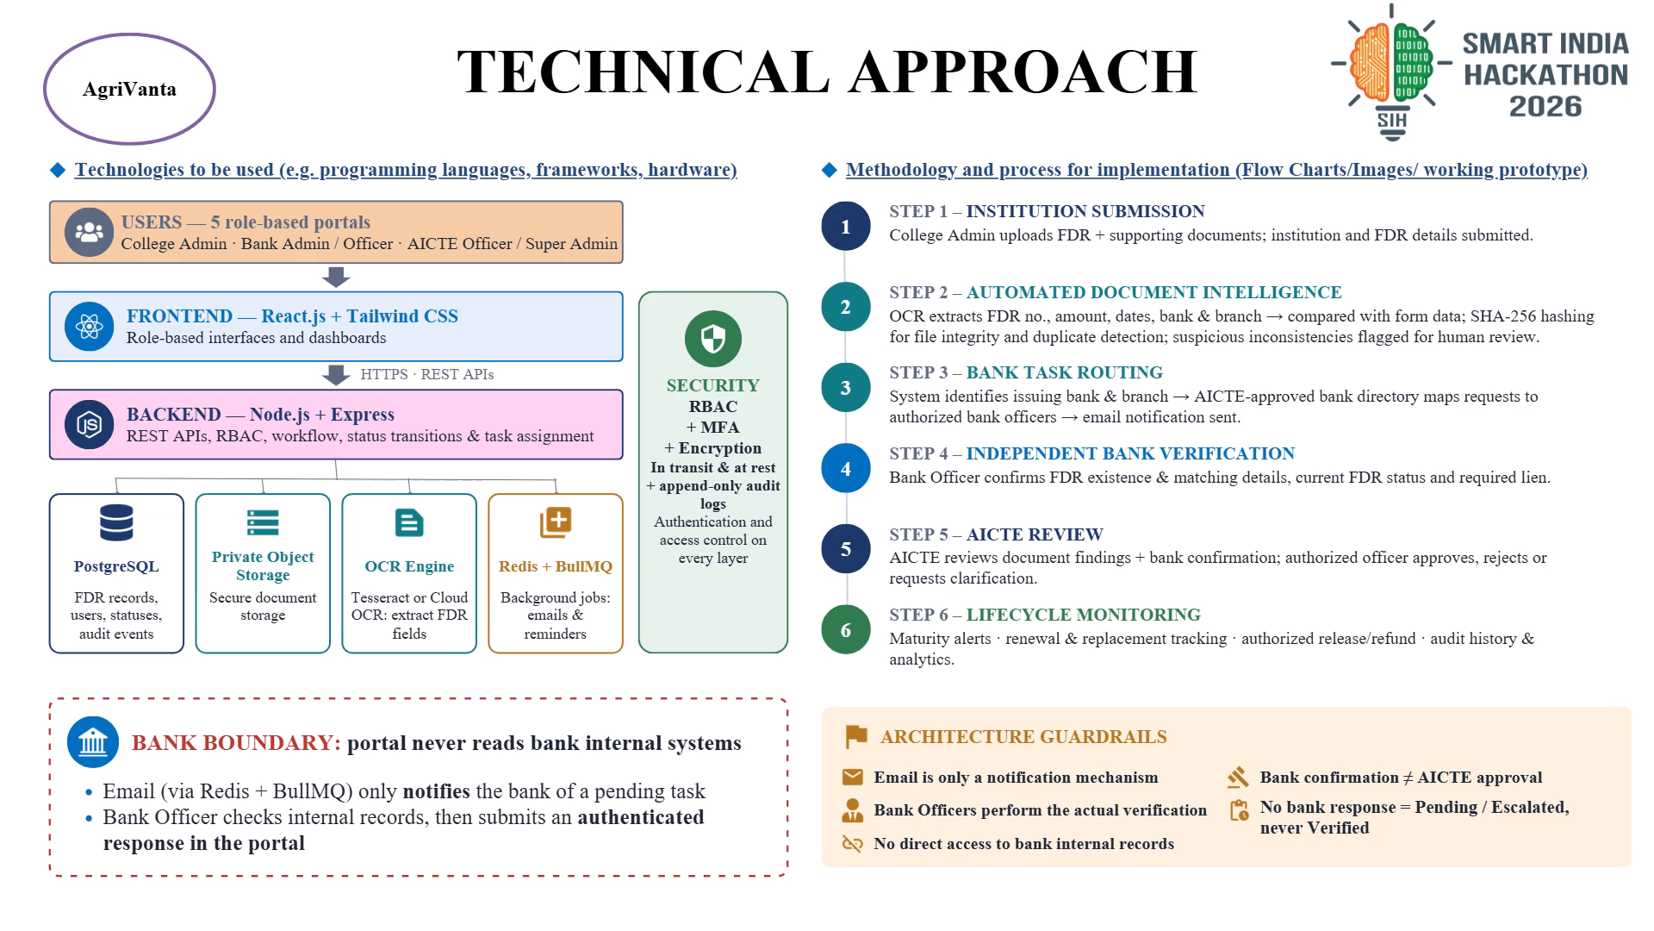
key(Escape)
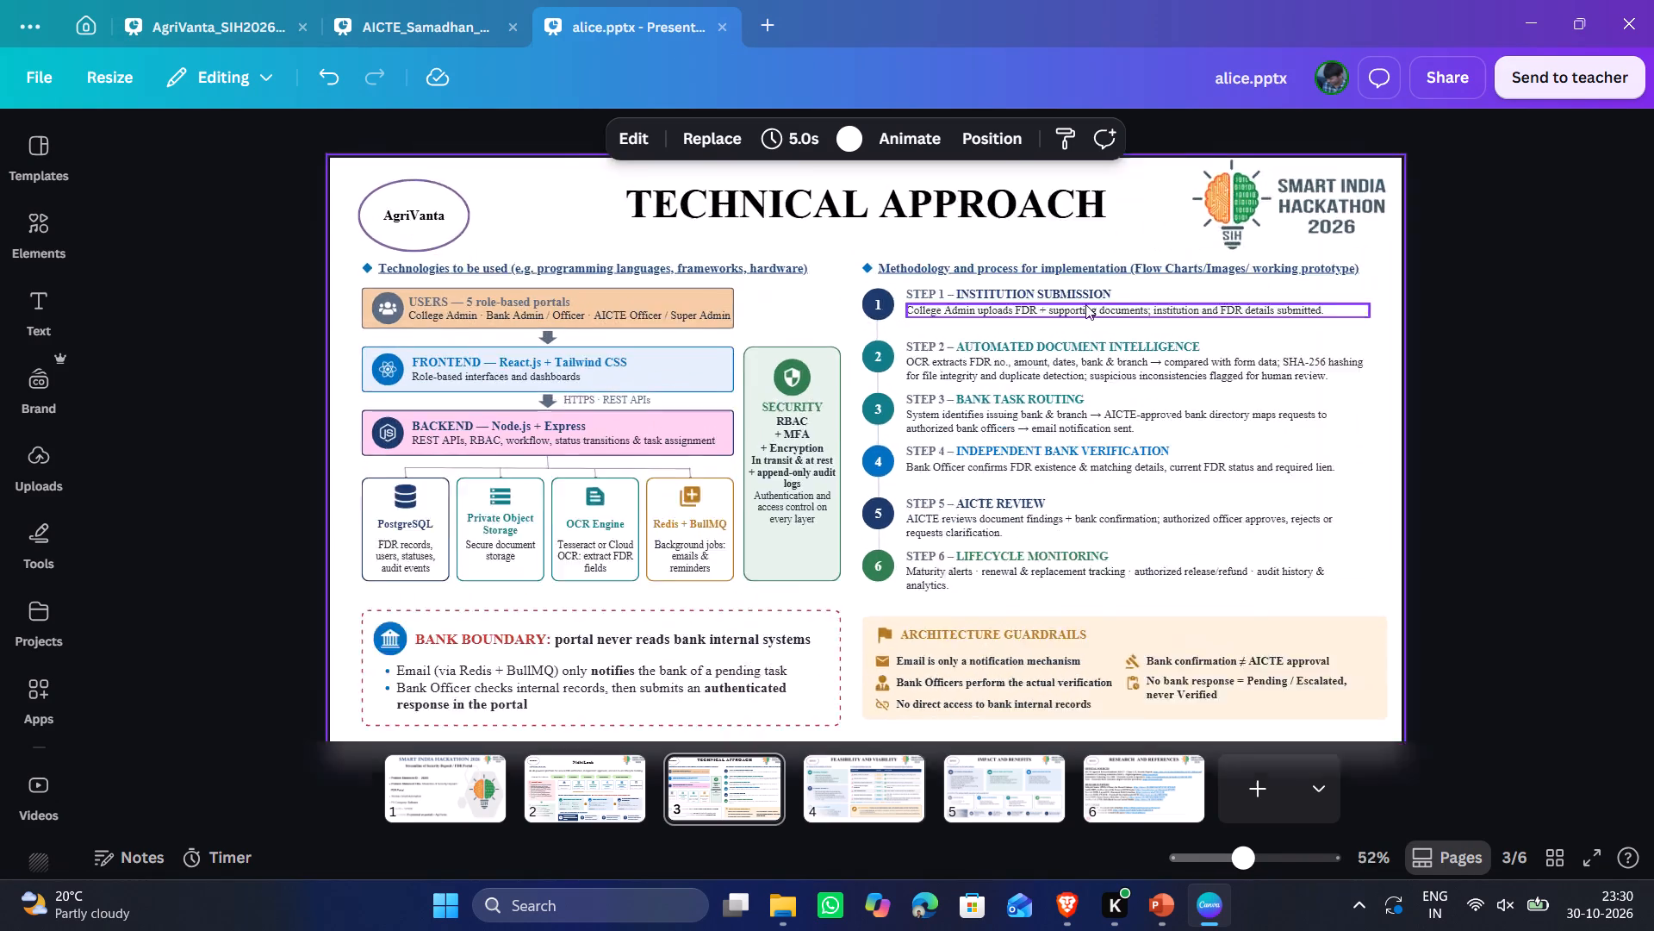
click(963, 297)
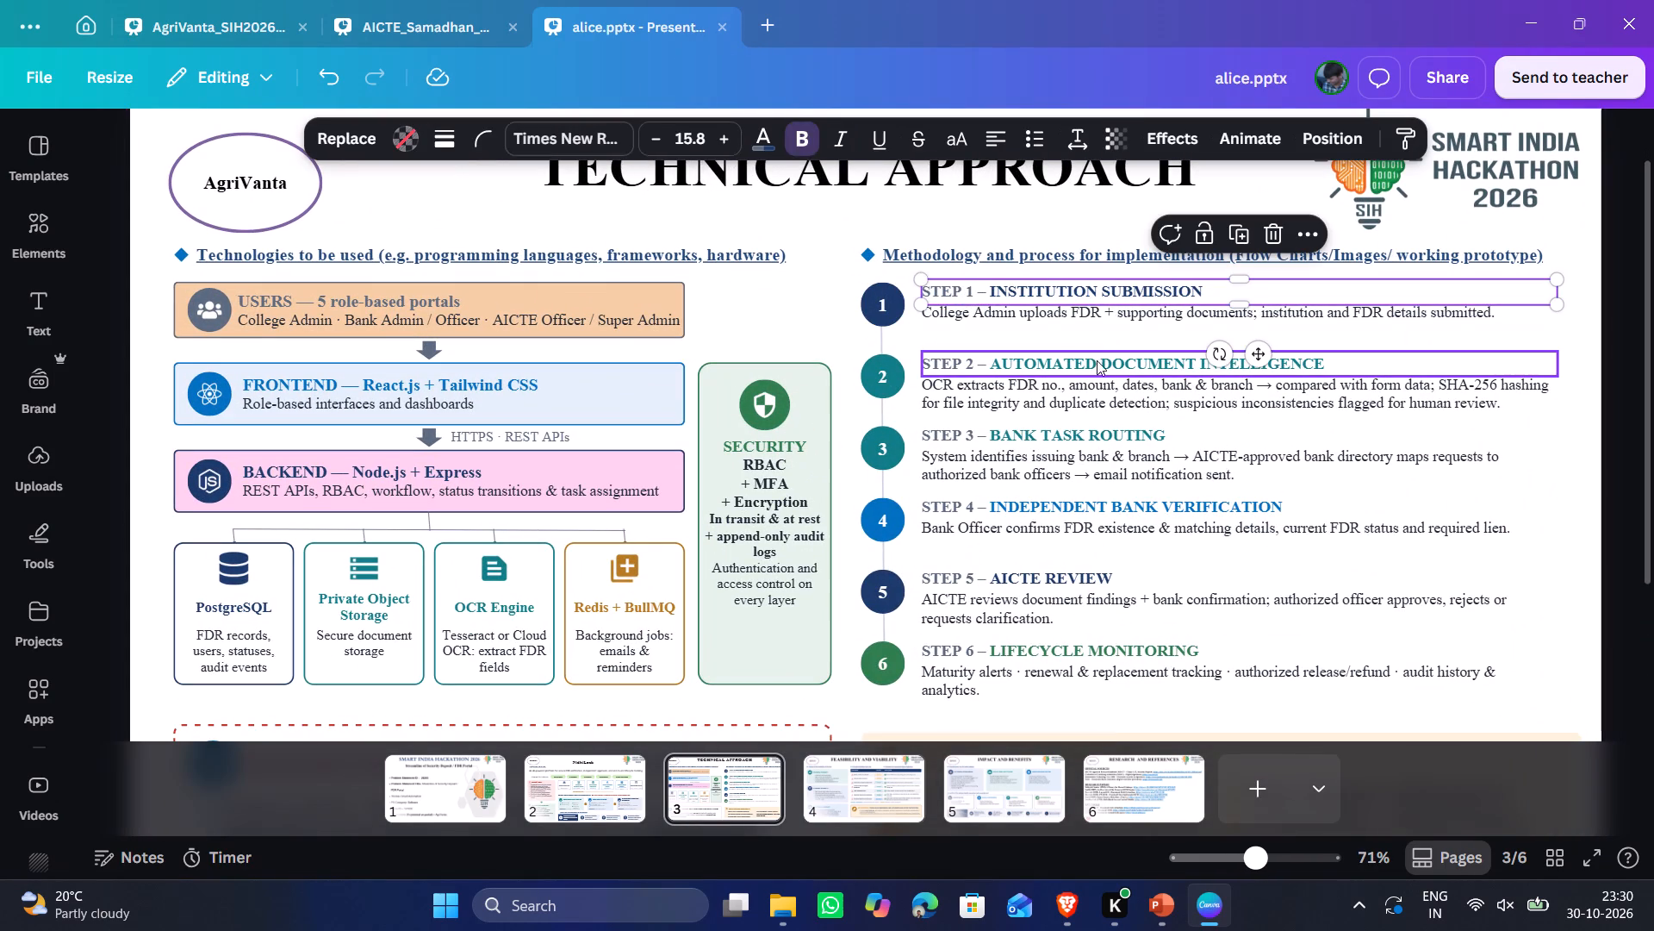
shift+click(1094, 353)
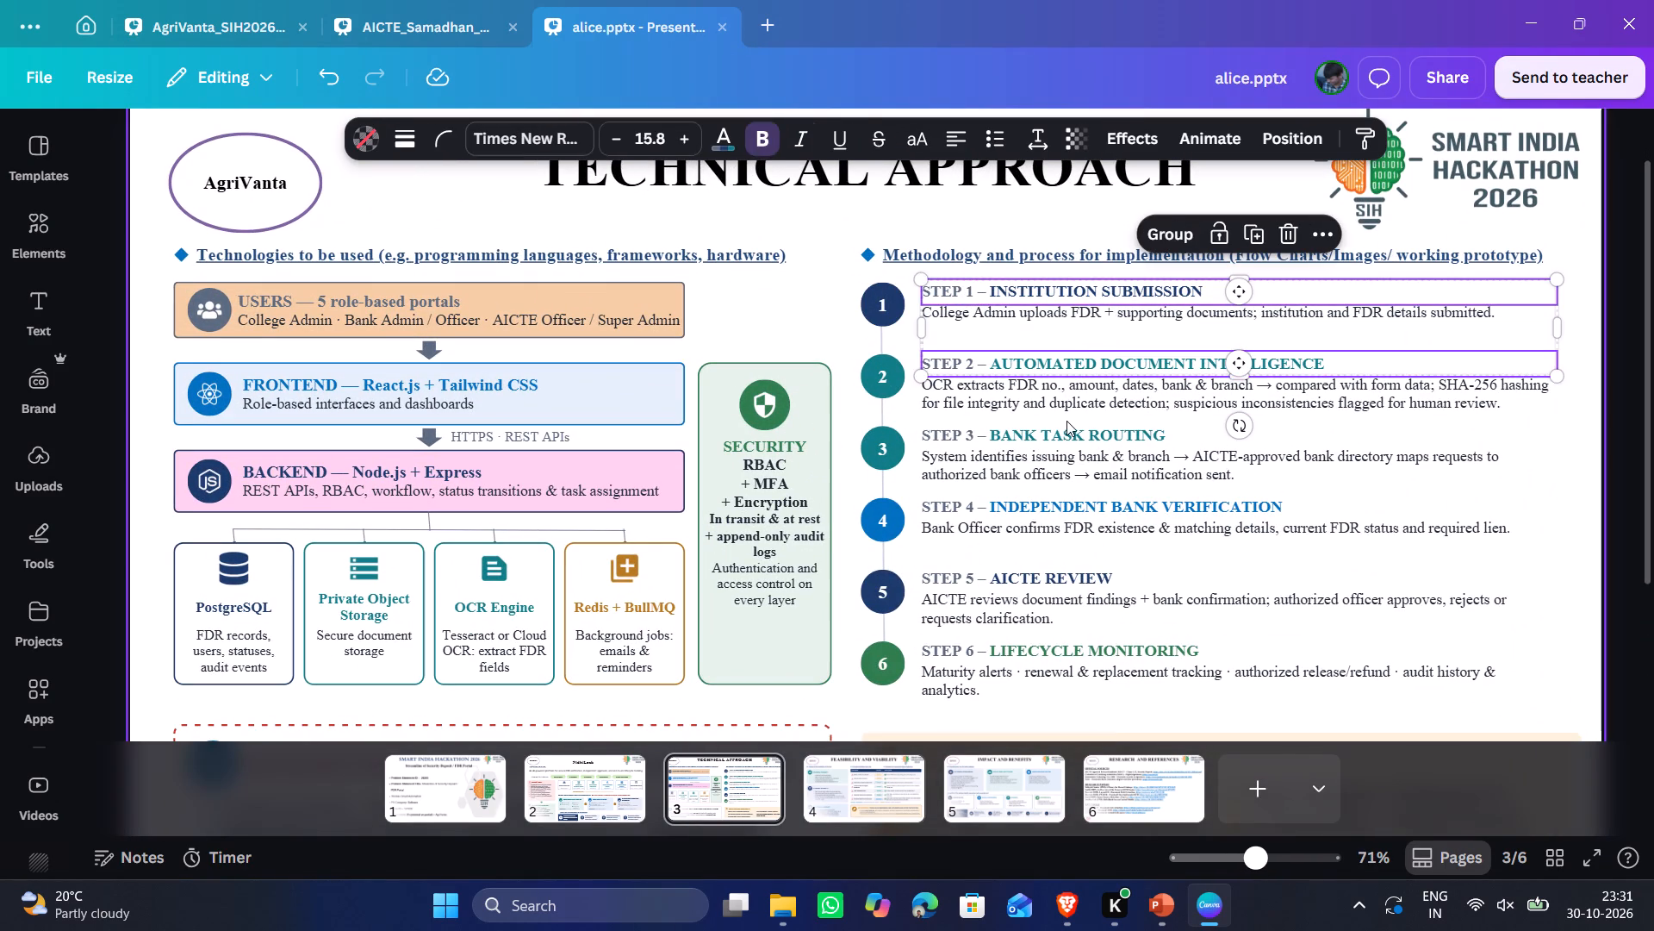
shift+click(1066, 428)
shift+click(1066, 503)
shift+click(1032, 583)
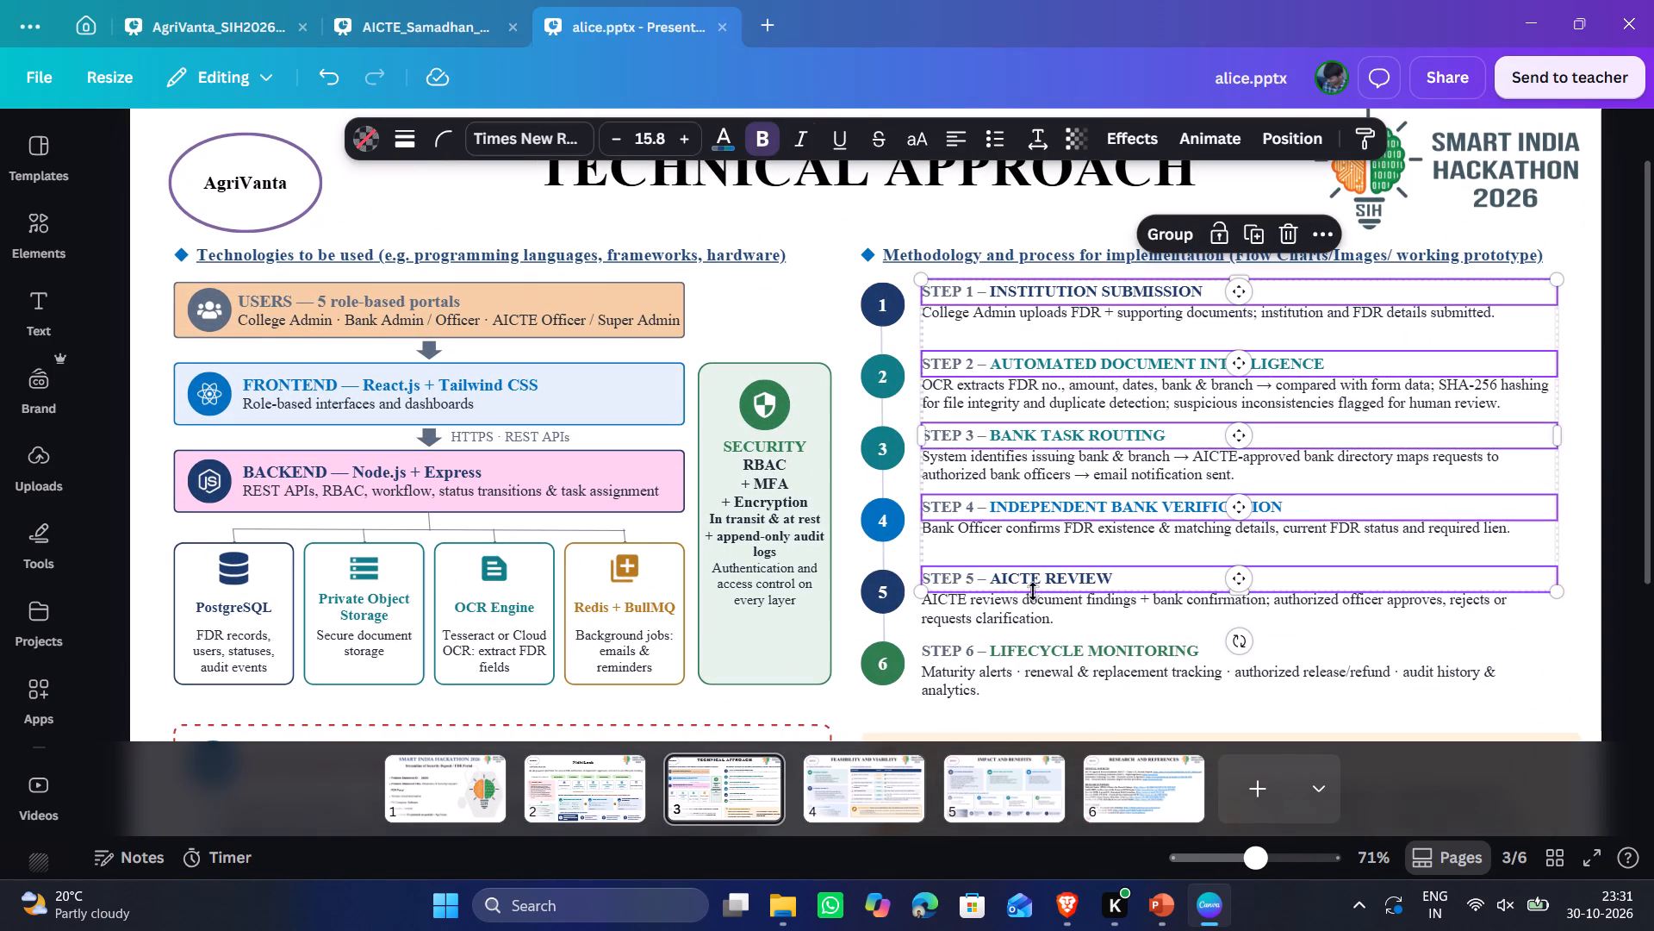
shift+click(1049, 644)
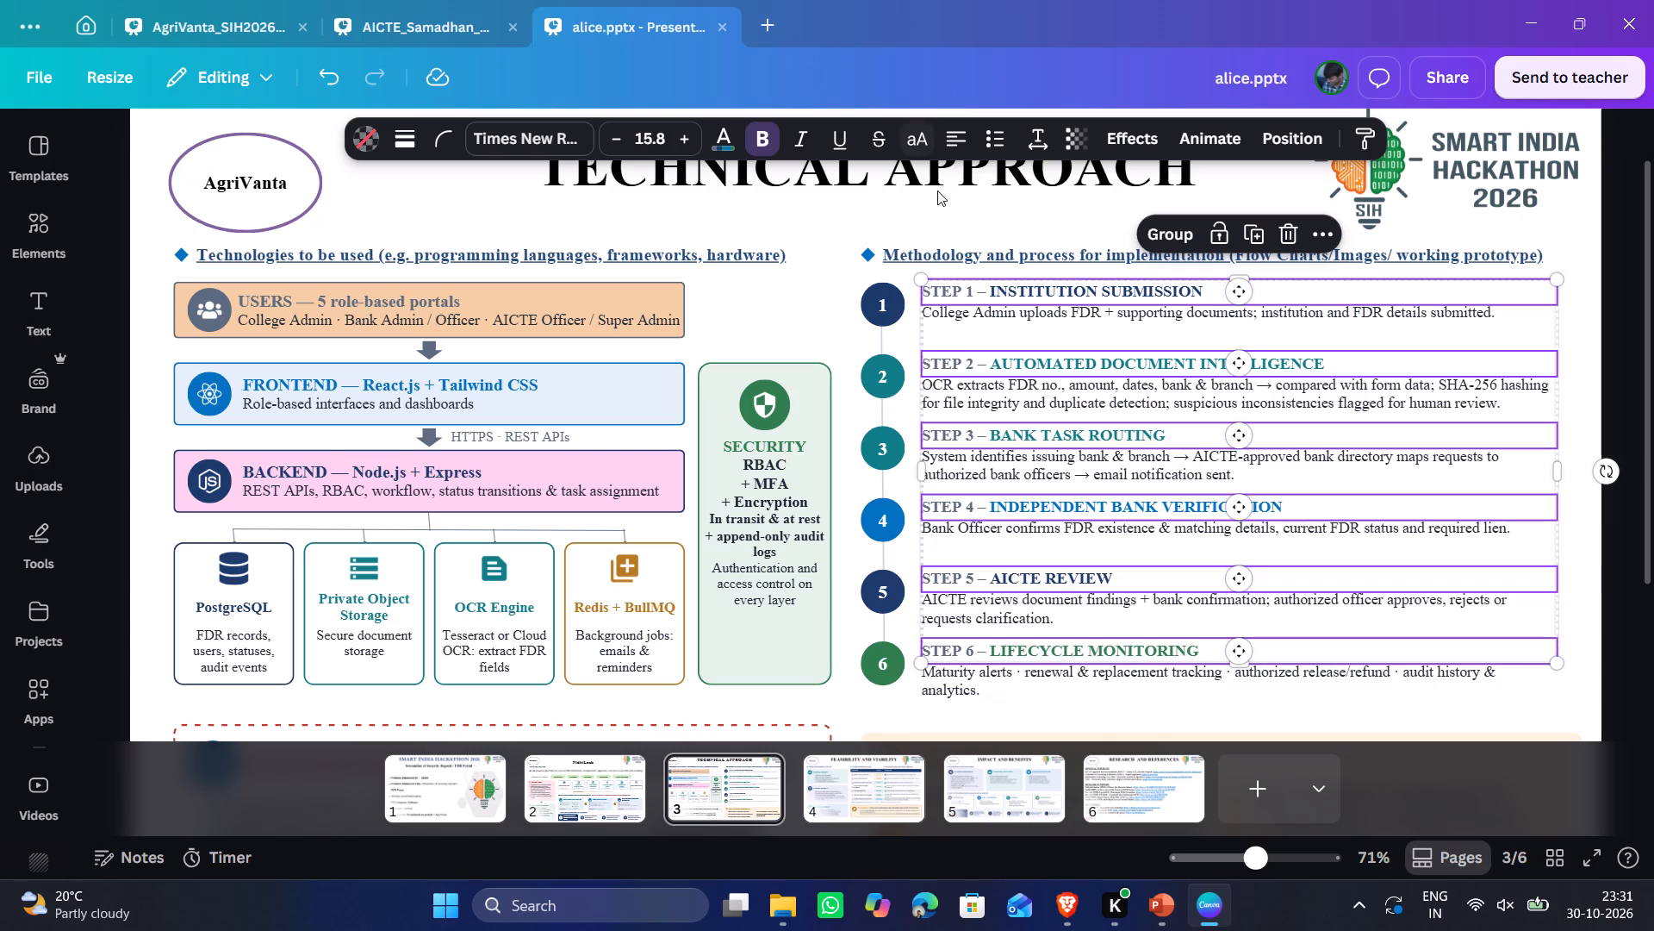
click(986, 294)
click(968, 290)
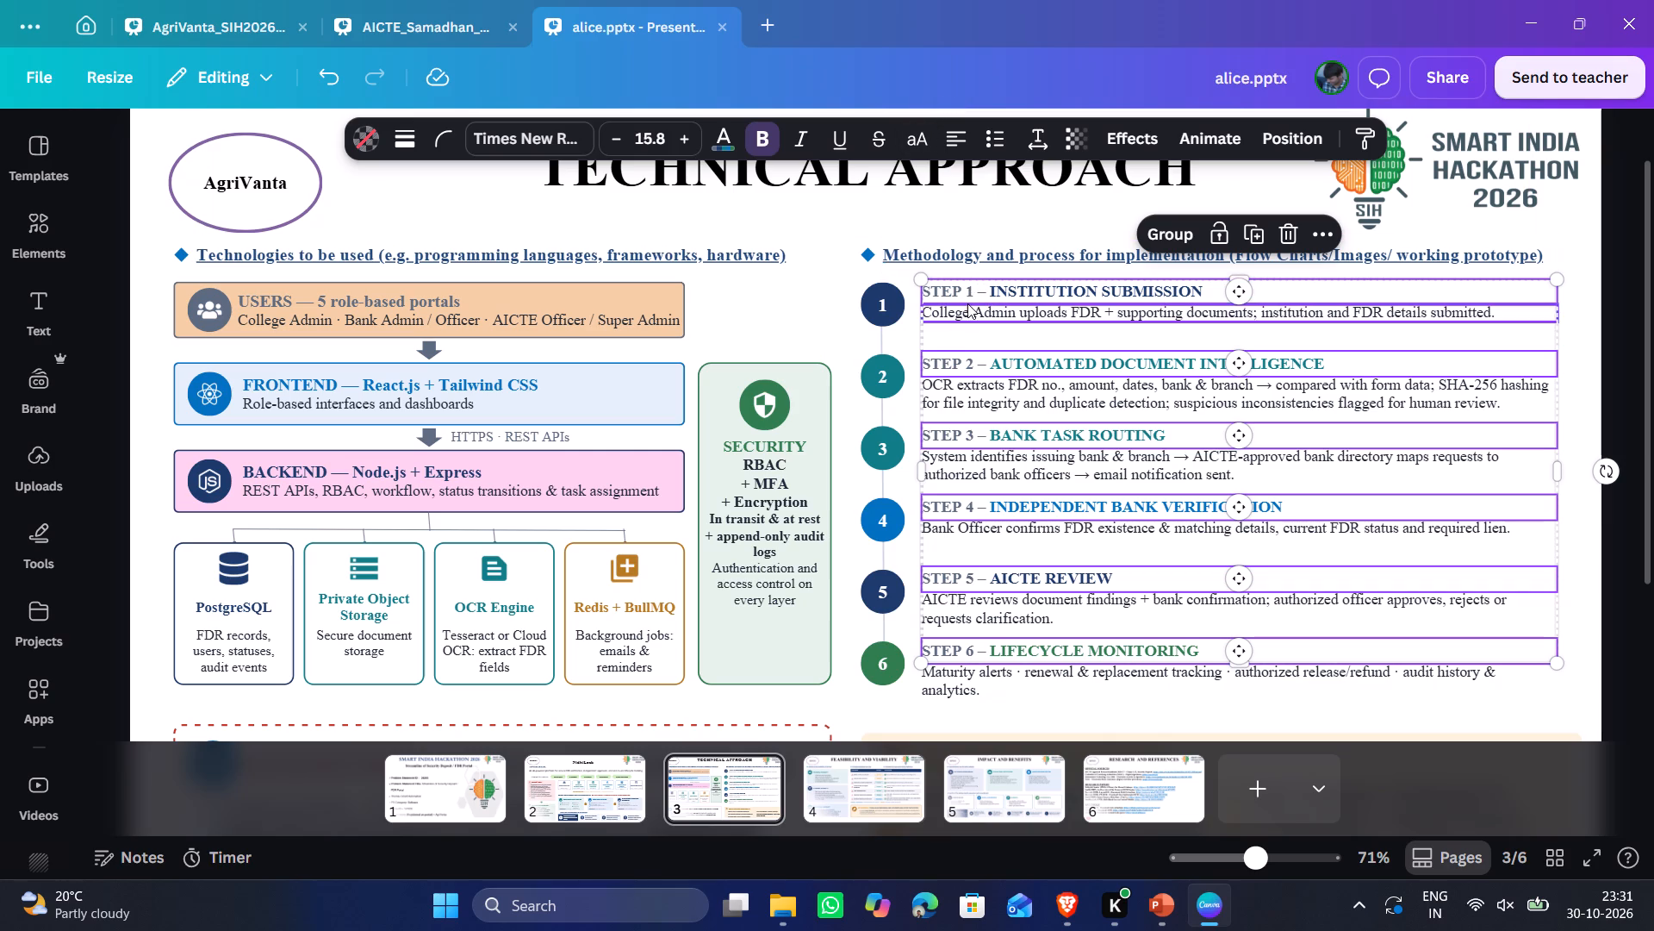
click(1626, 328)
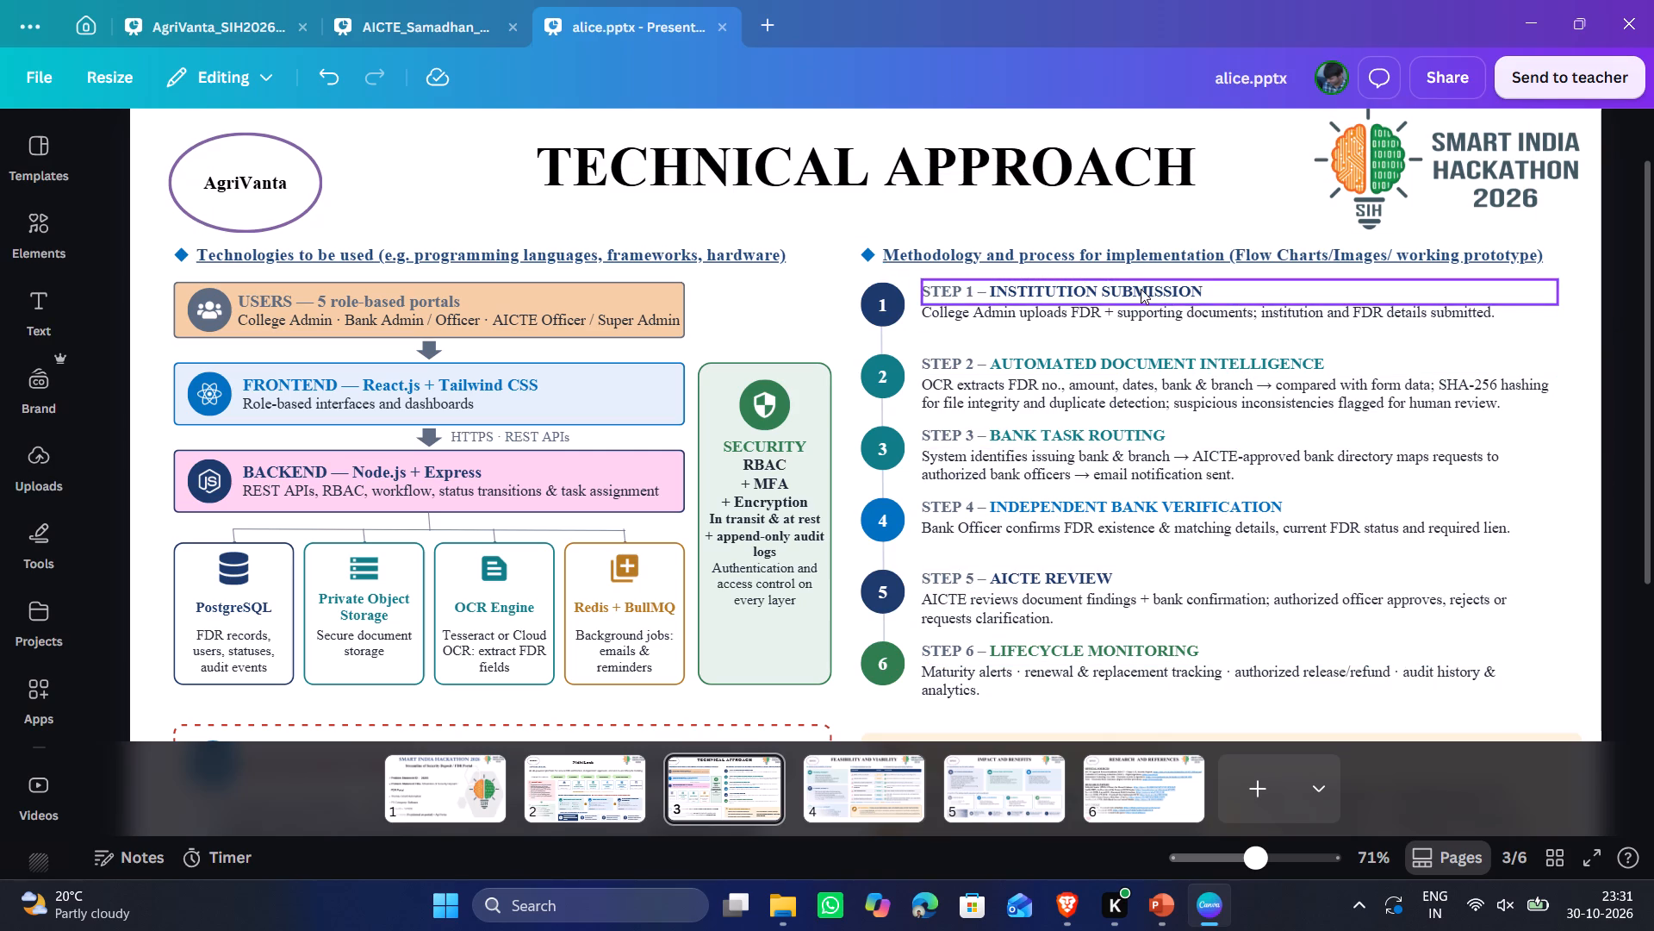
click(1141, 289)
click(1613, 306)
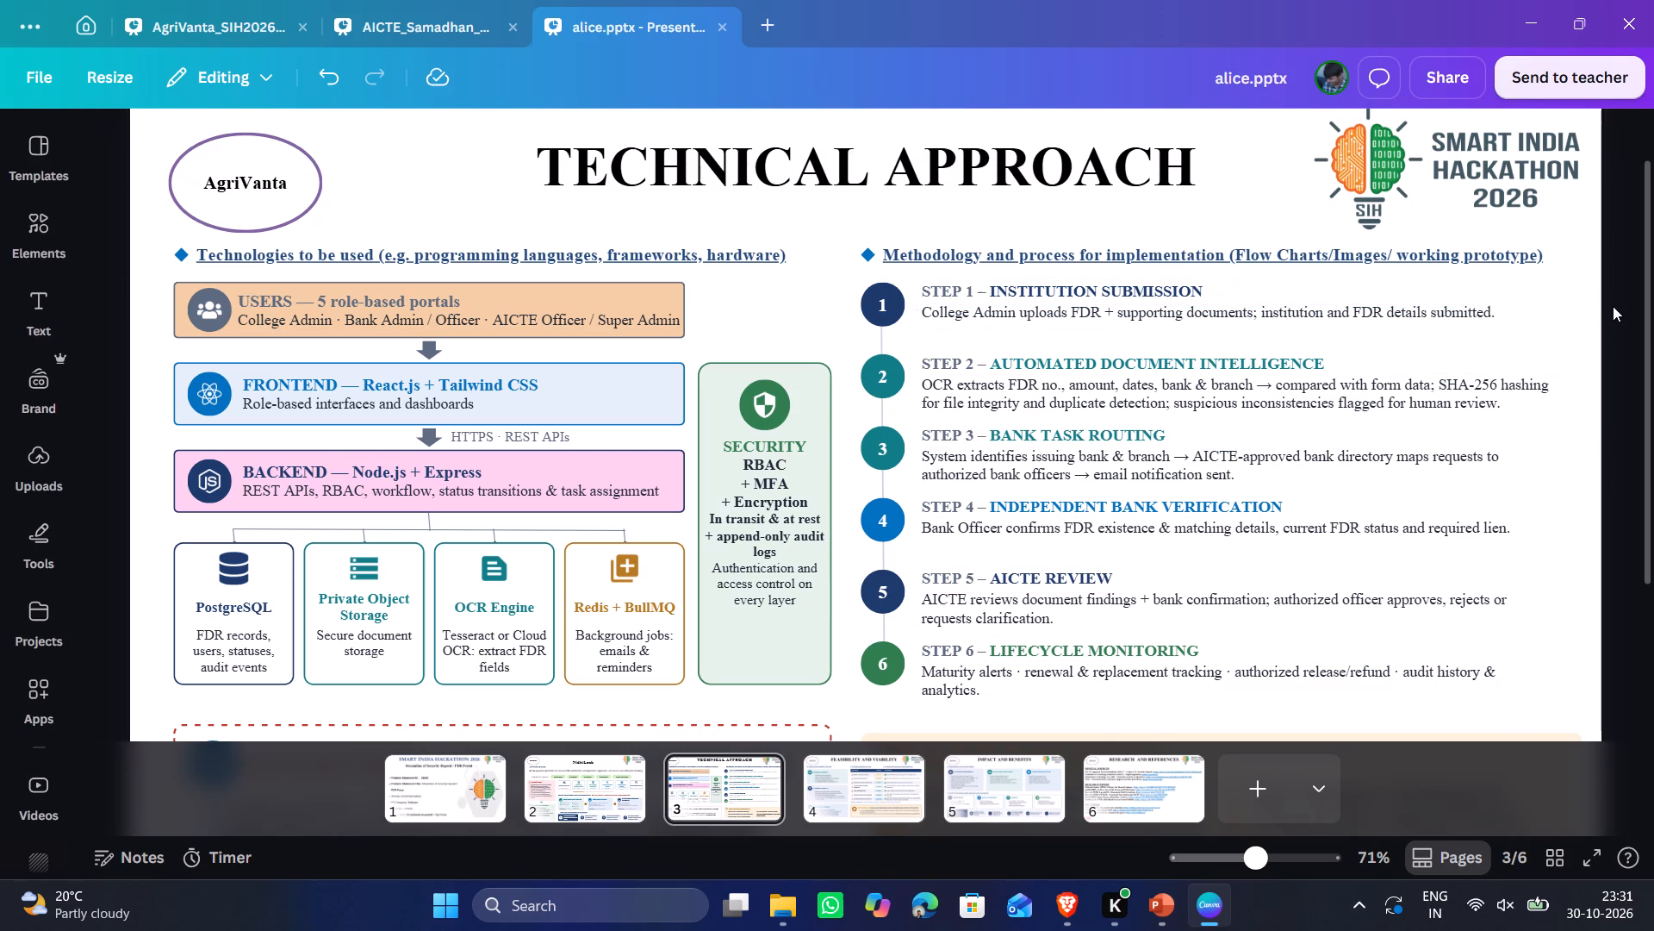
Set the text colour of only the "STEP 1" label in the INSTITUTION SUBMISSION heading to black.
double_click(948, 287)
click(961, 289)
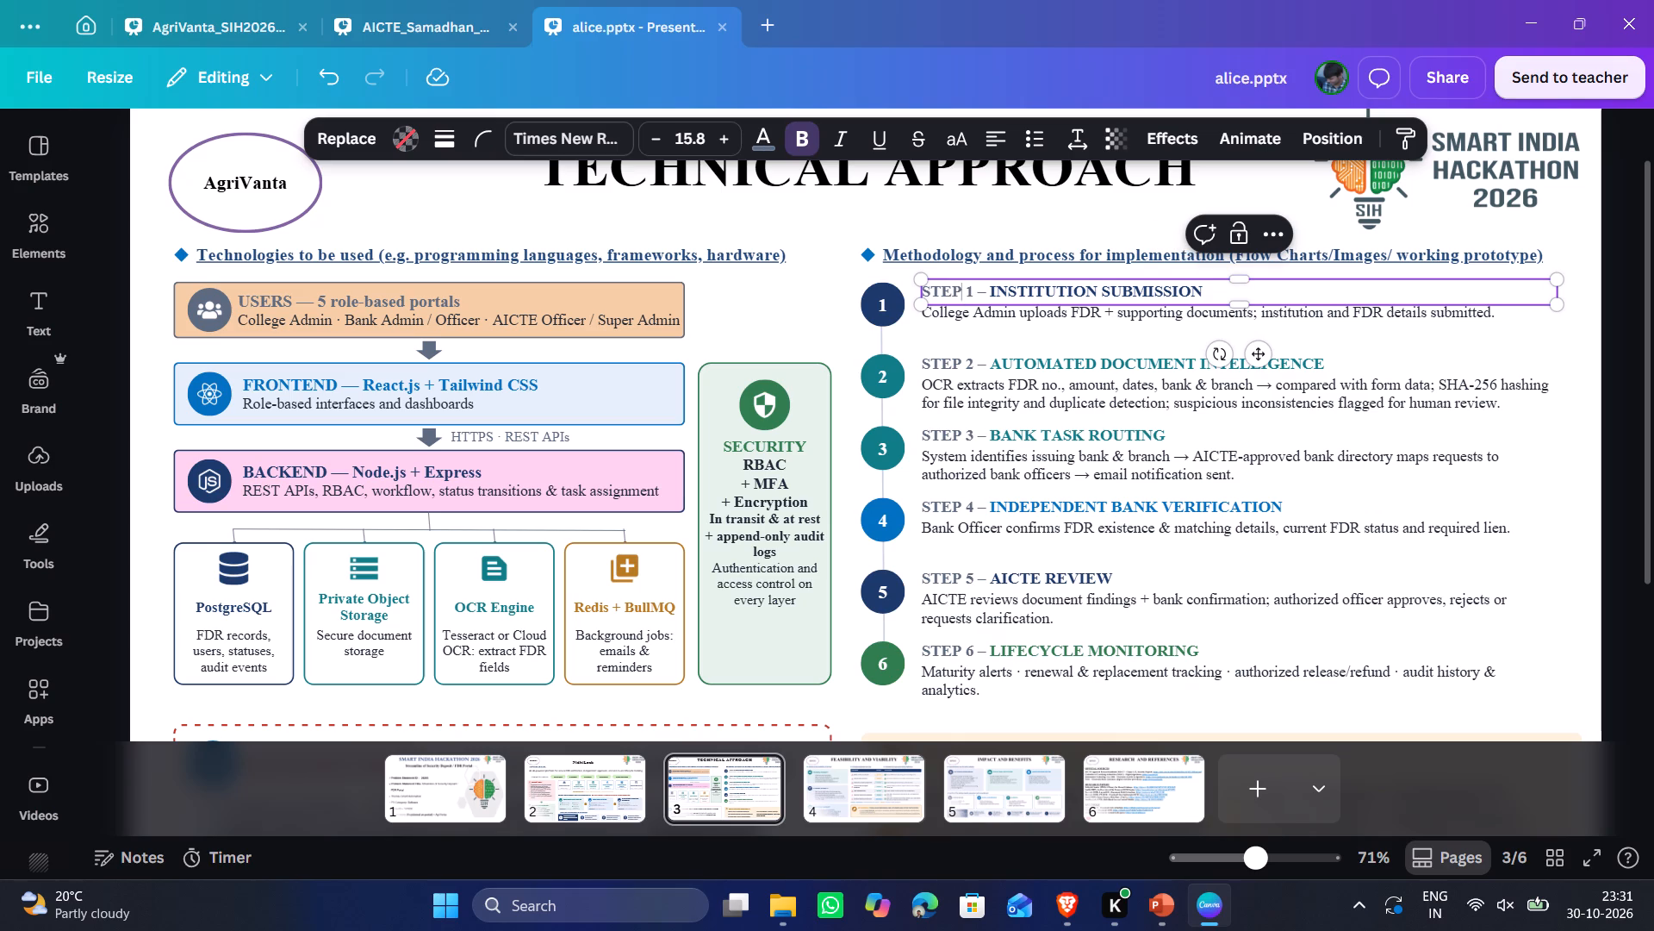
drag(973, 291, 929, 284)
click(961, 347)
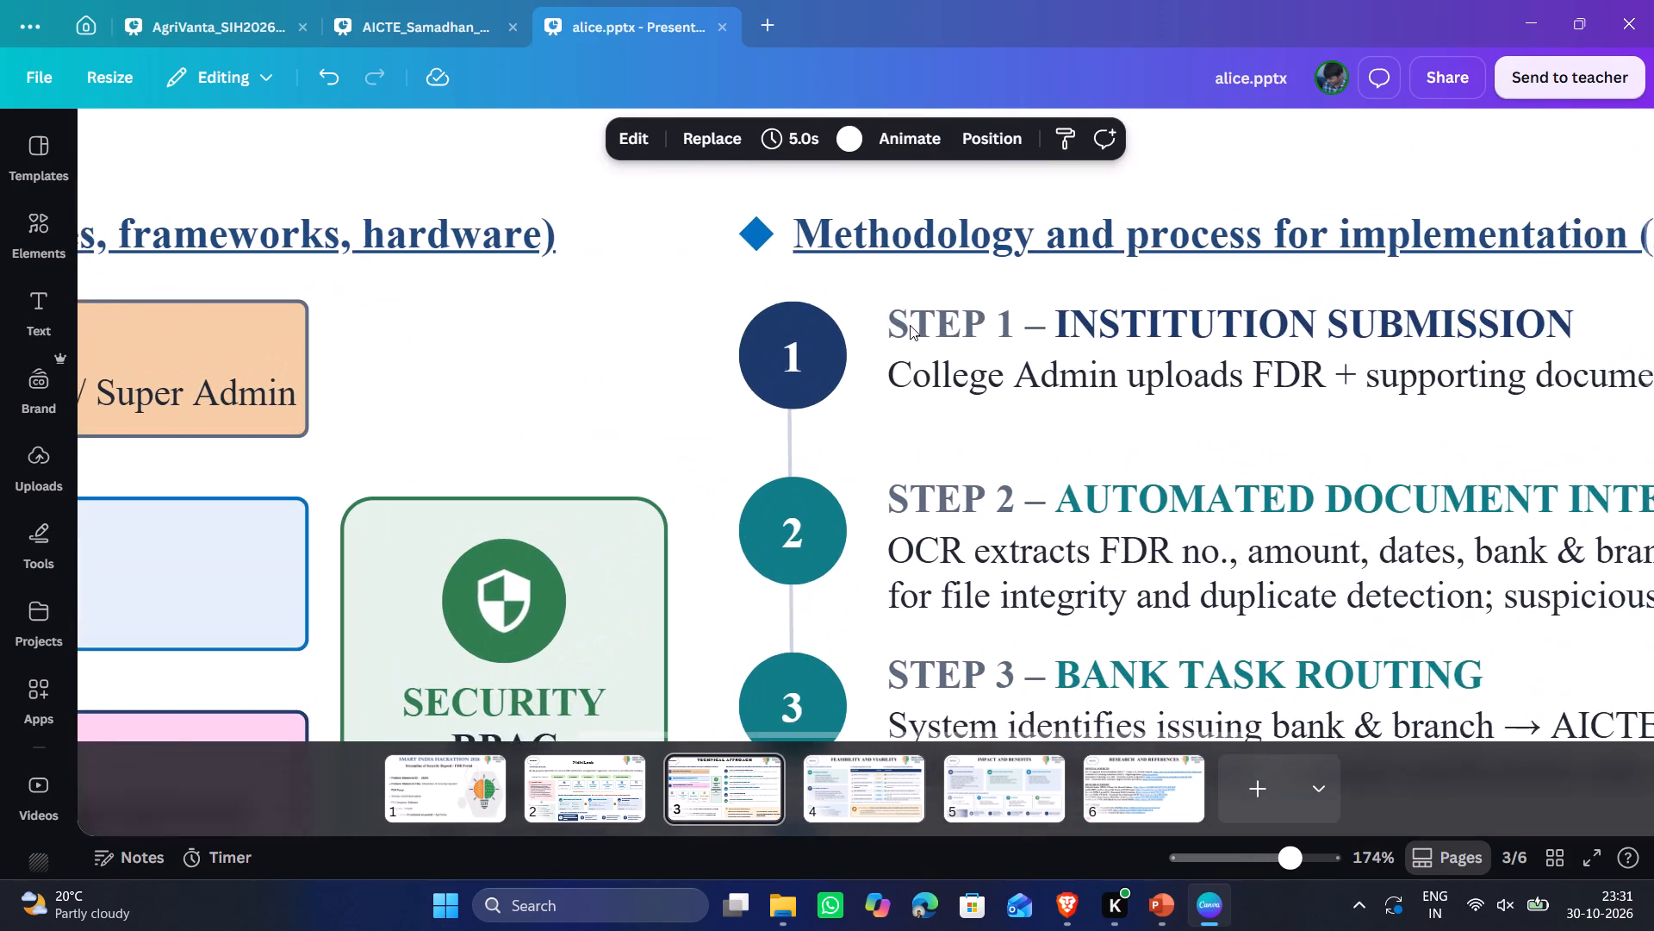
double_click(909, 326)
drag(901, 326, 928, 326)
click(899, 324)
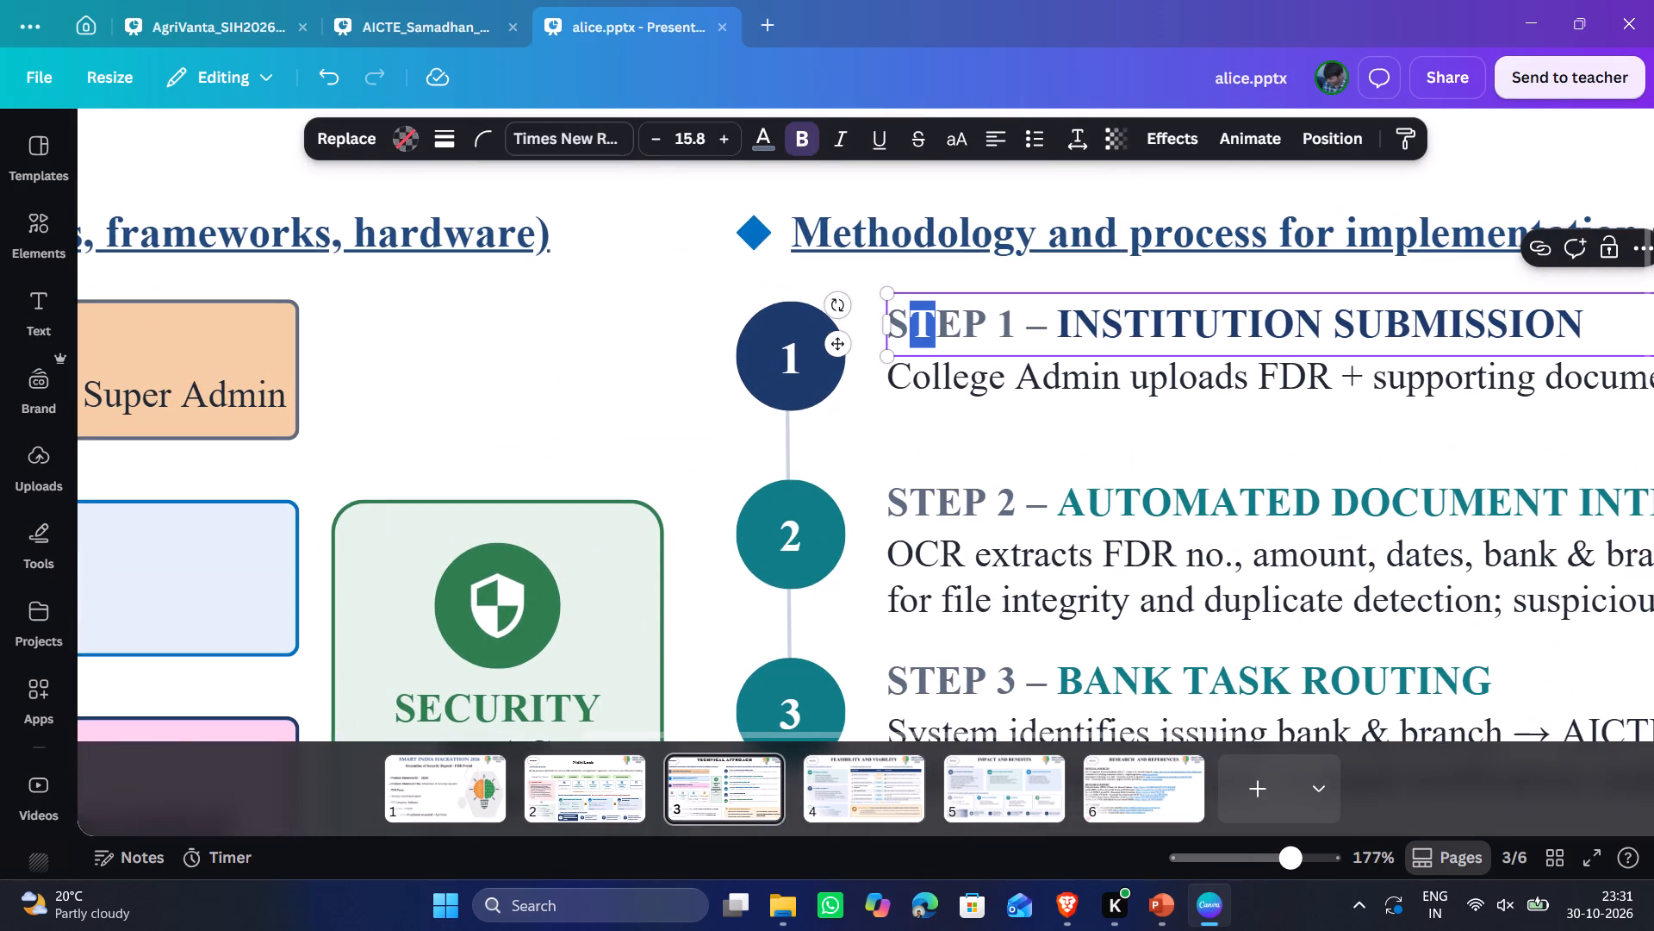
click(892, 324)
click(901, 324)
drag(1005, 320, 967, 322)
drag(1020, 324, 892, 323)
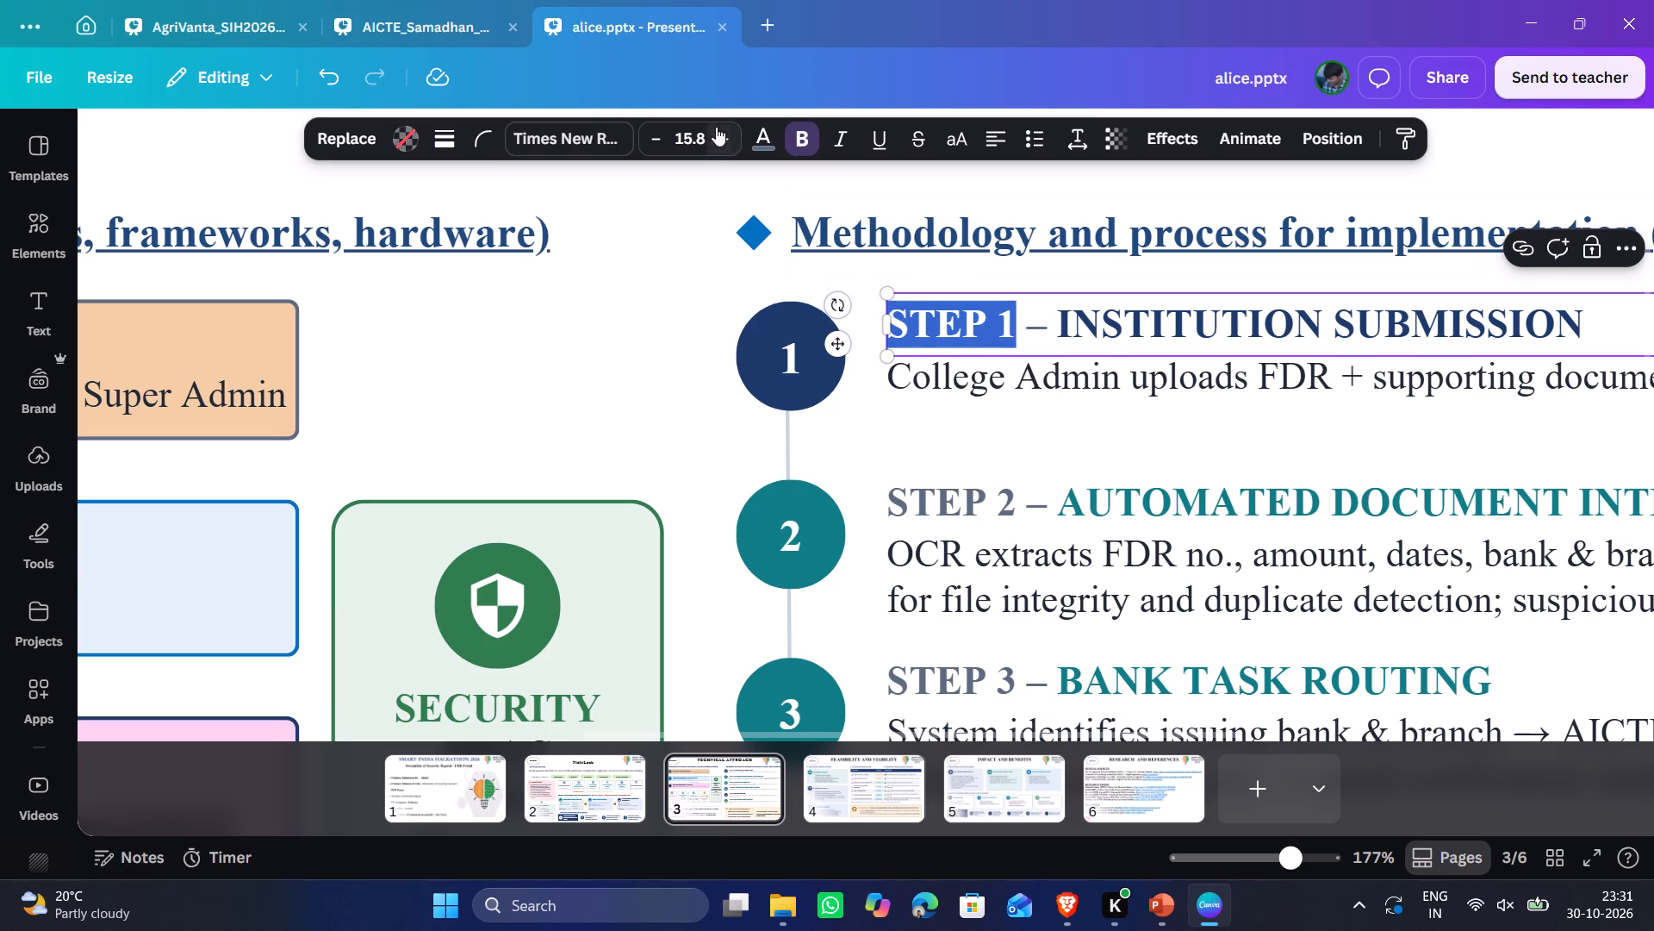
click(768, 143)
click(417, 397)
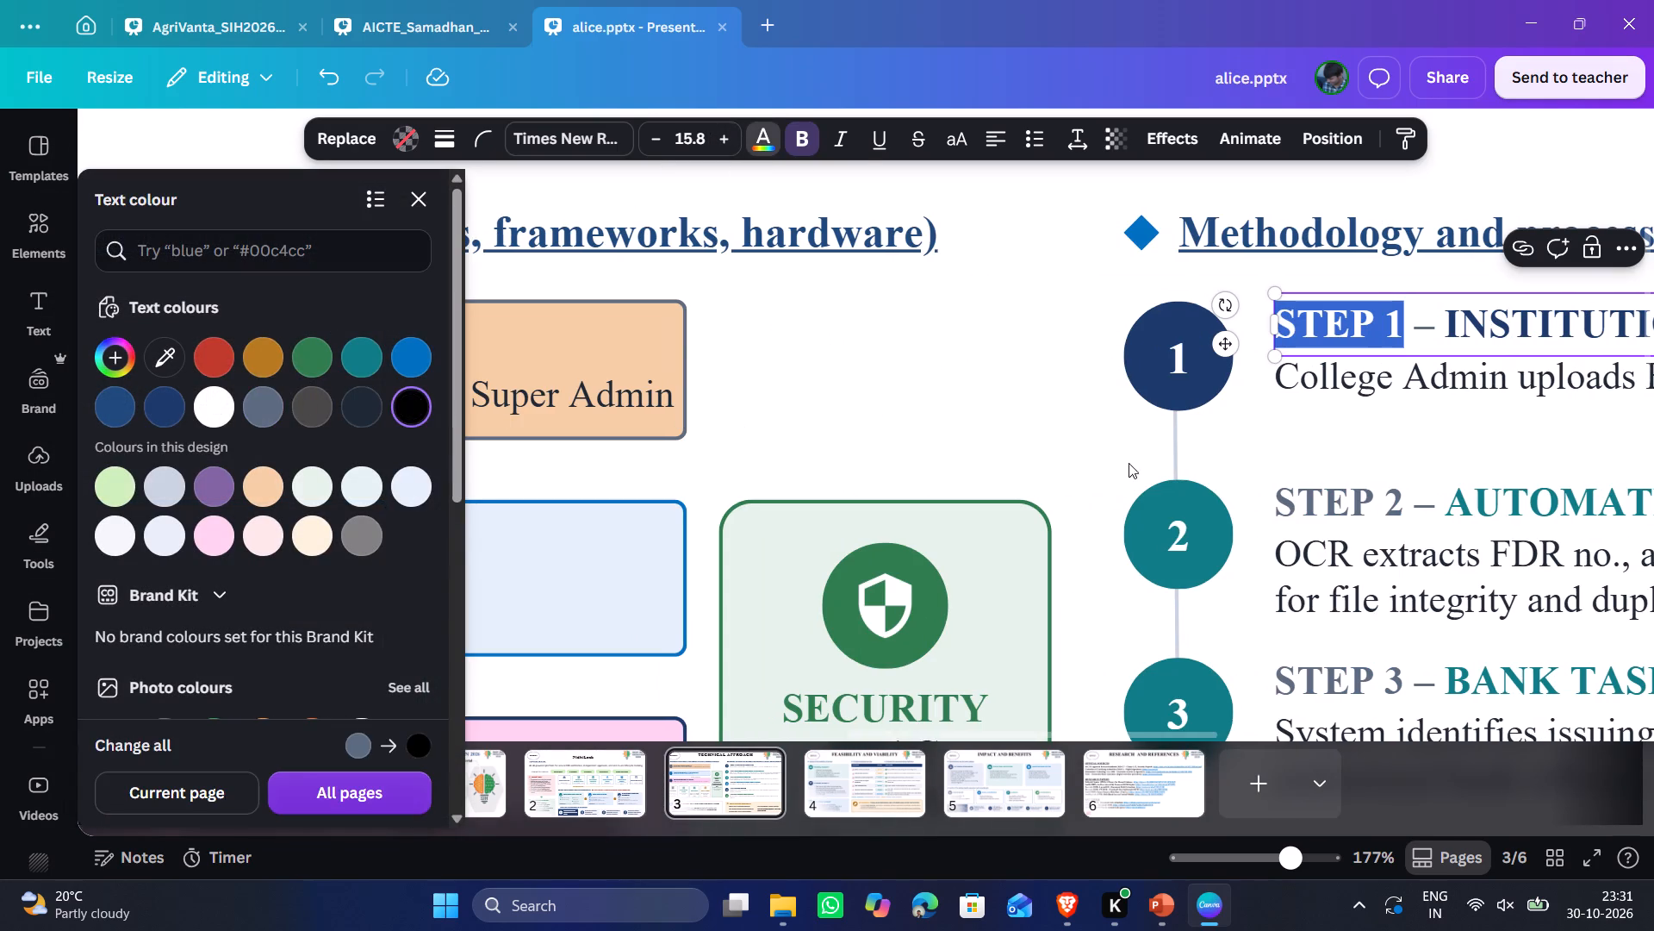
click(1137, 460)
Set the text colour of only the "STEP 2" label in the AUTOMATED DOCUMENT INTELLIGENCE heading to black.
scroll(1158, 434, down, 2)
double_click(1003, 272)
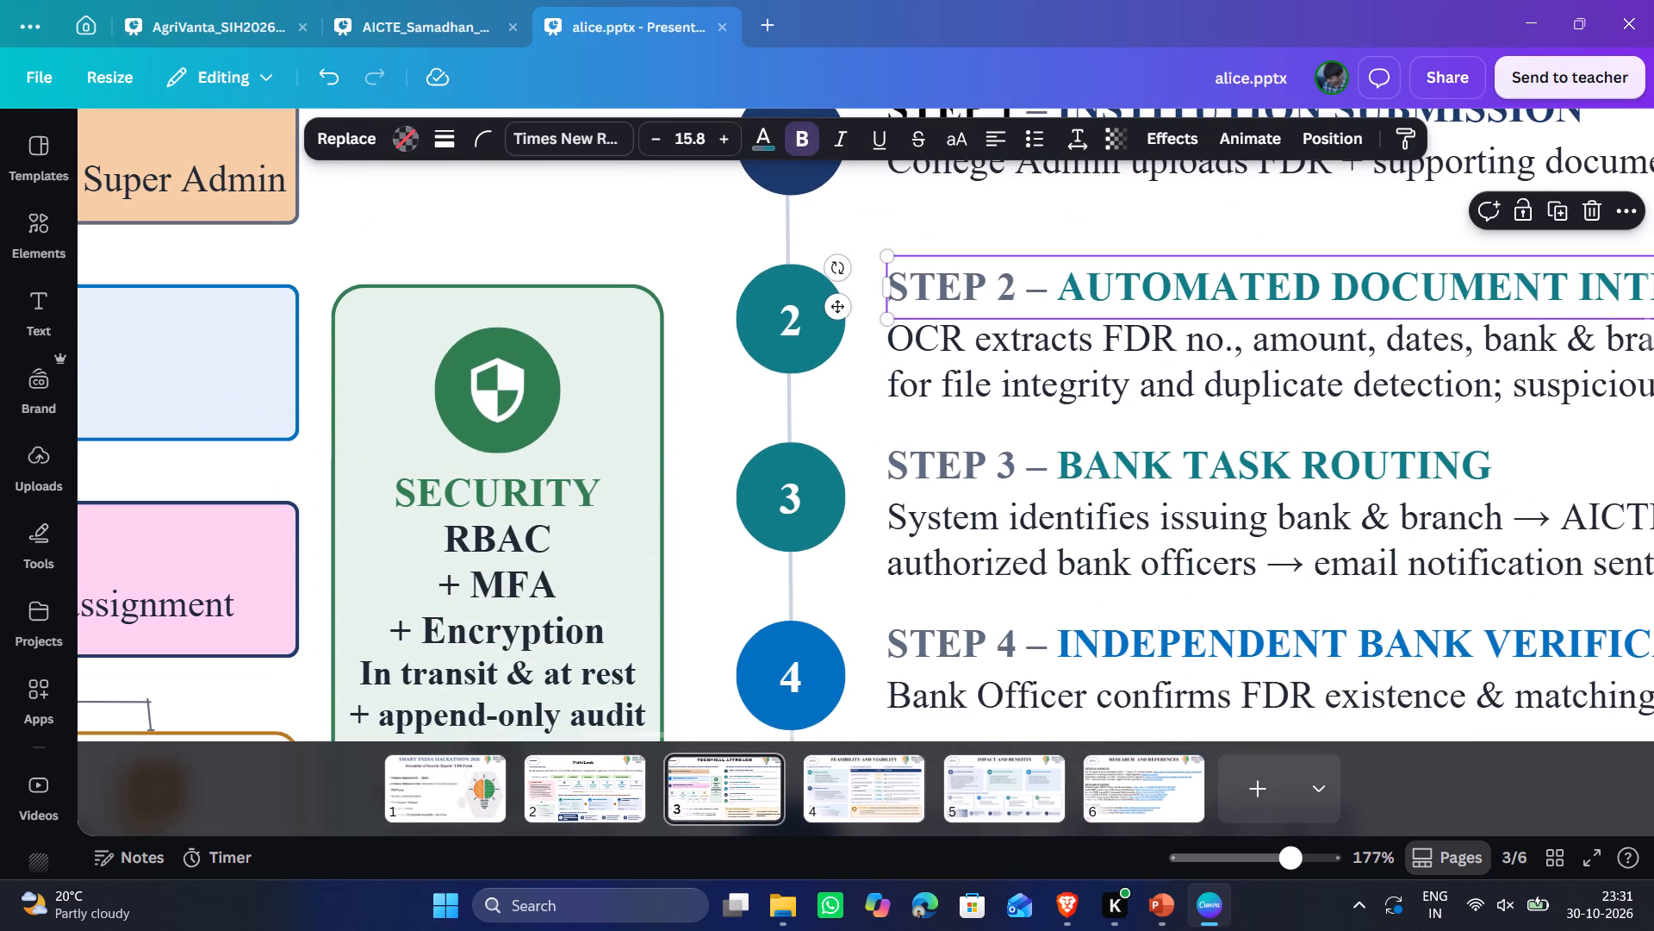
drag(1018, 291, 887, 297)
click(746, 151)
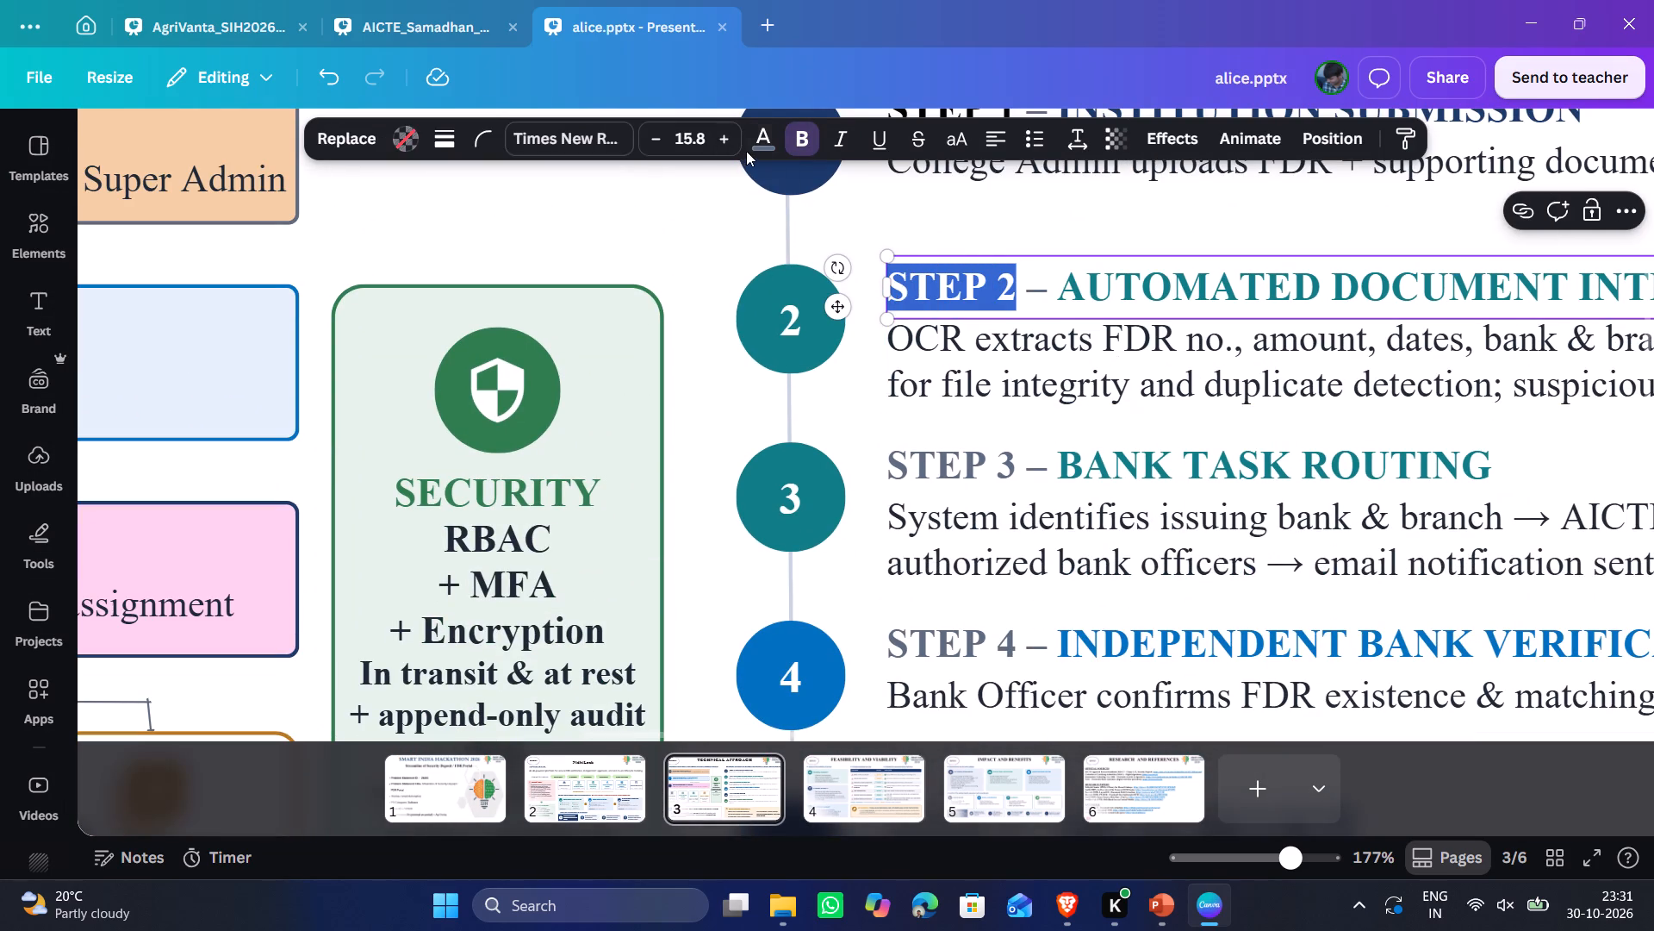
click(760, 151)
click(405, 407)
click(1335, 420)
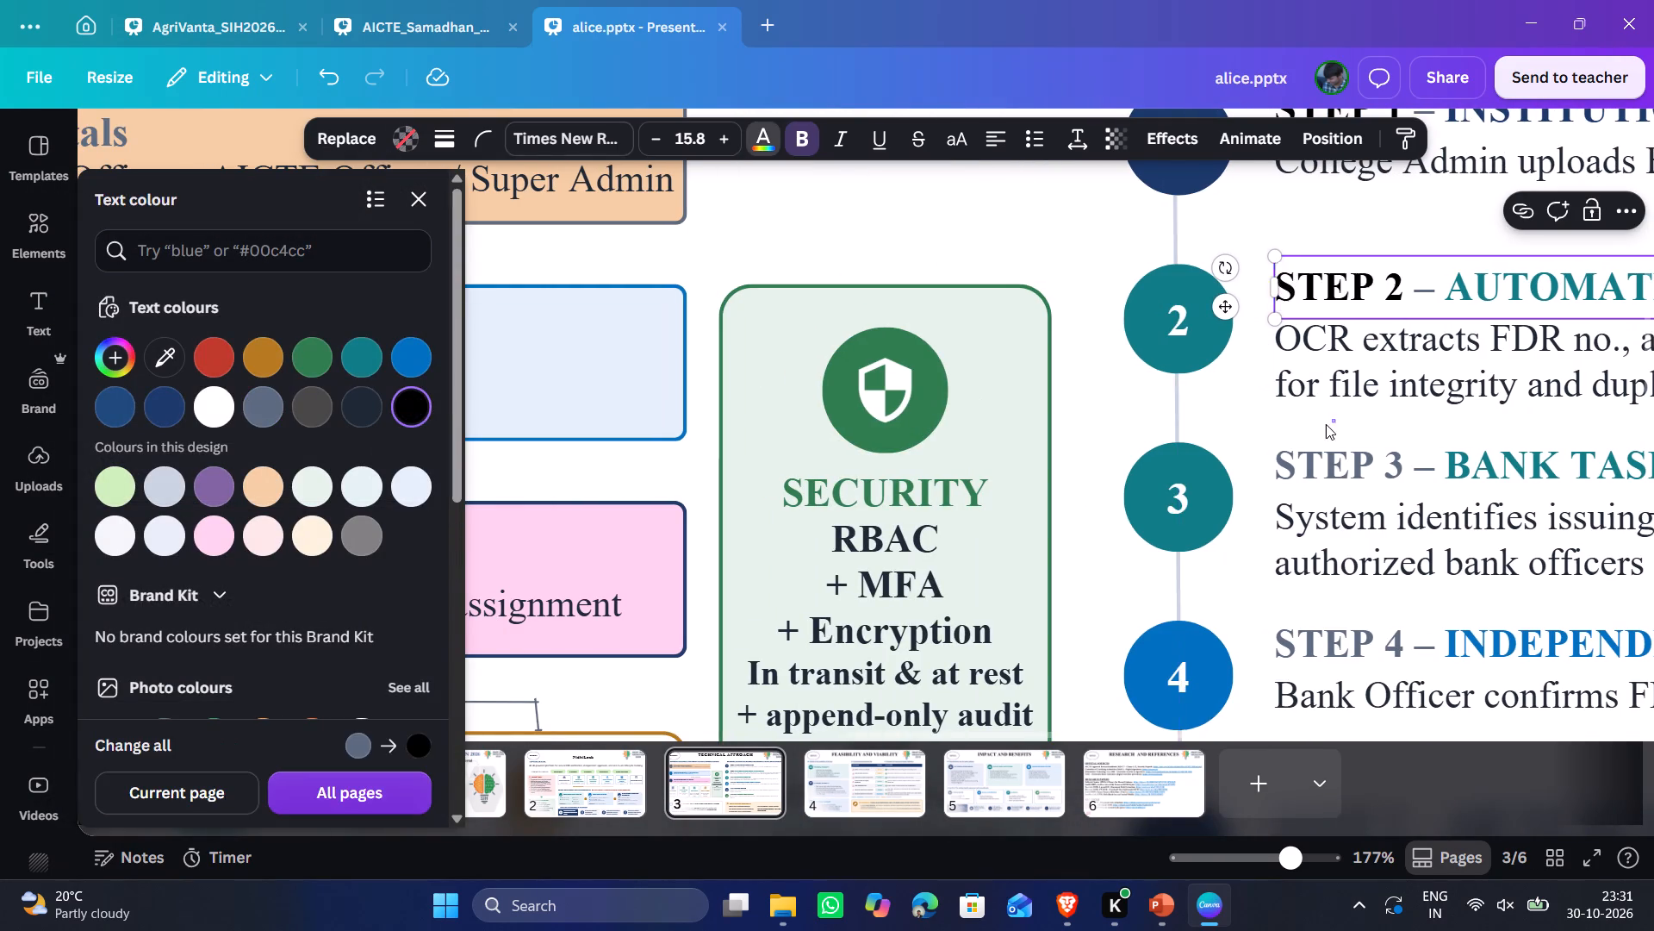
Set the text colour of only the "STEP 3" label in the BANK TASK ROUTING heading to black.
scroll(1334, 422, down, 2)
double_click(1005, 252)
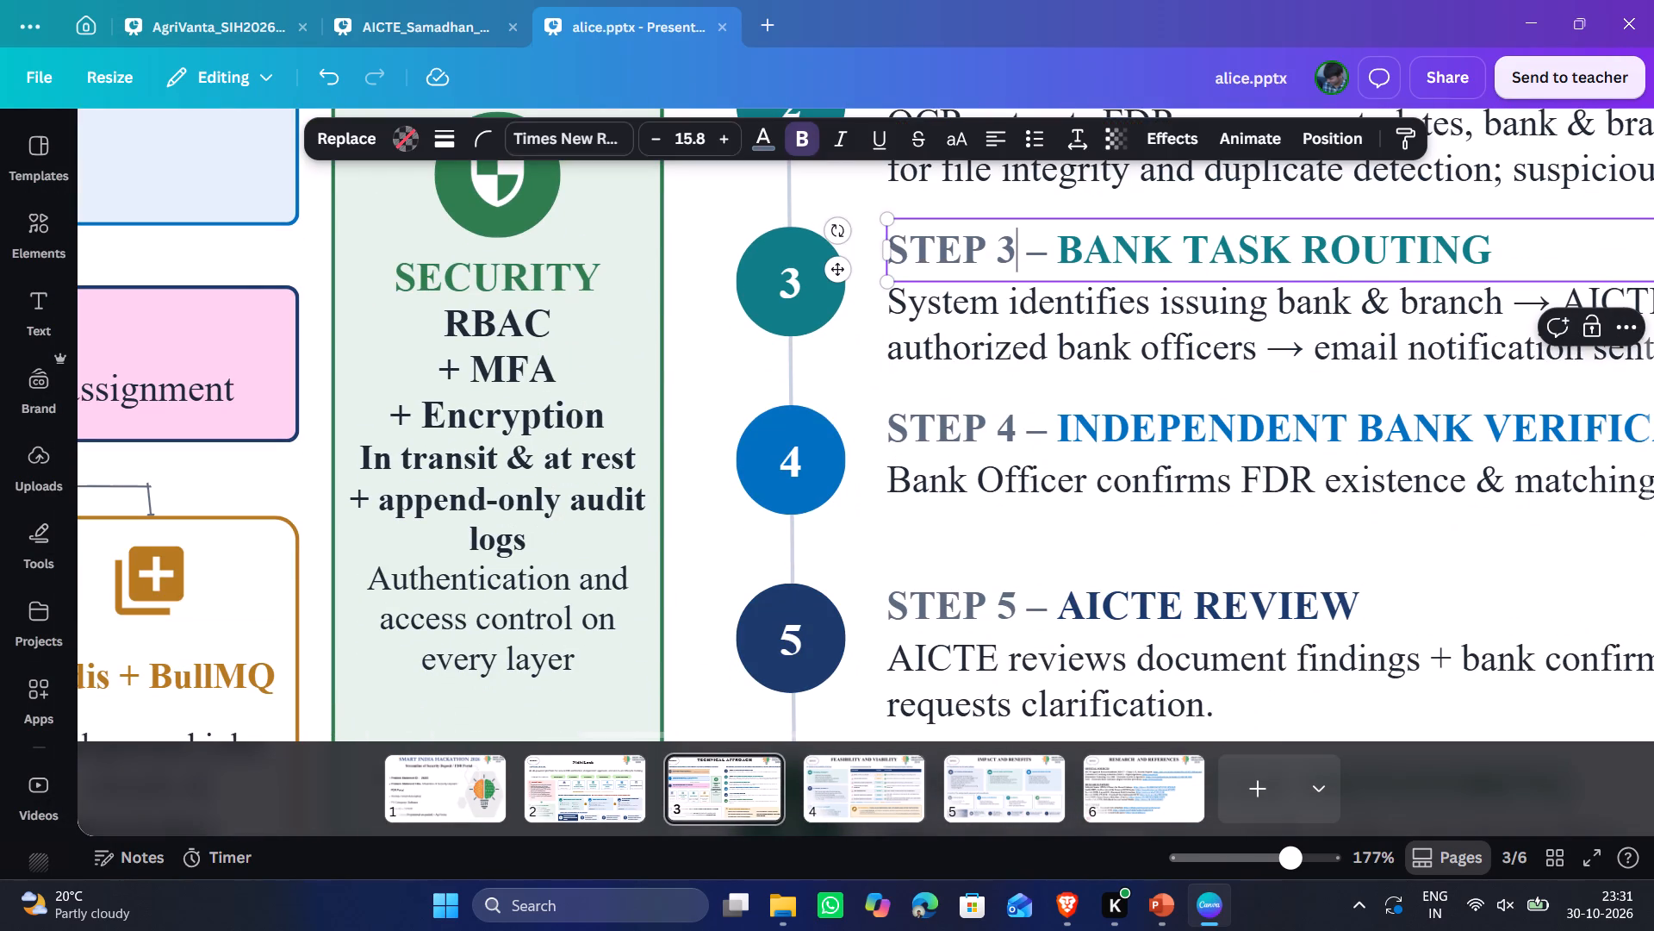
click(1018, 252)
drag(1018, 252, 925, 260)
click(757, 136)
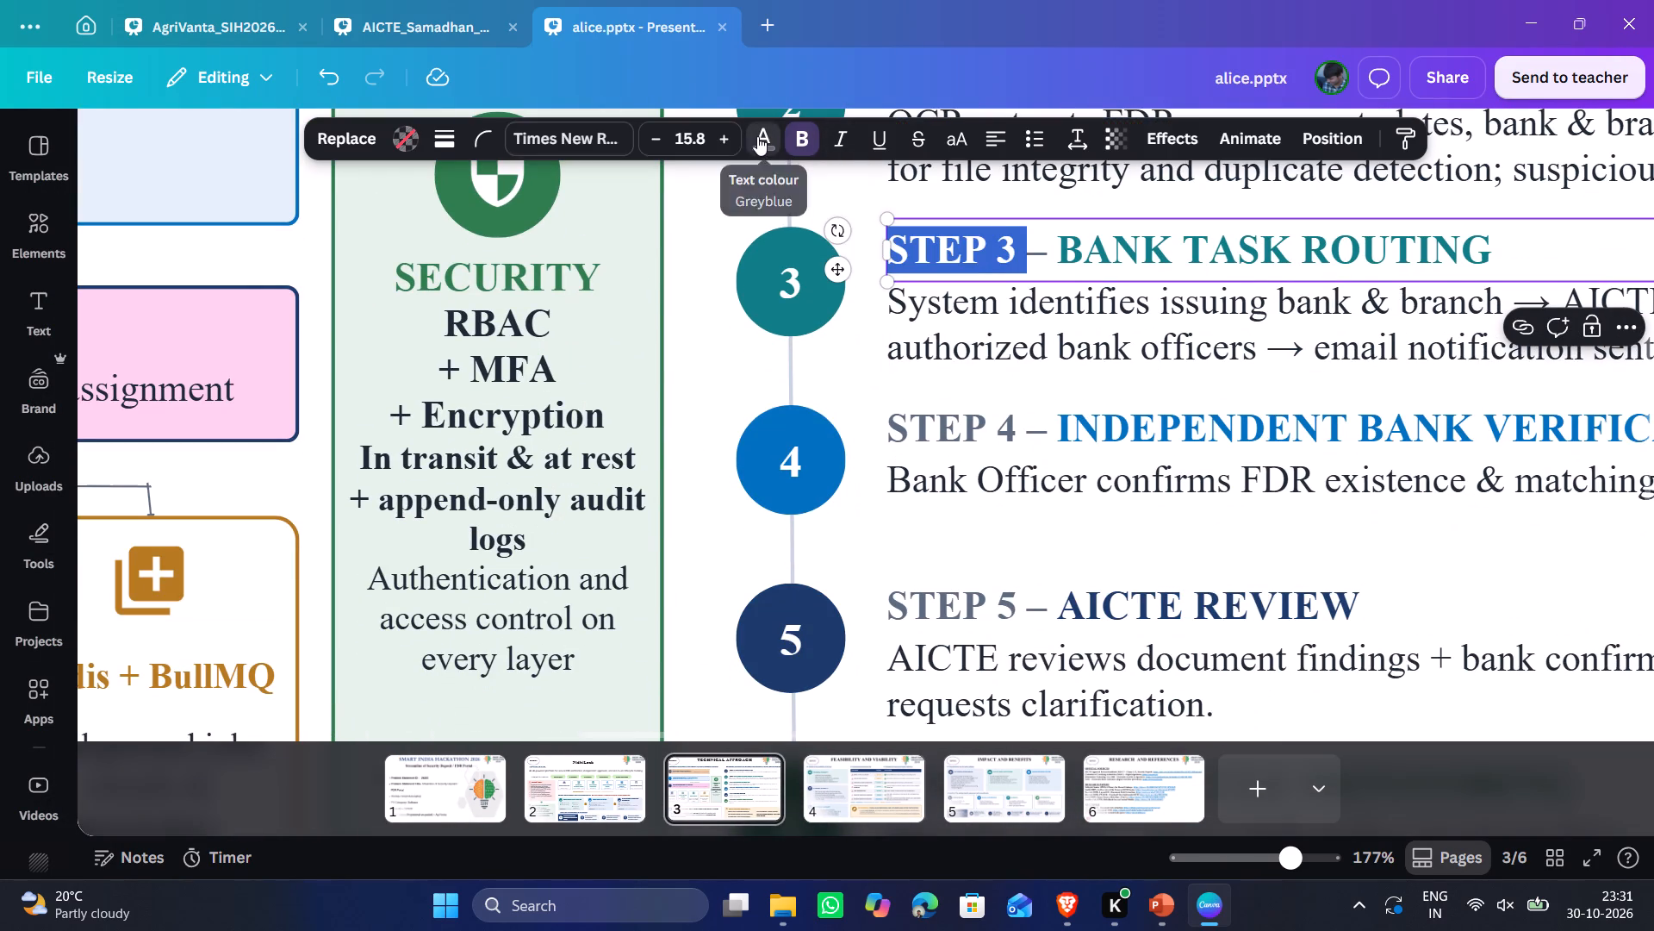
click(418, 397)
click(1509, 445)
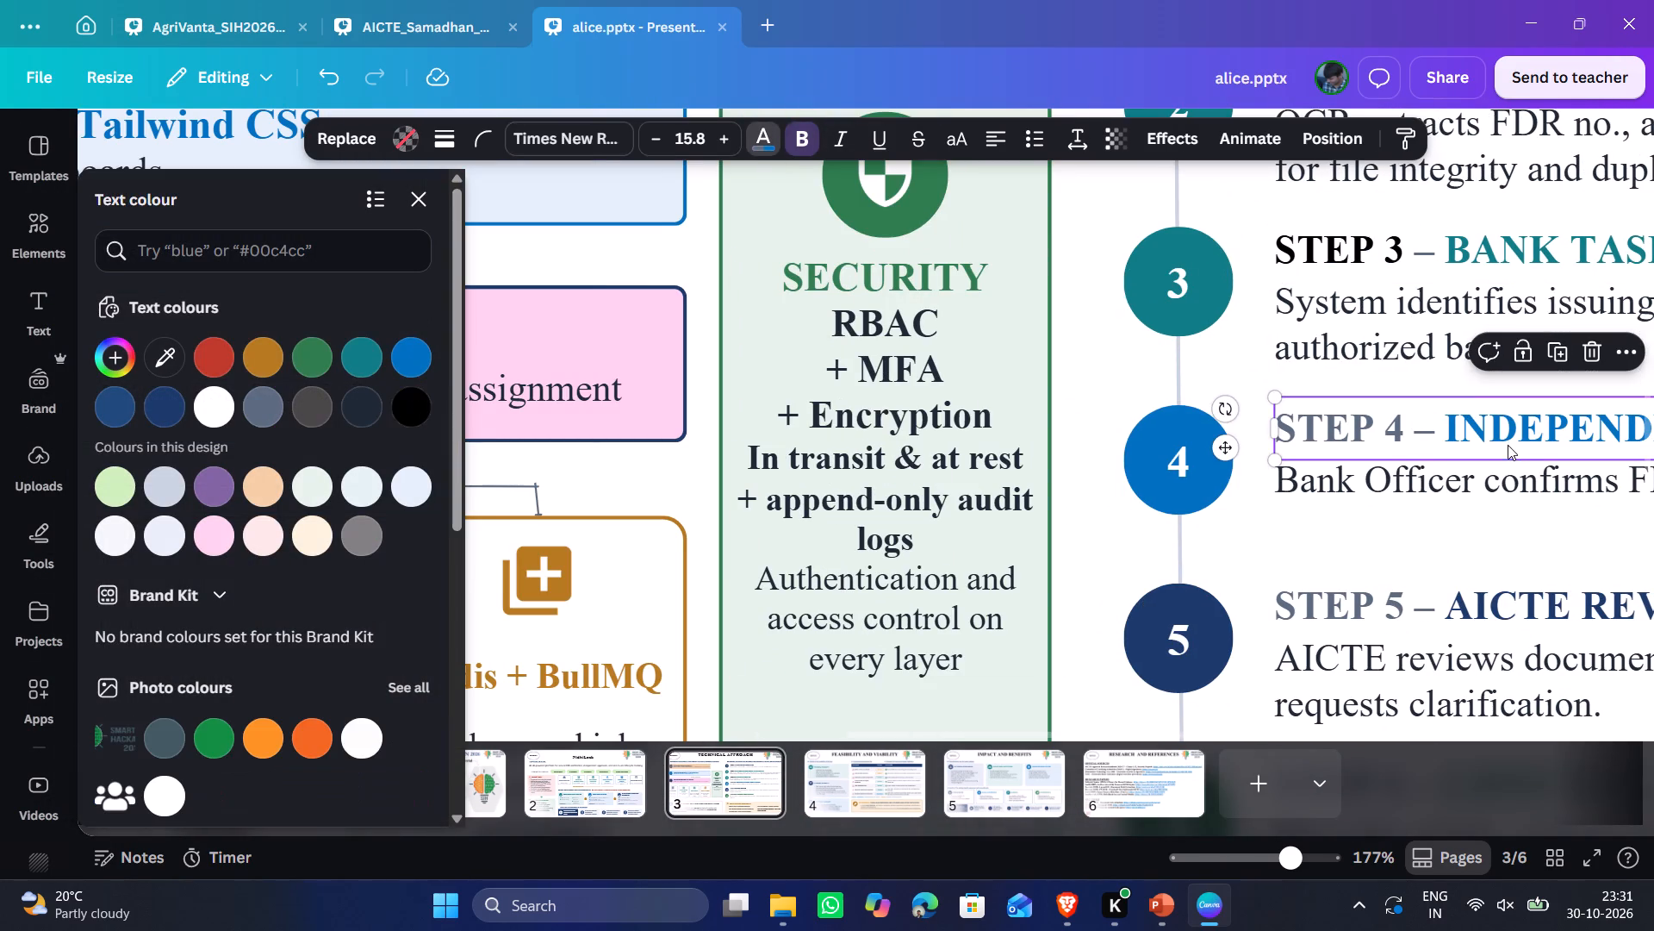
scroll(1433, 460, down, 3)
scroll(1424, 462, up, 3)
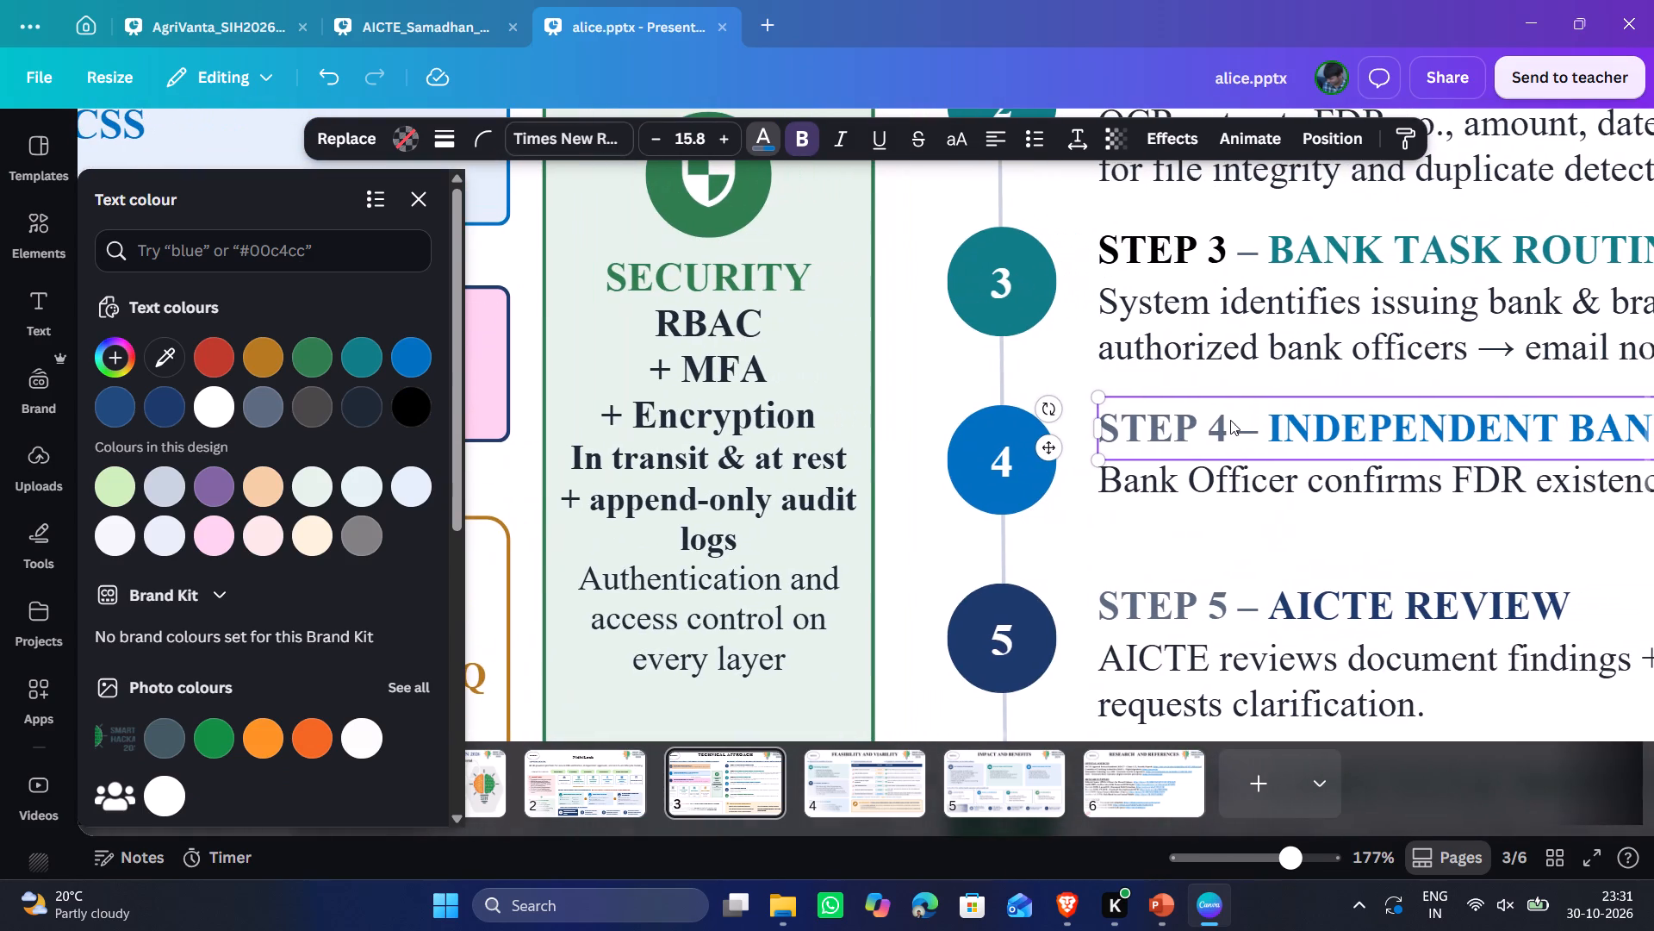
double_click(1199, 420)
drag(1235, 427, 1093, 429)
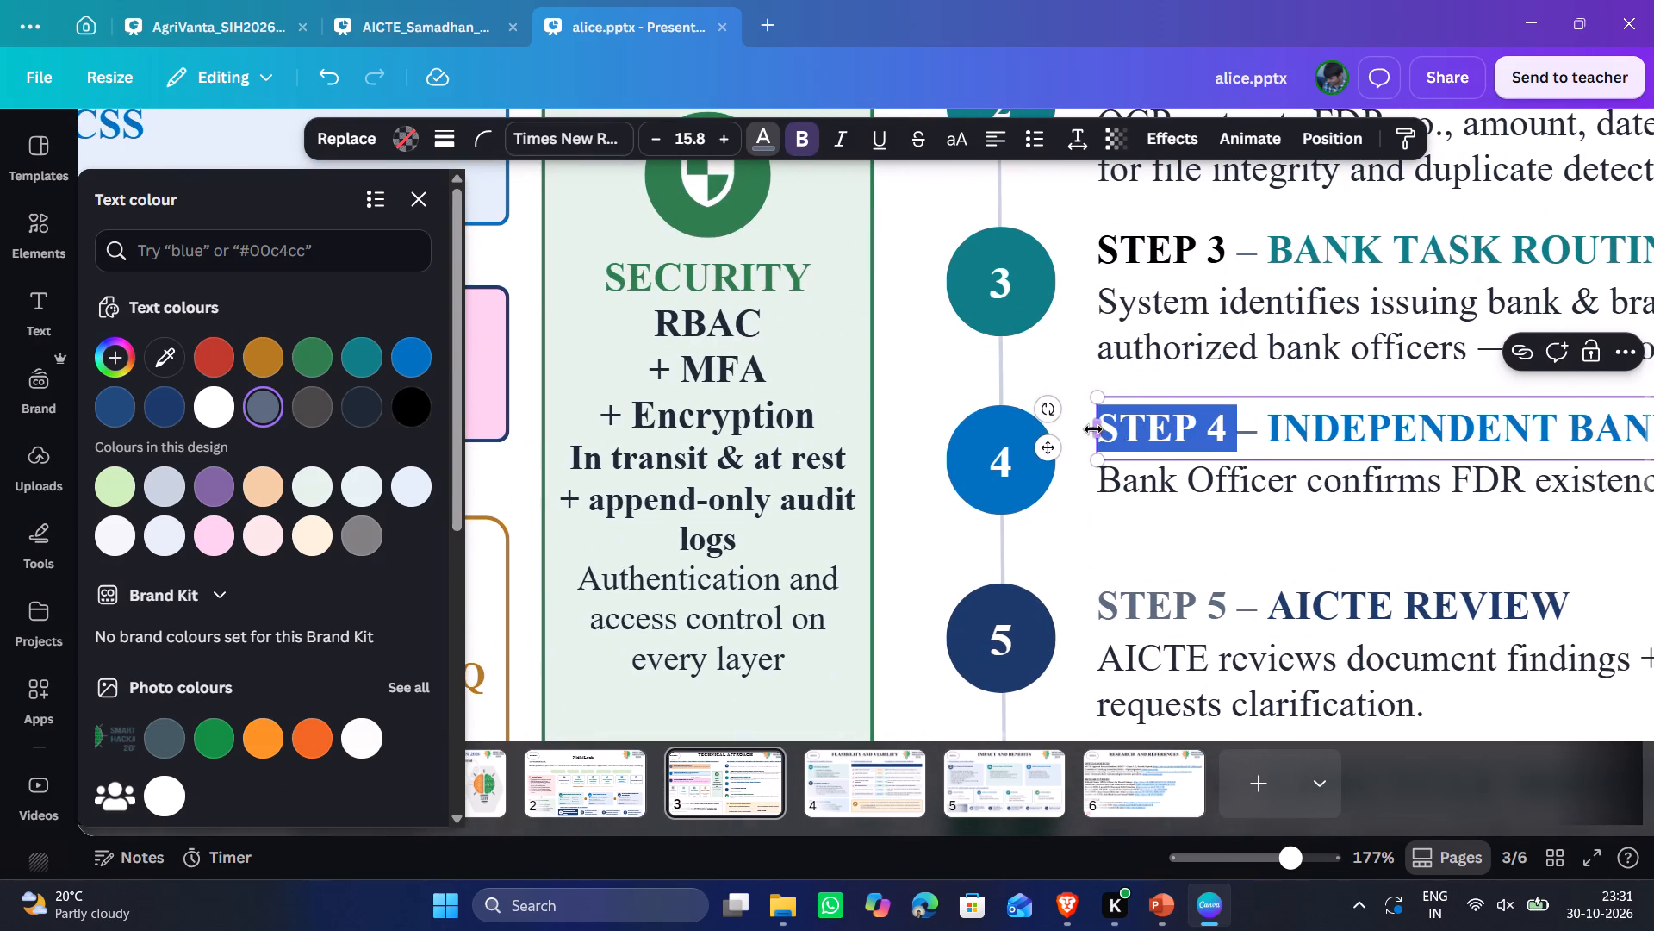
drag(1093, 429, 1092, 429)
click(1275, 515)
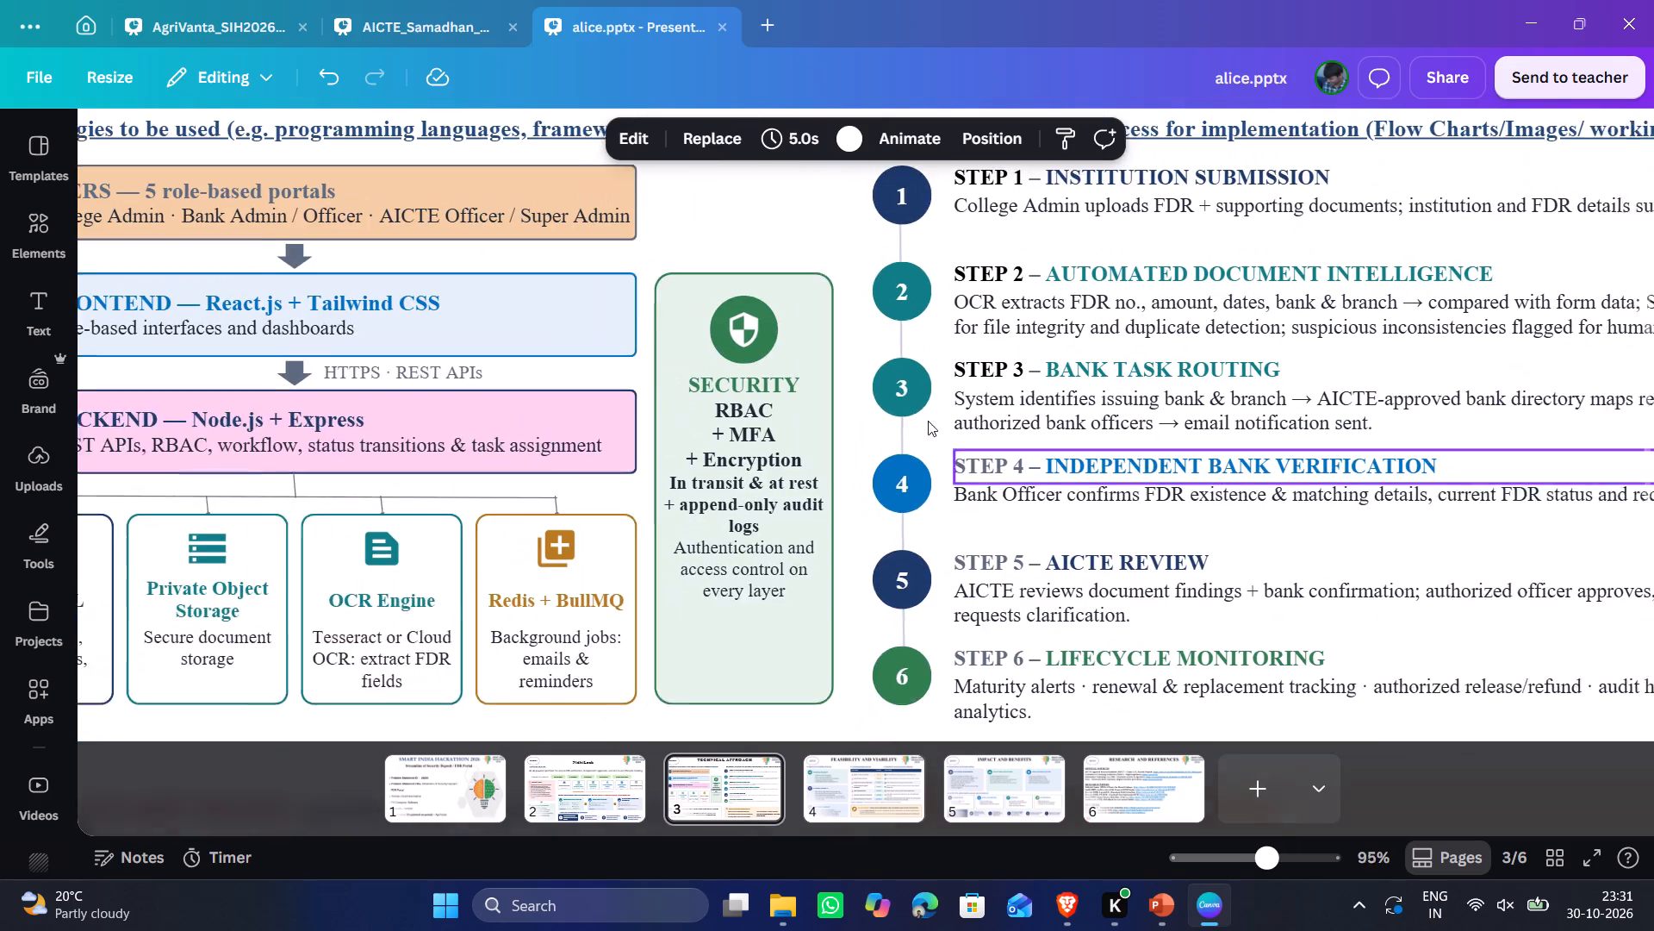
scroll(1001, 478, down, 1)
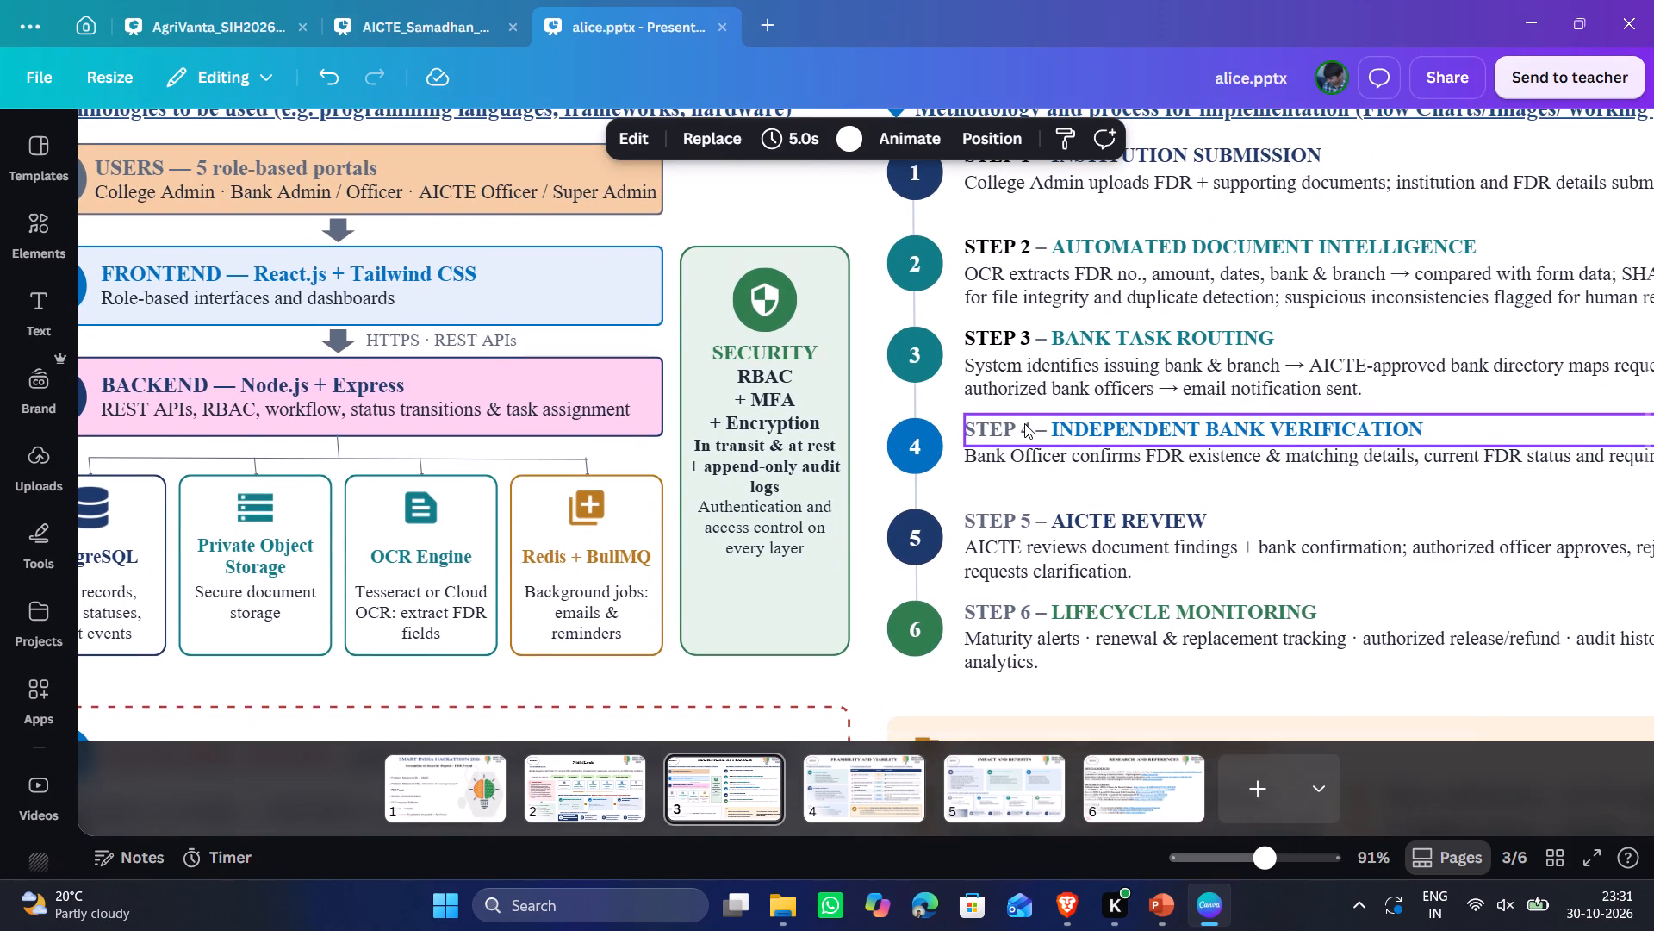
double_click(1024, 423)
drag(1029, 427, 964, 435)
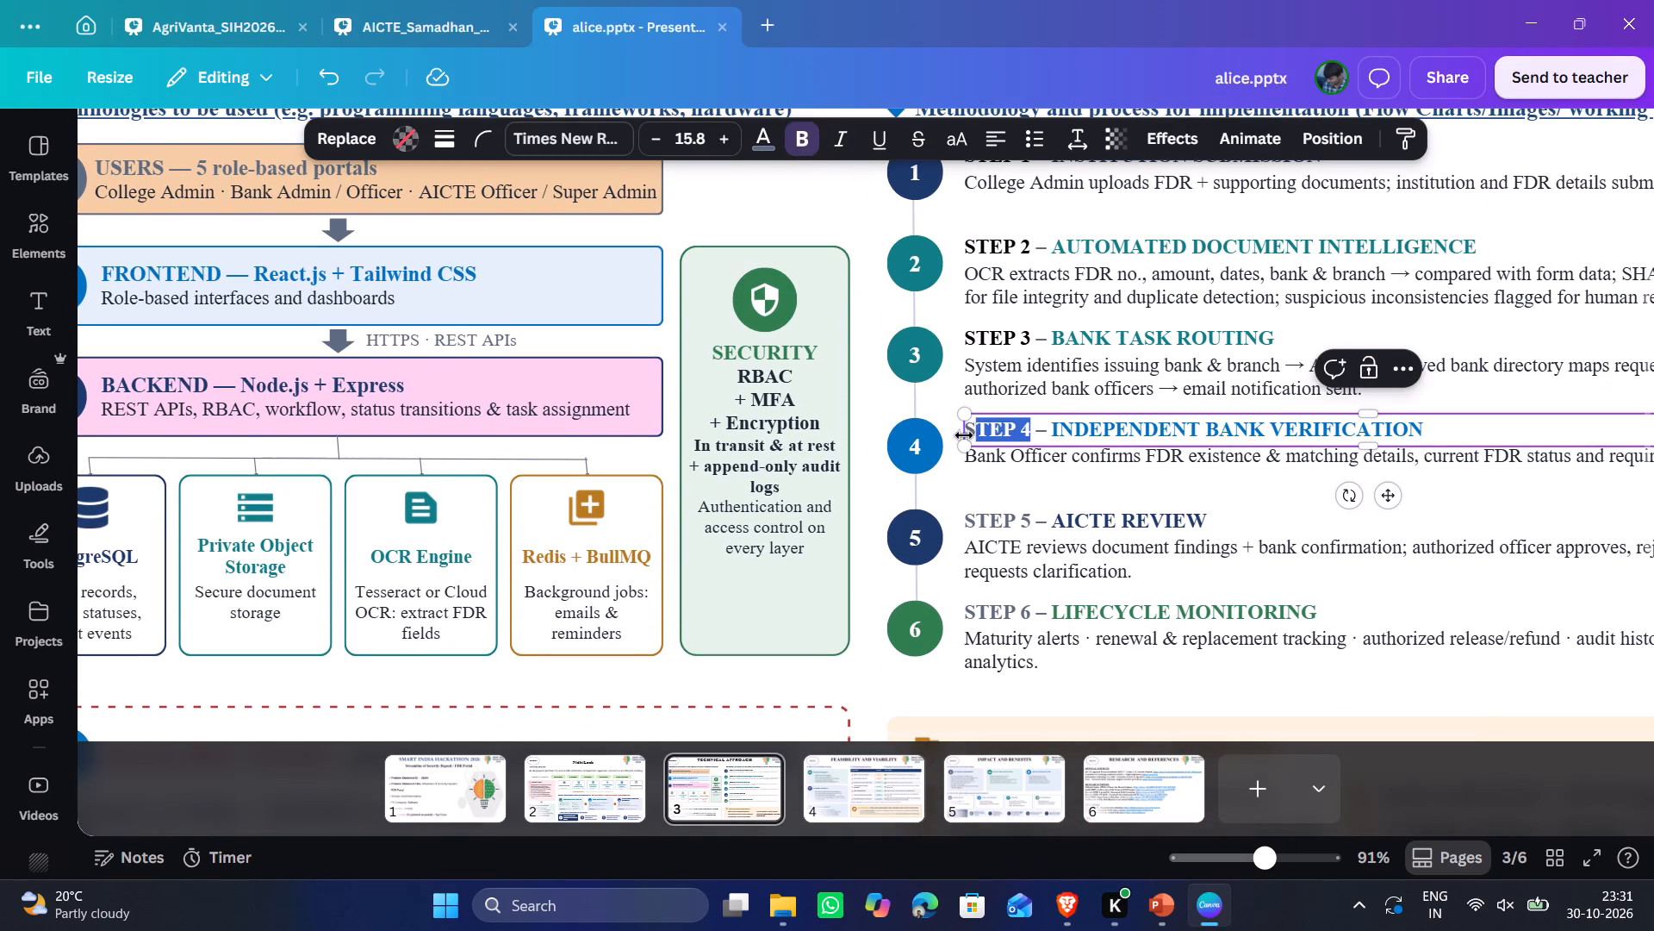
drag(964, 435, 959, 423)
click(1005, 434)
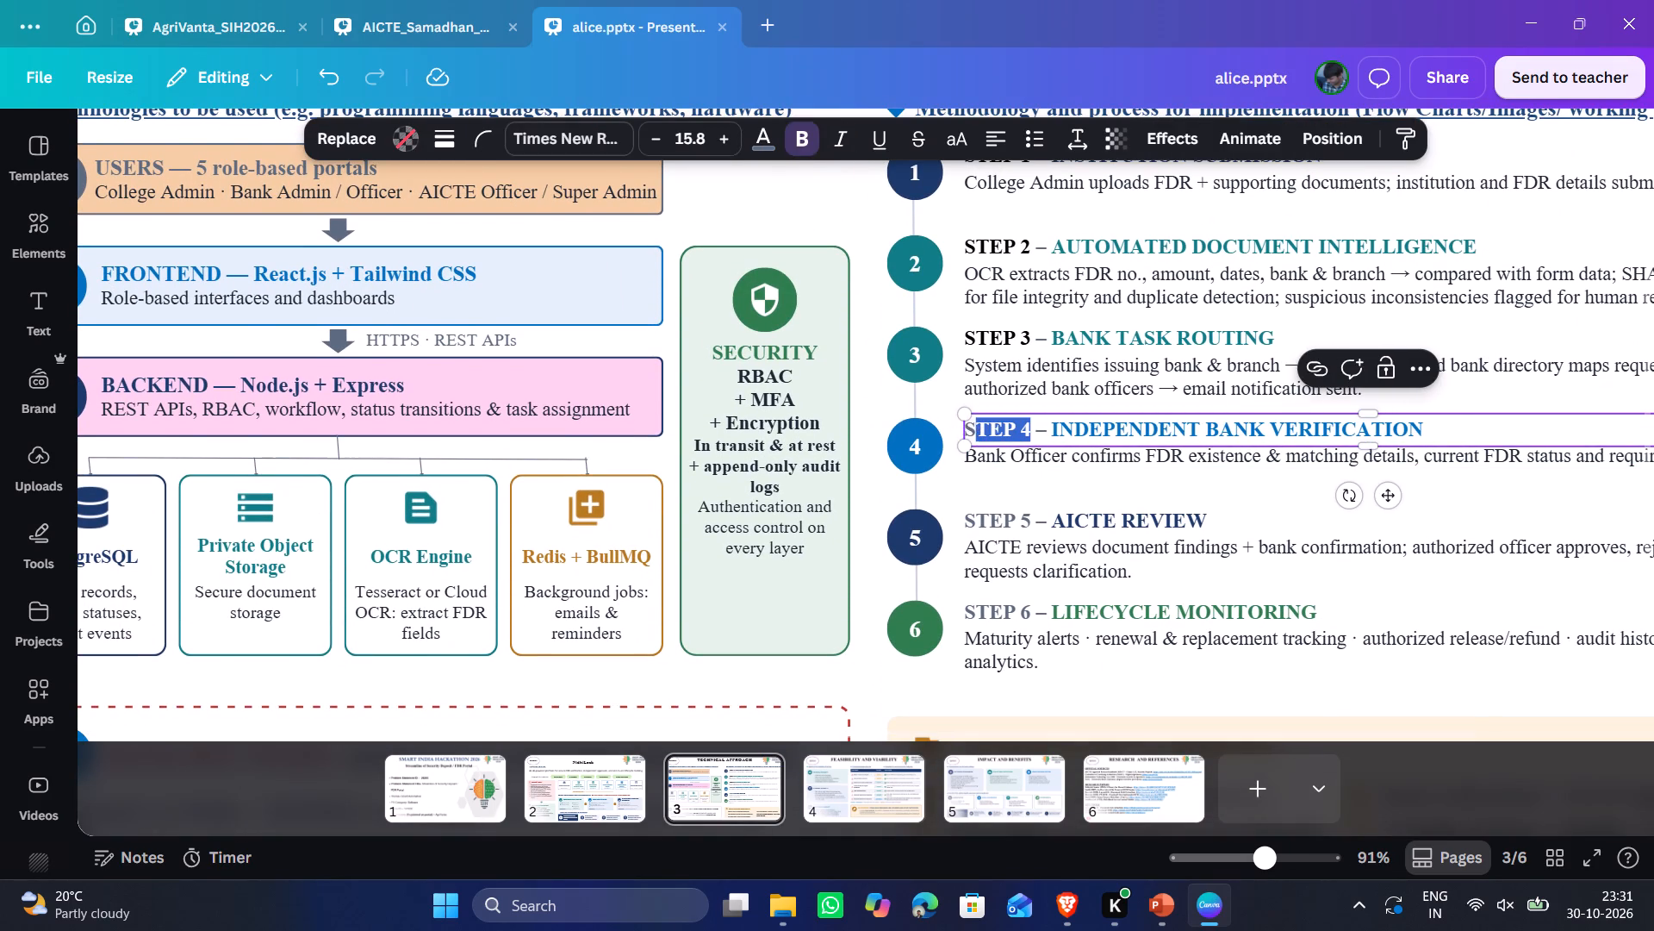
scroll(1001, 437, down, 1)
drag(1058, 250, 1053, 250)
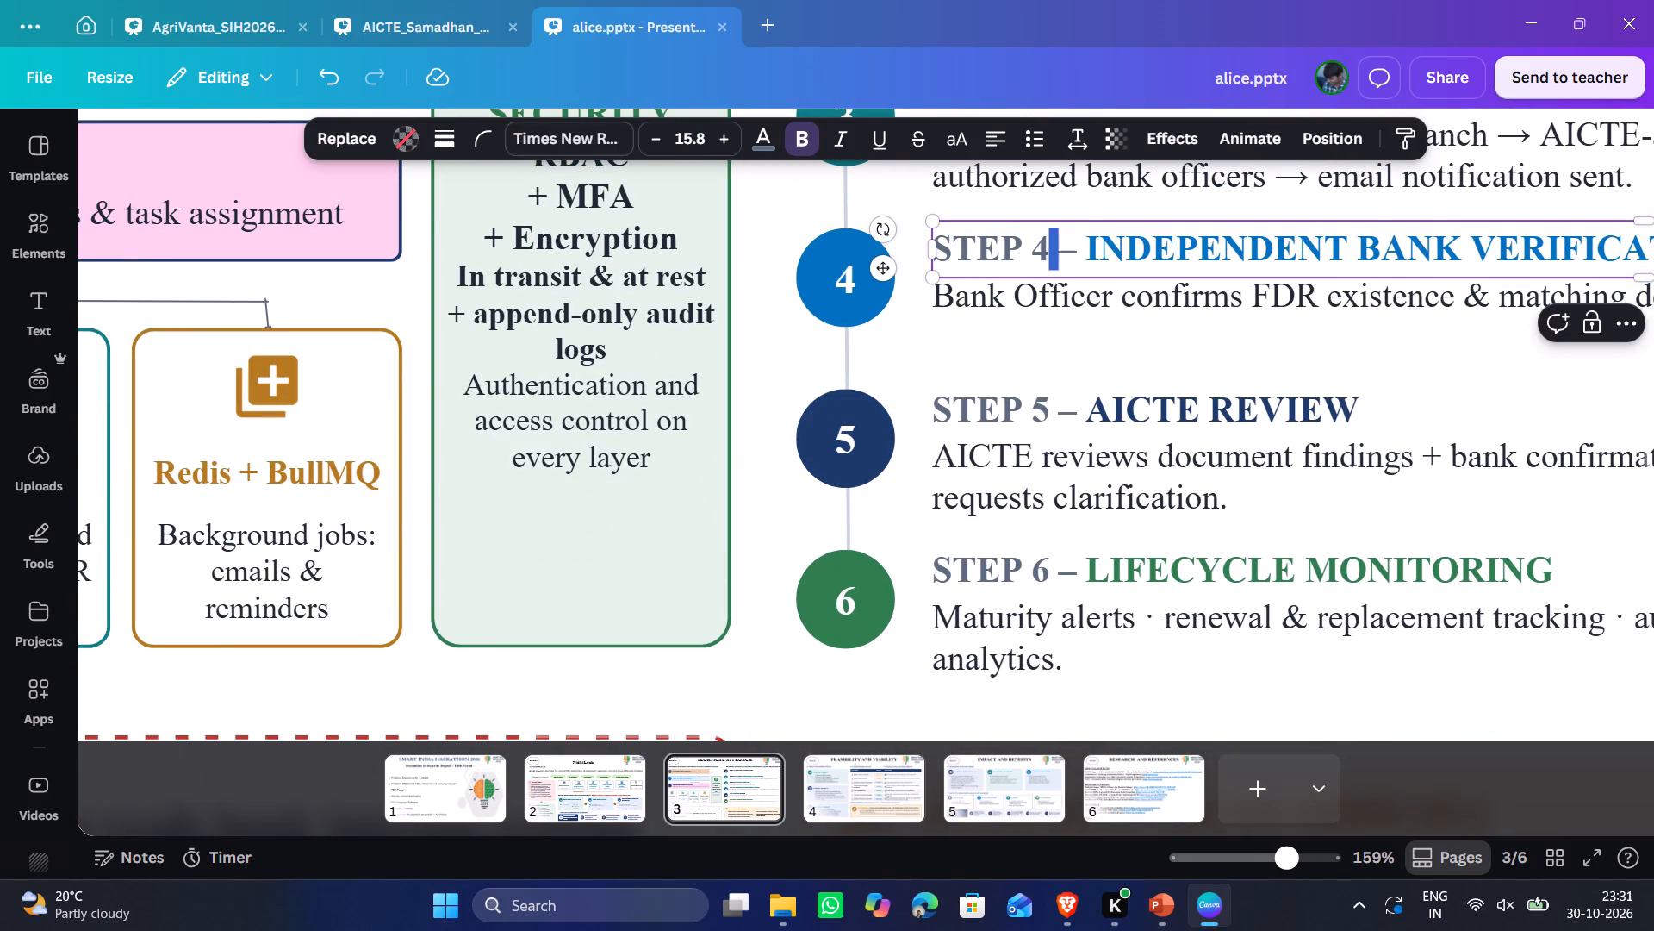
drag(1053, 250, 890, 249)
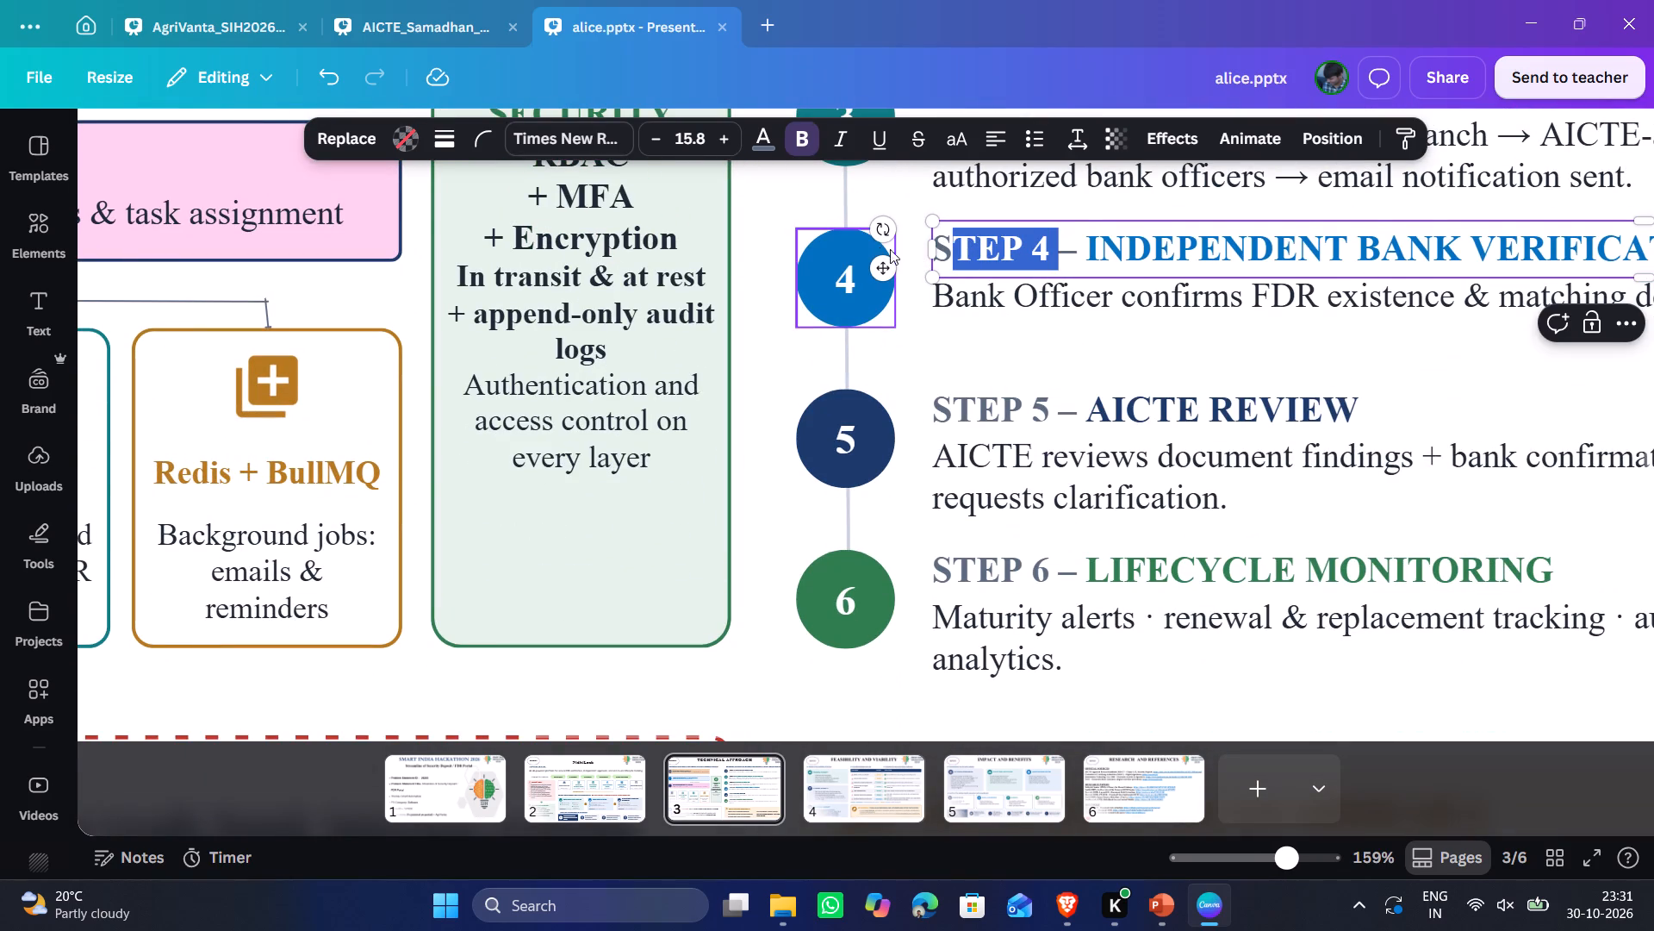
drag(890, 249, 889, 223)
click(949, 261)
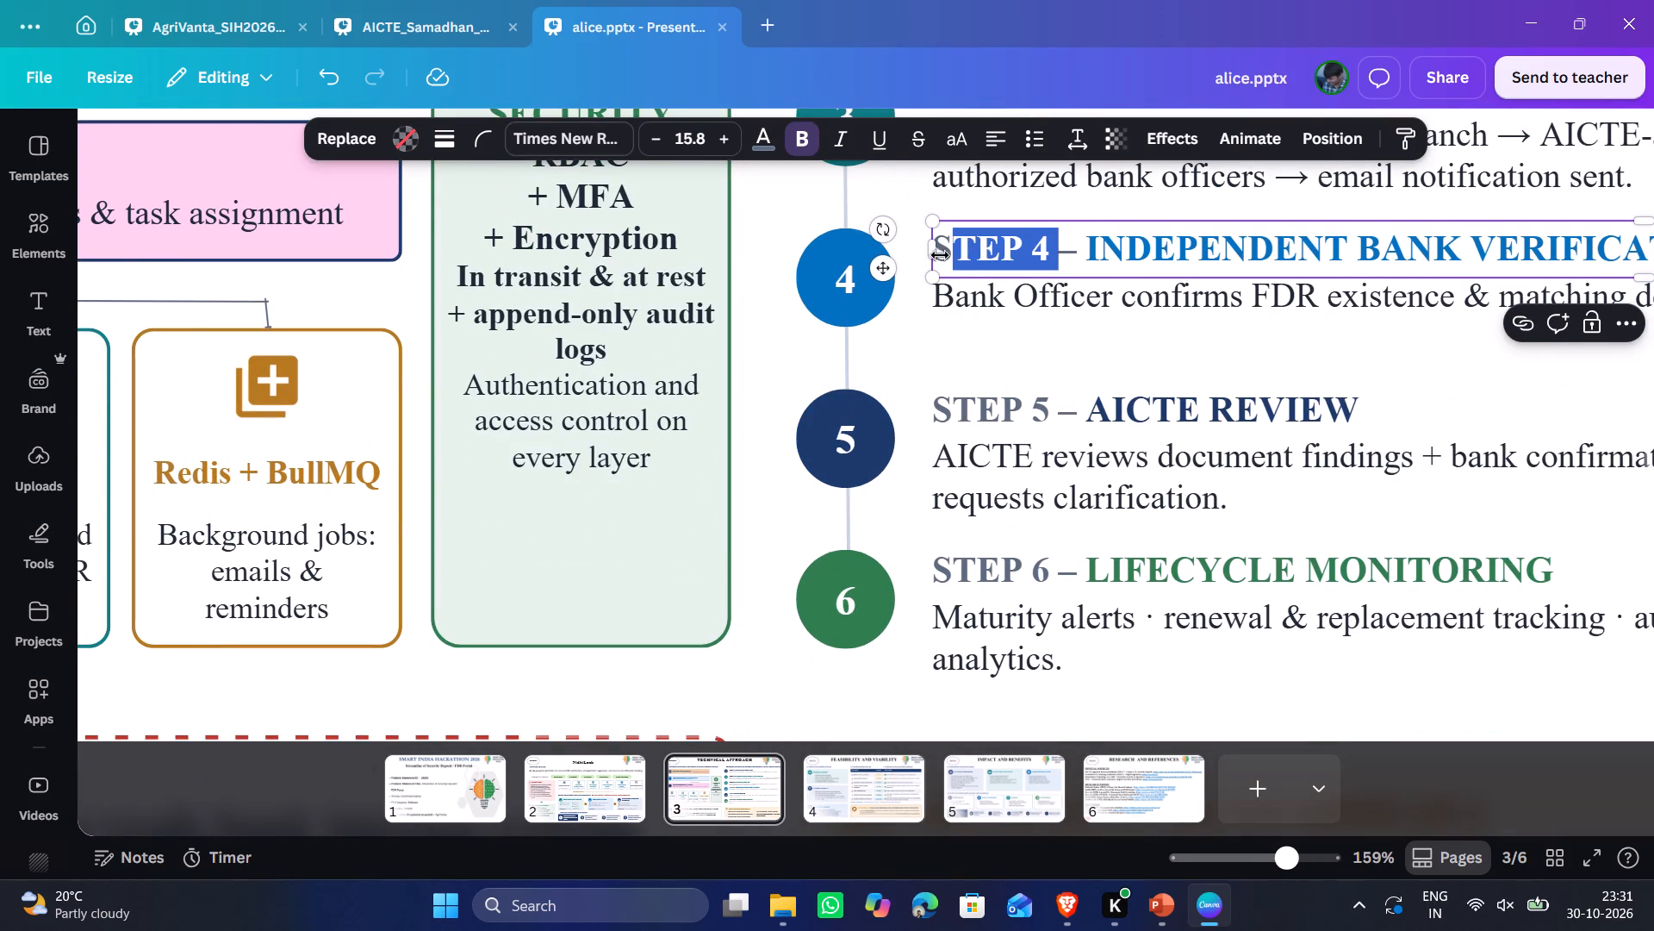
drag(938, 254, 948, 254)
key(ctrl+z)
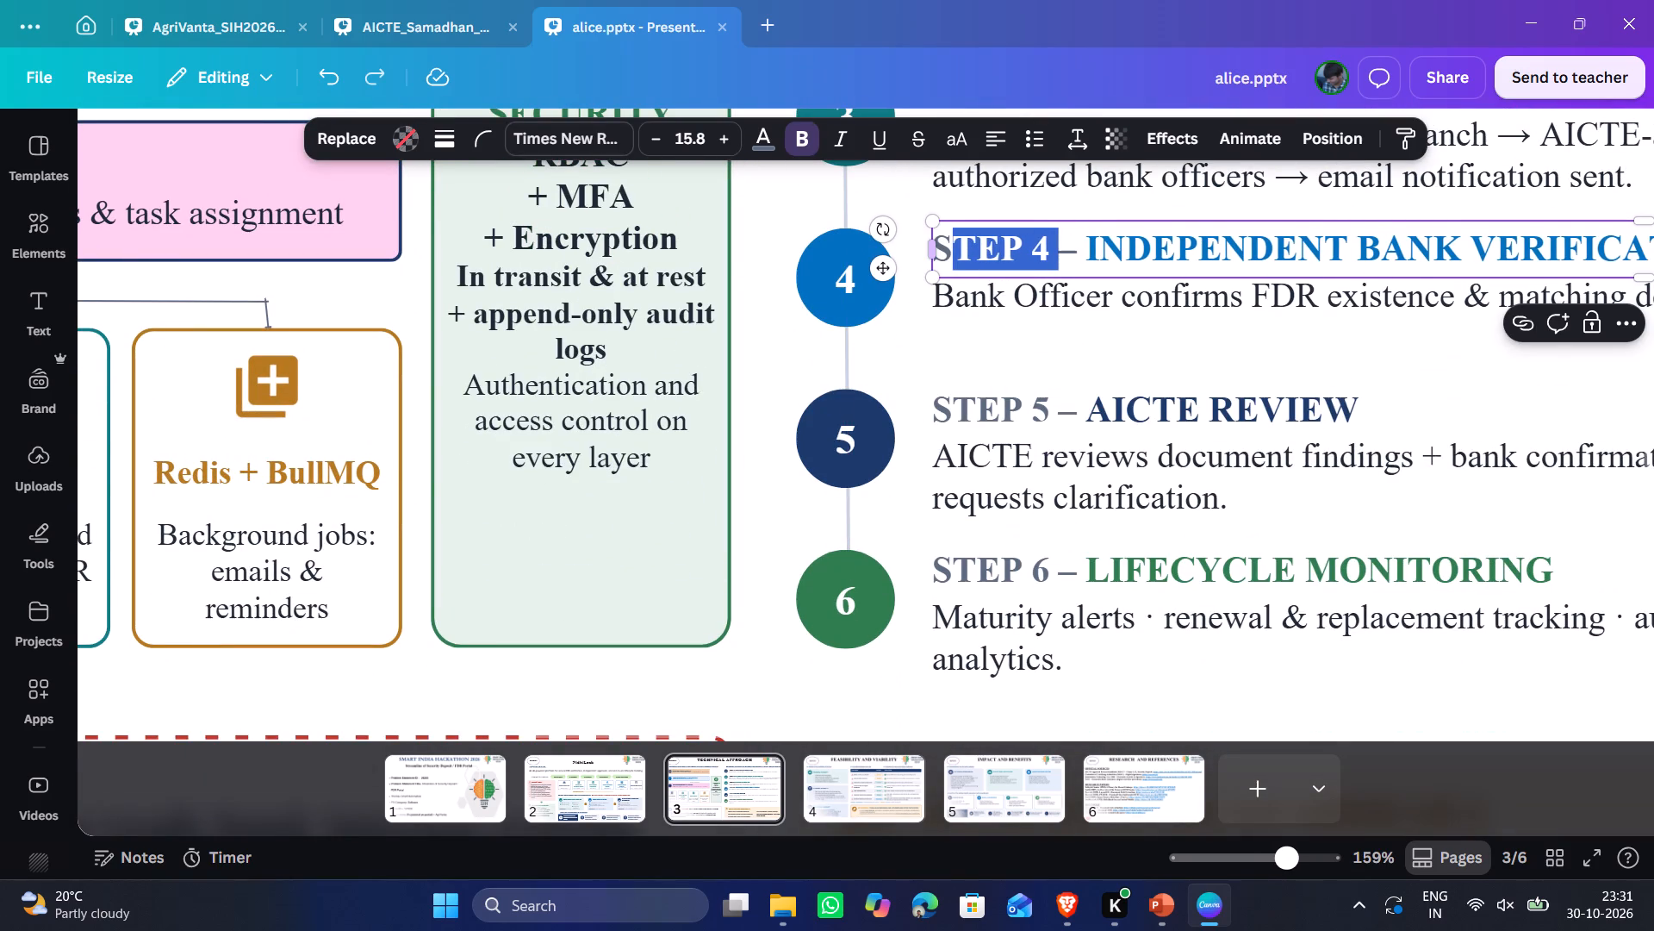
Set the text colour of only the "STEP 4" label in the INDEPENDENT BANK VERIFICATION heading to black.
click(996, 252)
drag(1050, 251, 939, 247)
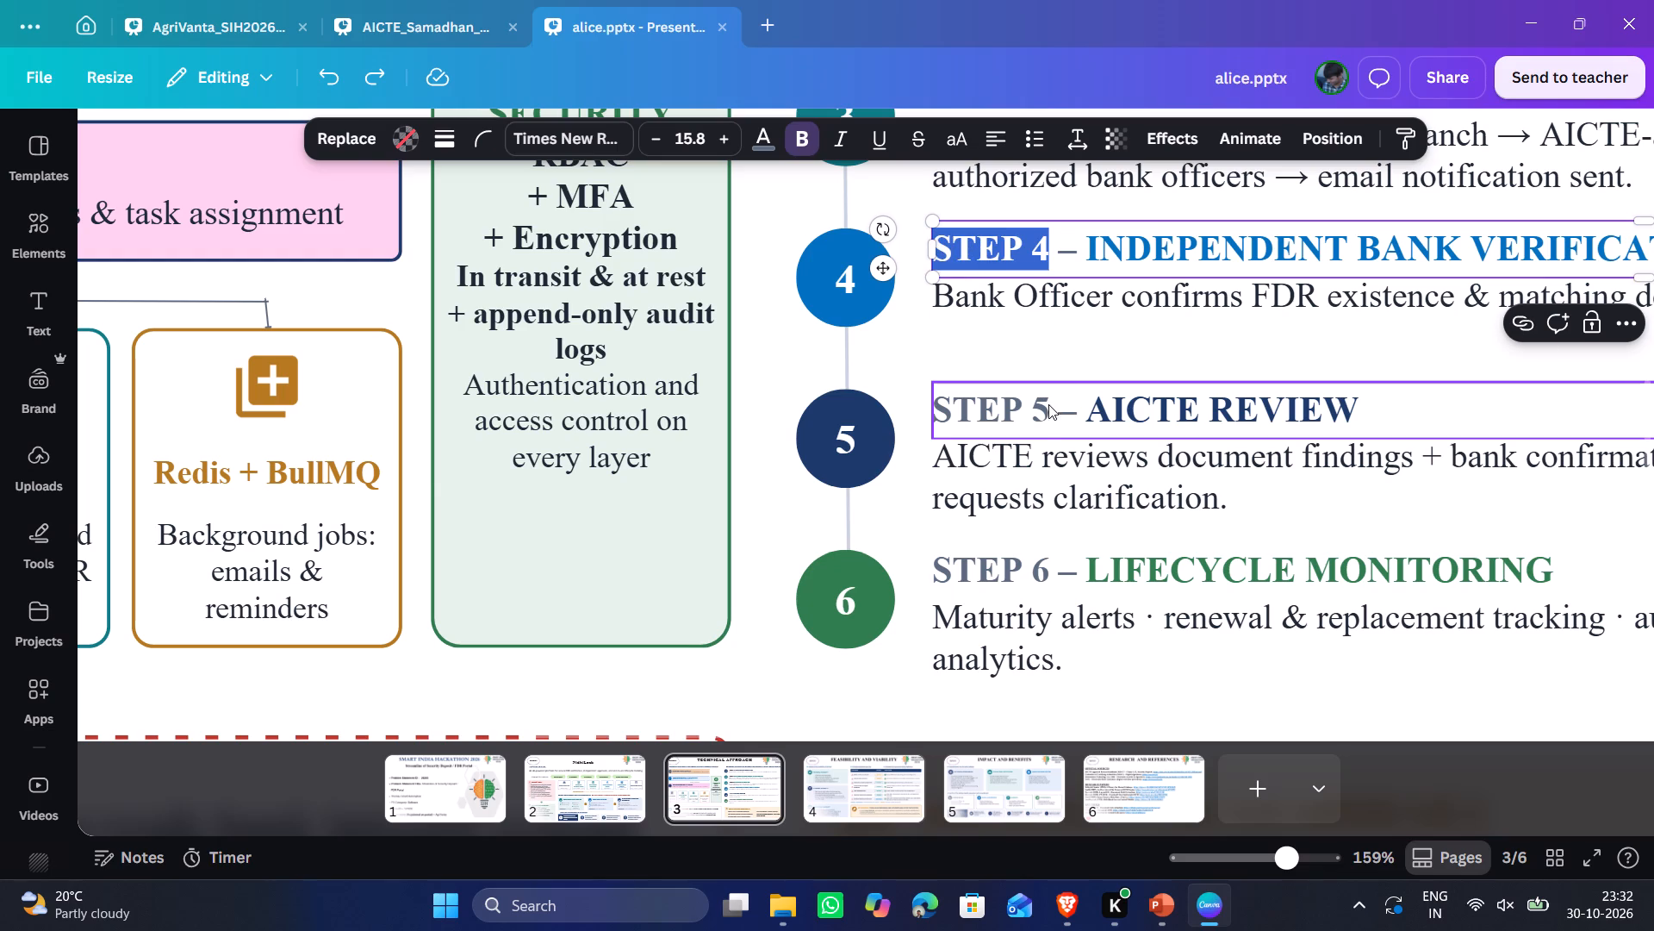
shift+click(1046, 409)
click(1047, 413)
click(1047, 413)
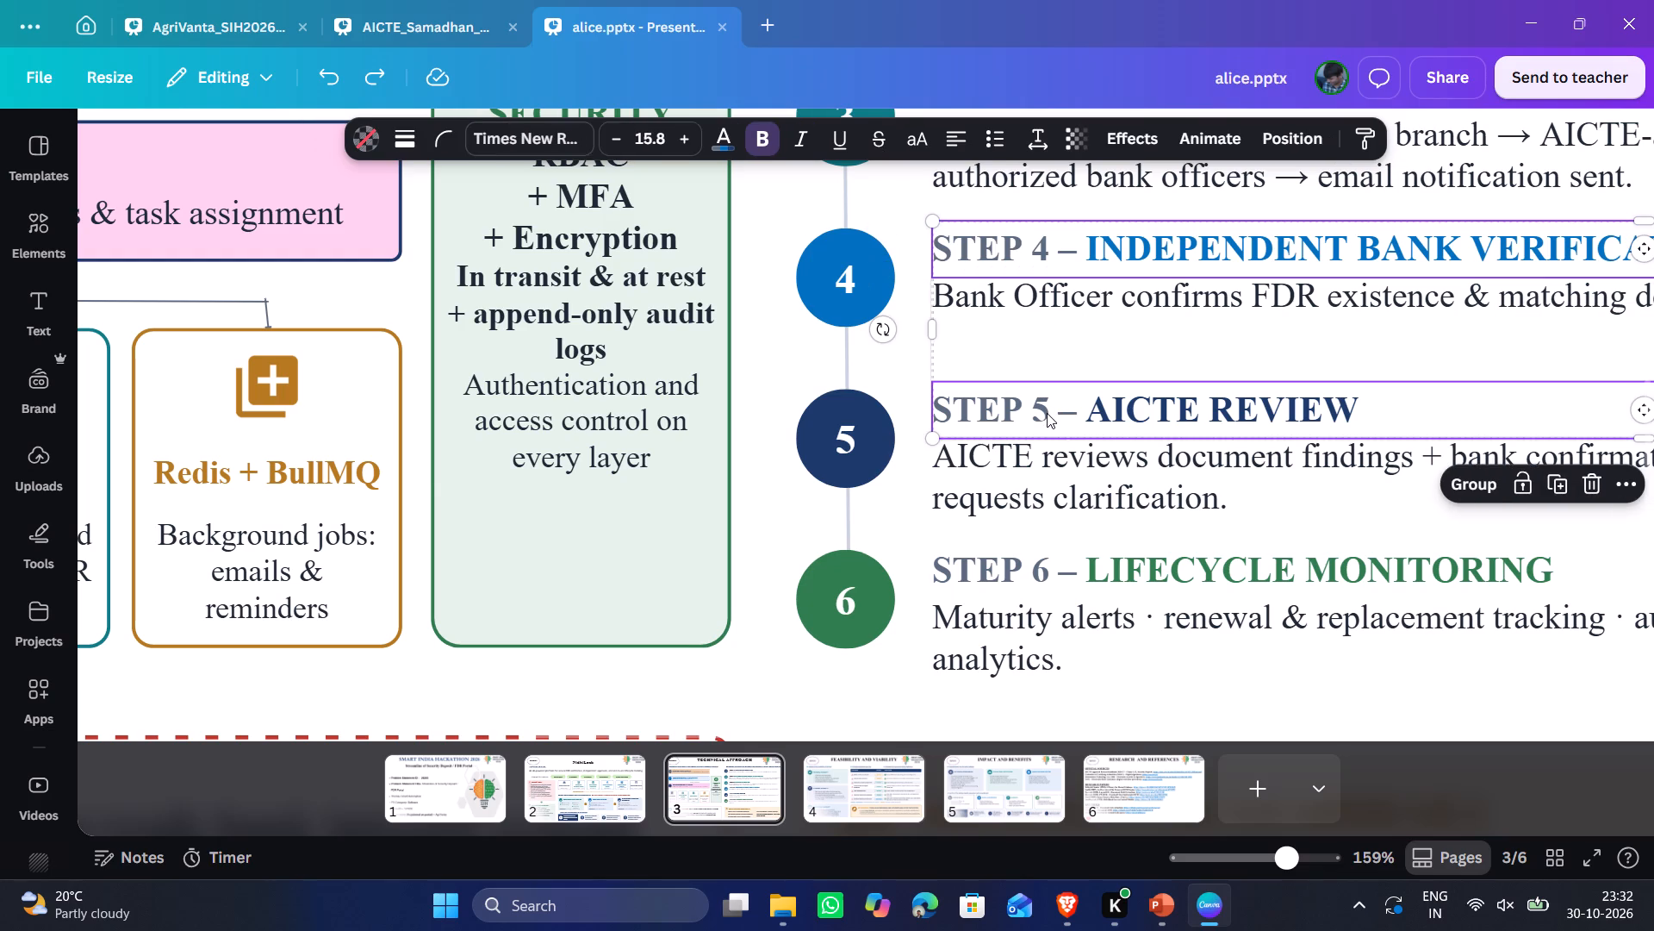
click(1048, 247)
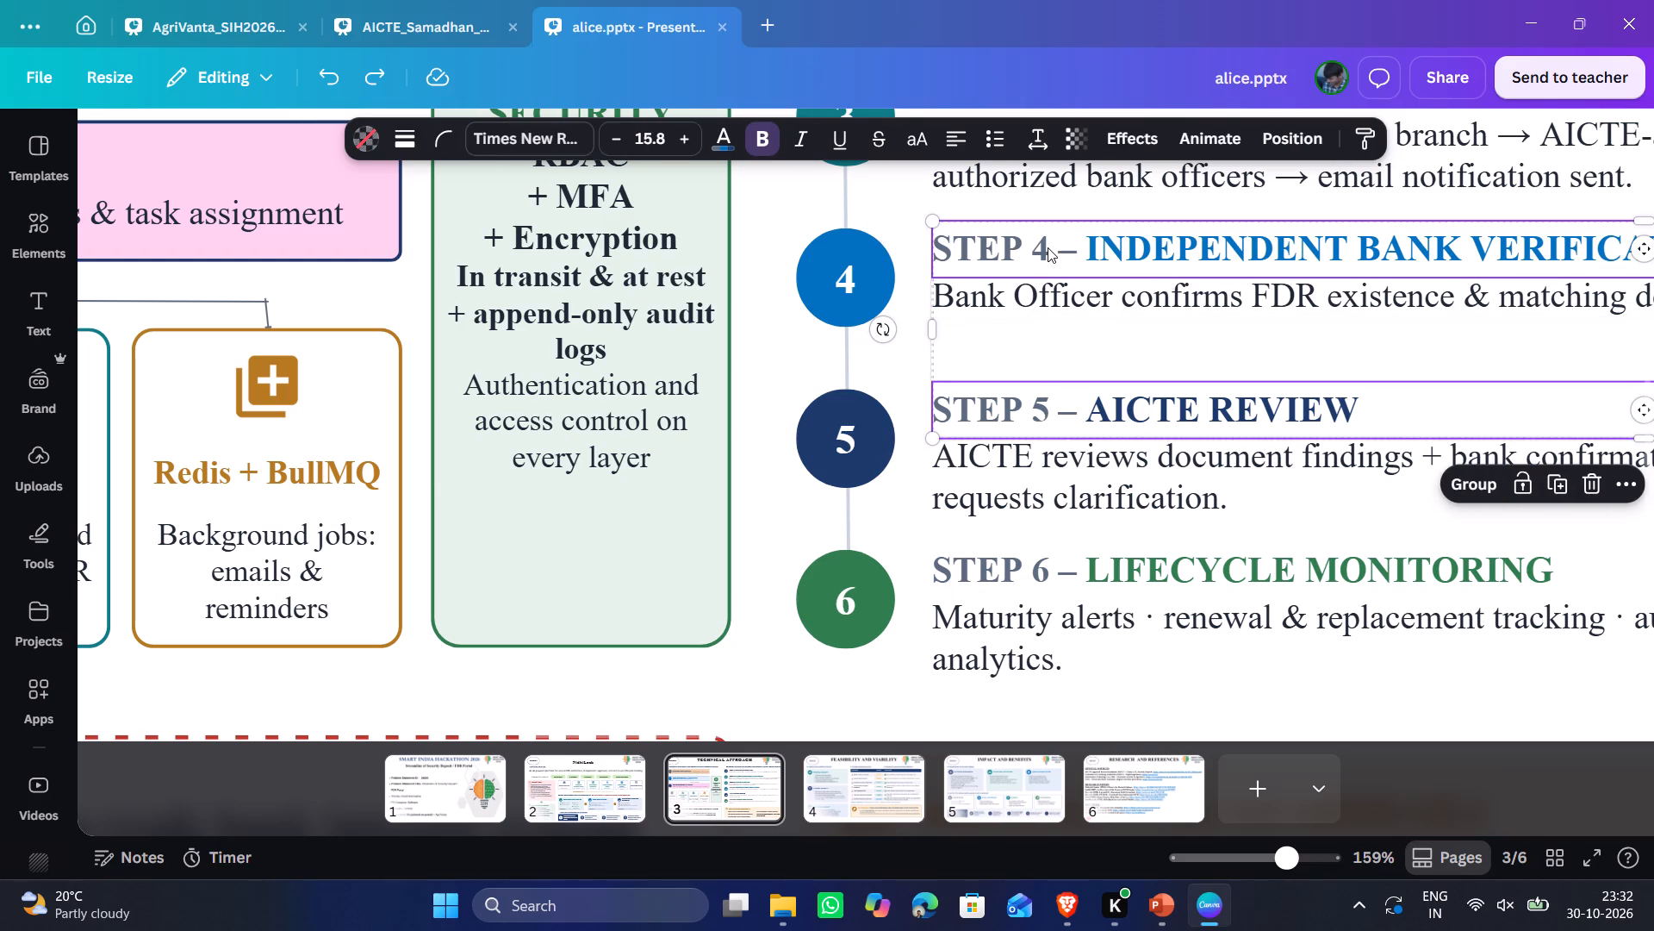
double_click(1048, 247)
click(1034, 401)
click(1430, 522)
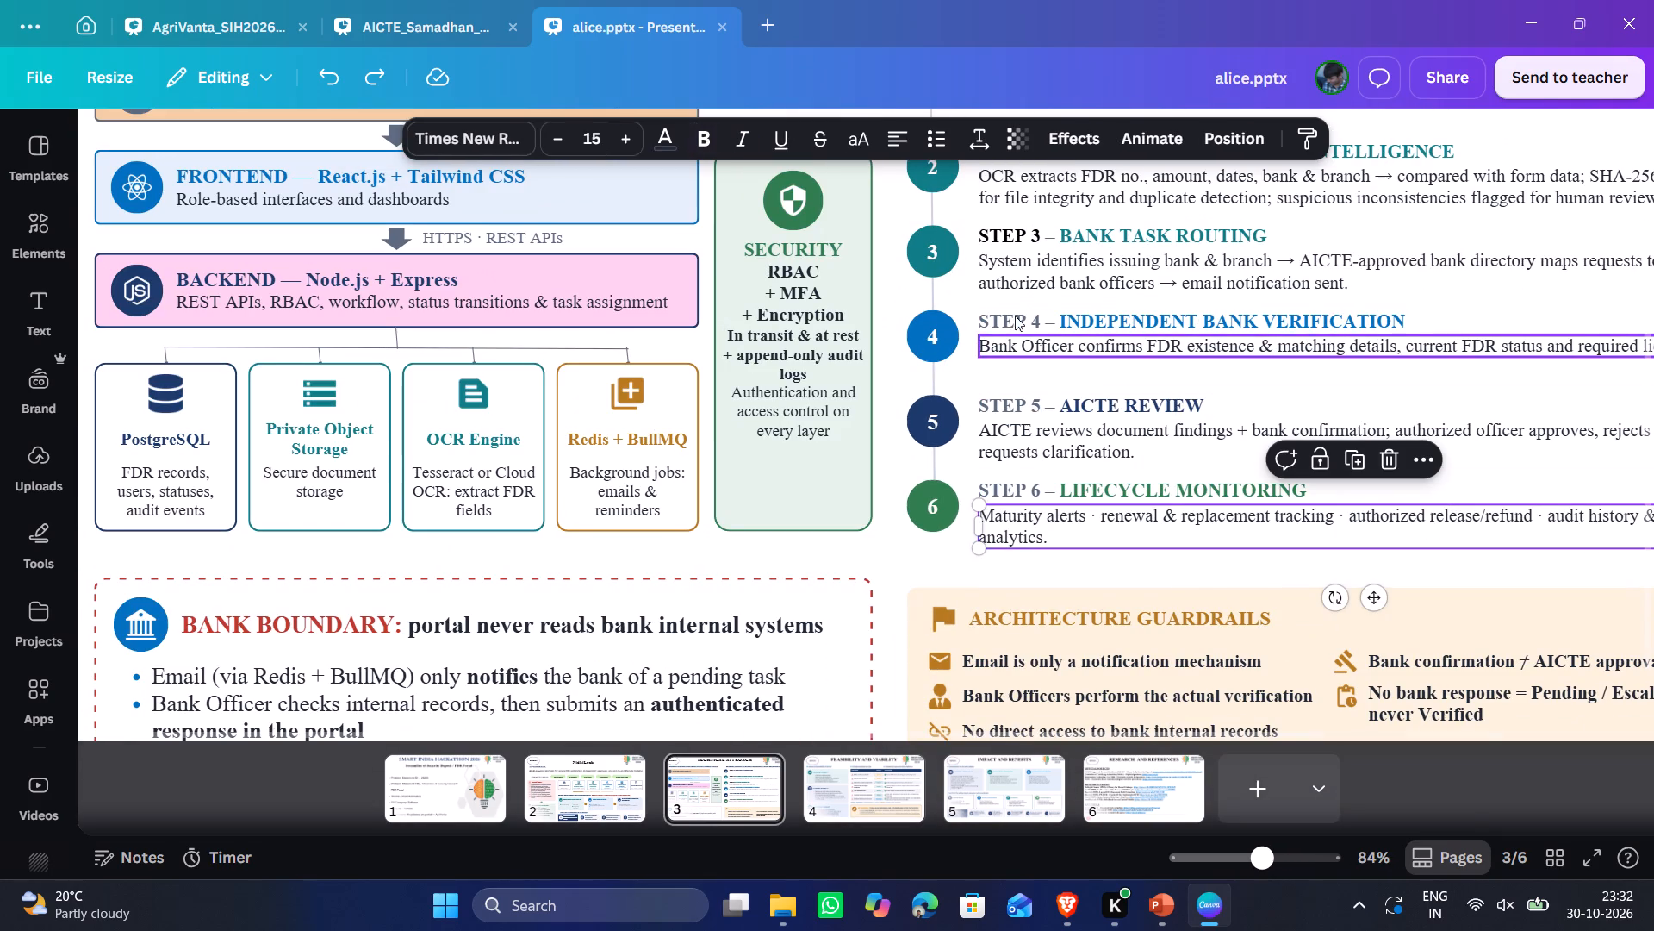
double_click(1029, 314)
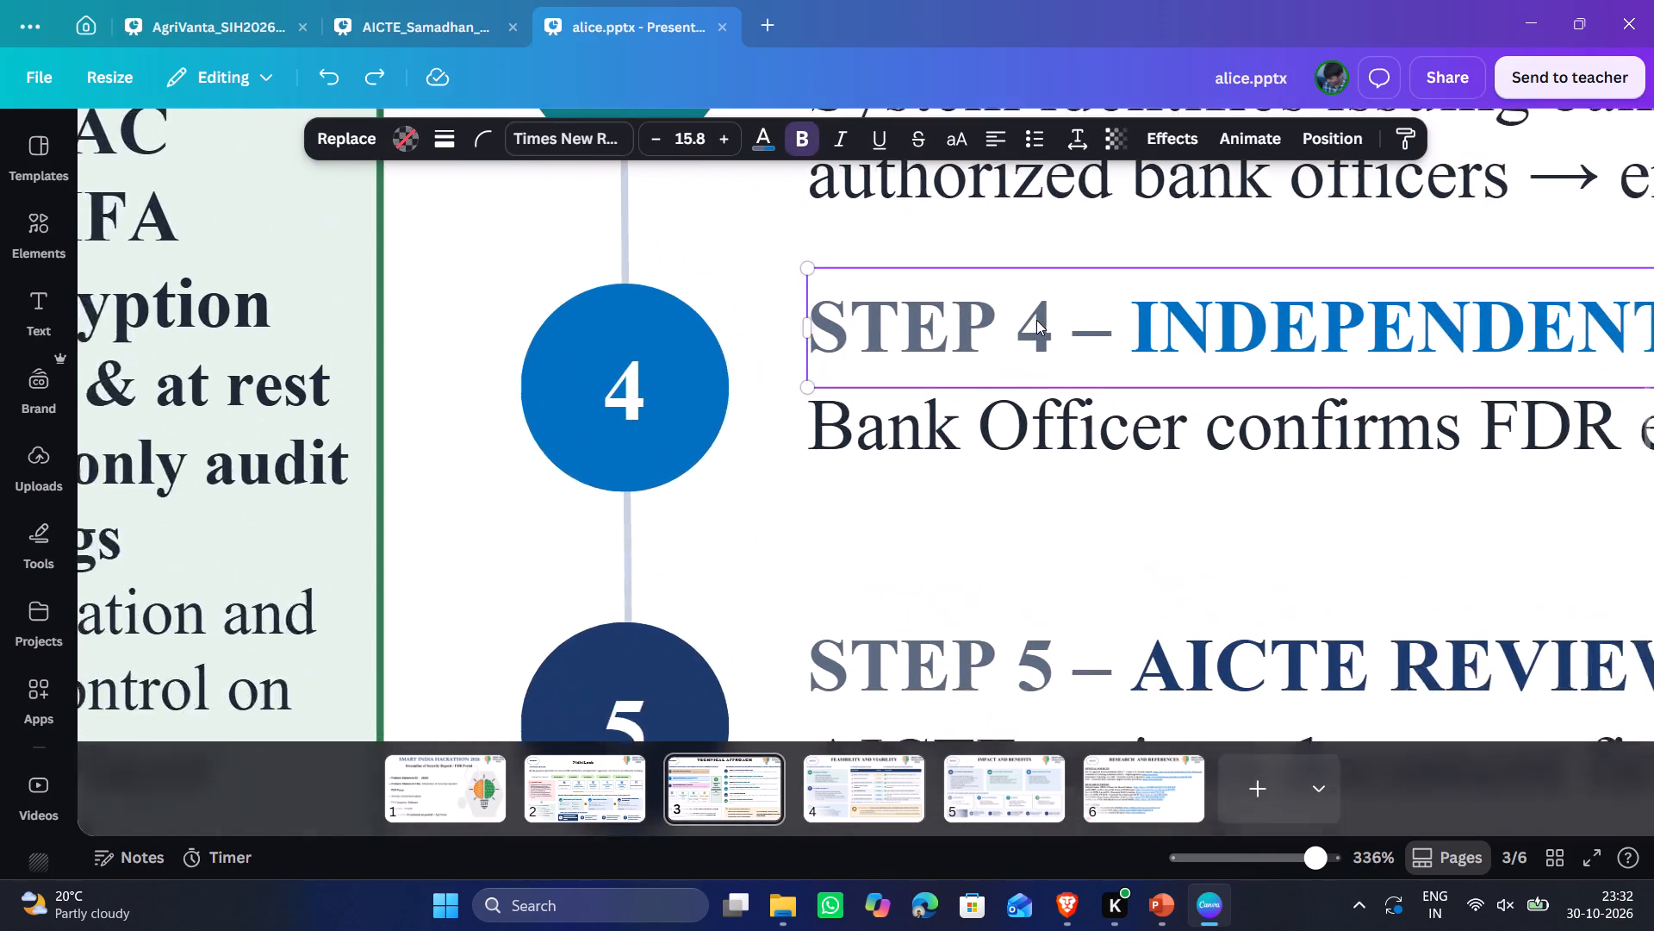
double_click(1045, 322)
click(1048, 322)
drag(1048, 322, 851, 320)
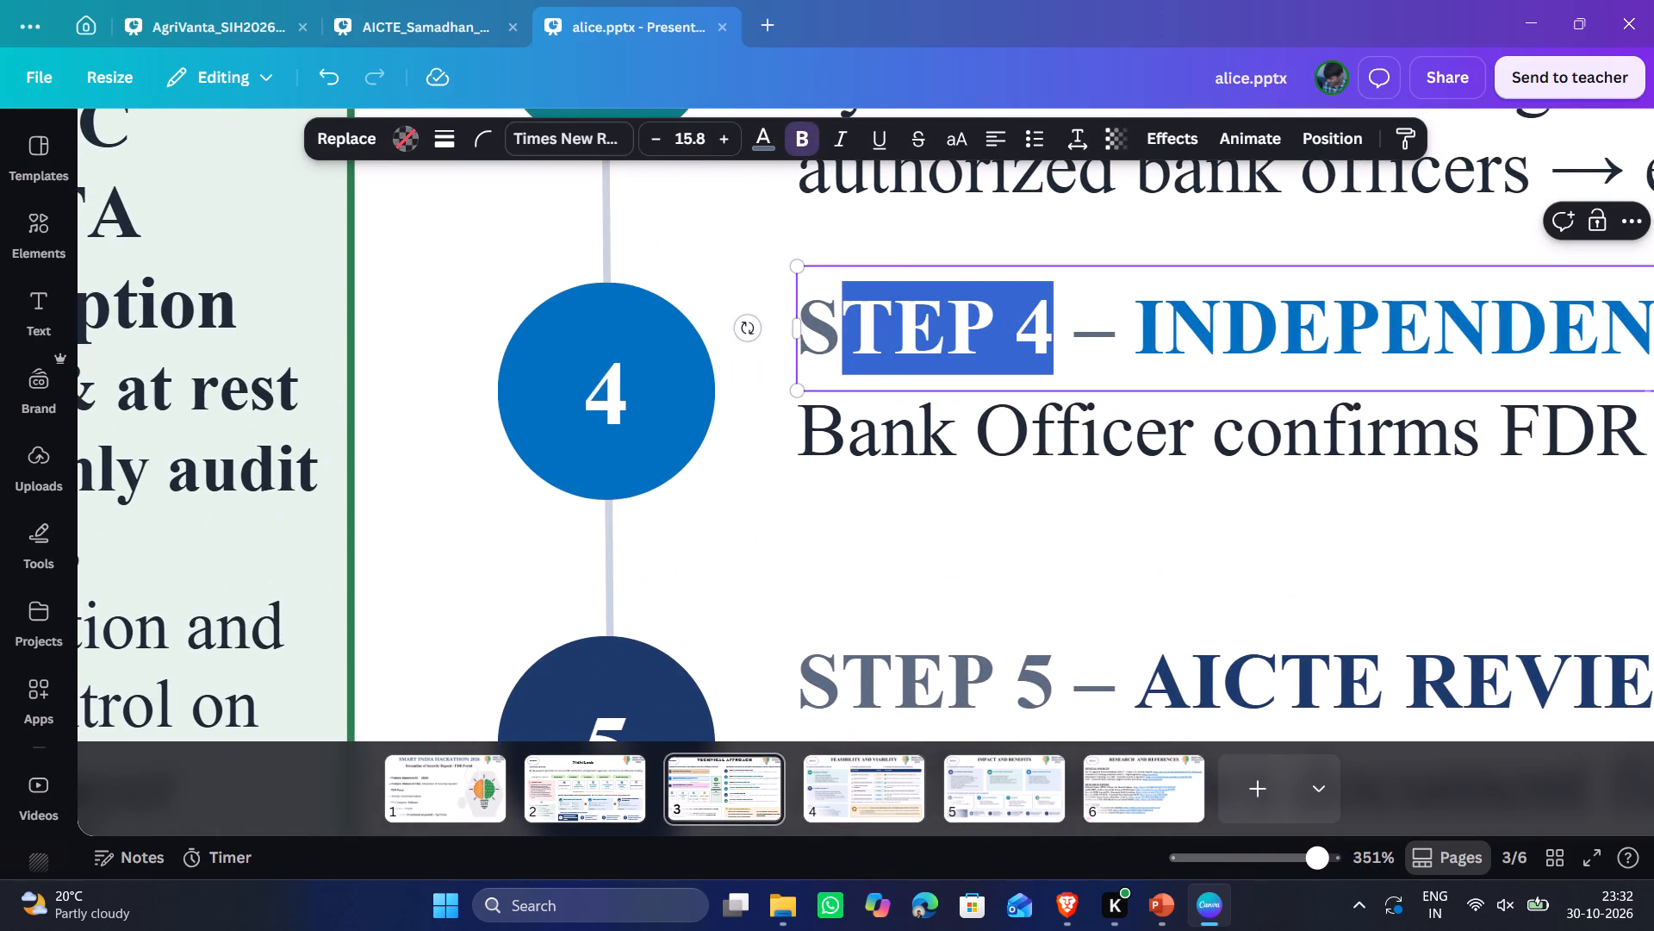
drag(851, 320, 811, 317)
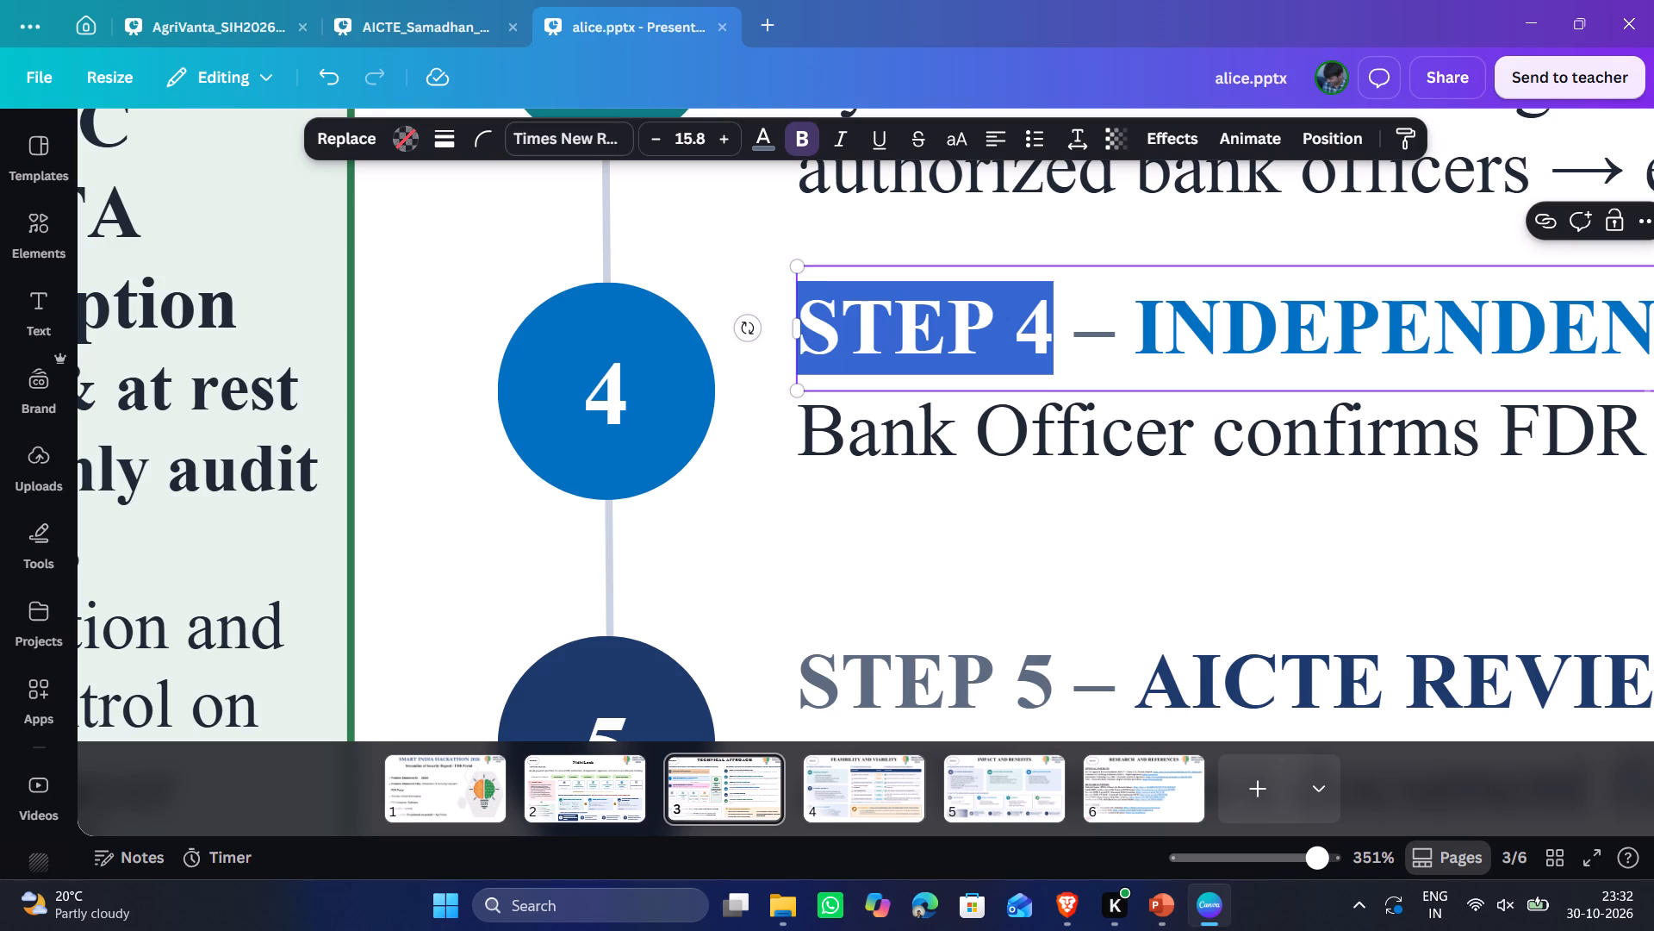
scroll(1035, 445, down, 2)
scroll(1011, 427, up, 2)
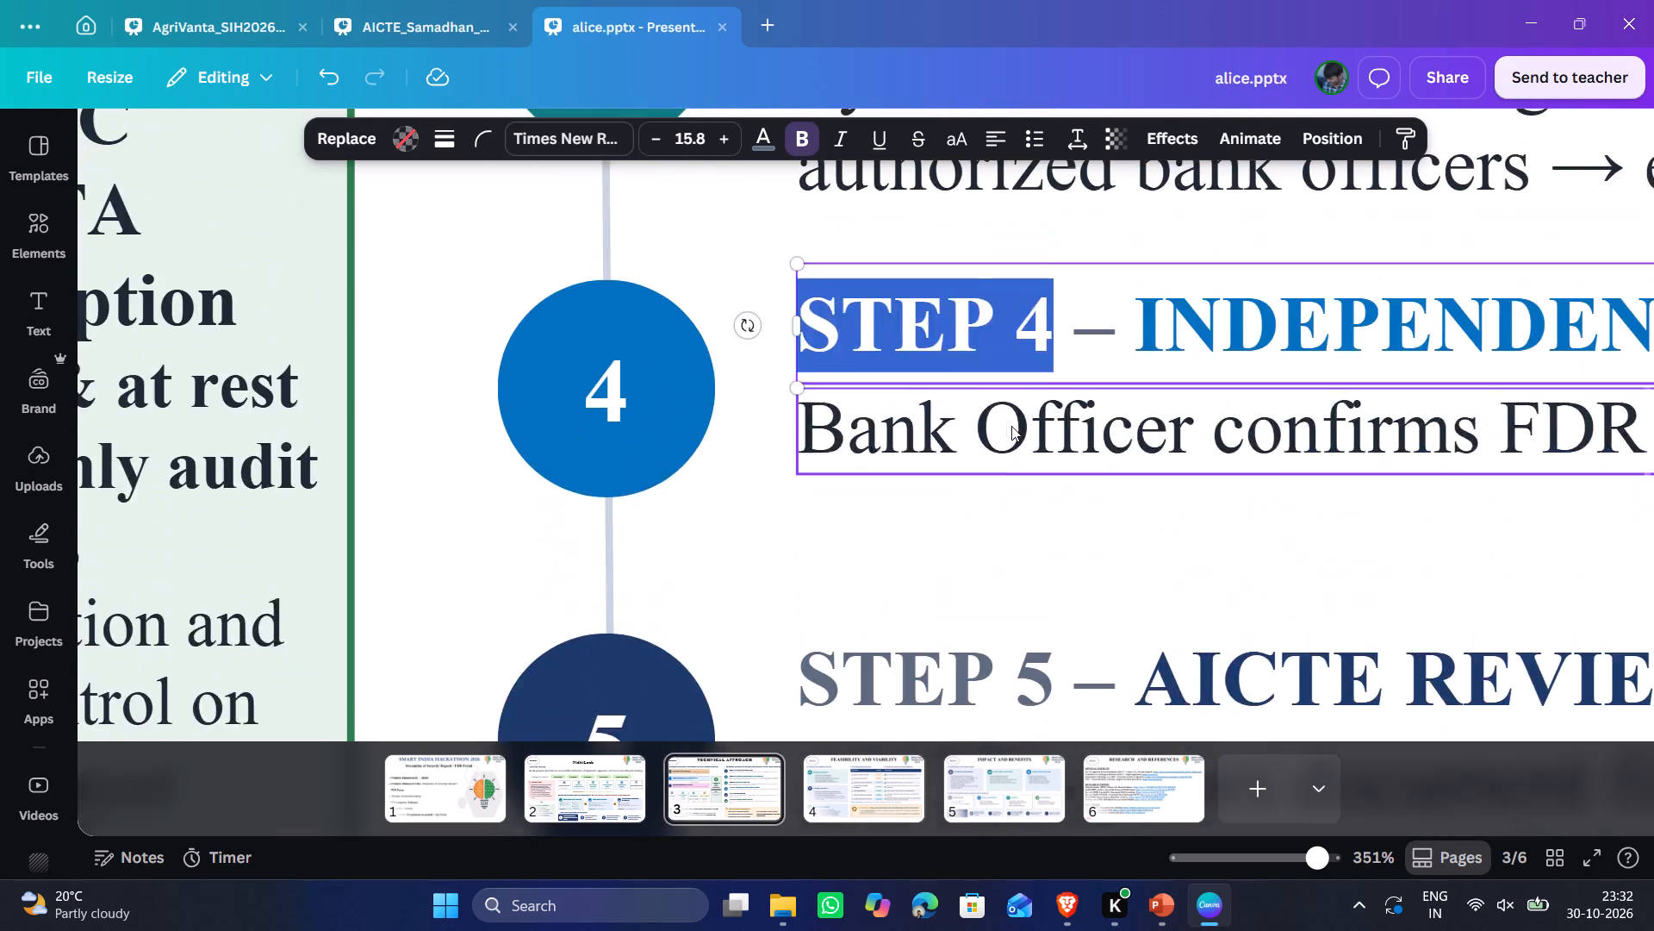
scroll(1016, 447, down, 1)
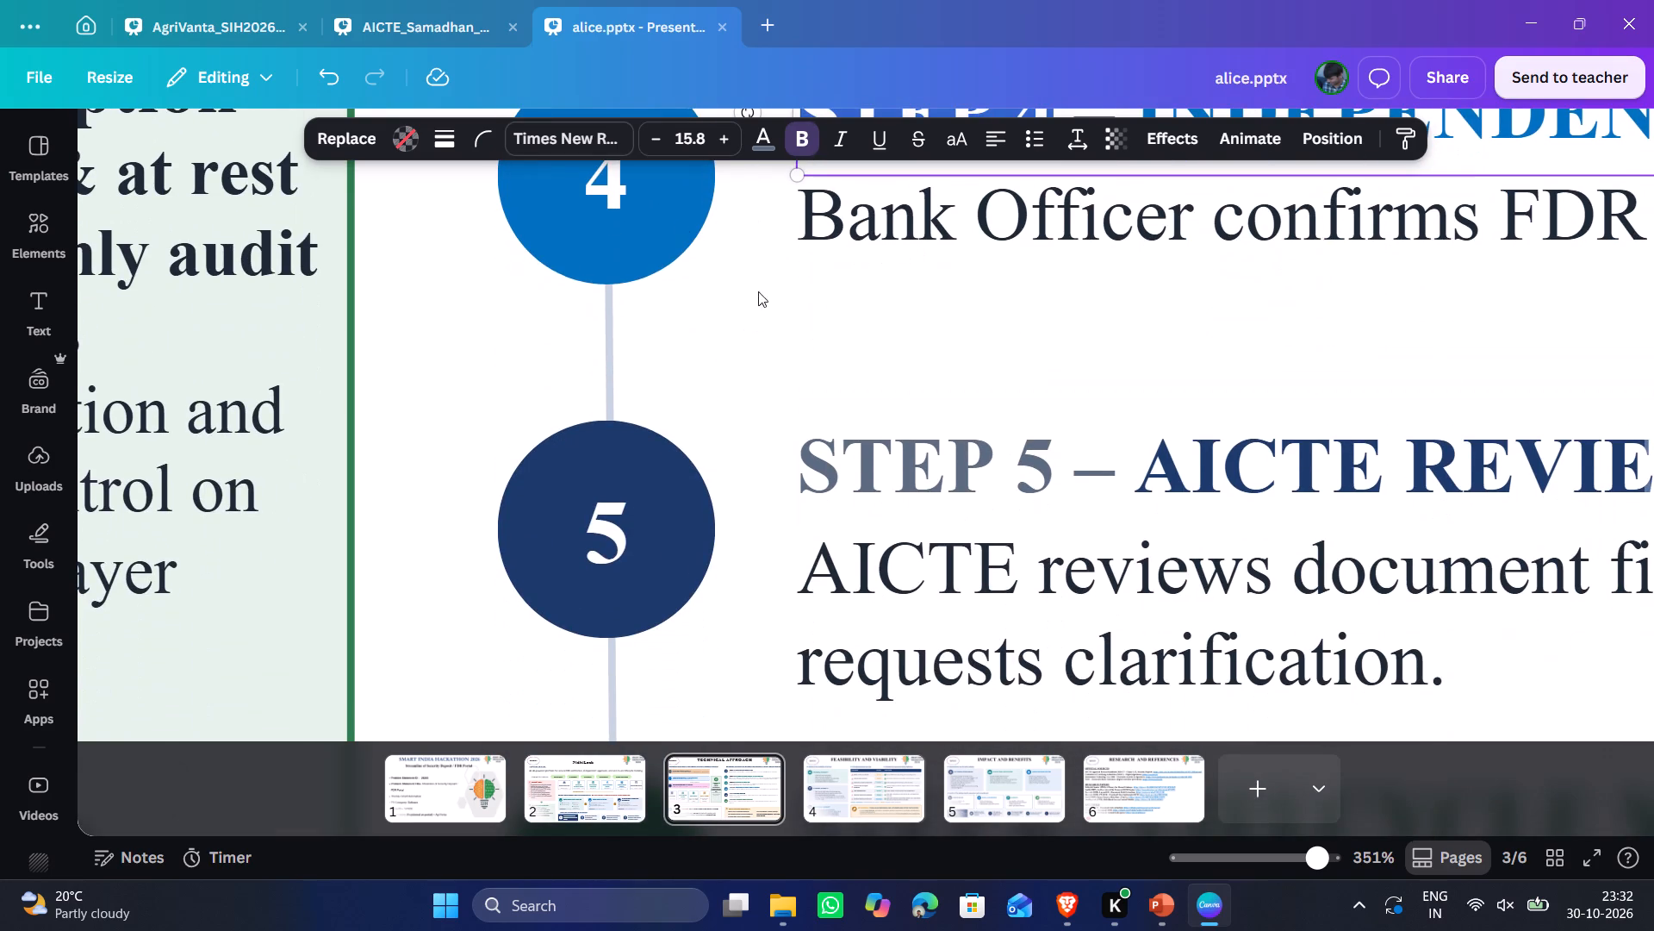
click(767, 143)
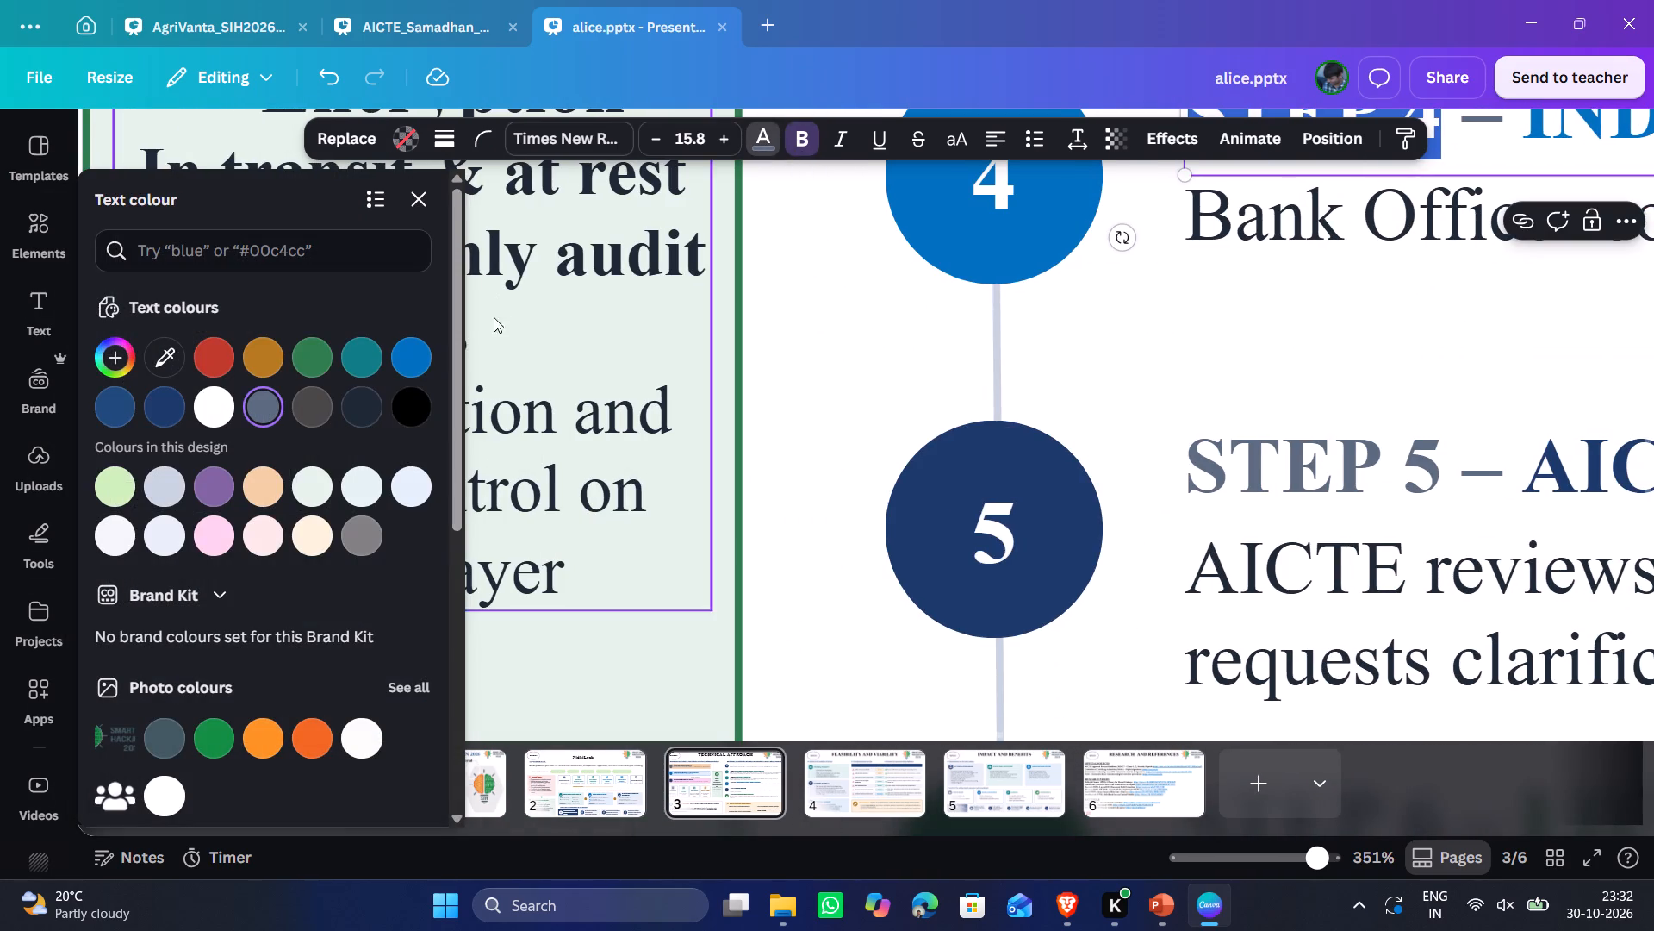
click(402, 403)
click(1278, 355)
Set the text colour of only the "STEP 5" label in the AICTE REVIEW heading to black.
scroll(1279, 355, up, 1)
scroll(1279, 355, down, 2)
double_click(1030, 361)
drag(1064, 364, 979, 366)
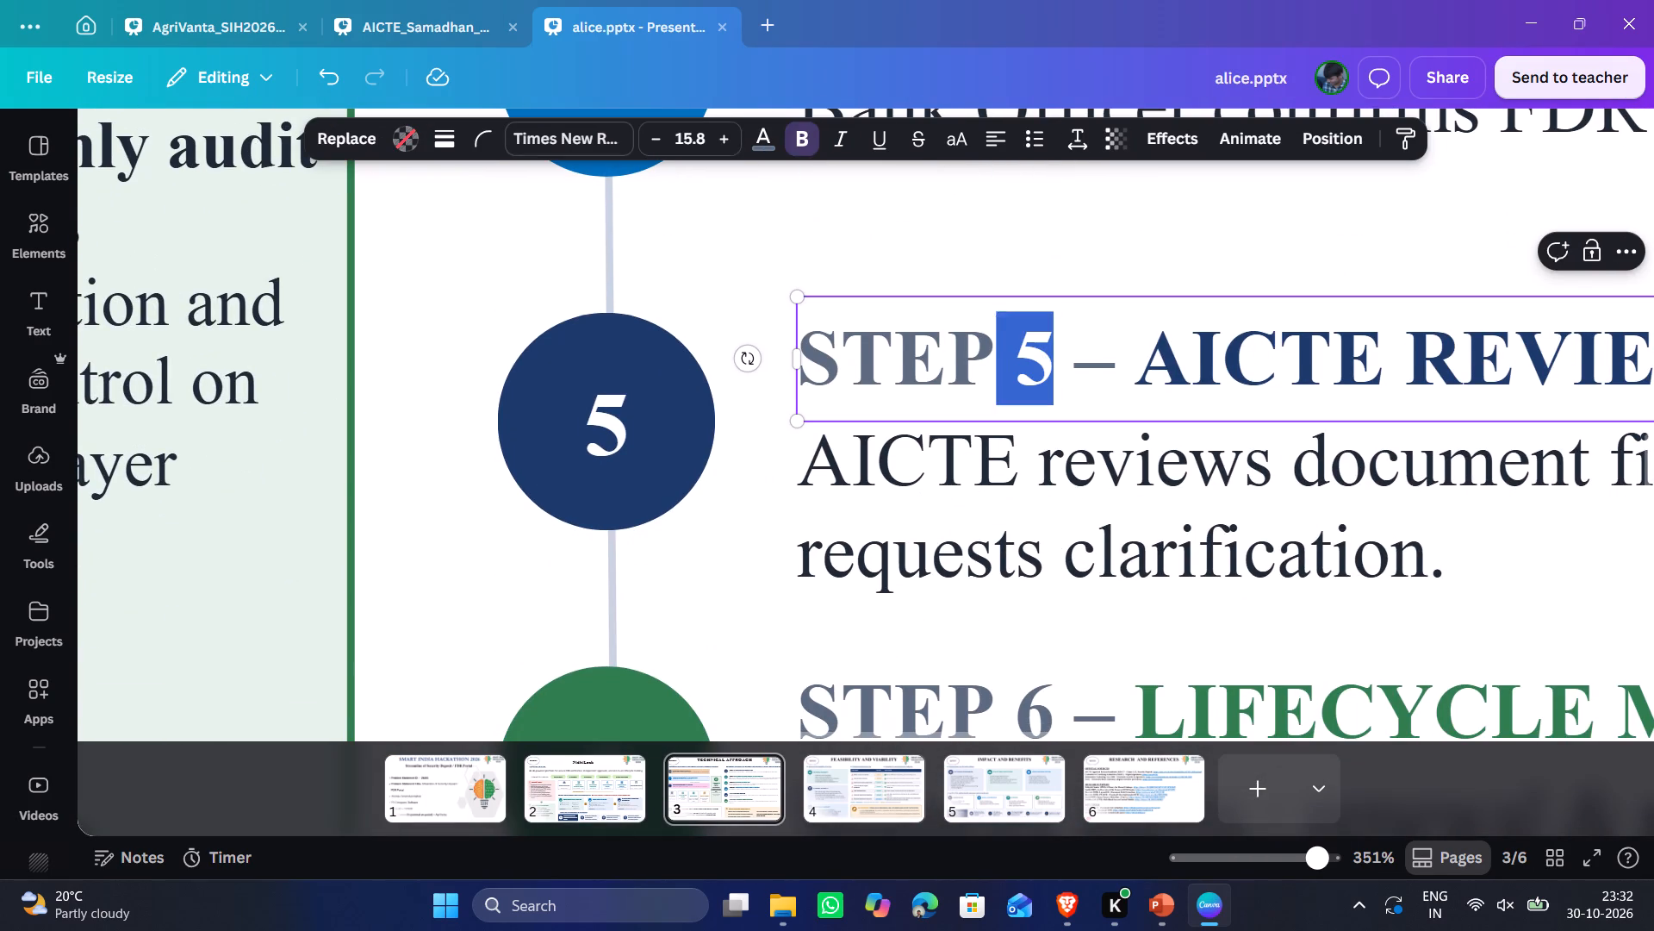
drag(979, 366, 804, 372)
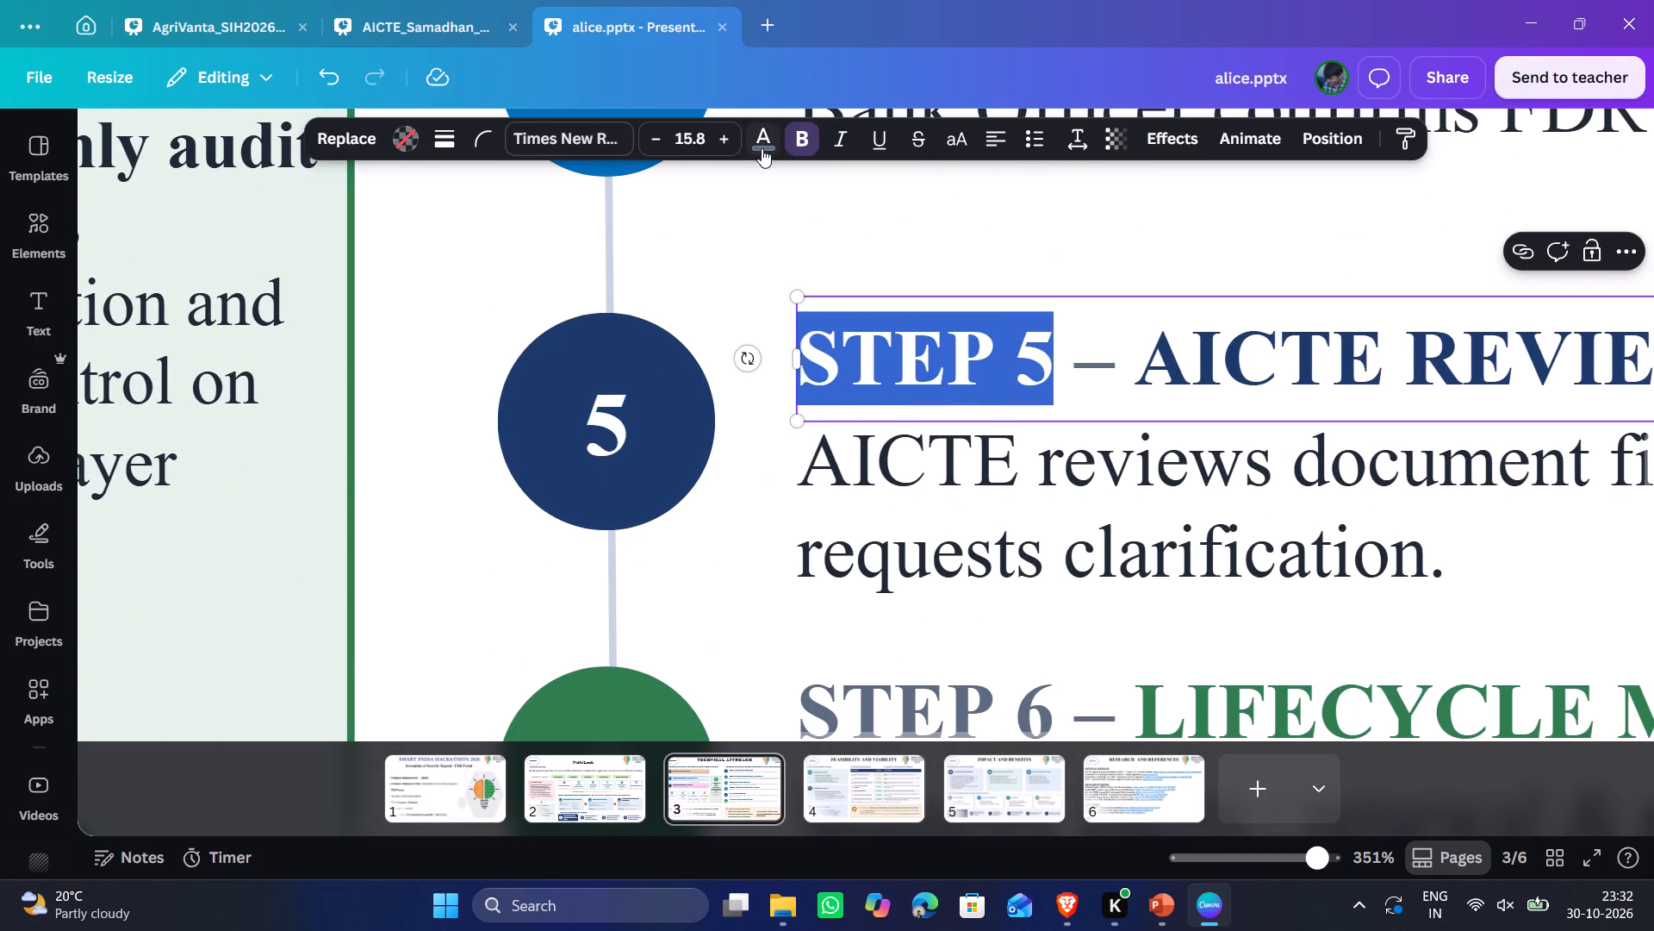
click(762, 148)
click(404, 403)
click(1256, 438)
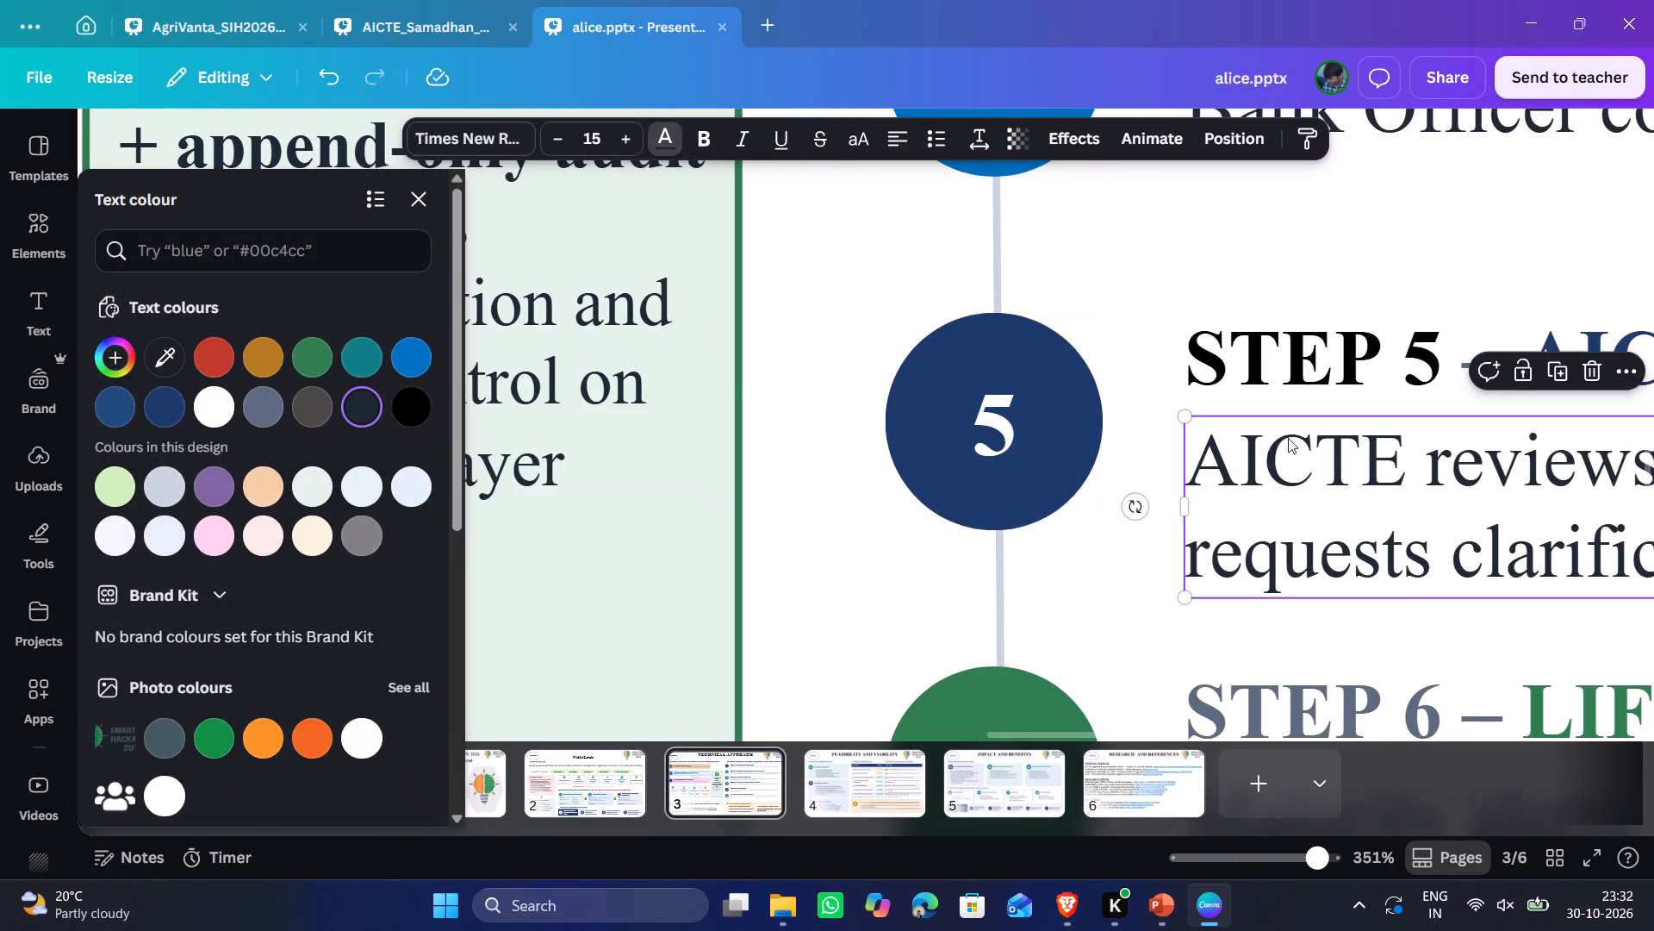
Set the text colour of only the "STEP 6" label in the LIFECYCLE MONITORING heading to black.
scroll(1288, 438, down, 4)
scroll(1300, 446, up, 1)
double_click(1434, 483)
drag(1437, 490, 1380, 494)
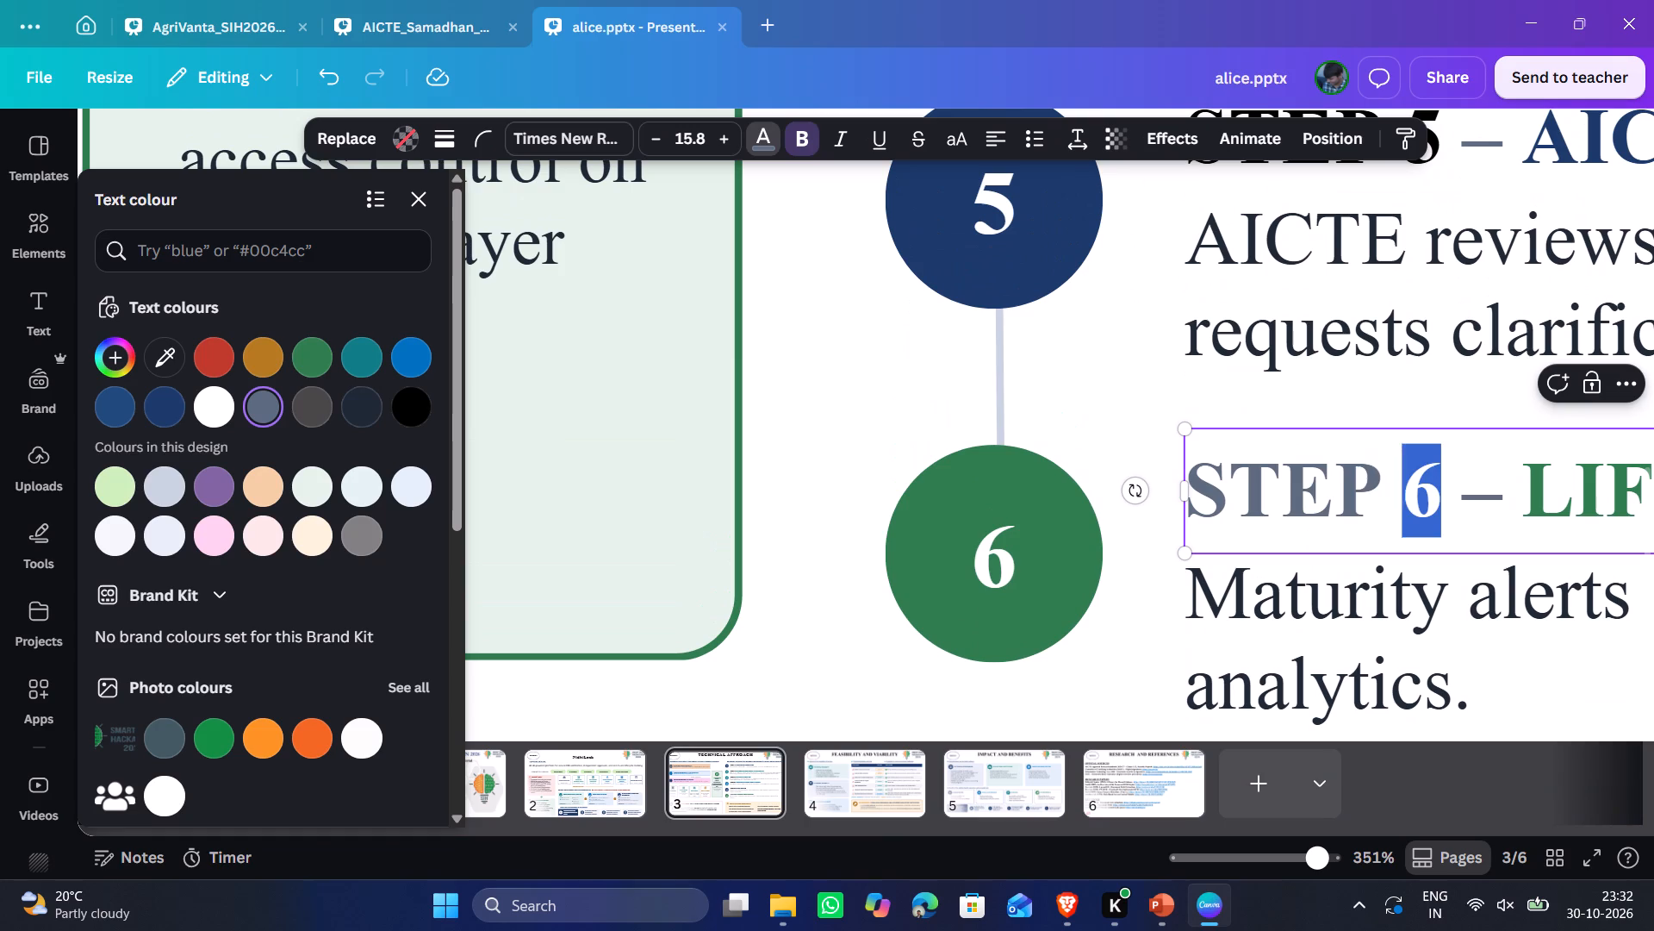
drag(1380, 494, 1190, 502)
click(420, 417)
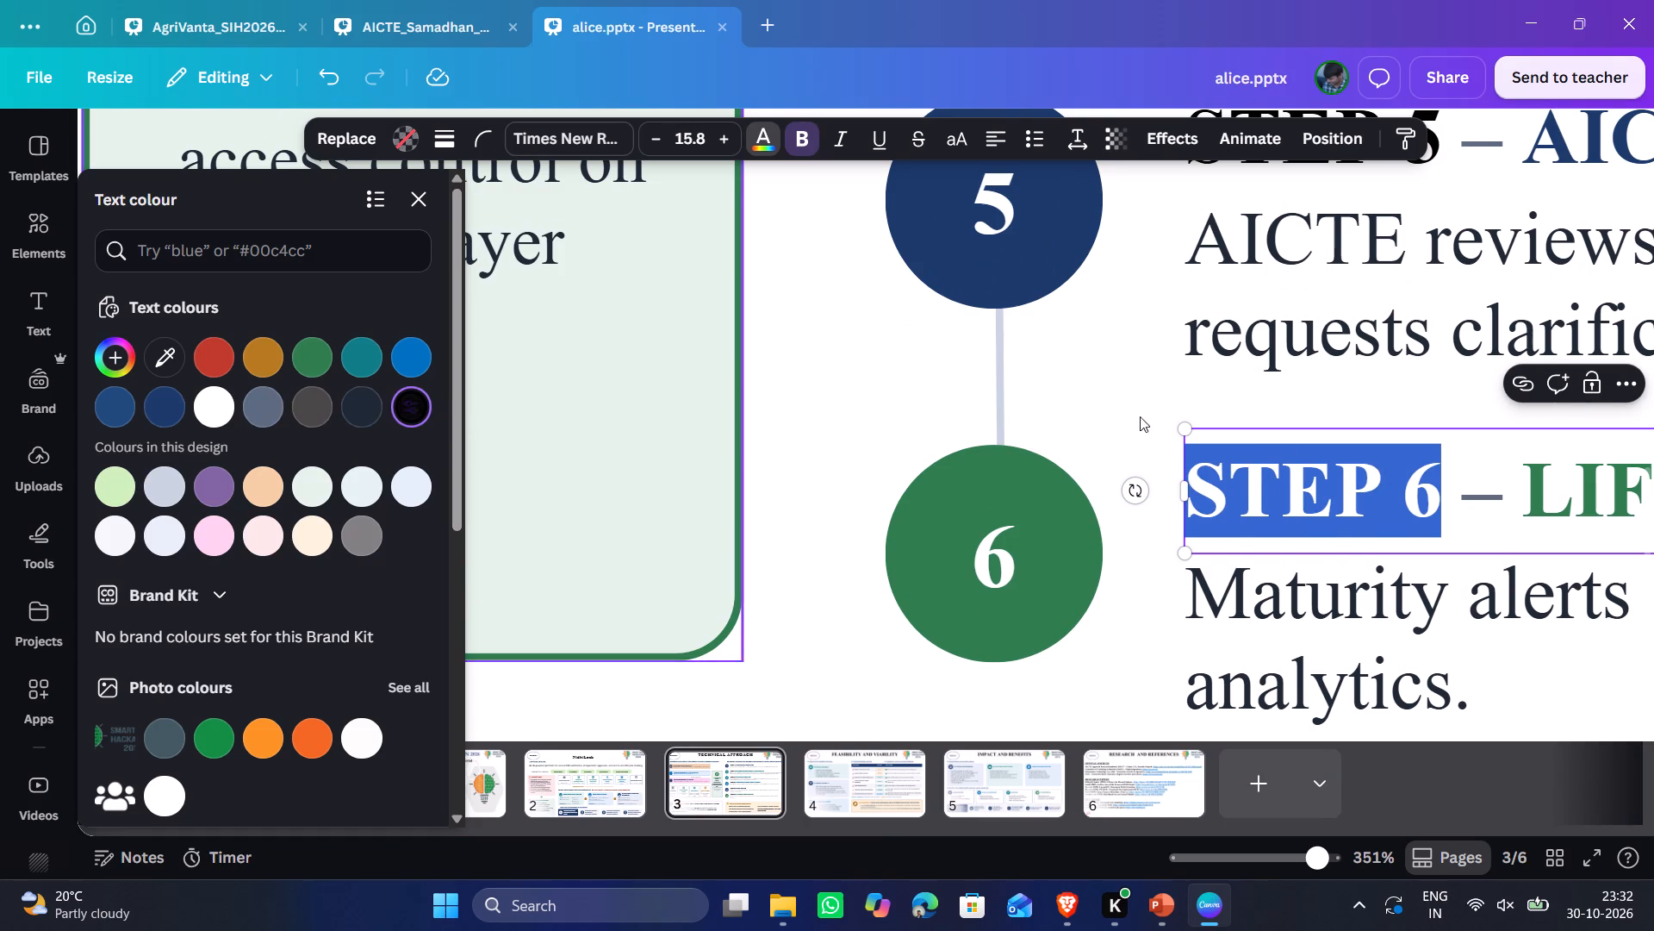
click(1405, 472)
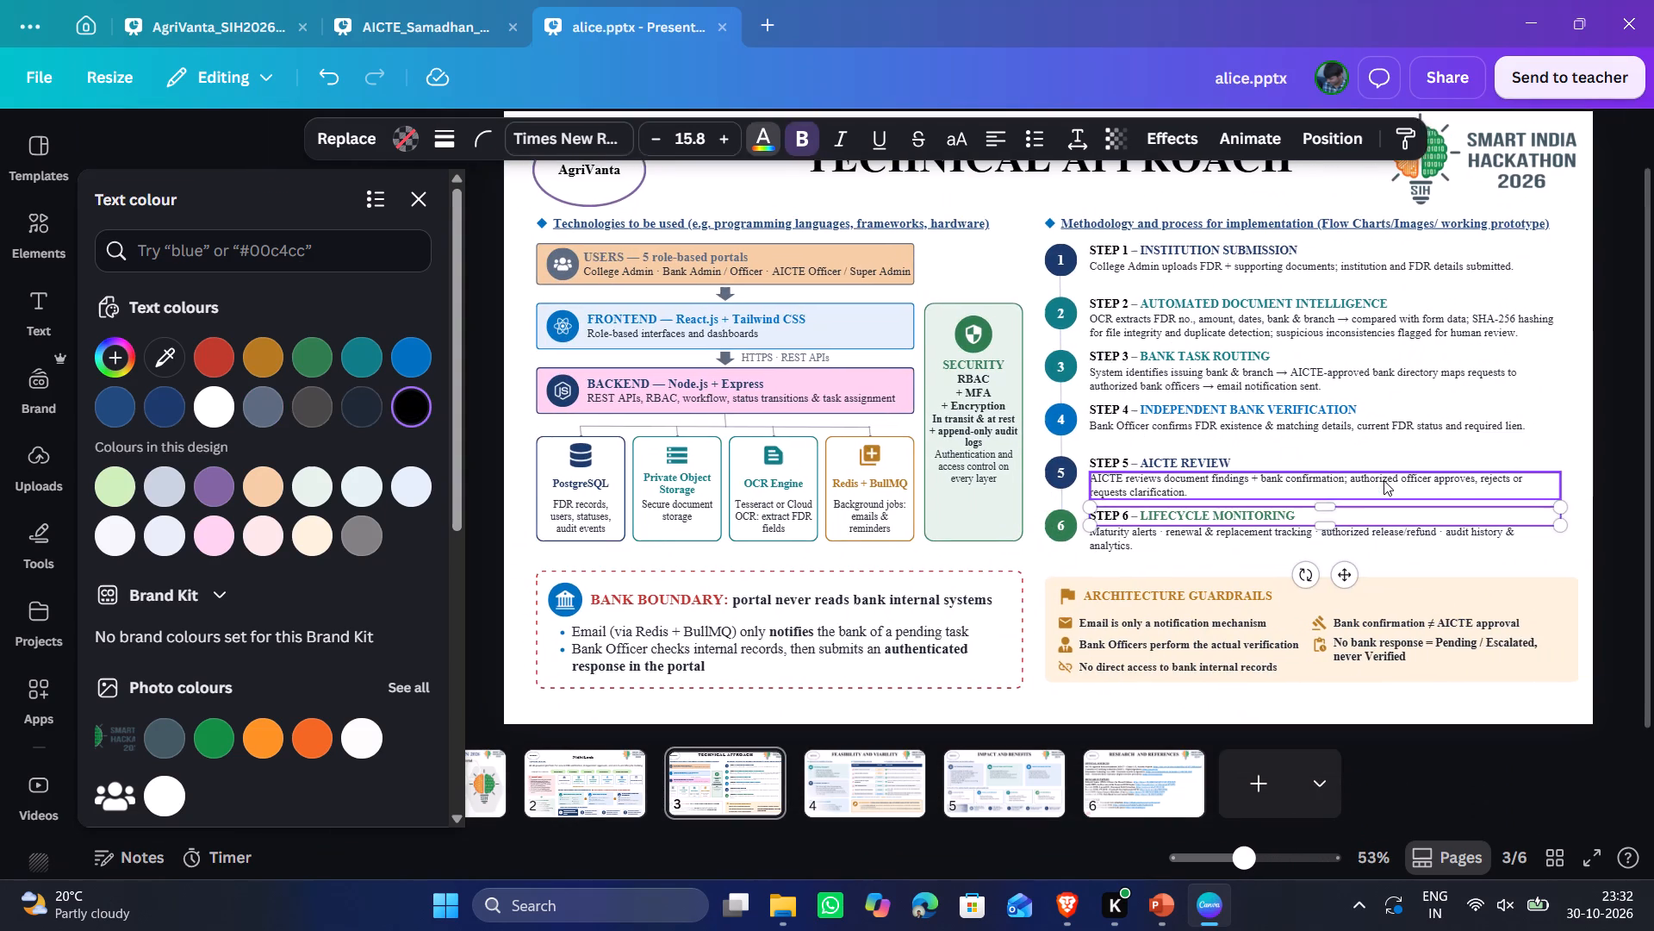
scroll(1384, 480, left, 1)
click(1606, 430)
click(1606, 432)
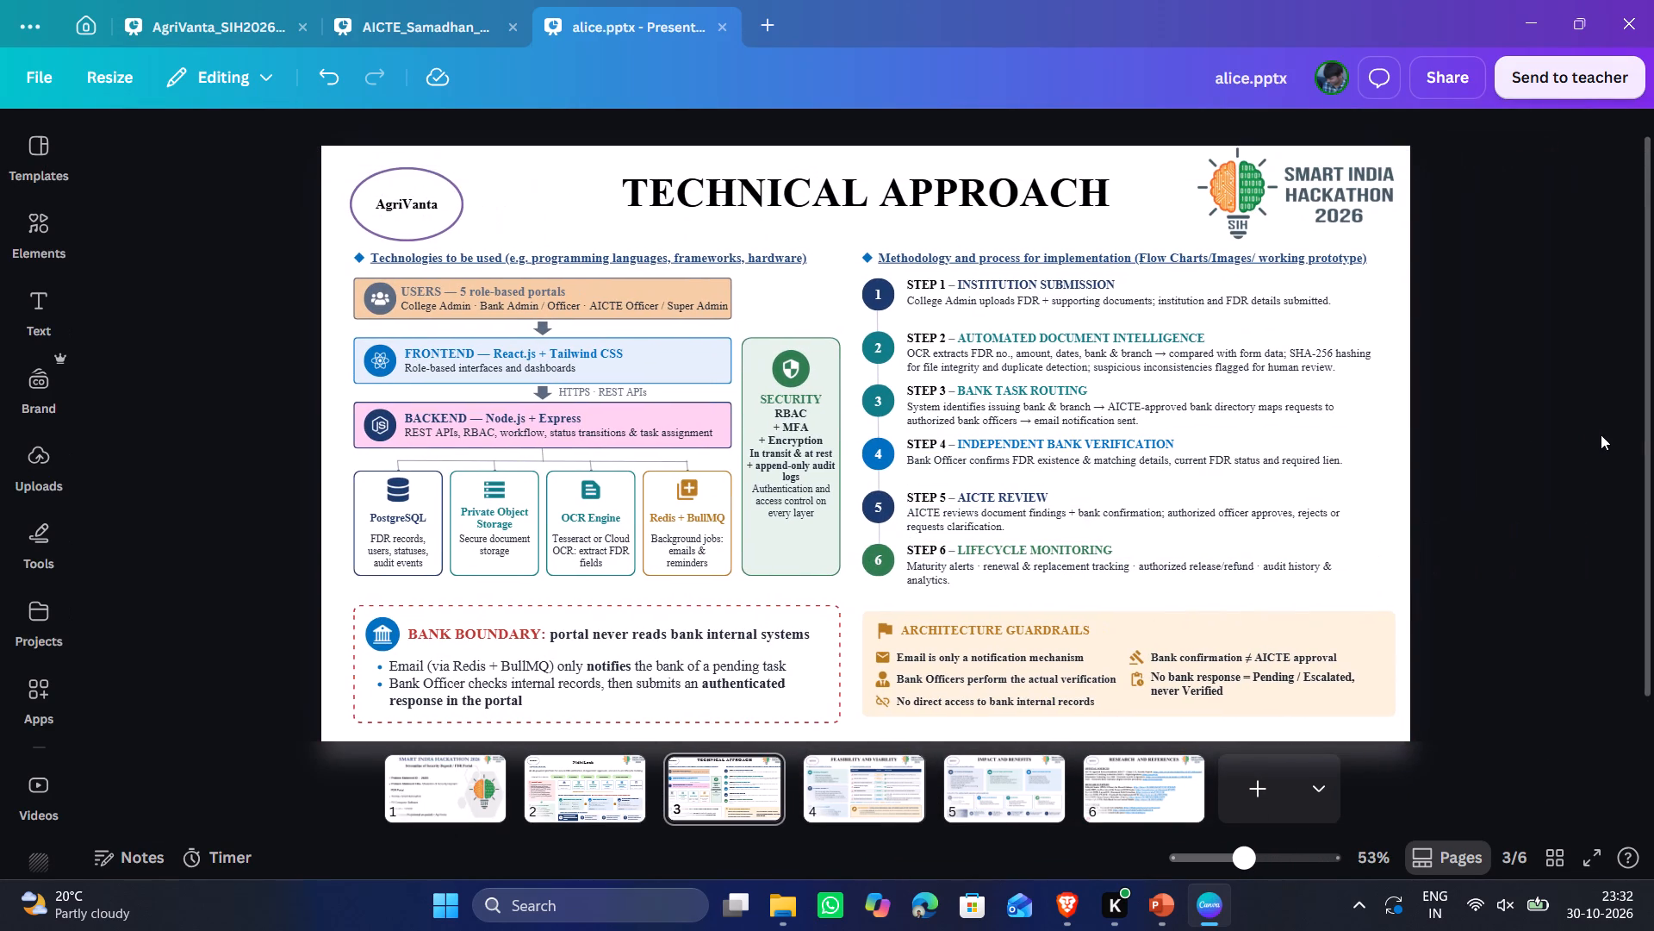
Review the Technical Approach slide and the following Feasibility and Viability slide in full-screen presentation view.
click(1604, 853)
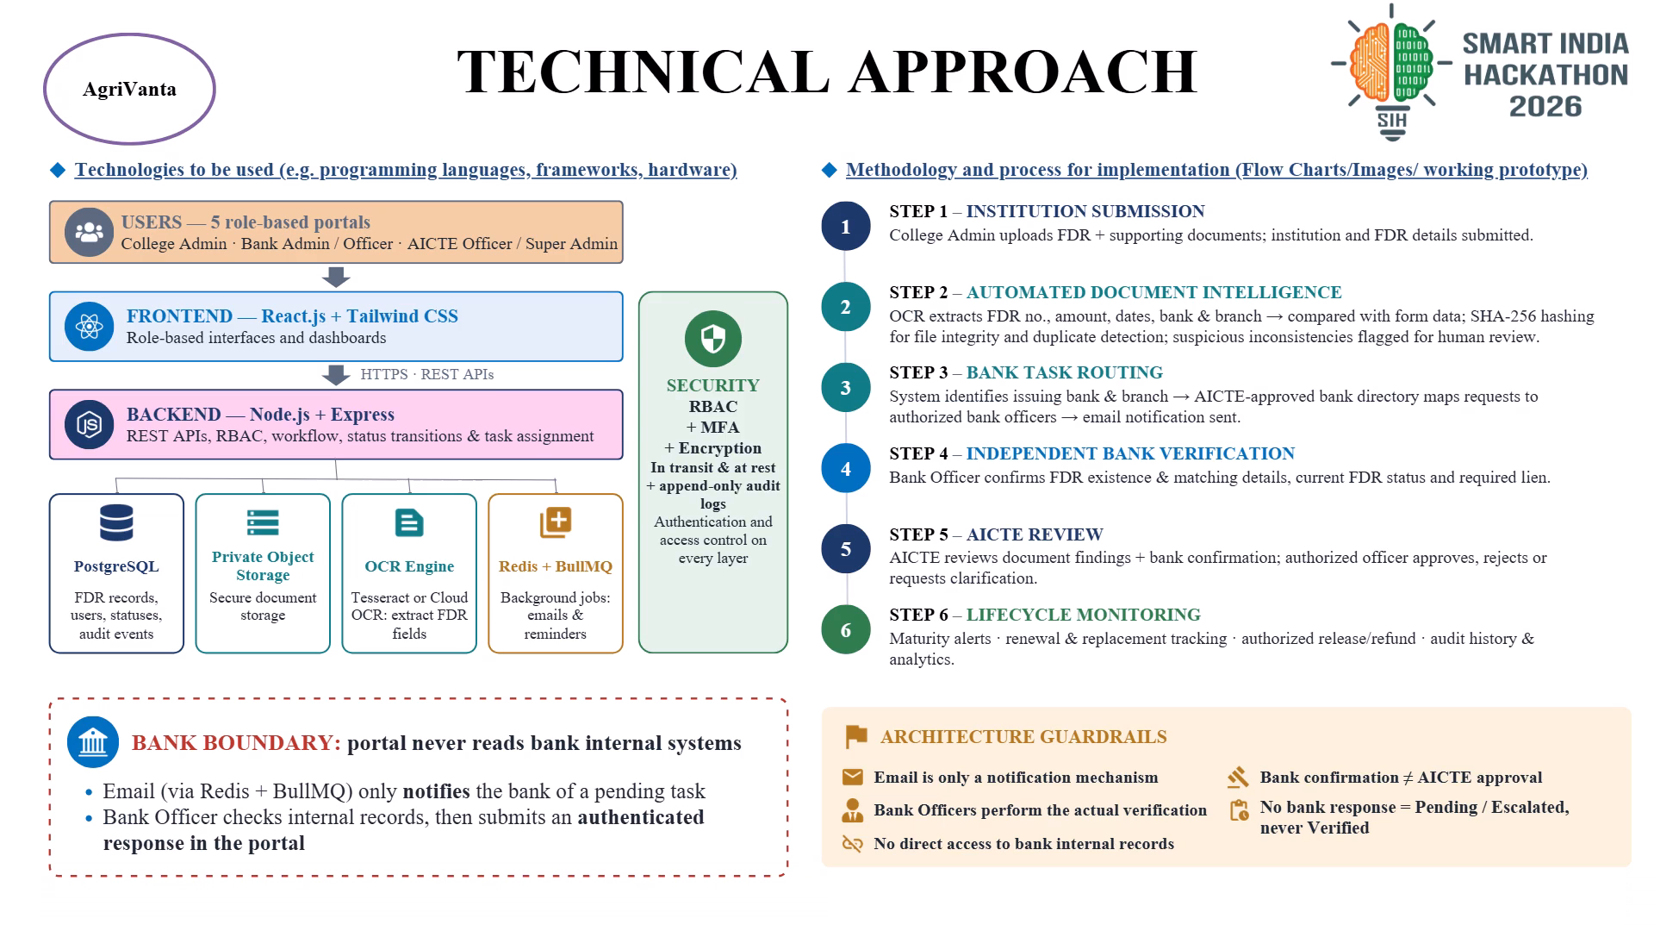
key(Right)
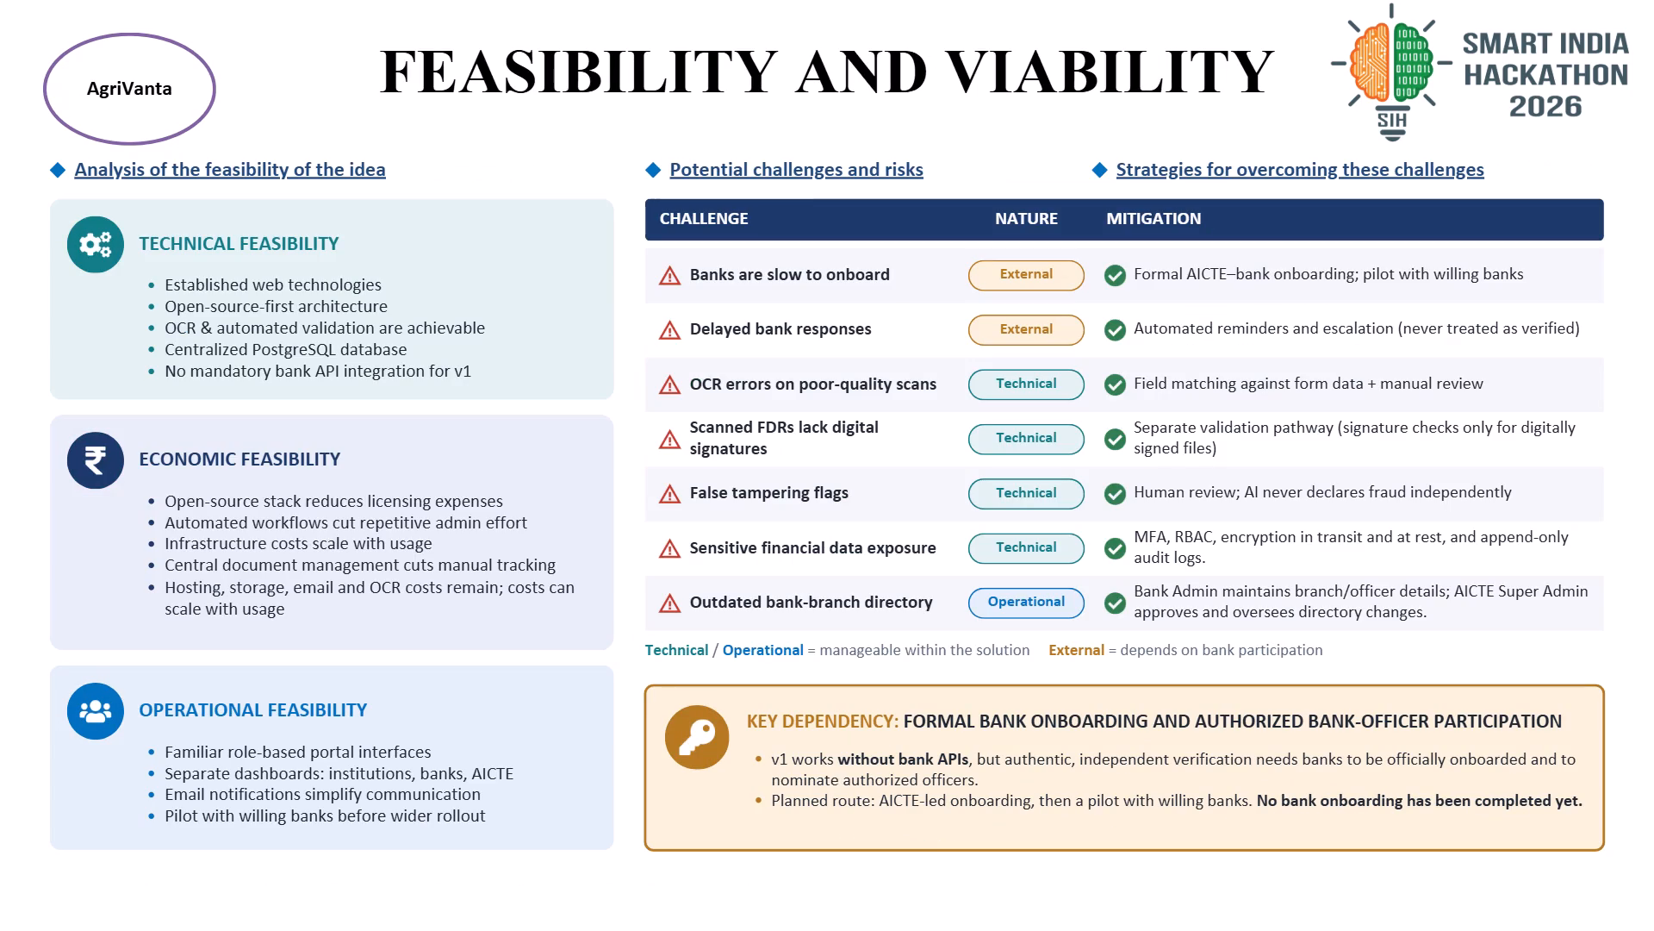
key(Escape)
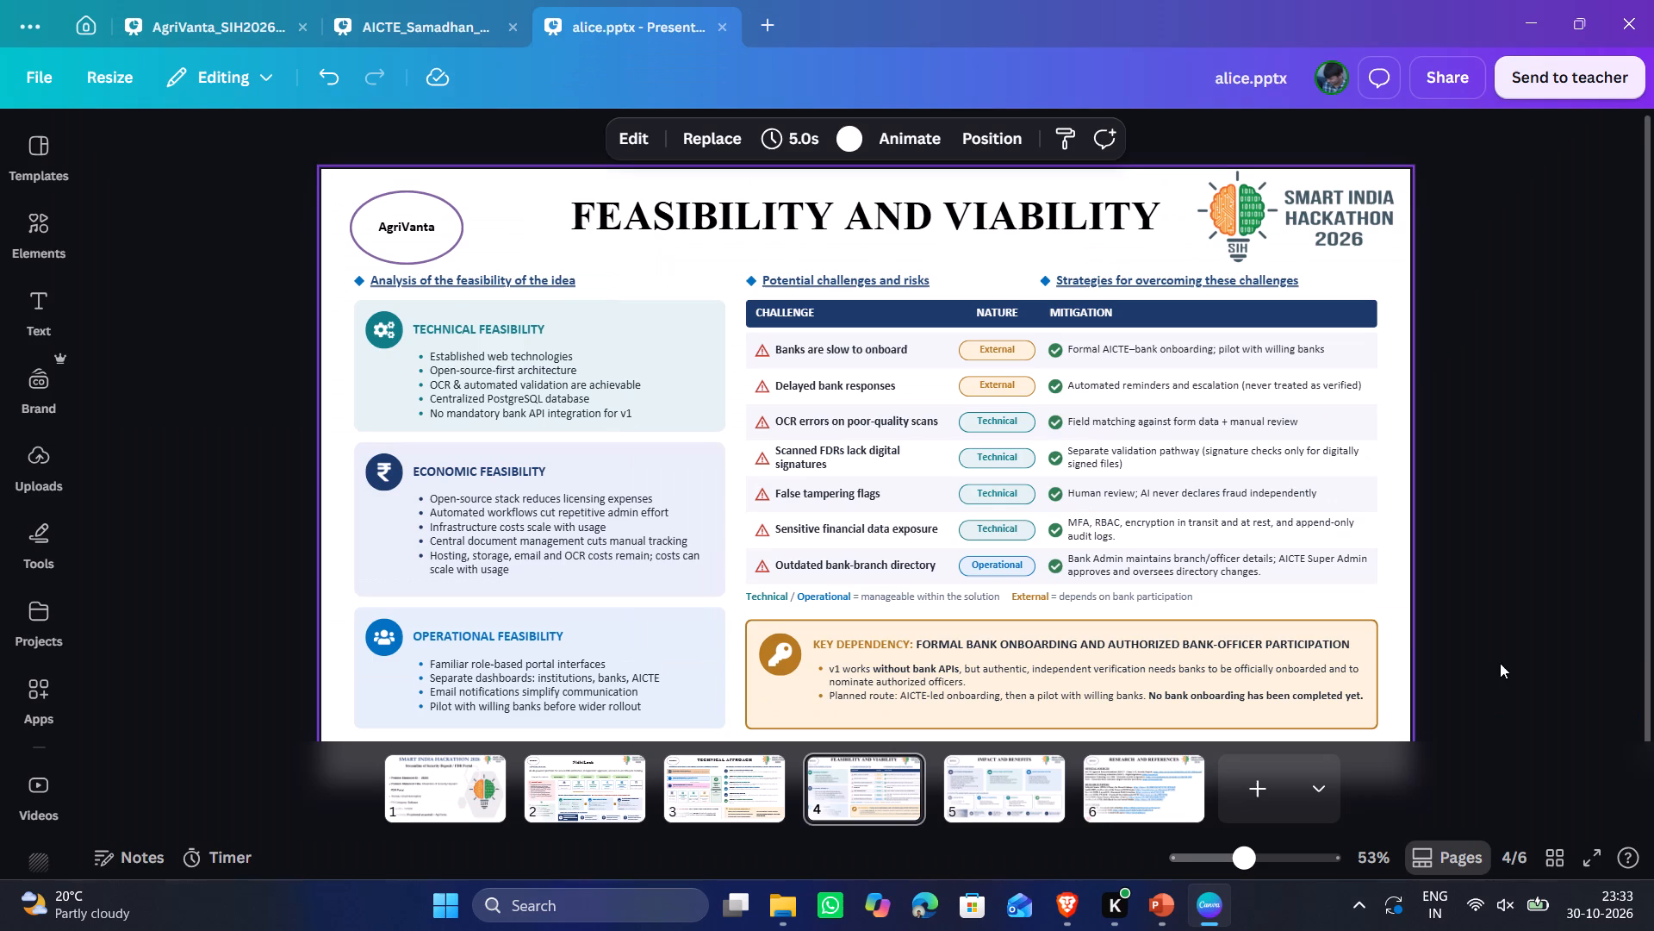
Change the font of all text on the Feasibility and Viability slide to Times New Roman.
drag(277, 204, 288, 204)
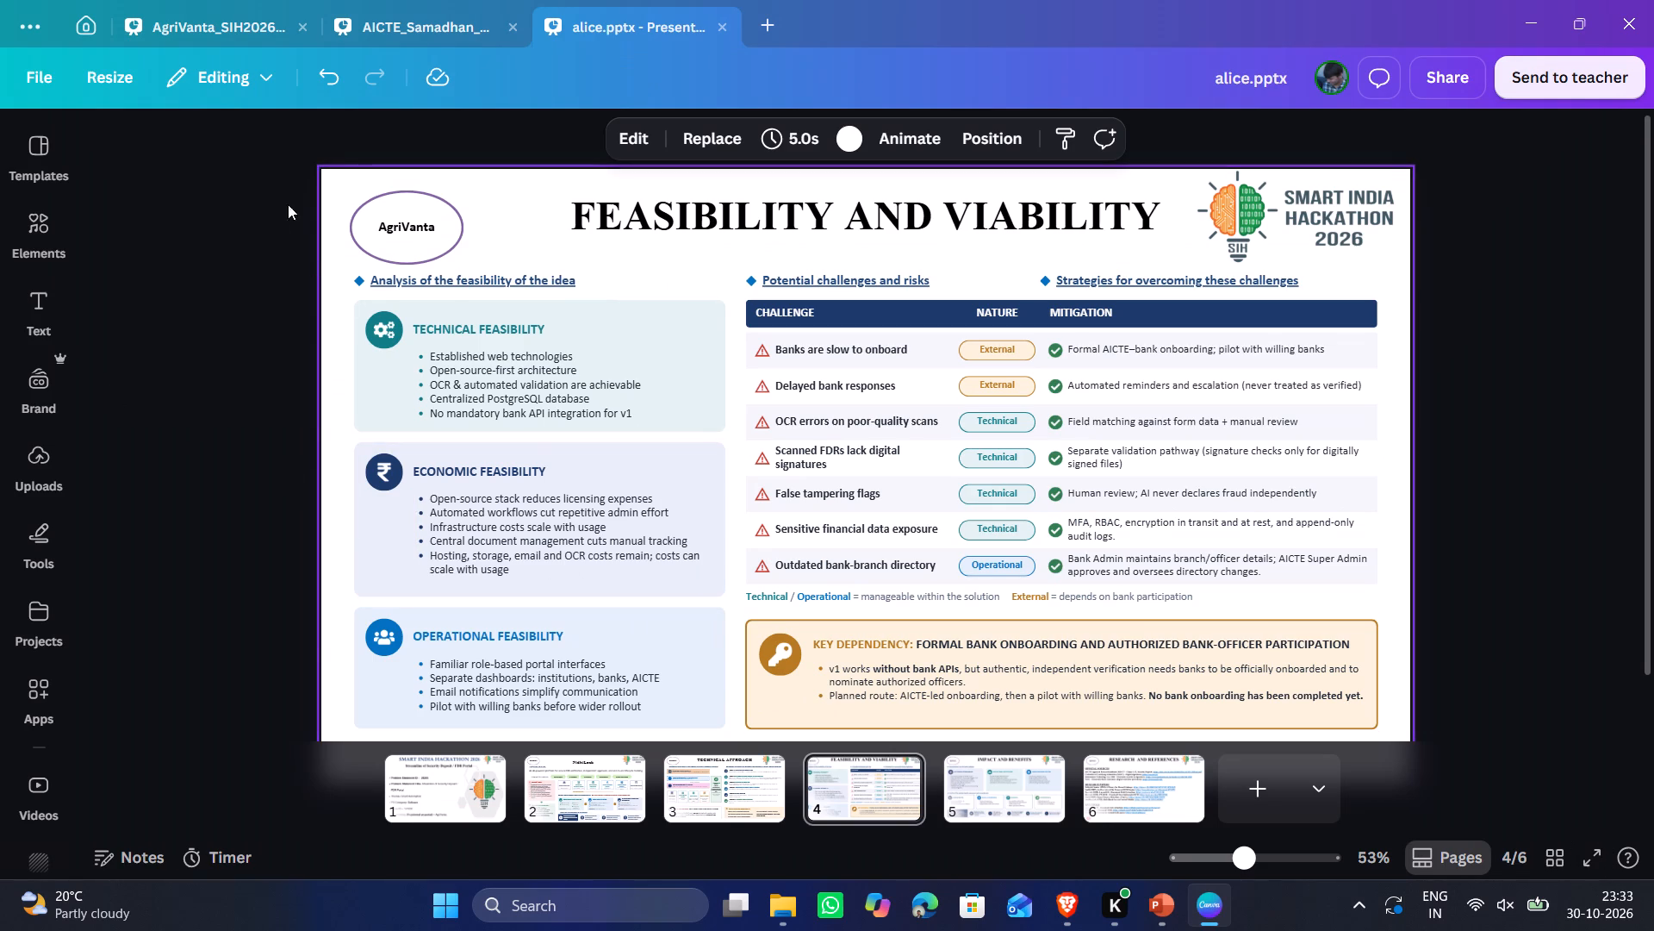
drag(288, 204, 1557, 765)
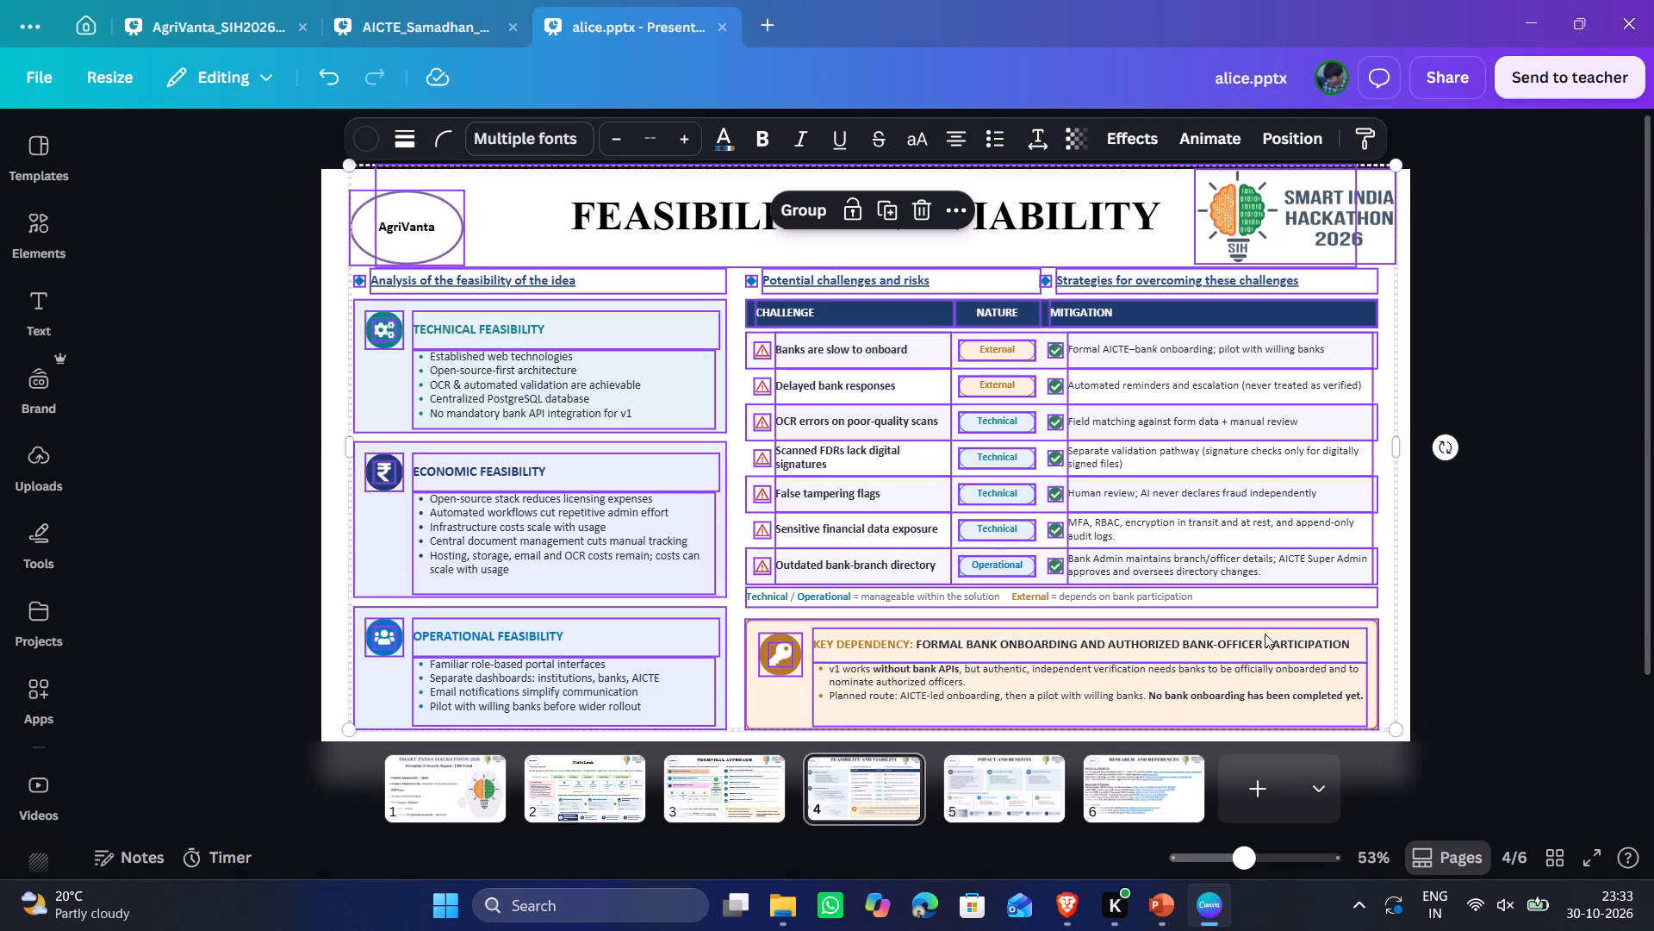
click(557, 130)
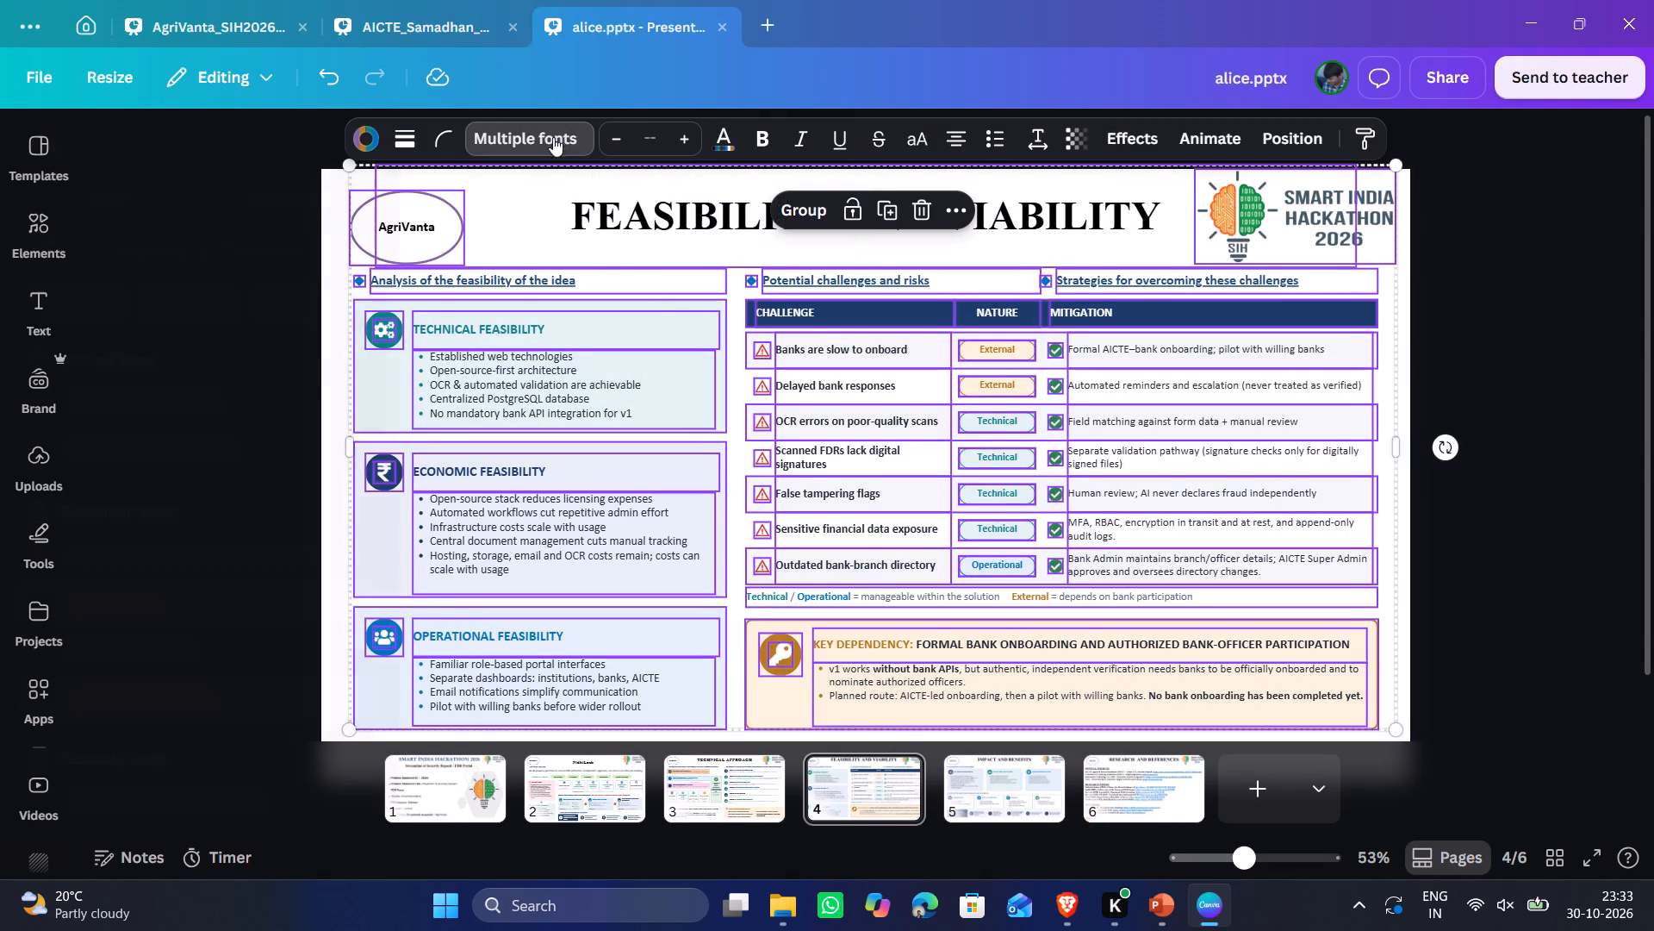
click(289, 737)
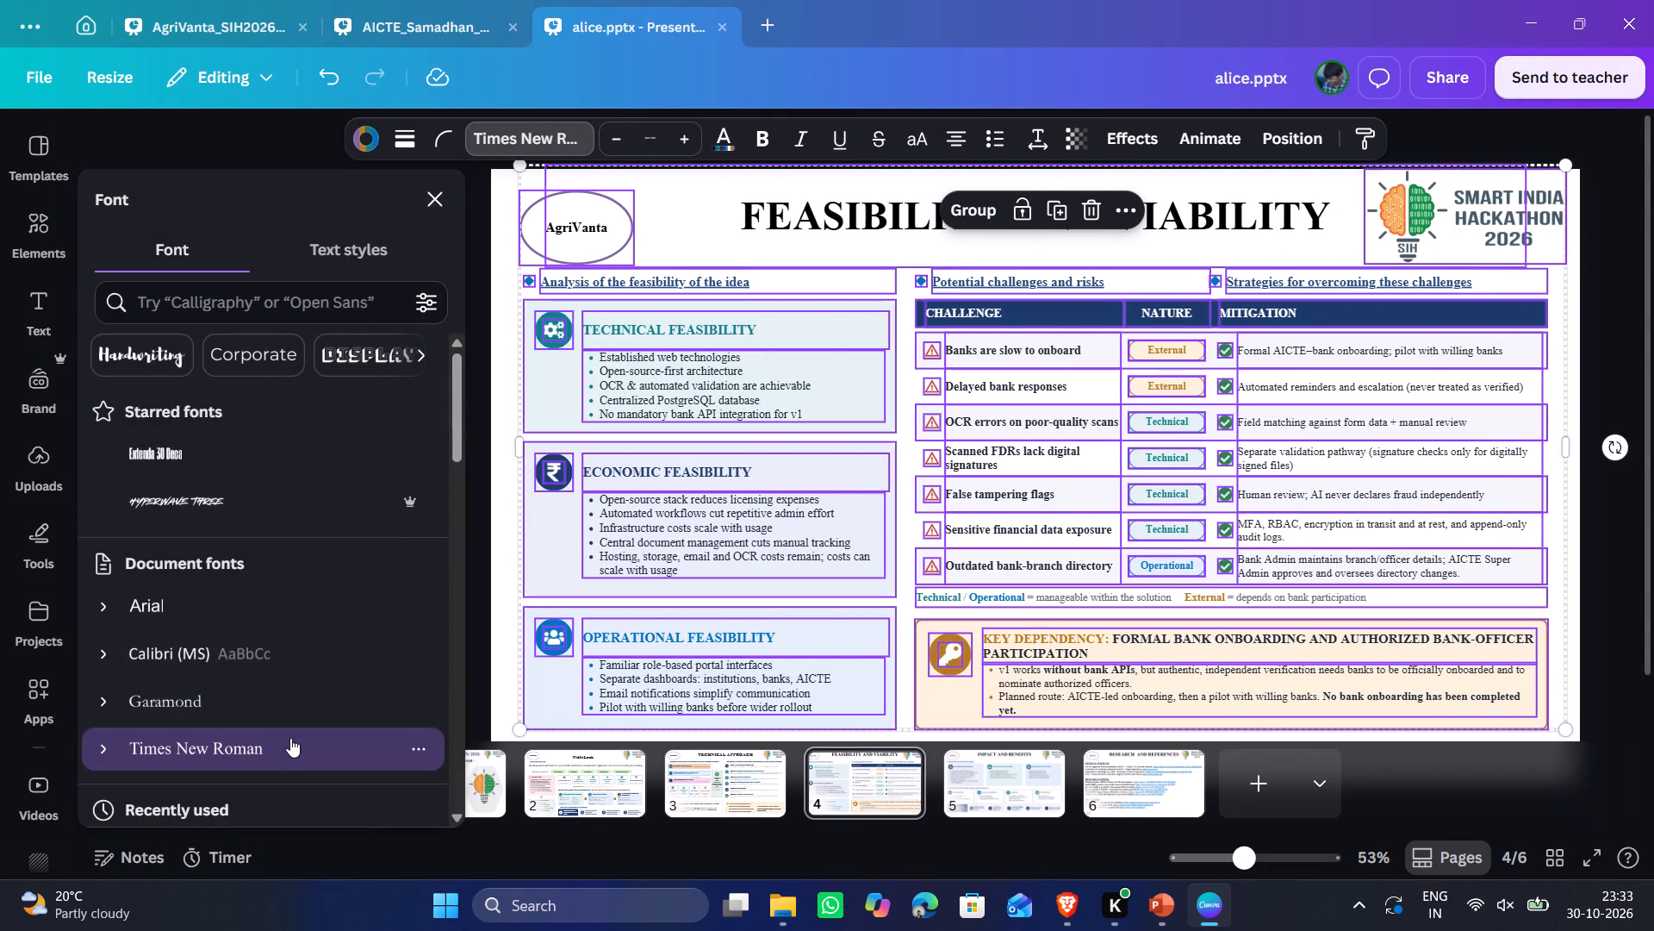
click(1617, 353)
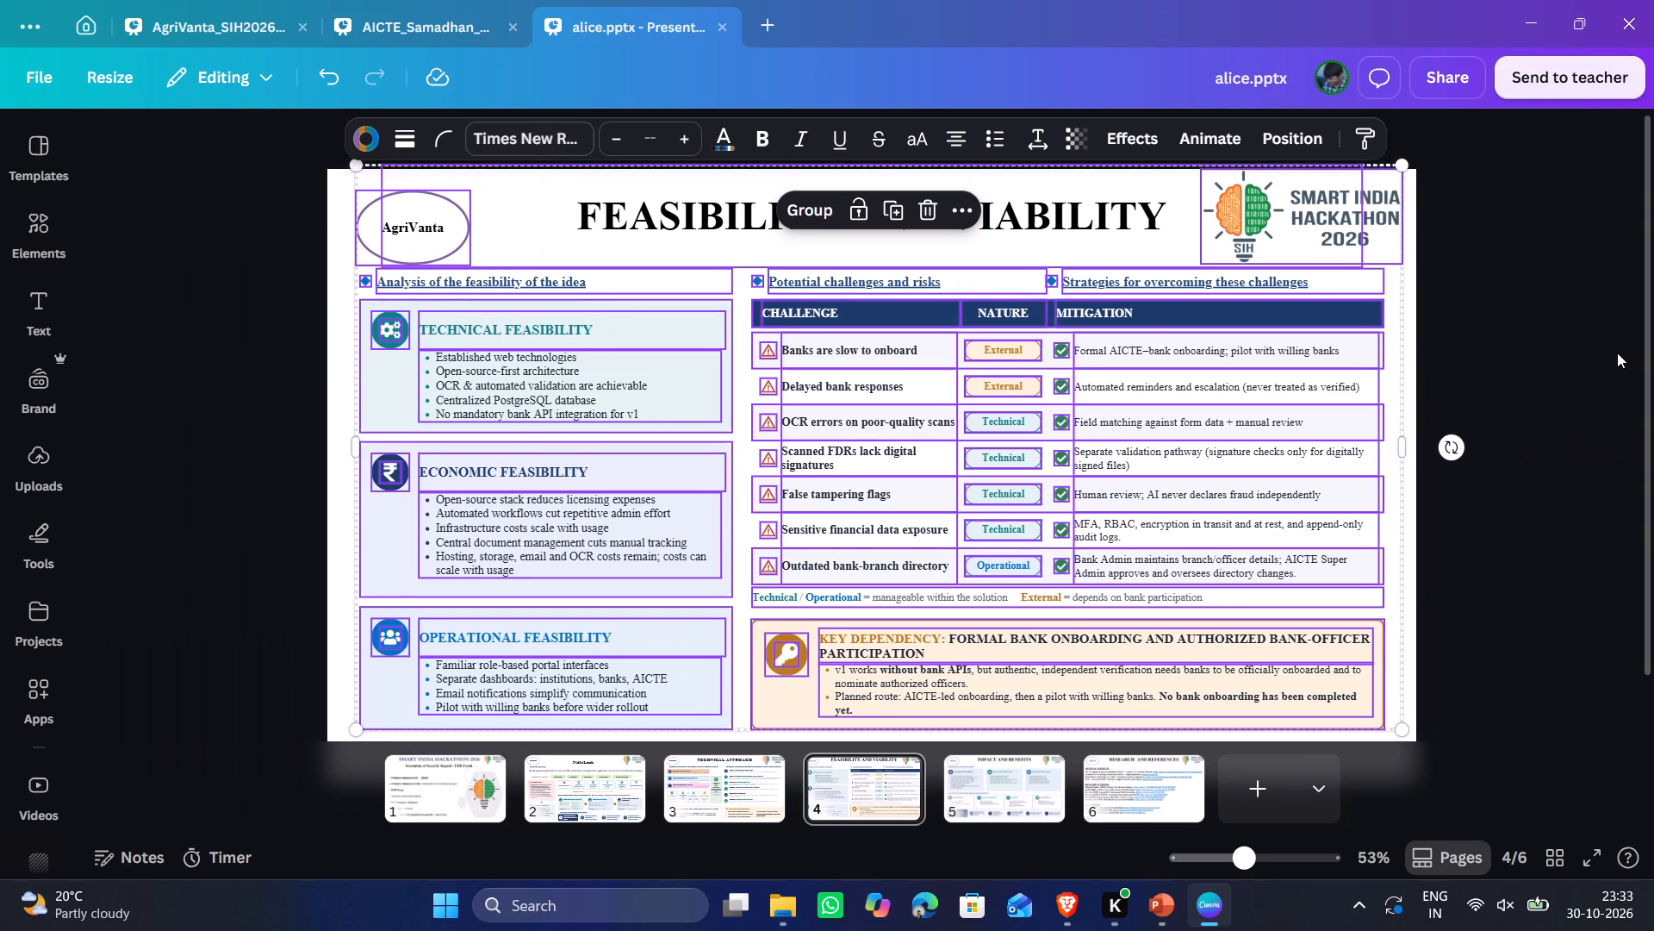
click(1617, 353)
click(1617, 353)
click(1605, 359)
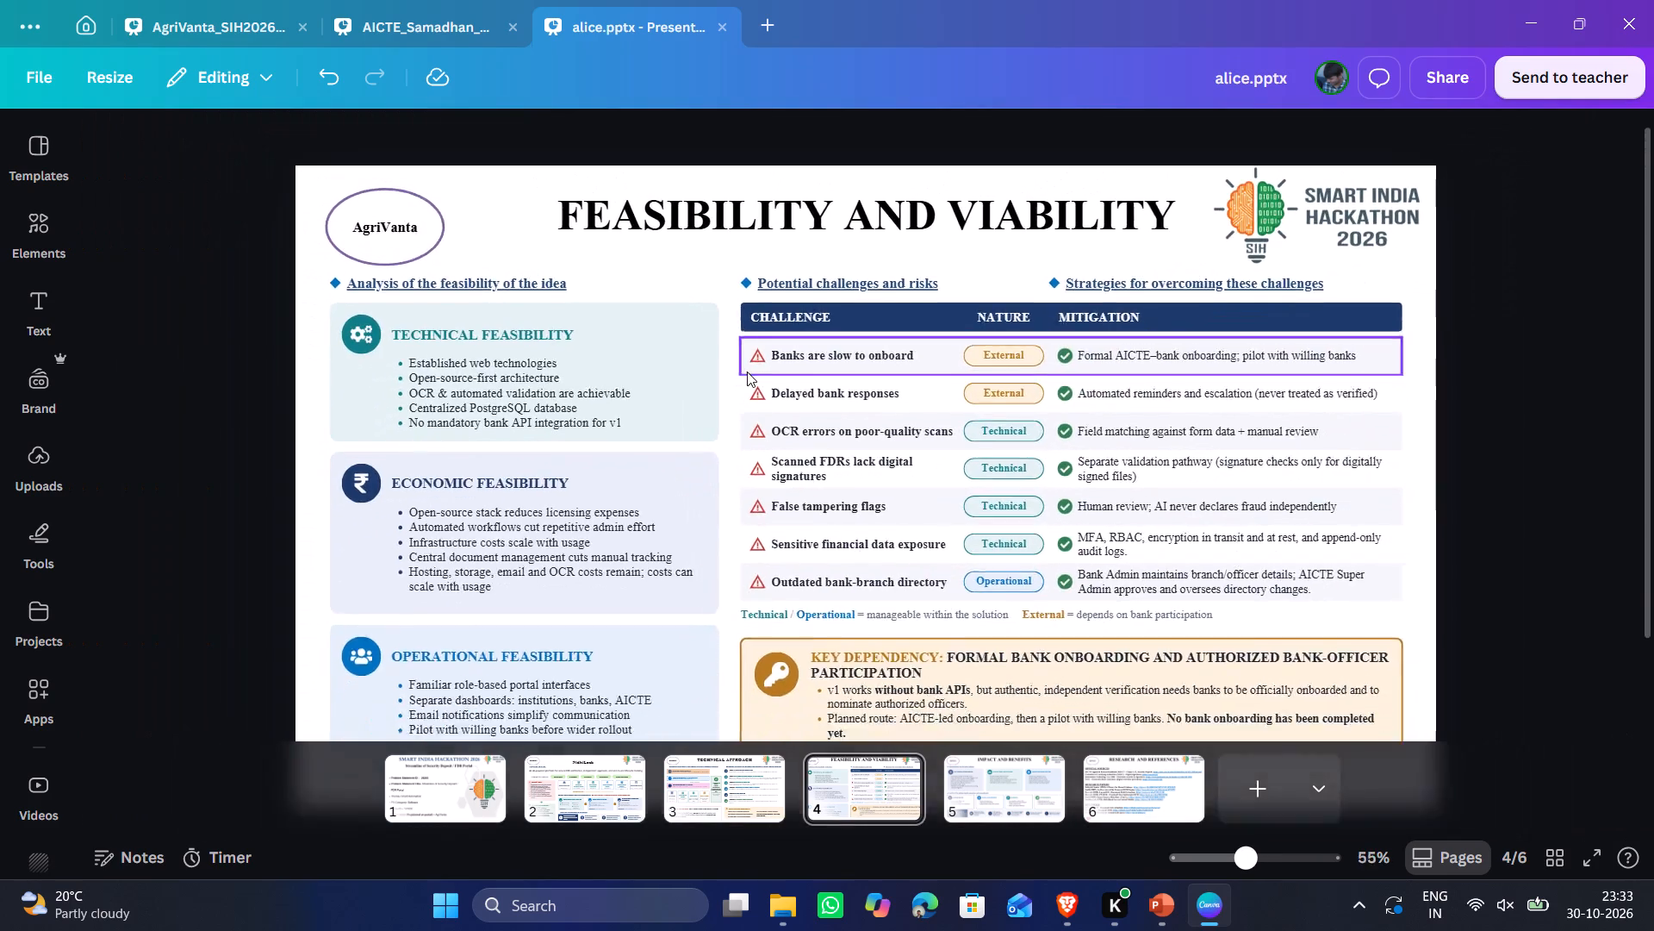
Check the Feasibility and Viability slide's text layout up close and in full-screen presentation view.
scroll(994, 484, down, 1)
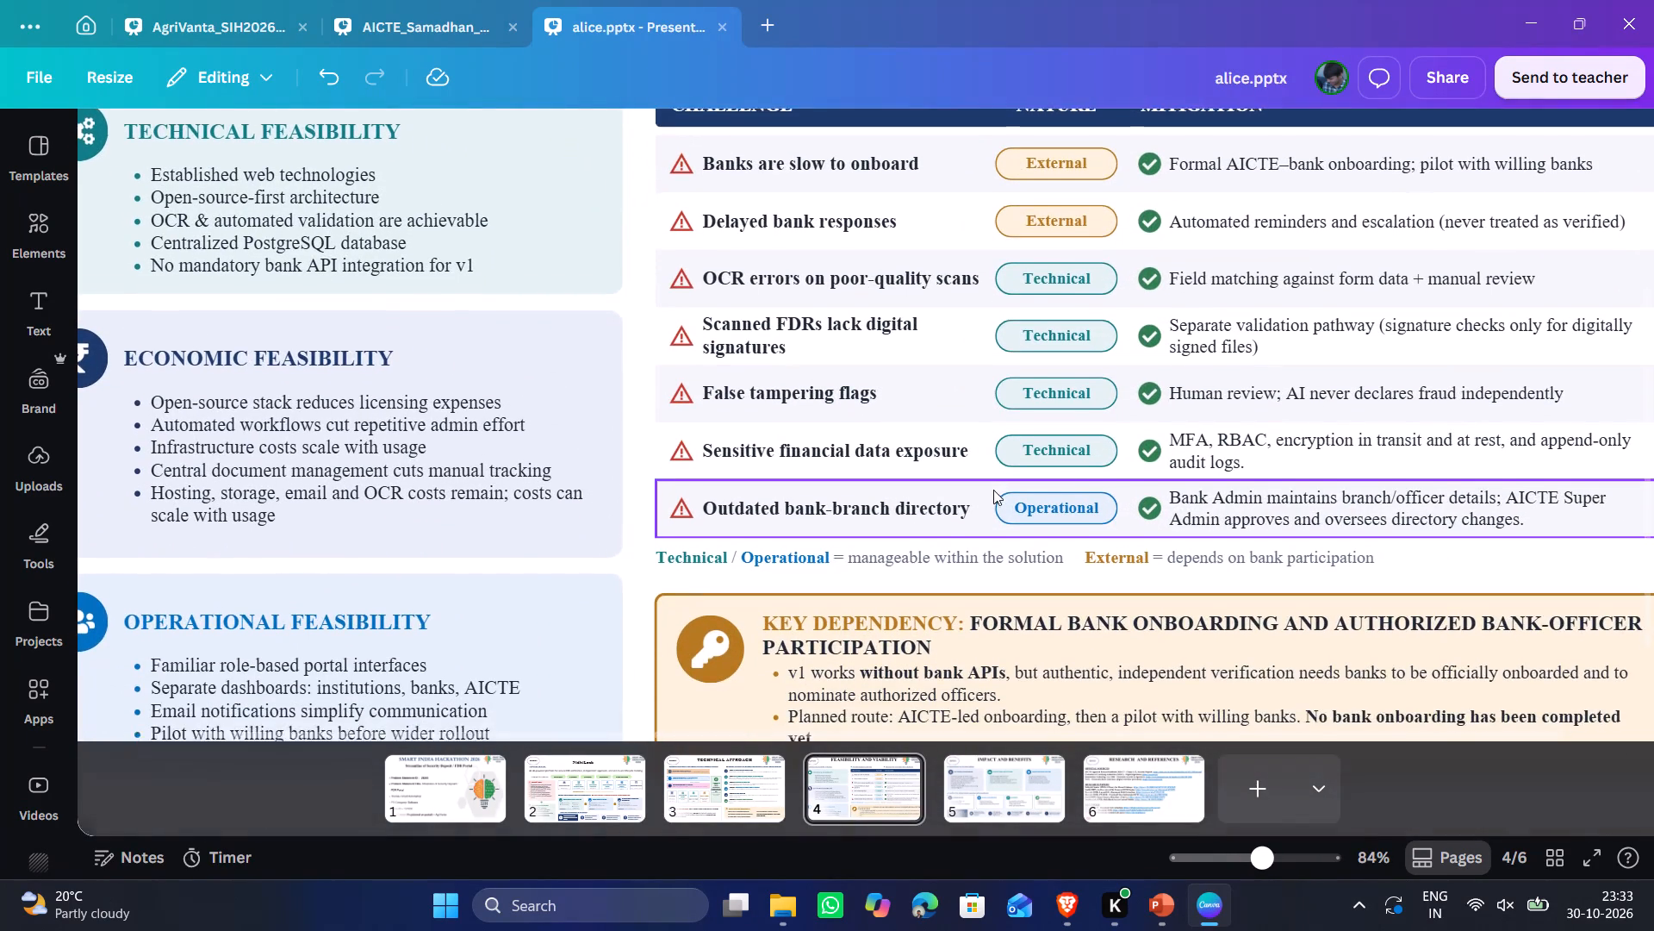
scroll(993, 490, down, 1)
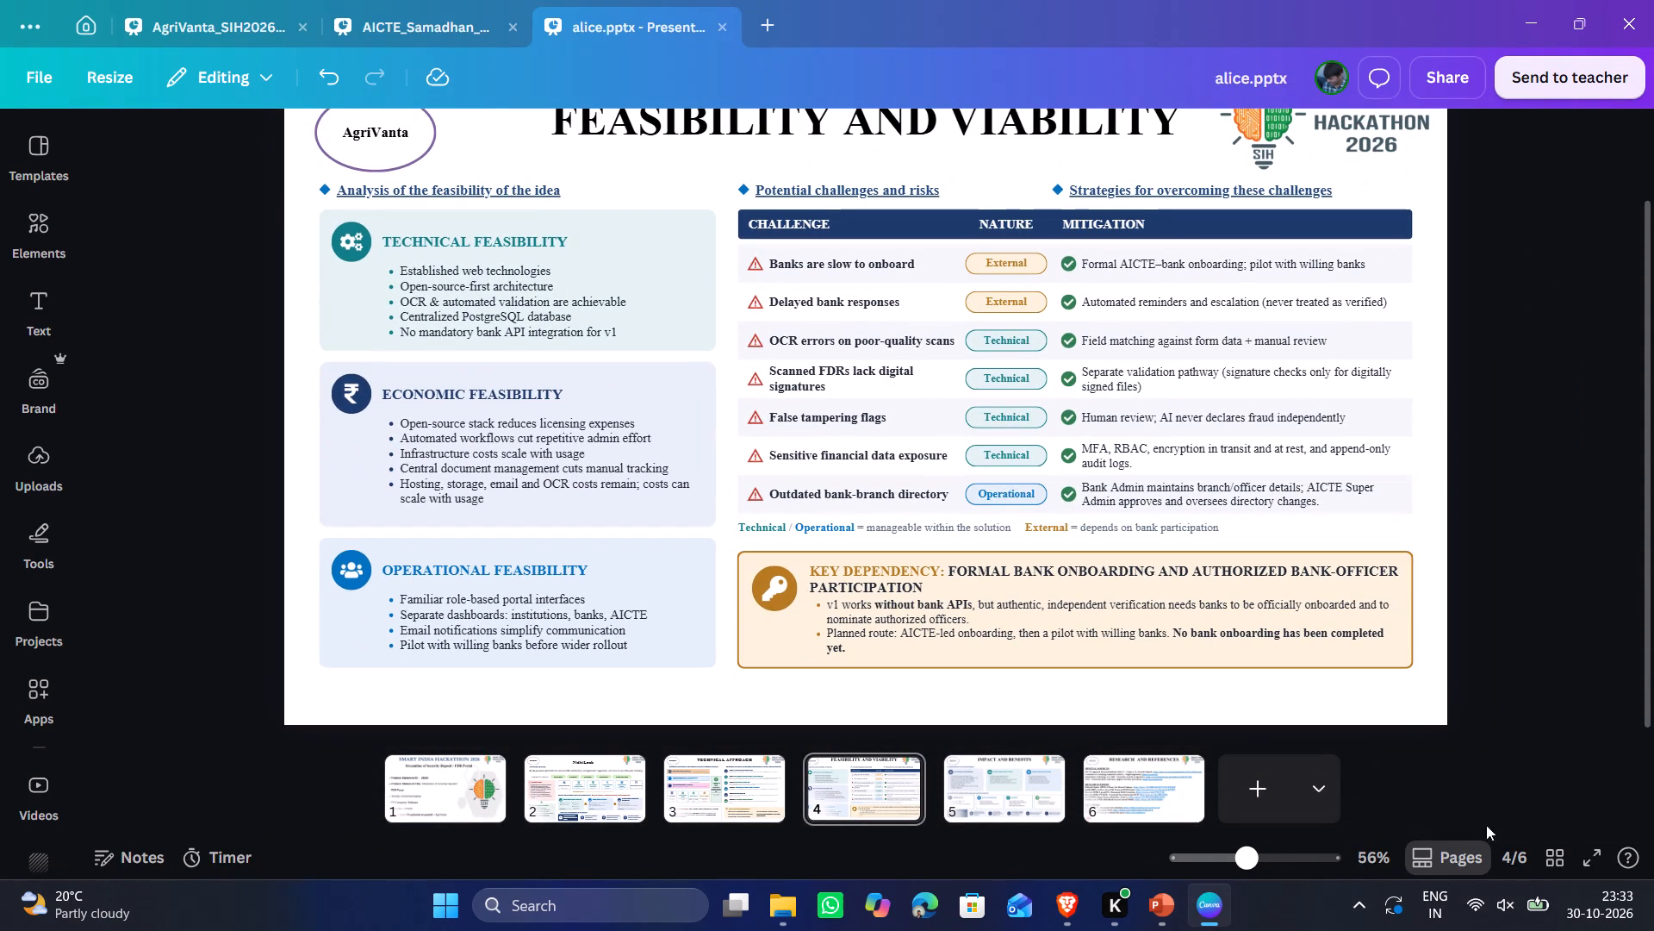
click(1578, 859)
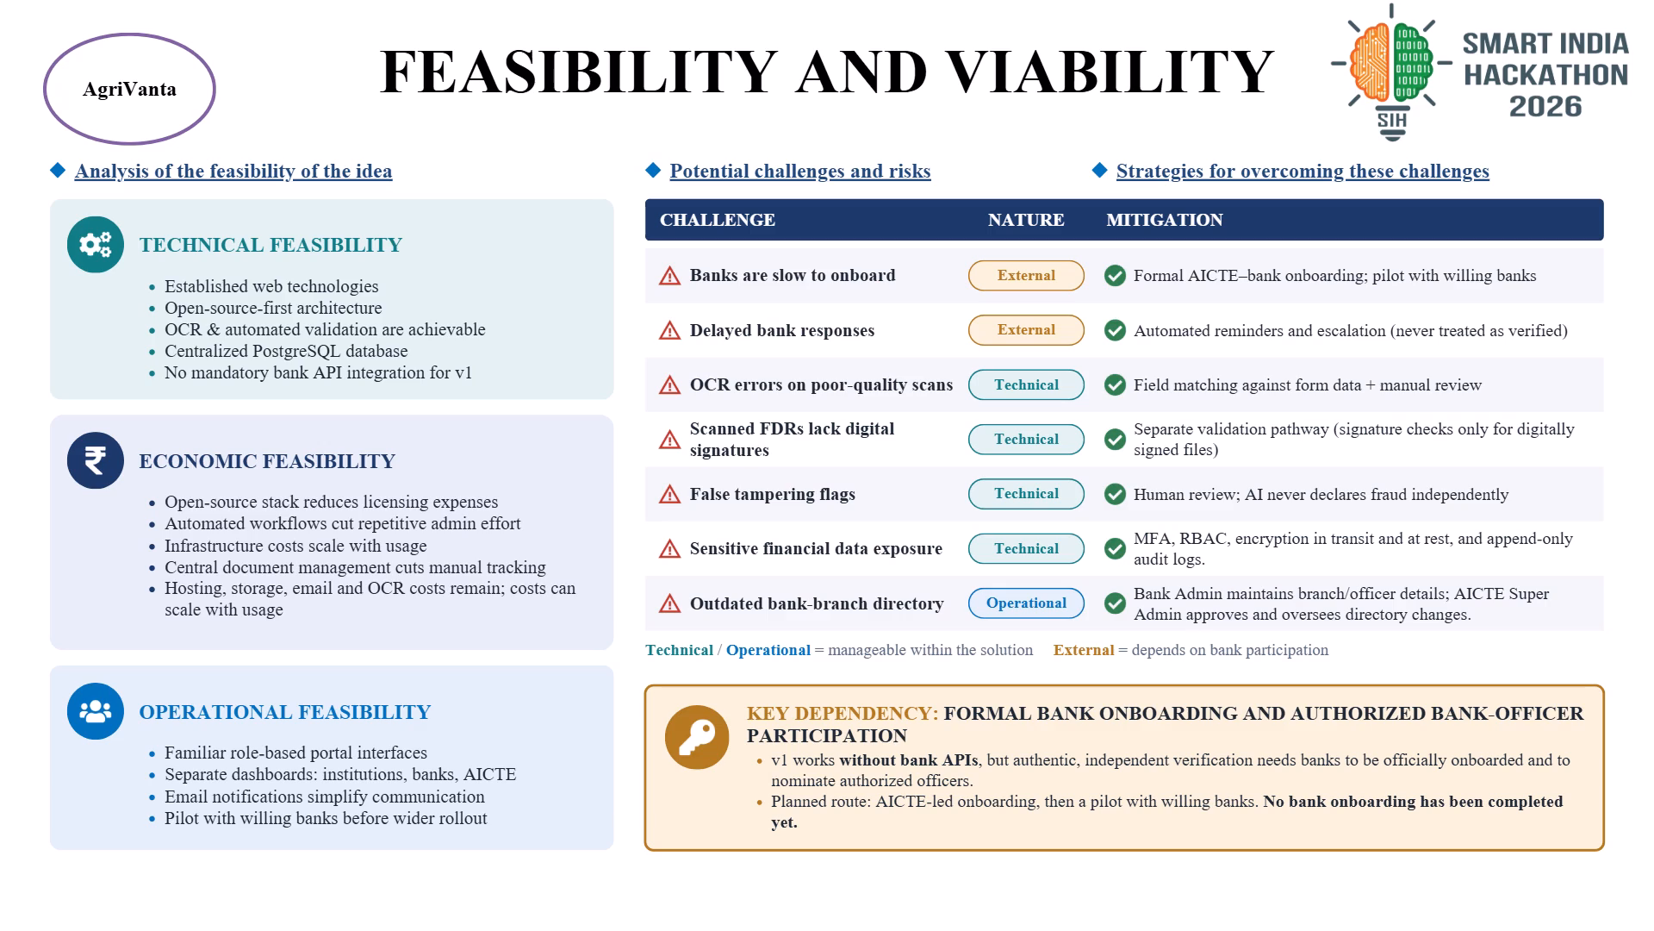
key(Escape)
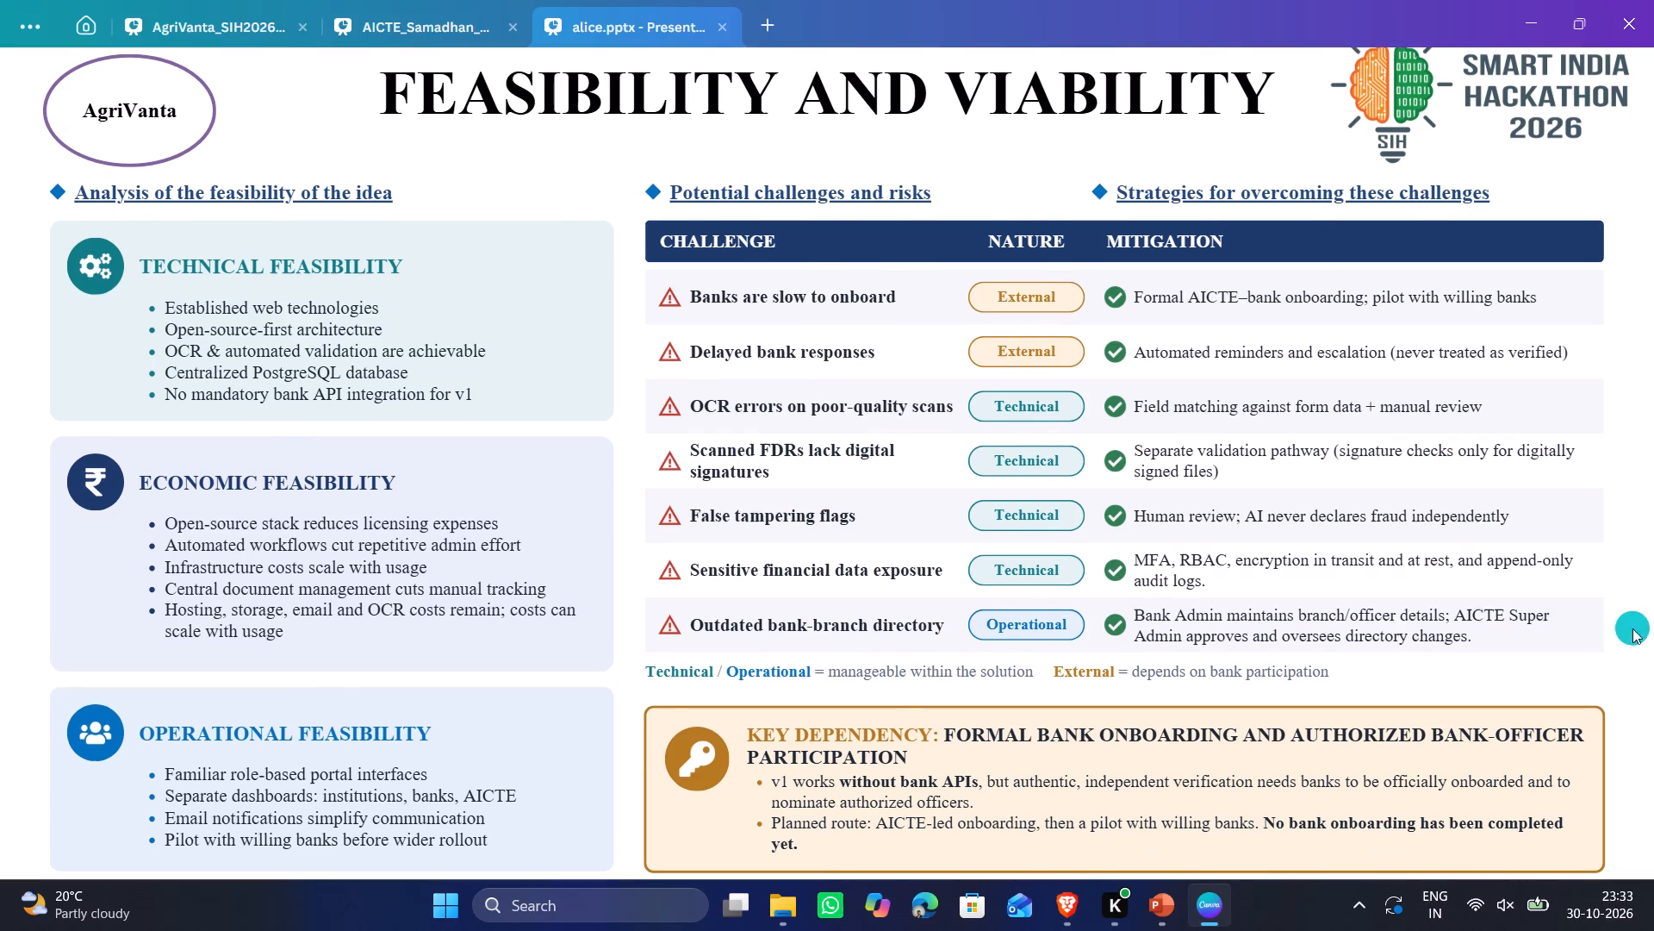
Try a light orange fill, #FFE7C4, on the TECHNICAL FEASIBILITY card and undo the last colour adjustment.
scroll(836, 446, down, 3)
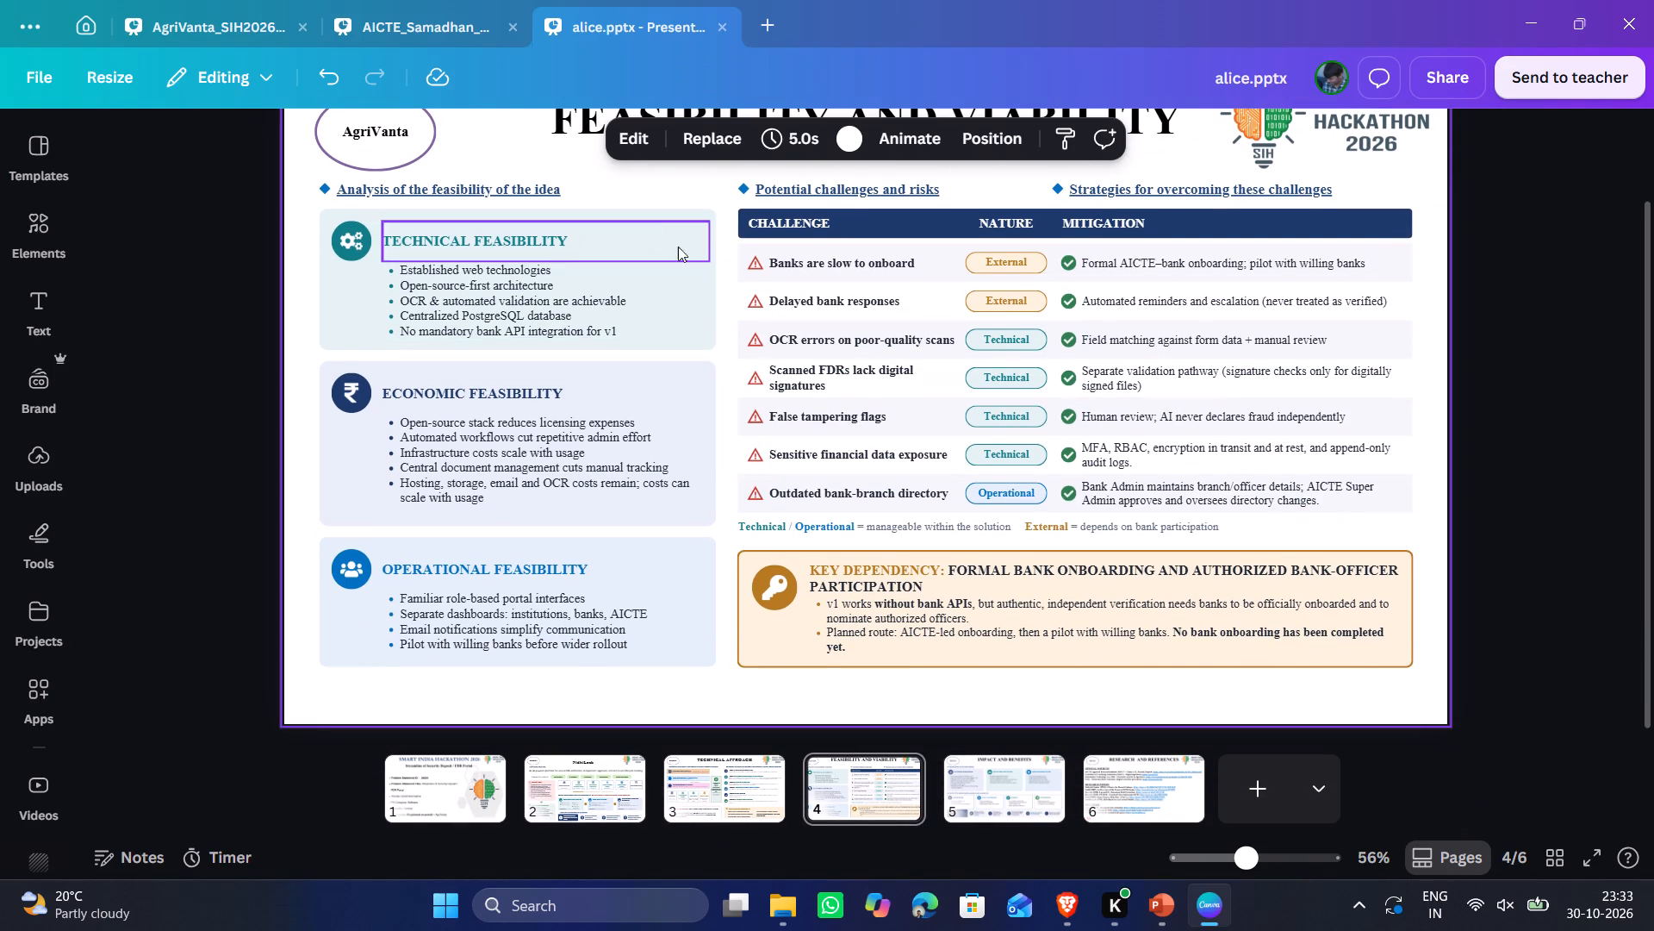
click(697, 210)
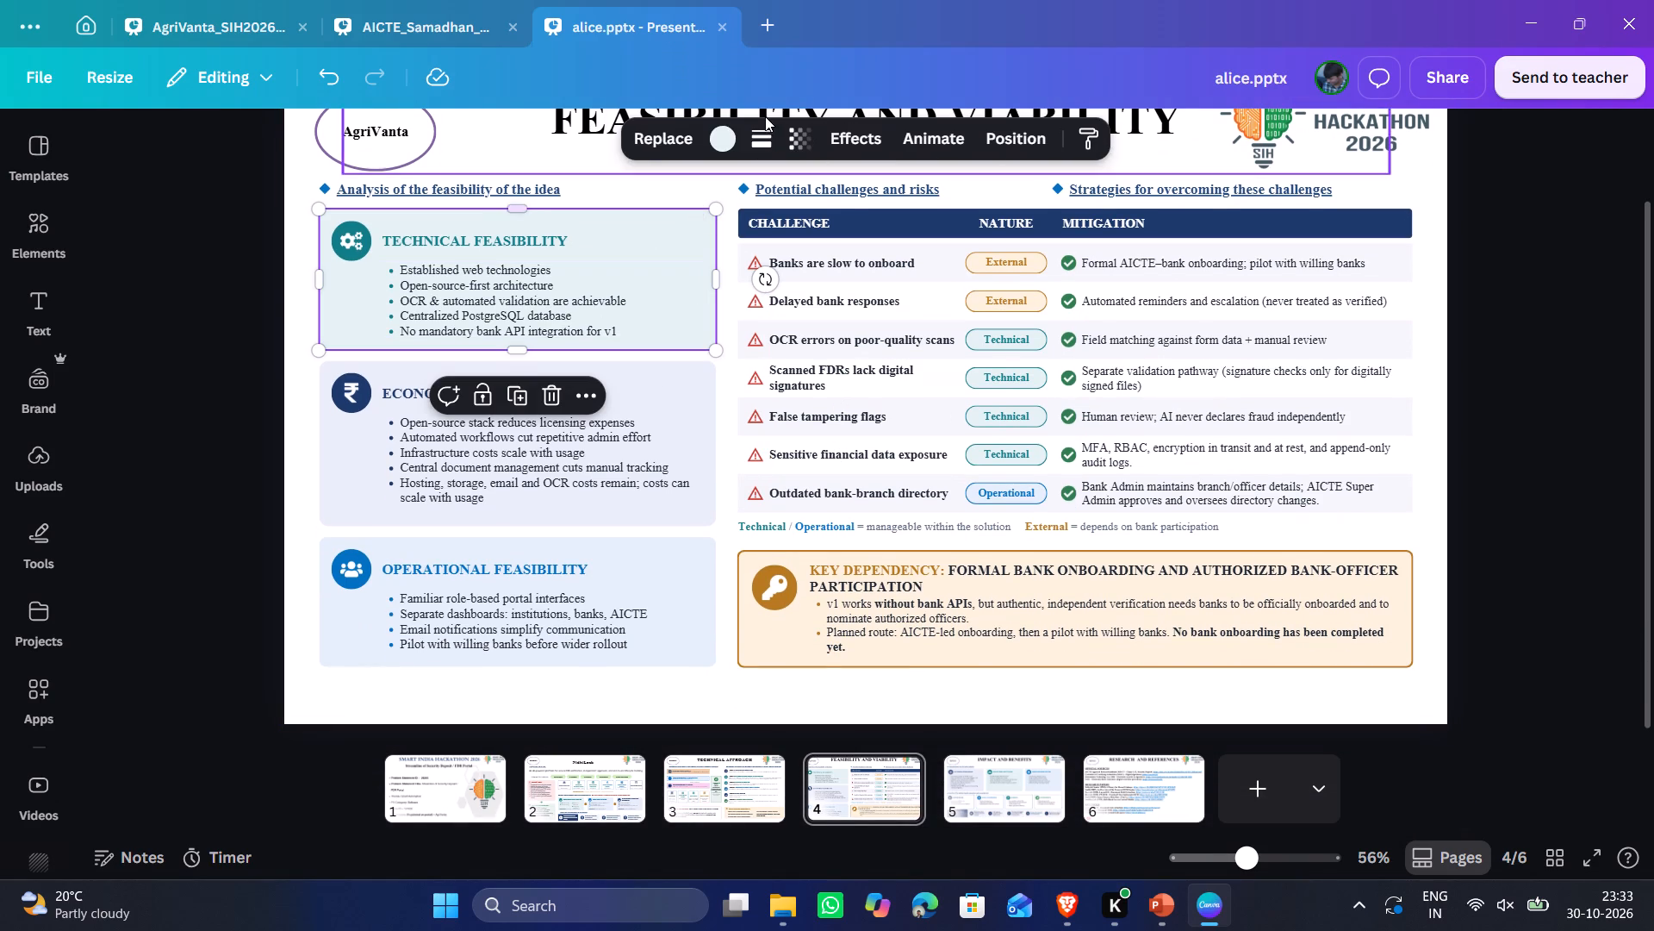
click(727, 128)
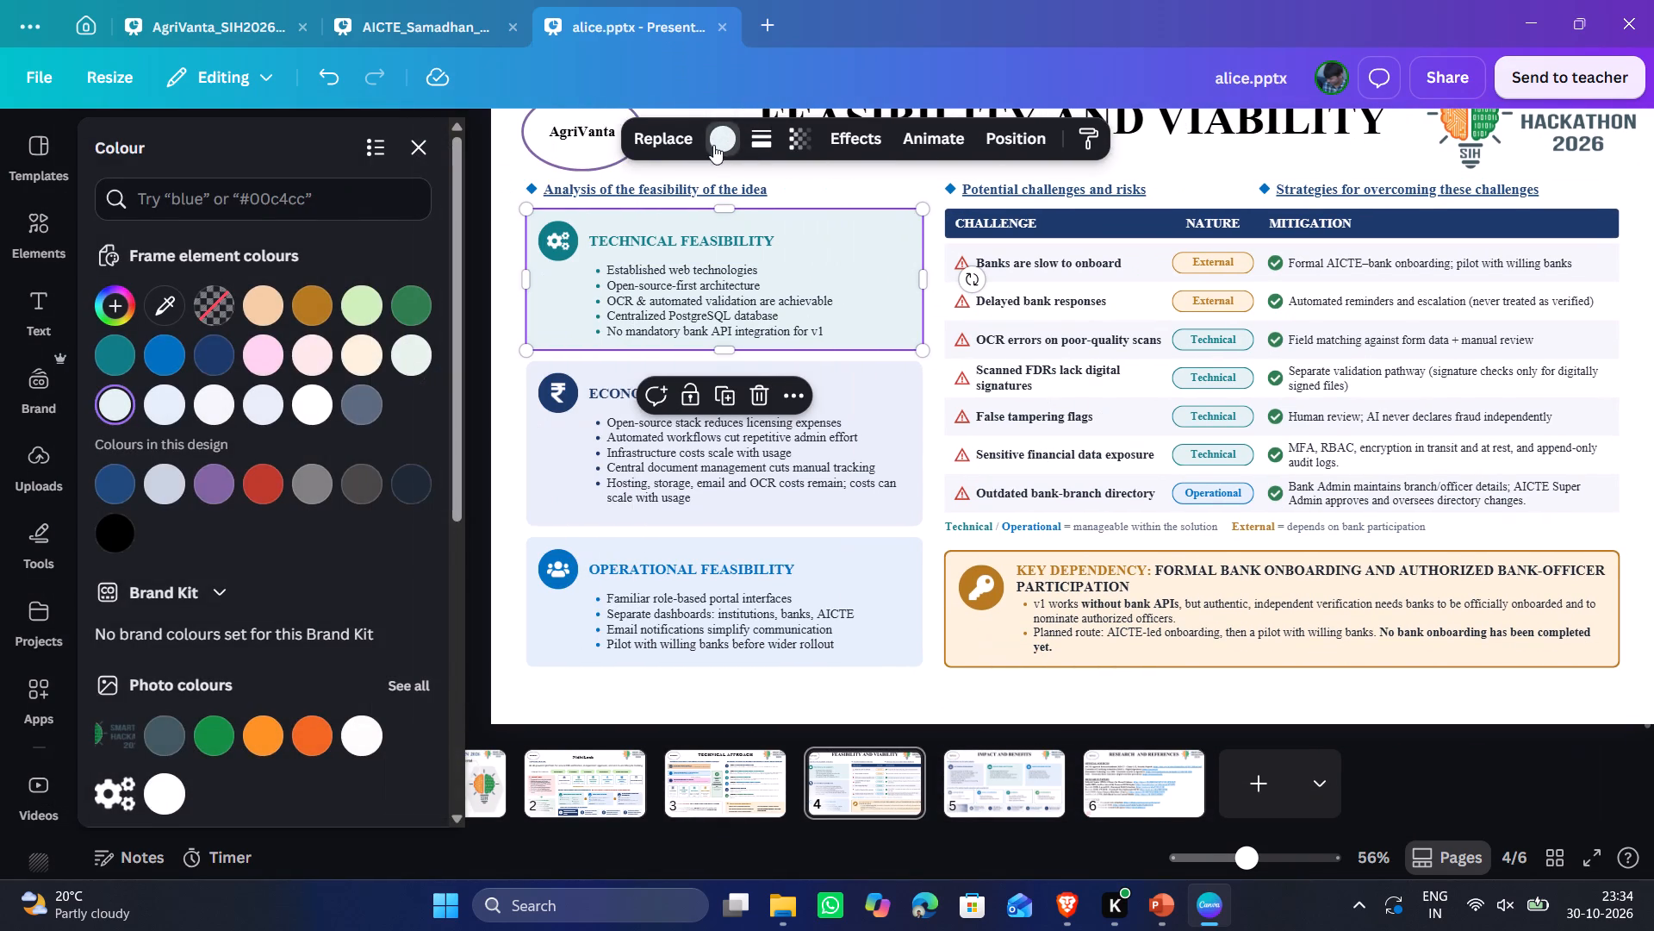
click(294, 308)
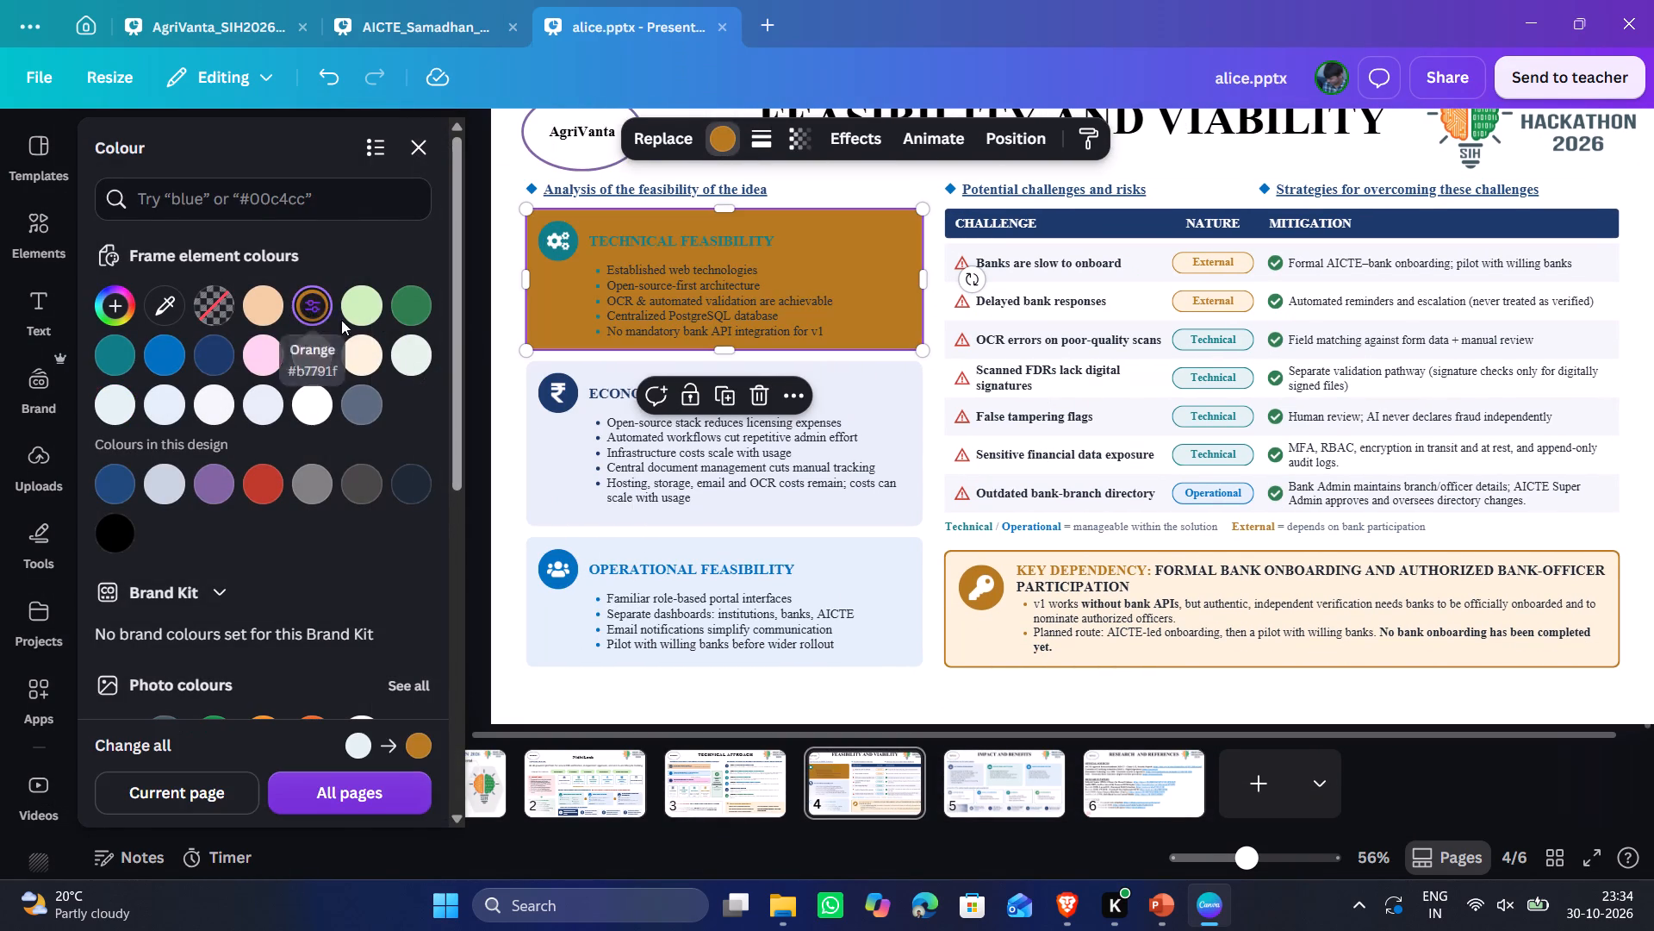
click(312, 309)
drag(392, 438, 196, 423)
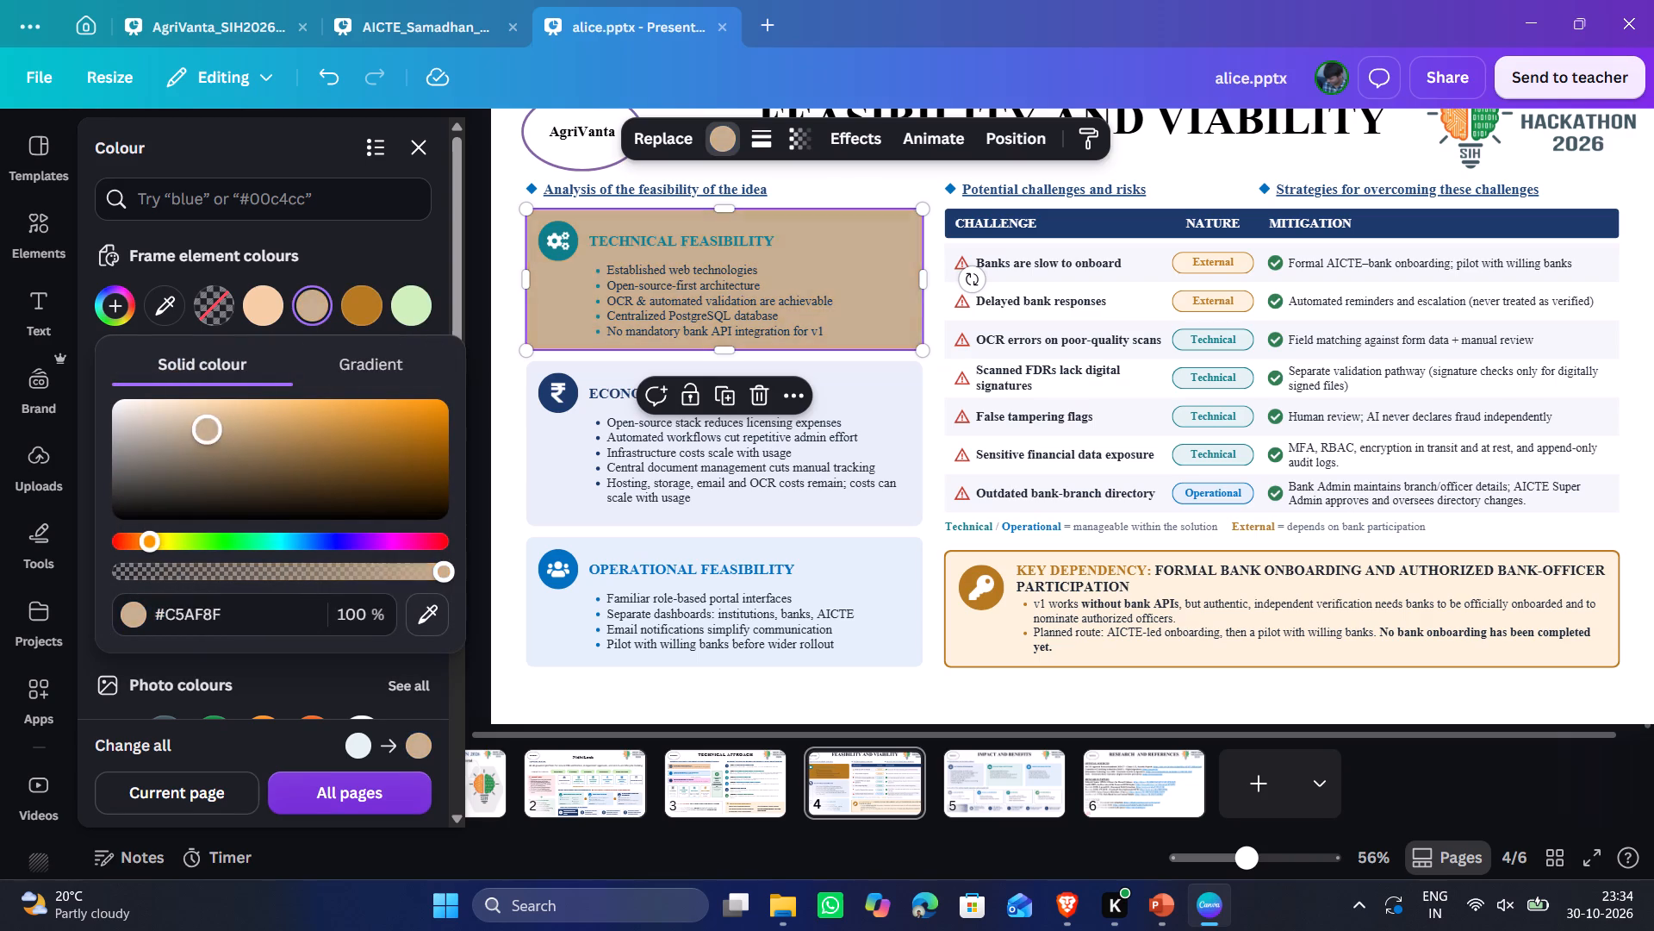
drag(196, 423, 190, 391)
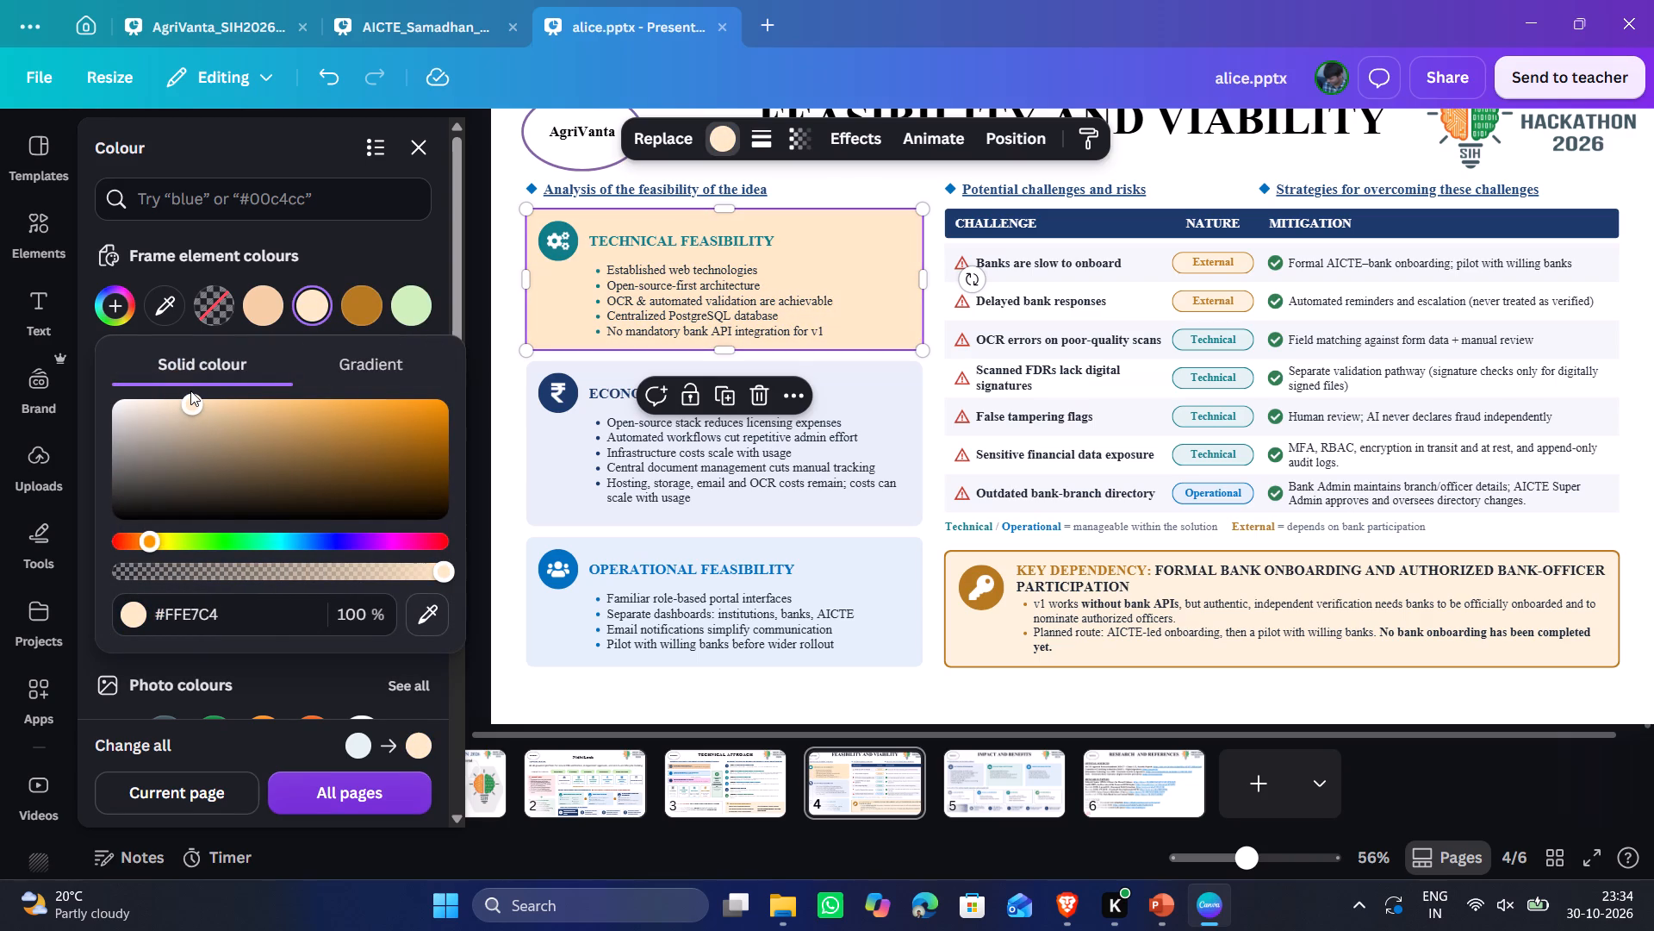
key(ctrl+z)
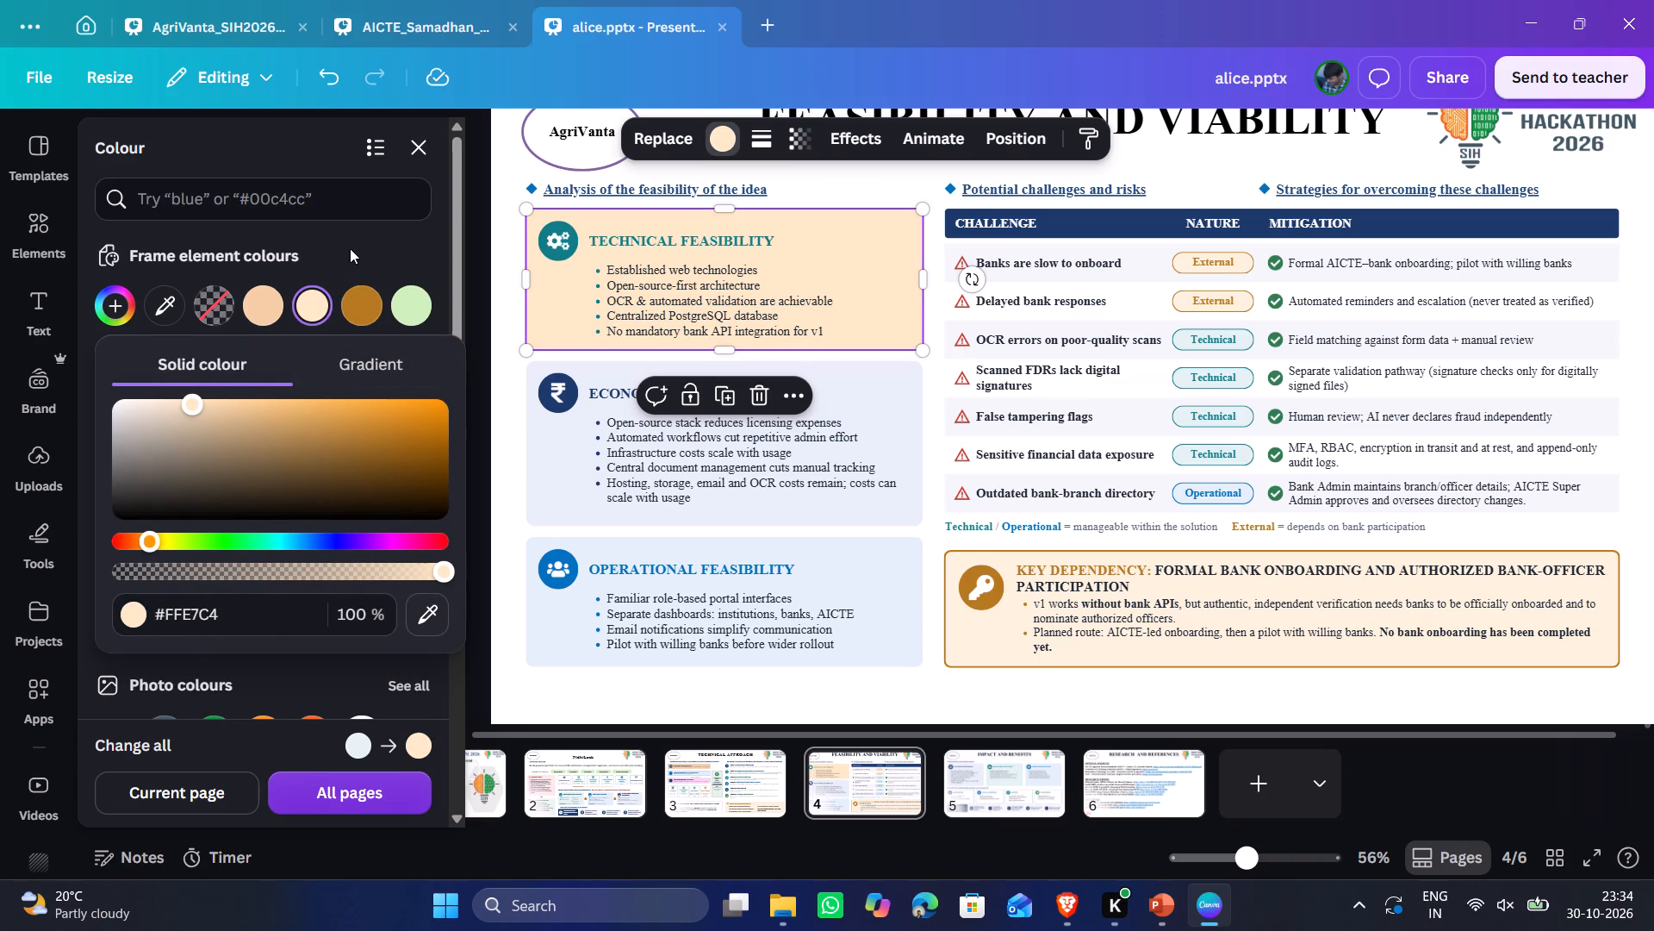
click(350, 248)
Set the TECHNICAL FEASIBILITY card's fill to light blue #B5E0FF, starting from the vivid azure #0070C0 swatch.
click(312, 358)
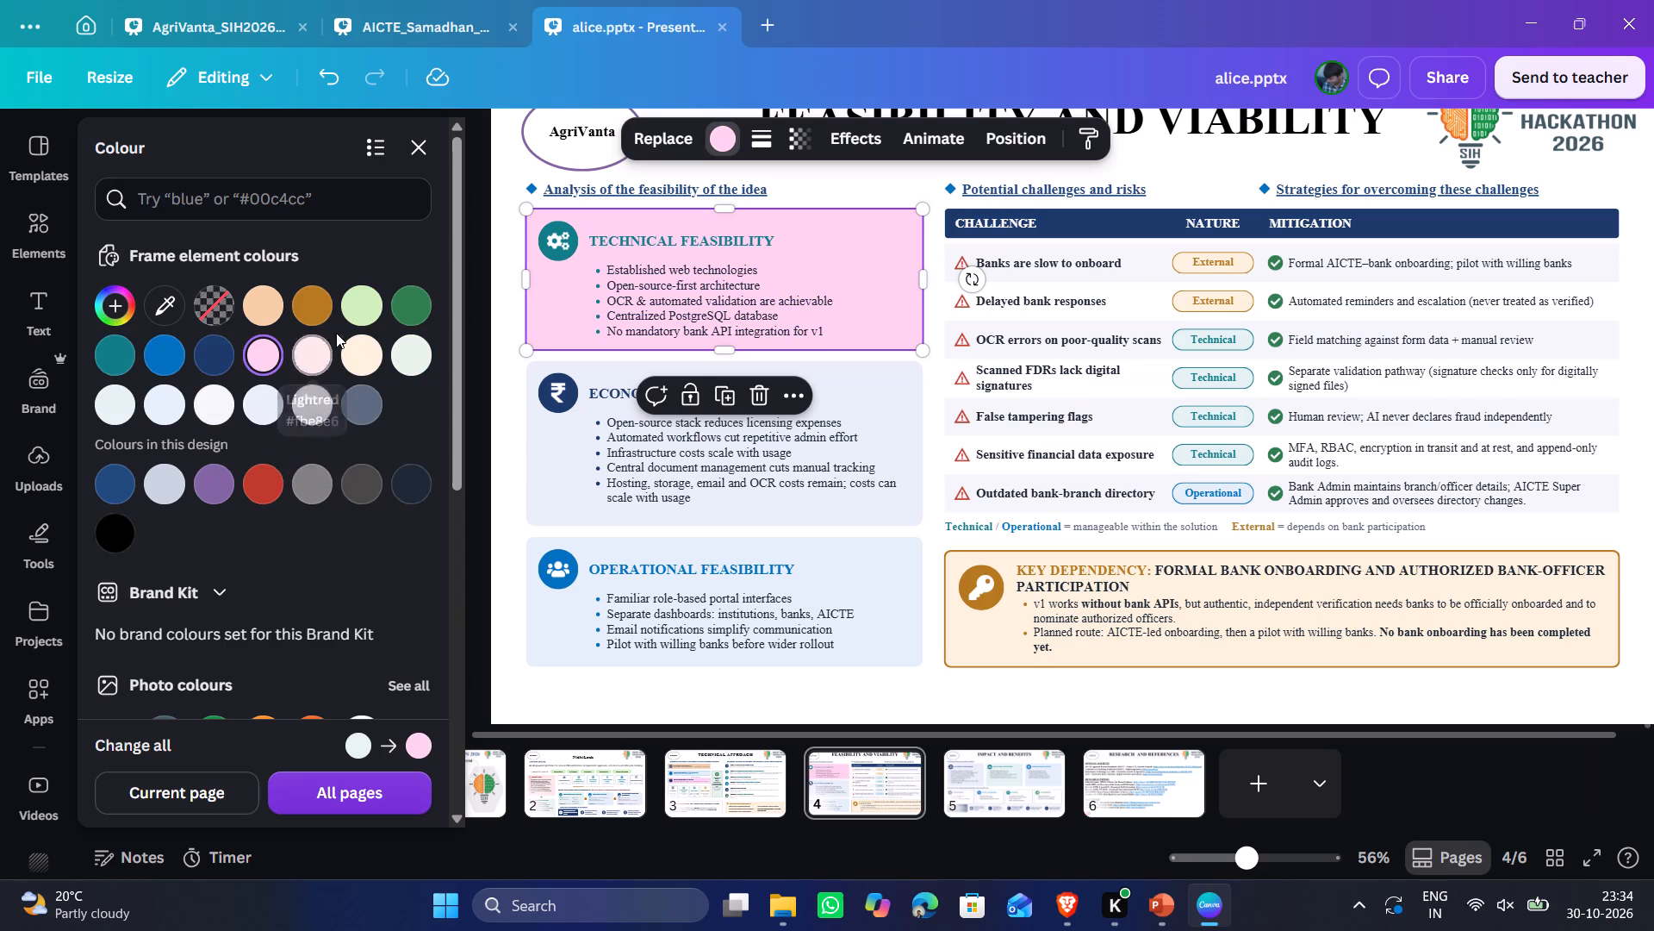
click(157, 361)
click(164, 358)
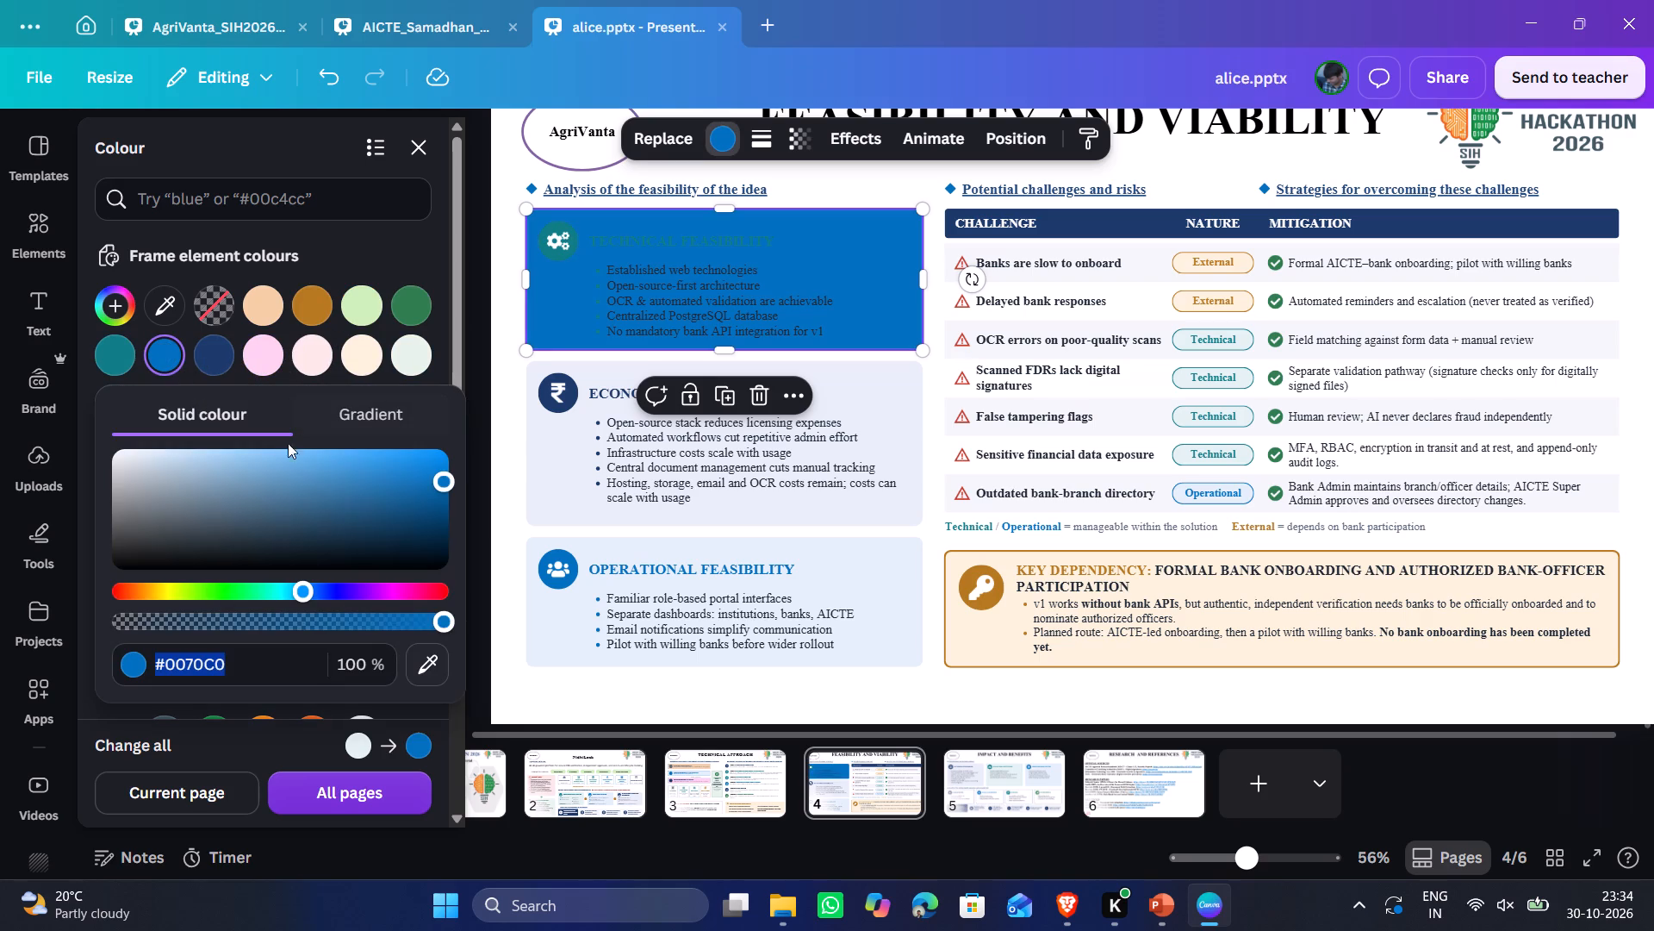
drag(440, 476, 218, 444)
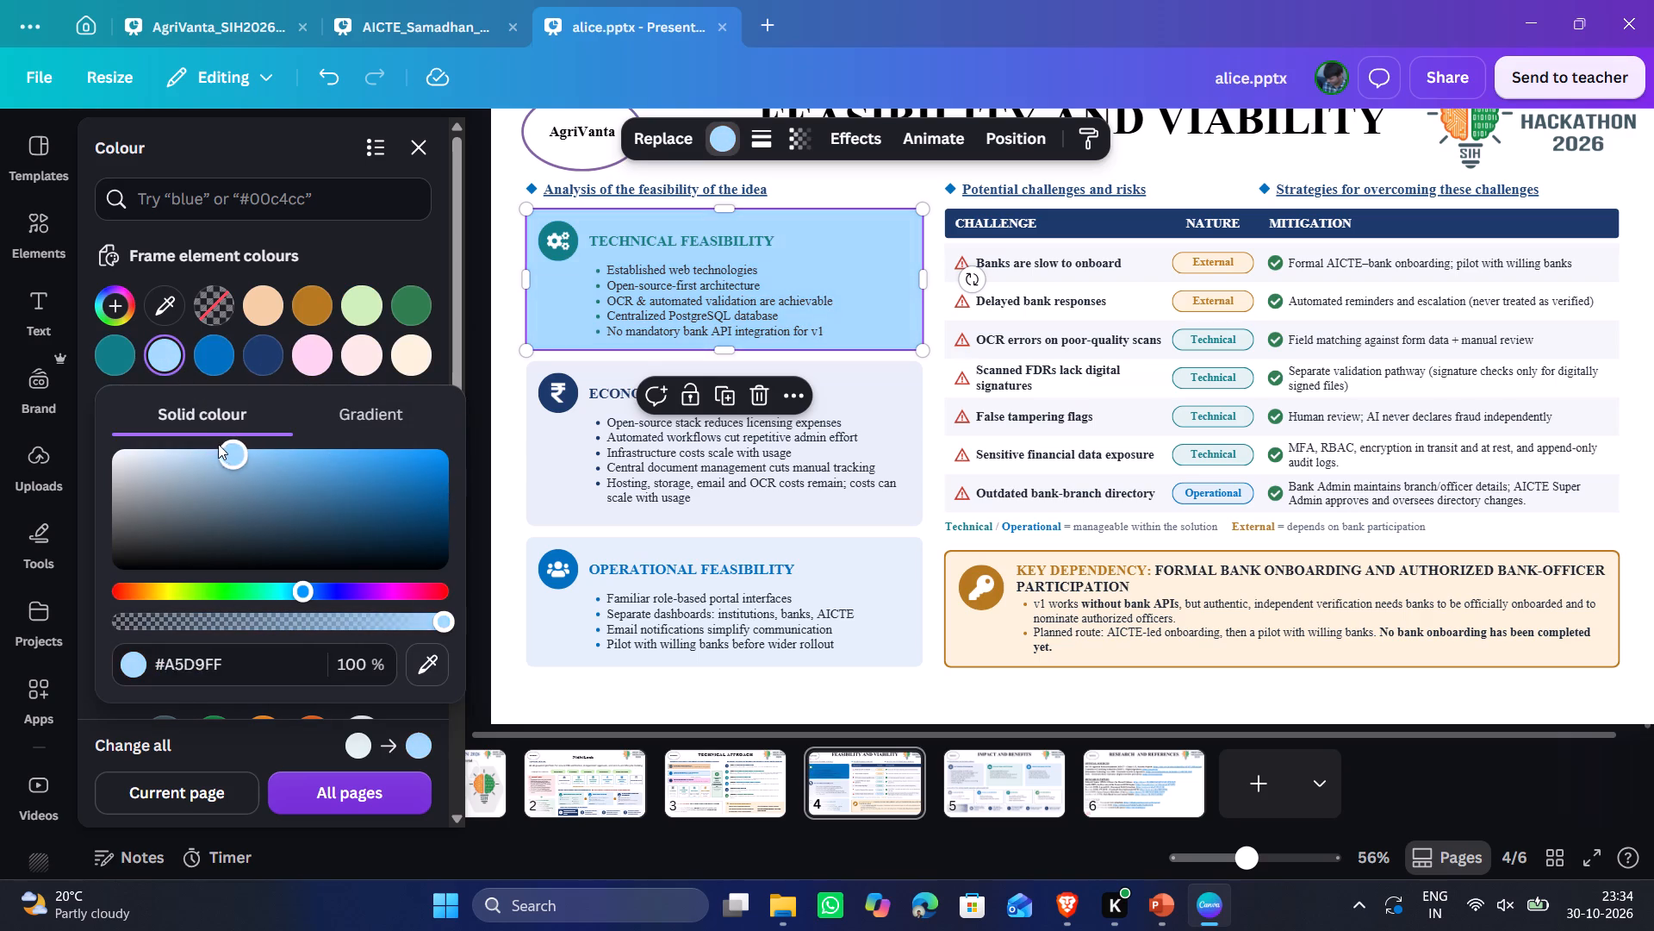
drag(218, 444, 171, 440)
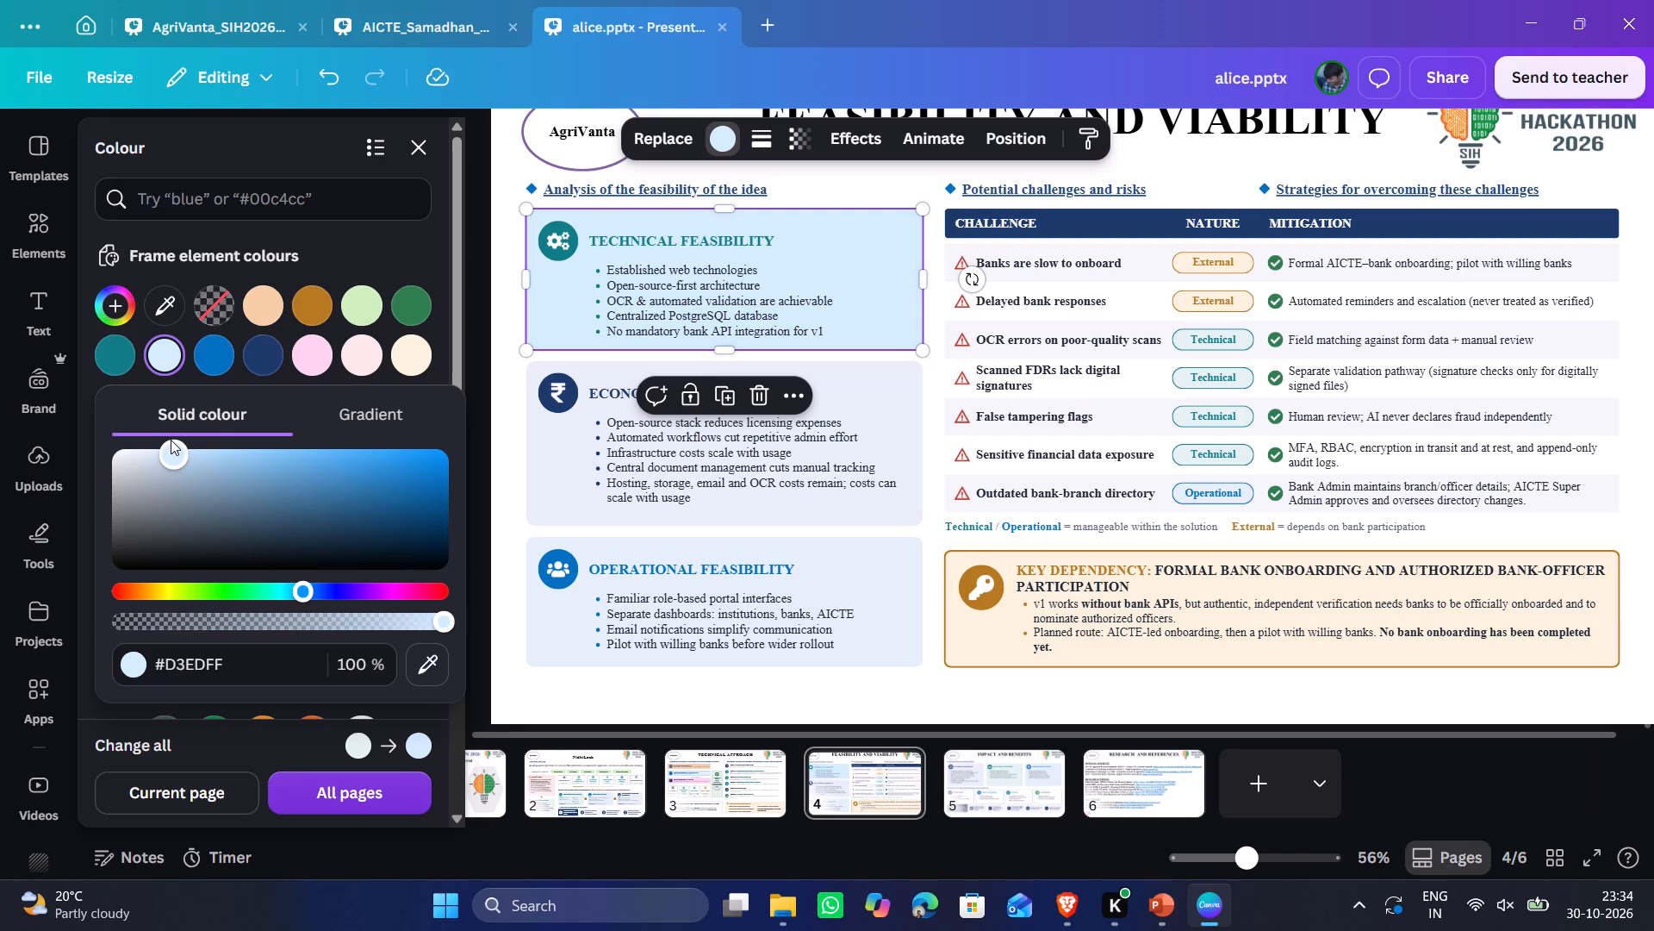
drag(171, 440, 148, 434)
drag(148, 434, 210, 442)
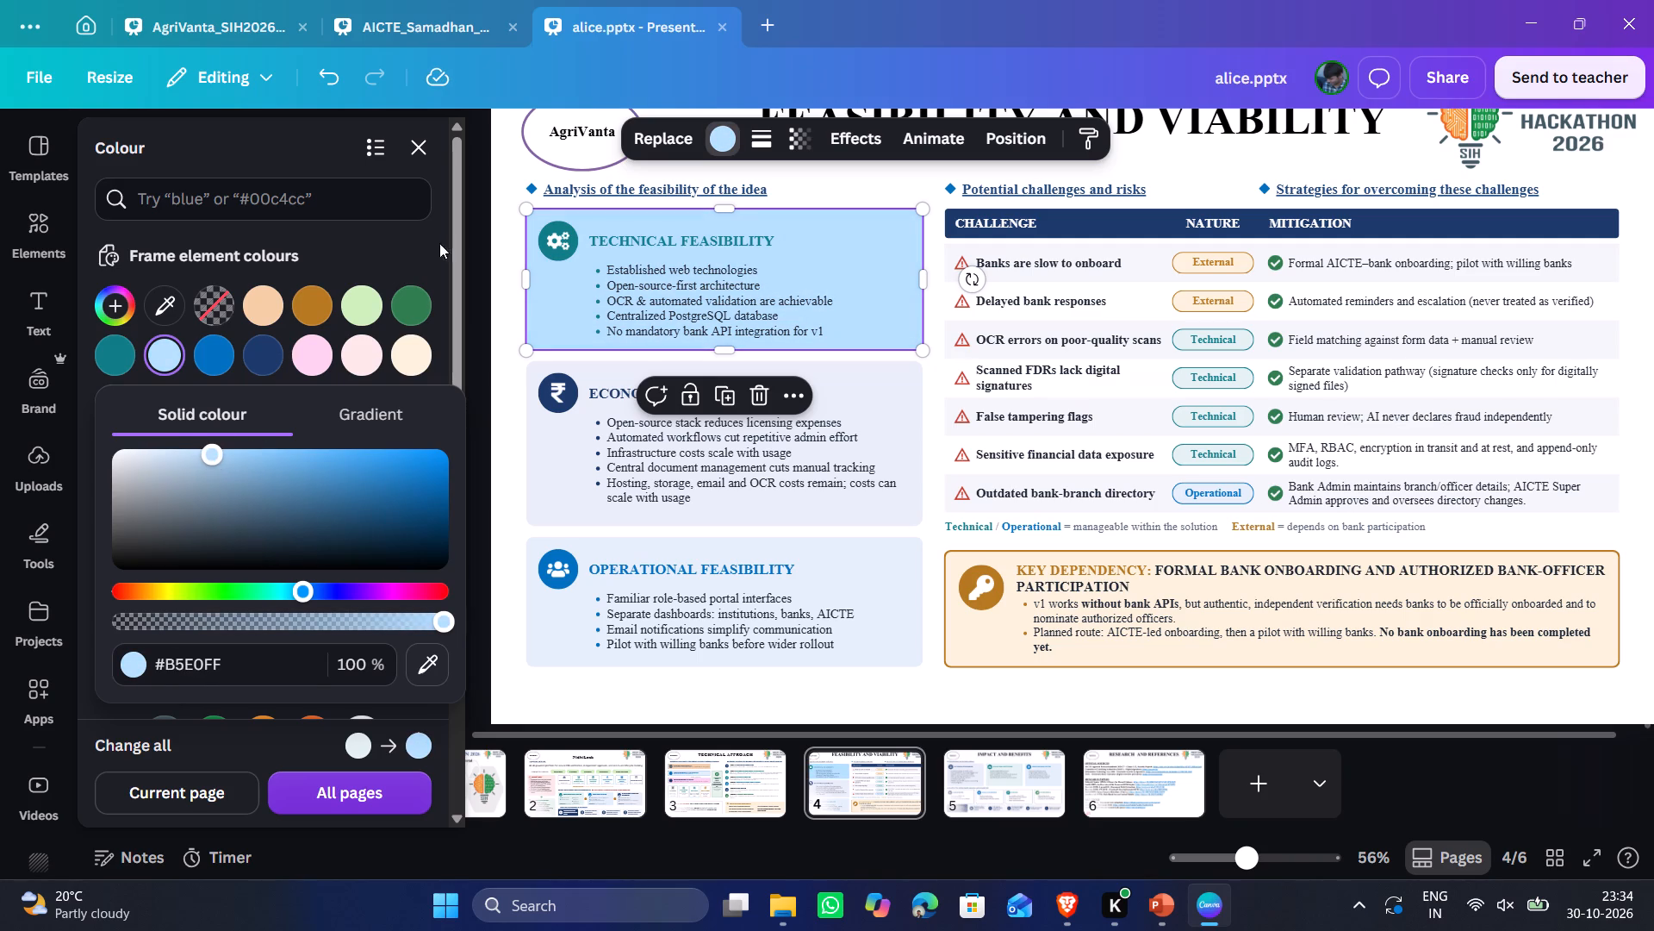
click(501, 214)
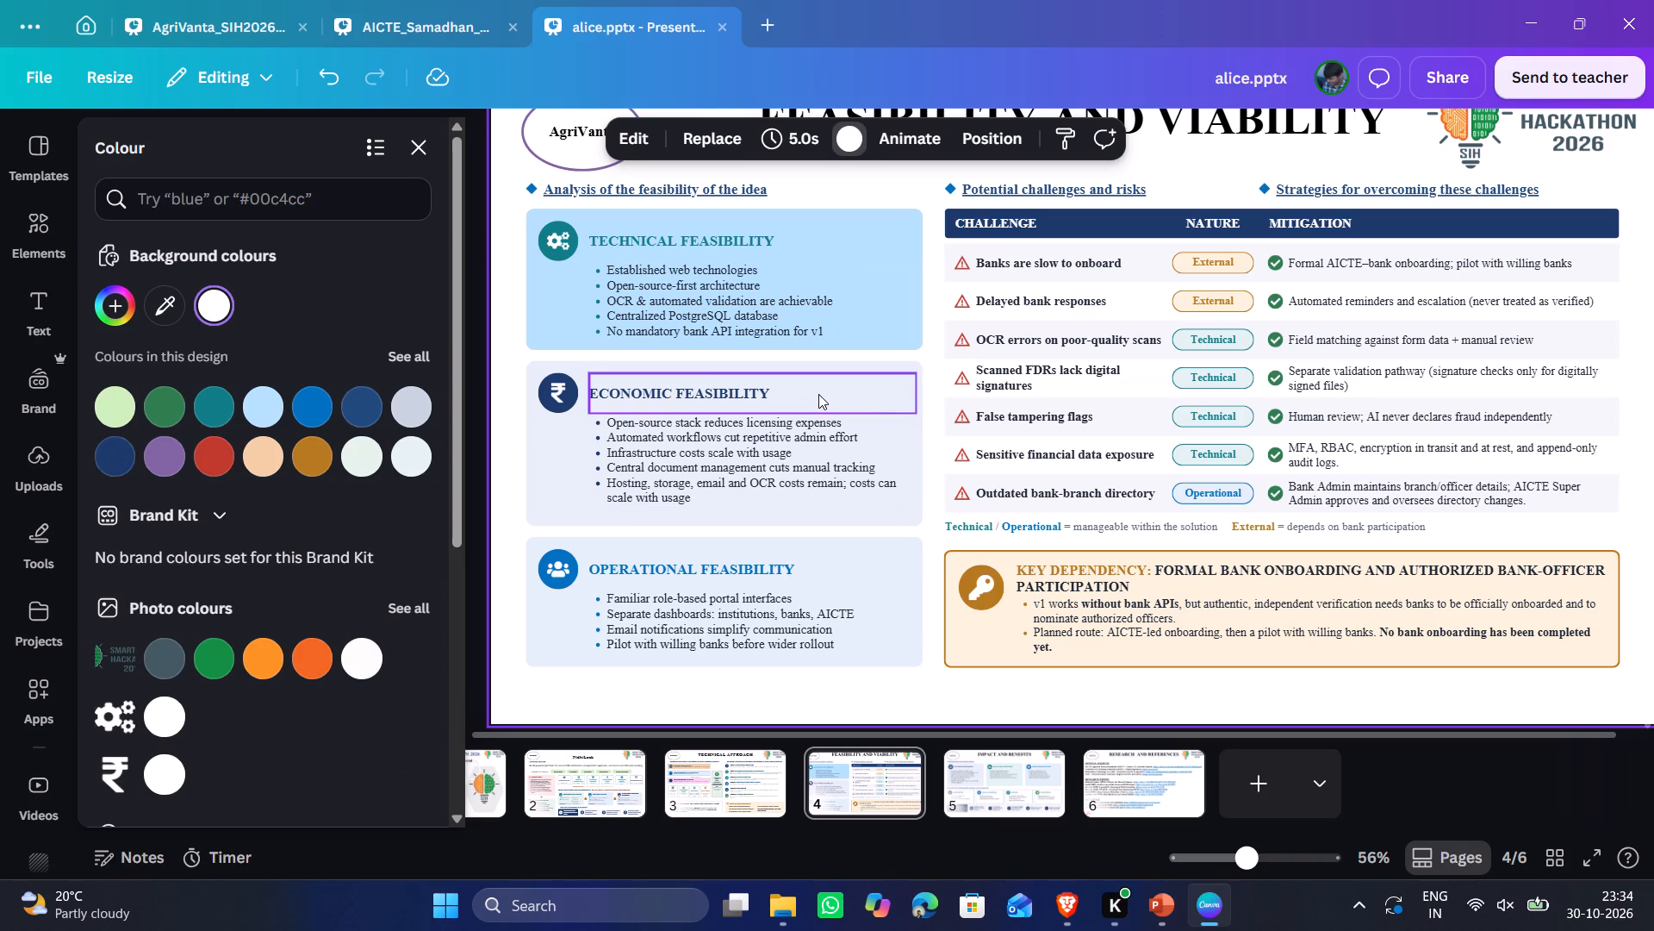
Set the OPERATIONAL FEASIBILITY card's fill to a light purple of about #E6D1FF, starting from the purple #8064A2 swatch.
click(922, 561)
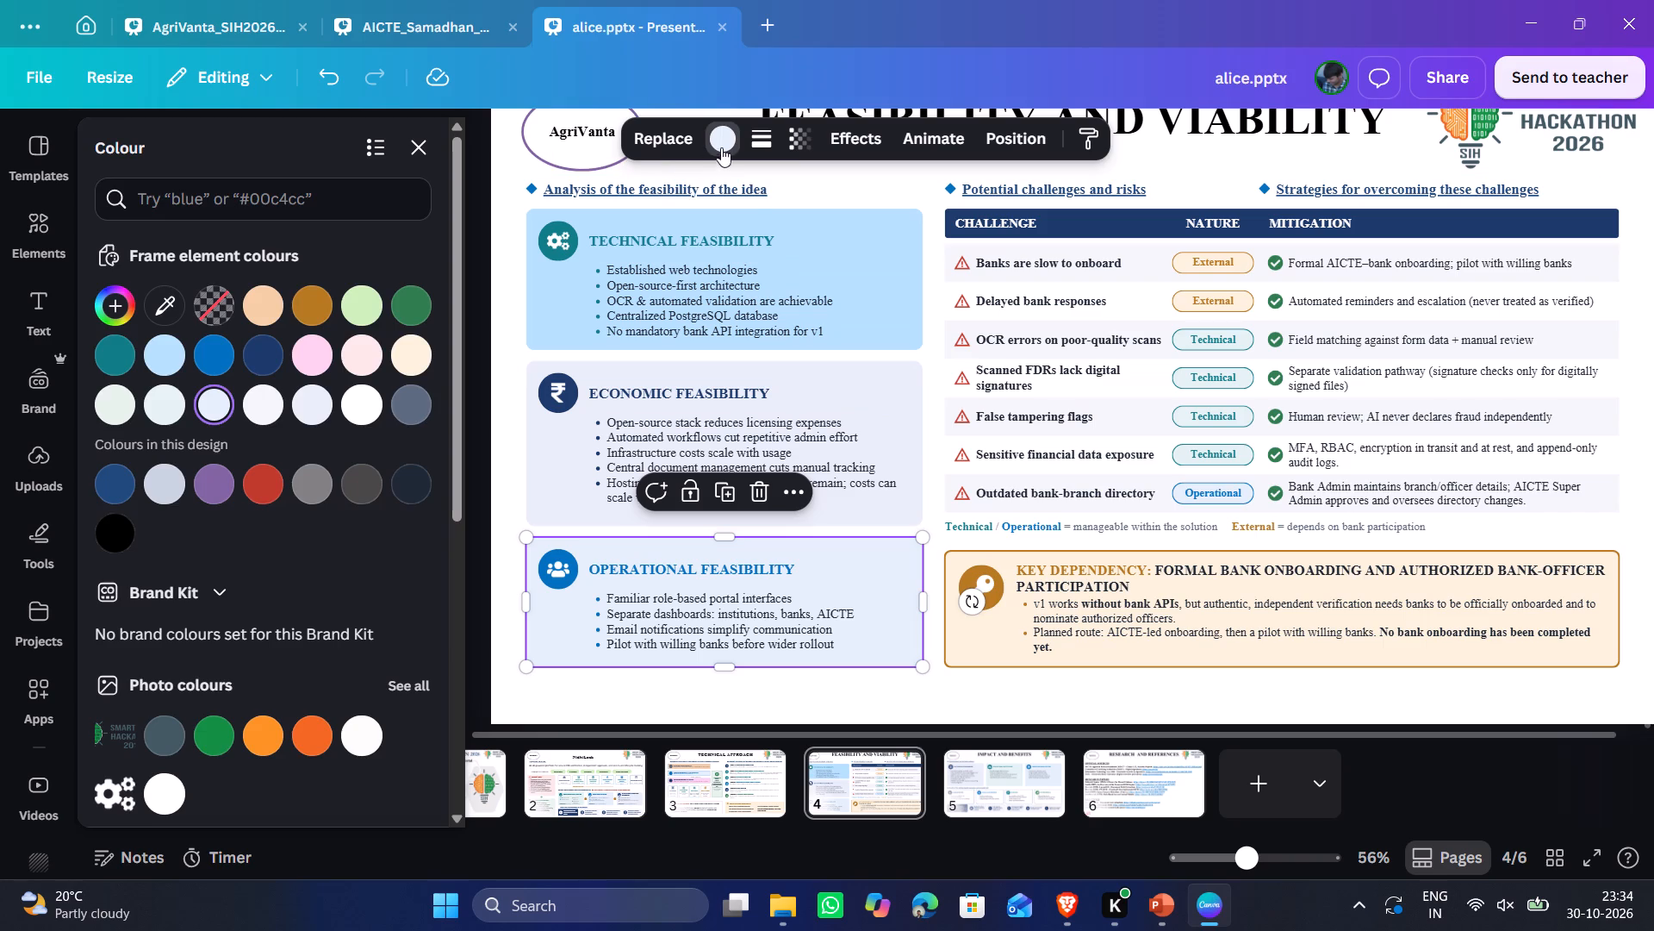
click(722, 147)
click(721, 143)
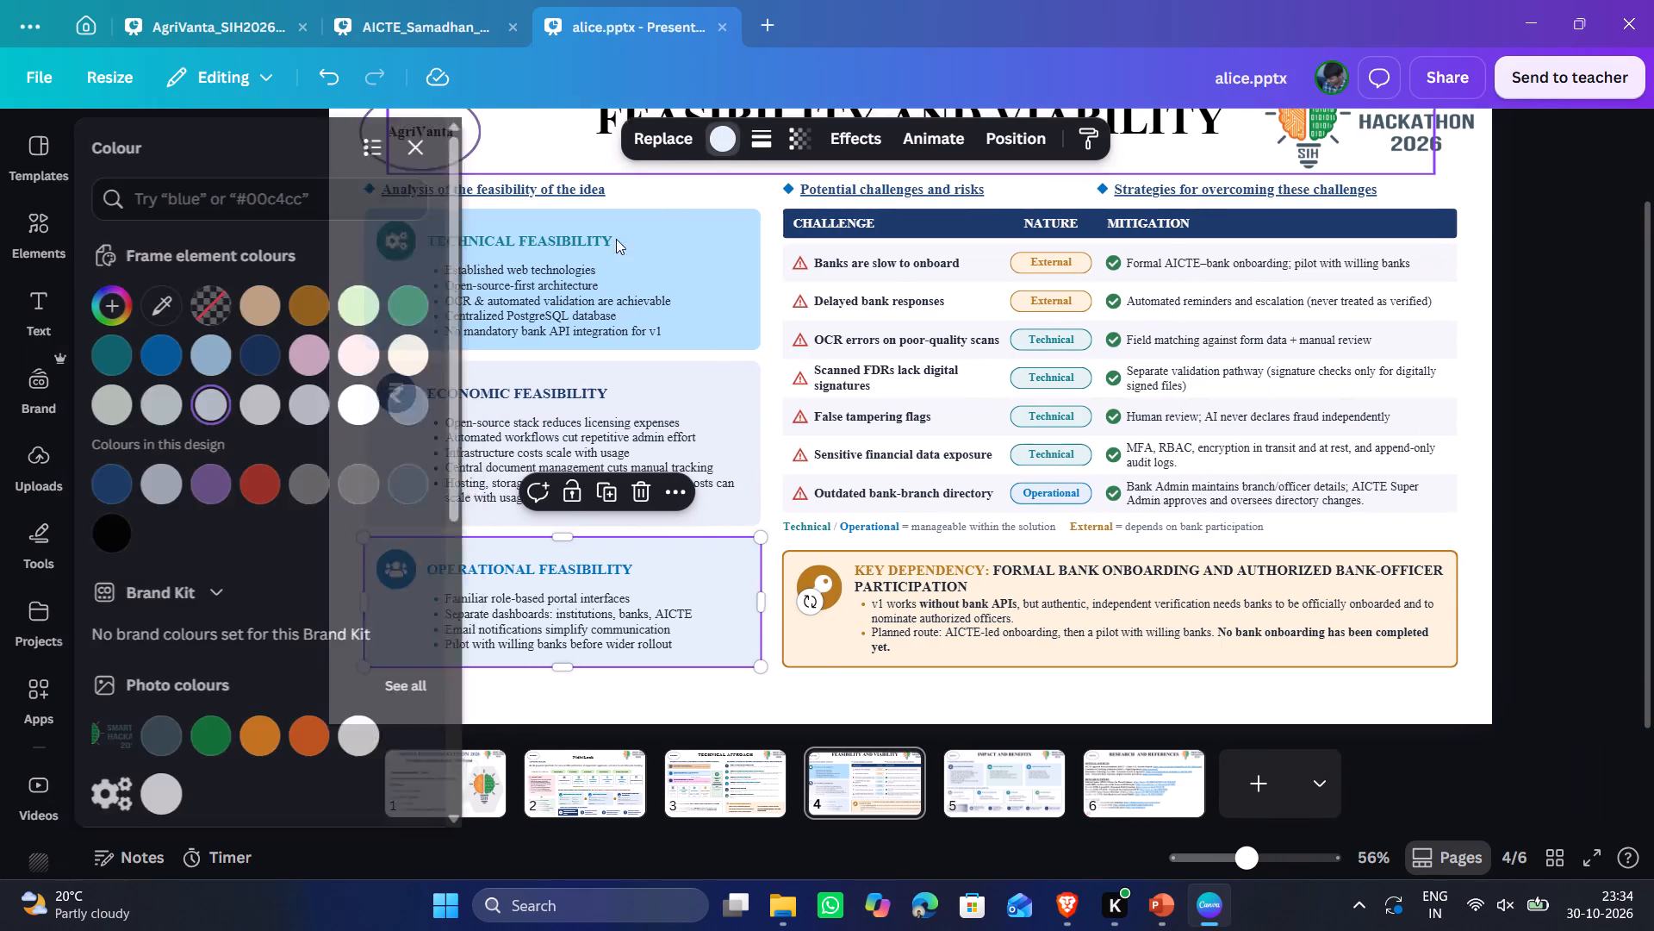
scroll(299, 490, down, 1)
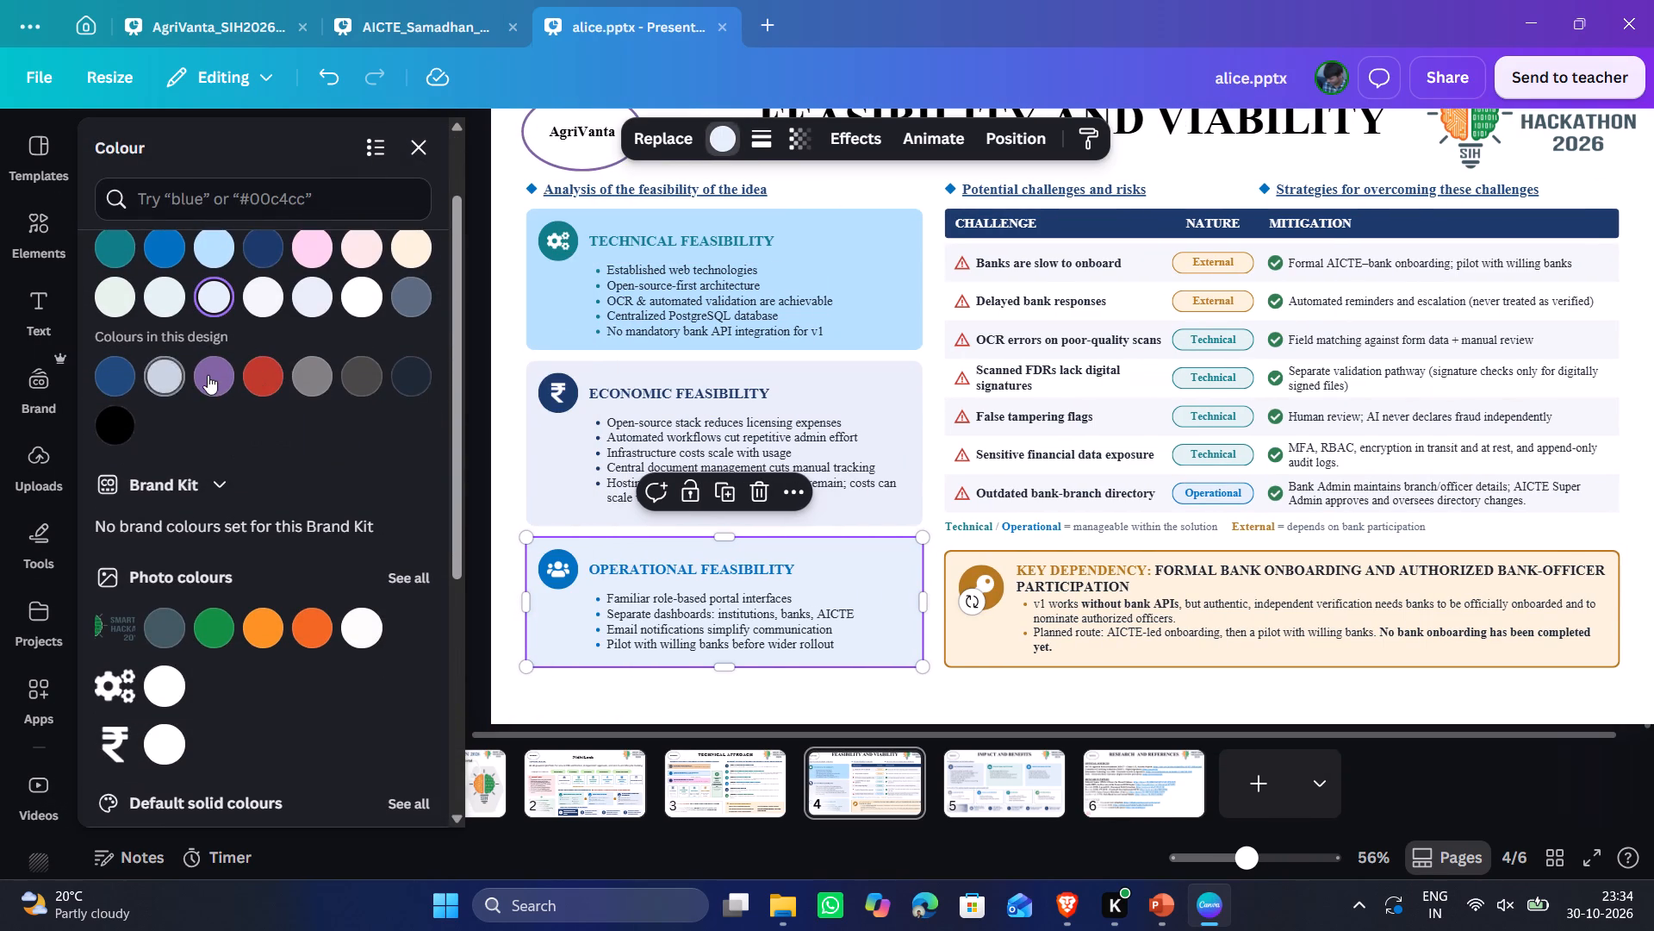
click(208, 375)
click(219, 381)
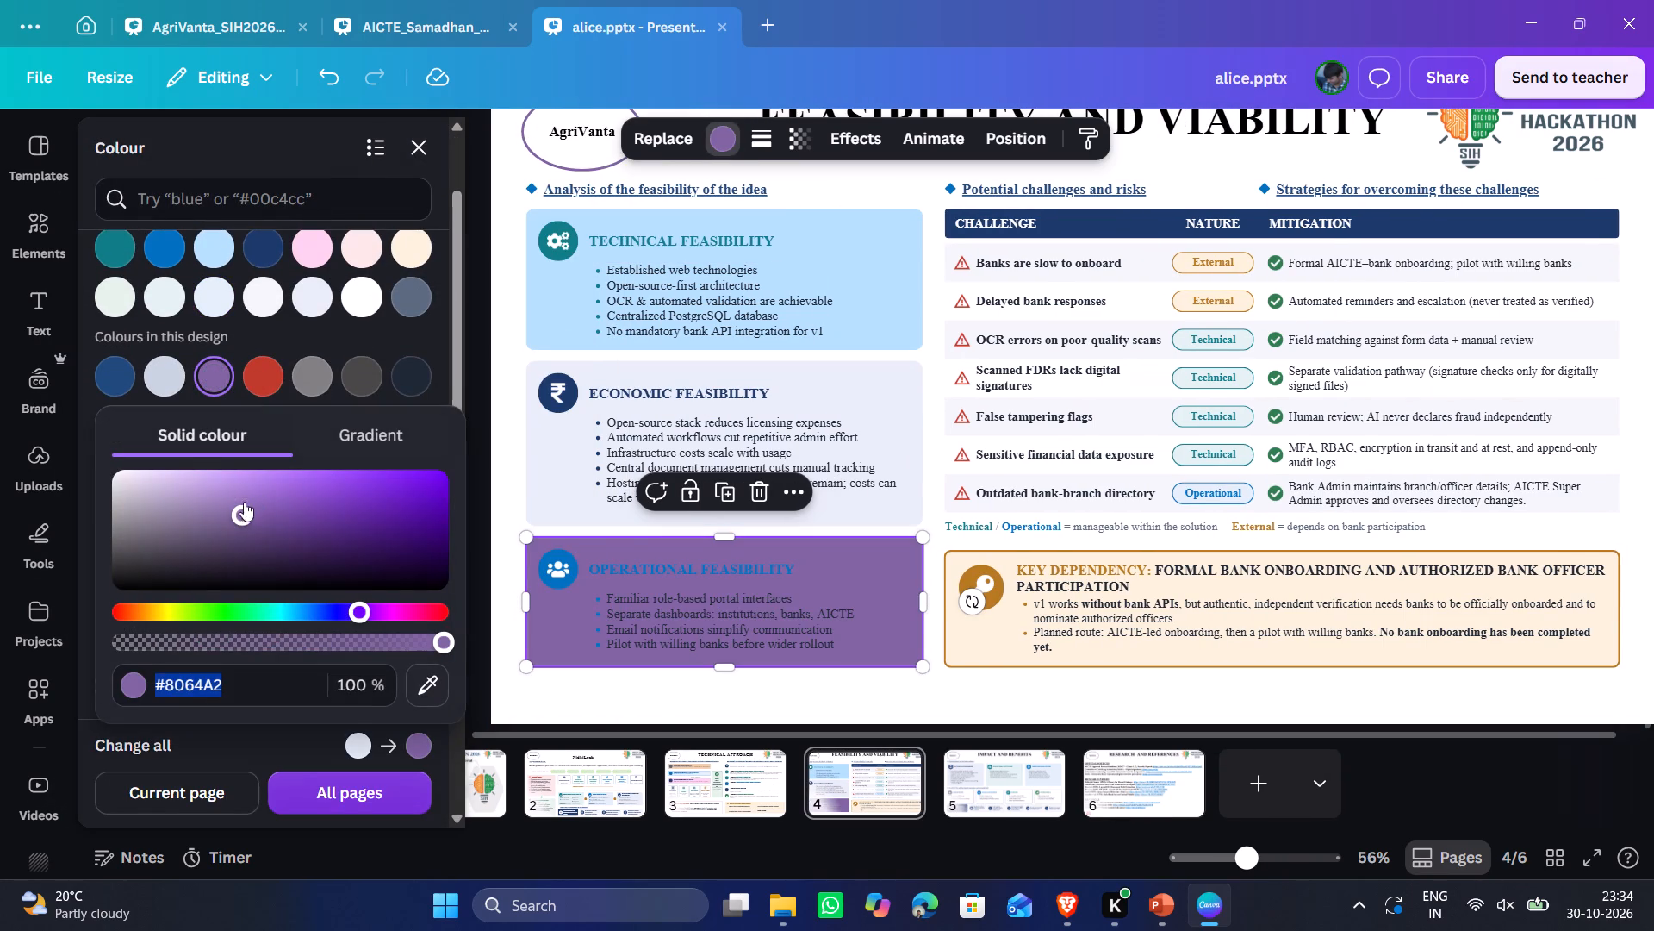
drag(240, 507, 180, 452)
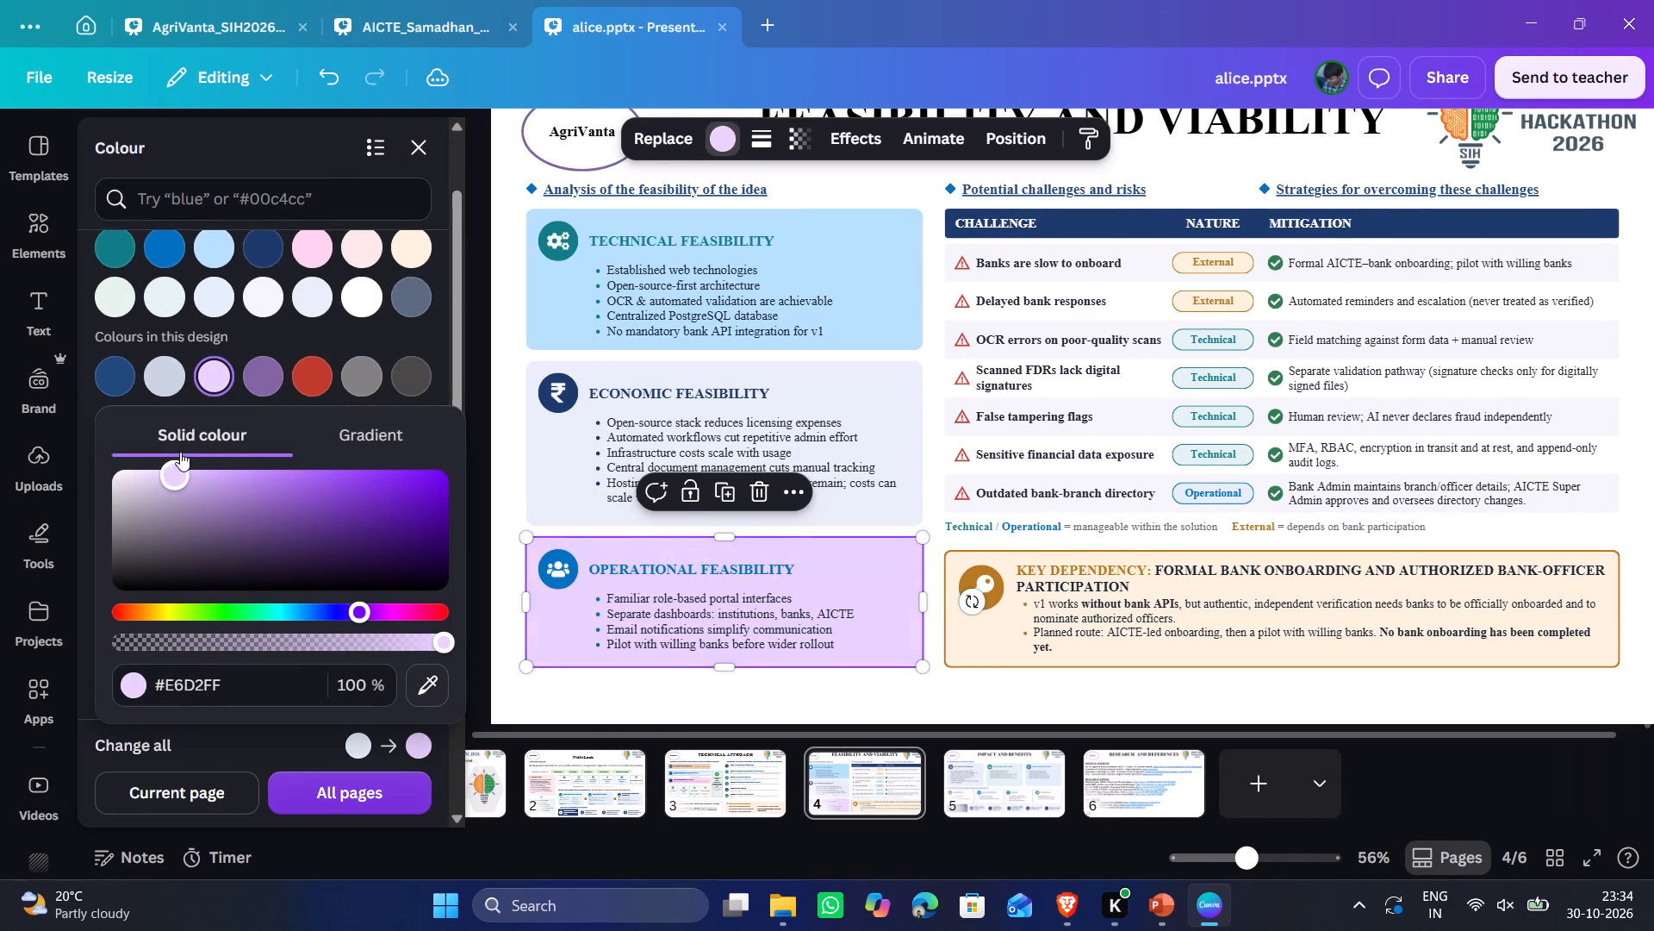
drag(180, 452, 174, 448)
drag(174, 448, 171, 447)
click(507, 471)
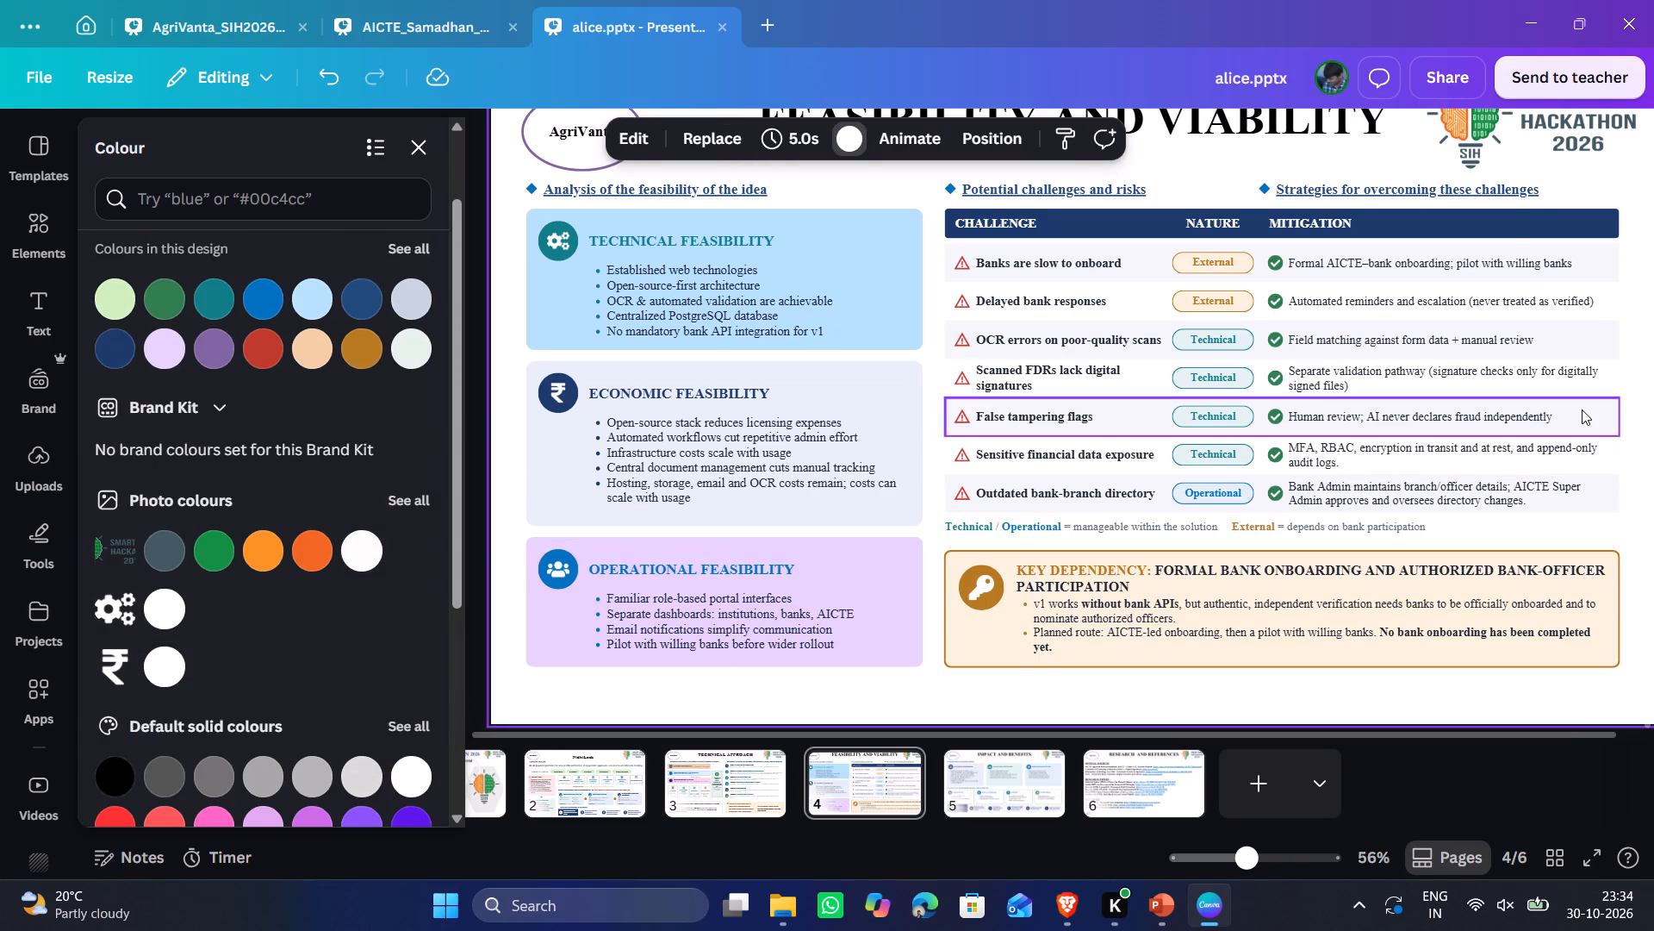
Review the recoloured cards and overall layout of the Feasibility and Viability slide in the editor and in full-screen presentation.
scroll(1576, 528, left, 1)
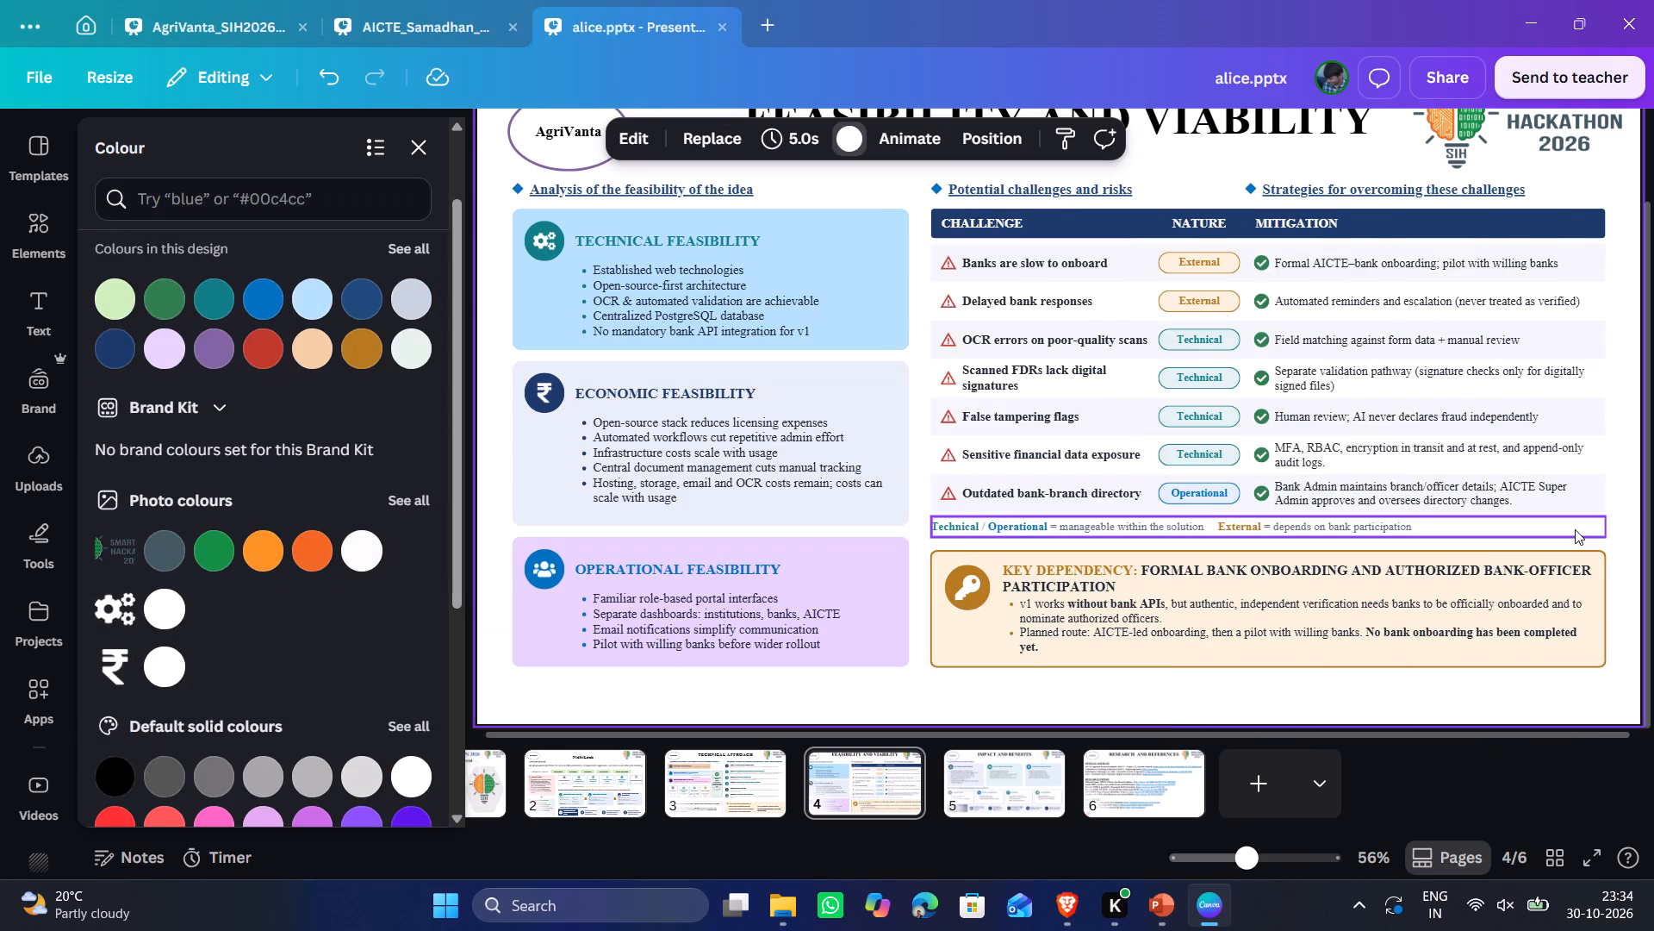
scroll(1575, 529, left, 1)
click(1532, 779)
click(1530, 779)
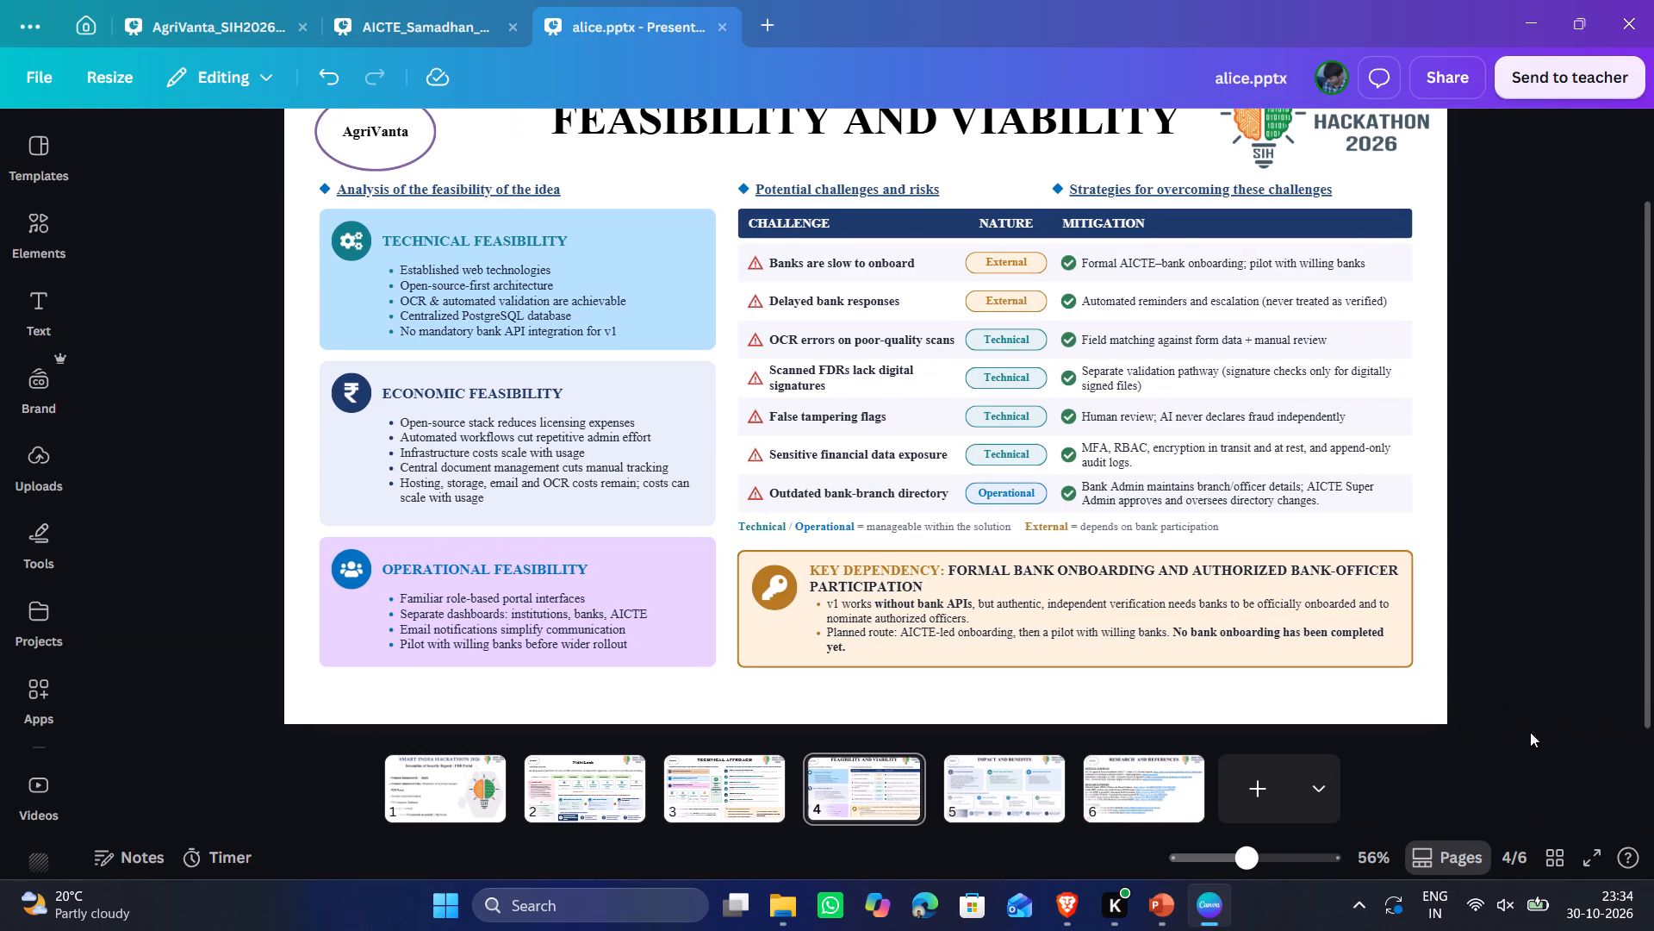
click(1532, 707)
click(1518, 660)
scroll(1518, 660, up, 1)
scroll(1518, 660, down, 1)
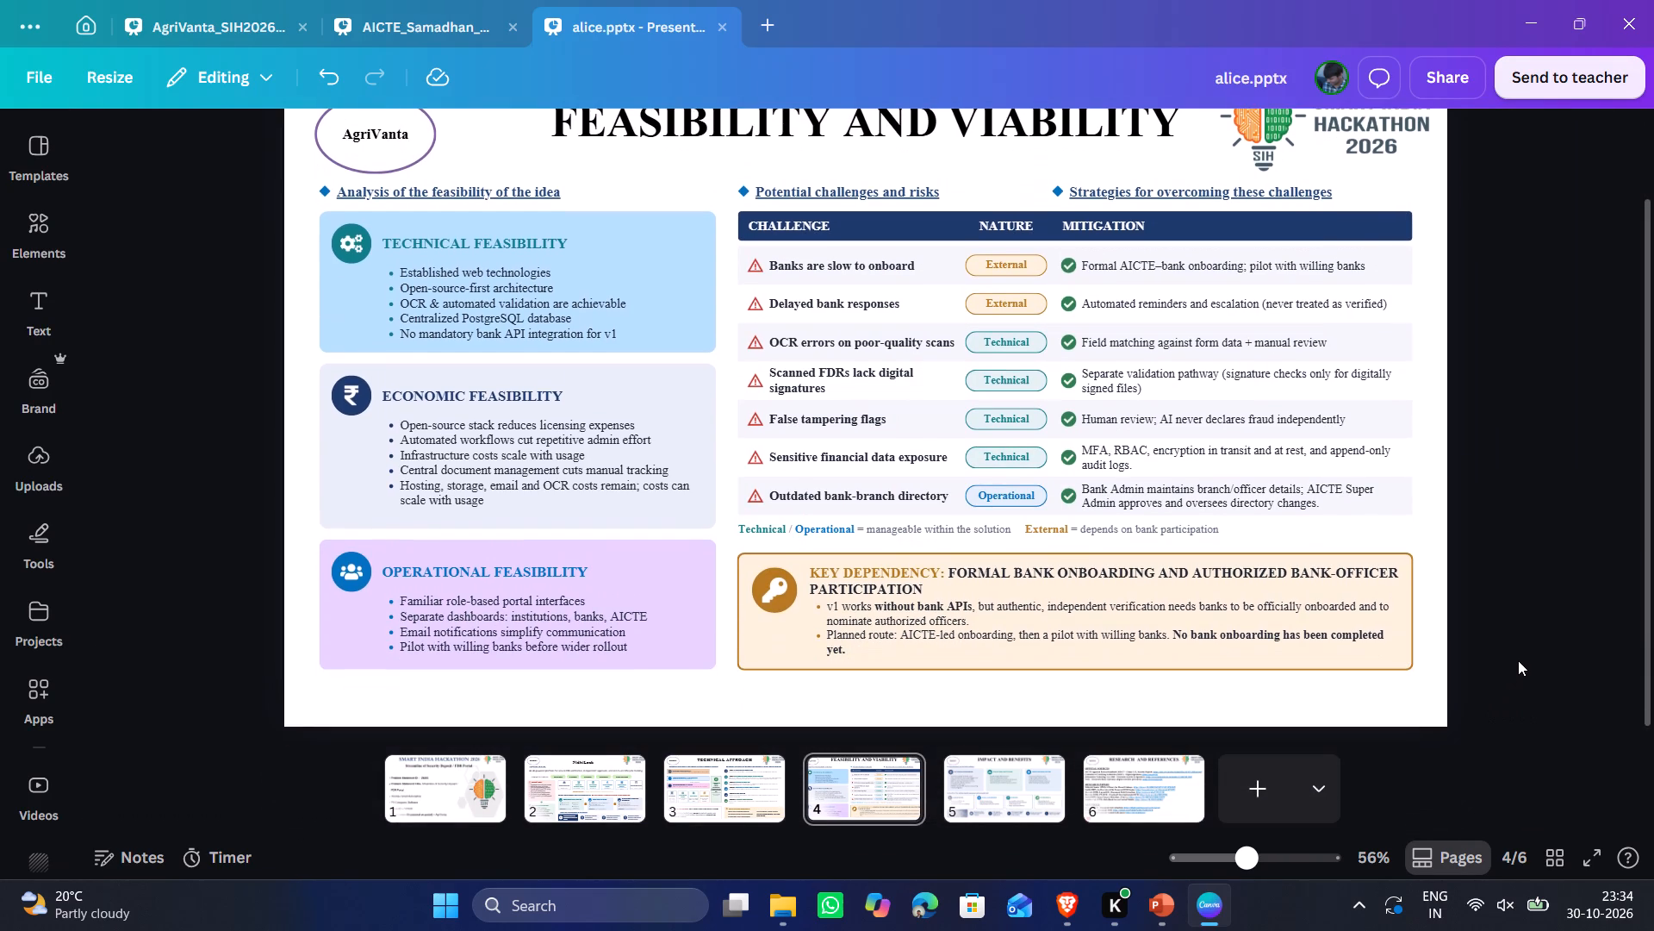
scroll(1518, 660, up, 1)
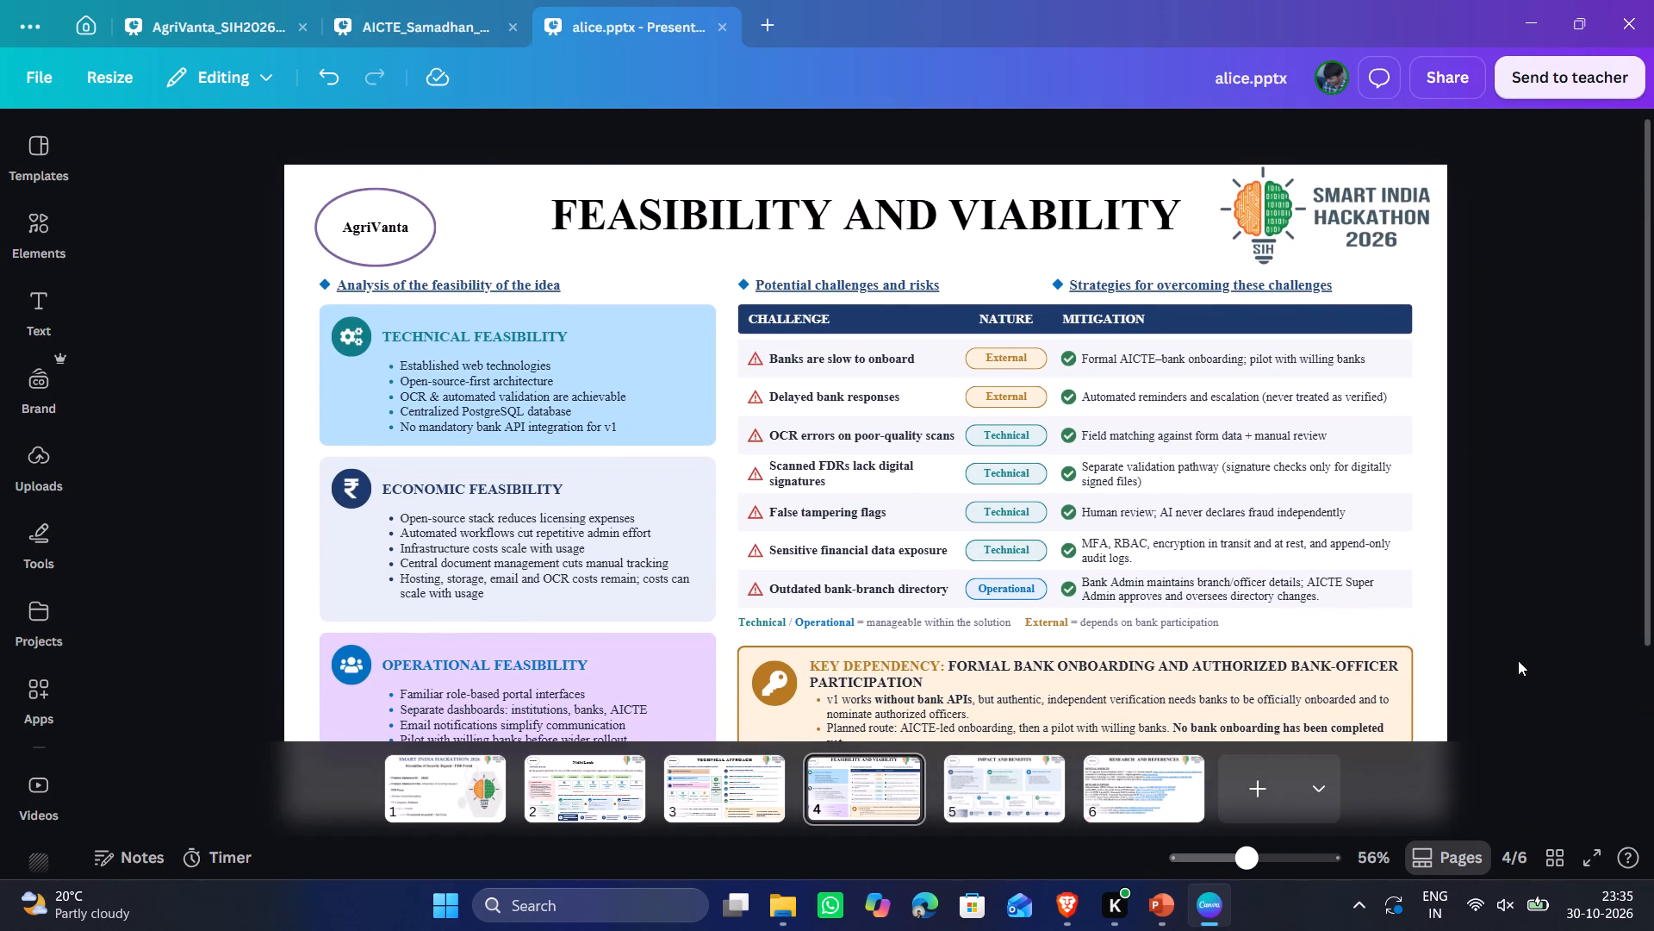
click(1589, 850)
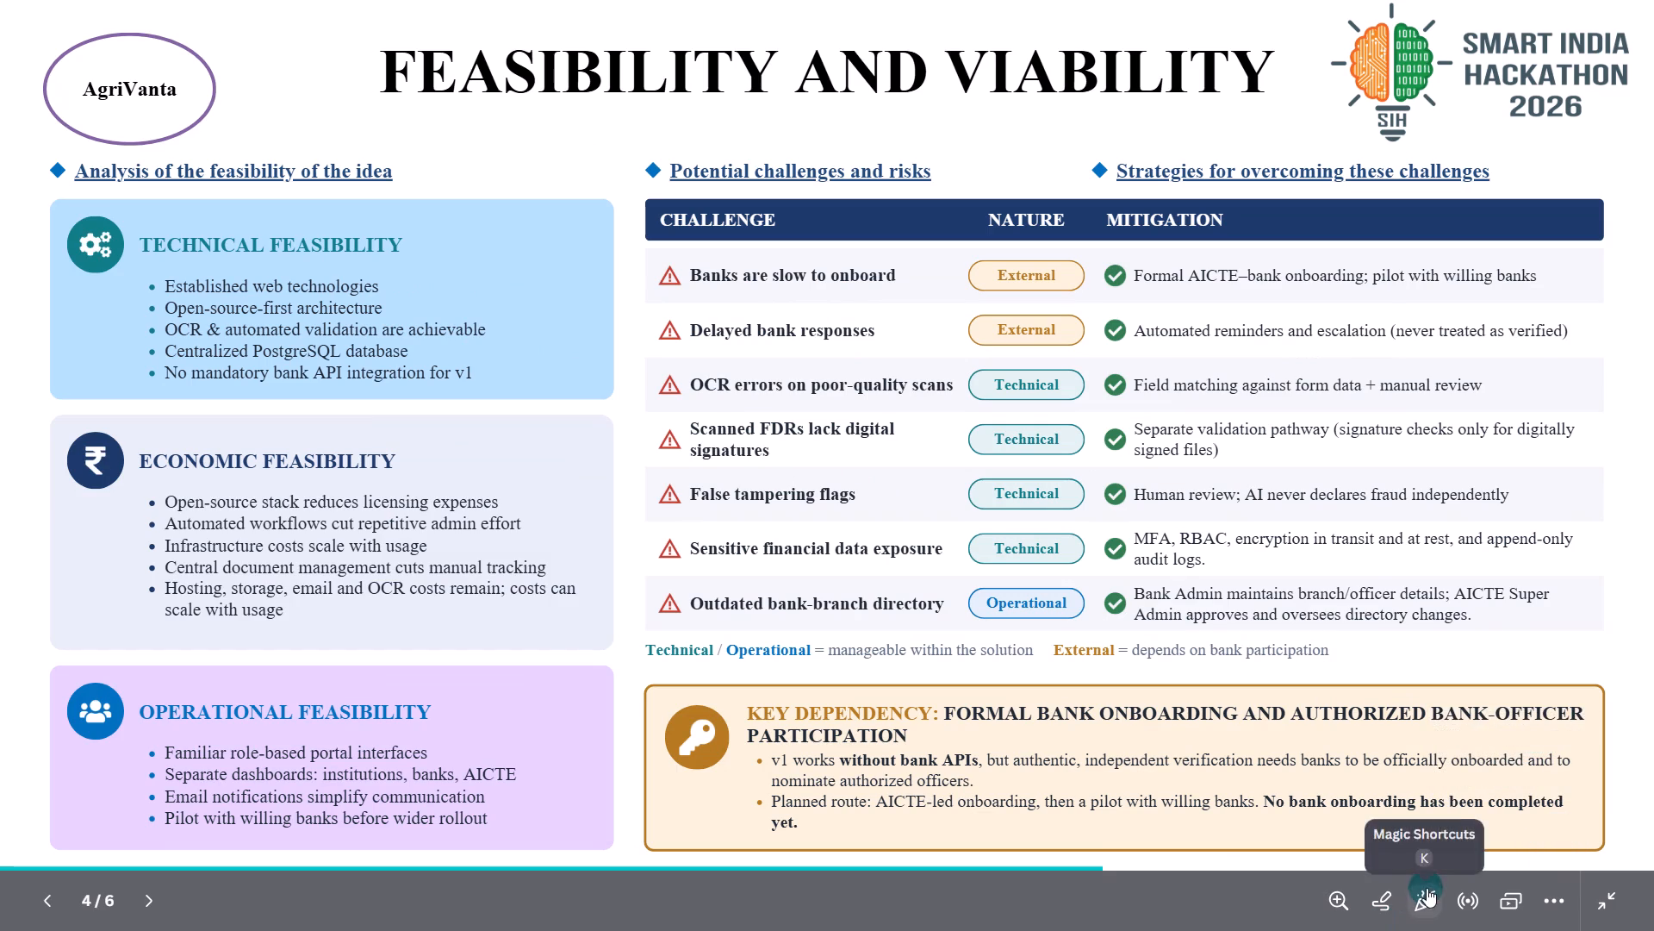
key(Escape)
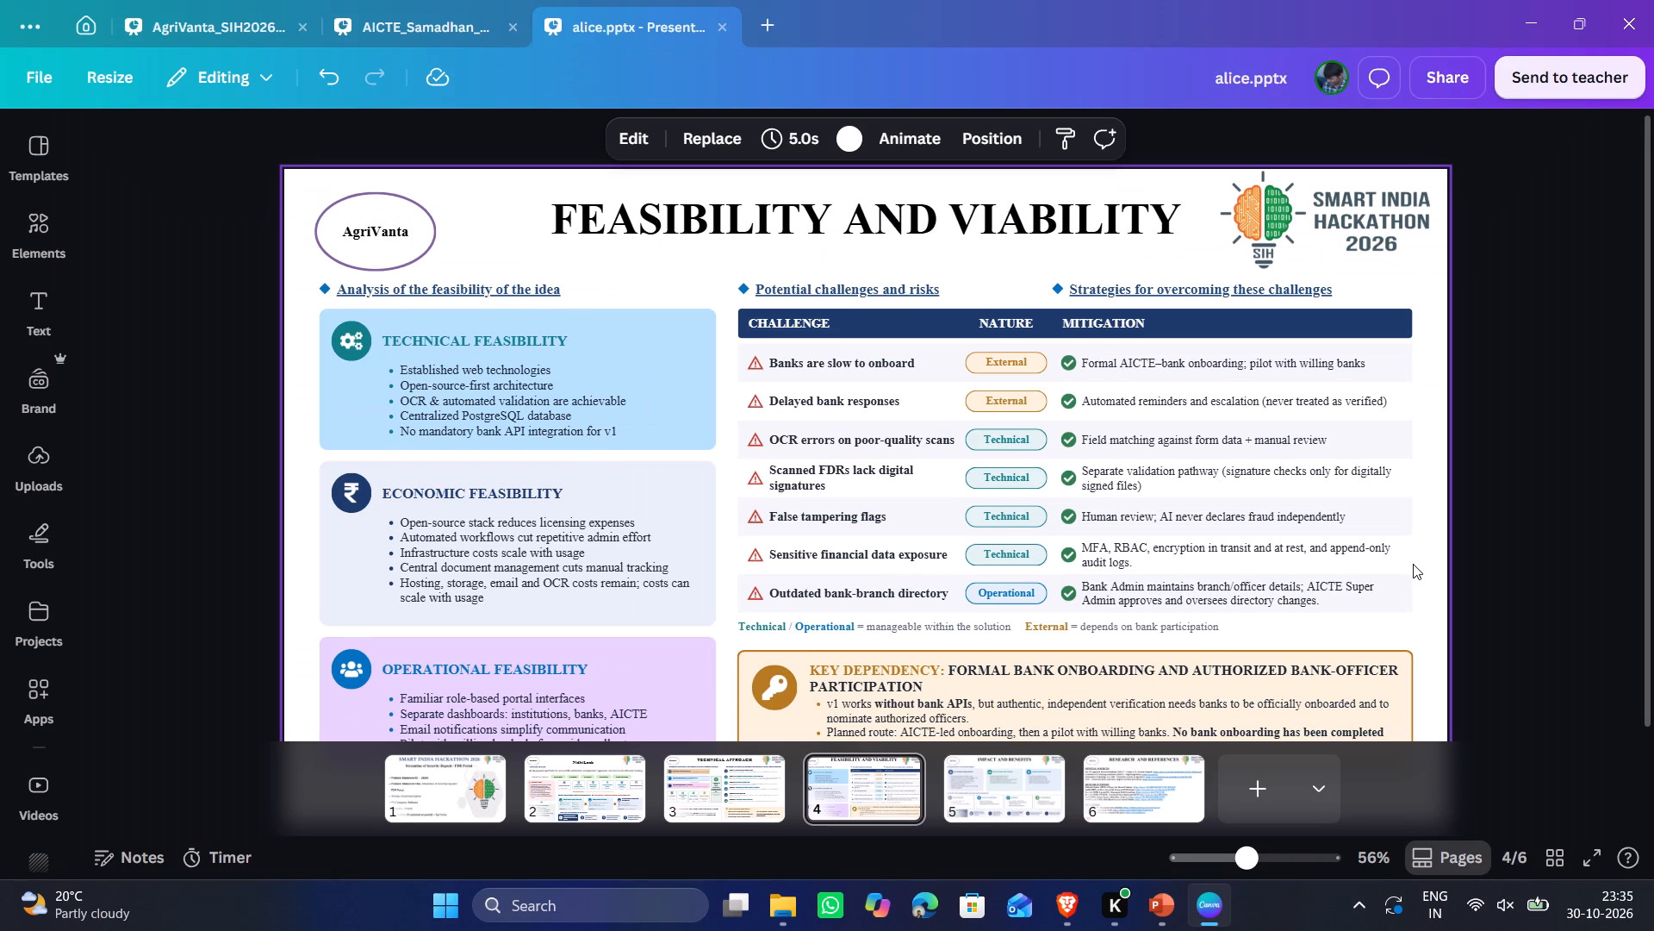
Move the KEY DEPENDENCY box, together with its key icon and text, down by three large nudges.
scroll(1413, 564, down, 5)
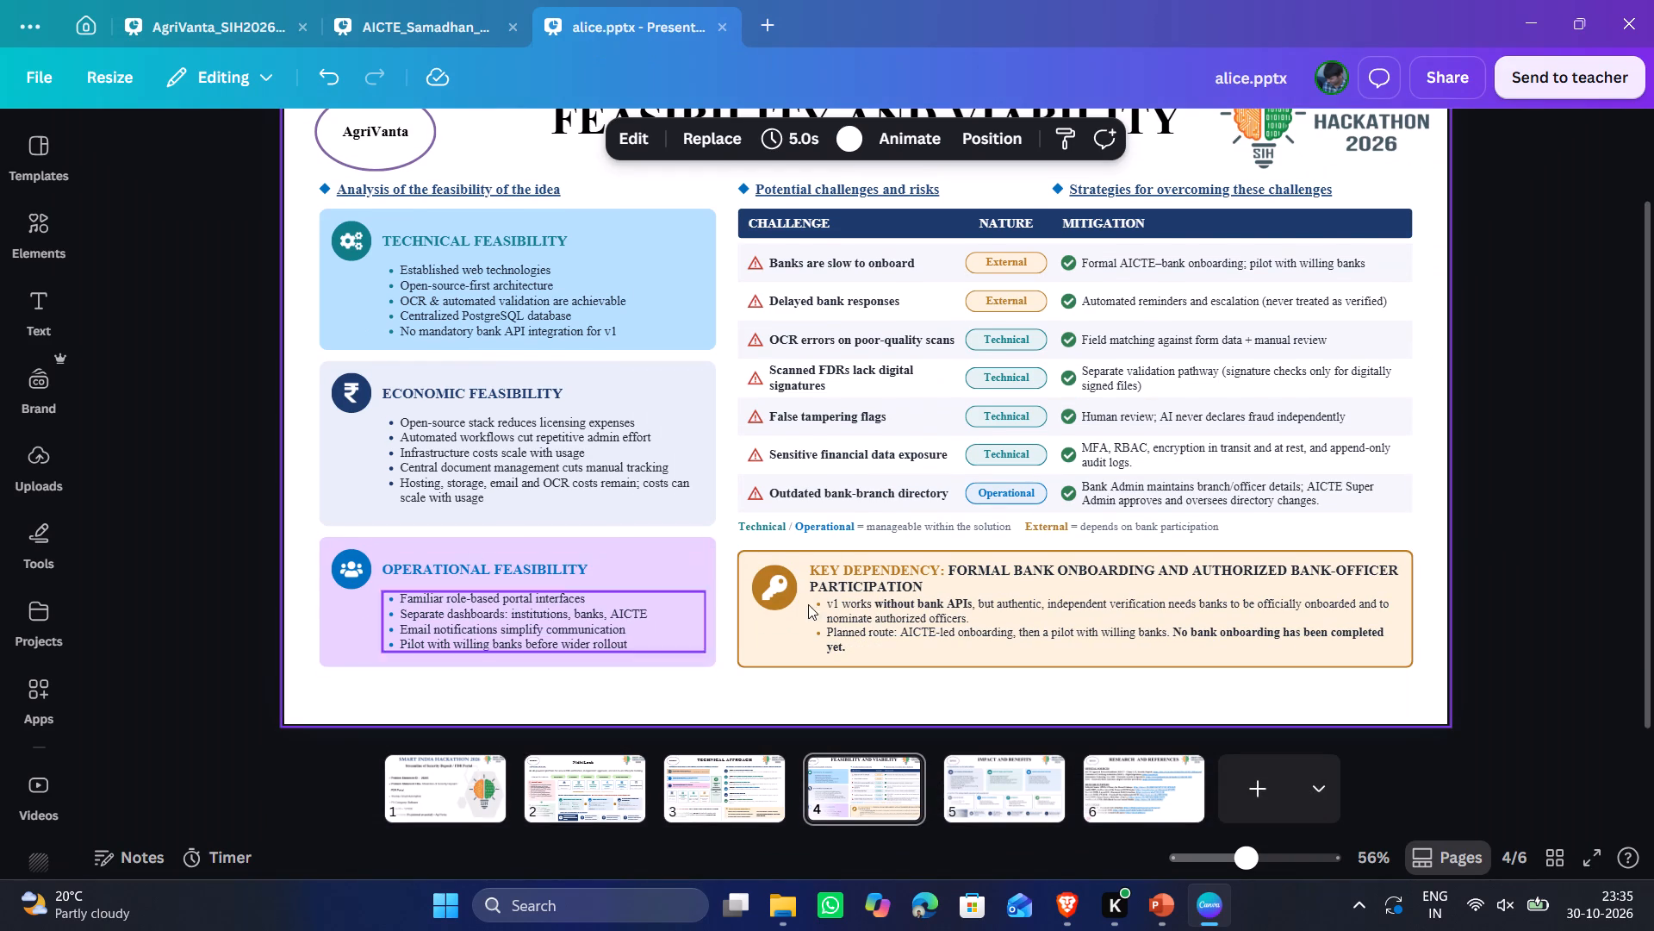
drag(727, 544, 1403, 674)
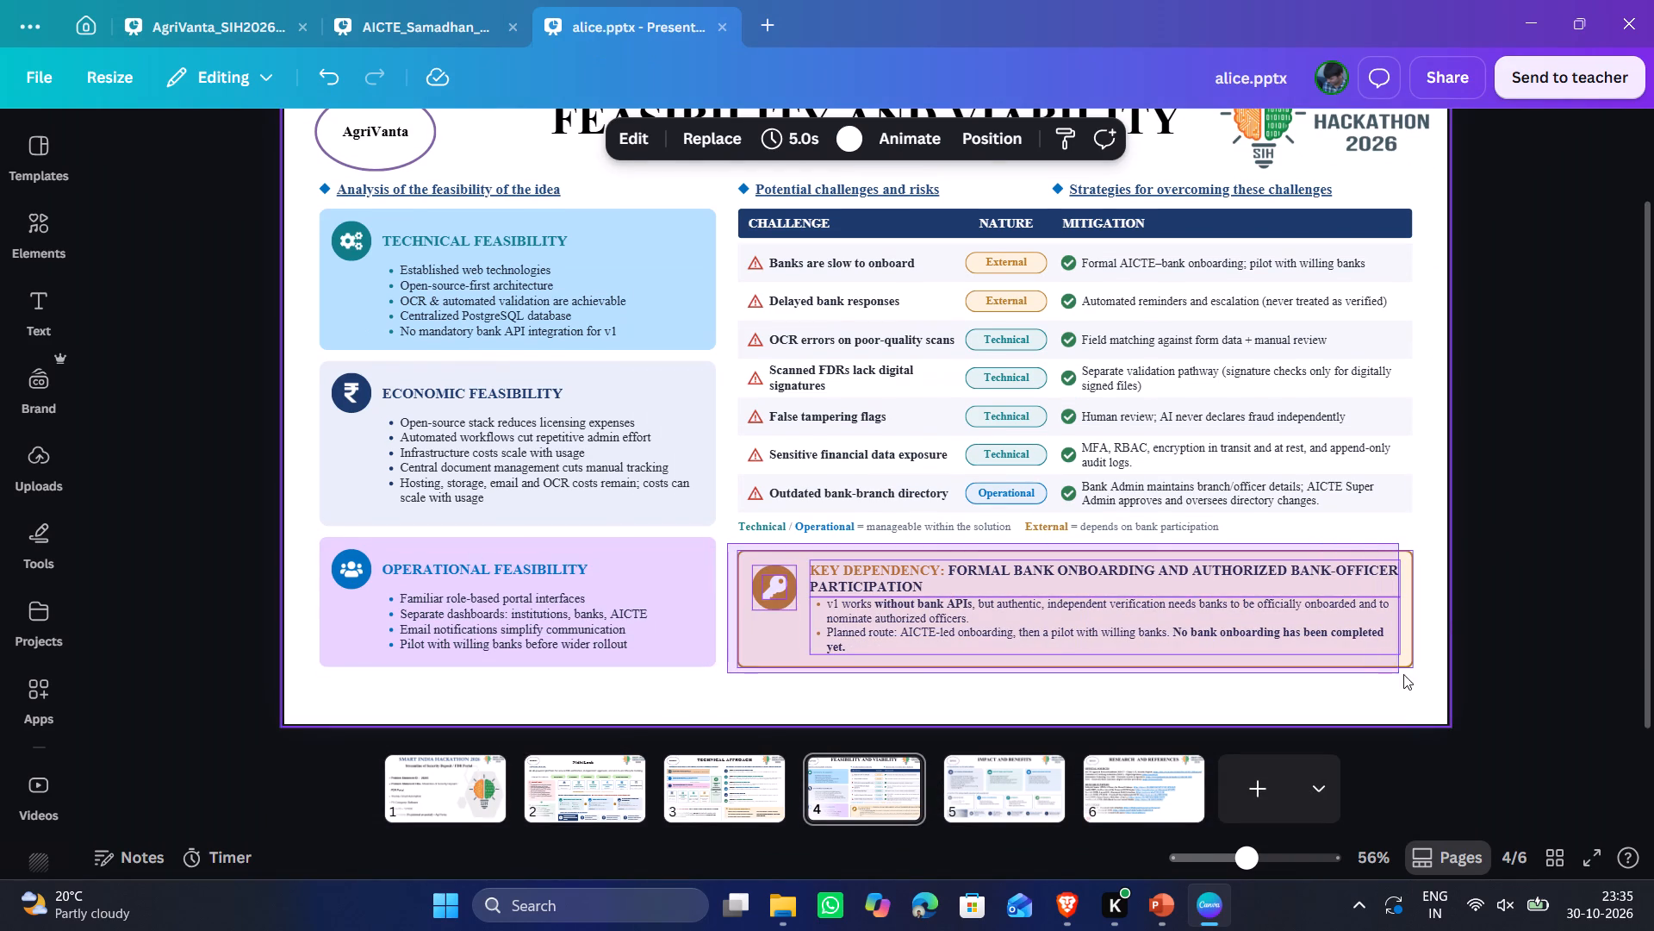
drag(1403, 674, 1413, 674)
key(shift+Down)
key(shift+Down)
key(shift+Down)
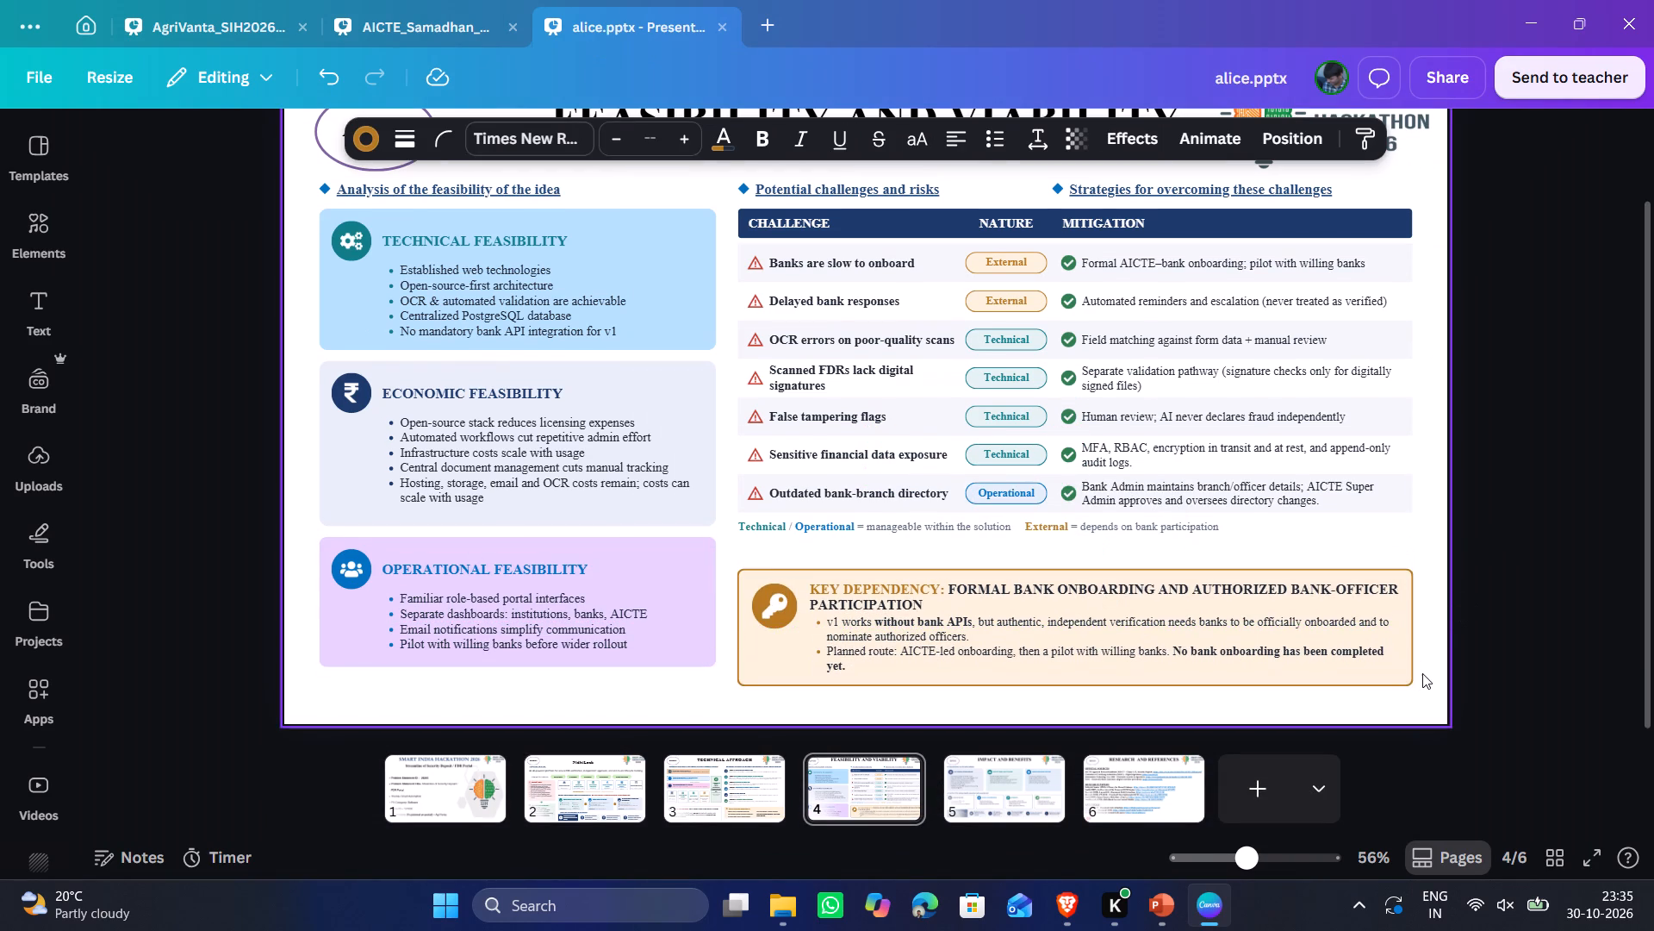
click(1615, 522)
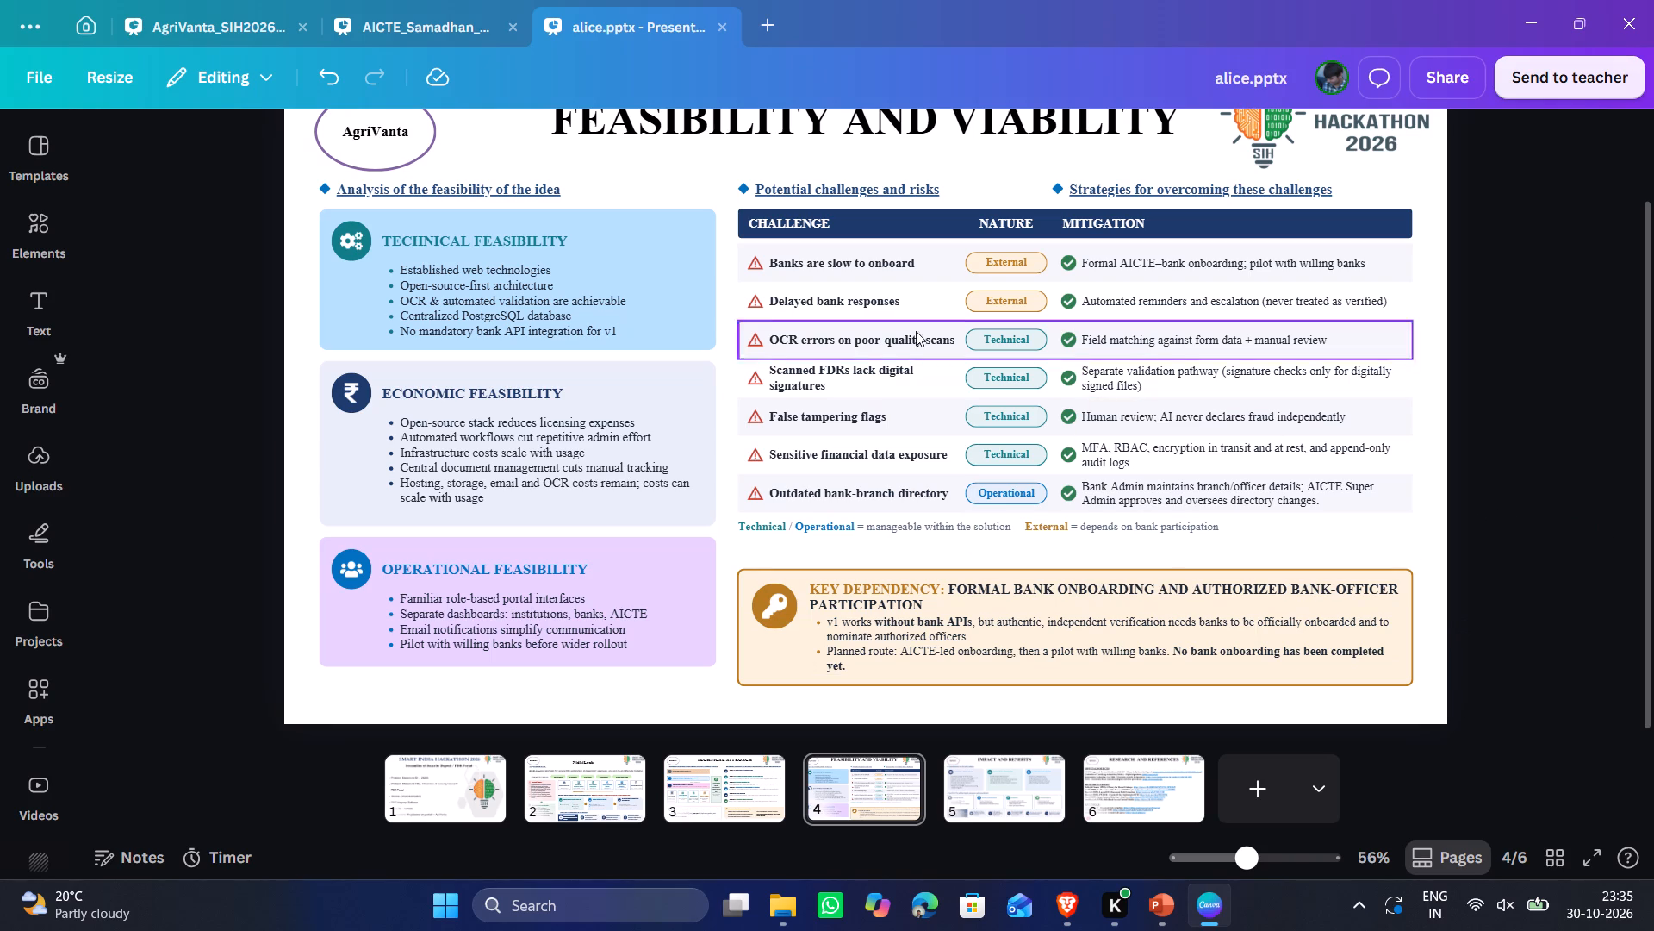
Move the three feasibility cards, with their icons and text, down by three large nudges and check the spacing in full-screen presentation.
scroll(575, 370, down, 1)
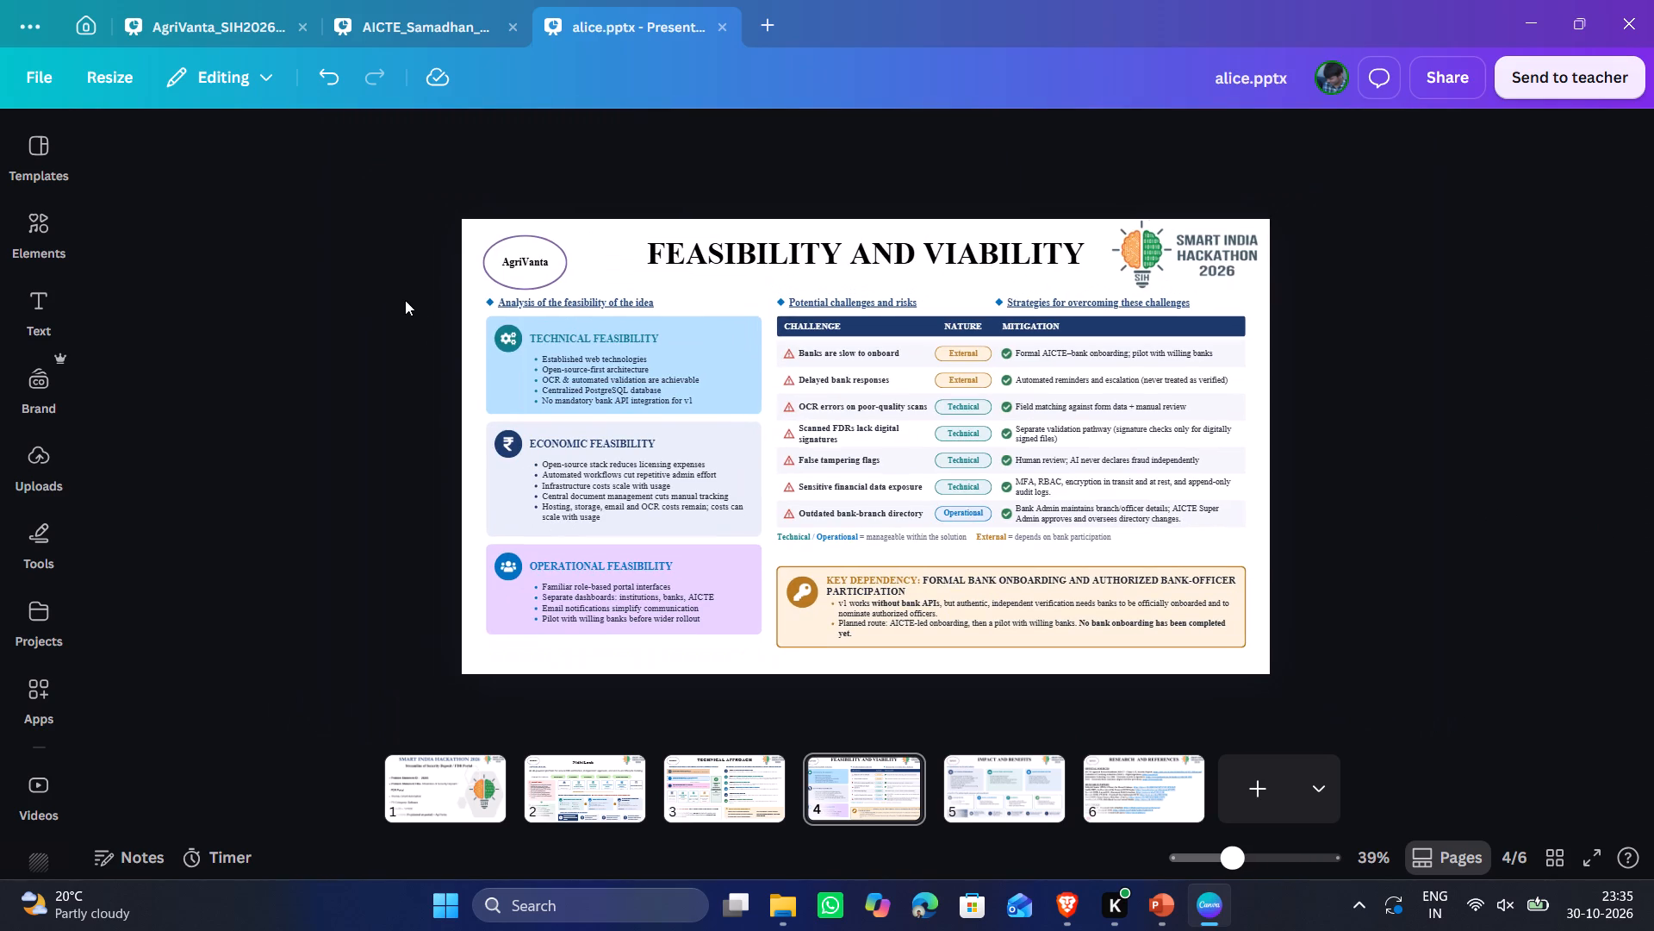
drag(471, 317, 740, 638)
key(shift+Down)
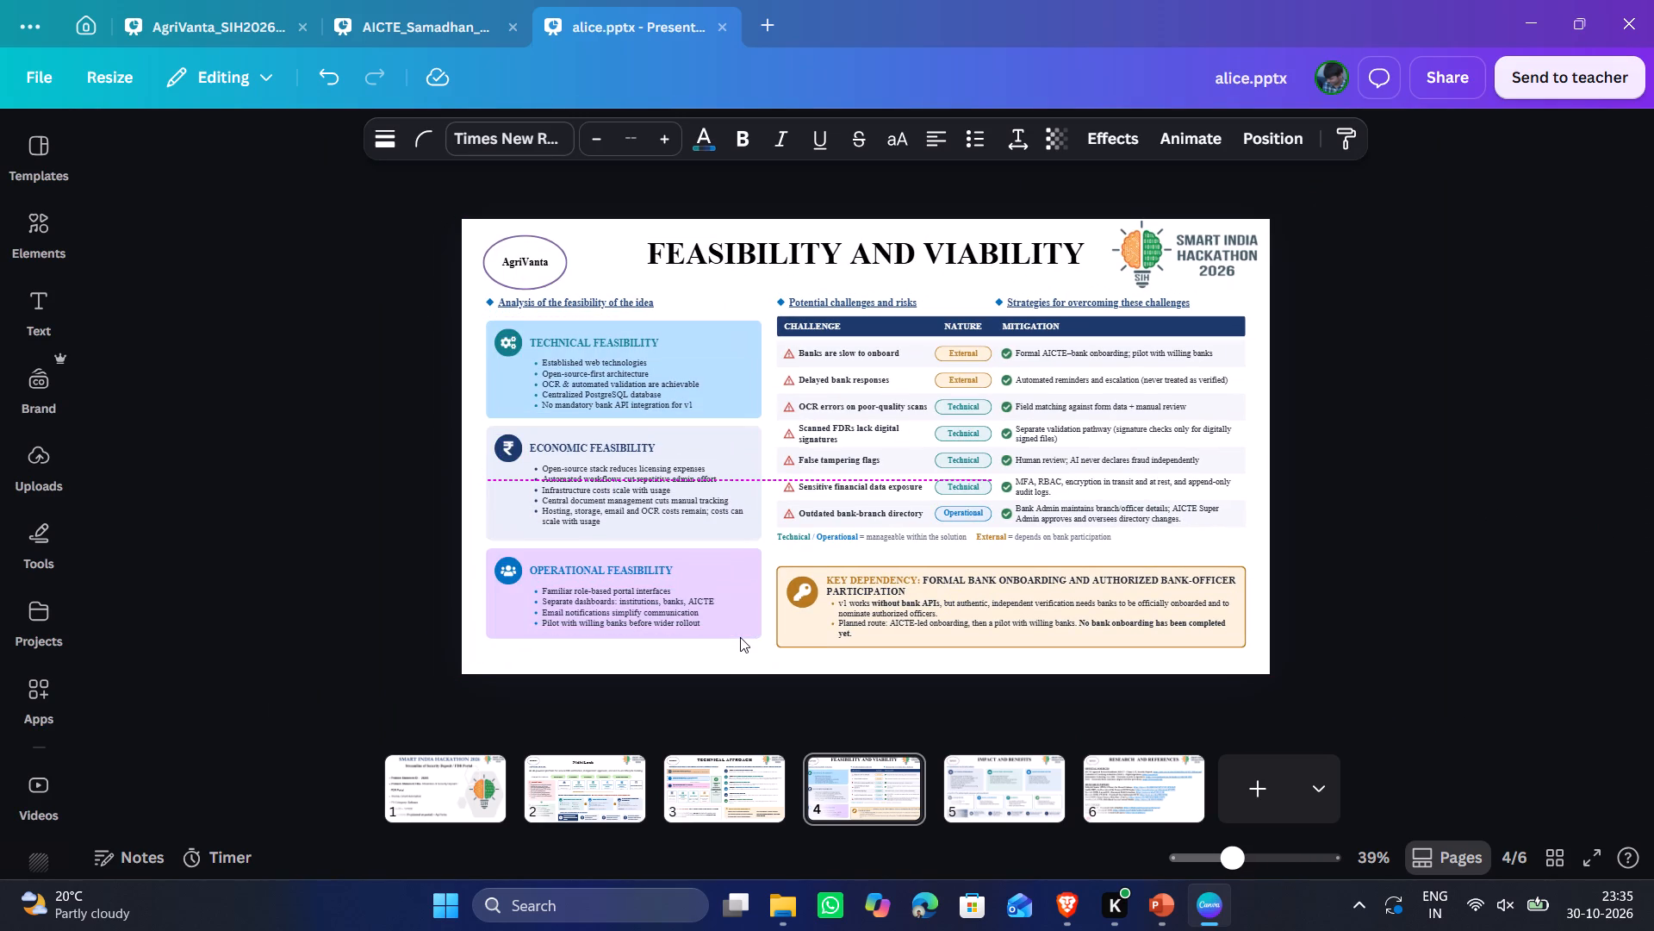
key(shift+Down)
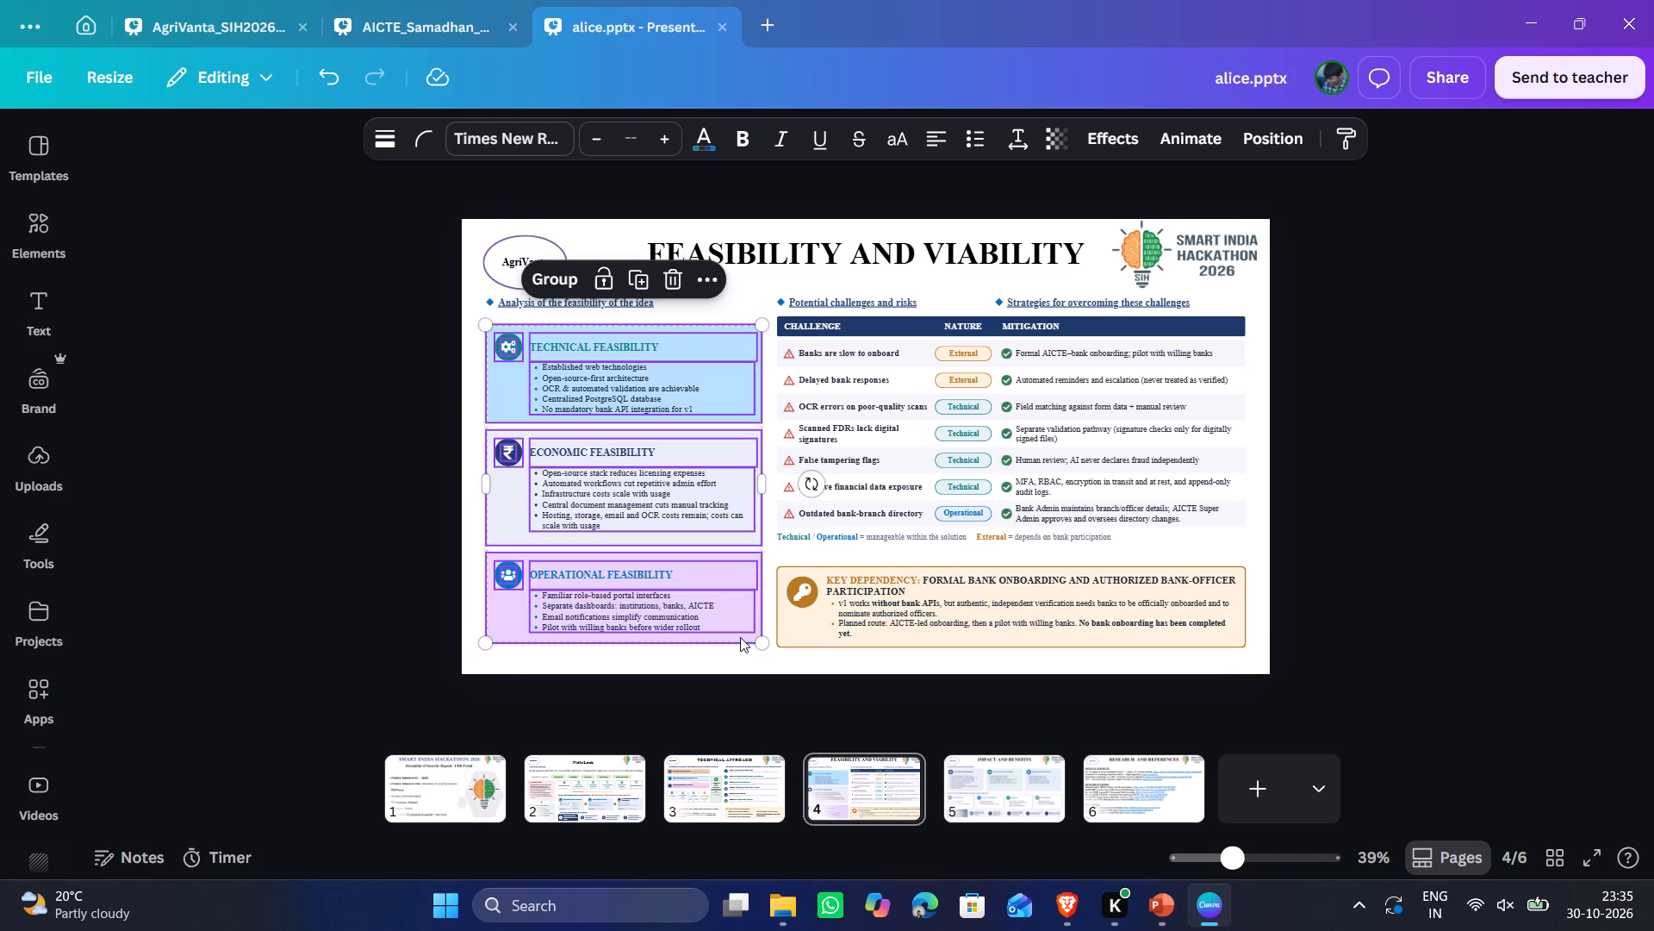
key(shift+Down)
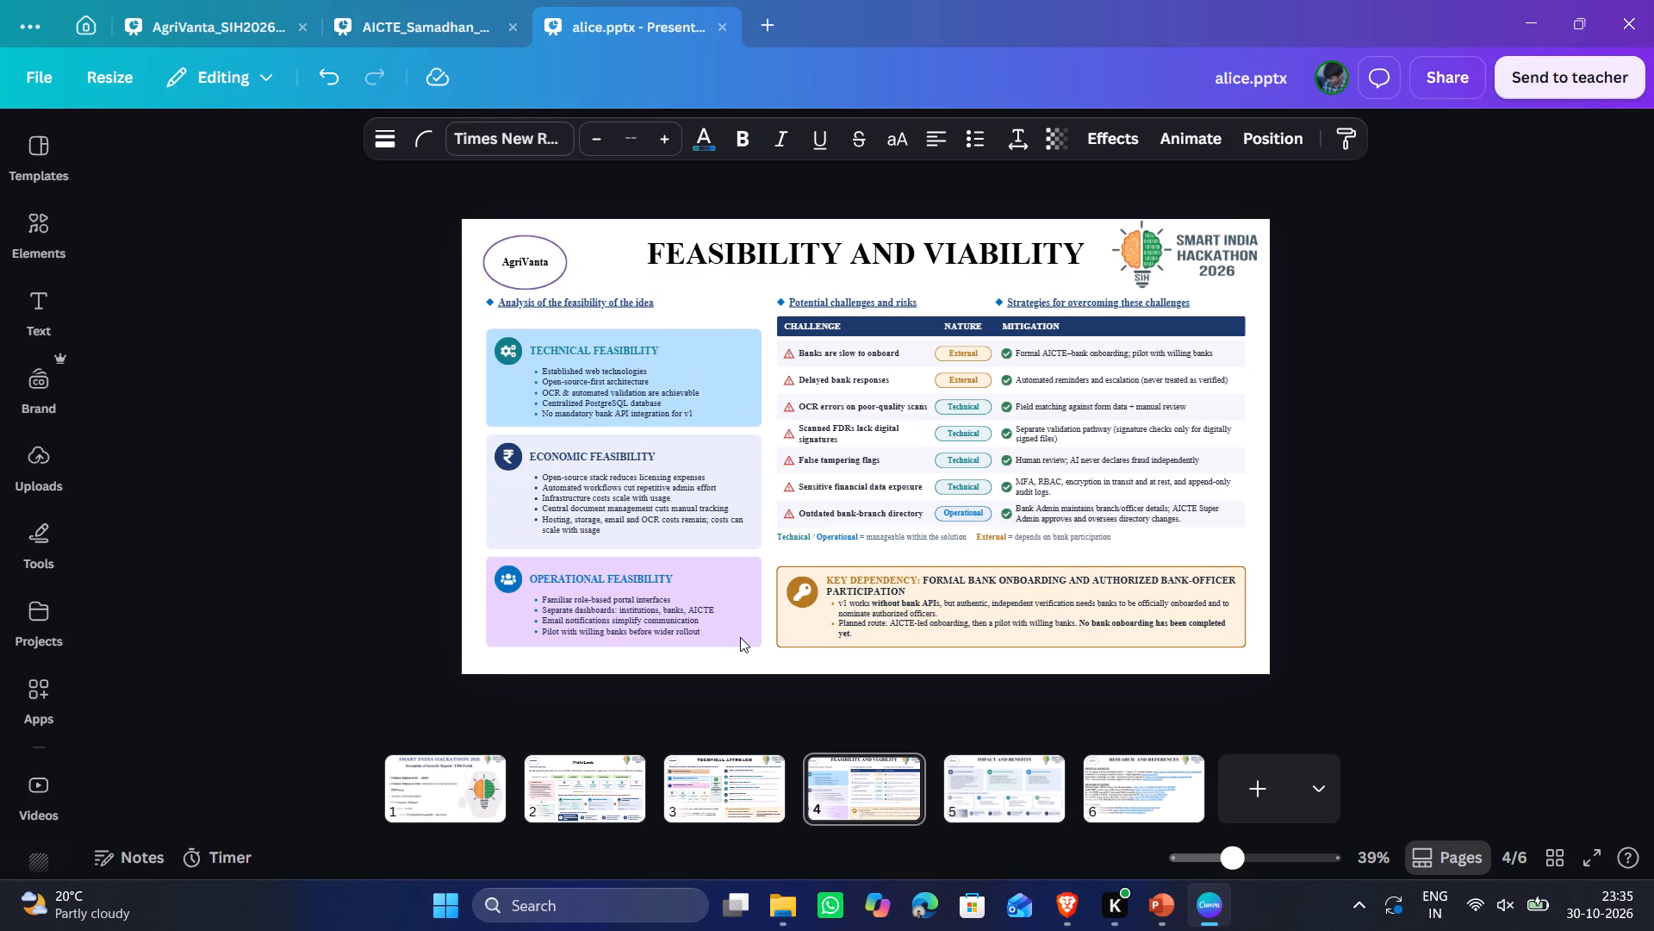
click(1354, 399)
click(1354, 399)
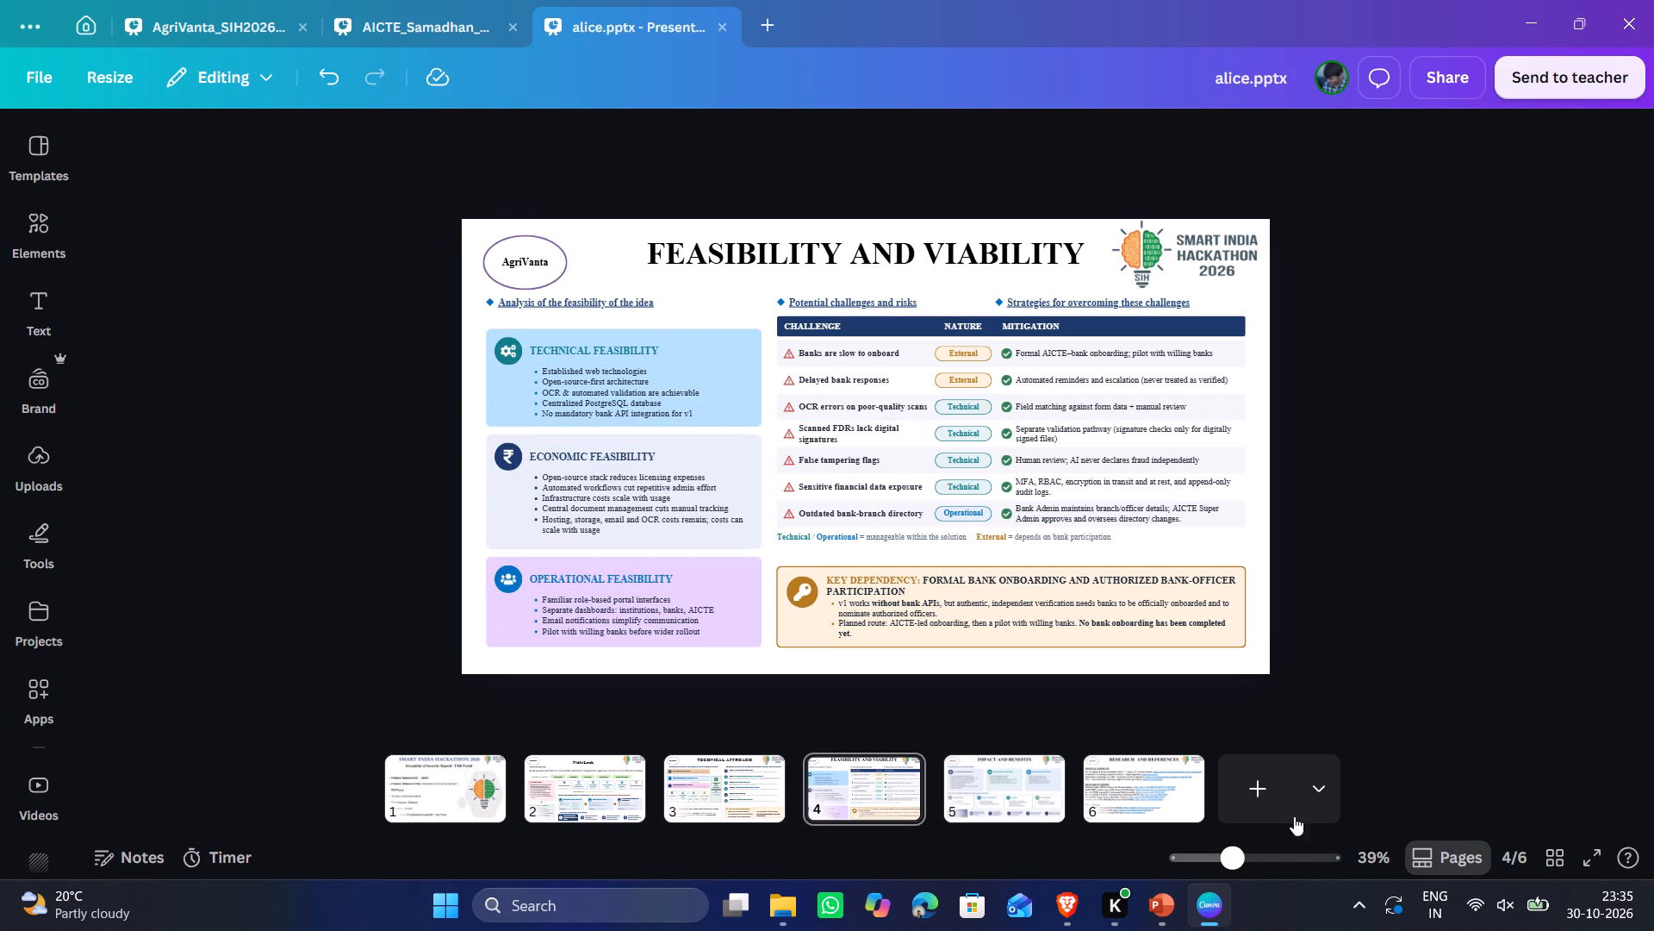
click(1604, 859)
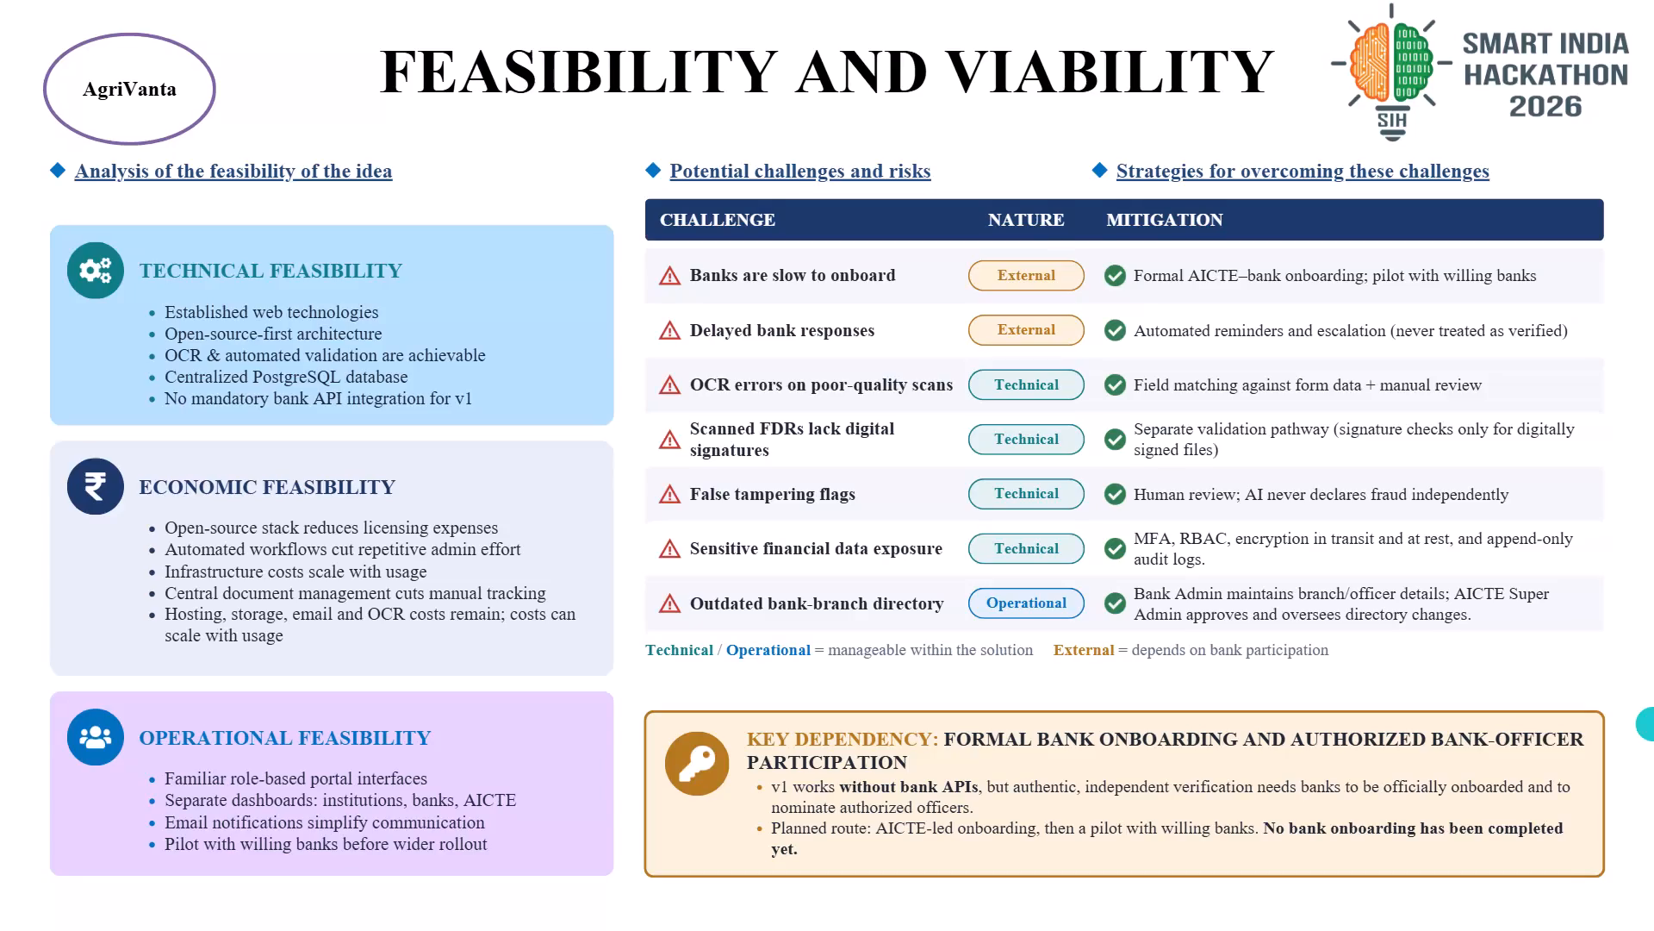
key(Escape)
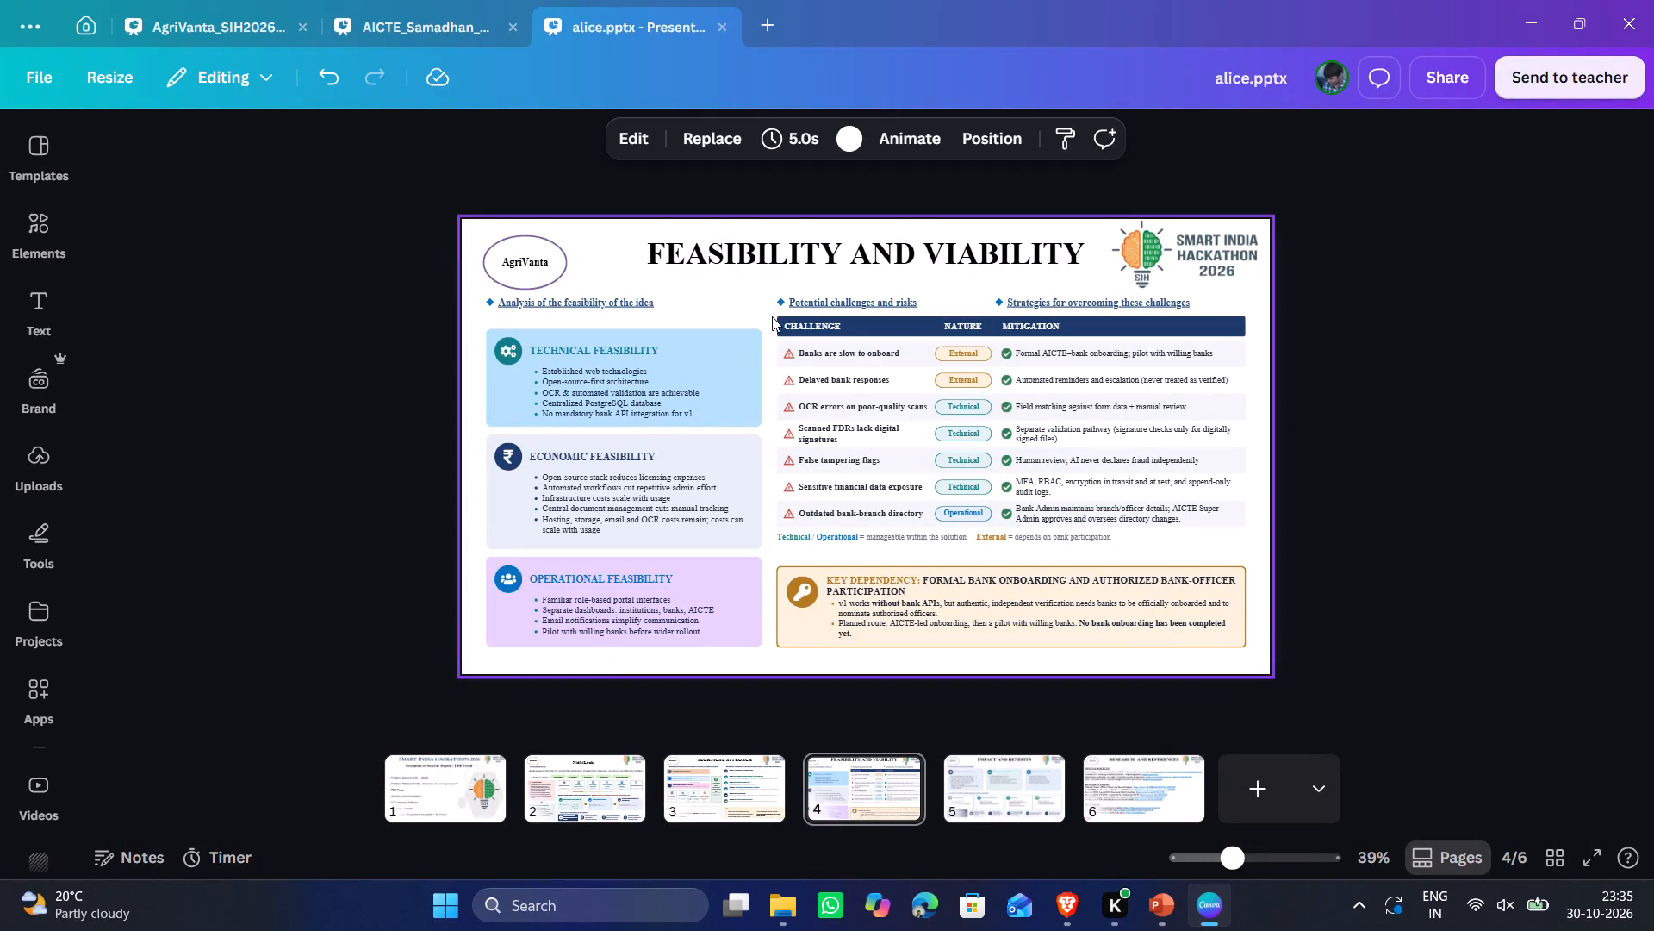
Move the whole challenge, nature and mitigation table with its legend line down by a net one large nudge.
drag(772, 316, 1230, 548)
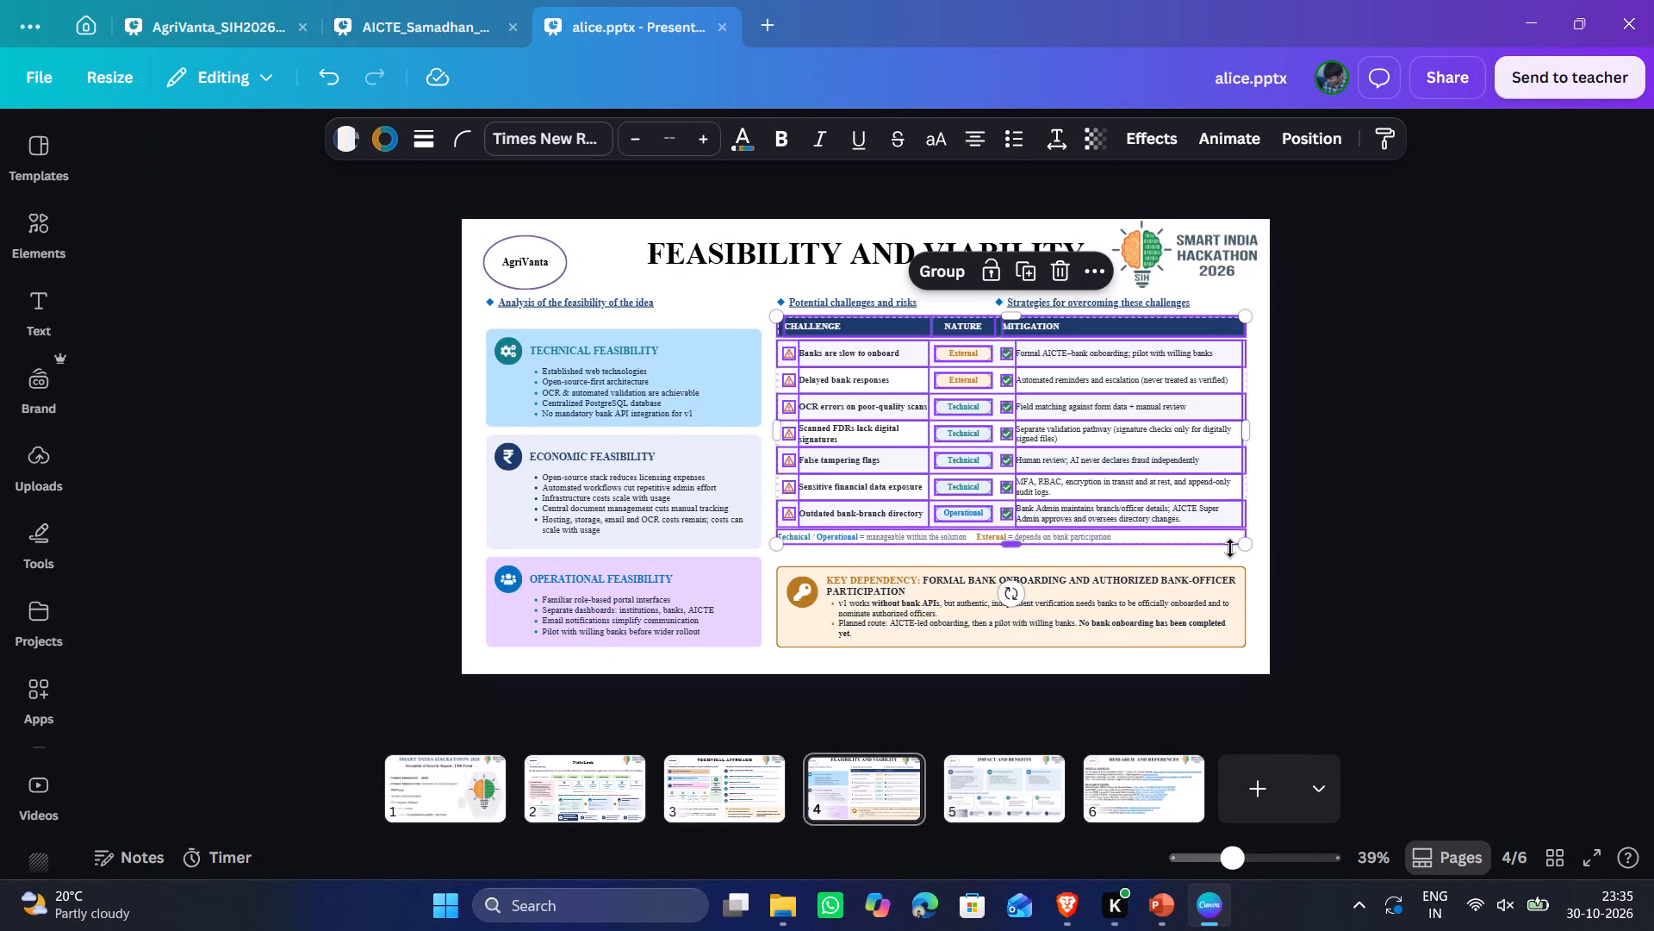
key(shift+Down)
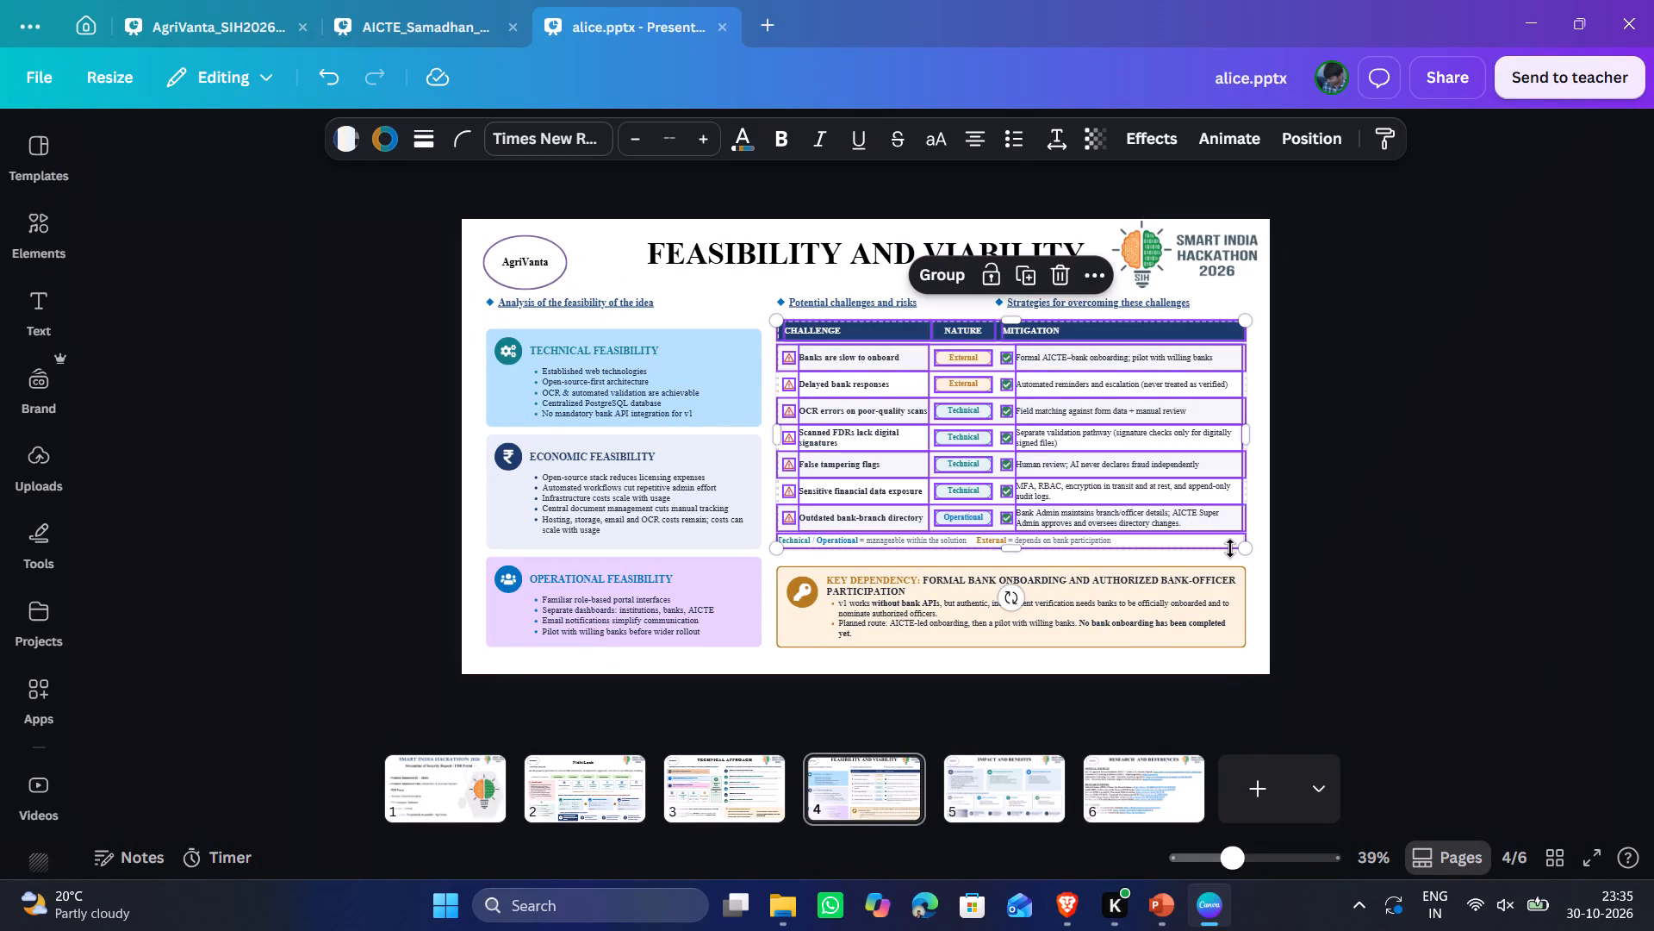
key(shift+Down)
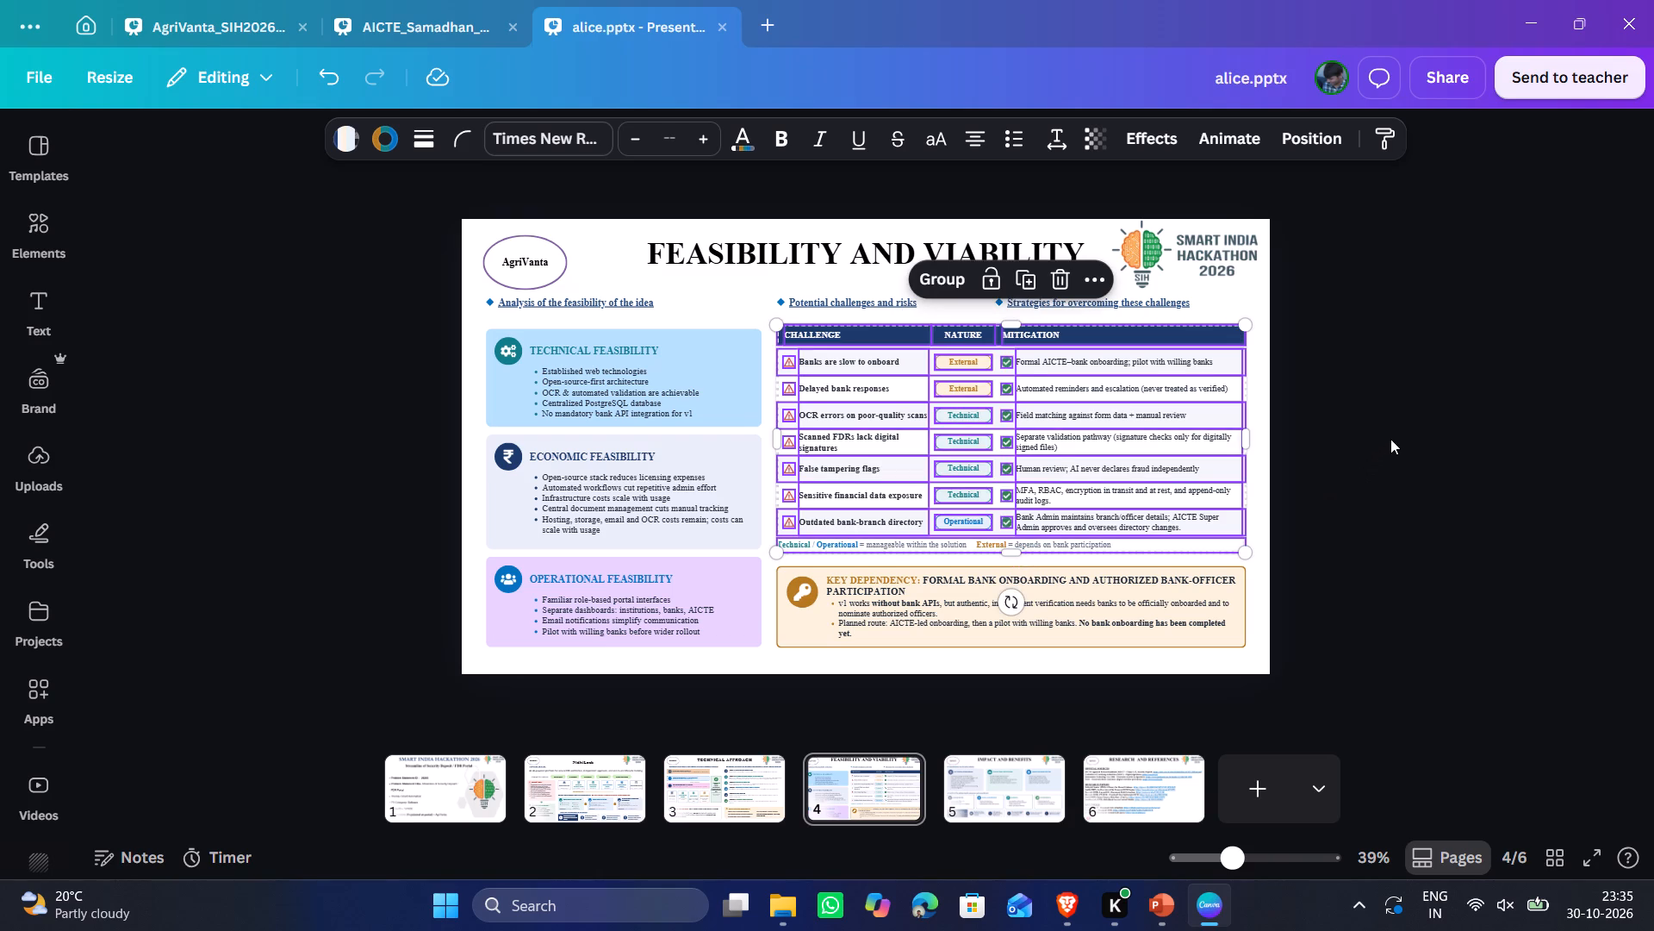
key(shift+Up)
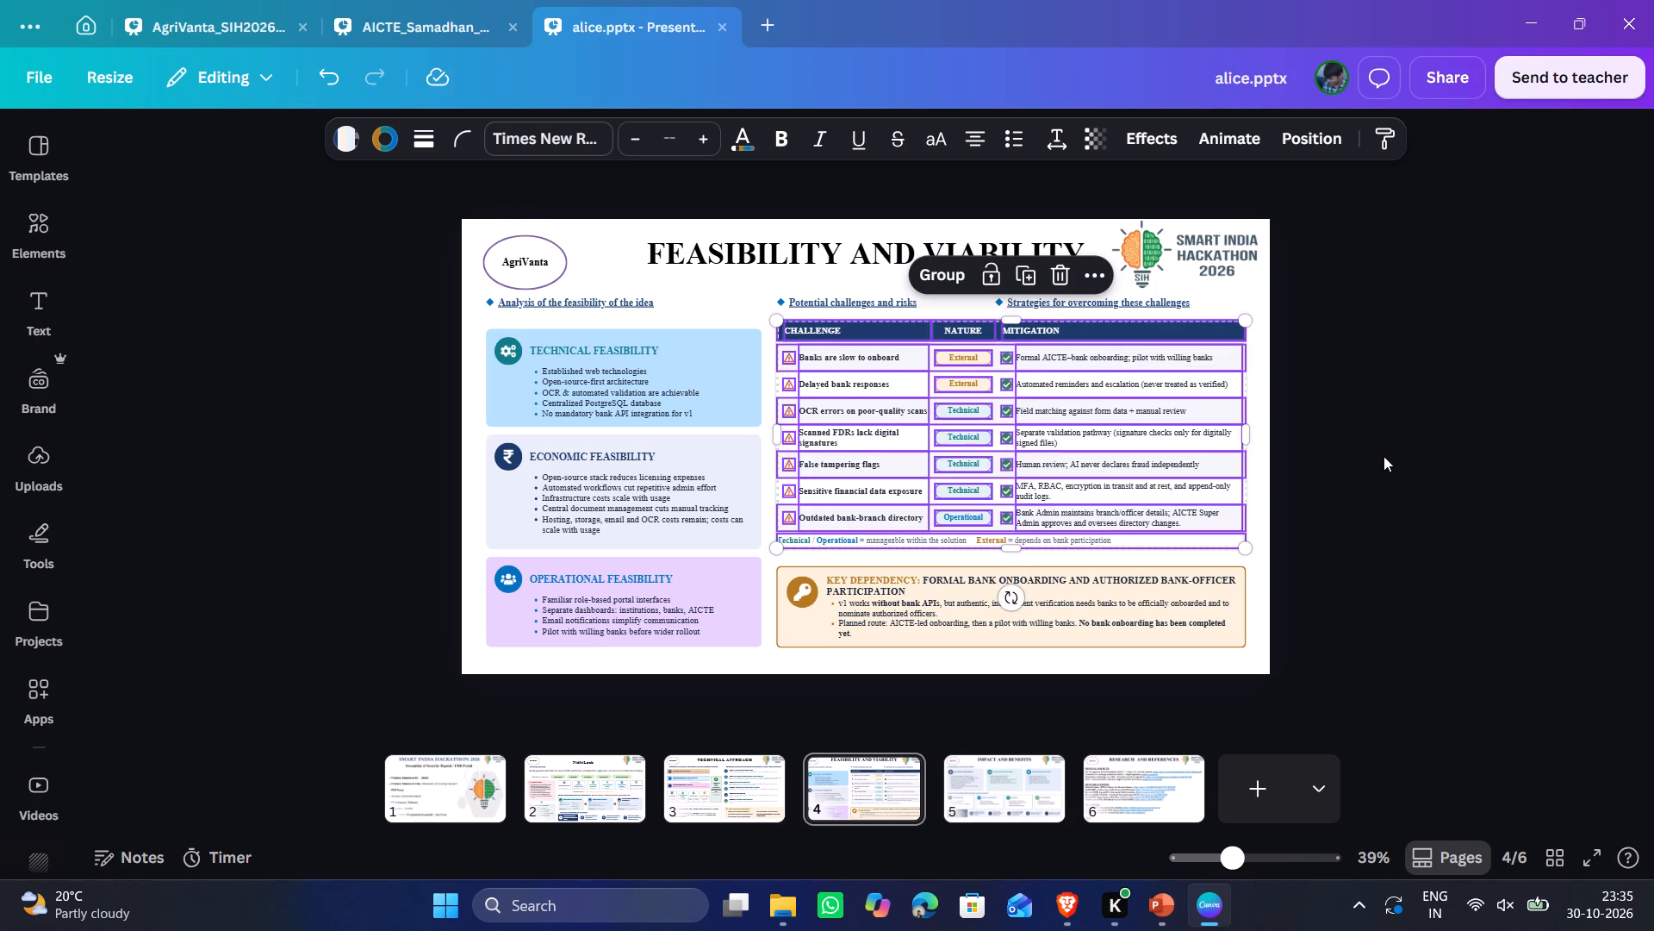
click(1384, 459)
Move the three feasibility cards back up by a net one large nudge and check the slide in full-screen presentation.
drag(462, 322, 716, 651)
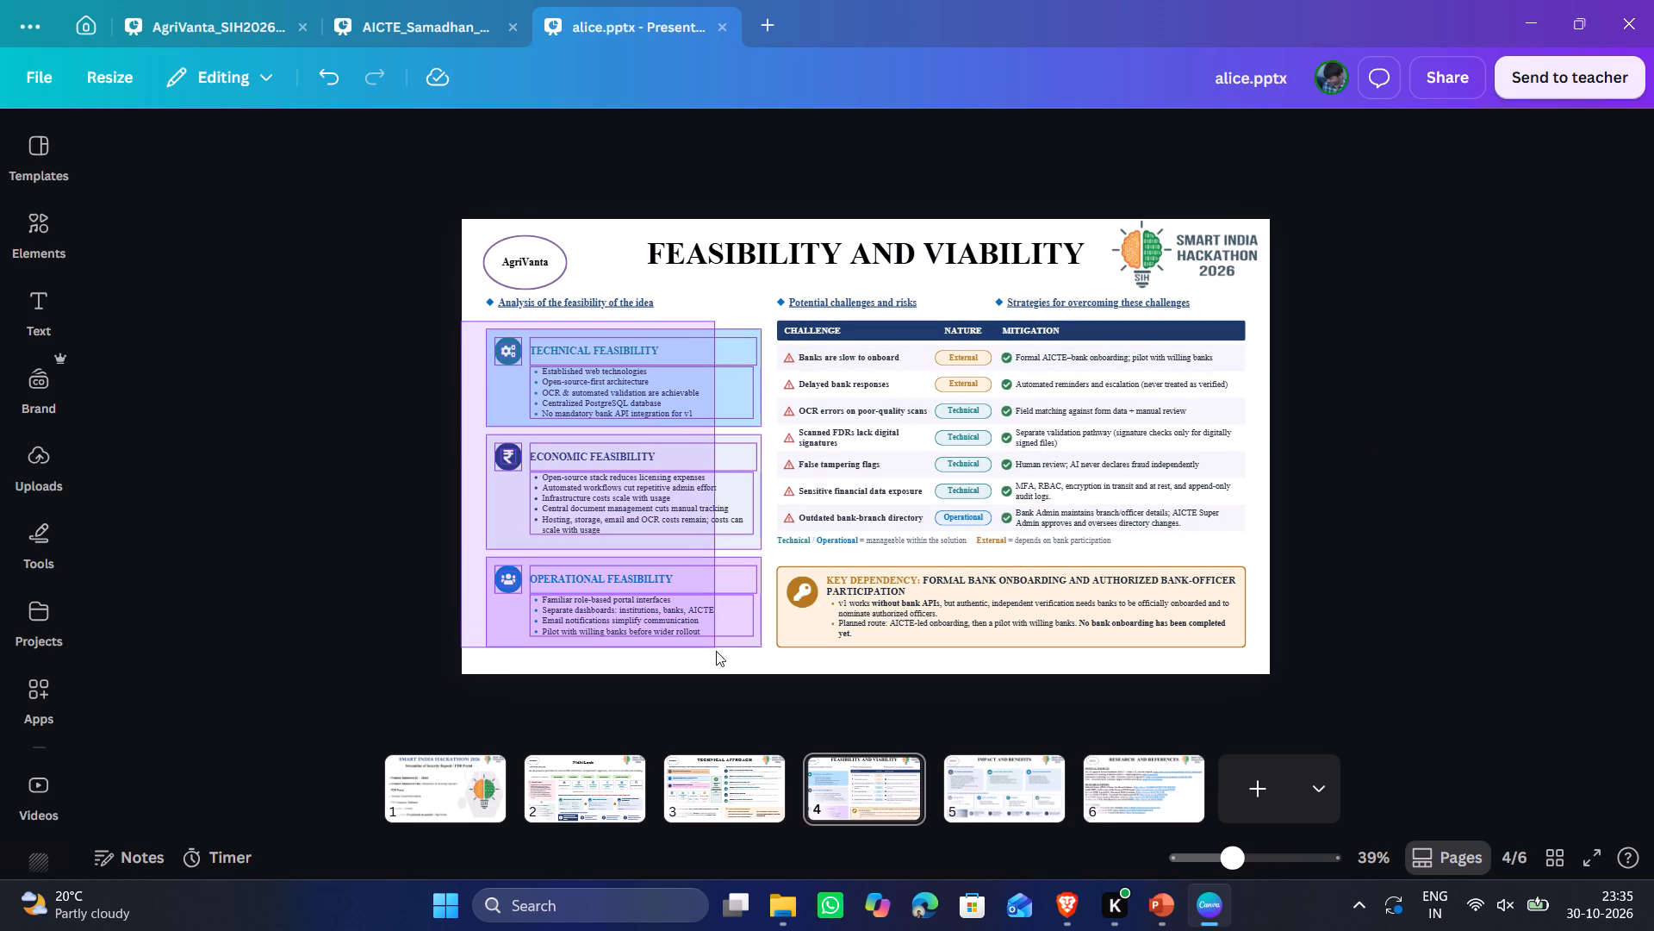
drag(716, 651, 732, 653)
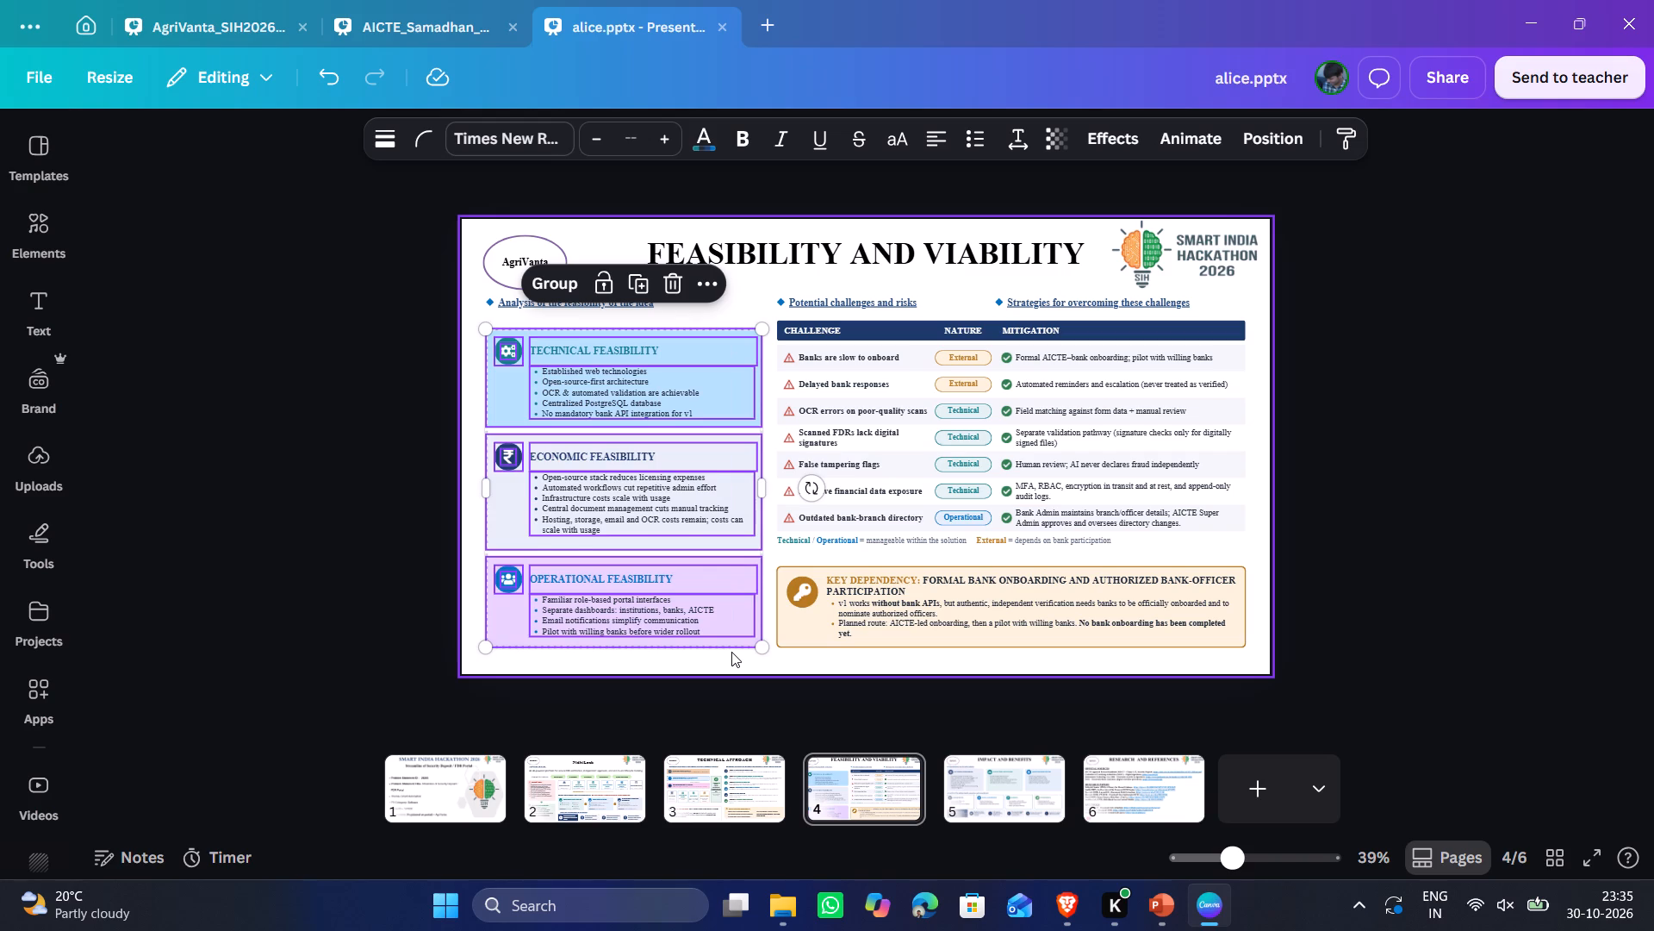
key(shift+Up)
key(shift+Down)
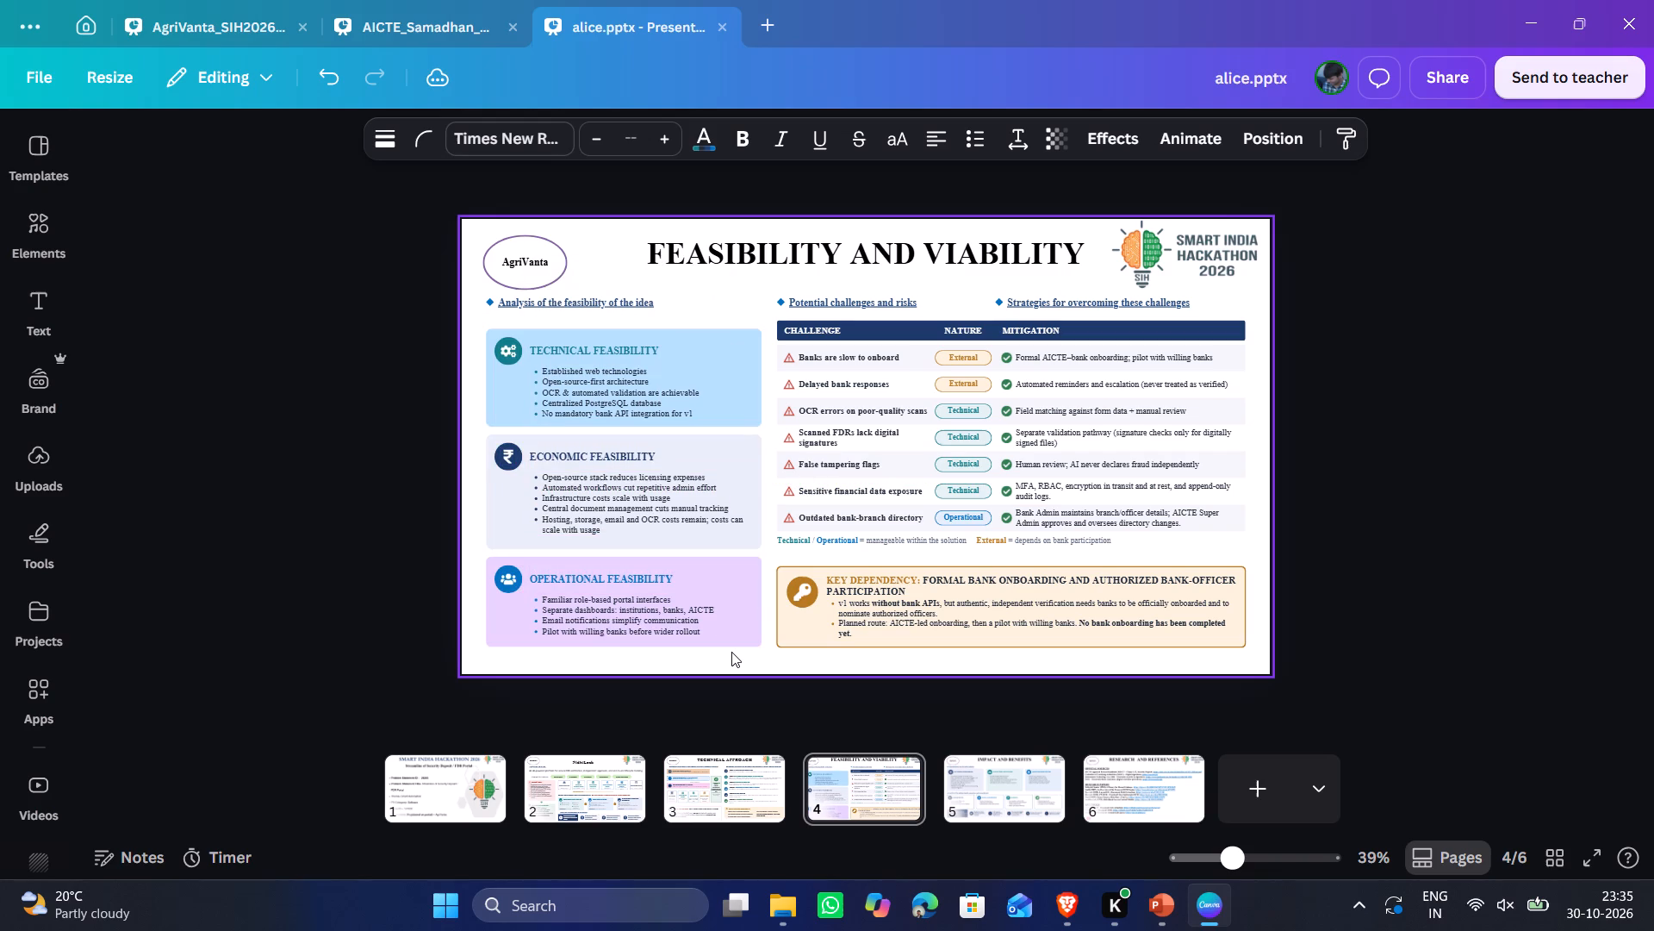
key(shift+Up)
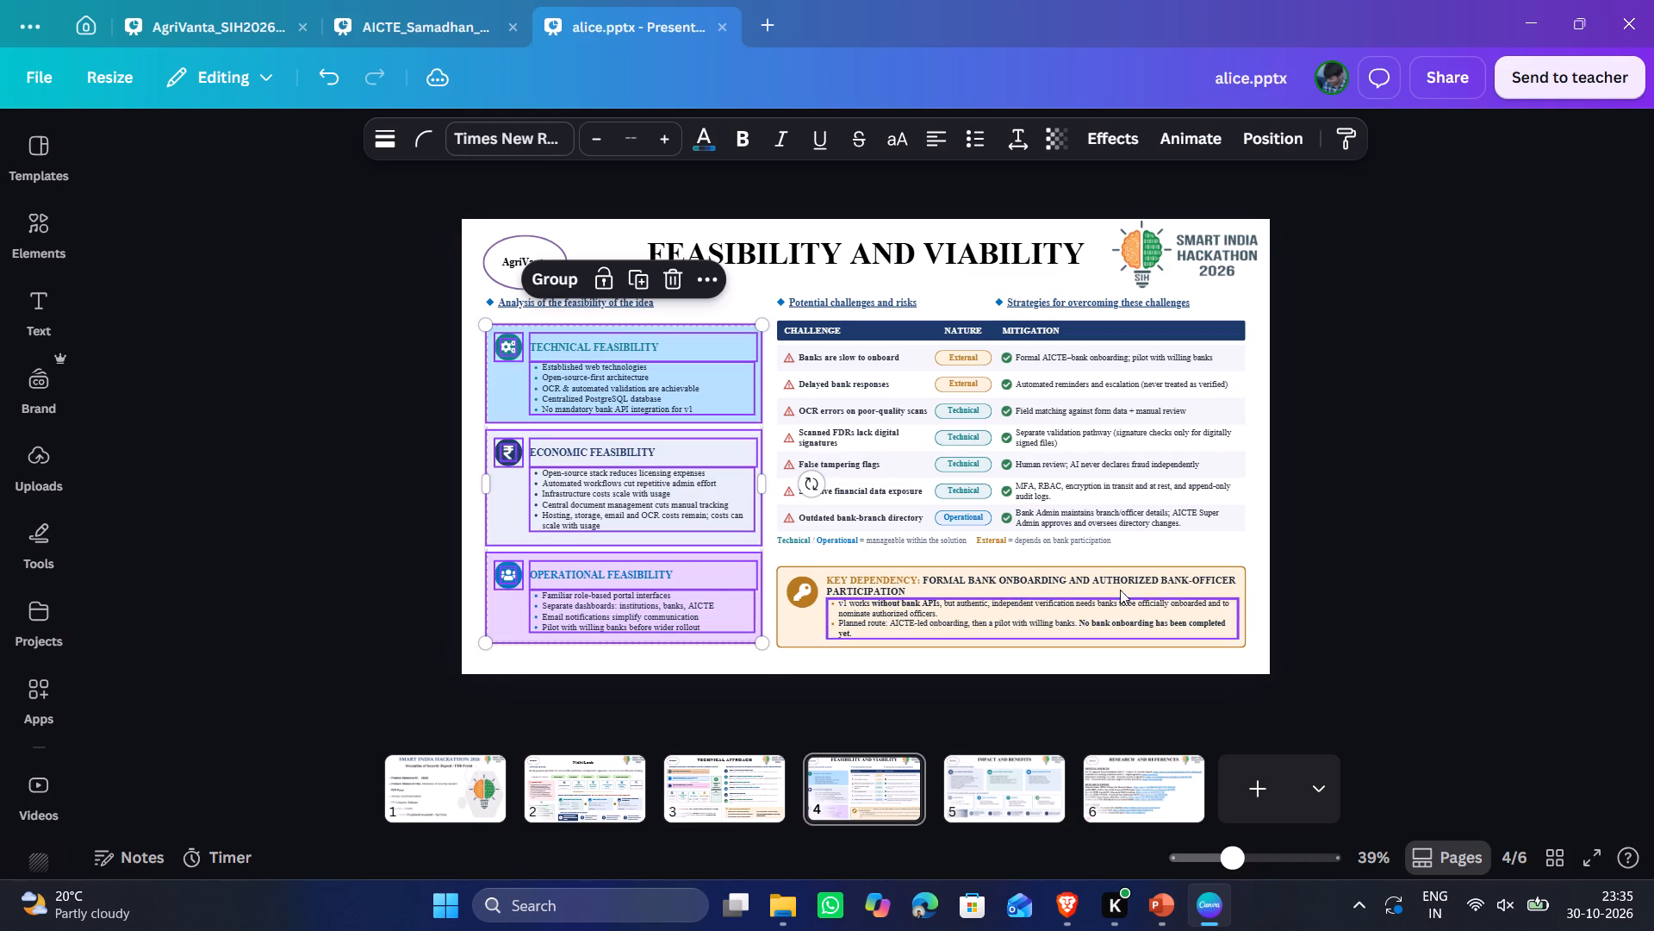
click(1479, 480)
click(1479, 480)
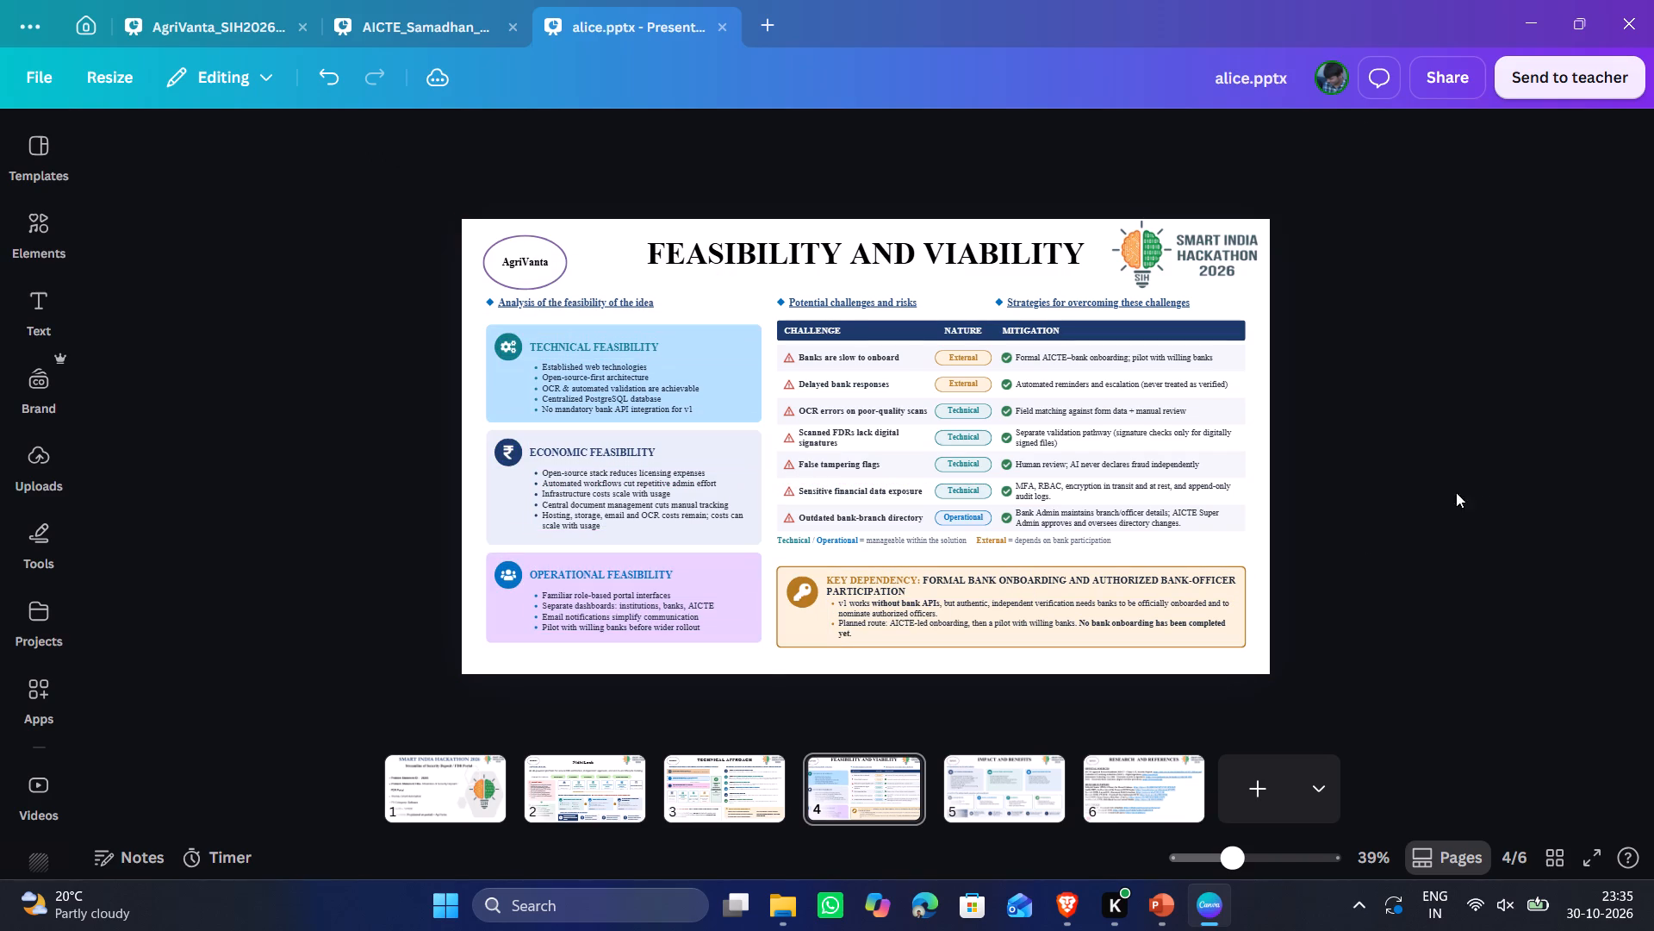
click(1598, 850)
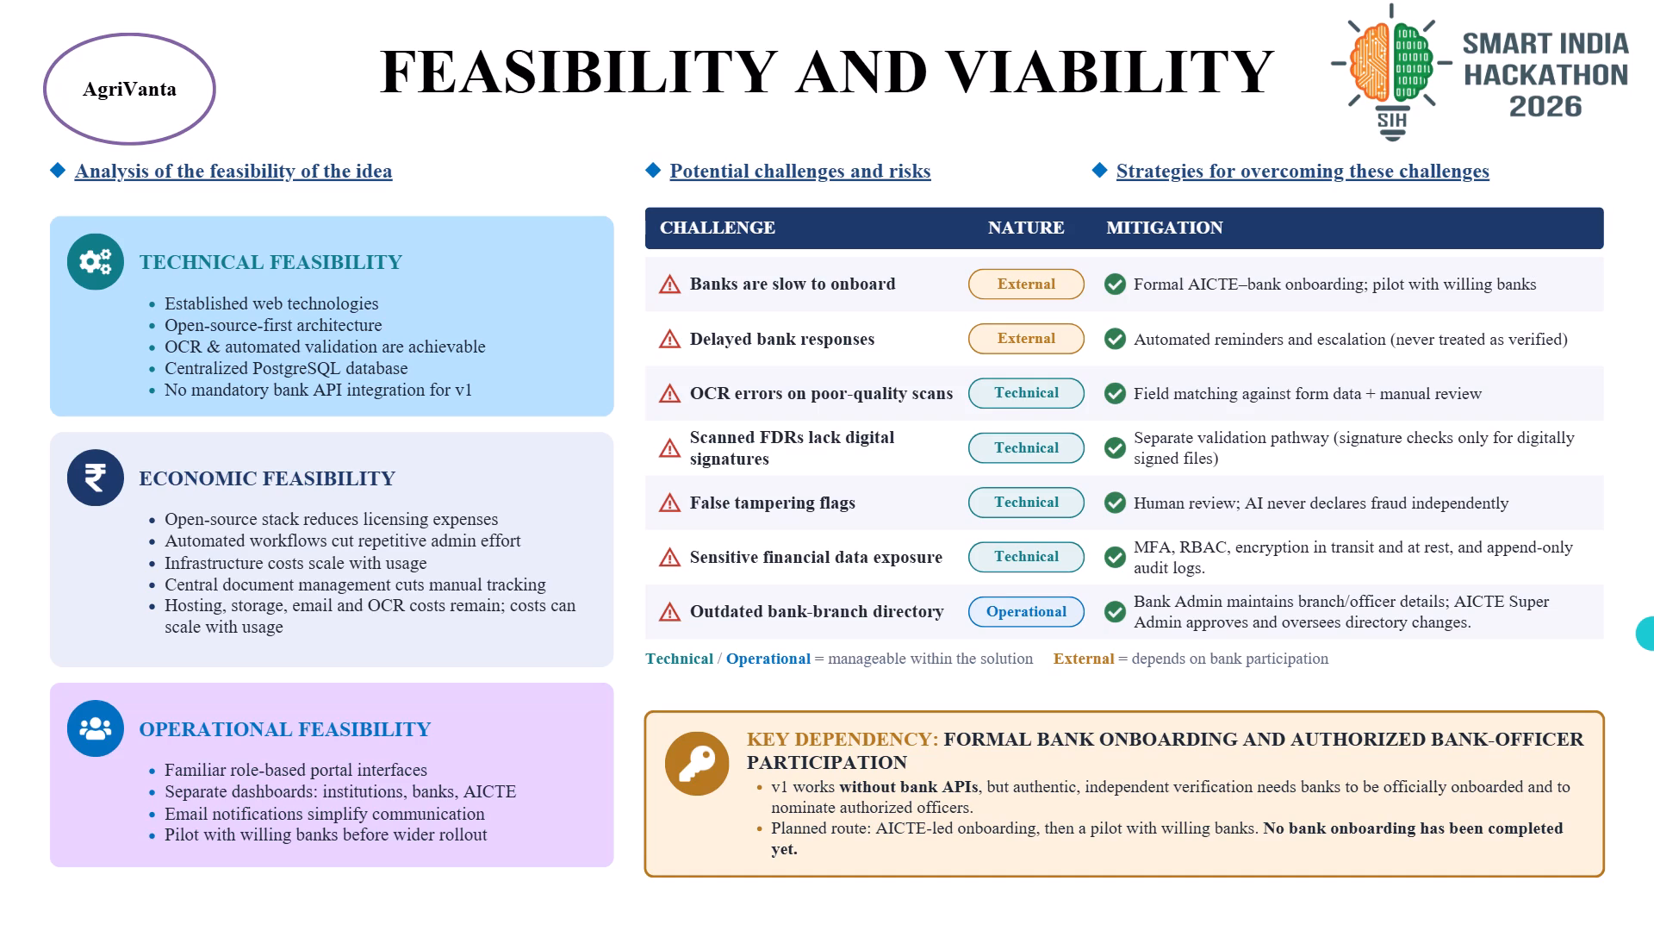
key(Escape)
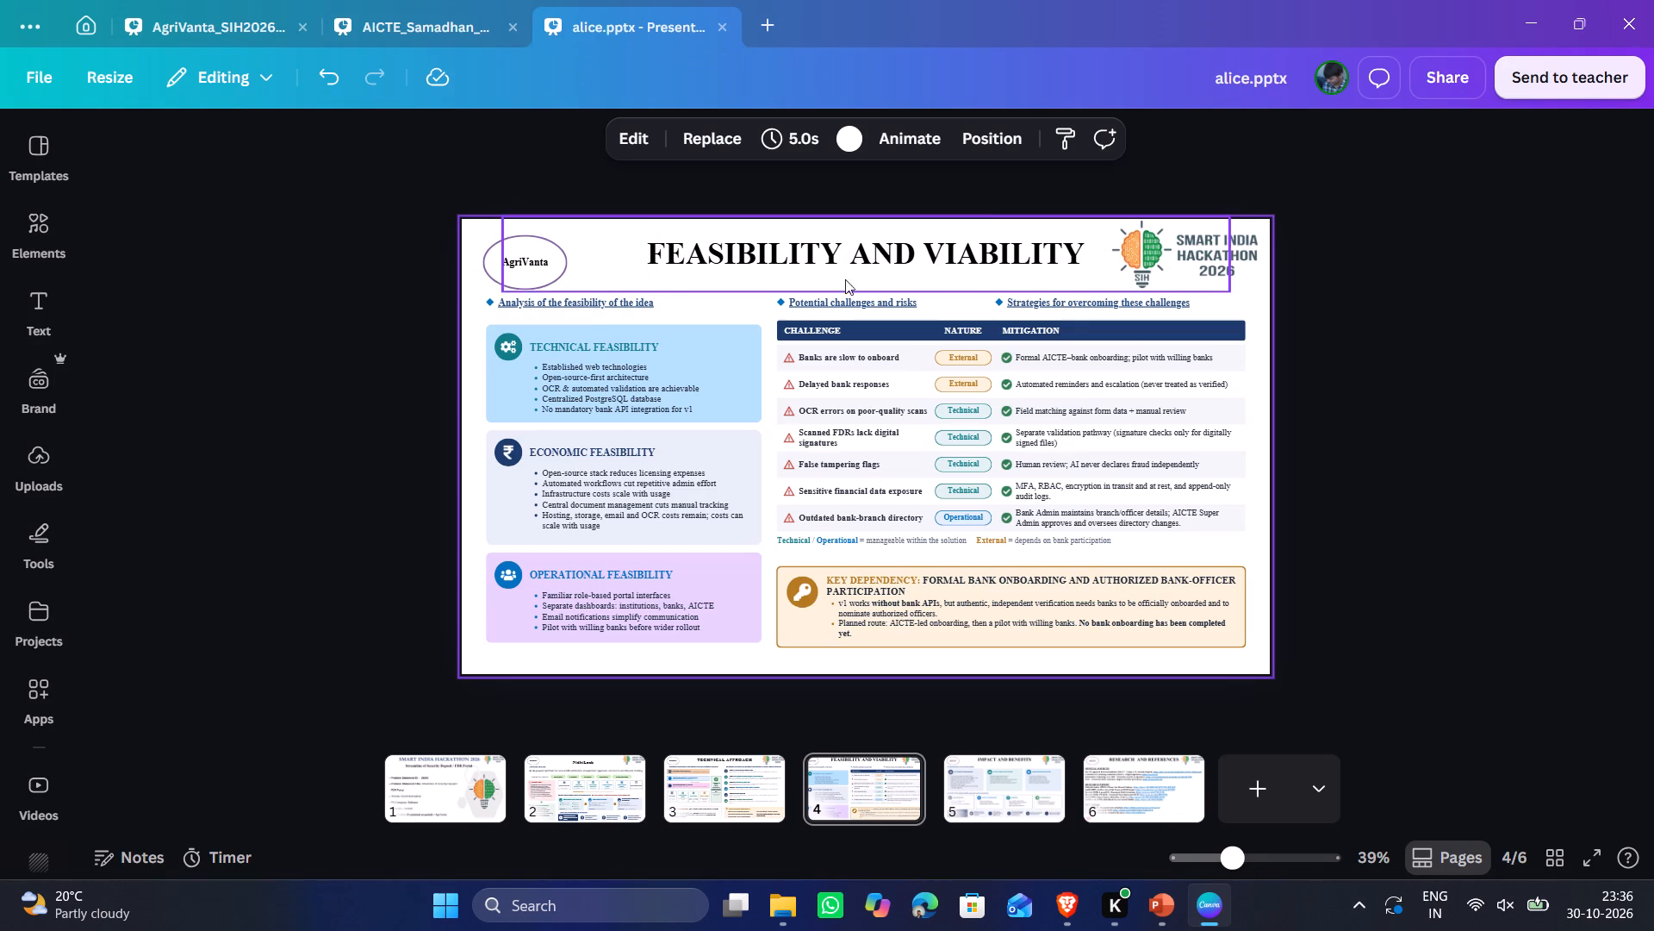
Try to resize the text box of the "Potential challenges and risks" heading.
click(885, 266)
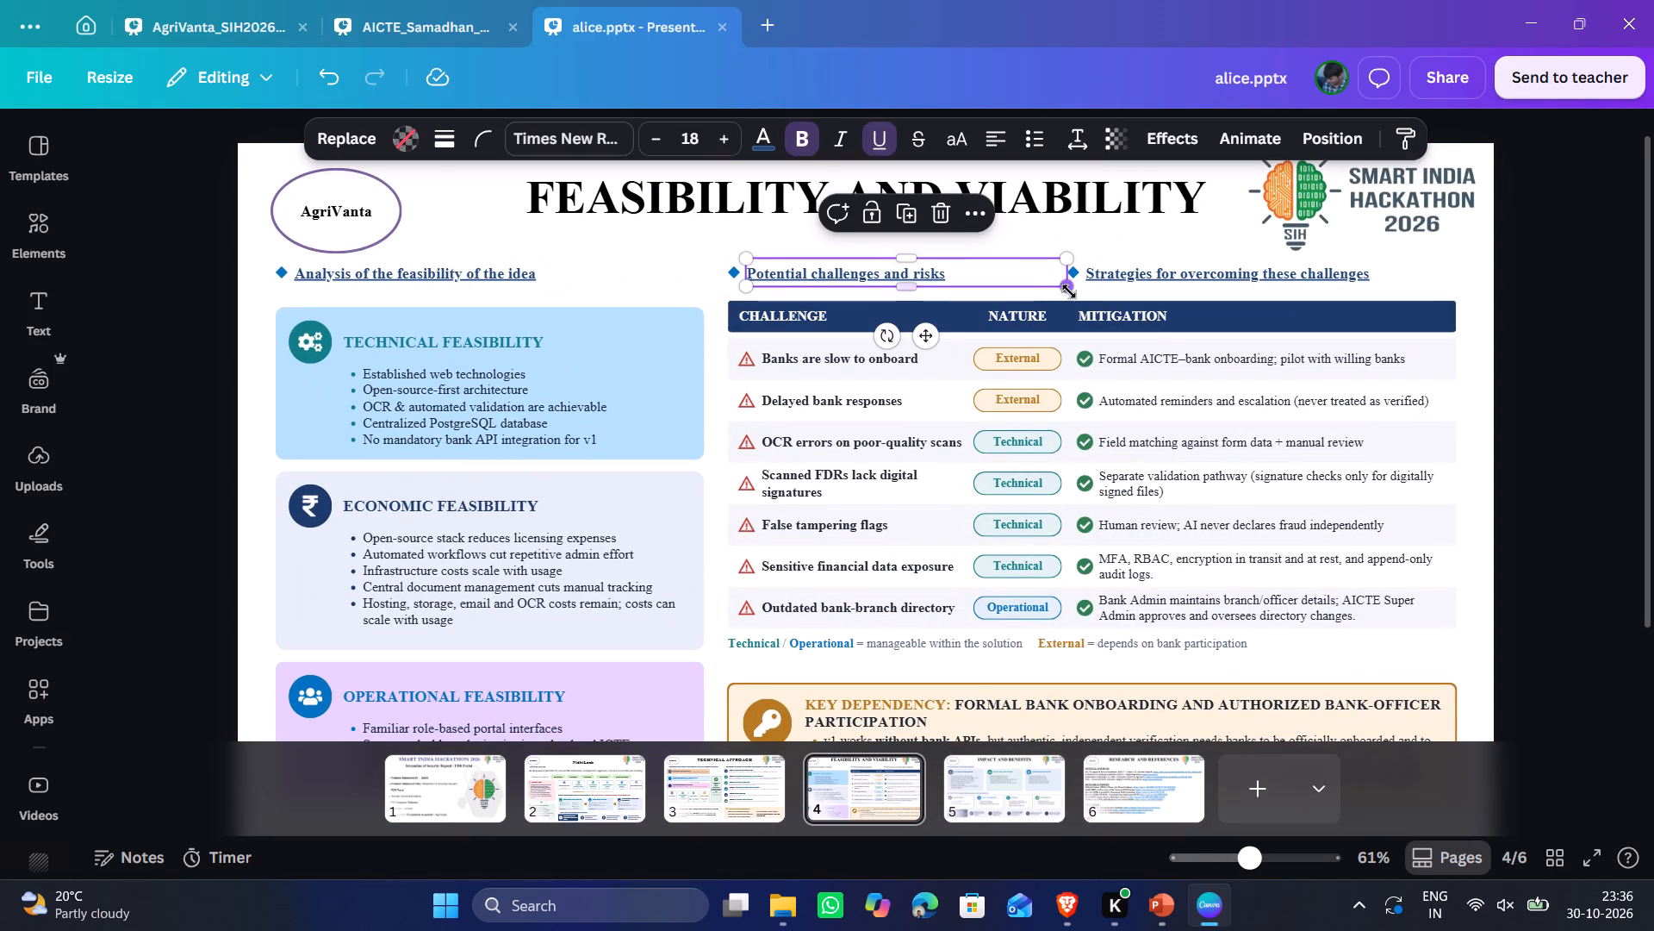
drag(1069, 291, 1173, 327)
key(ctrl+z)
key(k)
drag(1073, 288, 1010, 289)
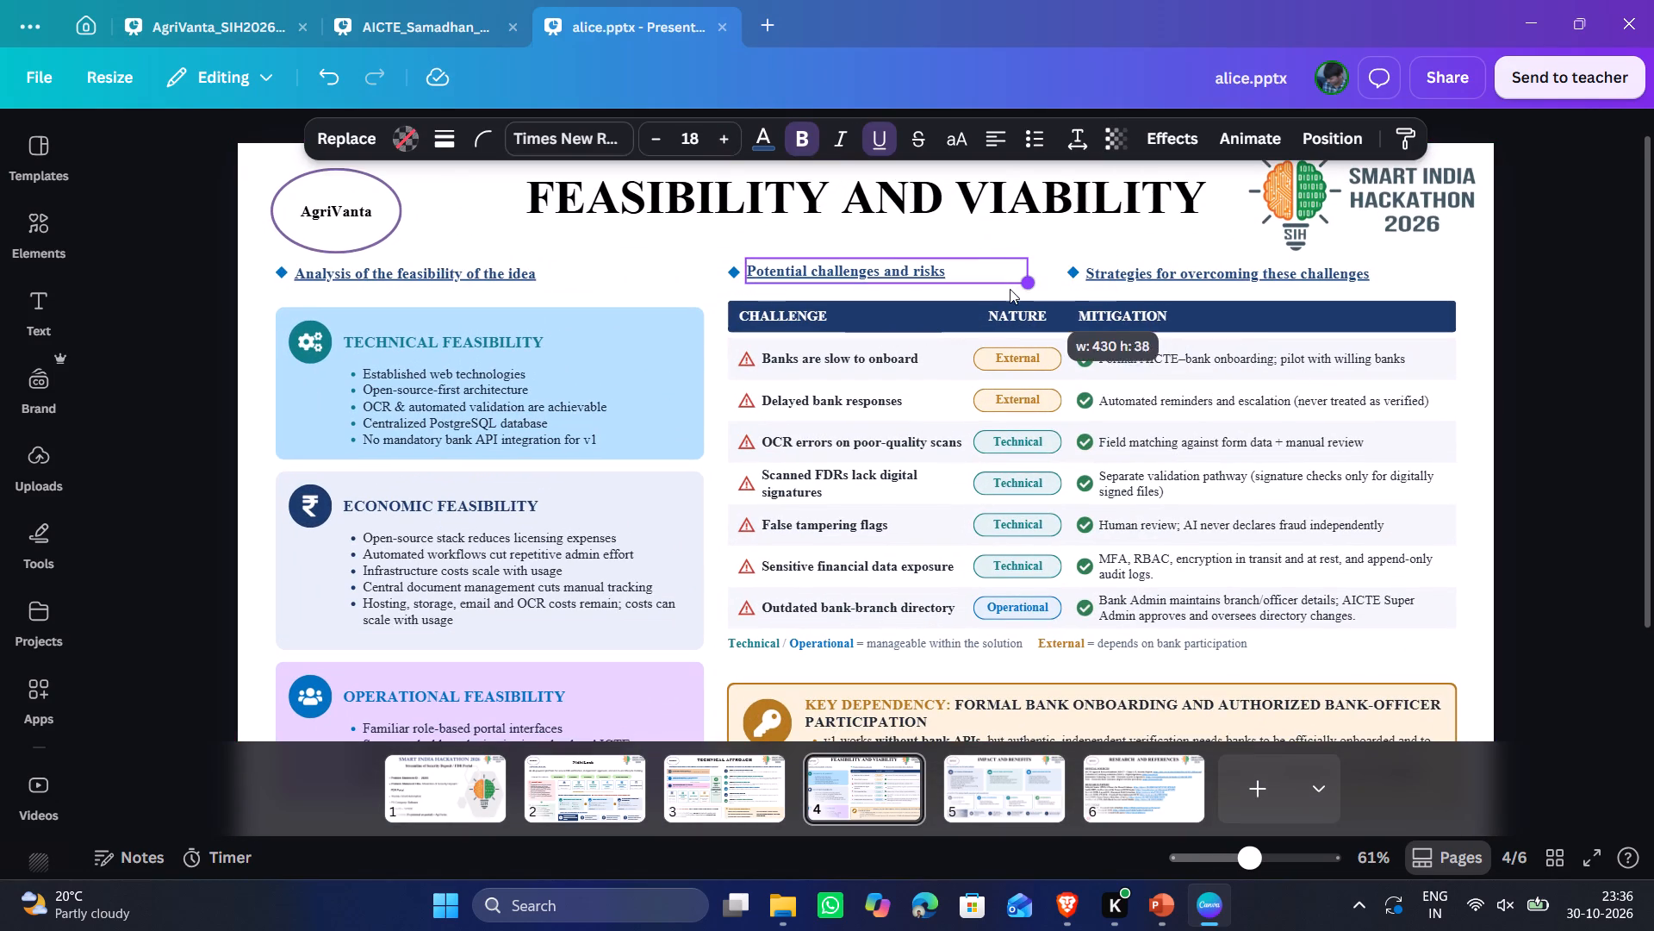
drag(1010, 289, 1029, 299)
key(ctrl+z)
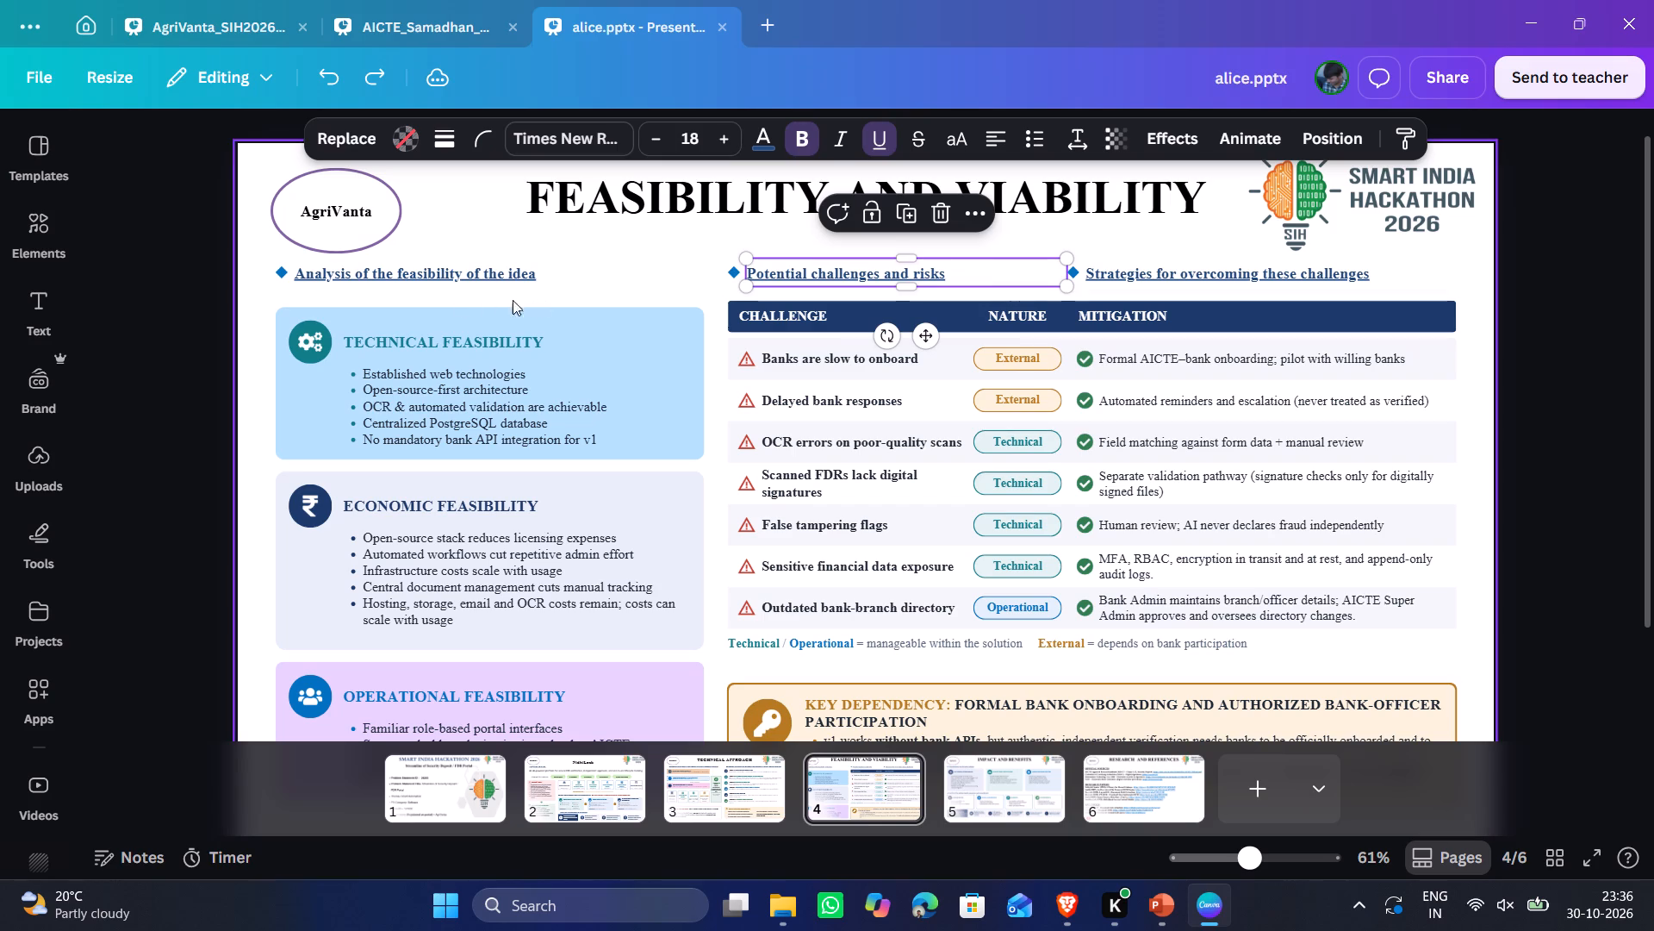
Set the font size of the three underlined section headings to 23 and check the slide in full-screen presentation.
click(486, 275)
shift+click(886, 266)
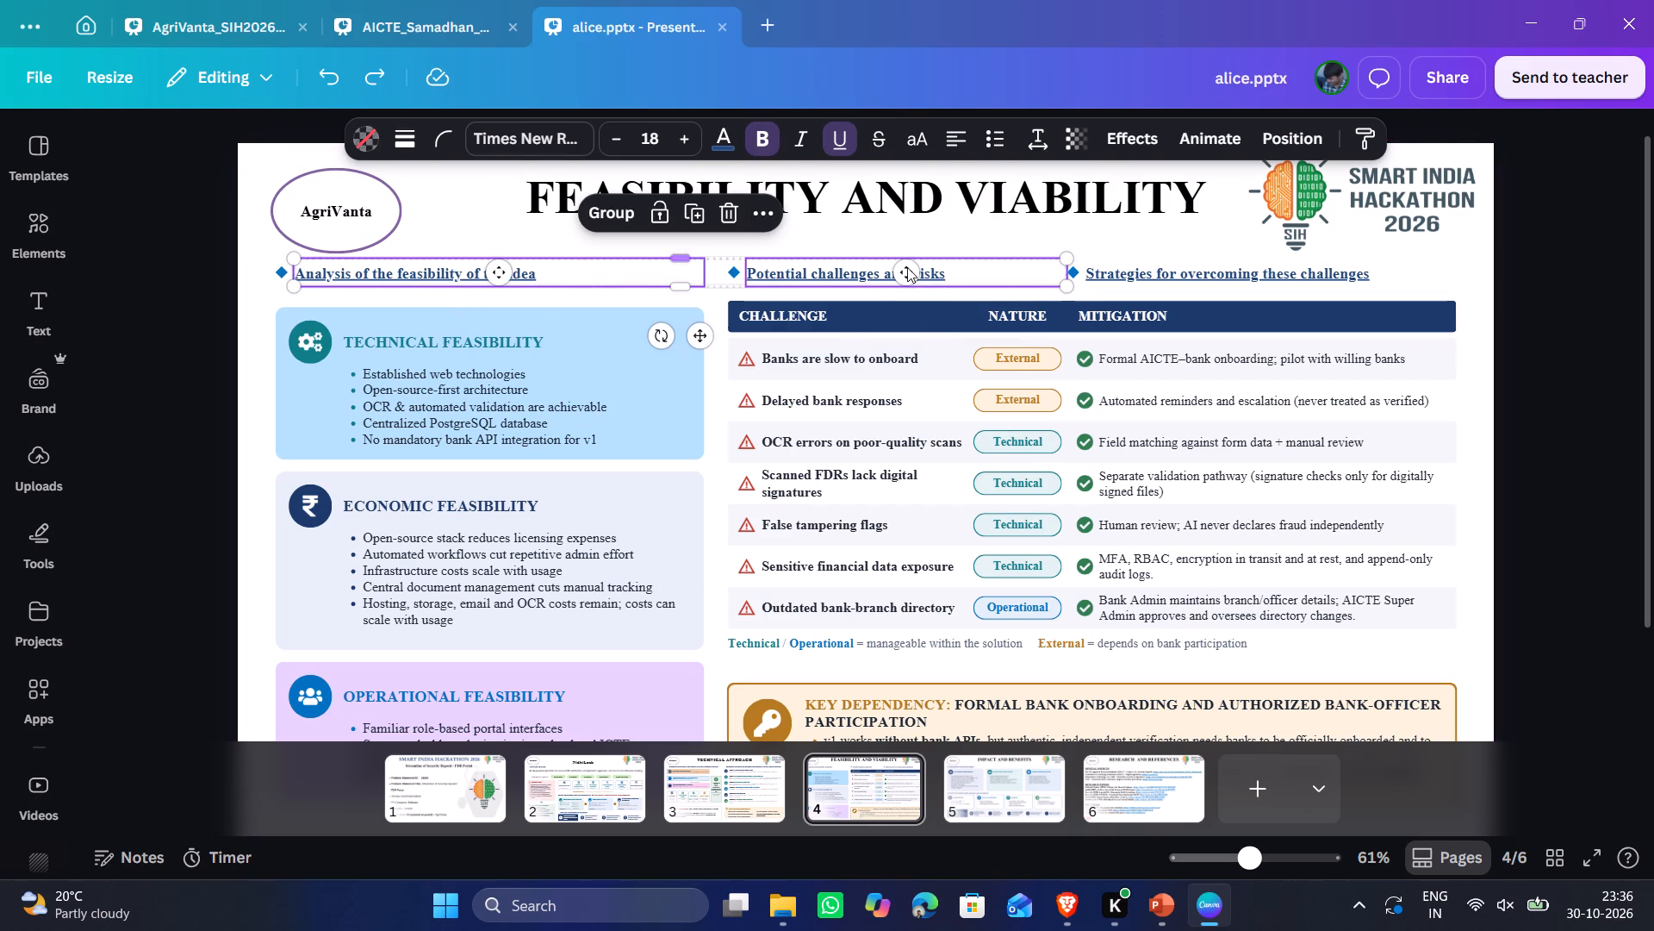
shift+click(1140, 272)
triple_click(683, 133)
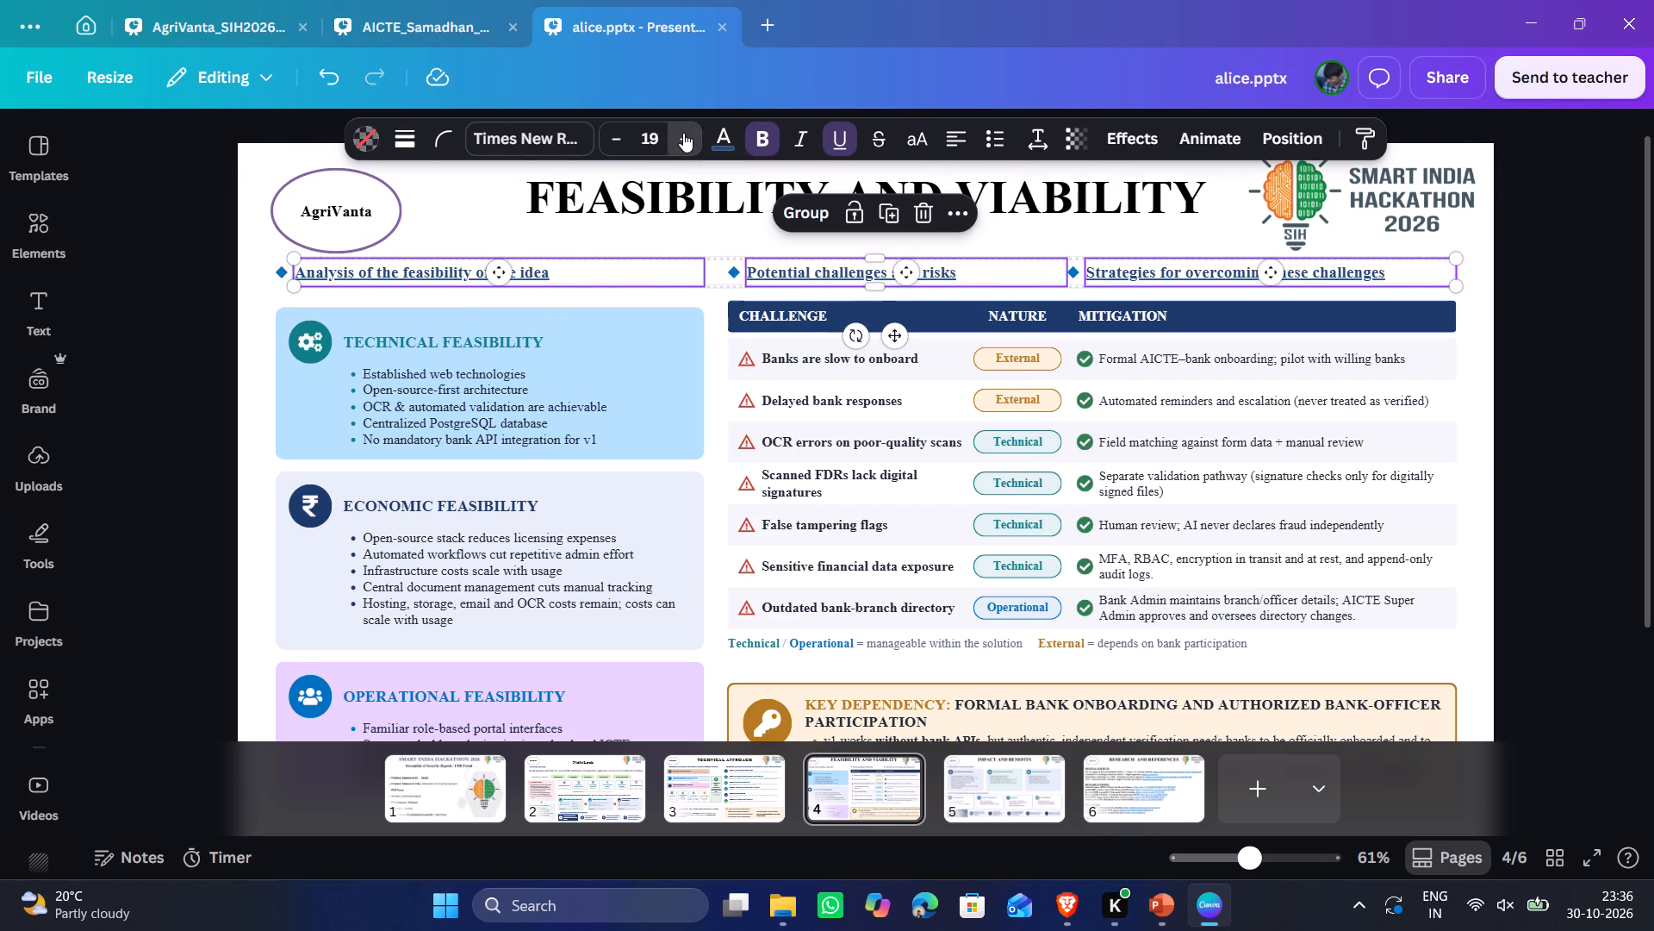
double_click(683, 133)
click(683, 133)
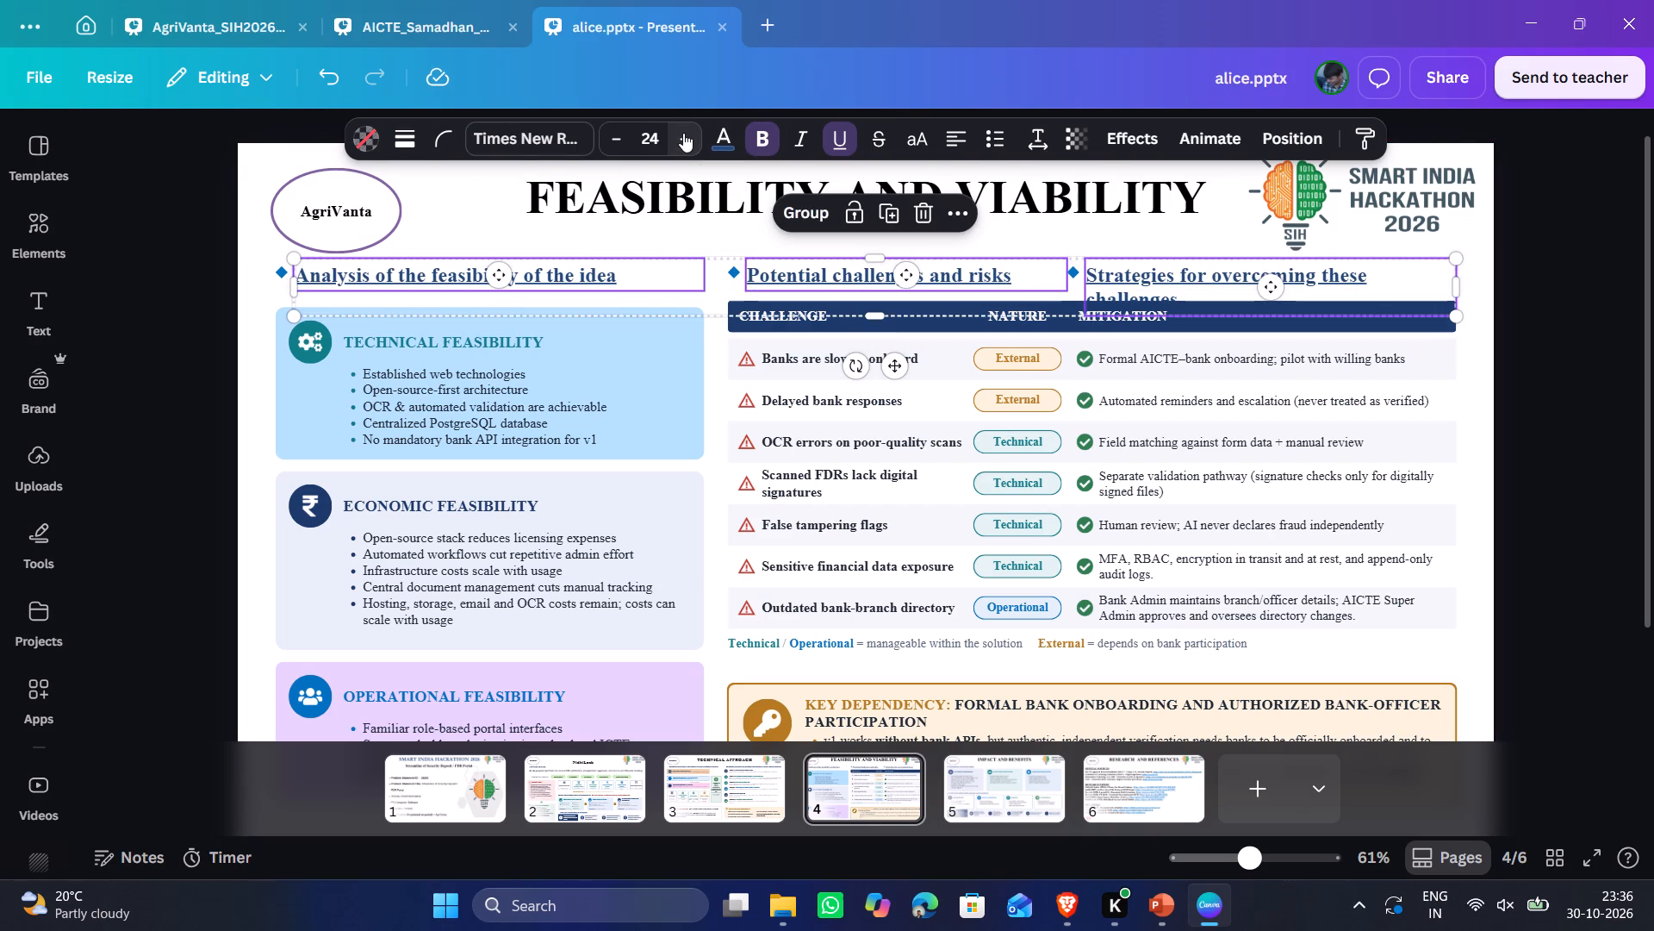
click(616, 140)
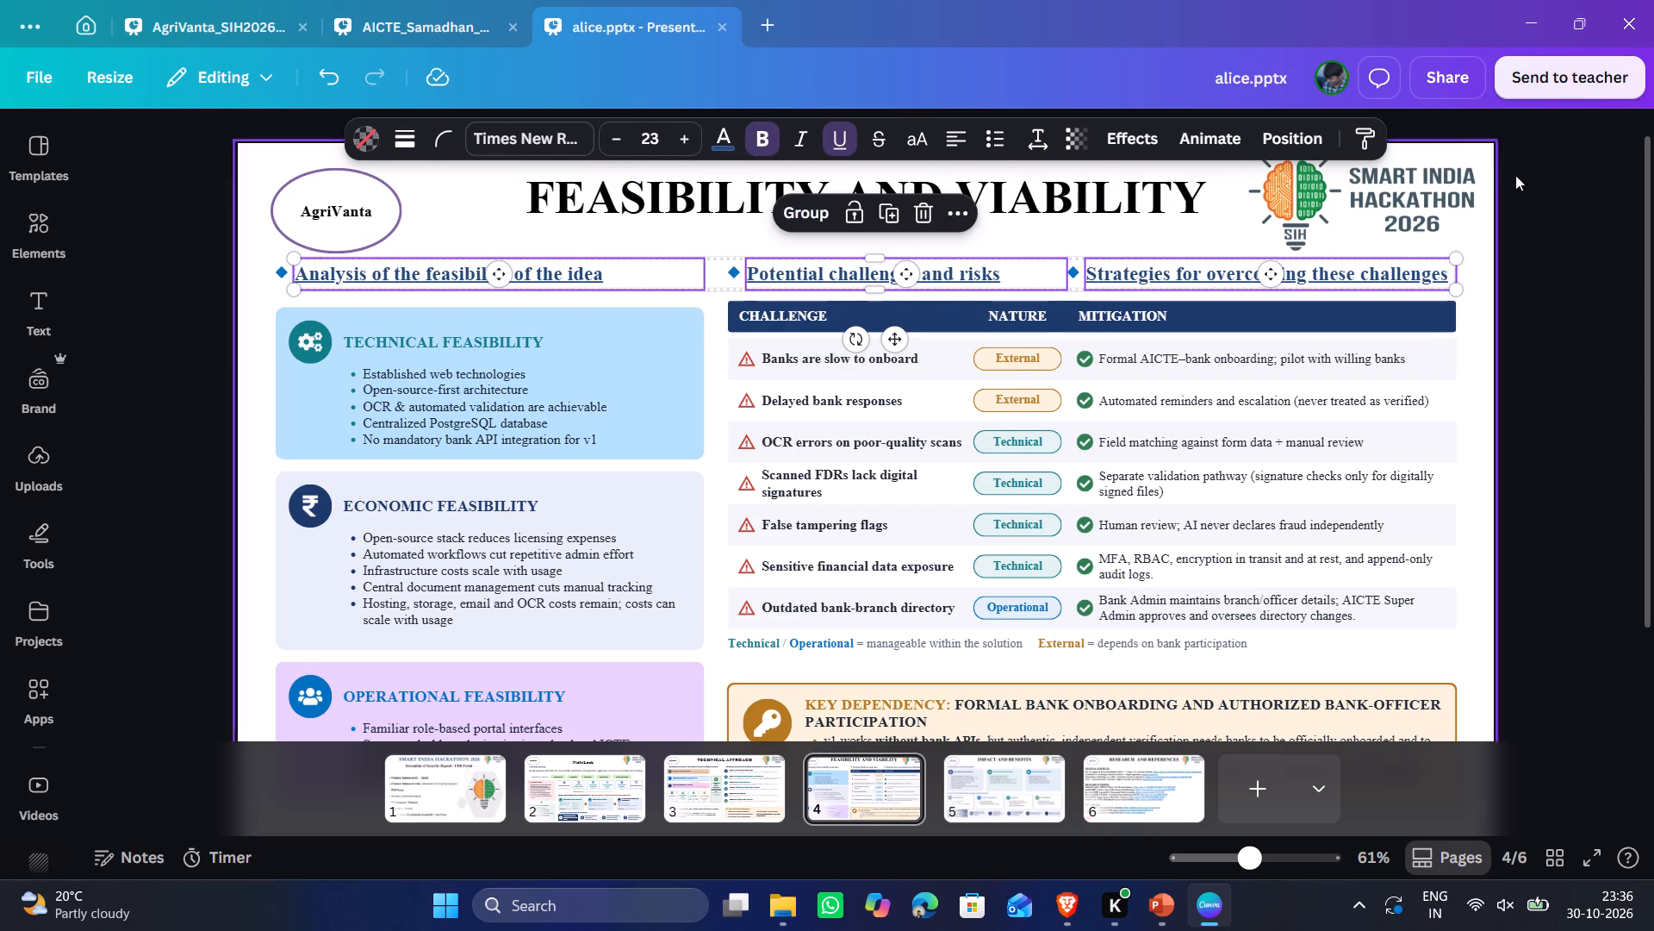
click(1558, 247)
click(1563, 247)
scroll(1563, 247, down, 1)
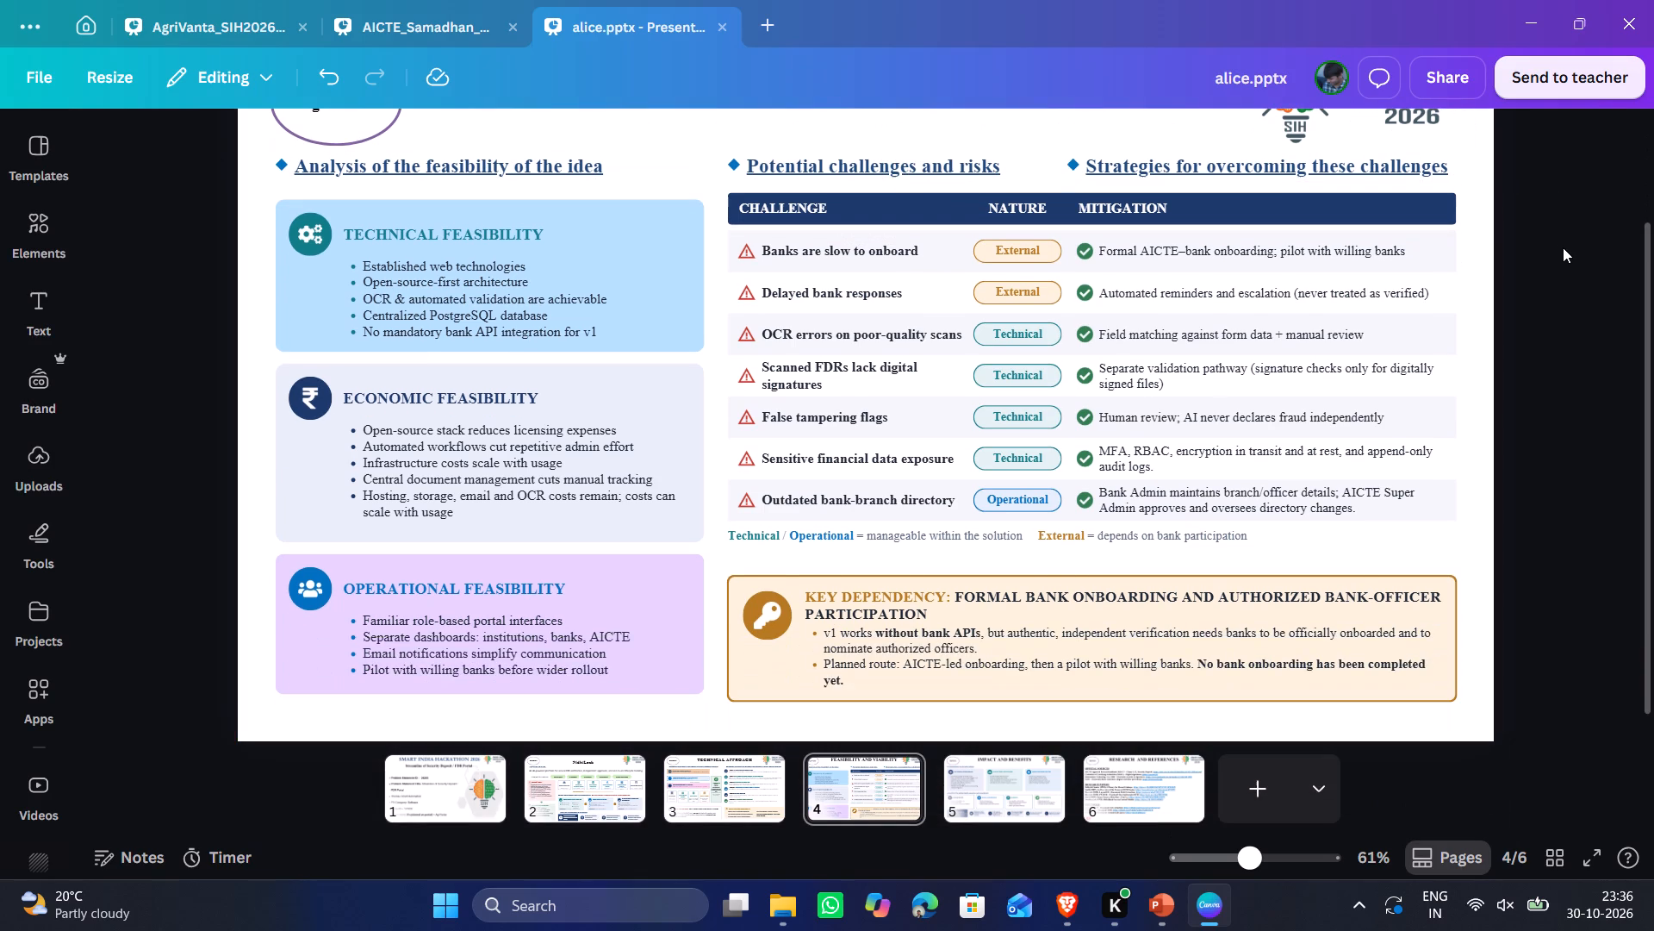
click(1578, 847)
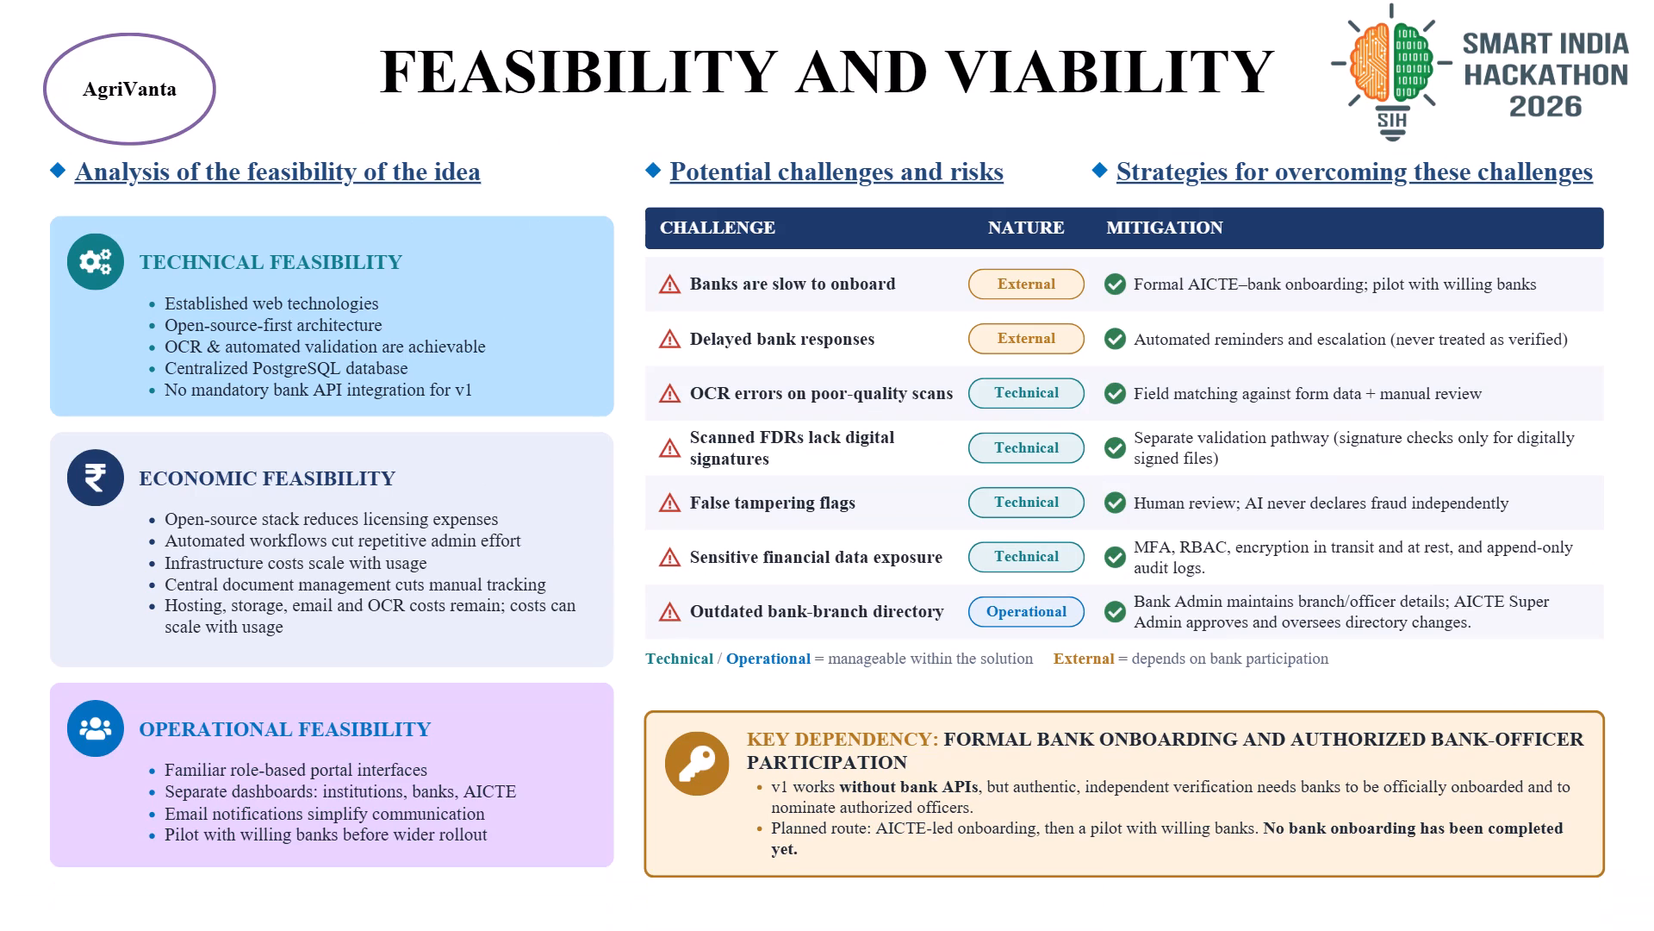
Change all the text on slide 5, Impact and Benefits, to Times New Roman.
key(Right)
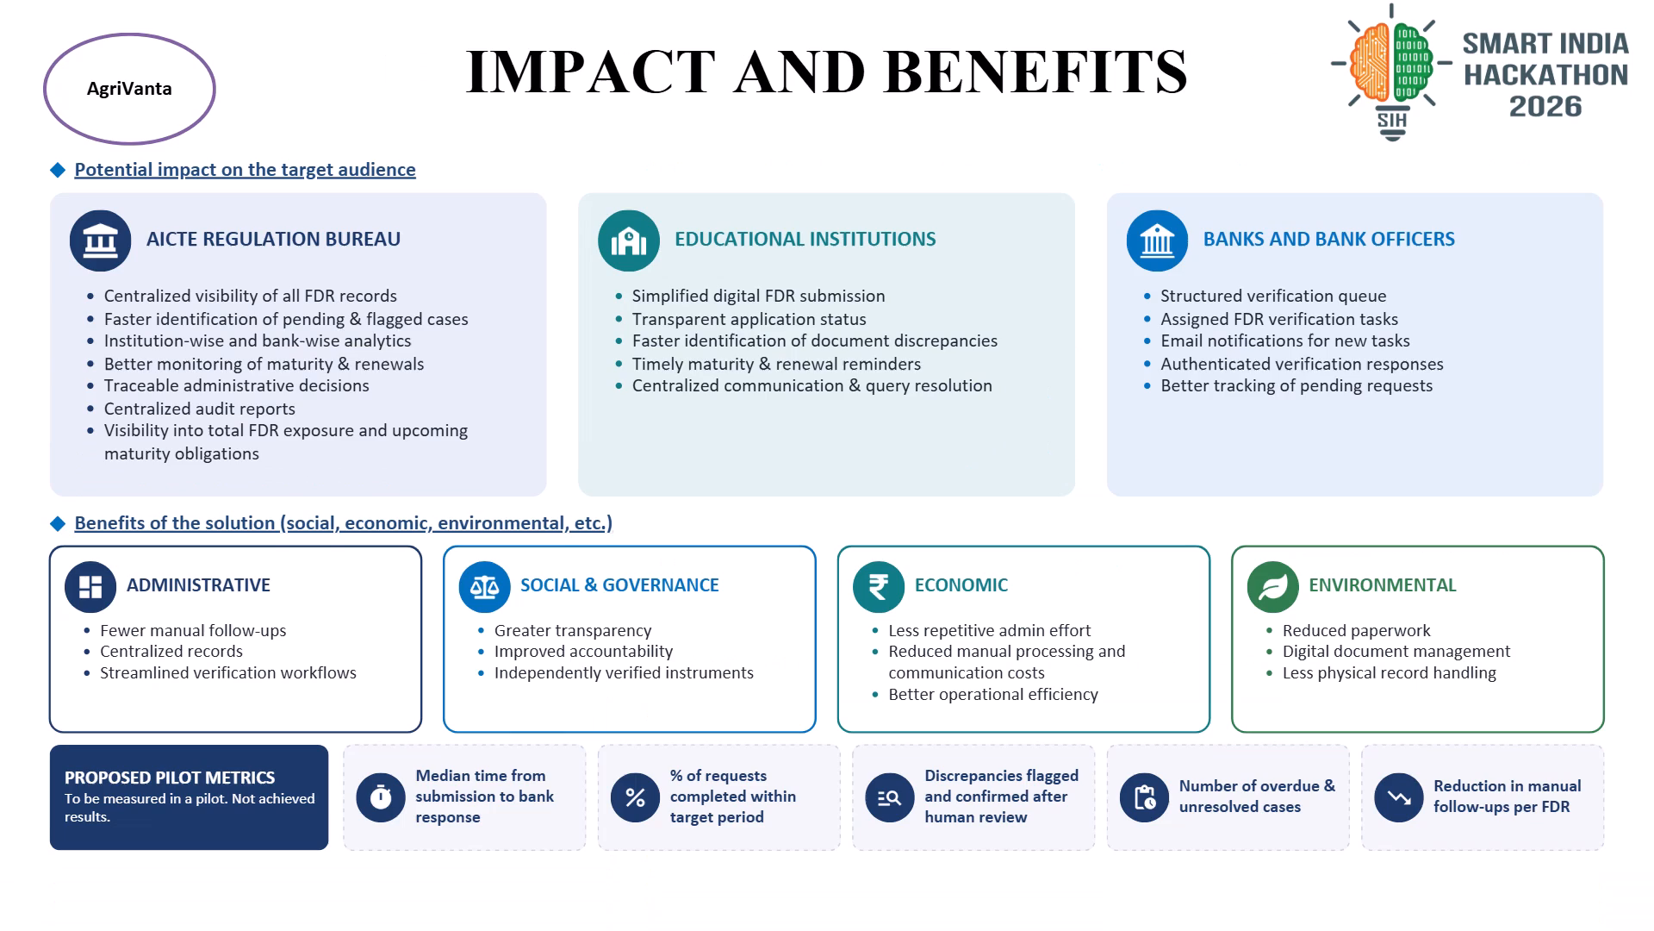
key(Escape)
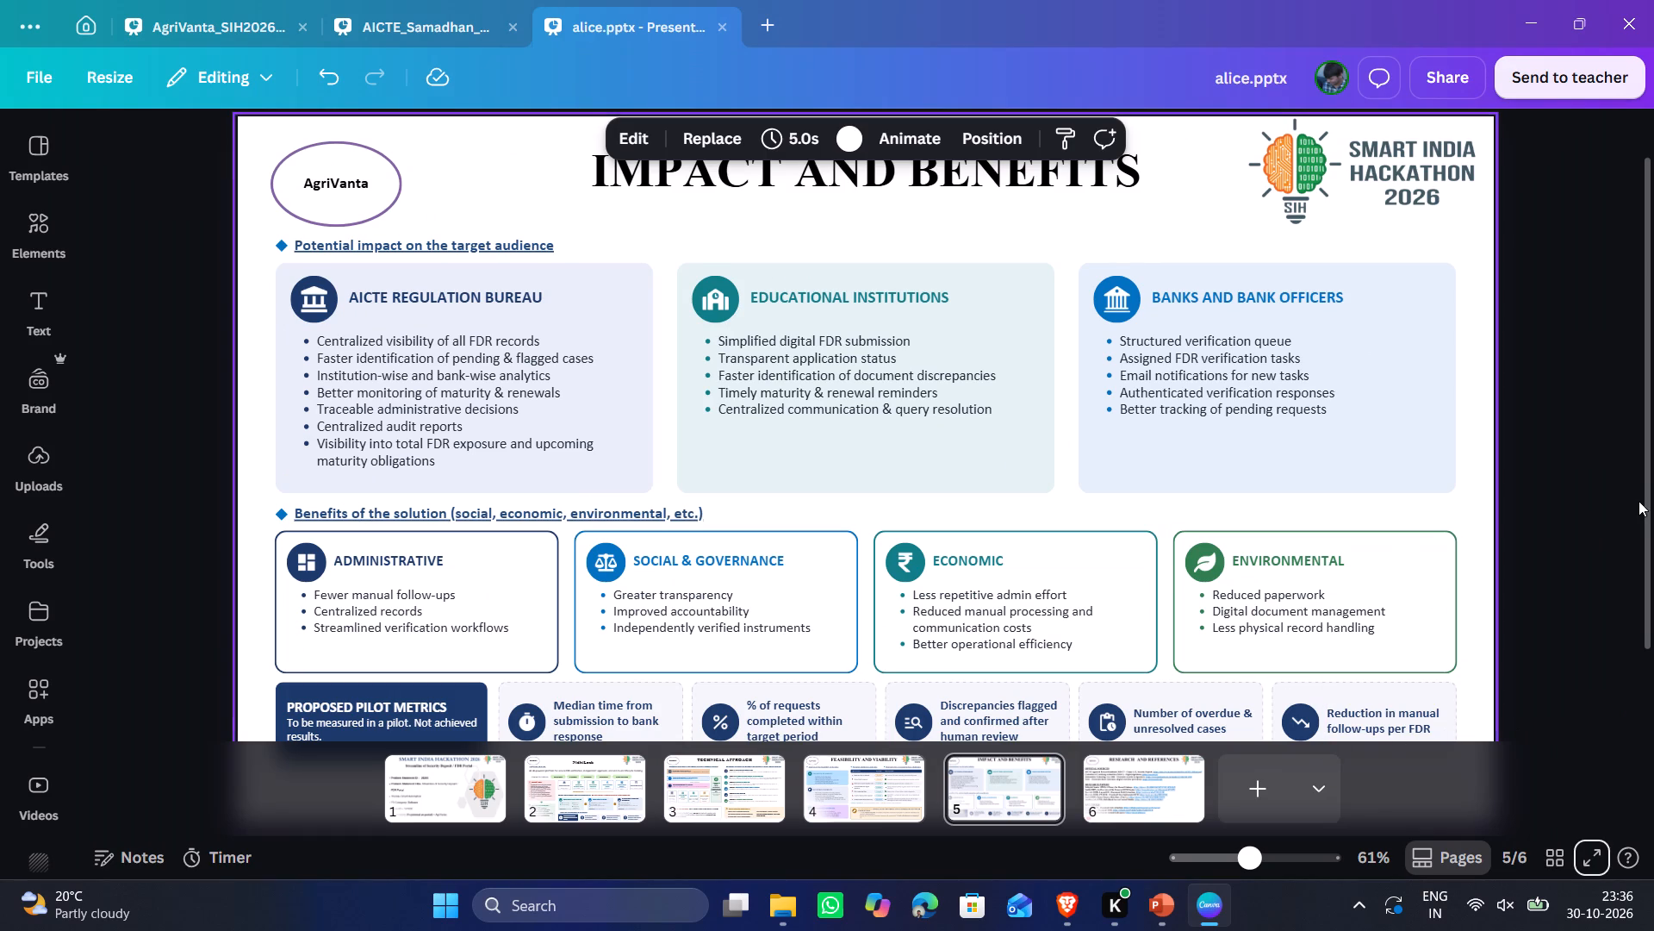
click(1638, 501)
scroll(1622, 465, down, 2)
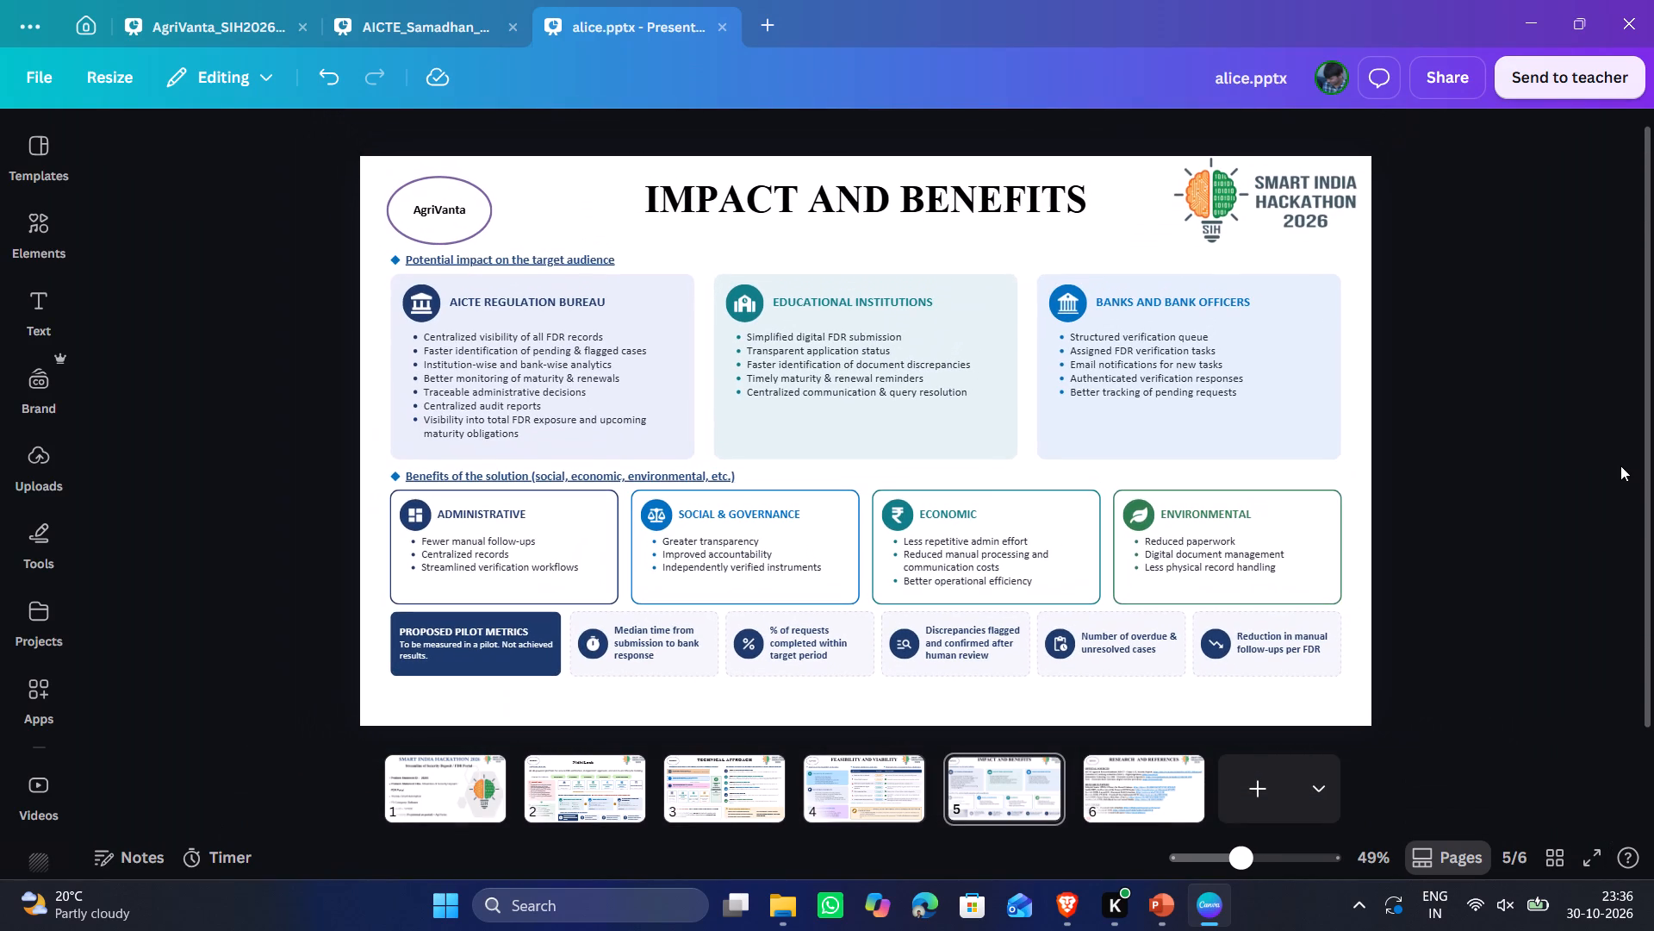
drag(266, 159, 1548, 703)
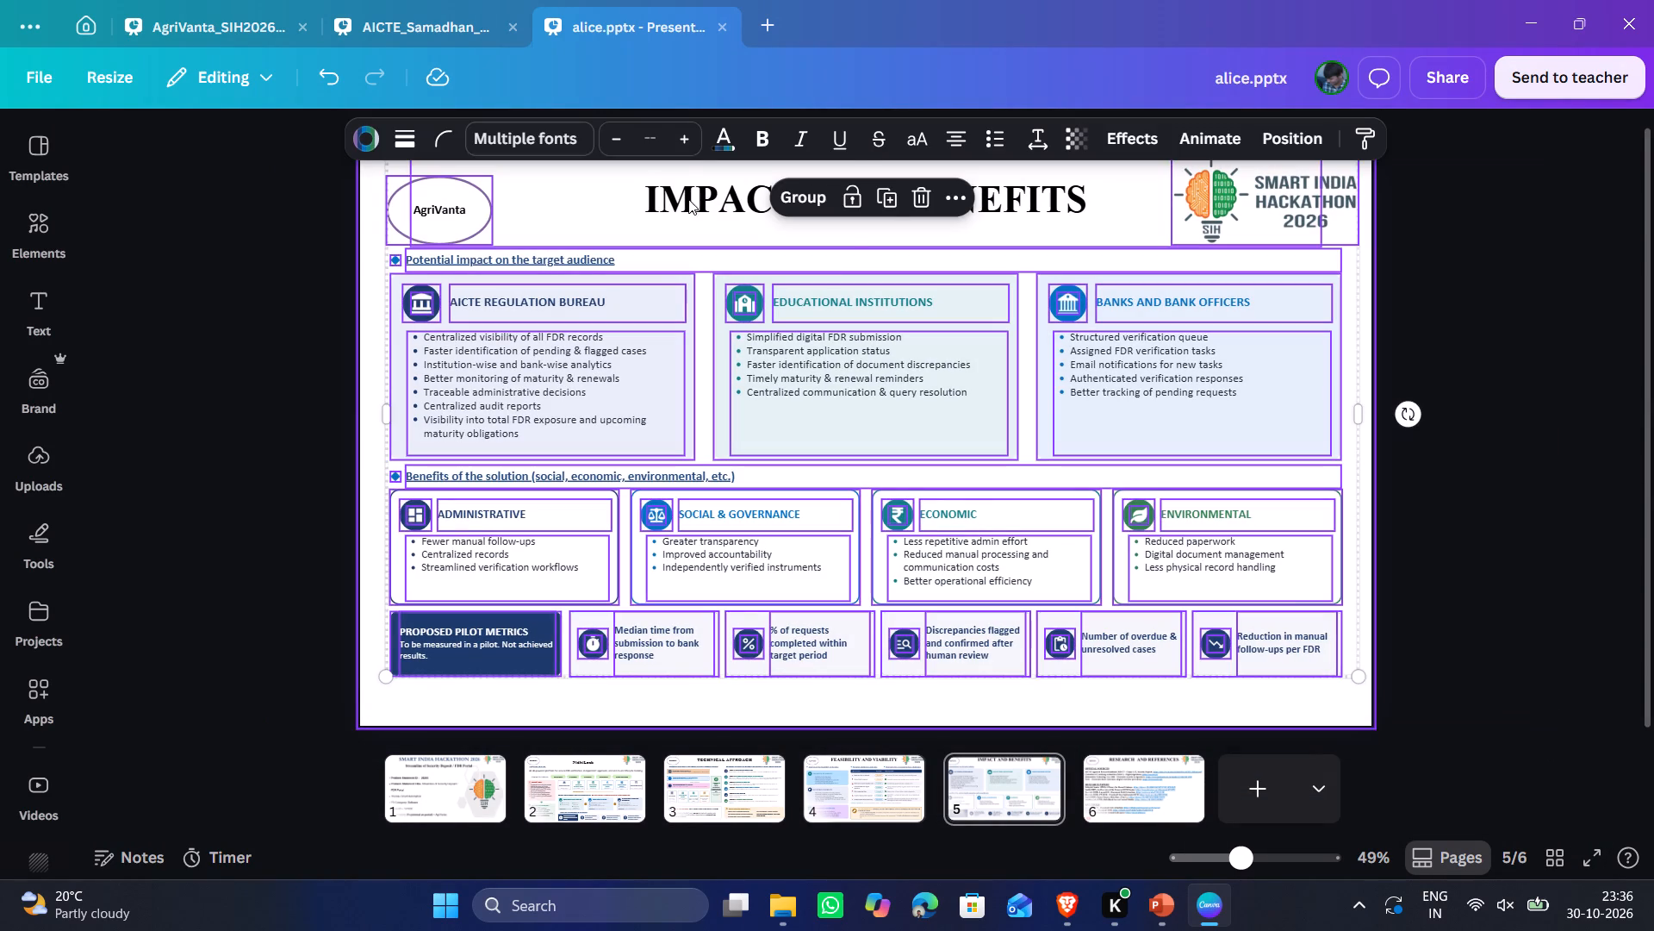
click(534, 138)
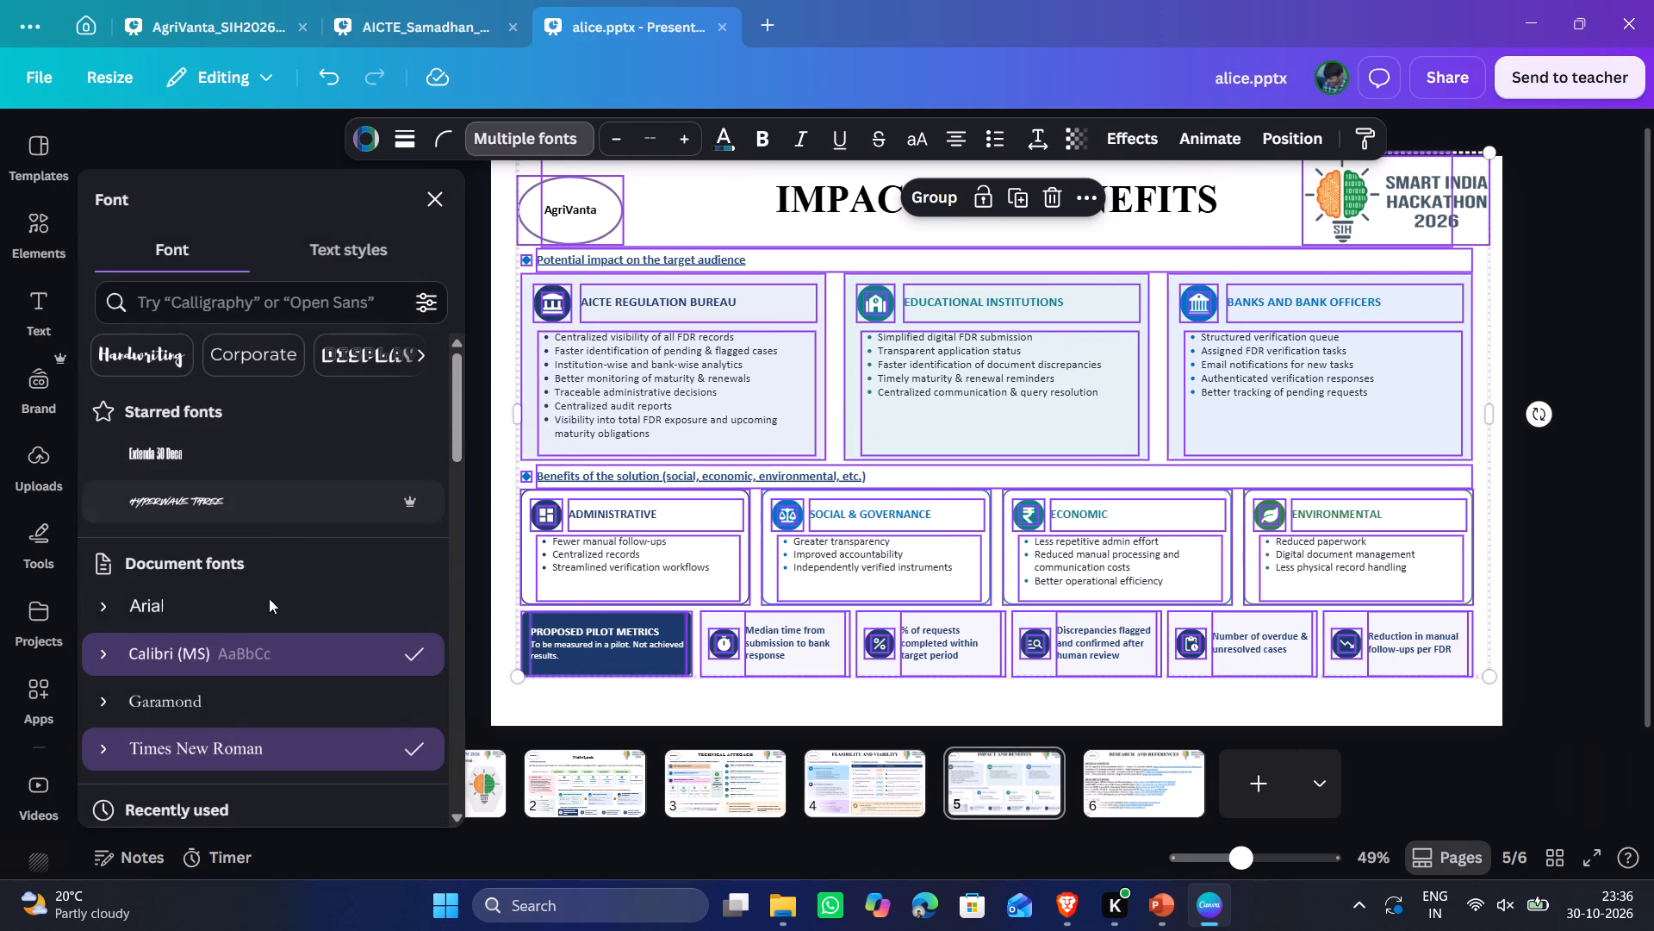
click(255, 747)
click(1612, 364)
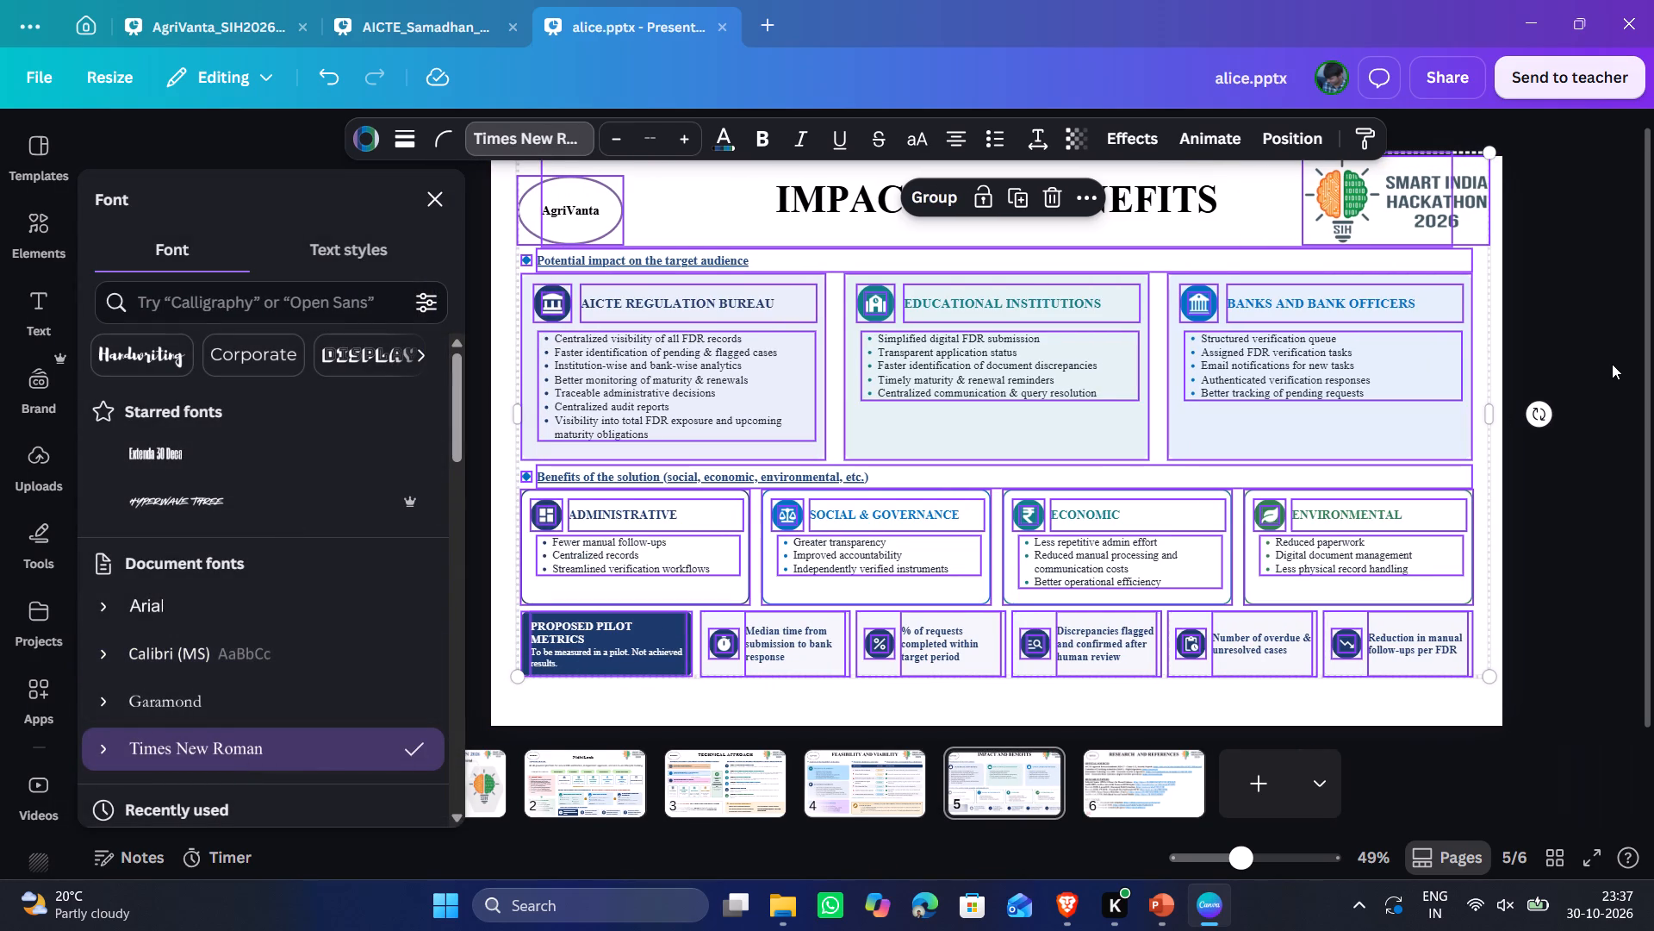
click(1612, 364)
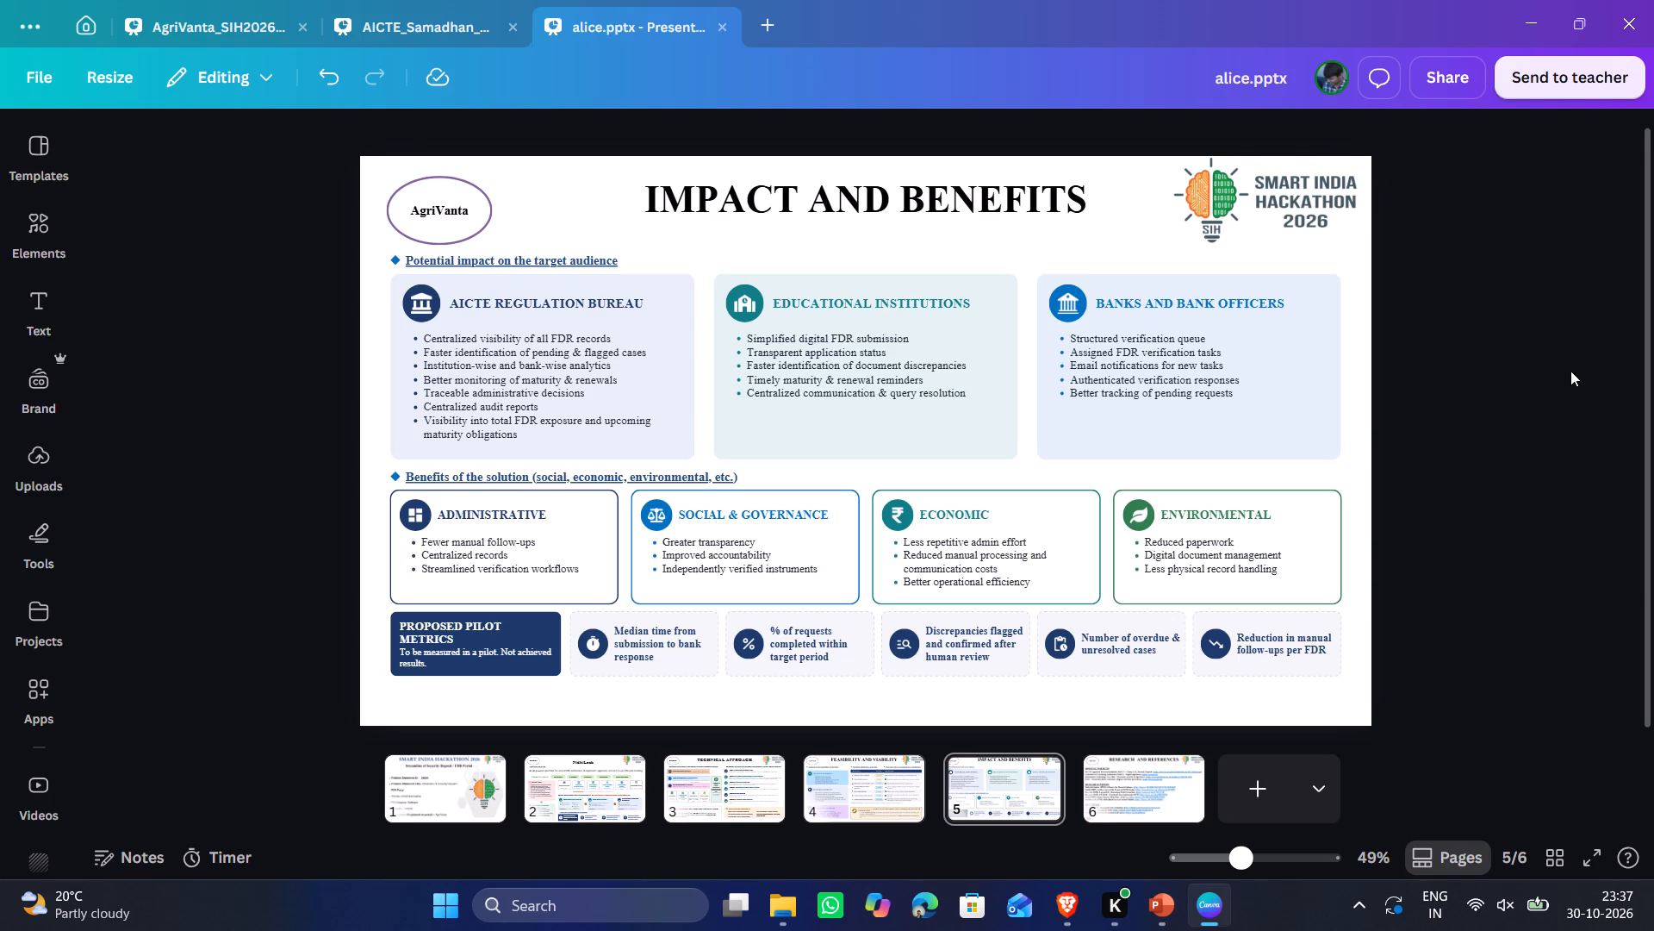
Fill the Administrative, Social & Governance, Economic and Environmental cards on slide 5 with light orange #FFDDB9.
click(1537, 347)
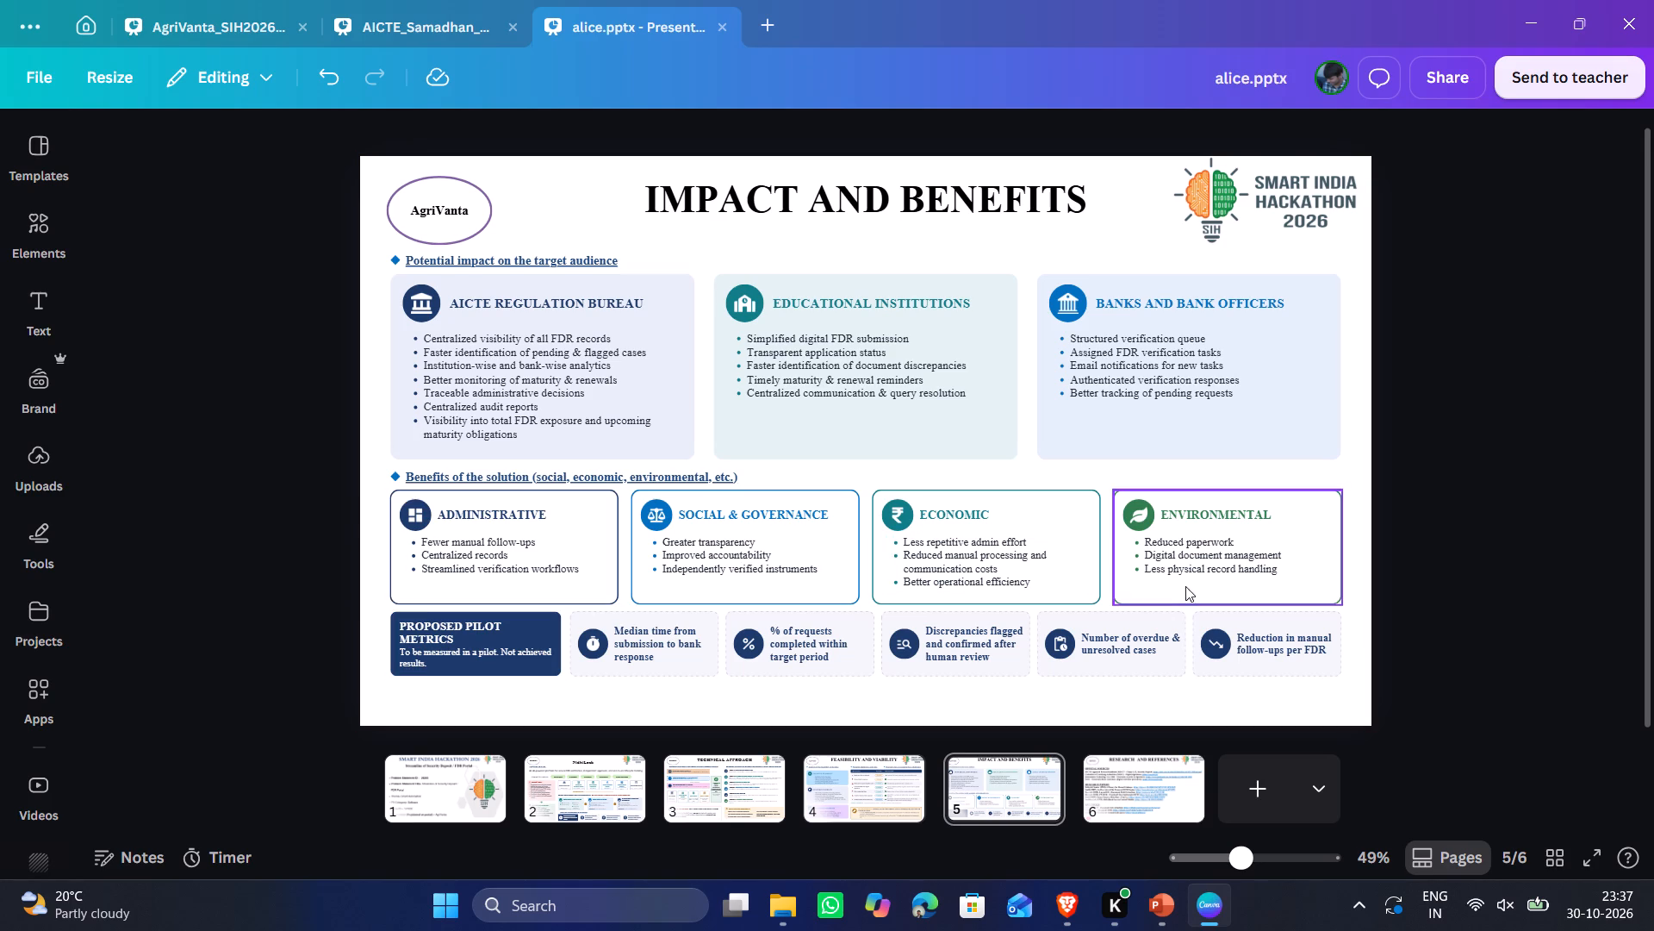
click(593, 590)
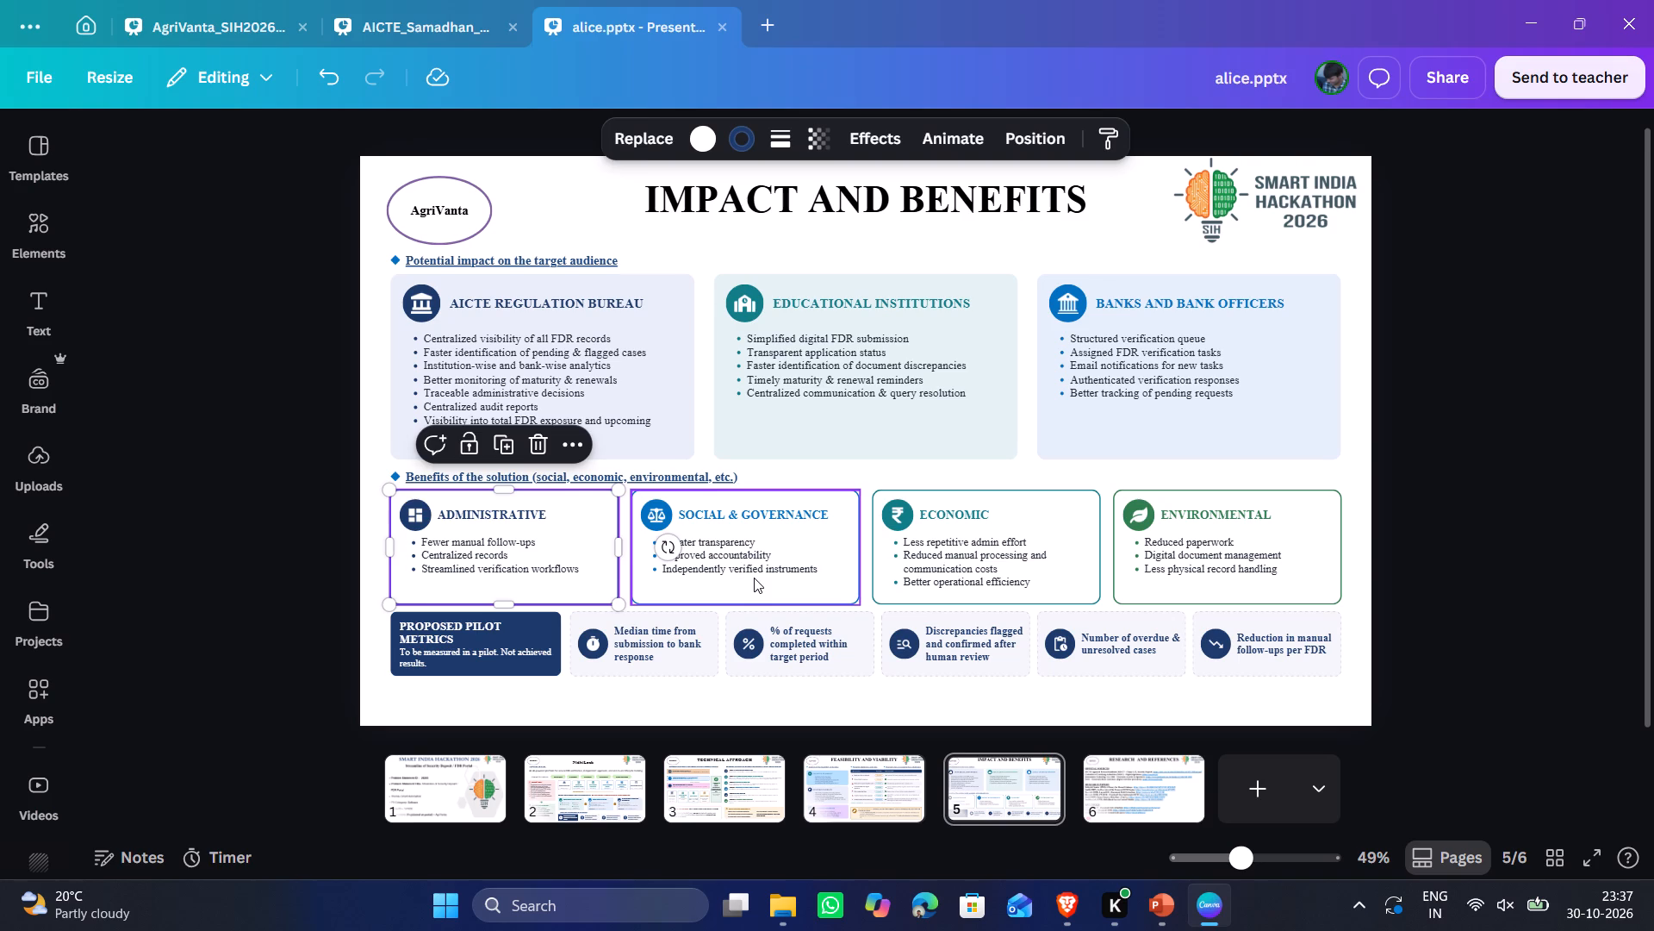
shift+click(754, 578)
shift+click(1082, 592)
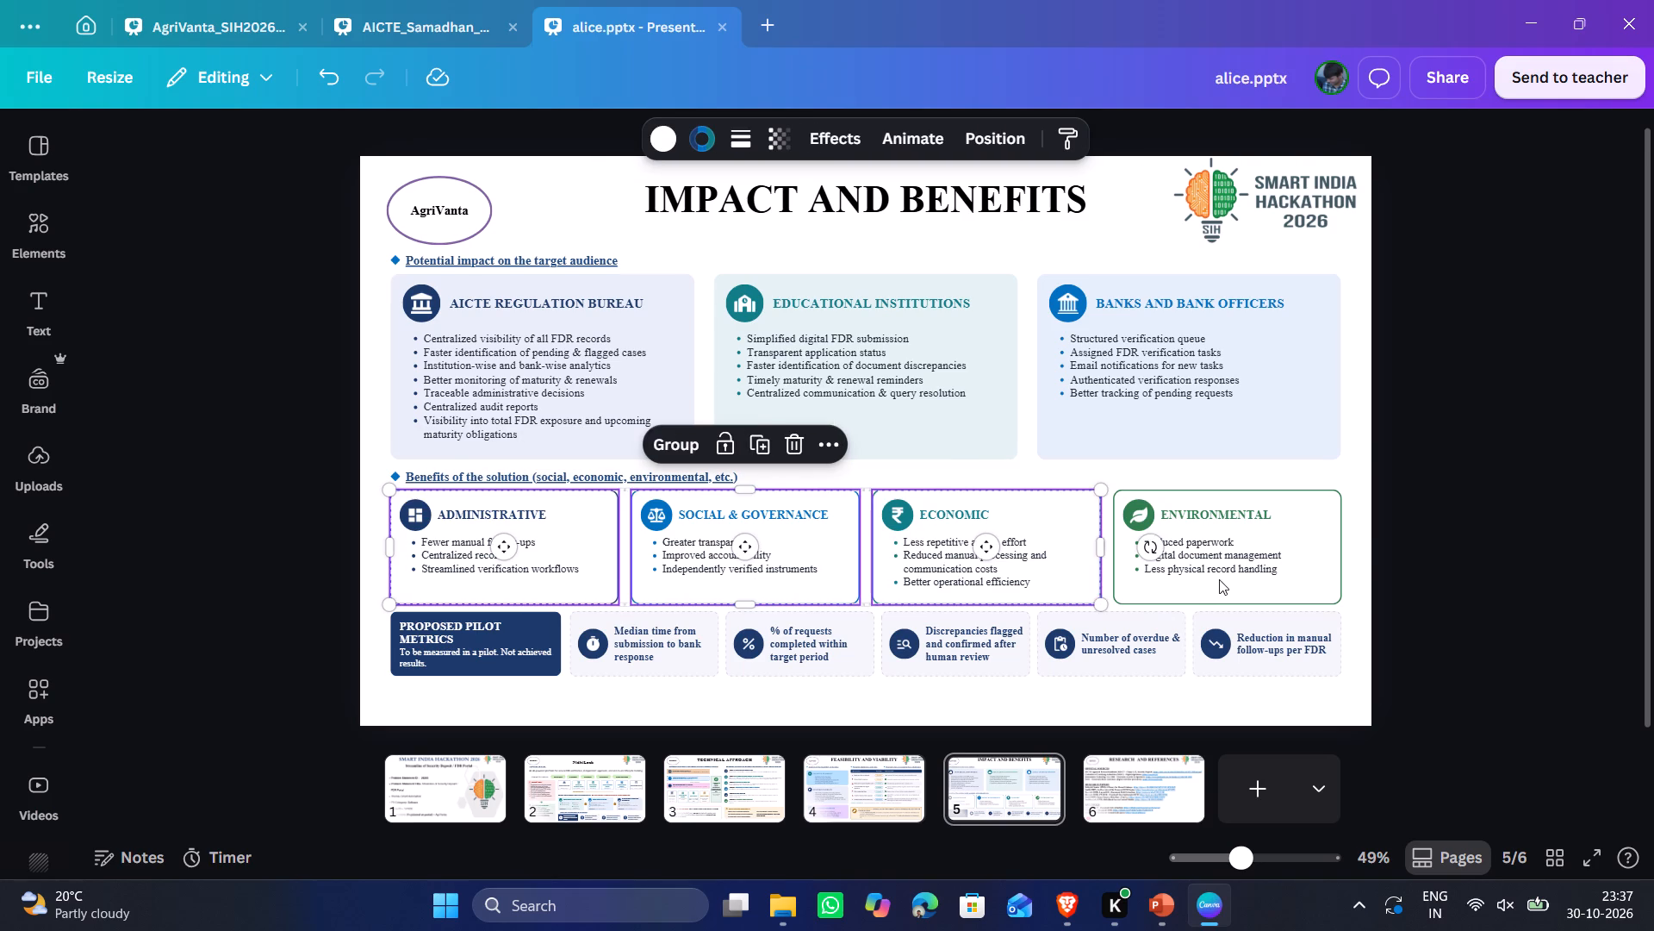
shift+click(1219, 579)
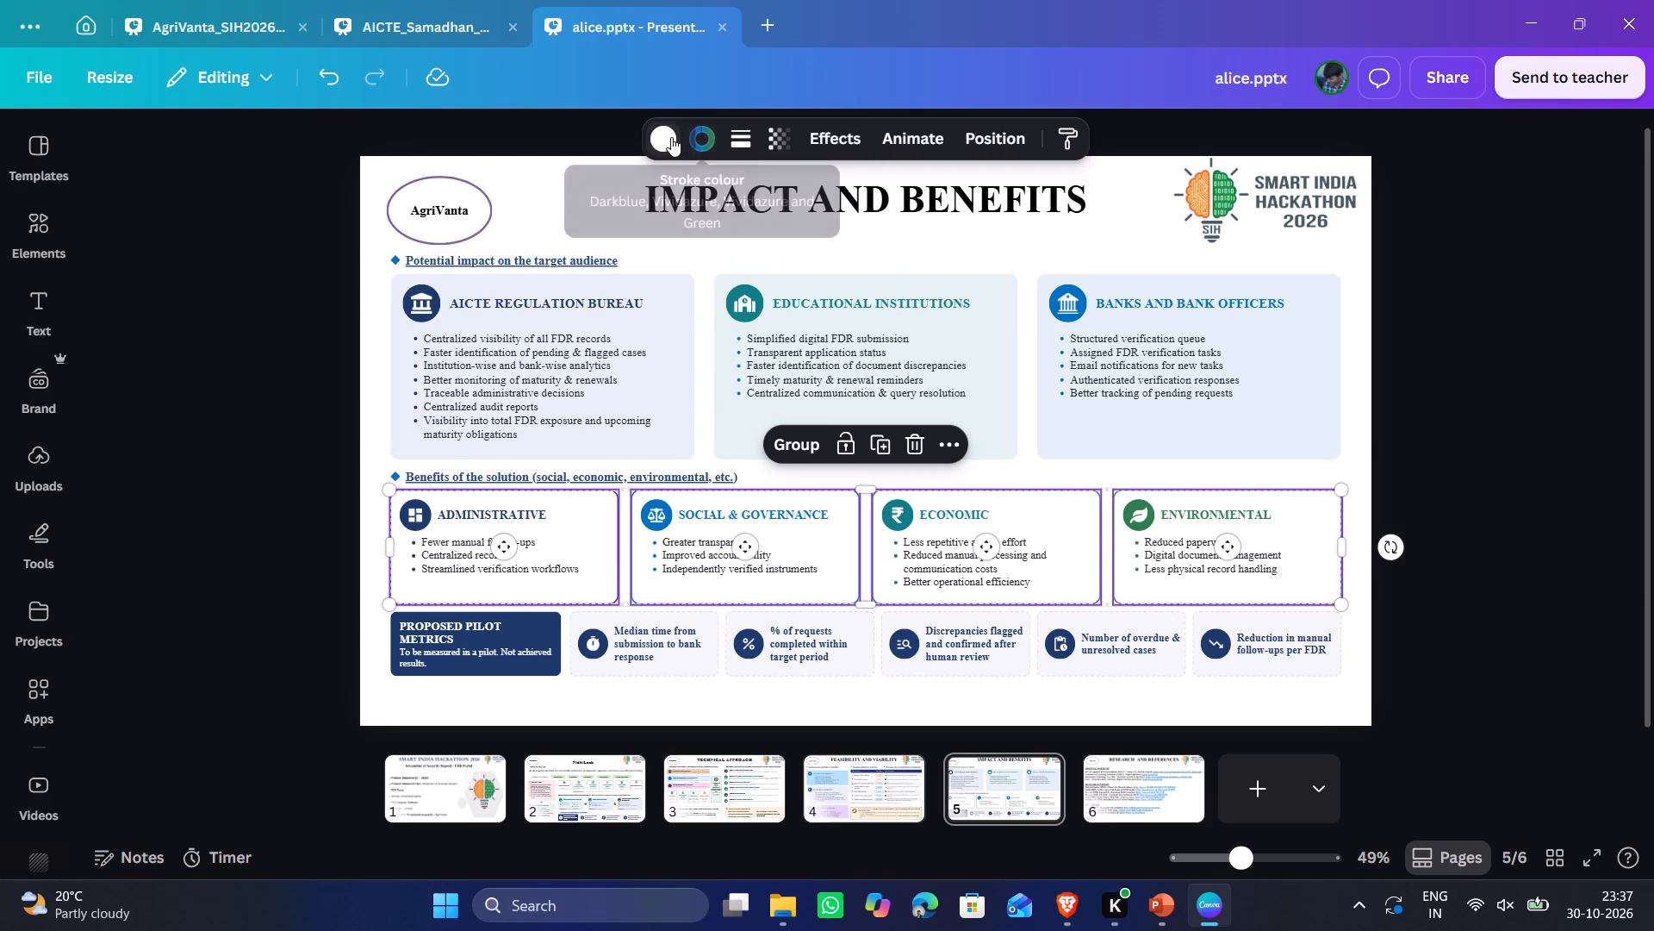
click(671, 137)
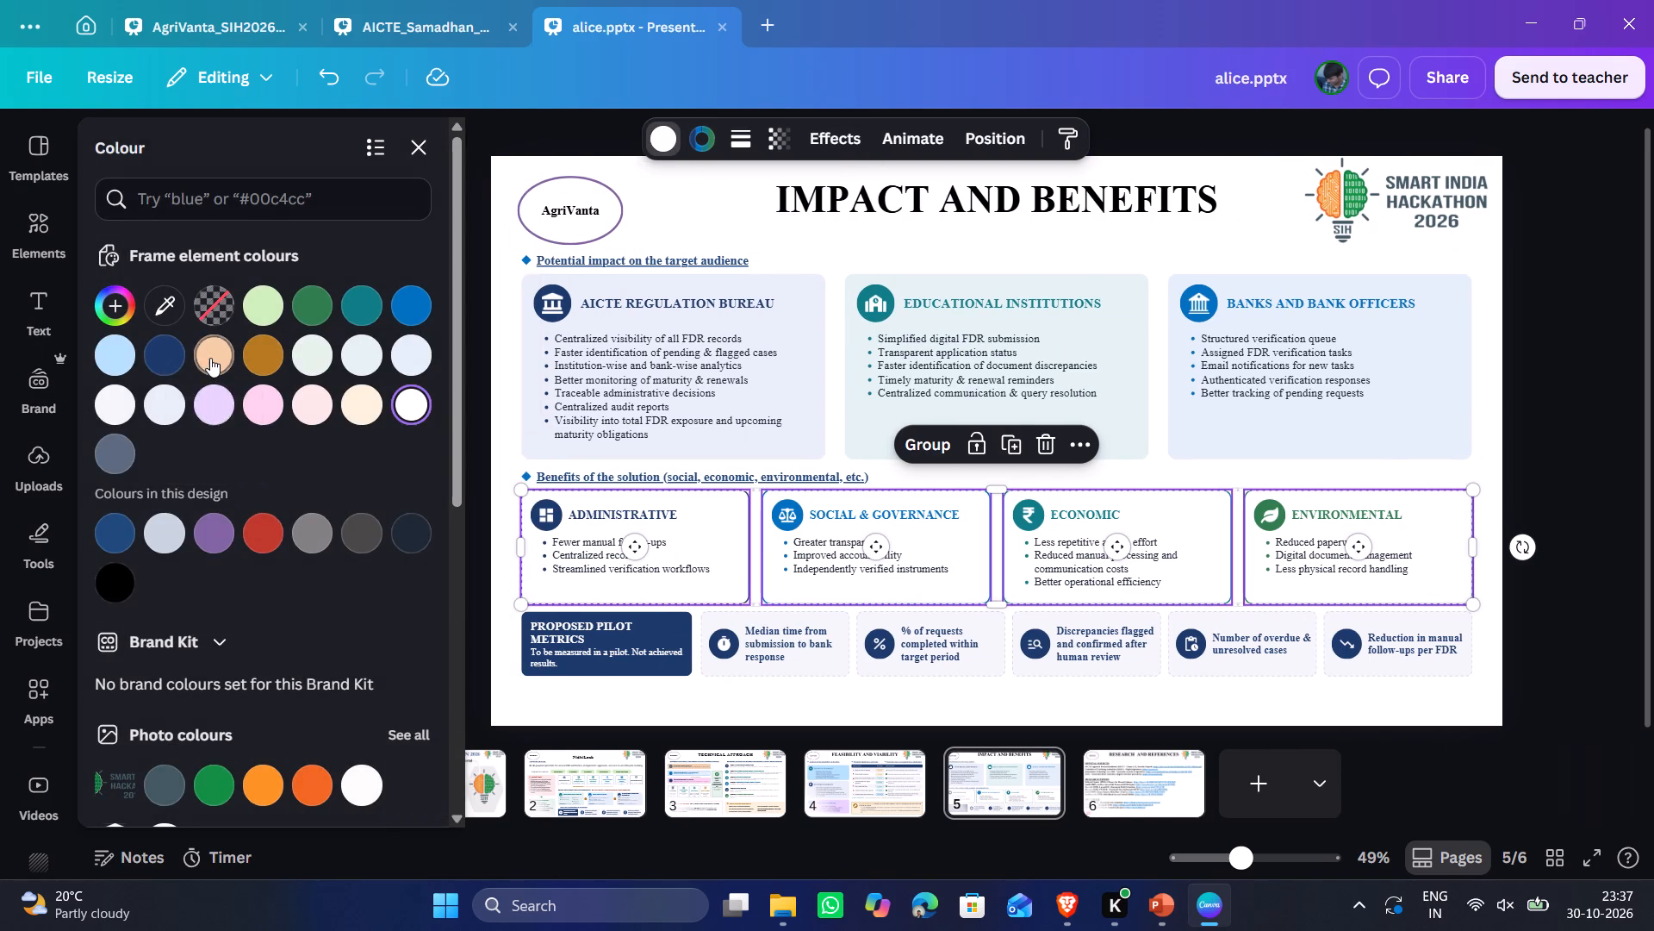
click(210, 358)
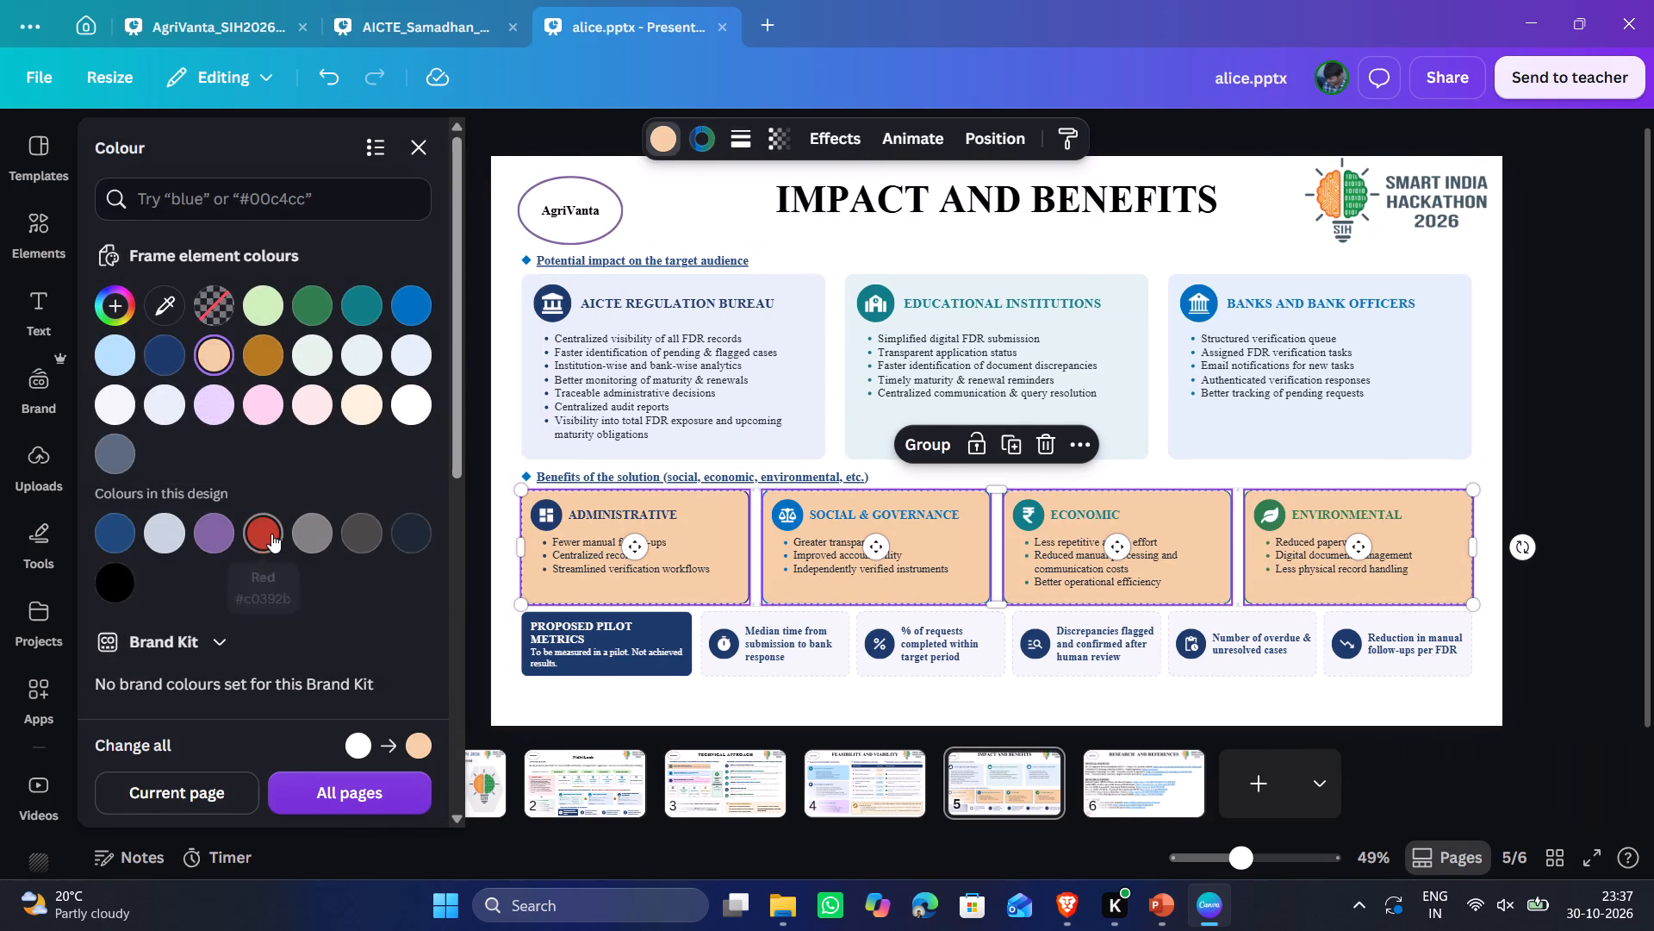
click(208, 359)
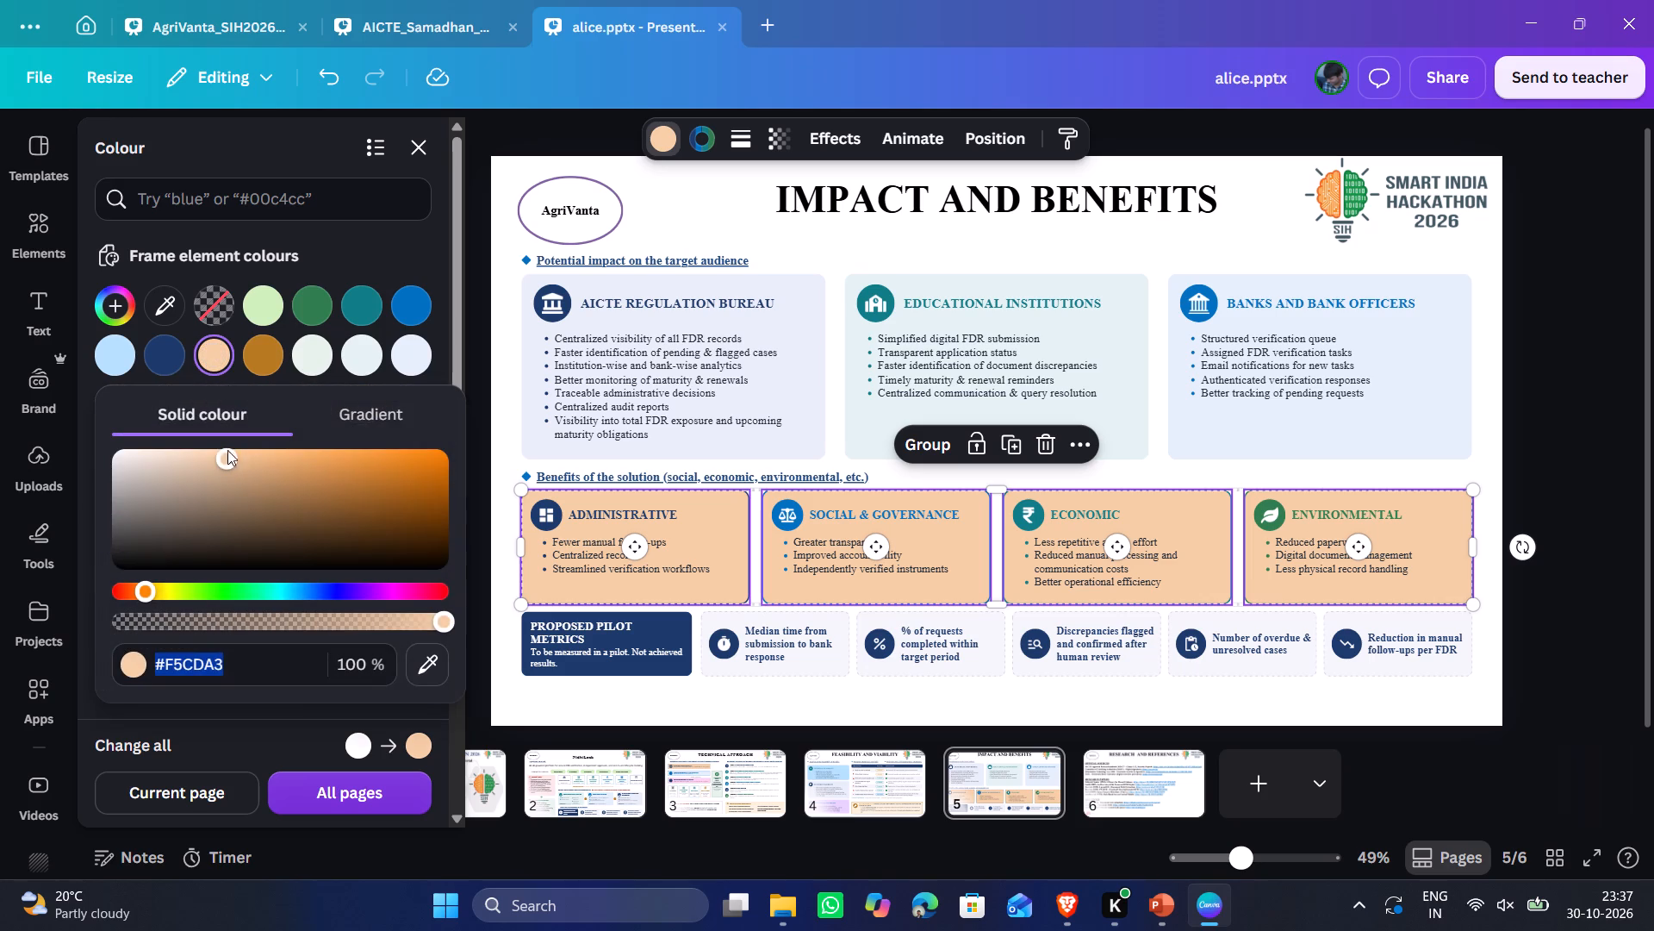
drag(229, 453, 269, 457)
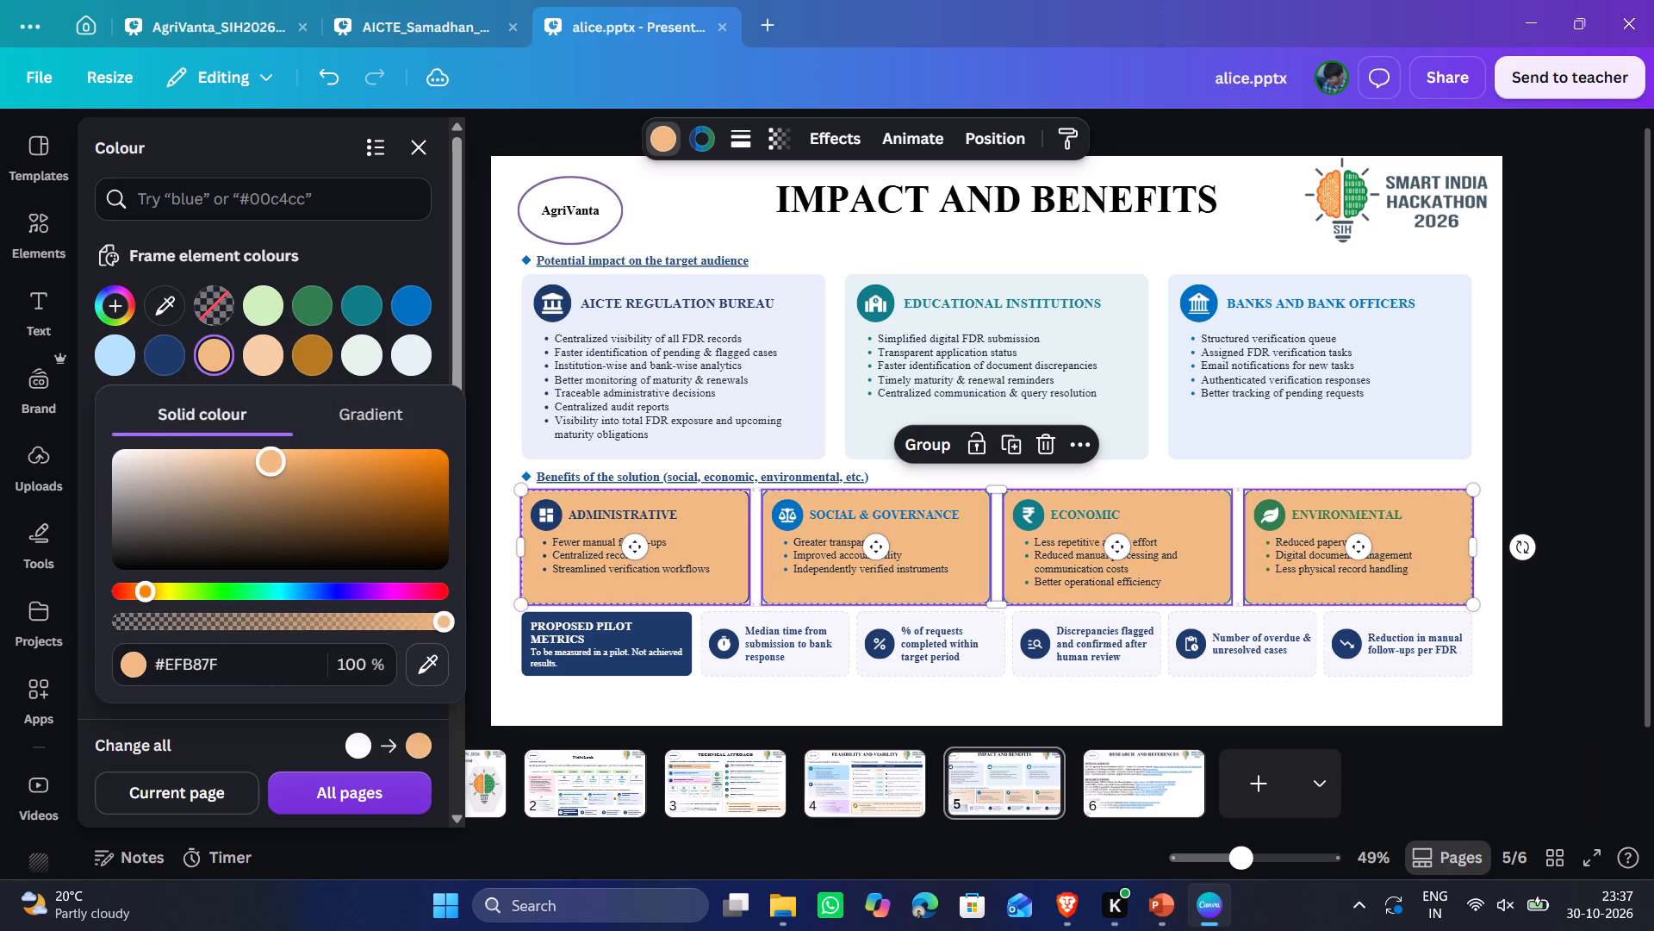
drag(269, 457, 175, 429)
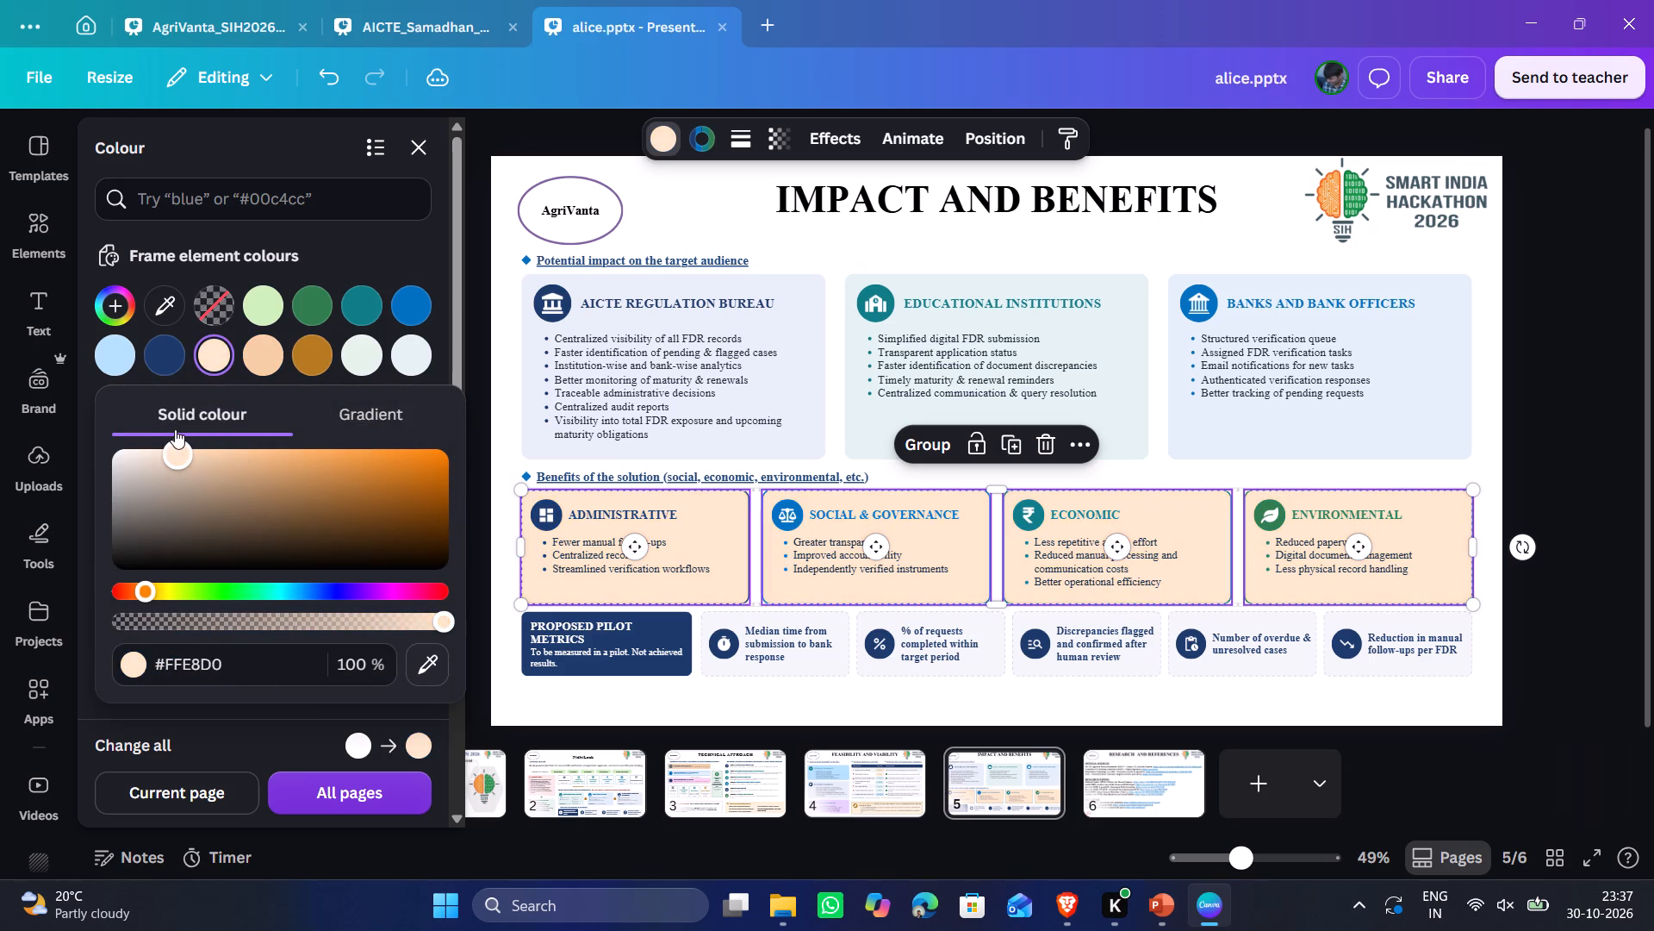
drag(175, 429, 156, 449)
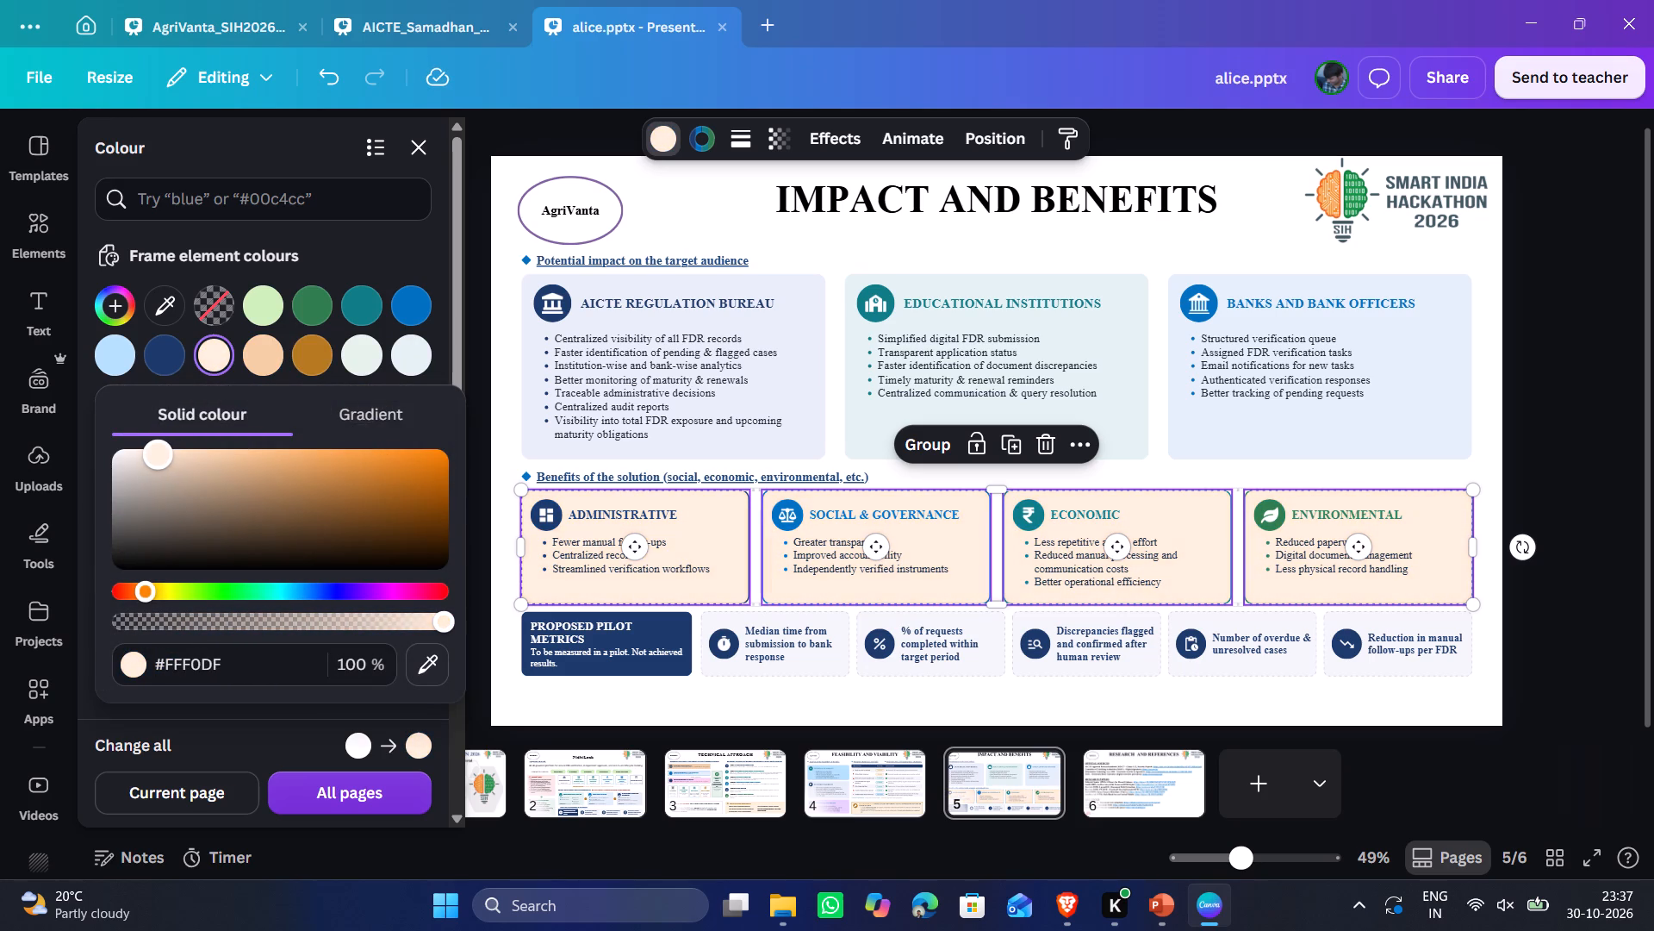
drag(156, 449, 225, 443)
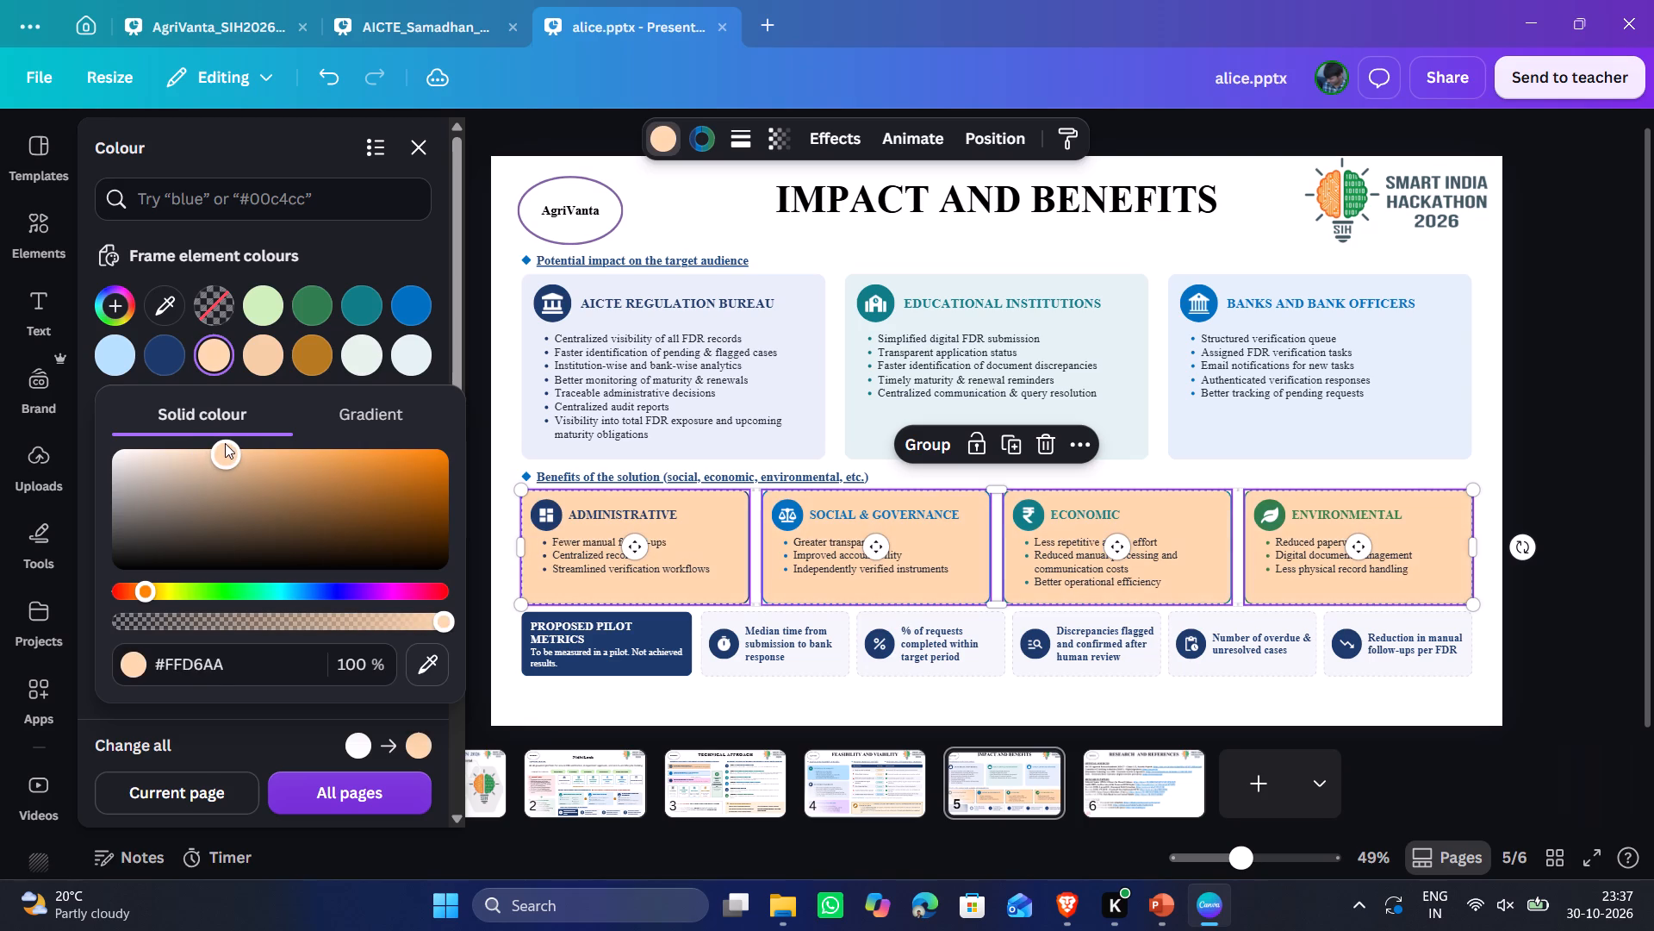
drag(225, 443, 205, 443)
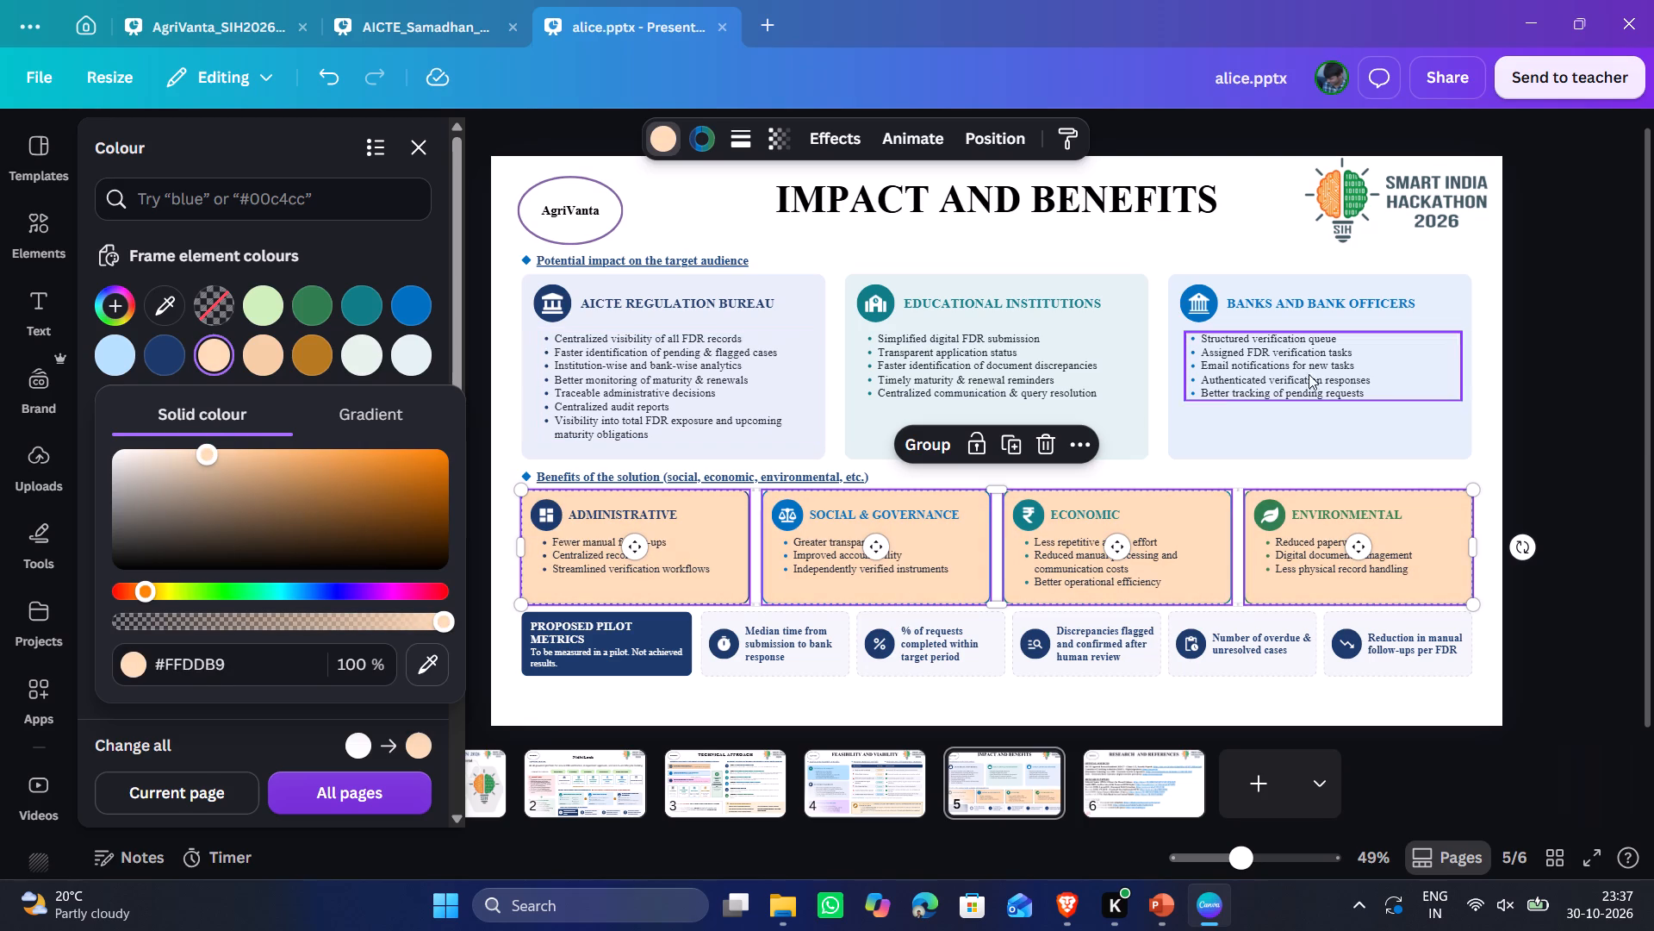
double_click(1520, 339)
click(1520, 336)
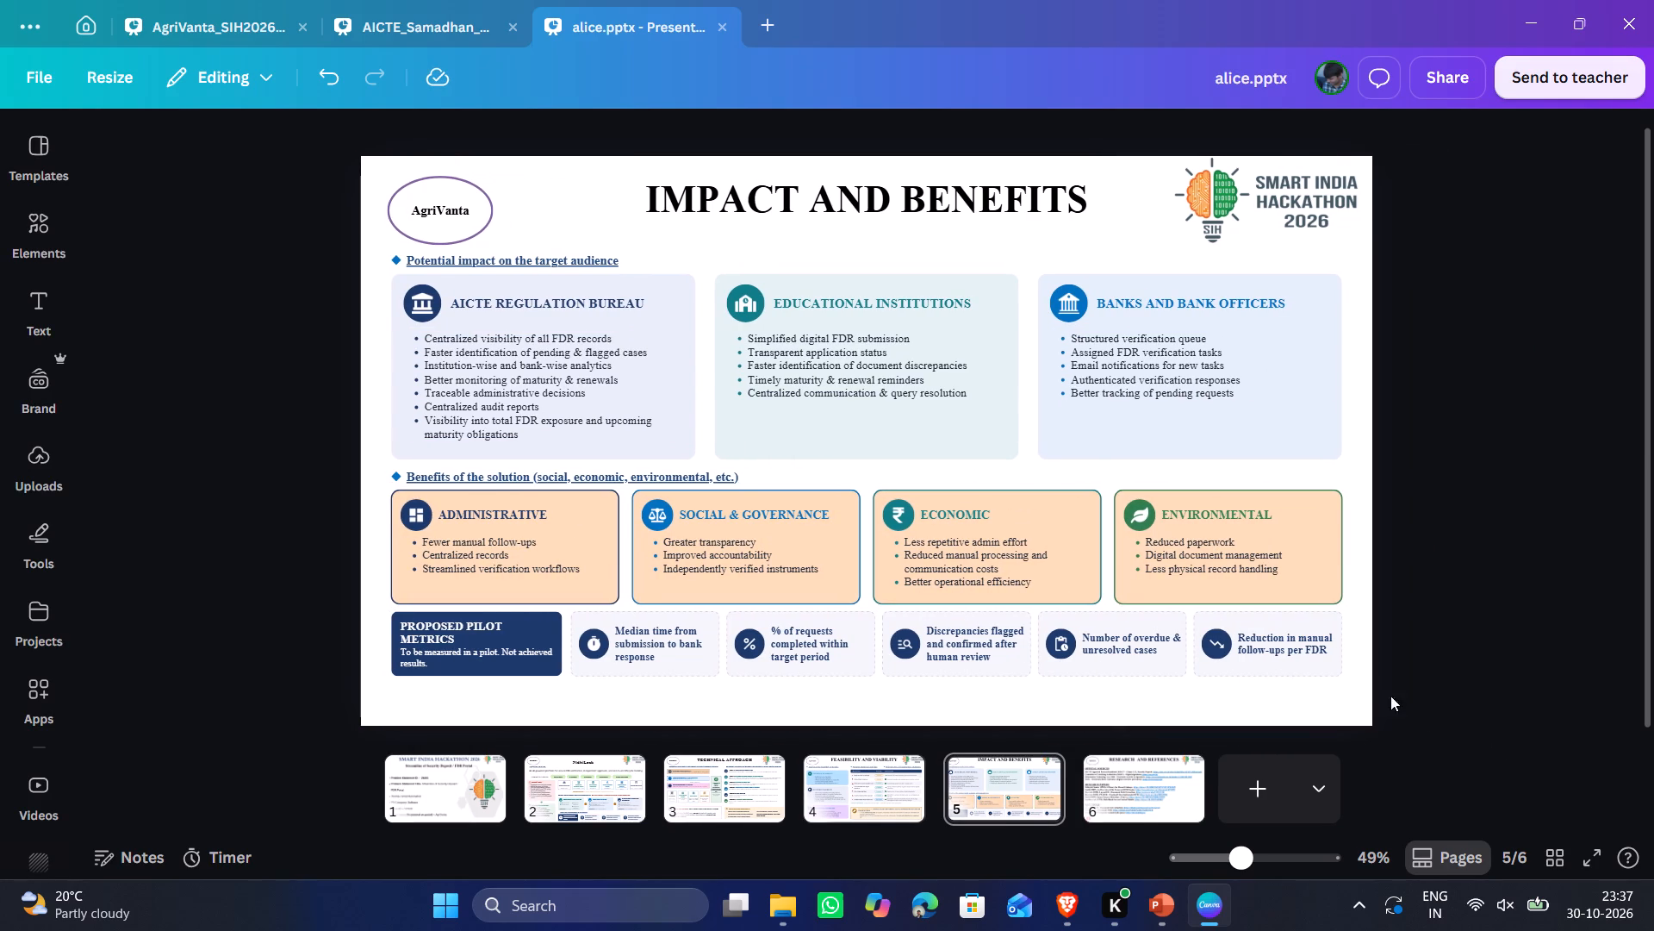
Fill the Banks and Bank Officers card with light pink #FFD3CE.
click(1271, 433)
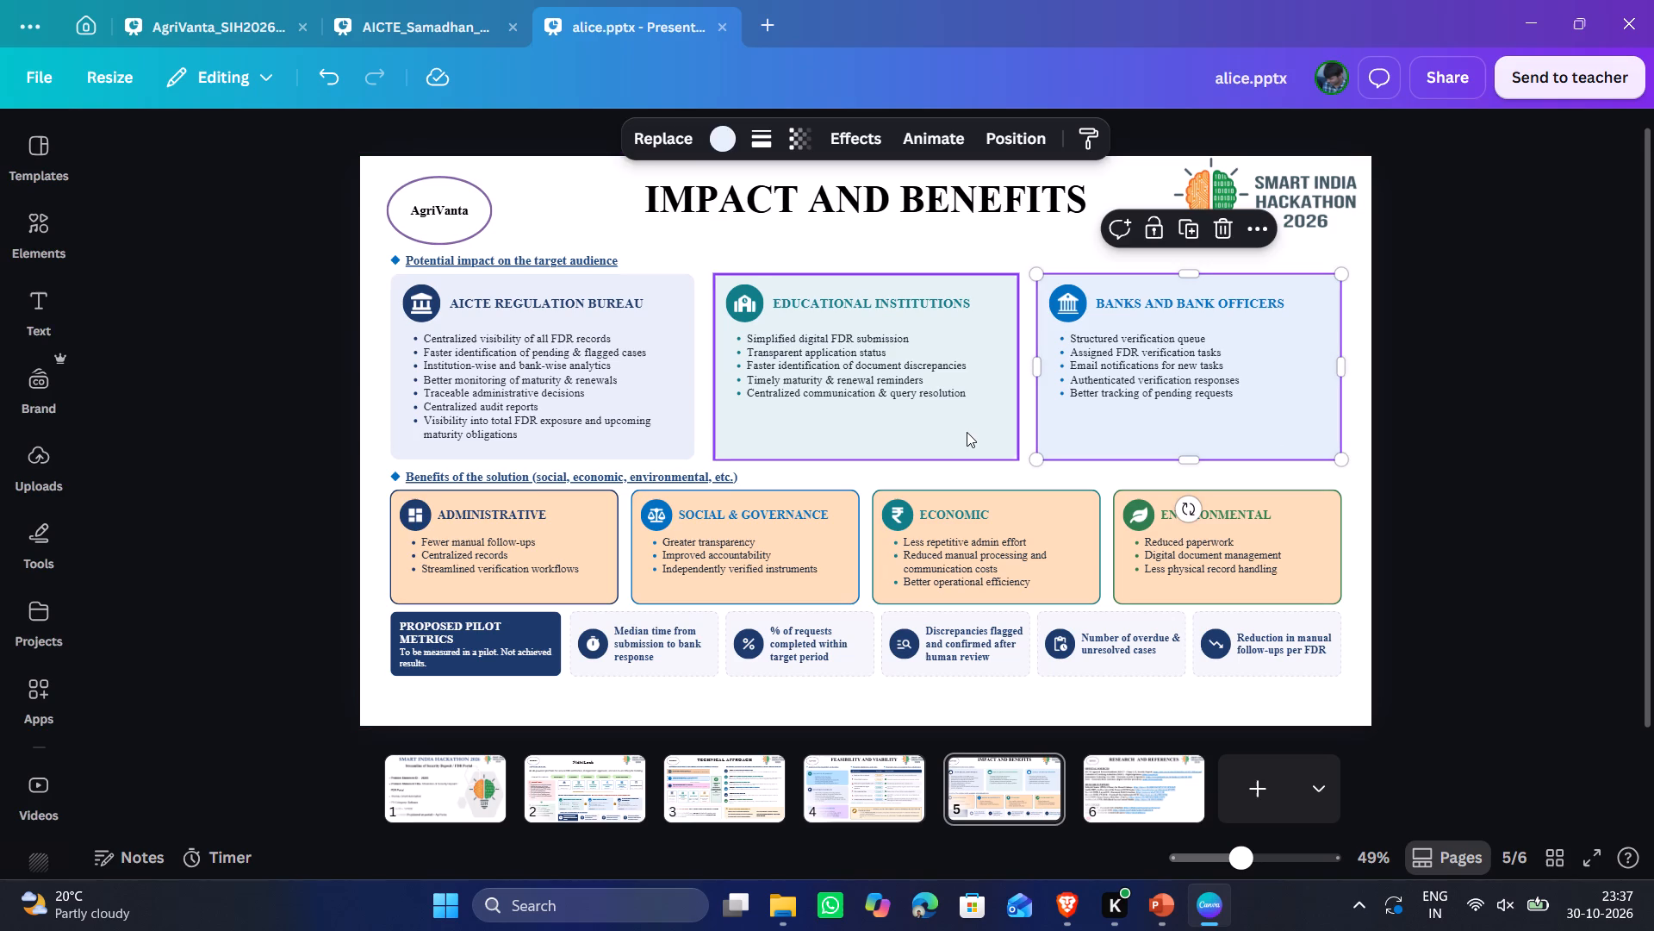
click(731, 139)
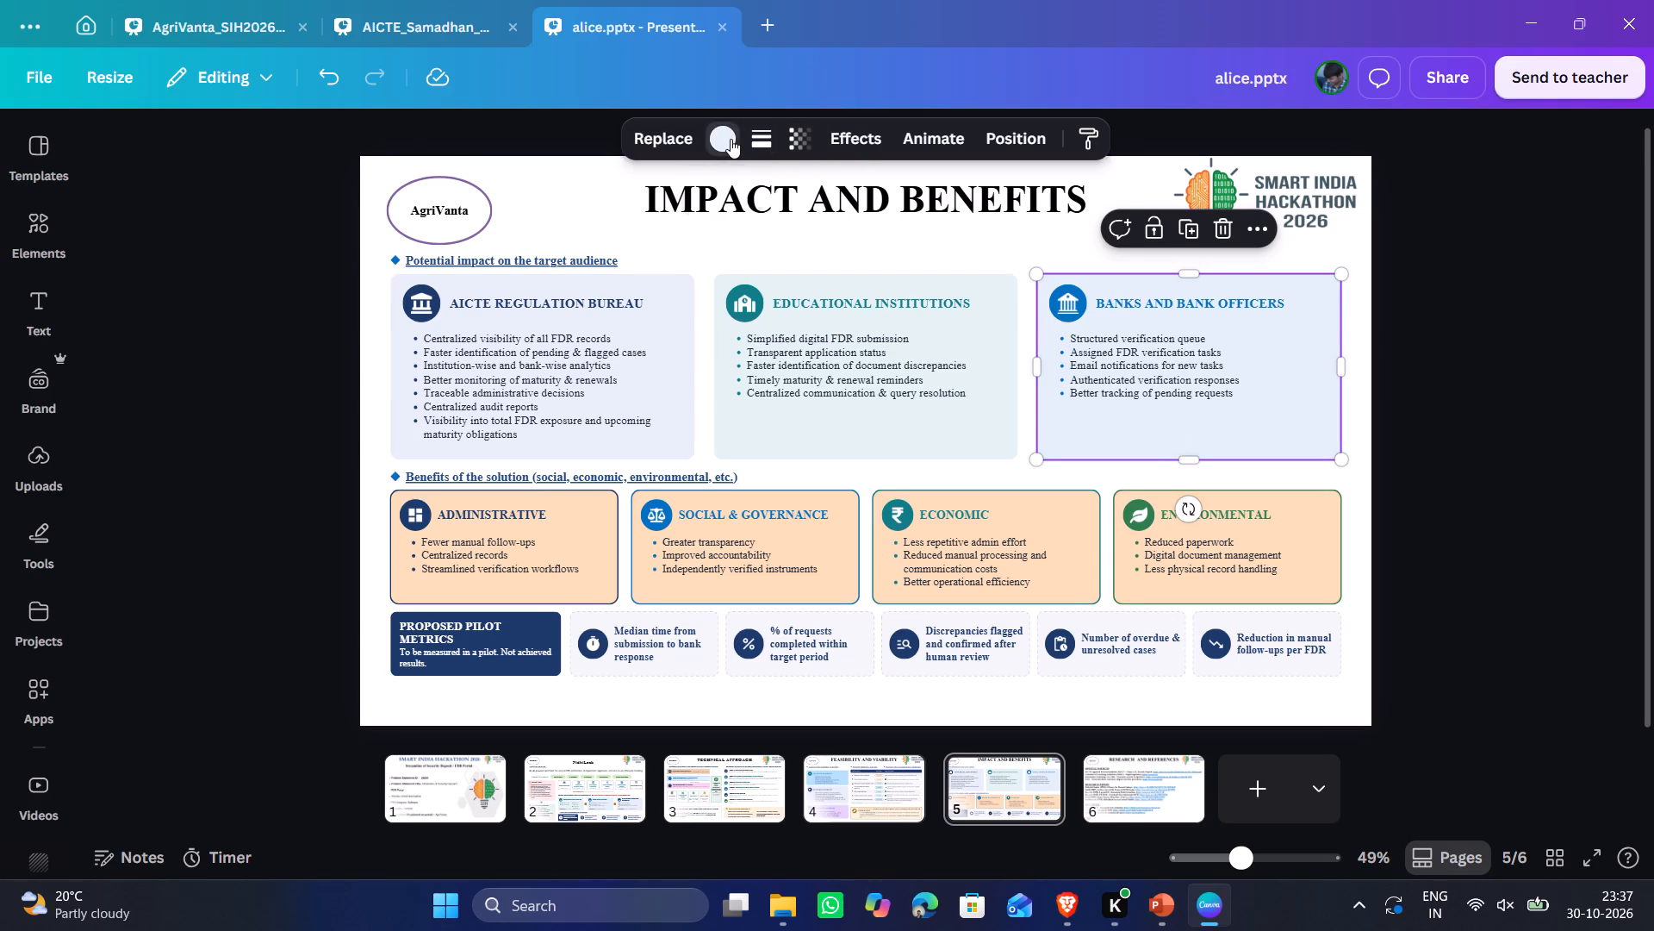
click(356, 403)
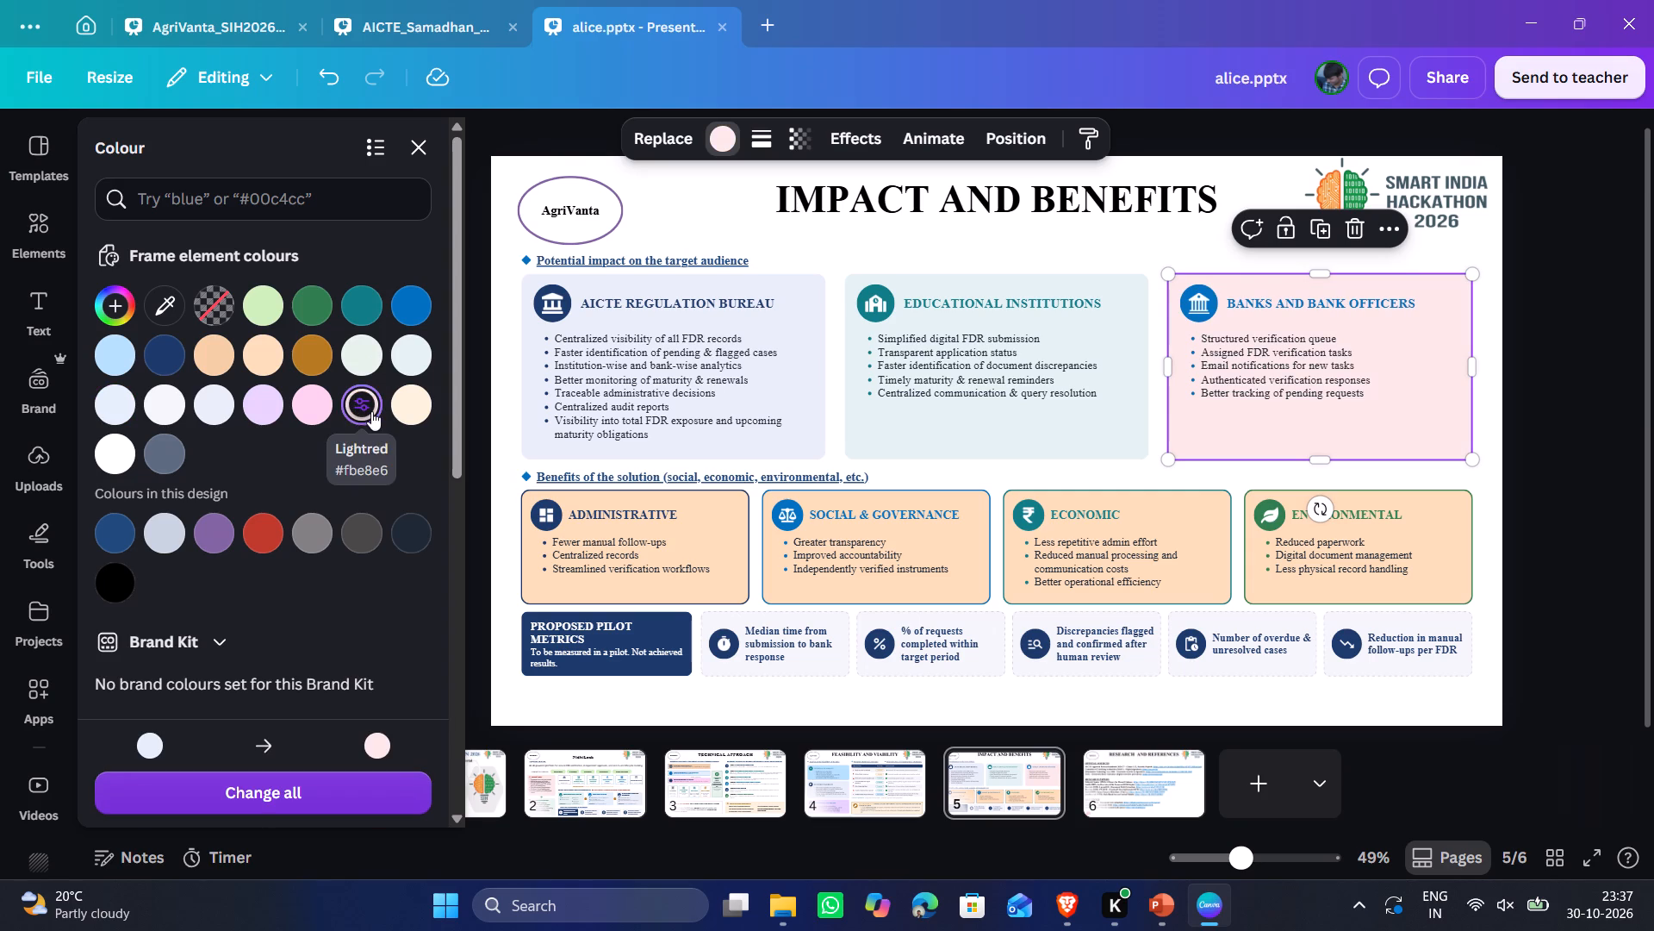
click(364, 409)
drag(146, 502, 156, 507)
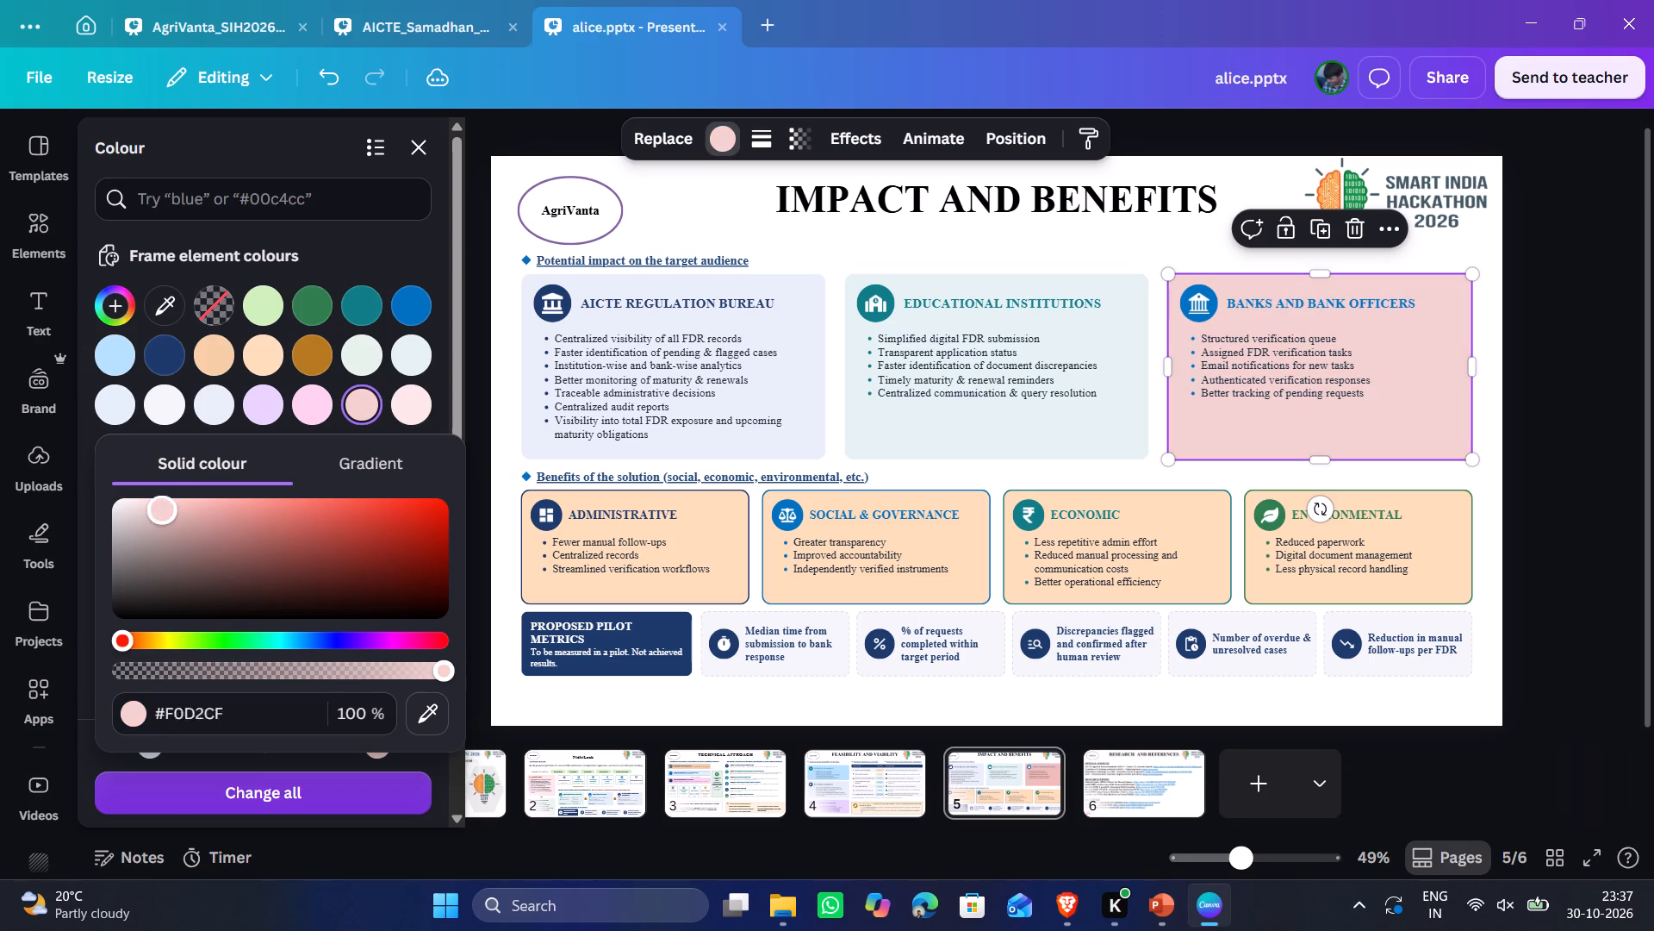
drag(156, 507, 156, 495)
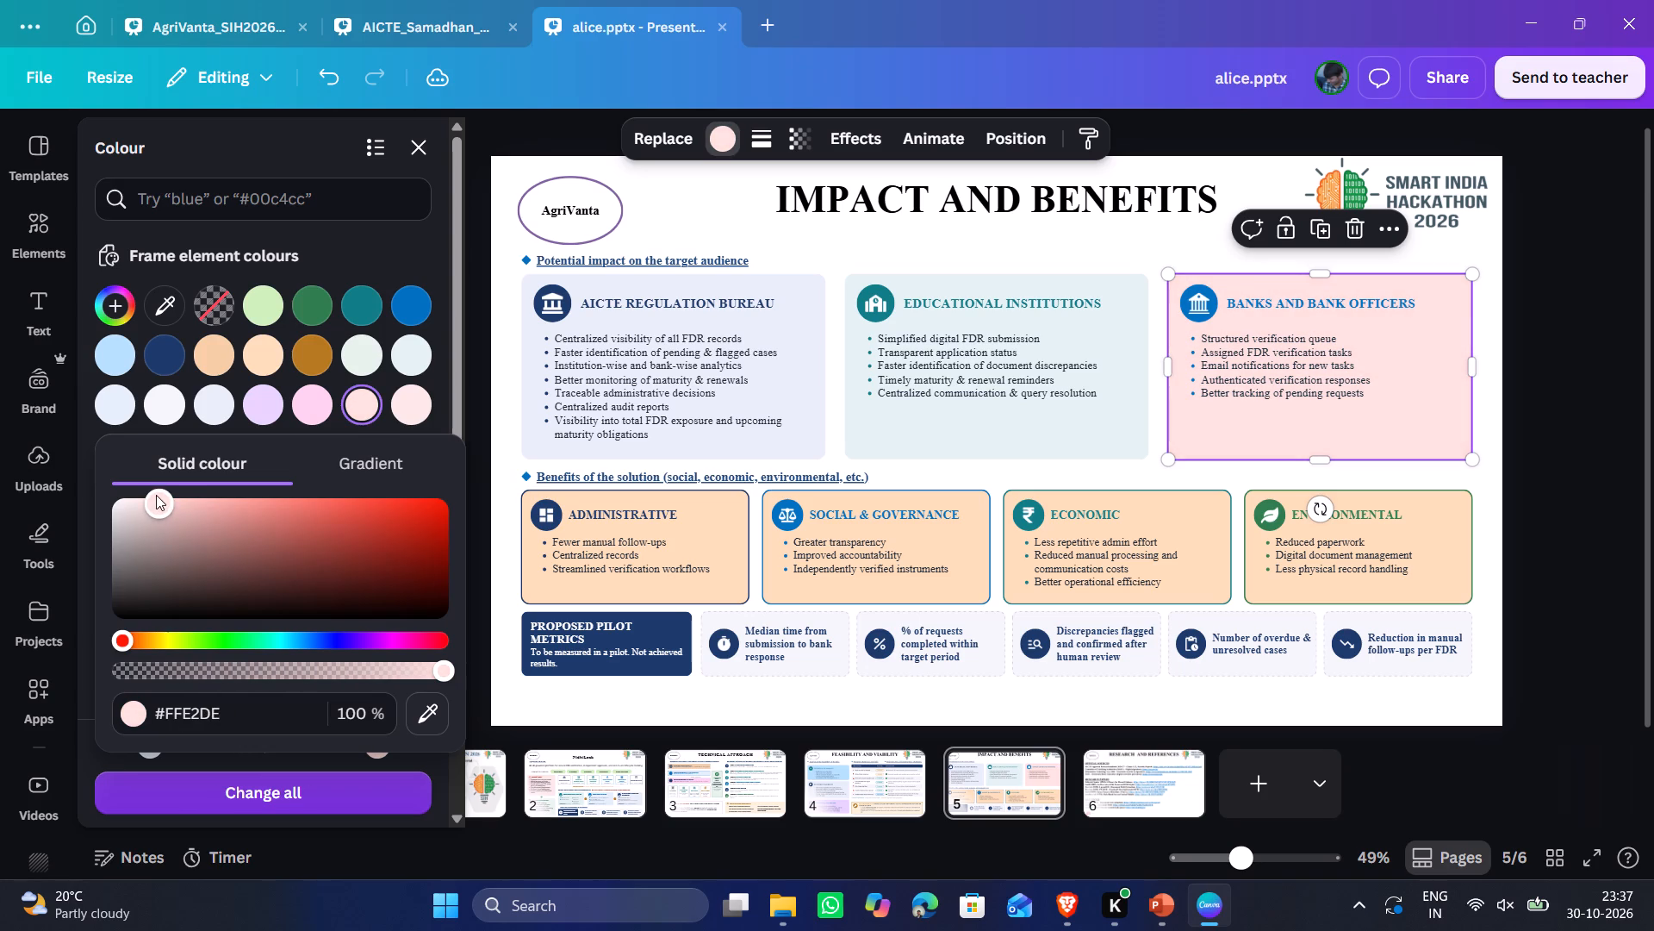
drag(156, 495, 177, 494)
key(ctrl+z)
click(1545, 401)
click(1545, 401)
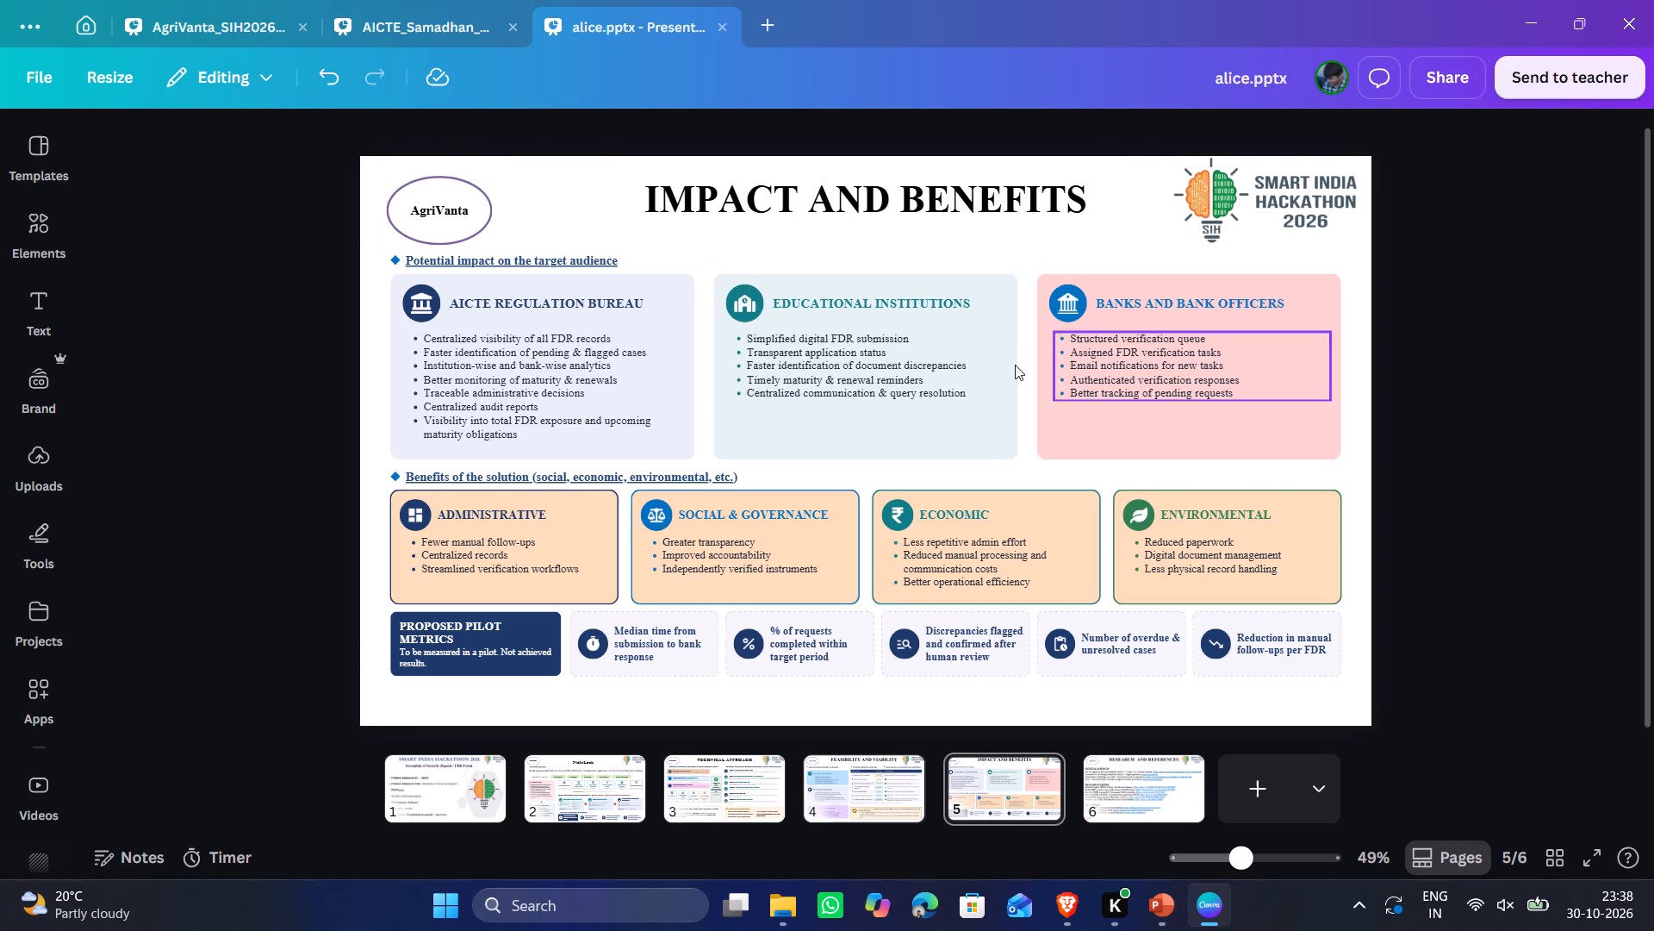
Set the font size of the bullet lists in the three target-audience cards to 18.5.
click(556, 374)
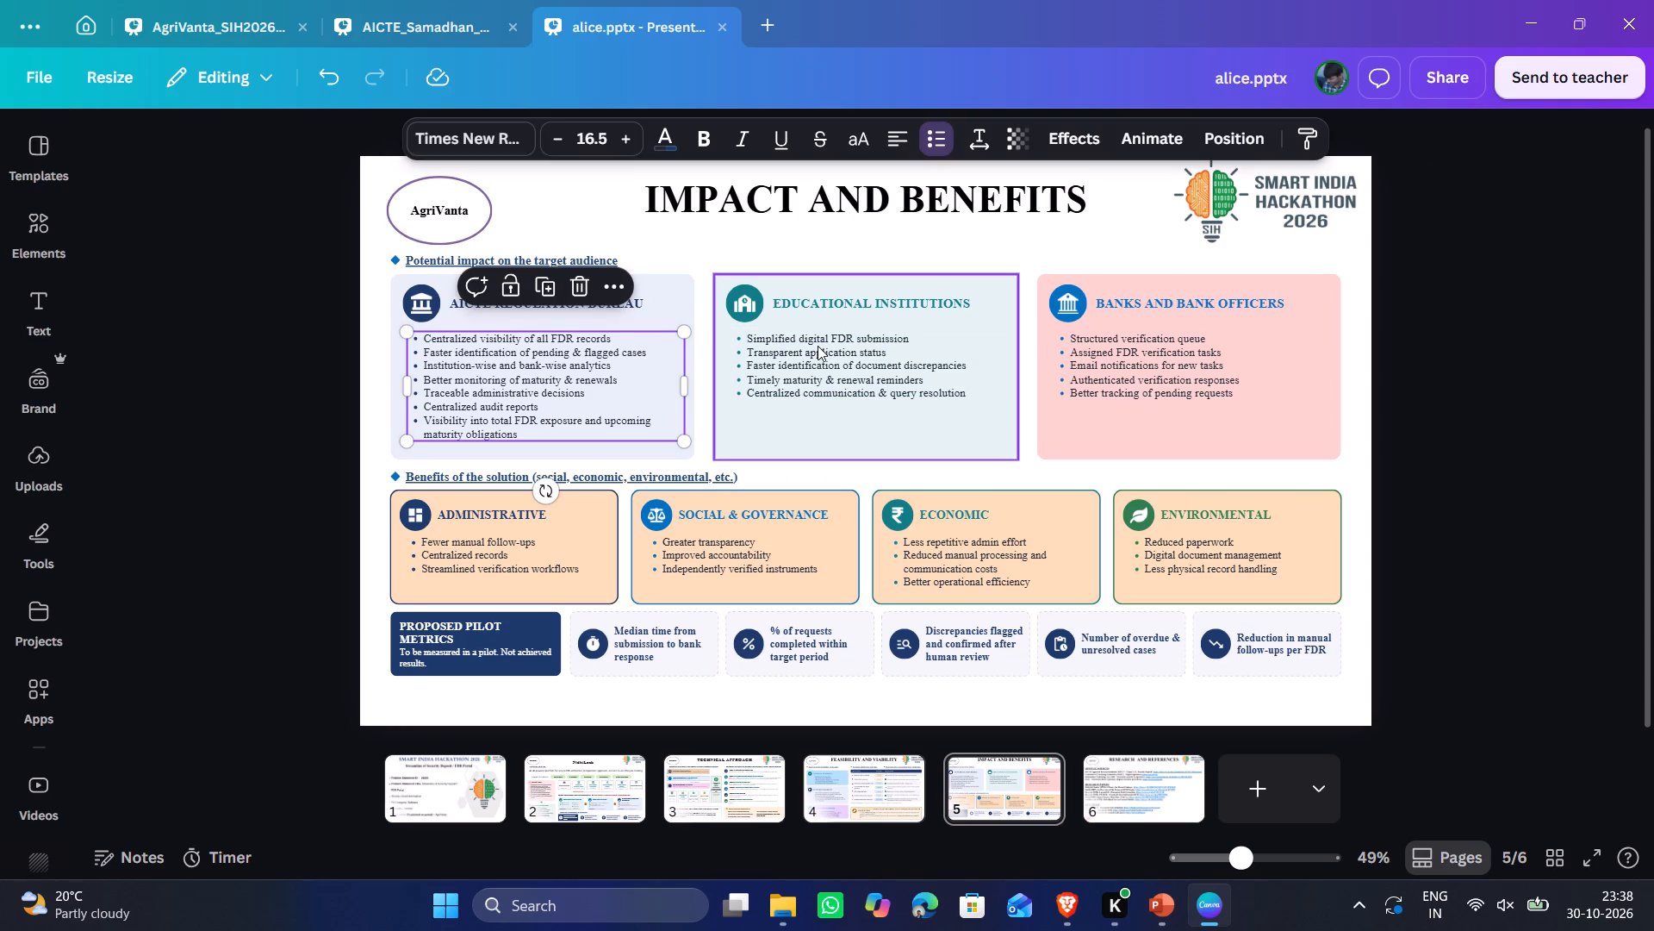
shift+click(818, 346)
shift+click(1142, 346)
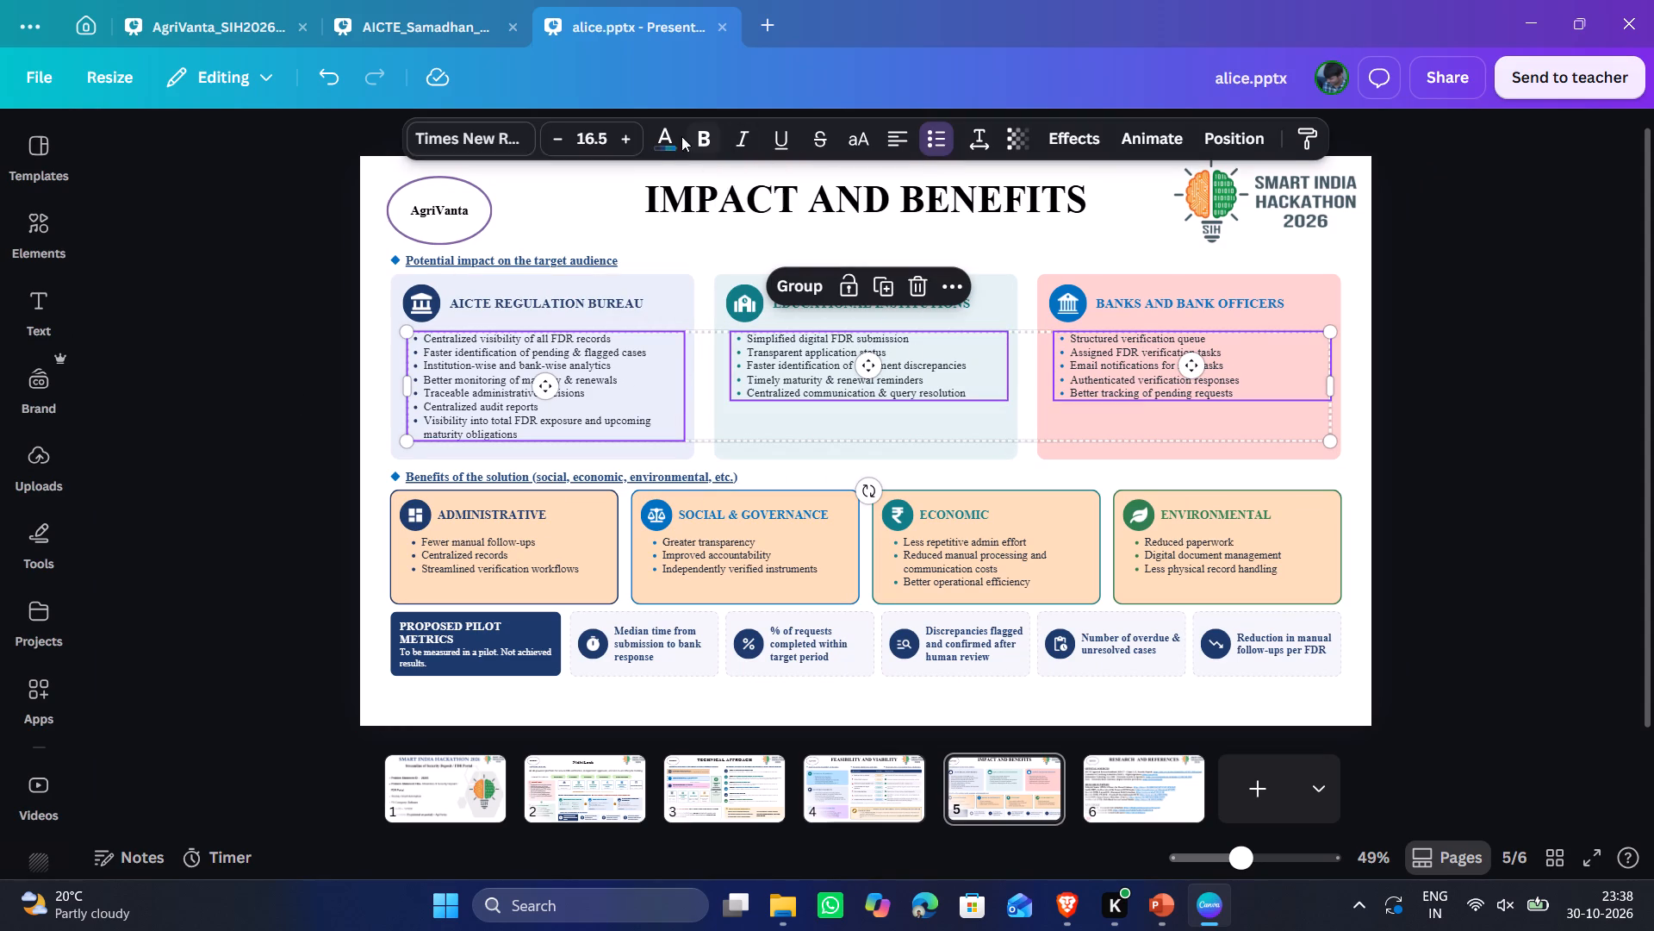
click(633, 138)
click(633, 138)
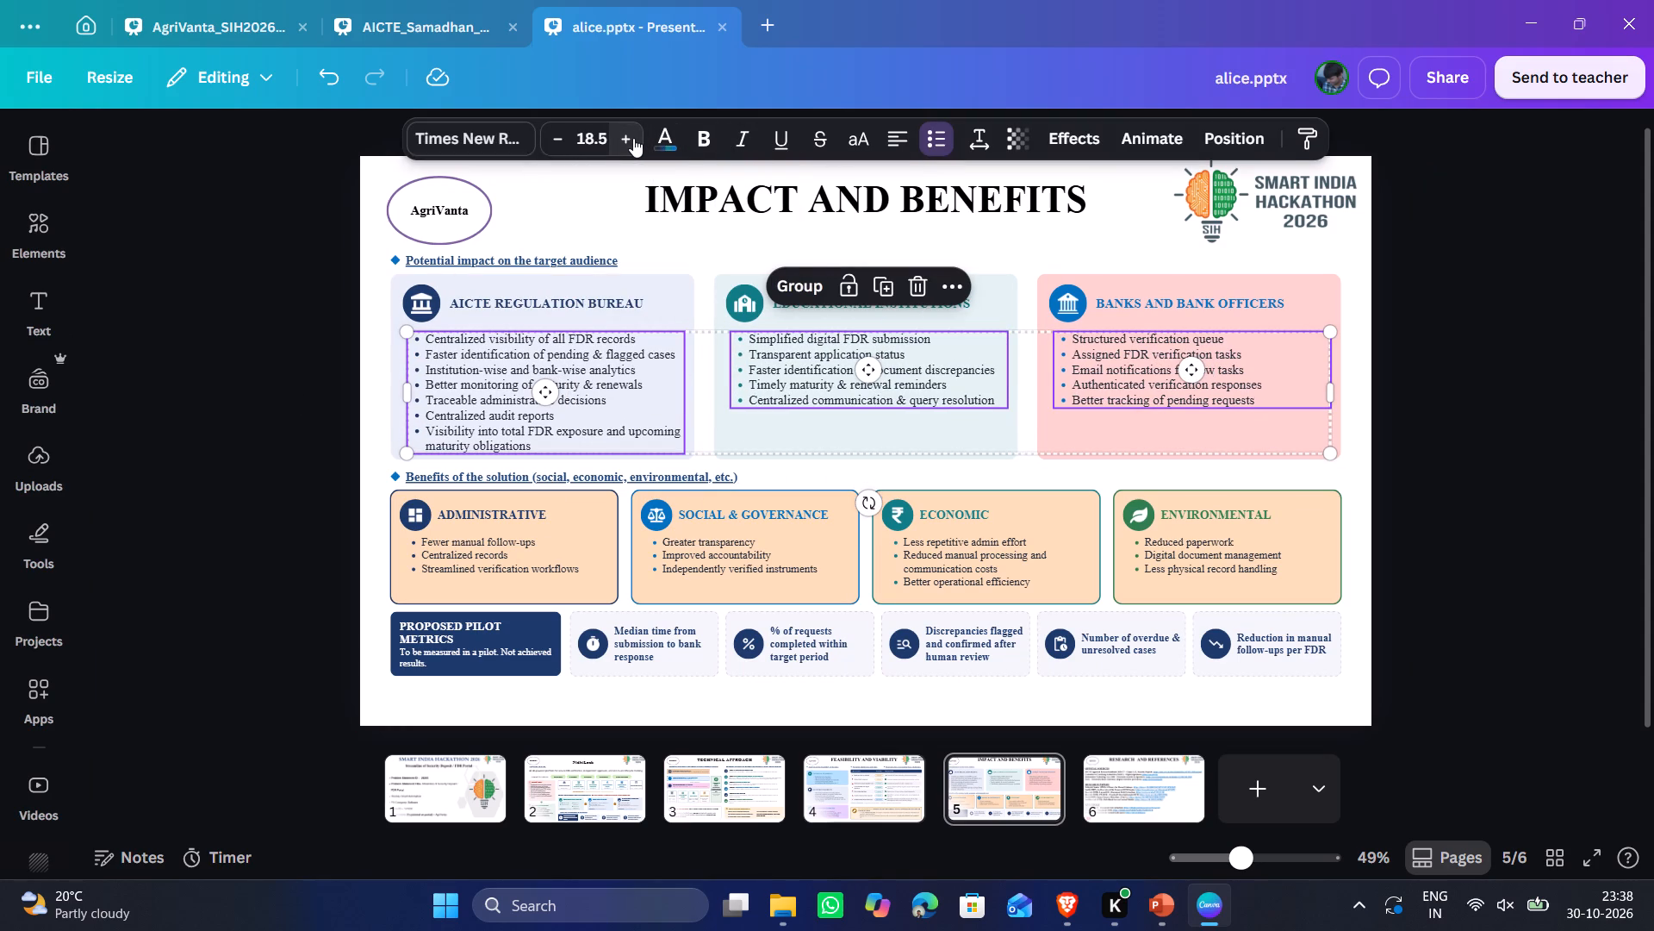
click(1491, 374)
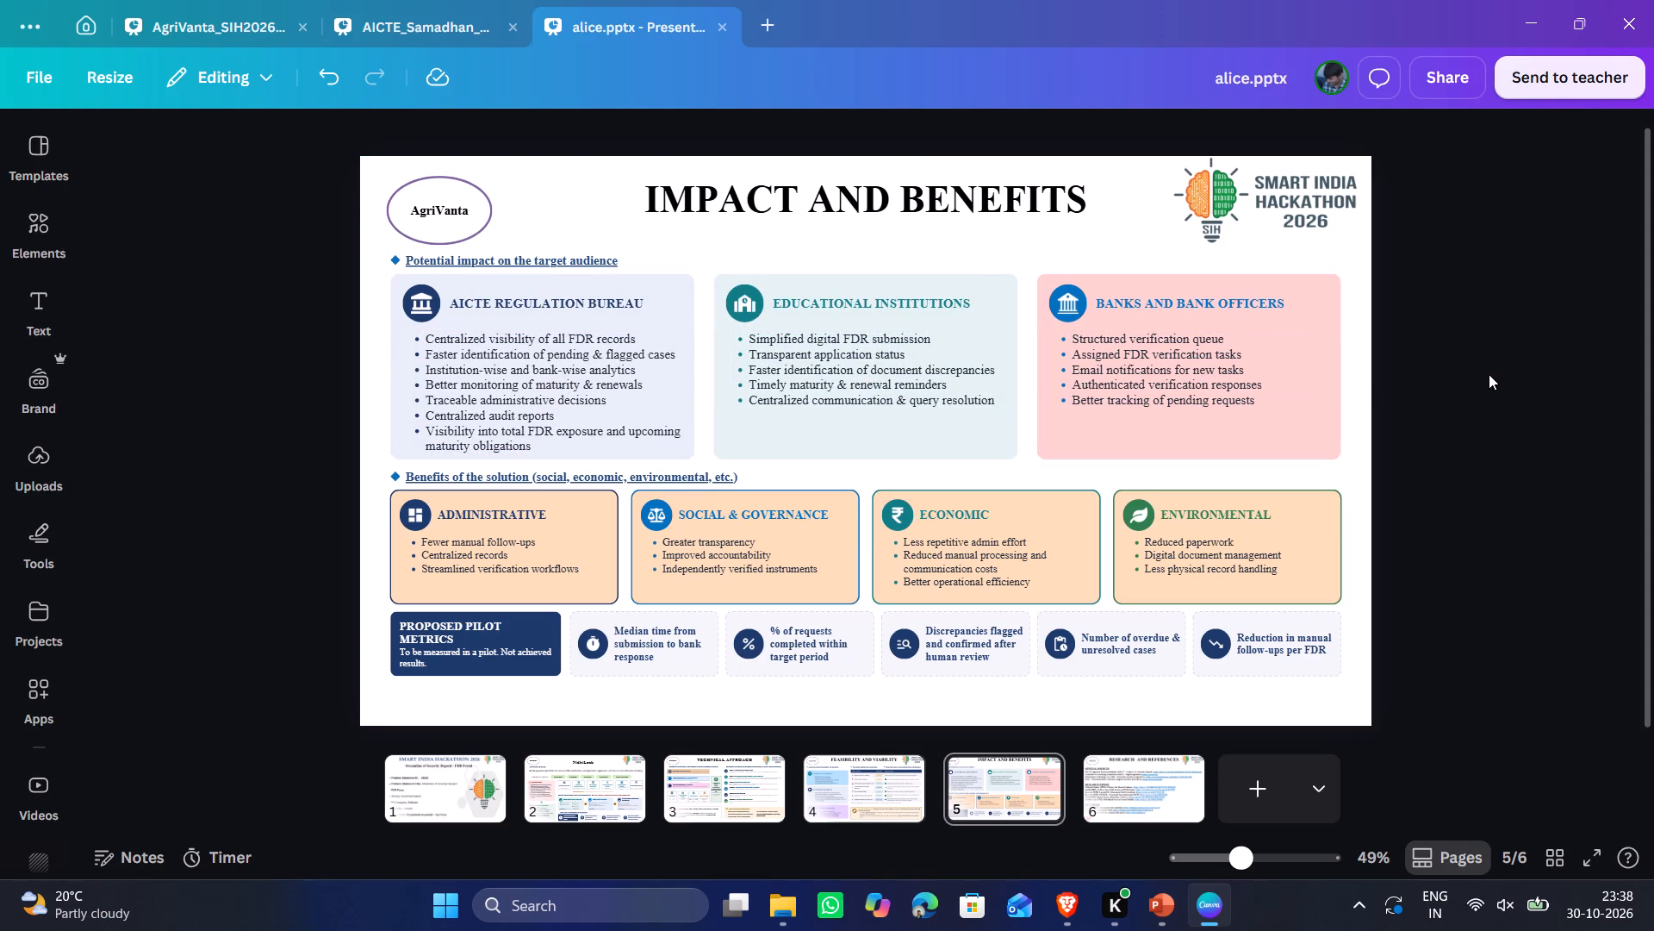
Delete the "Traceable administrative decisions" bullet and its empty line from the AICTE Regulation Bureau card.
double_click(471, 426)
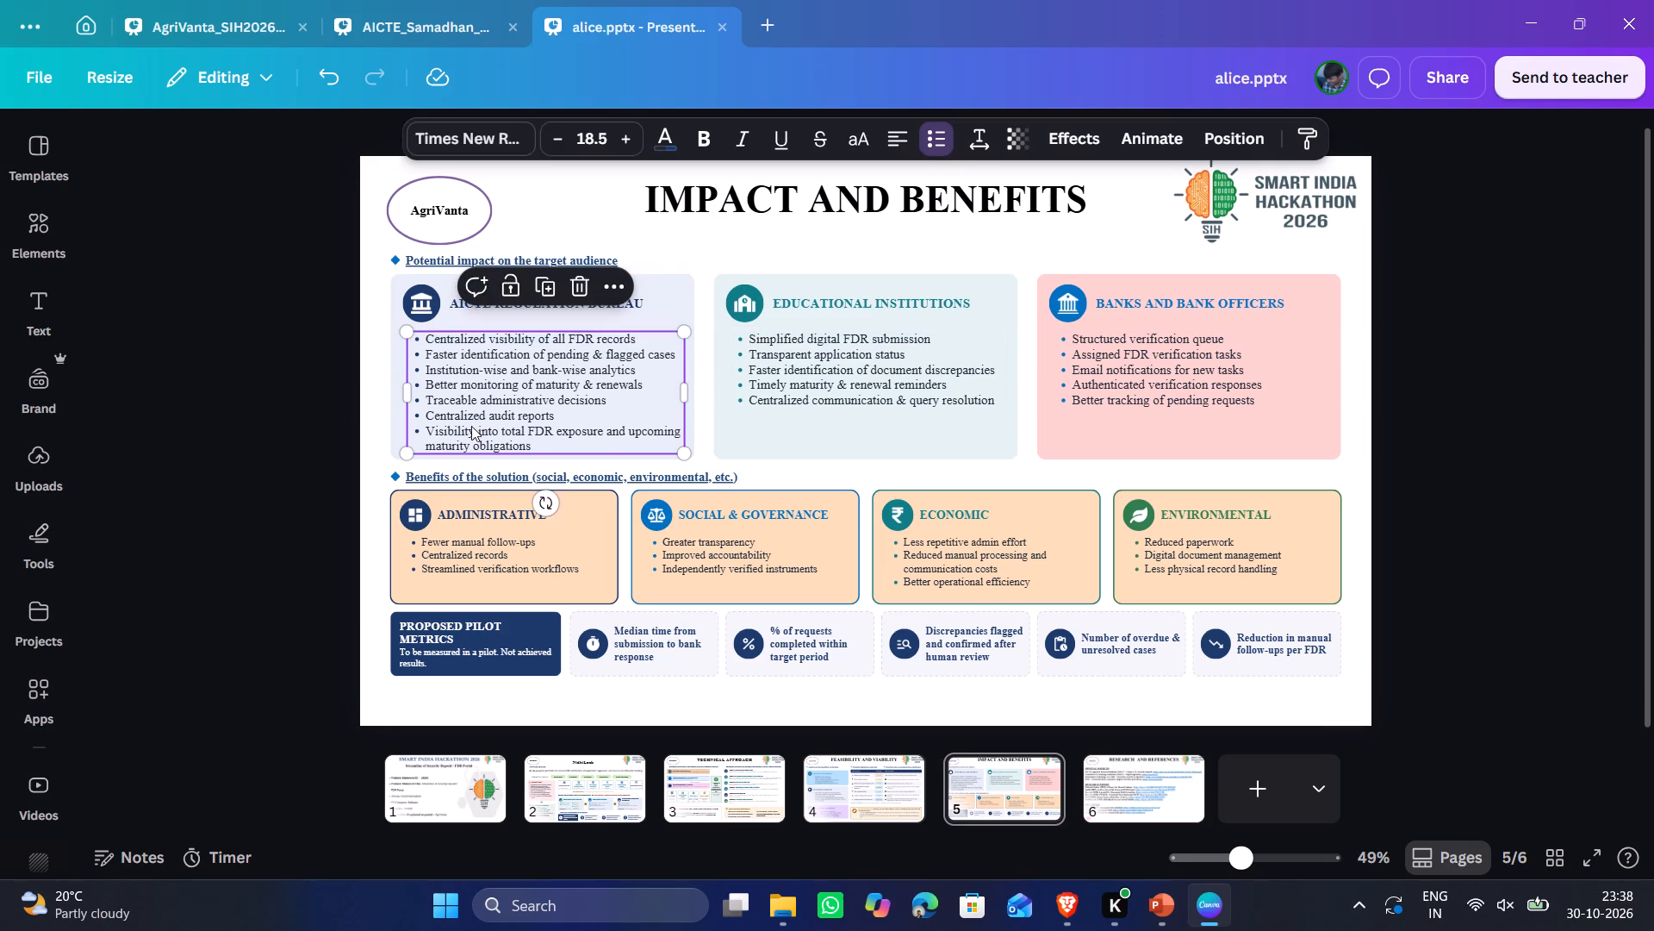
click(440, 433)
drag(413, 425, 418, 425)
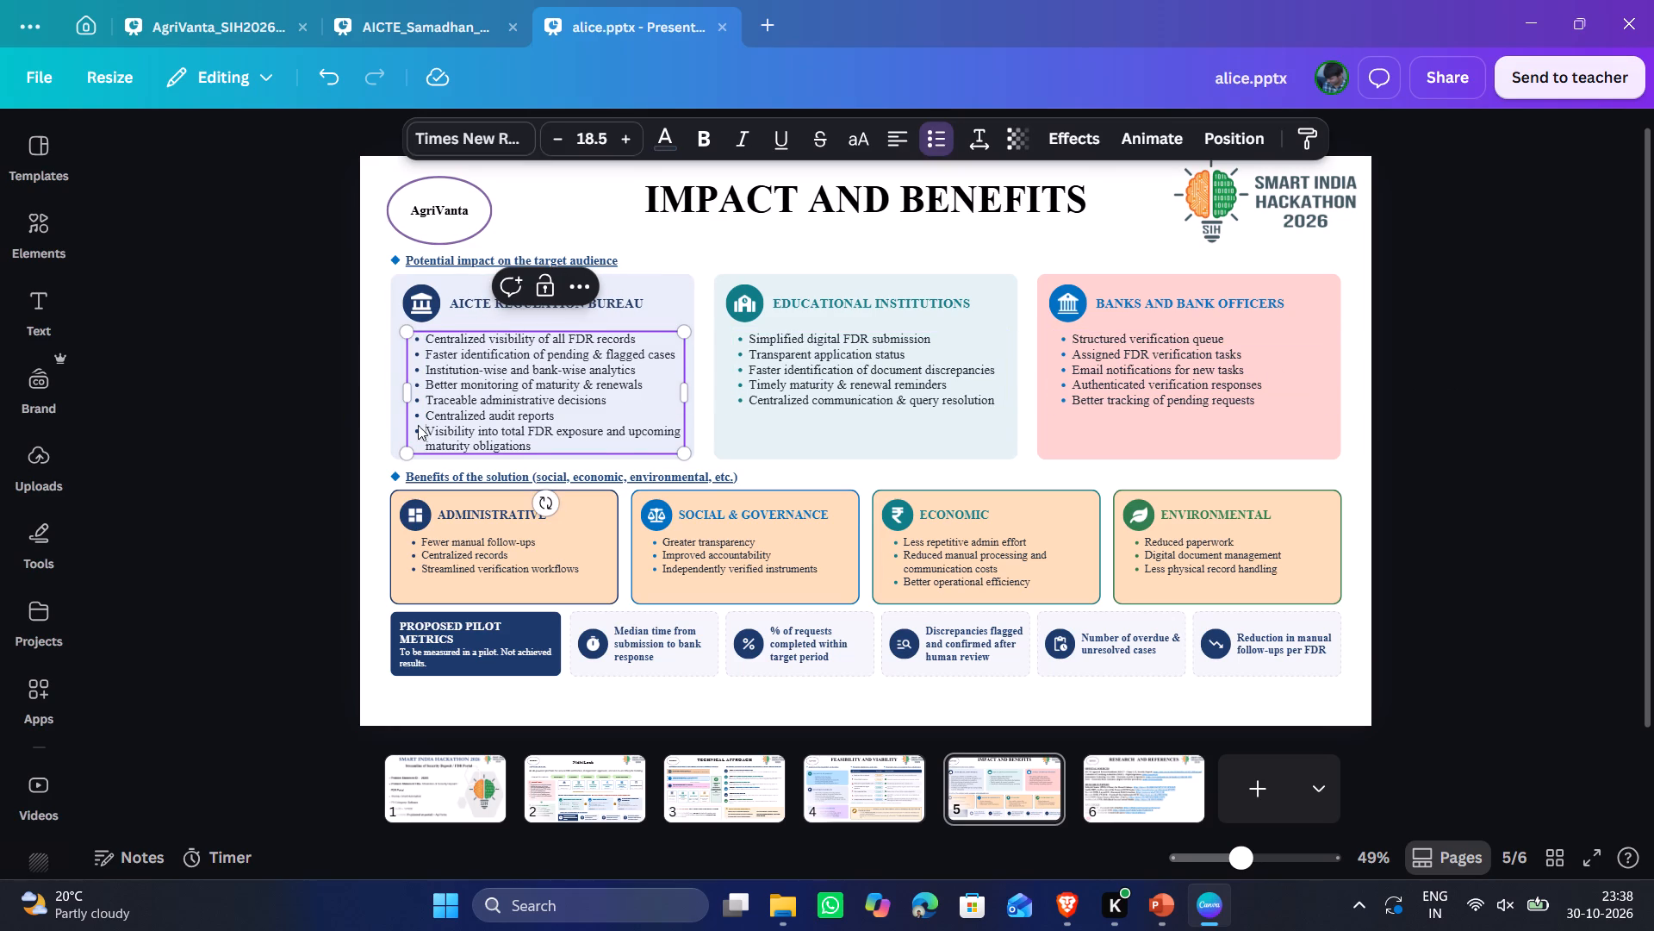
drag(418, 425, 530, 442)
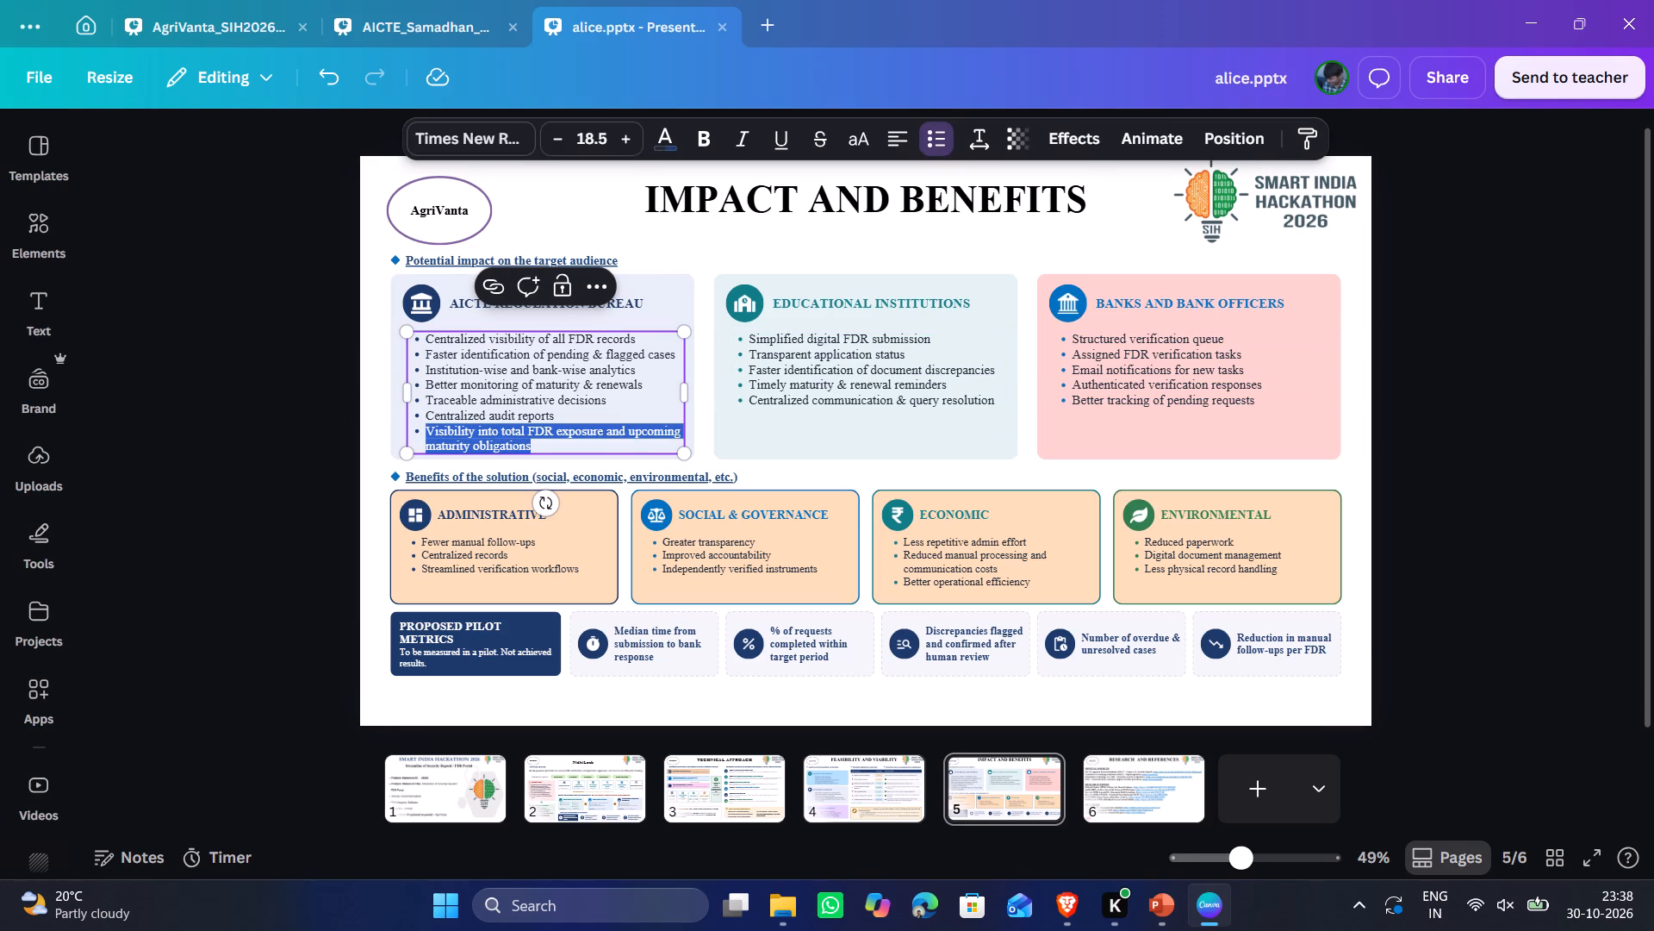
click(525, 421)
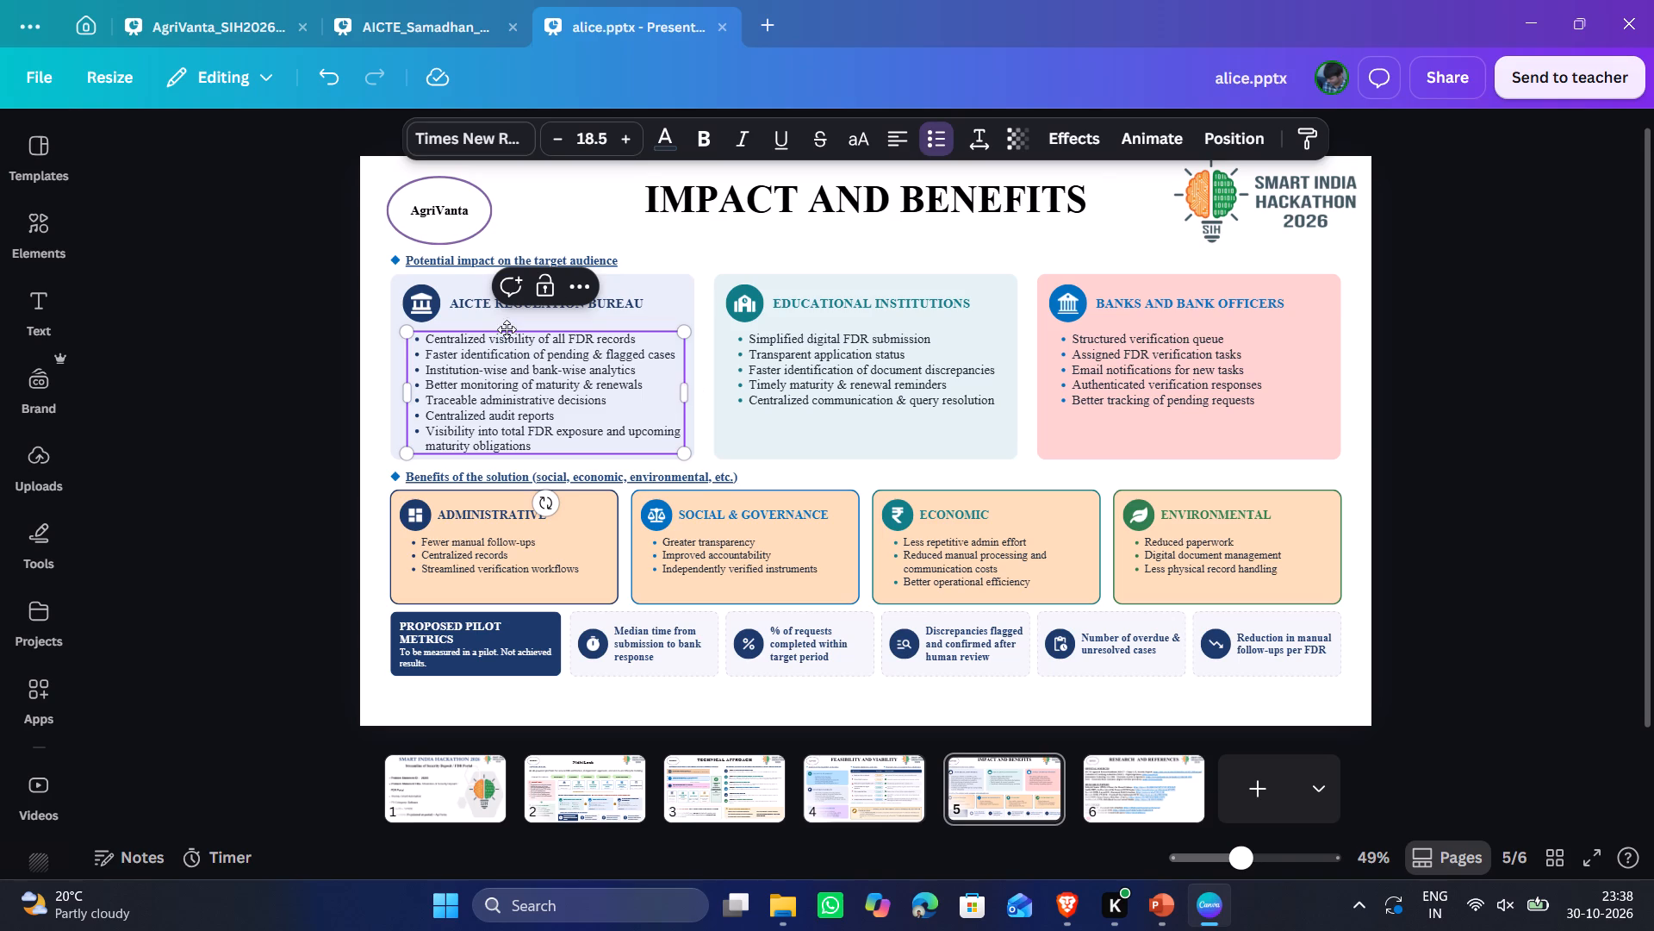
scroll(521, 412, right, 2)
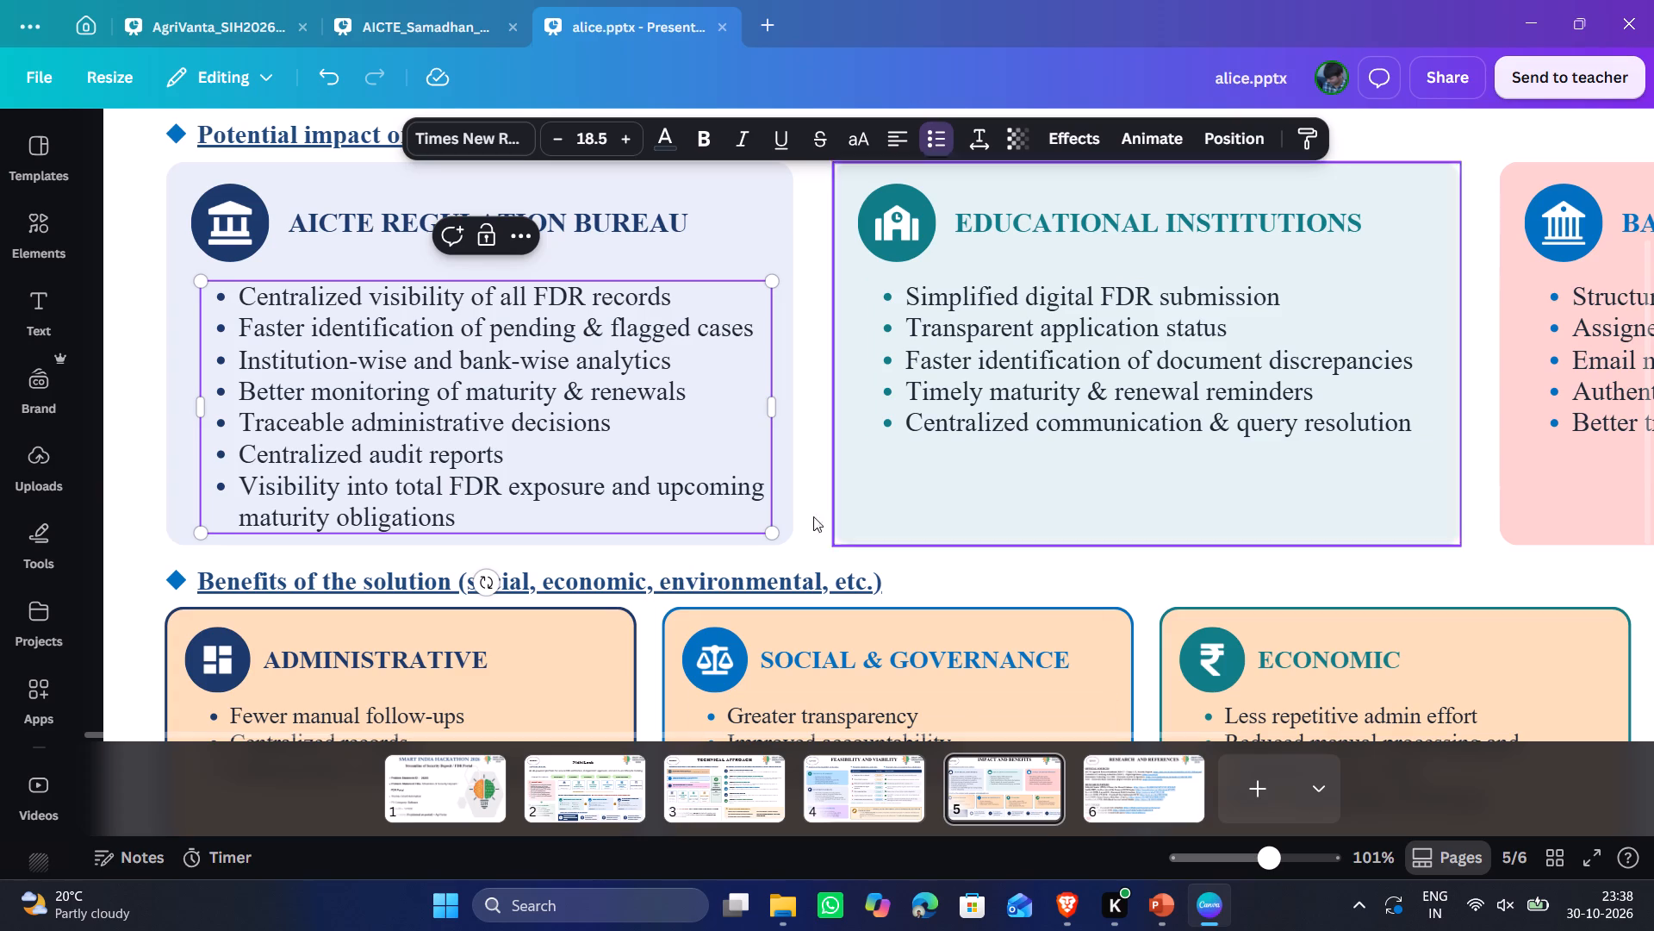
drag(619, 428, 208, 427)
key(BackSpace)
key(BackSpace)
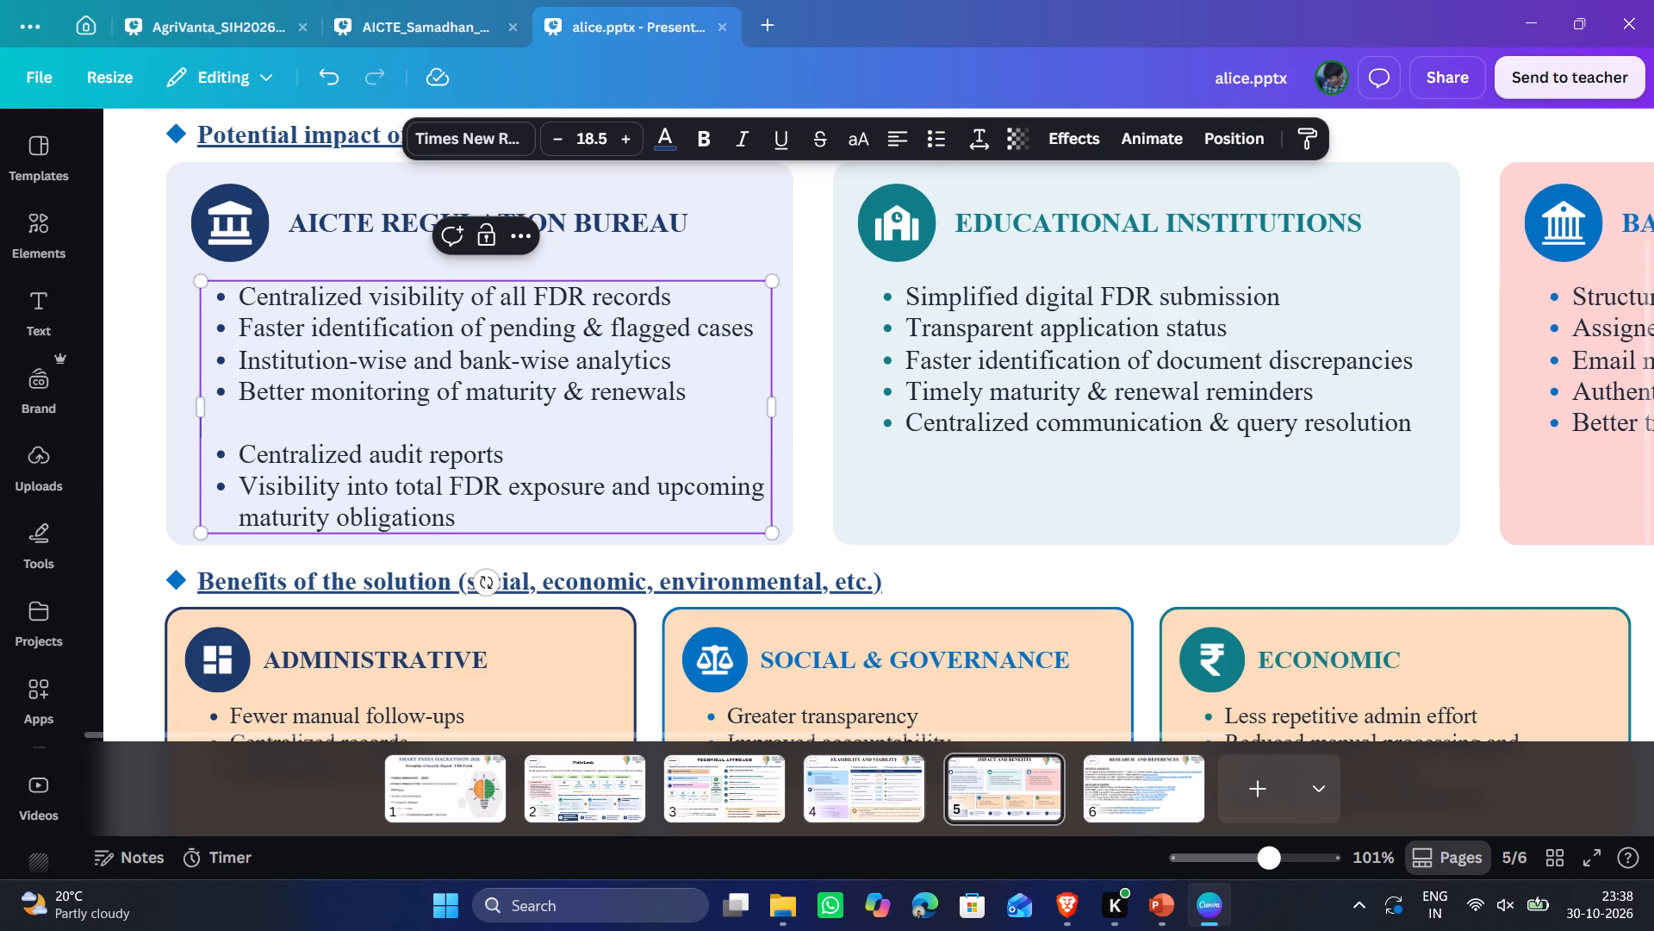
key(BackSpace)
click(1040, 509)
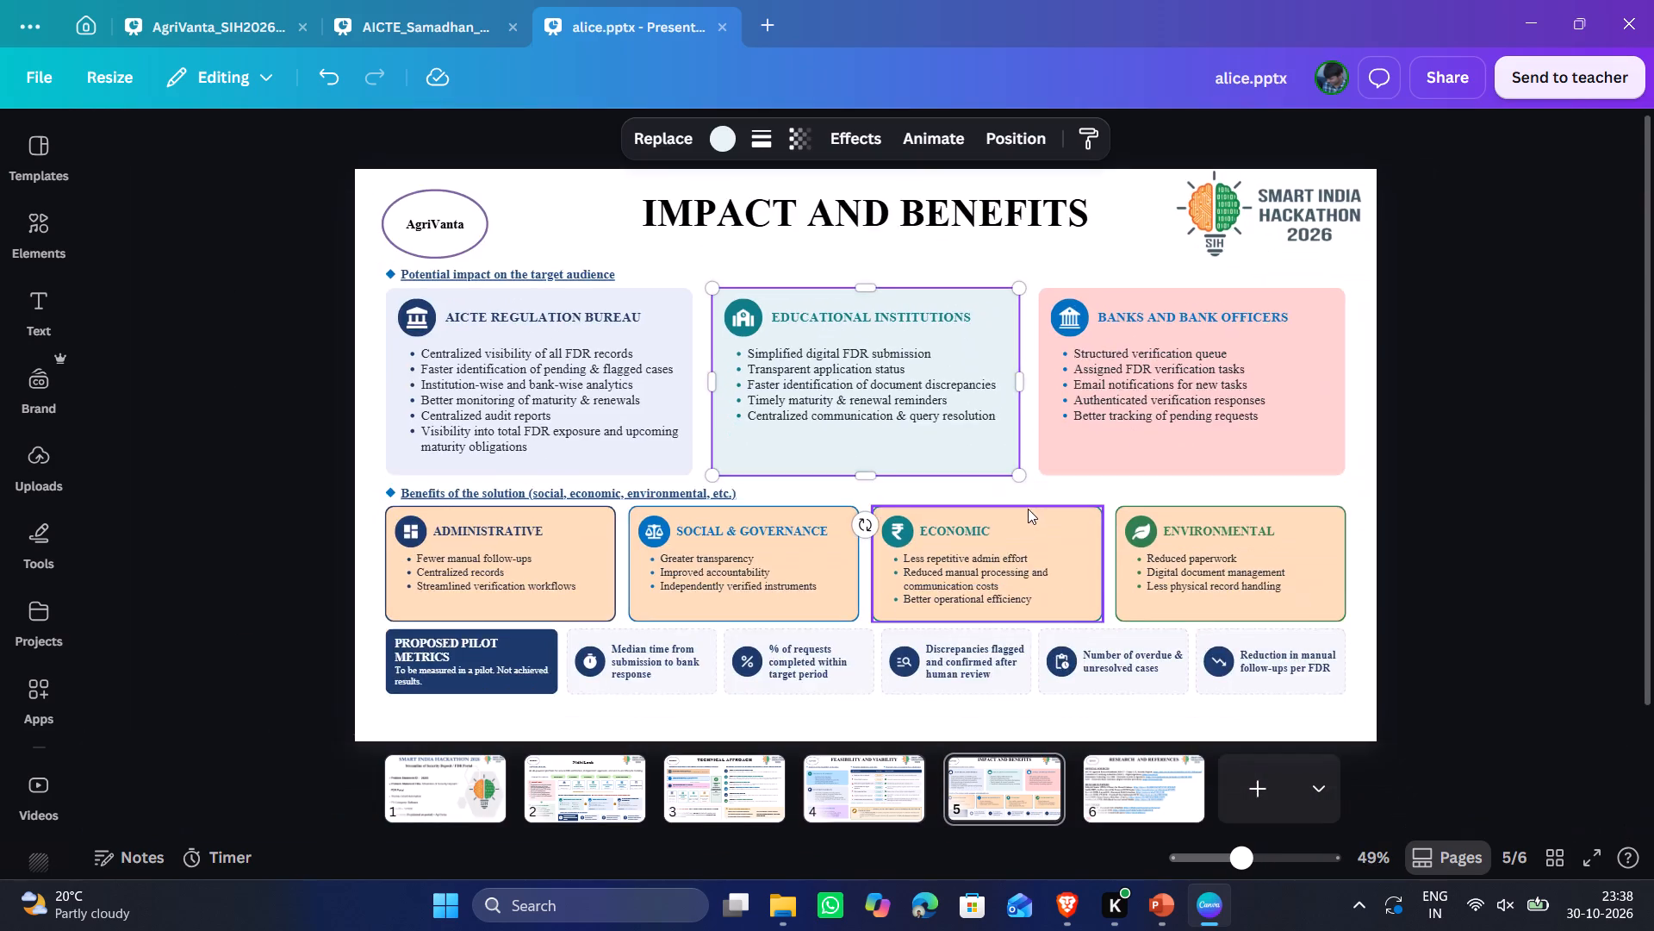
Set the font size of the bullet lists in the three target-audience cards to 20.5.
click(642, 408)
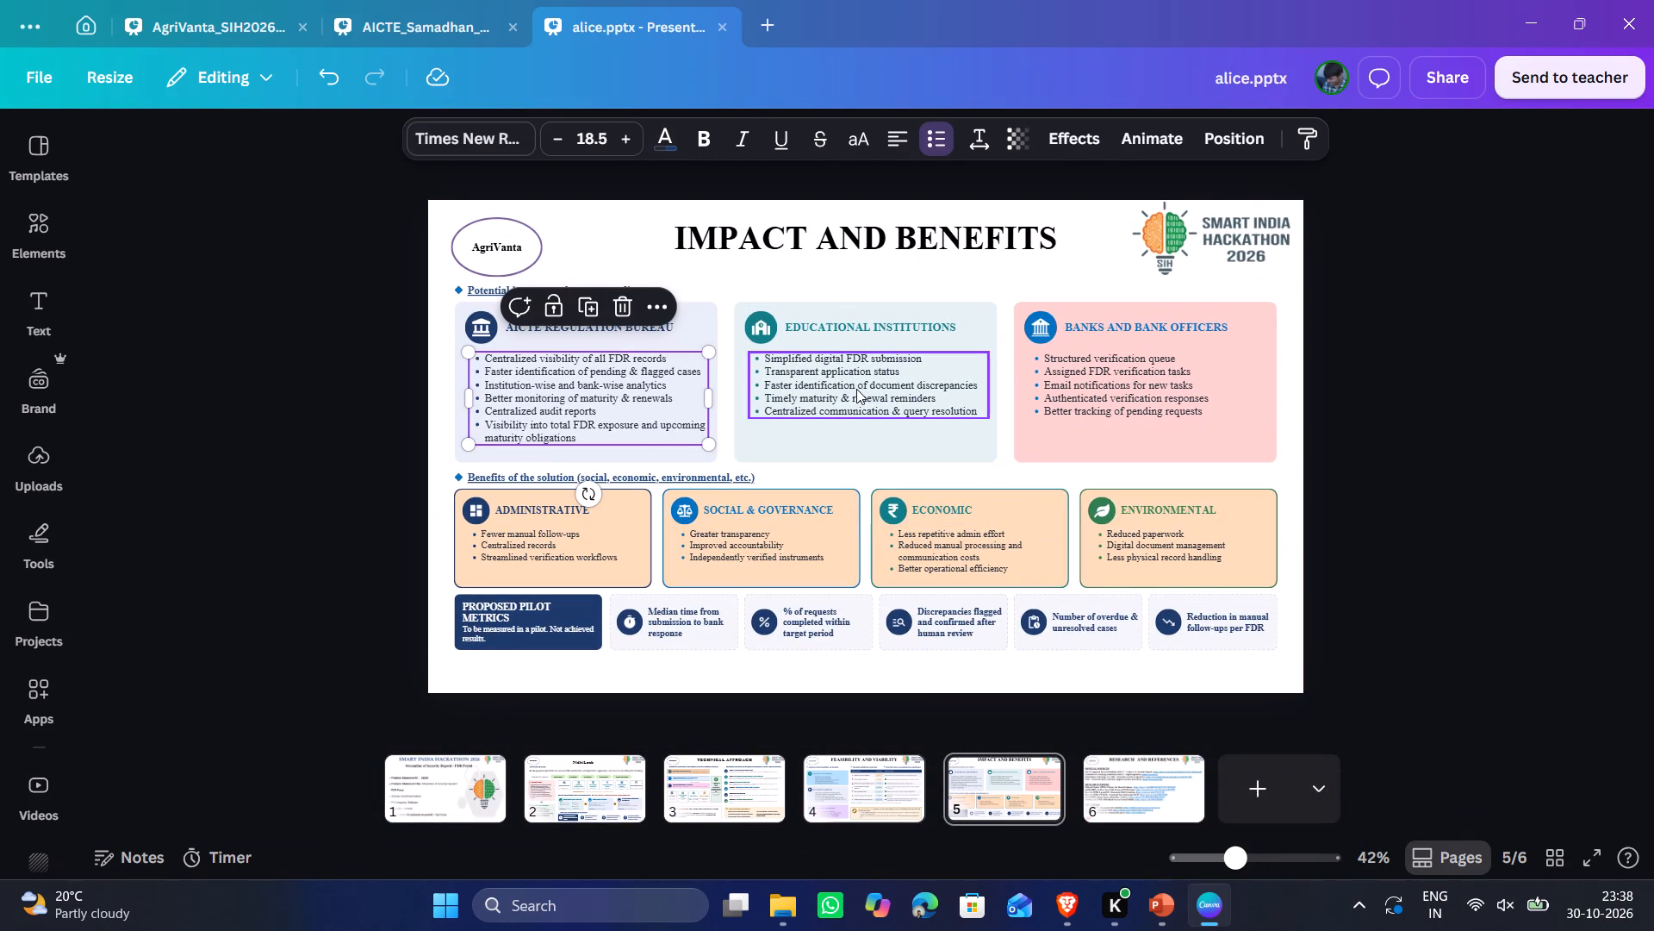
shift+click(856, 389)
shift+click(1173, 385)
click(622, 132)
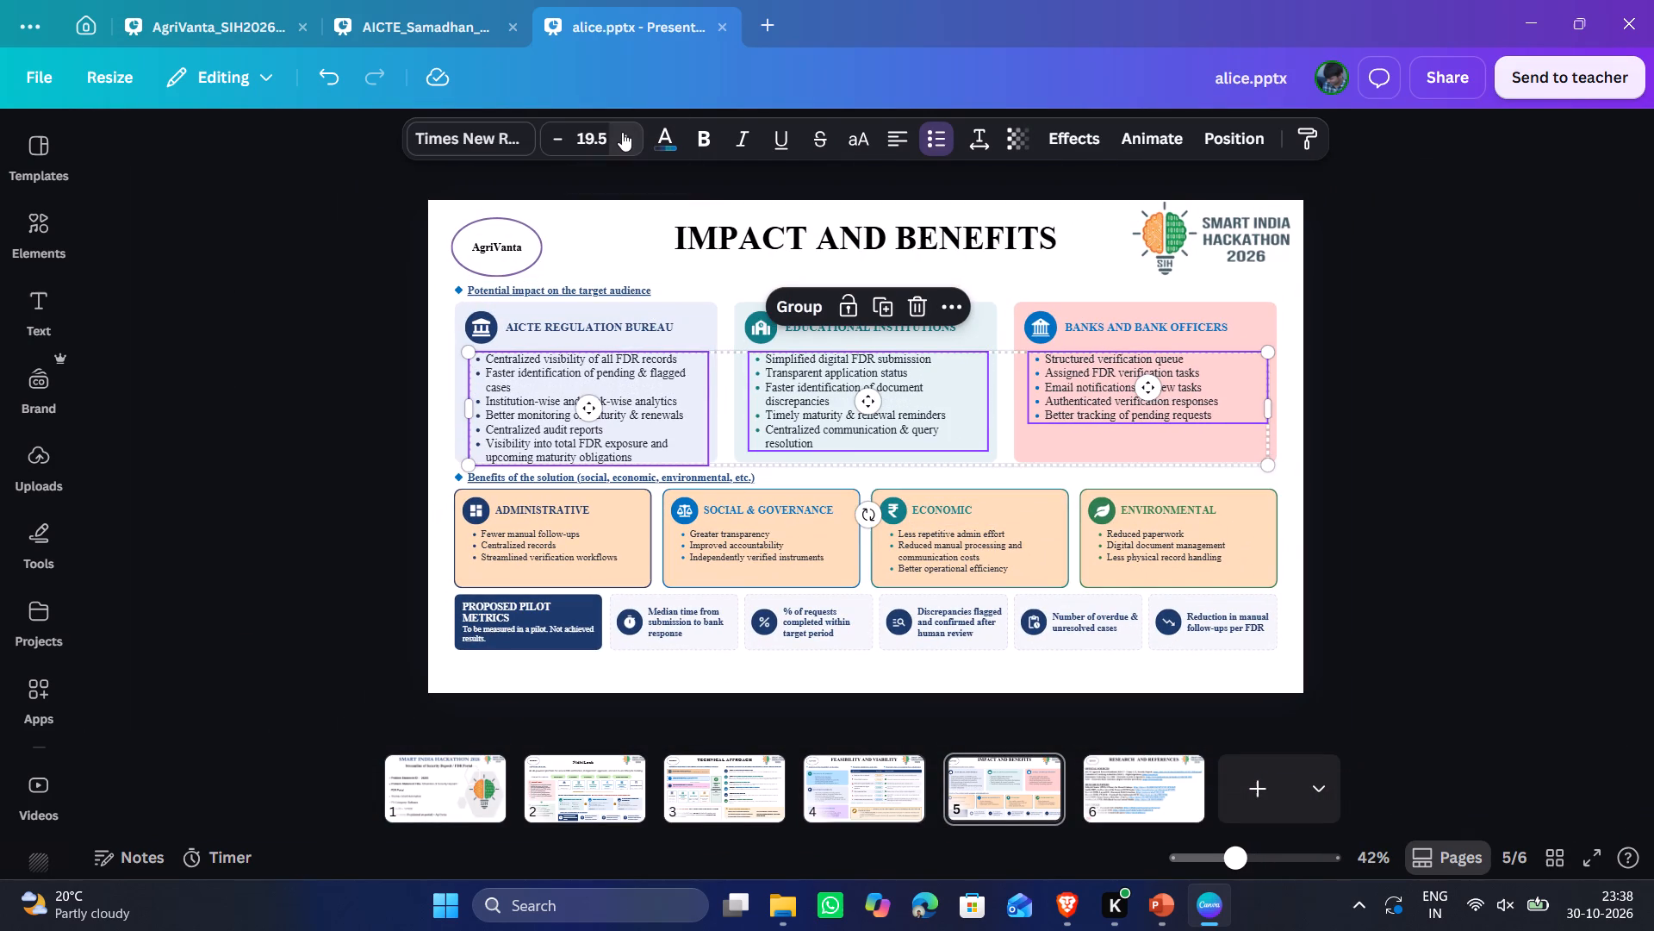
click(622, 132)
click(1500, 343)
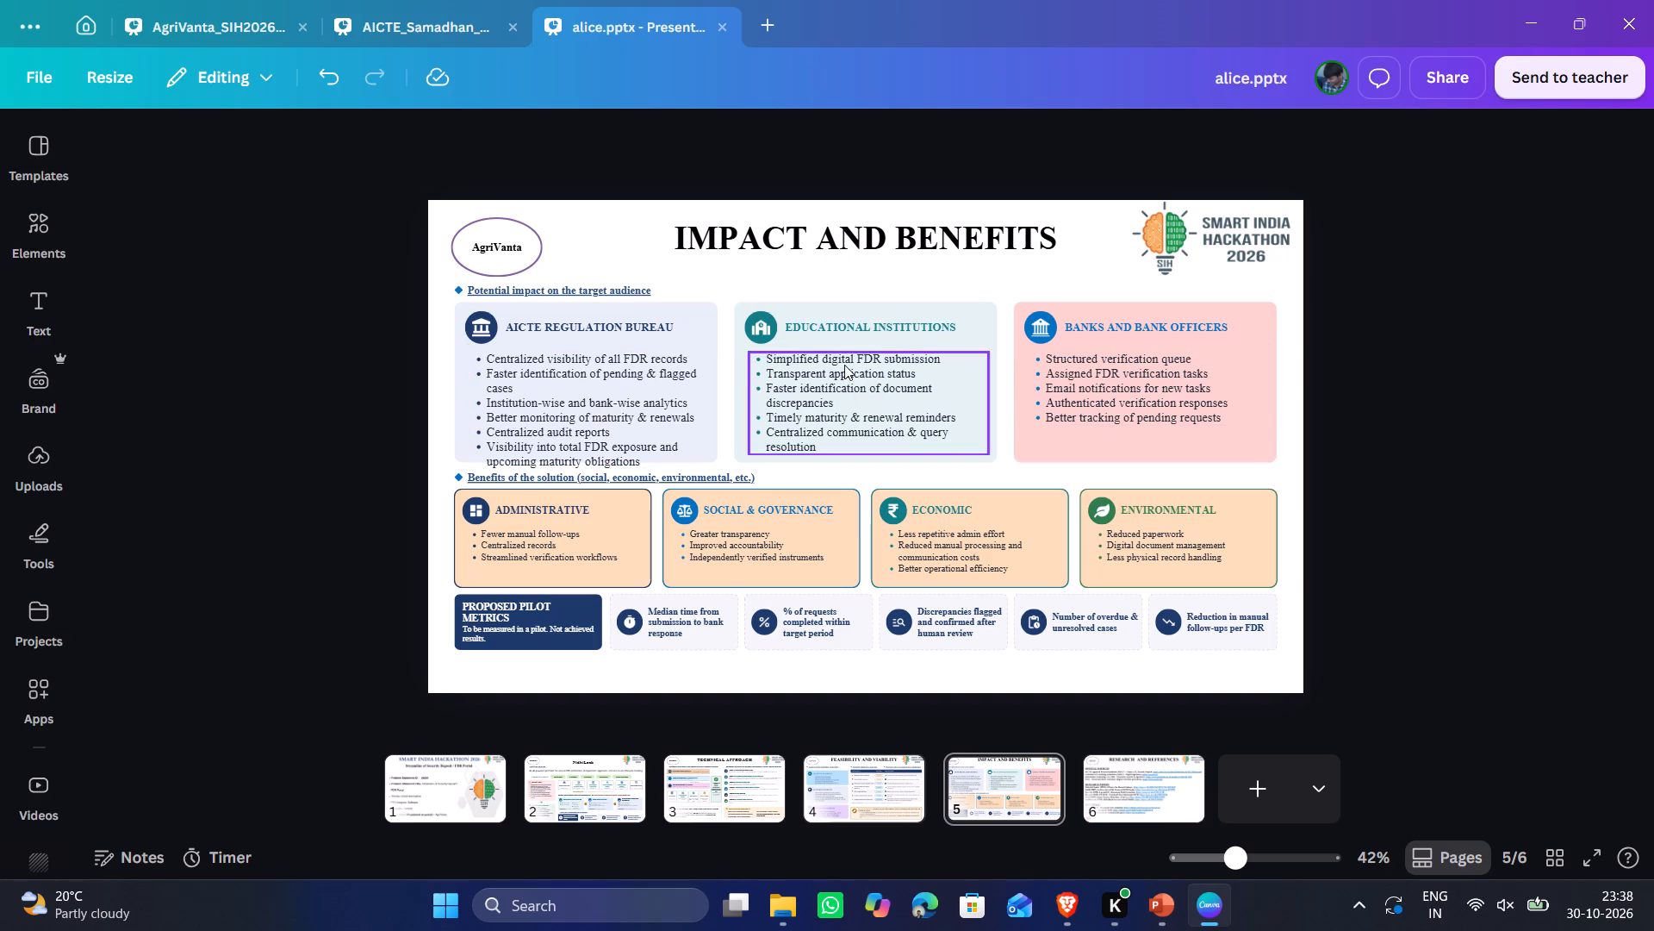
Nudge the bullet lists of all three target-audience cards up slightly together, closer to their card titles.
click(583, 410)
shift+click(836, 384)
shift+click(1146, 362)
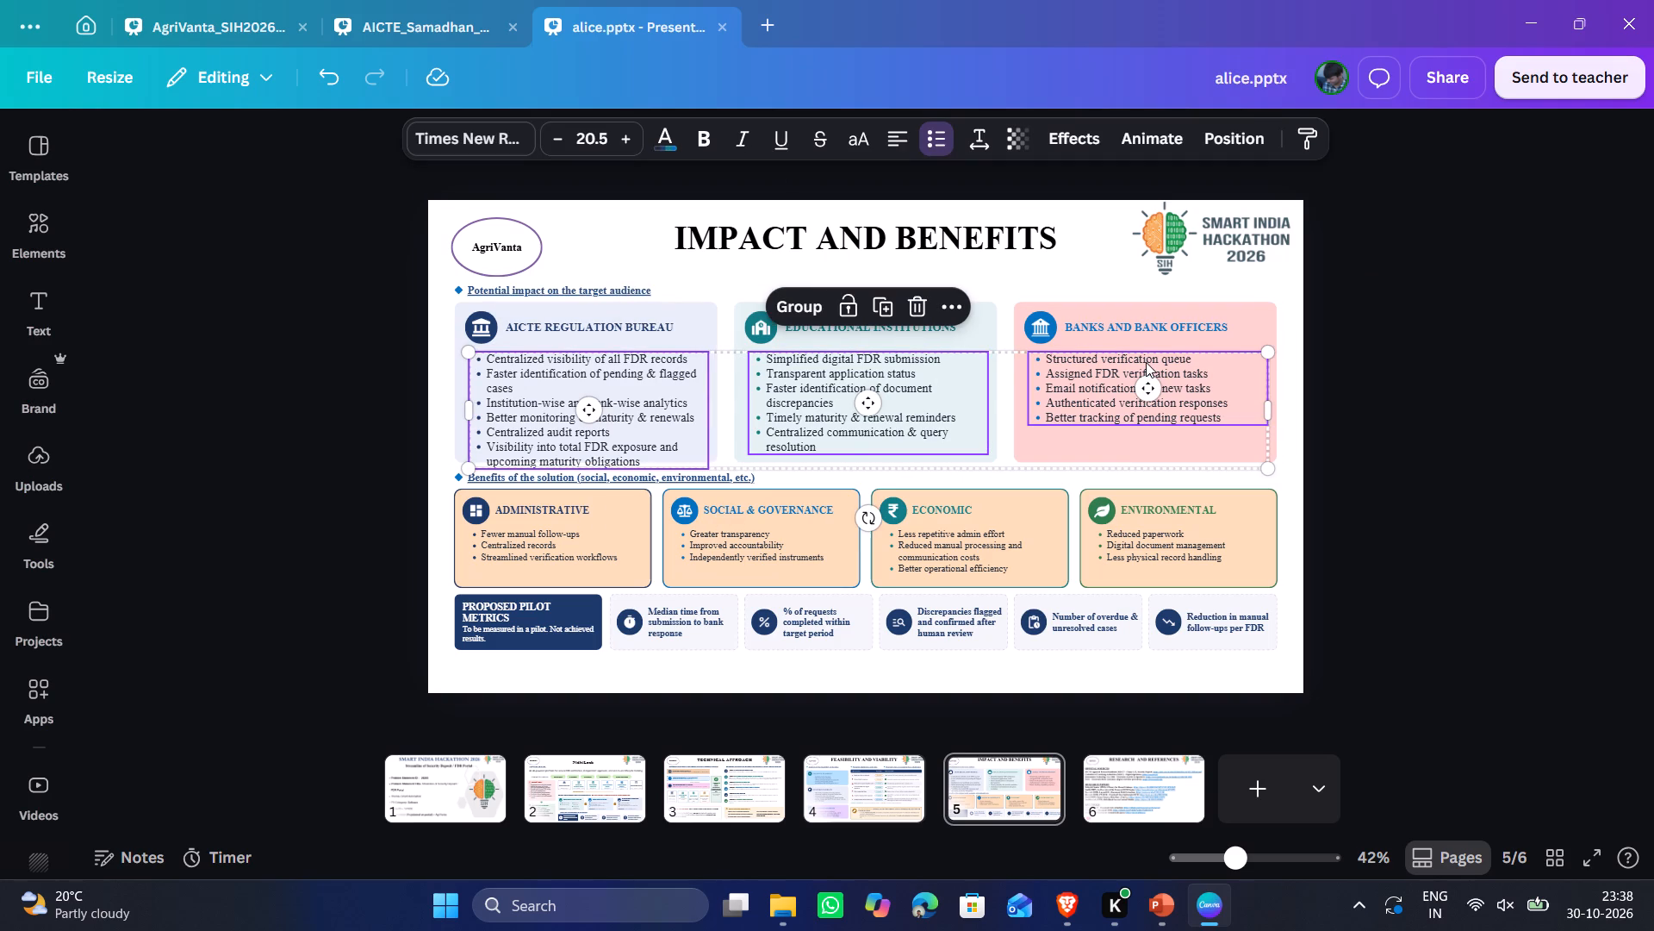
key(shift+Up)
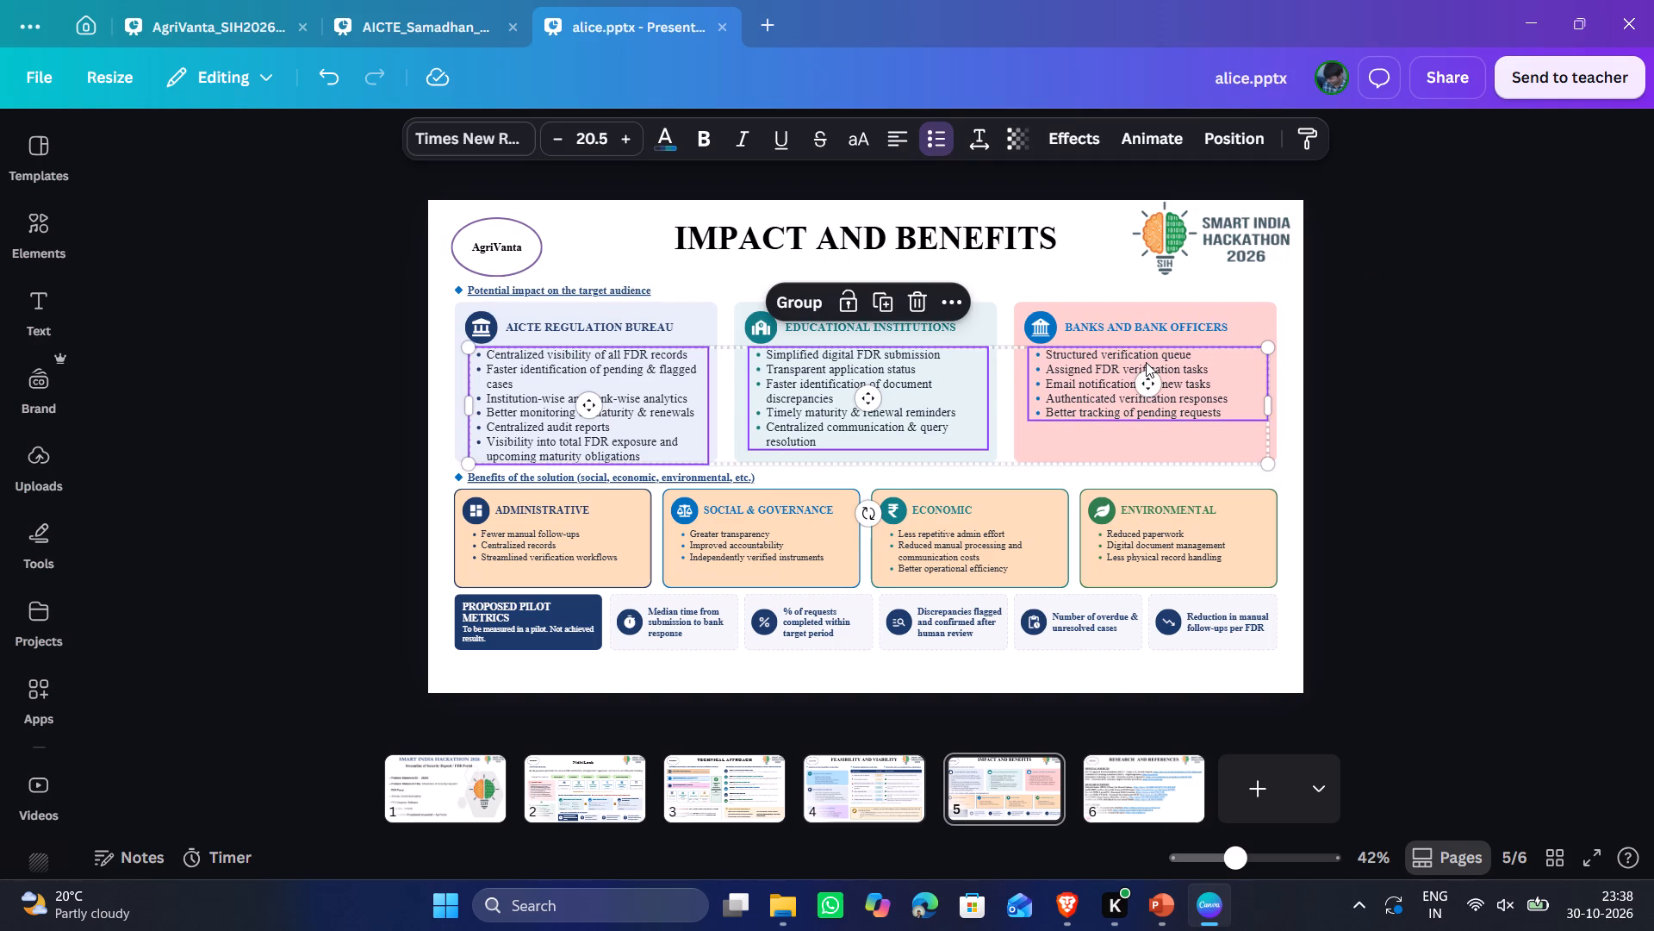
click(1428, 324)
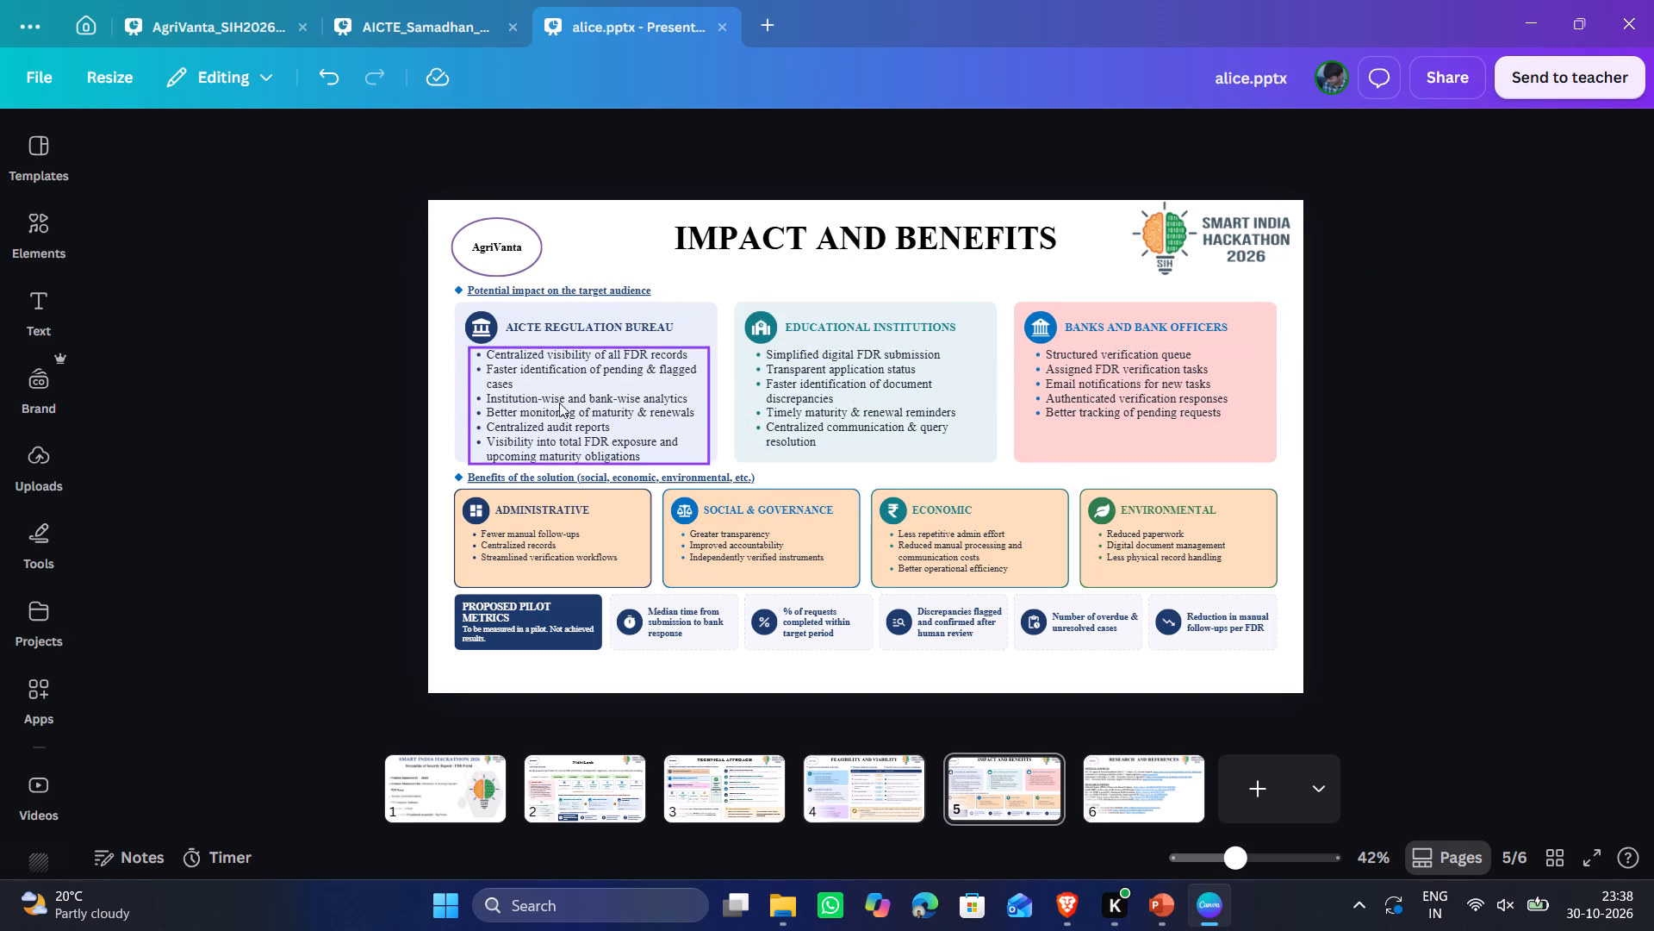
Nudge the AICTE Regulation Bureau bullet list up a little further so it sits inside its card.
click(550, 373)
key(shift+Up)
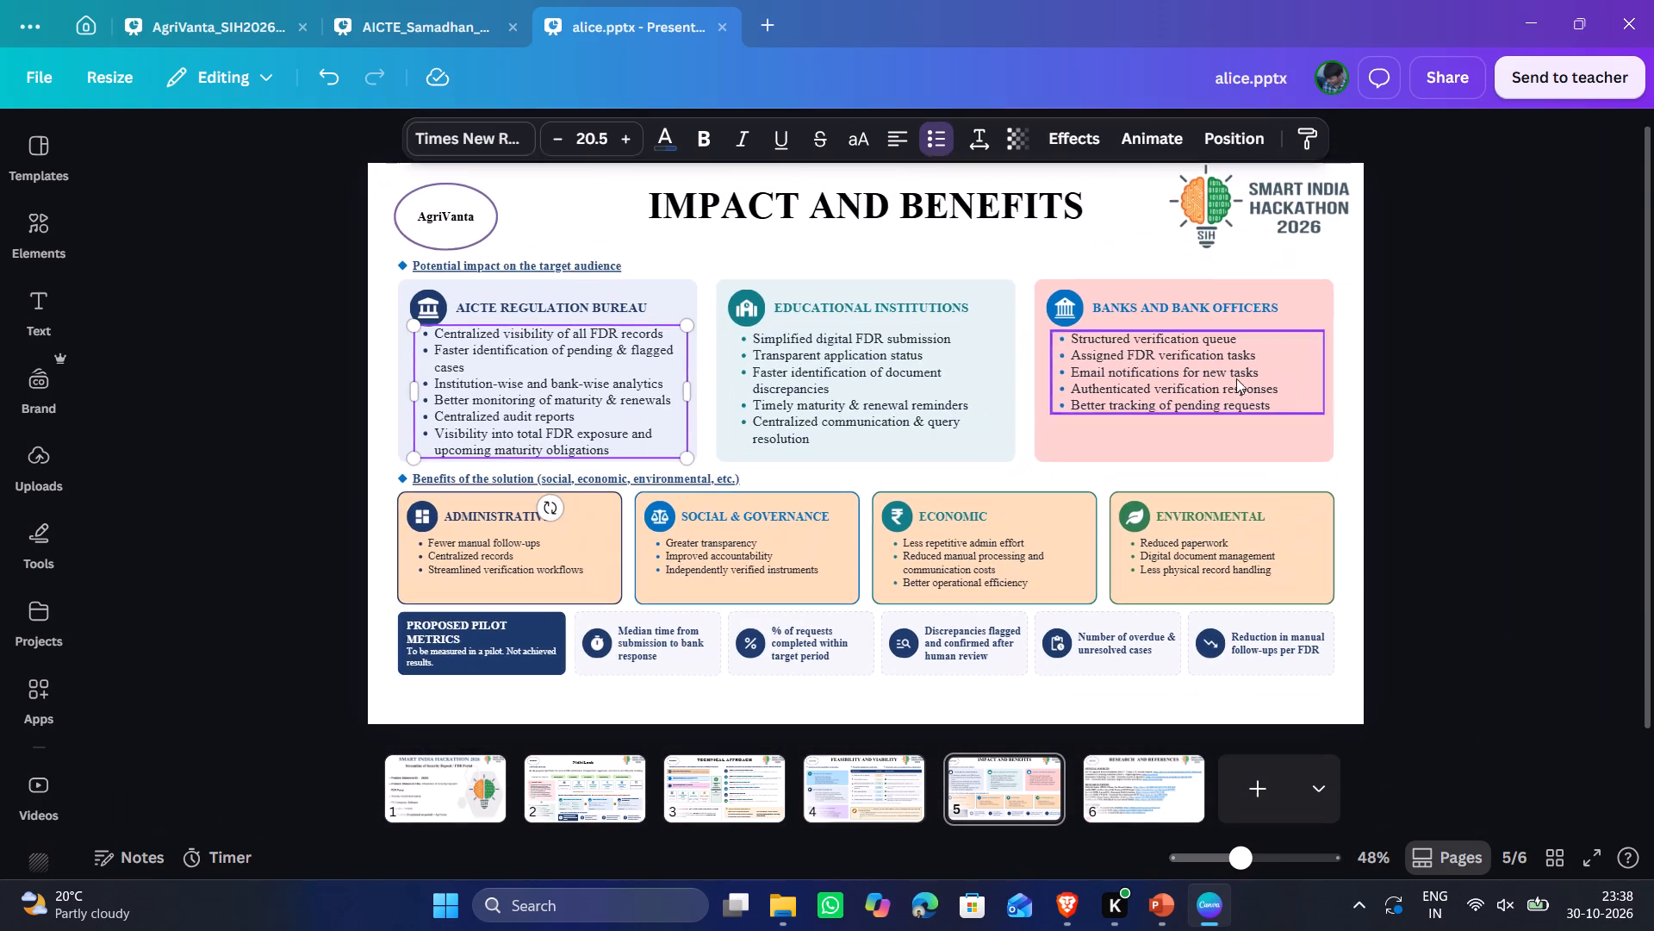
click(1519, 382)
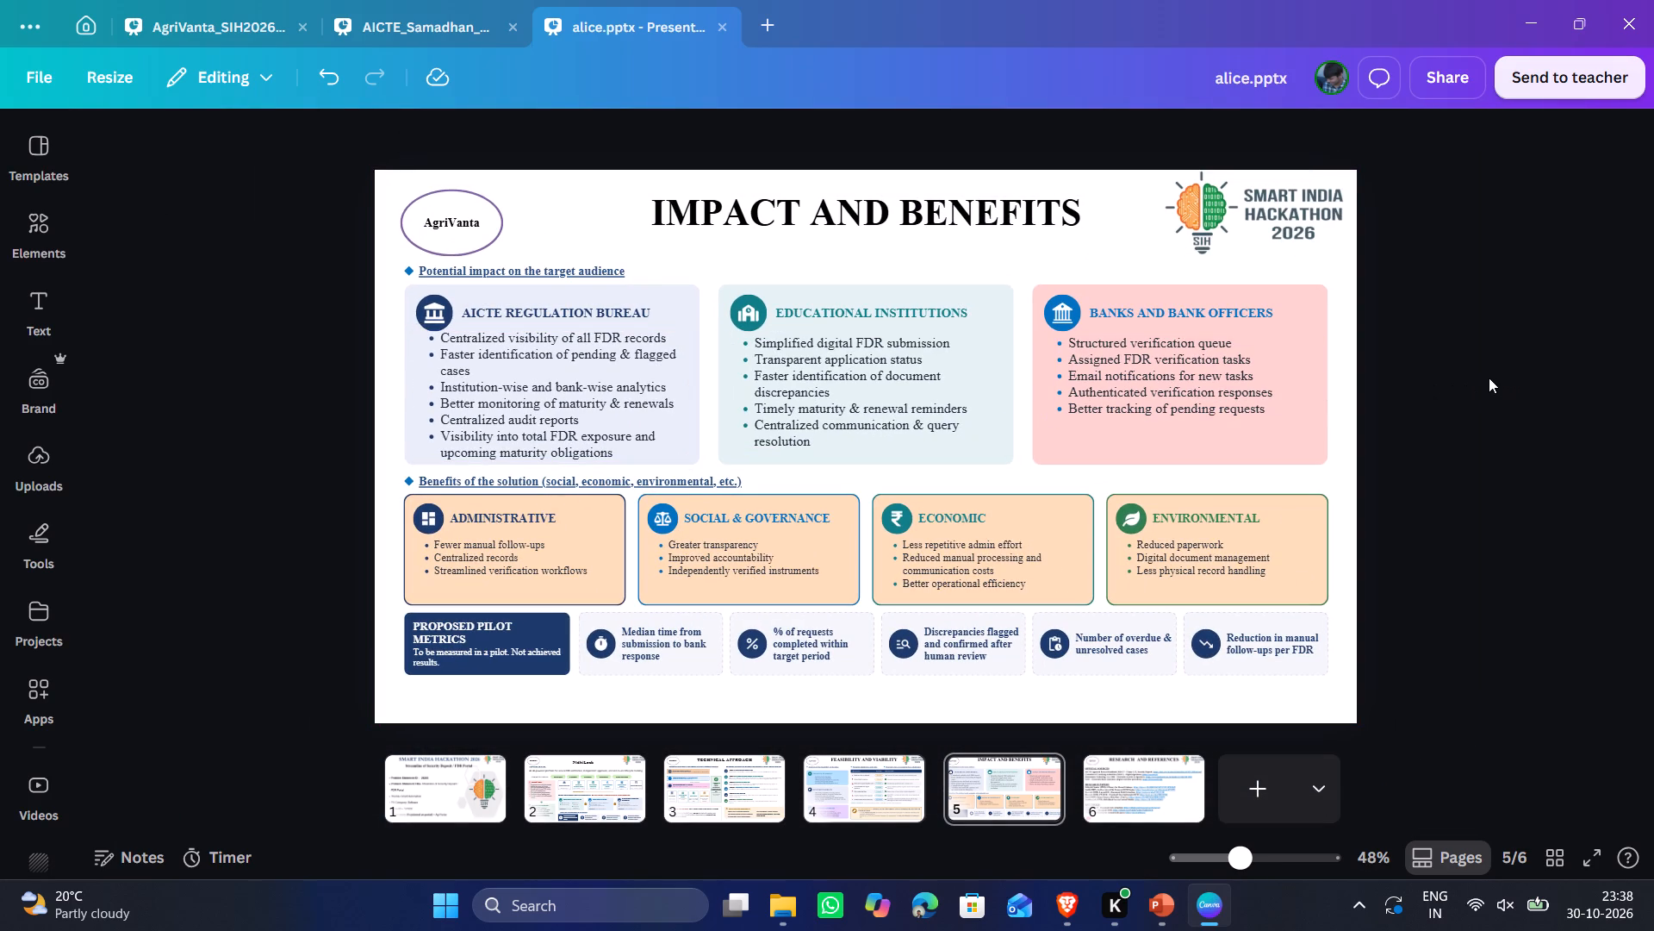
Preview slide 5 full screen, and move the whole Proposed Pilot Metrics row down into the empty space near the slide's bottom edge.
click(1592, 856)
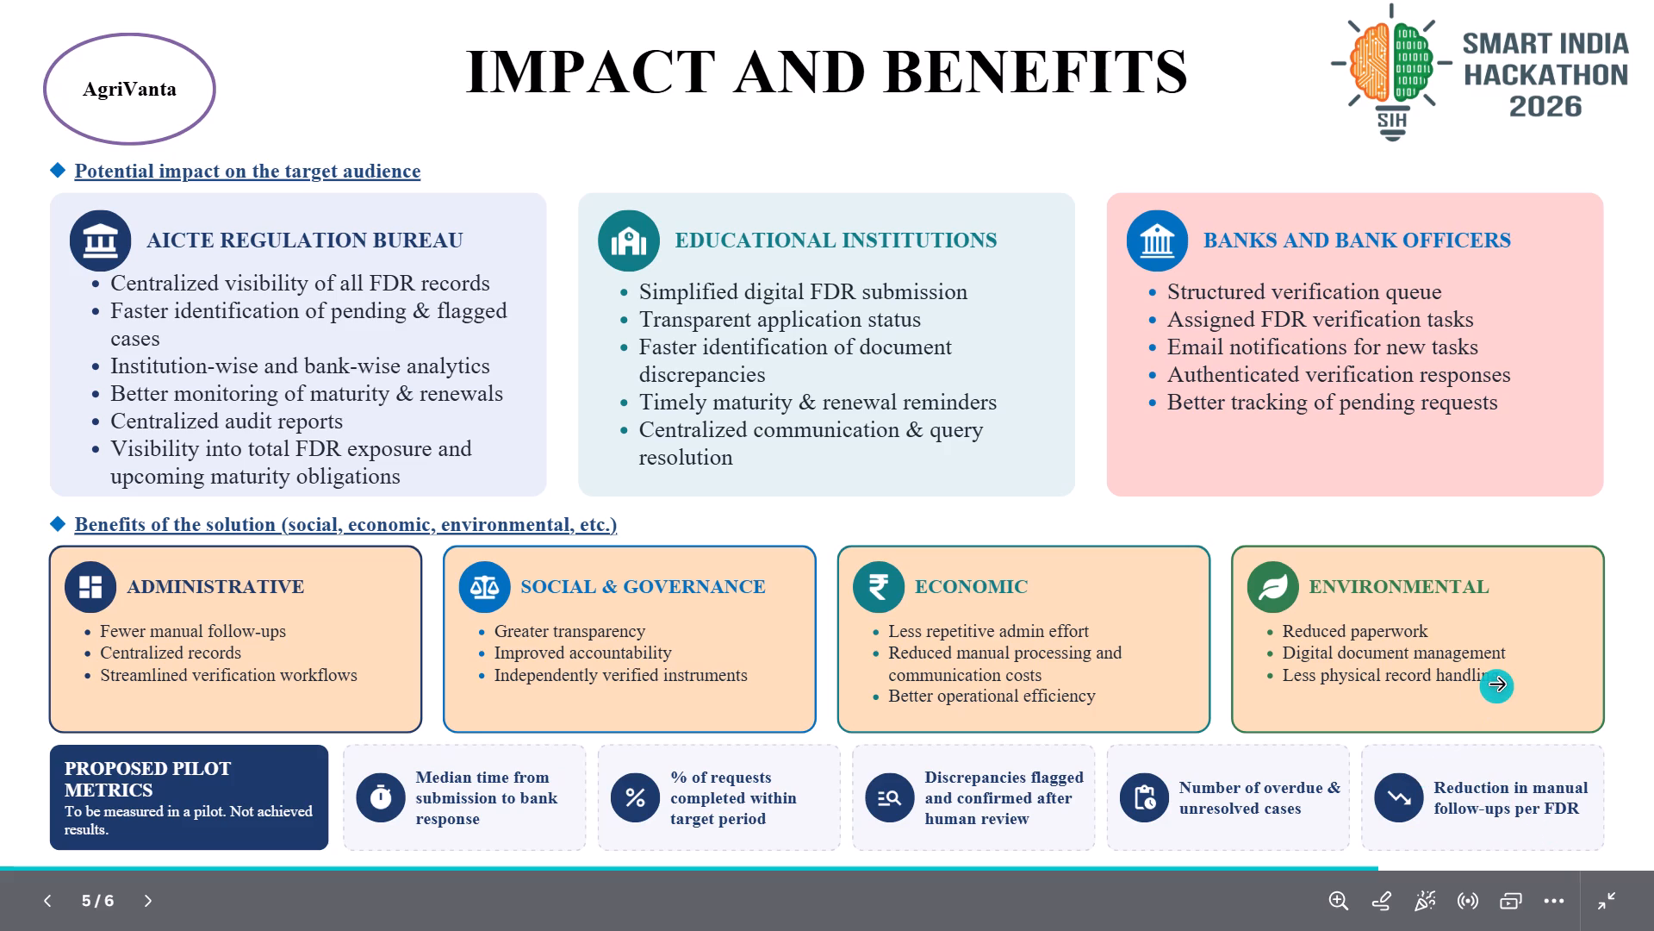
scroll(1496, 684, down, 1)
key(grave)
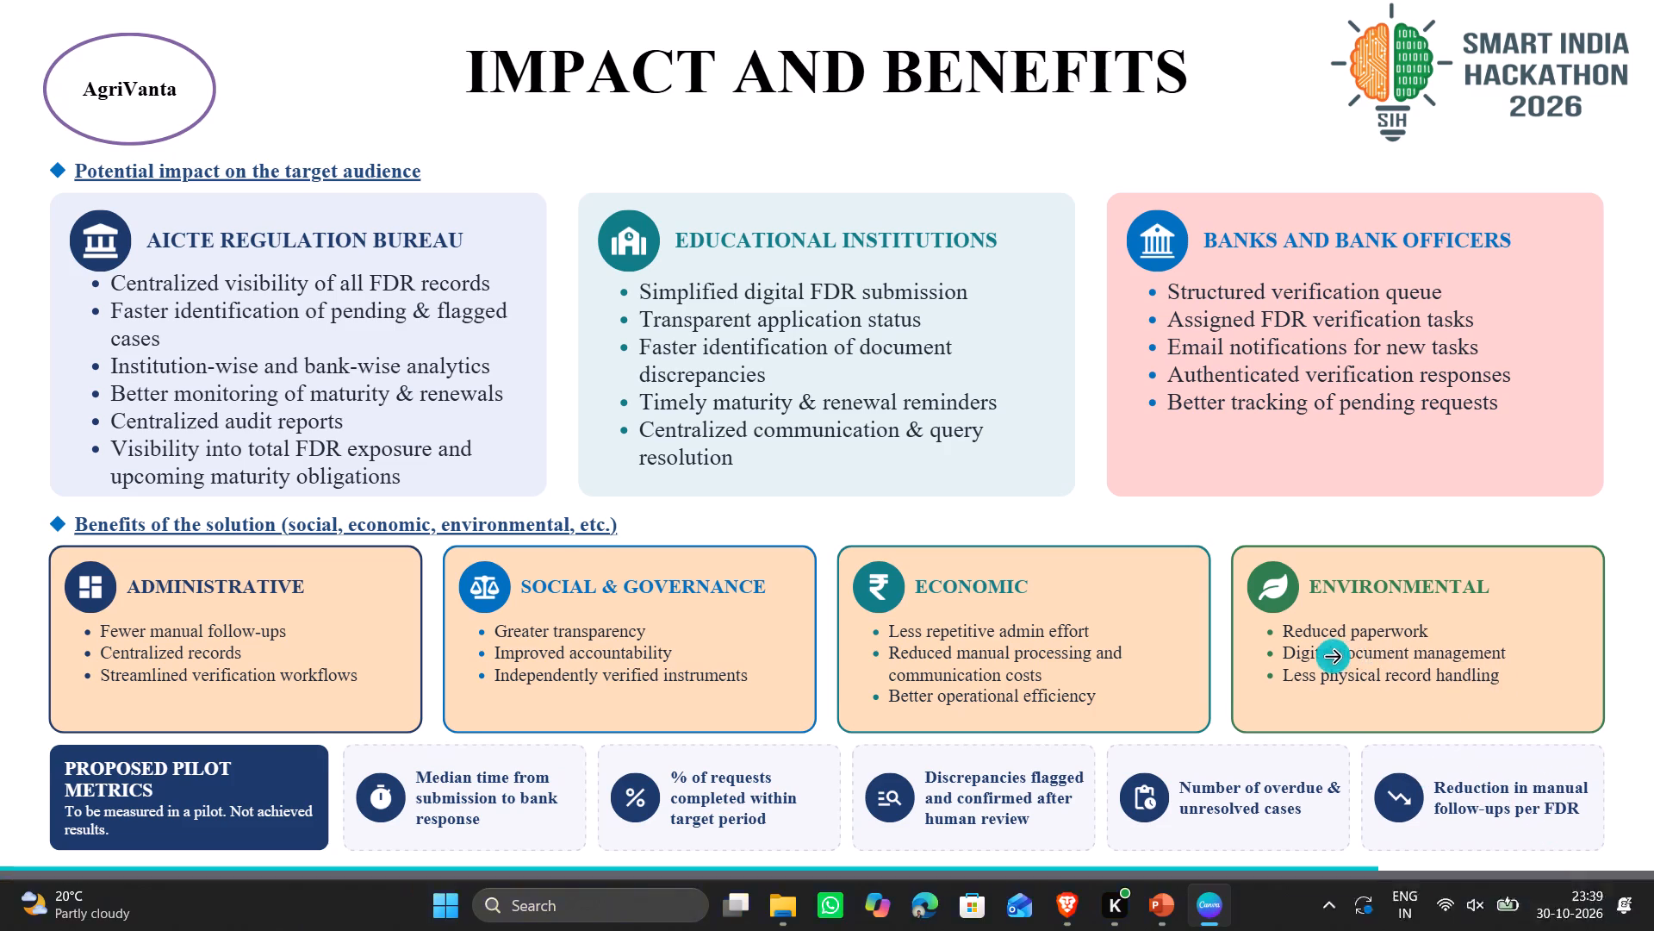
key(Escape)
scroll(913, 605, down, 2)
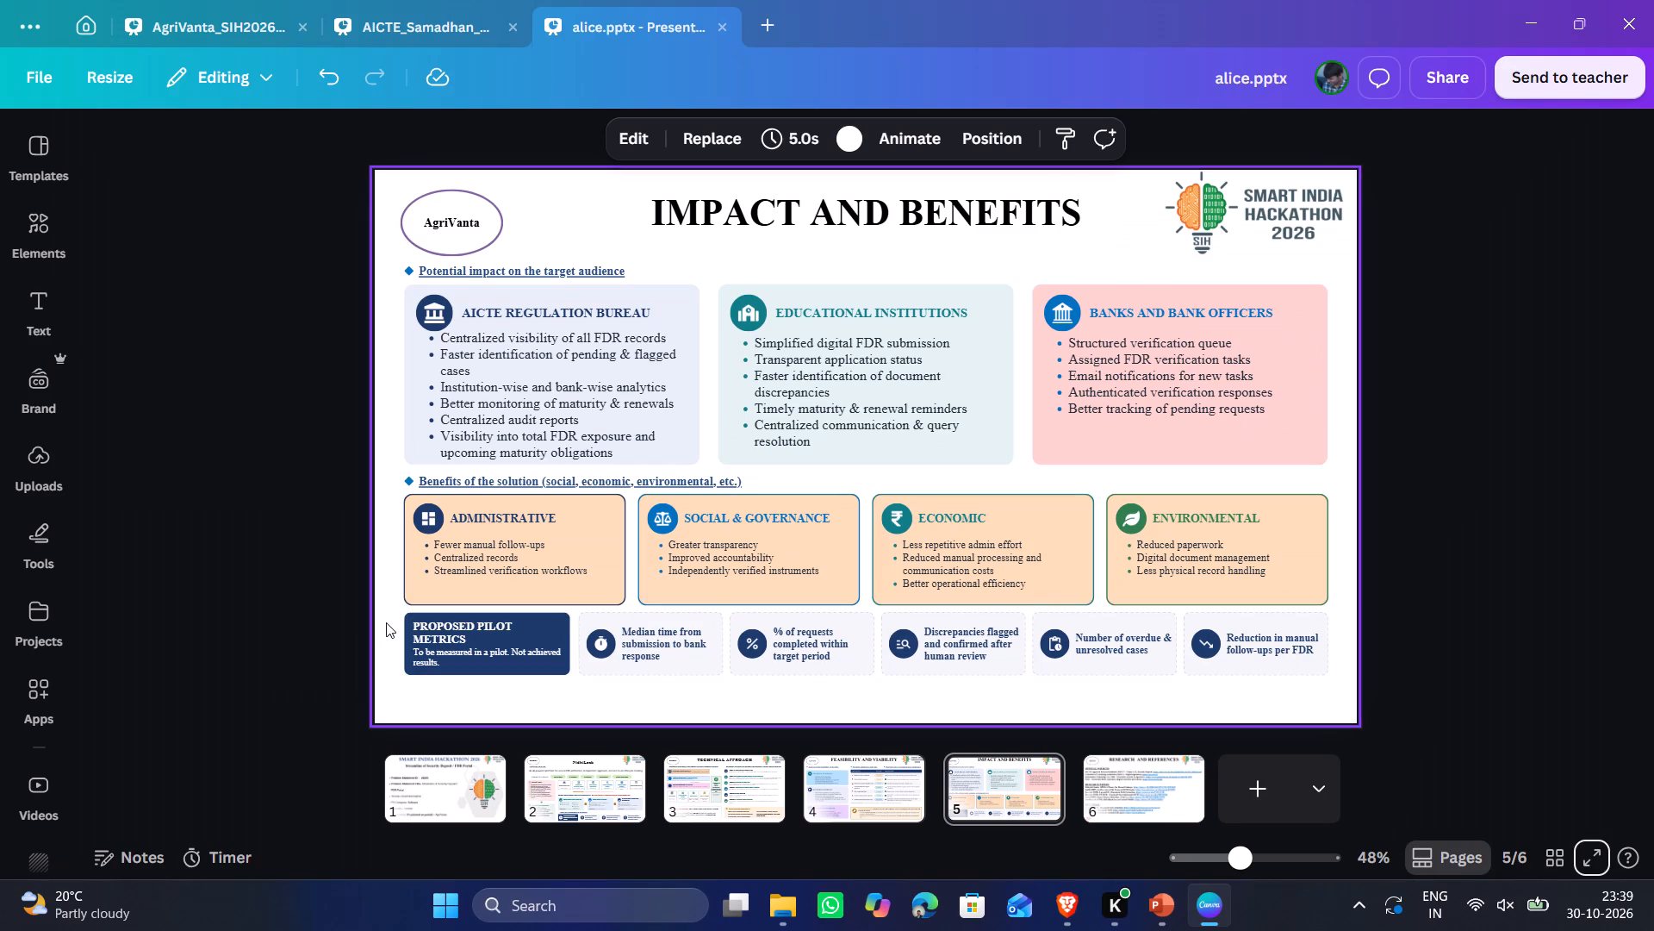
drag(386, 622, 1304, 690)
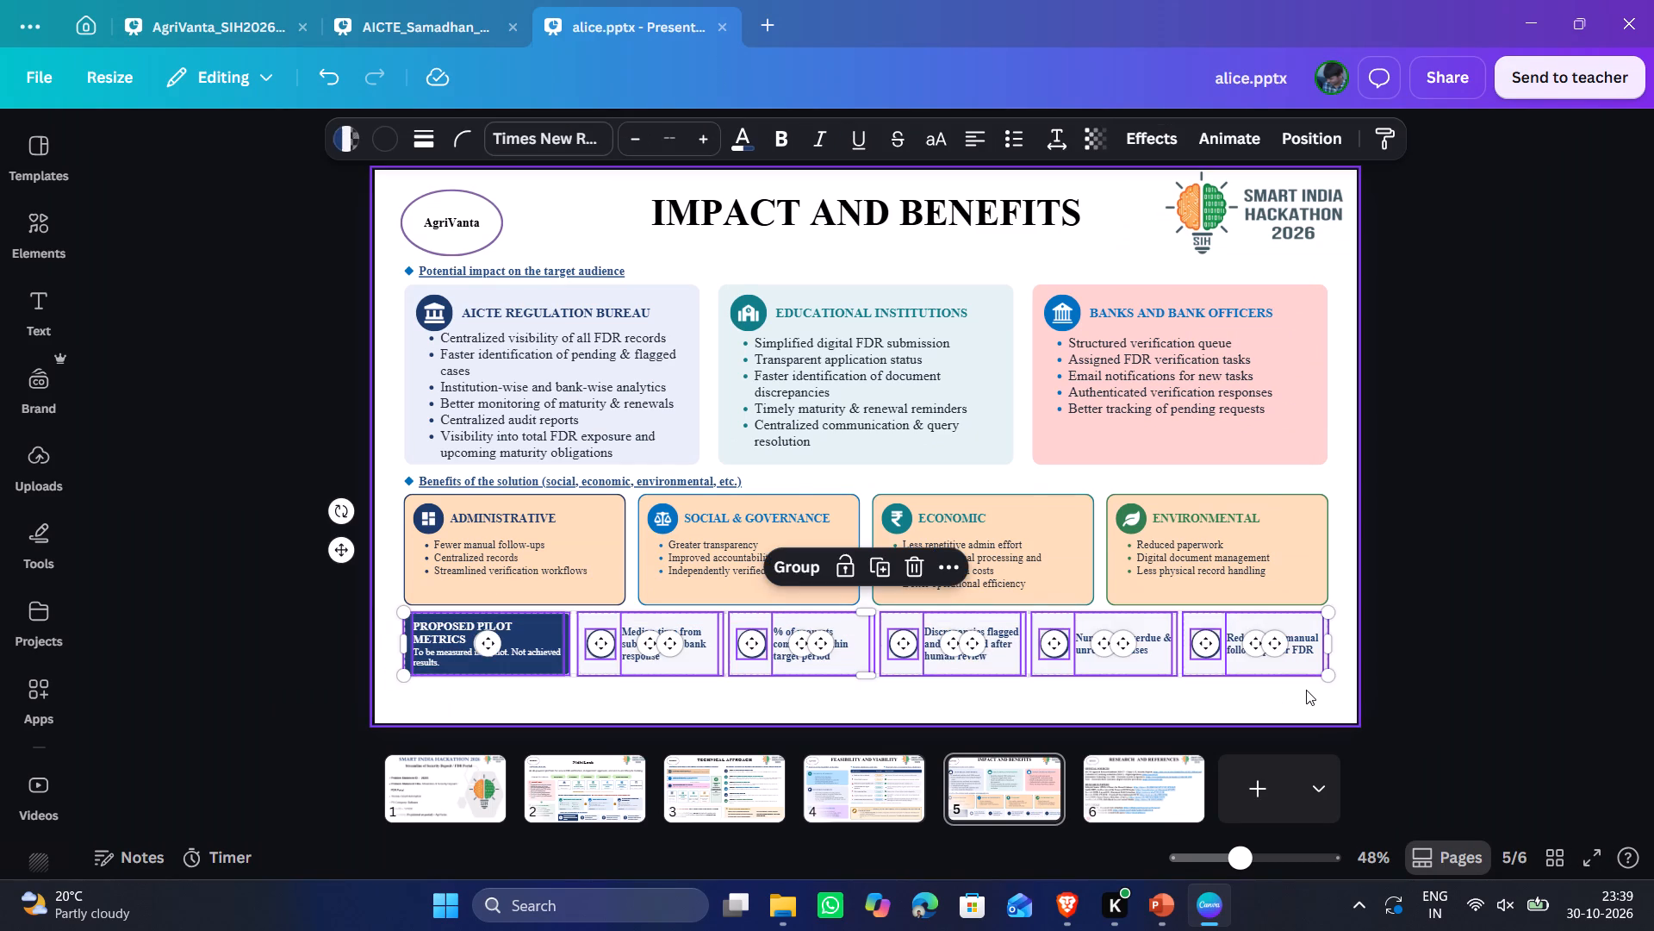
key(shift+Down)
key(shift+Down)
key(shift+Down)
key(shift+Down)
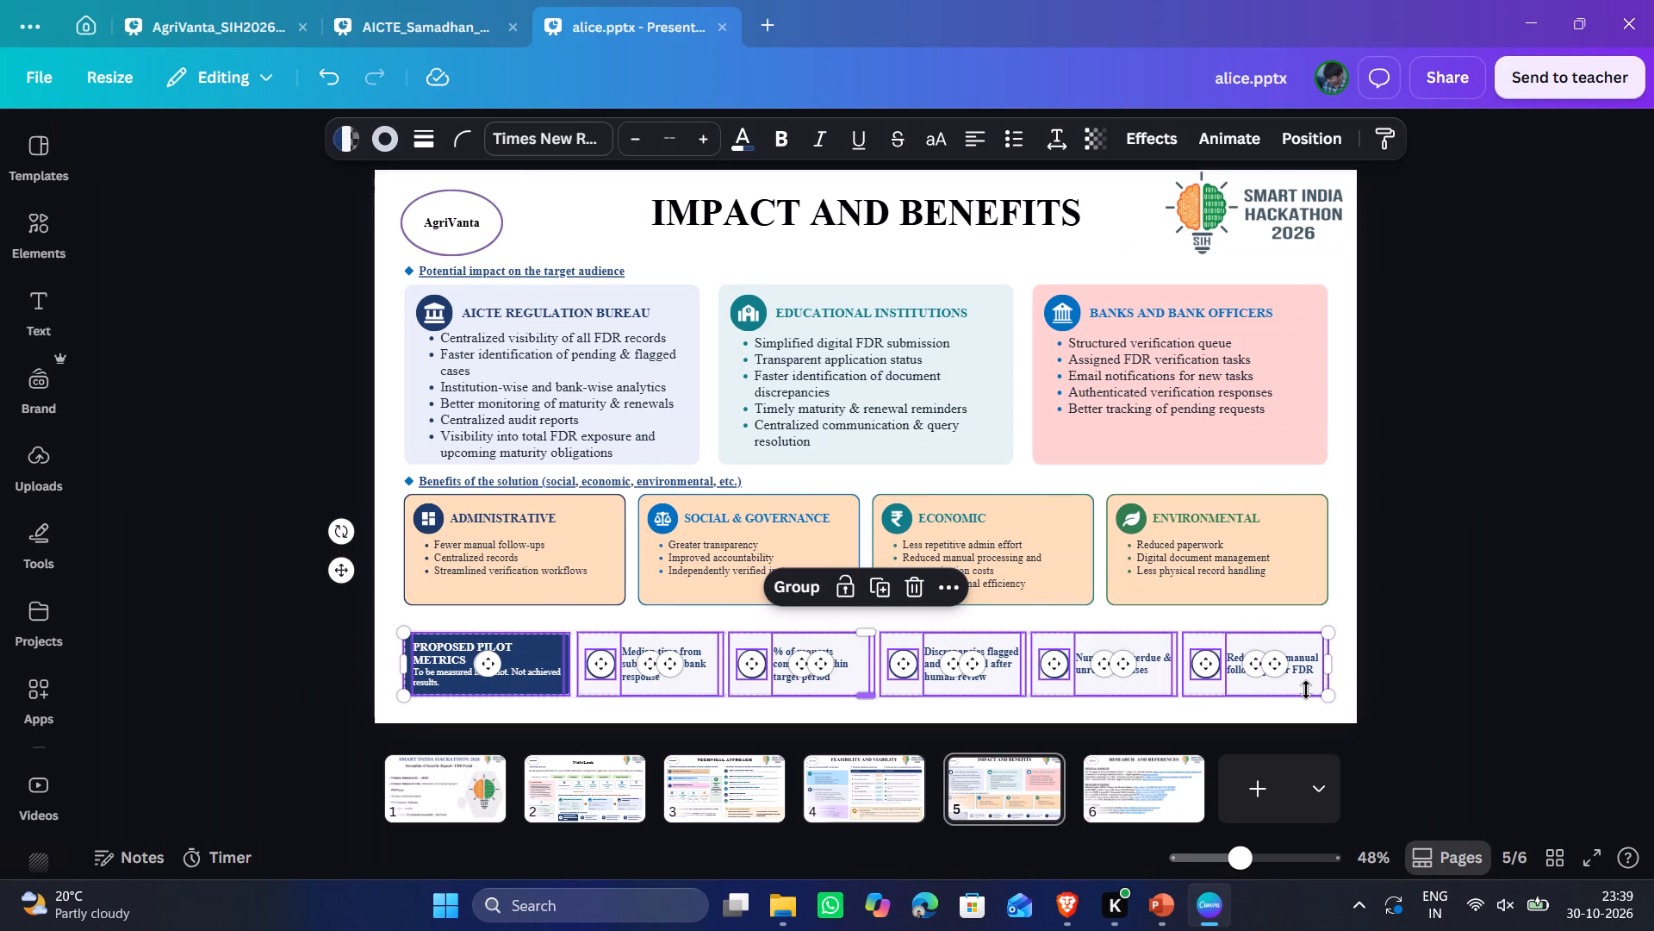
click(1461, 583)
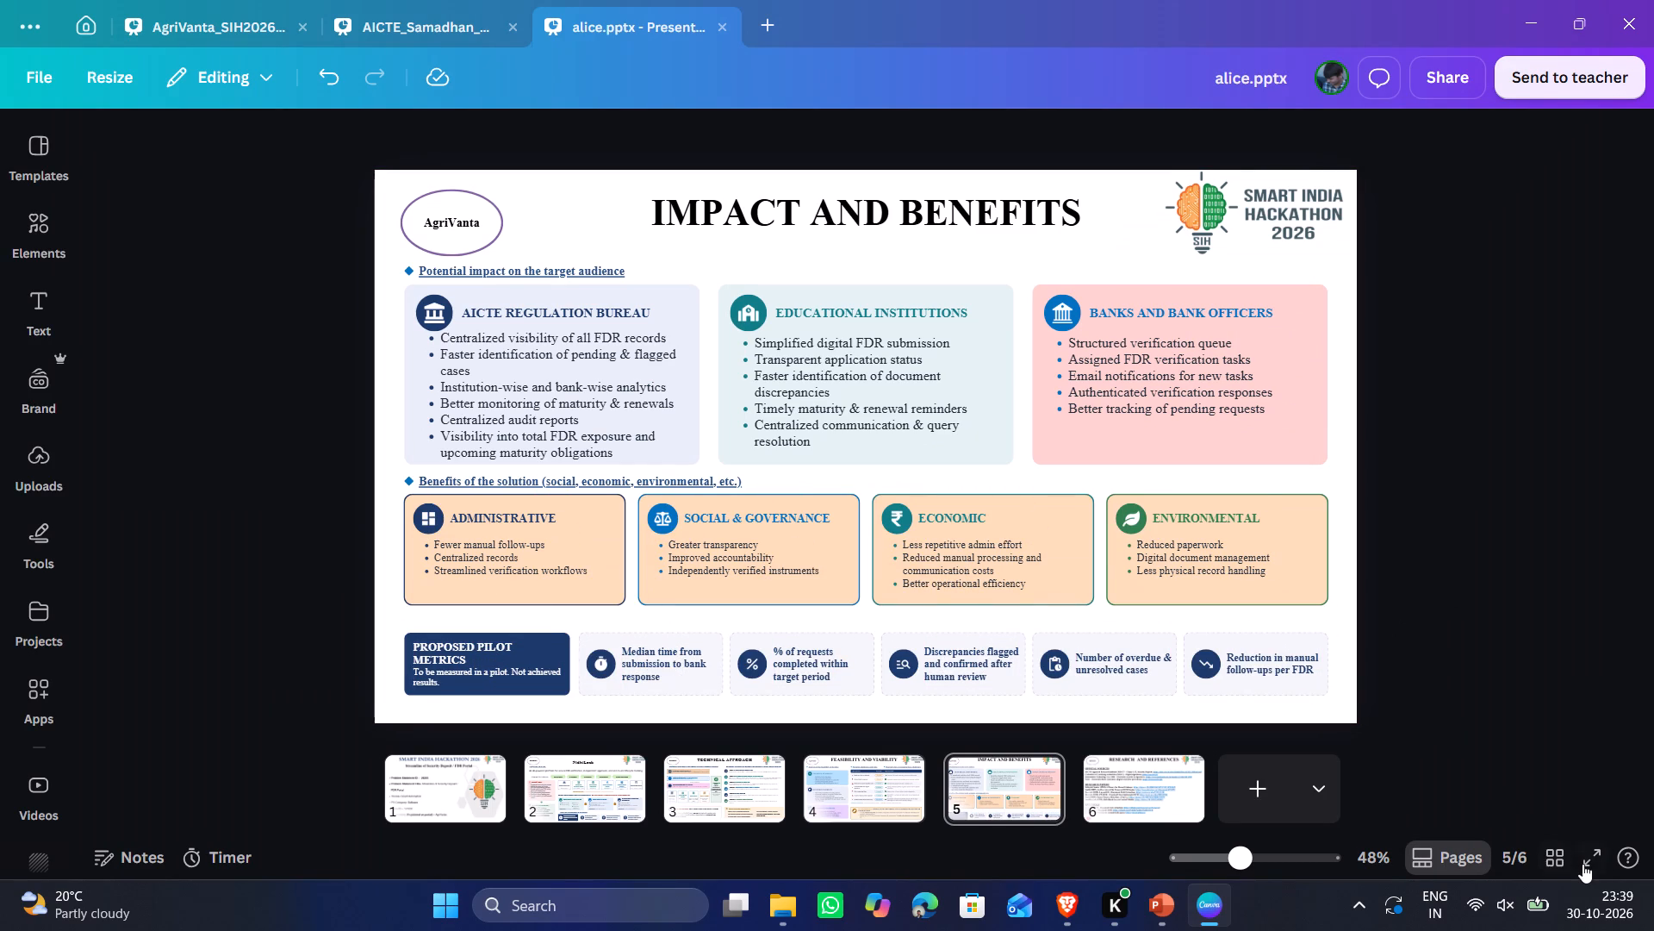
Check the slide full screen, and move the four benefits cards with their contents down slightly towards the pilot metrics row.
click(1589, 865)
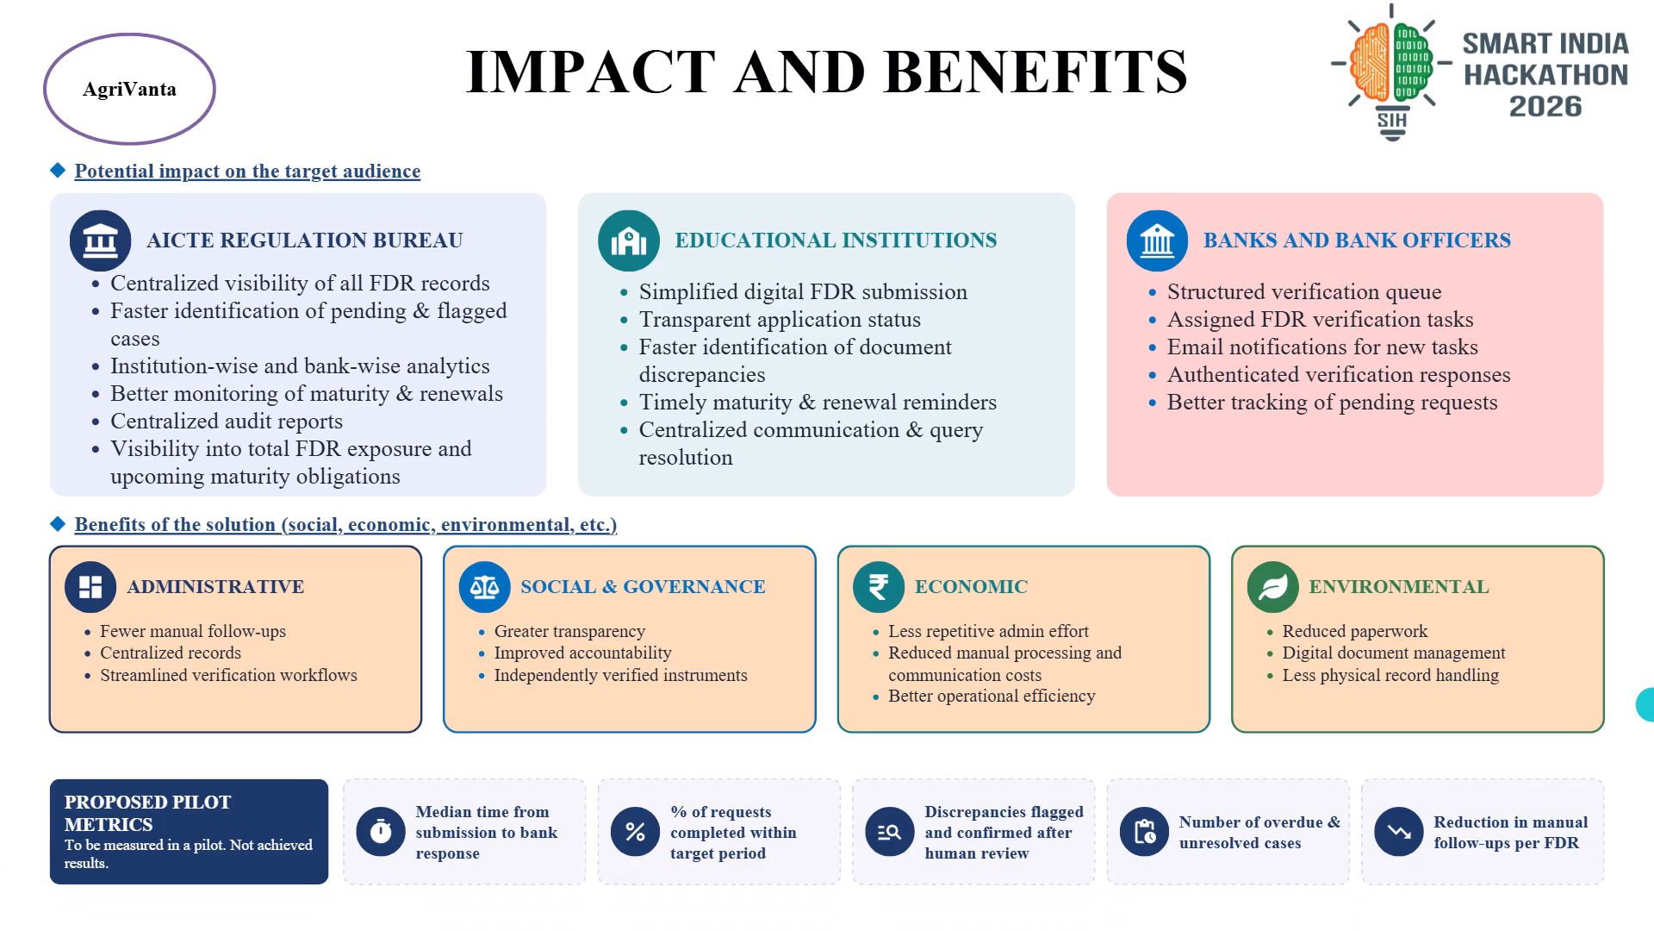
key(Escape)
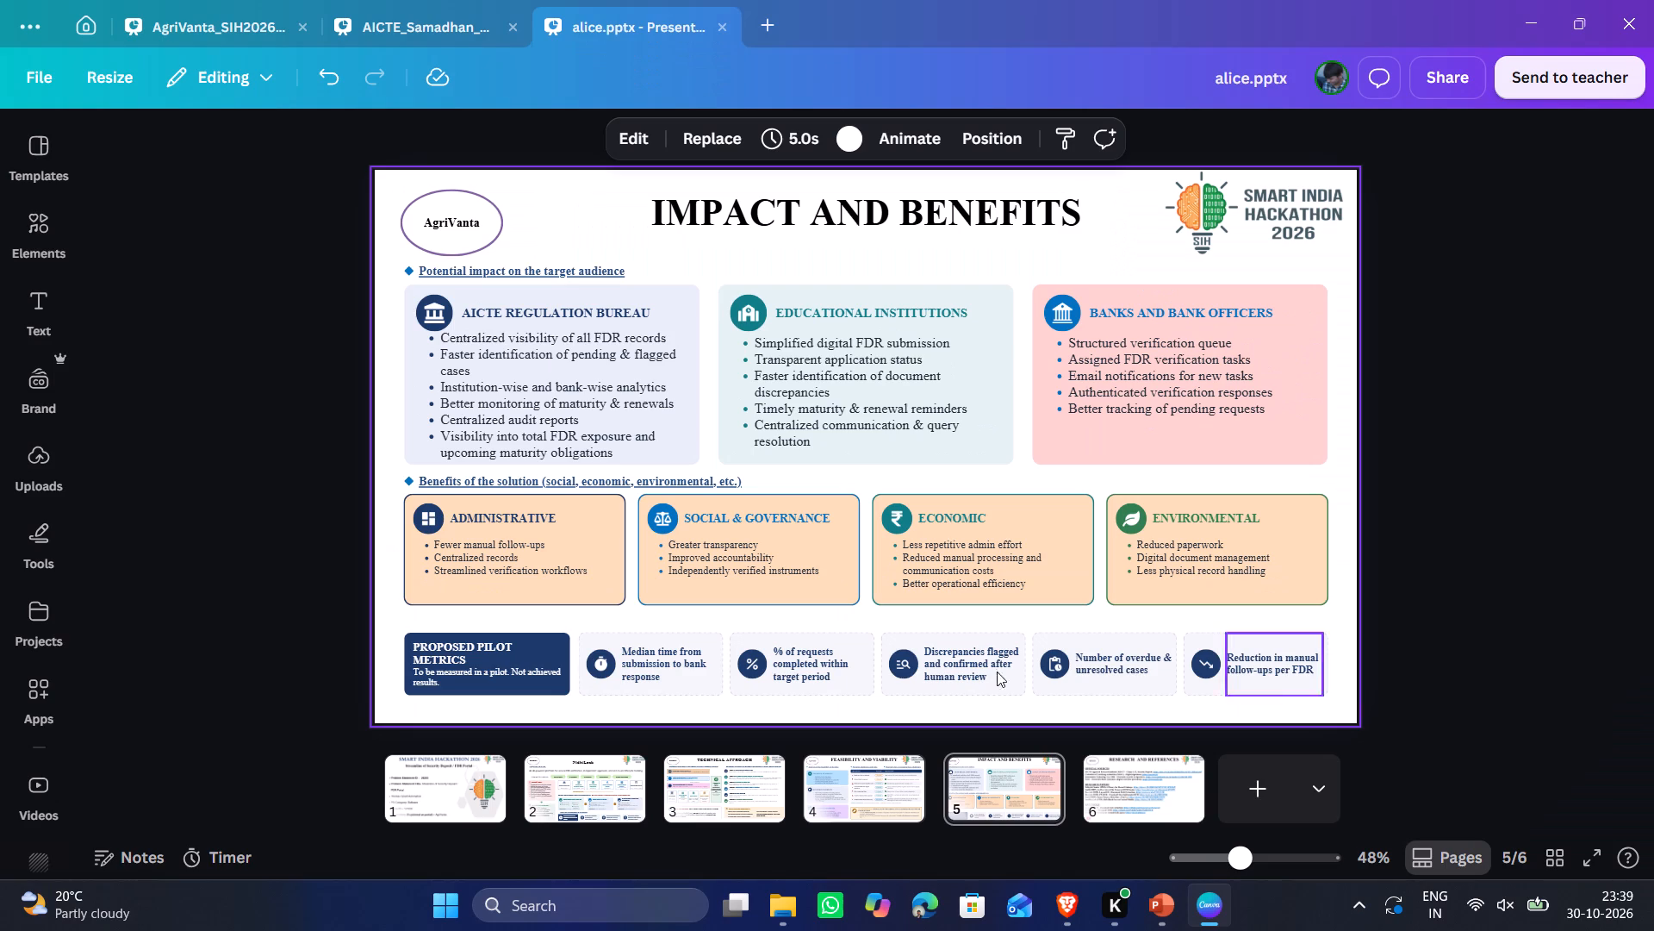
drag(388, 497, 1351, 615)
key(shift+Down)
key(shift+Down)
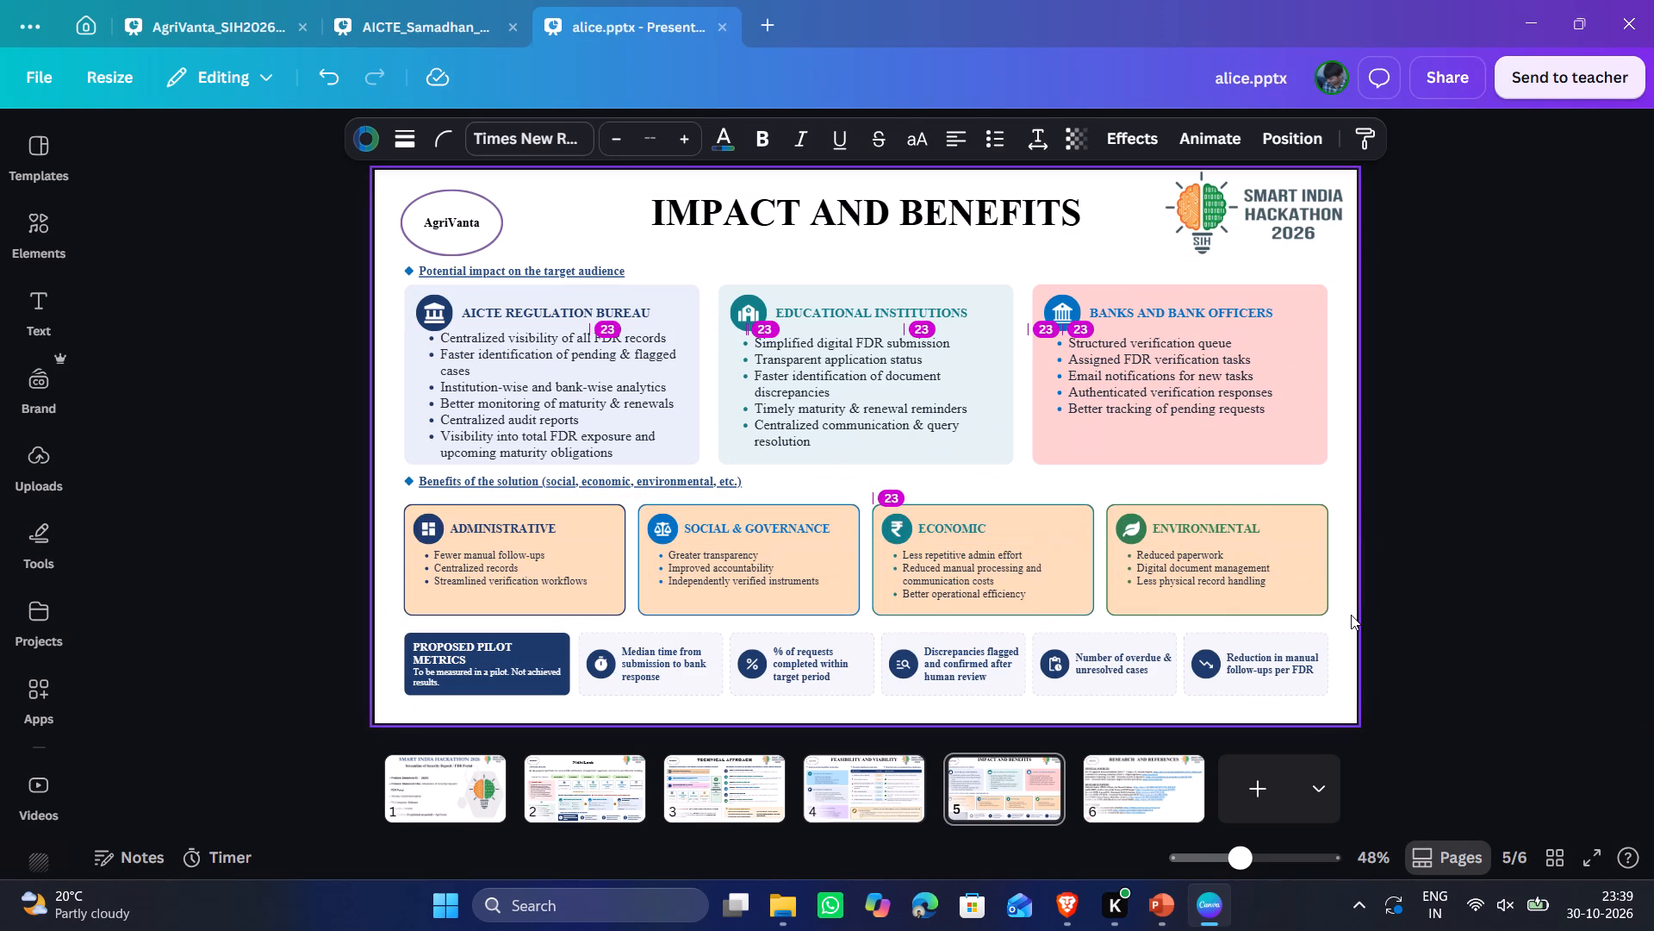
click(1541, 411)
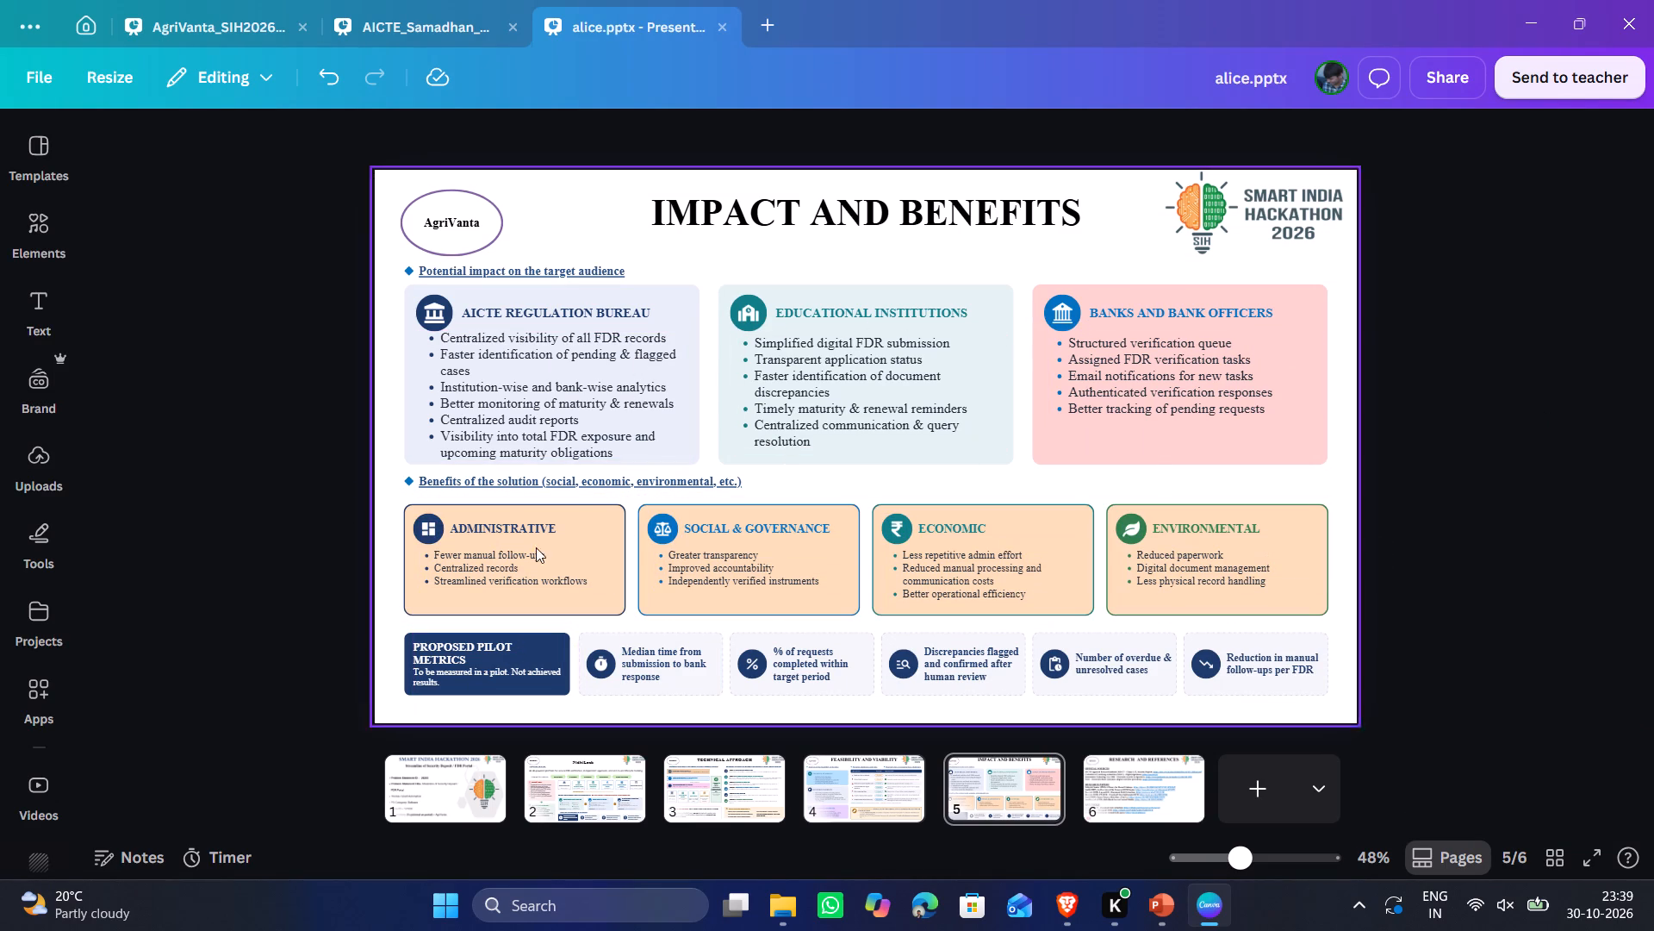
Nudge the "Benefits of the solution" heading down slightly and set its font size to 27.
click(589, 484)
key(shift+Down)
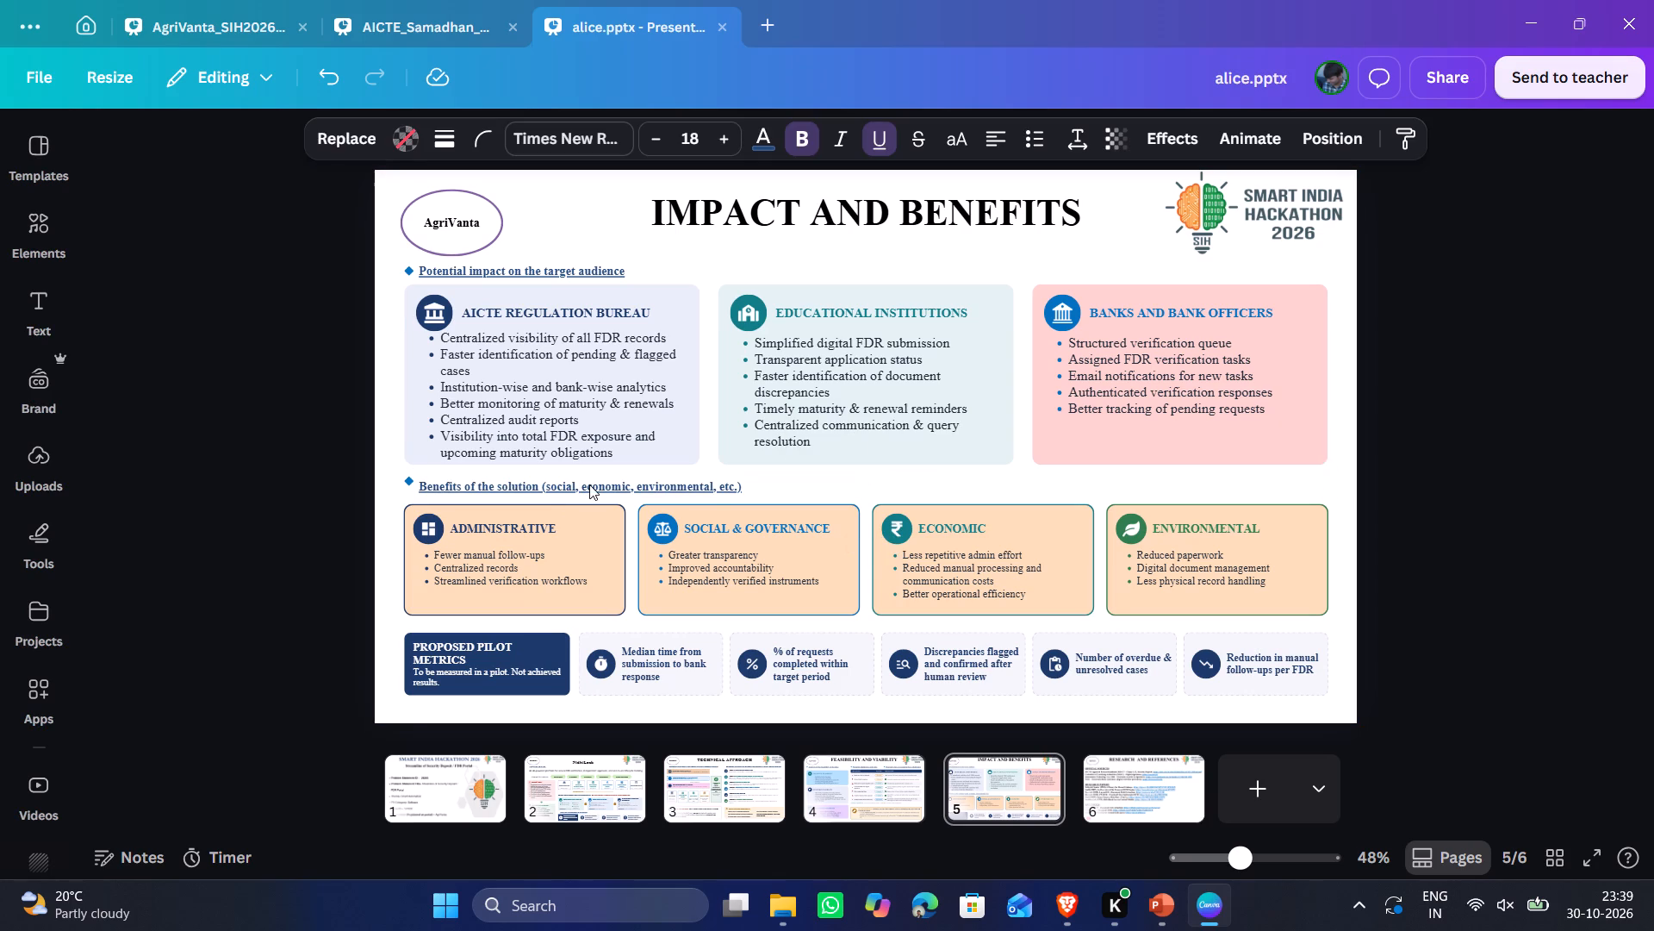
double_click(589, 484)
key(ctrl+a)
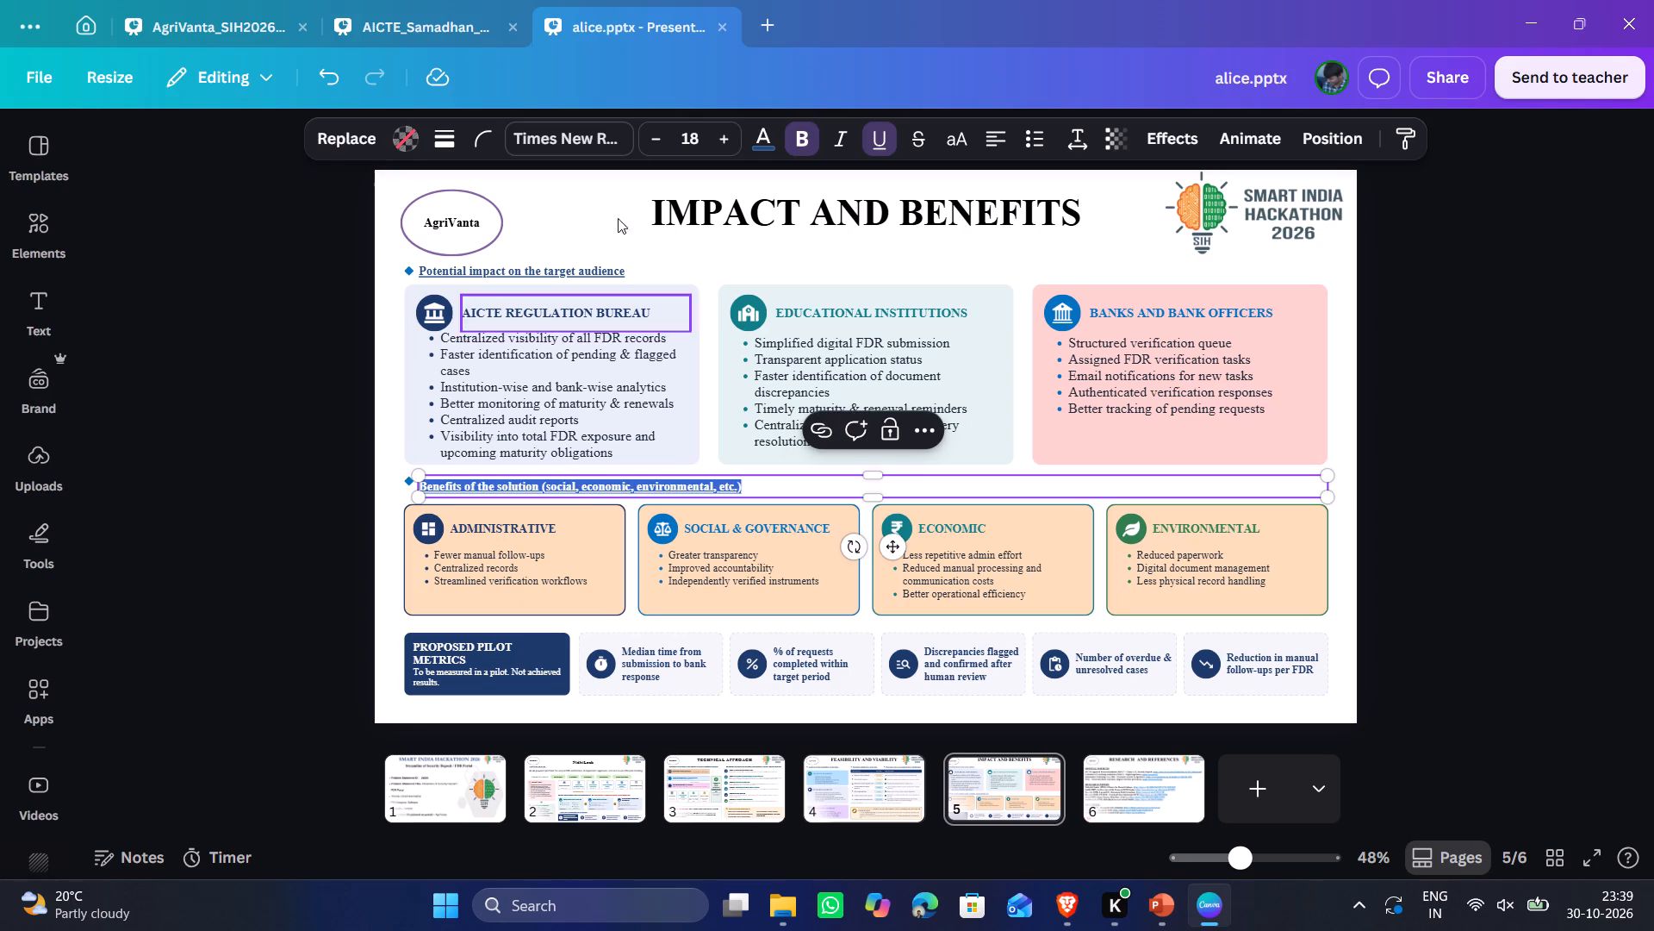
triple_click(721, 133)
triple_click(721, 133)
triple_click(724, 133)
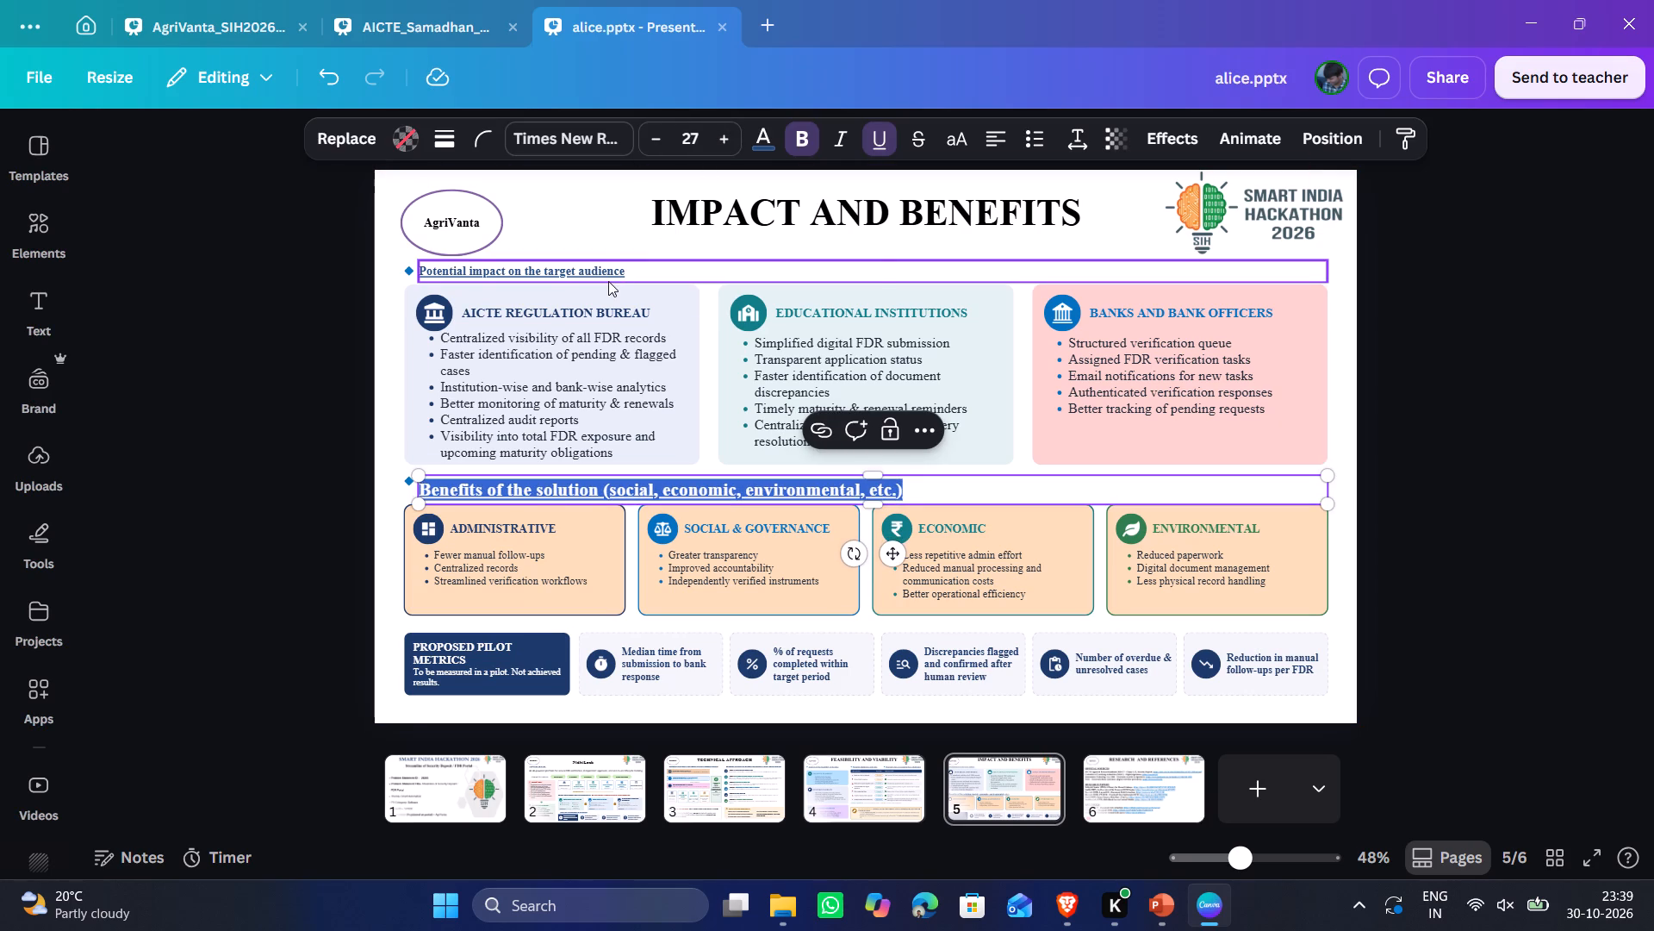
Set the font size of the "Potential impact on the target audience" heading to 27.
click(607, 268)
click(732, 135)
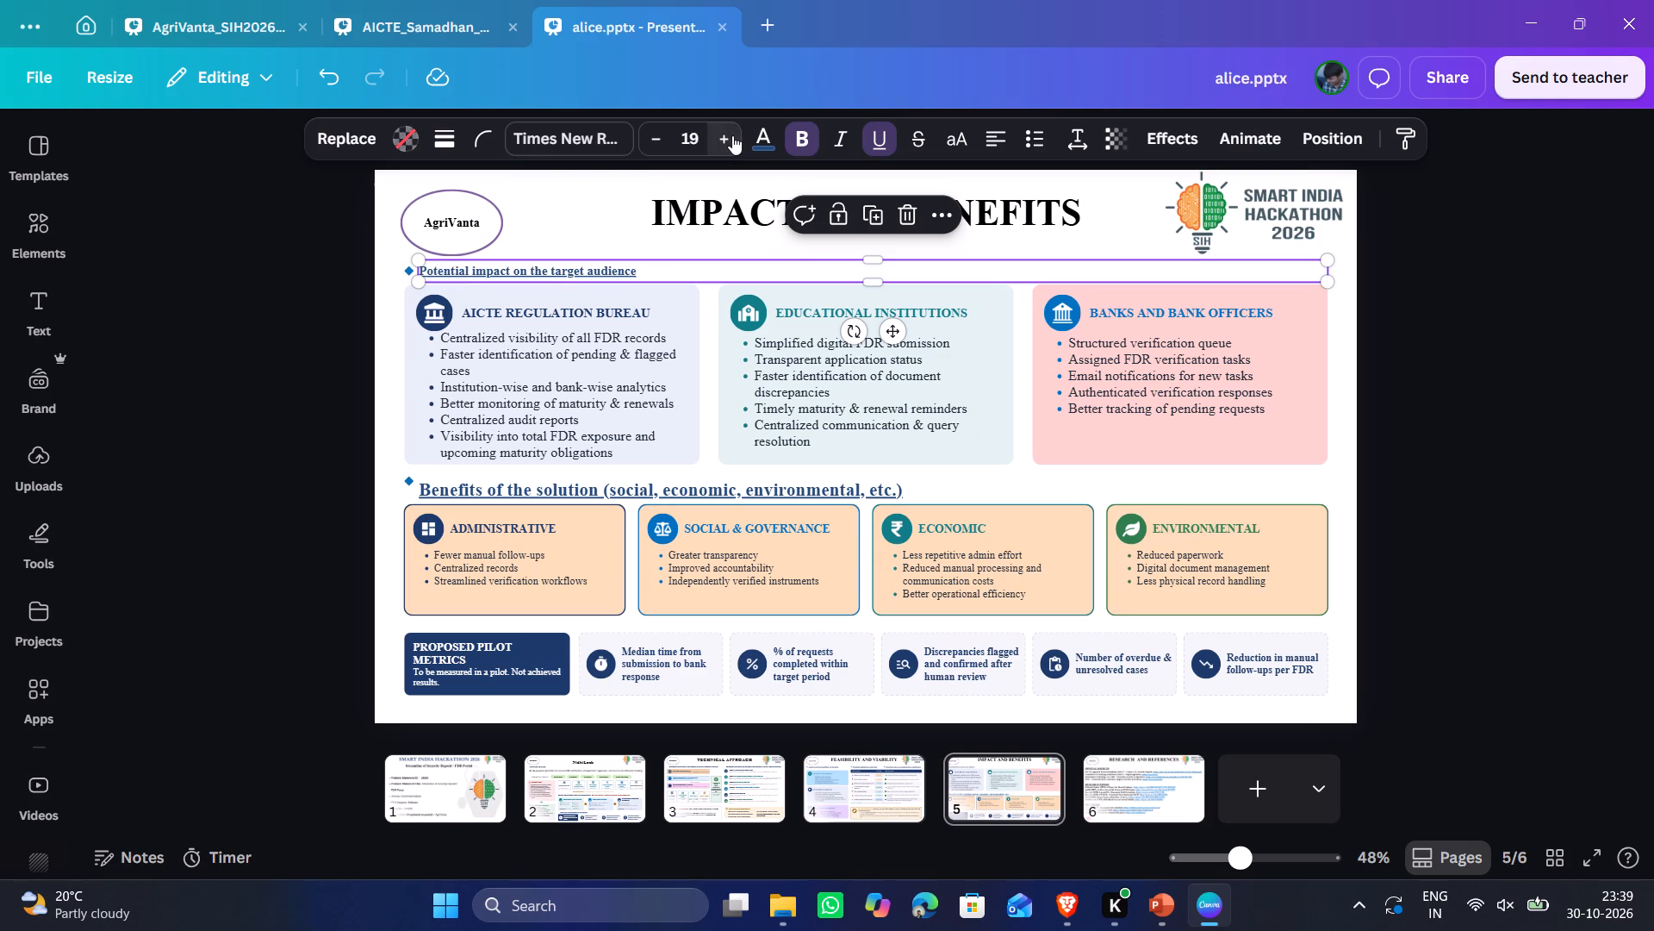
triple_click(732, 135)
triple_click(732, 135)
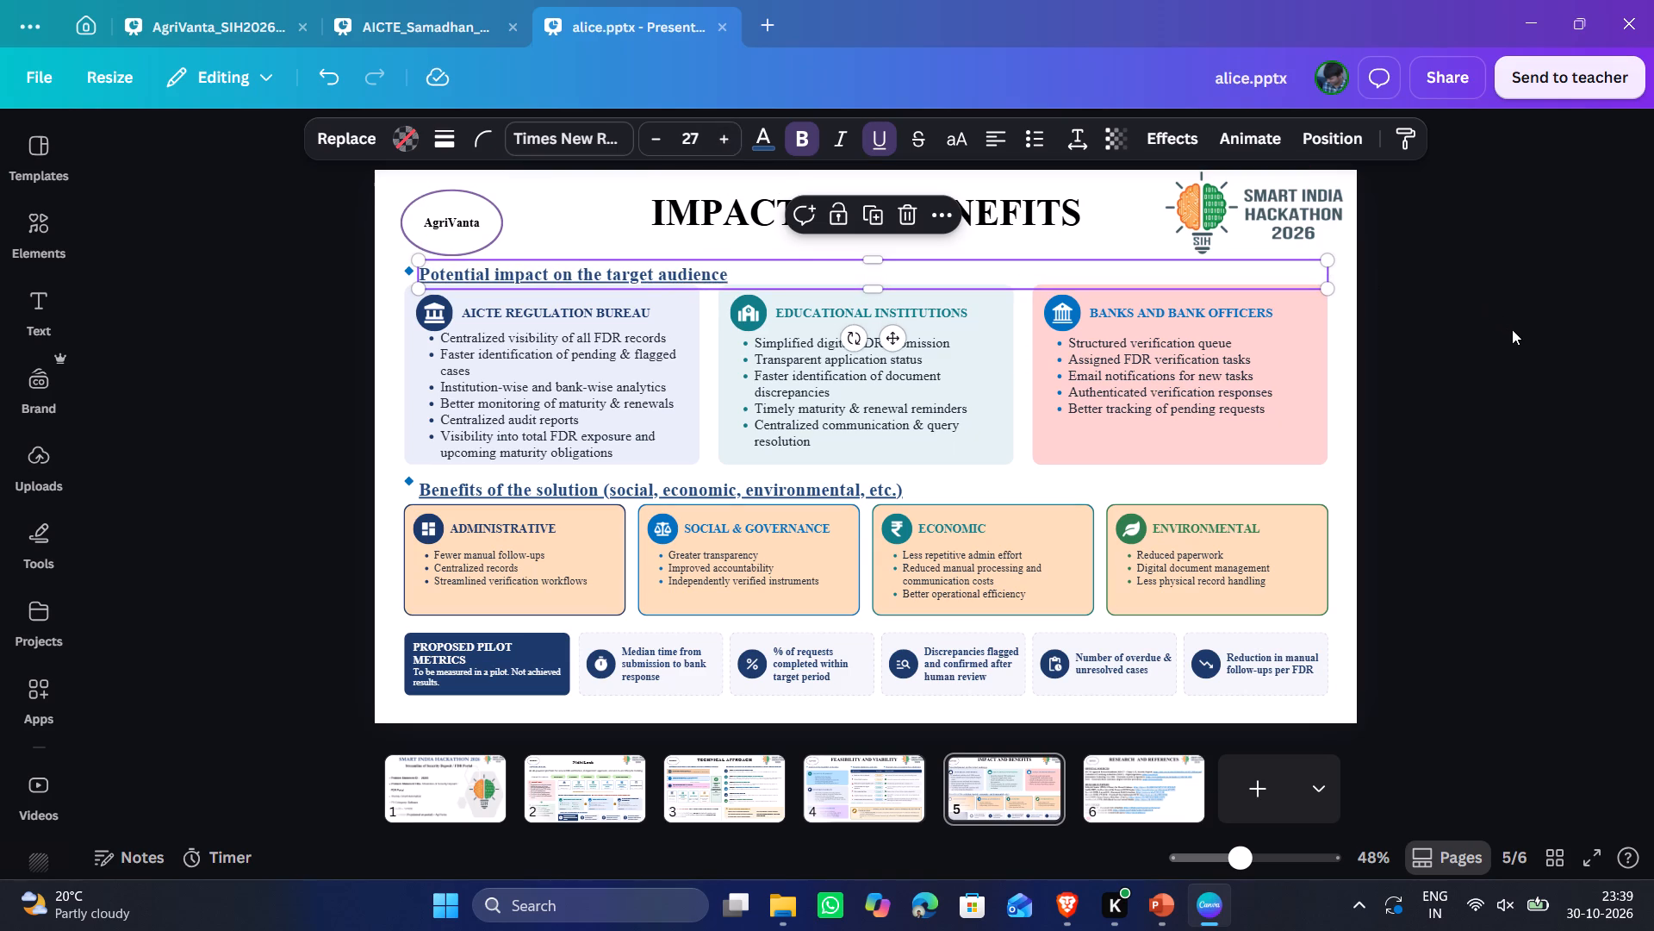
double_click(1514, 334)
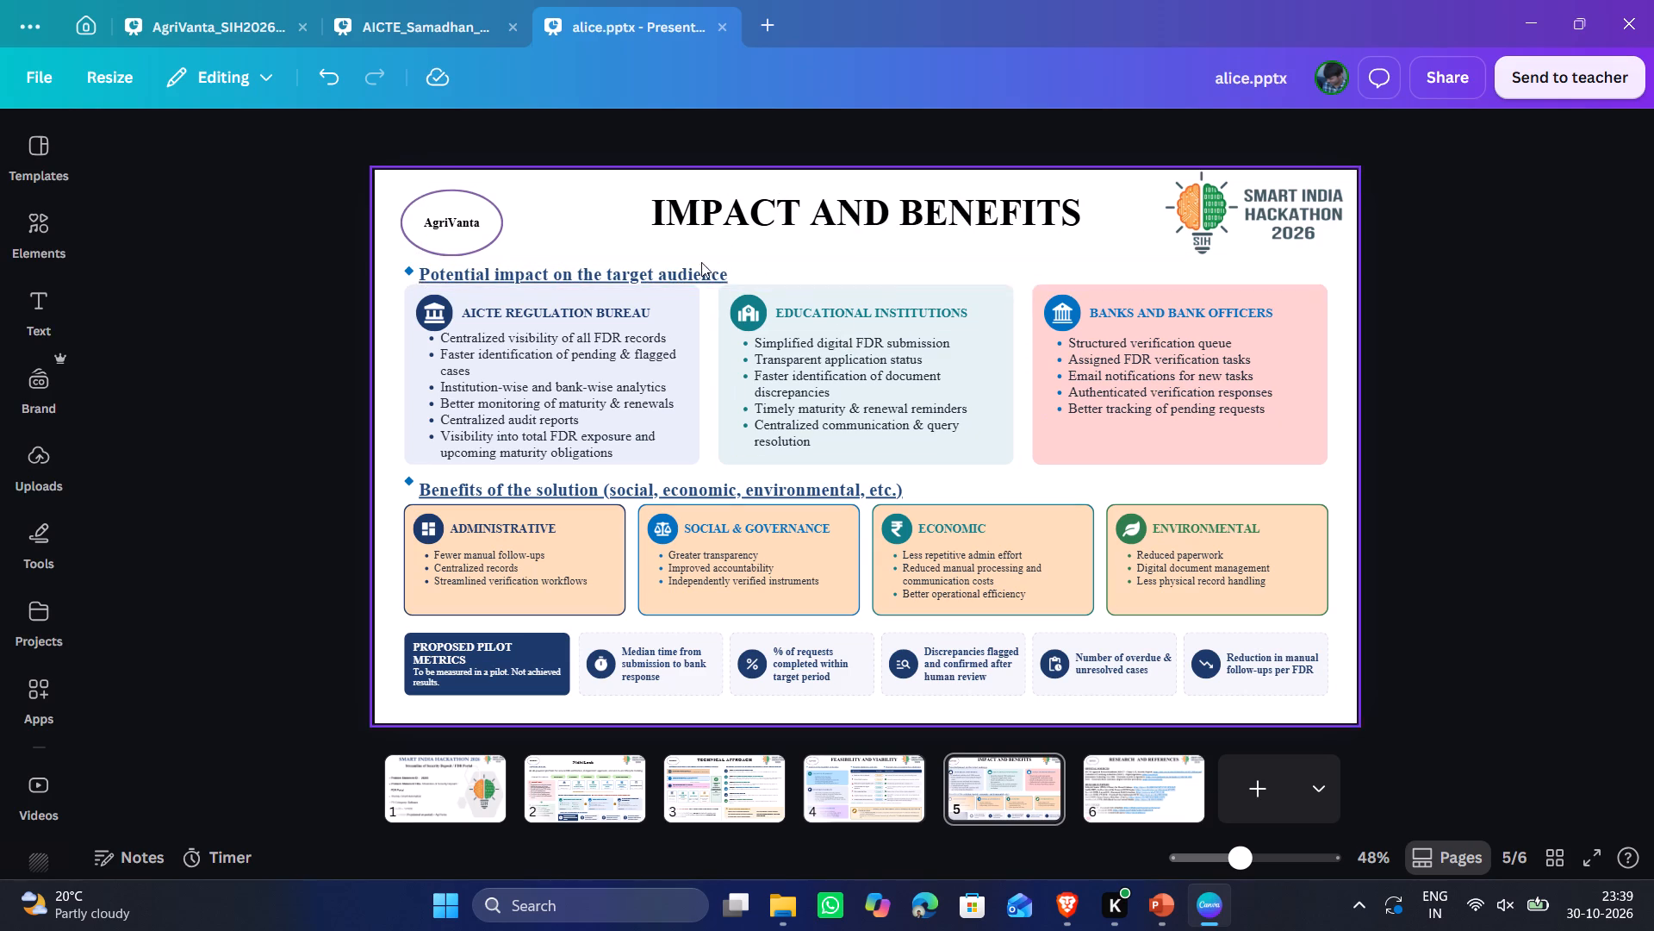
Nudge the "Potential impact" and "Benefits of the solution" headings up slightly, clear of the cards beneath them.
click(701, 268)
shift+click(724, 493)
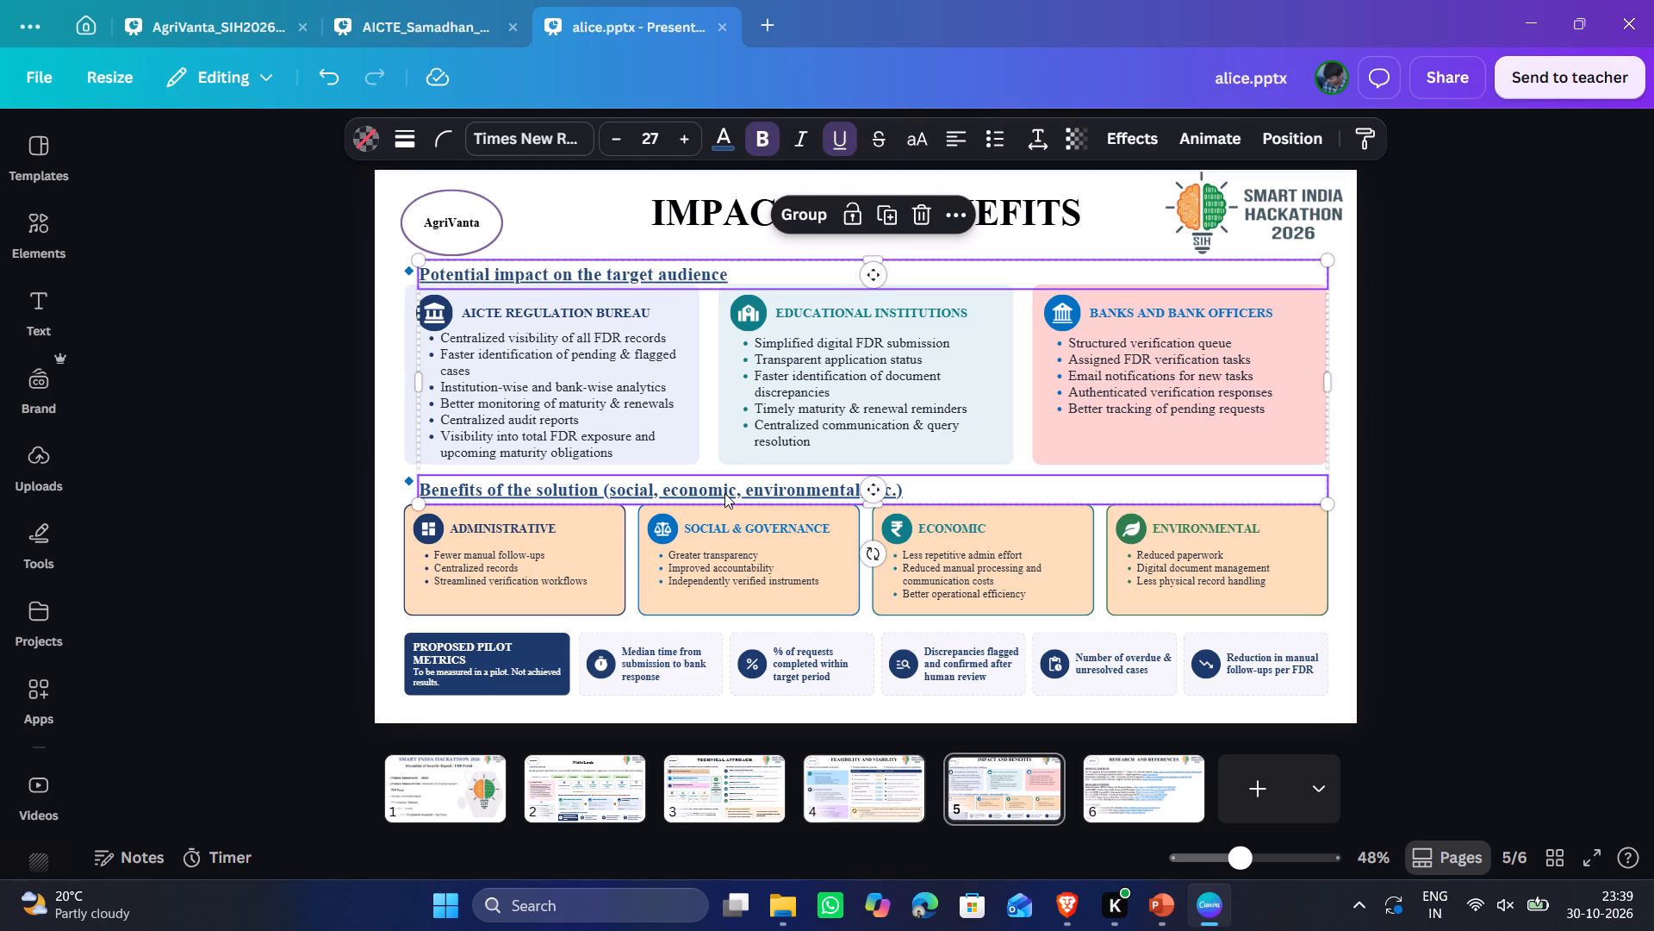
click(1520, 396)
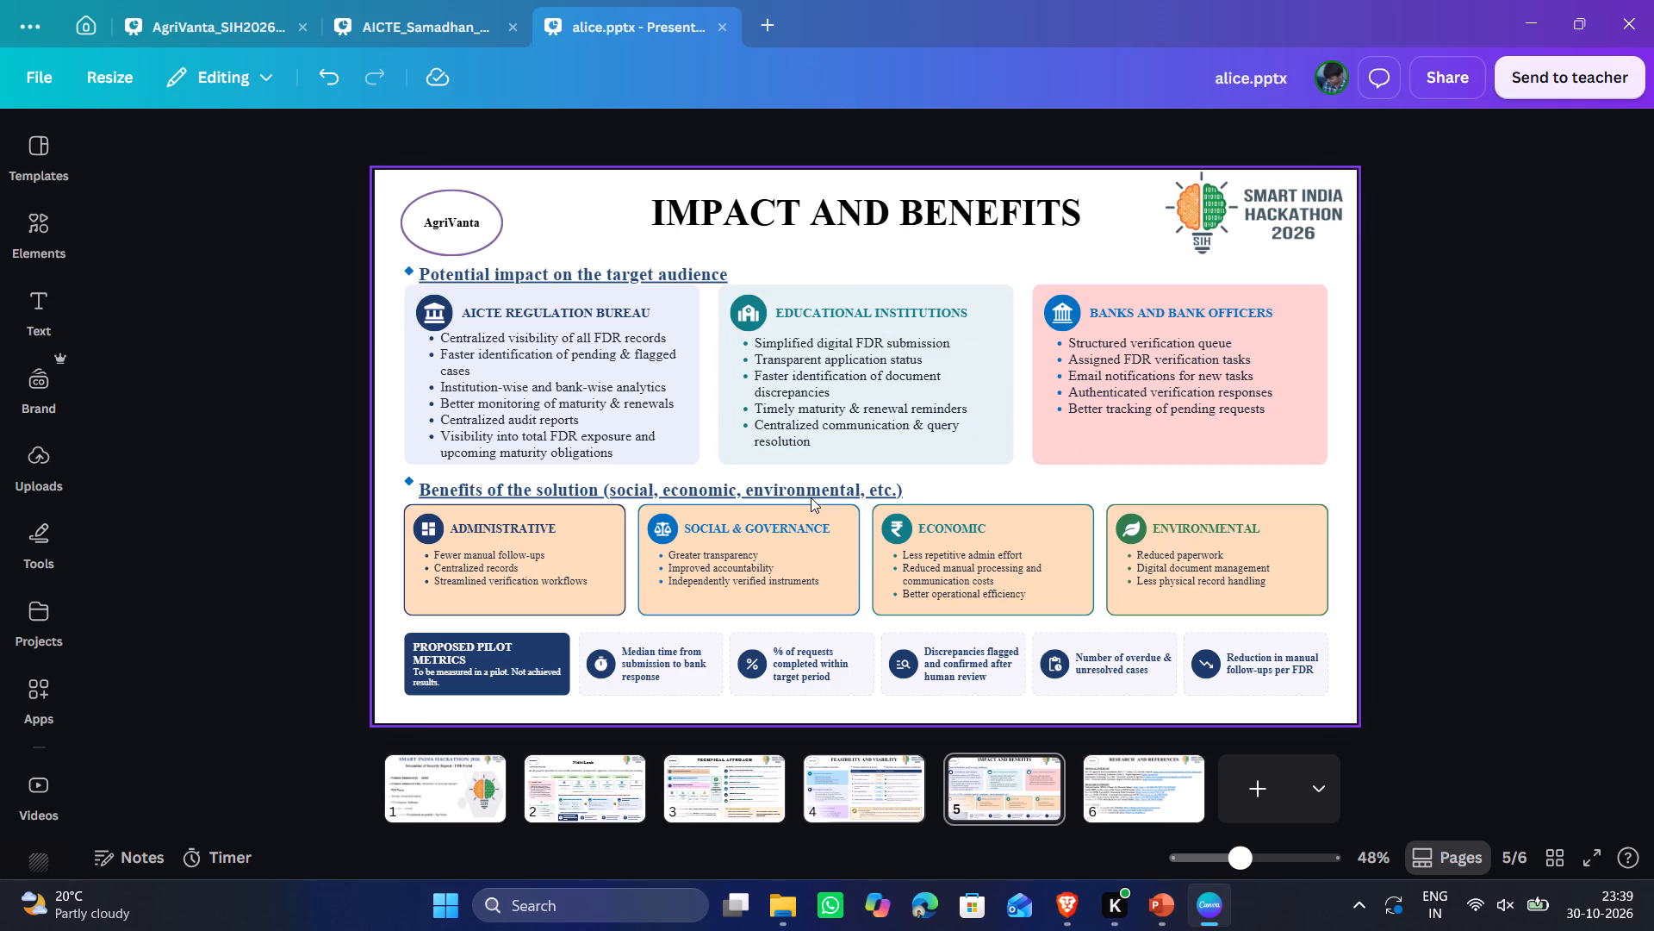
click(625, 259)
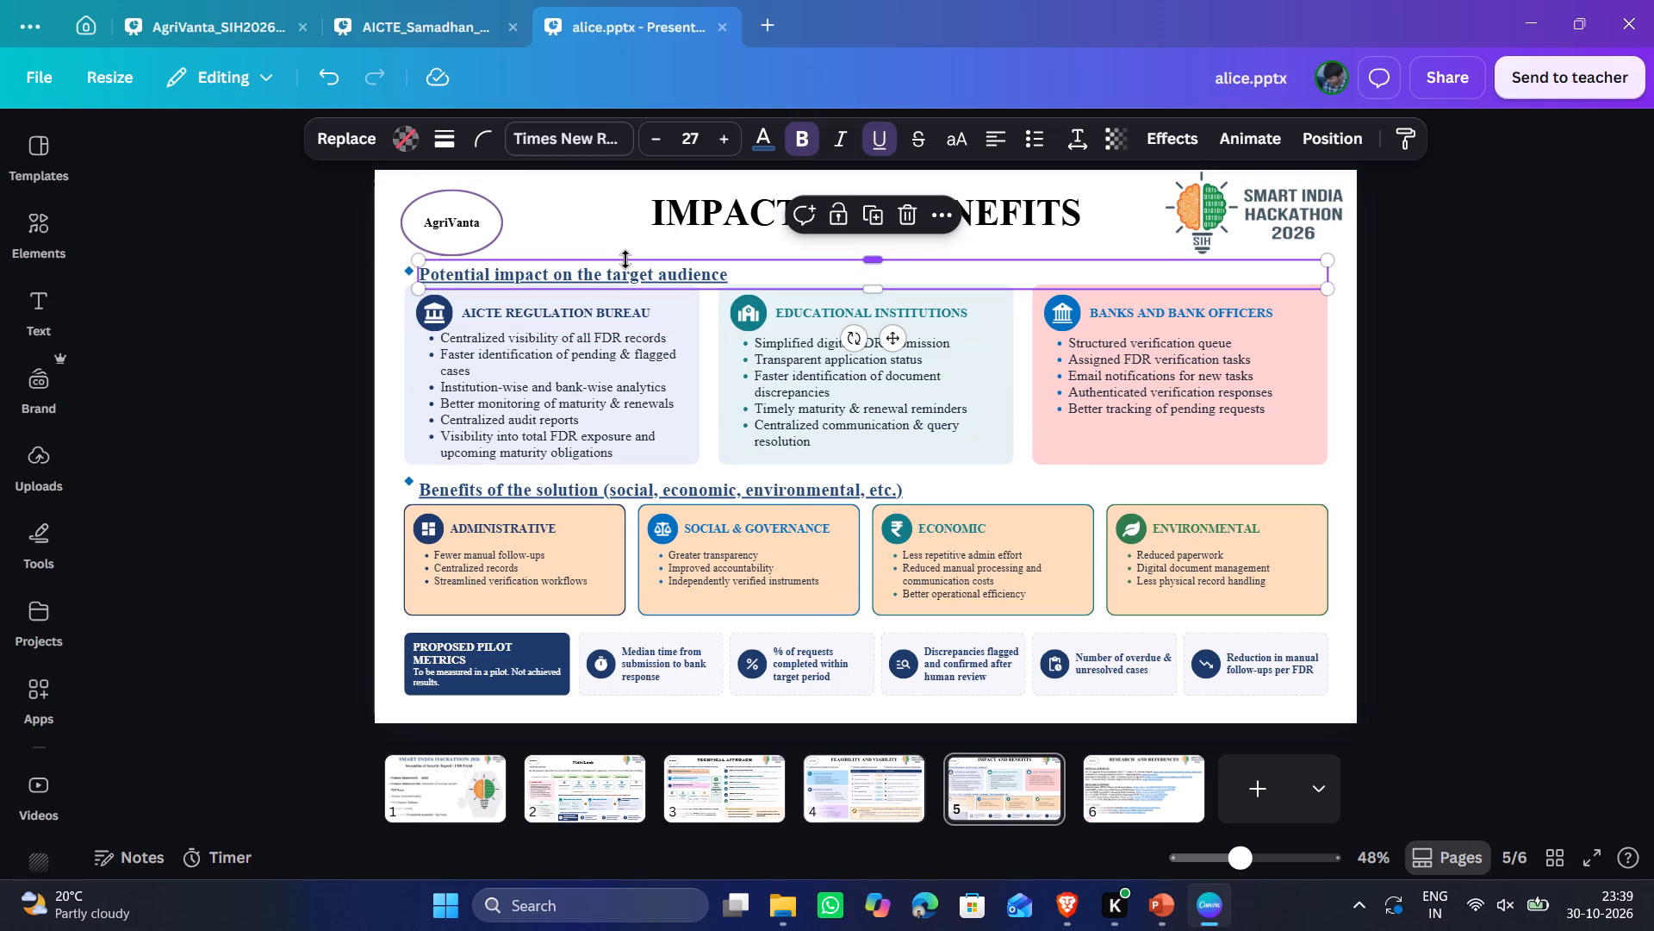
key(shift+Up)
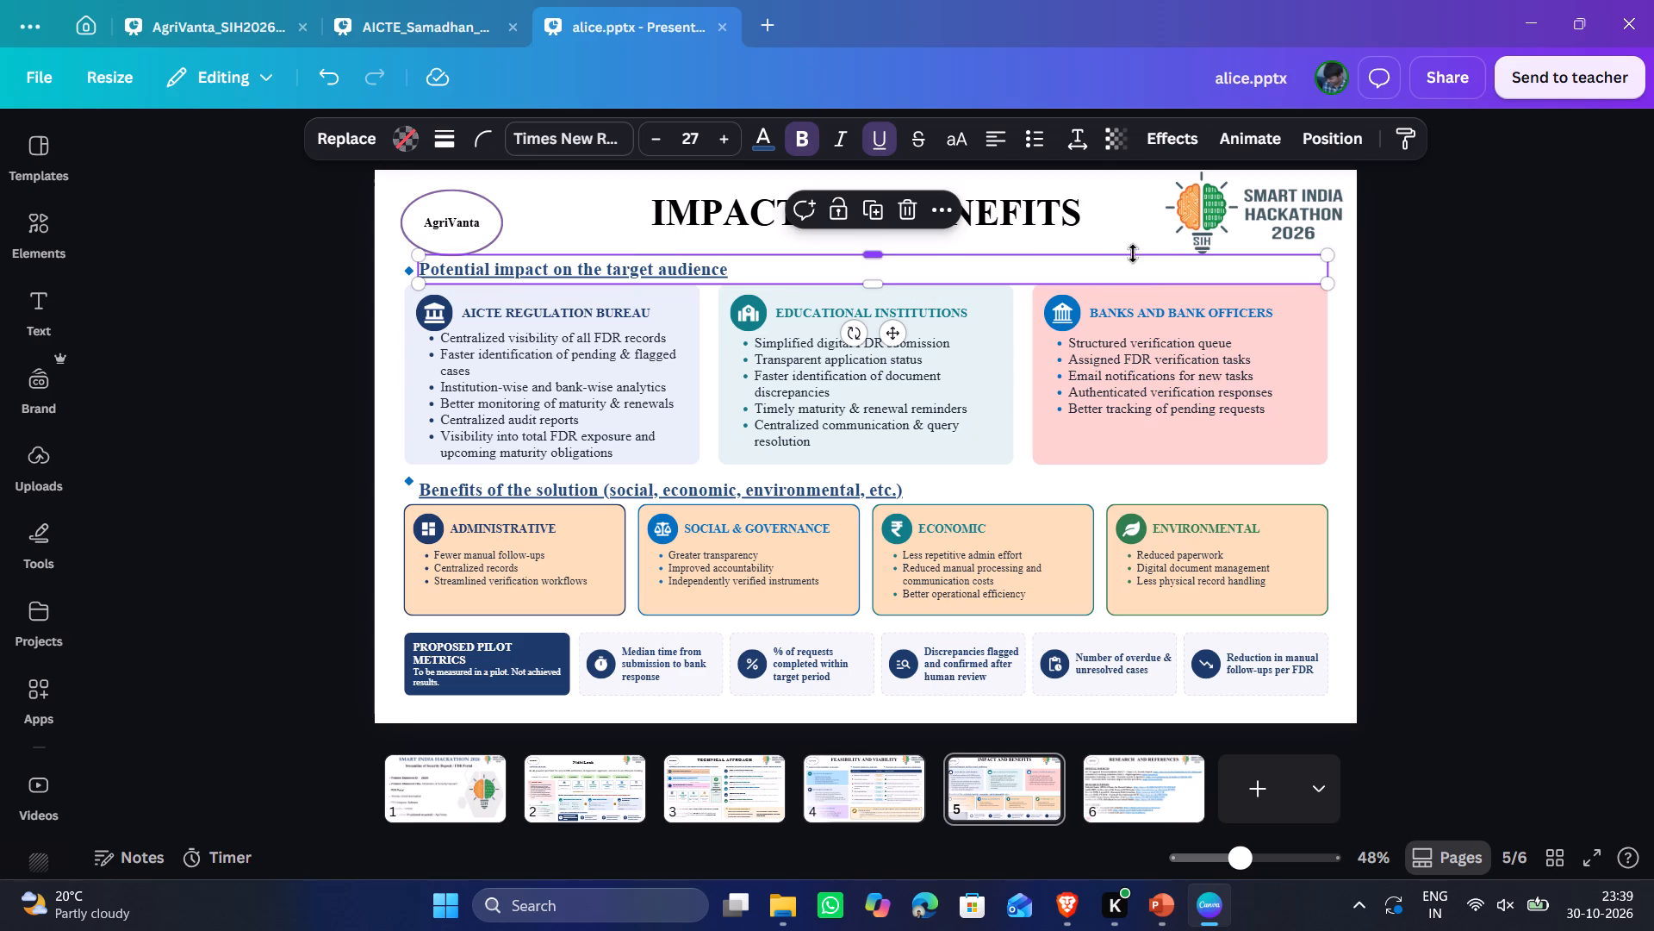
click(1575, 339)
click(671, 482)
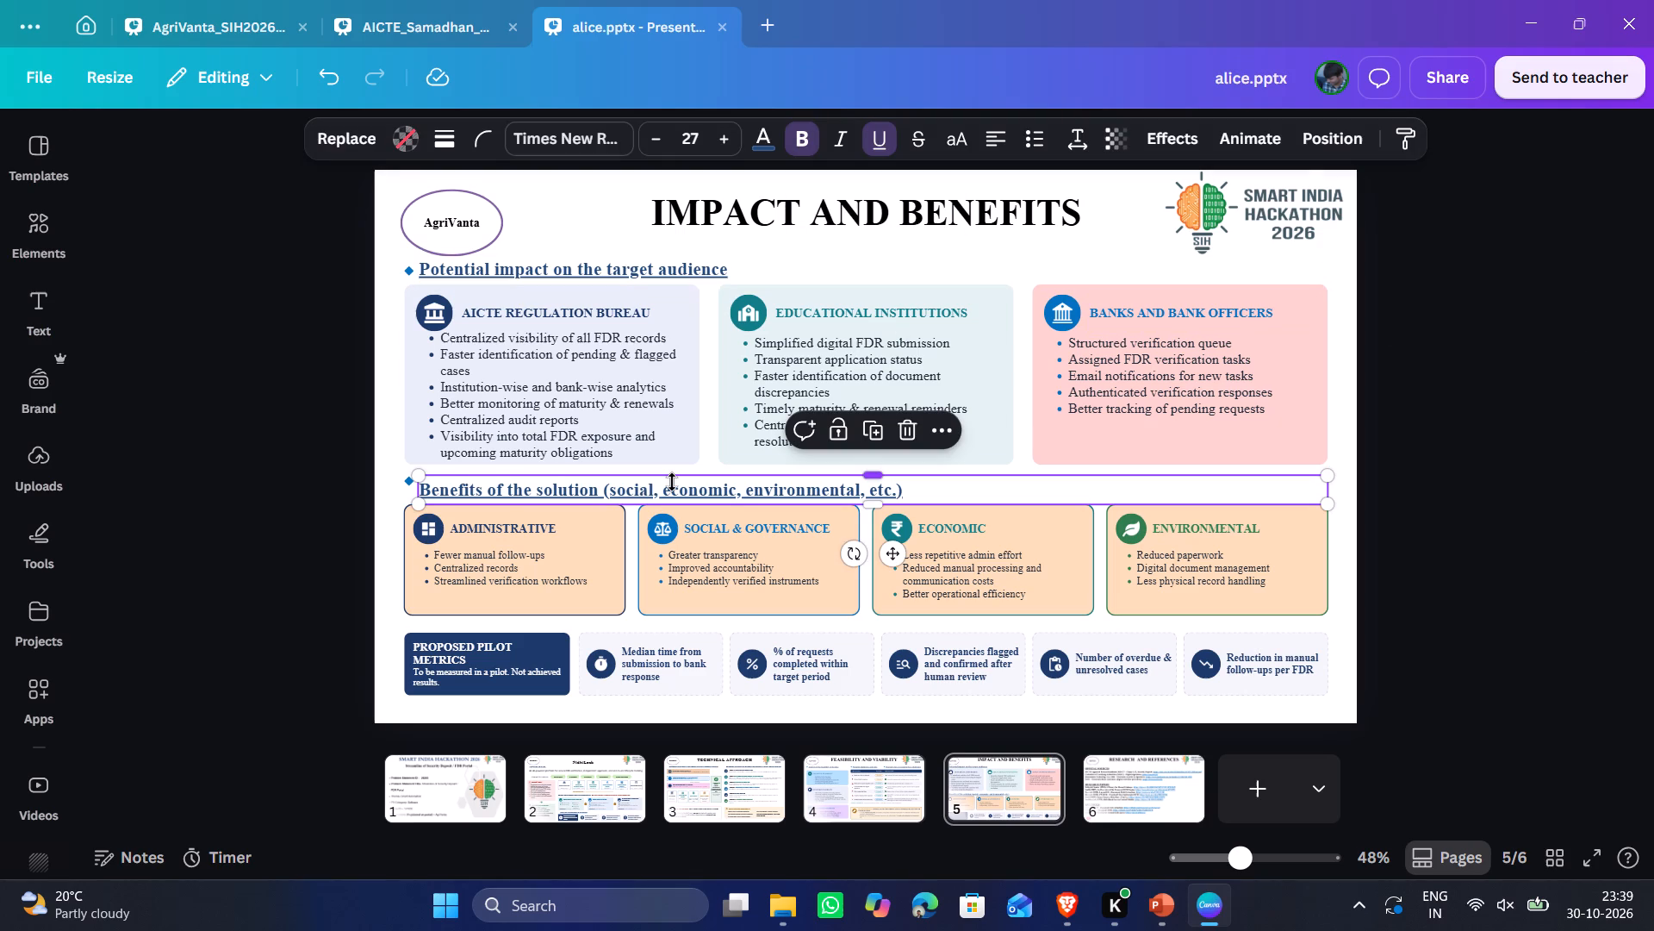
key(shift+Up)
click(1553, 415)
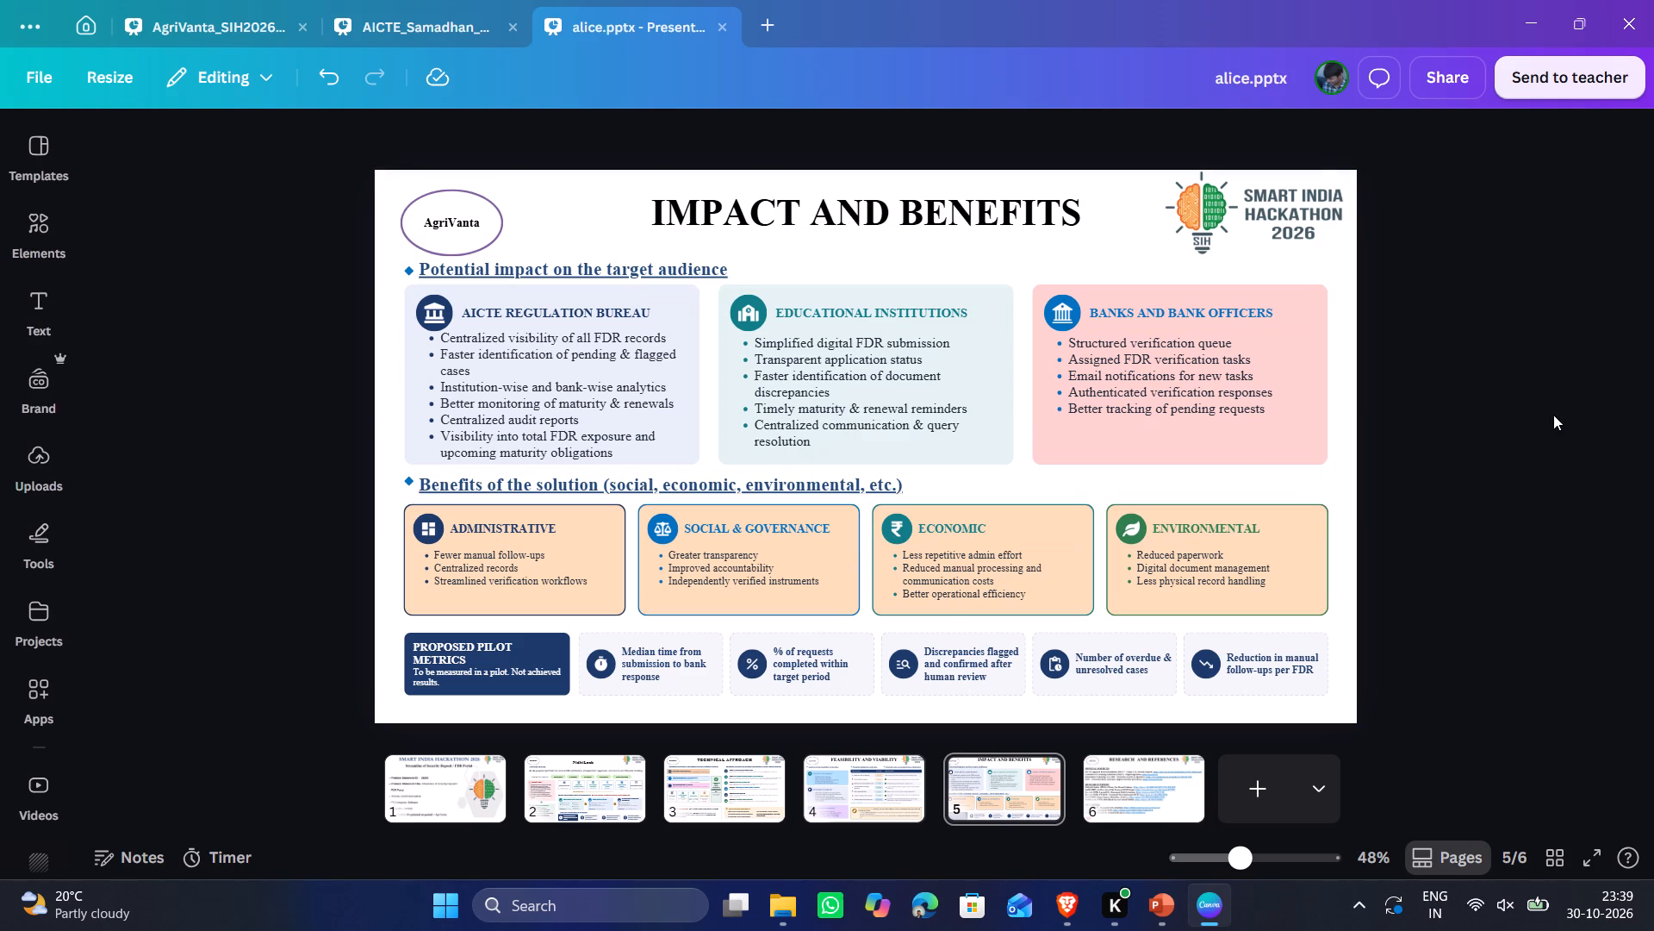
click(1470, 421)
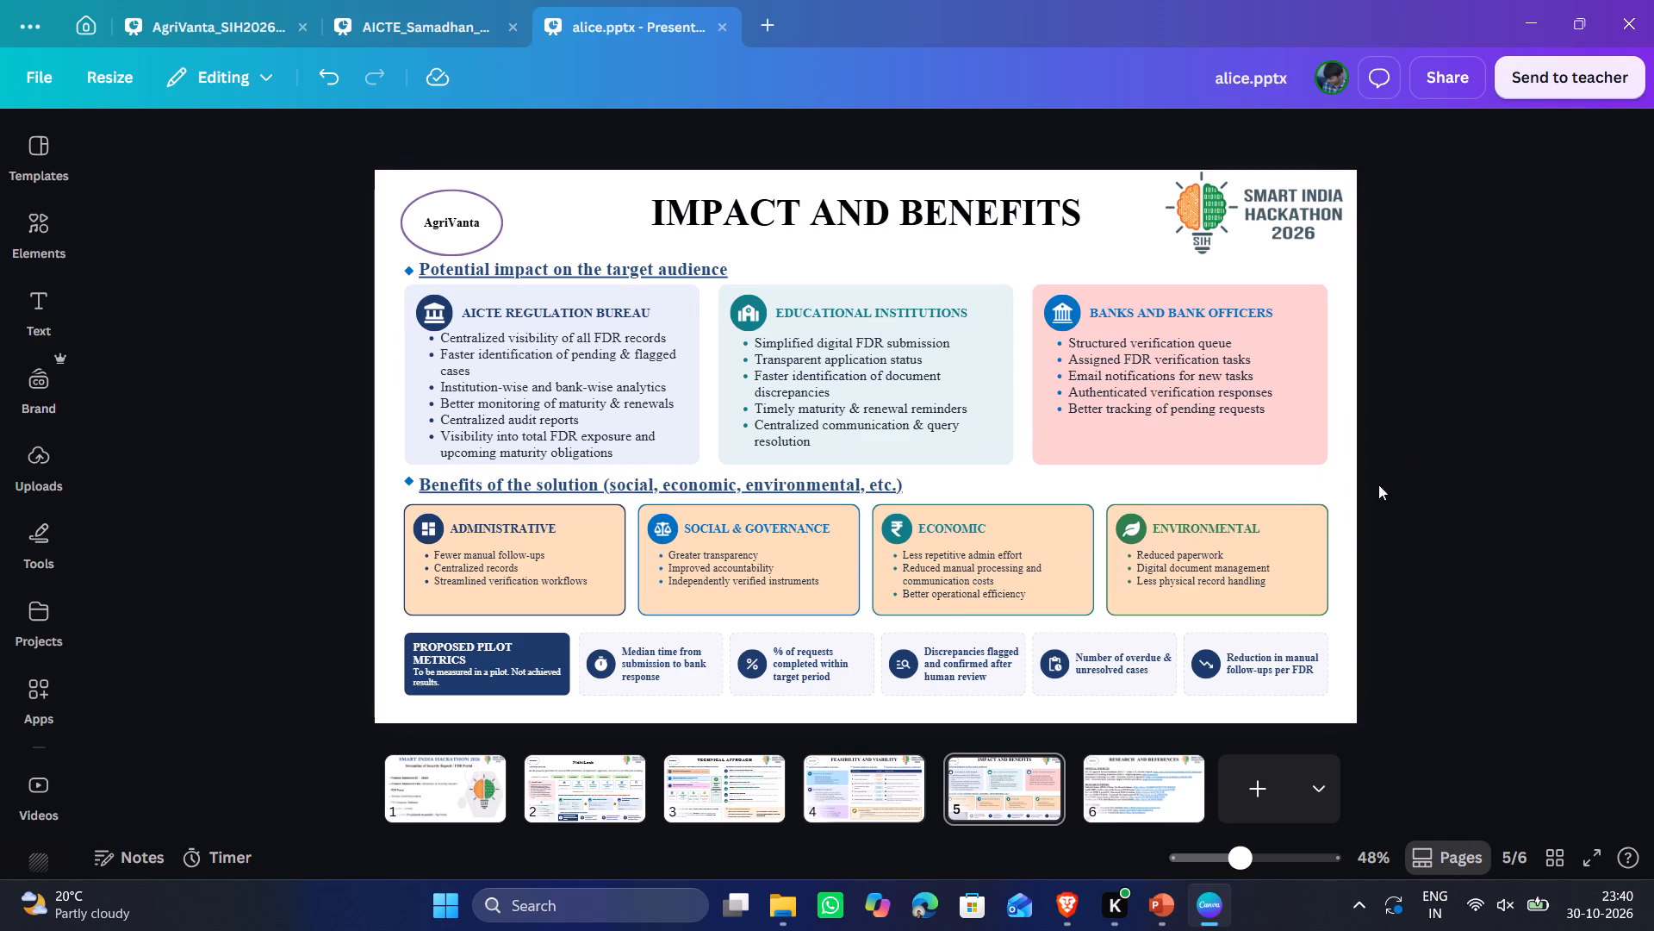
Look over the Research and References slide, slides 5 and 2, and the title slide's problem statement and team details.
click(1130, 794)
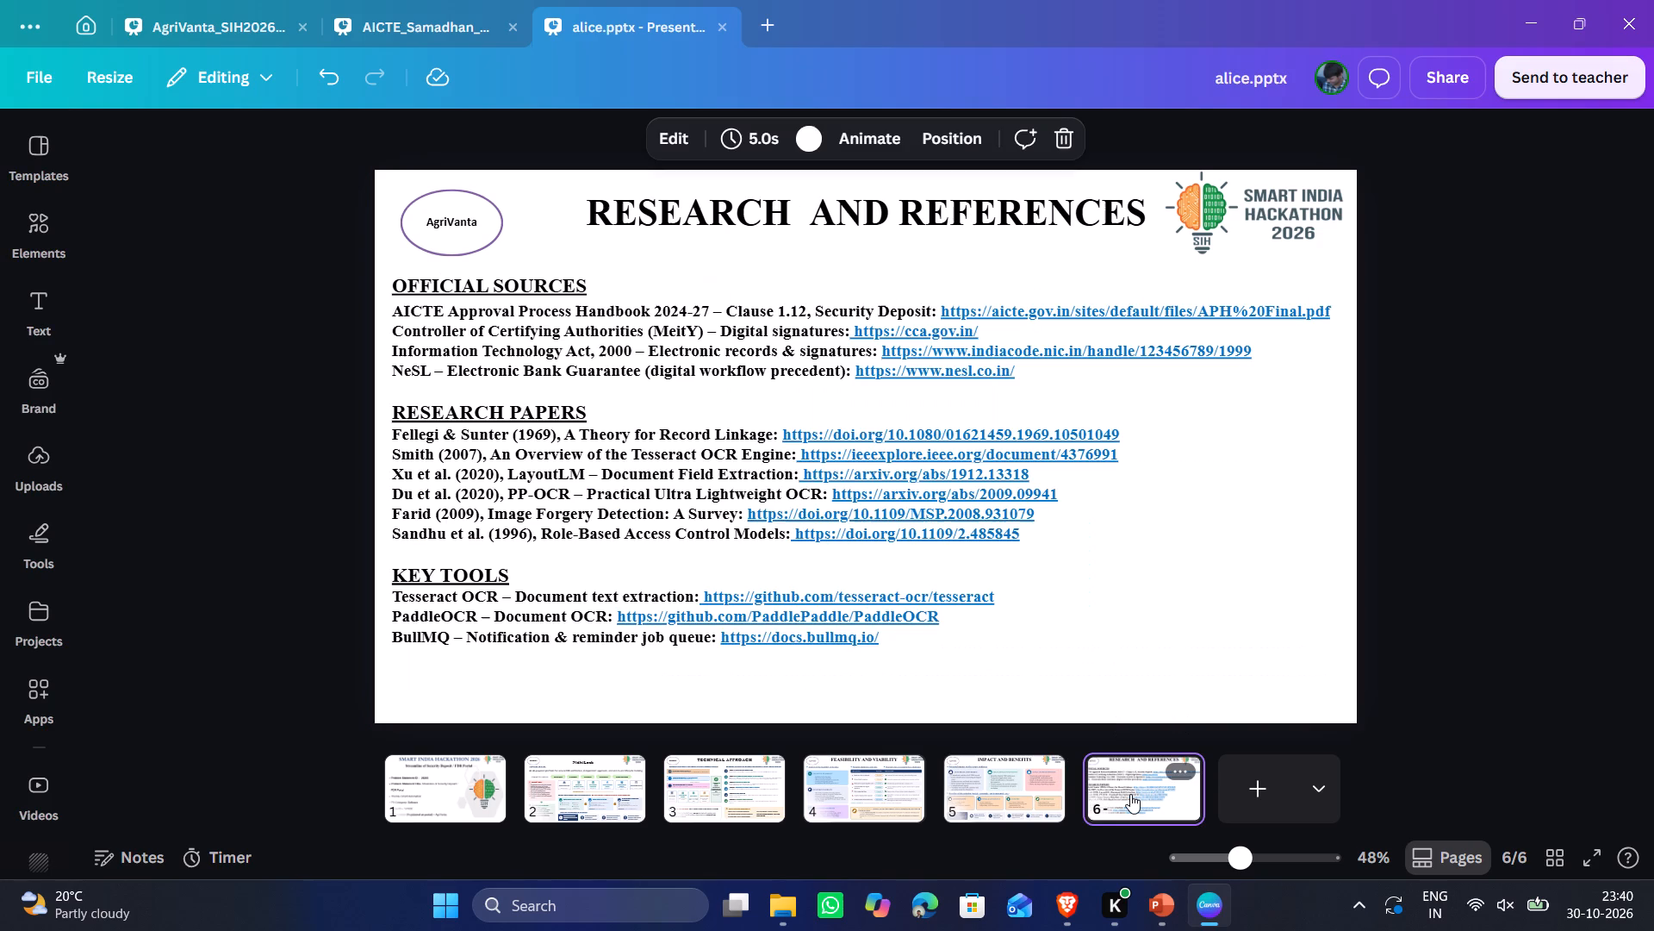
click(1025, 796)
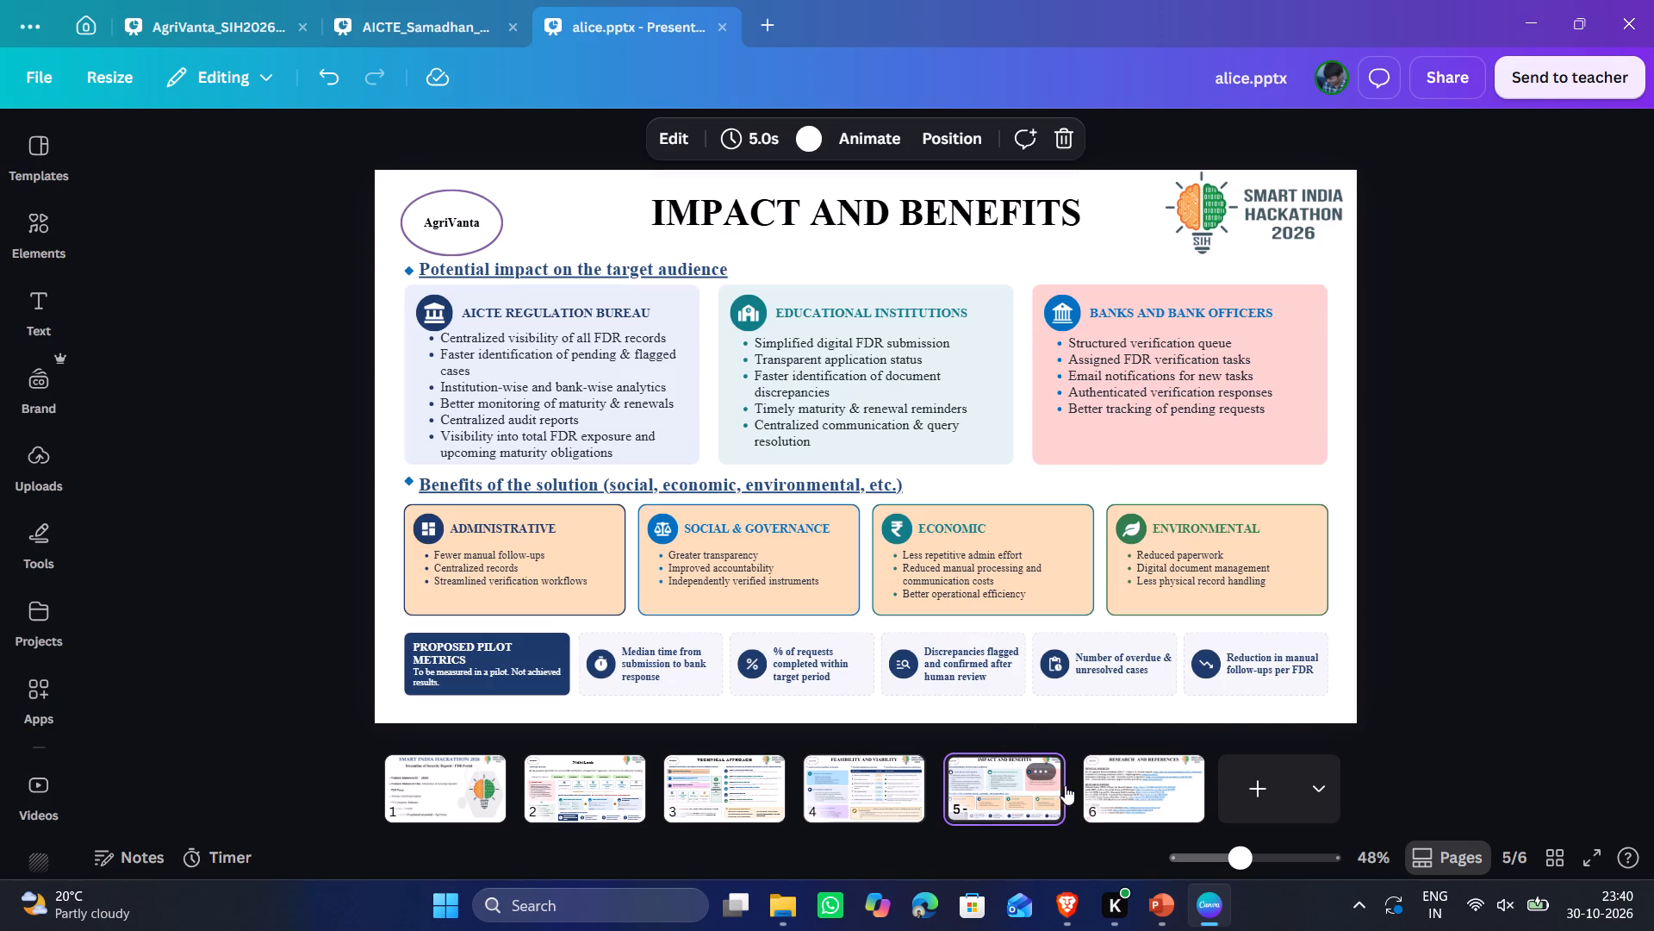
click(576, 783)
click(1090, 786)
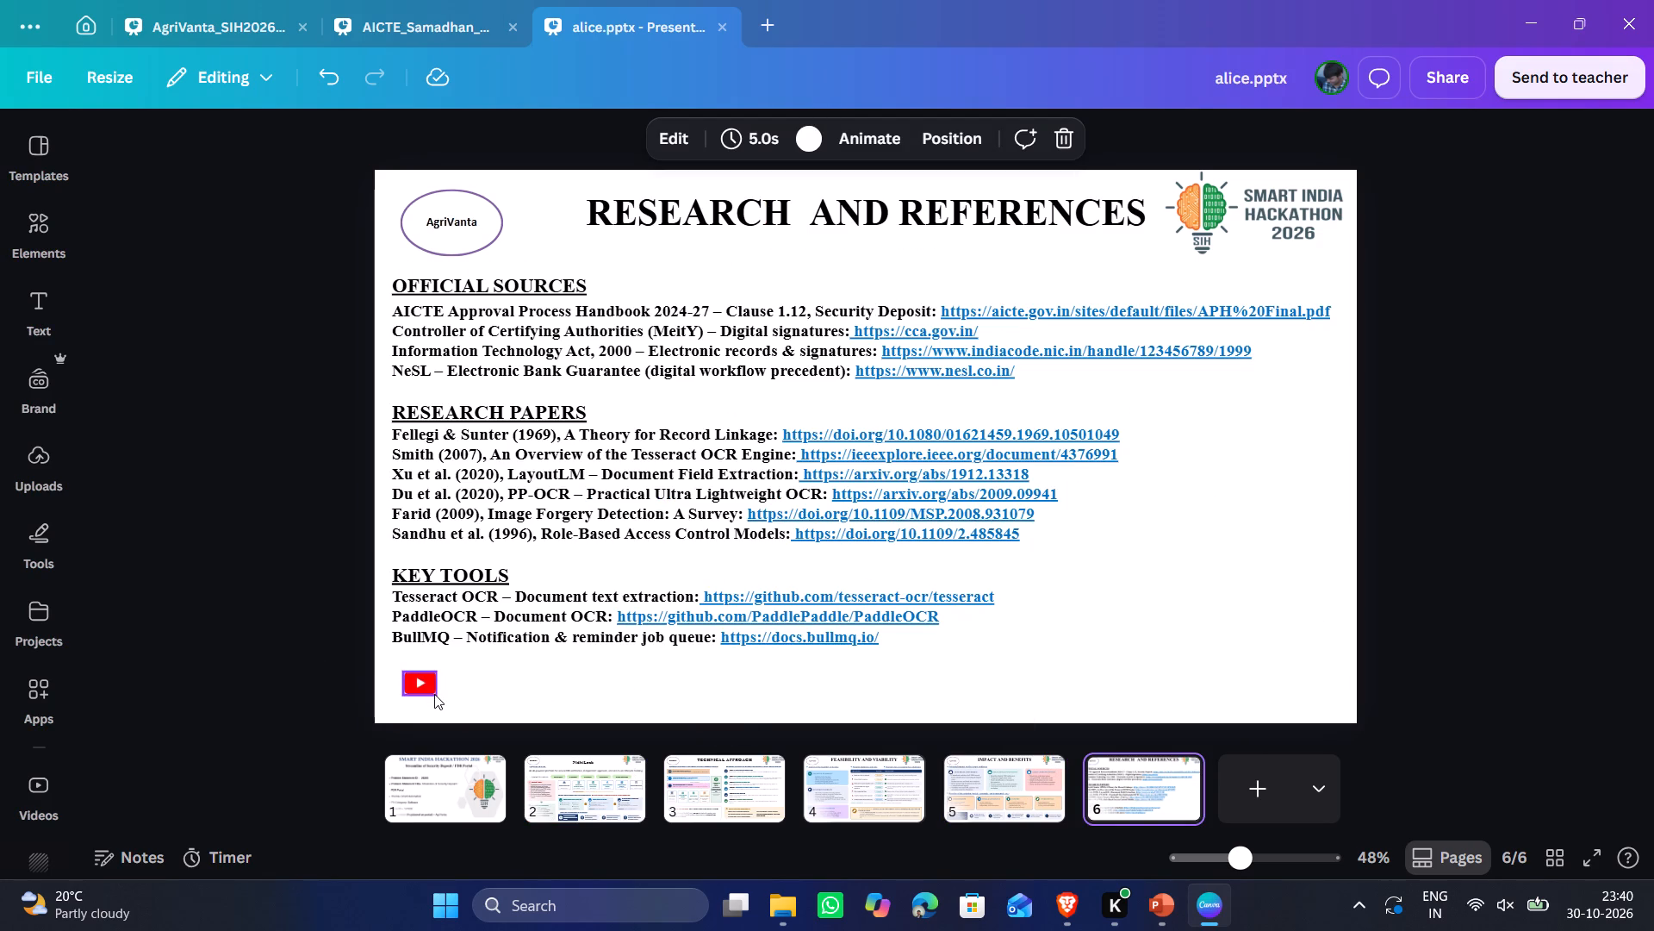
click(469, 790)
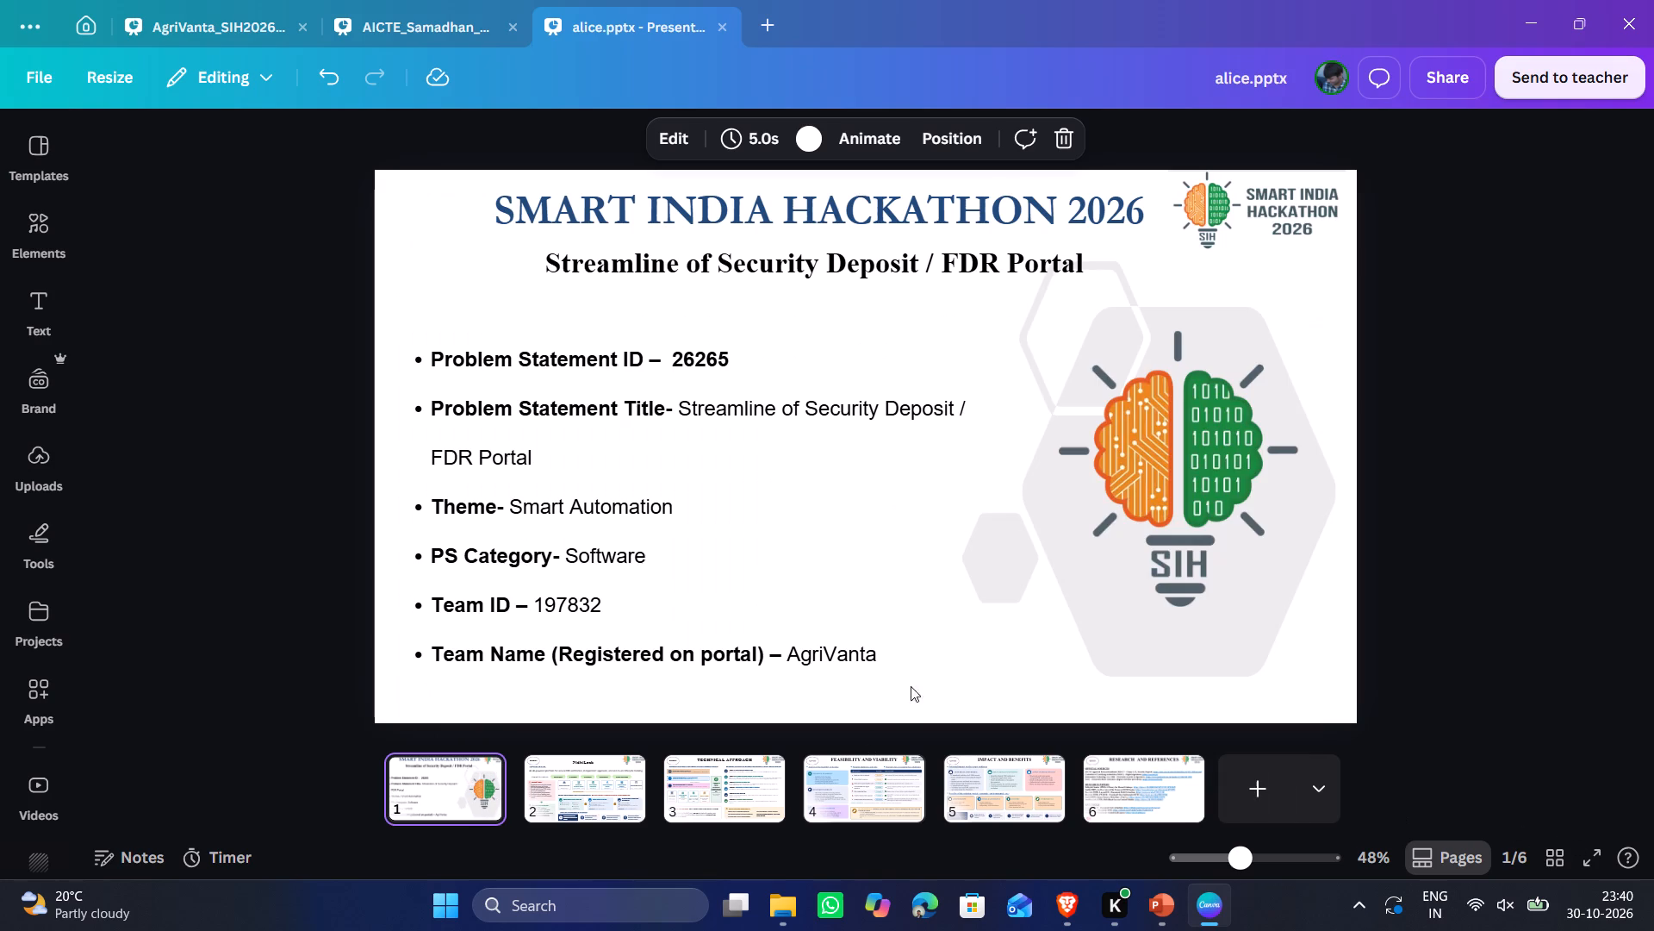
double_click(816, 646)
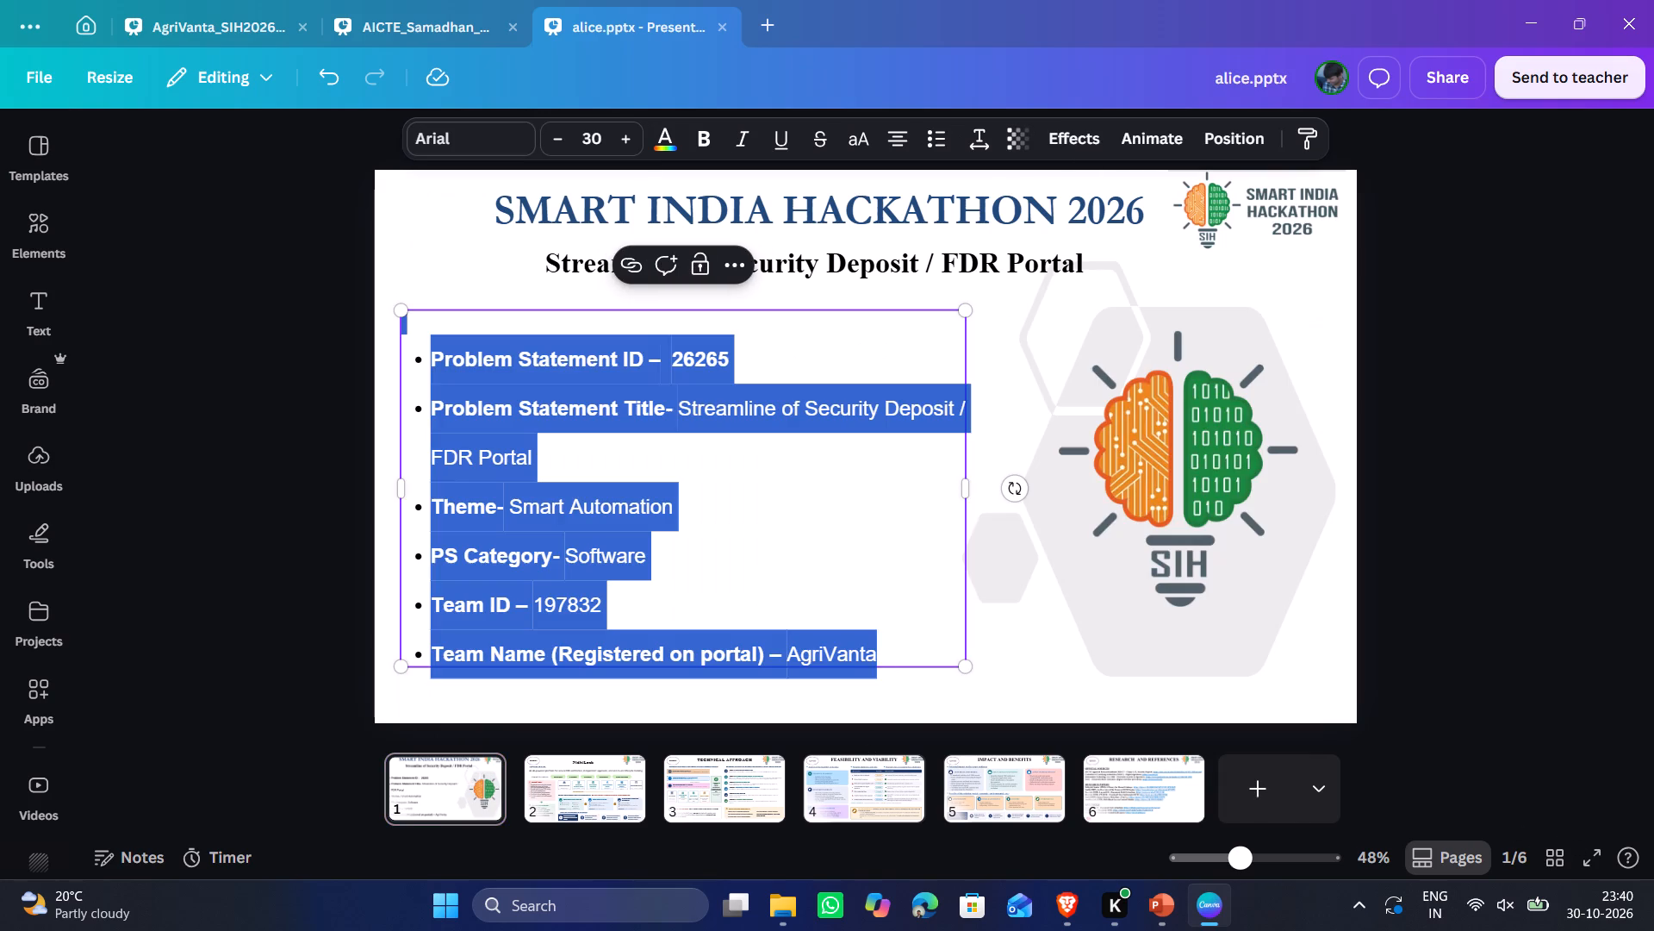
click(1452, 534)
click(1452, 534)
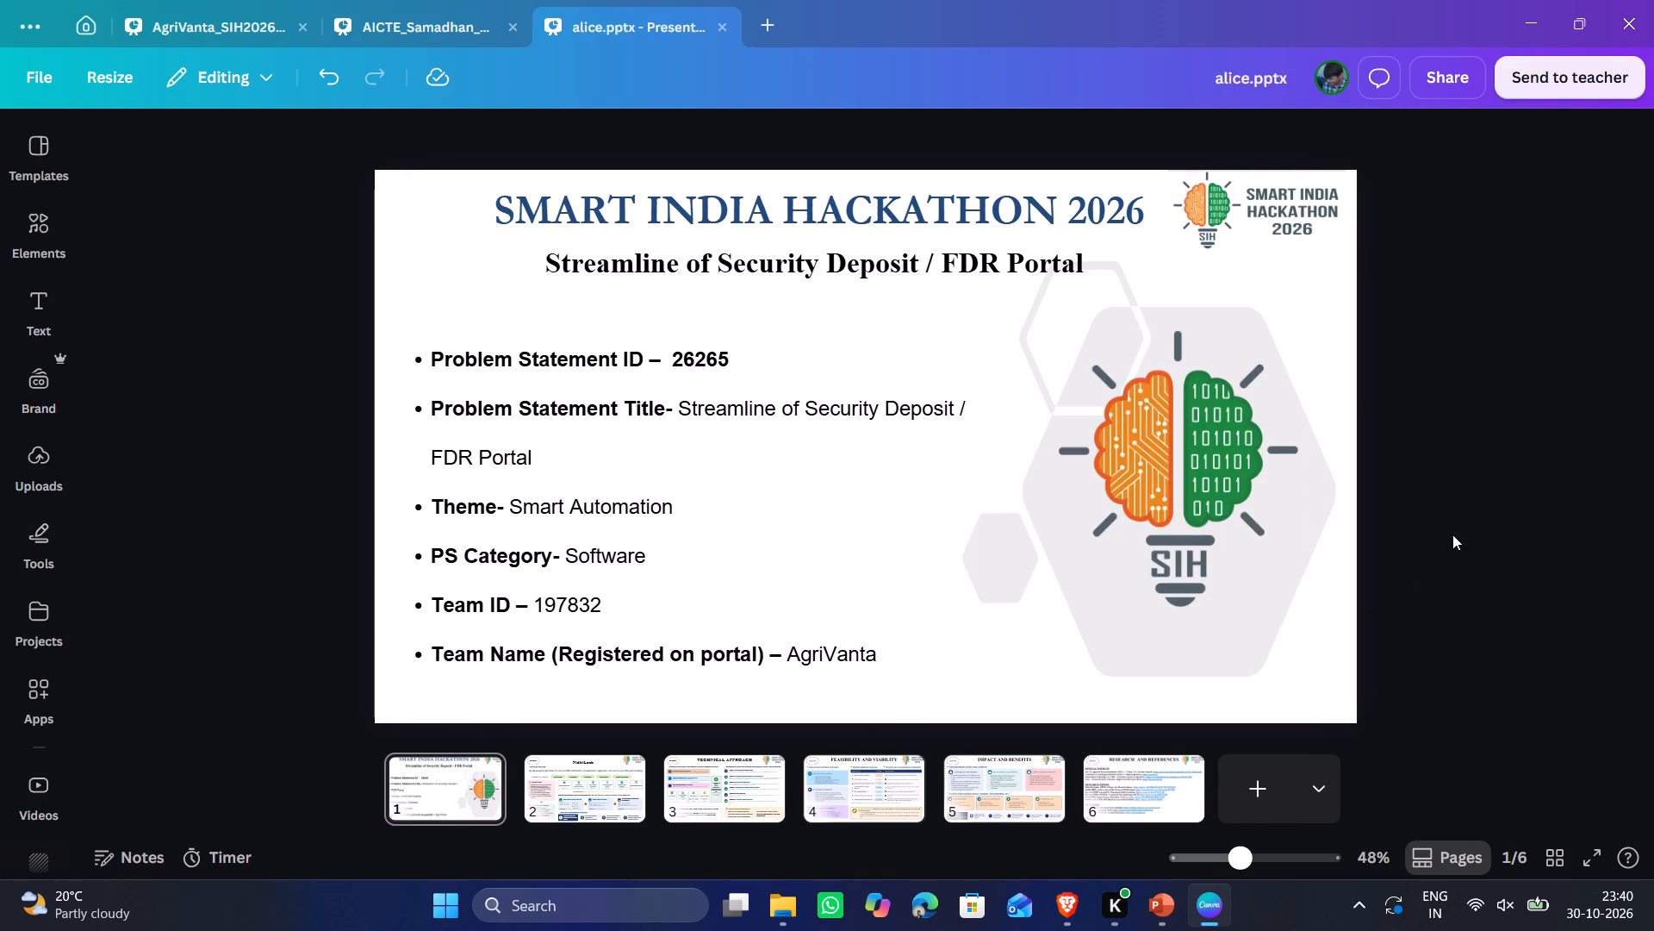
click(1452, 534)
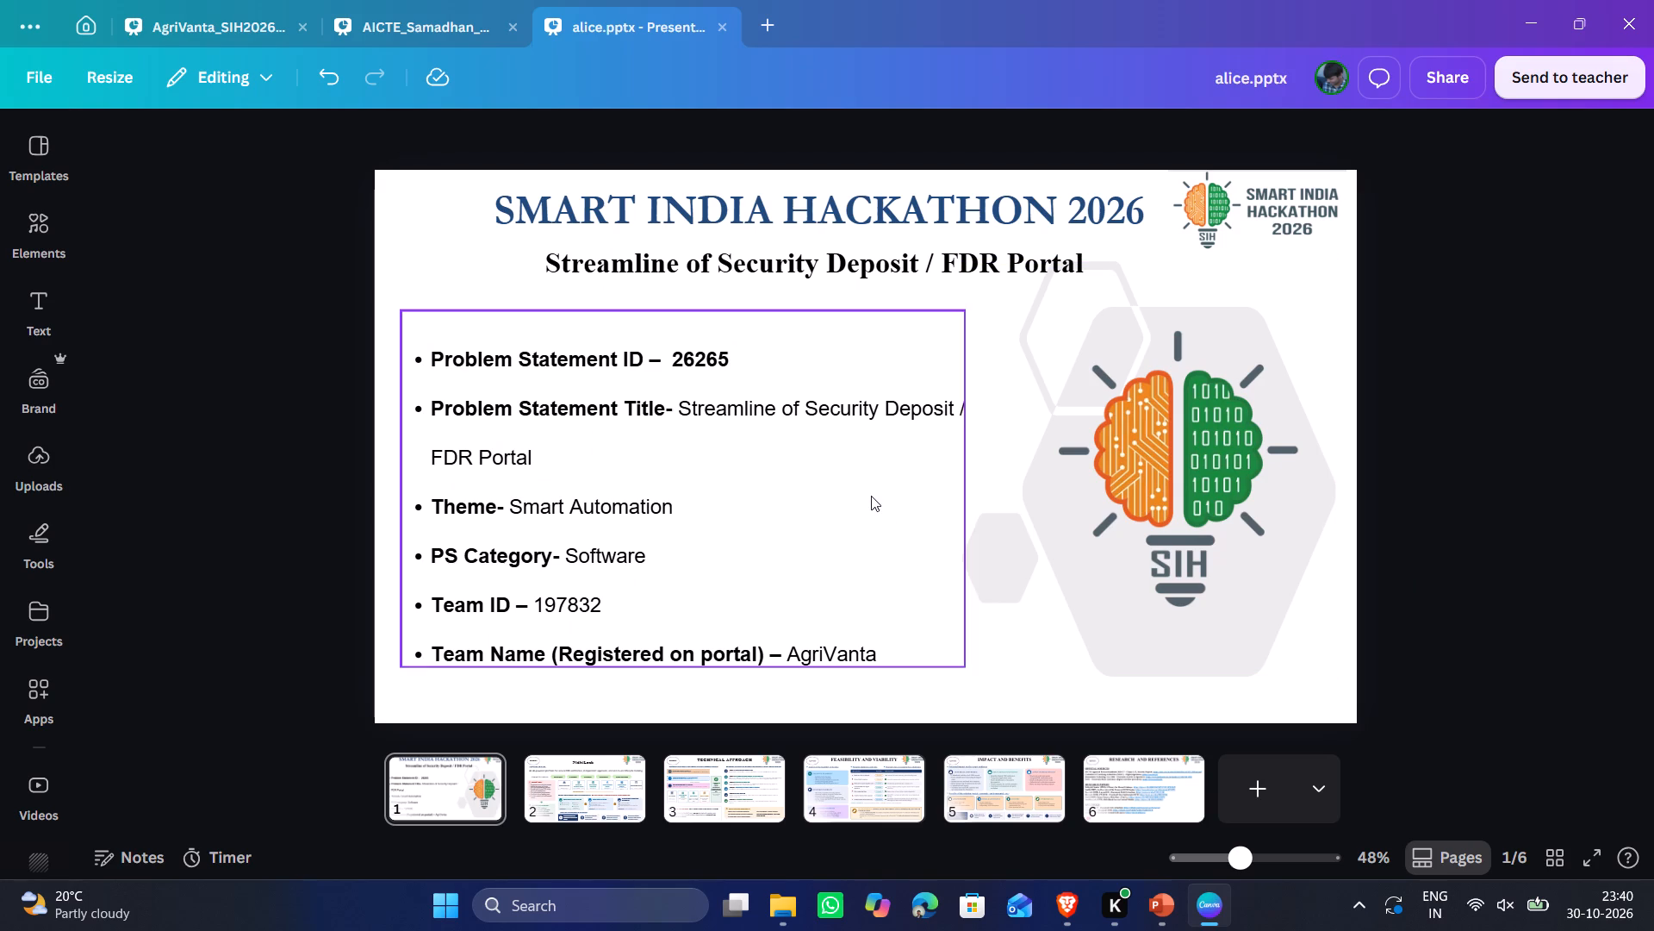
Check the NidhiLock proposed solution slide again and return to the title slide.
click(612, 760)
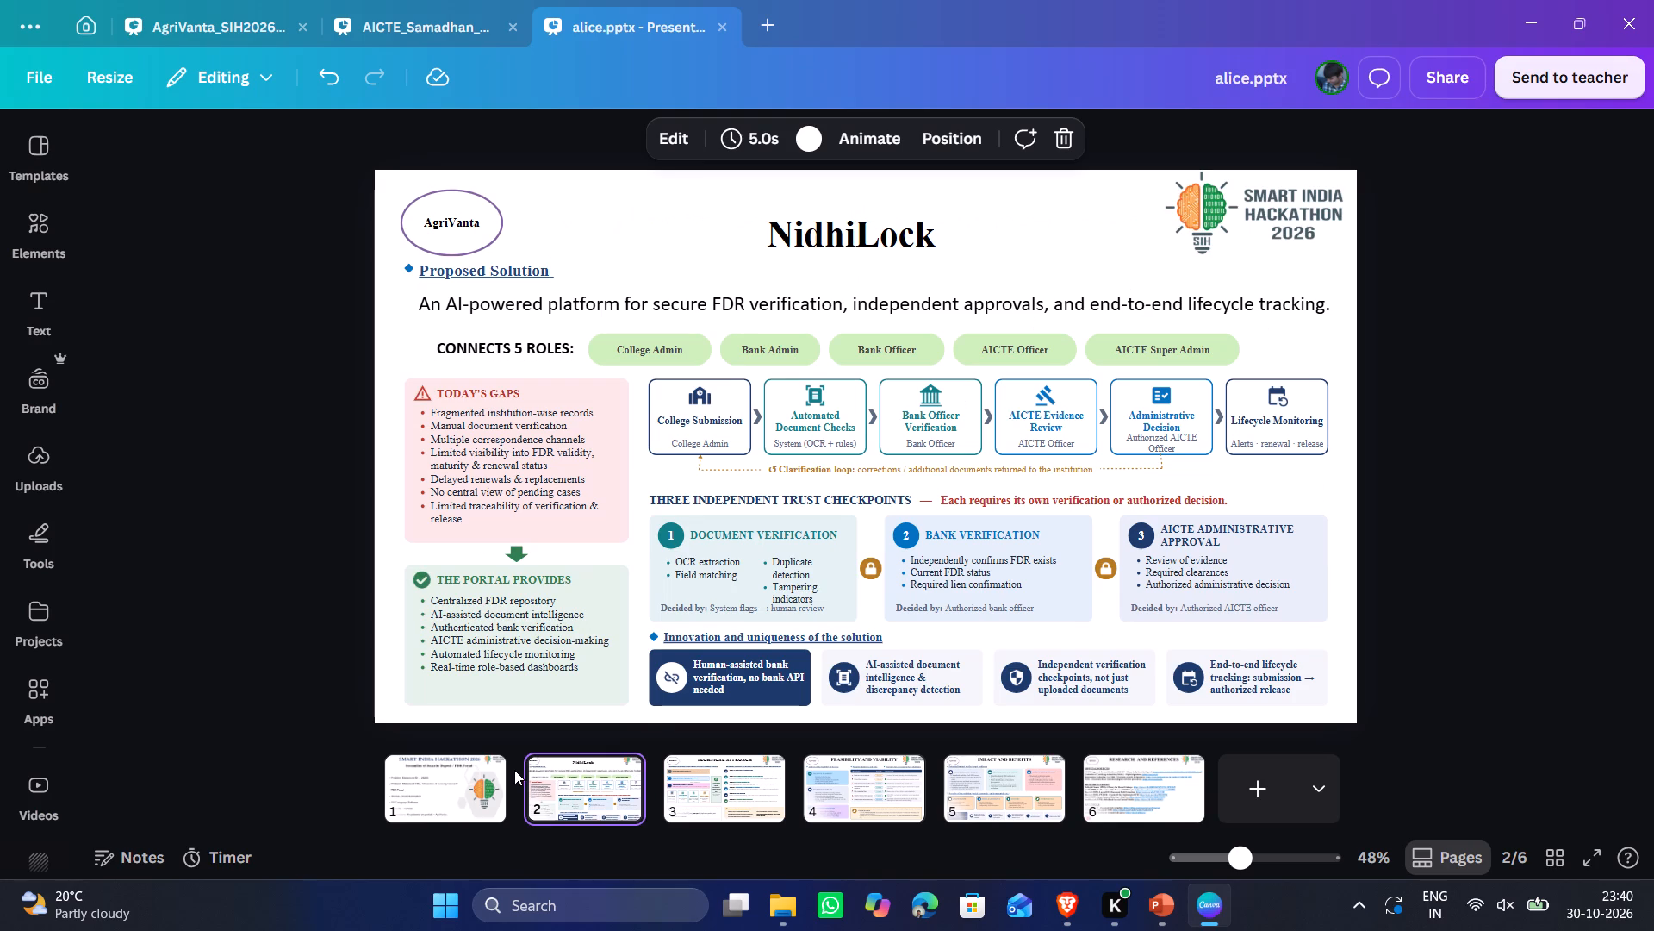
click(514, 770)
click(400, 788)
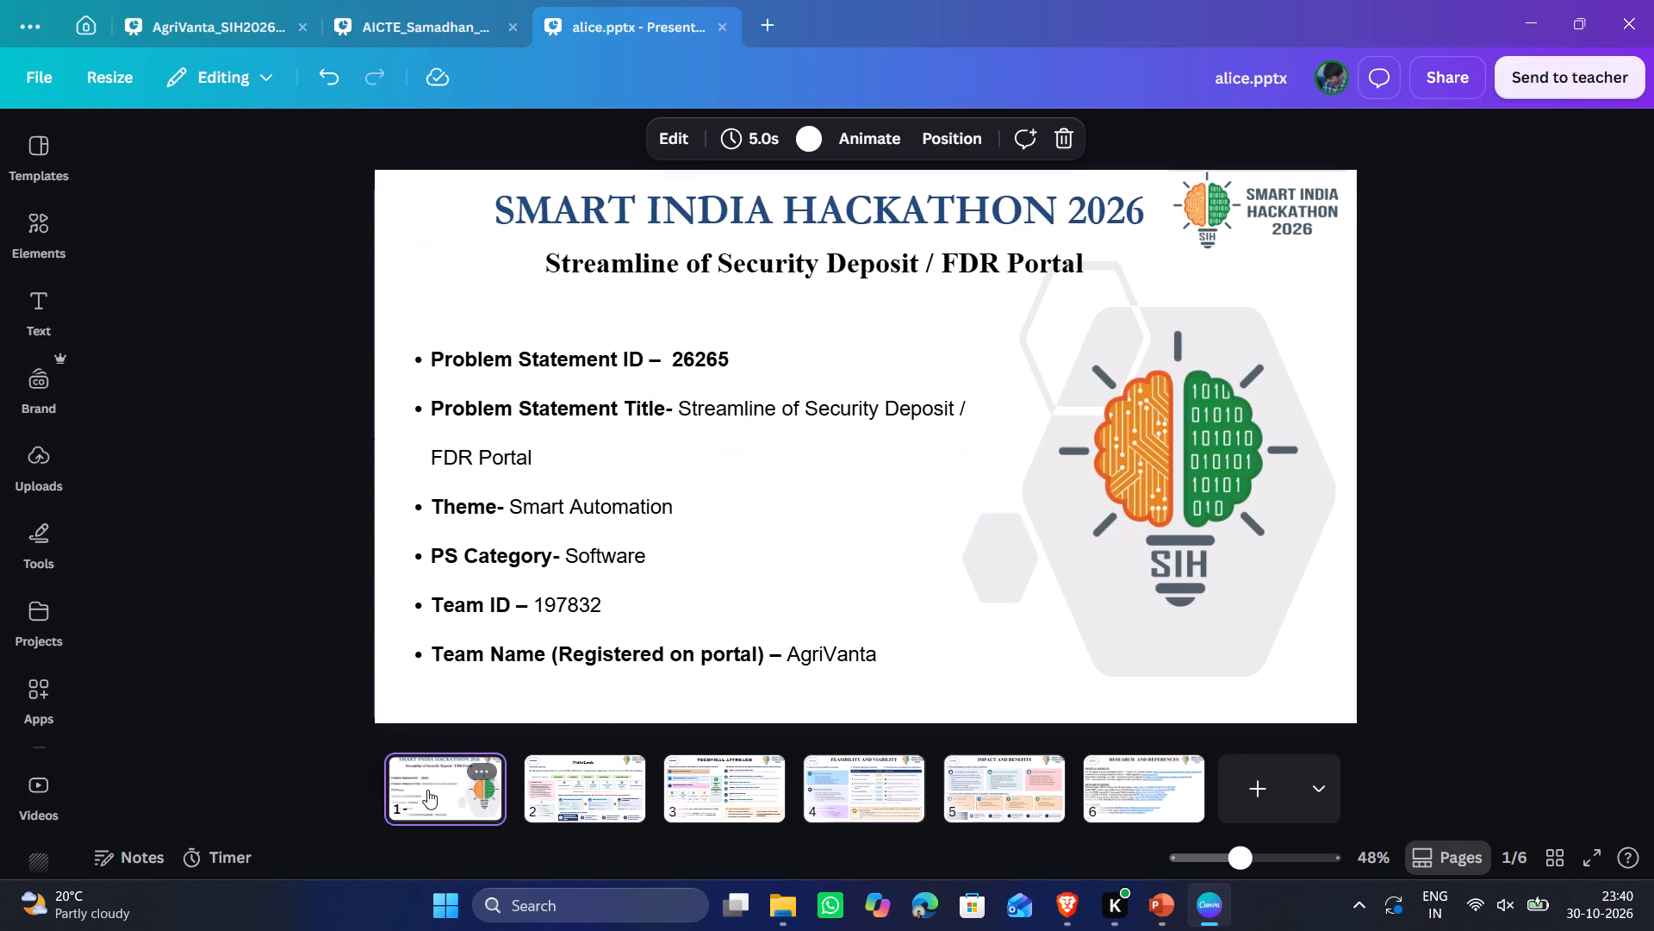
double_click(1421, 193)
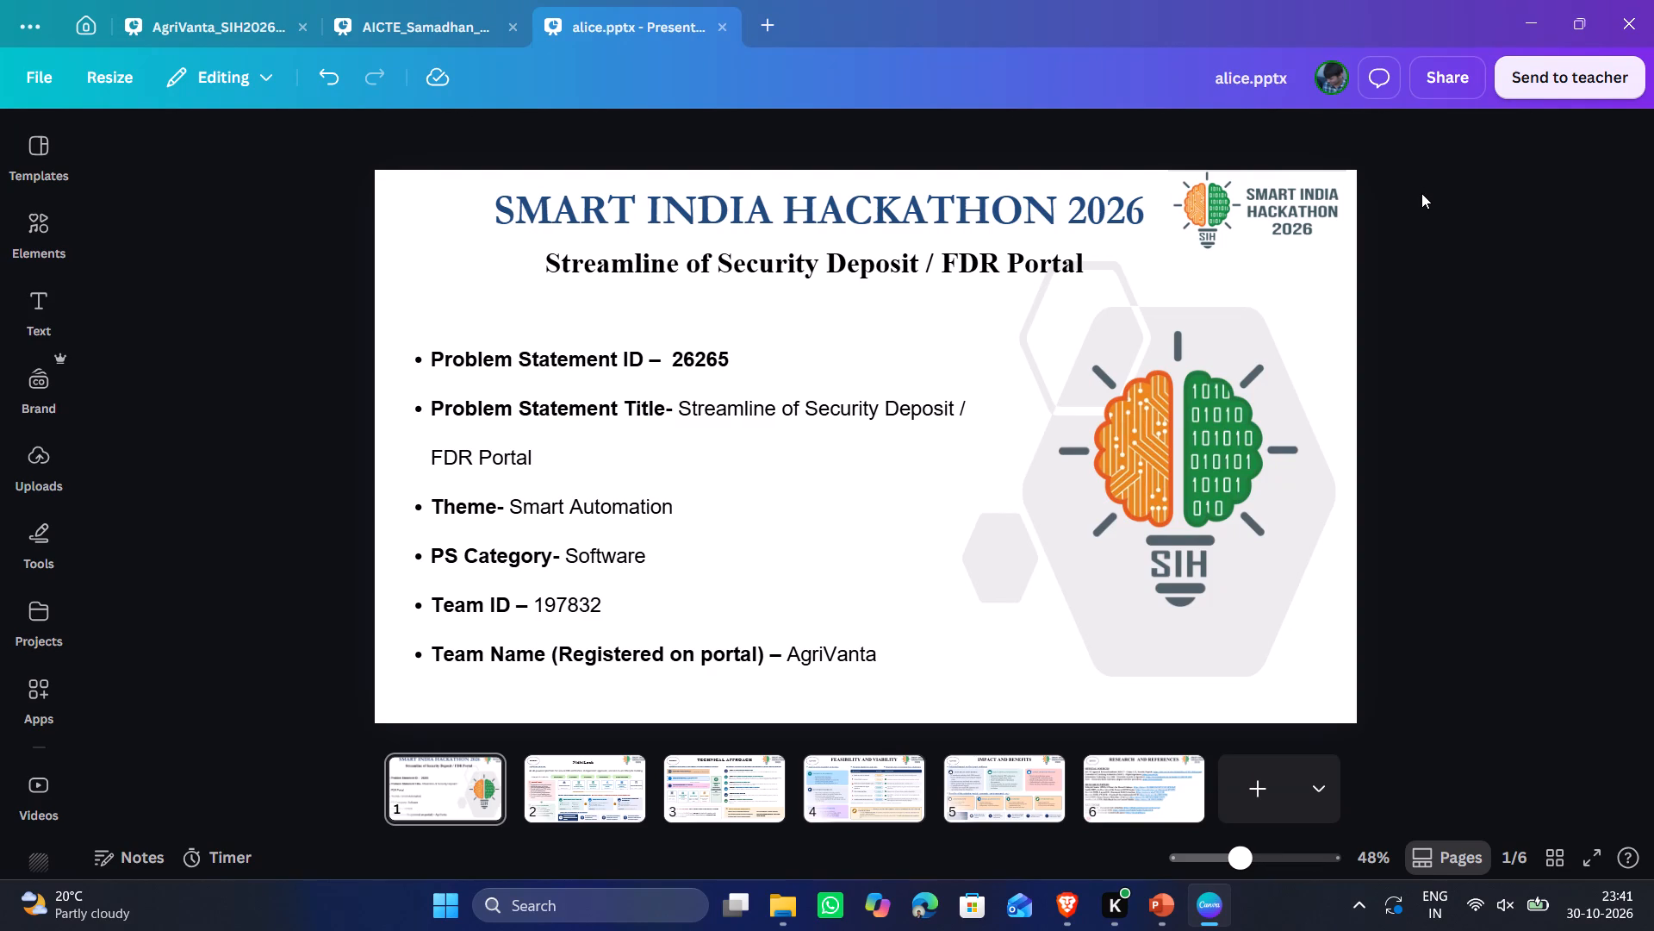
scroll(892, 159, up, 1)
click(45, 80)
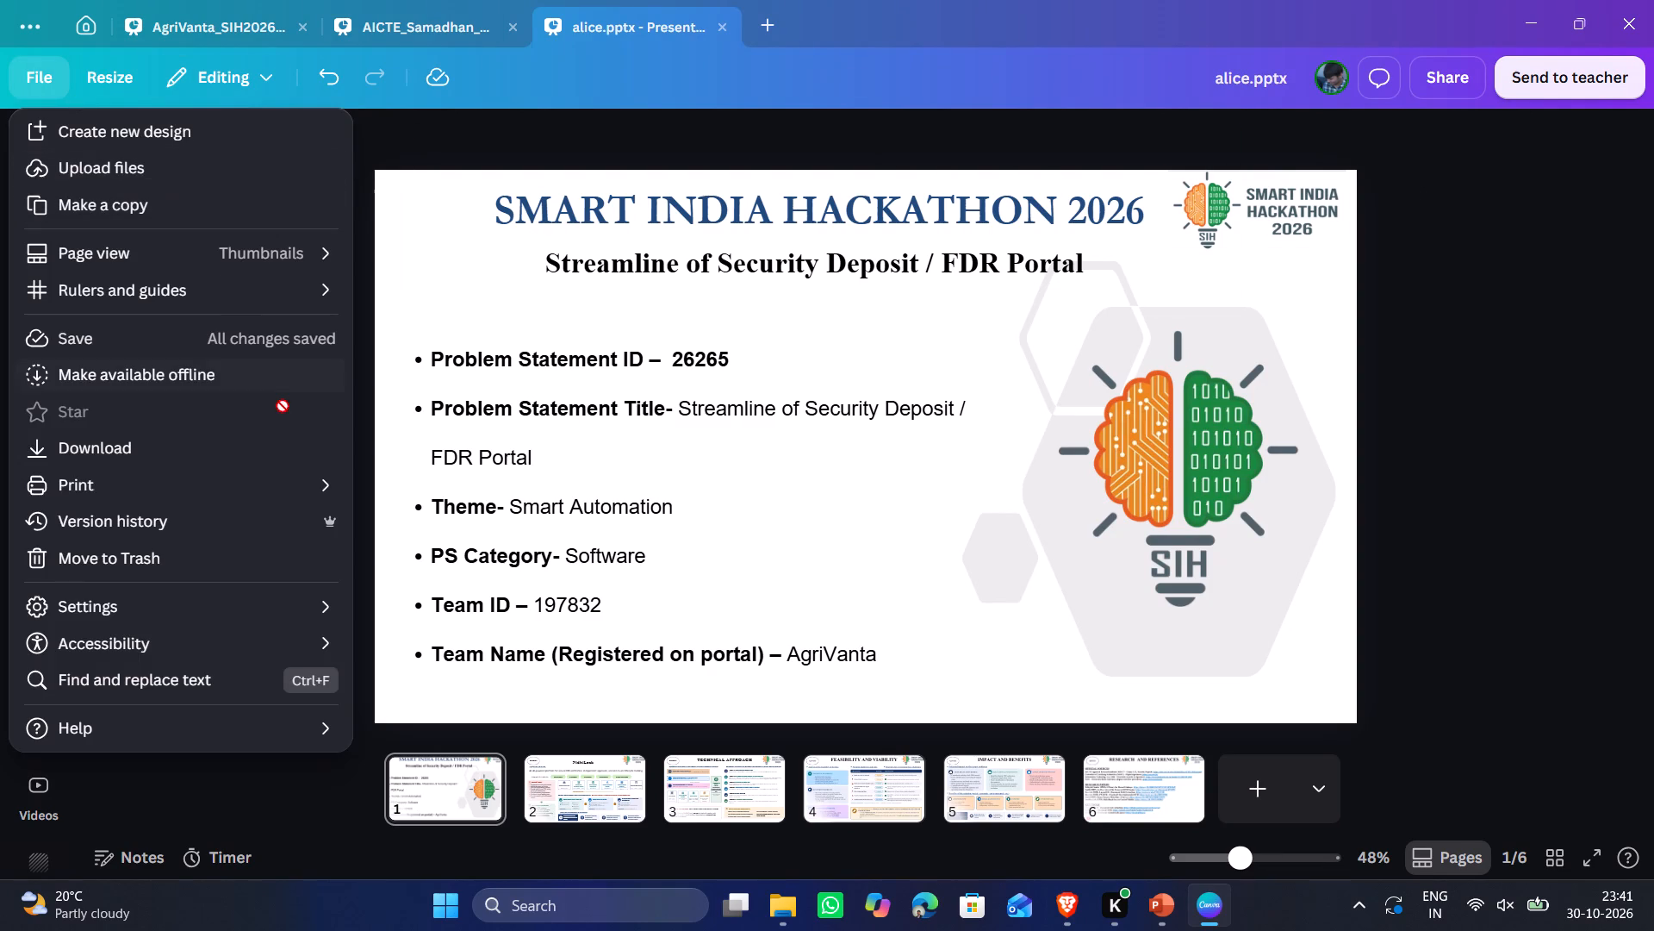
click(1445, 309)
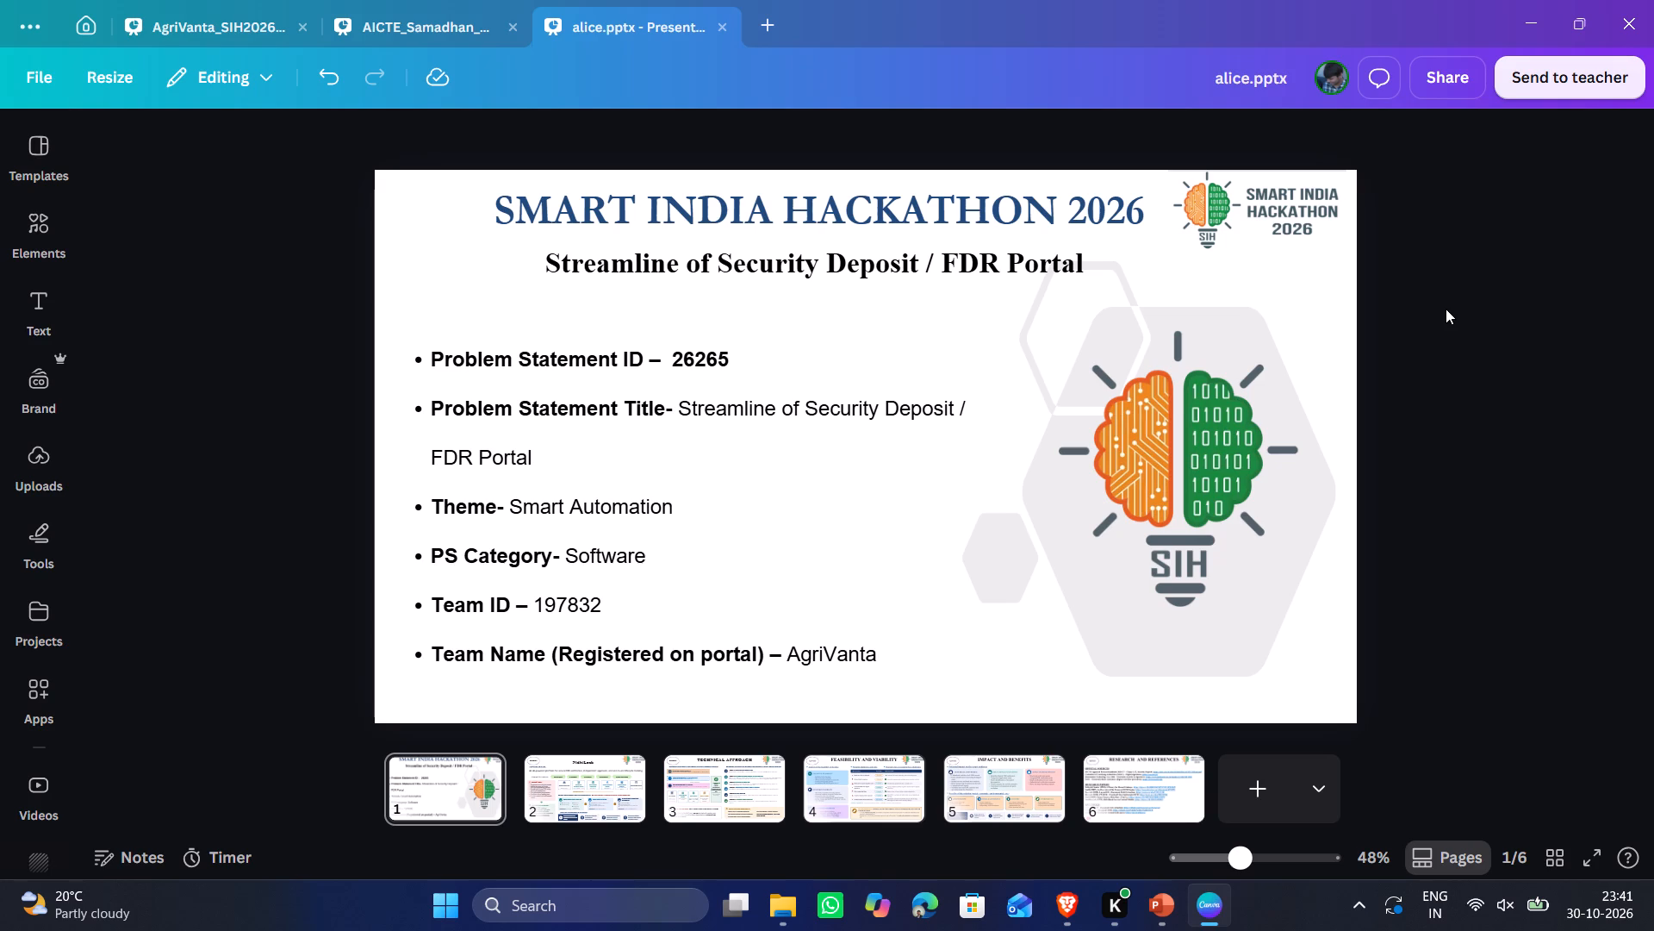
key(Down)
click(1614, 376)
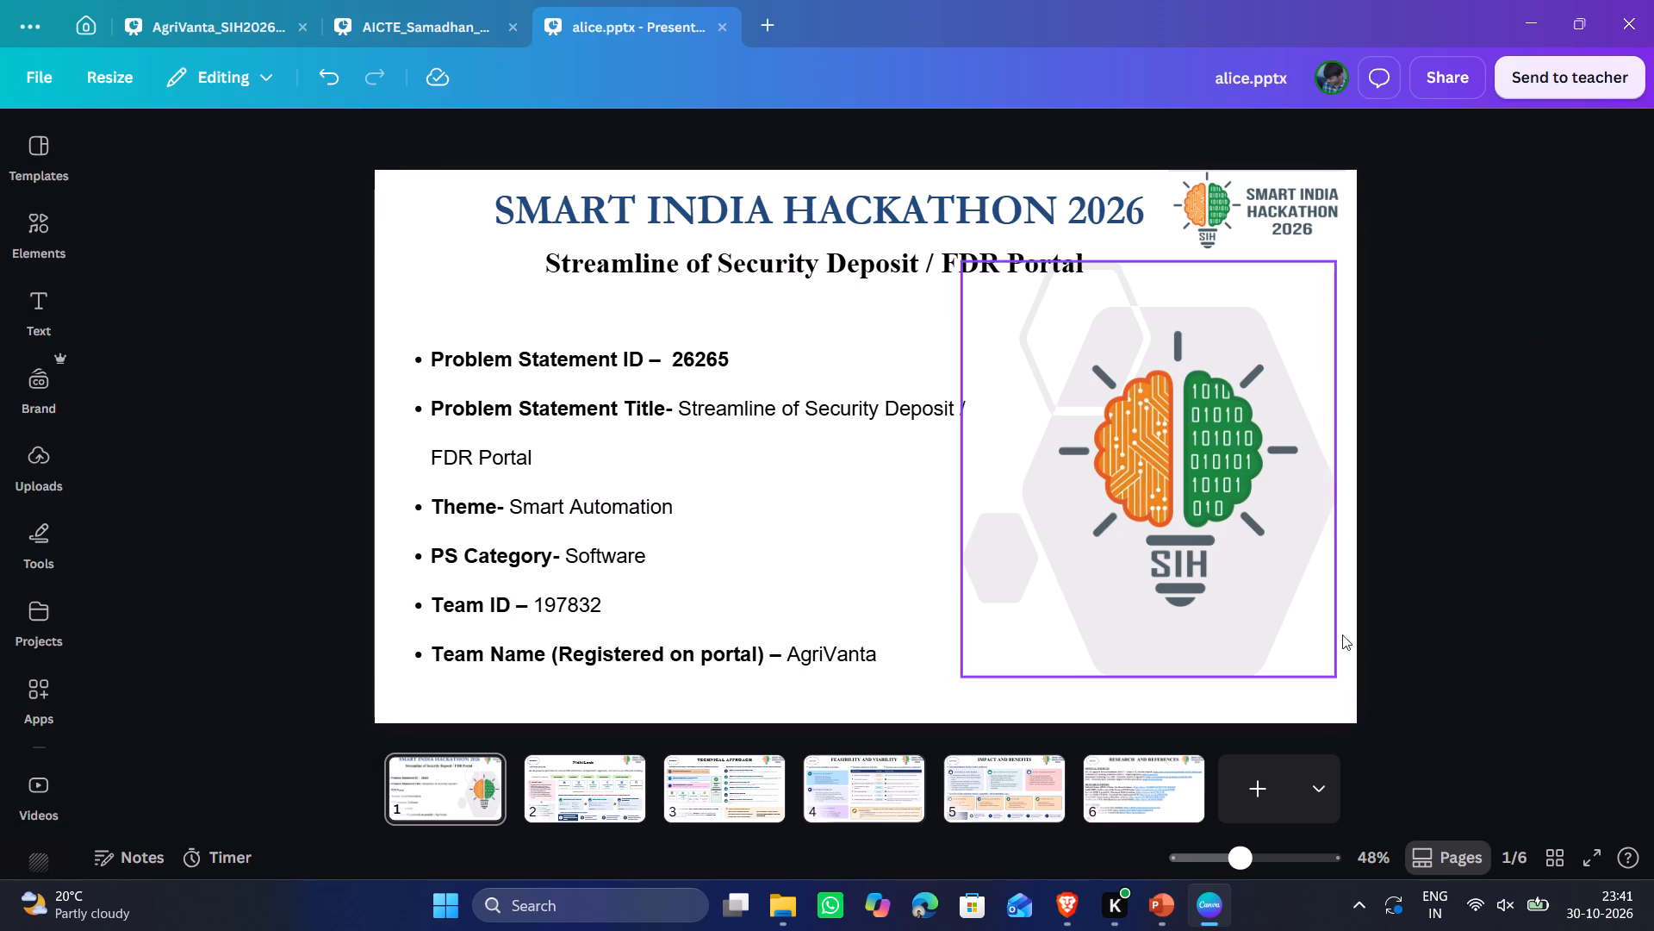
Present the deck full screen from the title slide and review the NidhiLock and Technical Approach slides.
click(1581, 864)
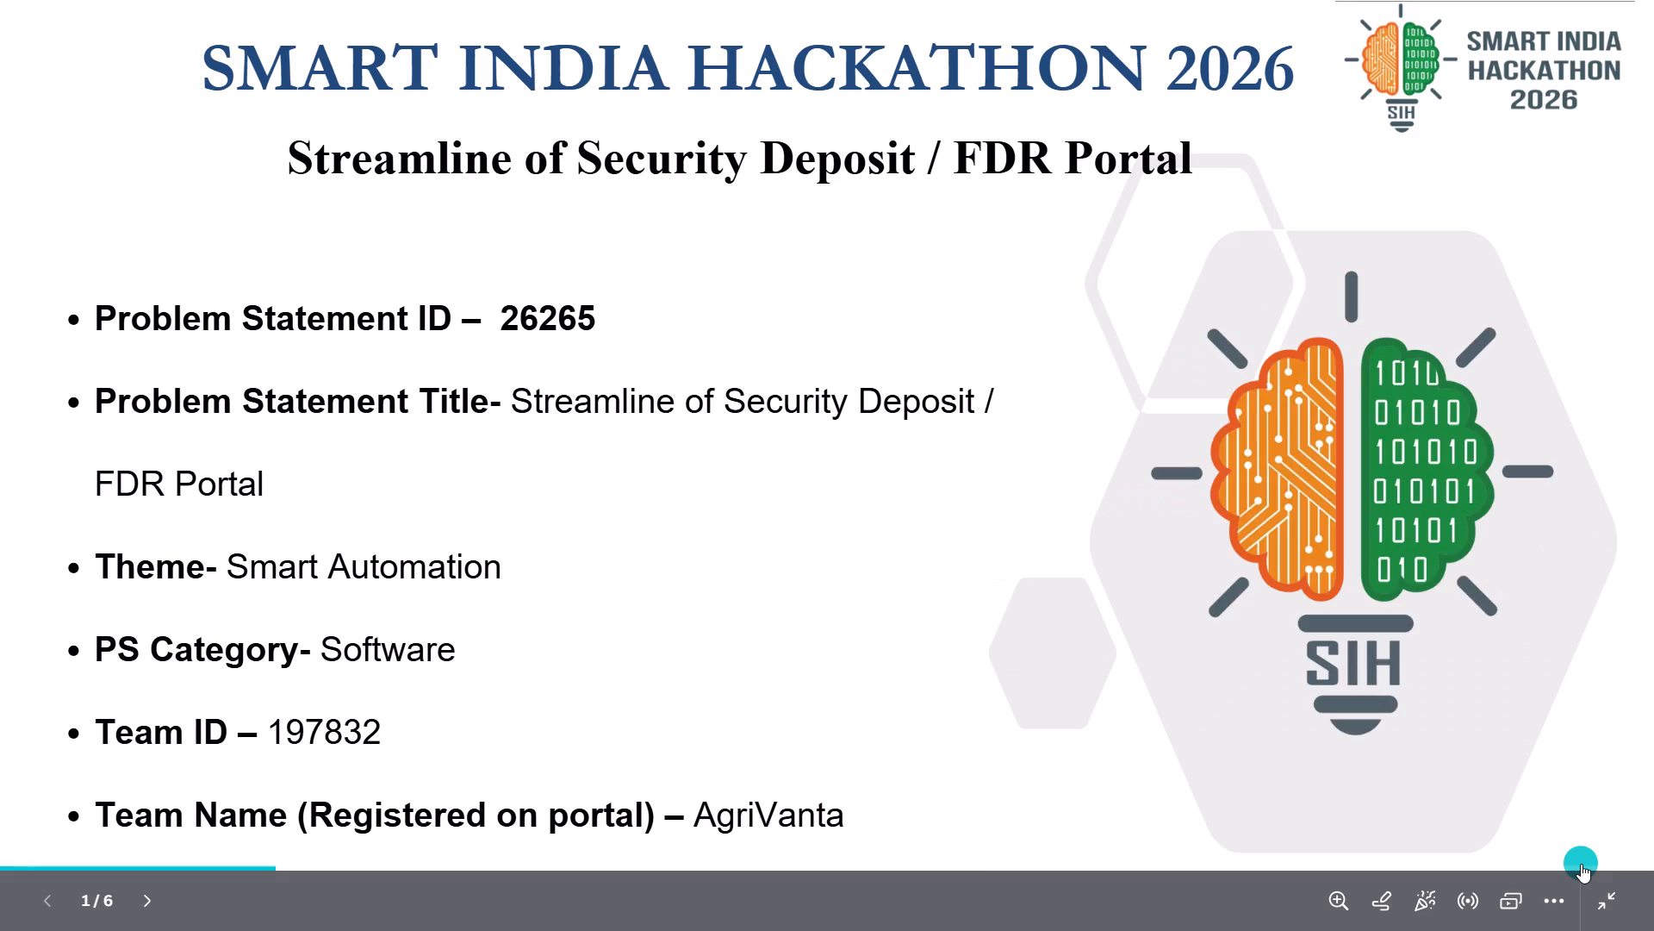
key(Down)
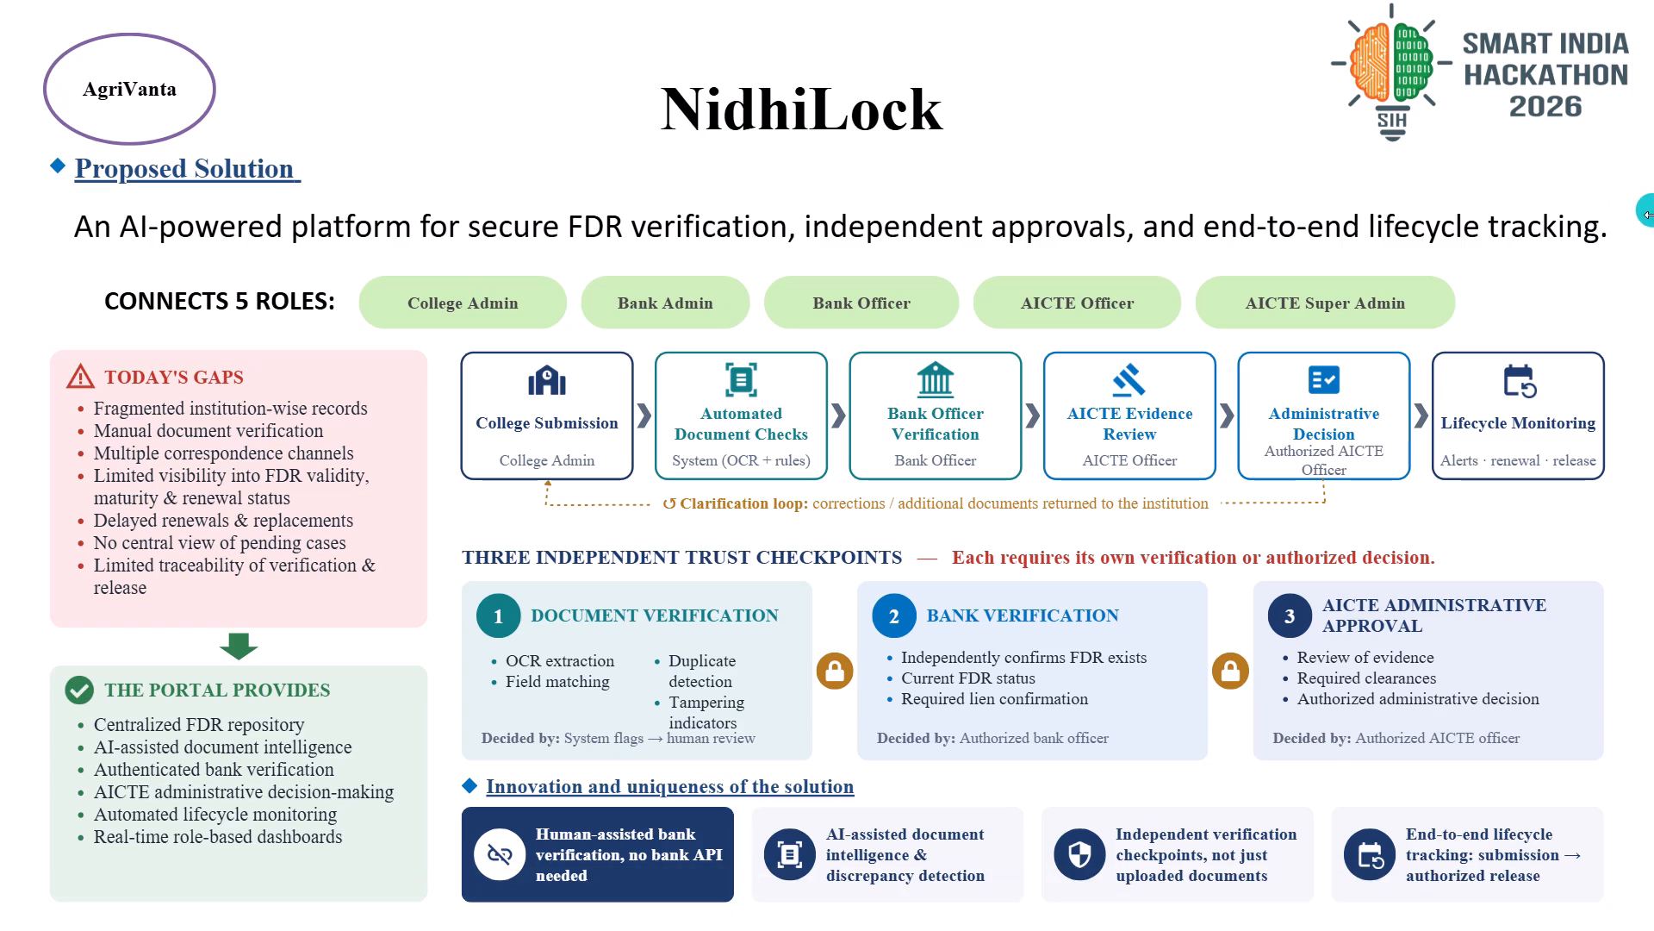
key(Right)
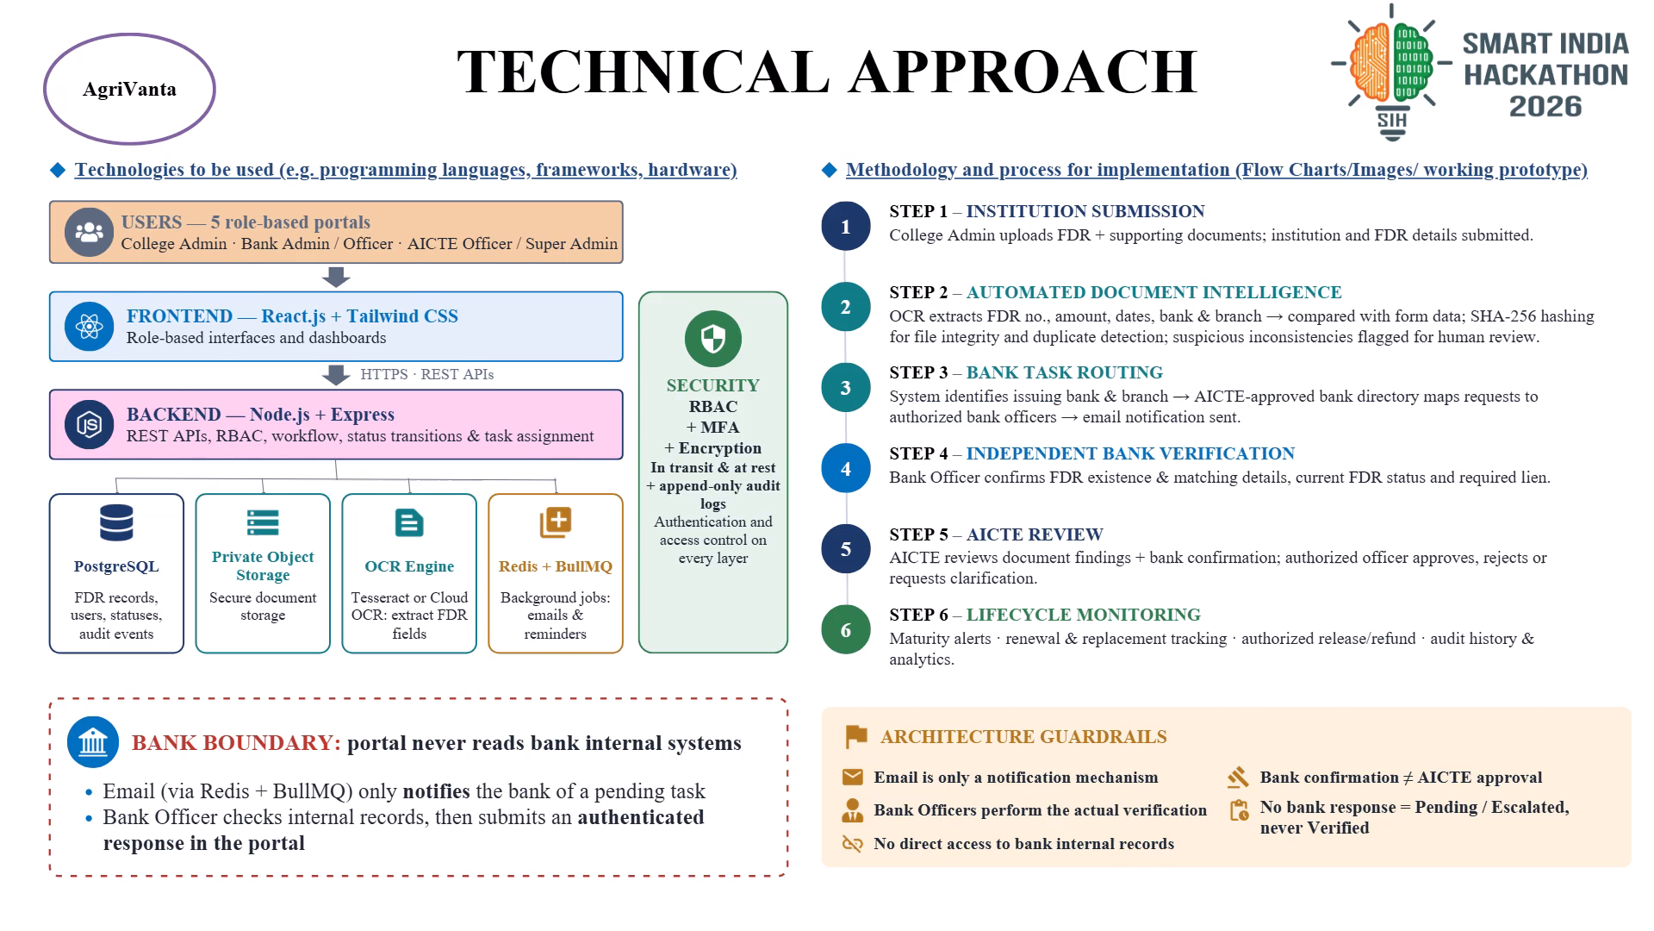
key(Left)
key(Right)
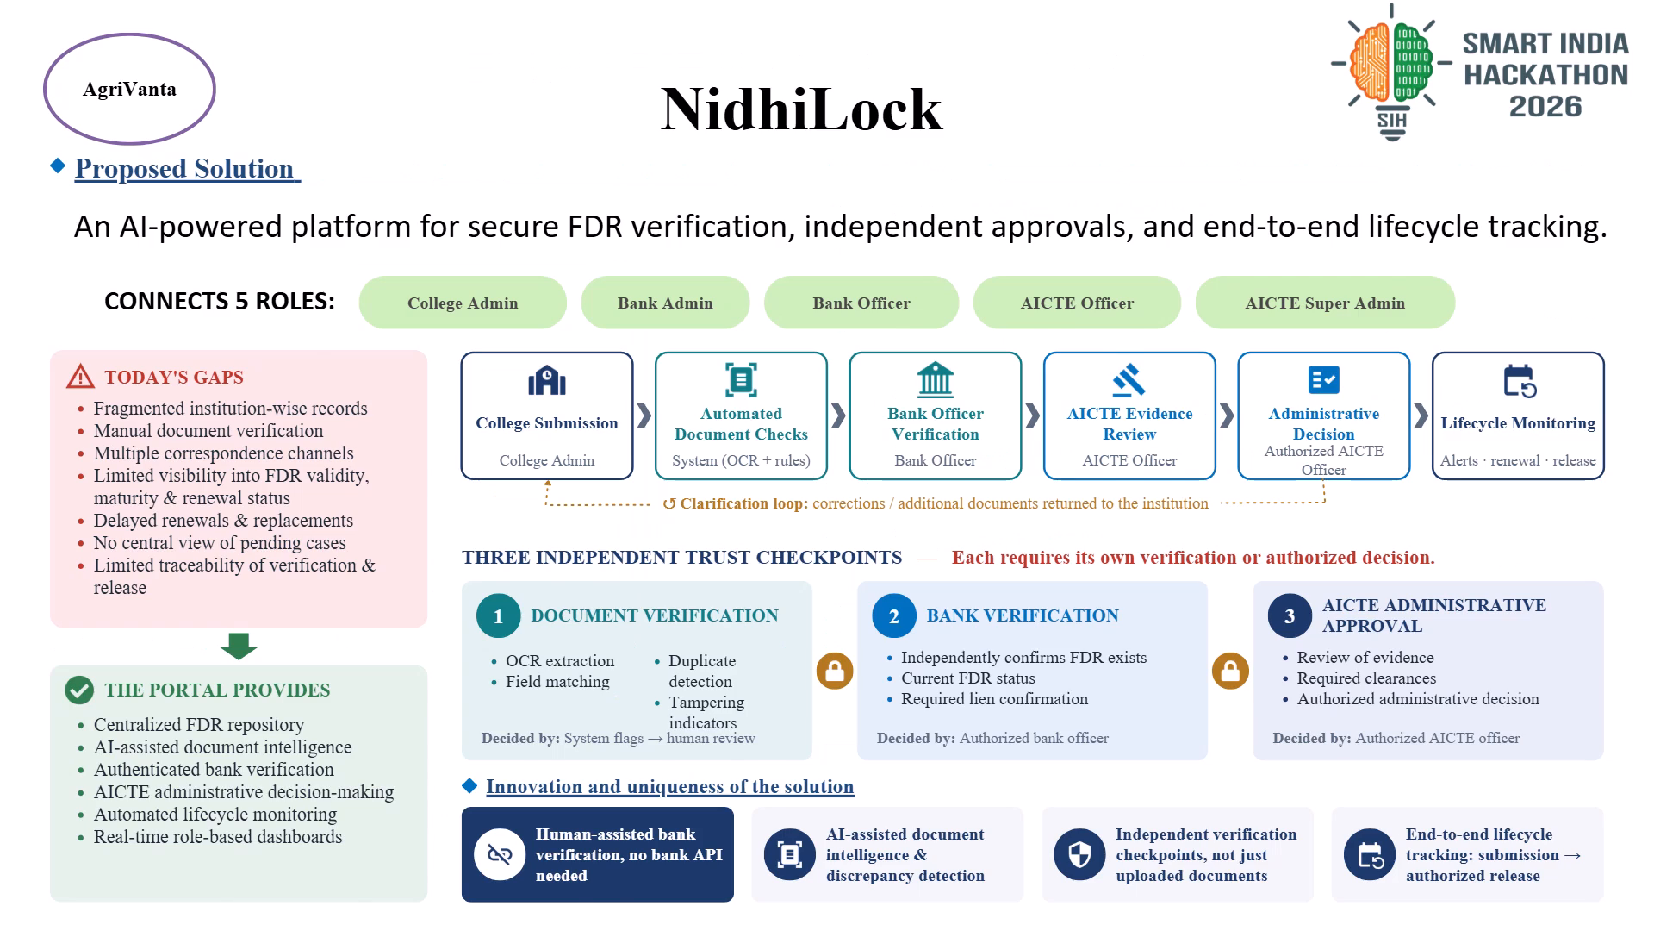
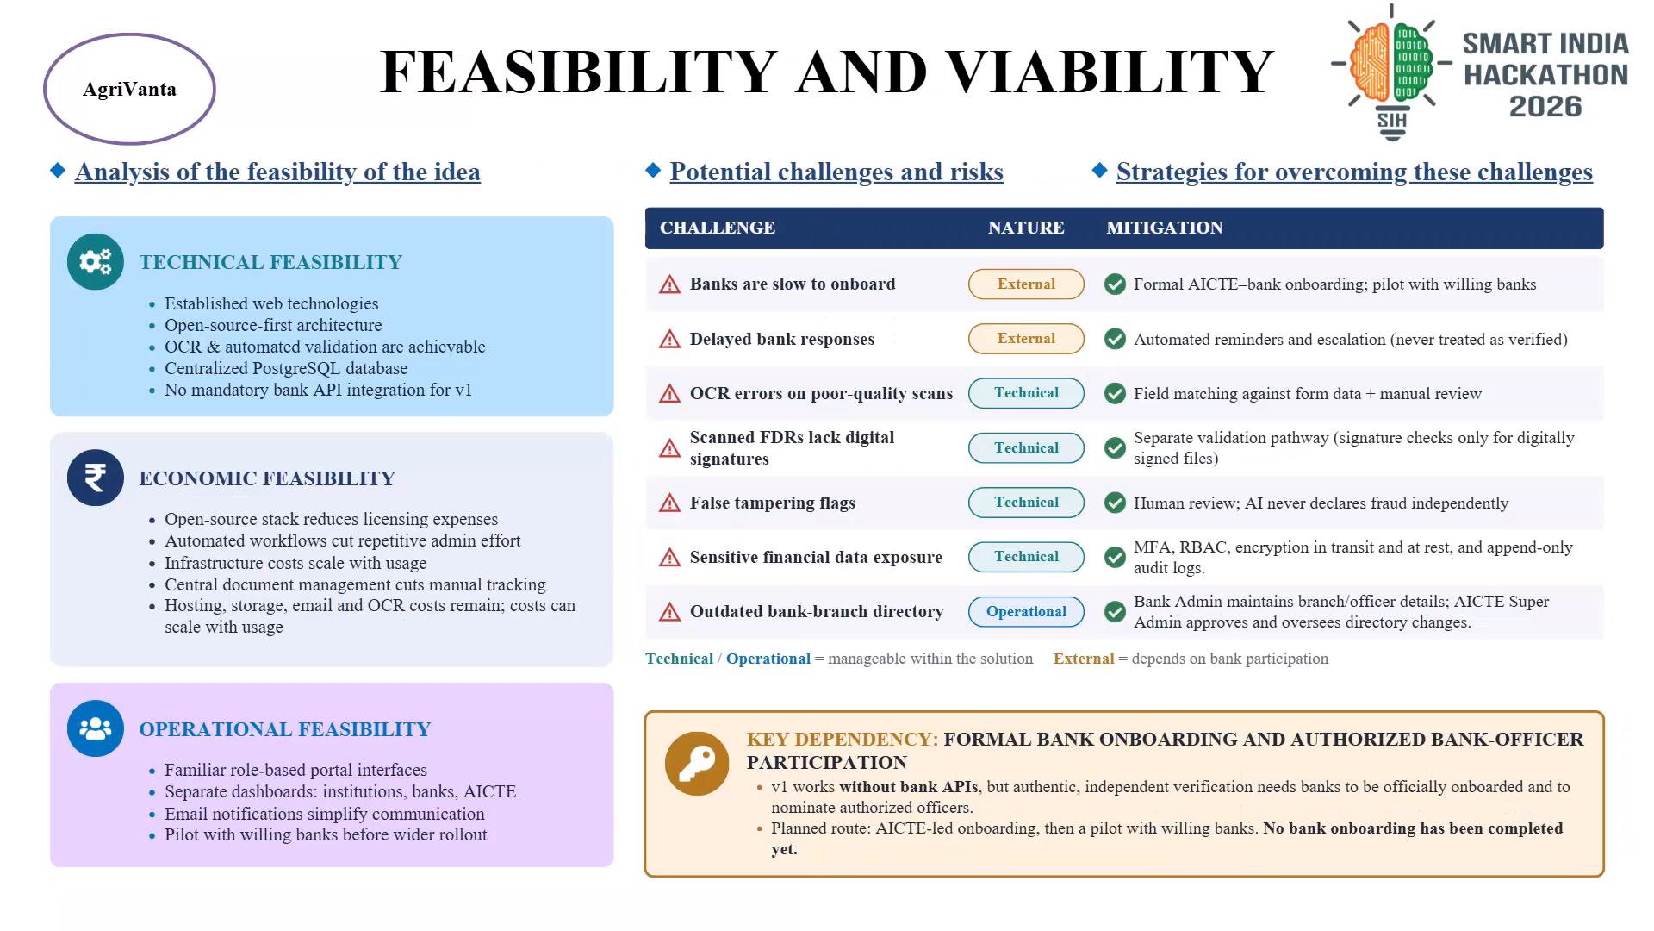
Review the hackathon slides from Feasibility and Viability to Research and References, return to the title slide, and go forward to the references again.
key(Down)
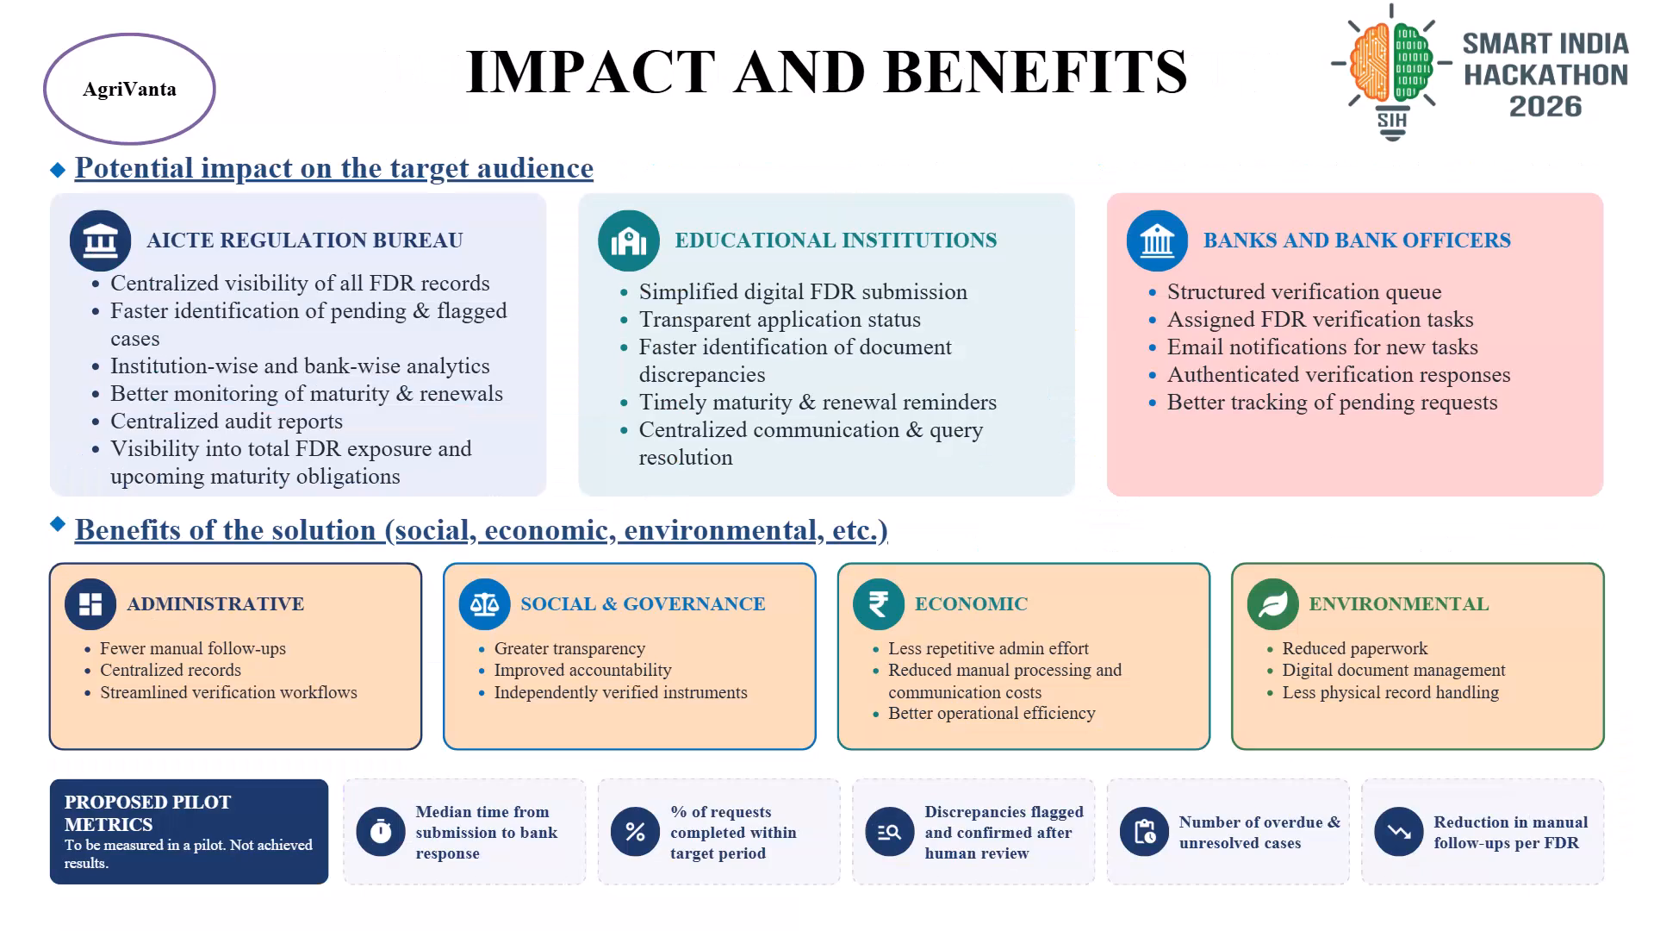
key(Down)
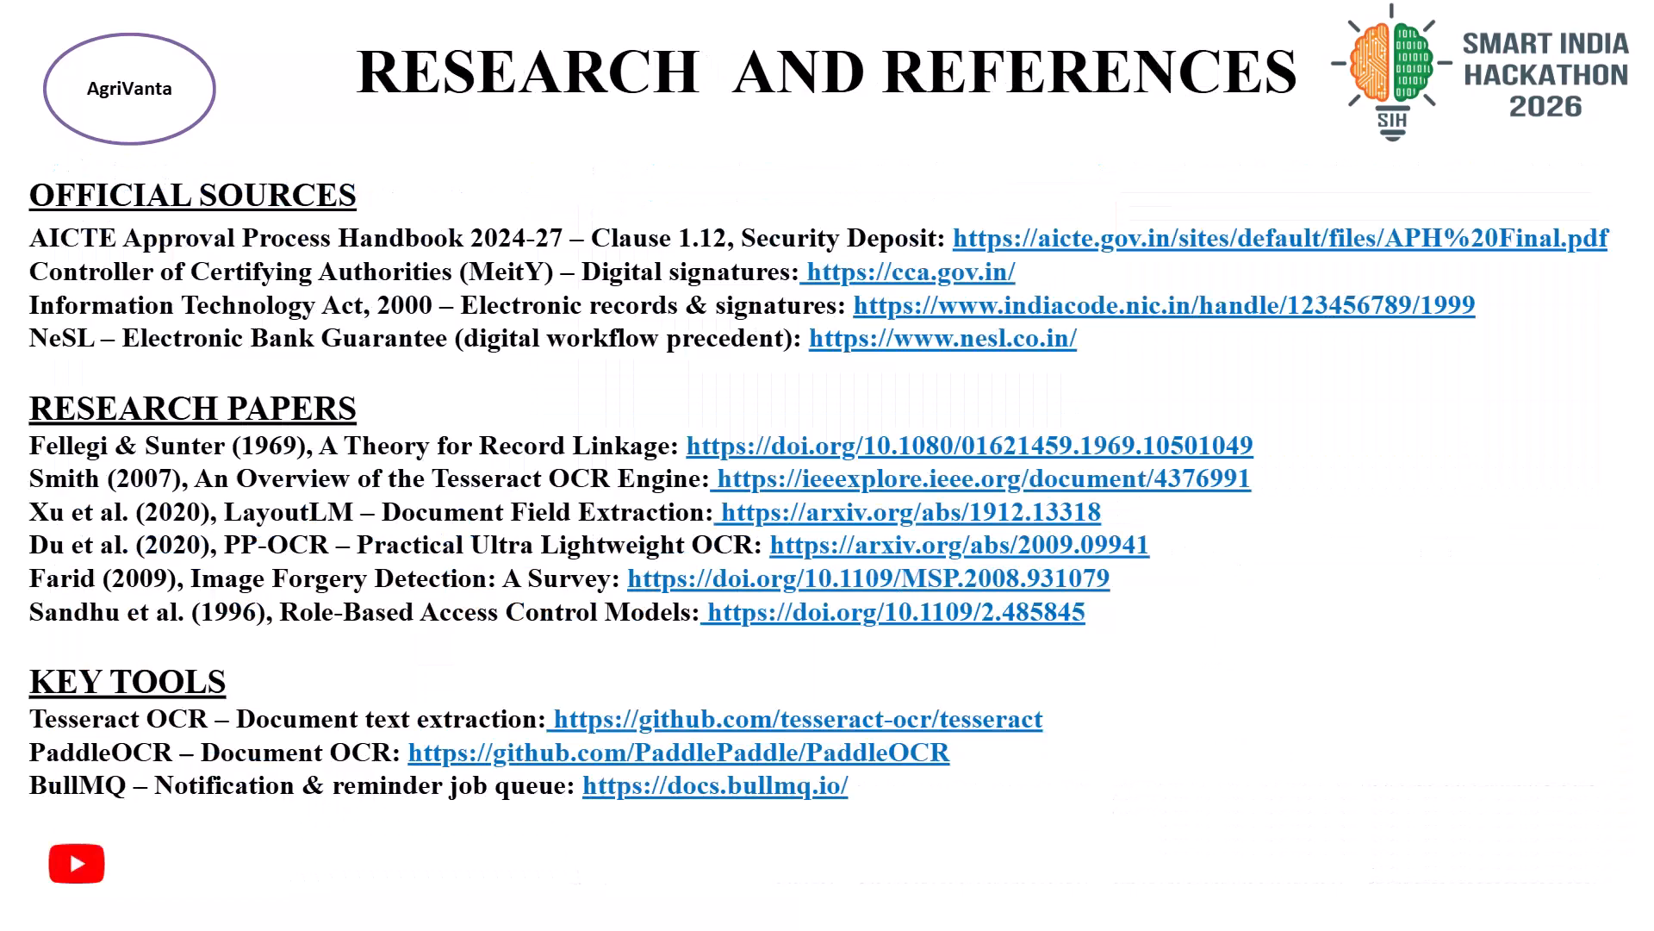
key(Up)
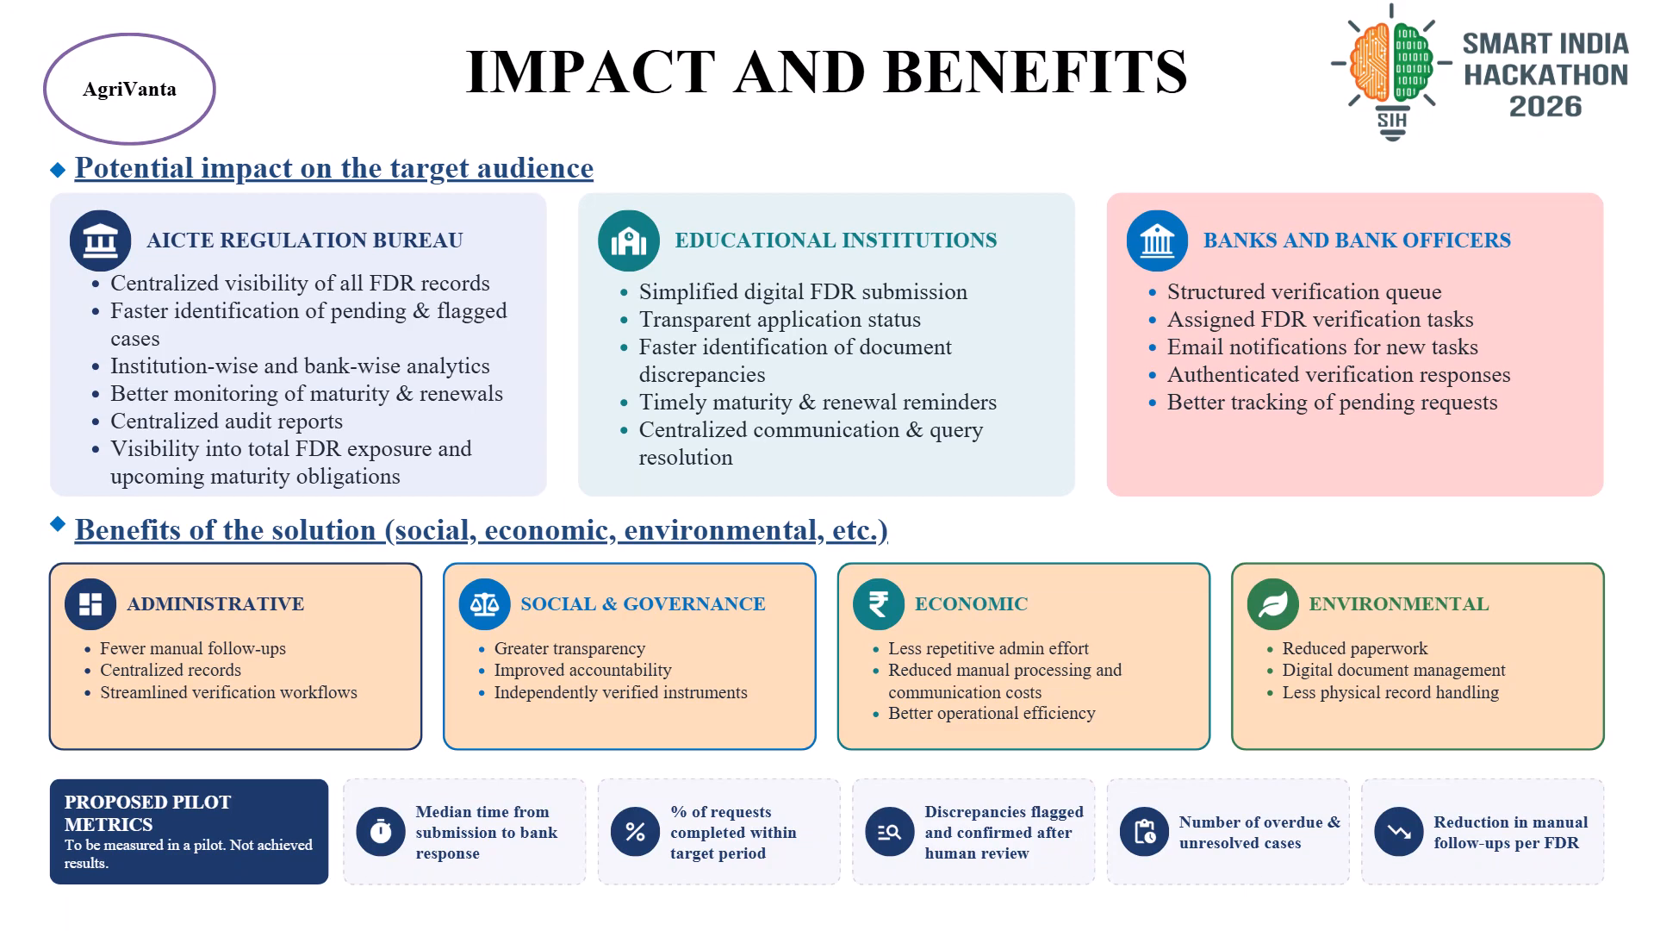
key(Down)
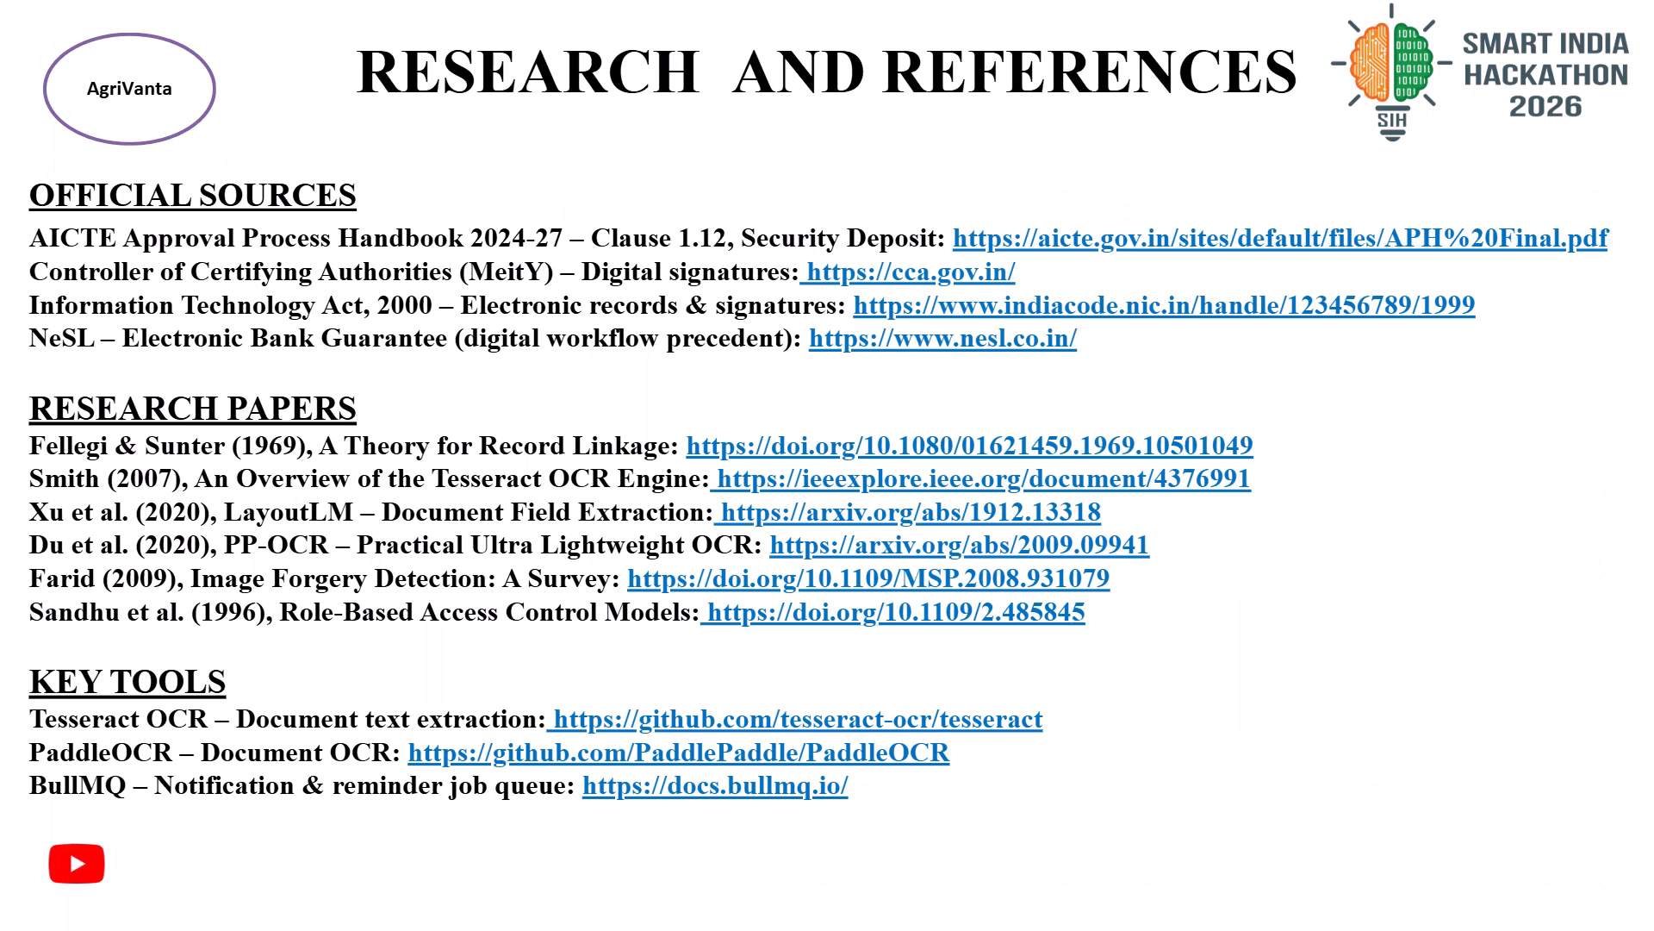
key(Up)
key(Up)
key(Up)
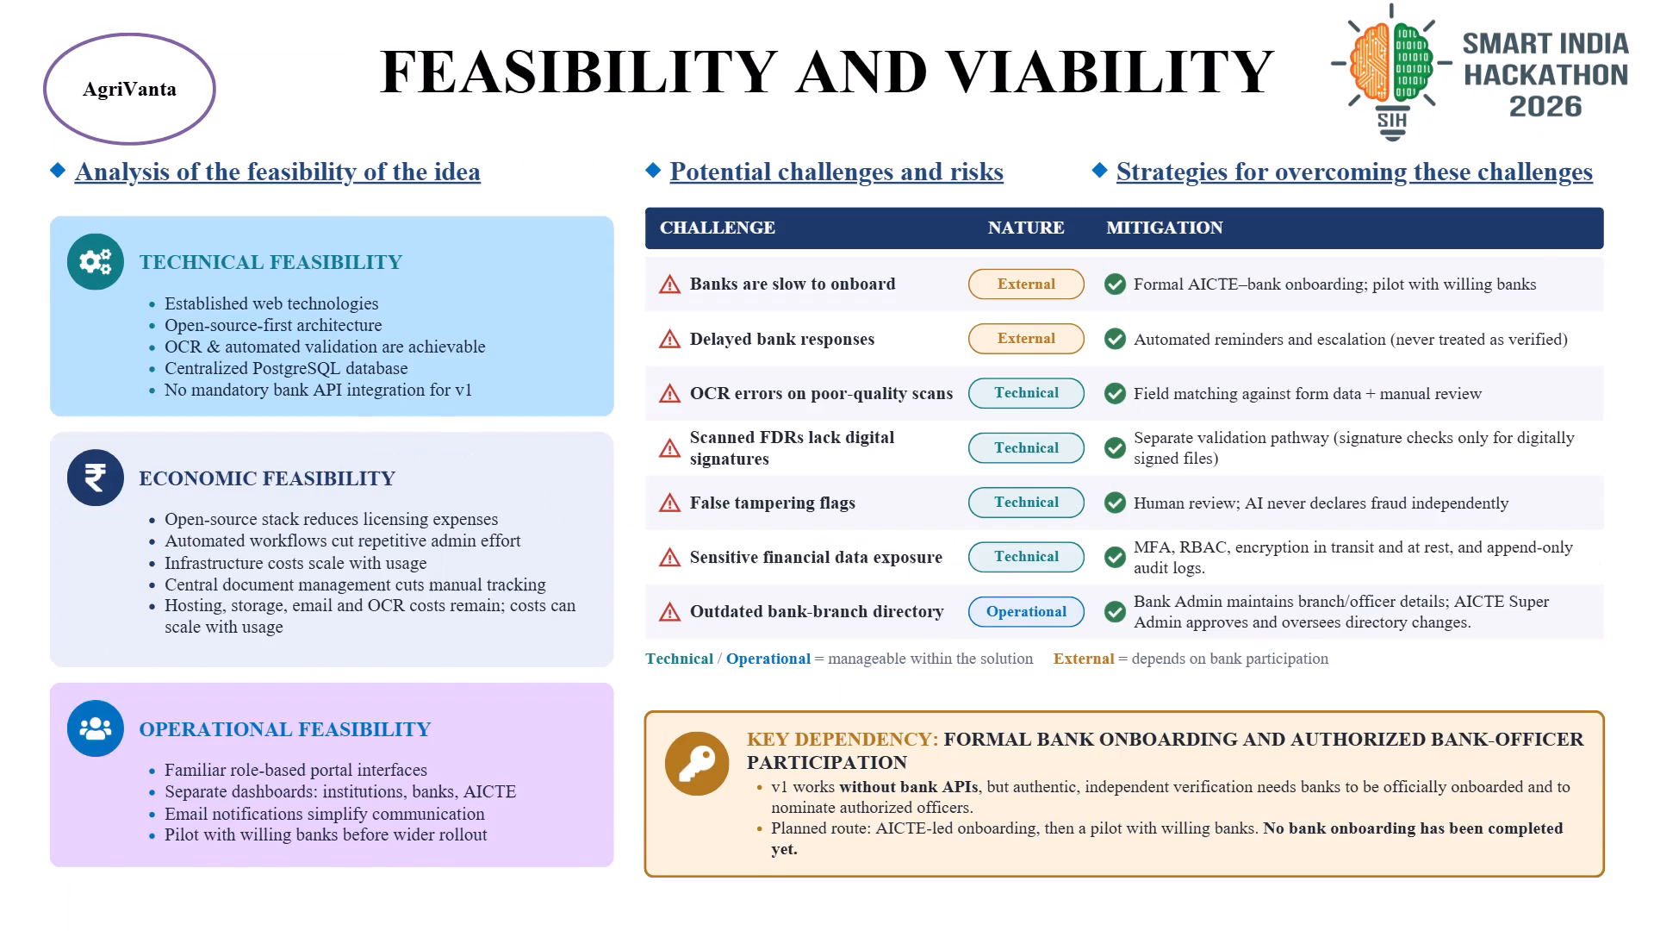
key(Up)
key(Up)
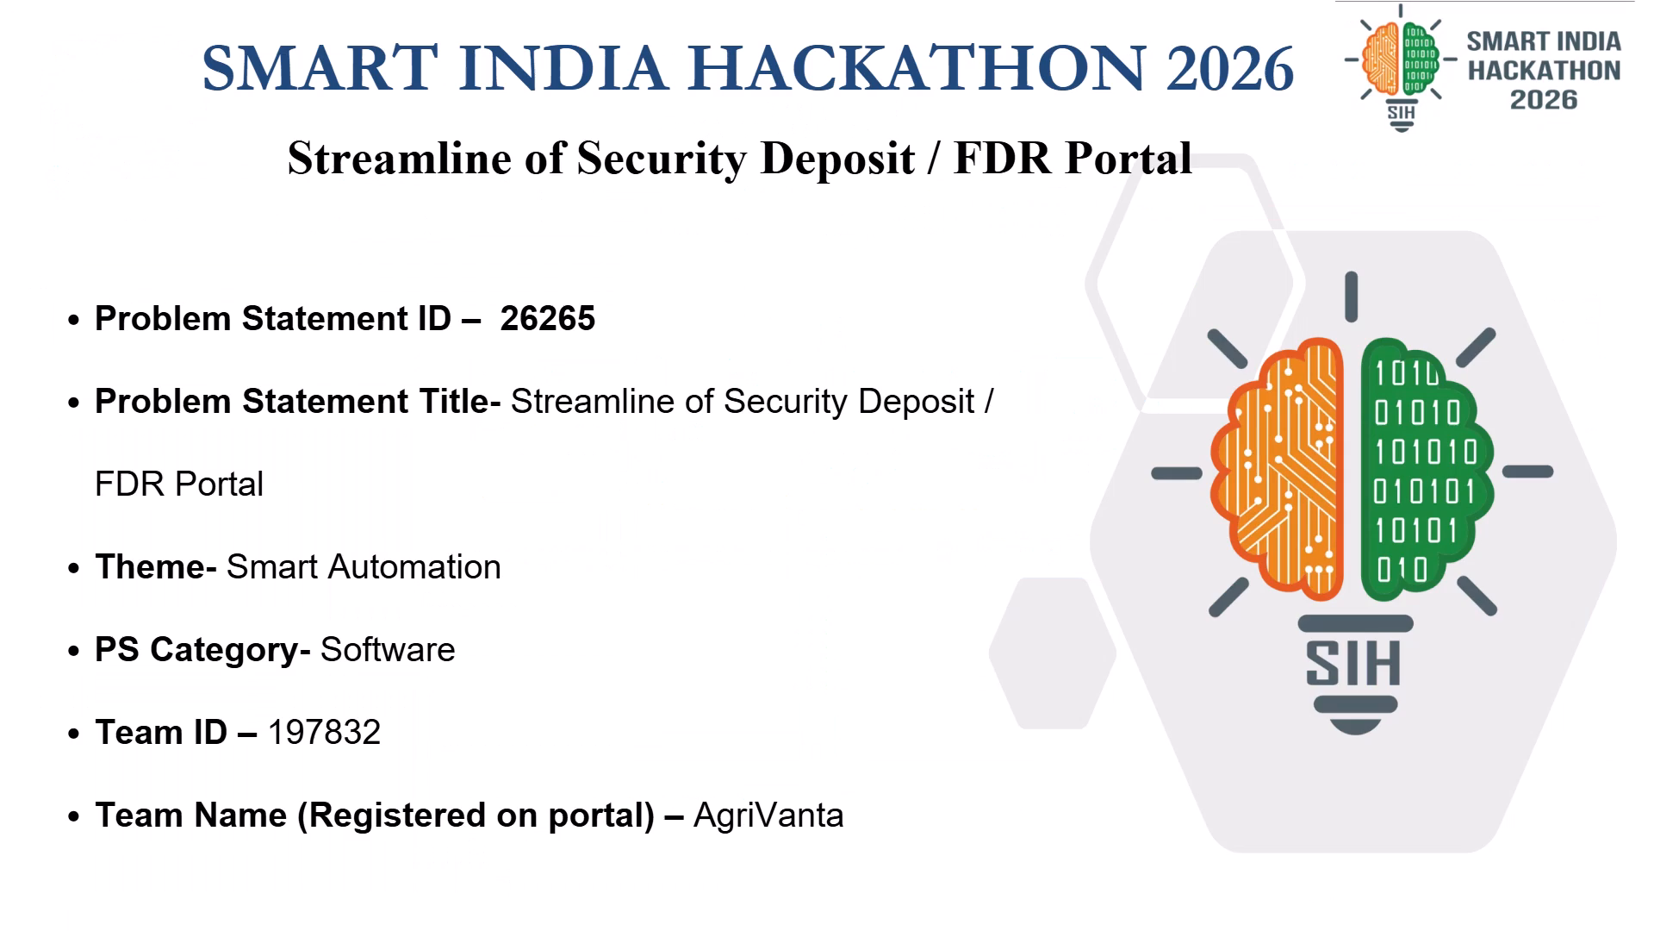
key(Down)
key(Down)
key(Down)
key(Down)
key(Down)
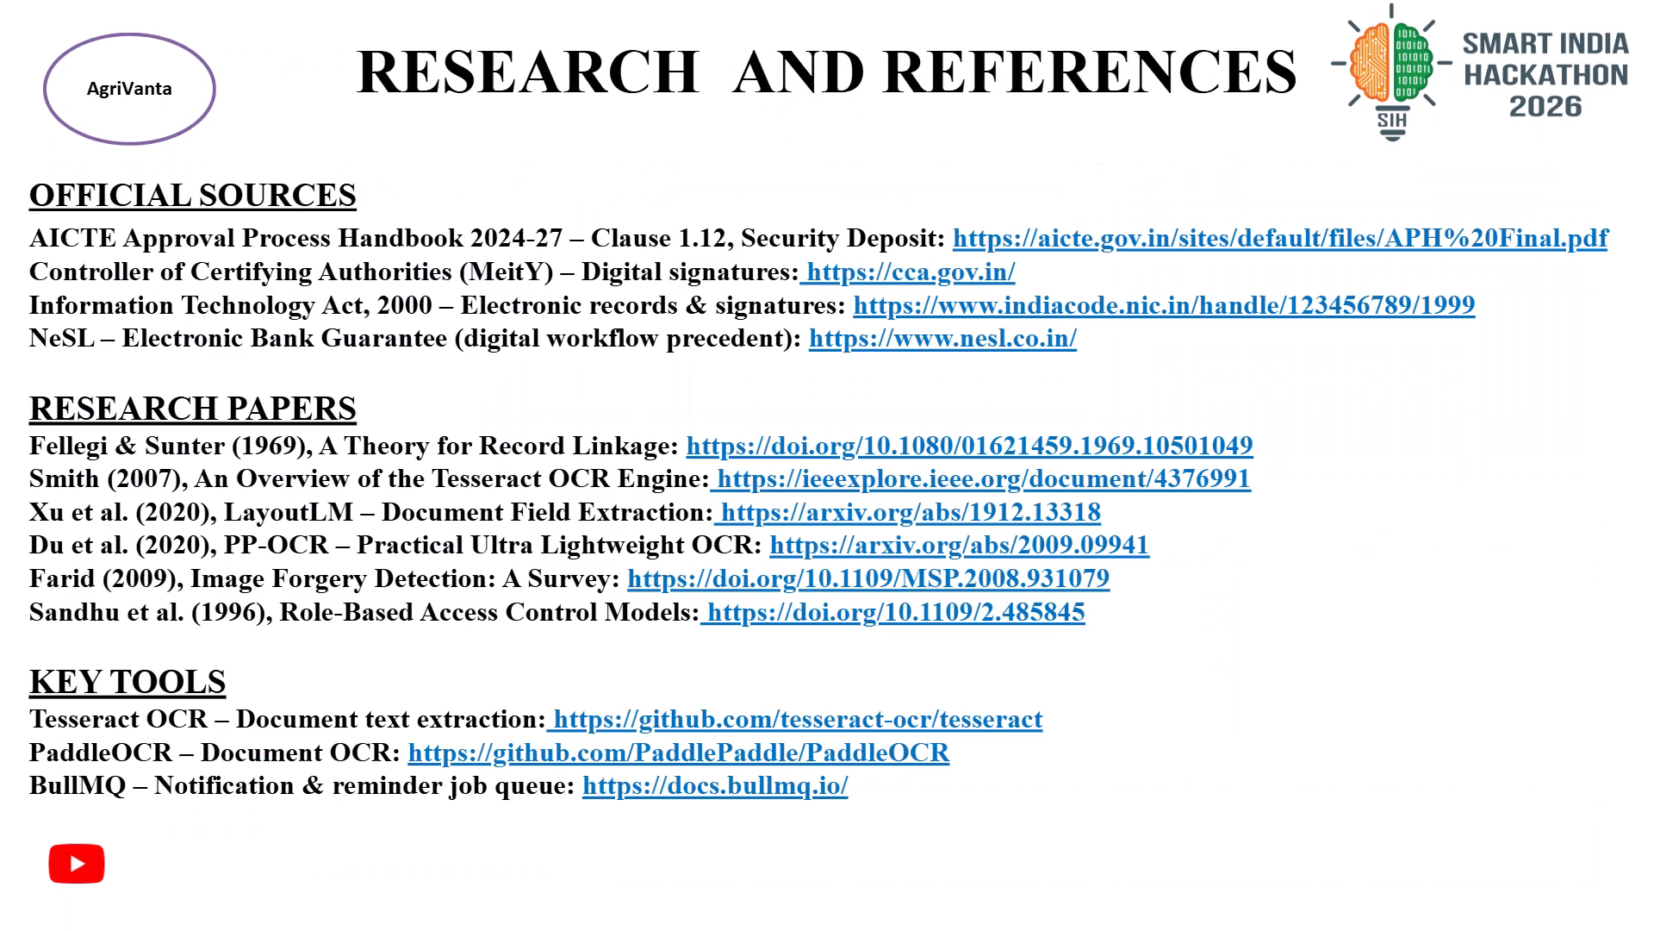
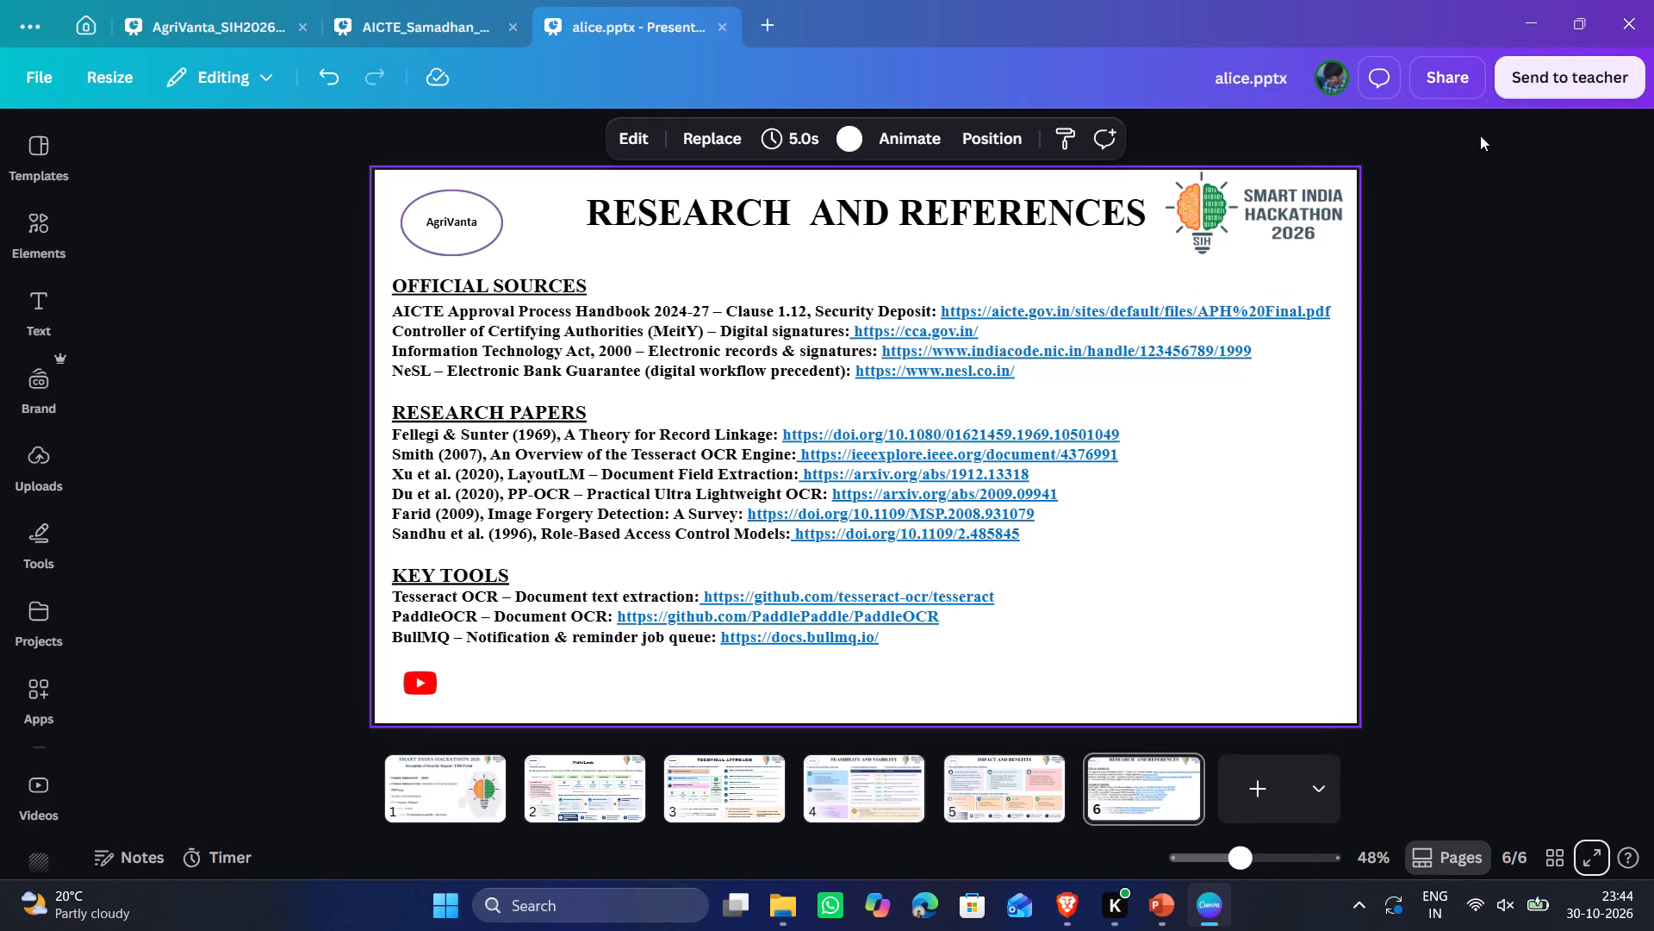
Download all pages of the presentation as a digital PDF and save it in Downloads under the file name bhosda.
click(1458, 83)
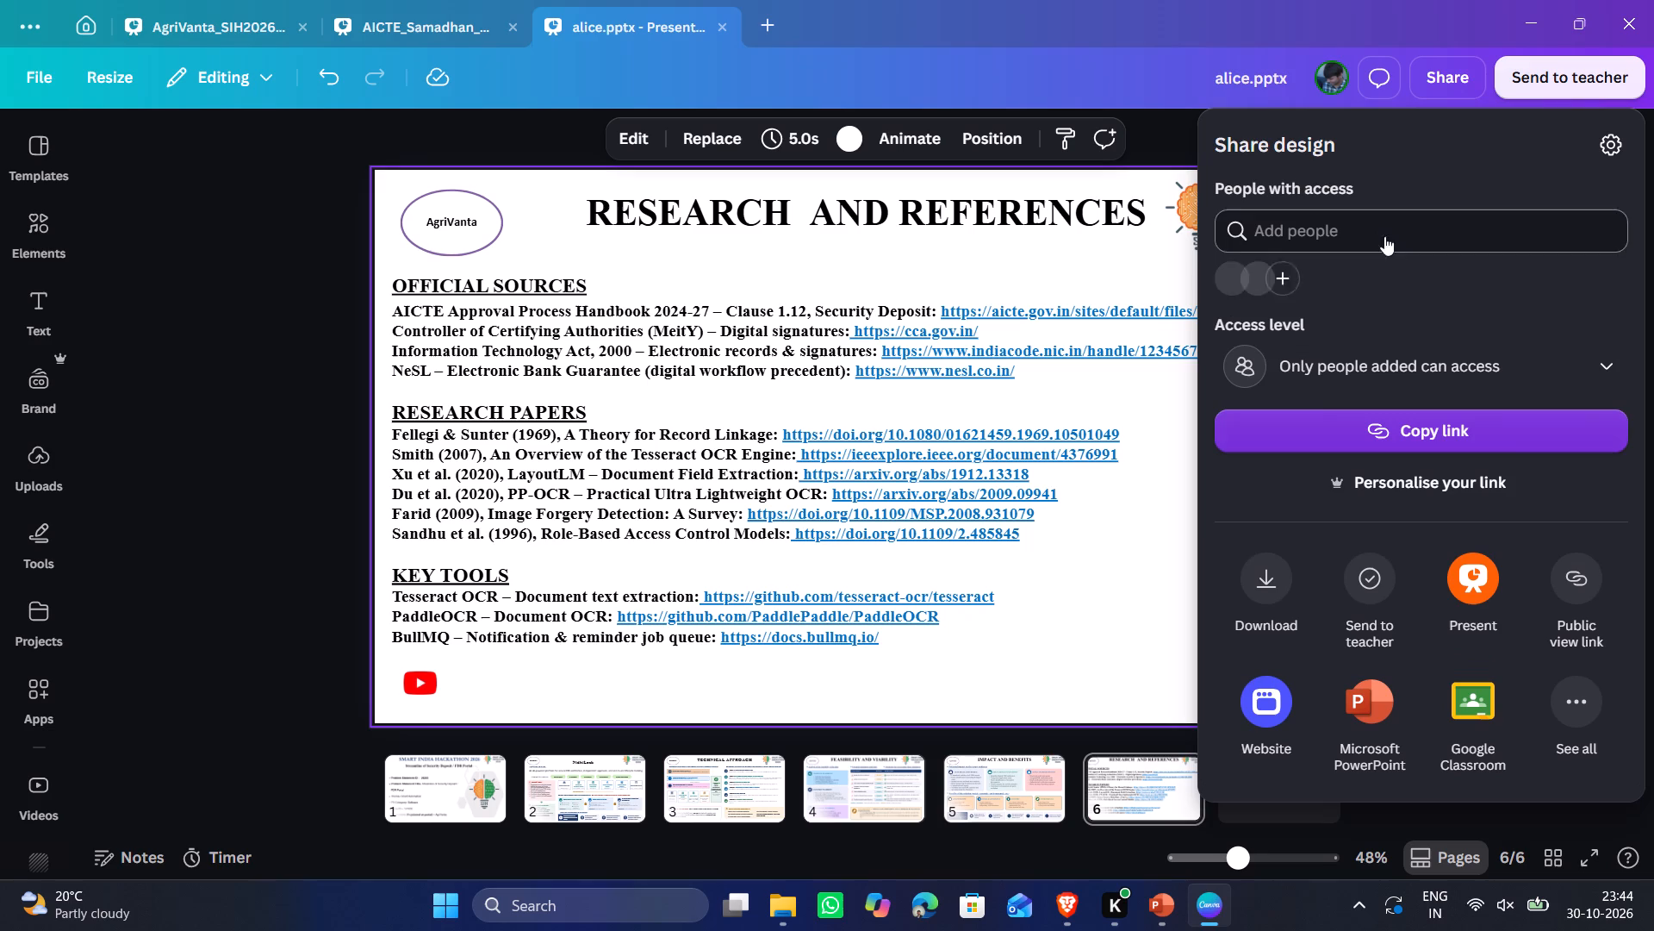
click(1253, 587)
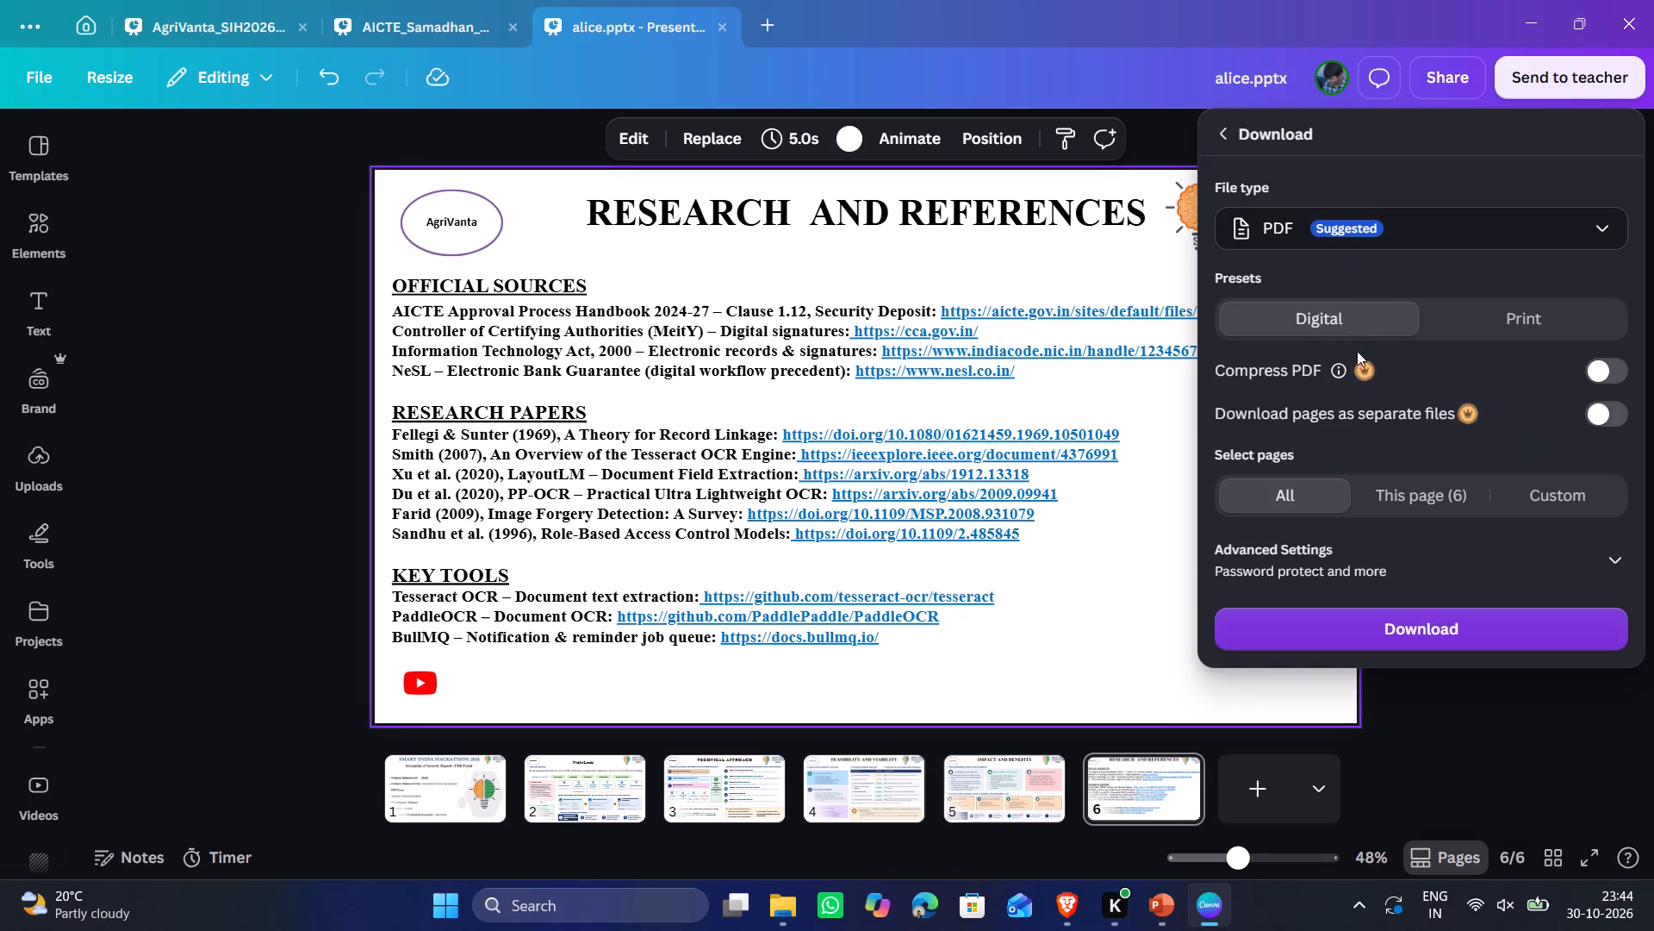
click(1420, 623)
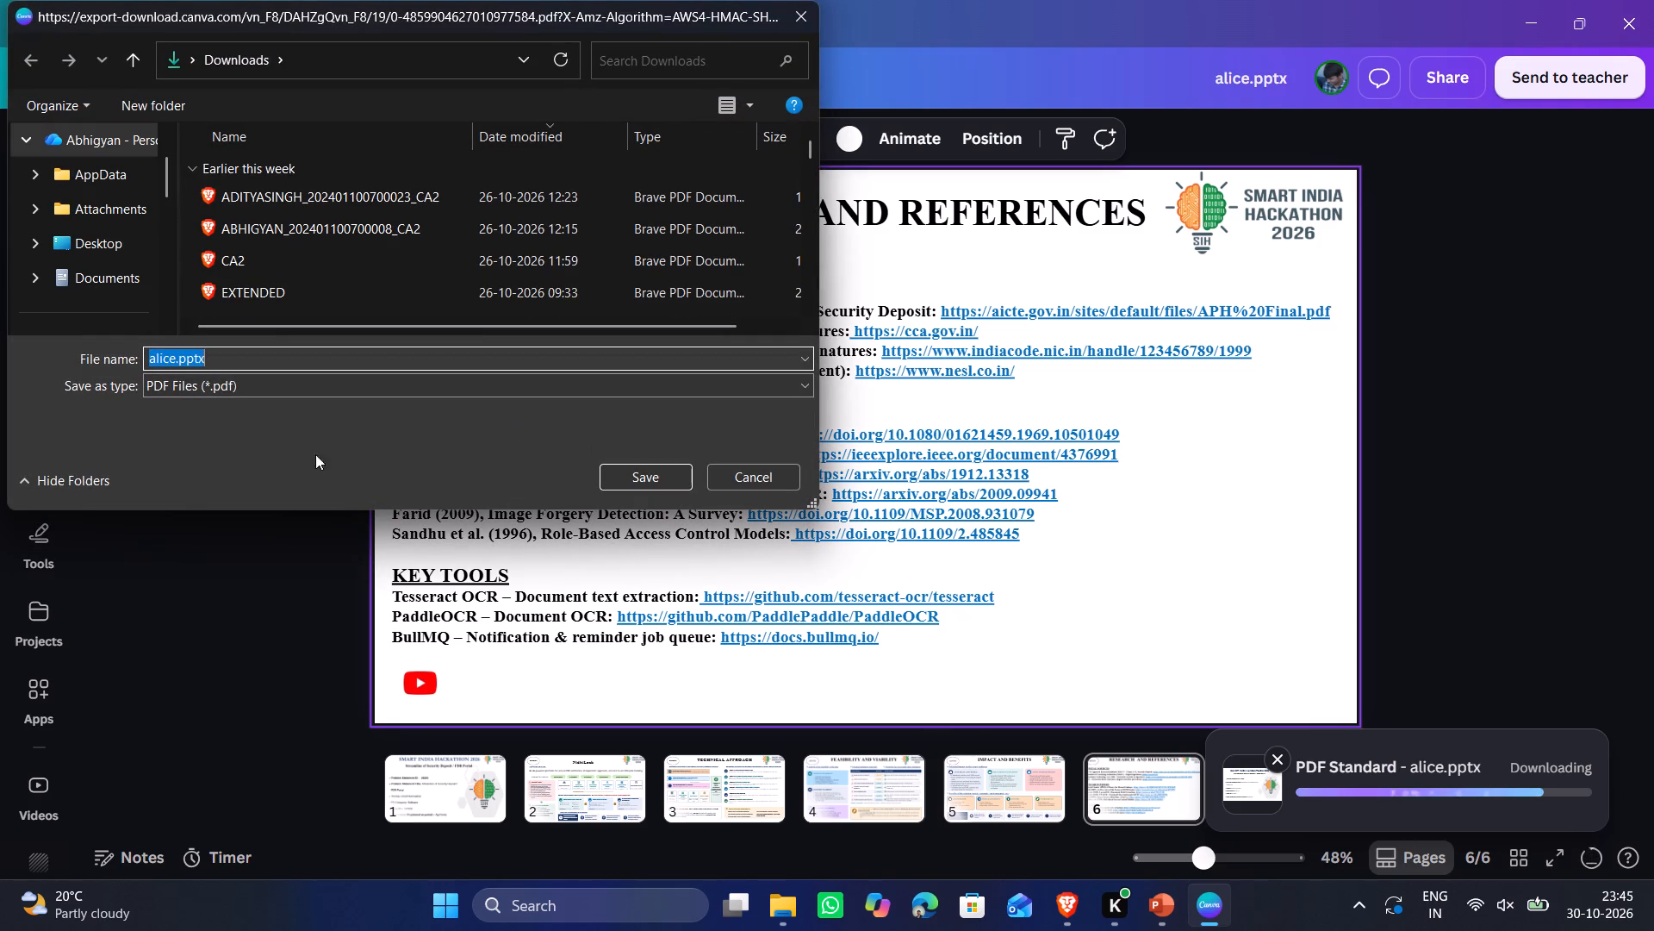
triple_click(260, 353)
click(260, 353)
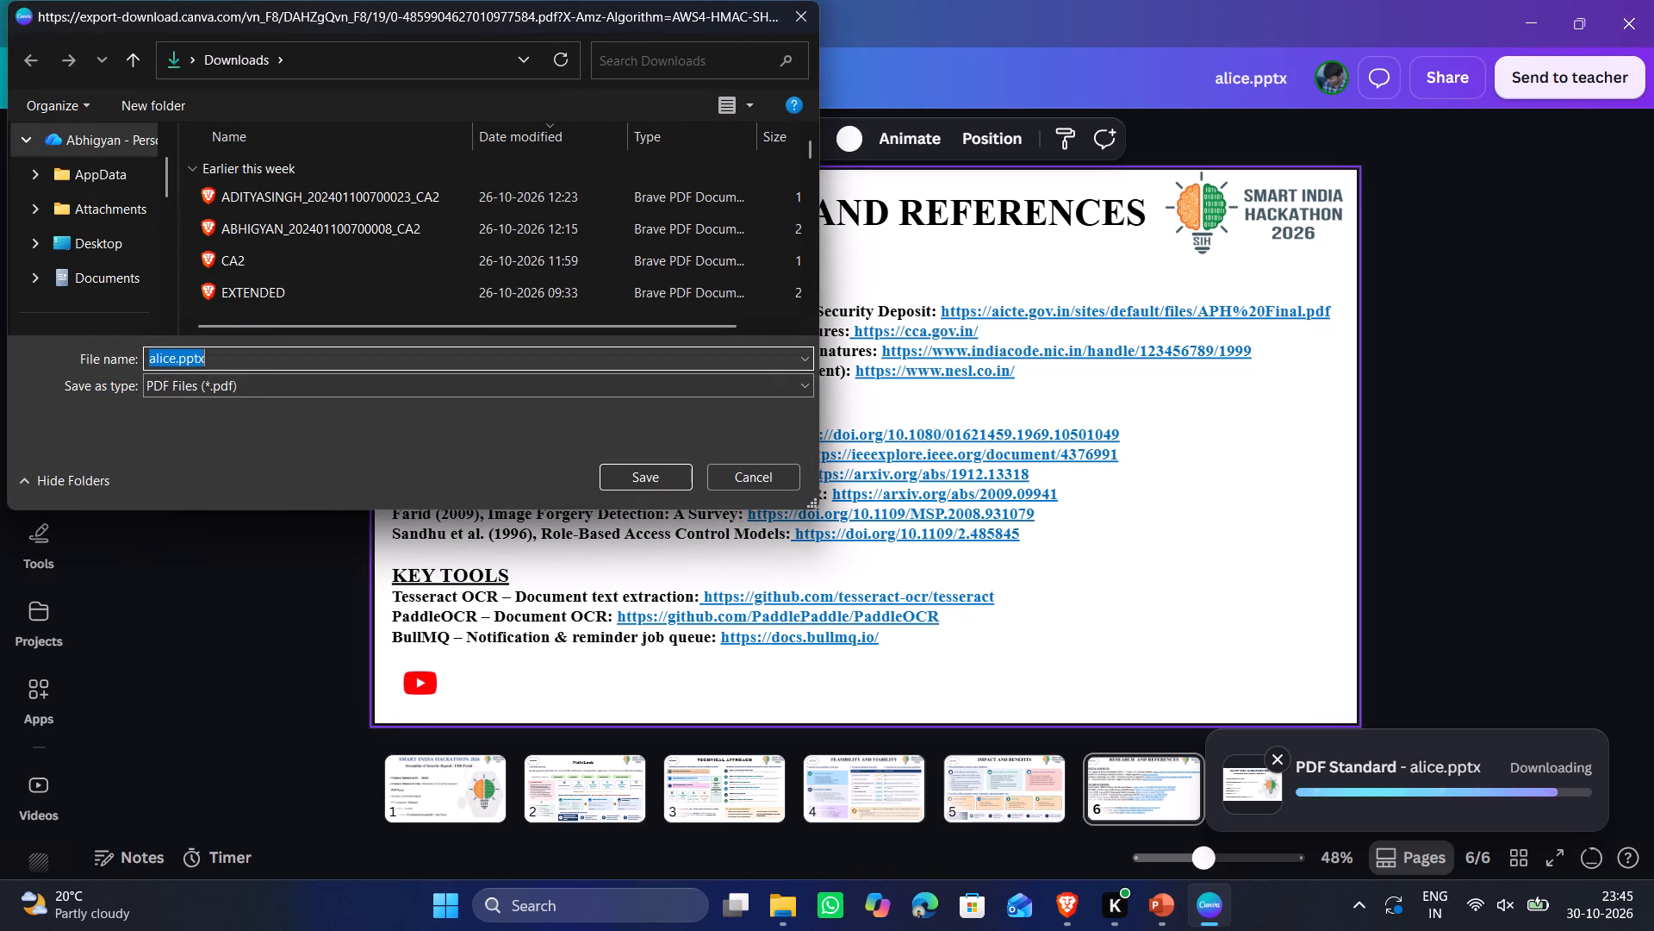
text(bhosda)
key(Return)
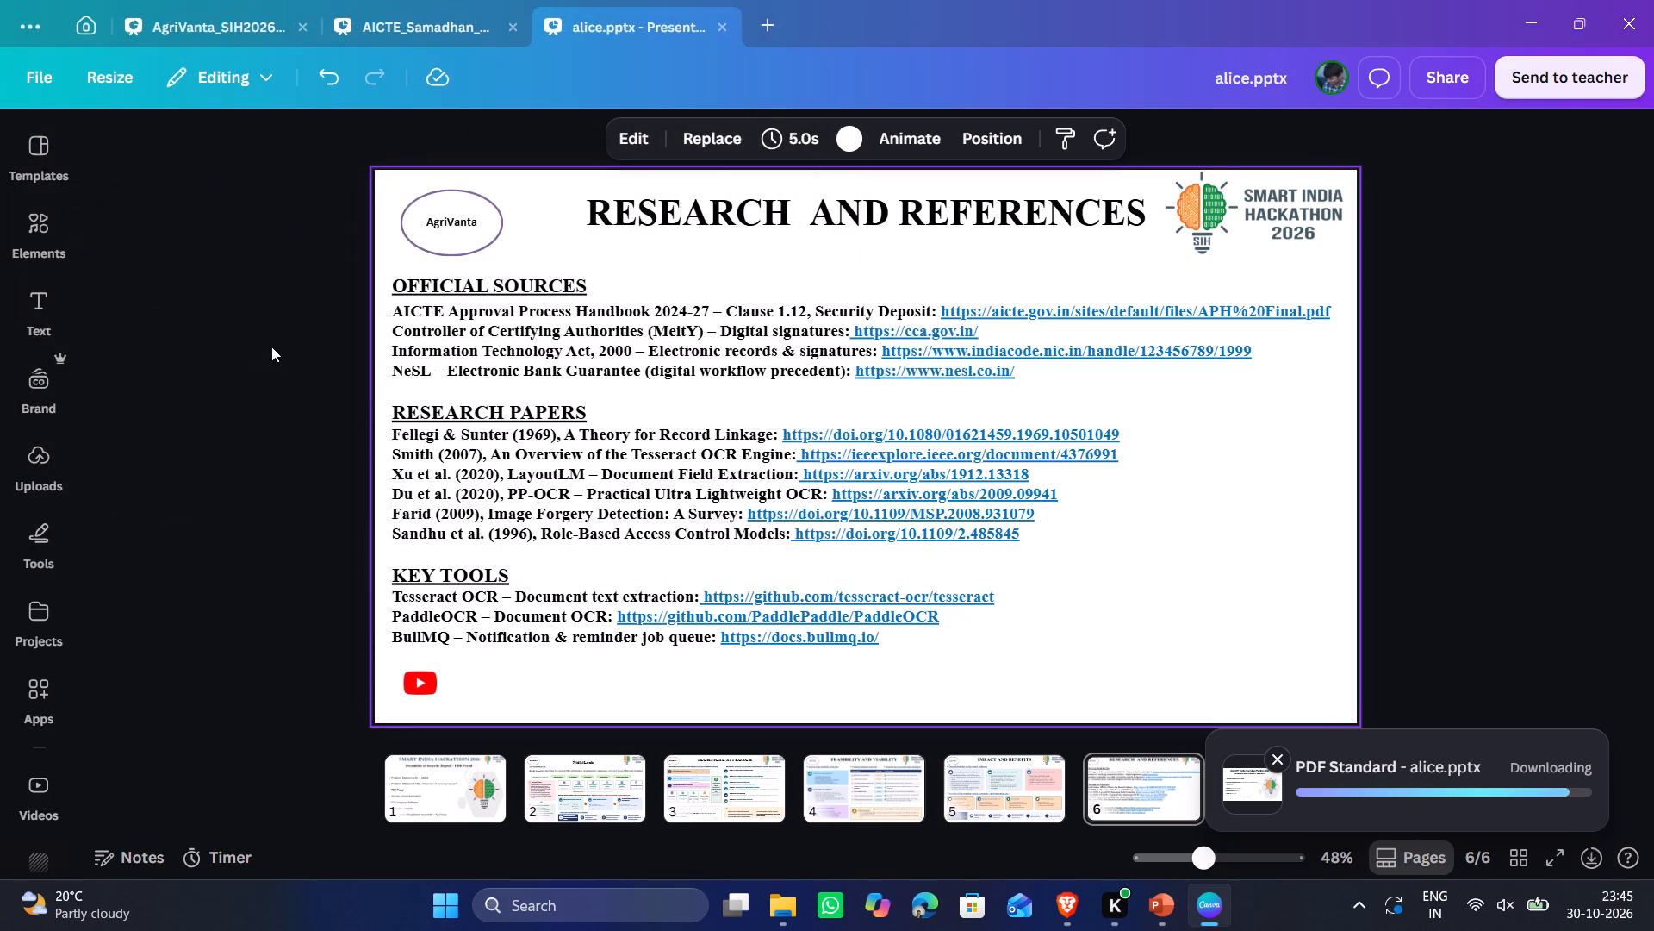
Switch to File Explorer and show the Downloads folder to locate the saved bhosda PDF.
click(783, 905)
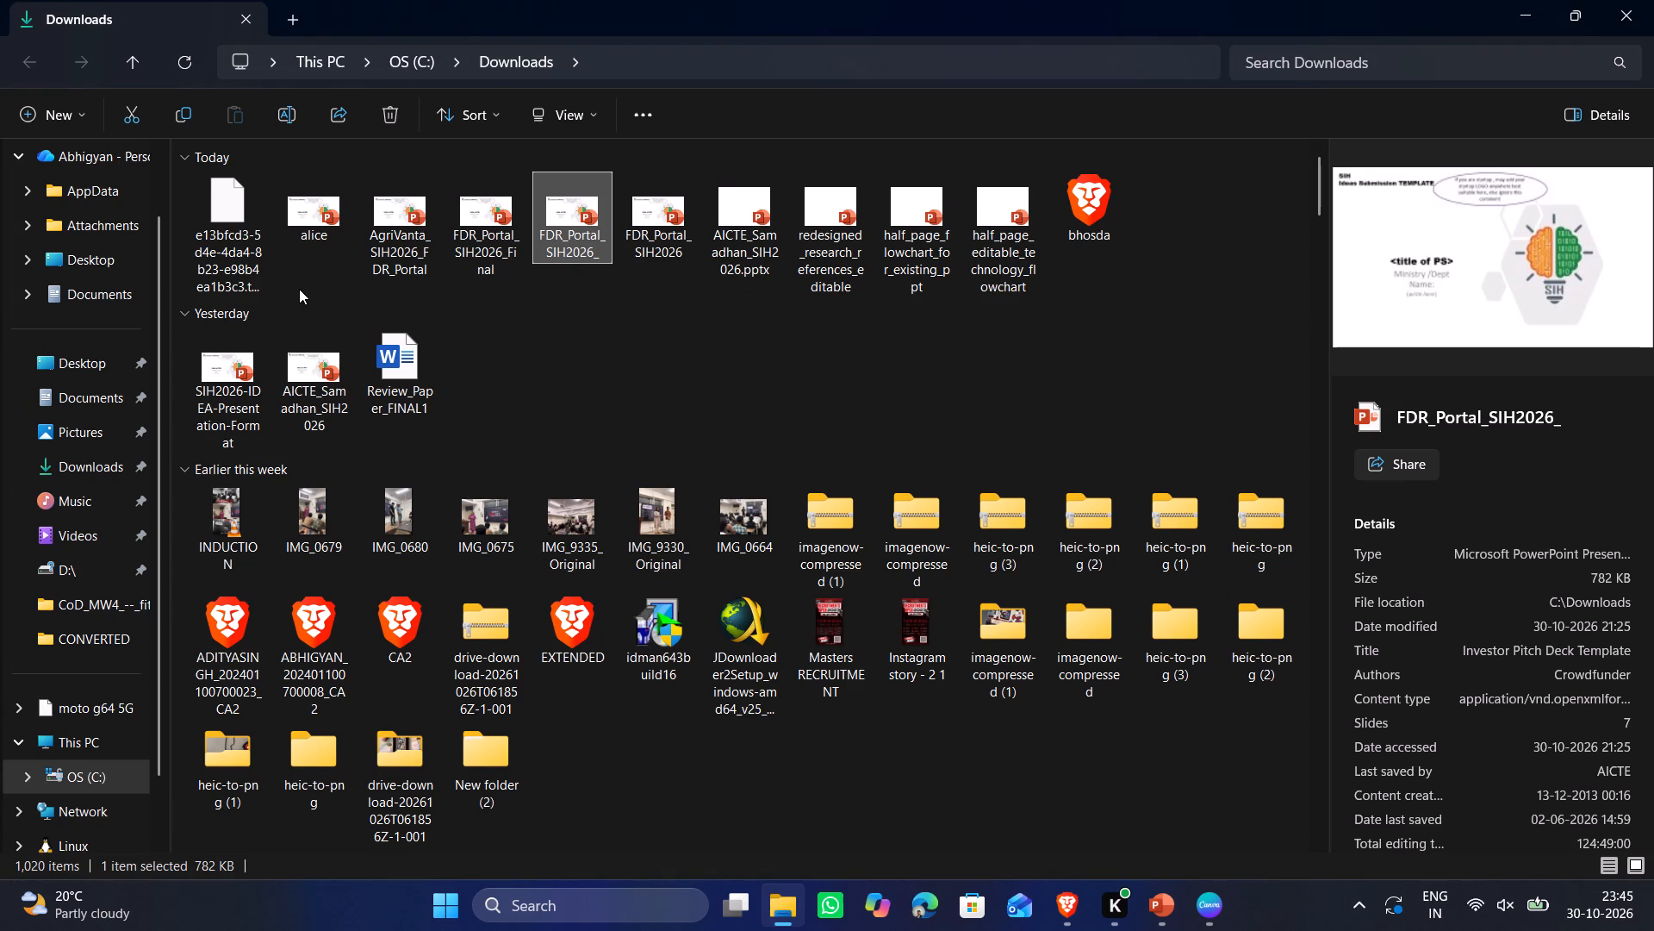
click(94, 455)
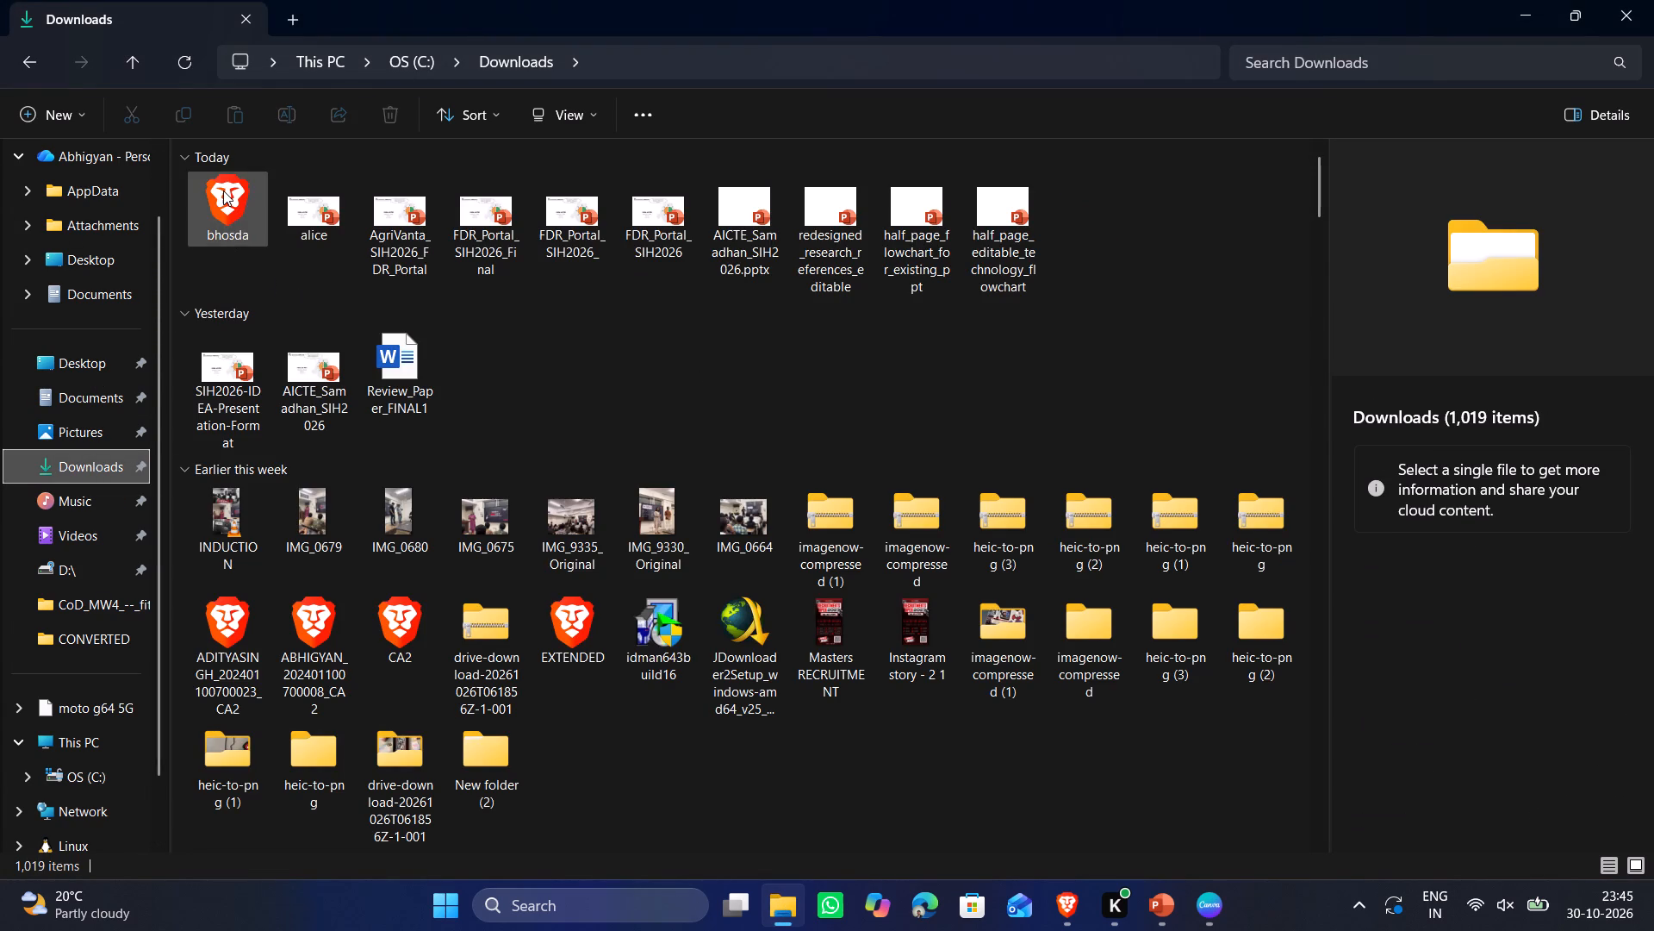
Select the bhosda PDF in the Downloads folder and switch to WhatsApp.
drag(223, 191, 236, 240)
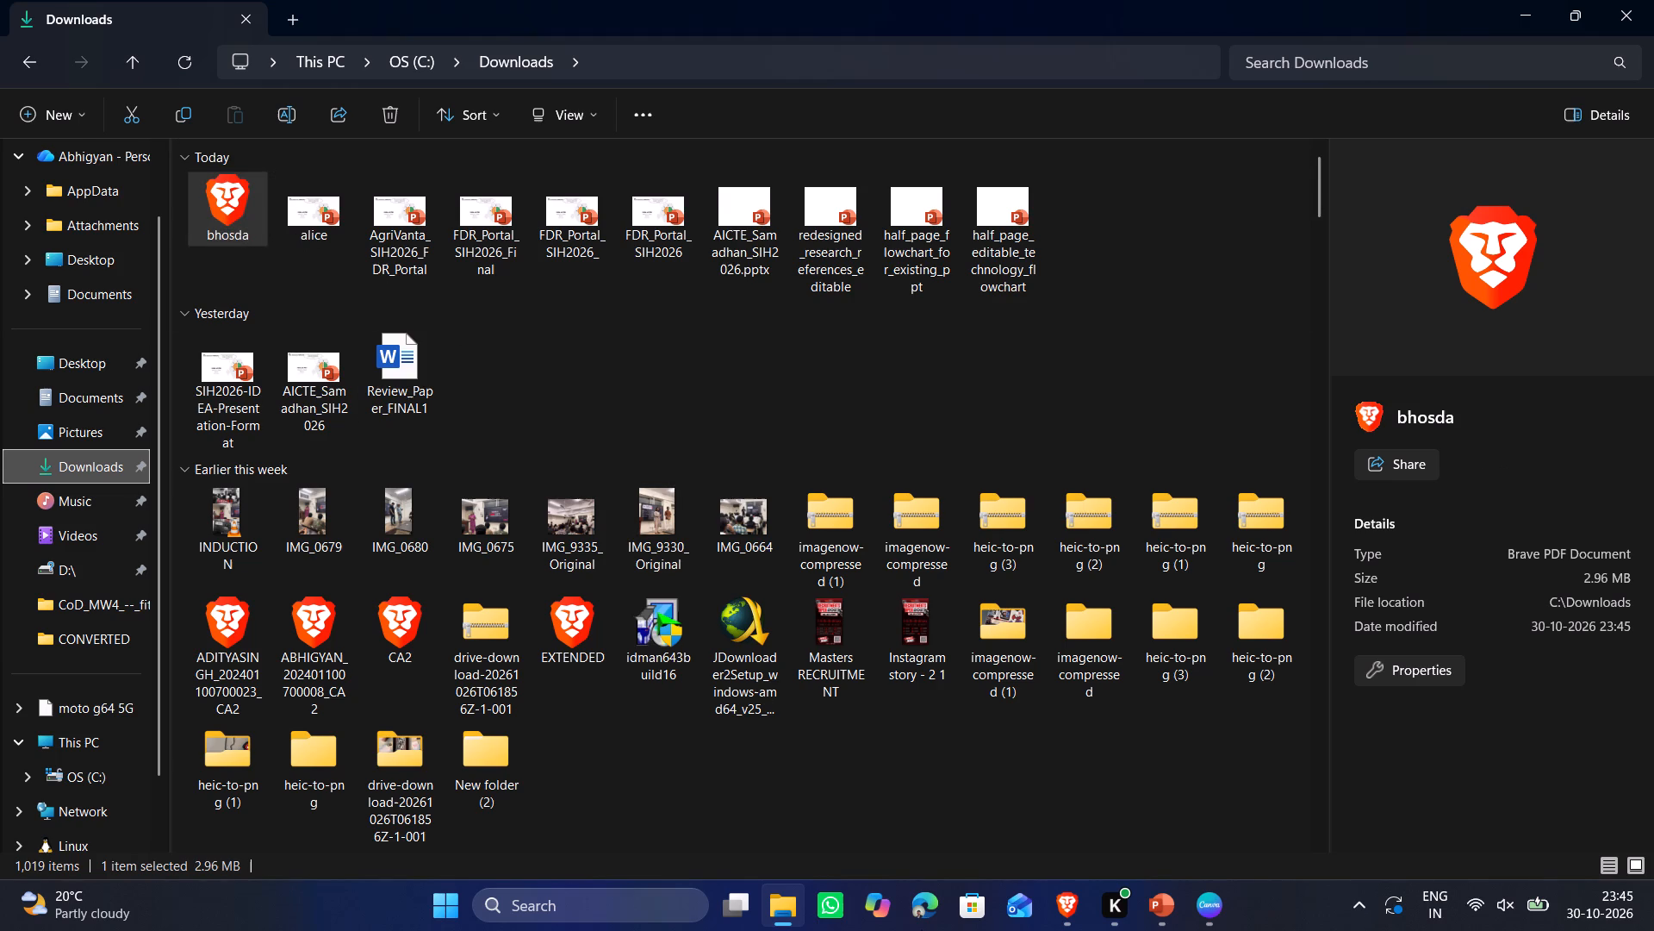
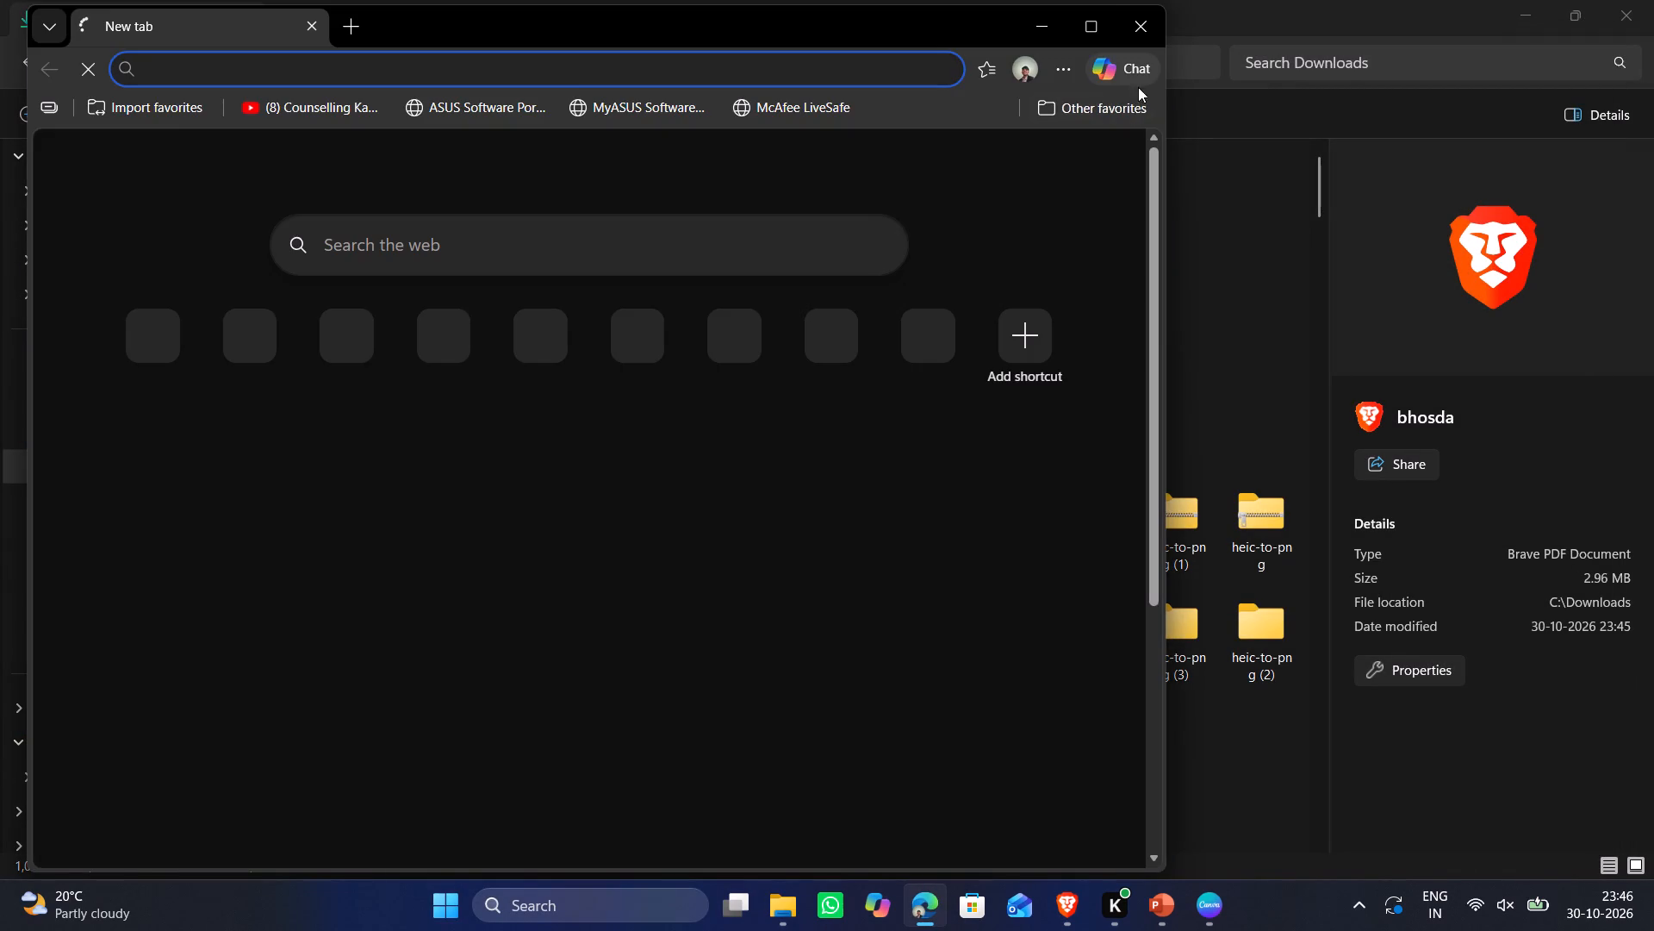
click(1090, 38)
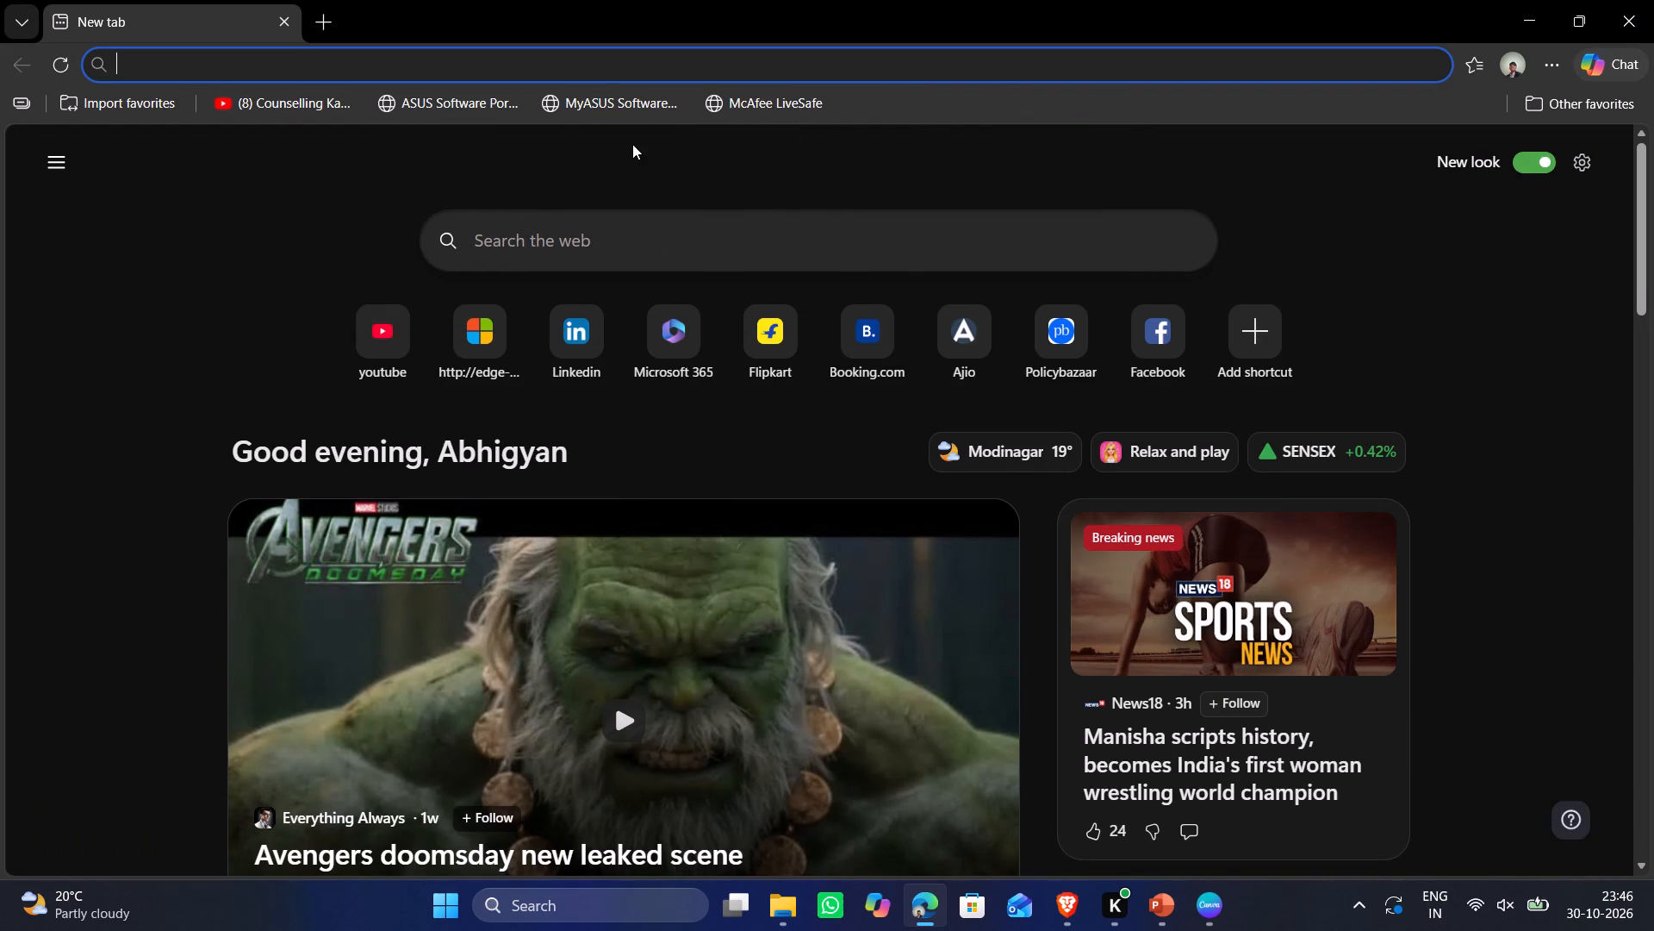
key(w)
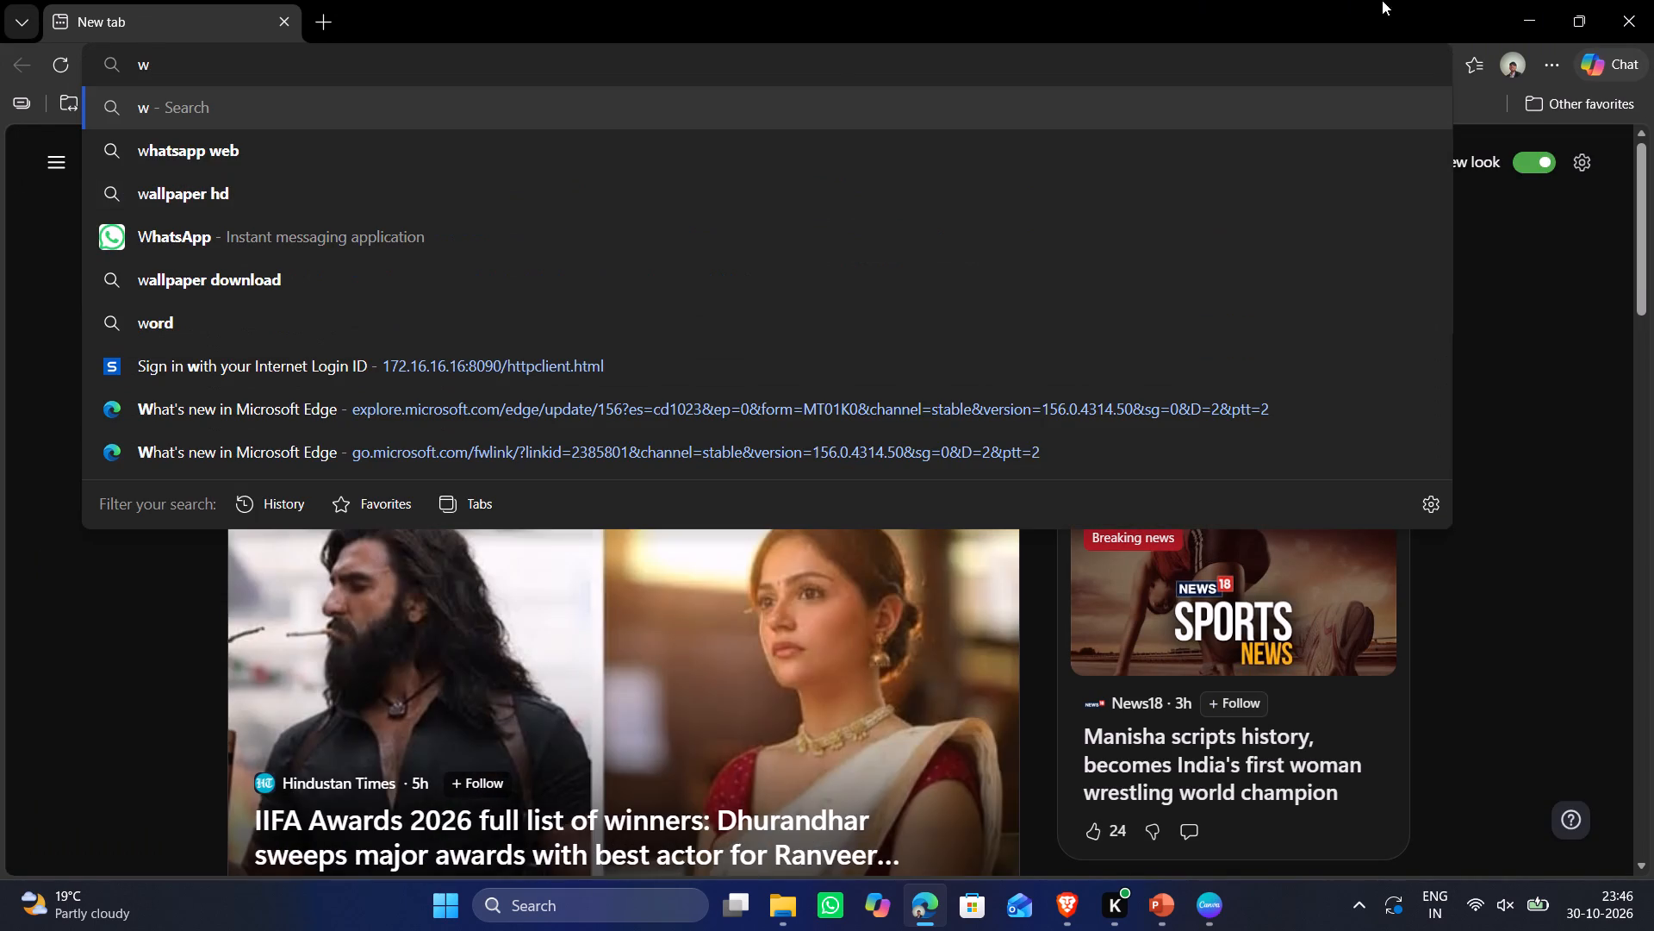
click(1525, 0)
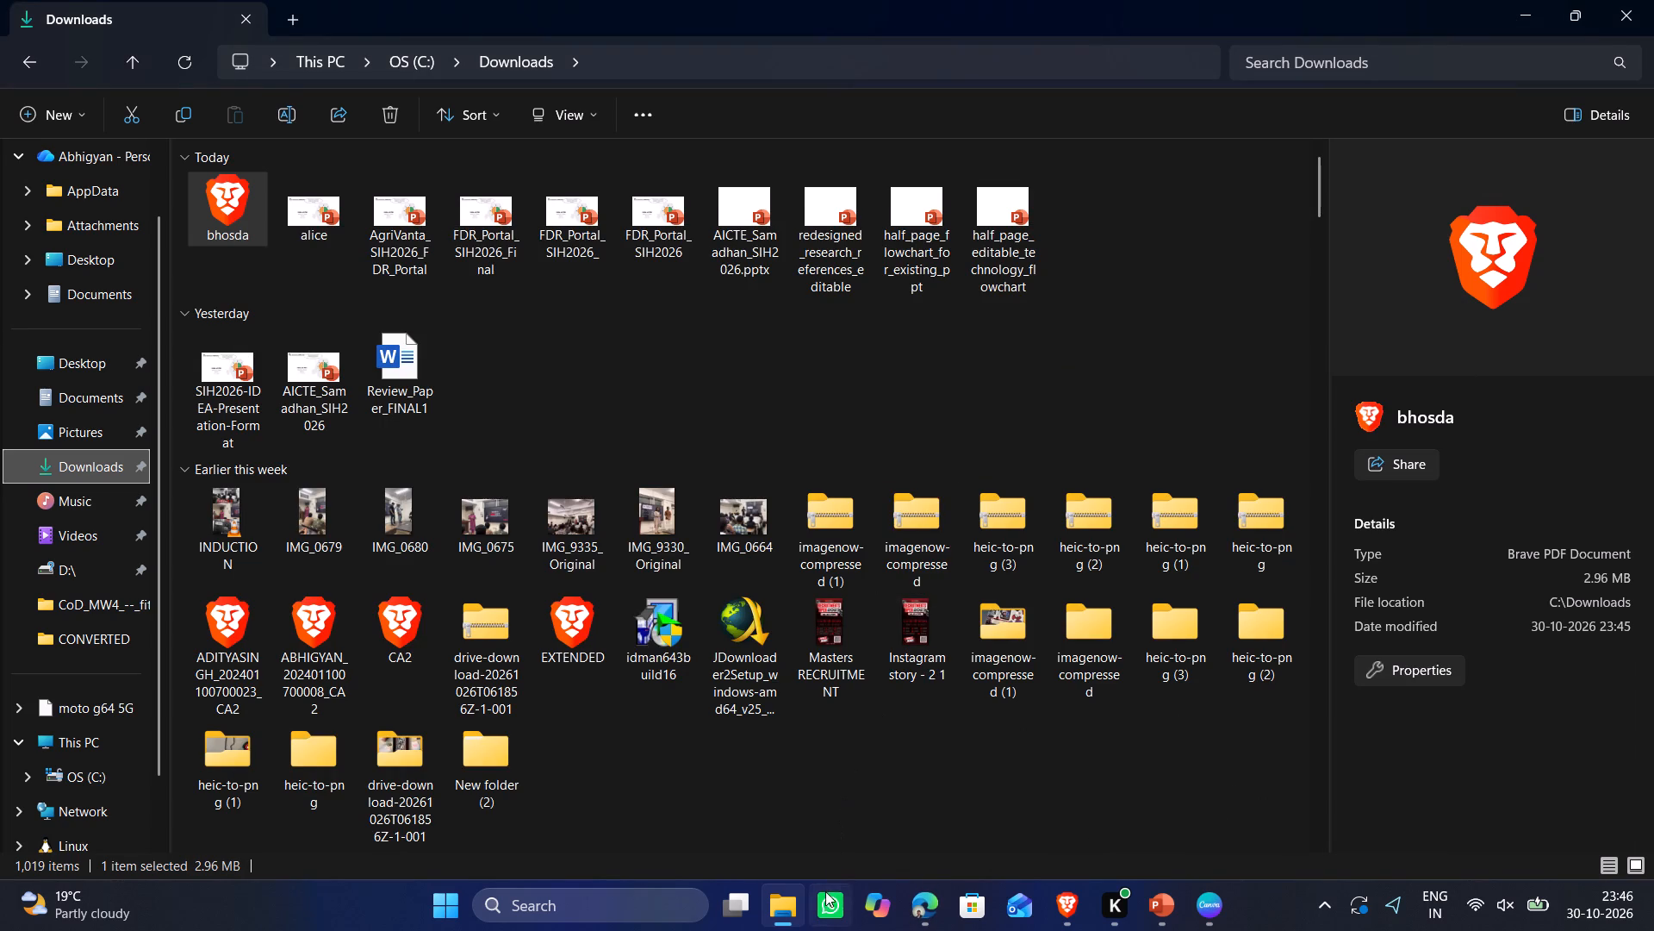
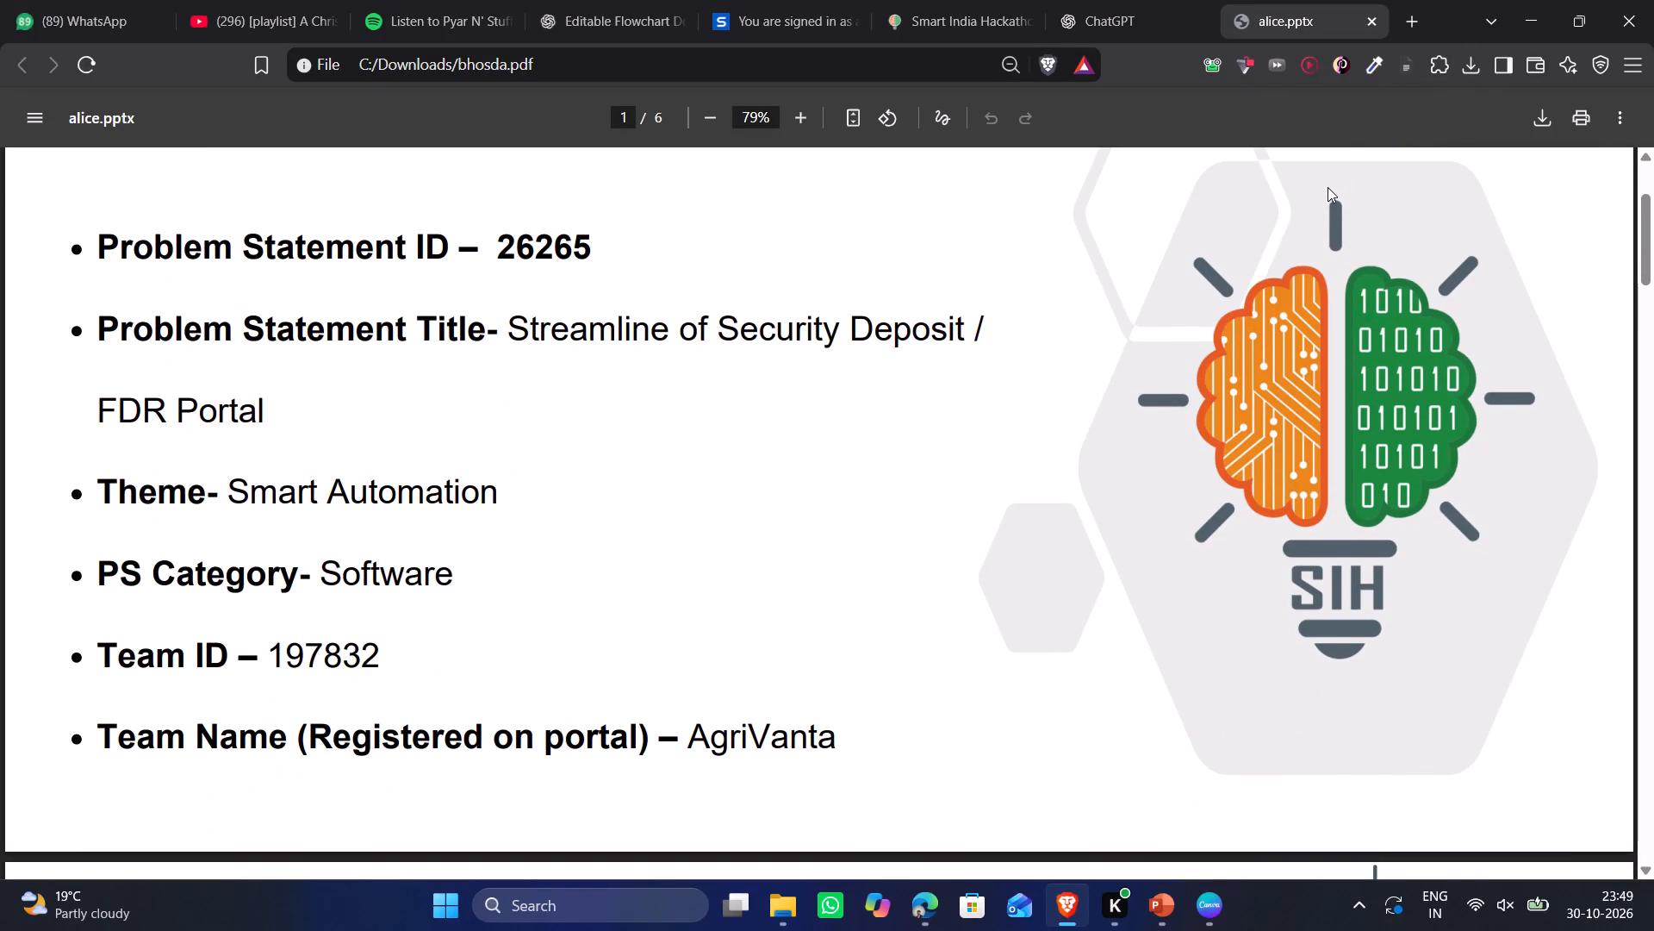
Review the title page and the NidhiLock proposed solution page of the exported bhosda PDF.
scroll(1322, 628, down, 2)
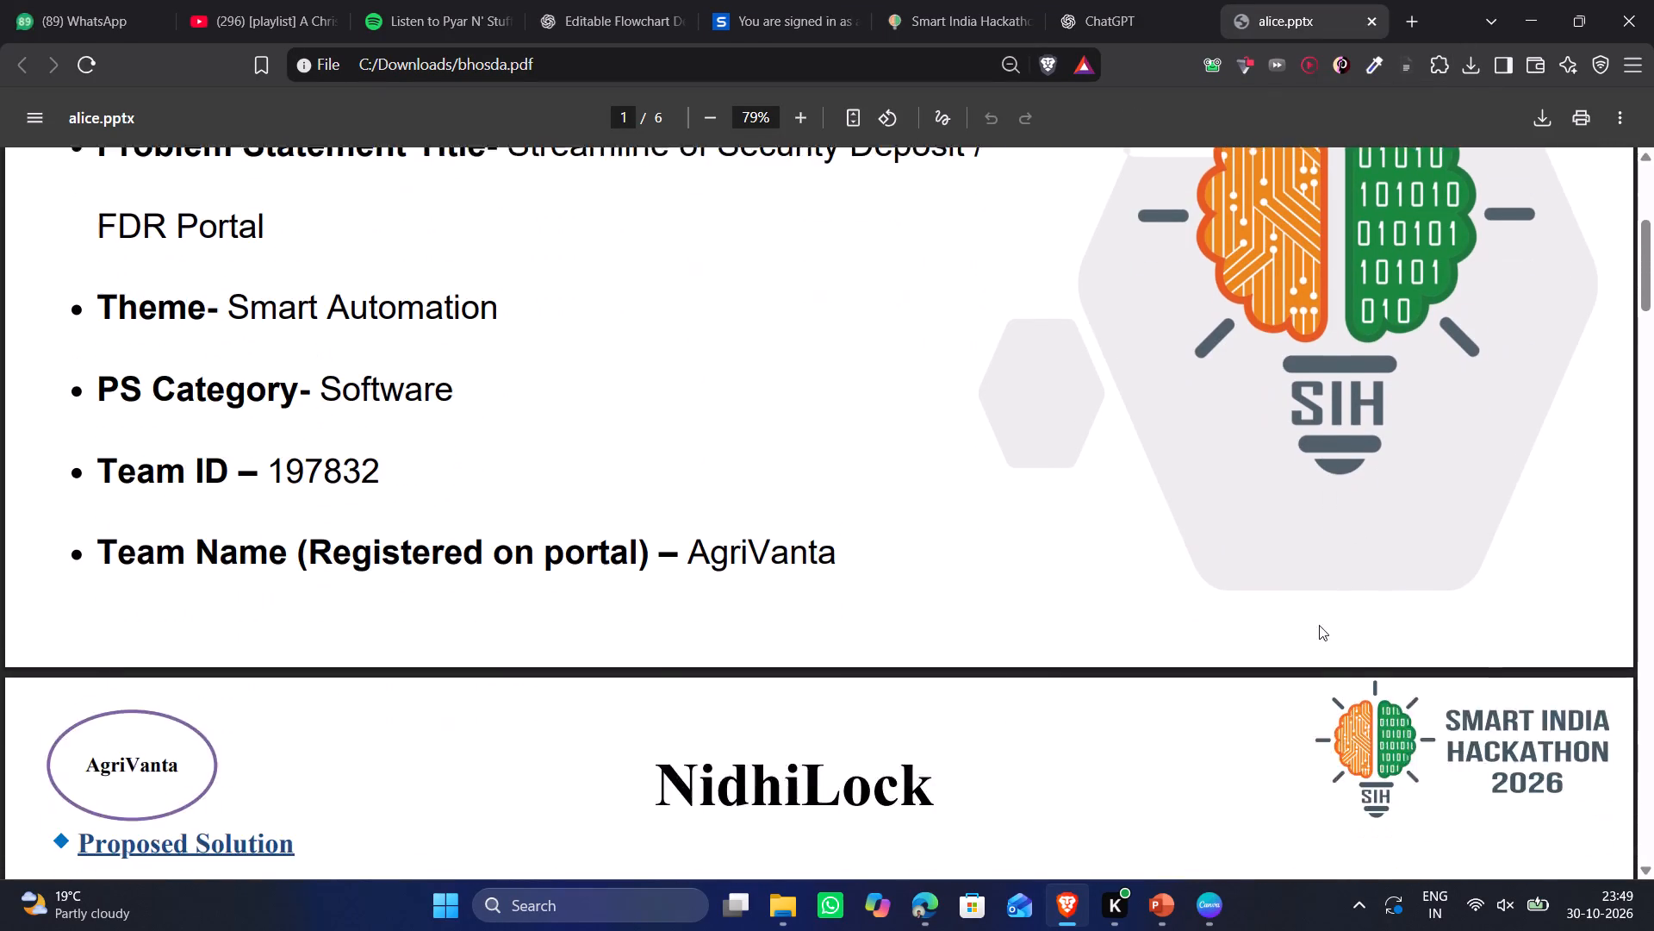
scroll(1248, 572, down, 4)
scroll(1085, 559, down, 1)
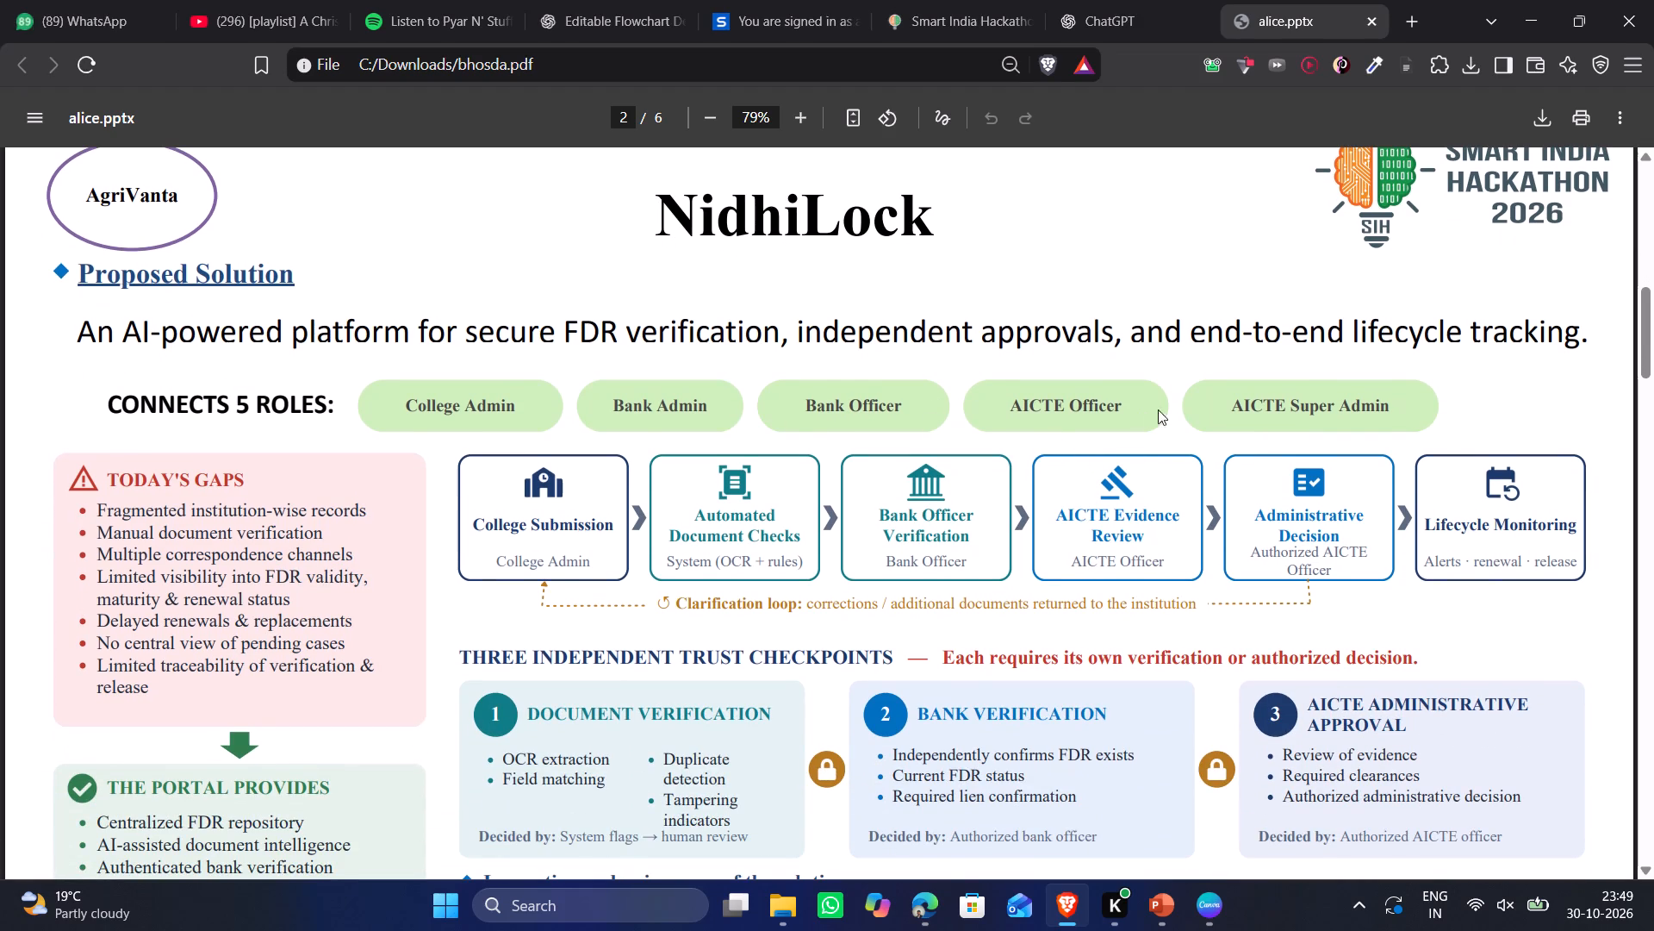
scroll(1231, 395, down, 2)
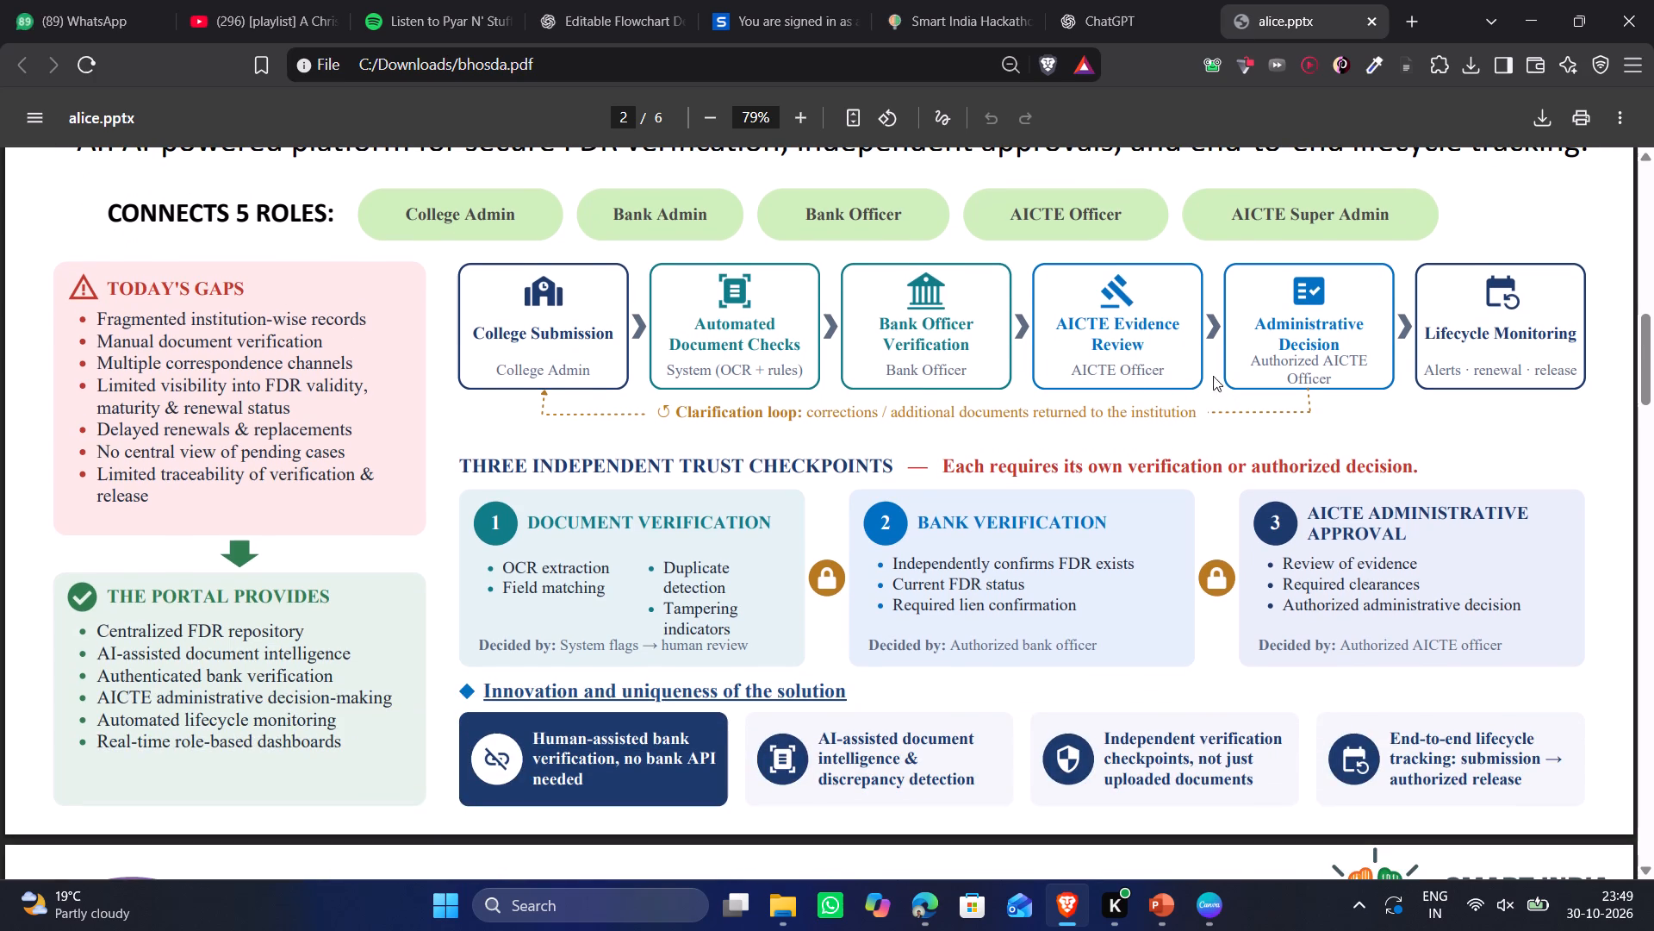
scroll(952, 488, up, 13)
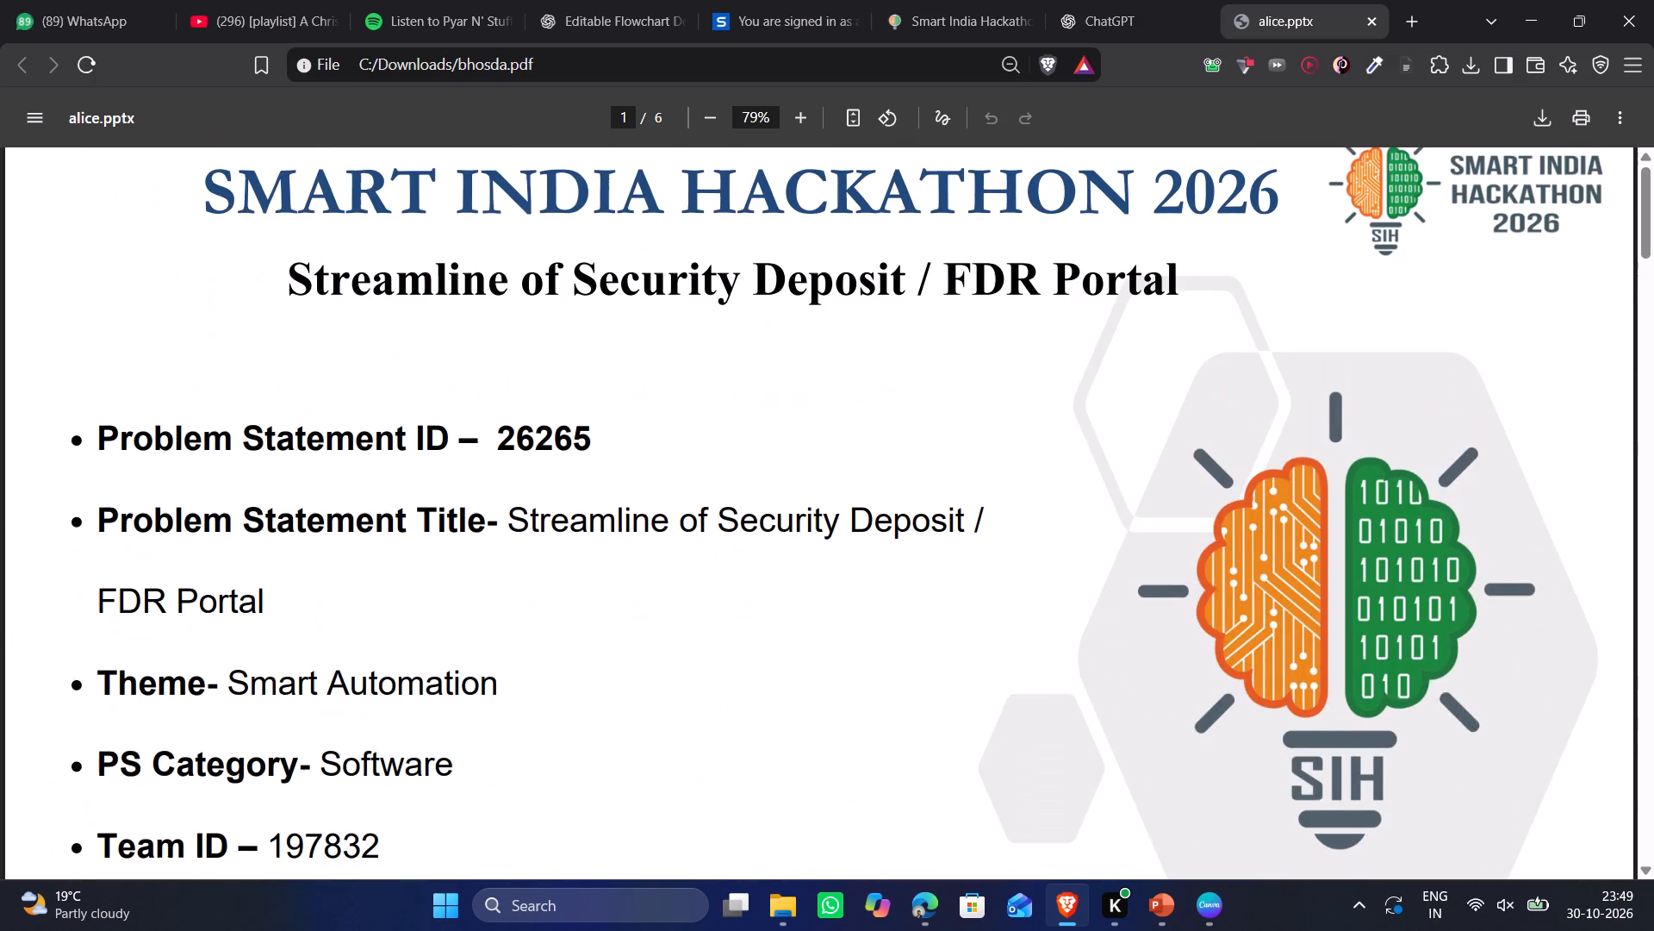
scroll(952, 488, up, 6)
scroll(952, 488, down, 5)
scroll(952, 489, up, 1)
scroll(952, 489, down, 11)
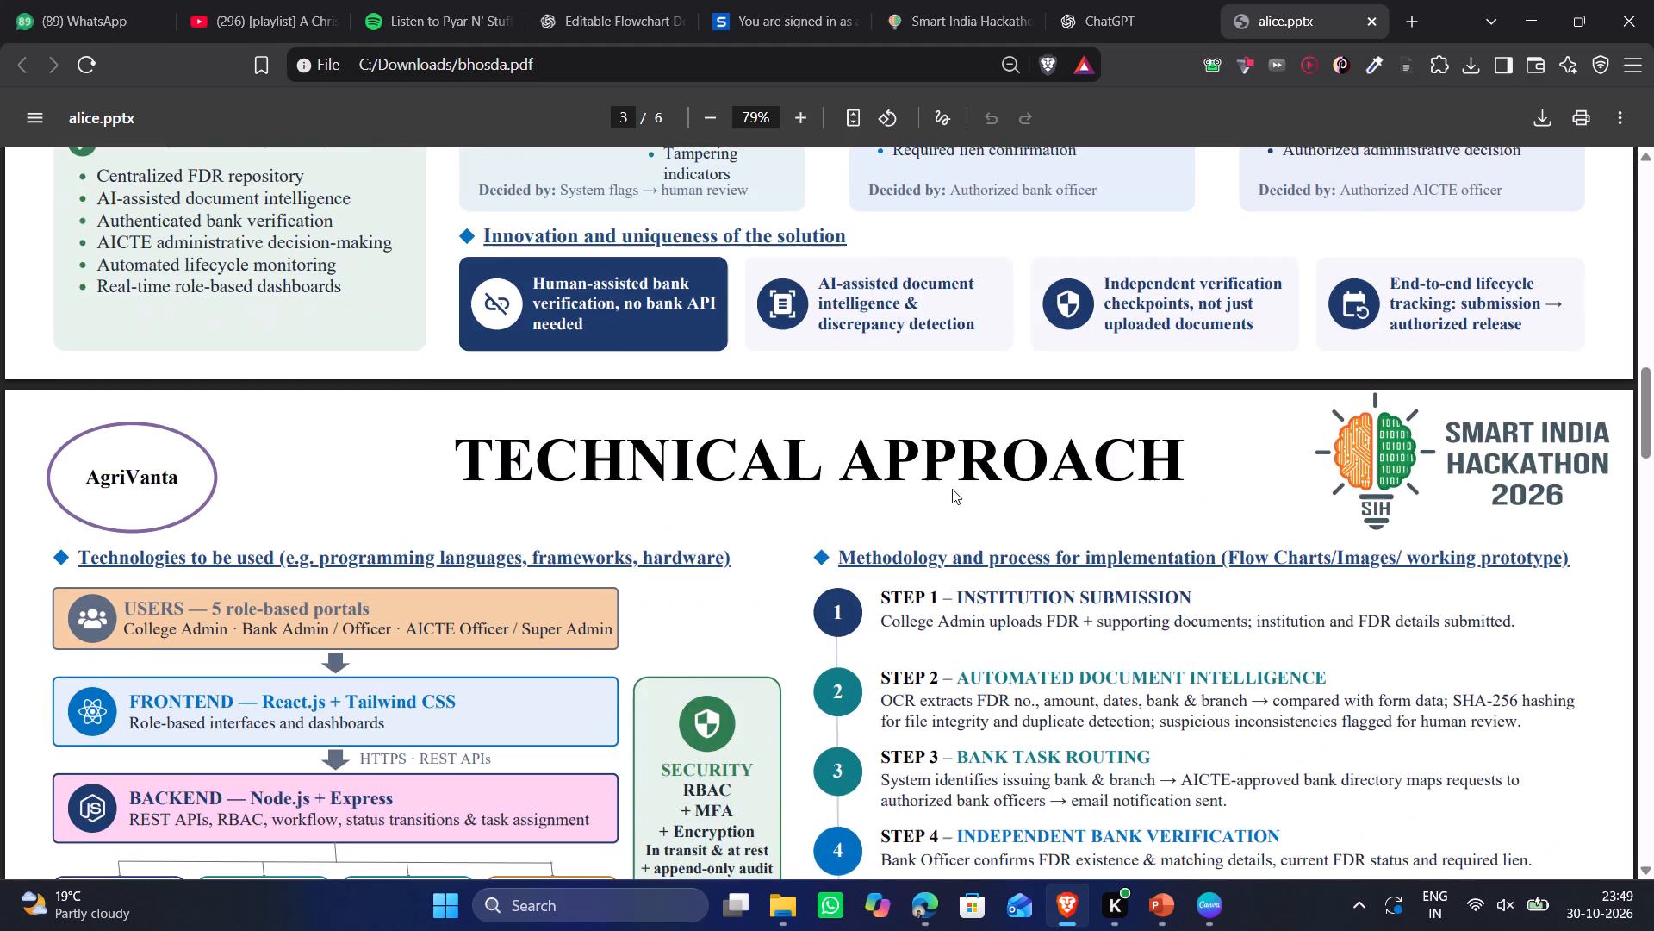
Examine the PDF's Technical Approach page, the feasibility and challenges page, and the start of Impact and Benefits.
scroll(952, 489, down, 5)
scroll(952, 489, up, 1)
scroll(952, 489, down, 8)
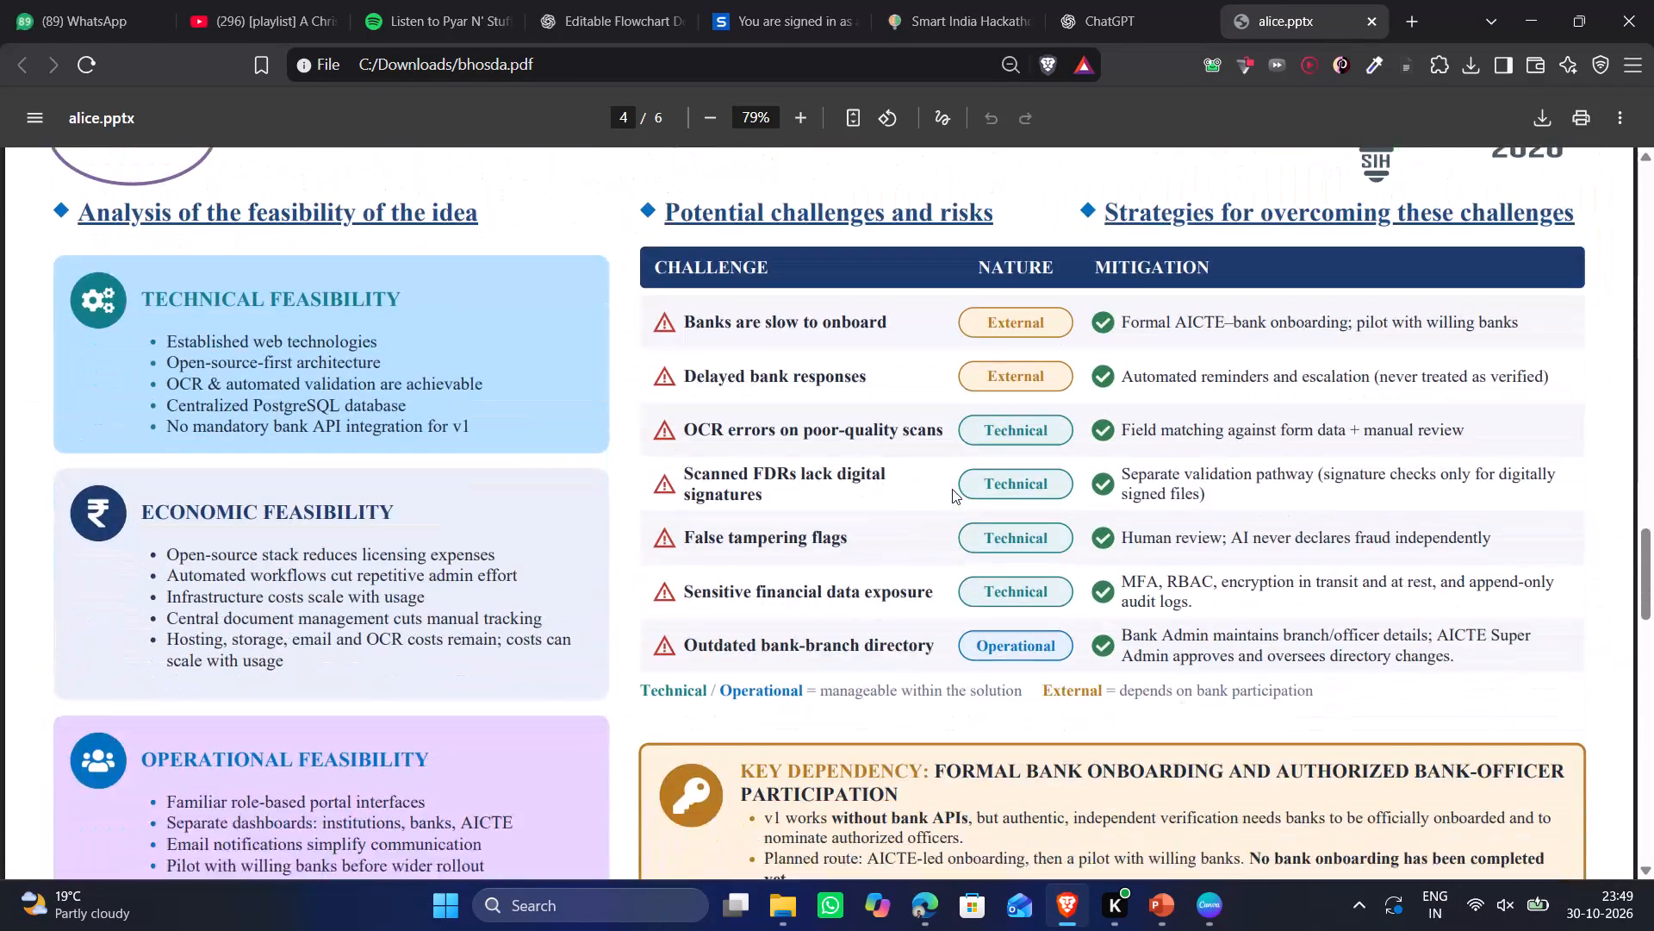
scroll(952, 489, down, 9)
scroll(952, 489, up, 2)
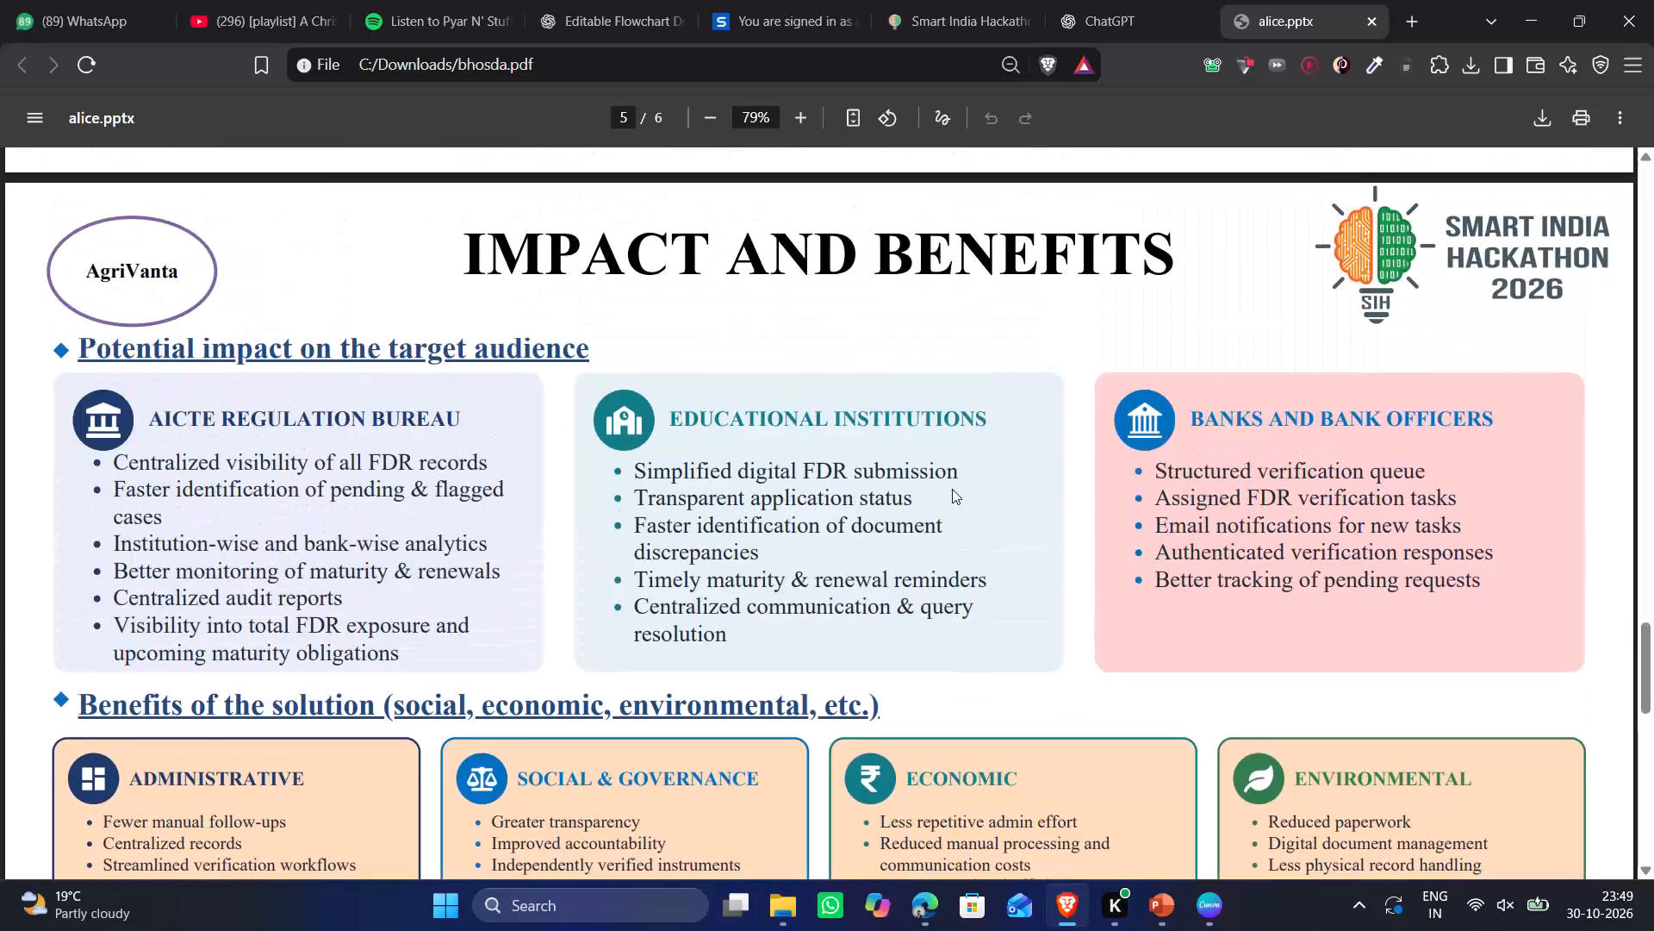
scroll(953, 489, up, 7)
scroll(953, 489, down, 3)
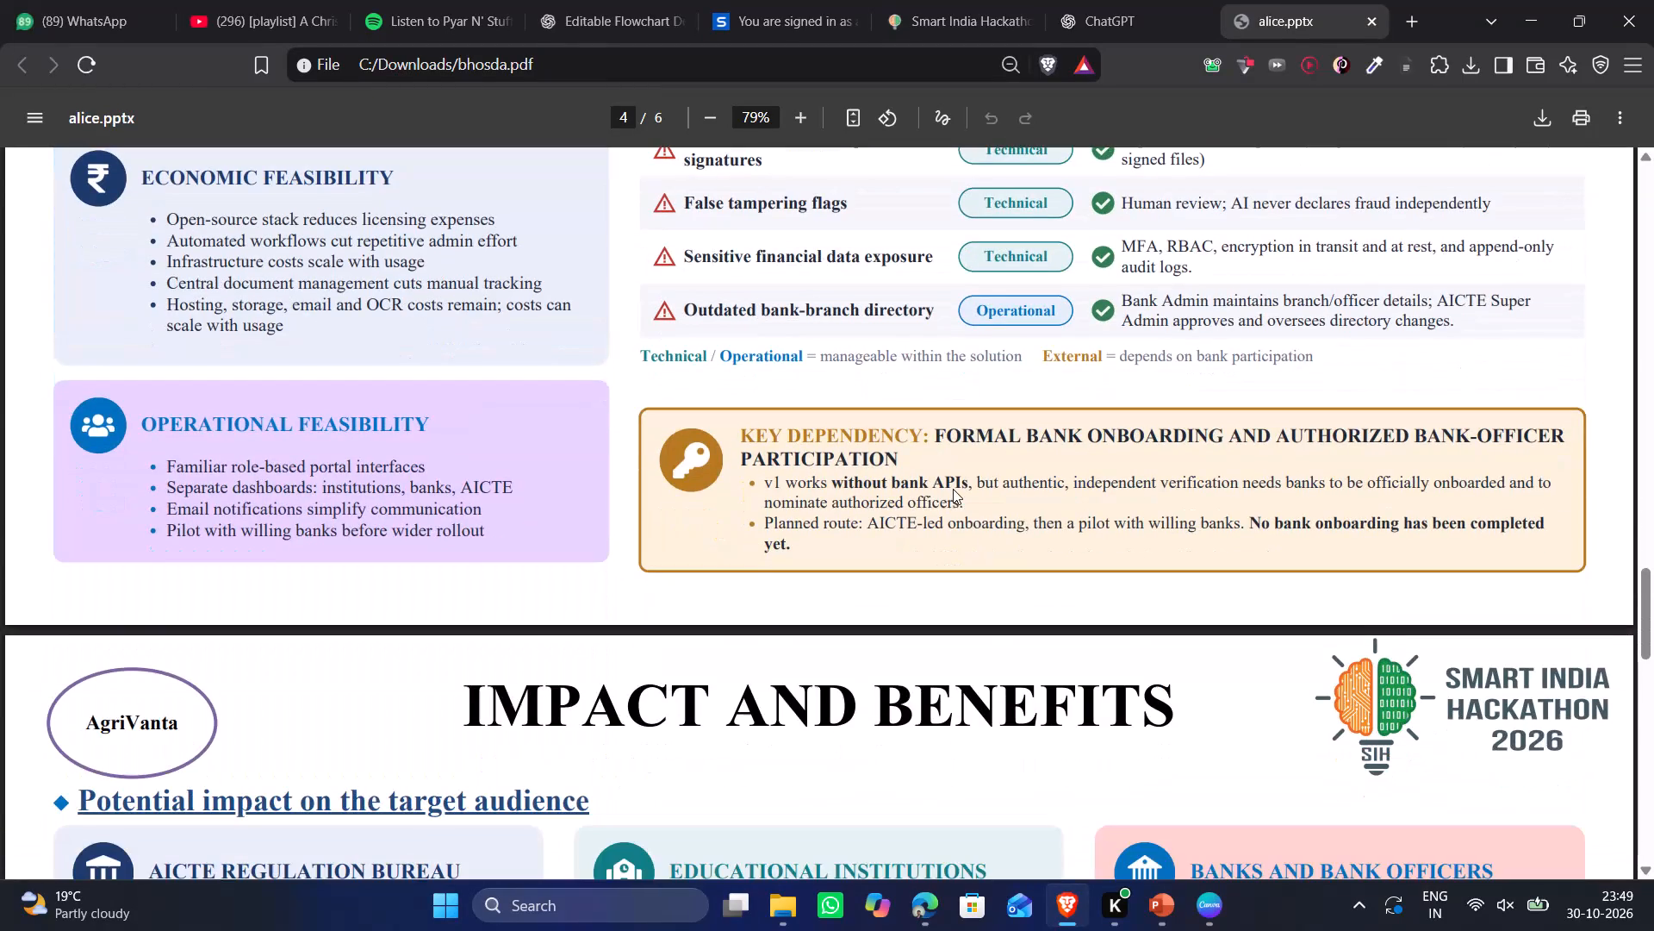
Examine the rest of the Impact and Benefits page and the Research and References page through to the end of the PDF.
scroll(953, 489, down, 17)
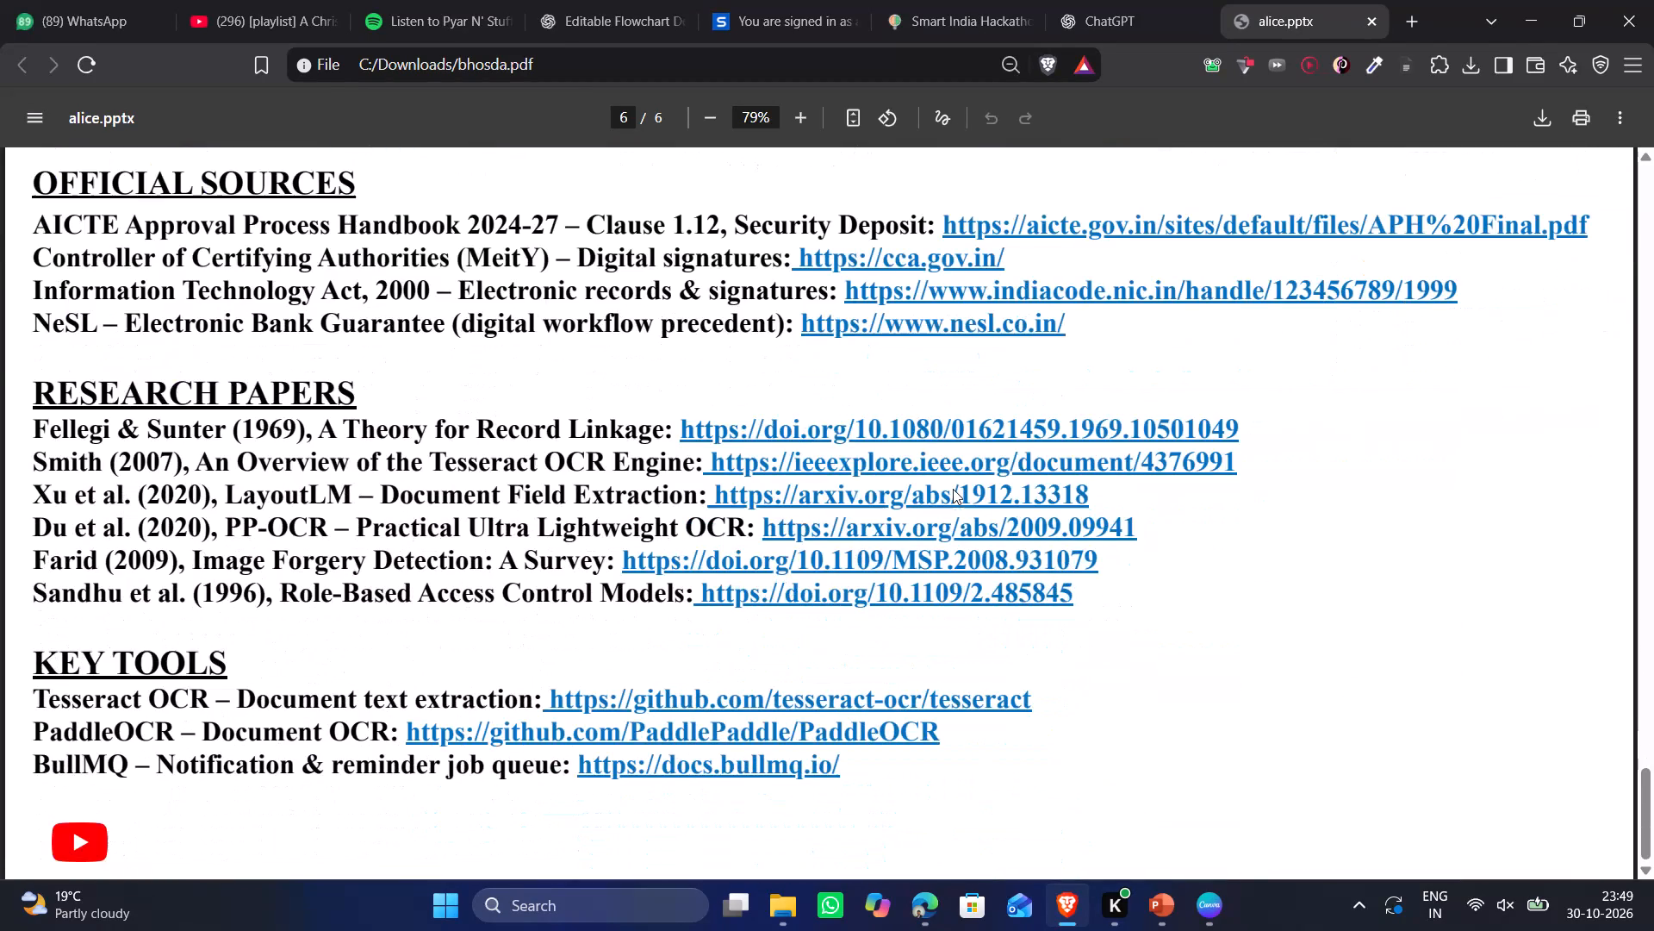
scroll(953, 489, down, 2)
scroll(333, 748, up, 5)
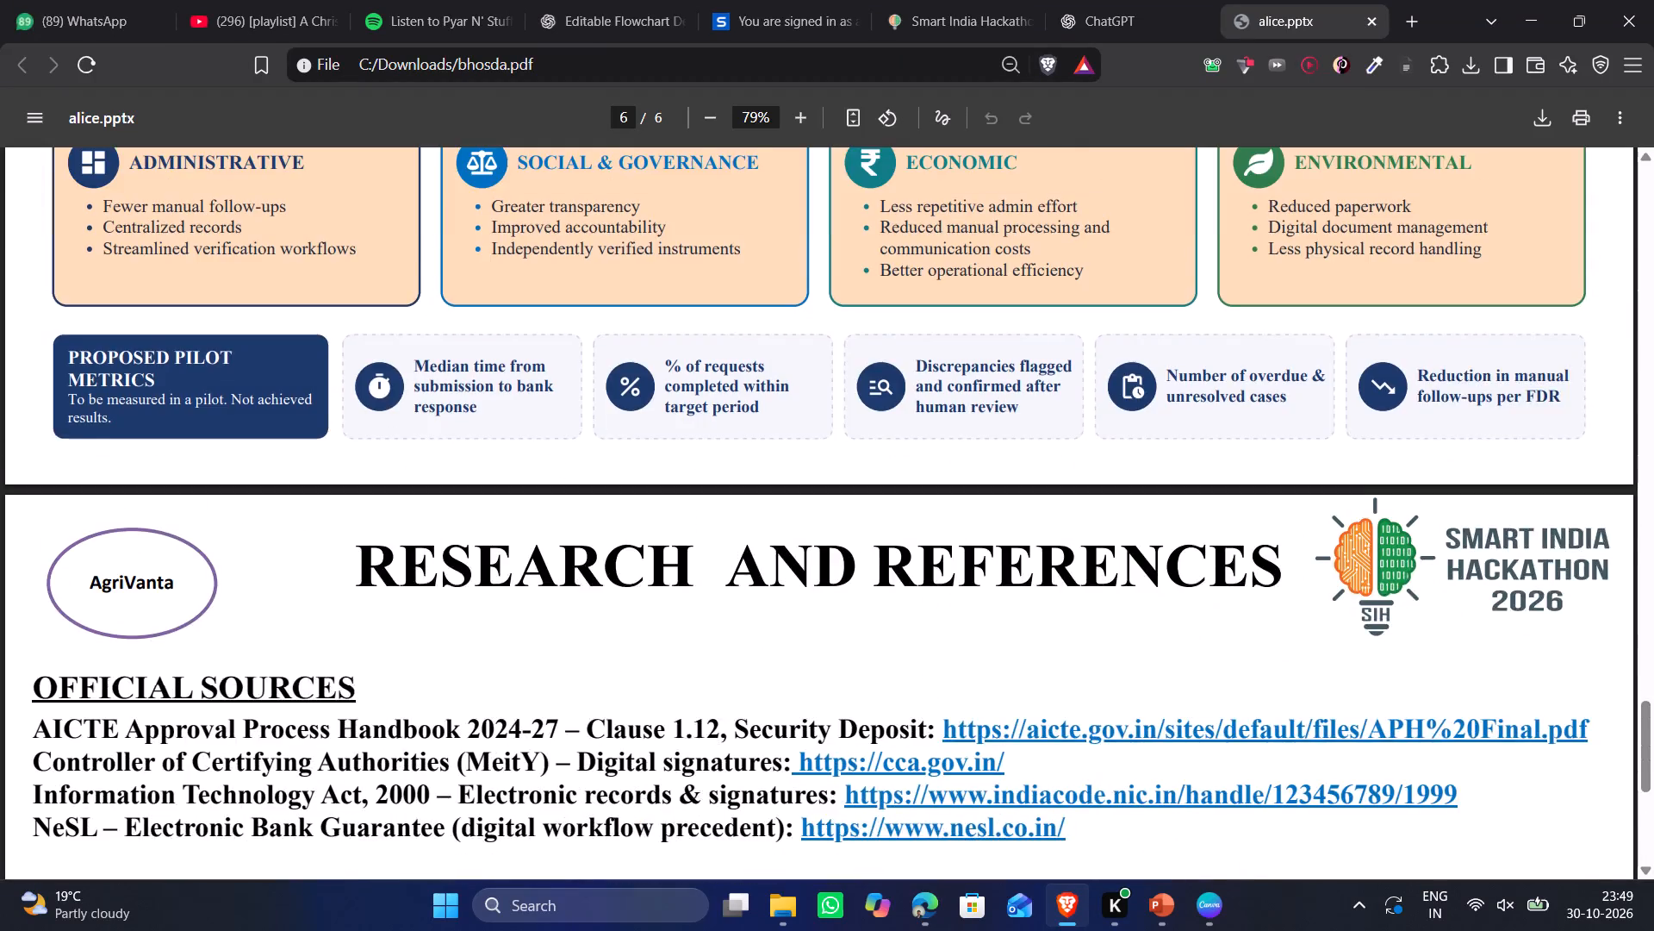
scroll(328, 761, down, 7)
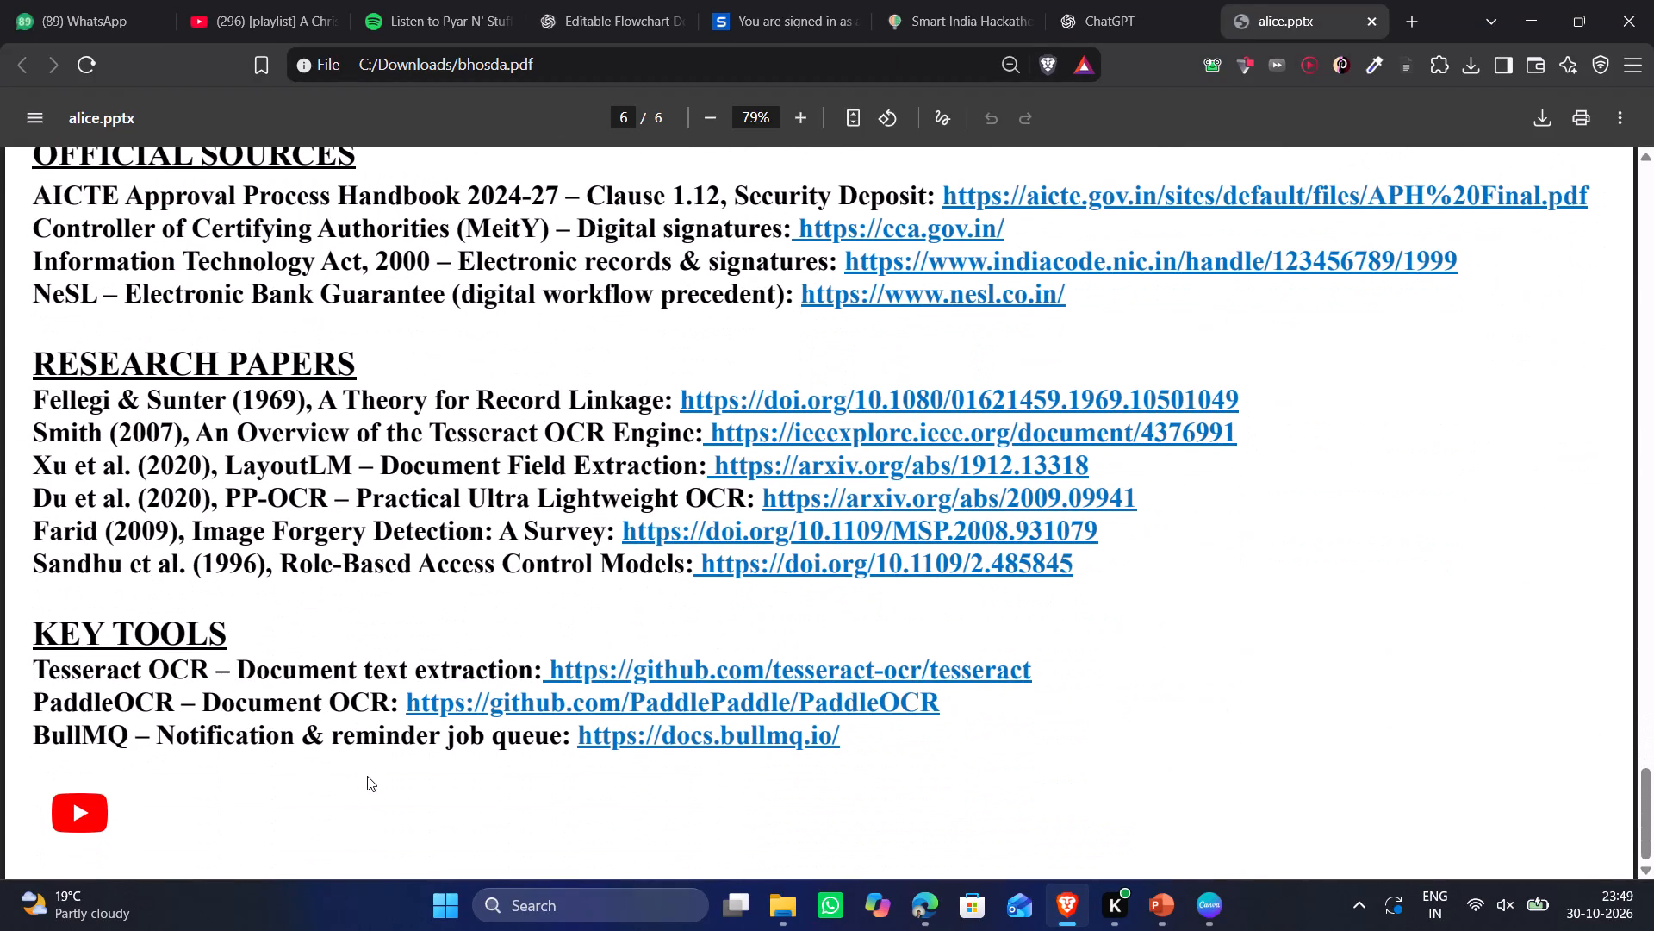
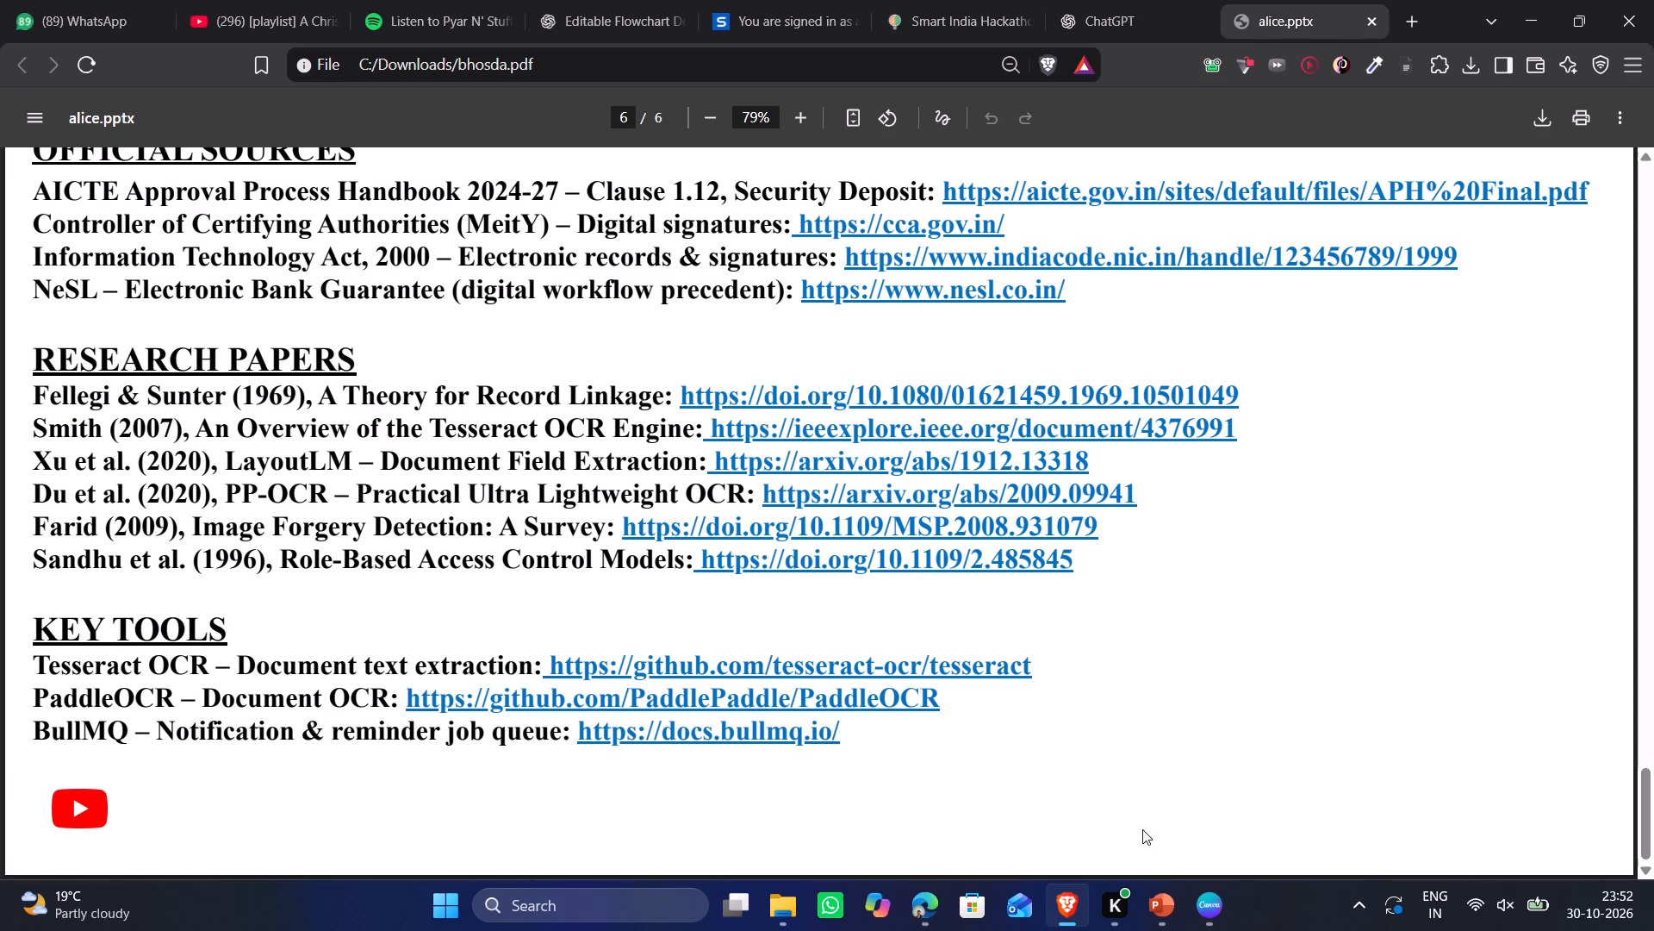
Switch to the alice.pptx design in Canva, present it full screen, and go back from the references slide to the title slide.
click(1154, 903)
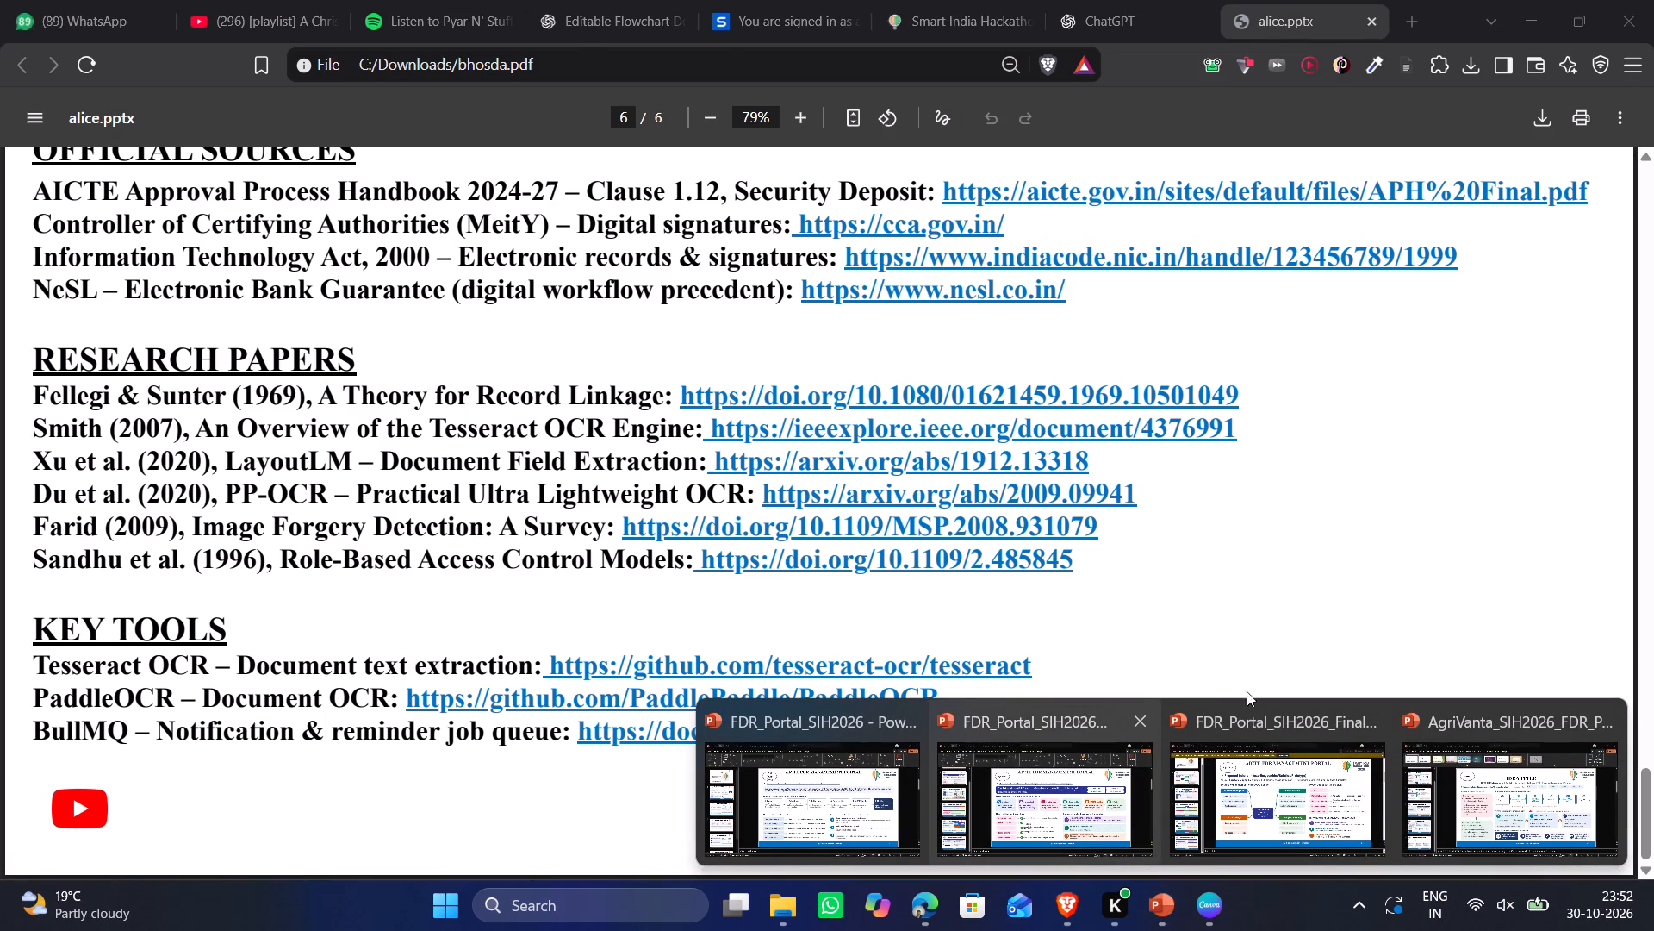
click(1213, 906)
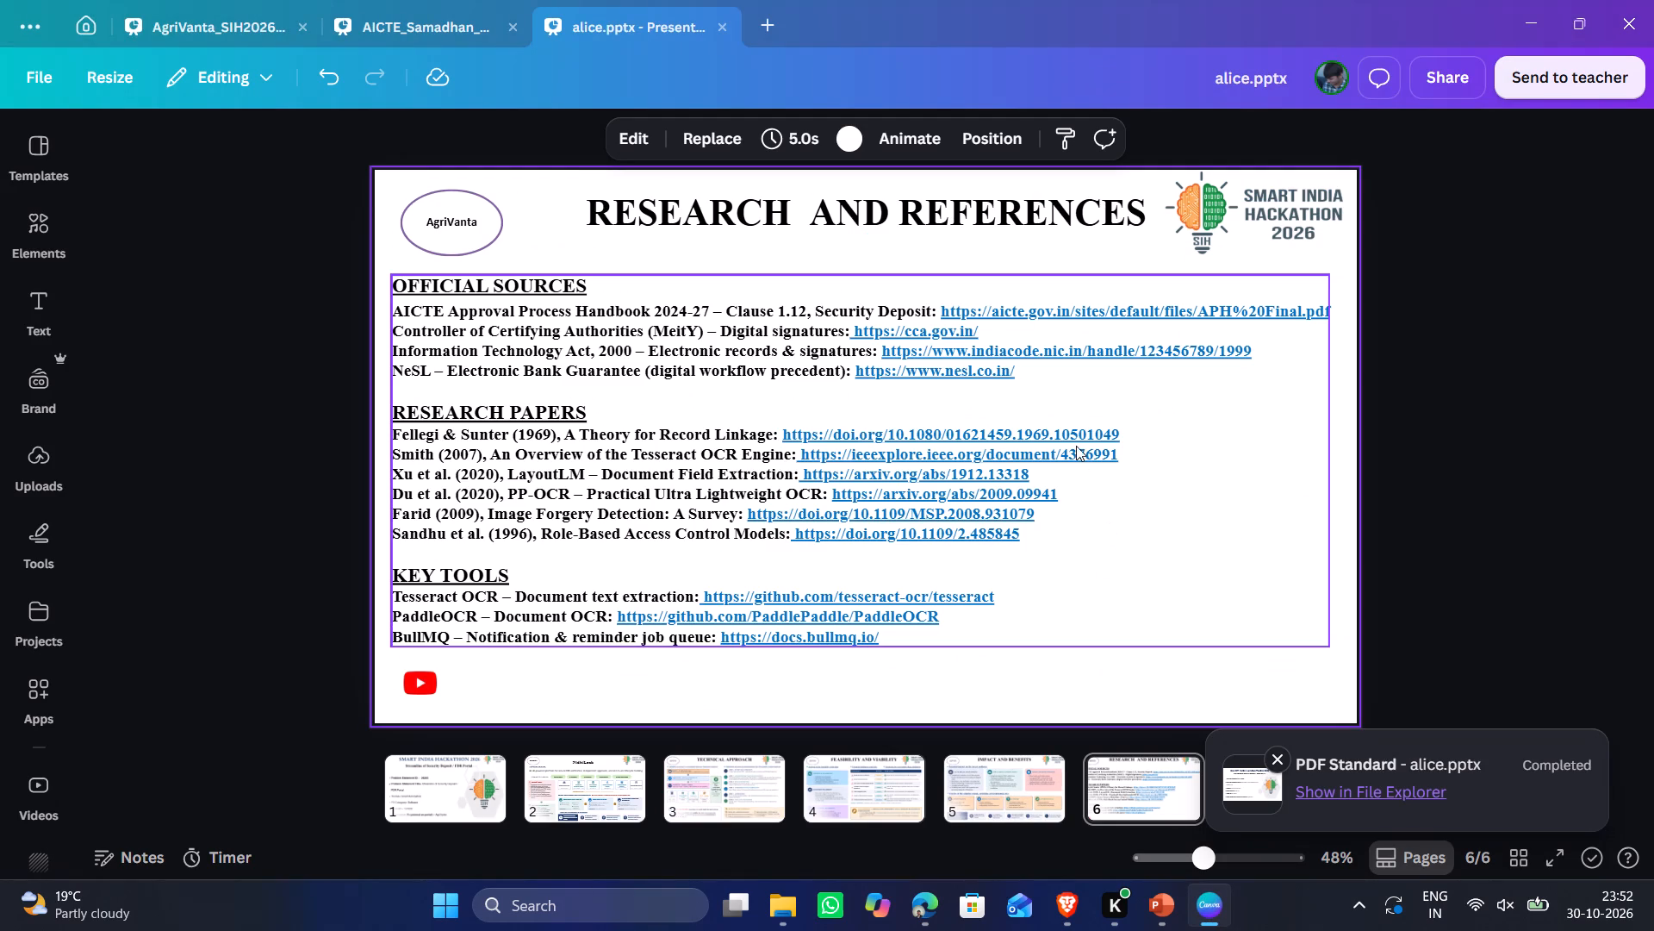
click(1538, 855)
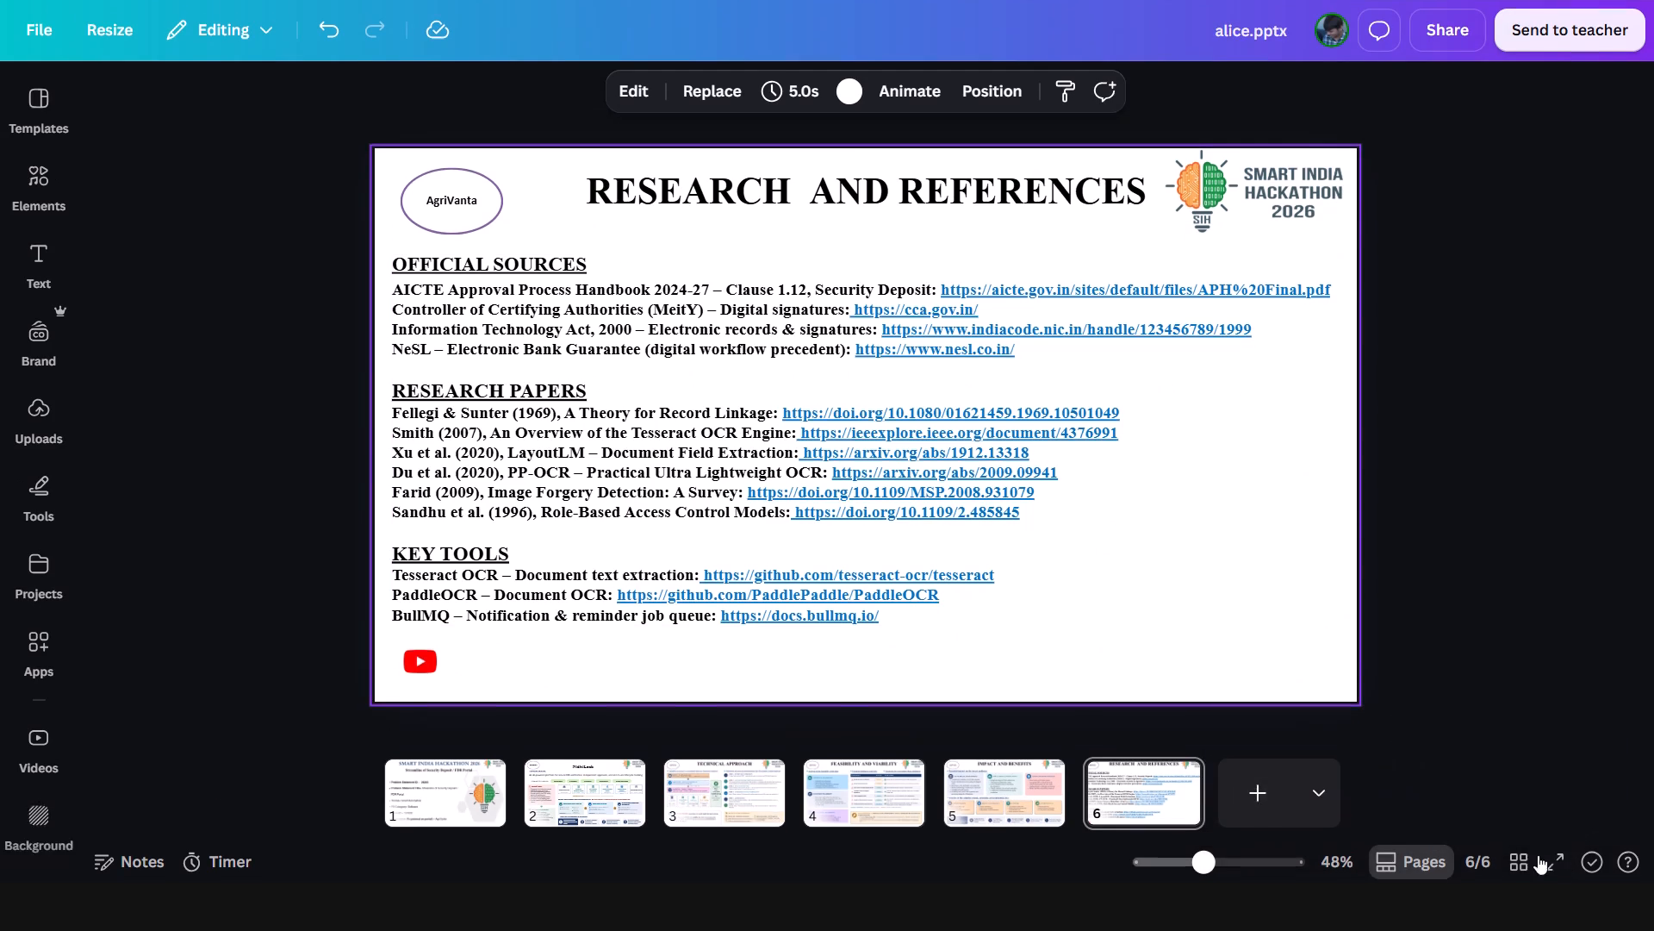
key(Up)
key(Up)
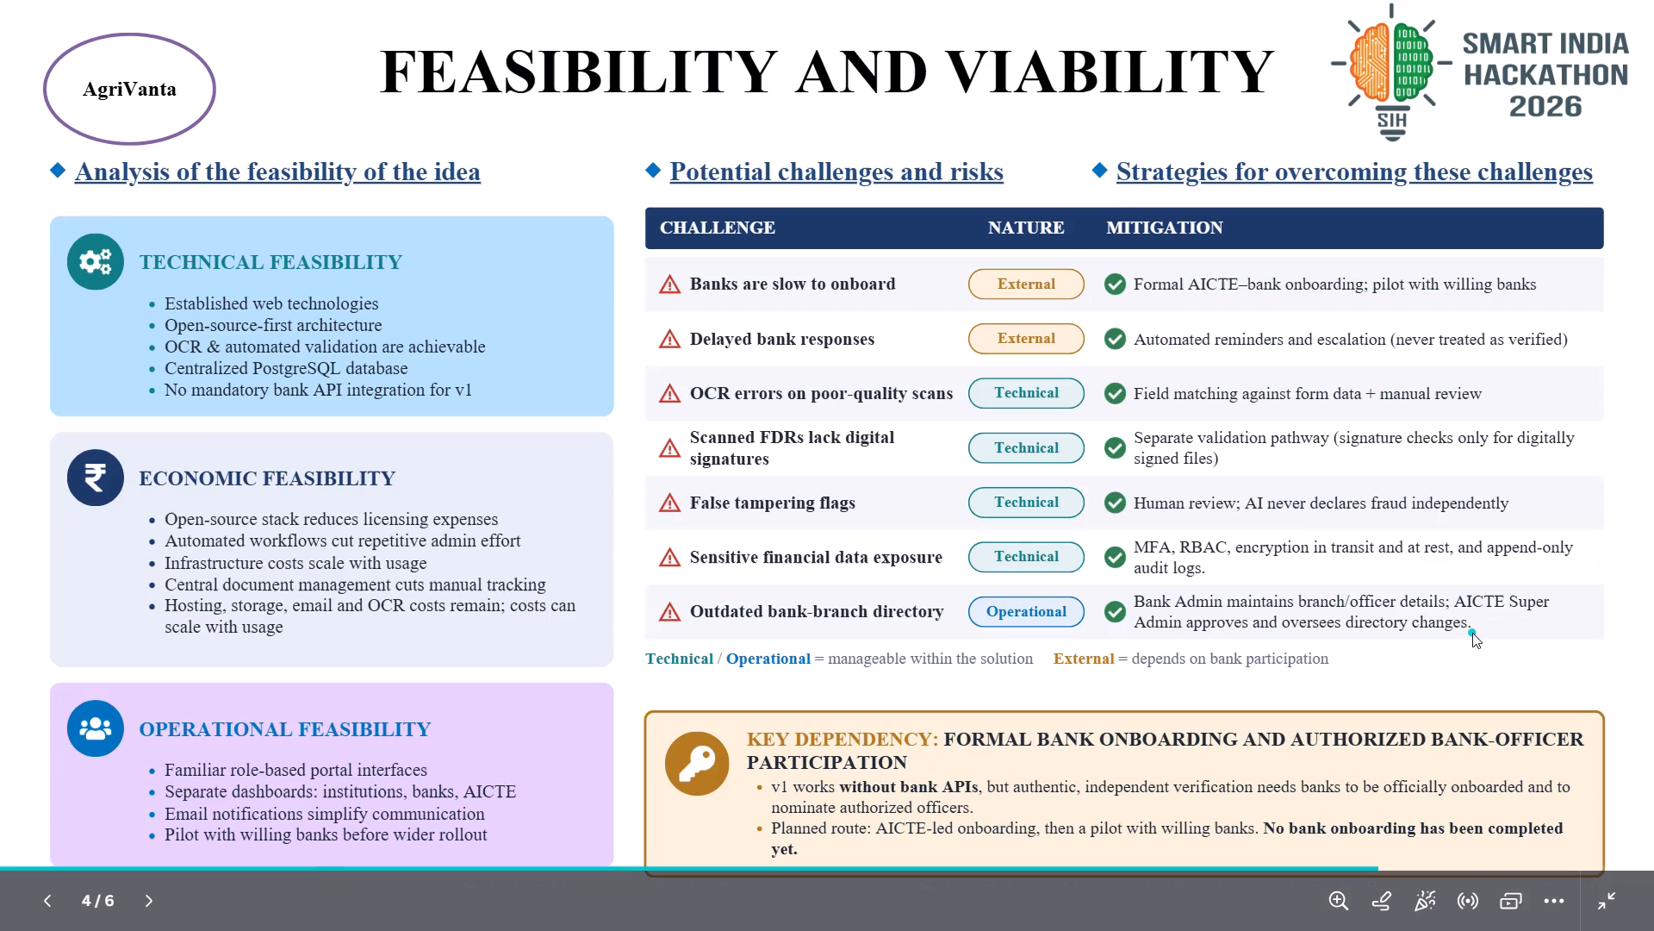
key(Up)
key(Up)
key(Up)
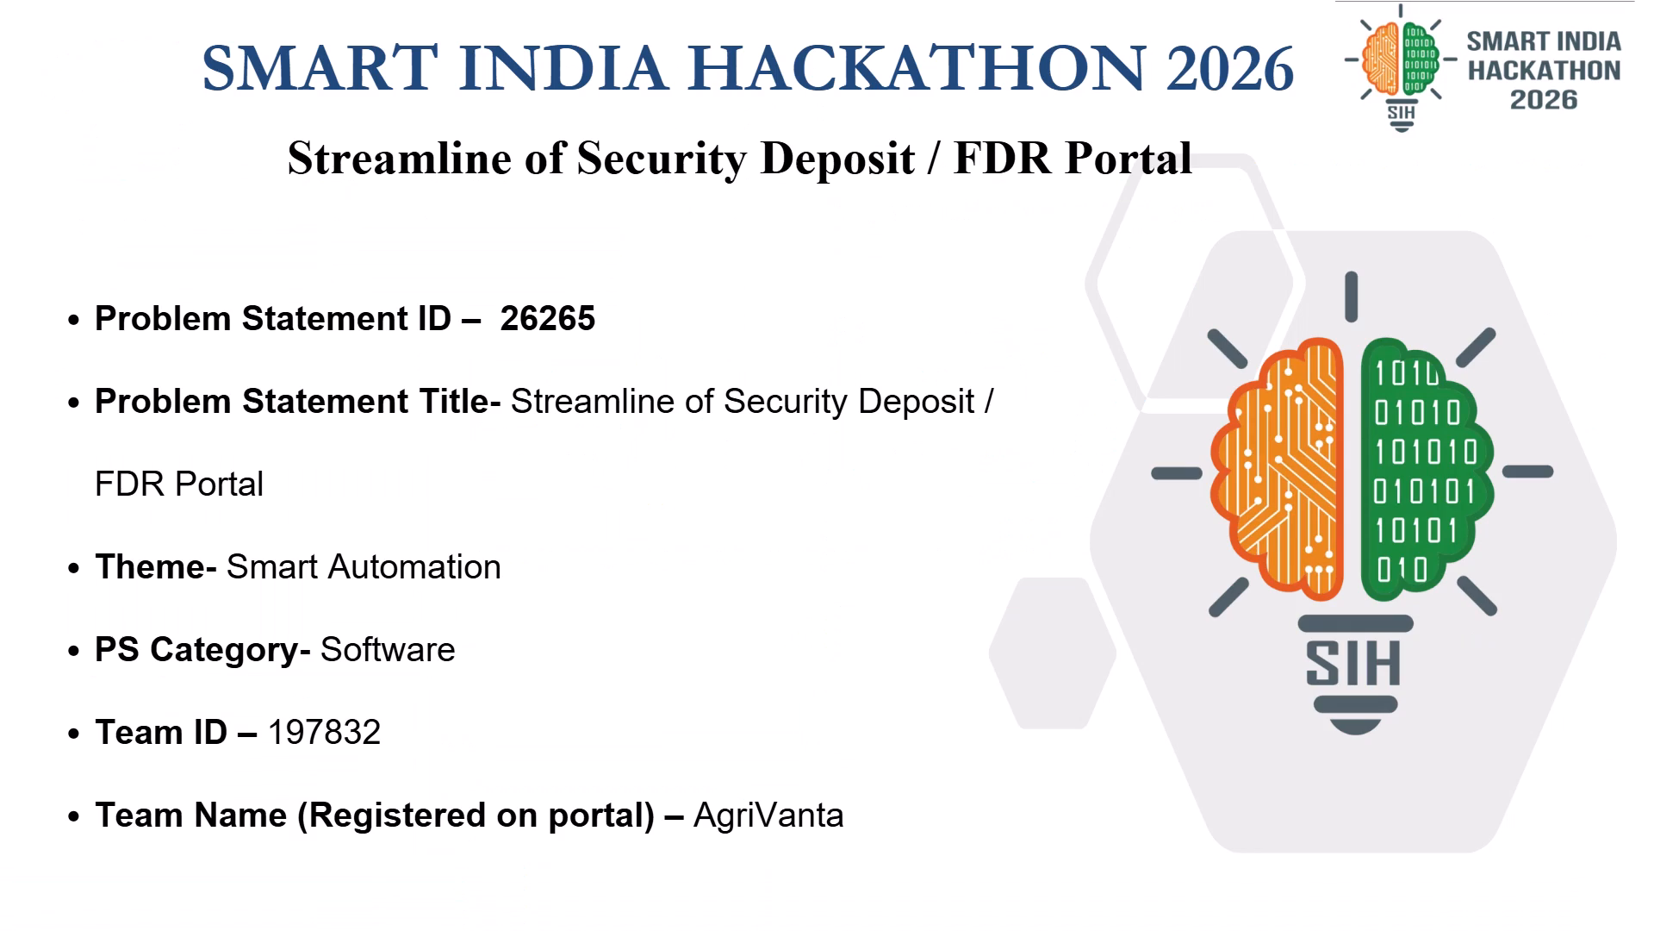
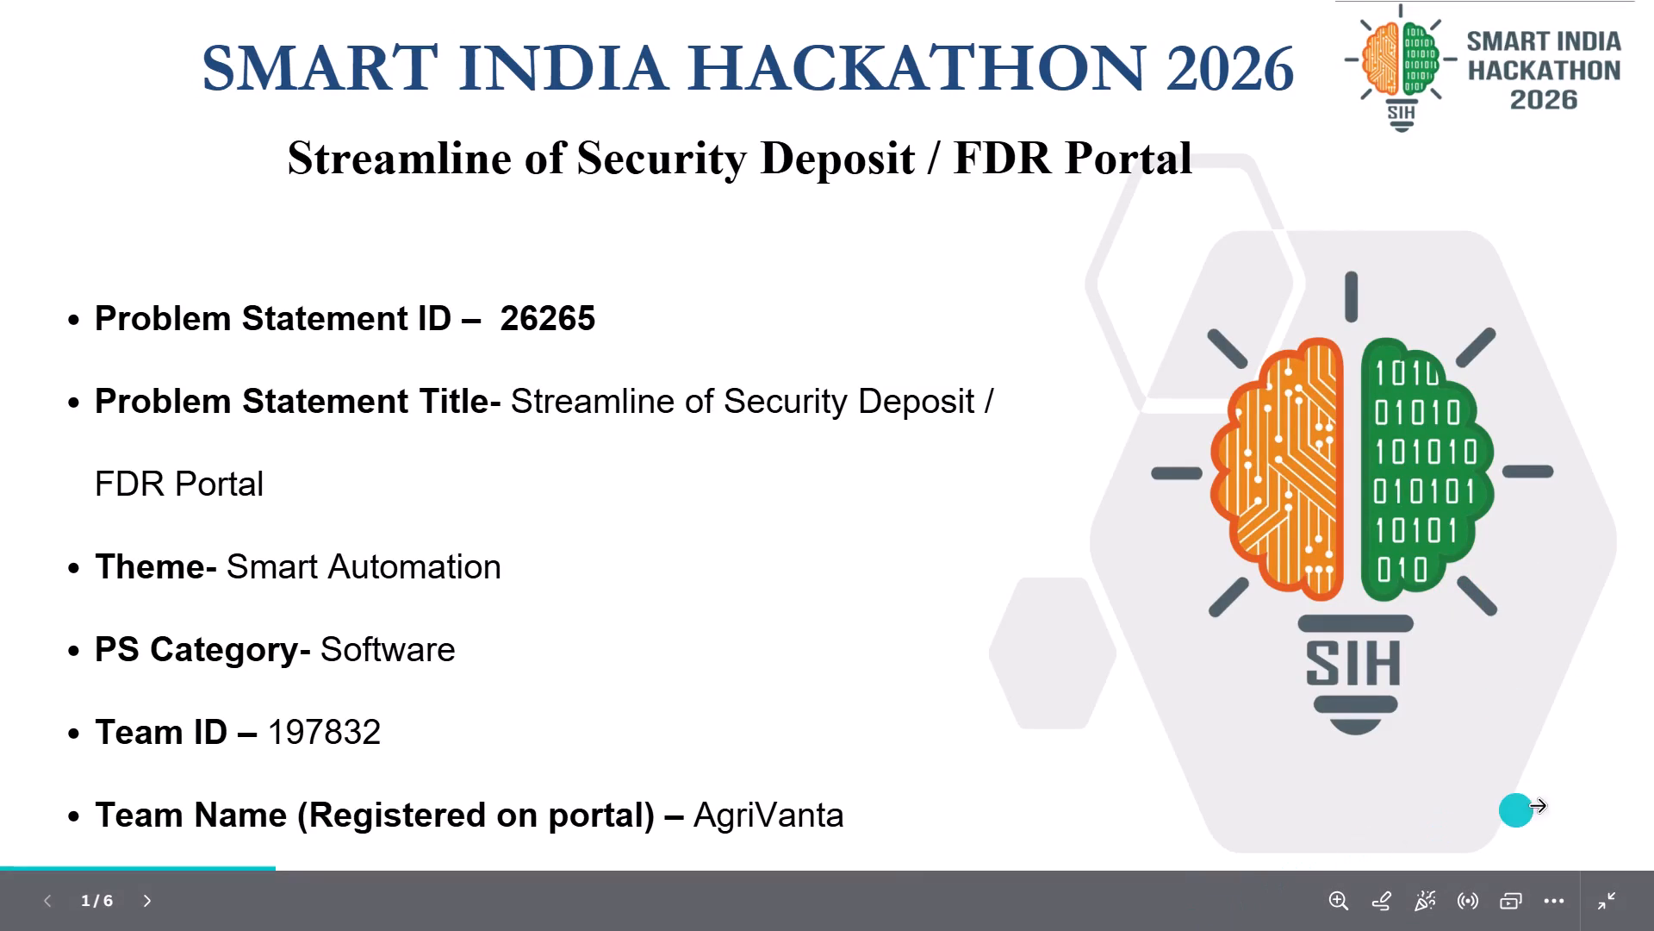
Advance the full-screen presentation from the title slide to the NidhiLock proposed solution slide.
click(153, 901)
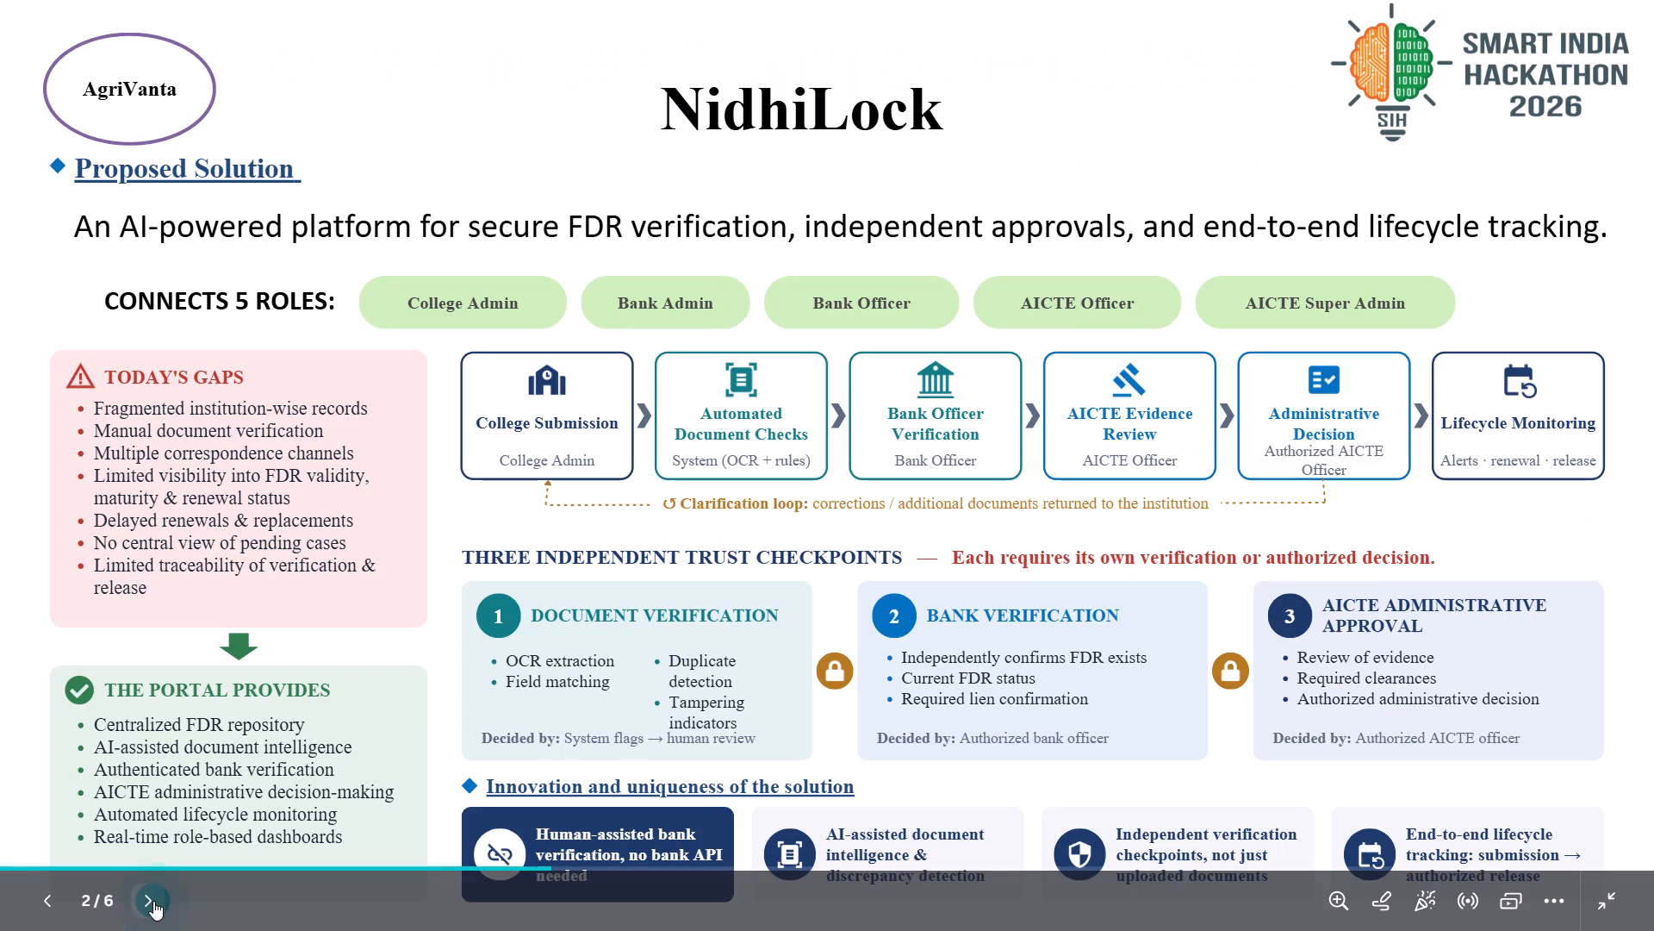
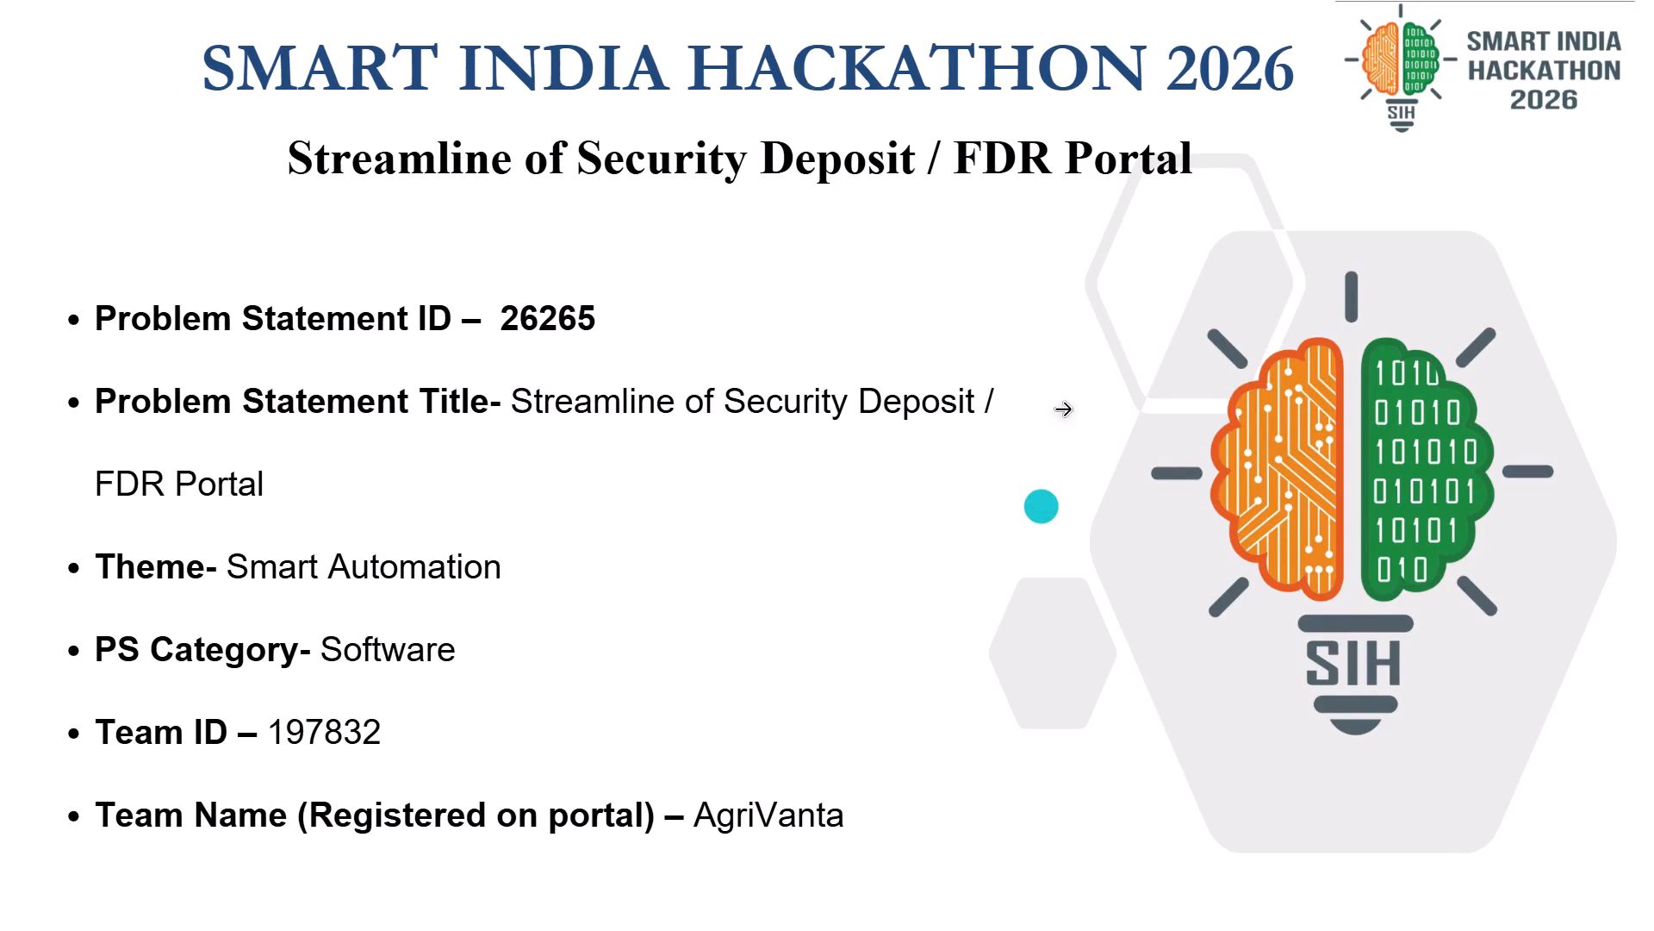
Start a Snipping Tool screen recording of the full-screen presentation from the title slide.
right_click(824, 0)
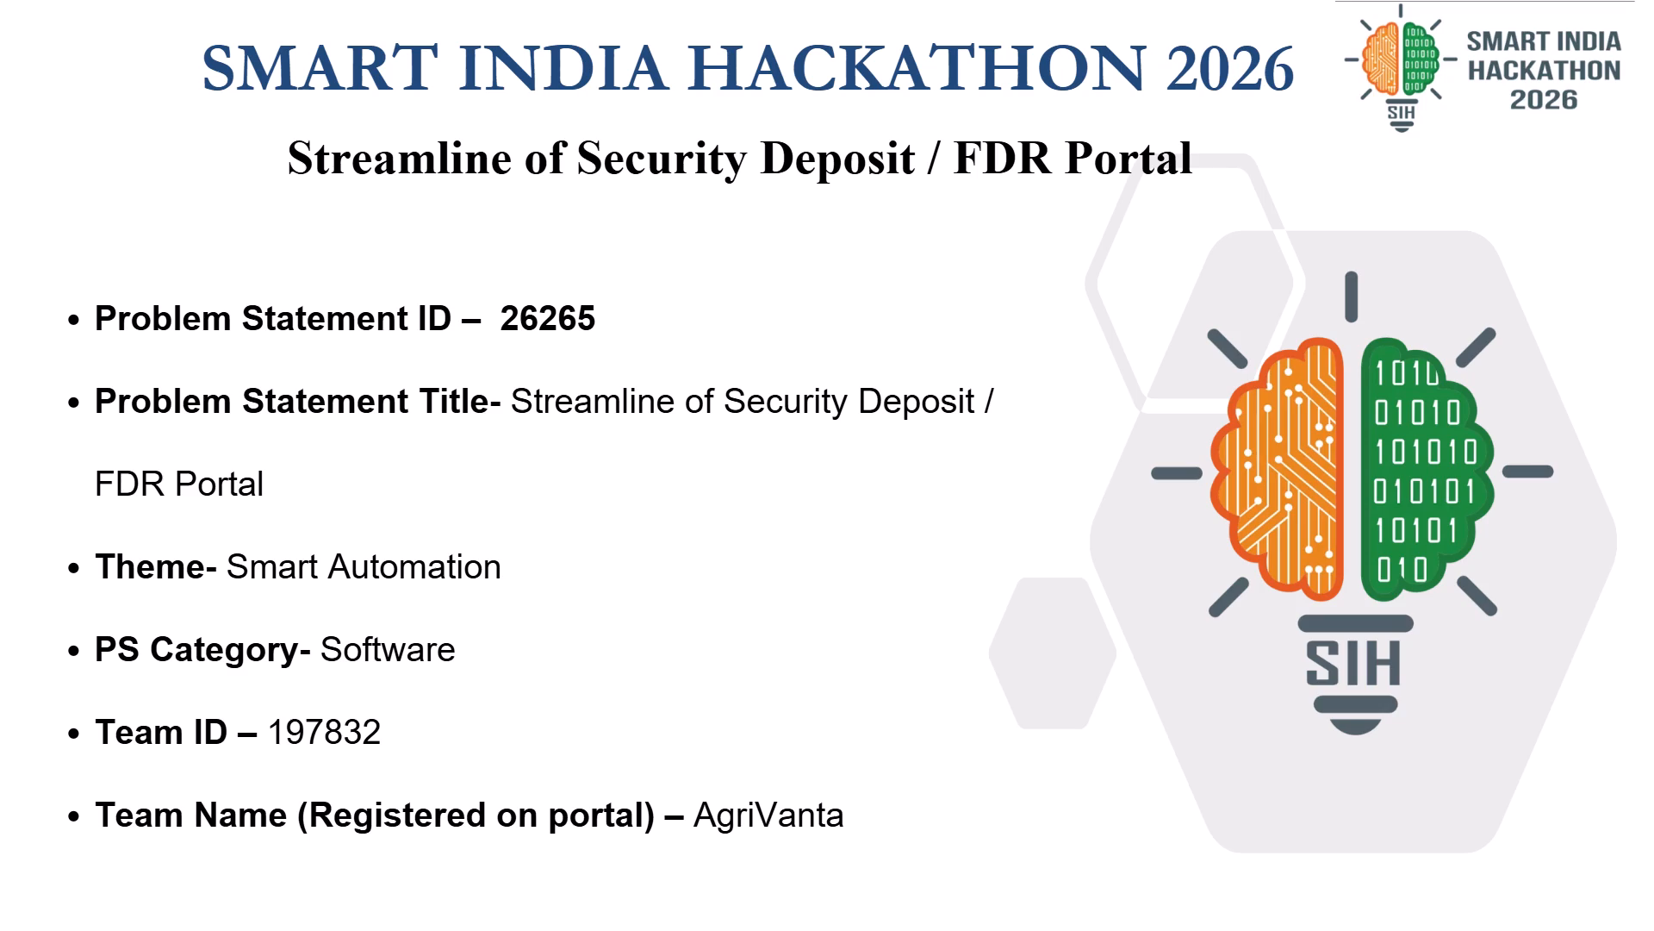
key(shift+super+r)
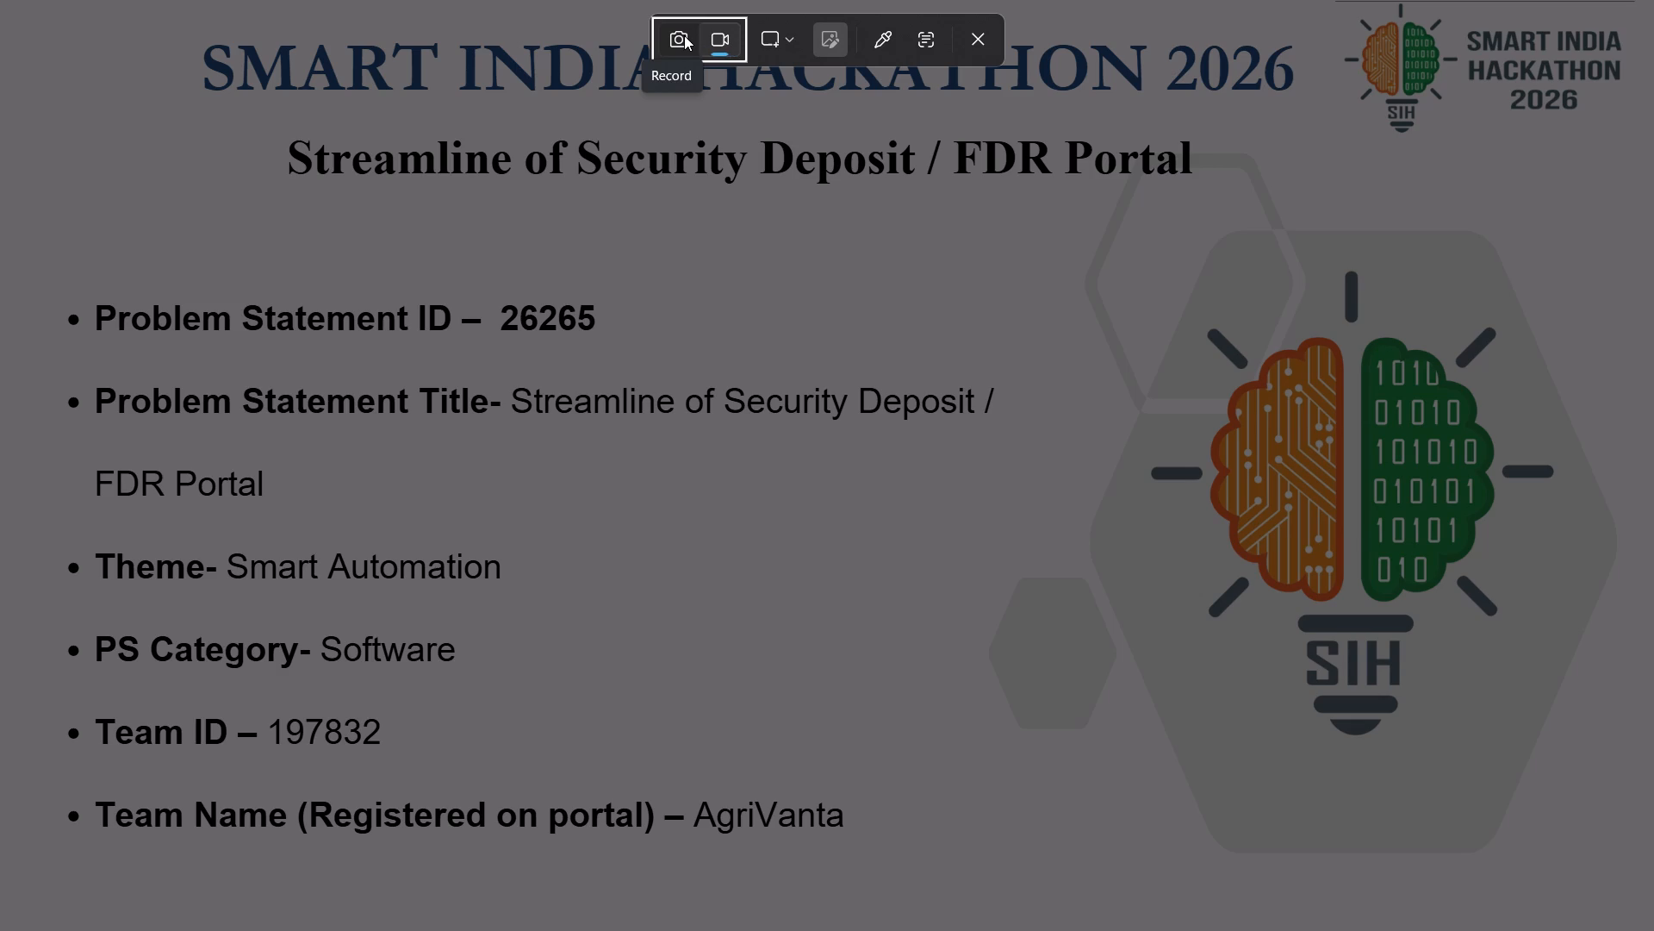
key(Down)
key(Up)
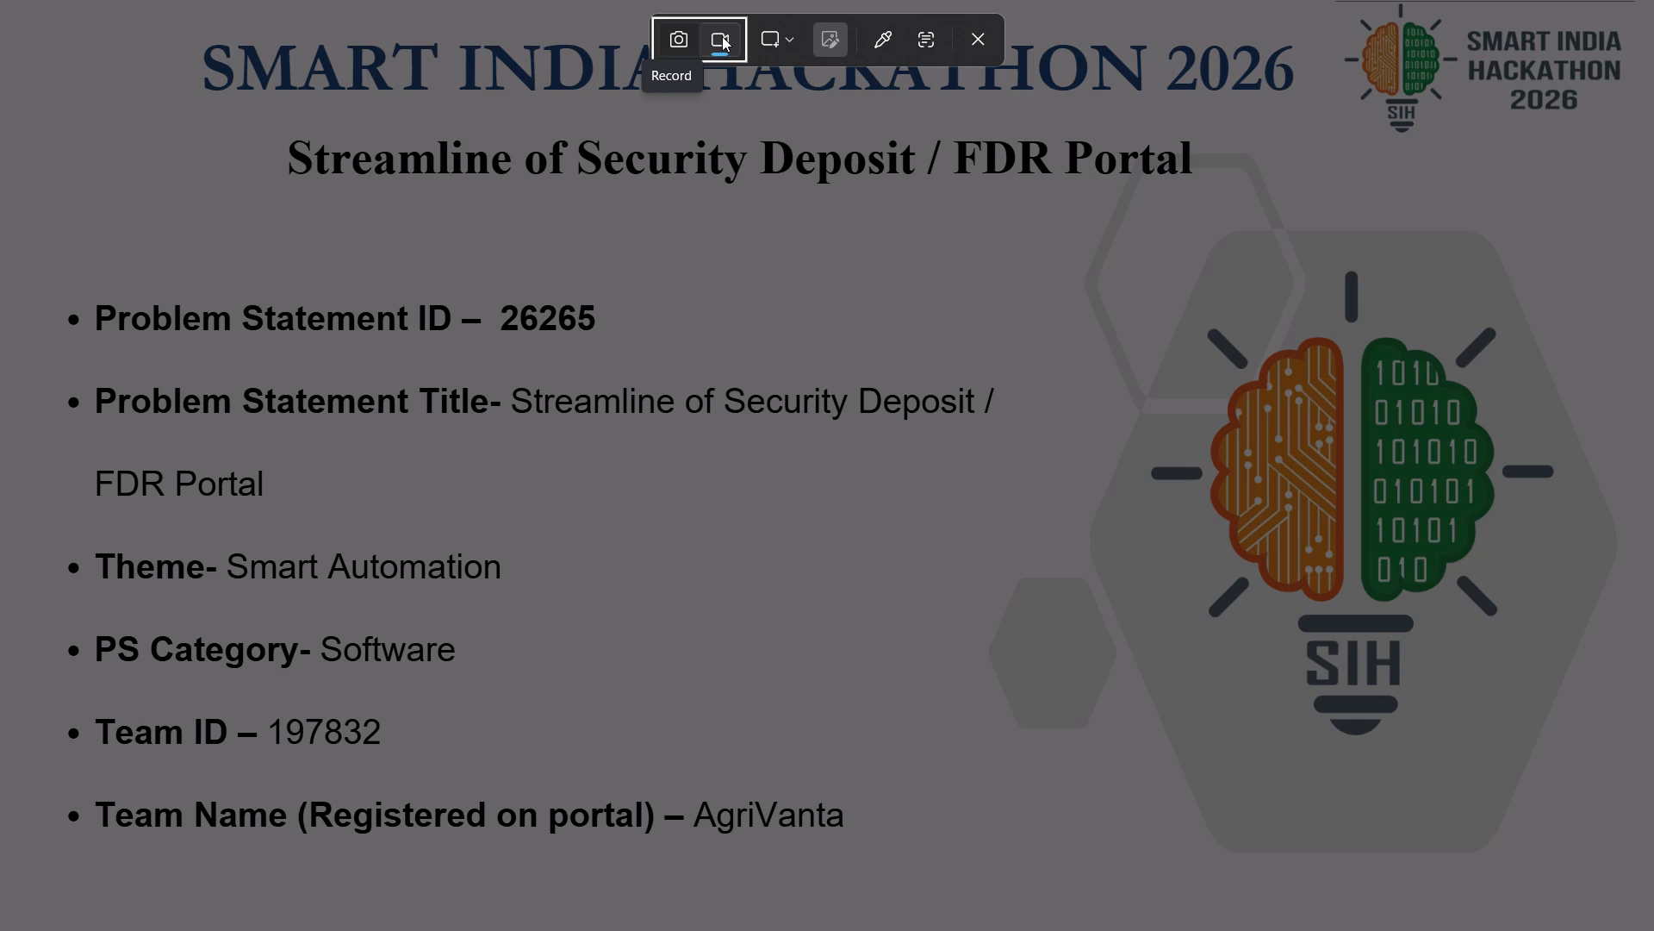
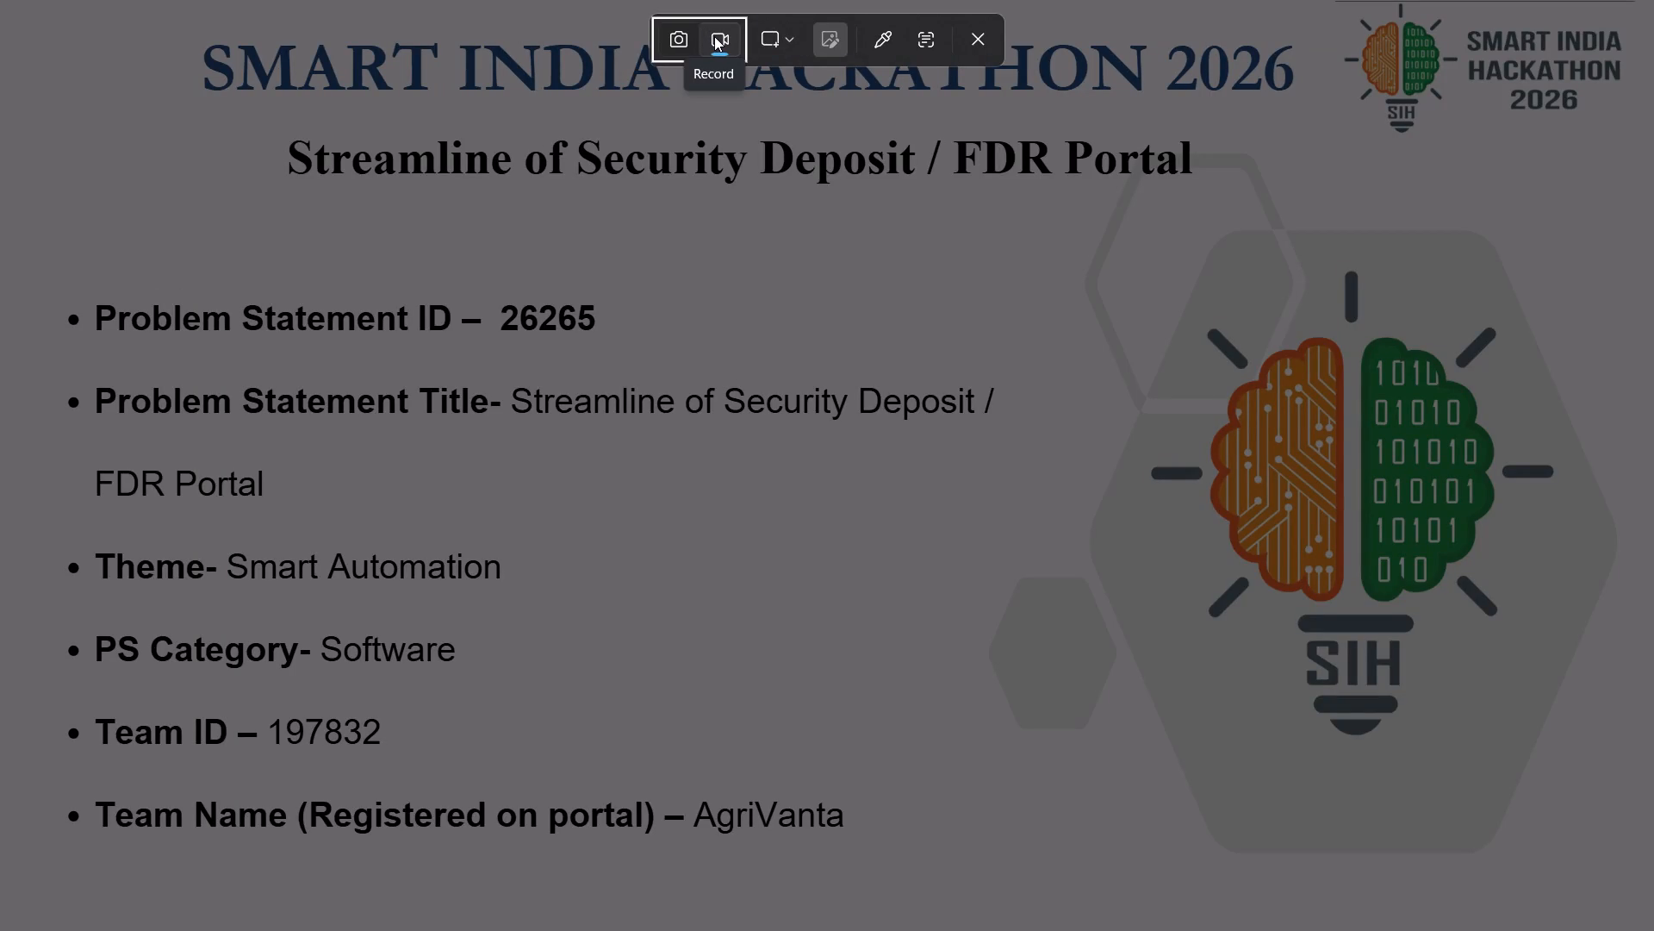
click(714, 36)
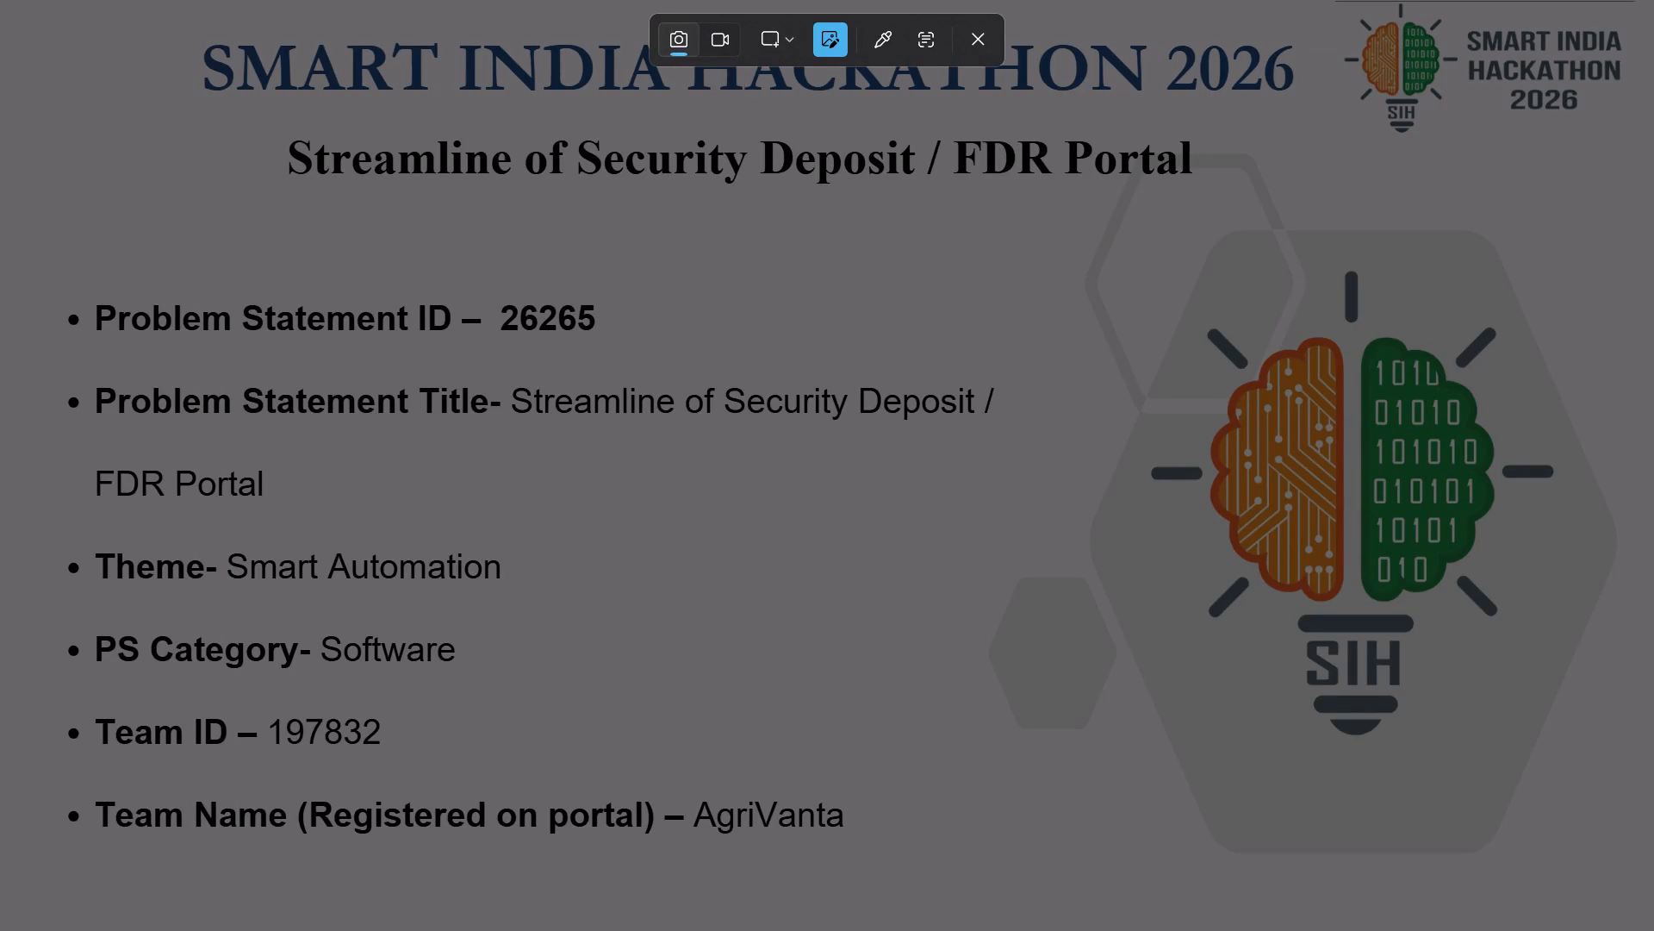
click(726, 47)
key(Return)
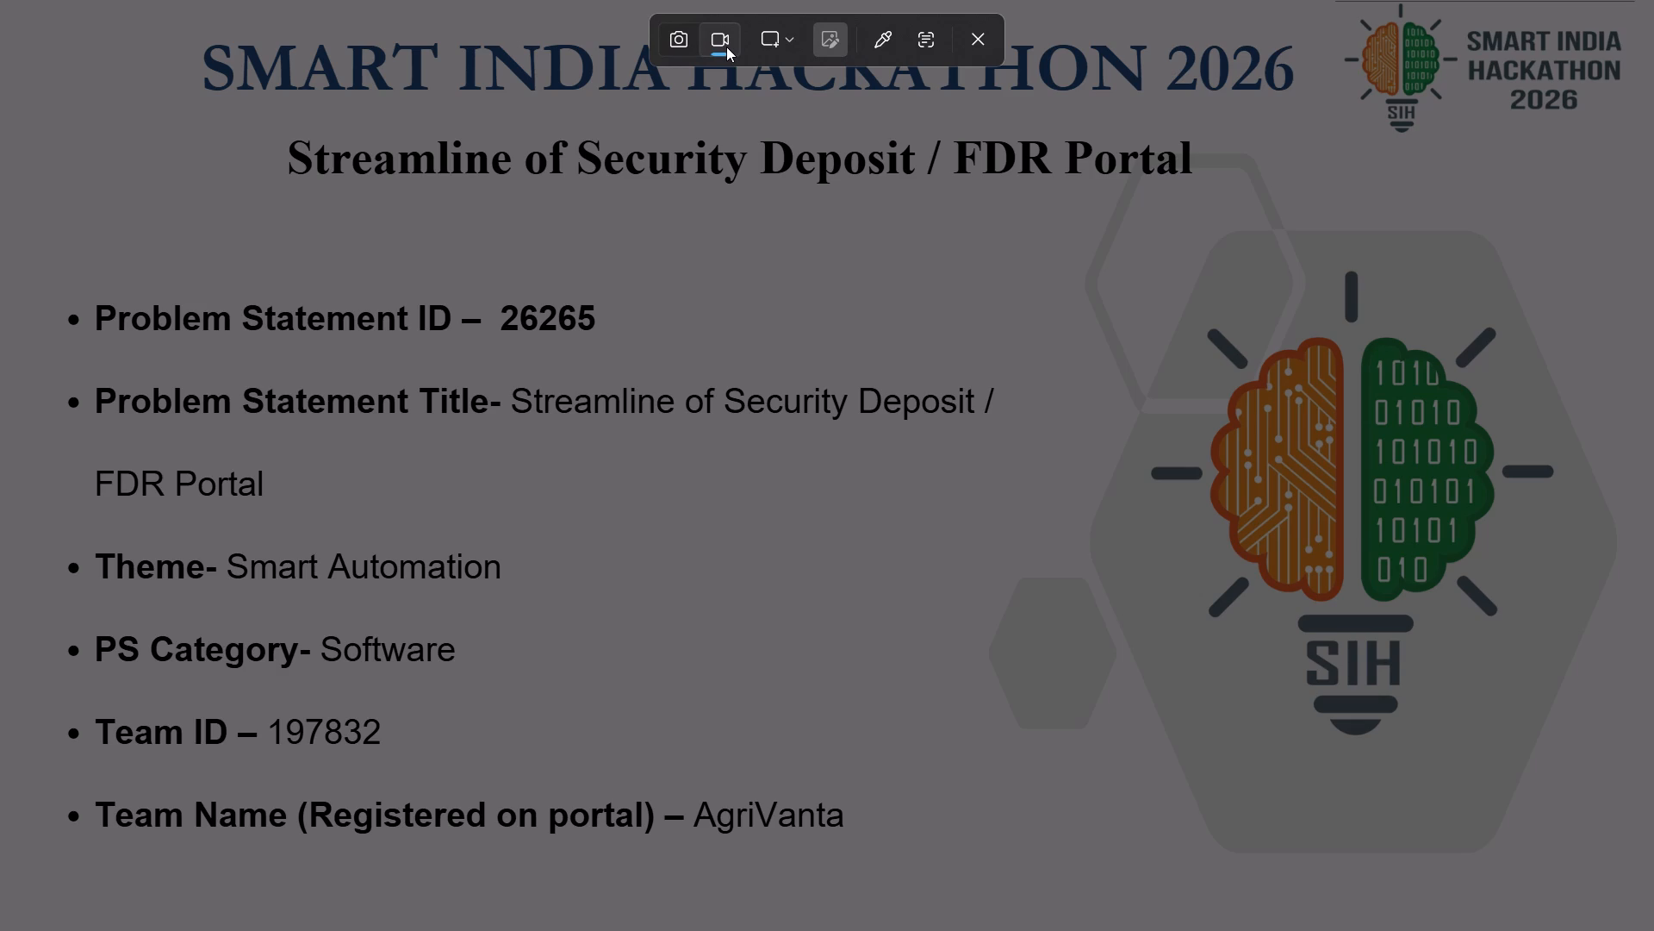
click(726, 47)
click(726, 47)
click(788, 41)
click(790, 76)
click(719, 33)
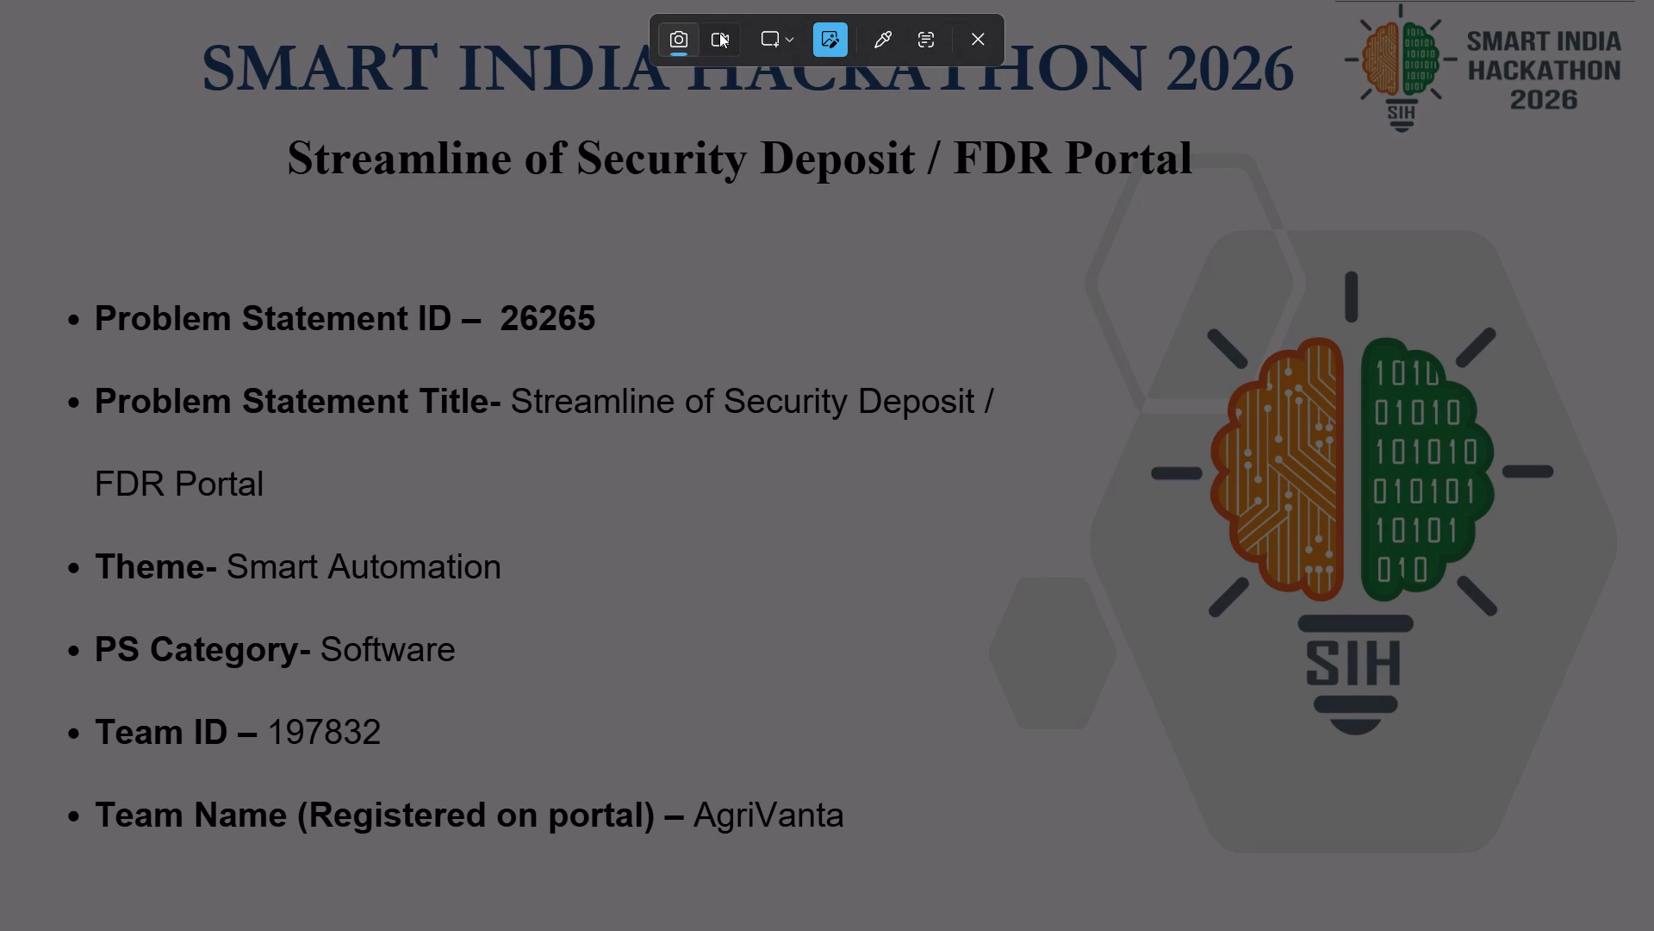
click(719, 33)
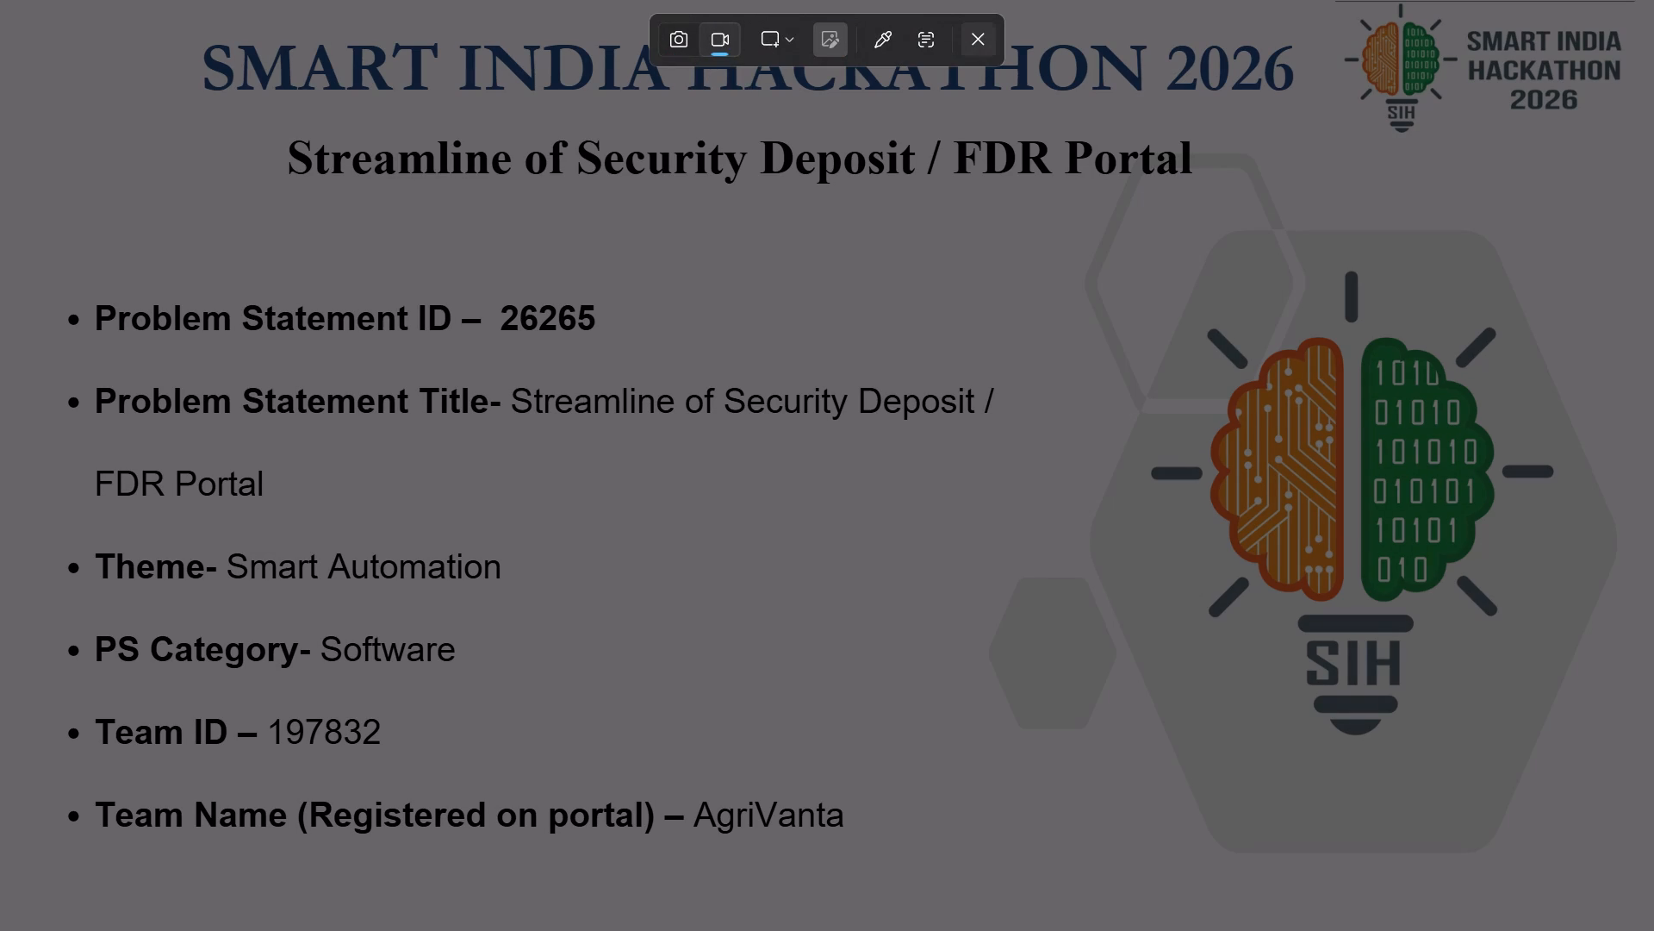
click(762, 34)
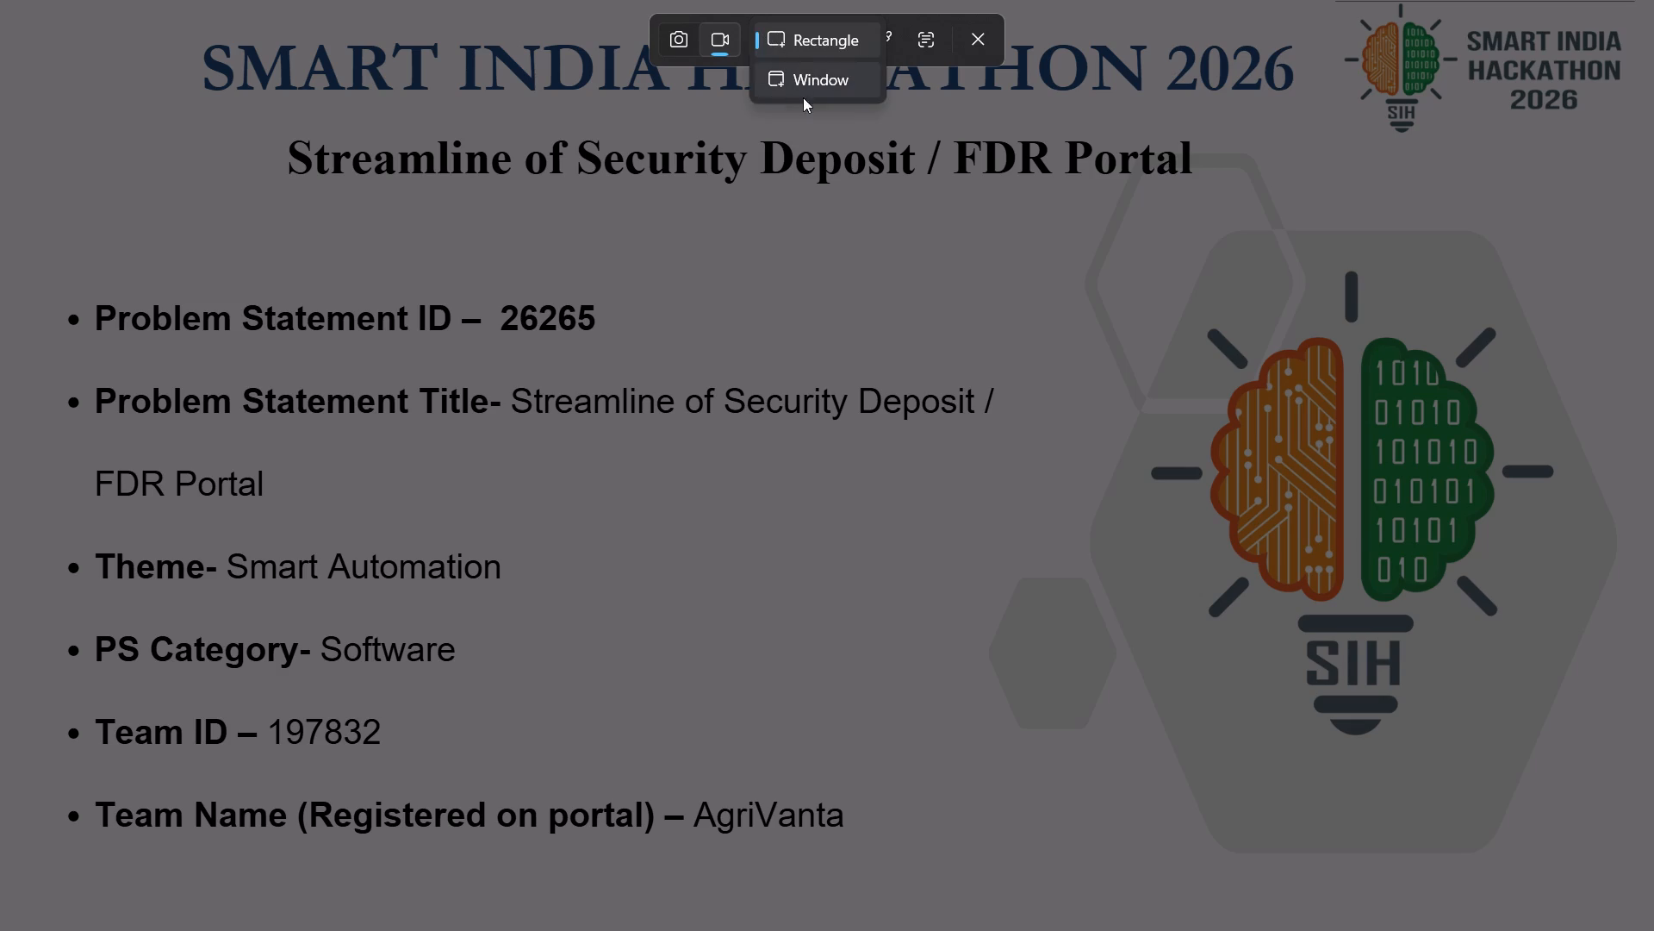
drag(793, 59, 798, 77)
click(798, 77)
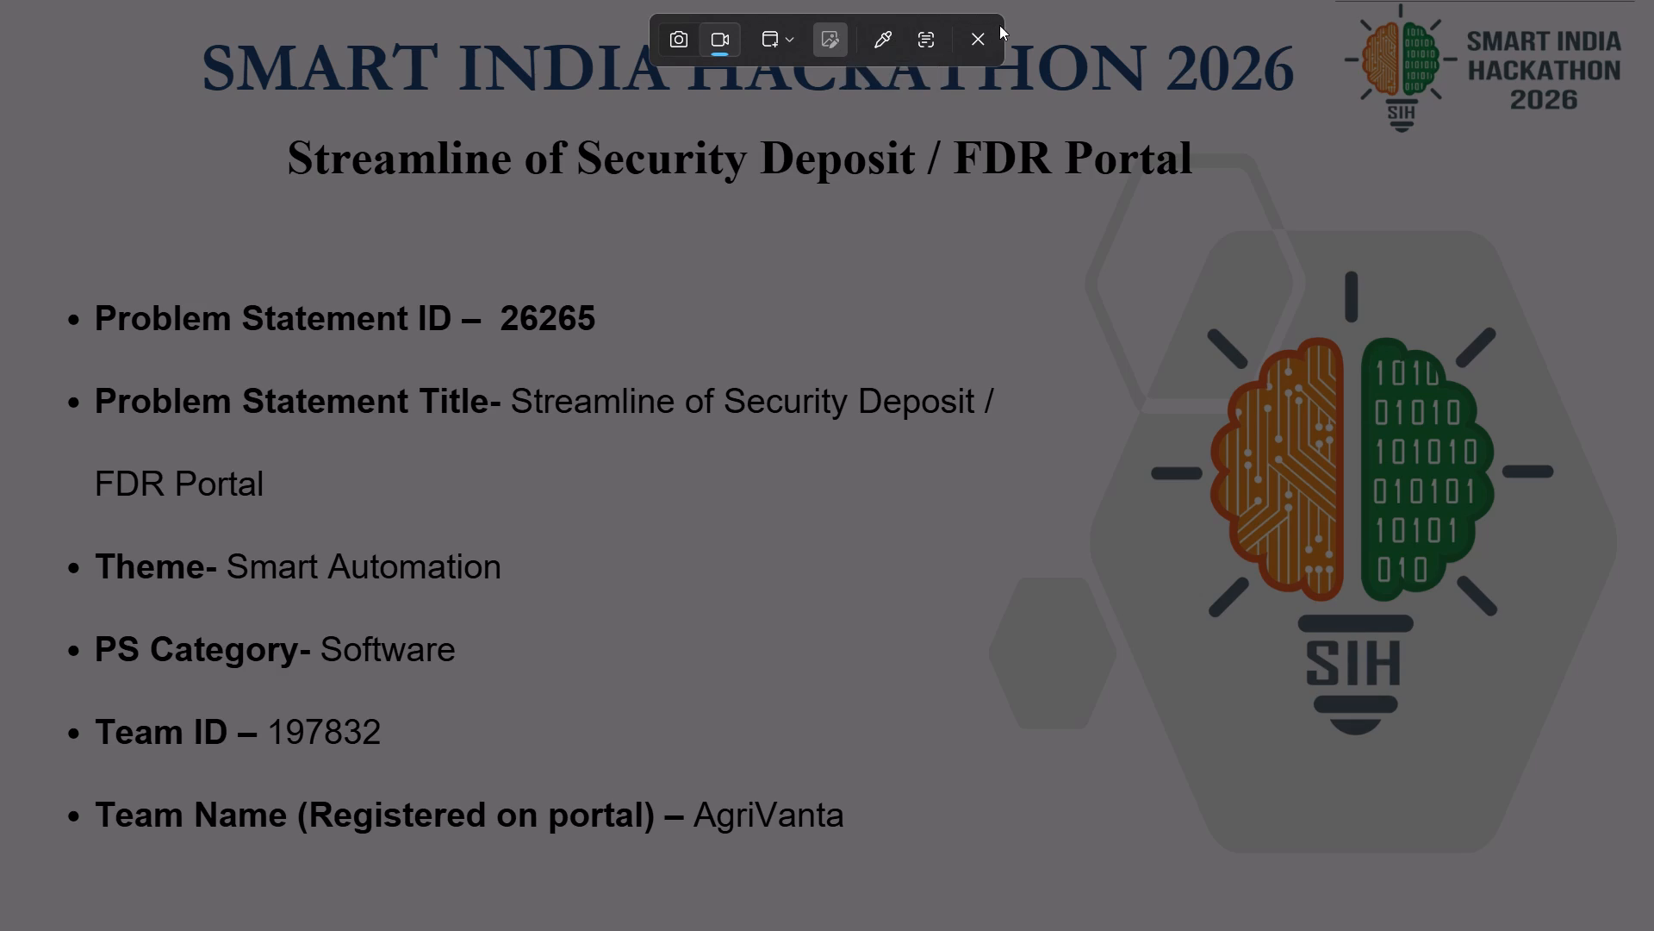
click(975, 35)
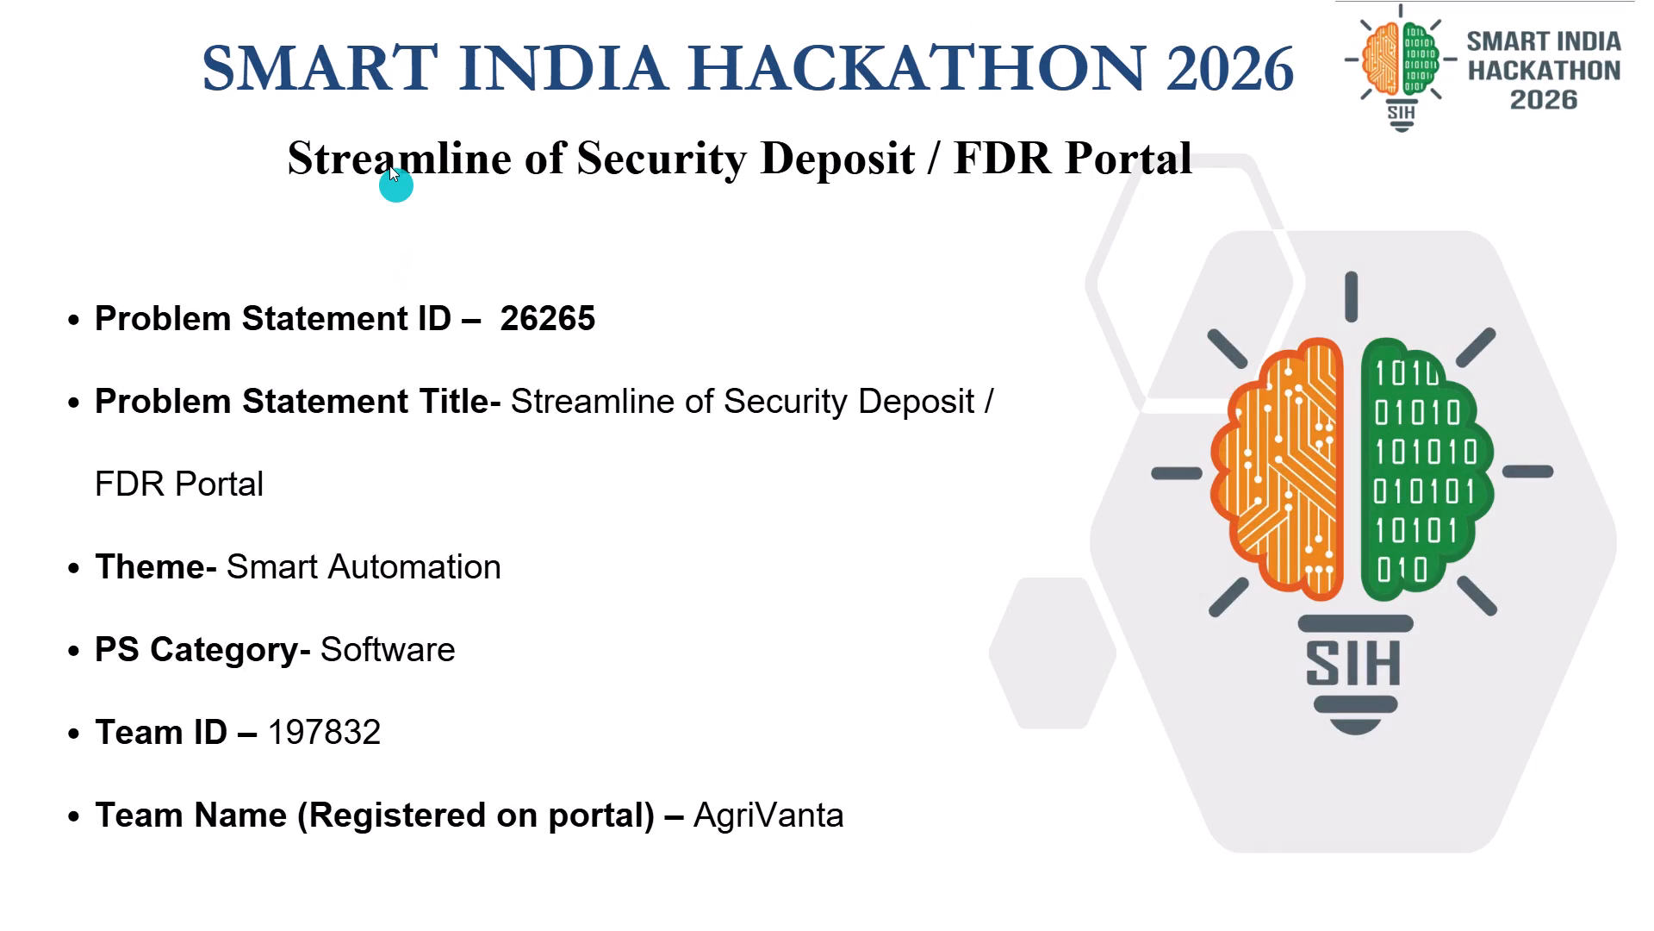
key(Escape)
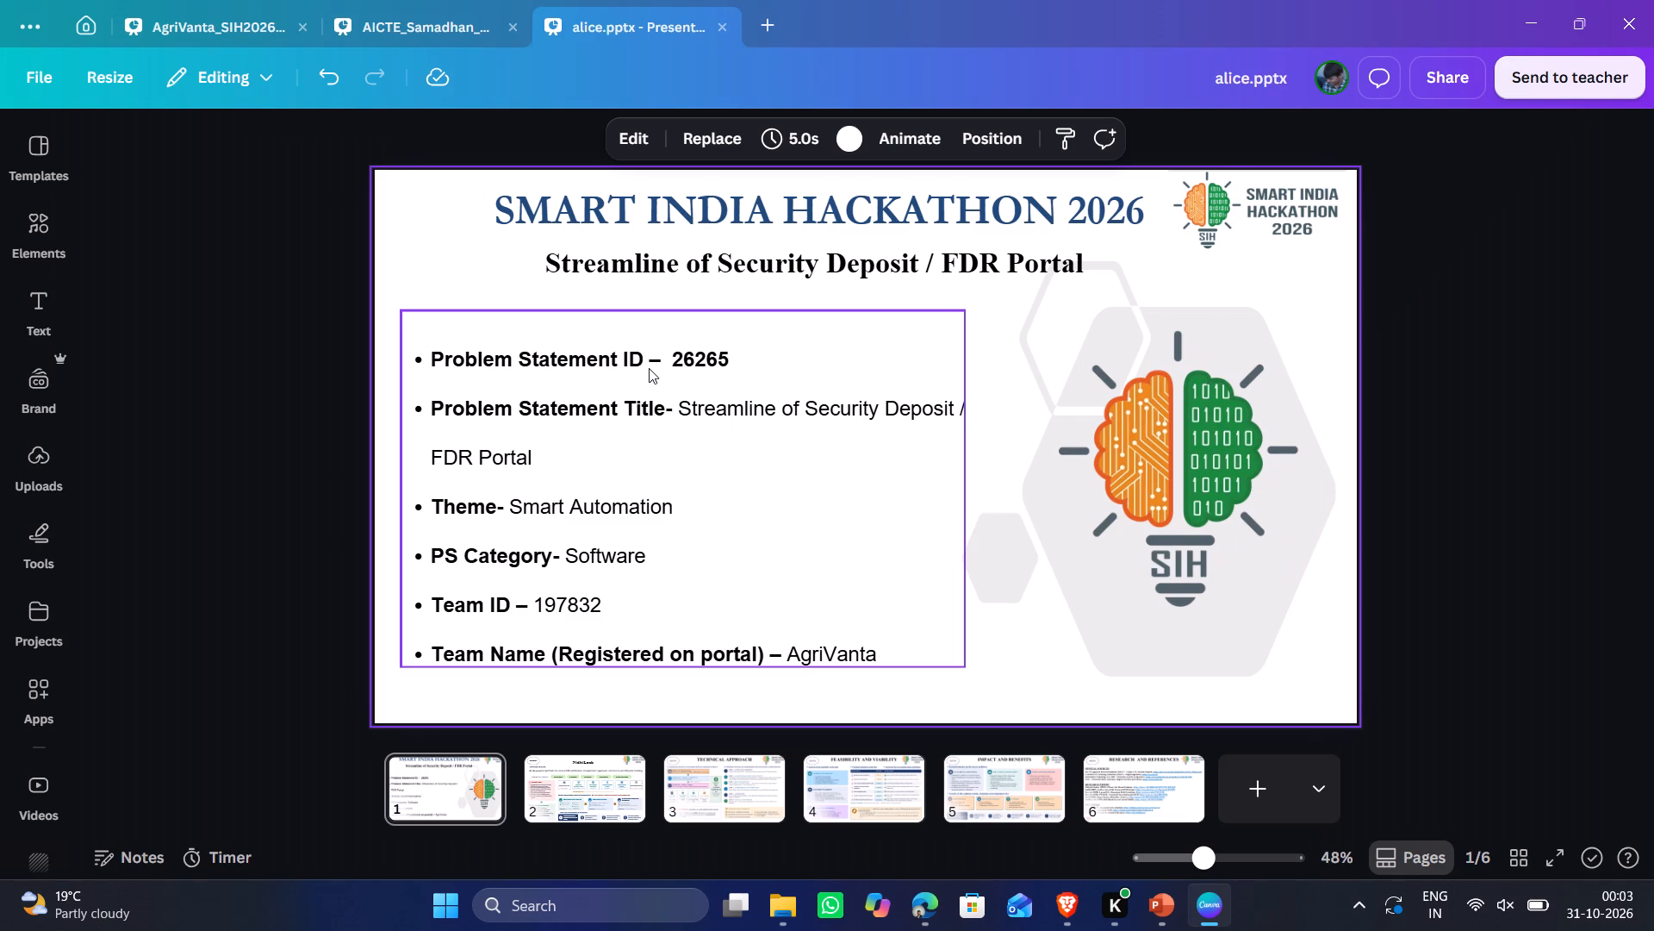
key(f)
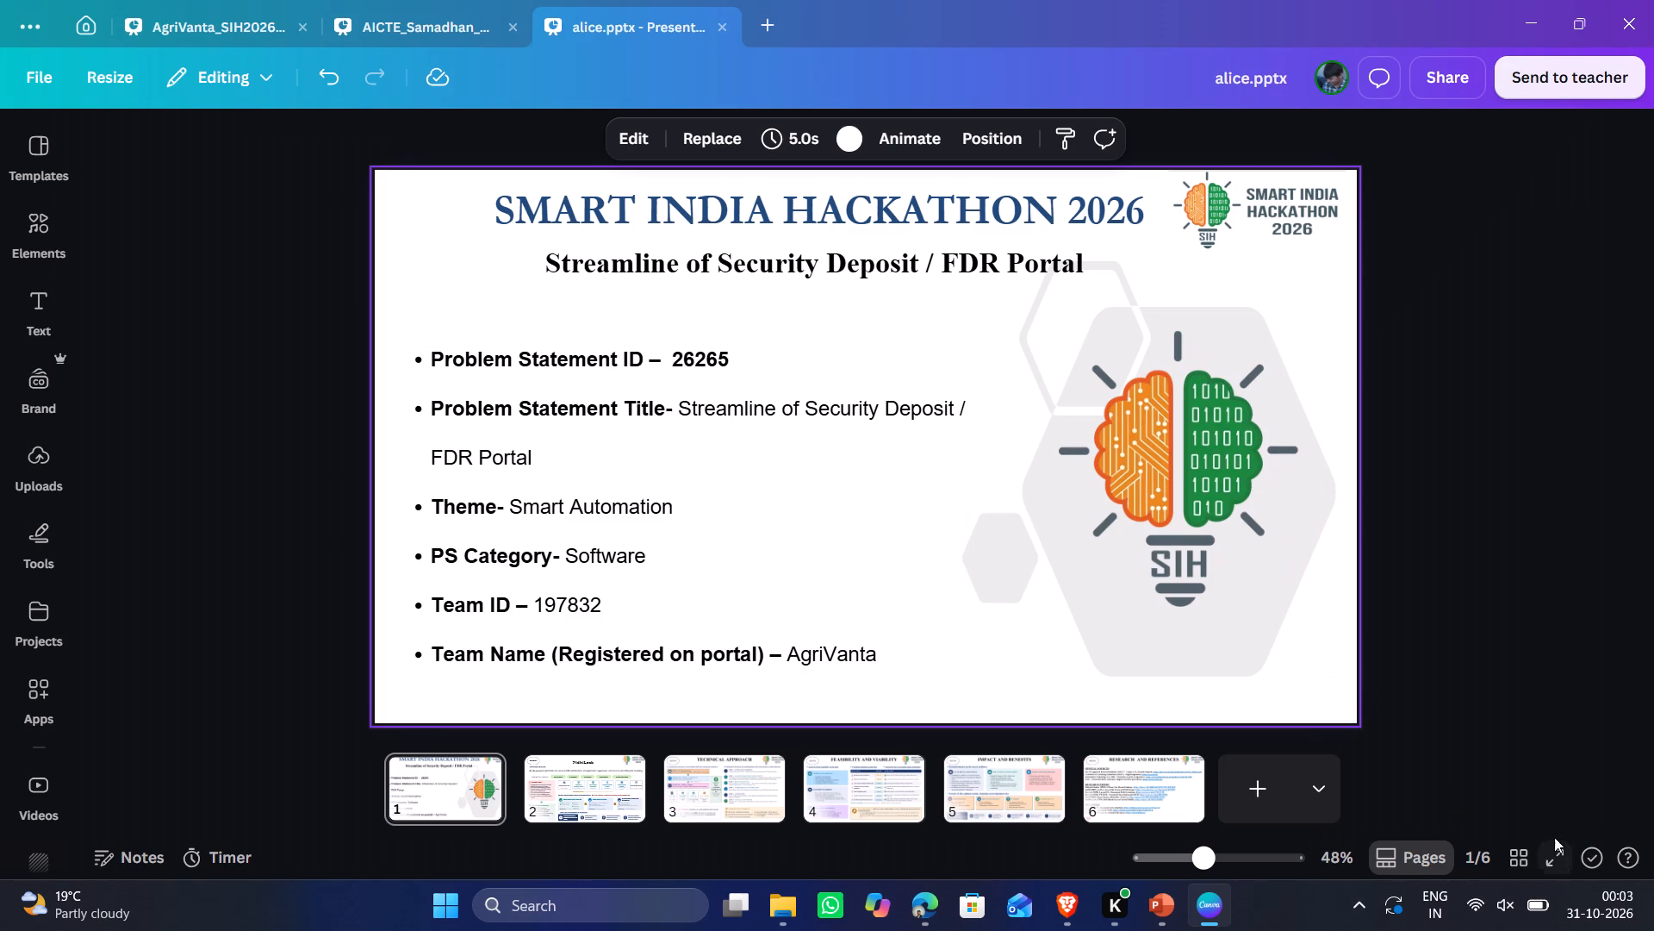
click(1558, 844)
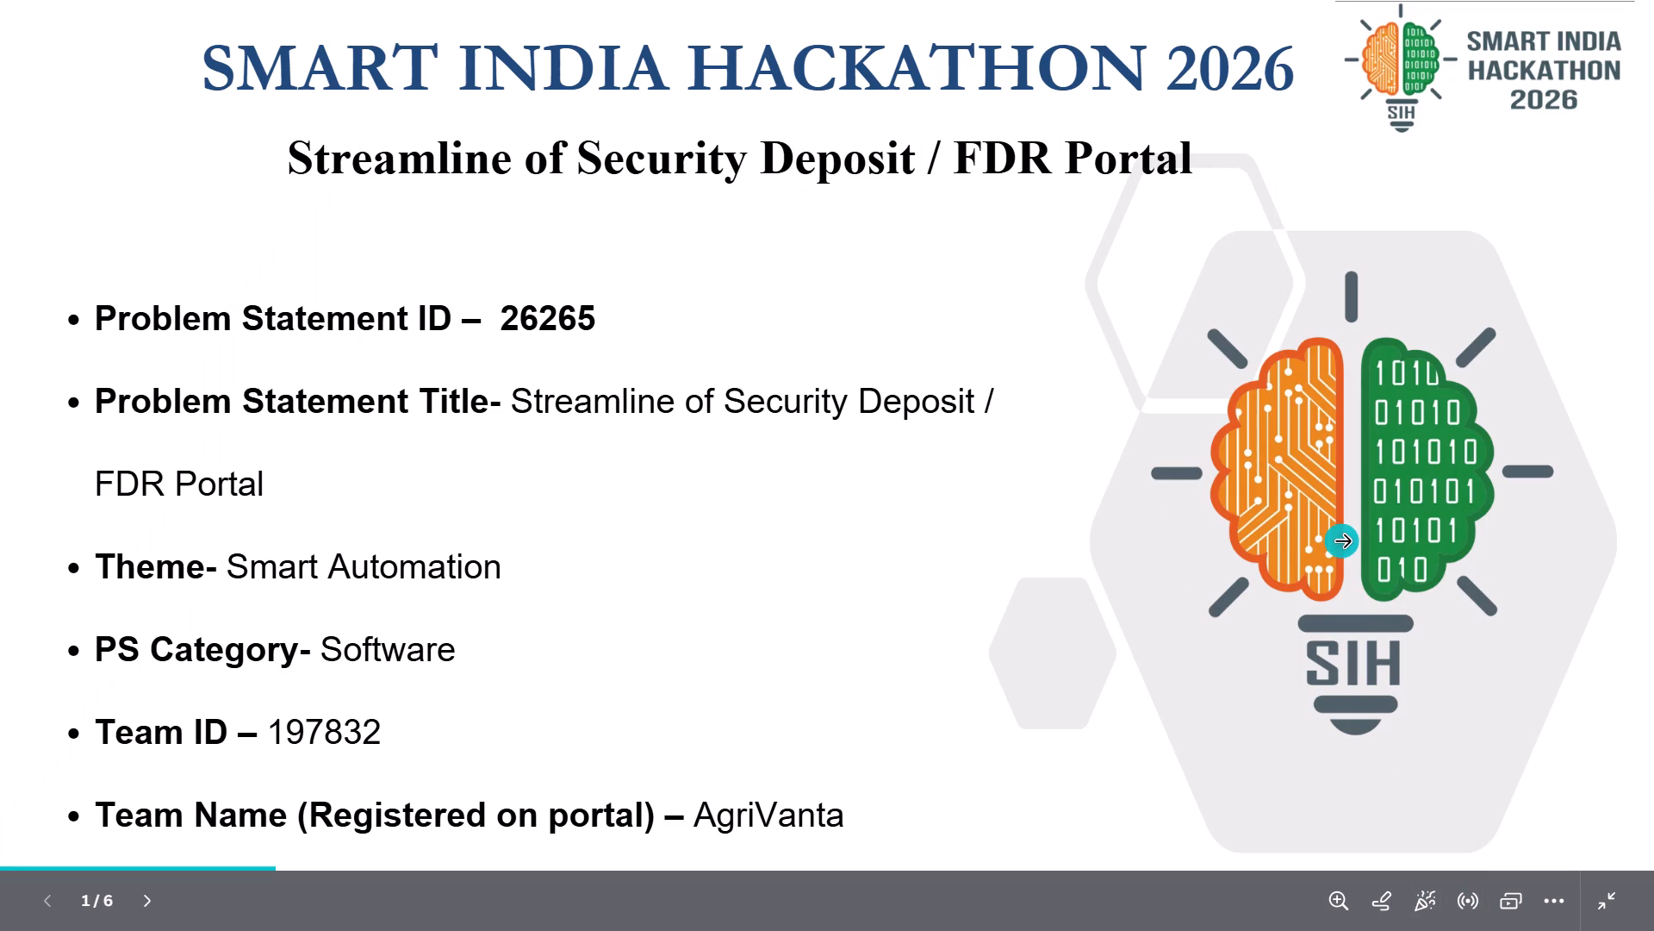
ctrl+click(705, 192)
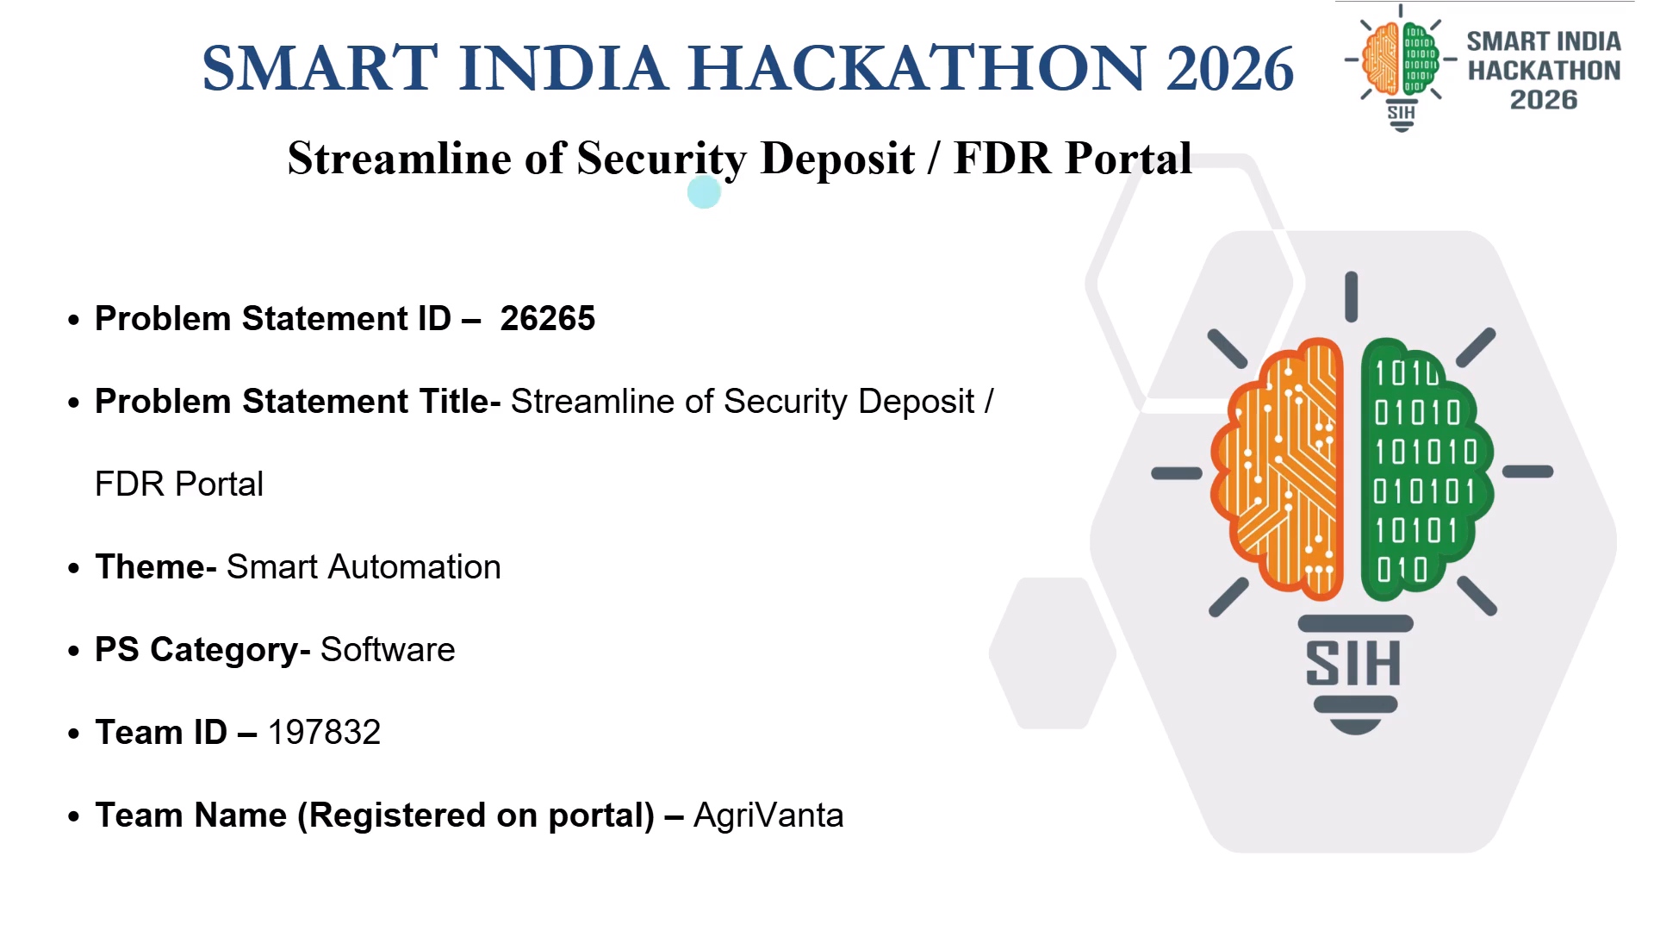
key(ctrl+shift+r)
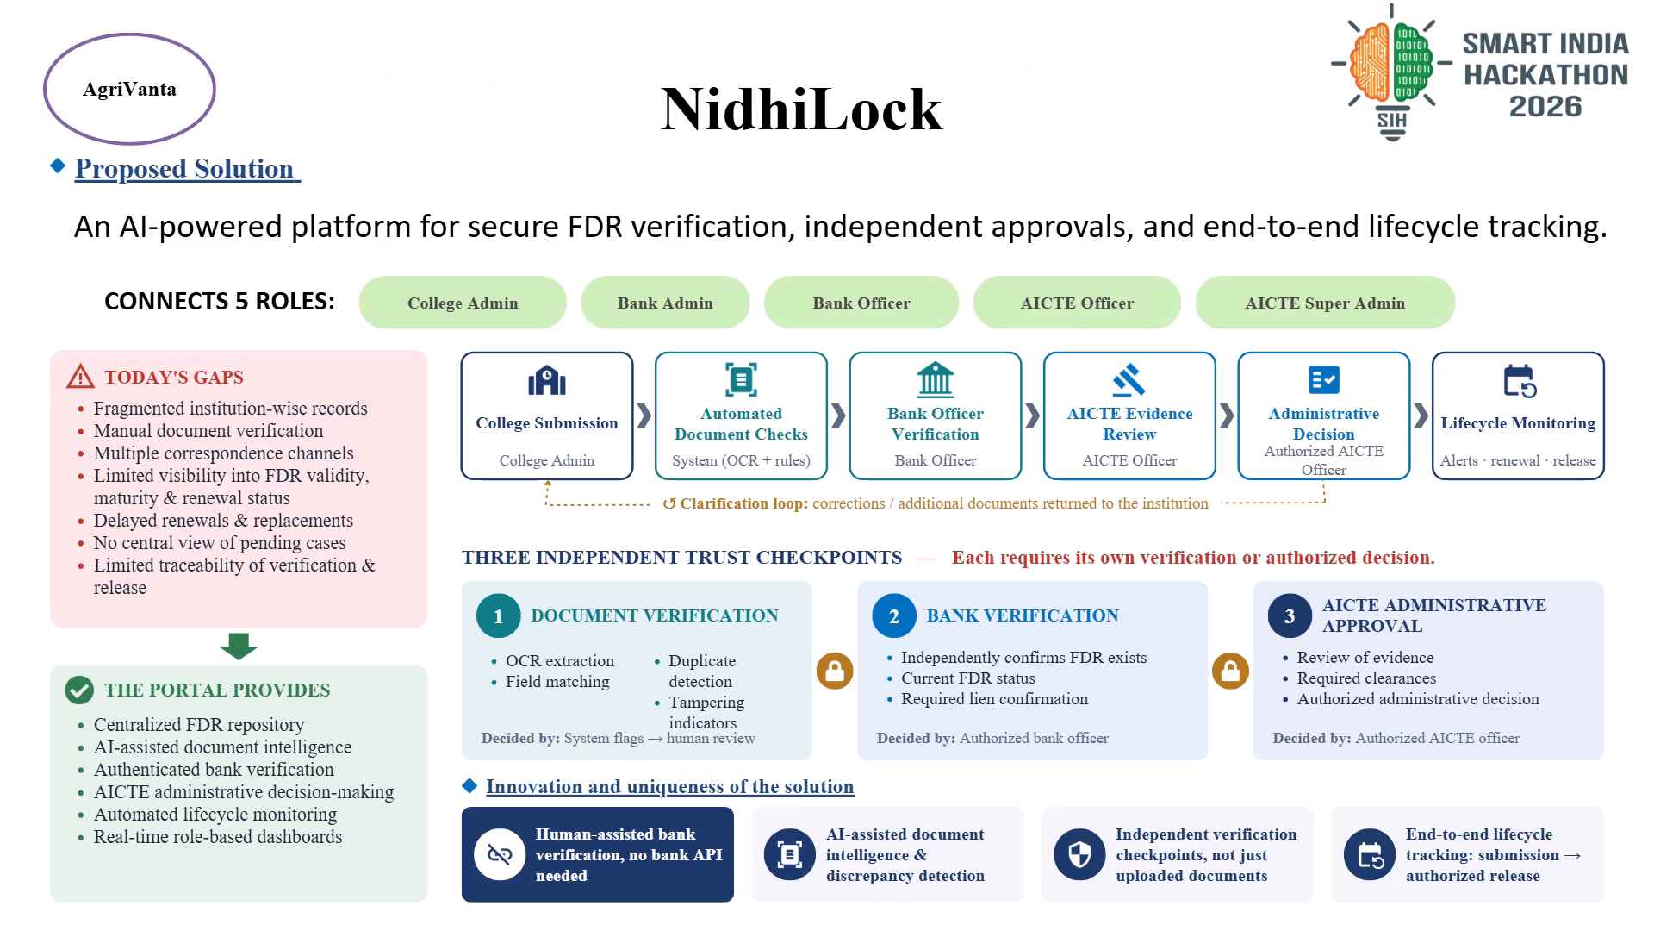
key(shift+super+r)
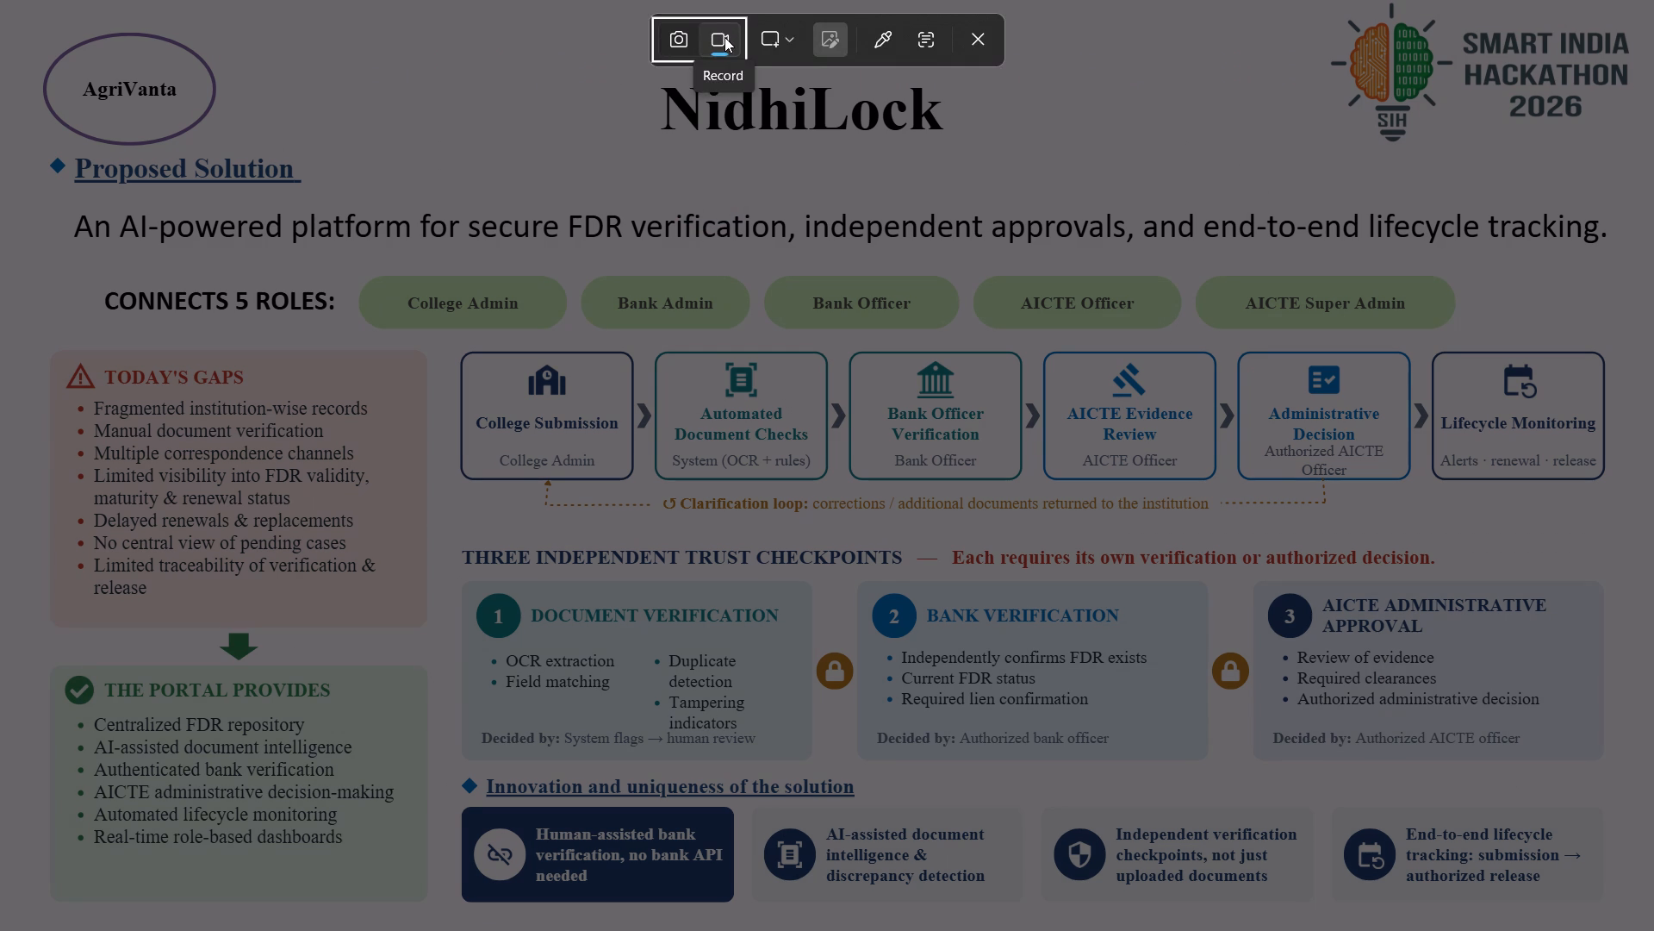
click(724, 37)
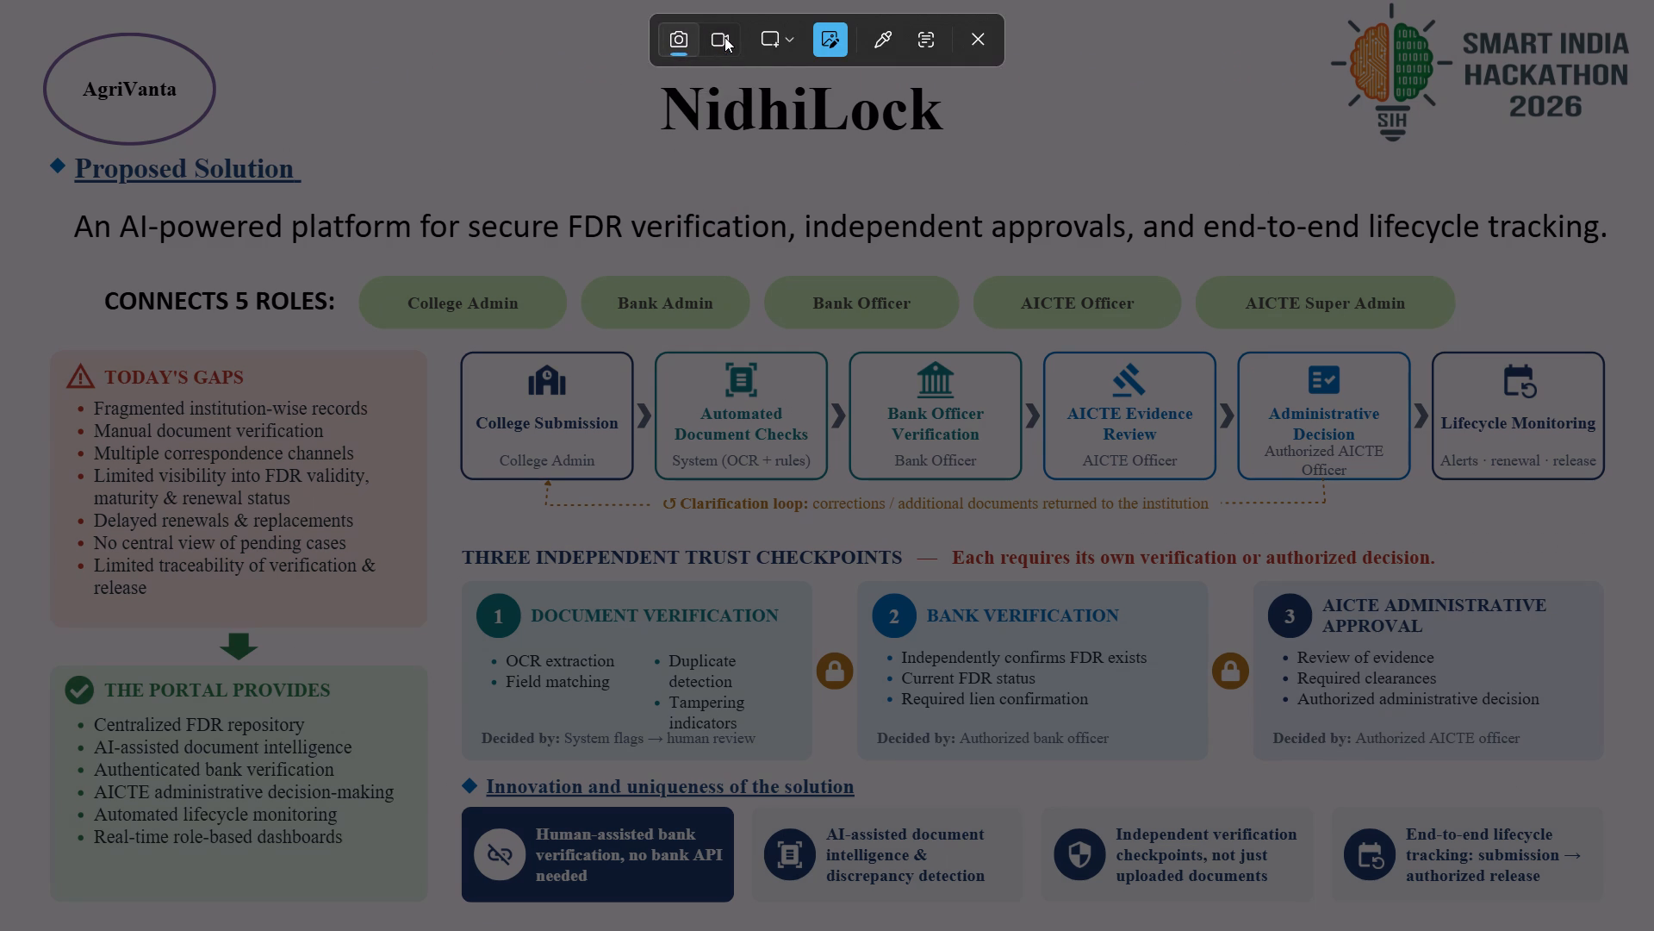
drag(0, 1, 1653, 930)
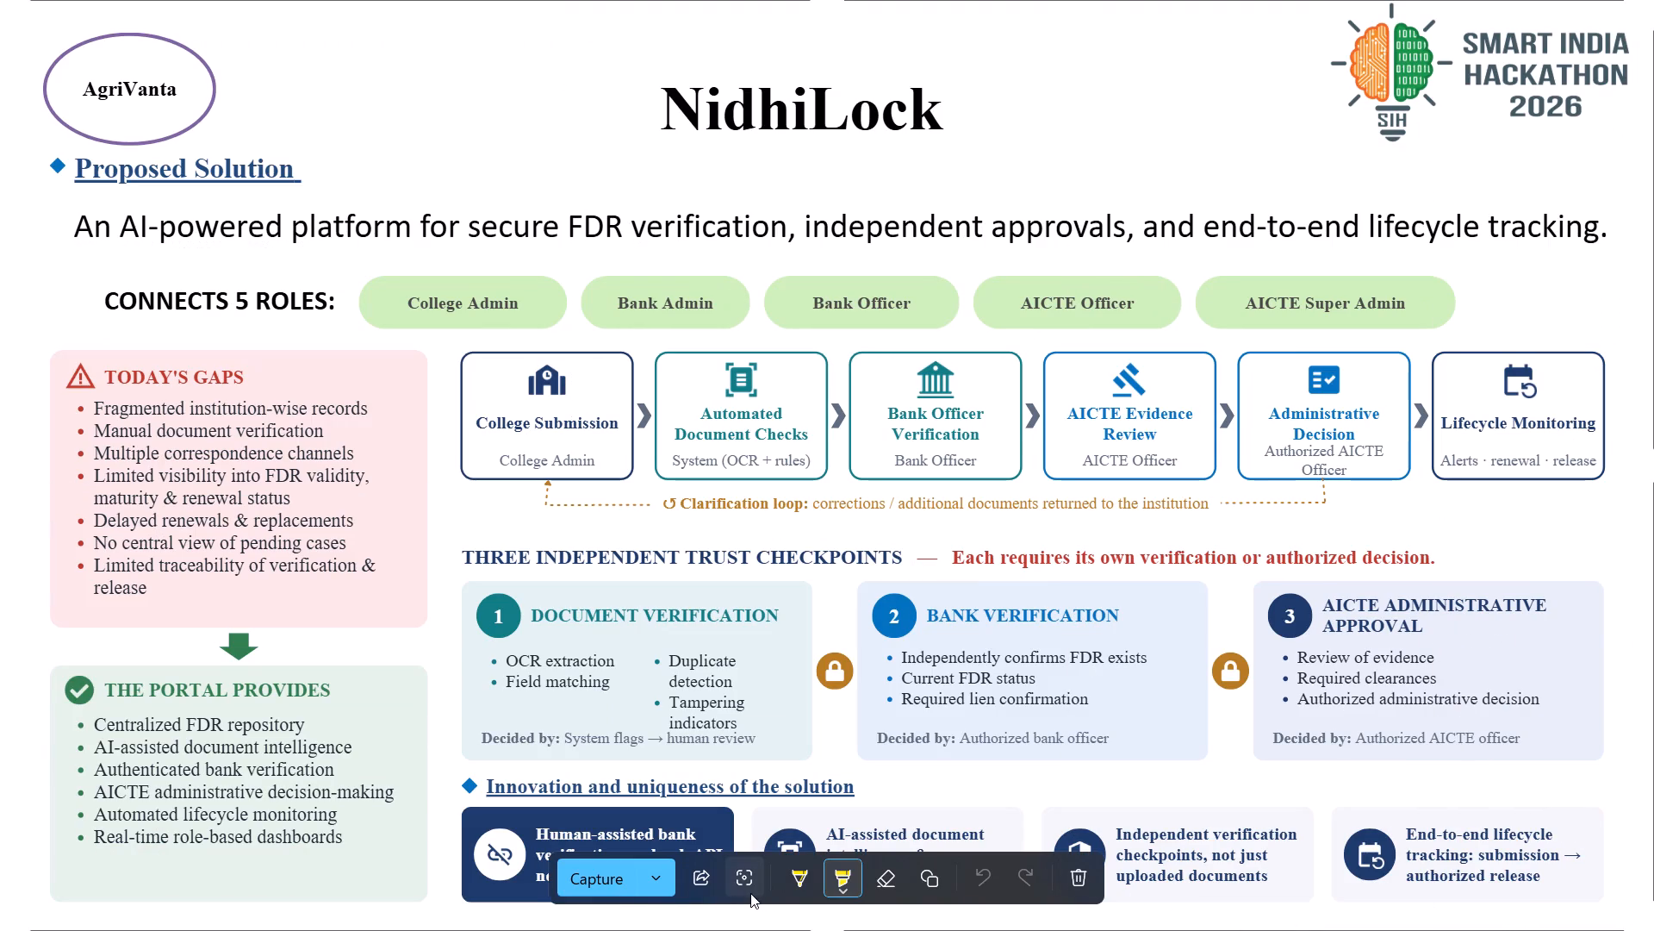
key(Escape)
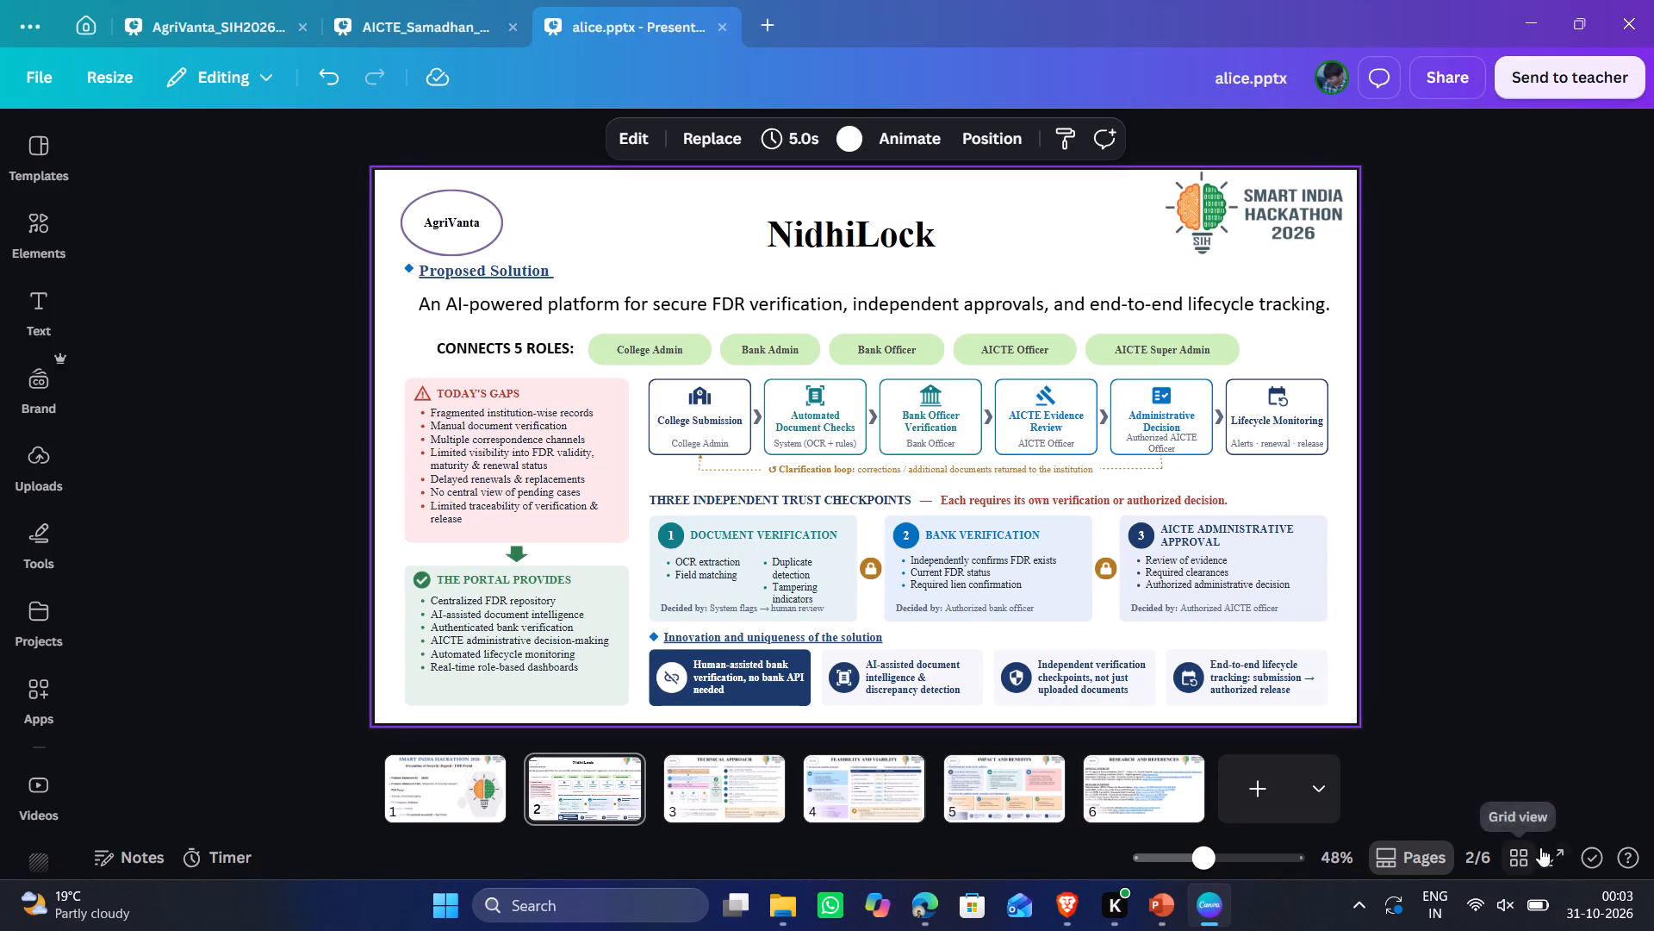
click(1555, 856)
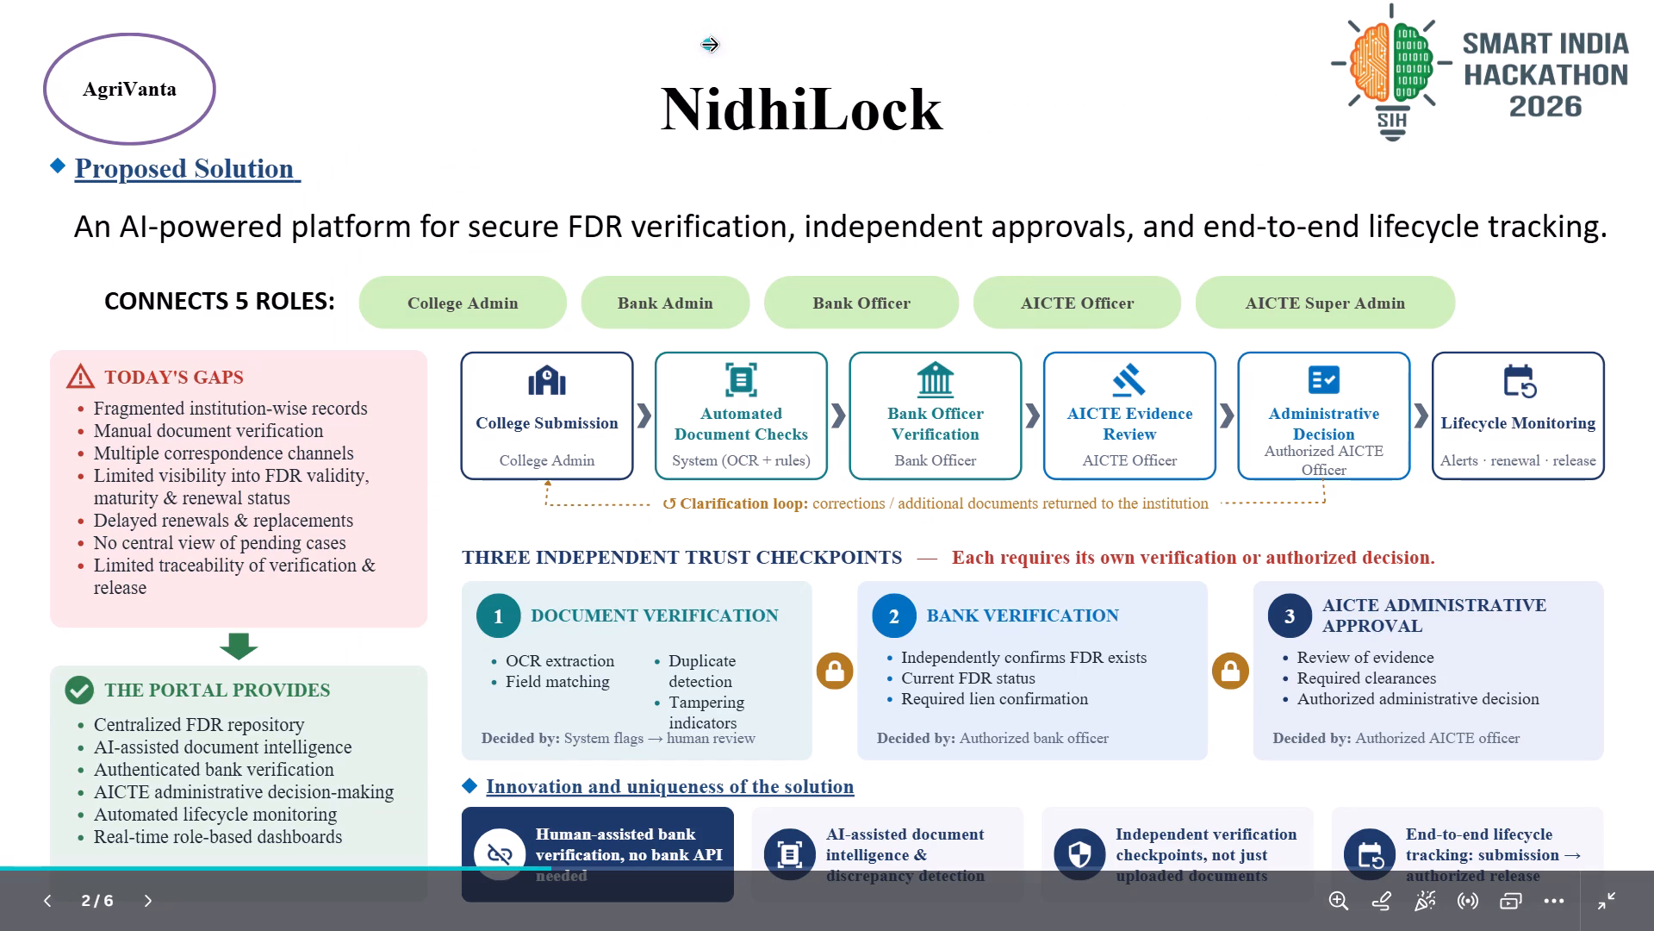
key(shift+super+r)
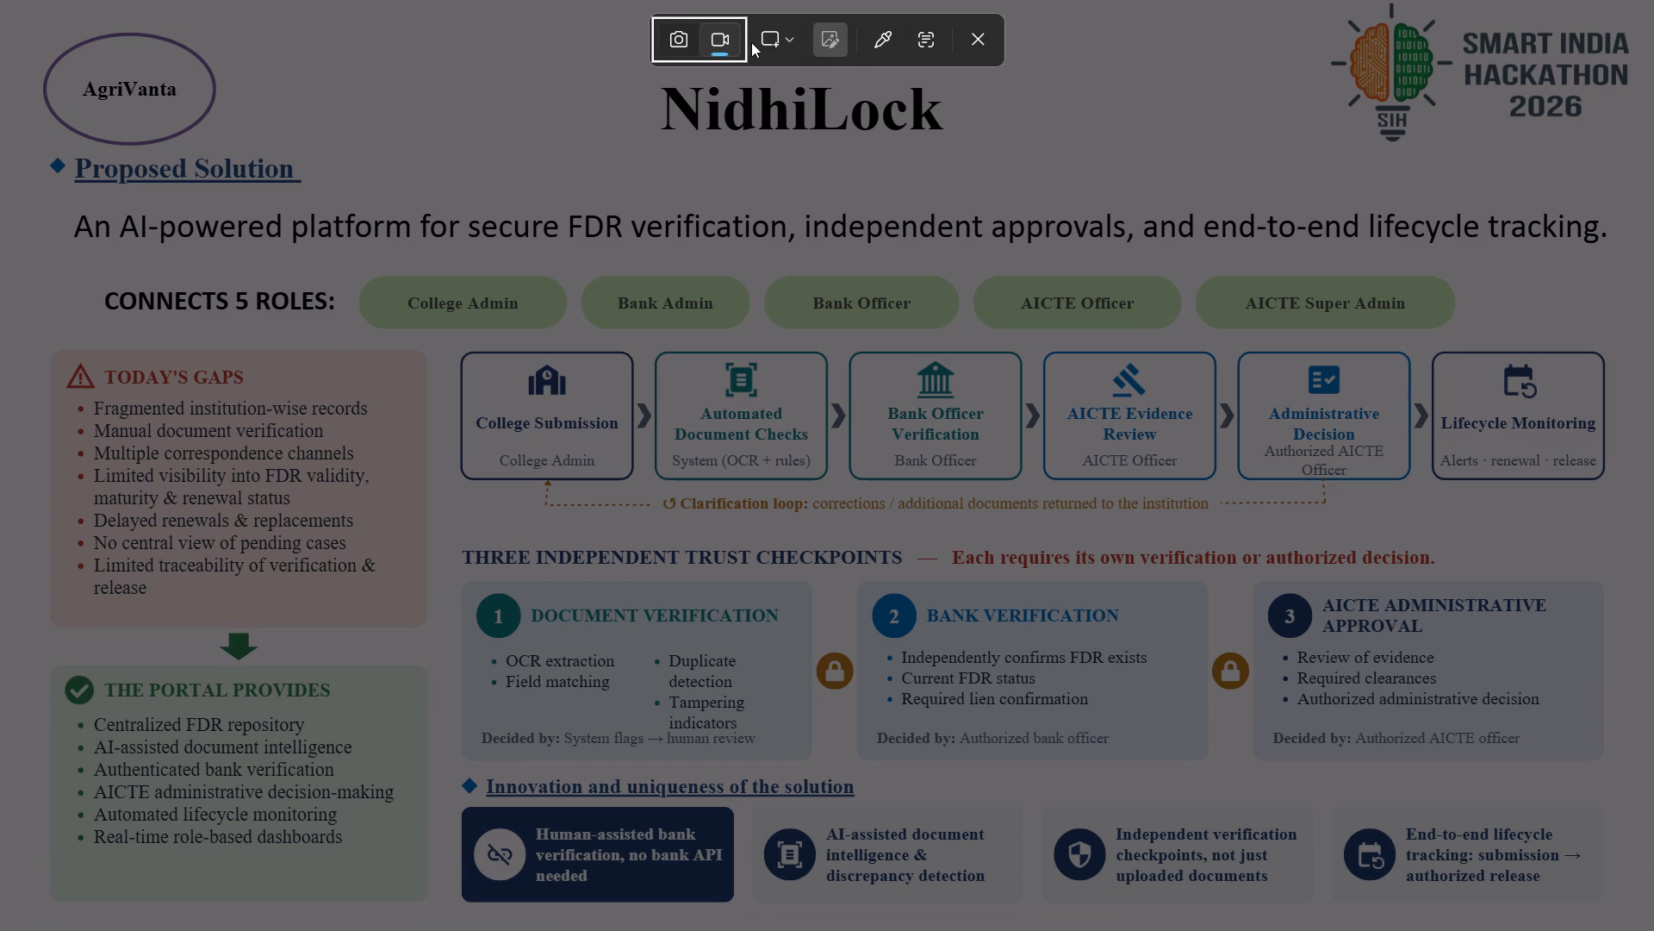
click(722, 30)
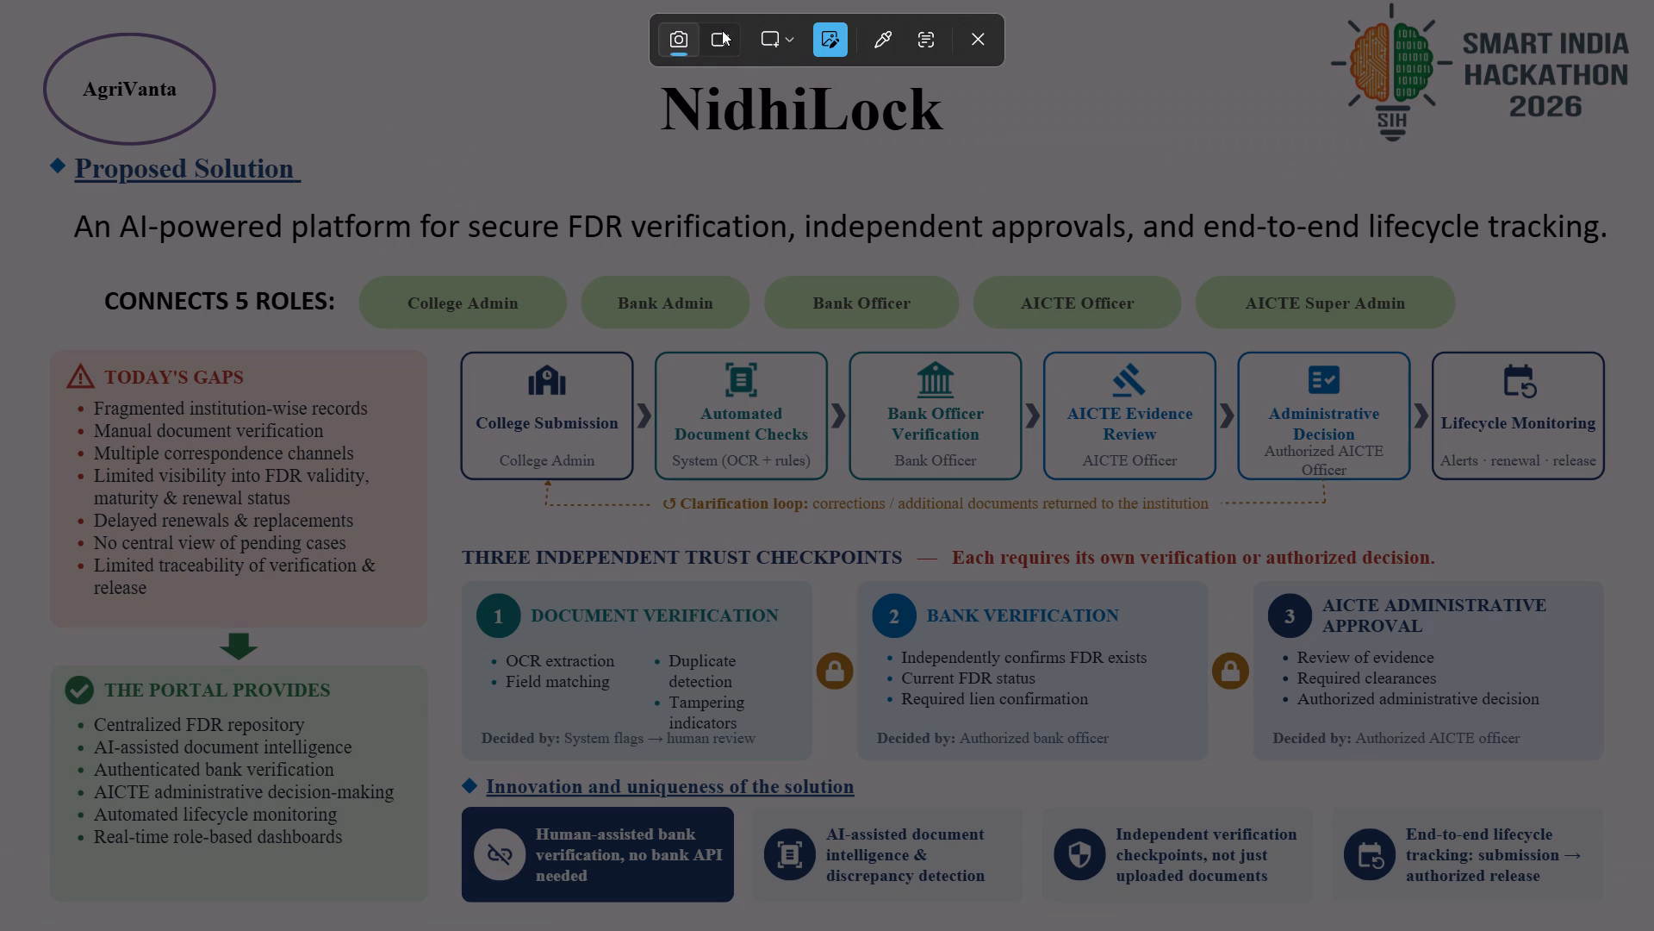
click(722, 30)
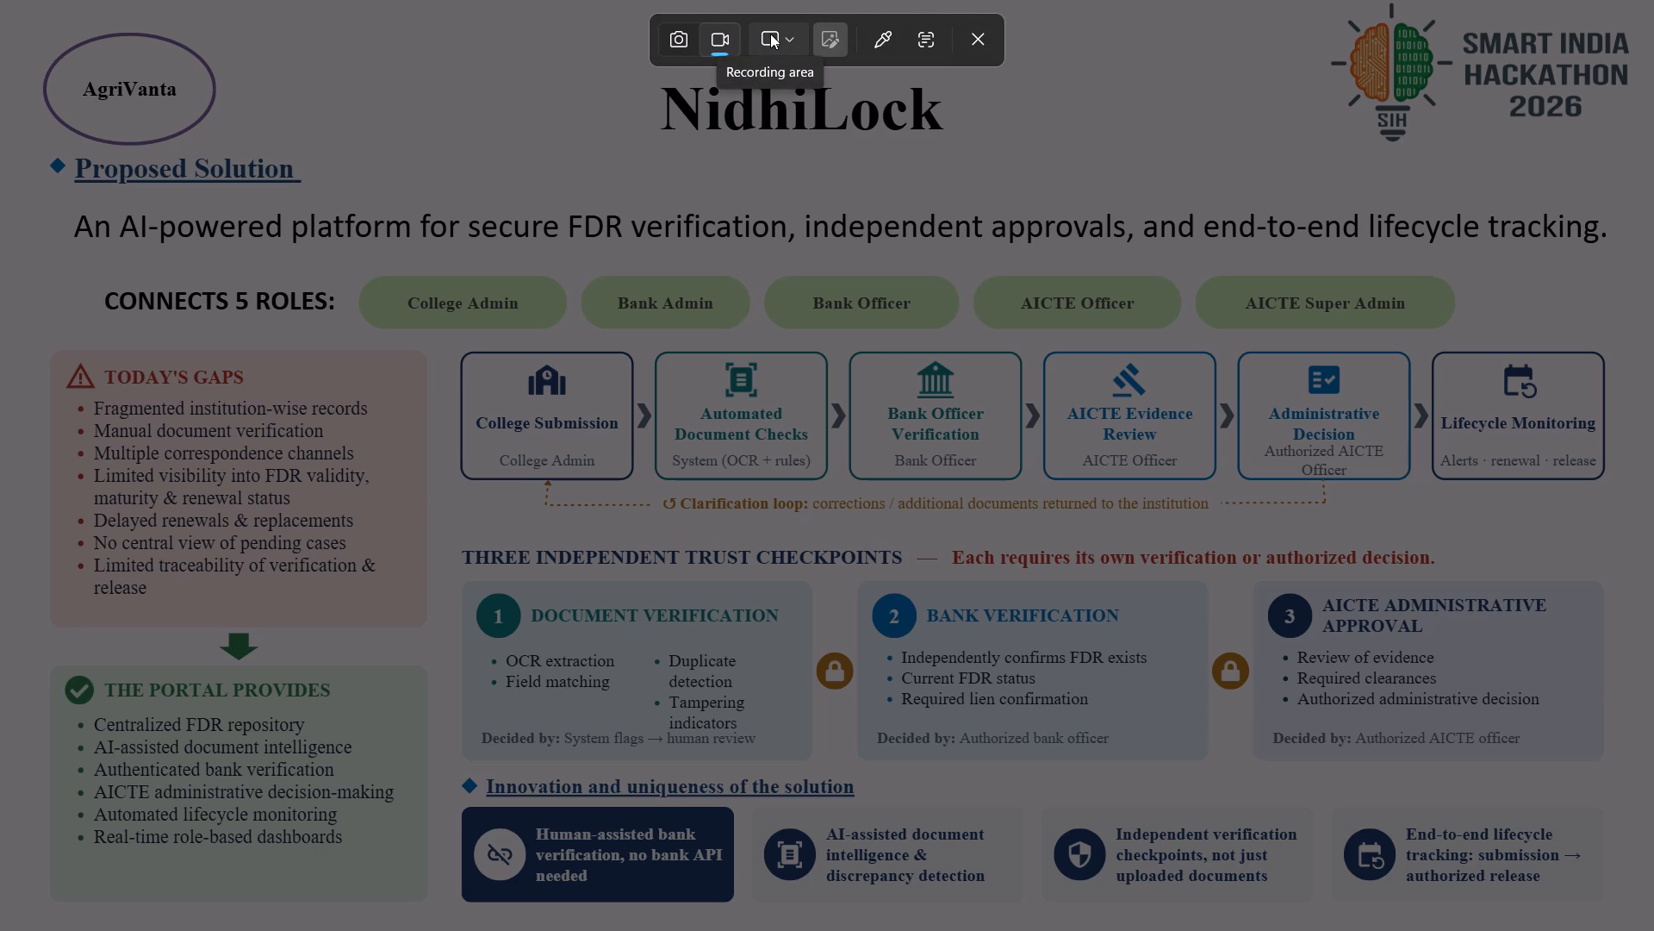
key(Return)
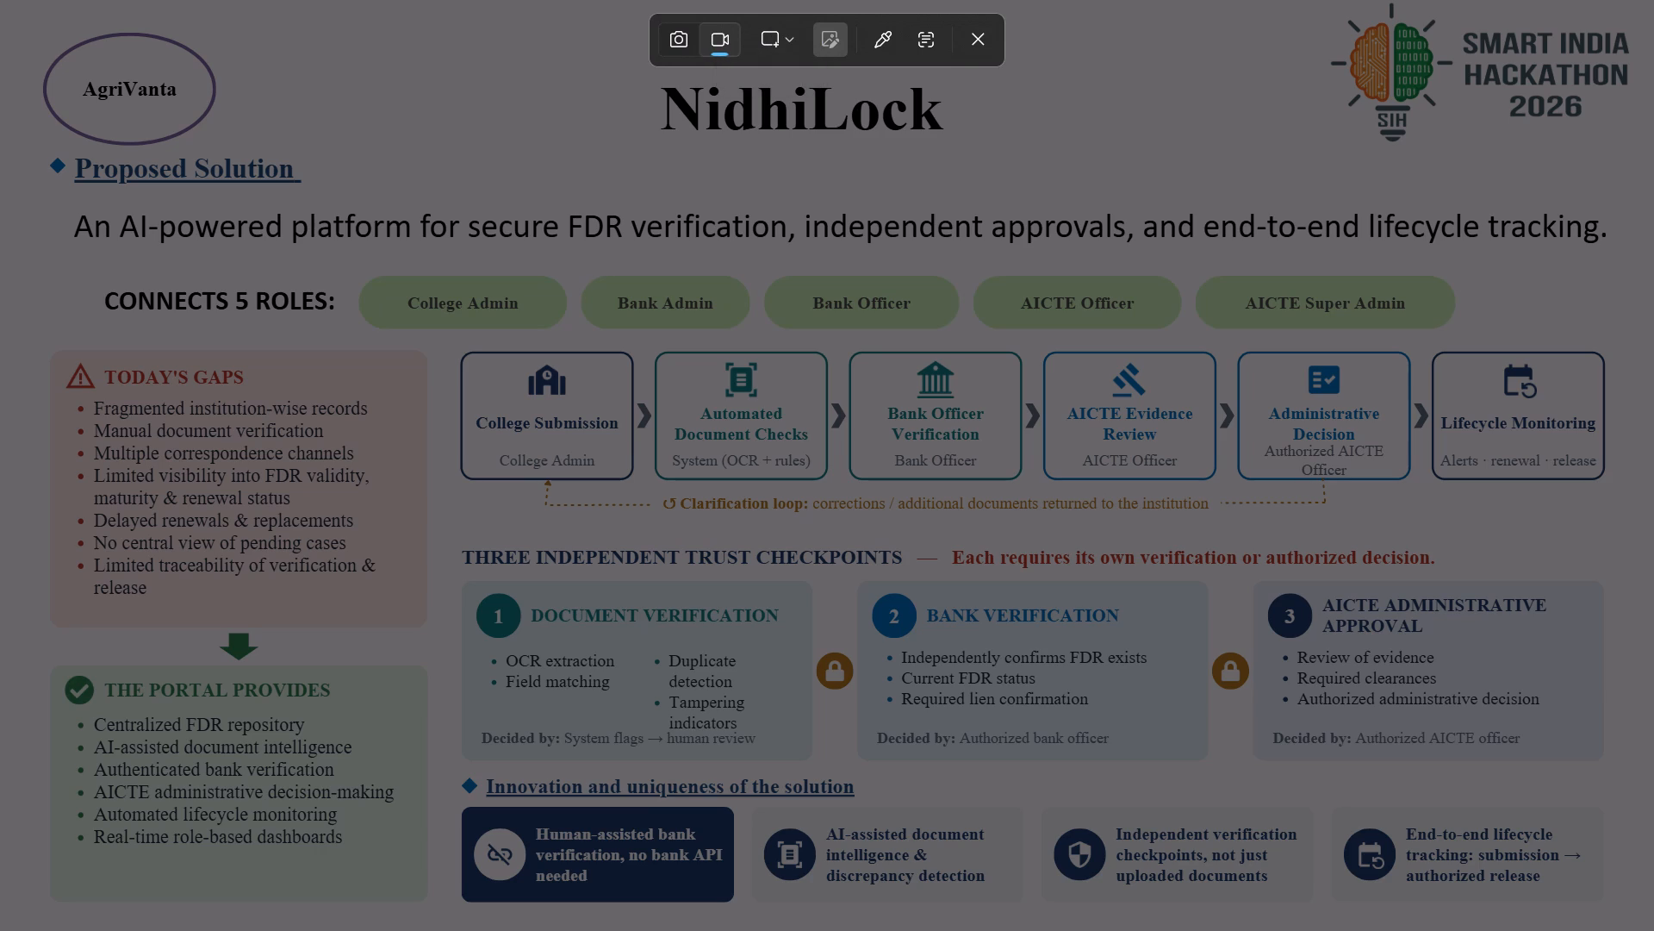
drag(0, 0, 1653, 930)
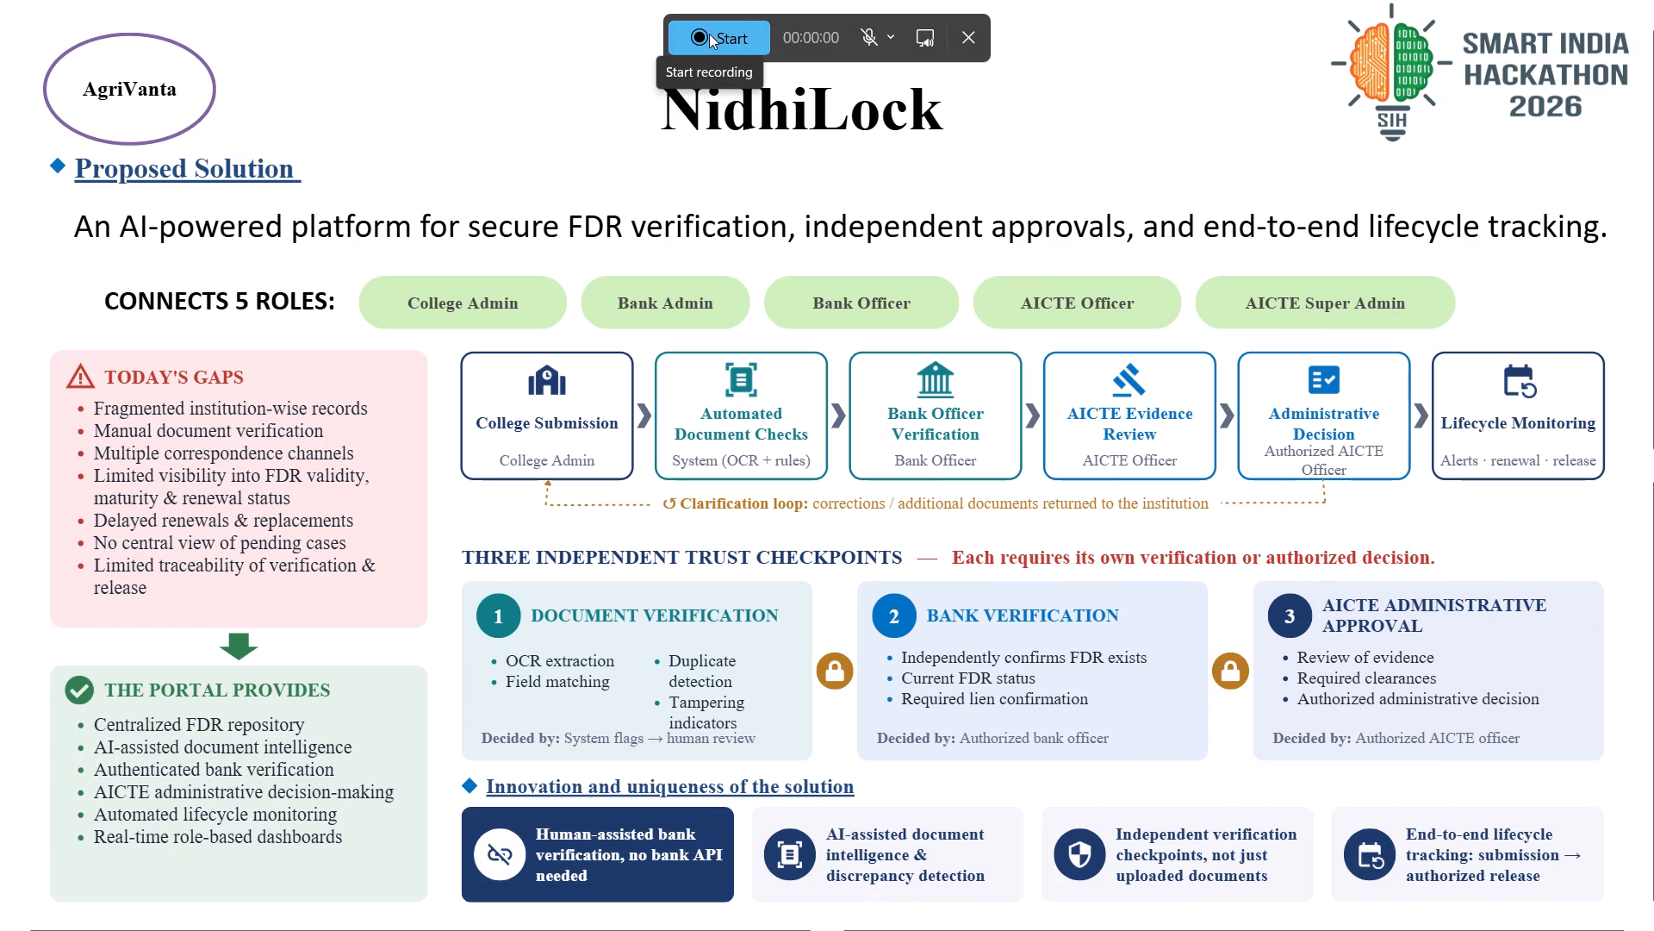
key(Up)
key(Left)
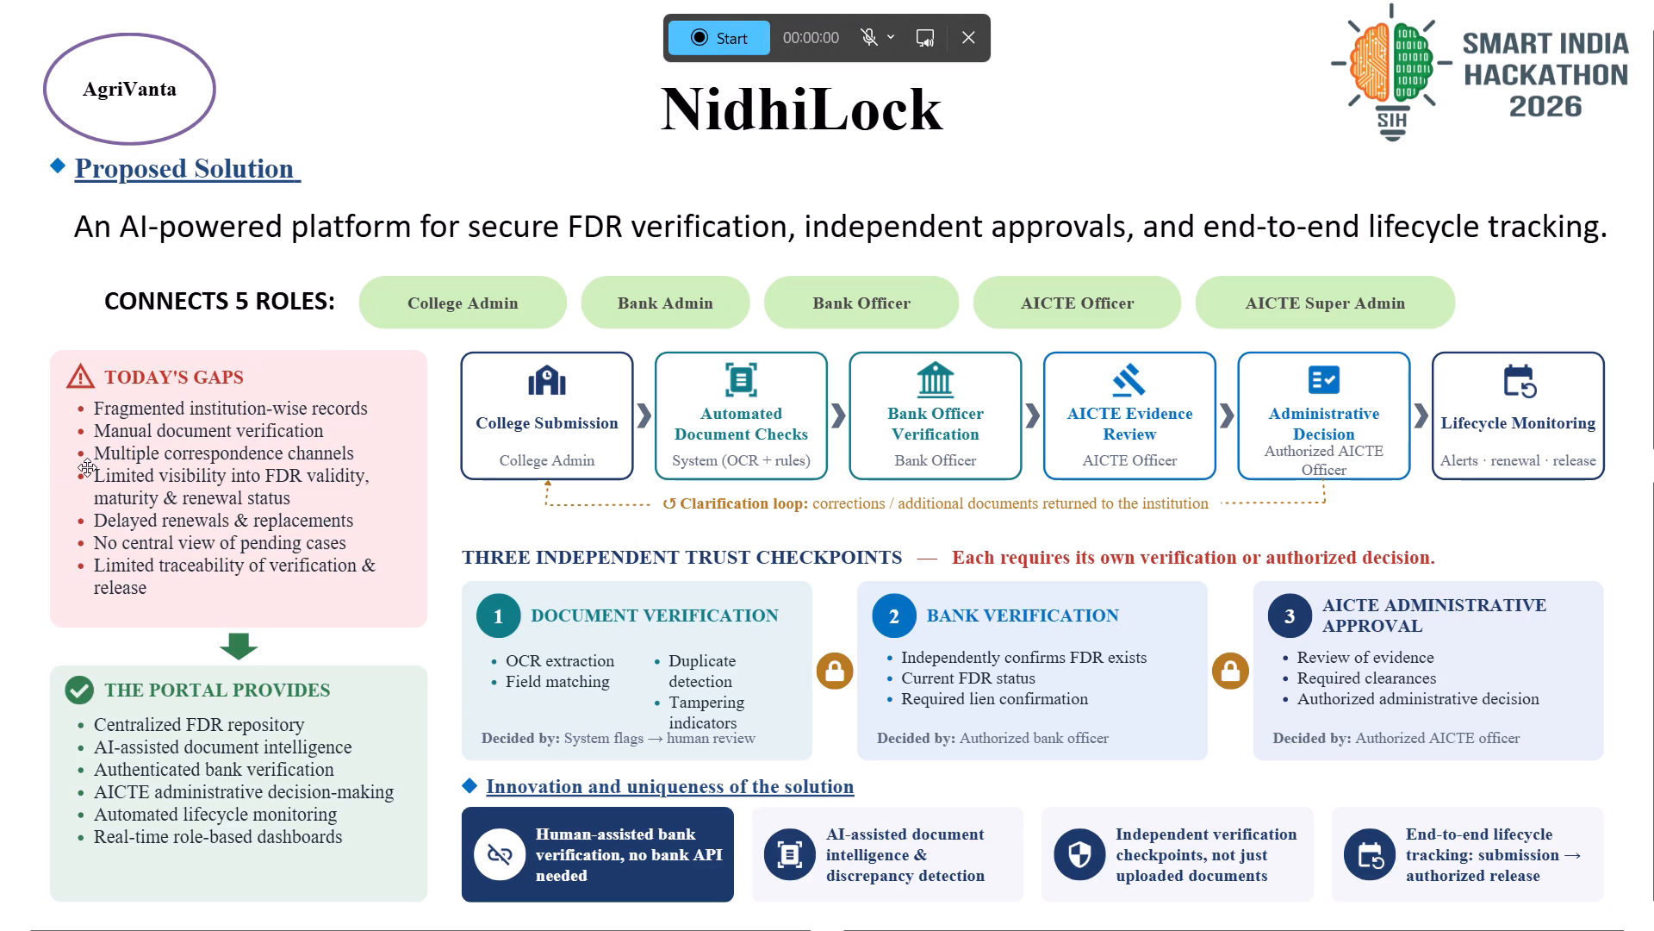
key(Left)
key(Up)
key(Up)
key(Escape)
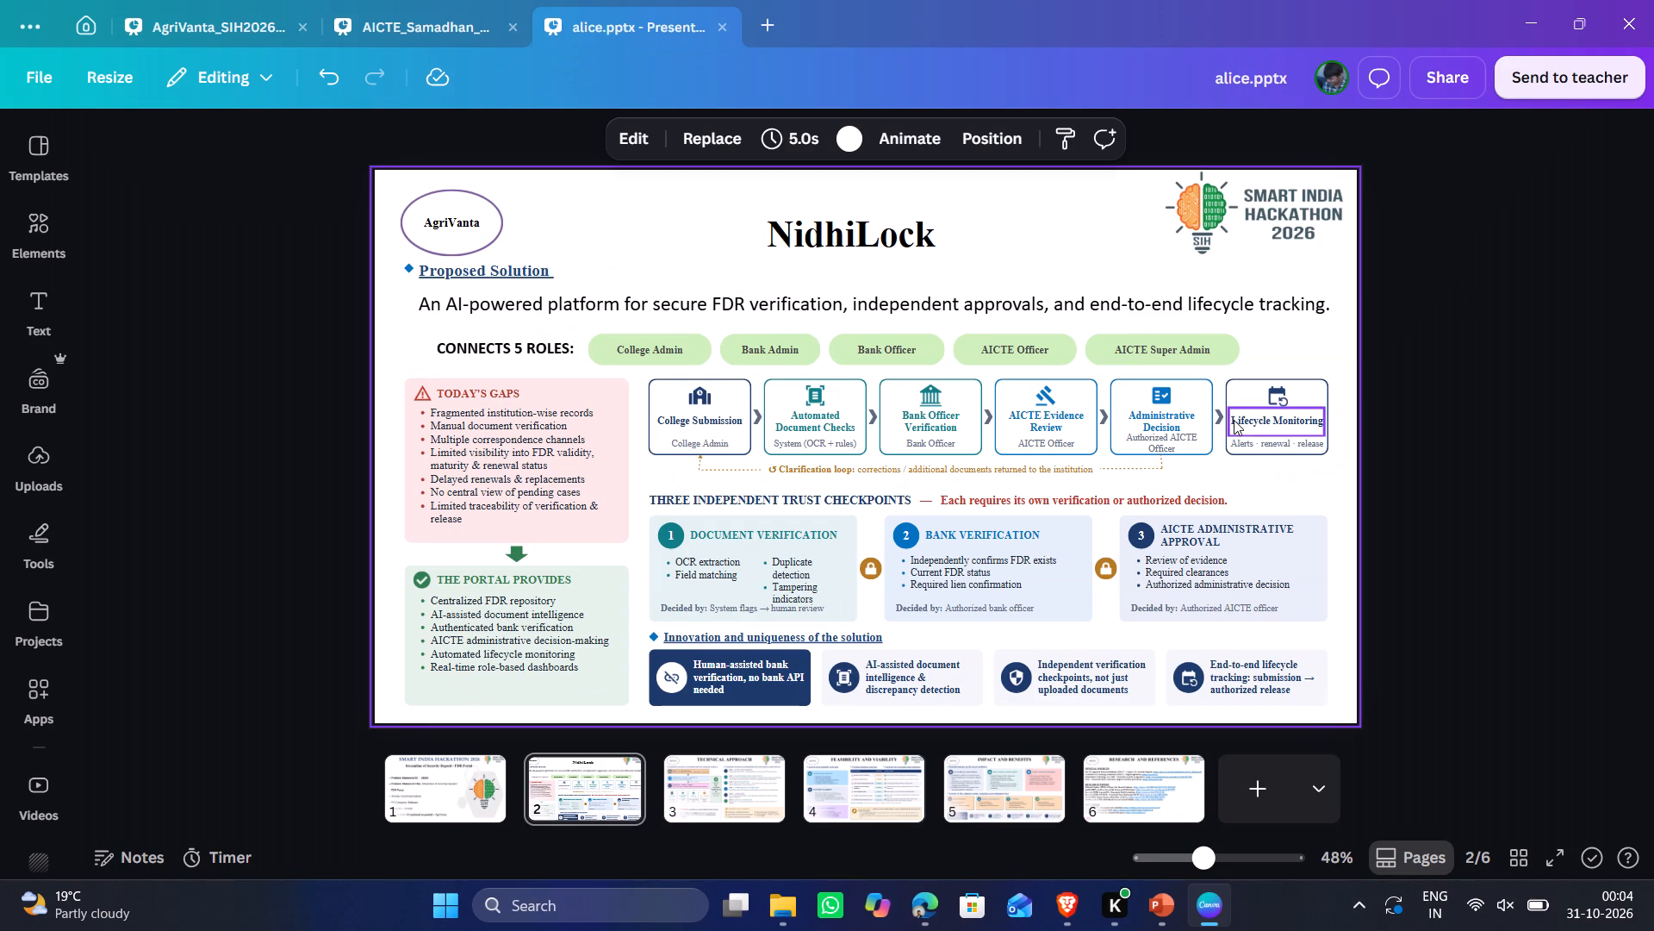
Present the deck full screen from the title slide and start a Snipping Tool video recording with Window as the recording area.
click(1563, 859)
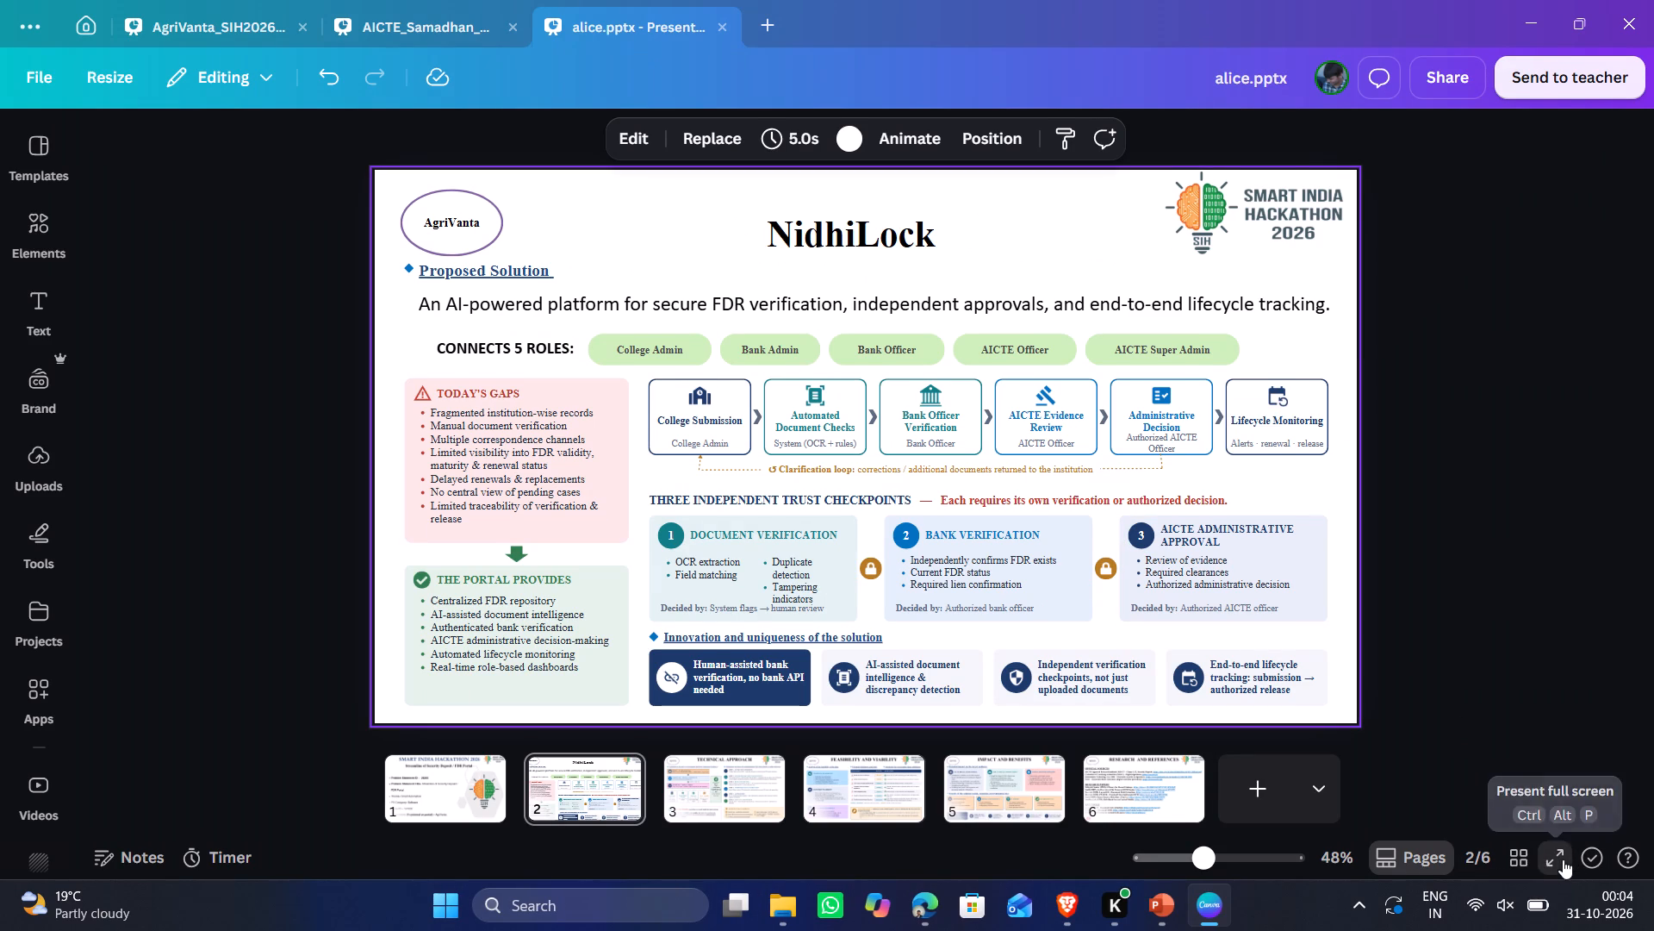
key(Up)
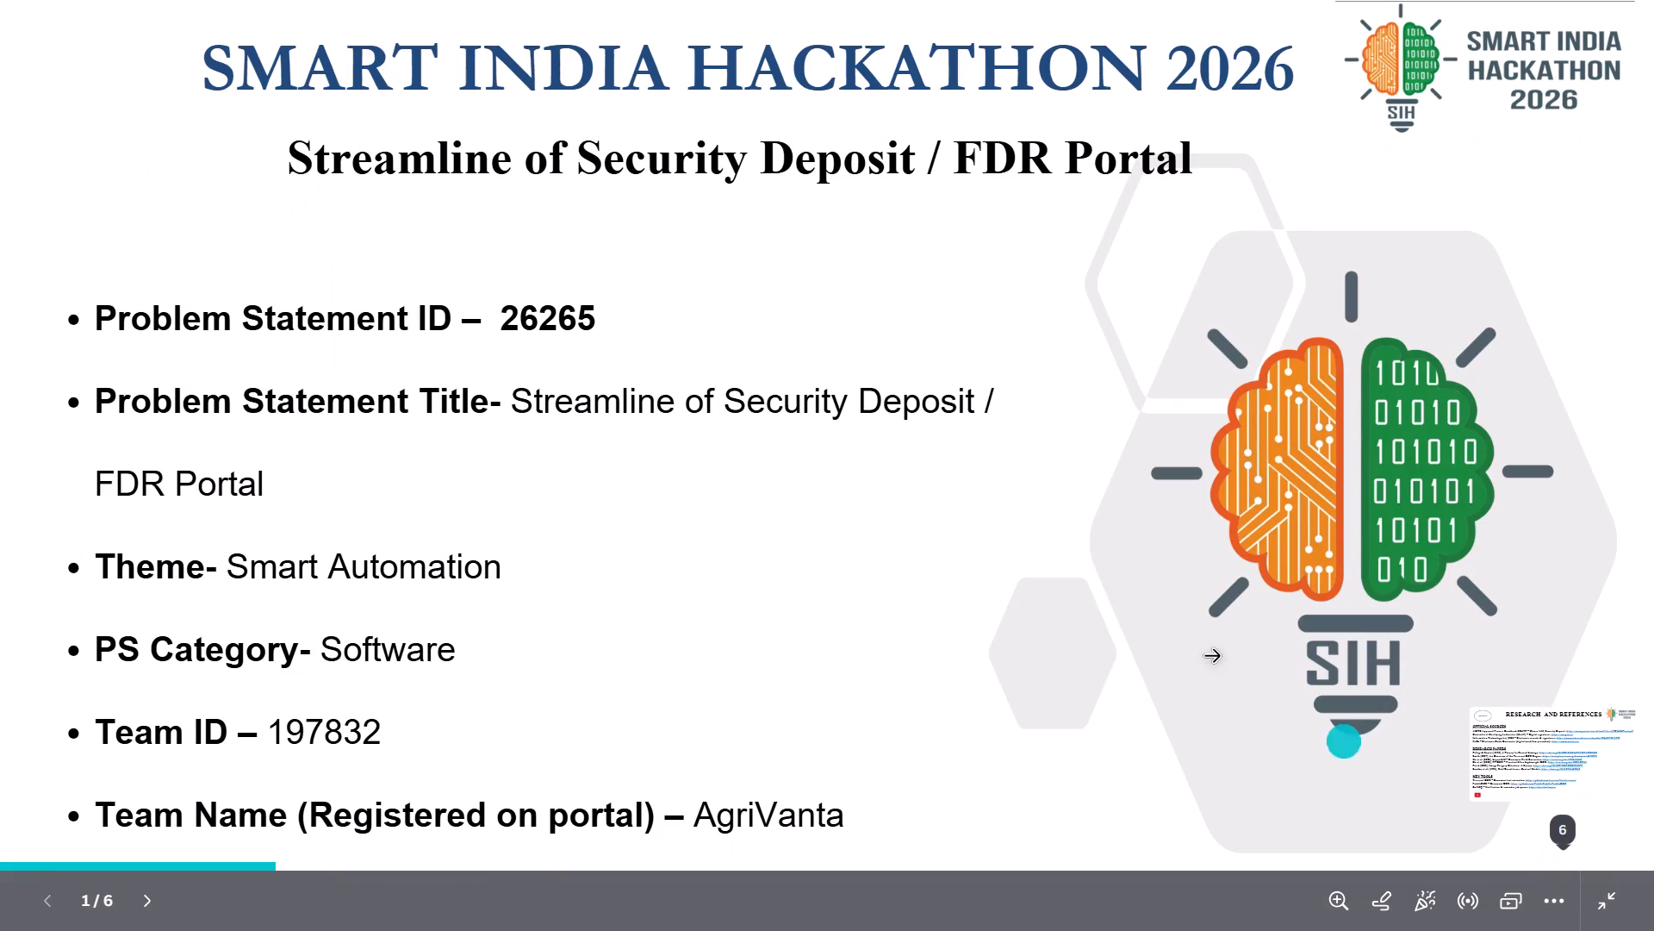
key(shift+super+r)
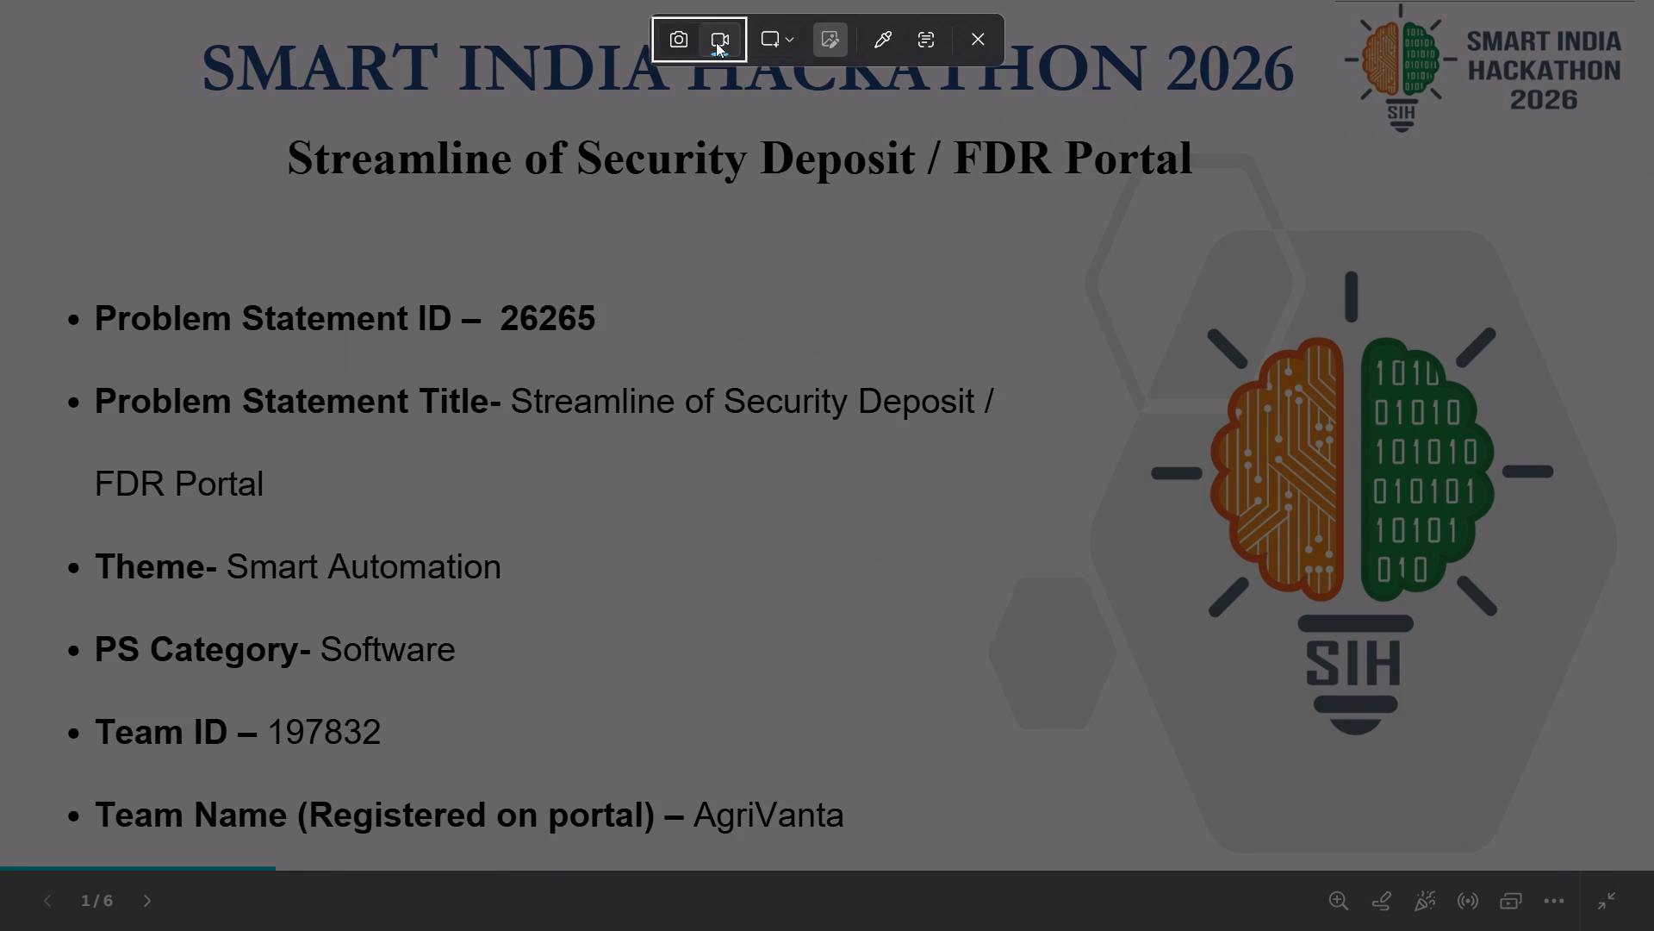
click(716, 42)
click(716, 42)
click(774, 48)
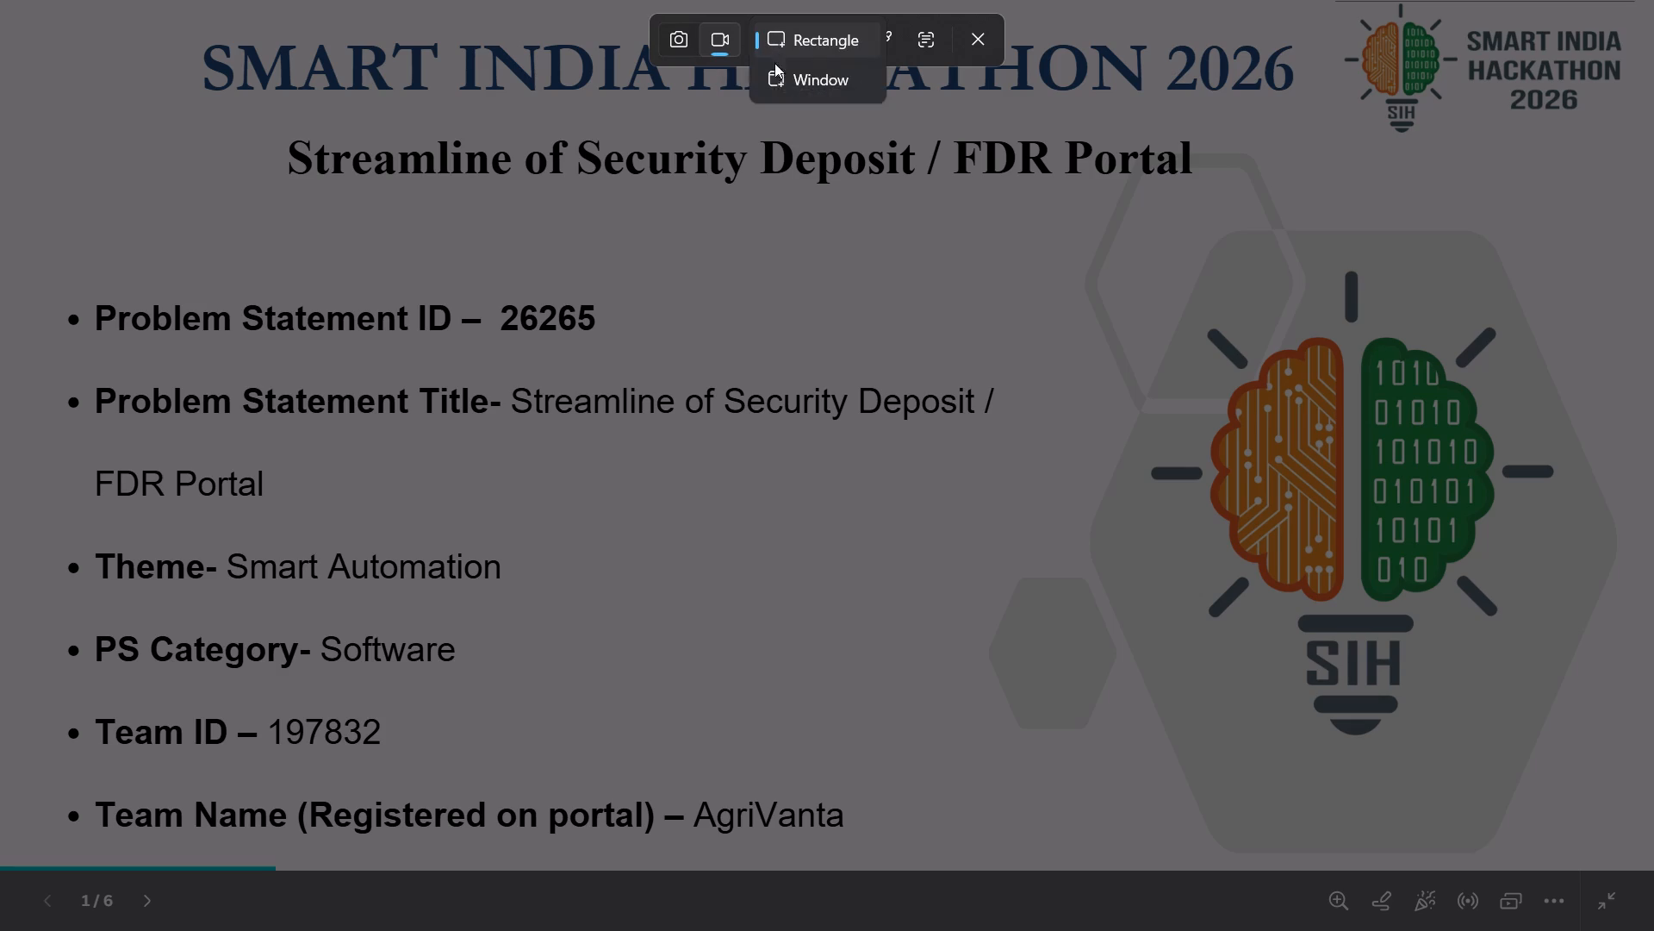
click(778, 91)
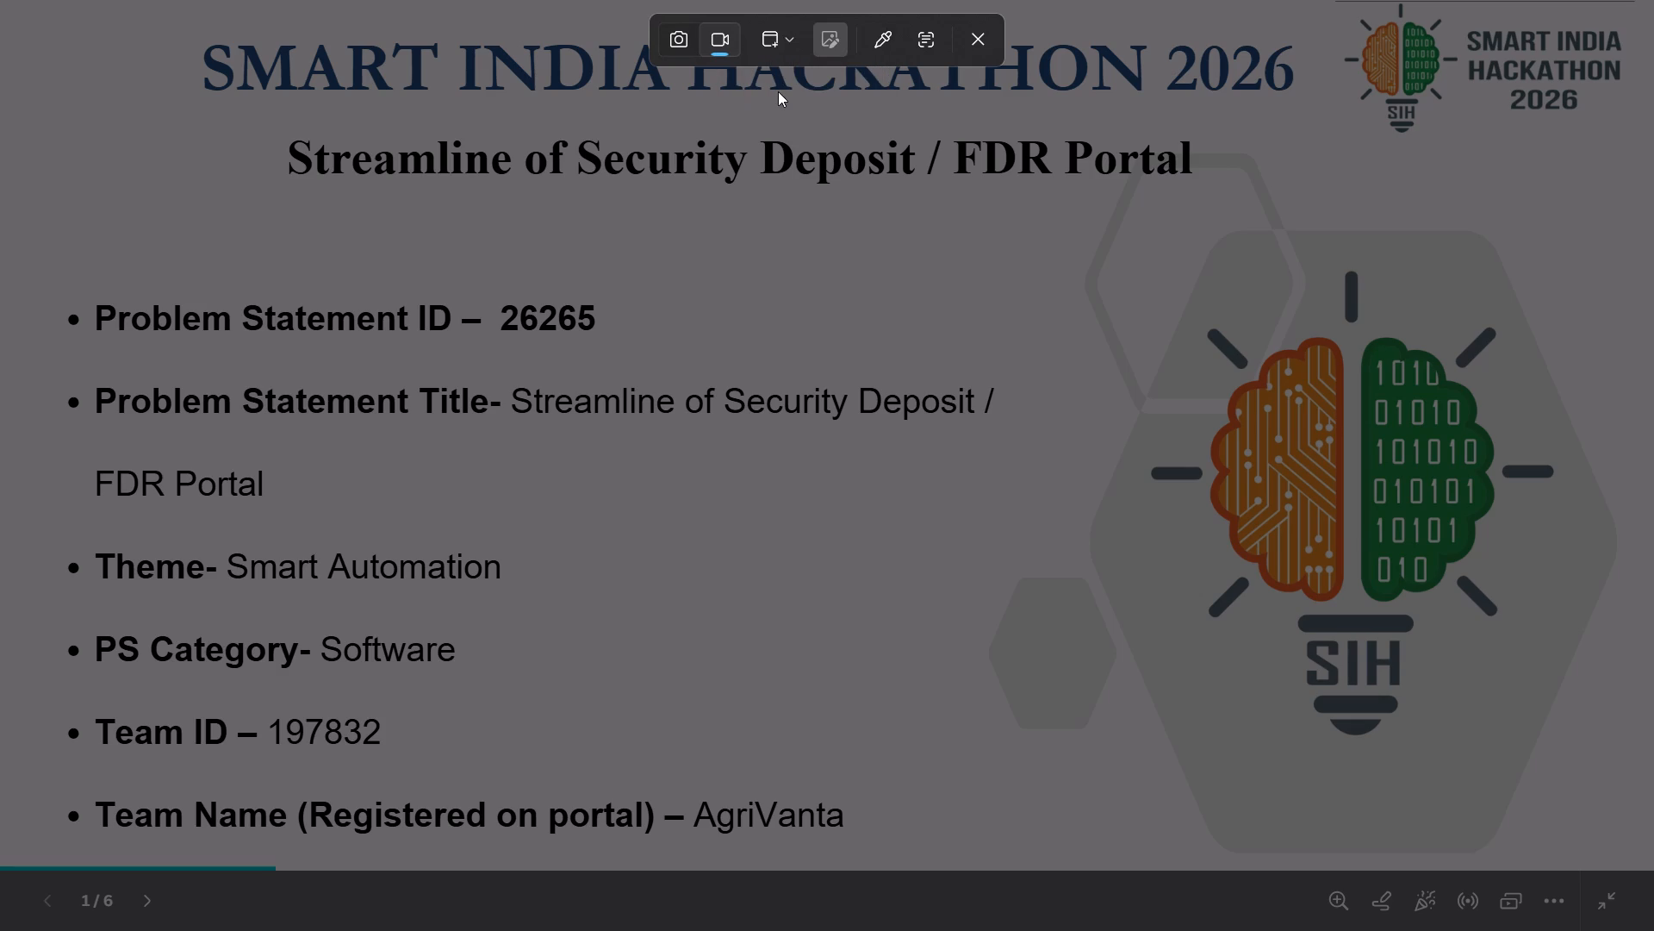
click(283, 183)
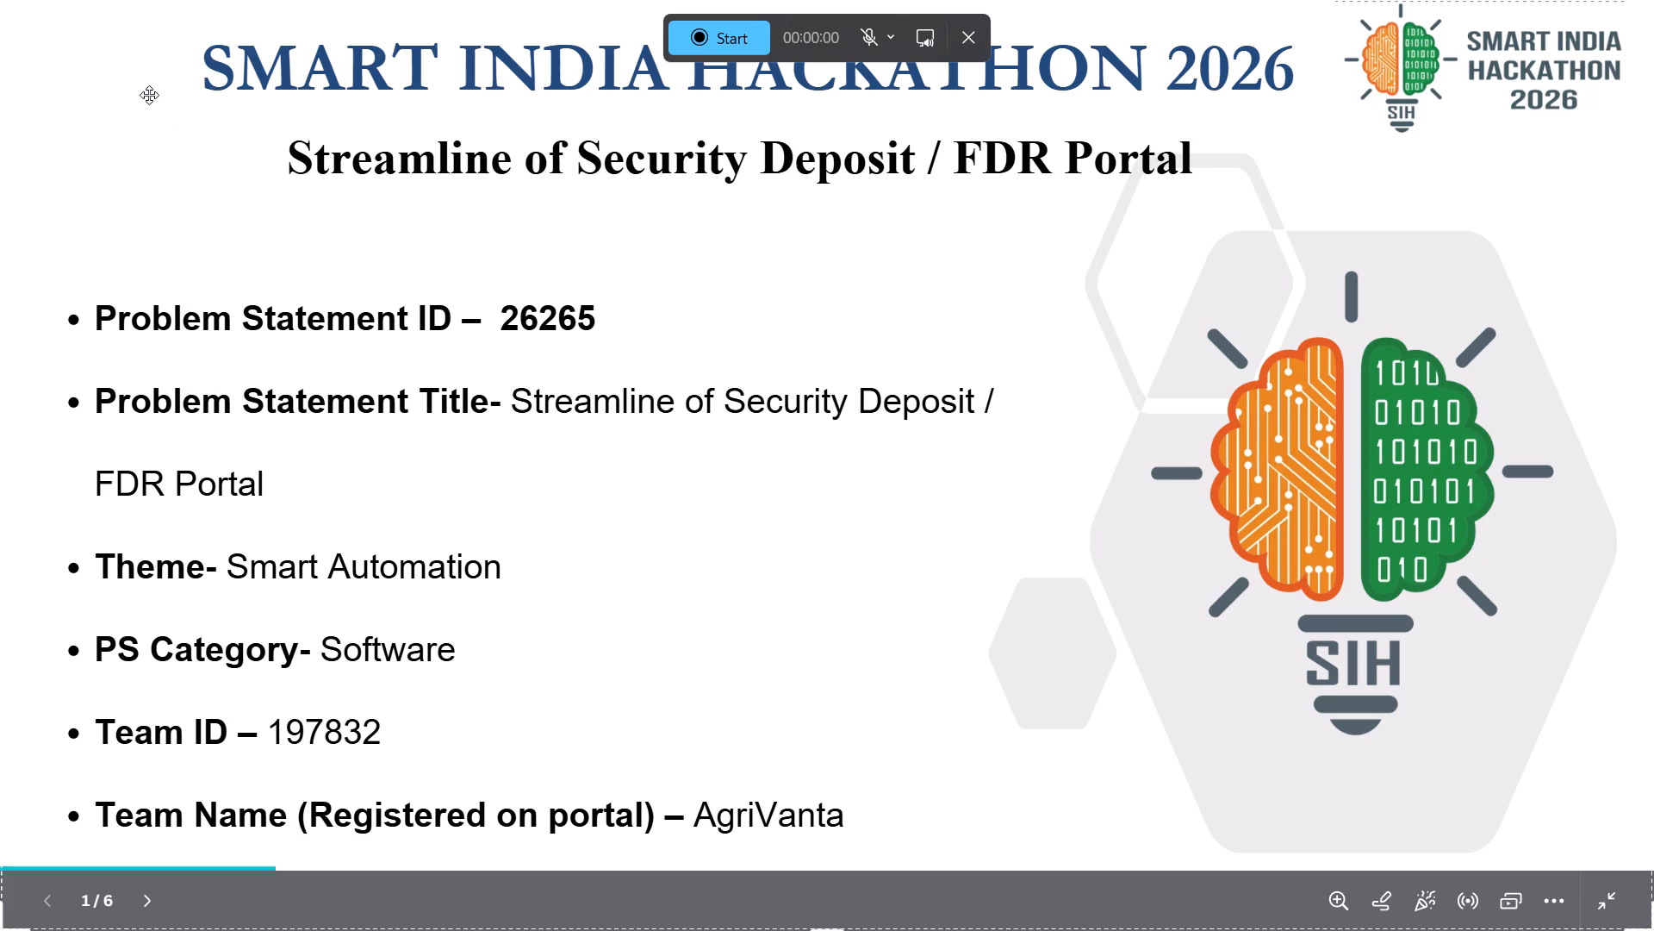
click(705, 31)
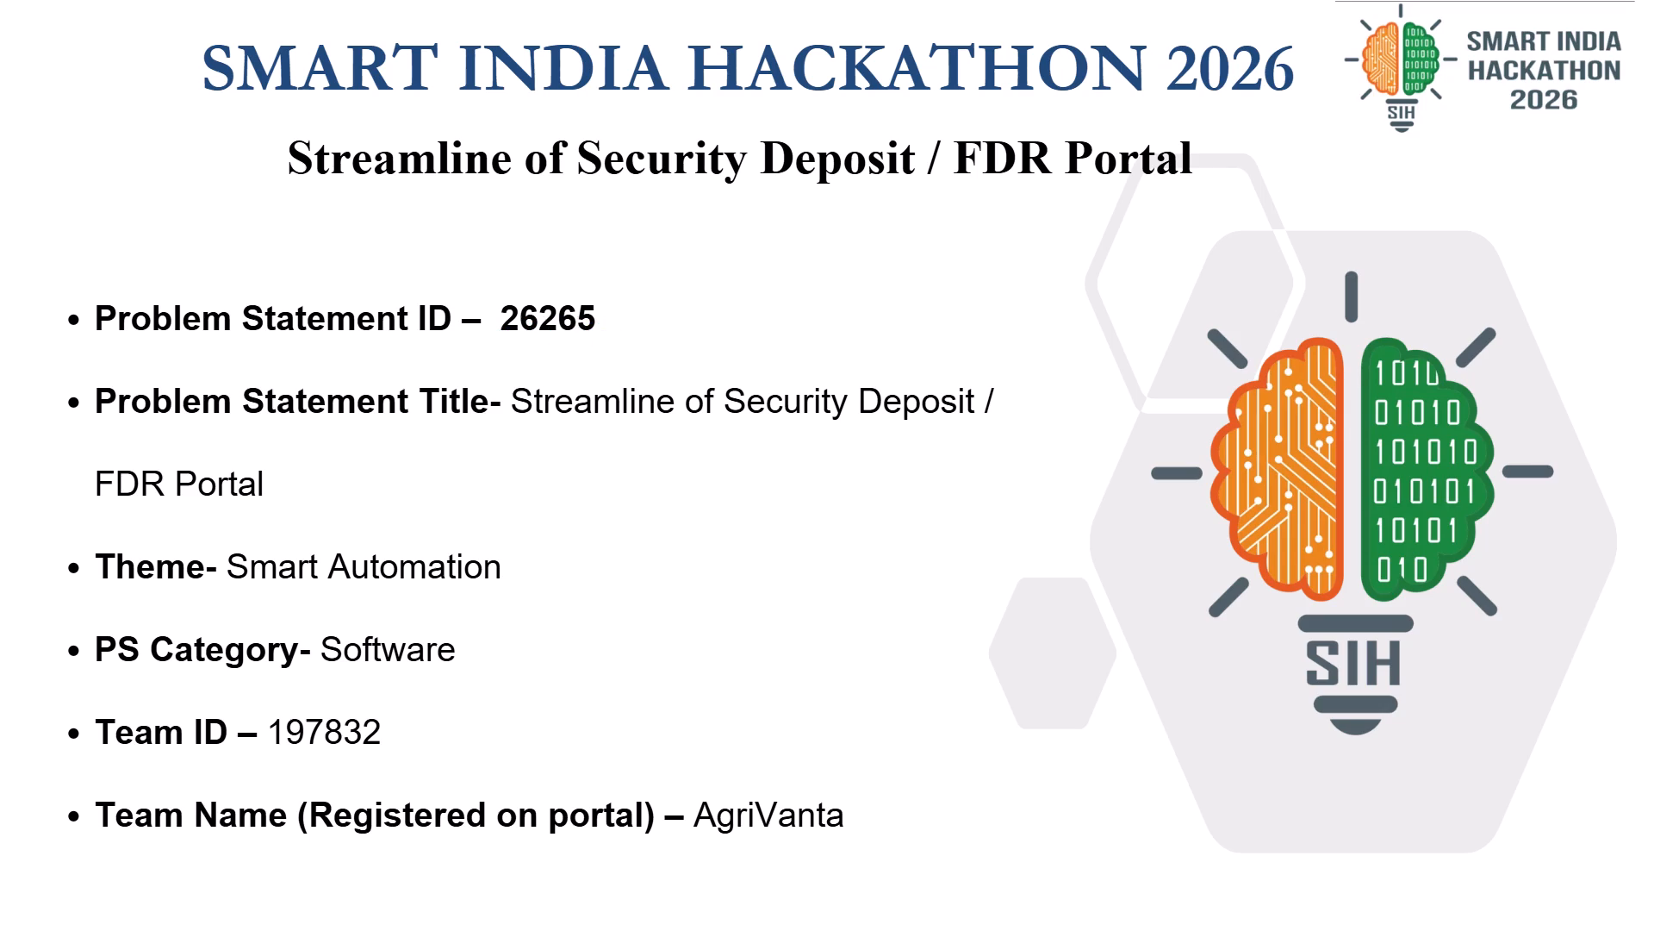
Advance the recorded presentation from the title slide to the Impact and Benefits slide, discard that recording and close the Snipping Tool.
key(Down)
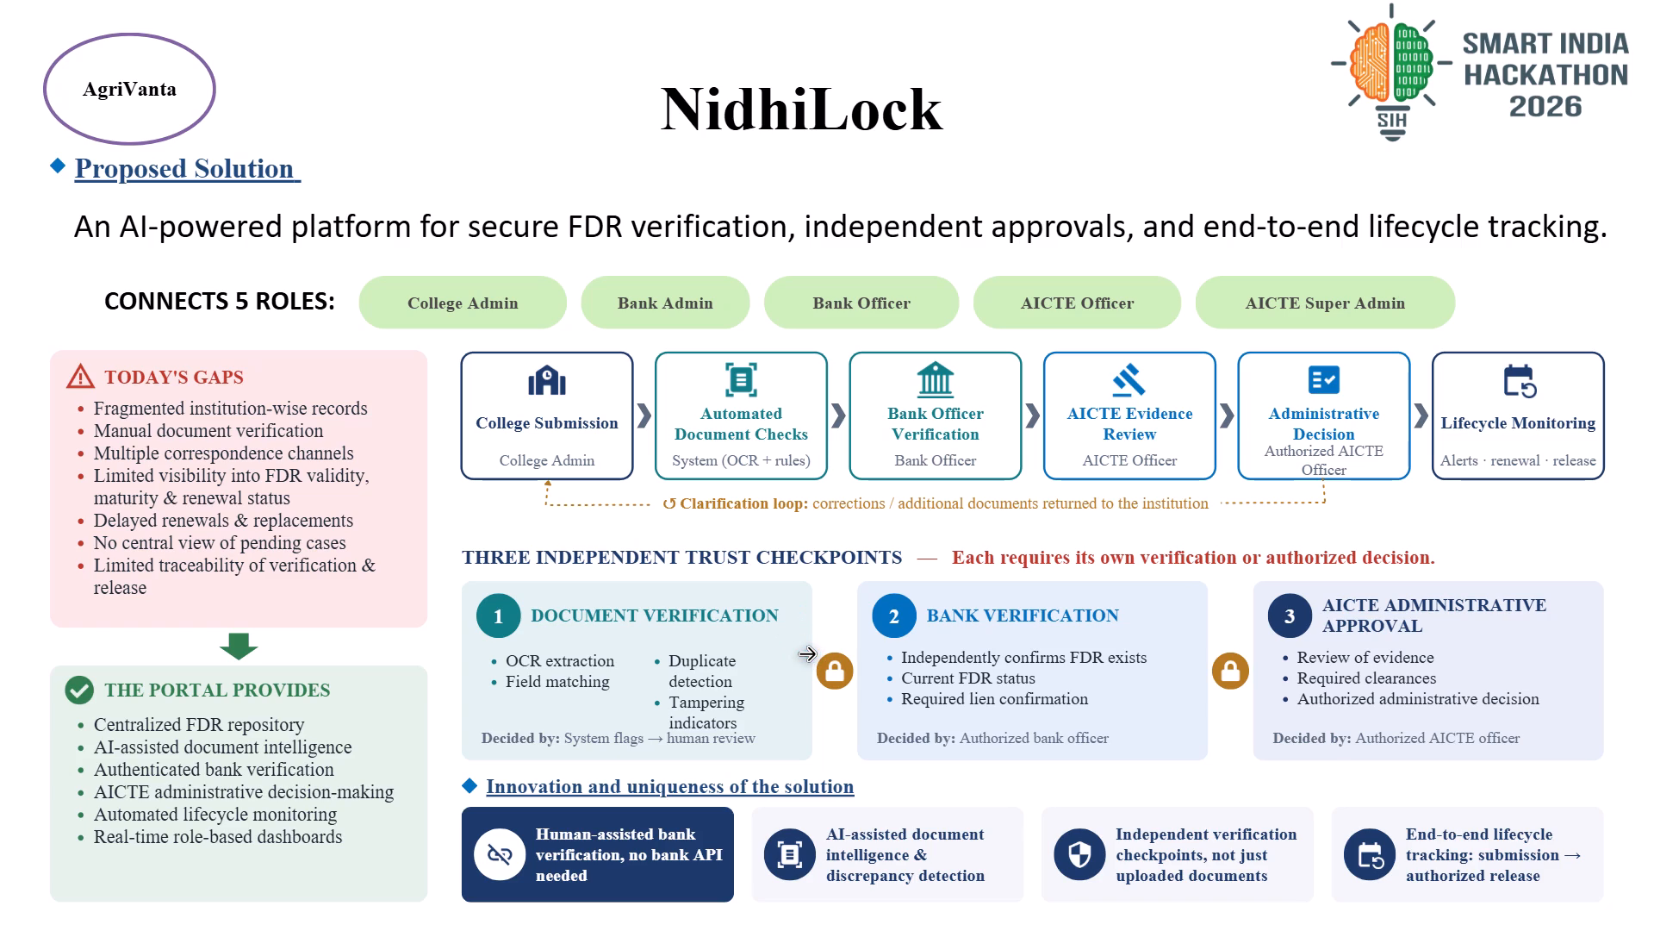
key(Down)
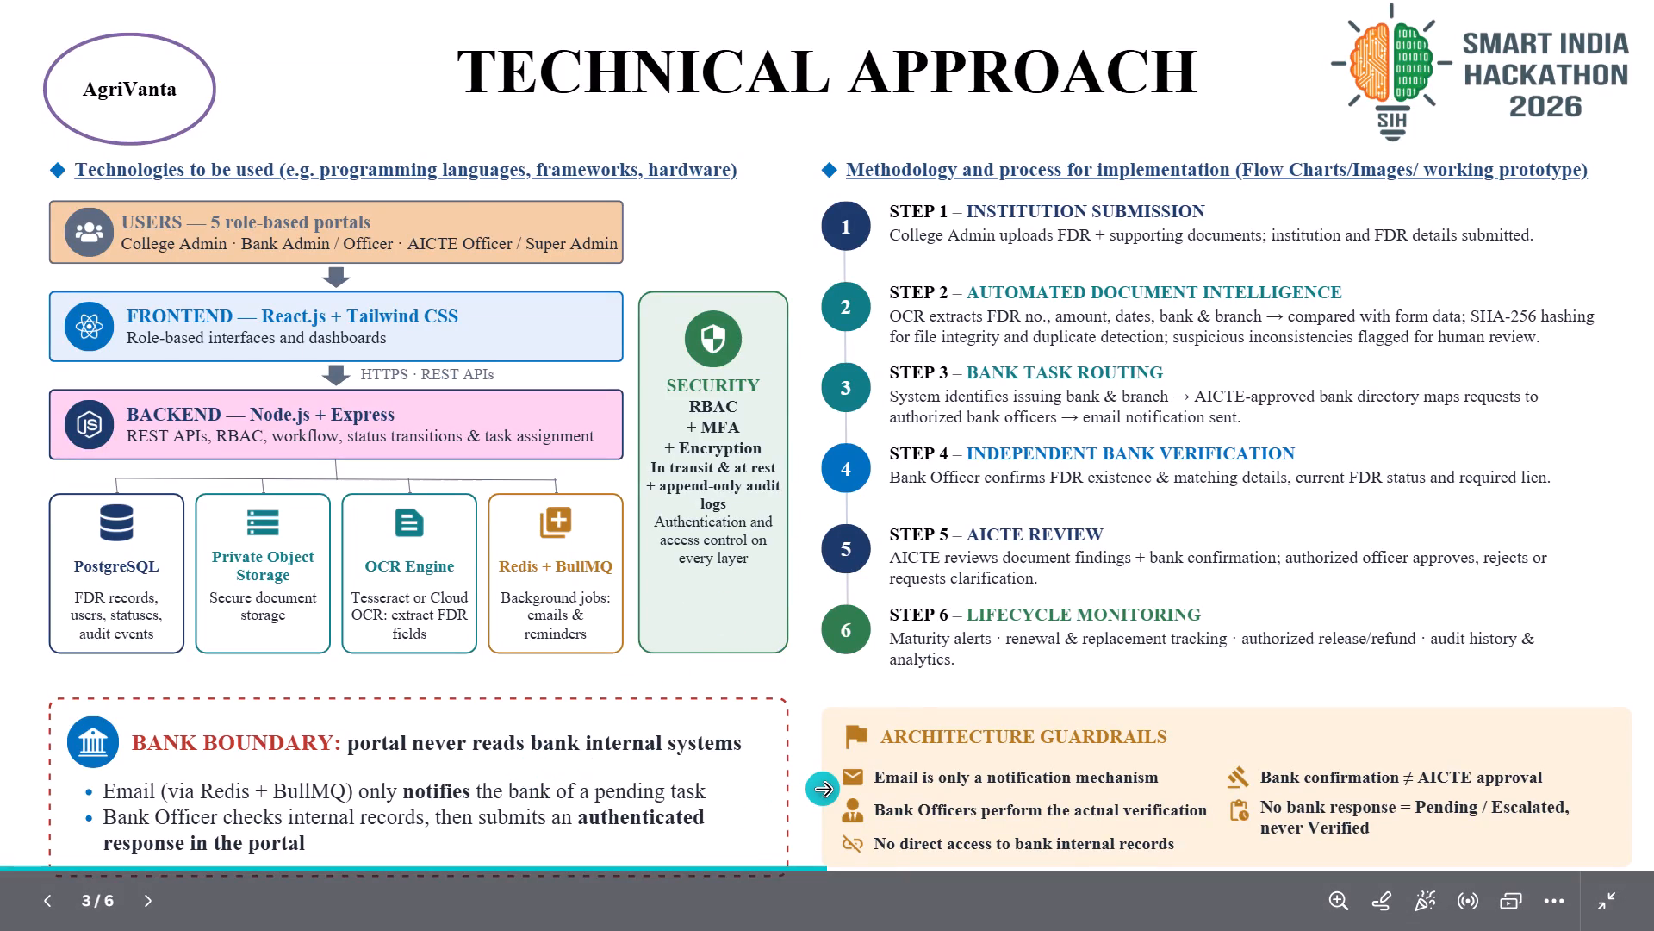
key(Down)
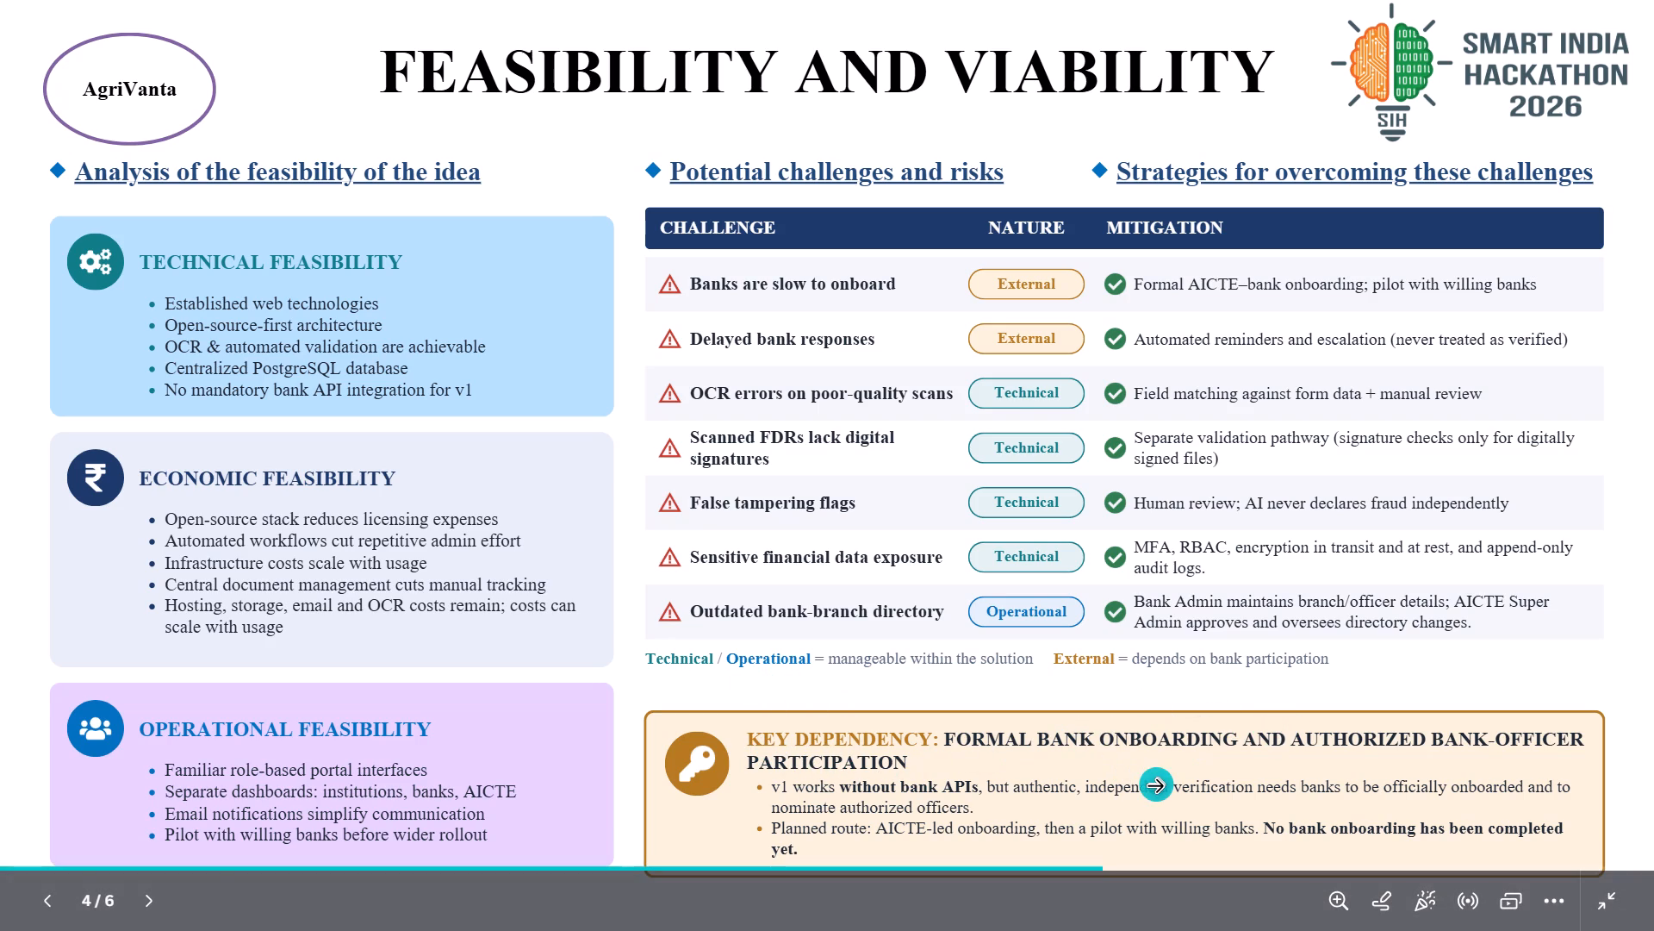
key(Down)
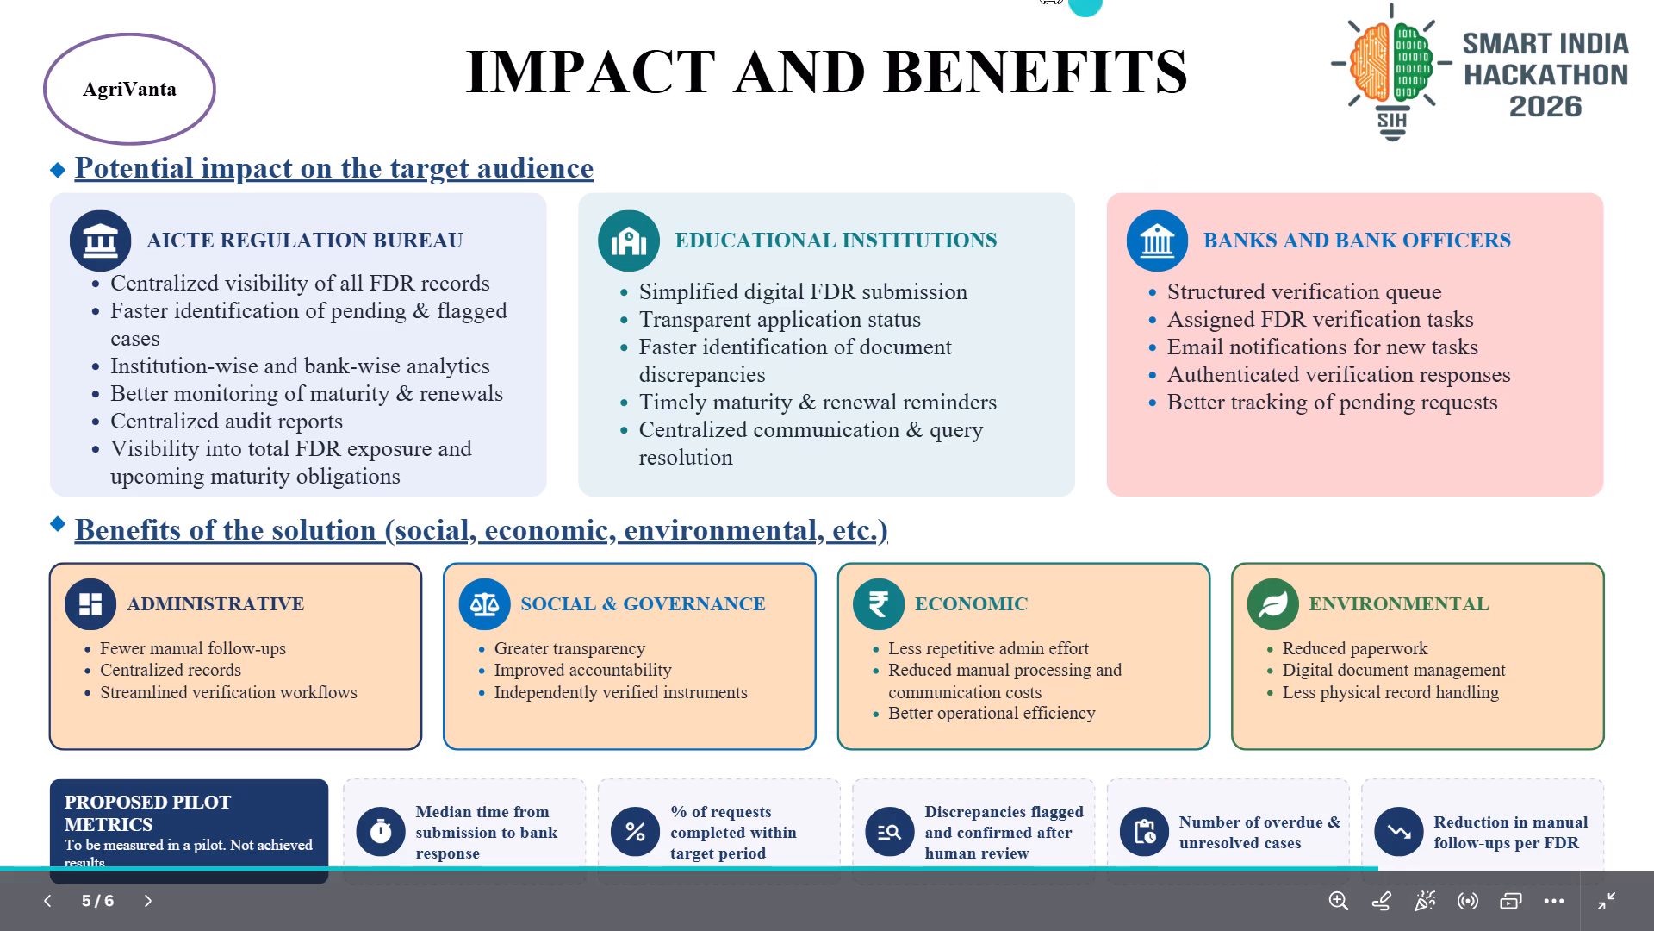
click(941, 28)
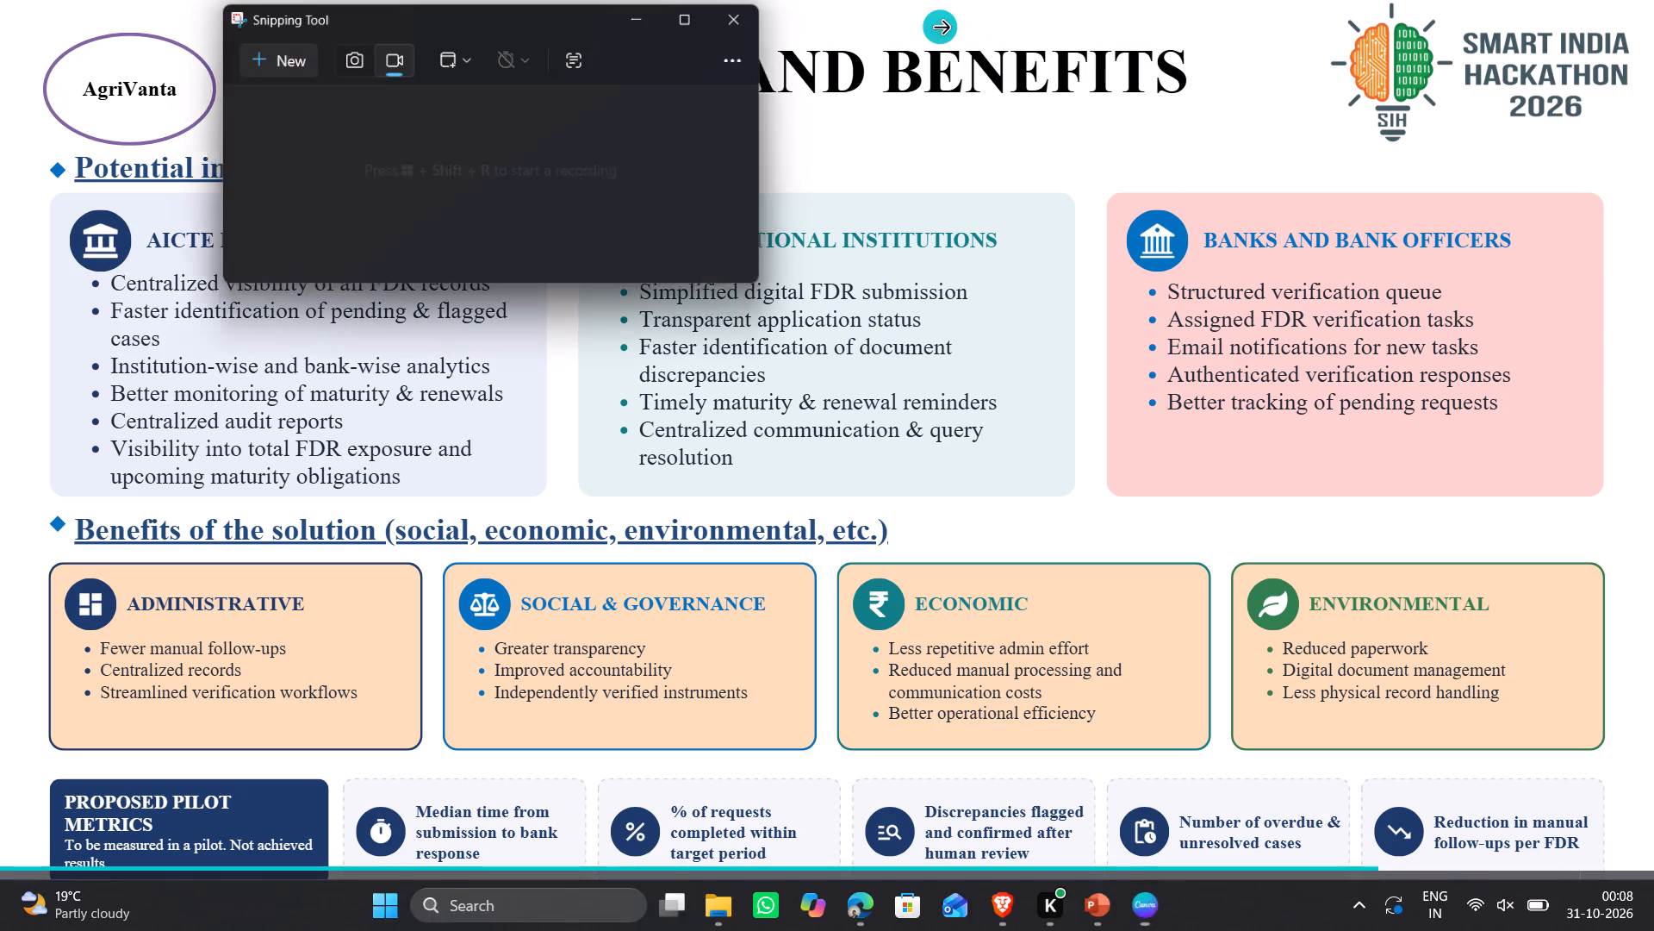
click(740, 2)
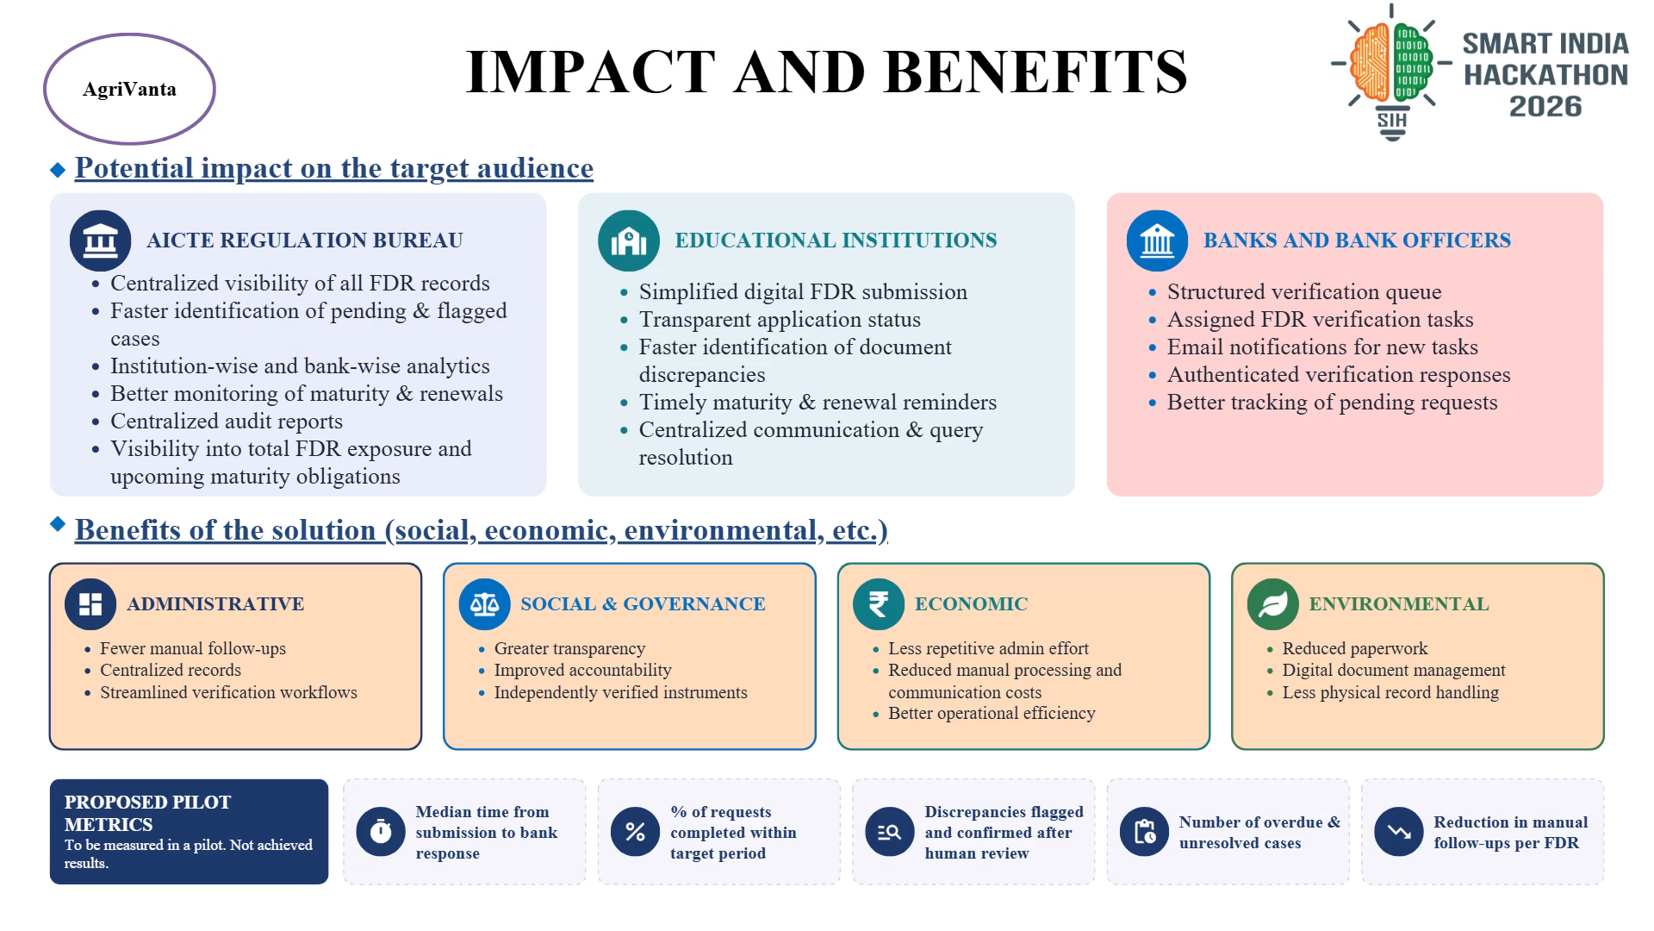
Return the presentation to the title slide and start a new Snipping Tool video recording with Window as the recording area.
key(shift+super+r)
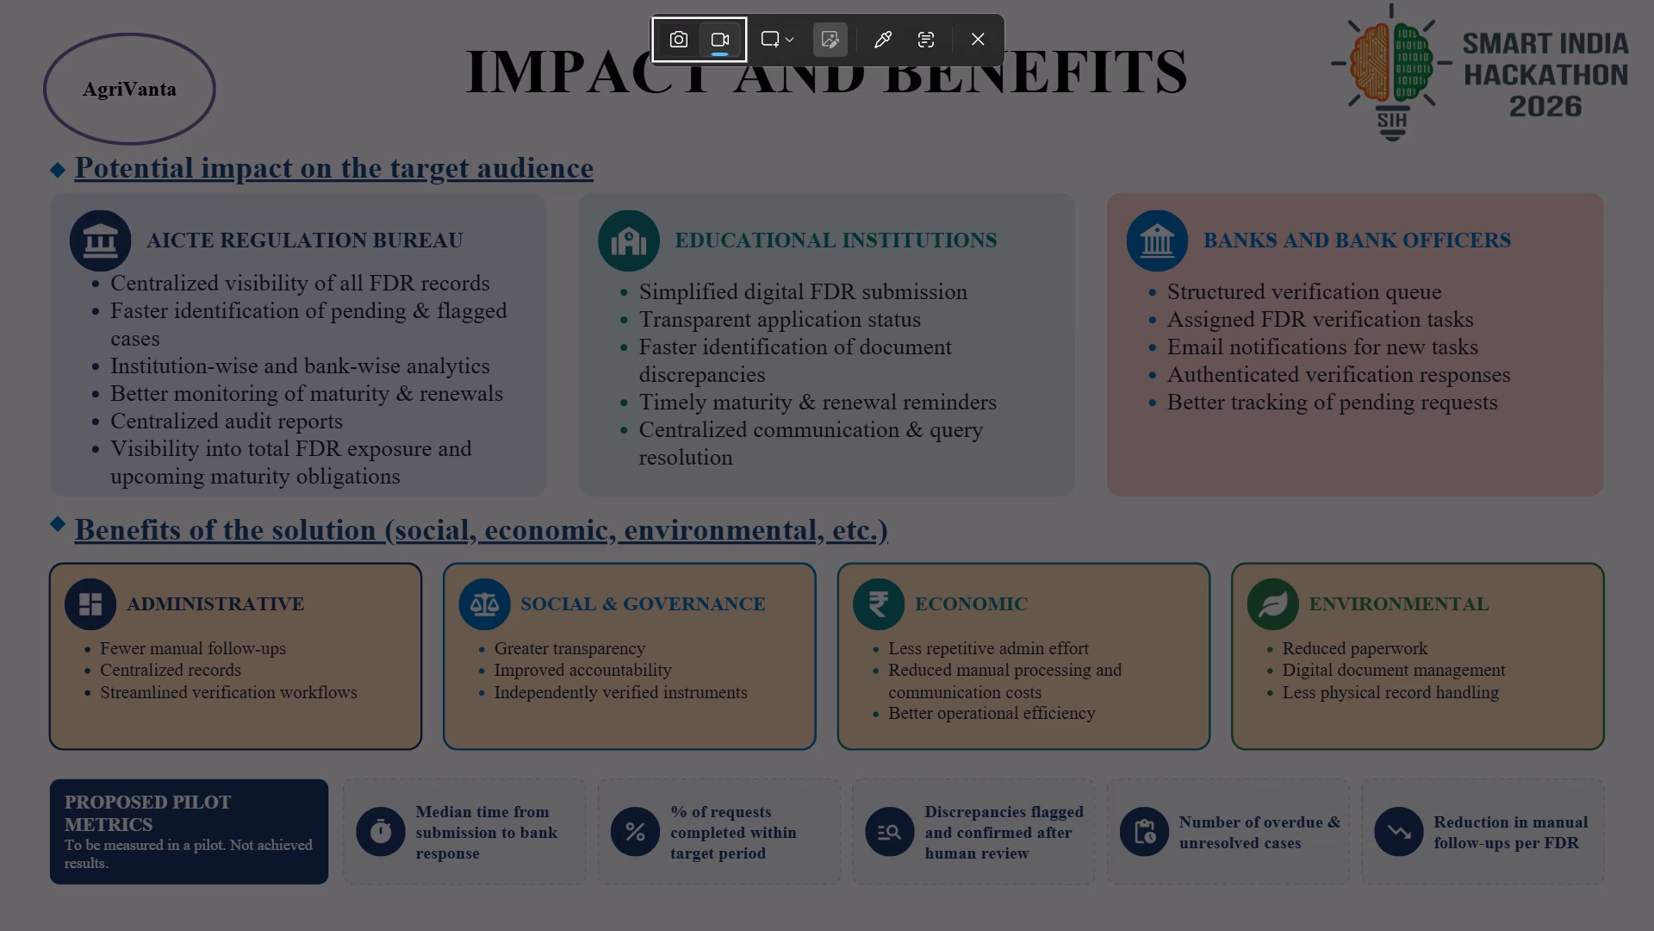
click(977, 45)
key(Up)
key(Up)
key(Up)
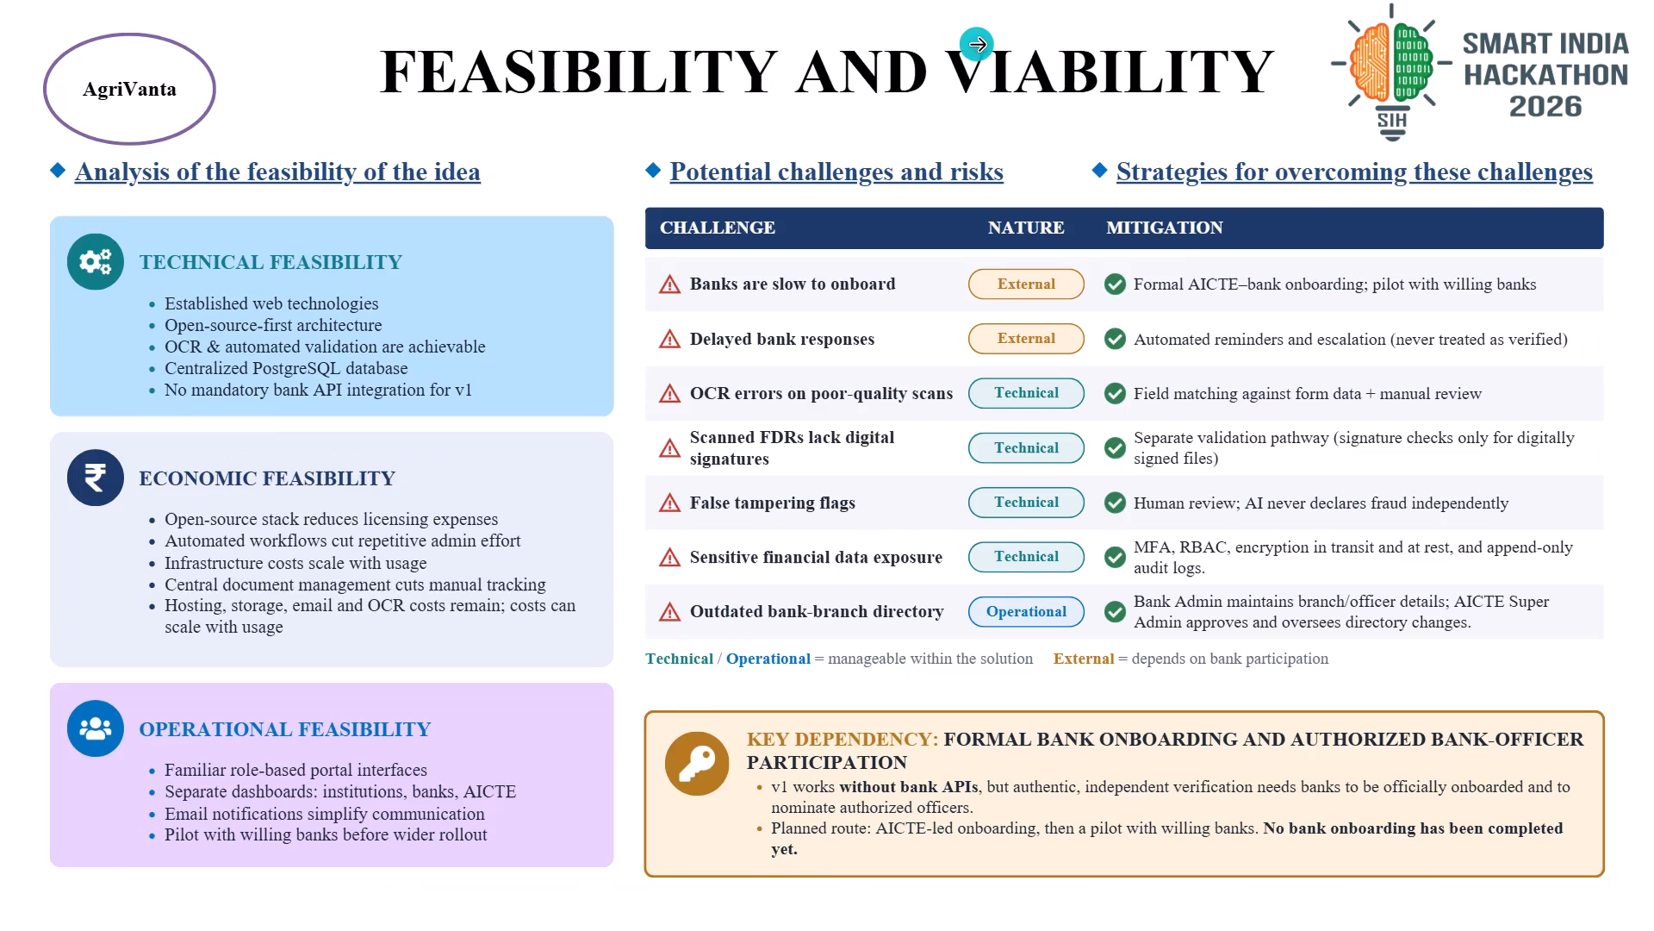
key(Up)
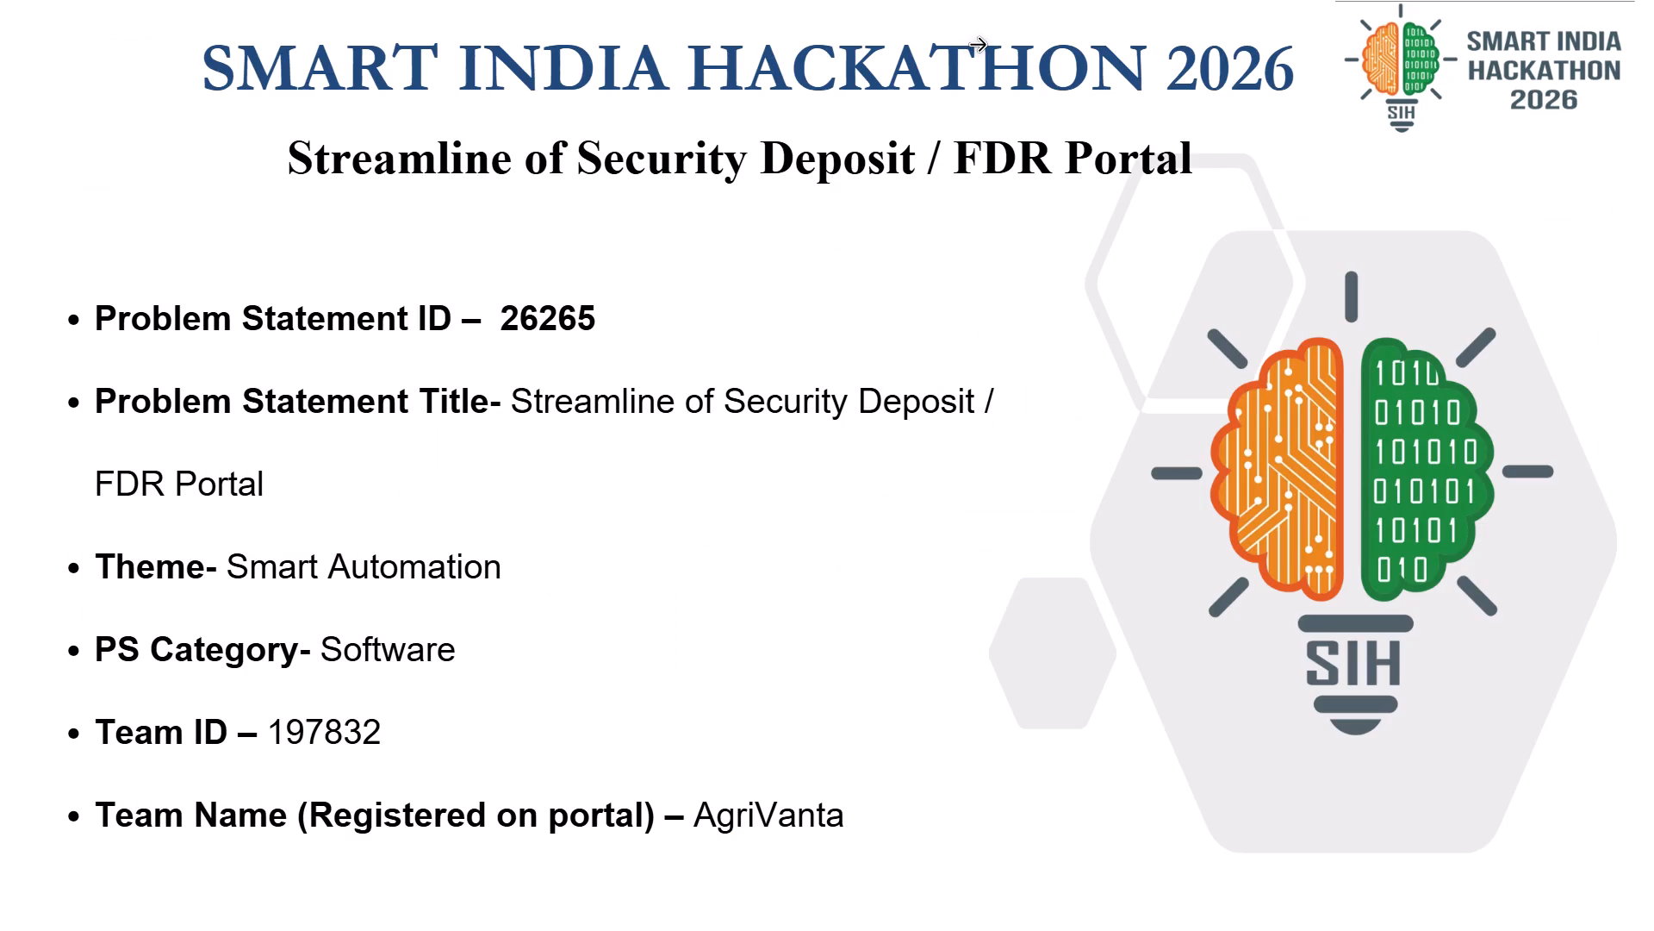
key(shift+super+r)
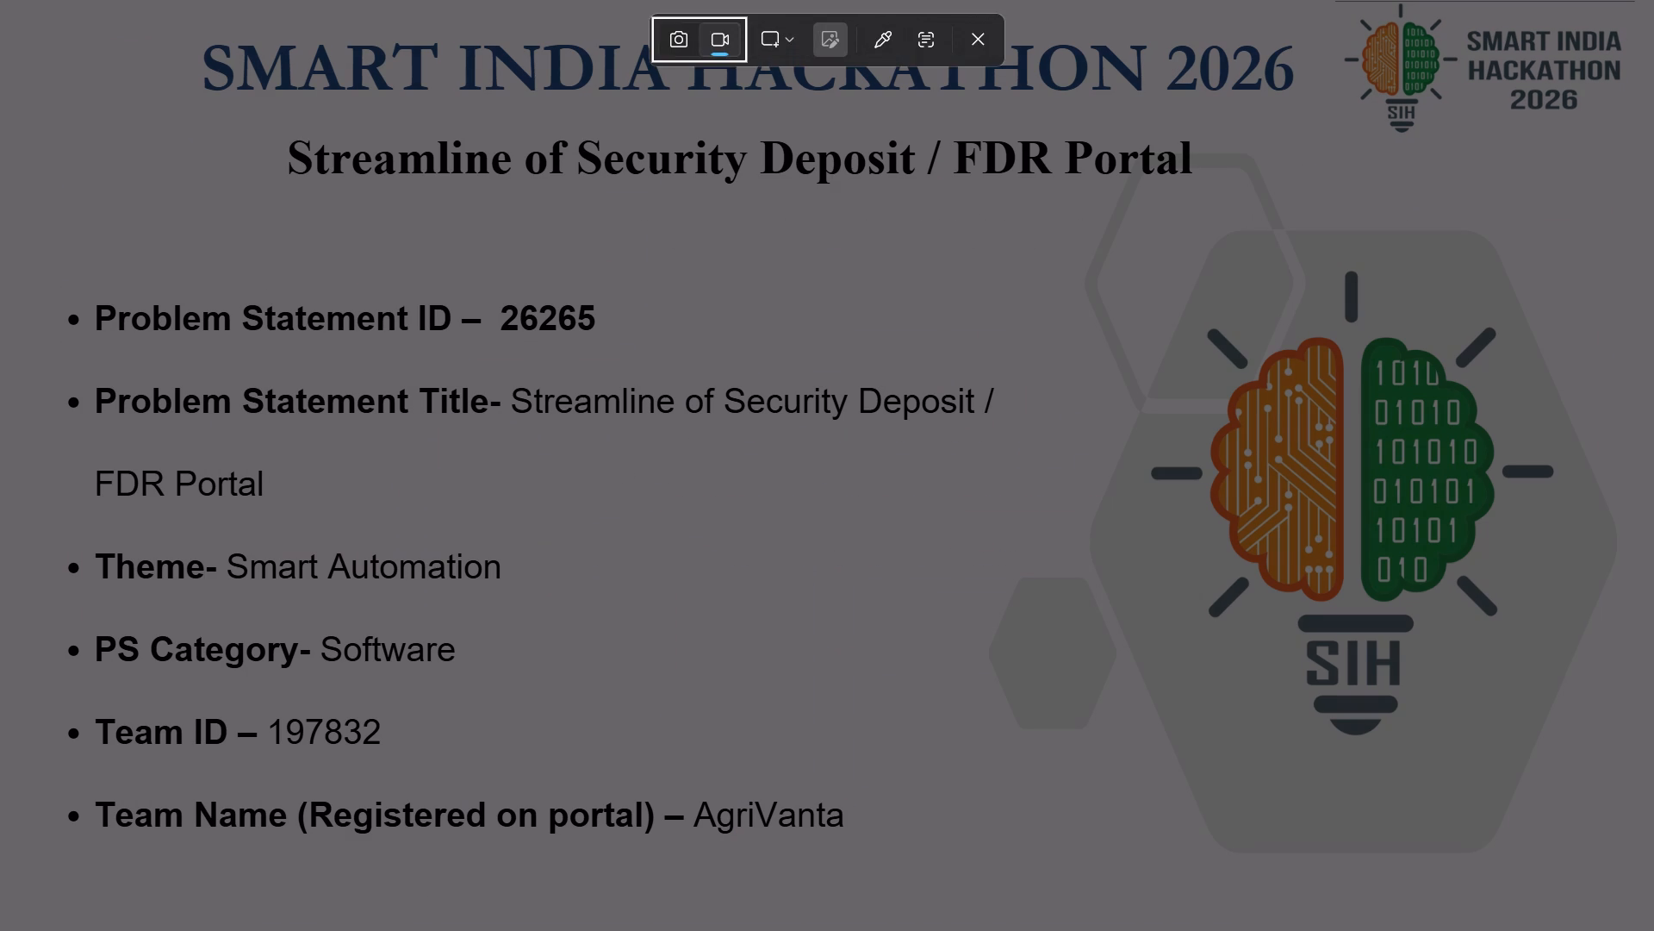
click(774, 41)
click(795, 80)
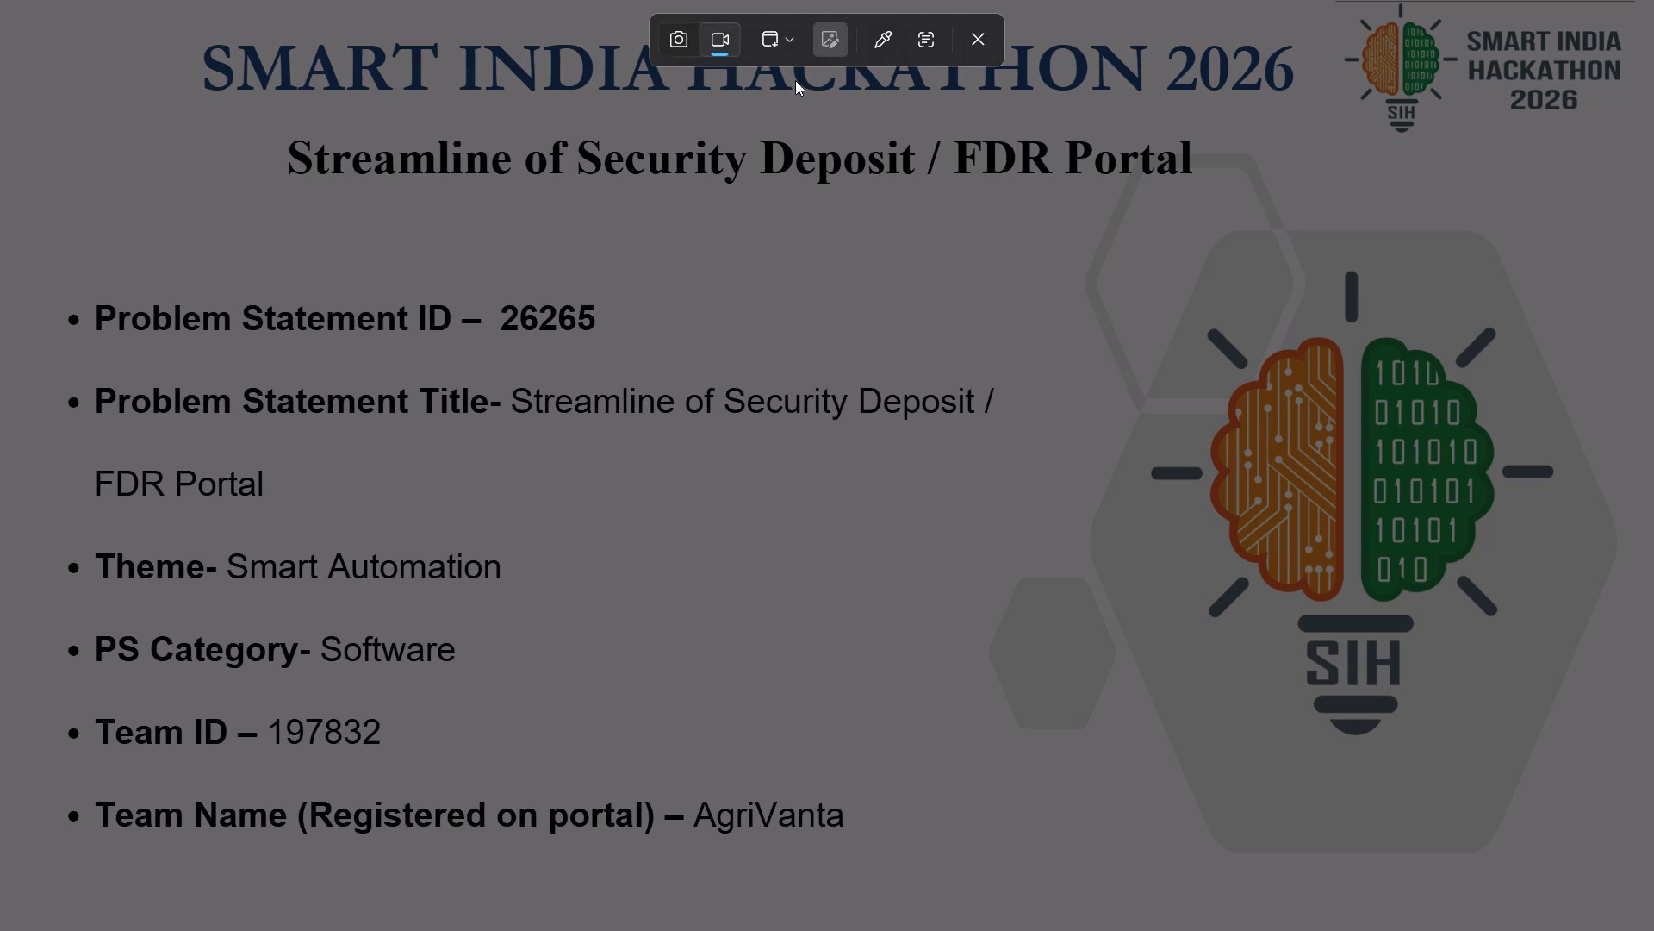
click(693, 184)
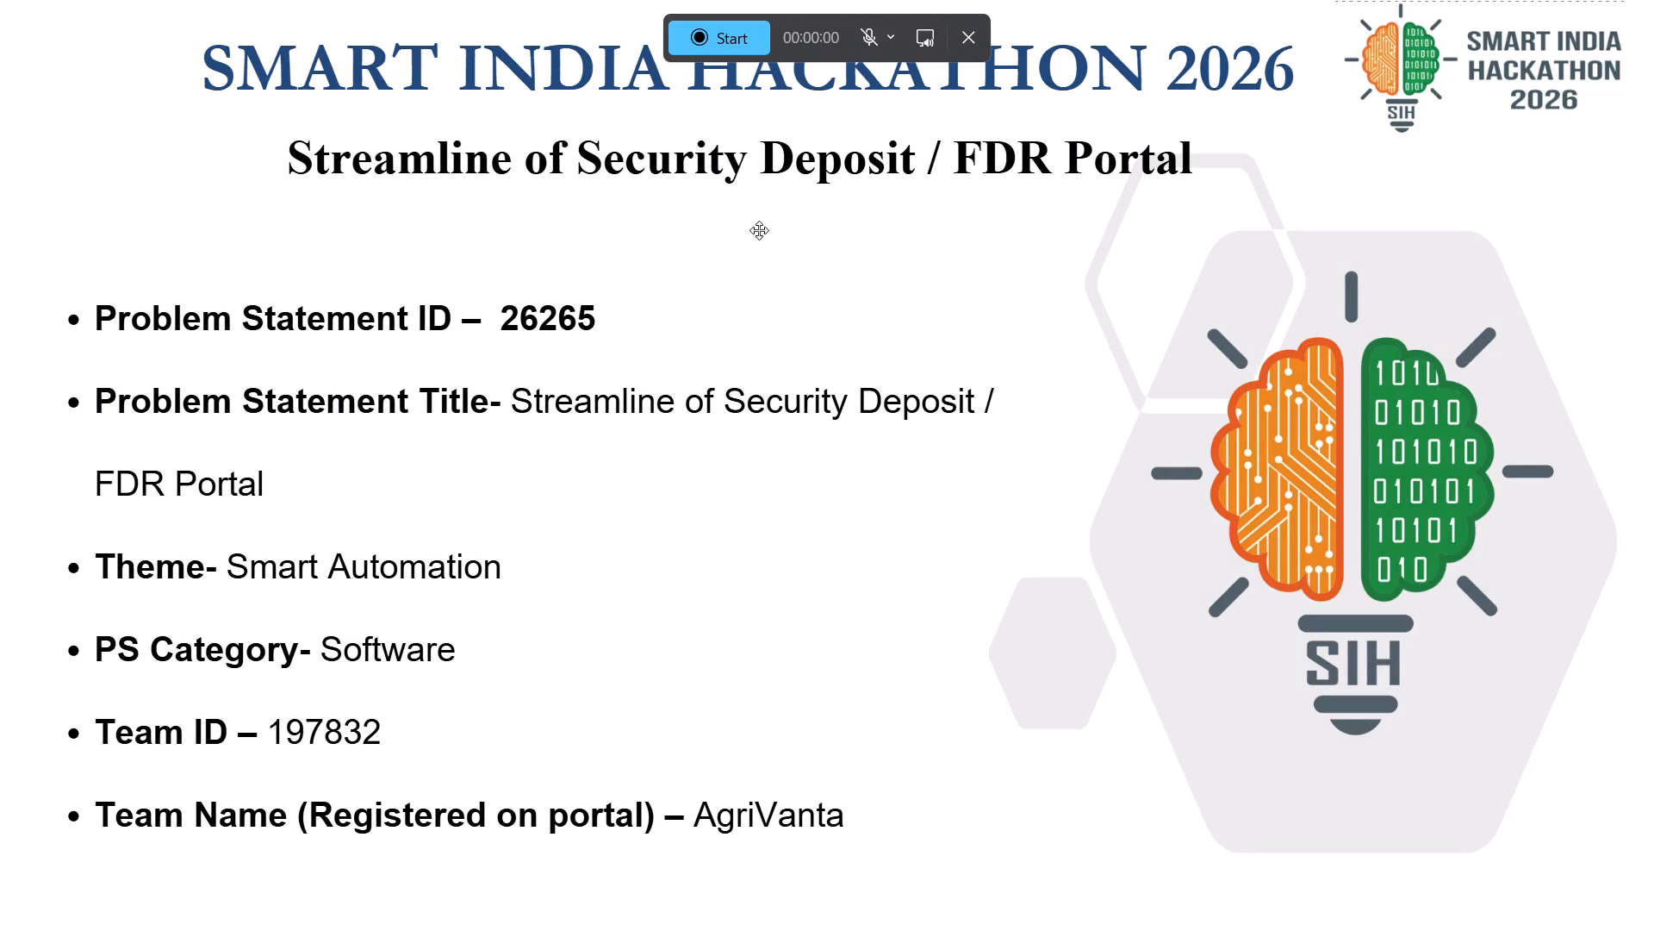
click(714, 44)
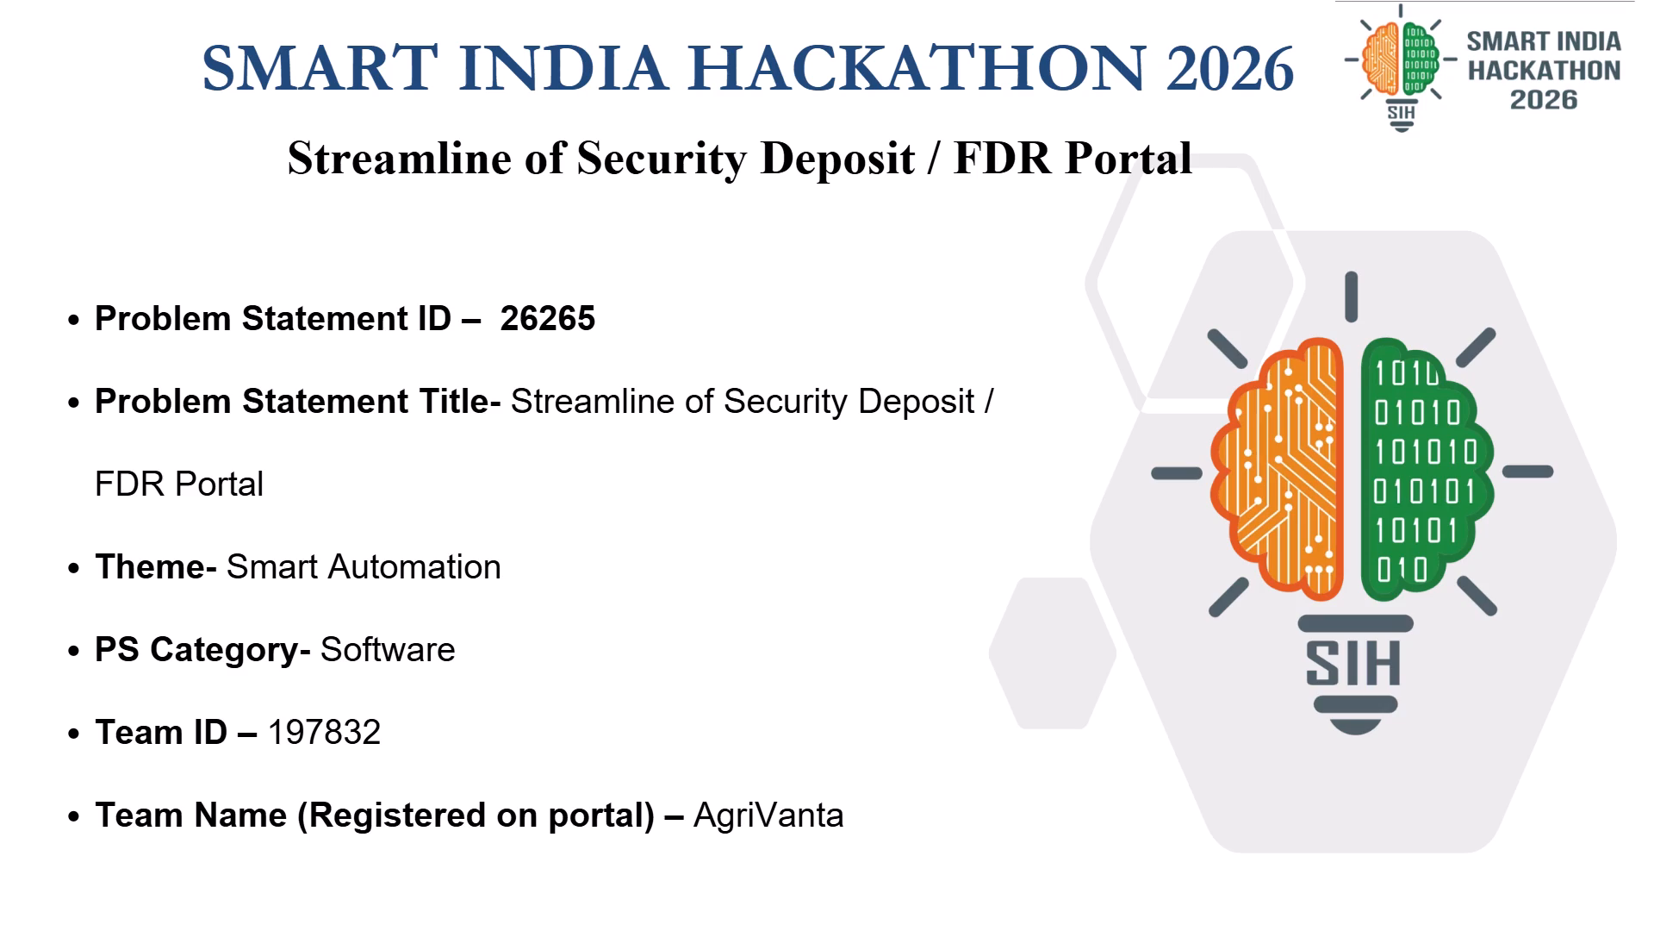
Present the NidhiLock proposed solution slide and the Technical Approach slide while the recording runs.
key(Down)
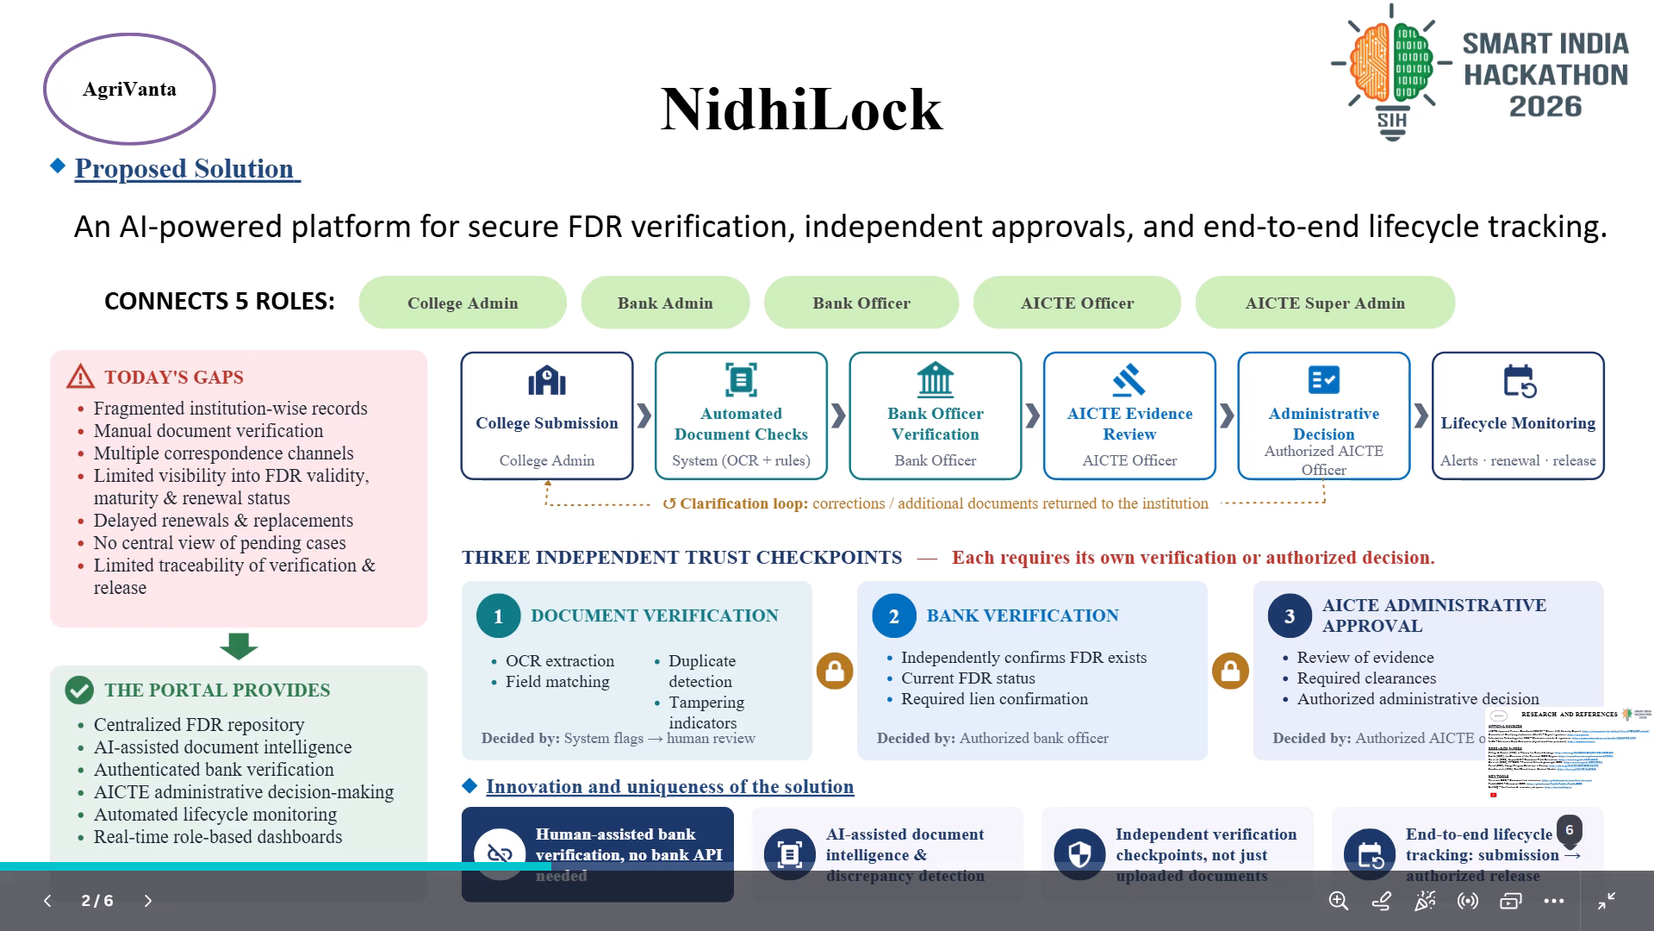
key(Down)
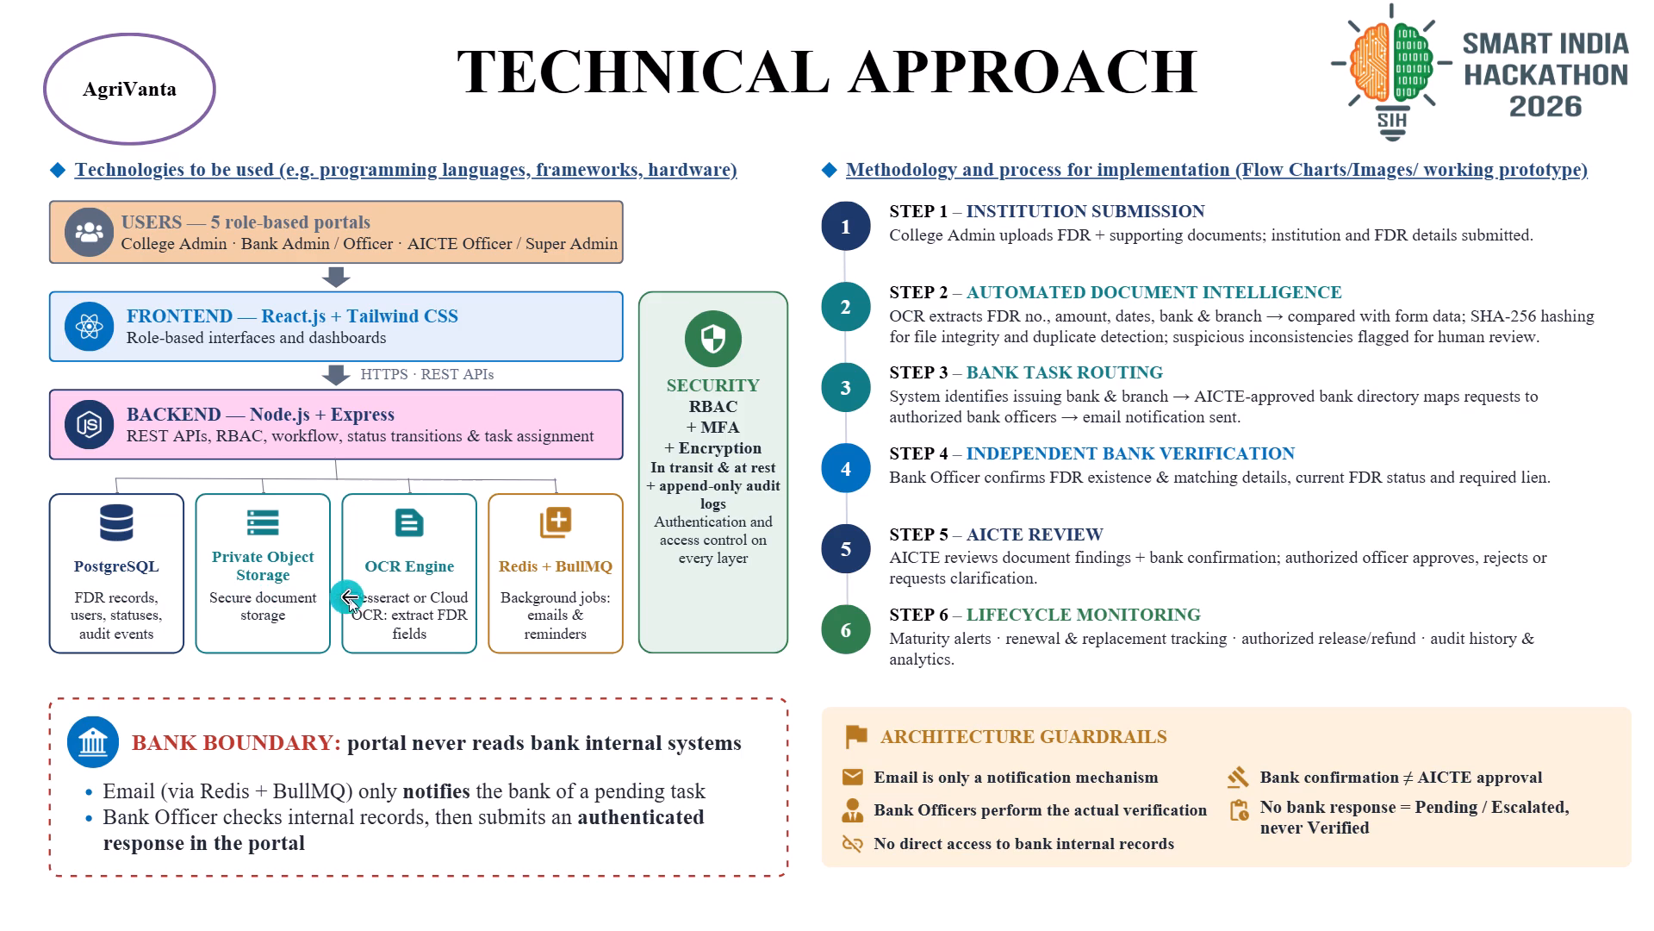
scroll(455, 602, down, 1)
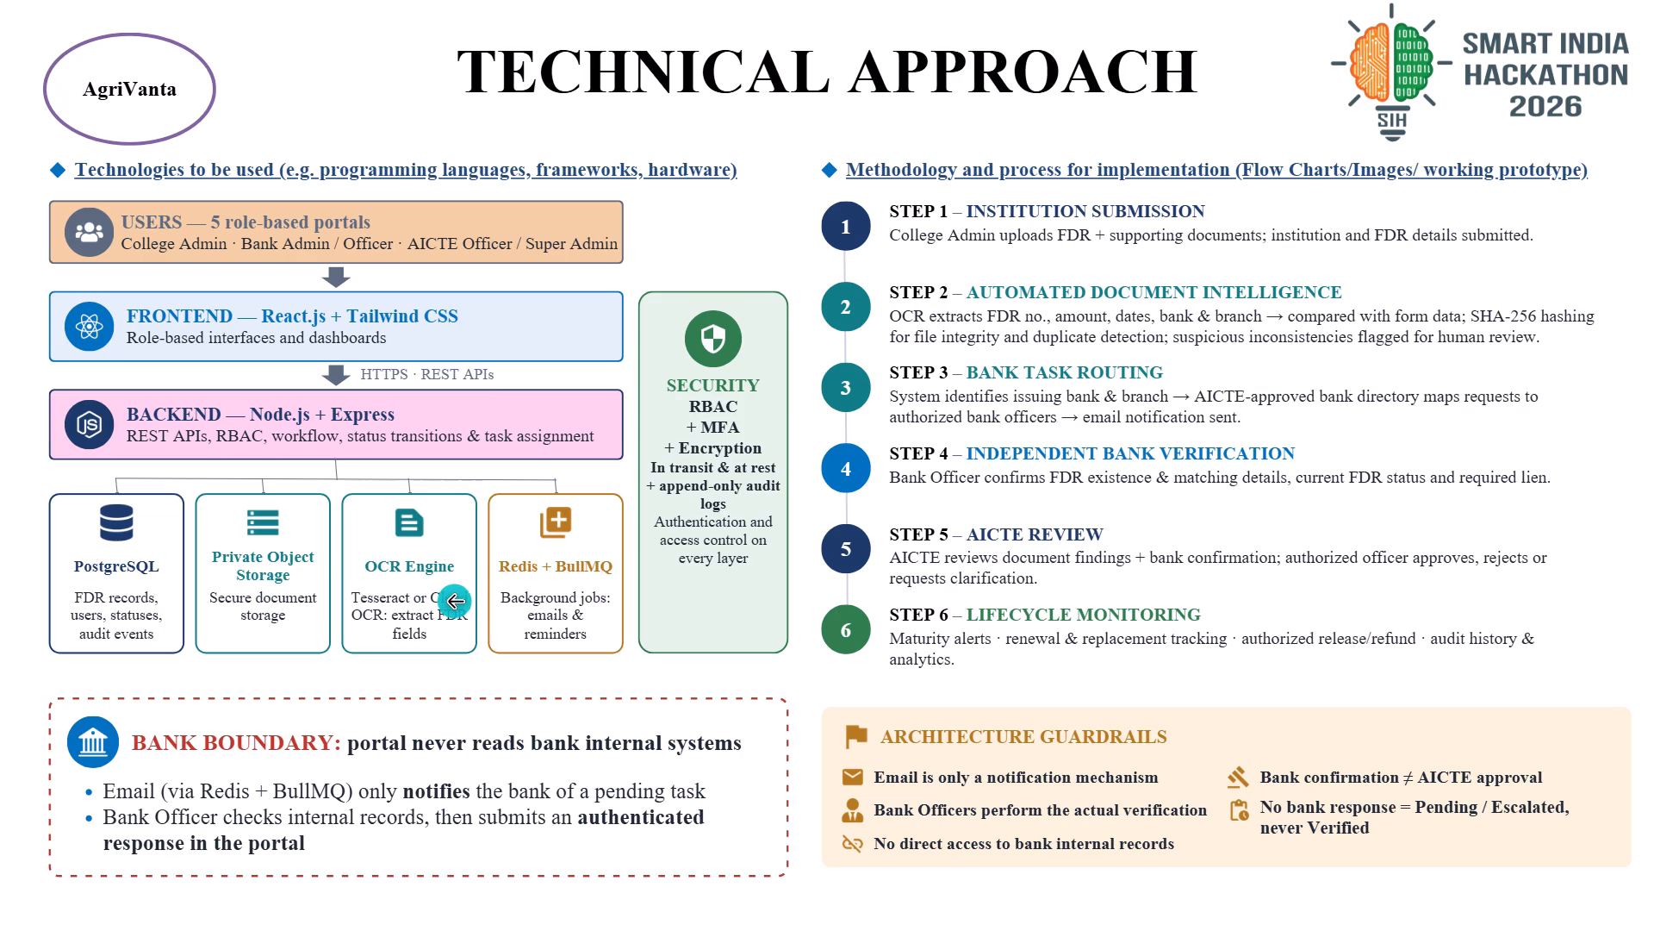
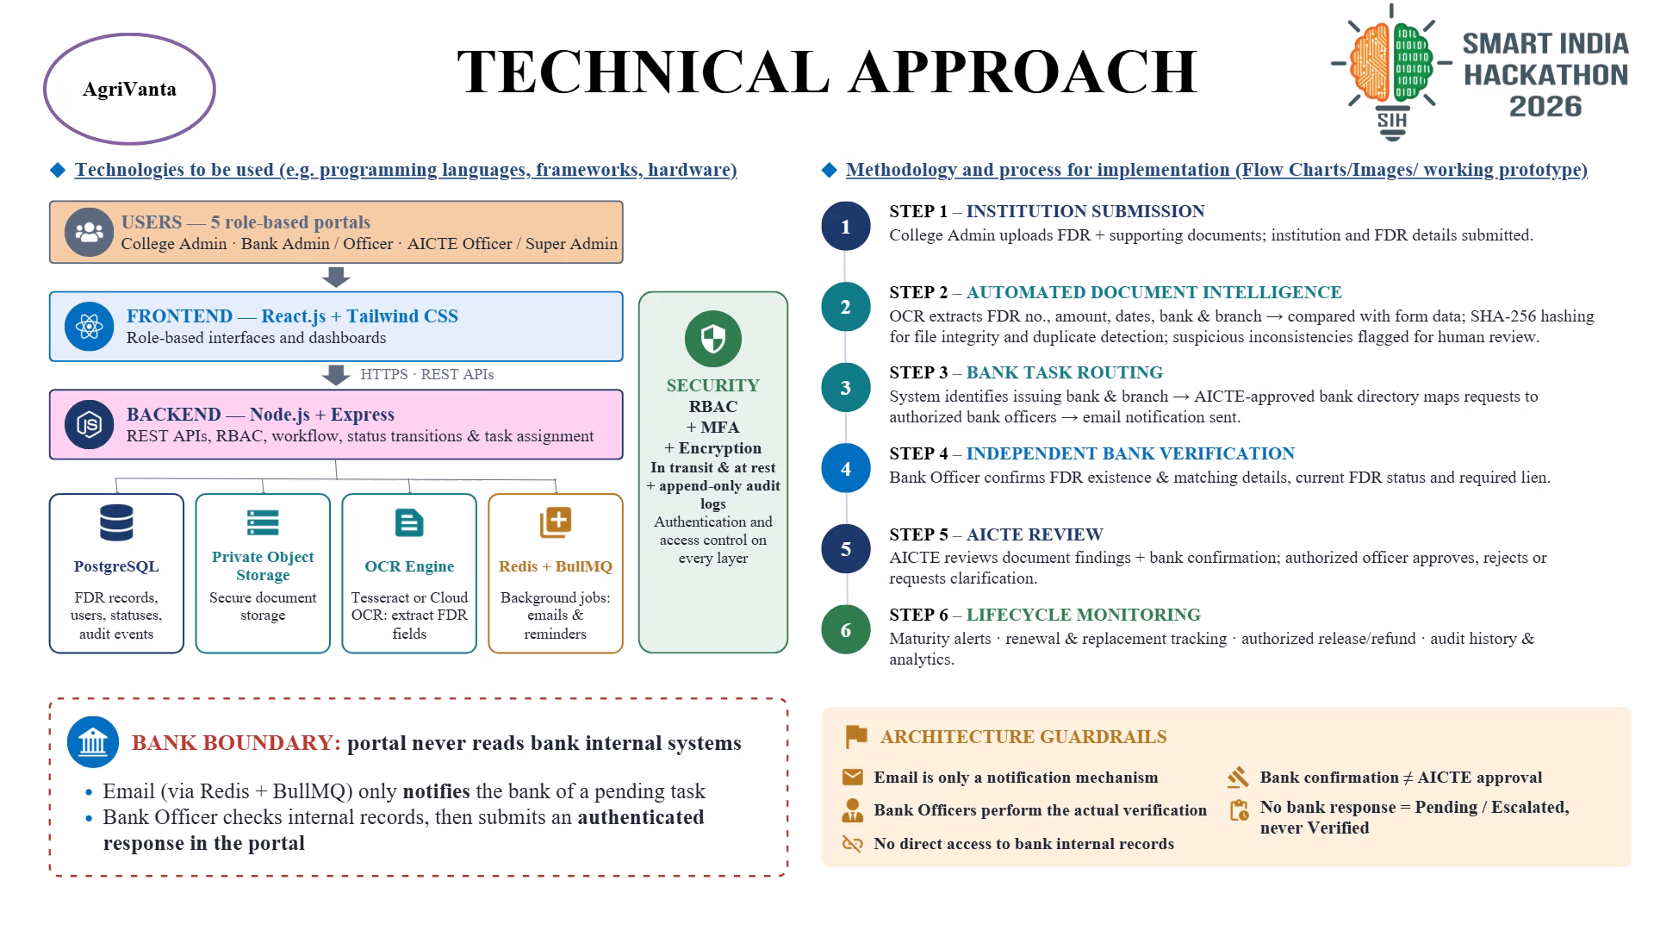
Advance the presentation being recorded from the Technical Approach slide to the Feasibility and Viability slide.
key(Down)
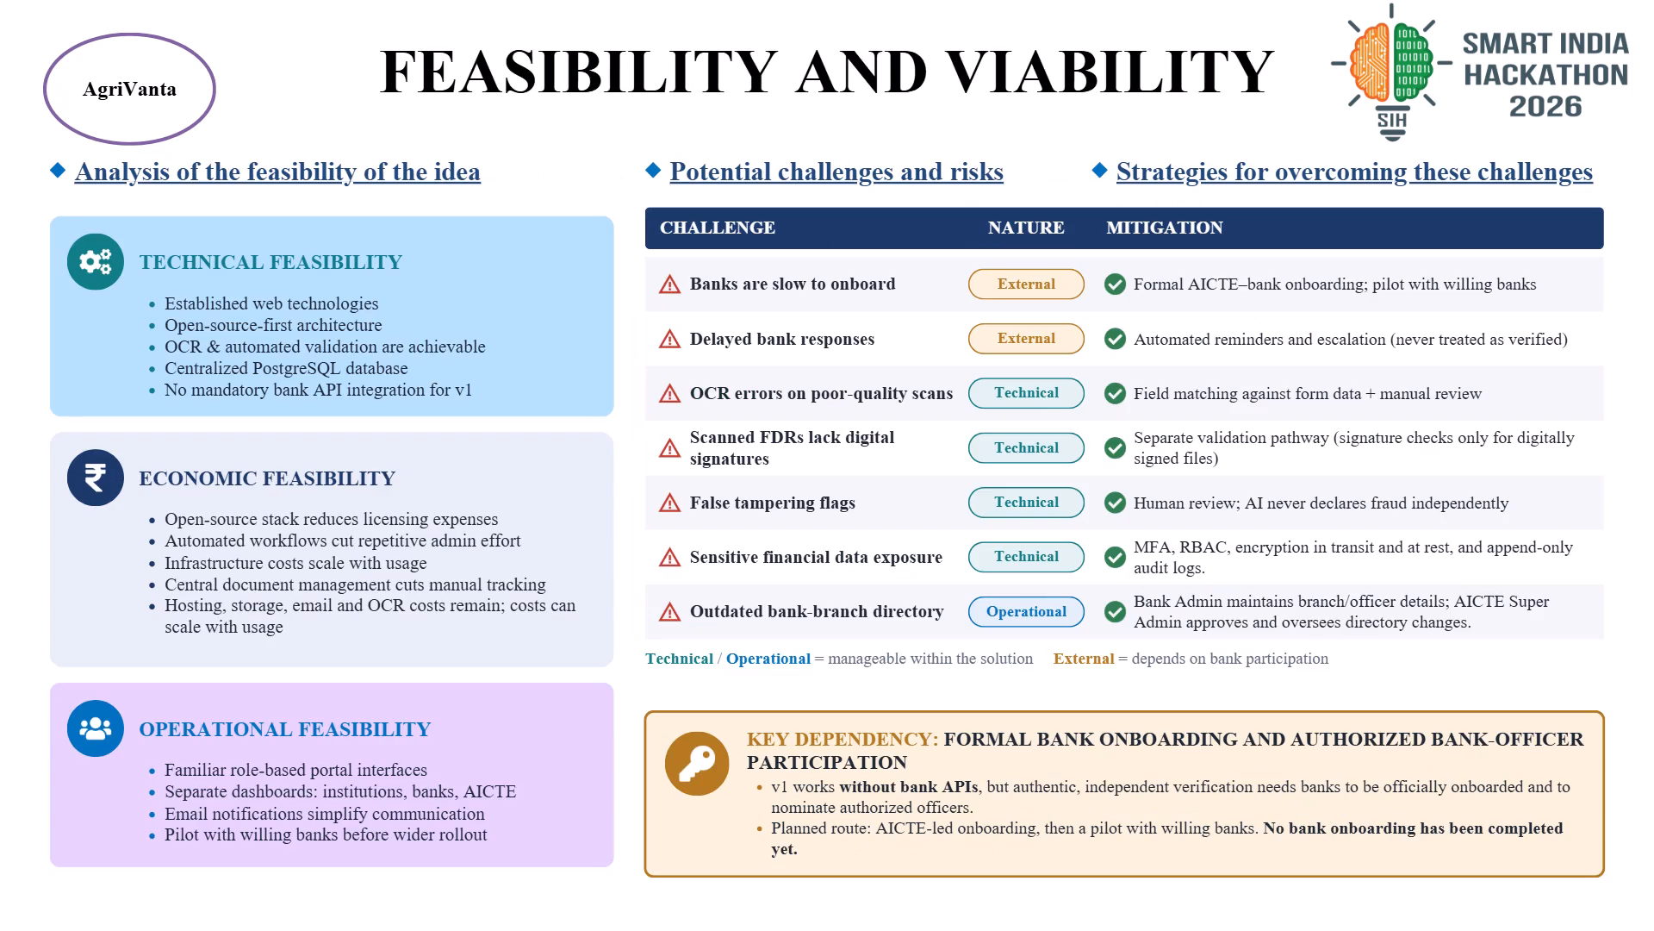
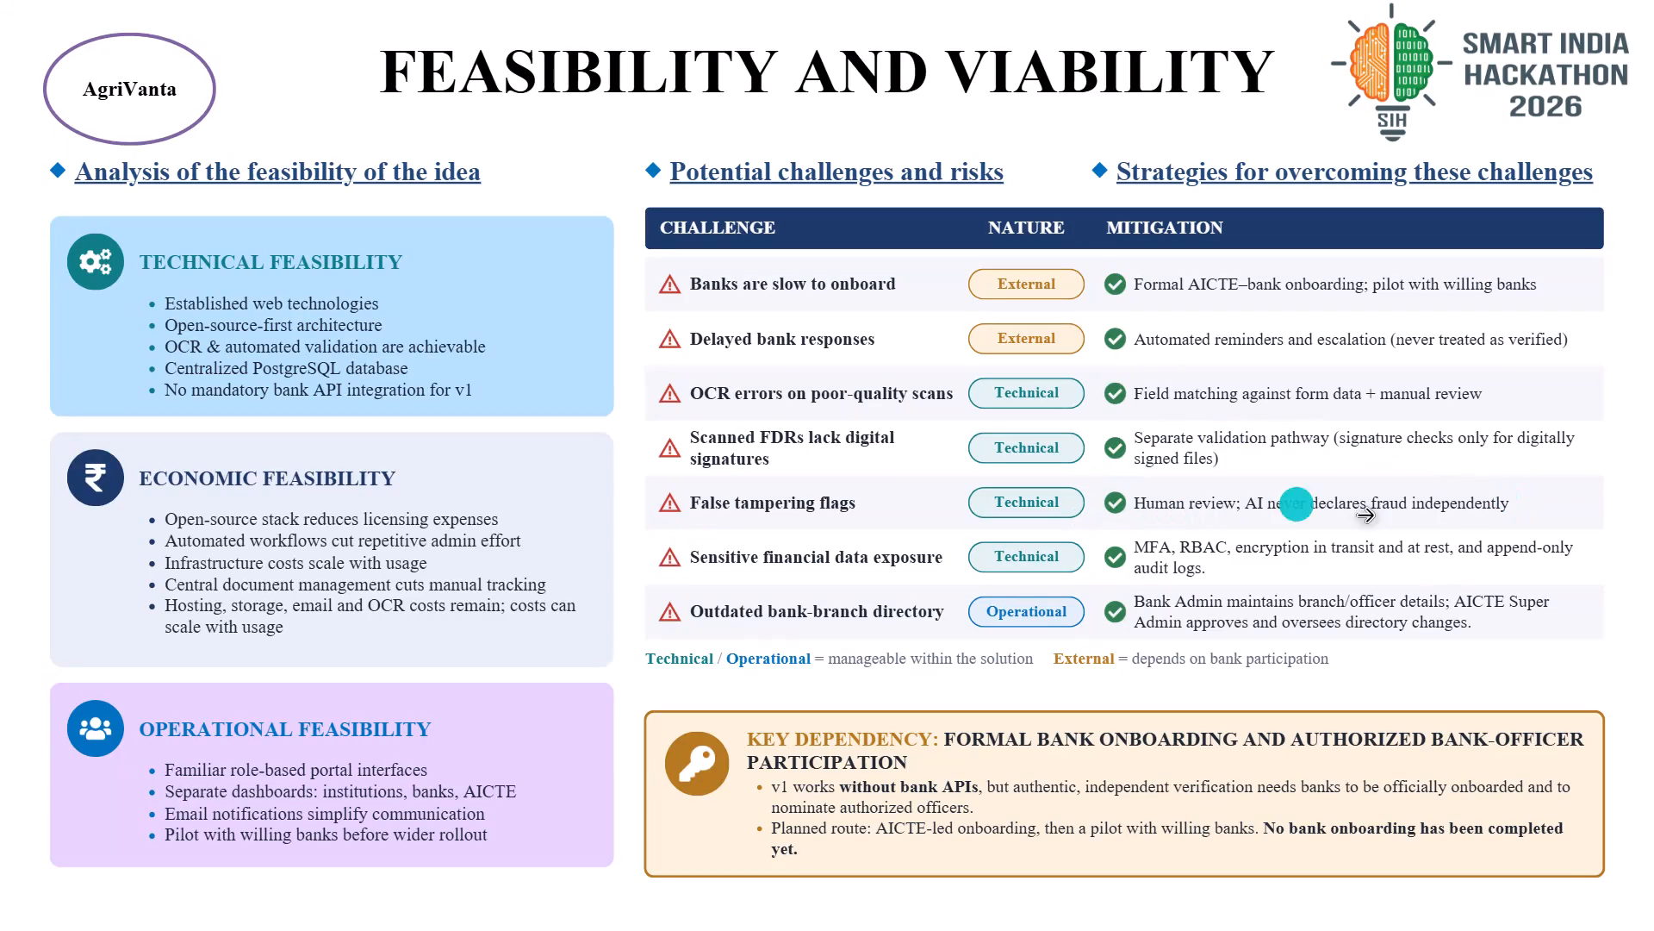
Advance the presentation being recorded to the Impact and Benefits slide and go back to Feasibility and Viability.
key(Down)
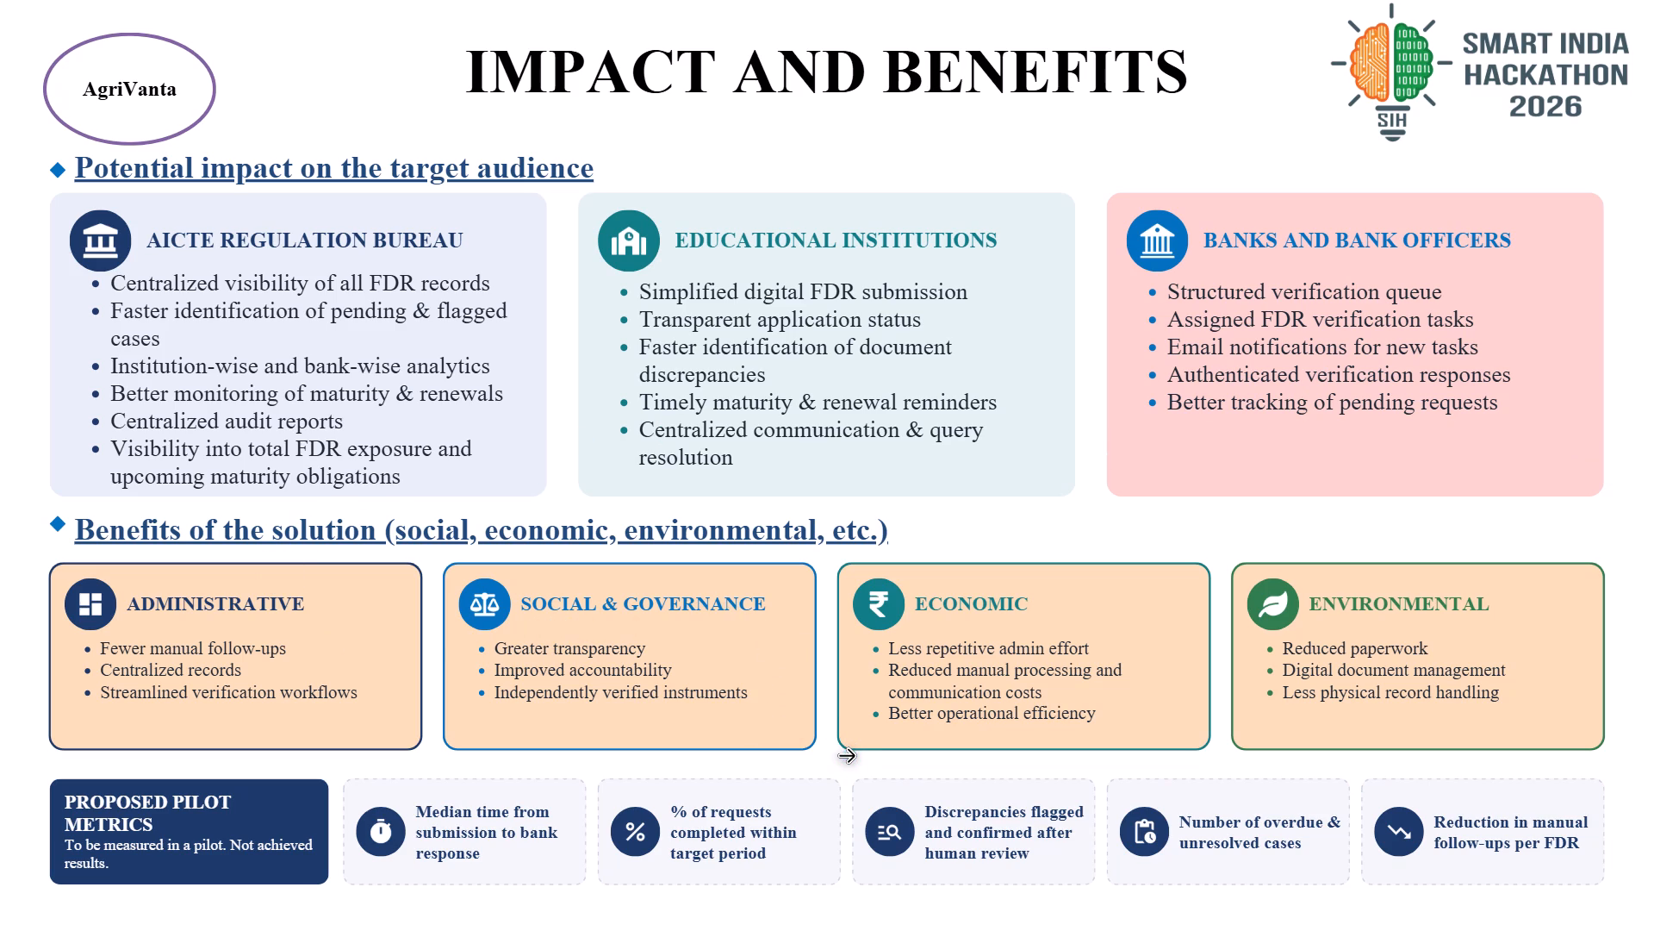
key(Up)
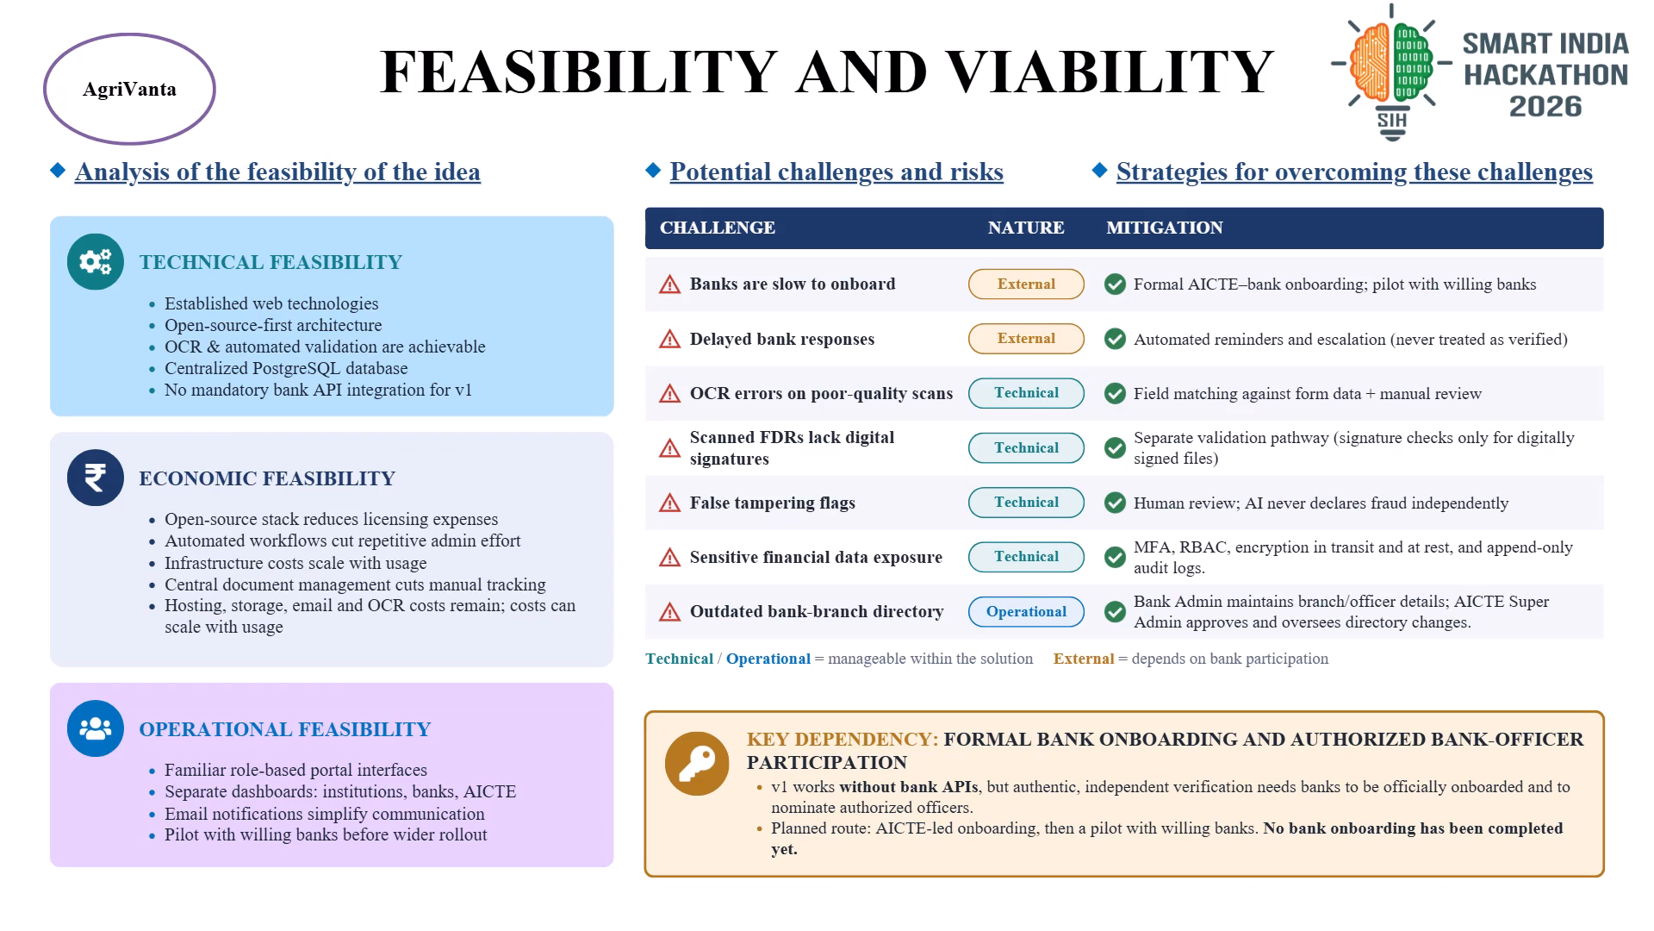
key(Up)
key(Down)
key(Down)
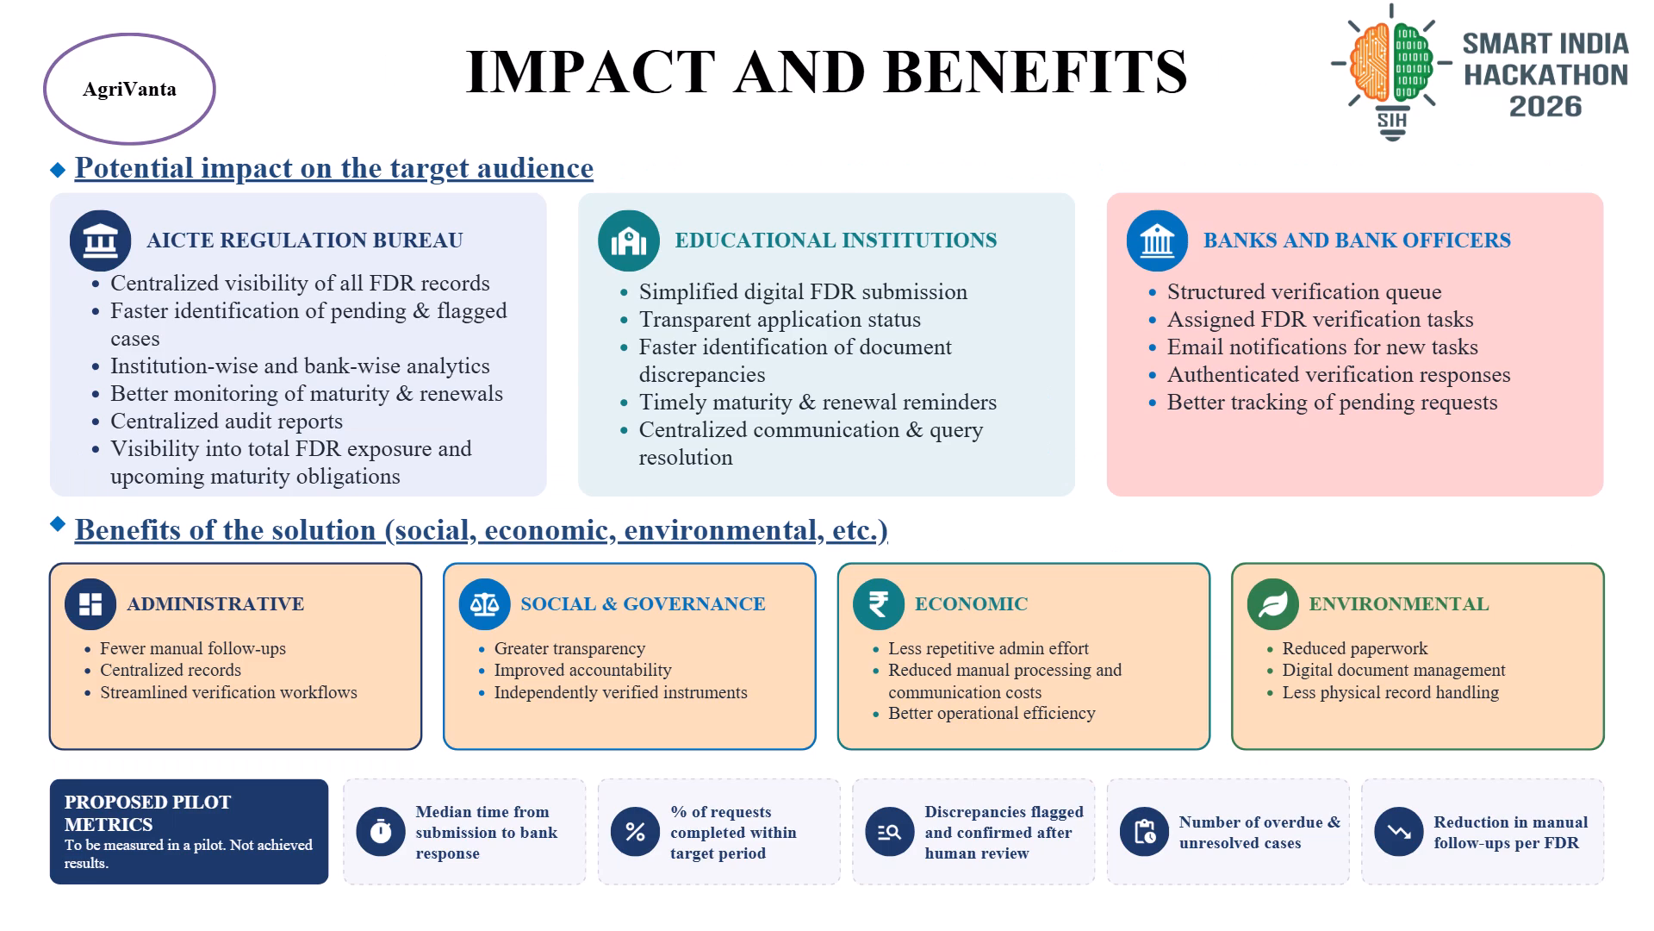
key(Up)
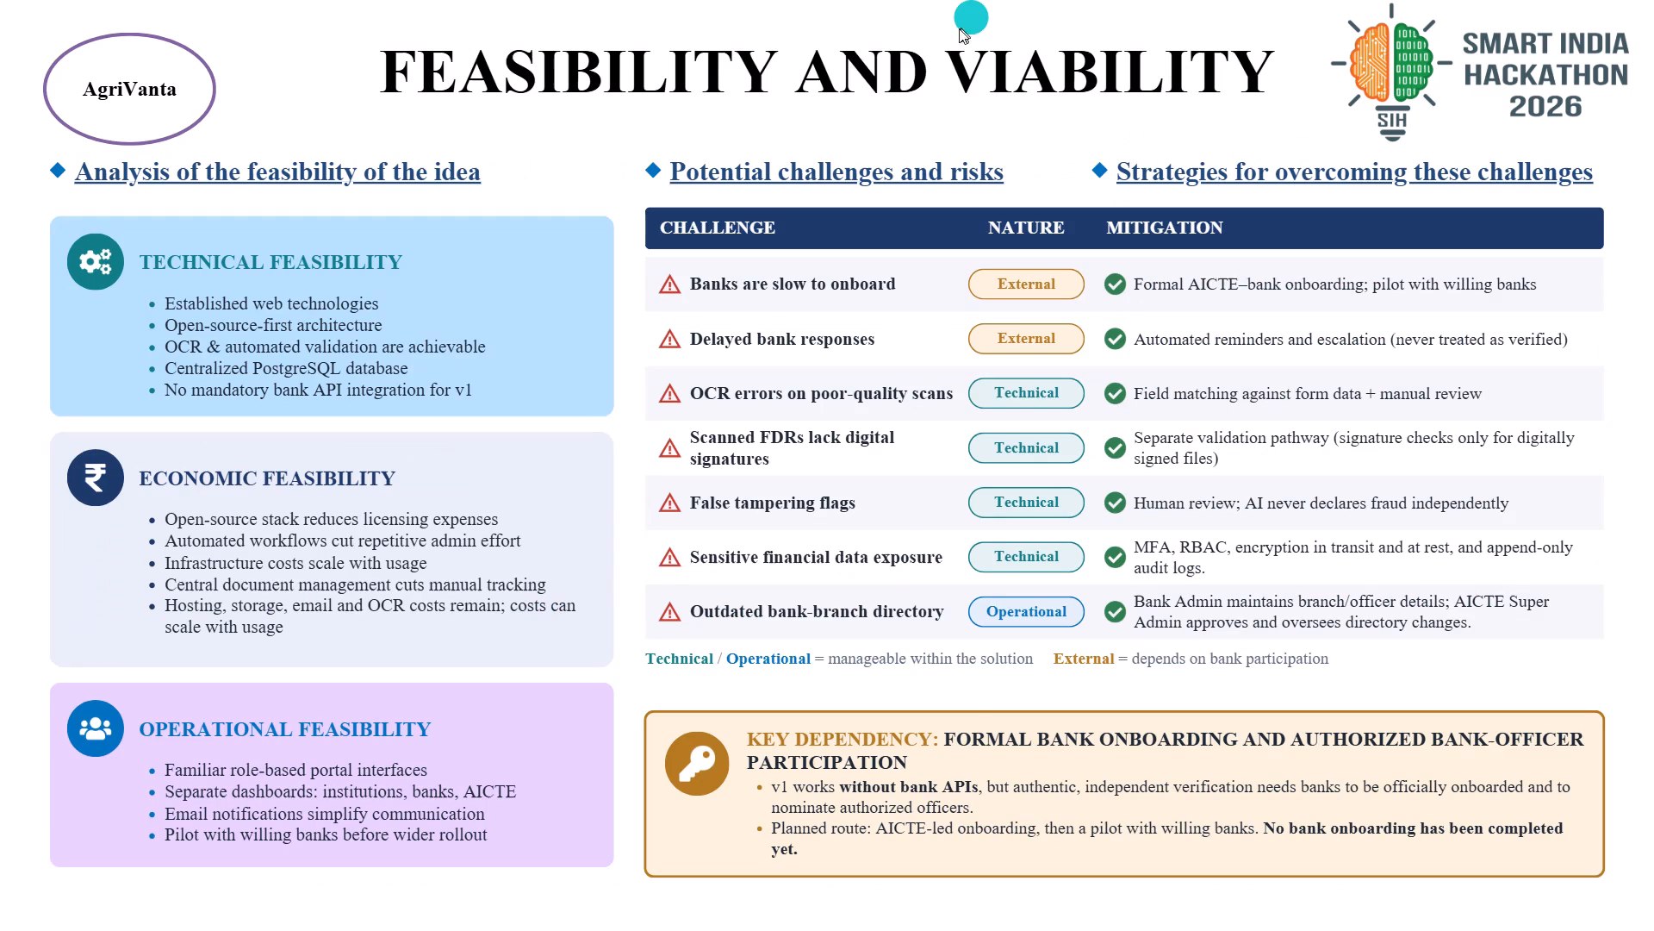
Discard the current screen recording and close the Snipping Tool window.
click(927, 45)
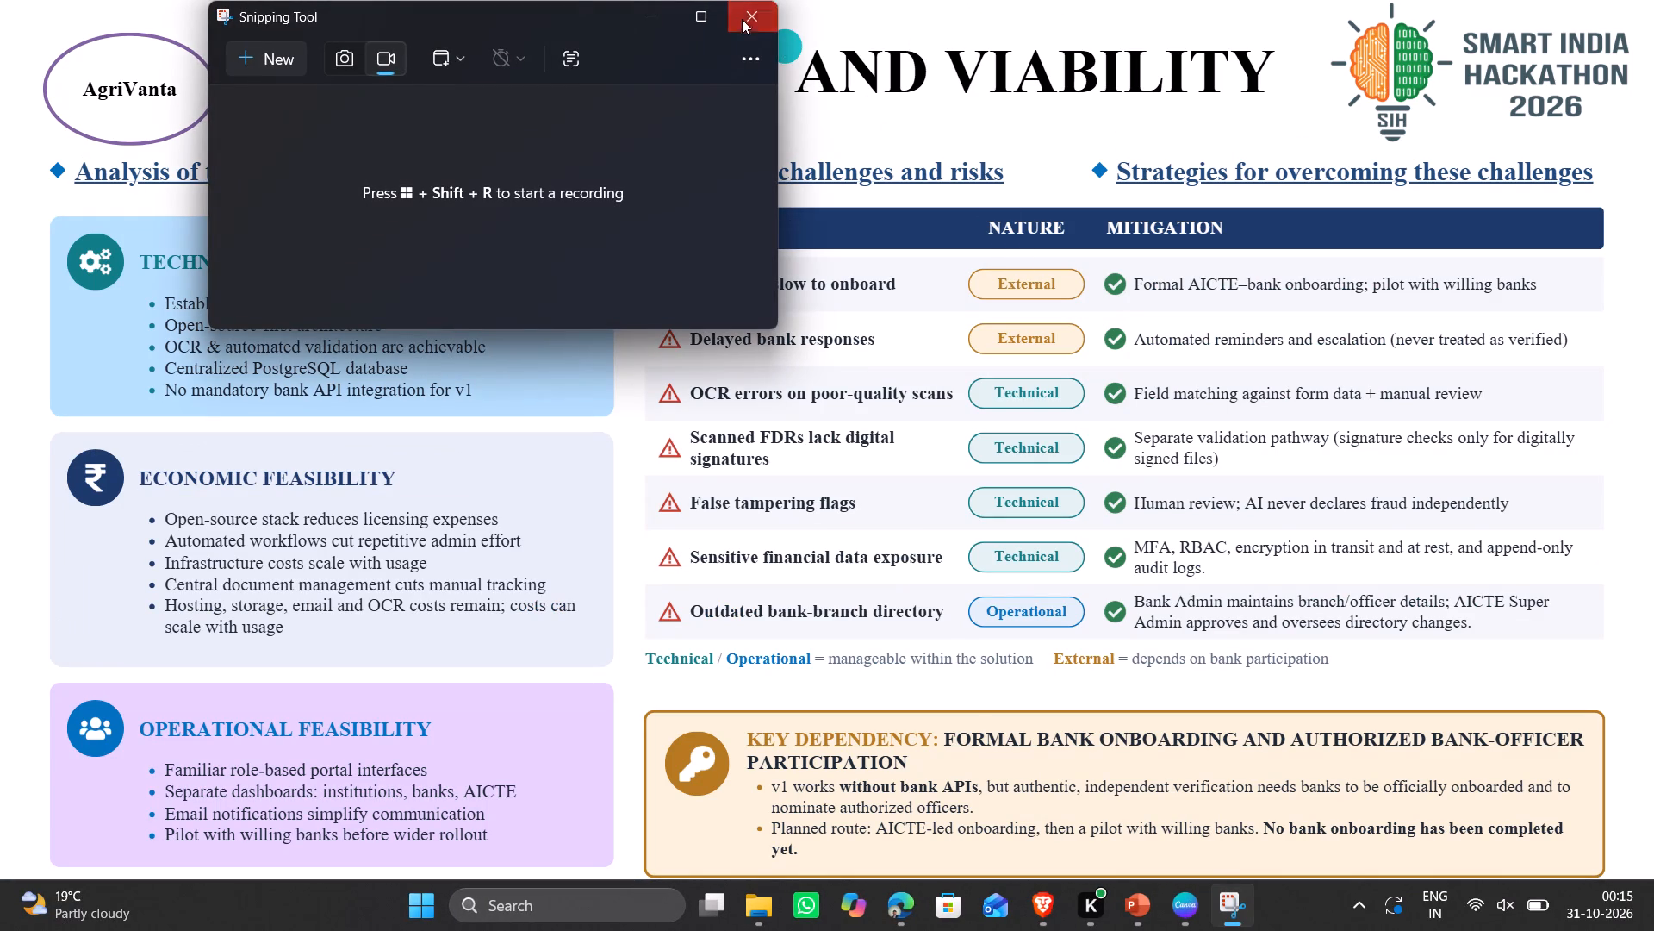
click(747, 17)
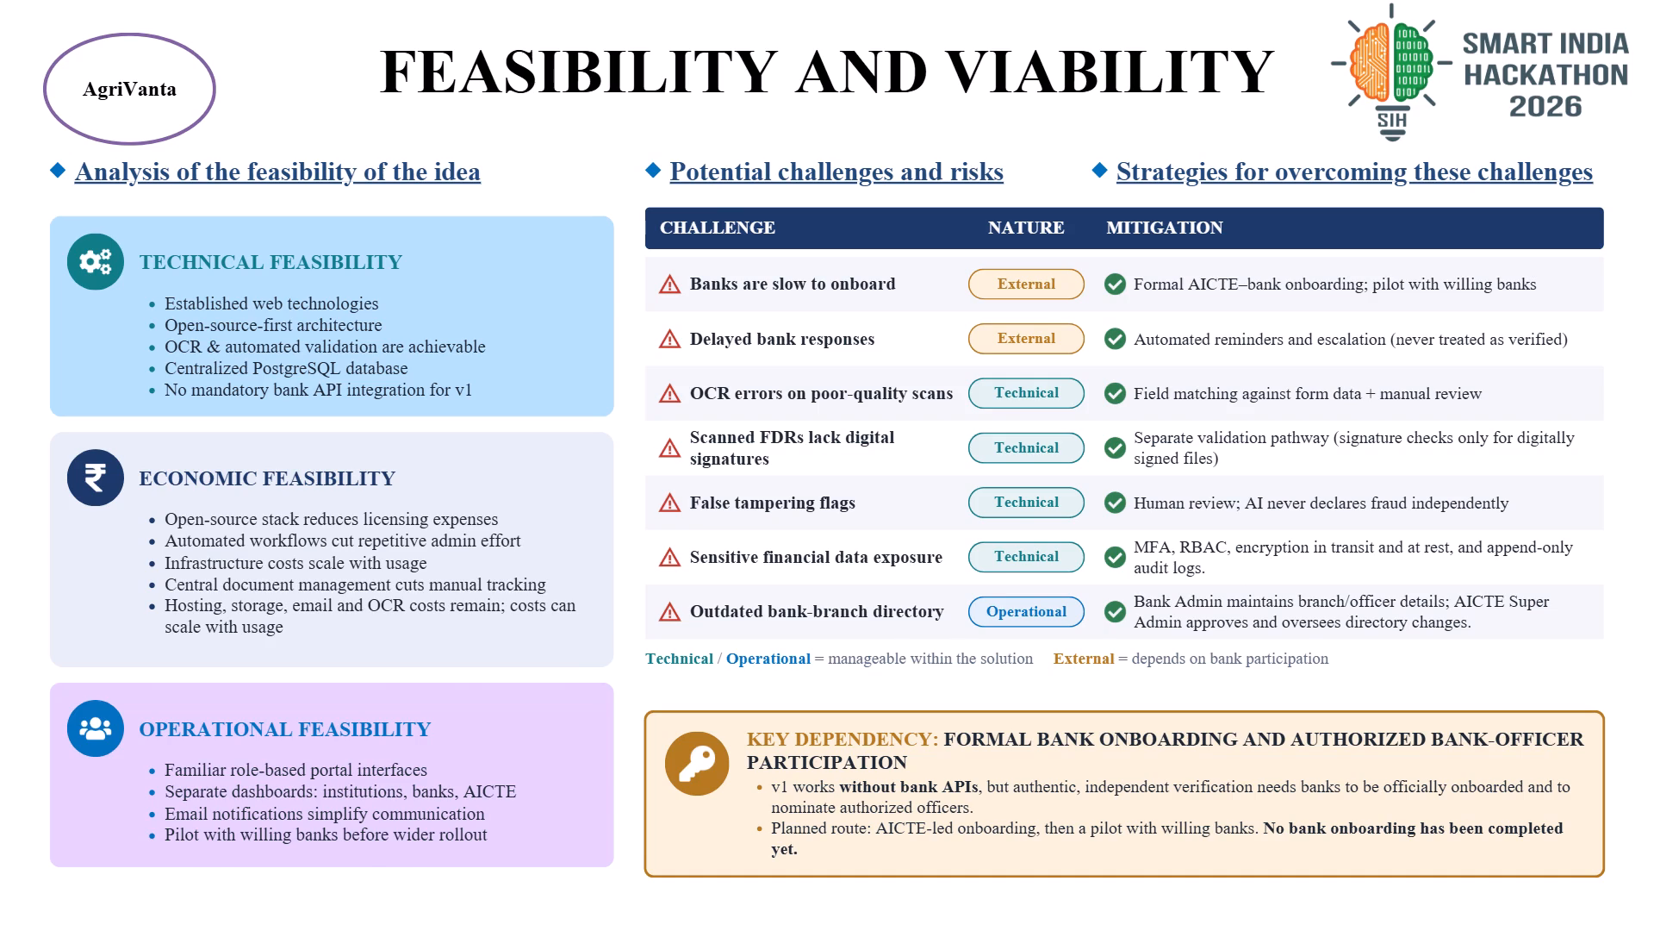
Return to the Smart India Hackathon 2026 title slide and start a new Snipping Tool recording of the presentation window.
key(Up)
key(Up)
key(Up)
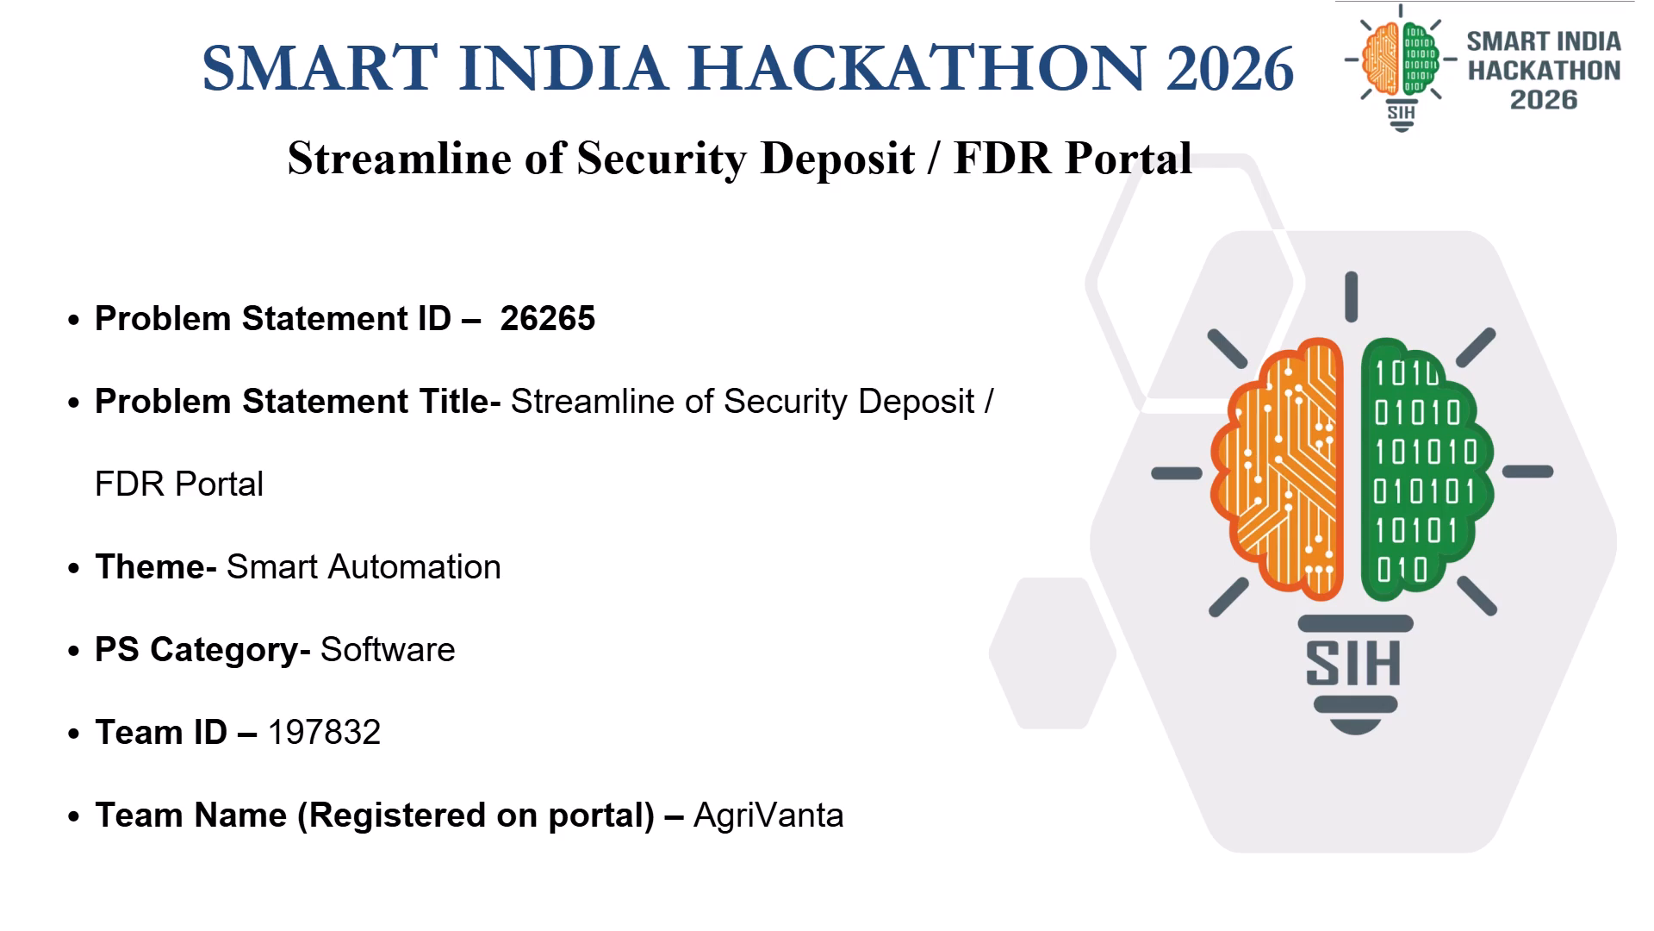
key(shift+super+r)
click(749, 37)
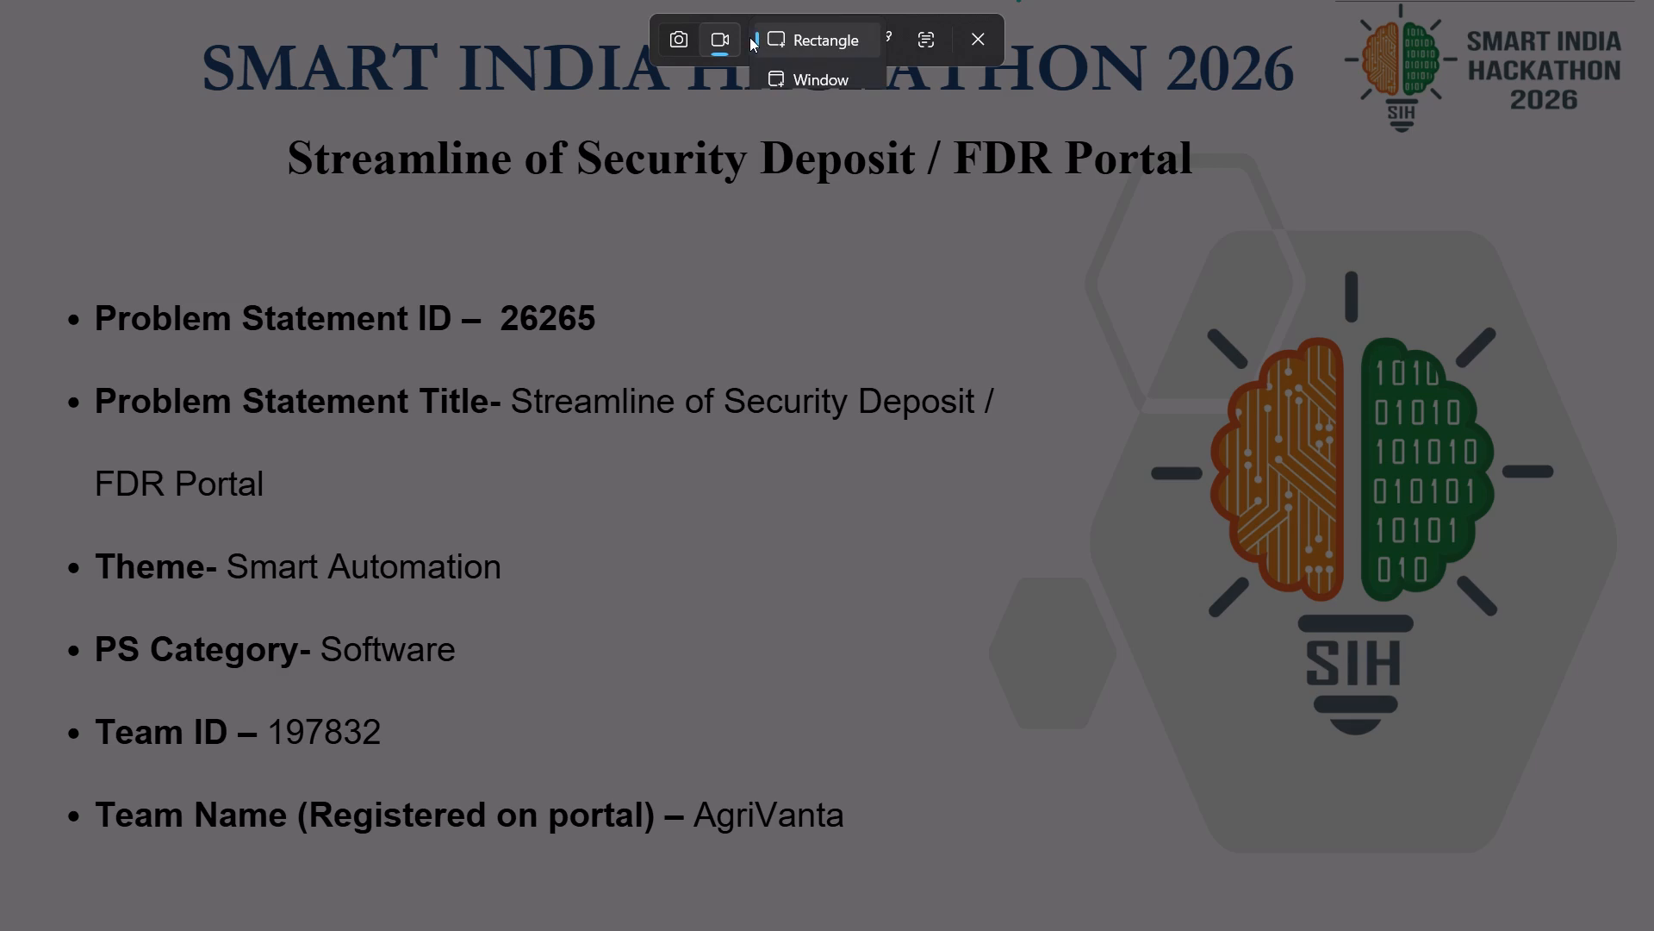
click(812, 90)
click(812, 90)
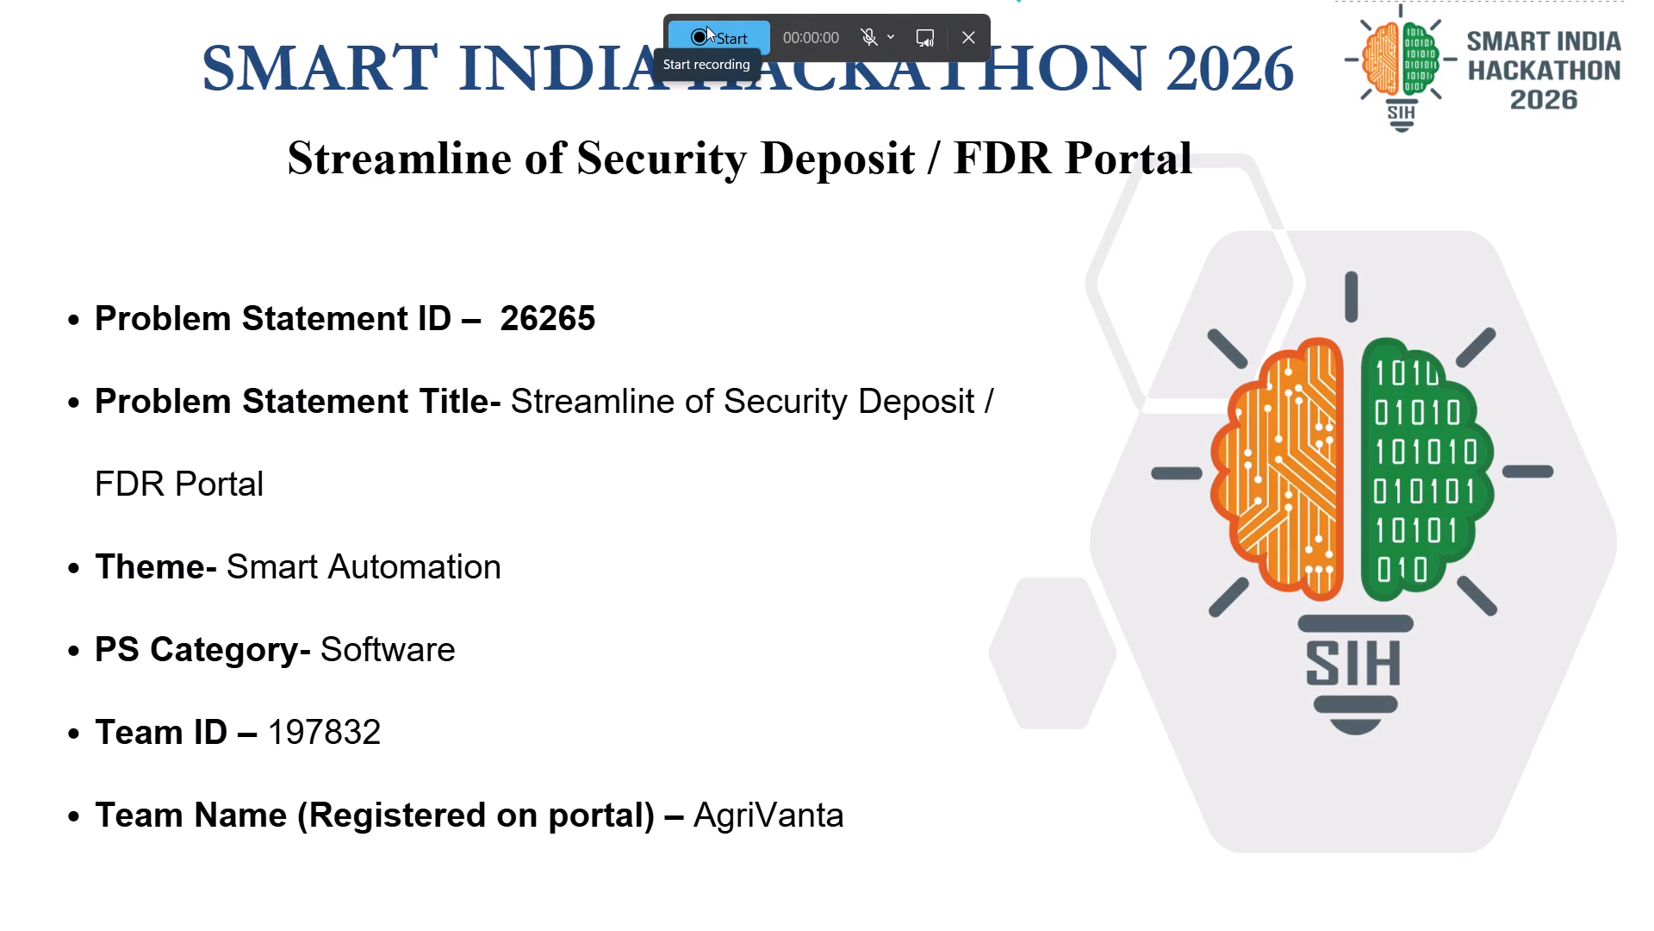
click(706, 26)
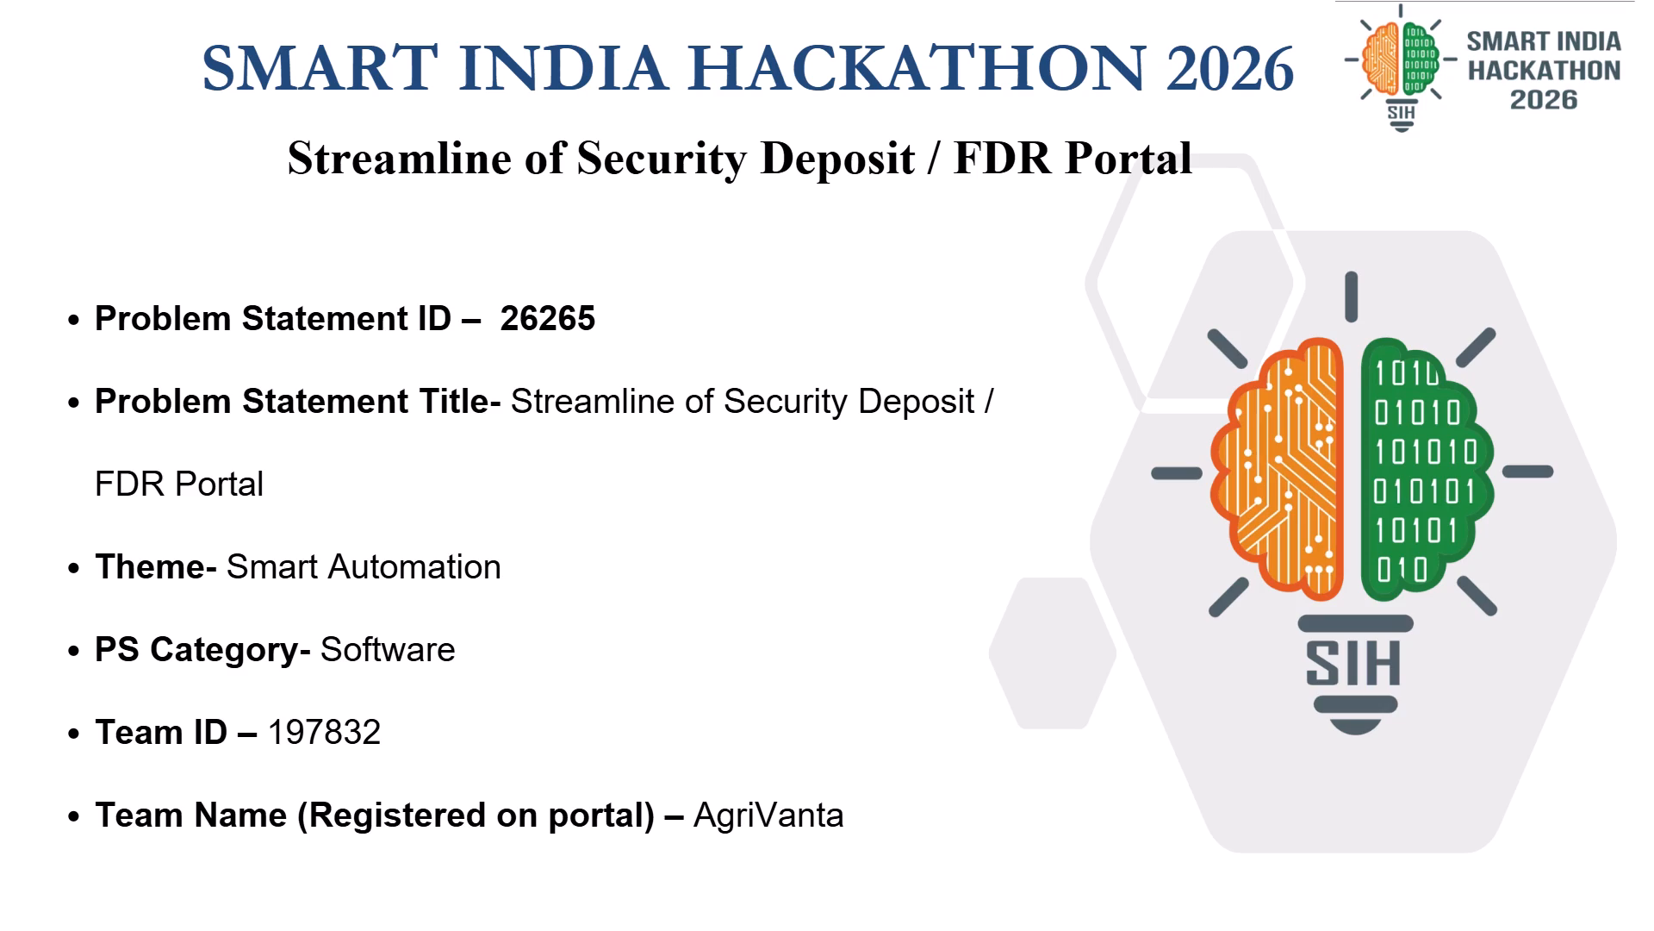
Advance the recorded presentation from the title slide through NidhiLock and Technical Approach to Feasibility and Viability.
key(Down)
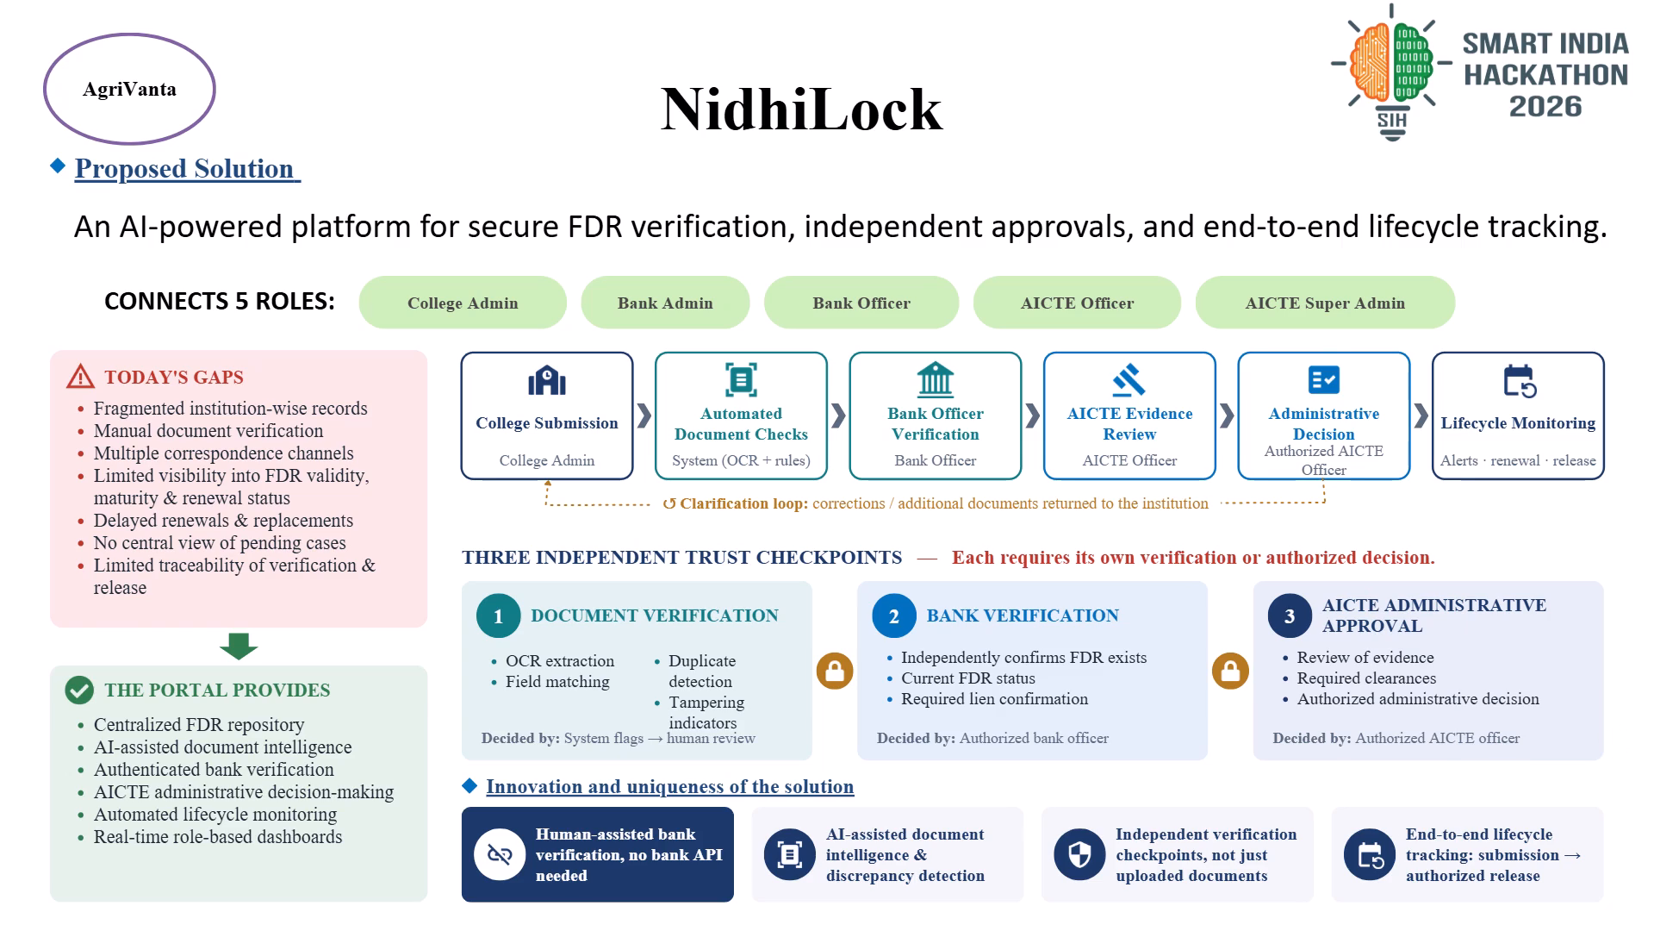
key(Down)
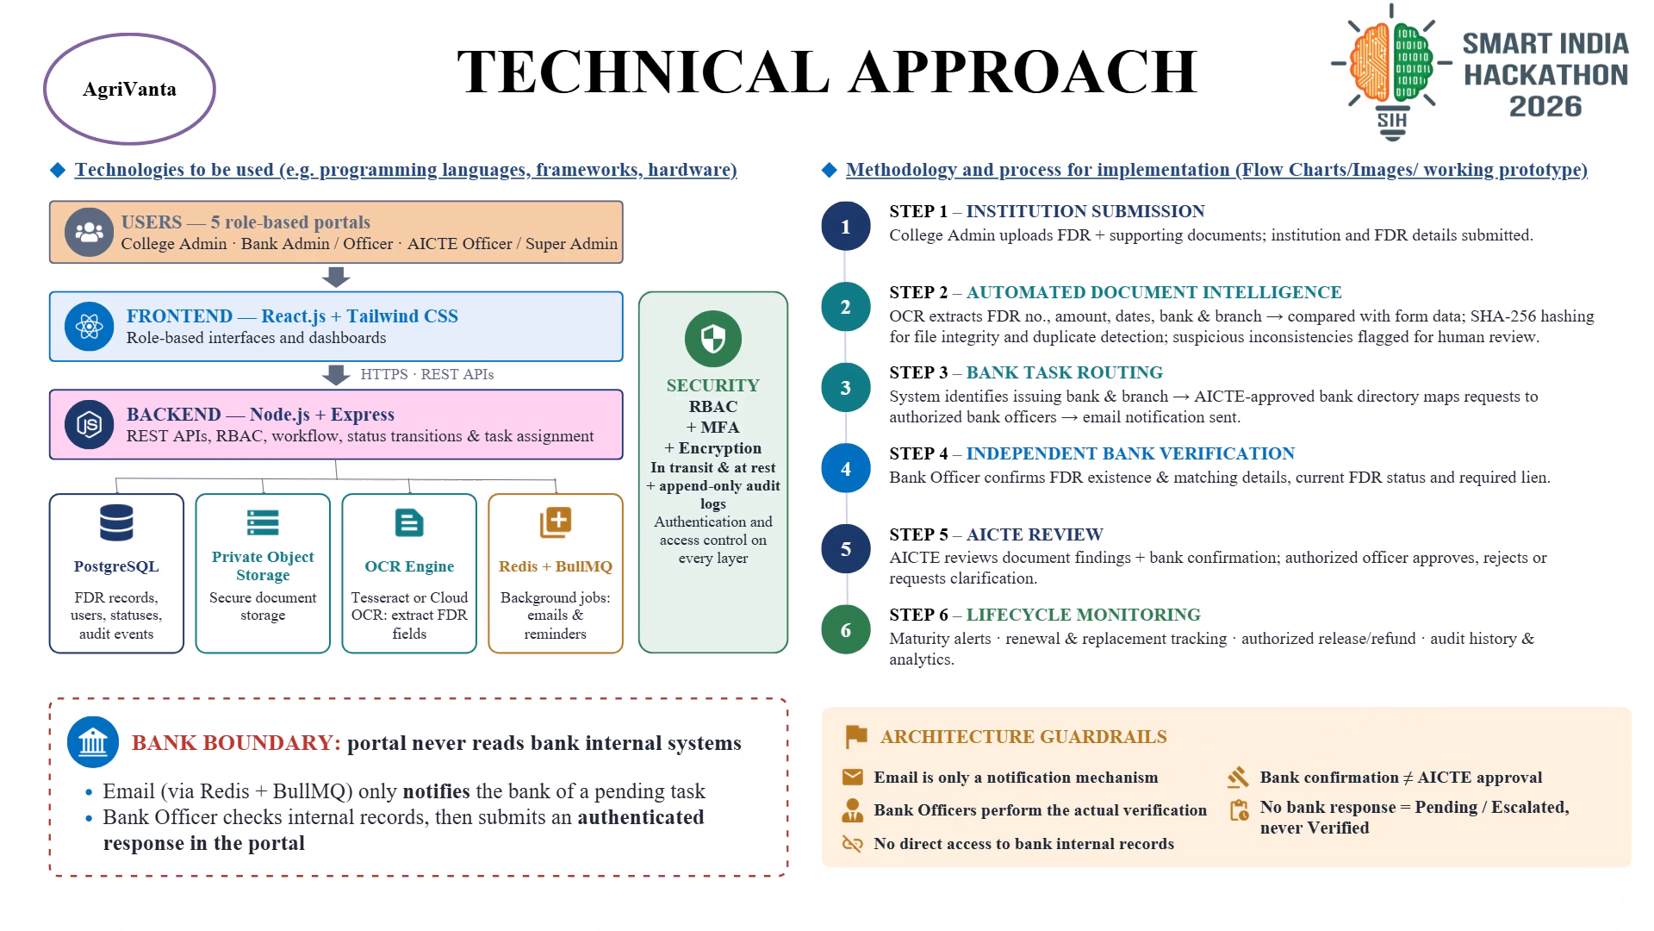
key(Down)
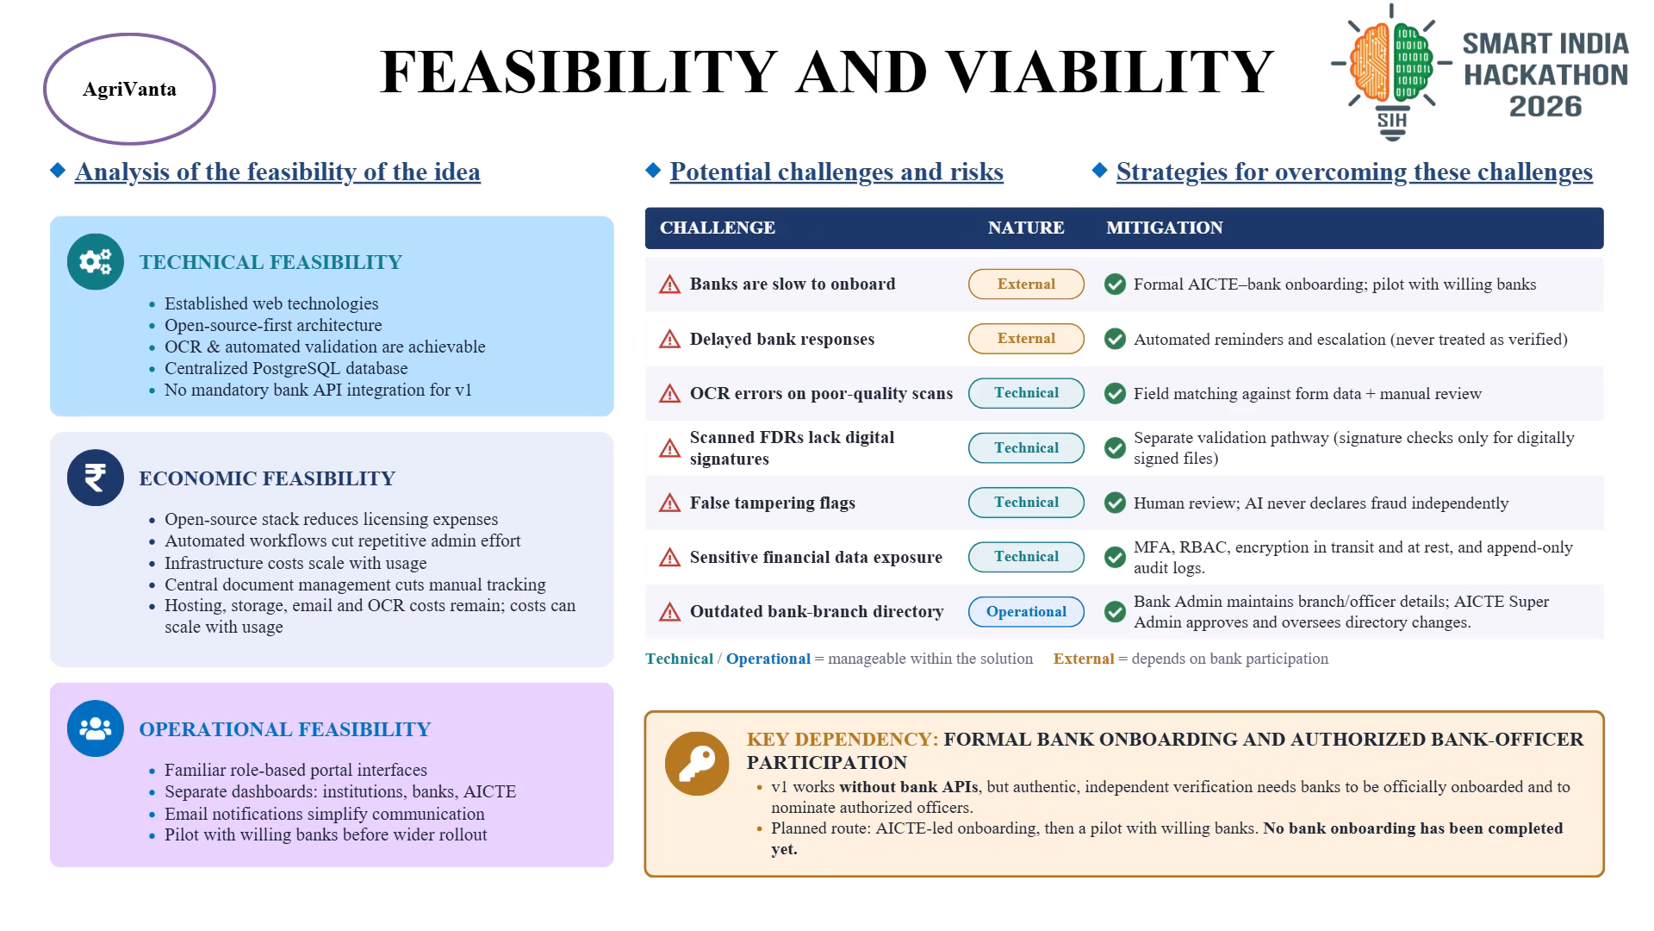
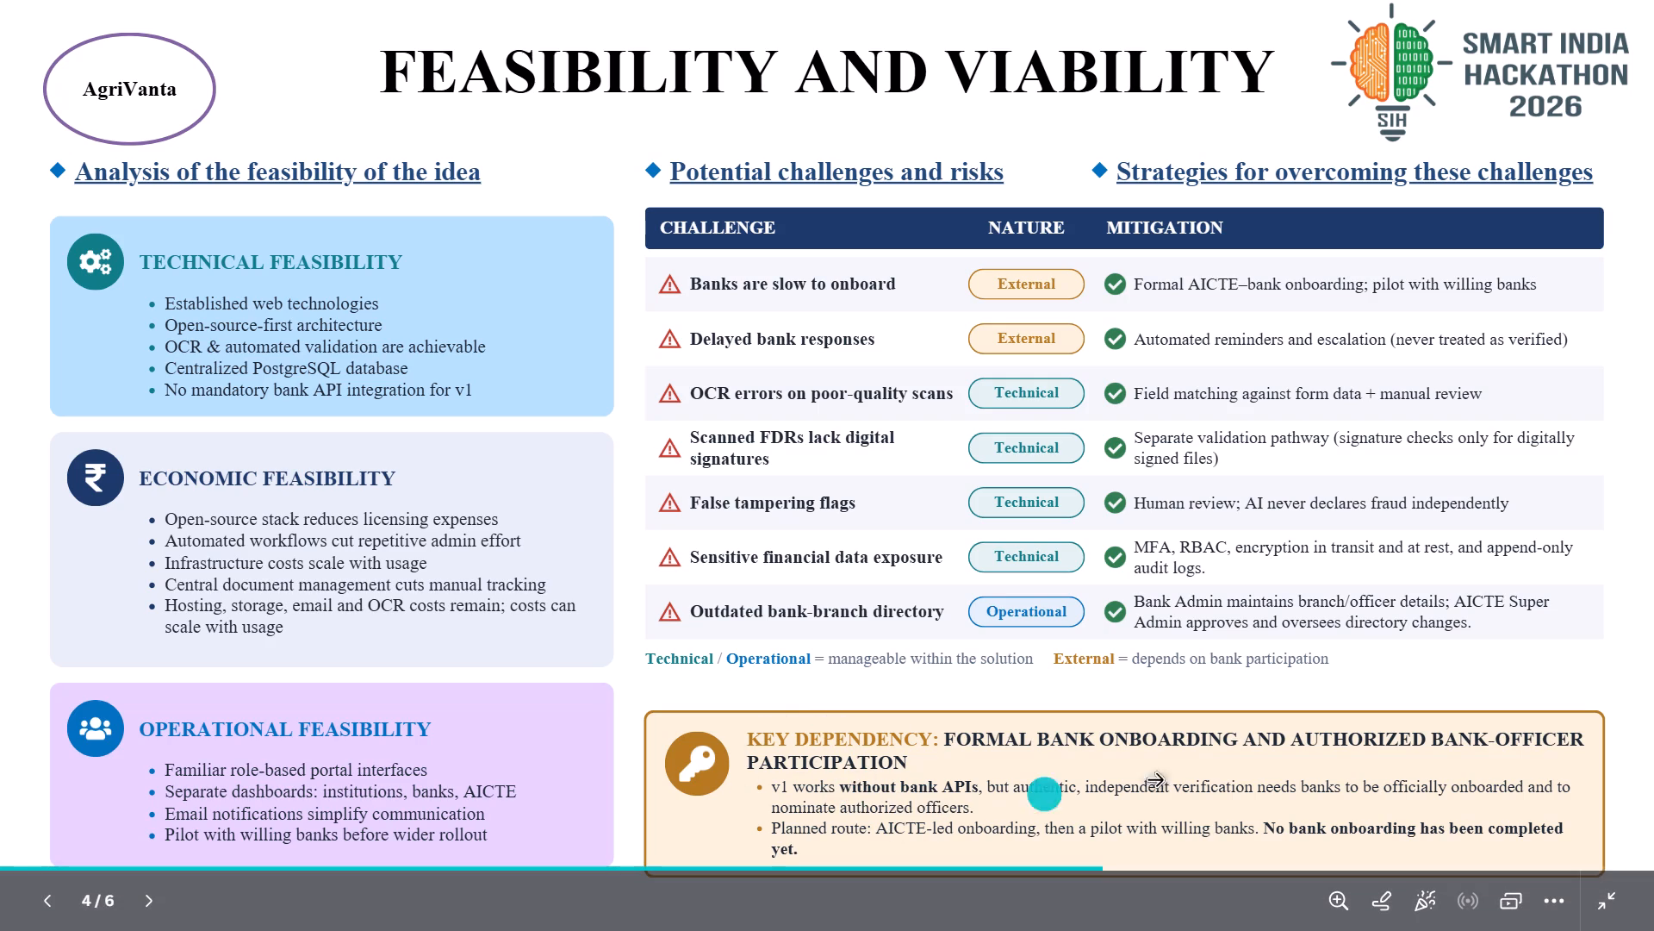
Advance the recorded presentation through Impact and Benefits to Research and References and stop the recording.
key(Down)
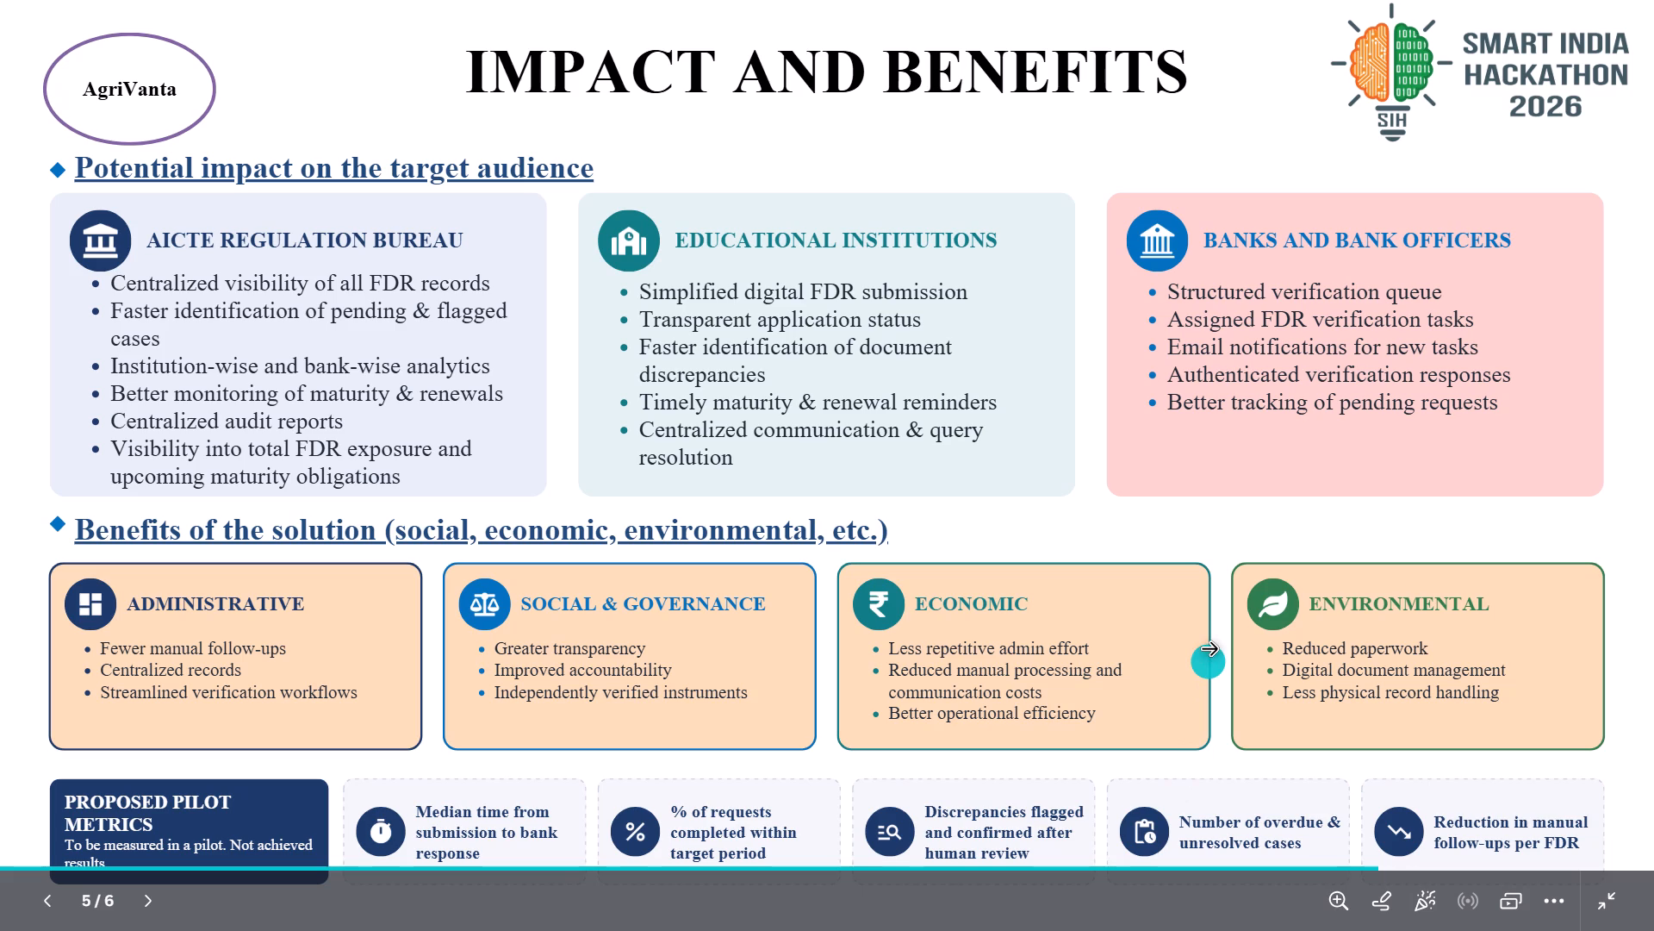
scroll(1209, 627, down, 1)
key(Down)
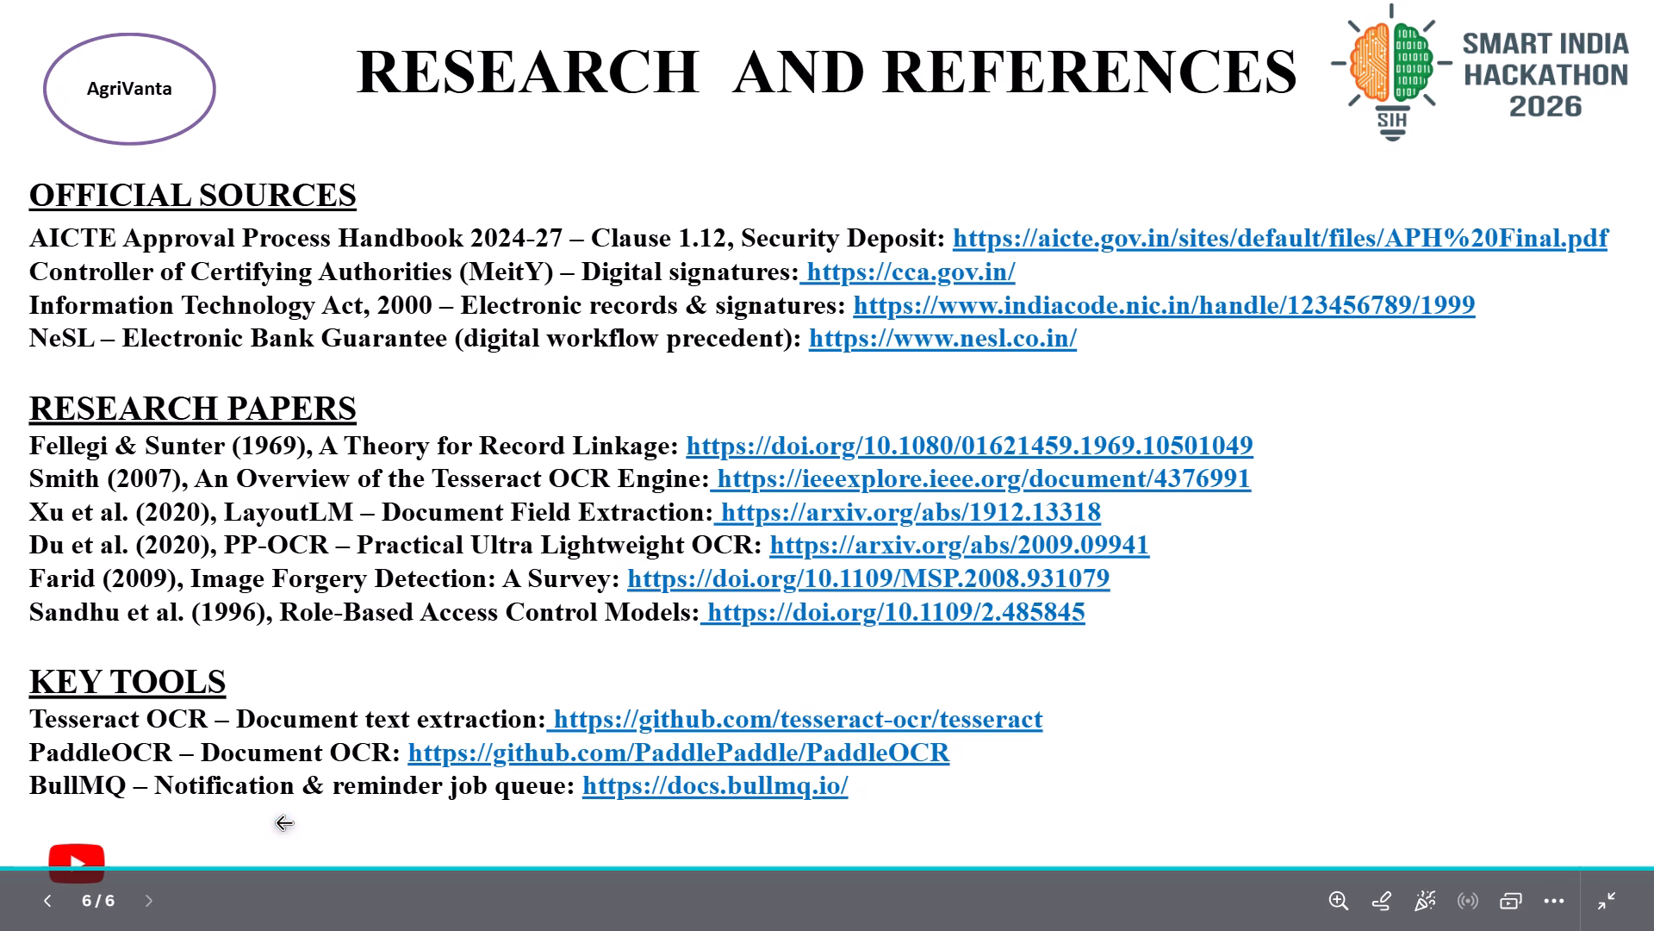
click(755, 37)
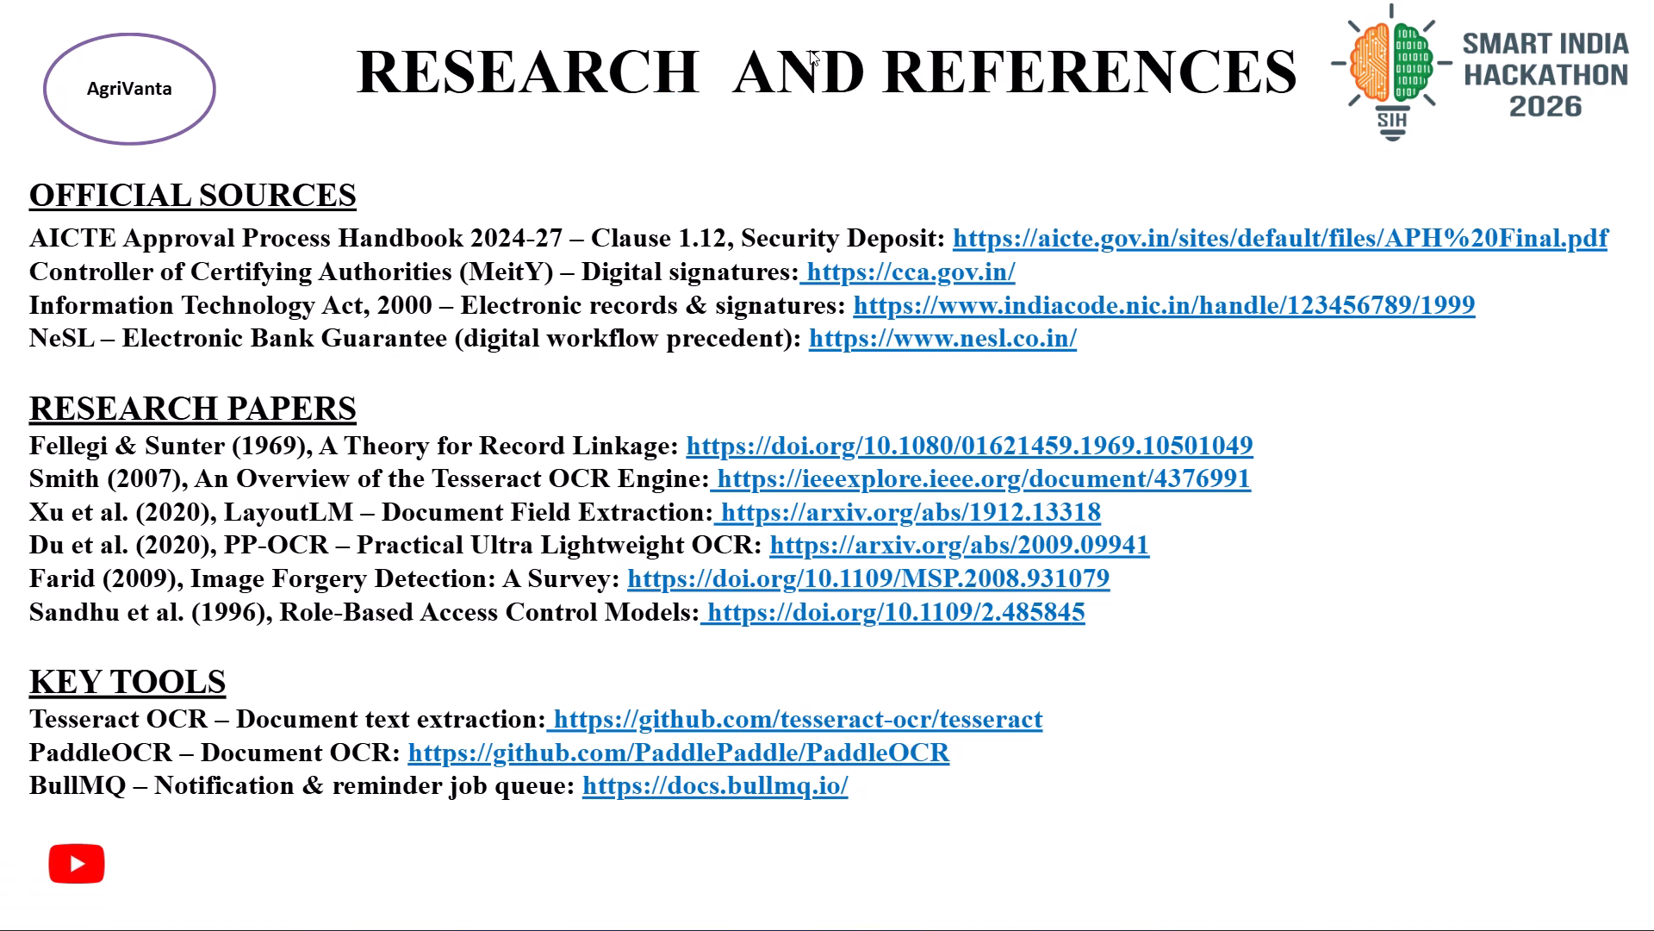
click(711, 38)
double_click(799, 32)
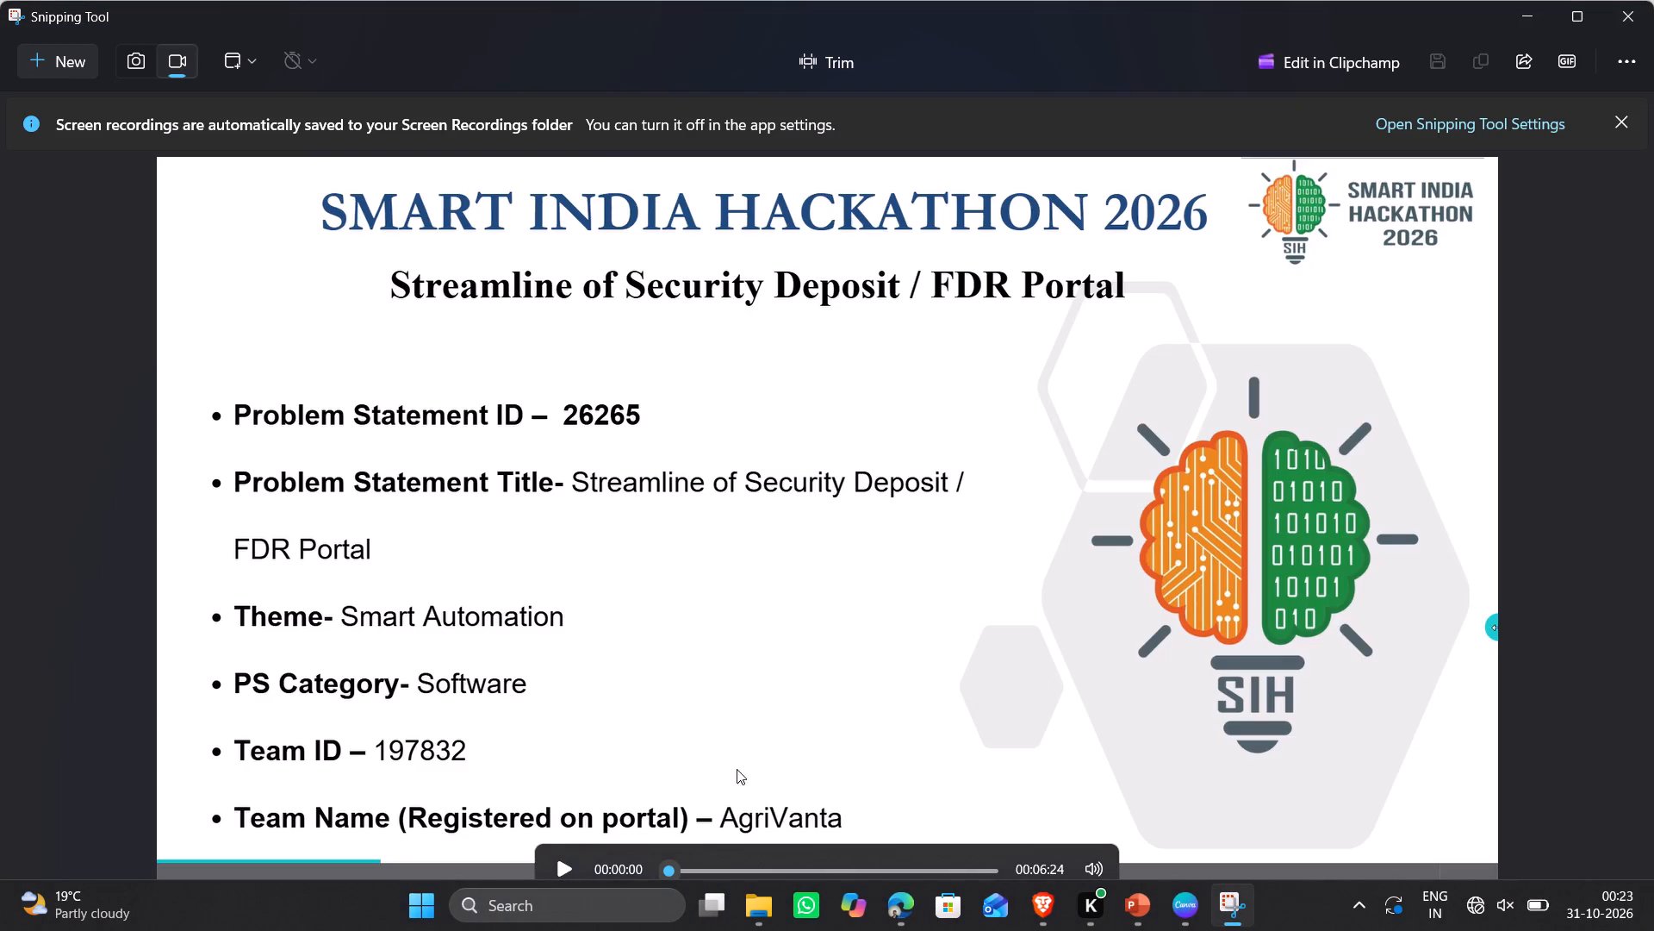
Play back the recording with the system volume raised, skip ahead to Feasibility and Viability to check the audio, and close the Snipping Tool window.
click(574, 863)
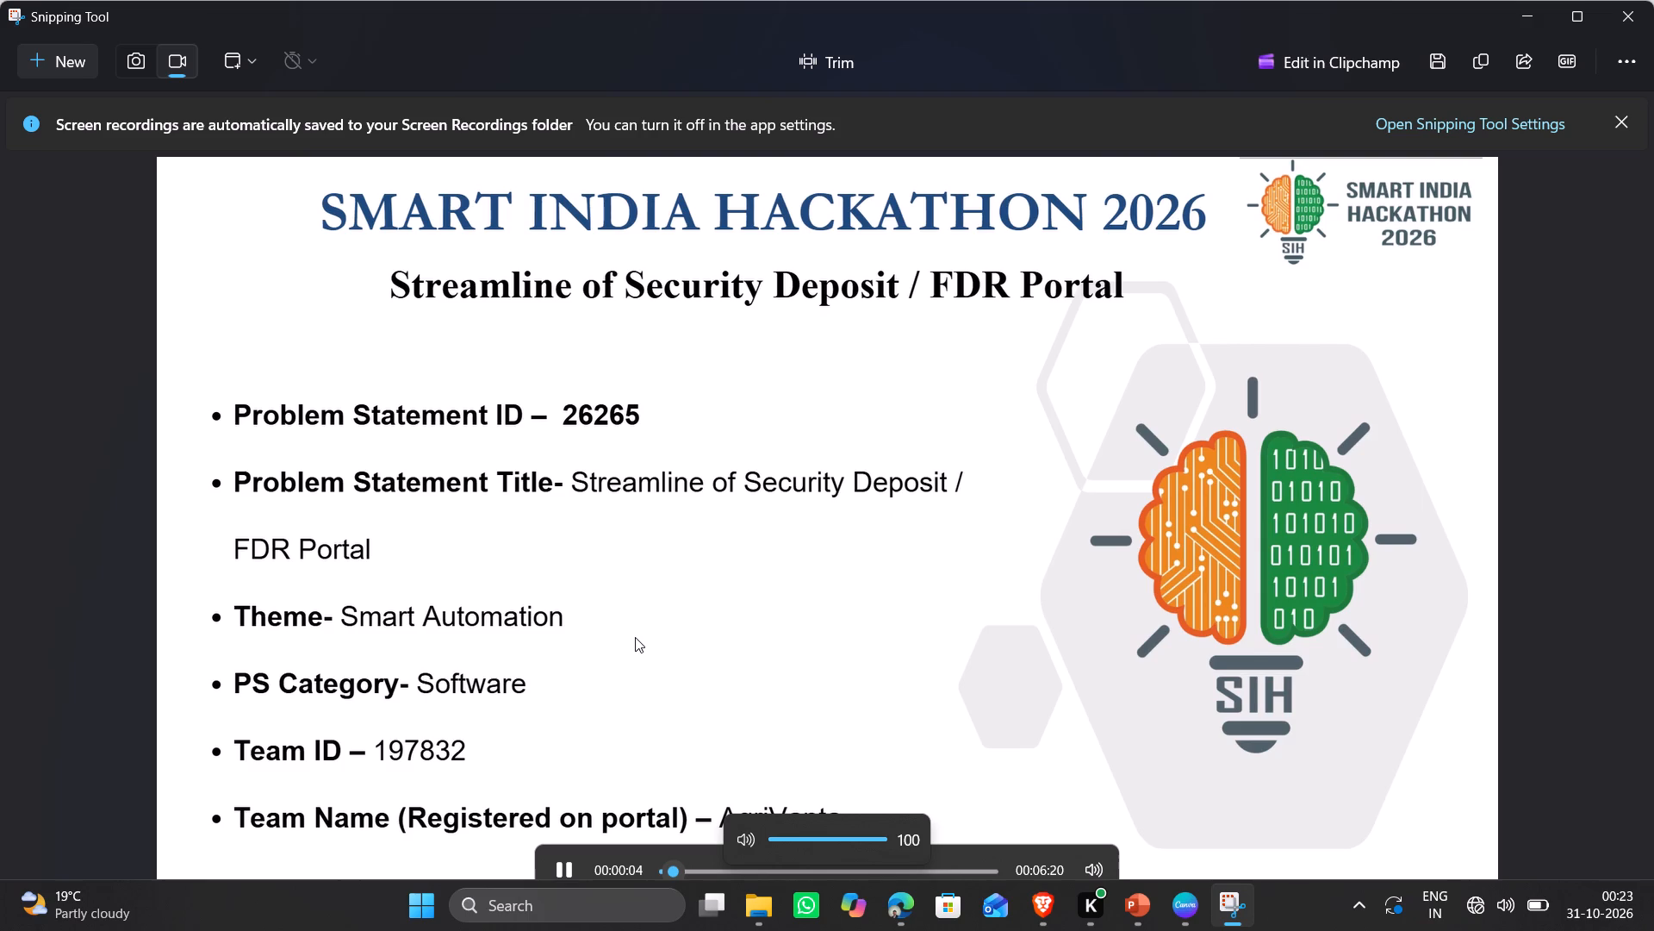
click(1520, 907)
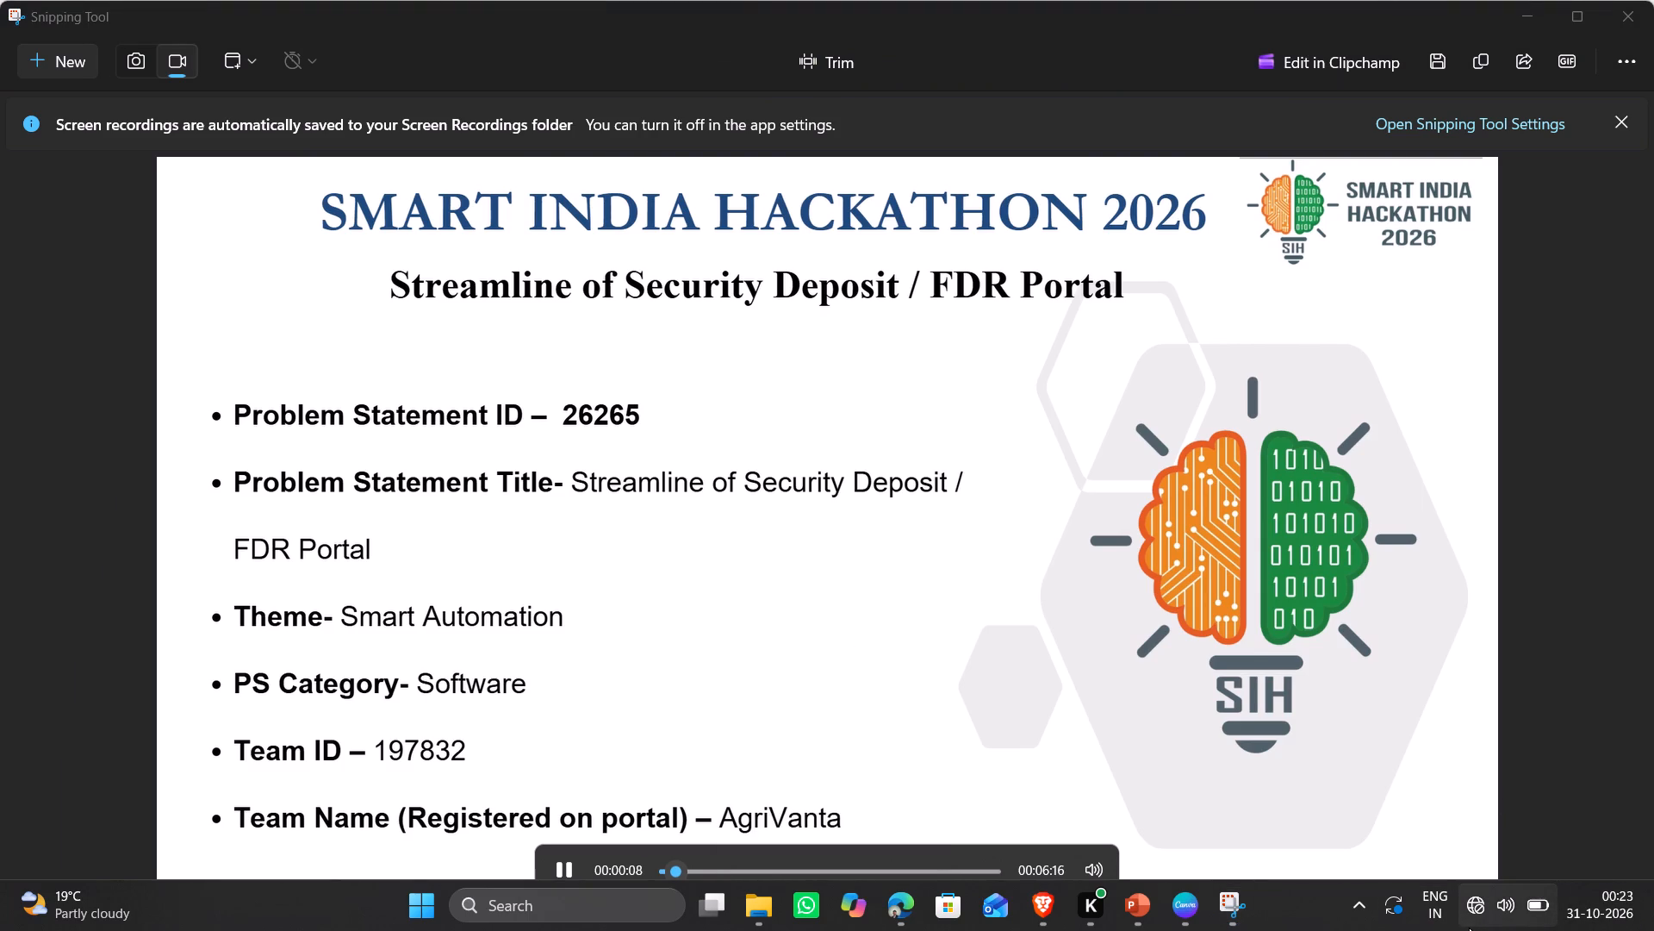
click(1469, 928)
click(1477, 913)
click(1477, 913)
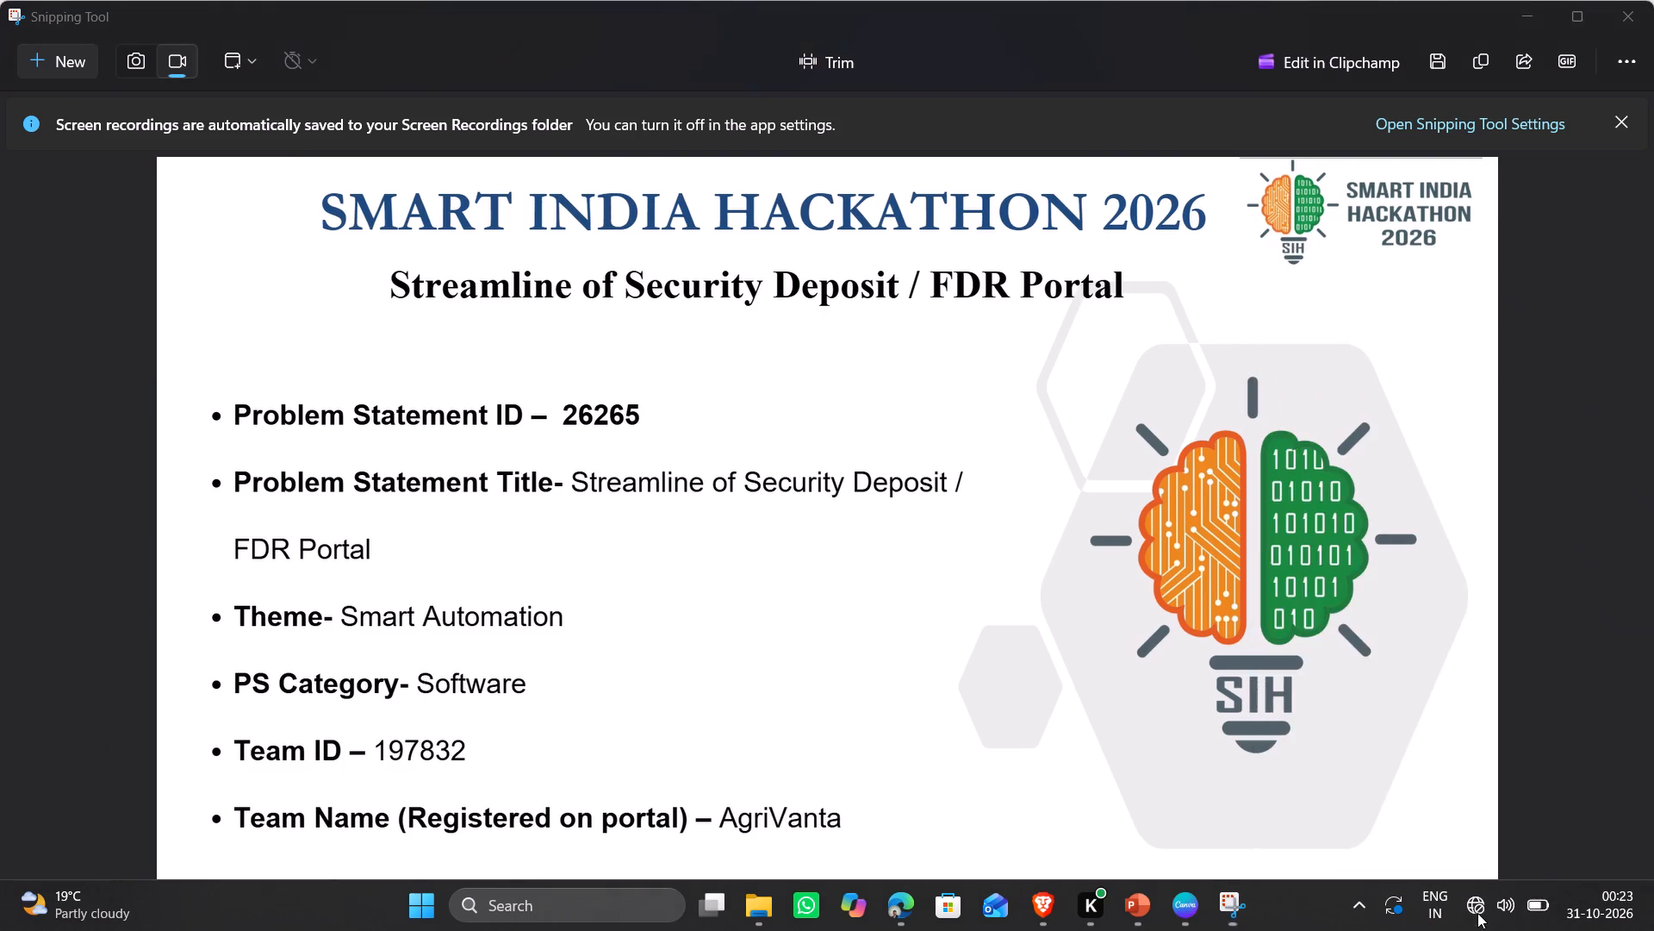
drag(1391, 780, 1644, 782)
click(1053, 684)
click(842, 865)
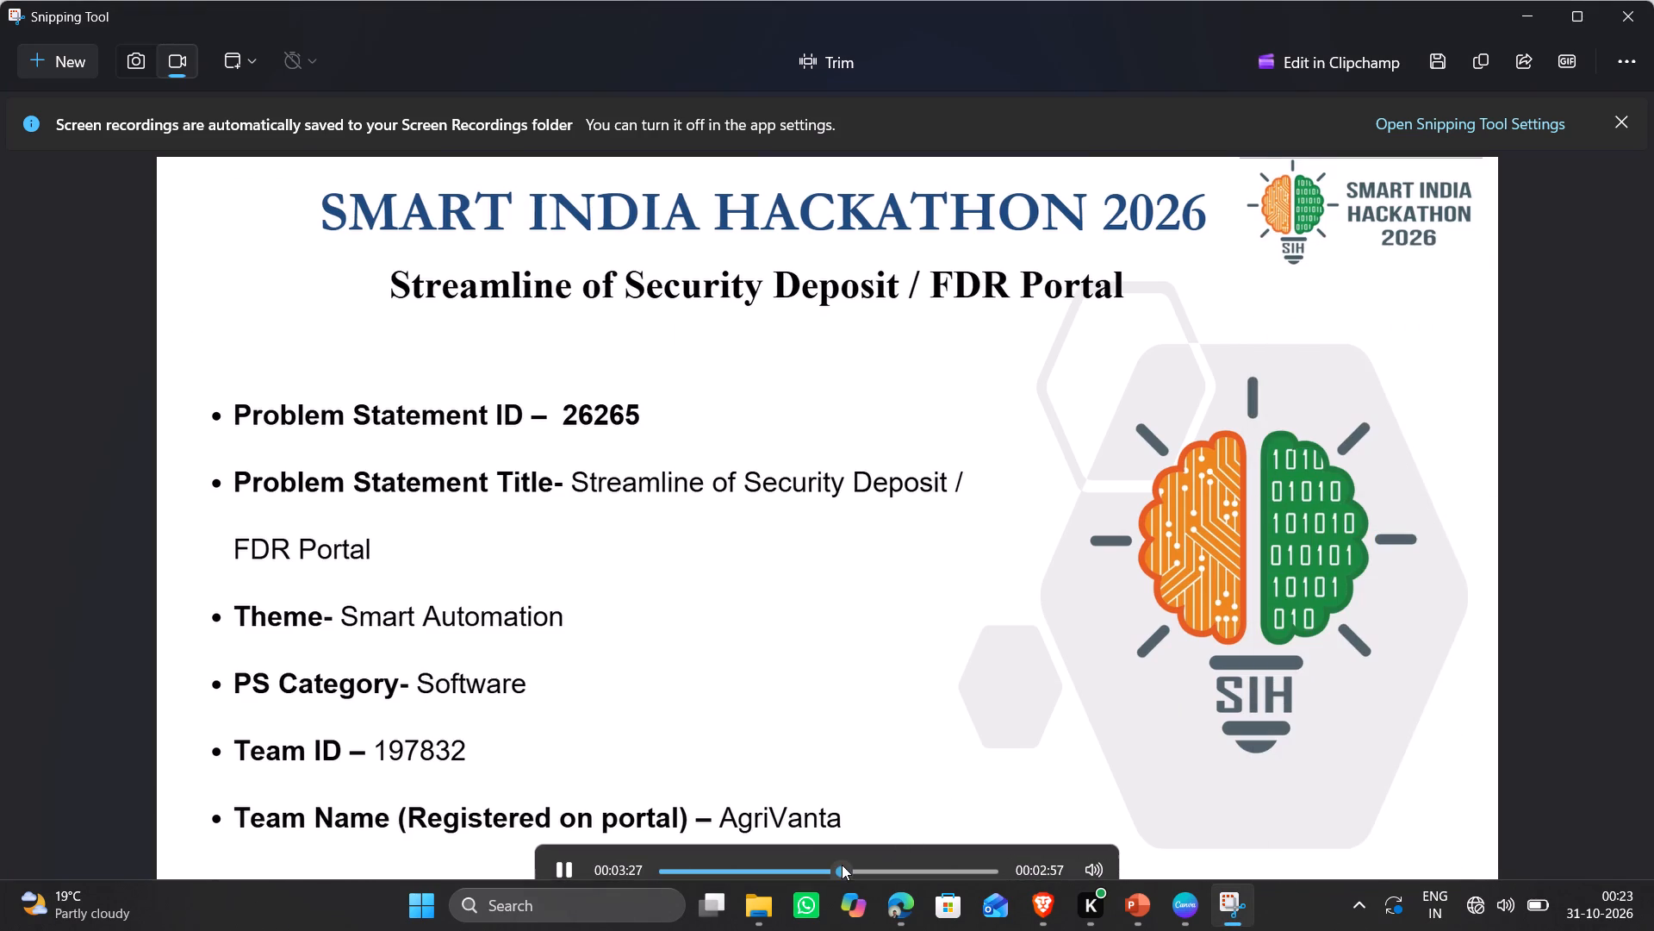
click(893, 865)
click(1085, 685)
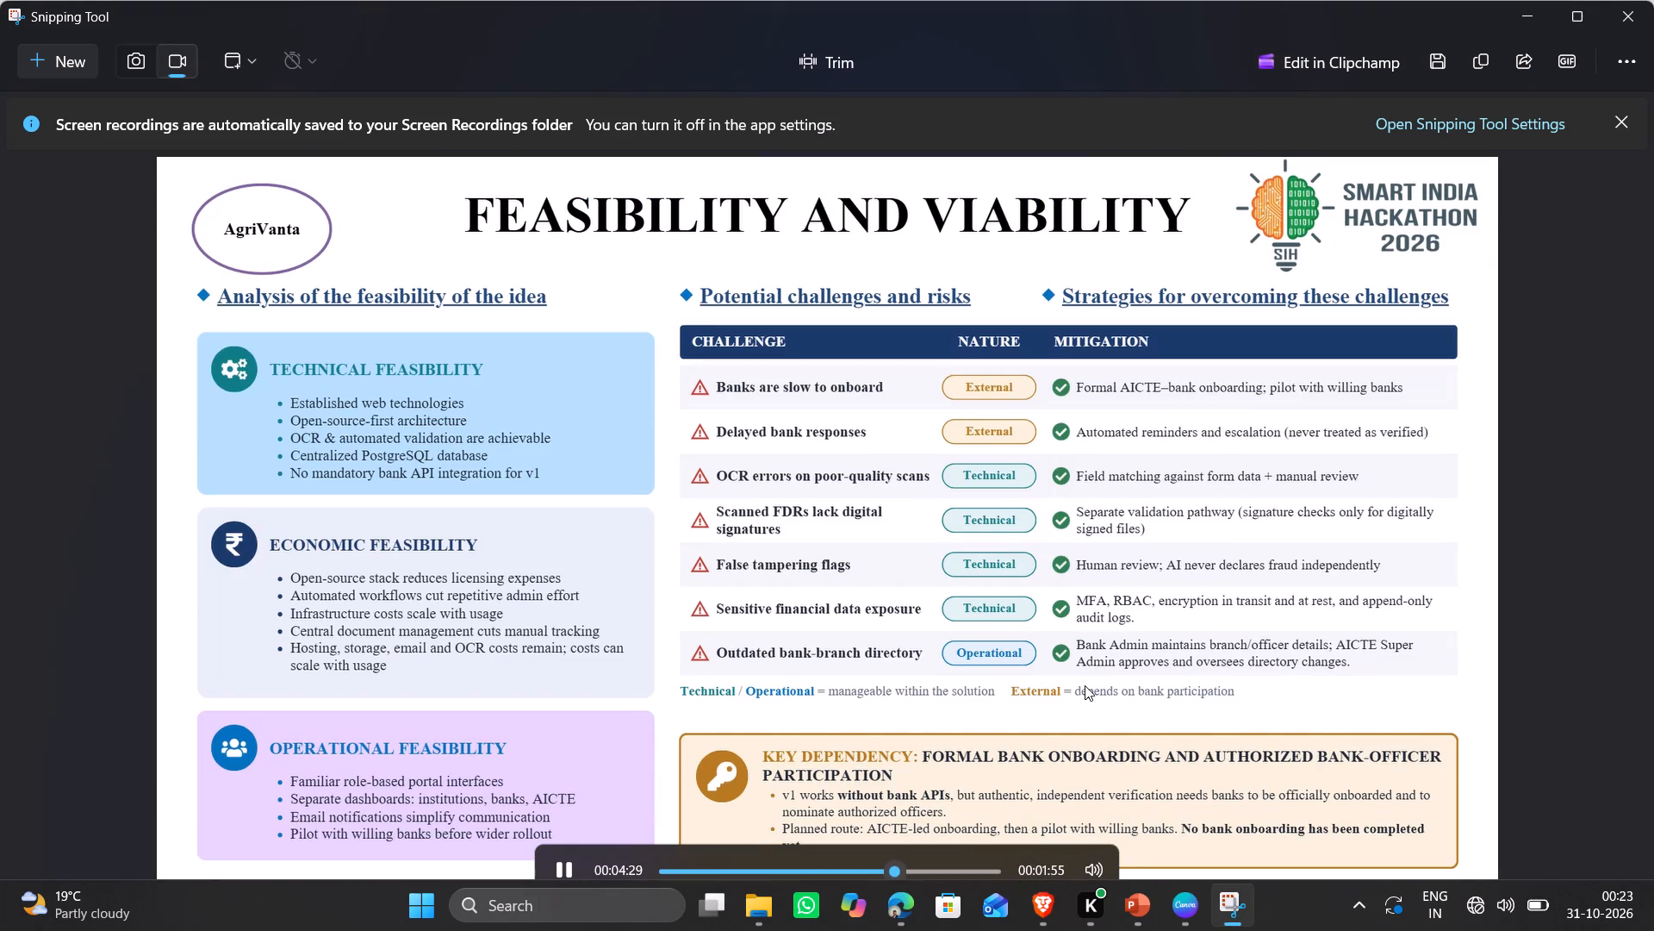
click(1079, 857)
click(1091, 869)
click(1612, 19)
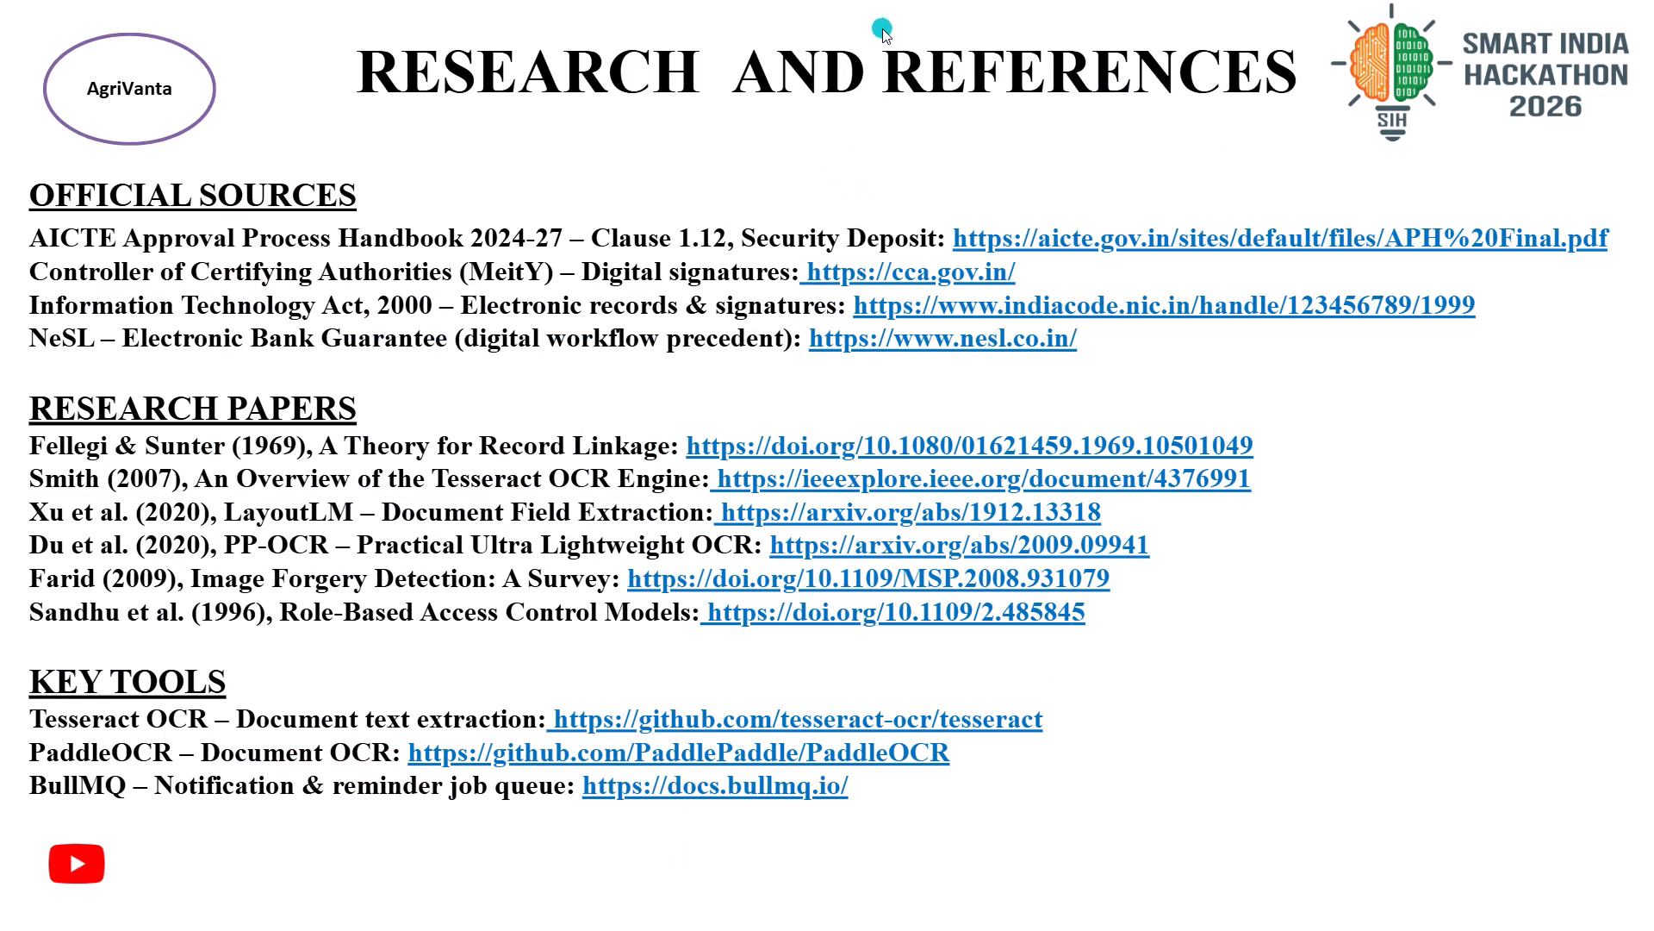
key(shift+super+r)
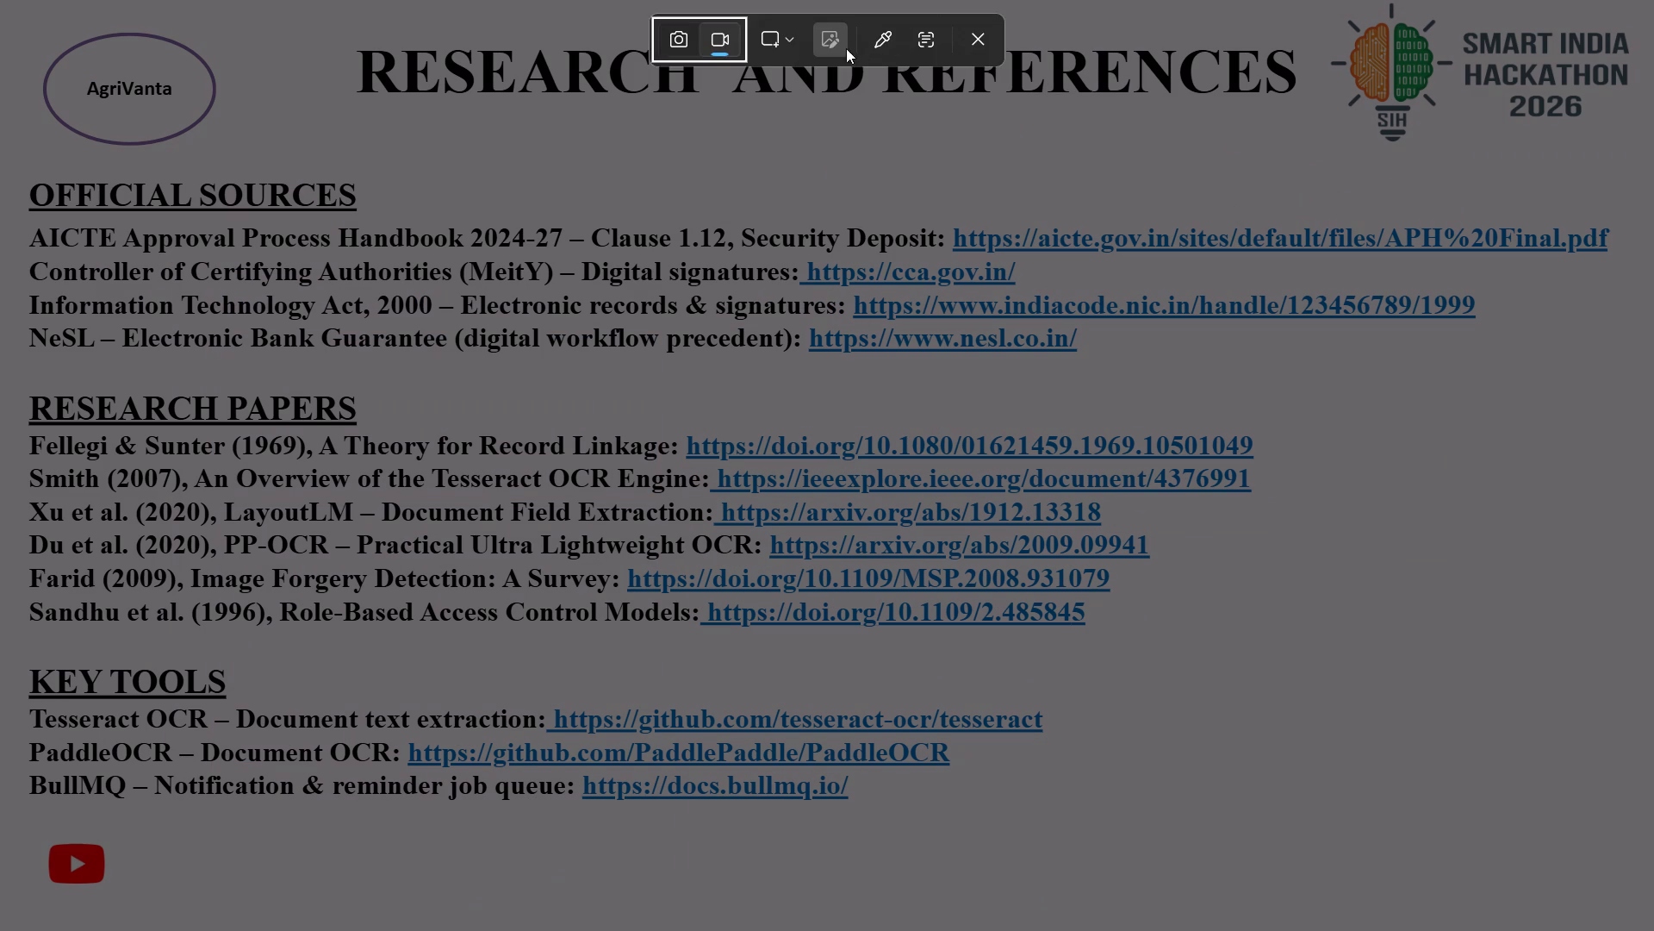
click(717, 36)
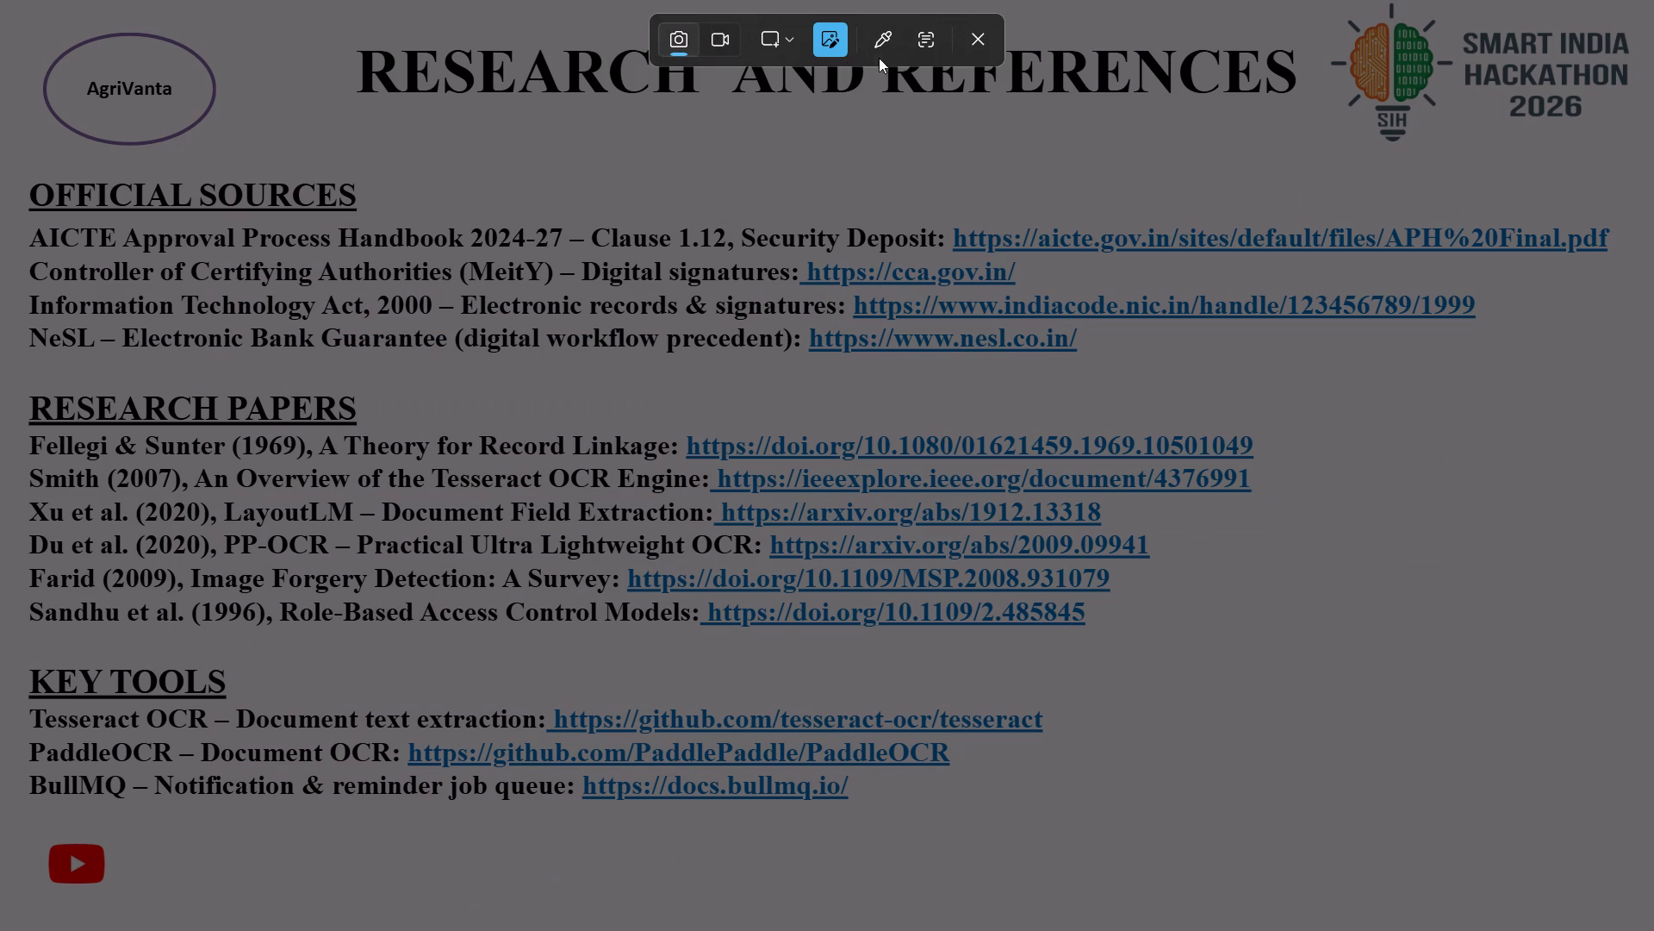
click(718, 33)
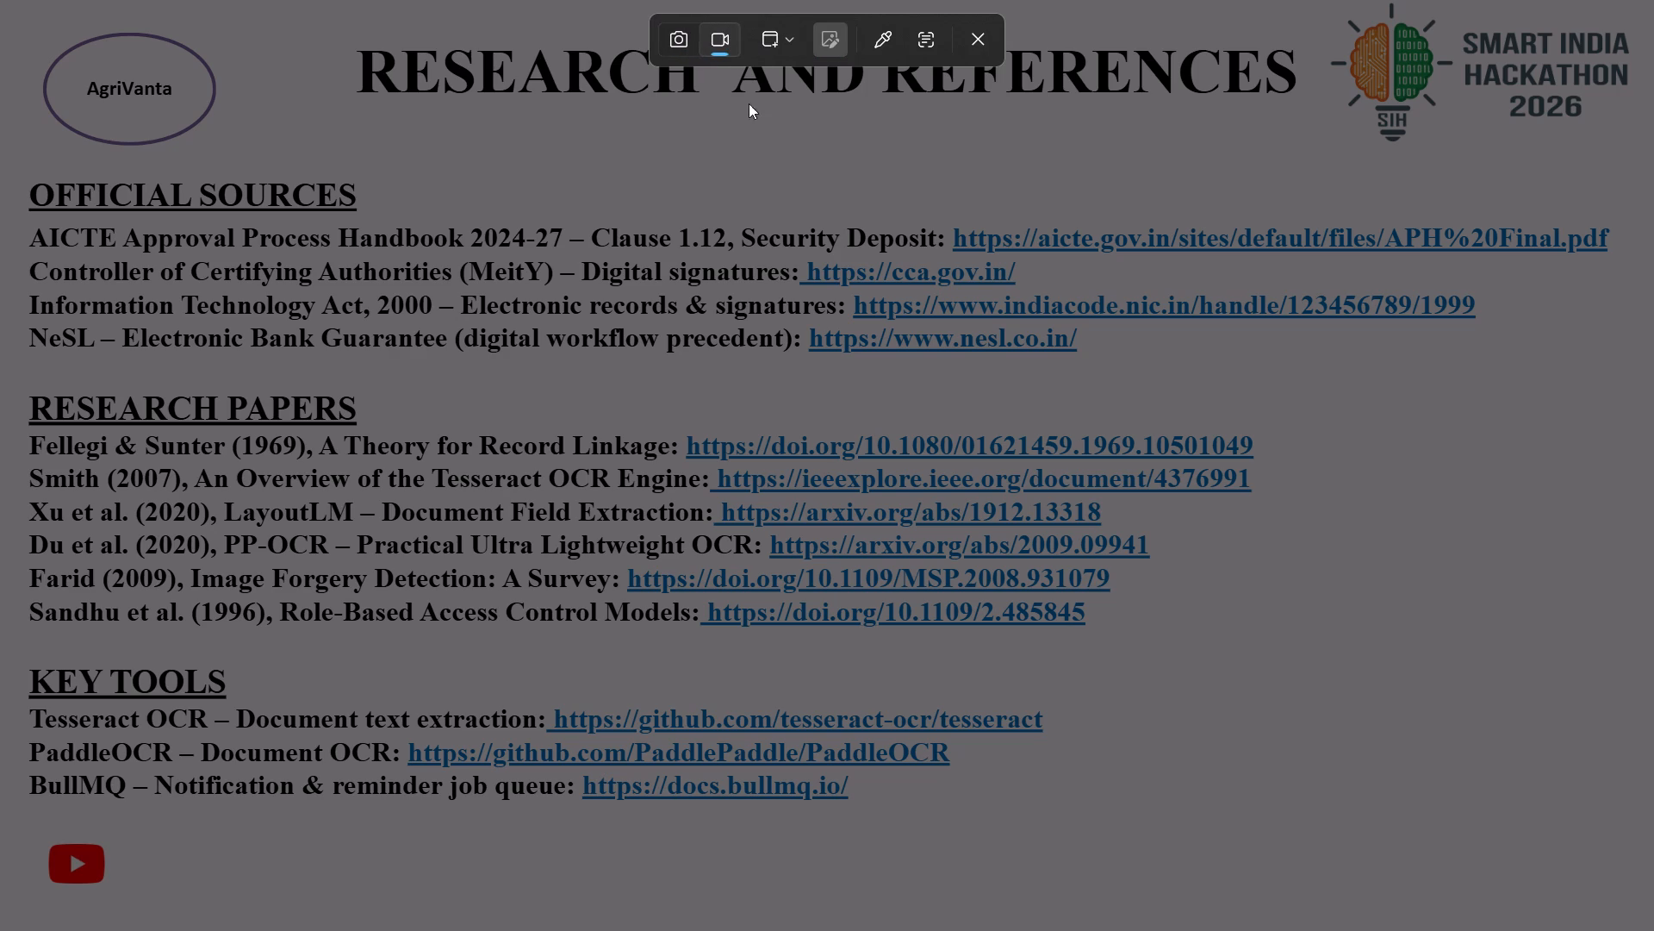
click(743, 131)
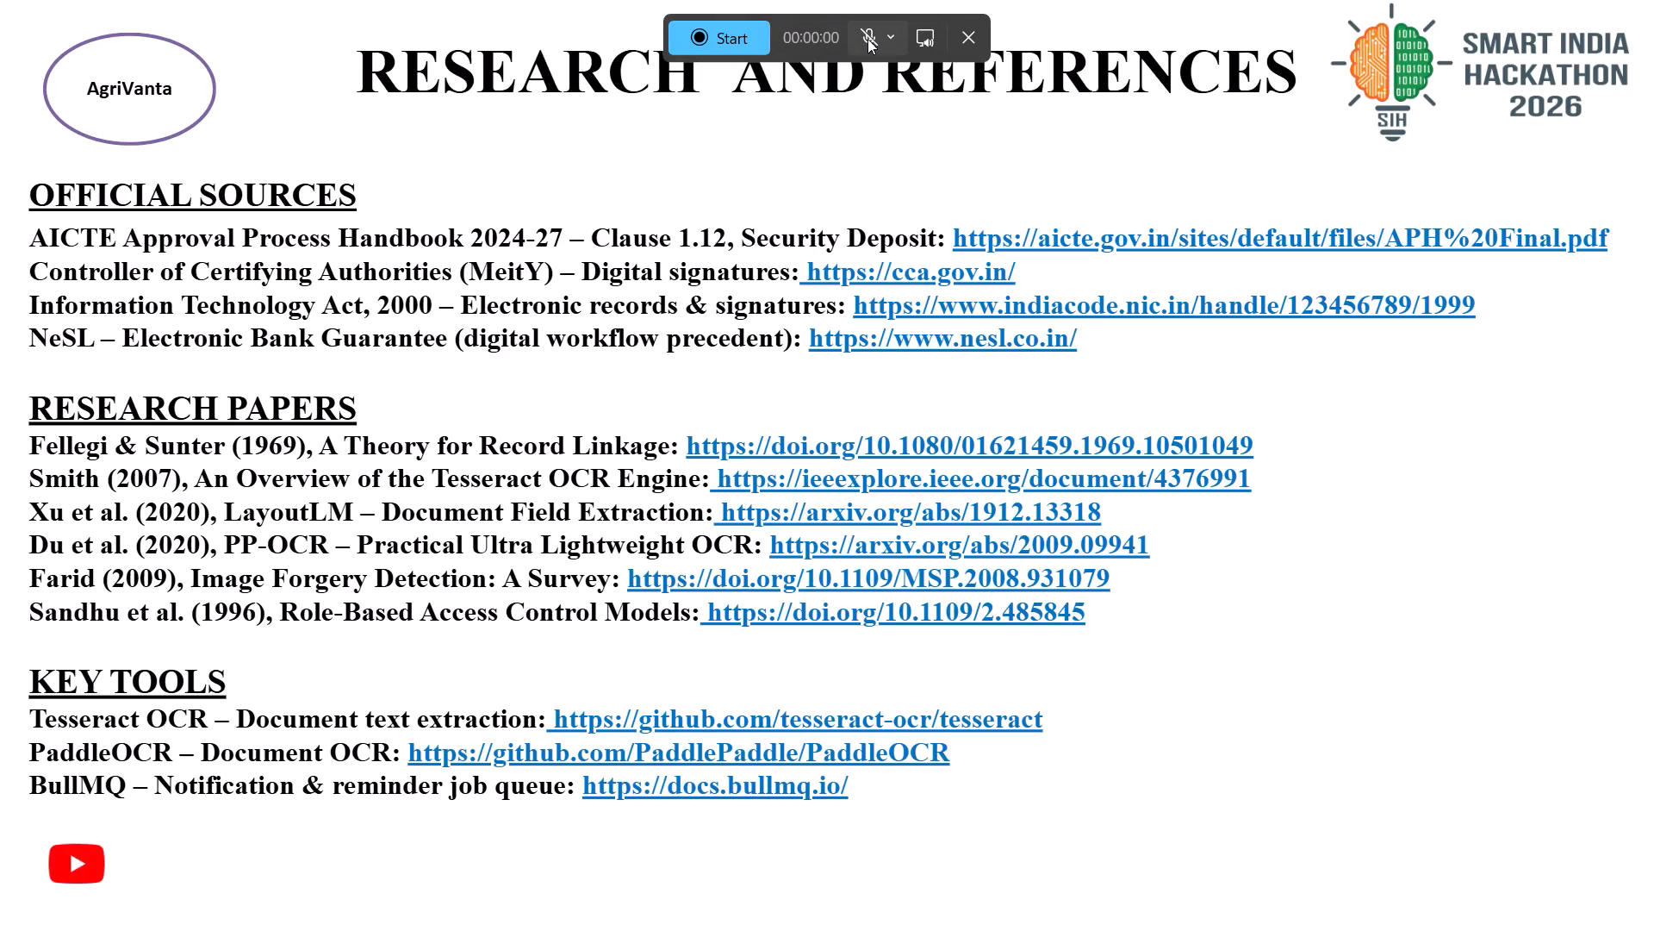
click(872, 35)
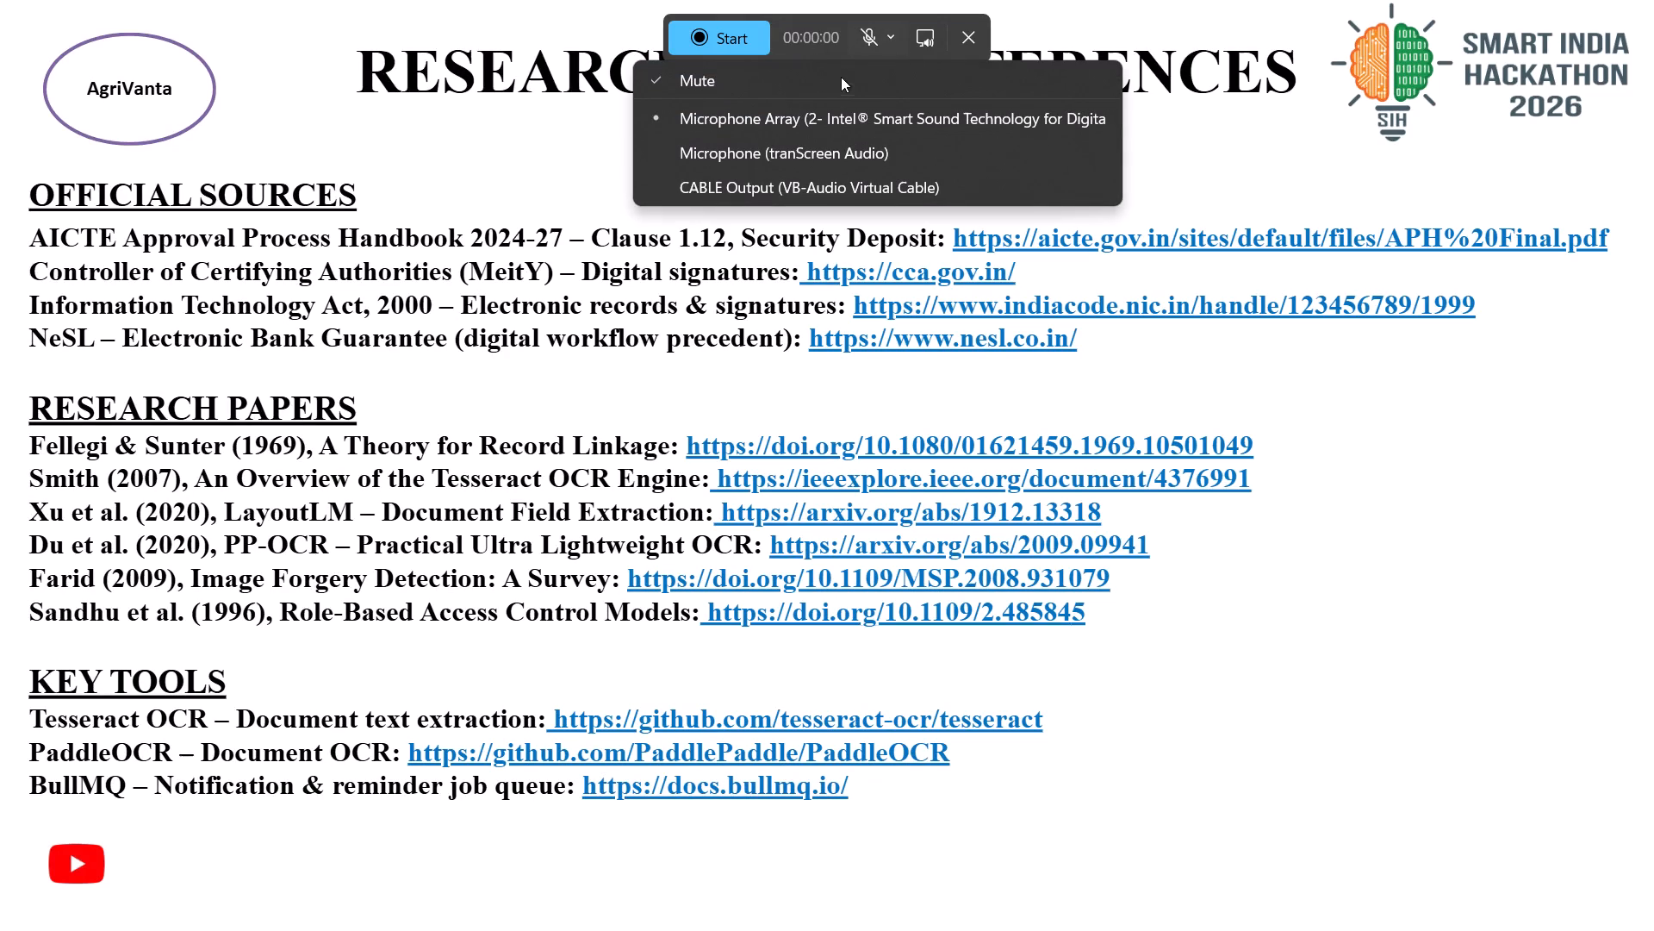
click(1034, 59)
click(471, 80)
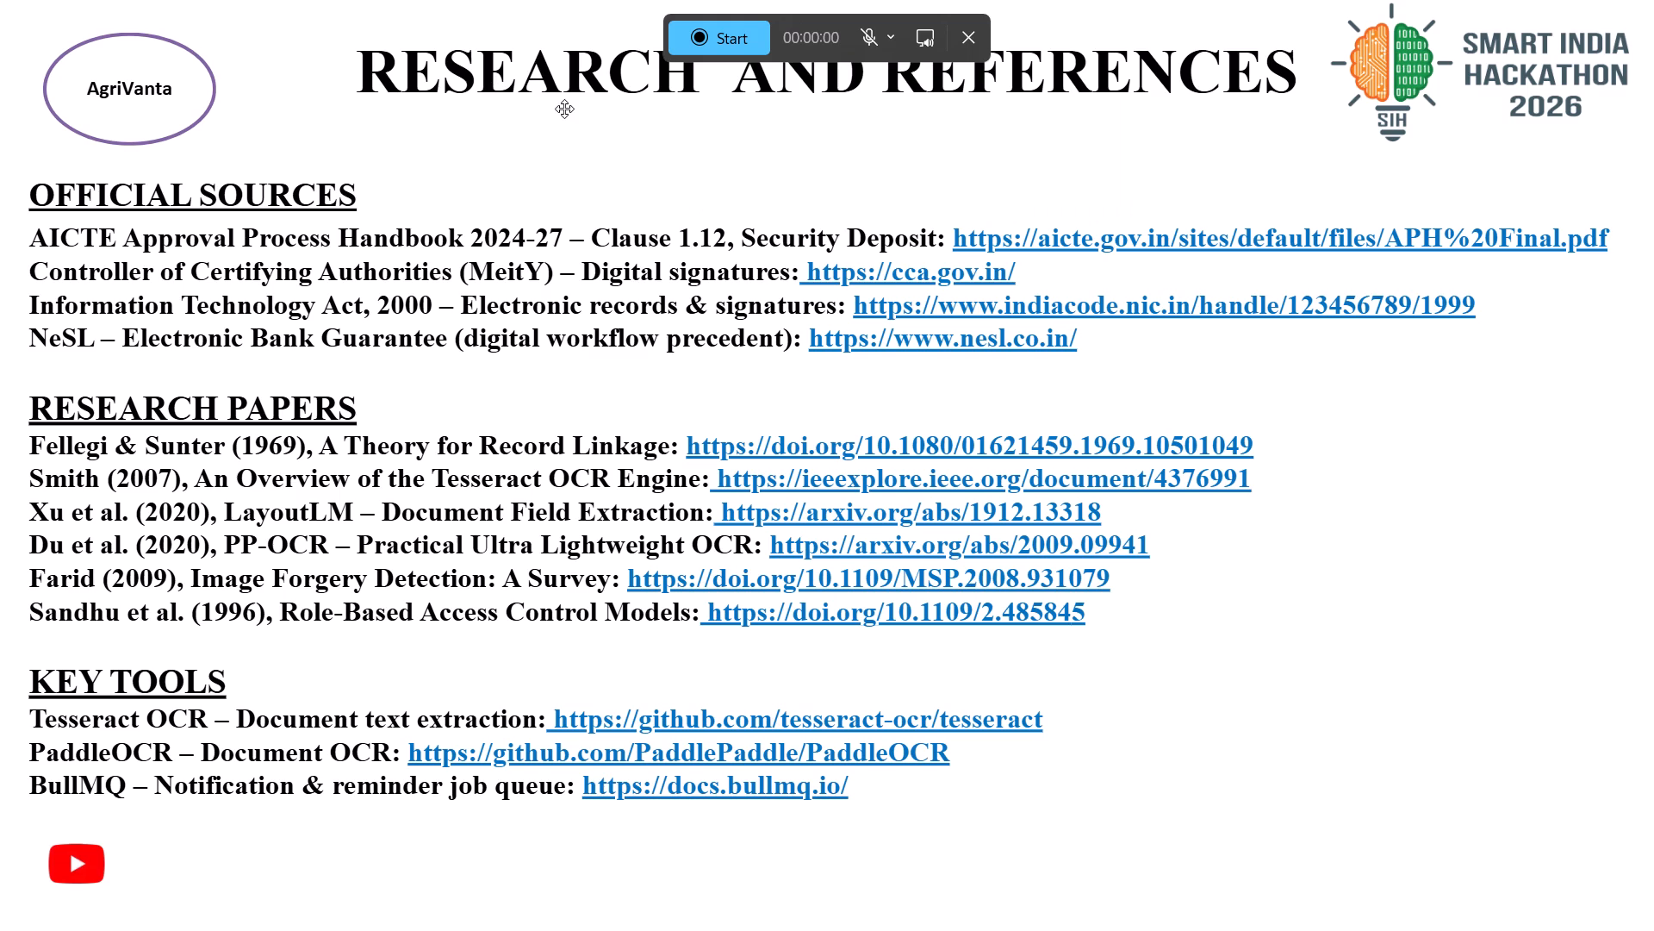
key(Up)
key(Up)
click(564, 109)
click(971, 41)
Return the full-screen presentation from Research and References to the Smart India Hackathon 2026 title slide.
key(Up)
key(Up)
key(Up)
key(Up)
key(Up)
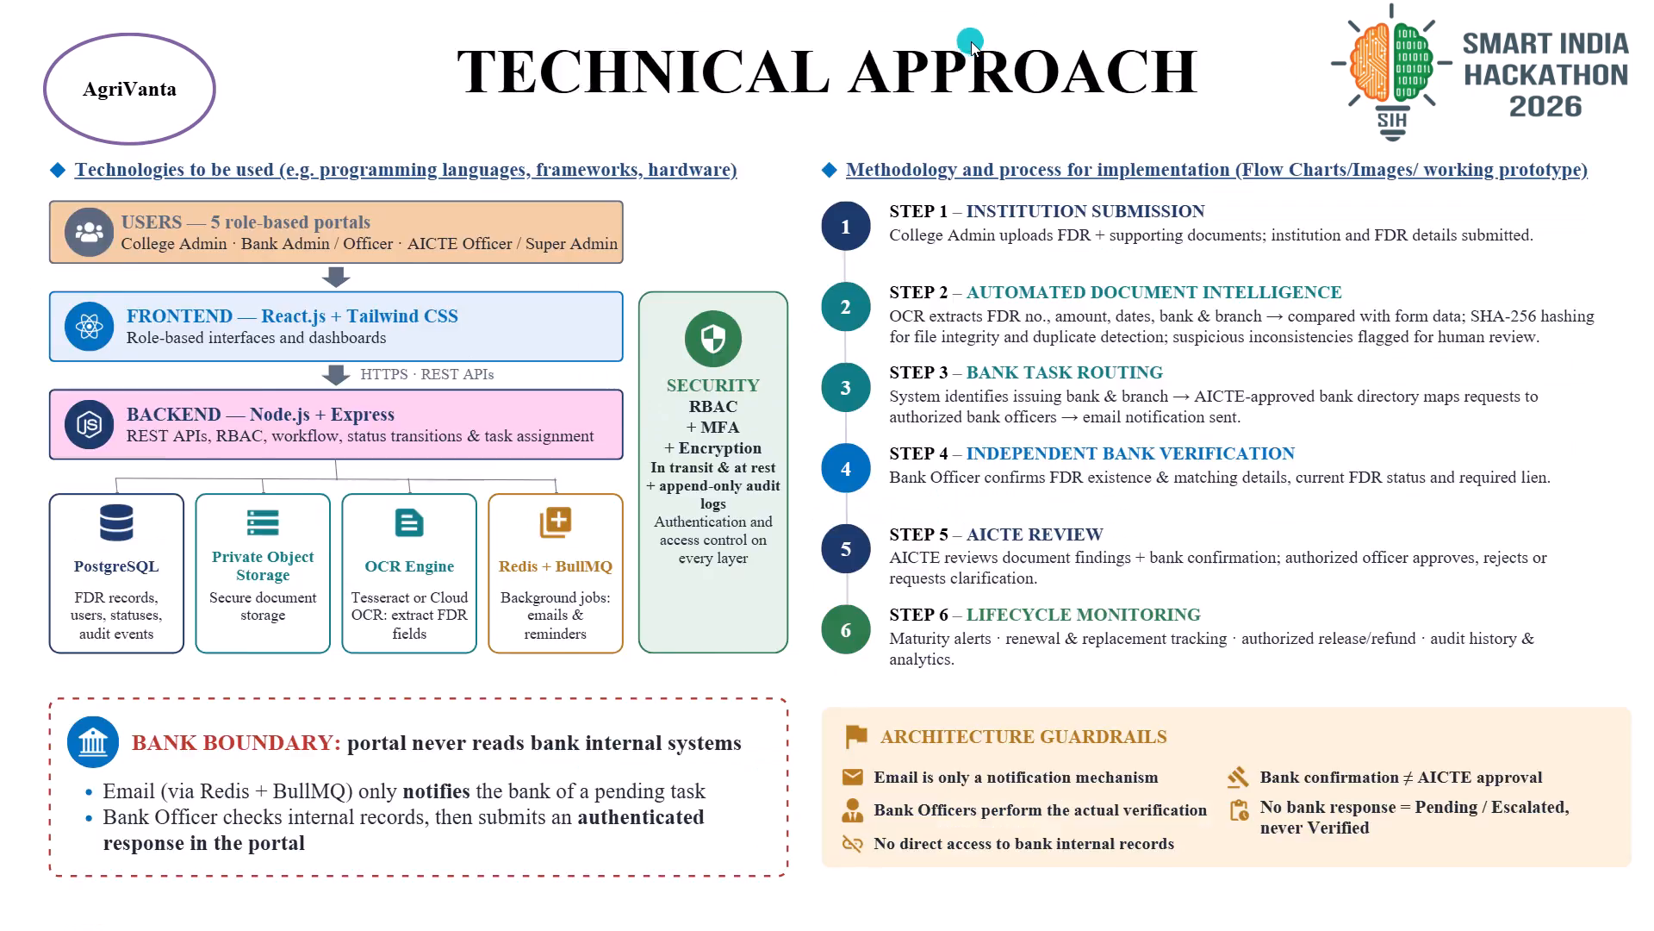
key(Up)
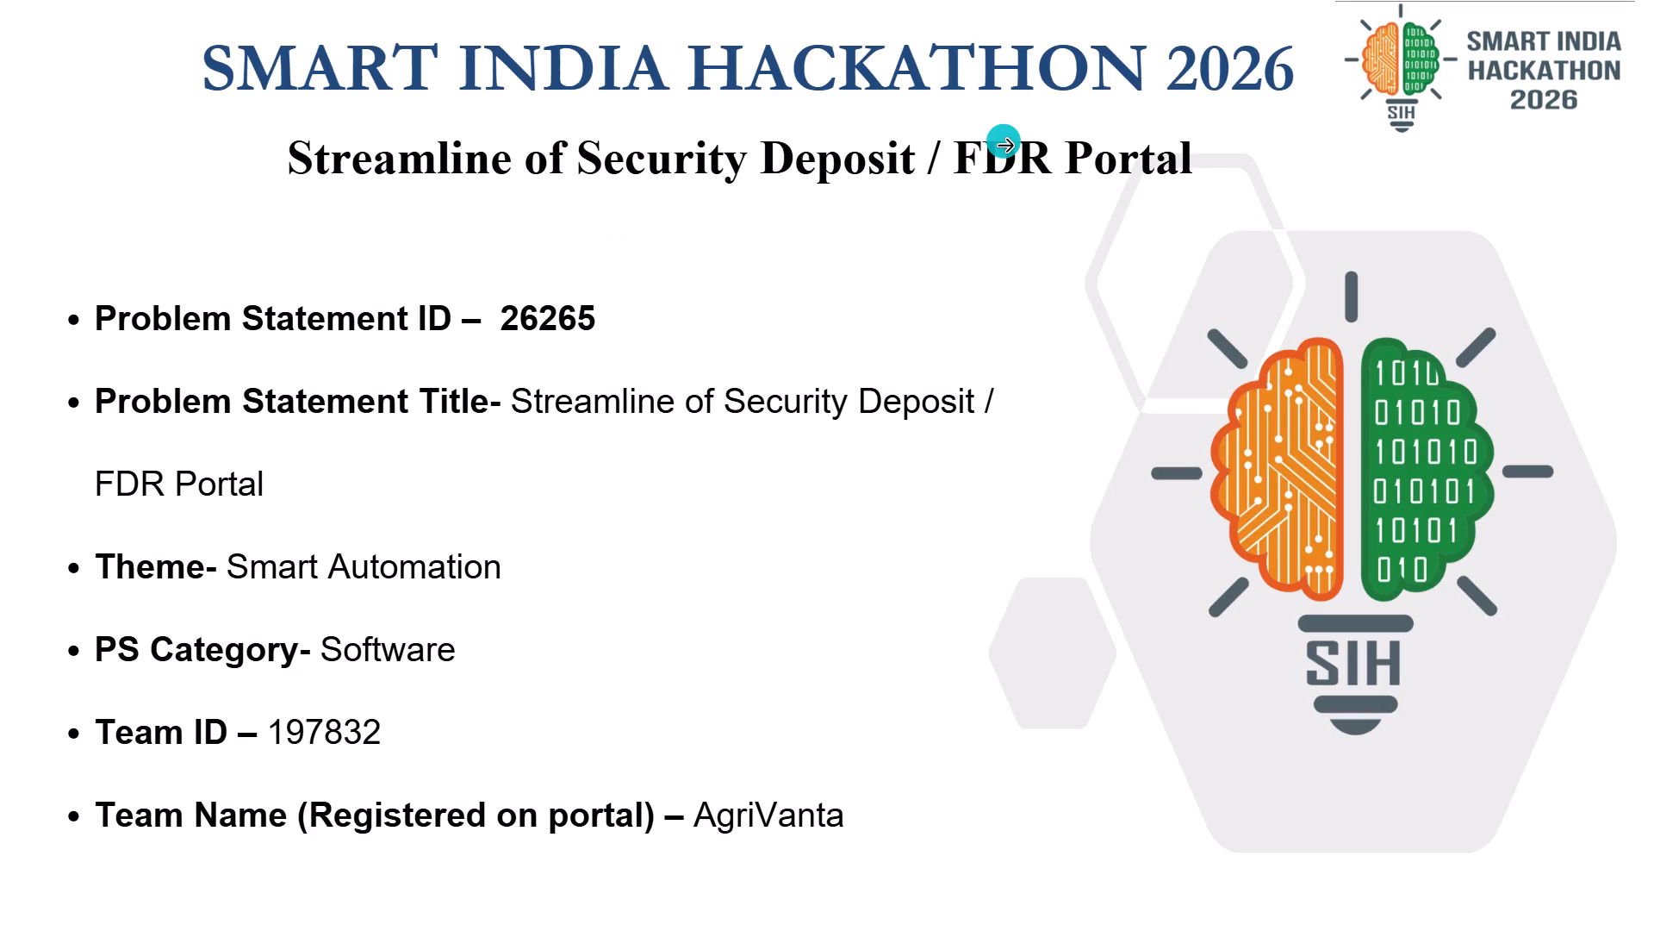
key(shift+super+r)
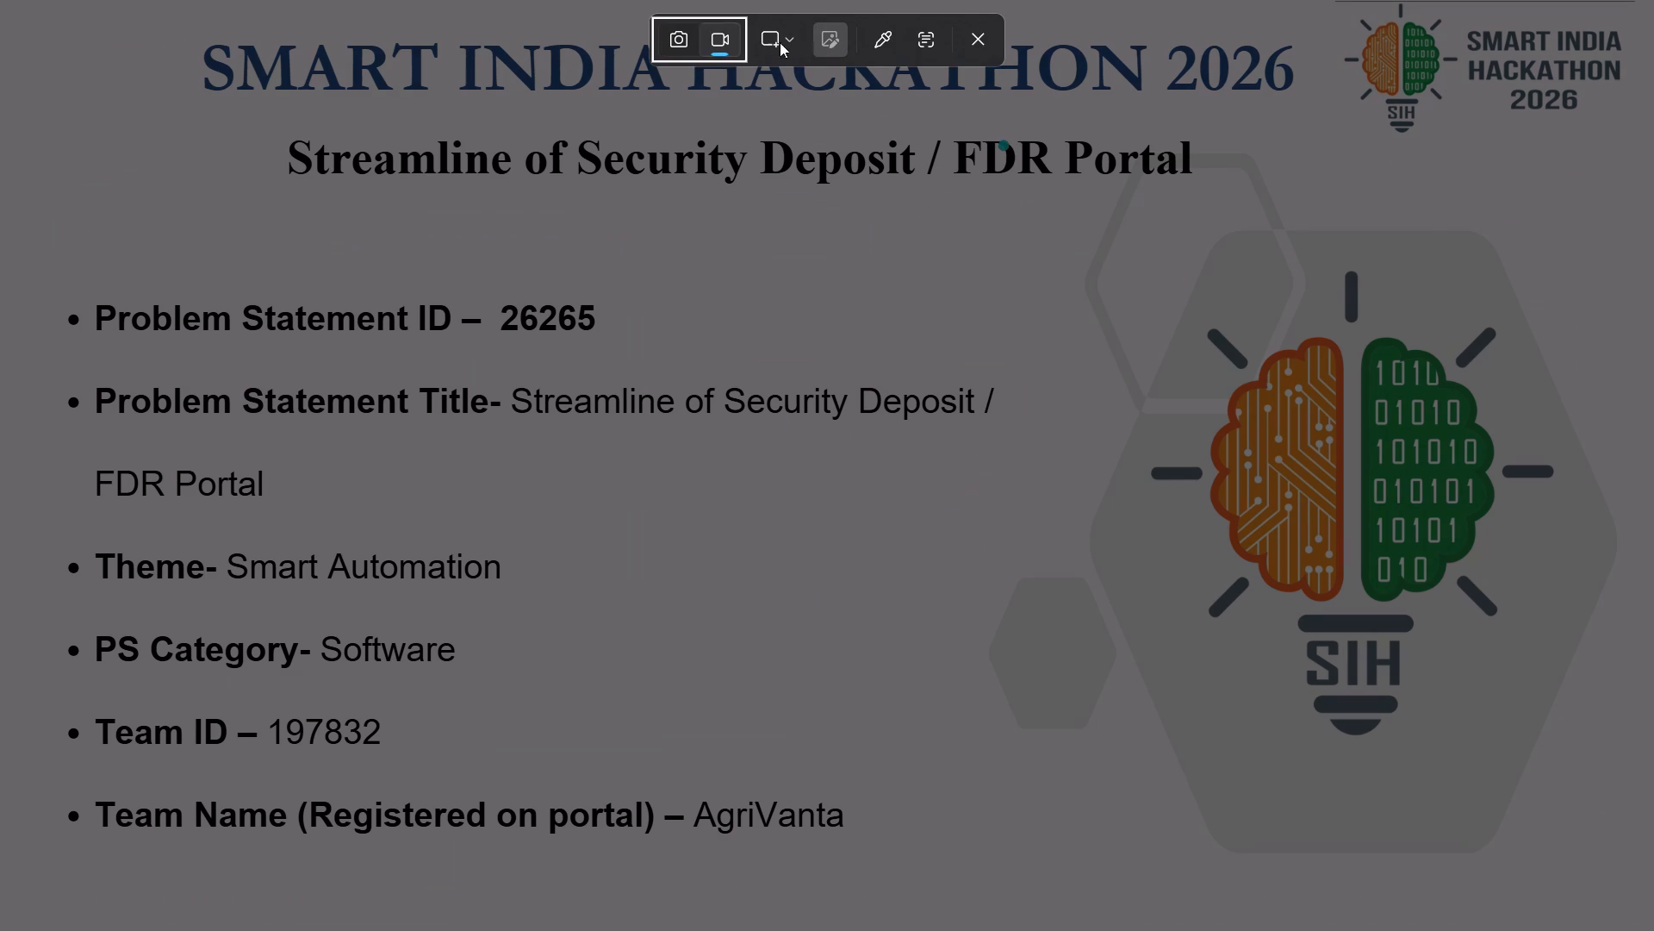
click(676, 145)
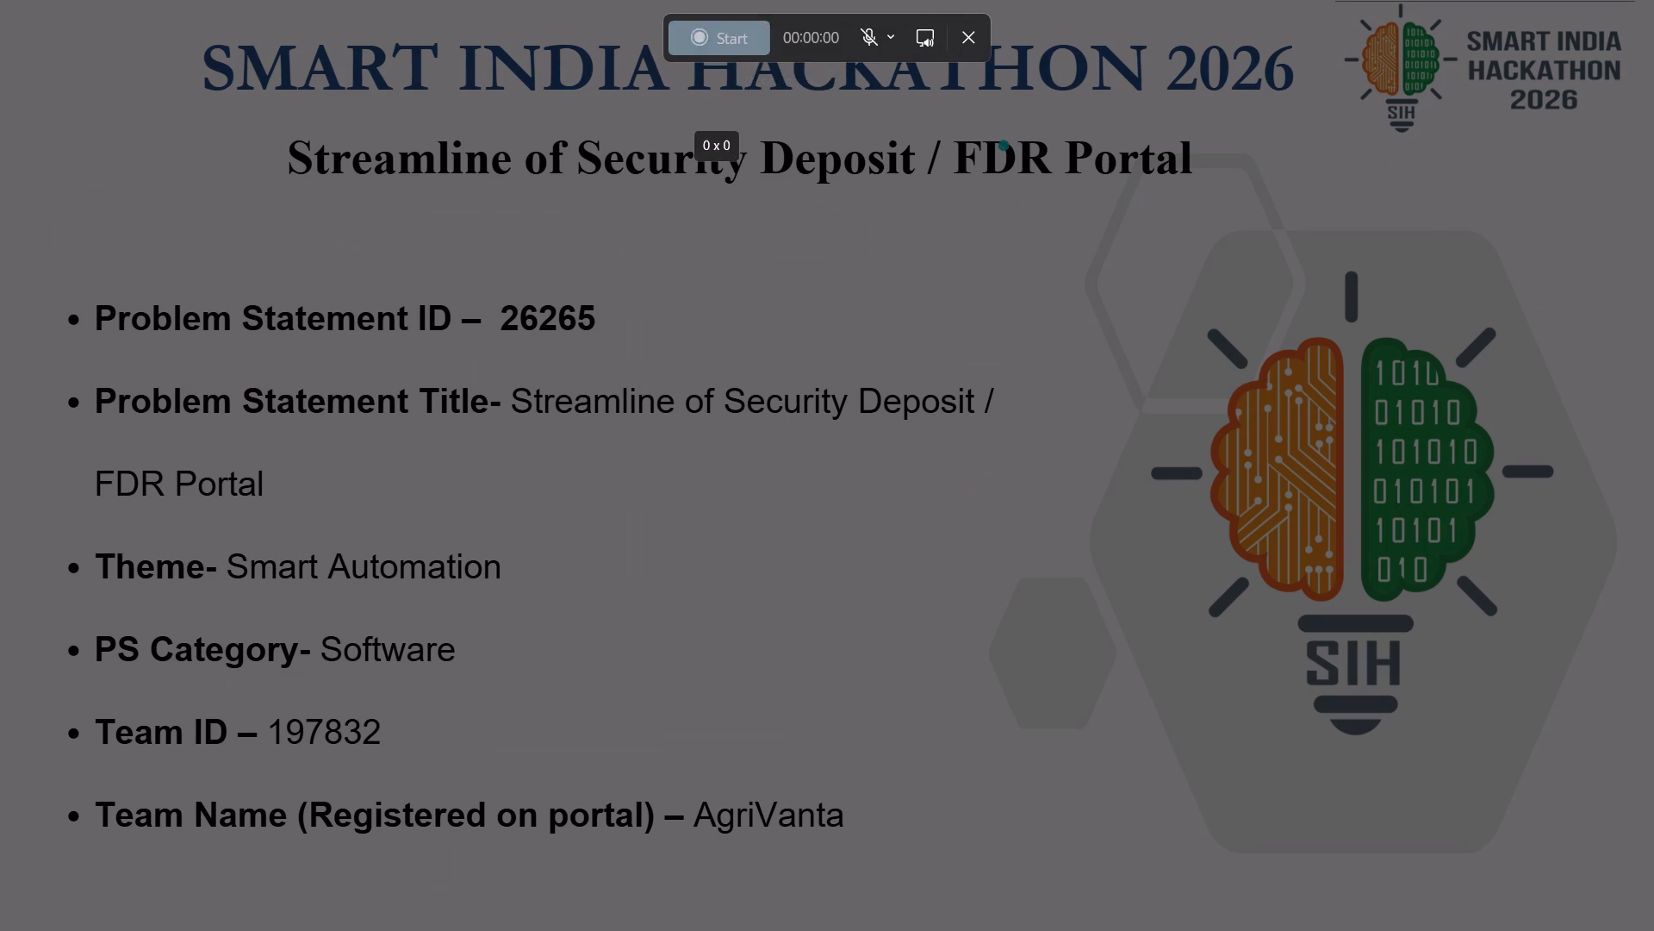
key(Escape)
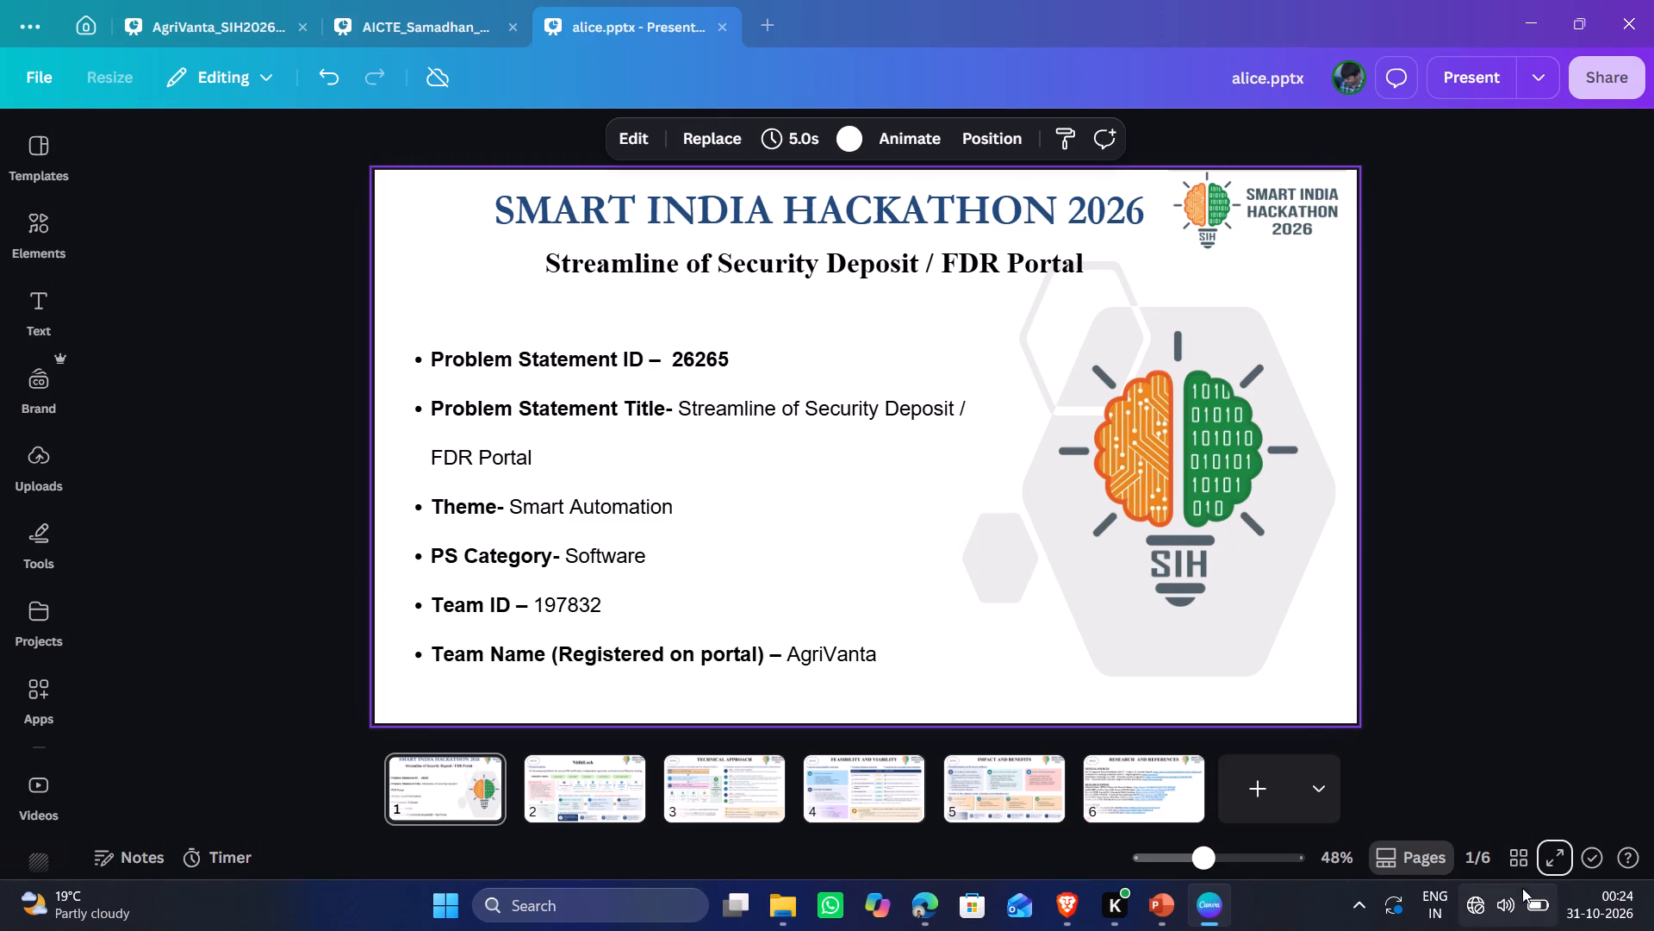
Reopen the presentation full screen and make a short window recording of the title slide, choosing the Intel Smart Sound Microphone Array as audio input.
click(1550, 854)
key(shift+super+r)
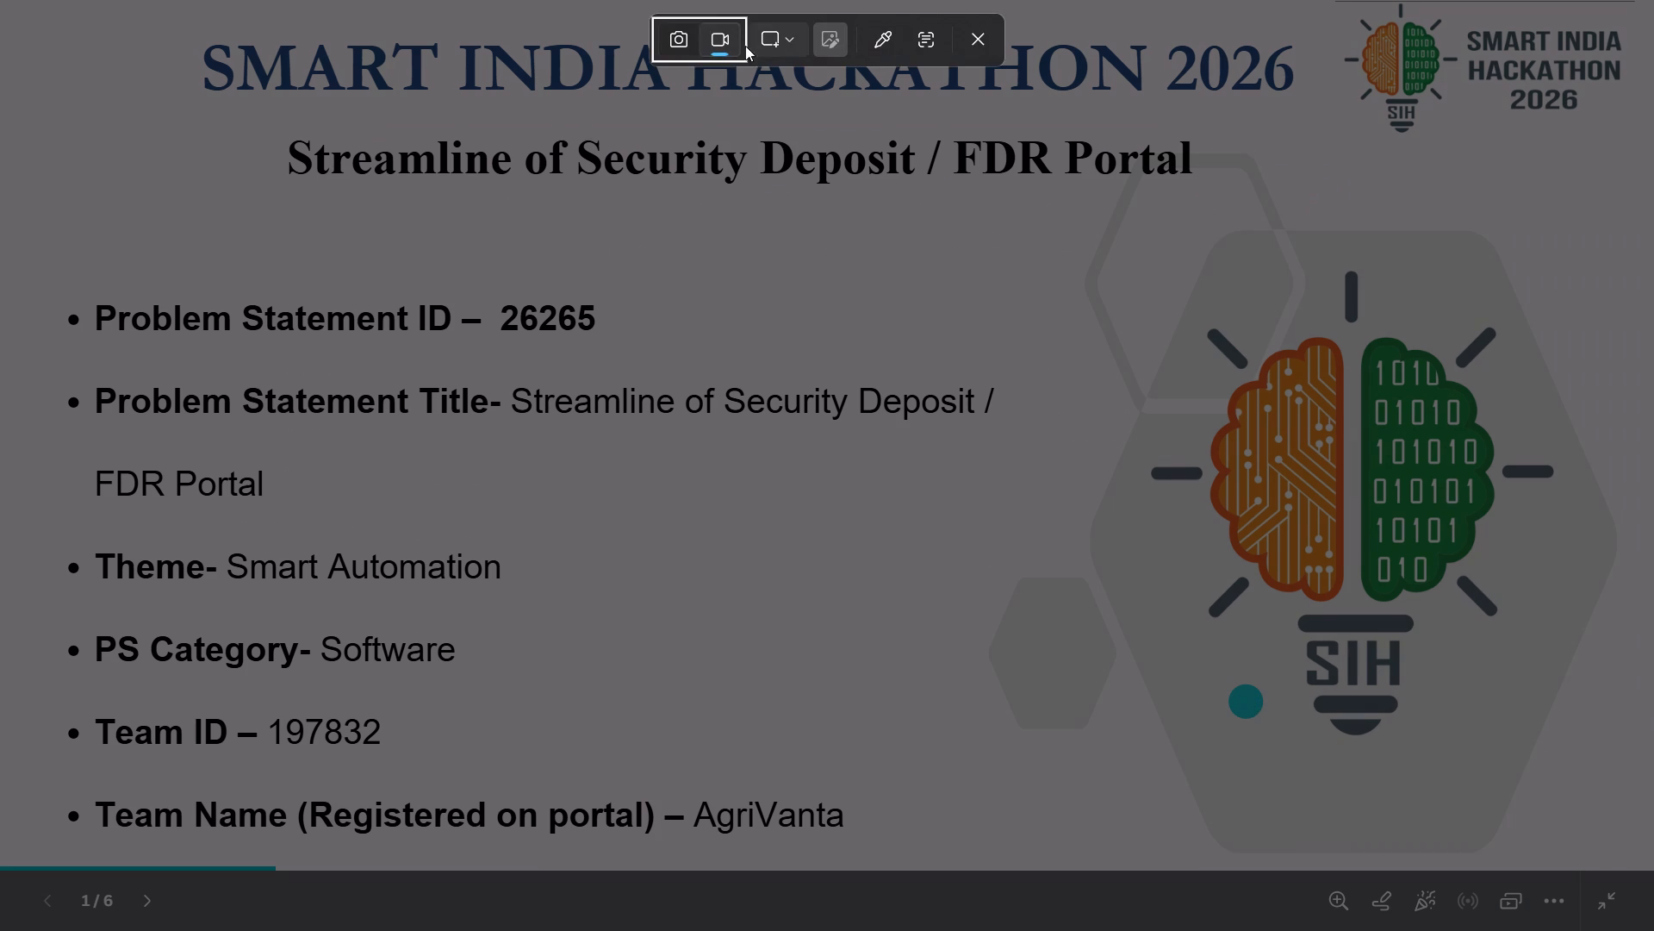
click(782, 38)
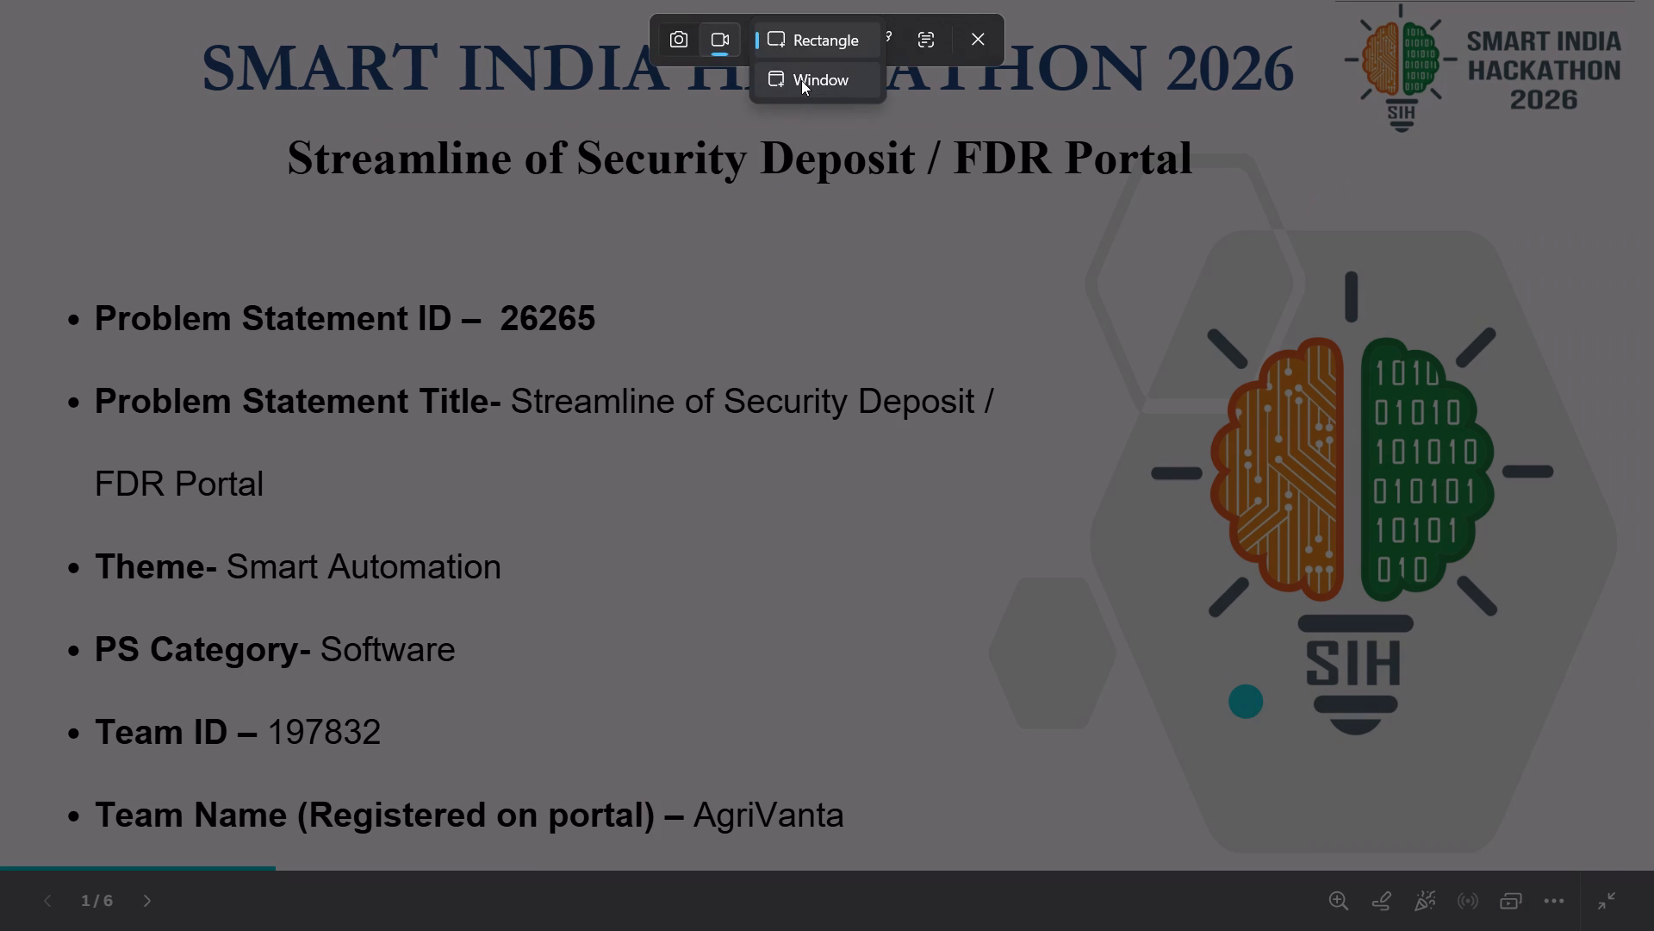
click(801, 80)
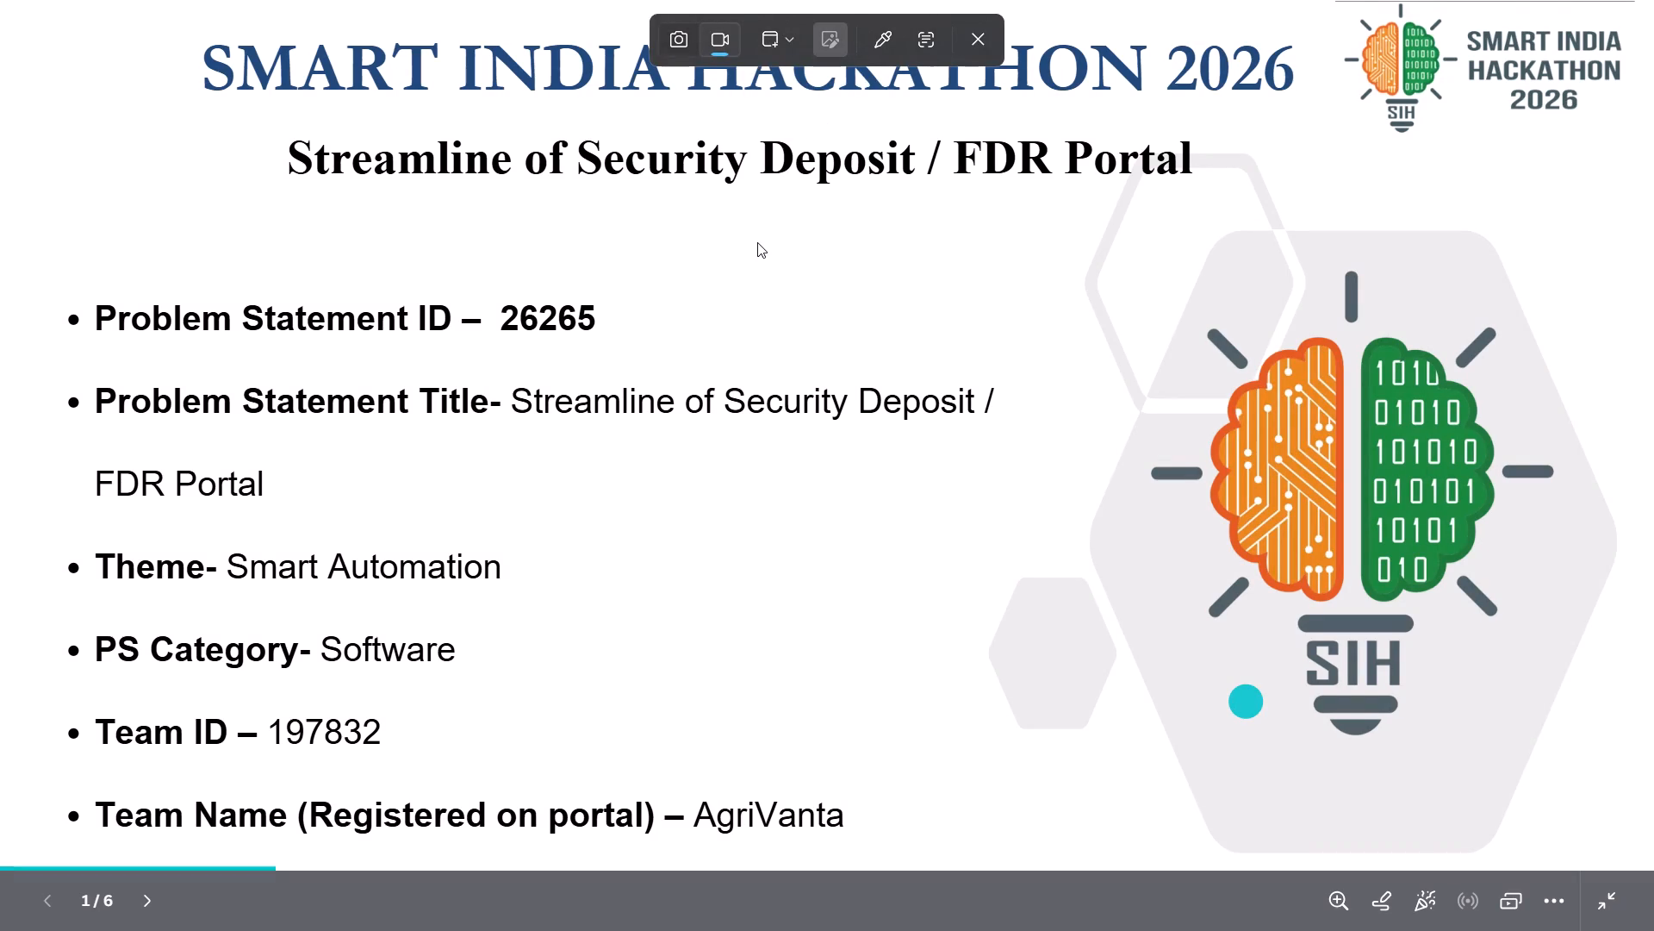
click(757, 242)
click(868, 34)
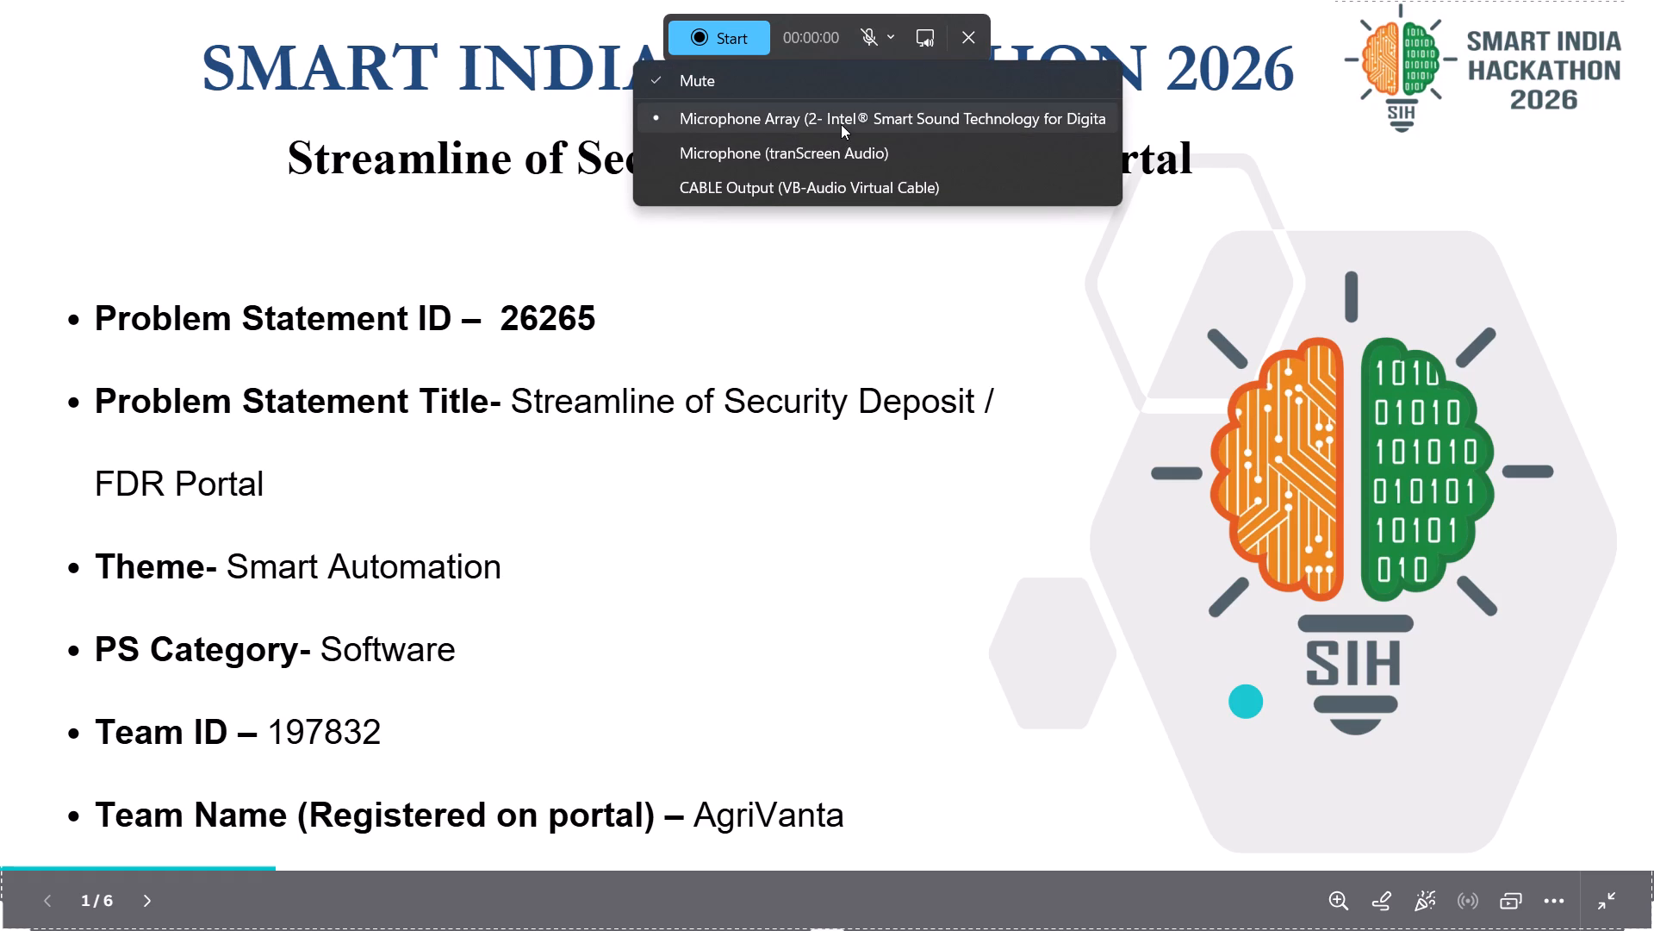
click(841, 124)
click(700, 33)
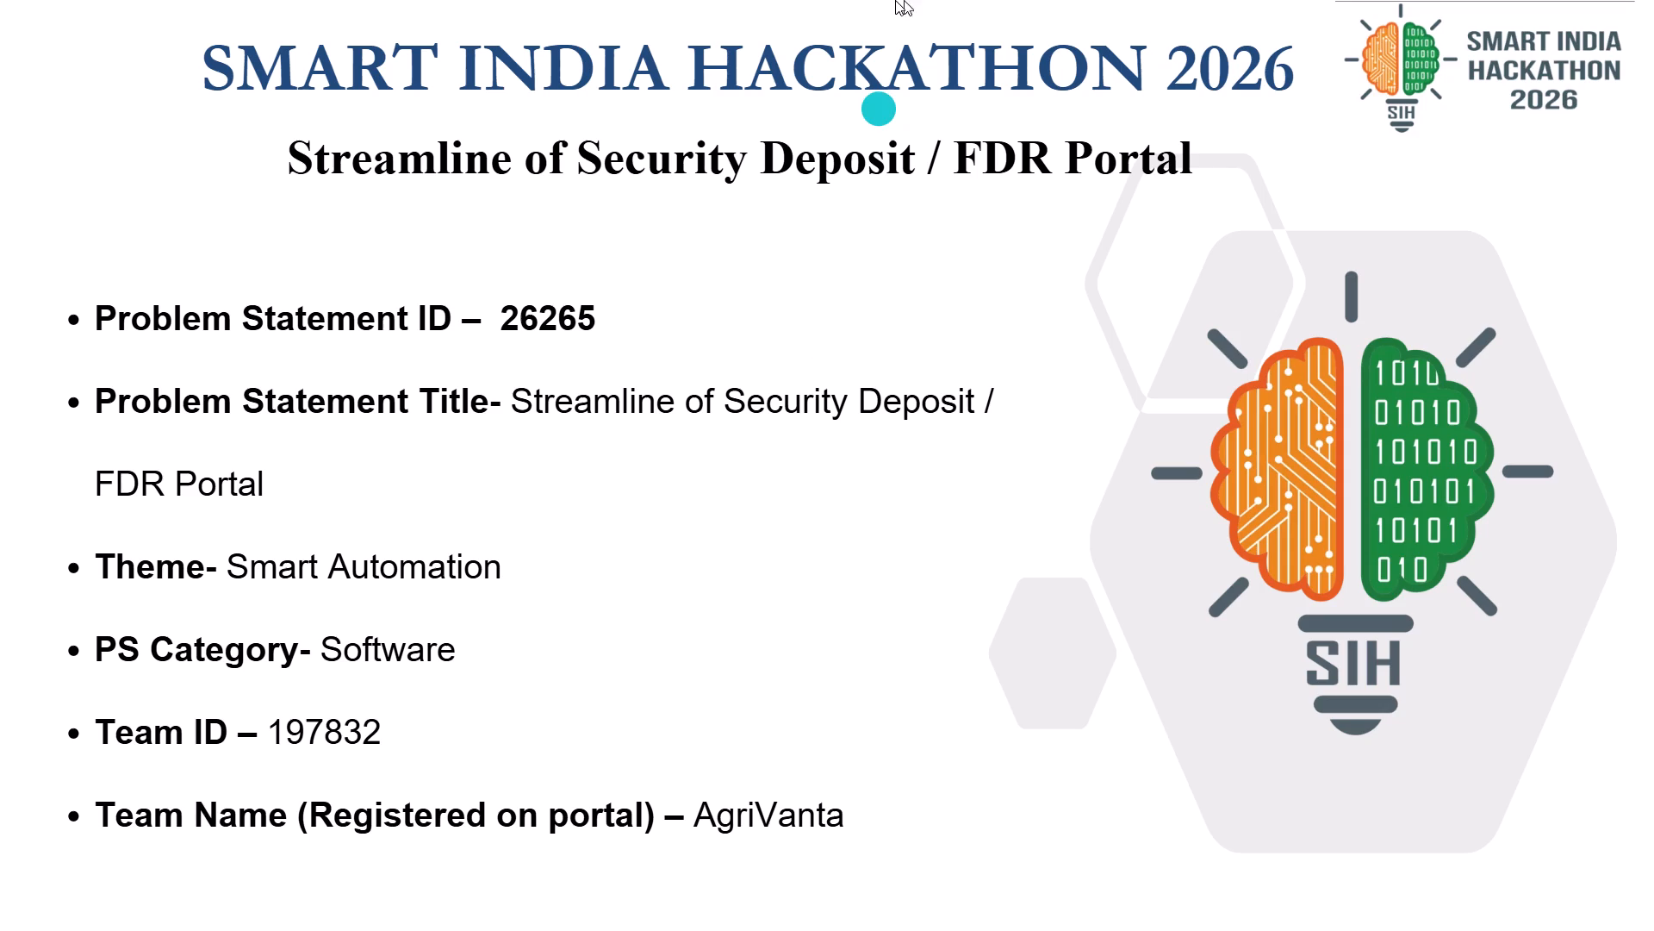
click(765, 33)
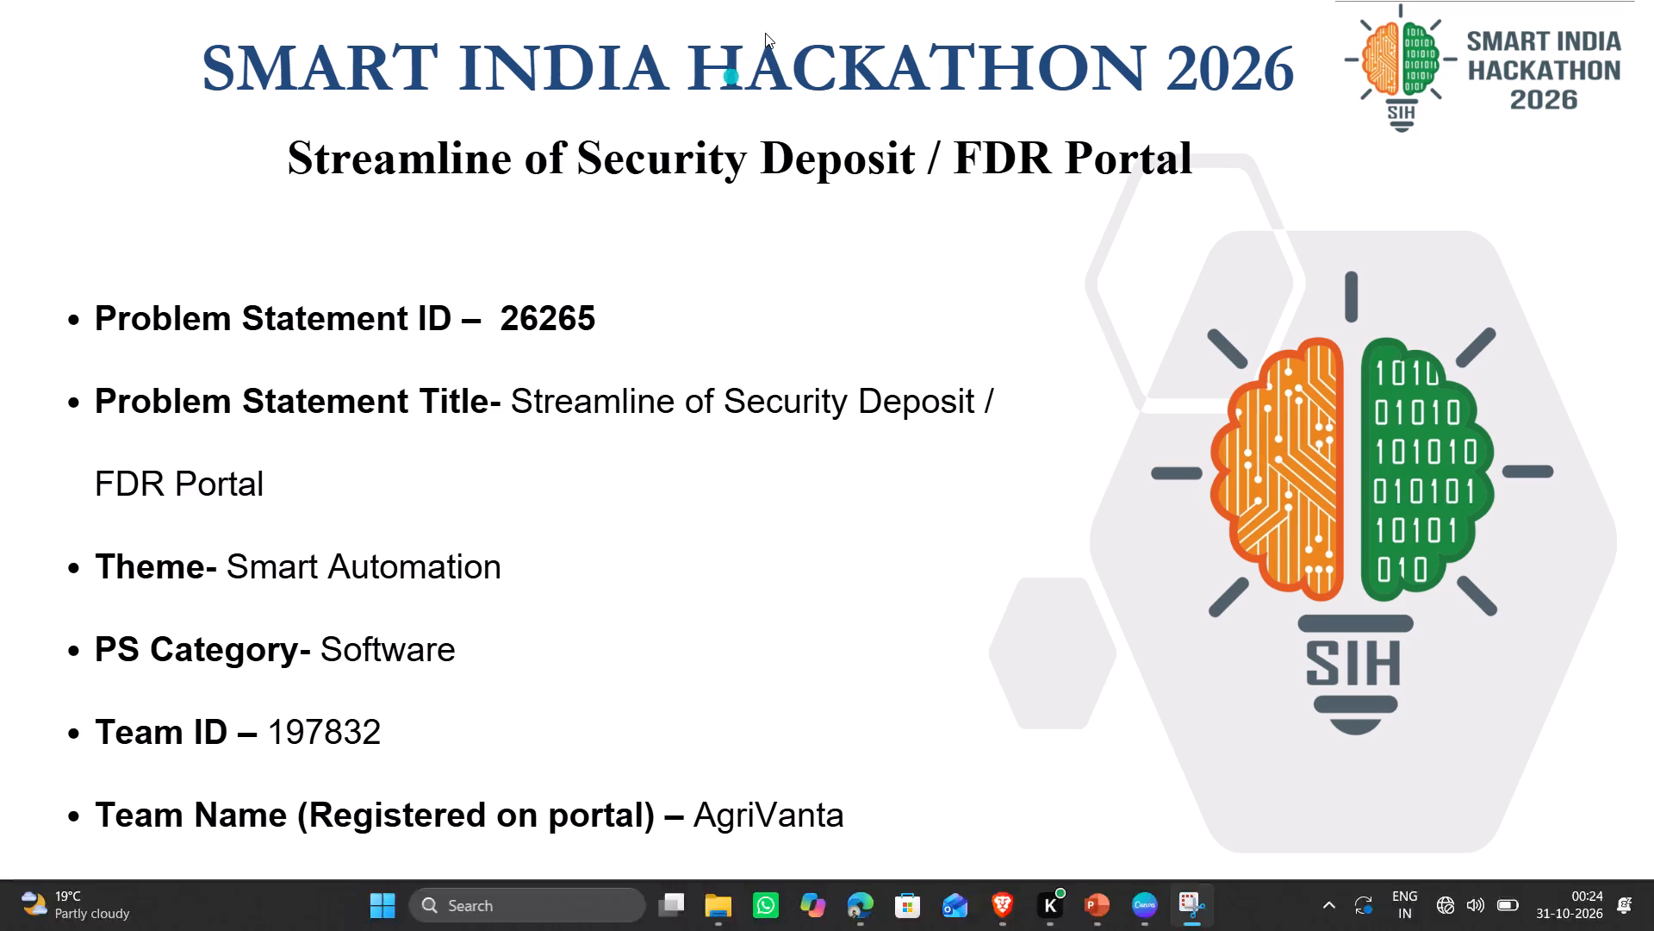
Play back the short test recording and close the Snipping Tool window.
click(575, 875)
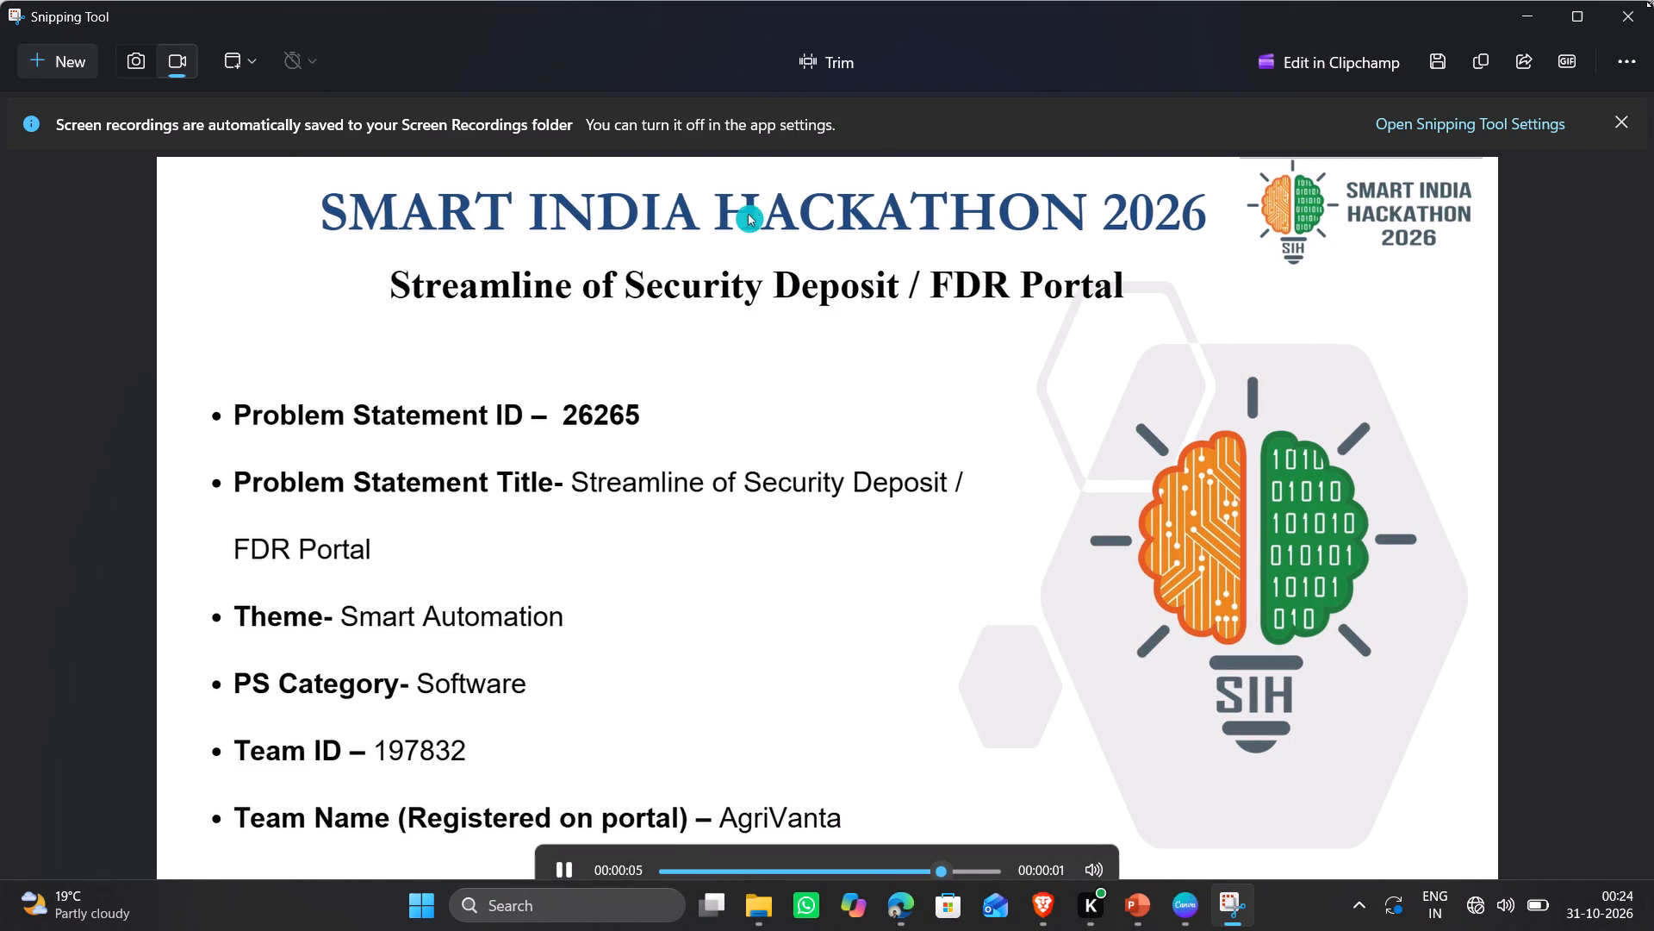
click(1628, 22)
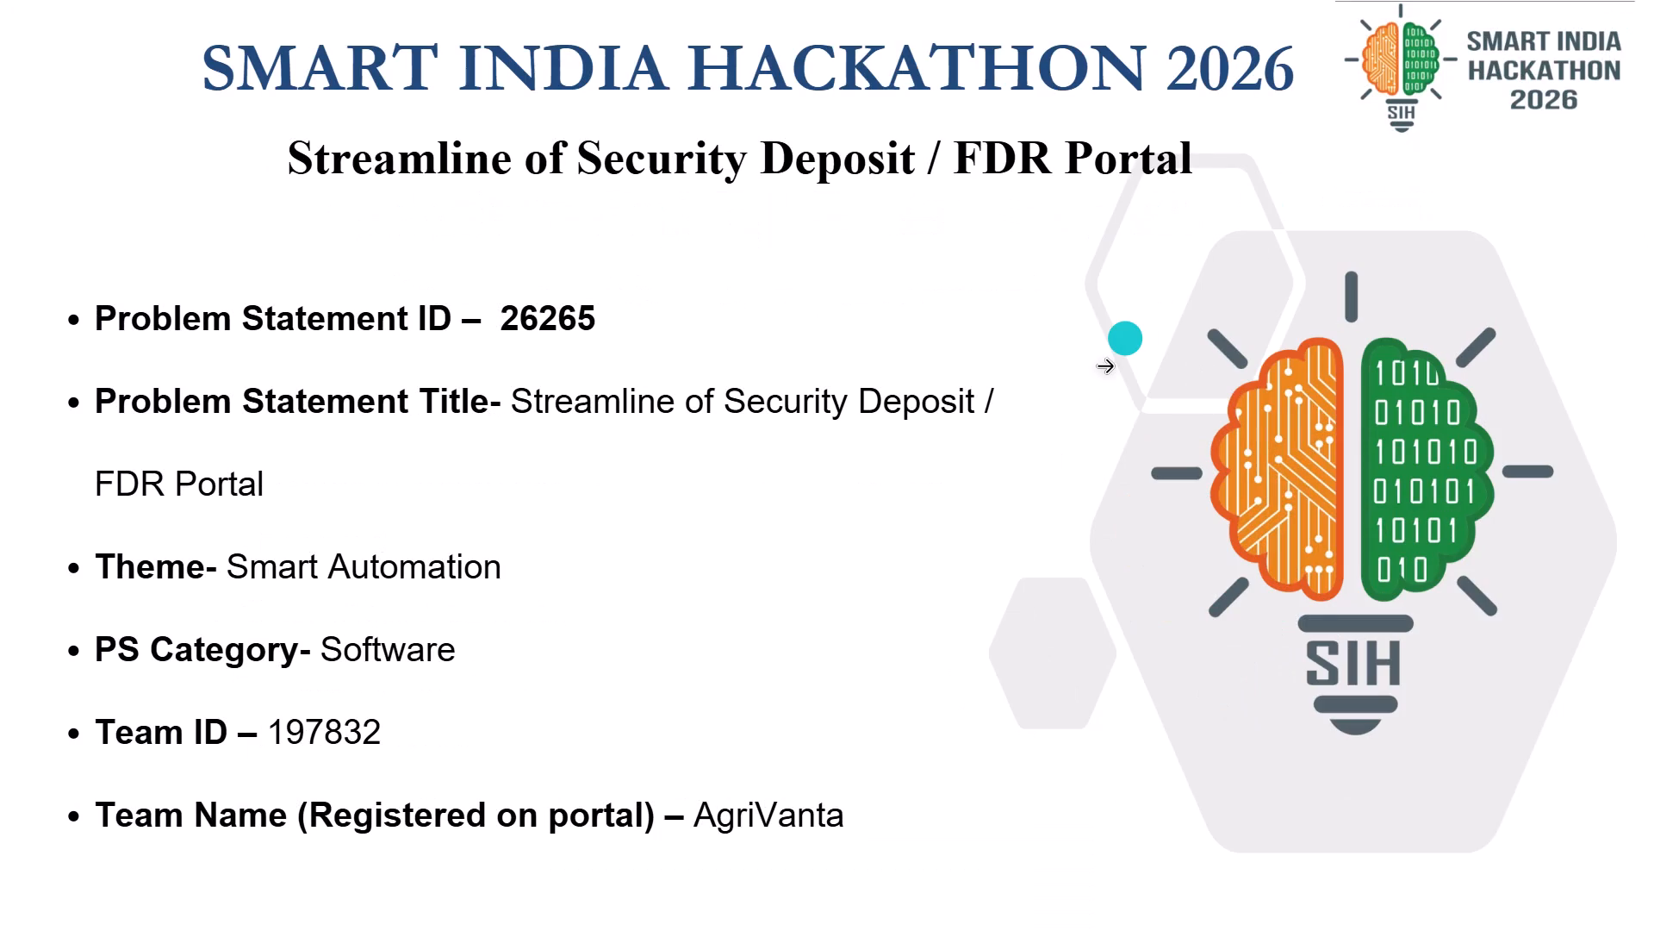
Make a short window recording of the full-screen title slide, choosing Microphone (tranScreen Audio) as the audio input.
key(shift+super+r)
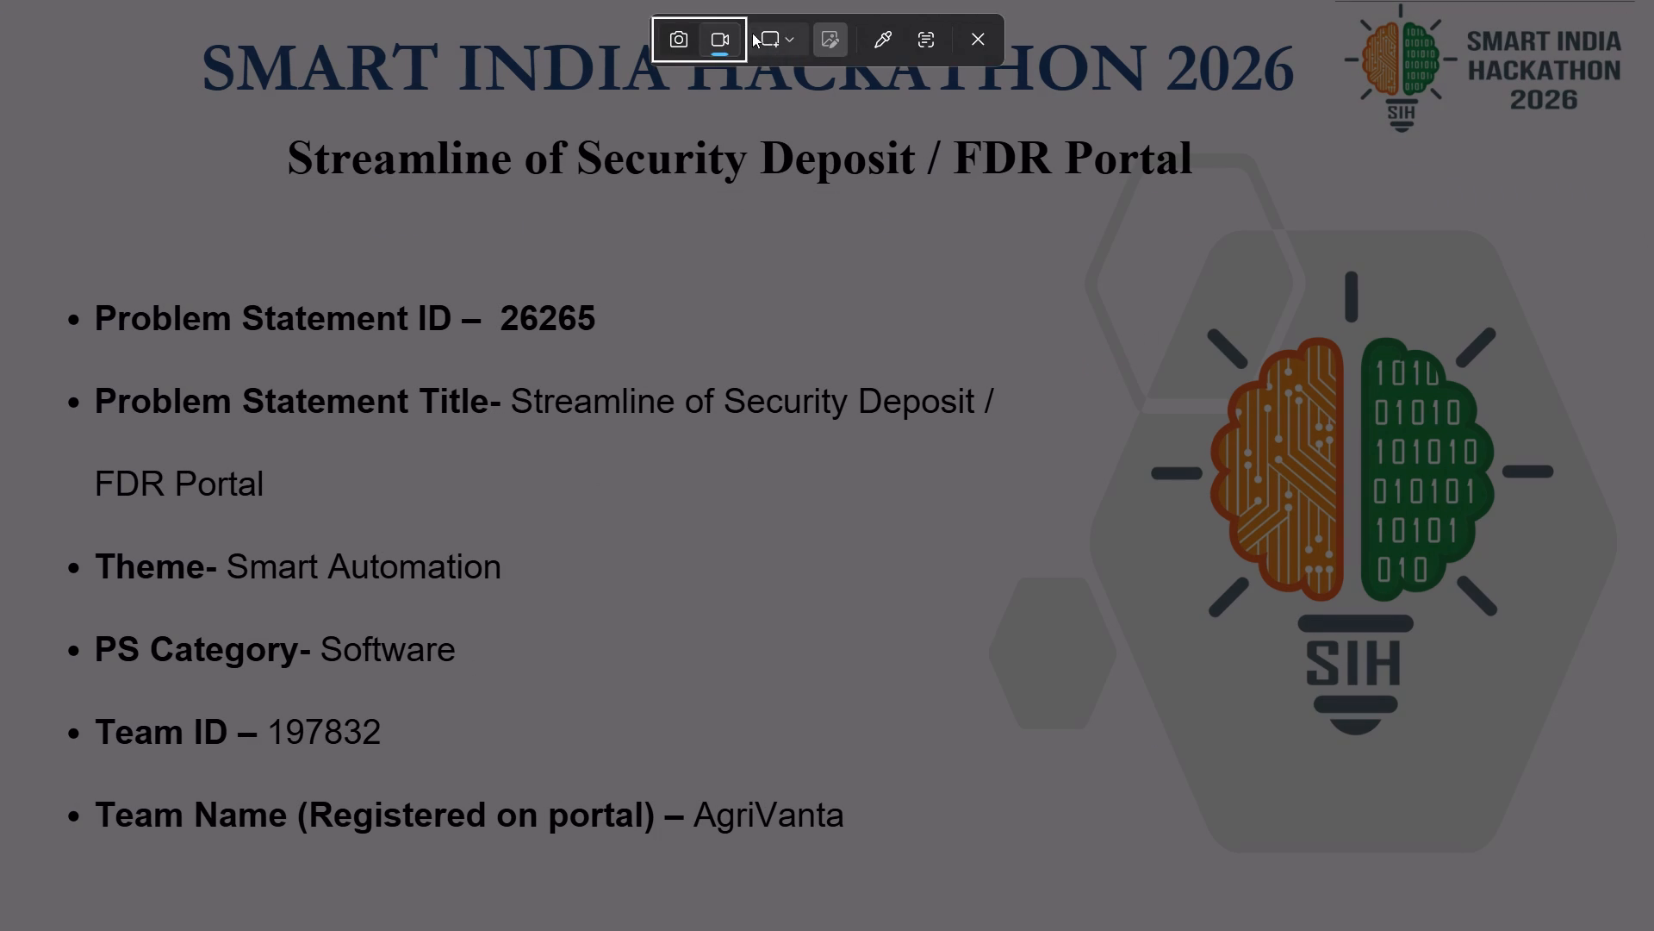
click(780, 55)
click(807, 94)
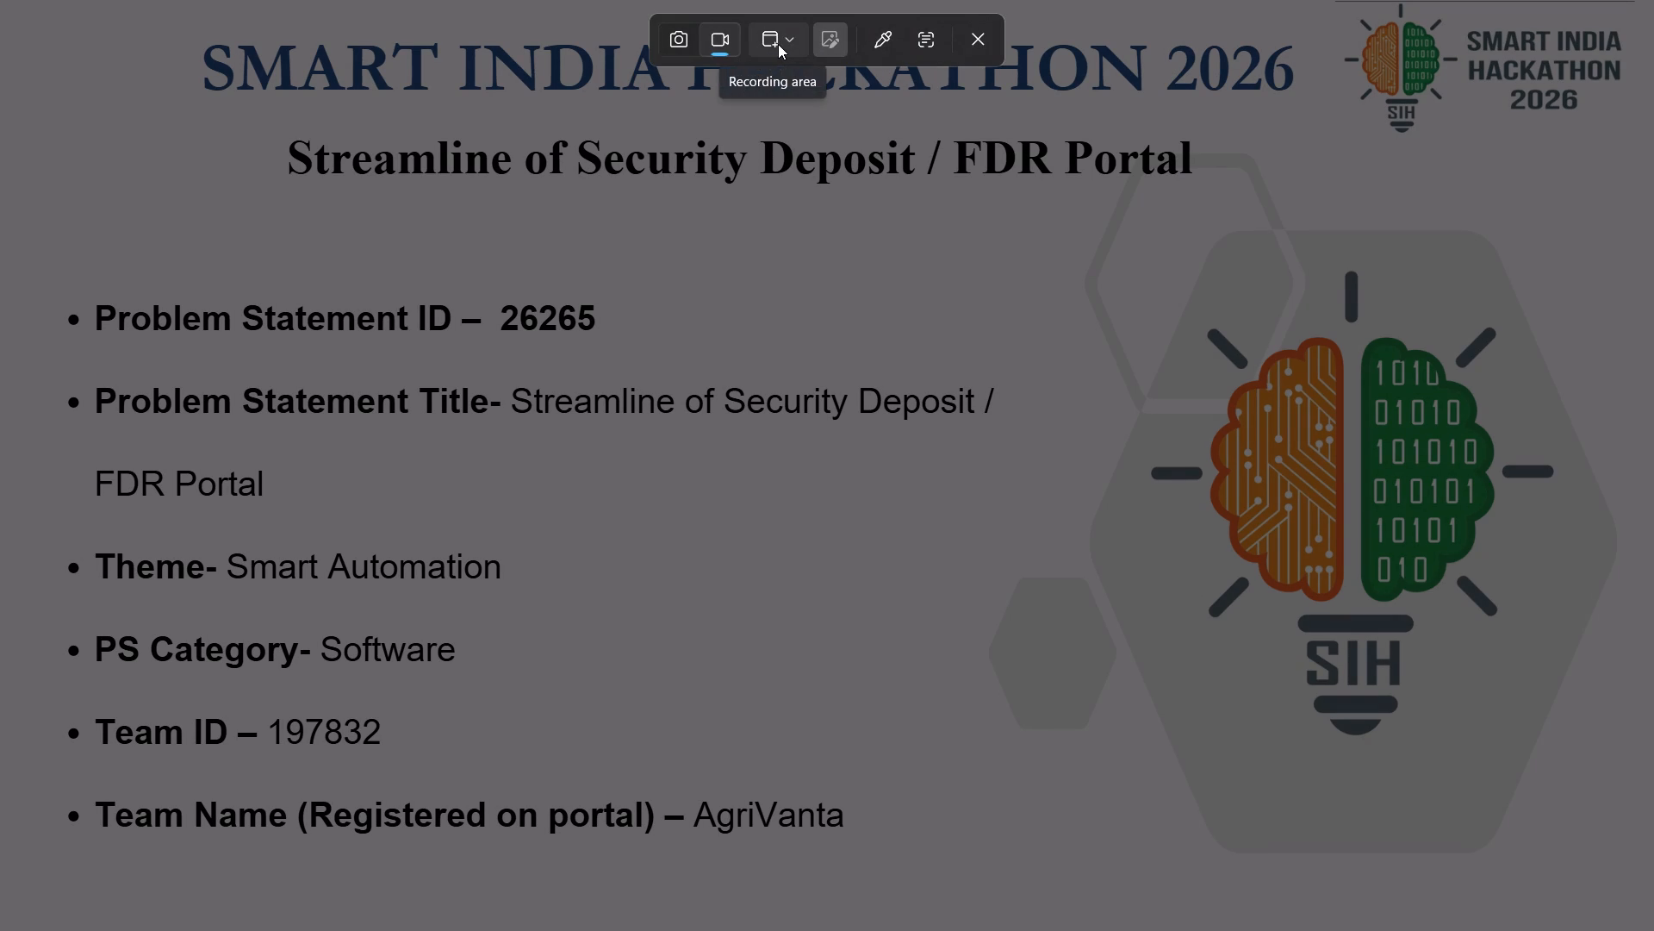
click(793, 259)
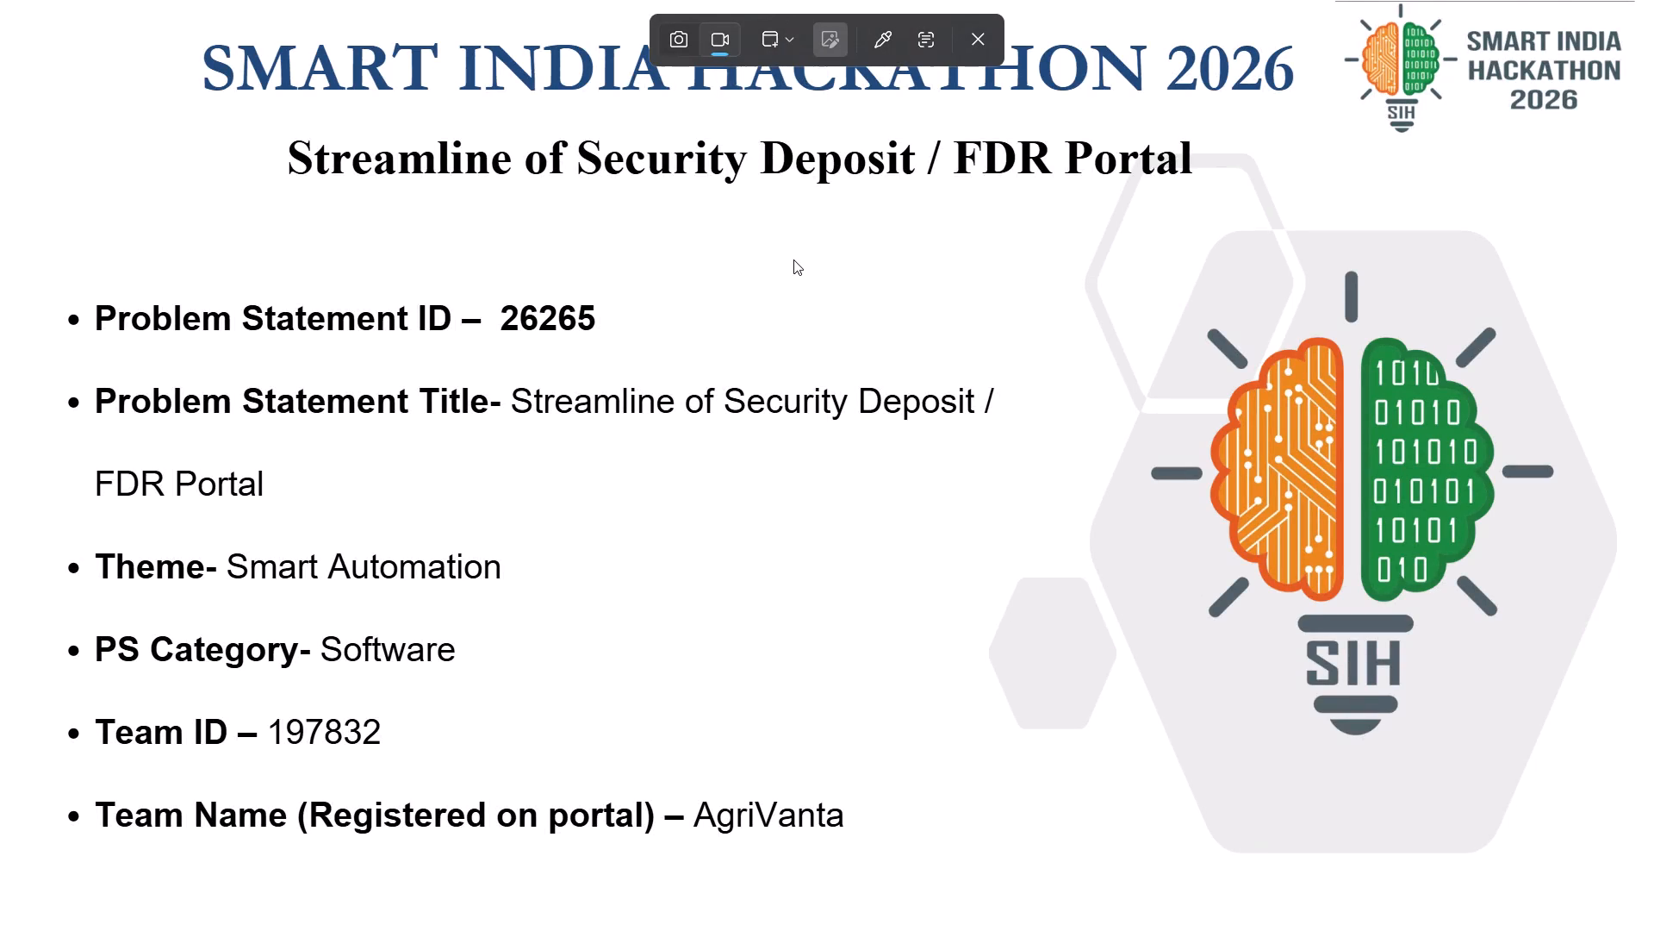
click(872, 41)
click(817, 153)
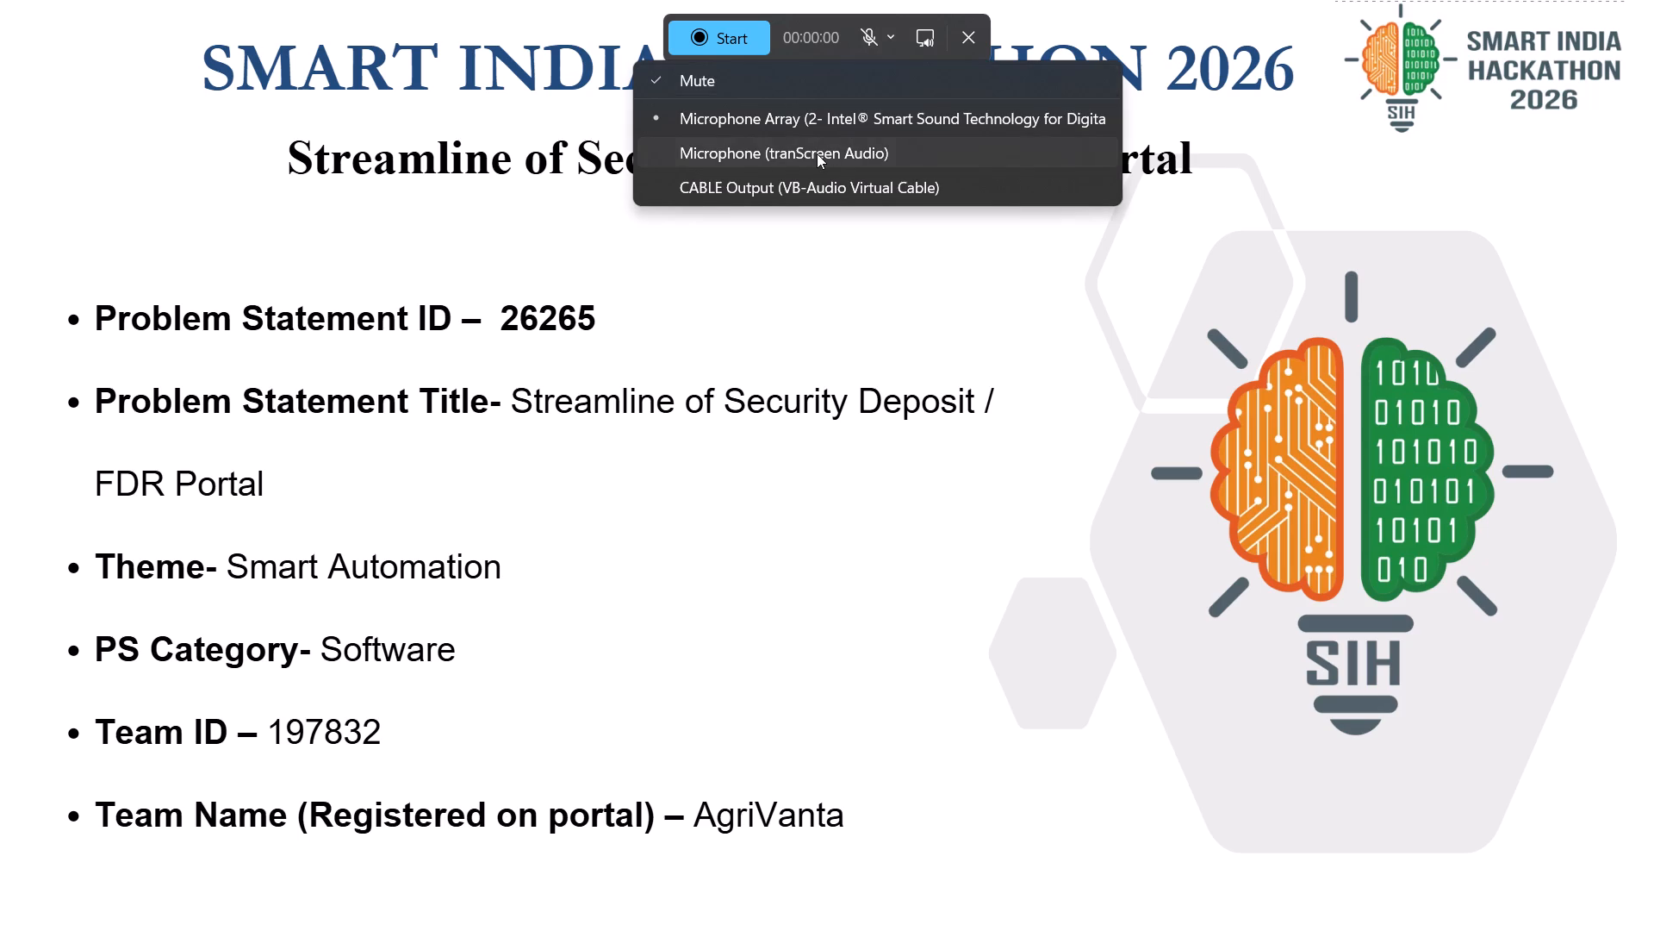
click(712, 35)
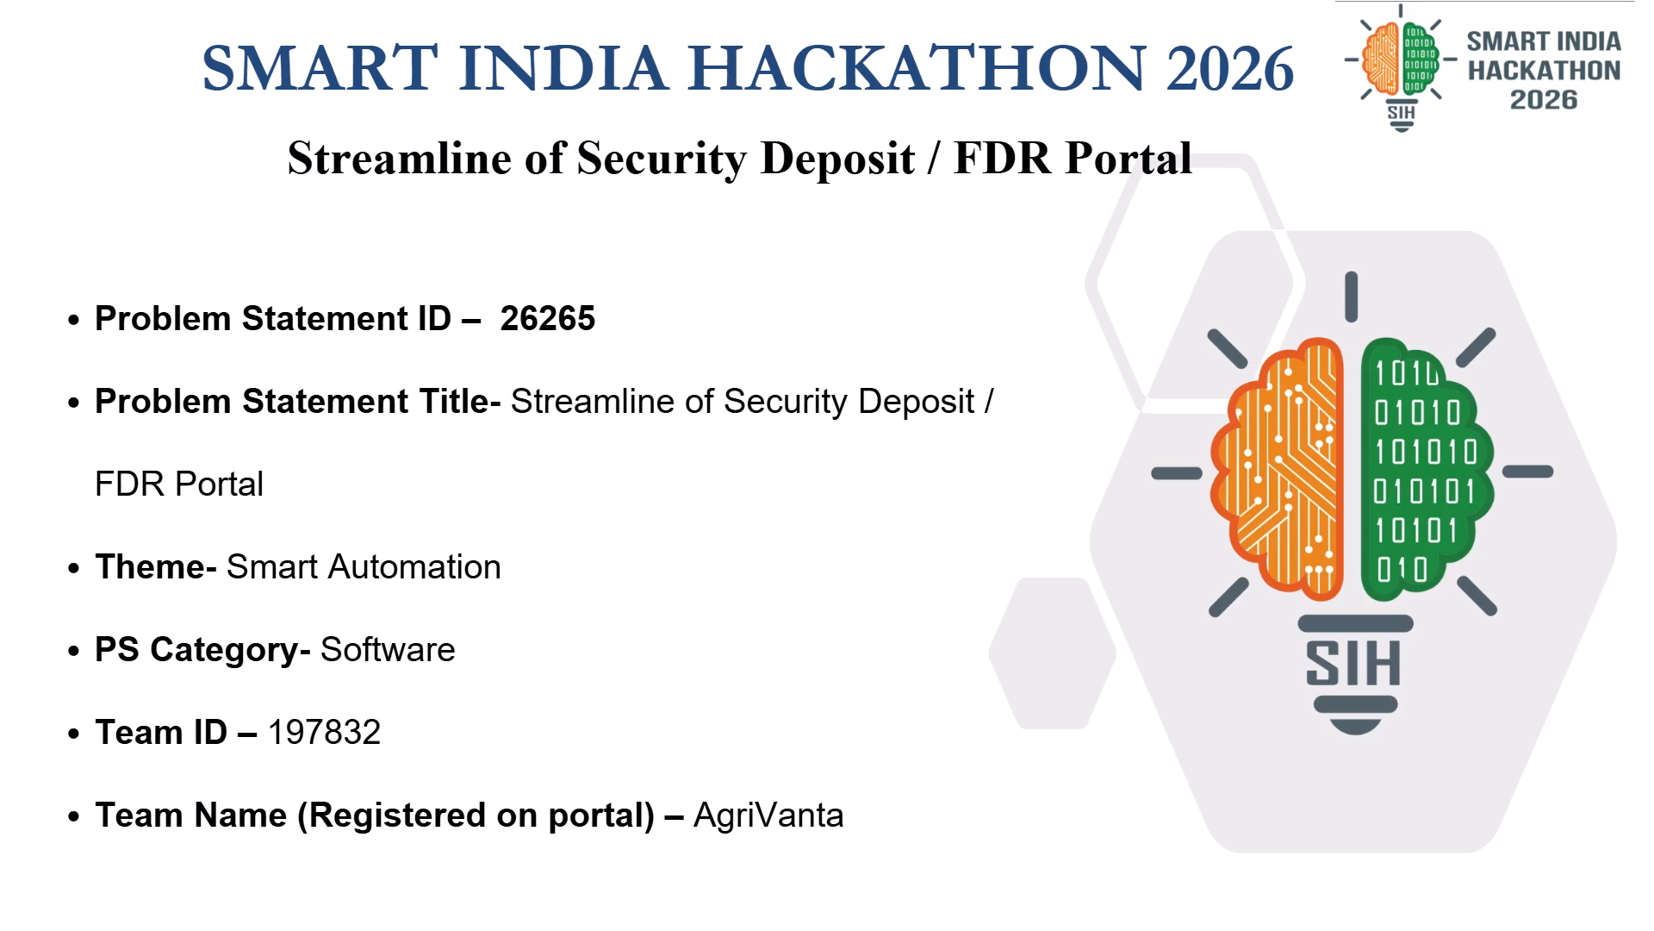
click(862, 35)
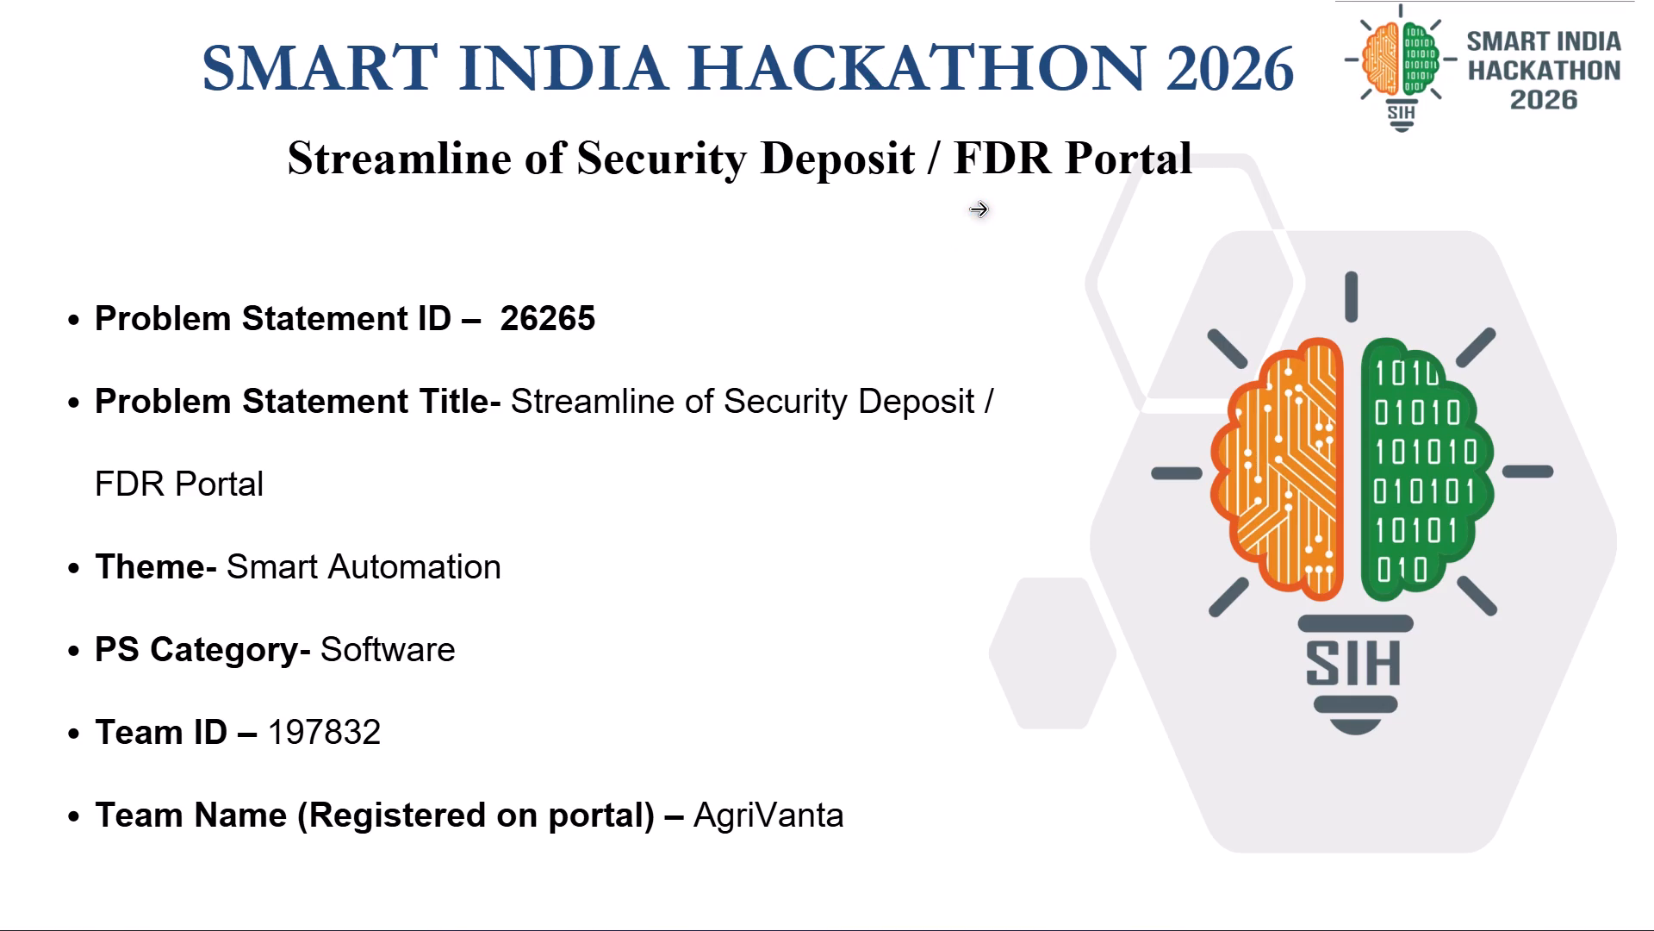
click(747, 28)
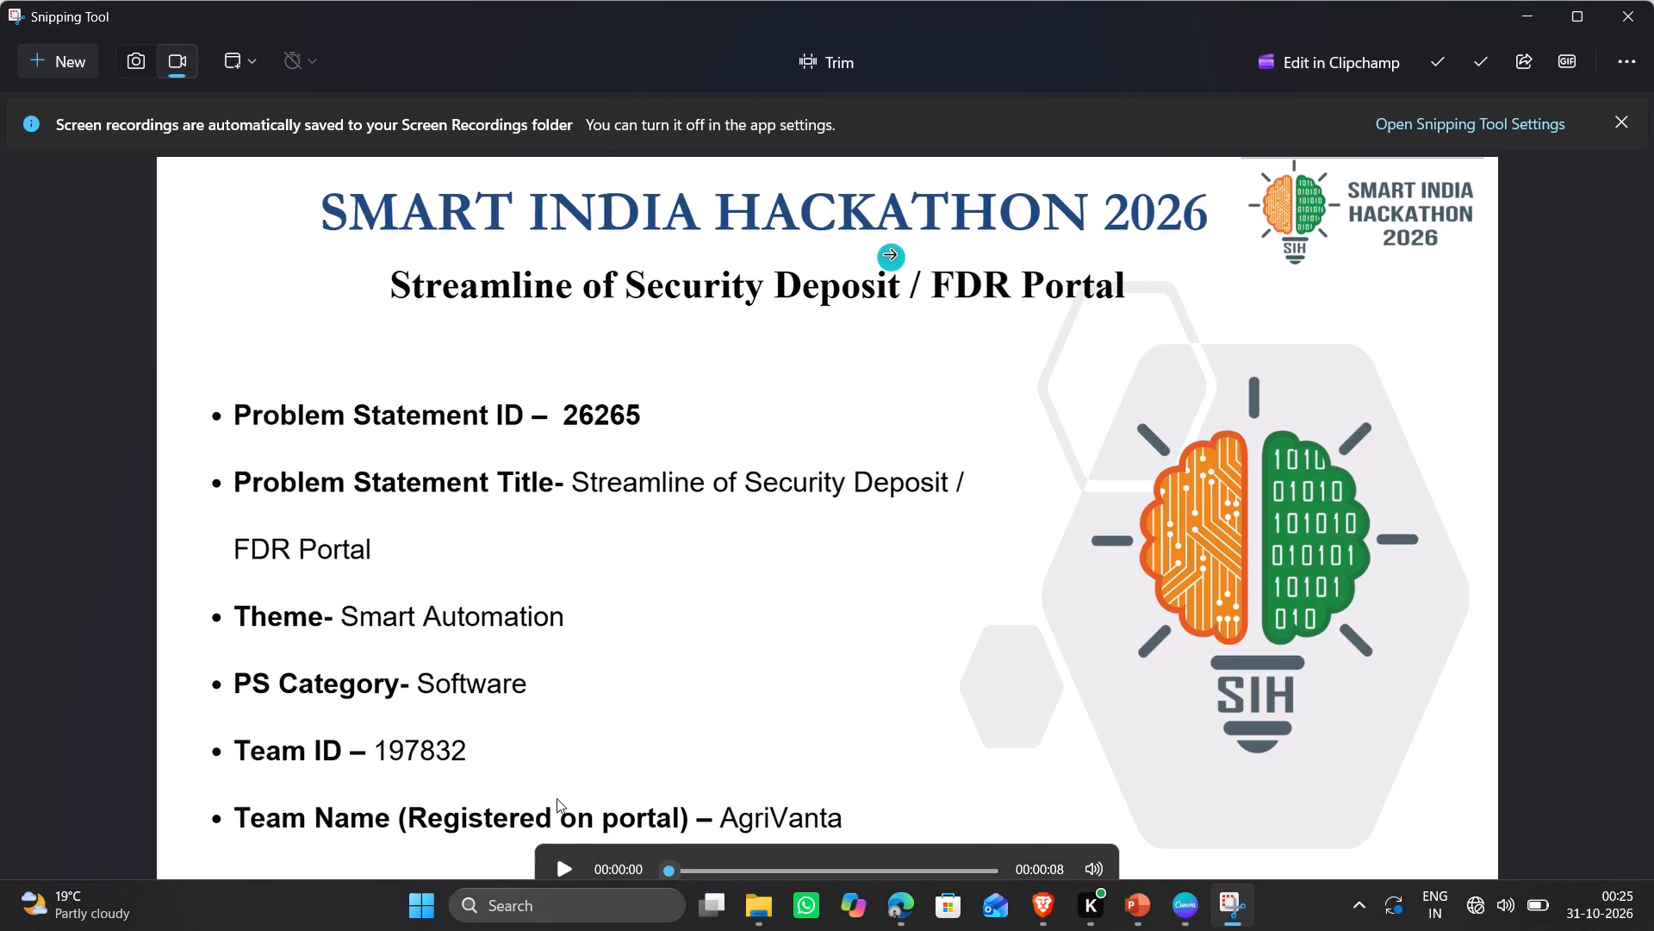
Play back the new title slide recording to check its sound.
click(578, 868)
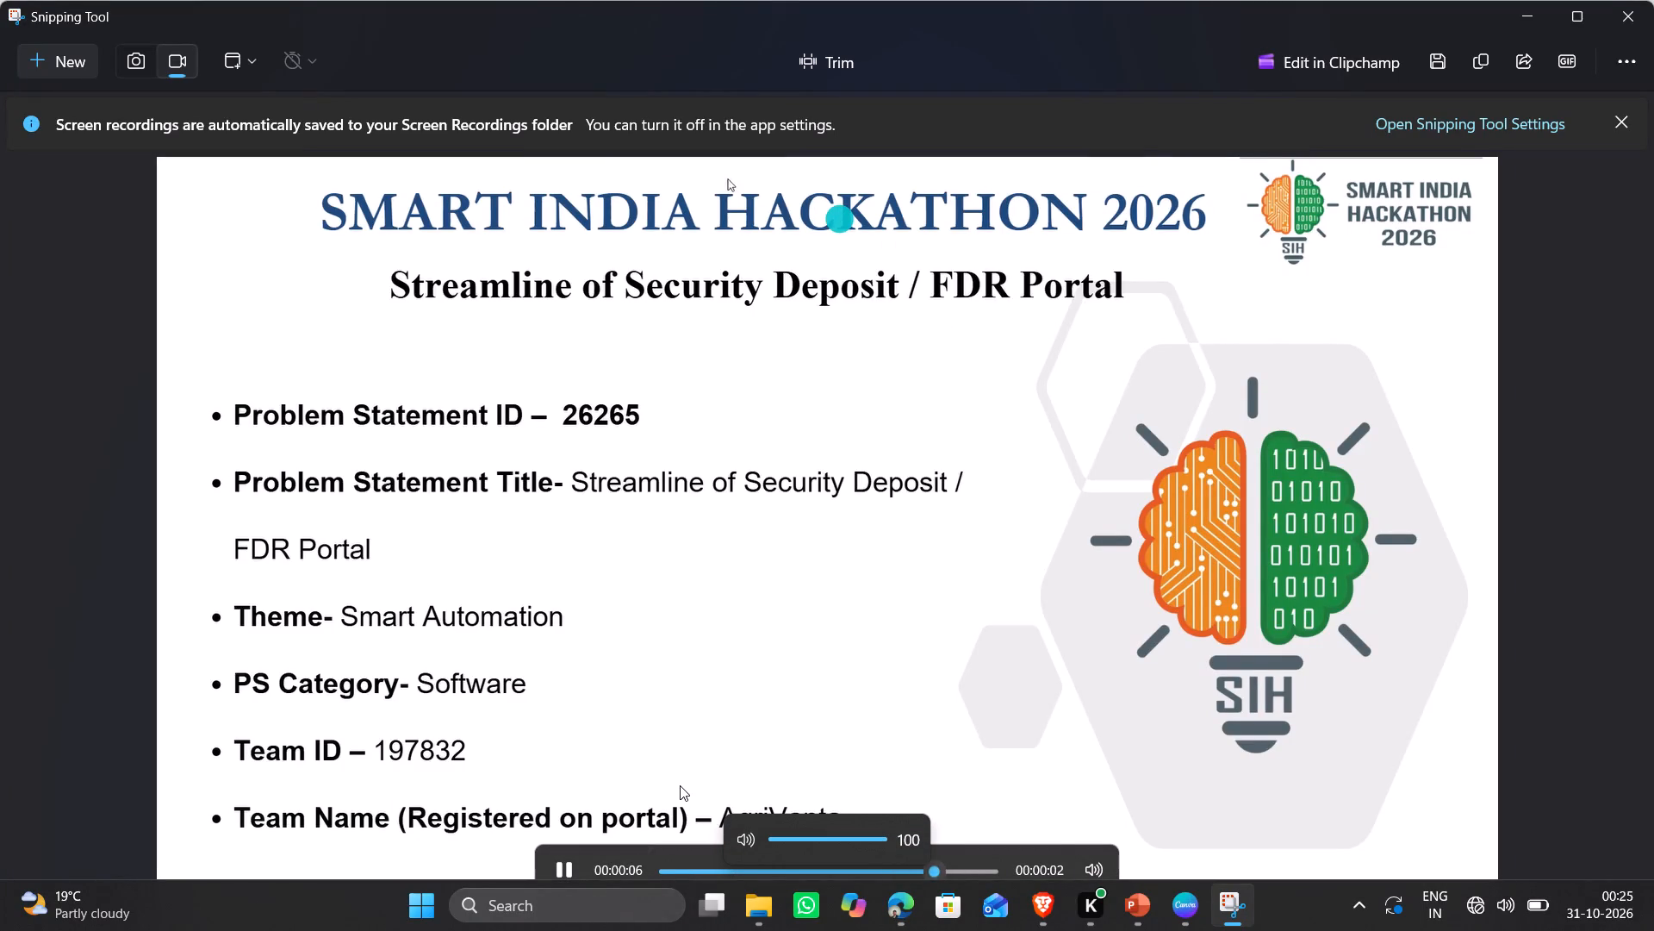
Turn off Bluetooth in the system quick settings.
click(1467, 924)
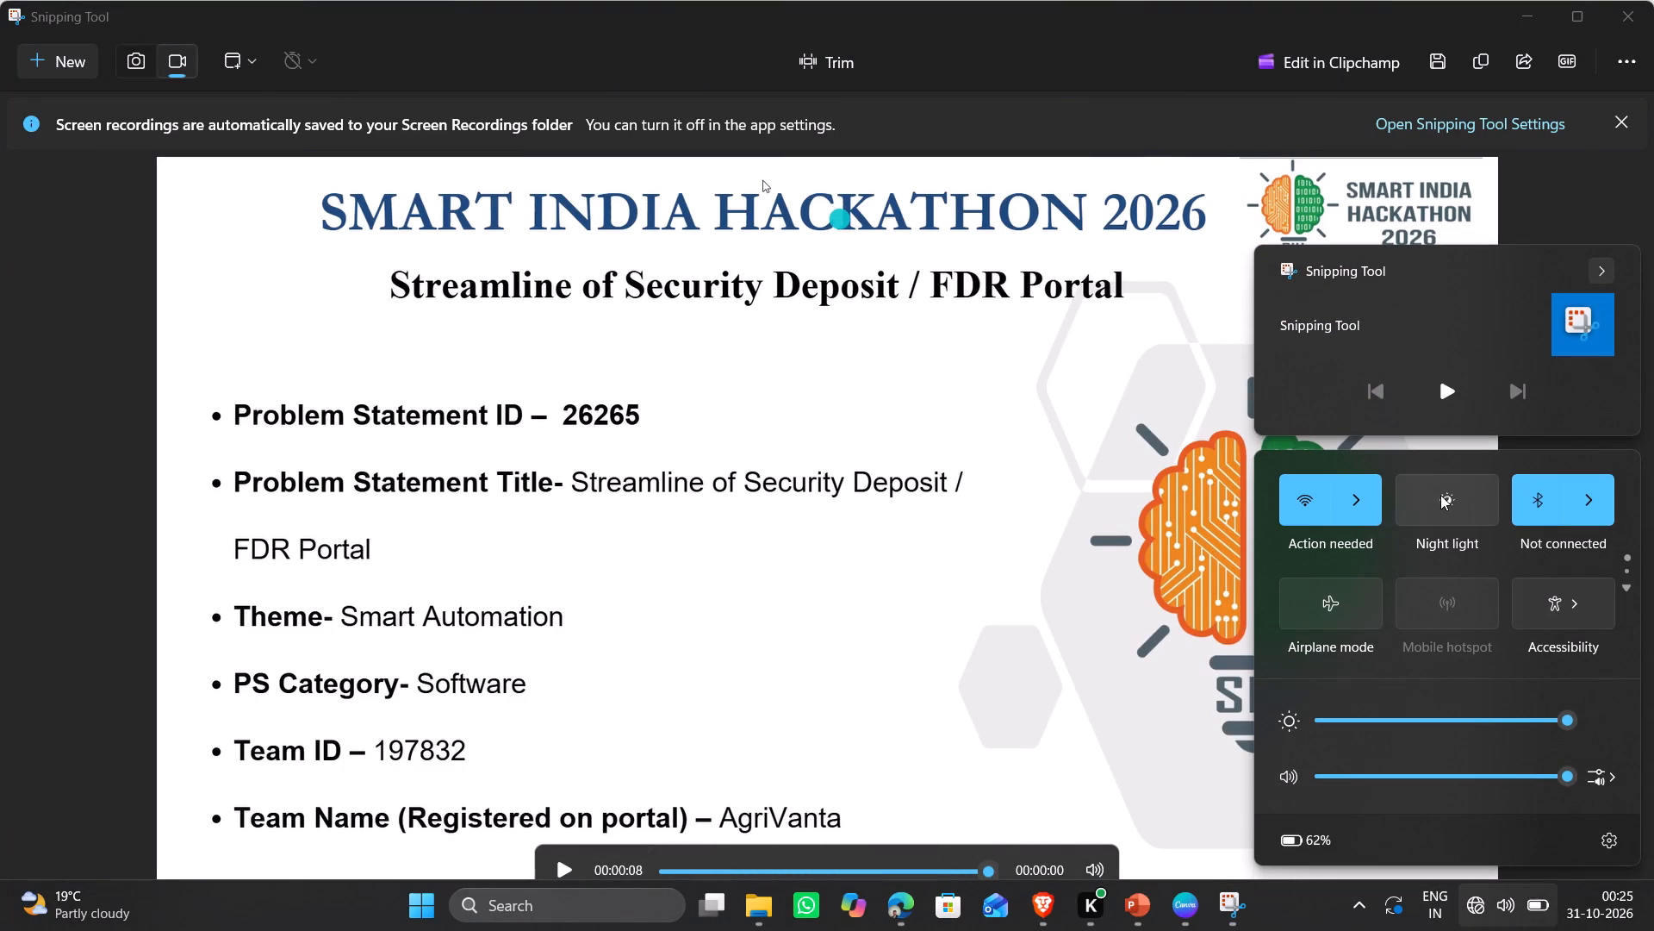
click(1539, 502)
click(1166, 584)
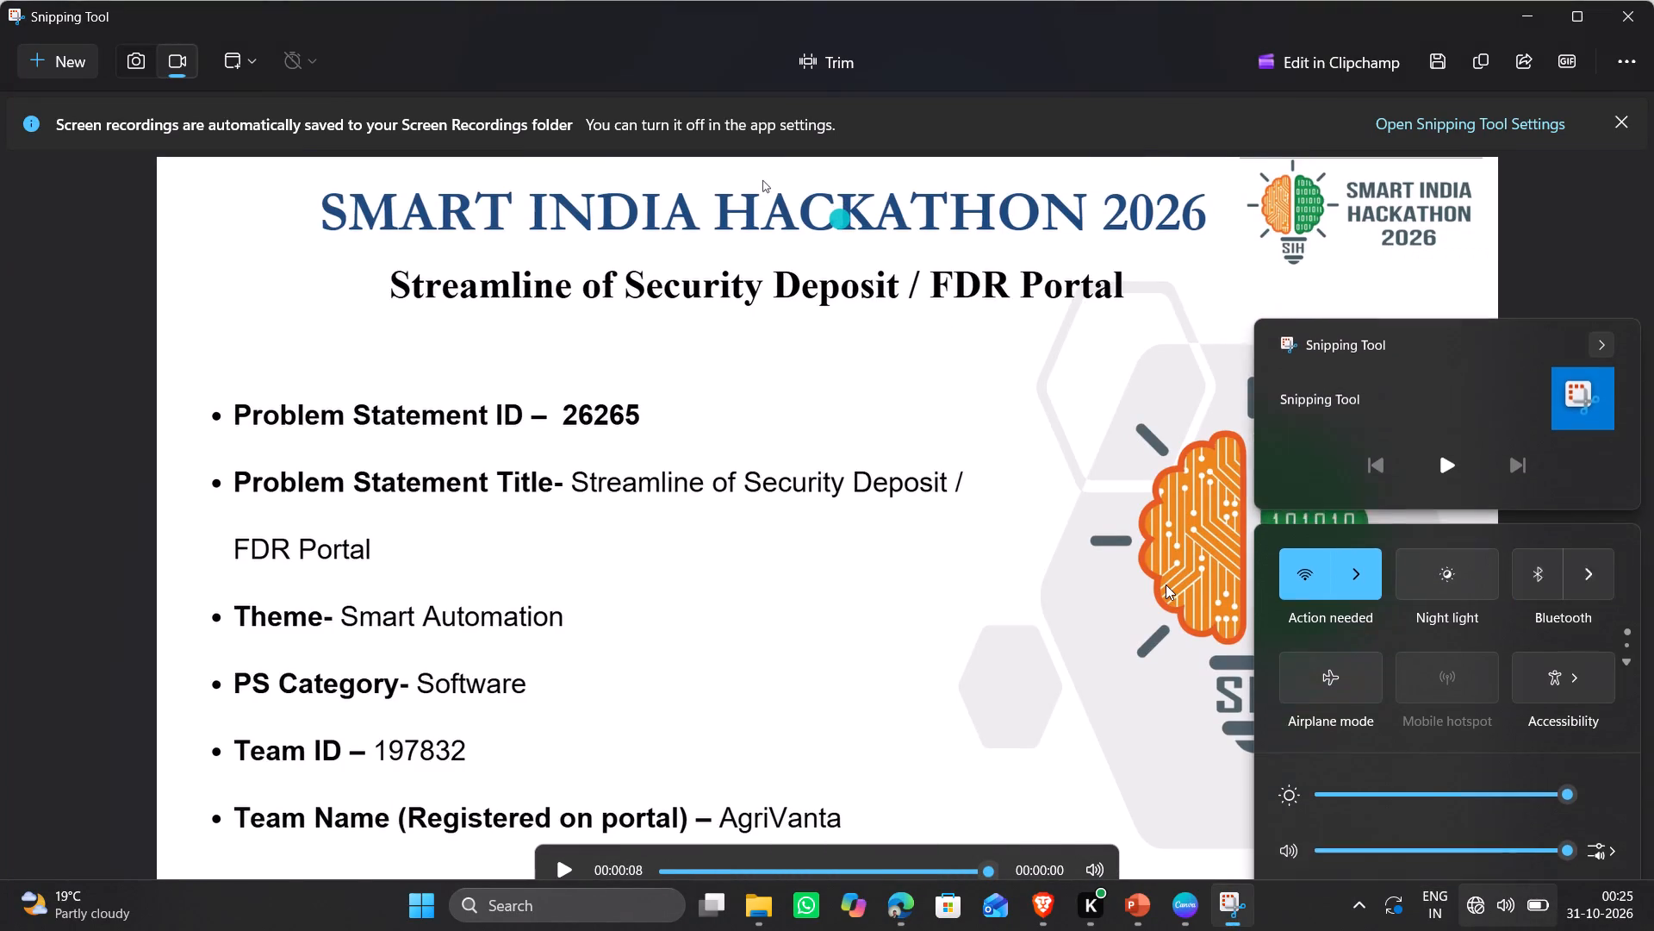
Choose Speakers (Realtek(R) Audio) as the system sound output device and close the sound output settings.
click(1513, 886)
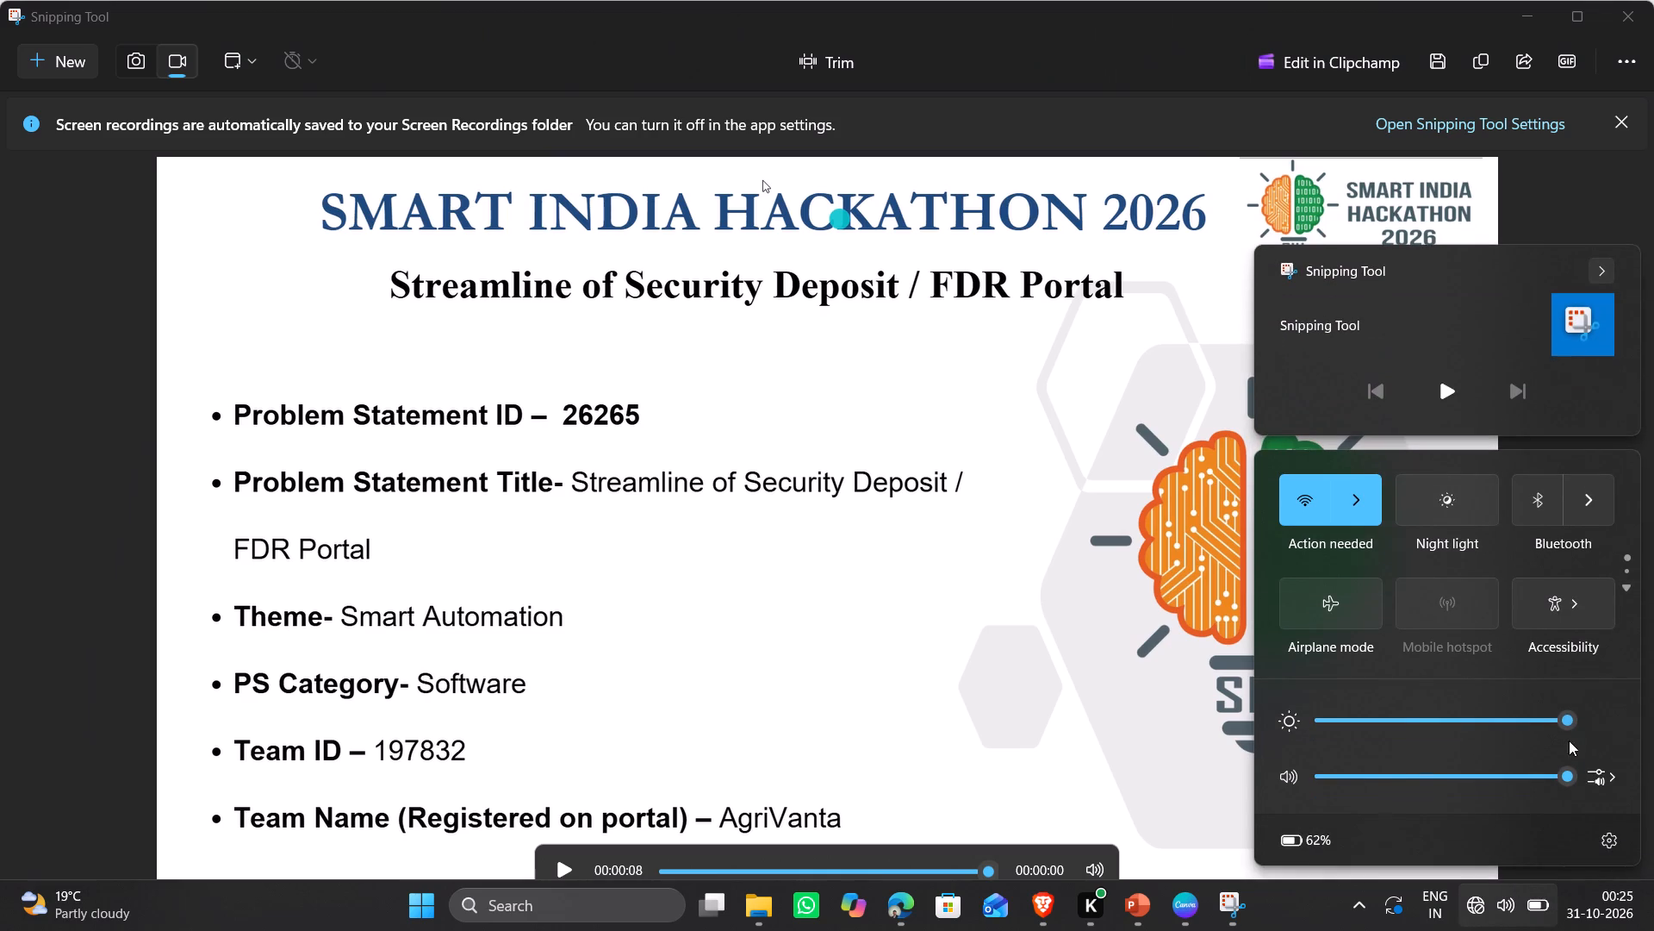
click(1605, 773)
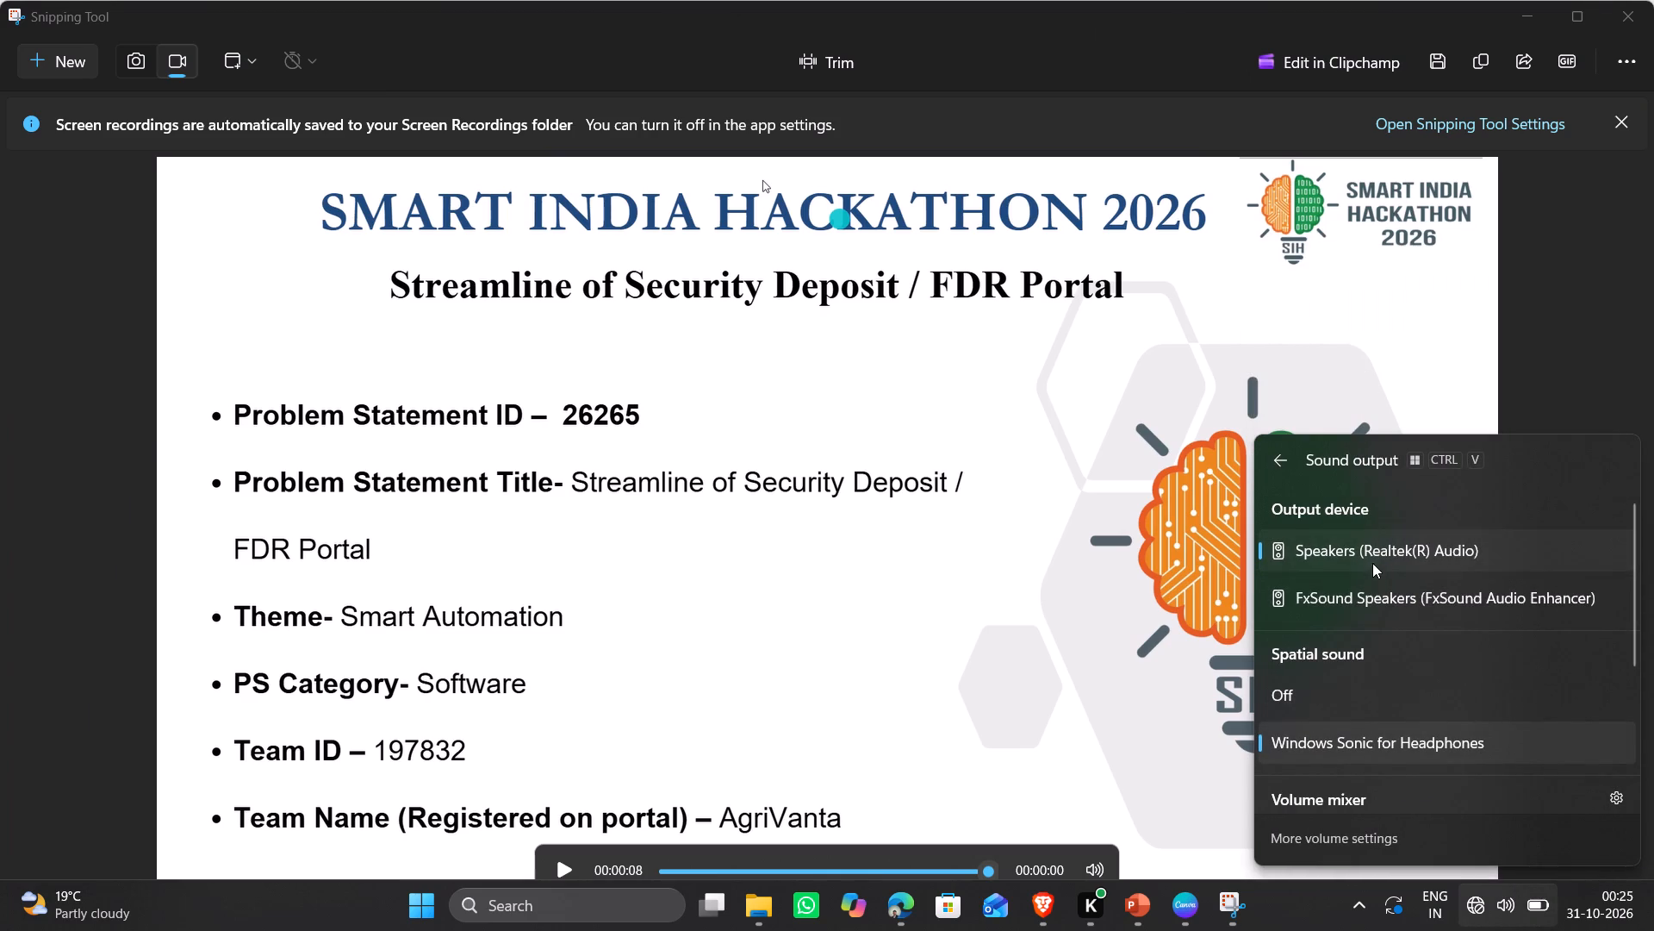
click(1335, 550)
scroll(1348, 624, down, 2)
scroll(1348, 624, up, 1)
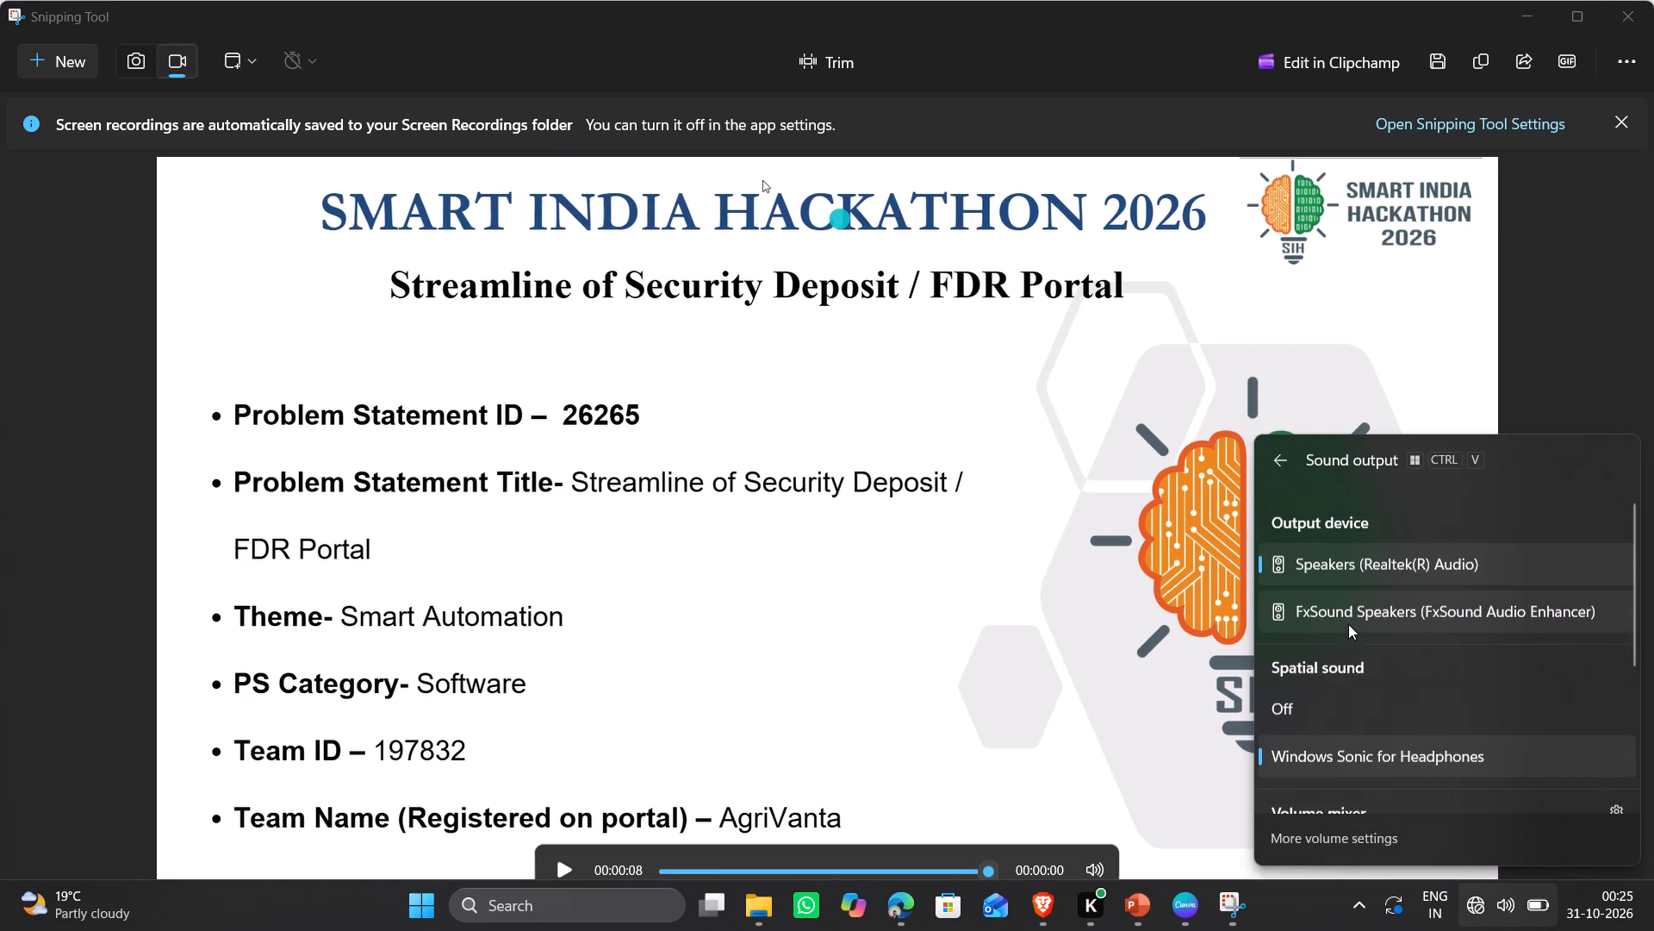
double_click(1361, 559)
drag(1361, 559, 1141, 540)
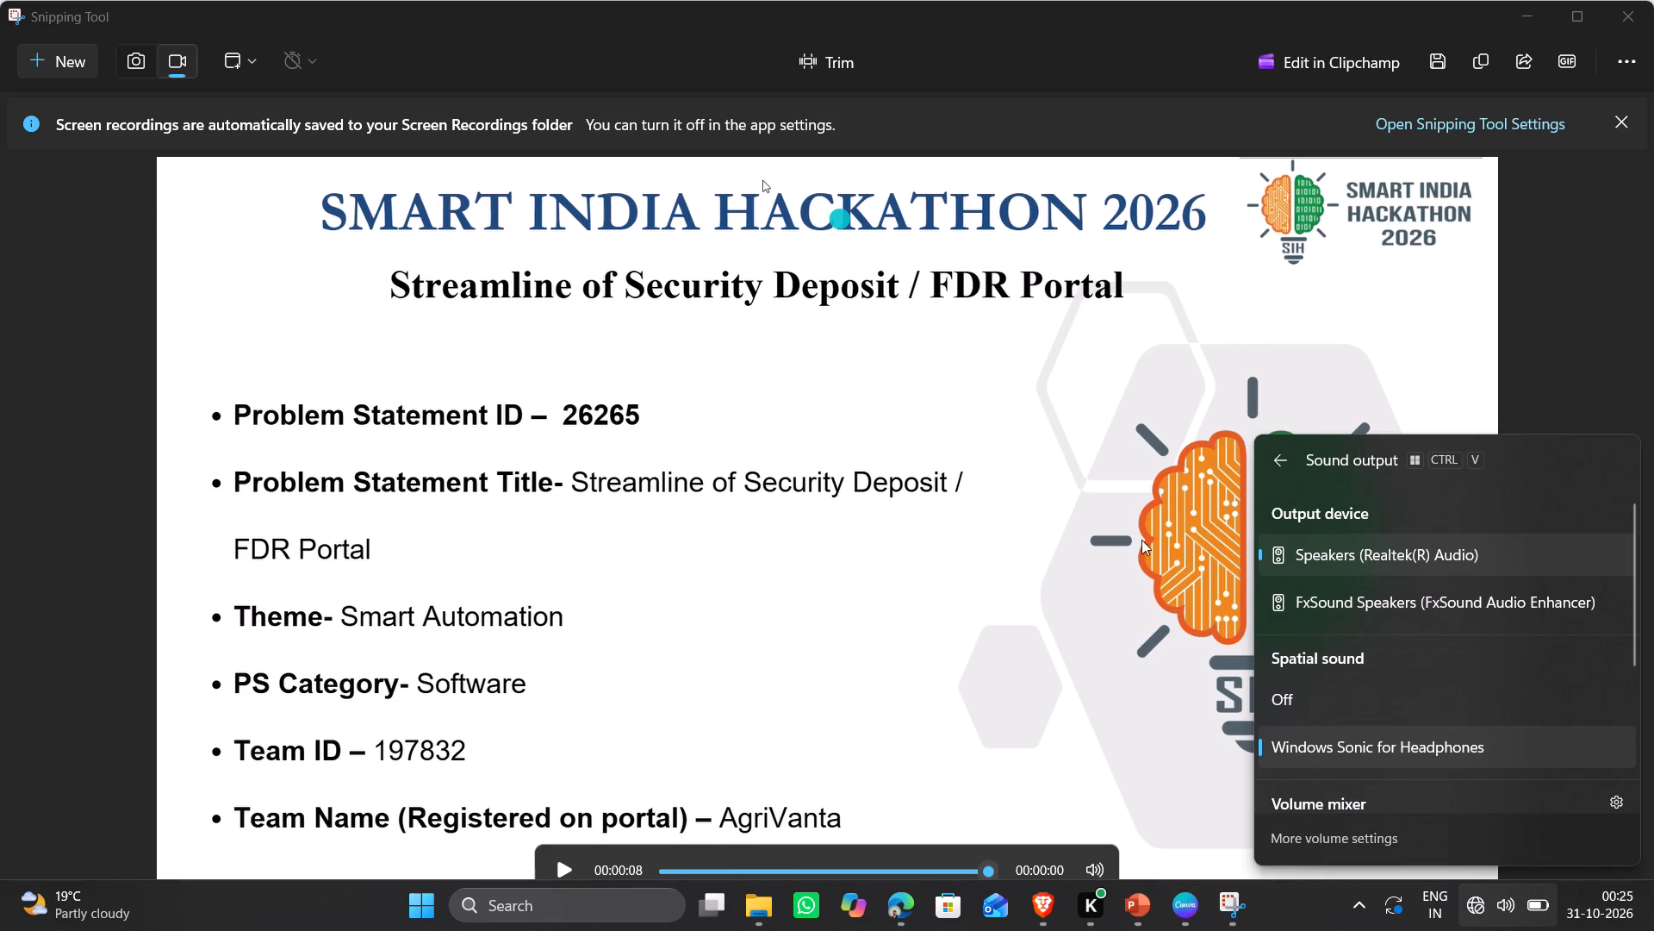
drag(1141, 540, 1116, 531)
click(1116, 531)
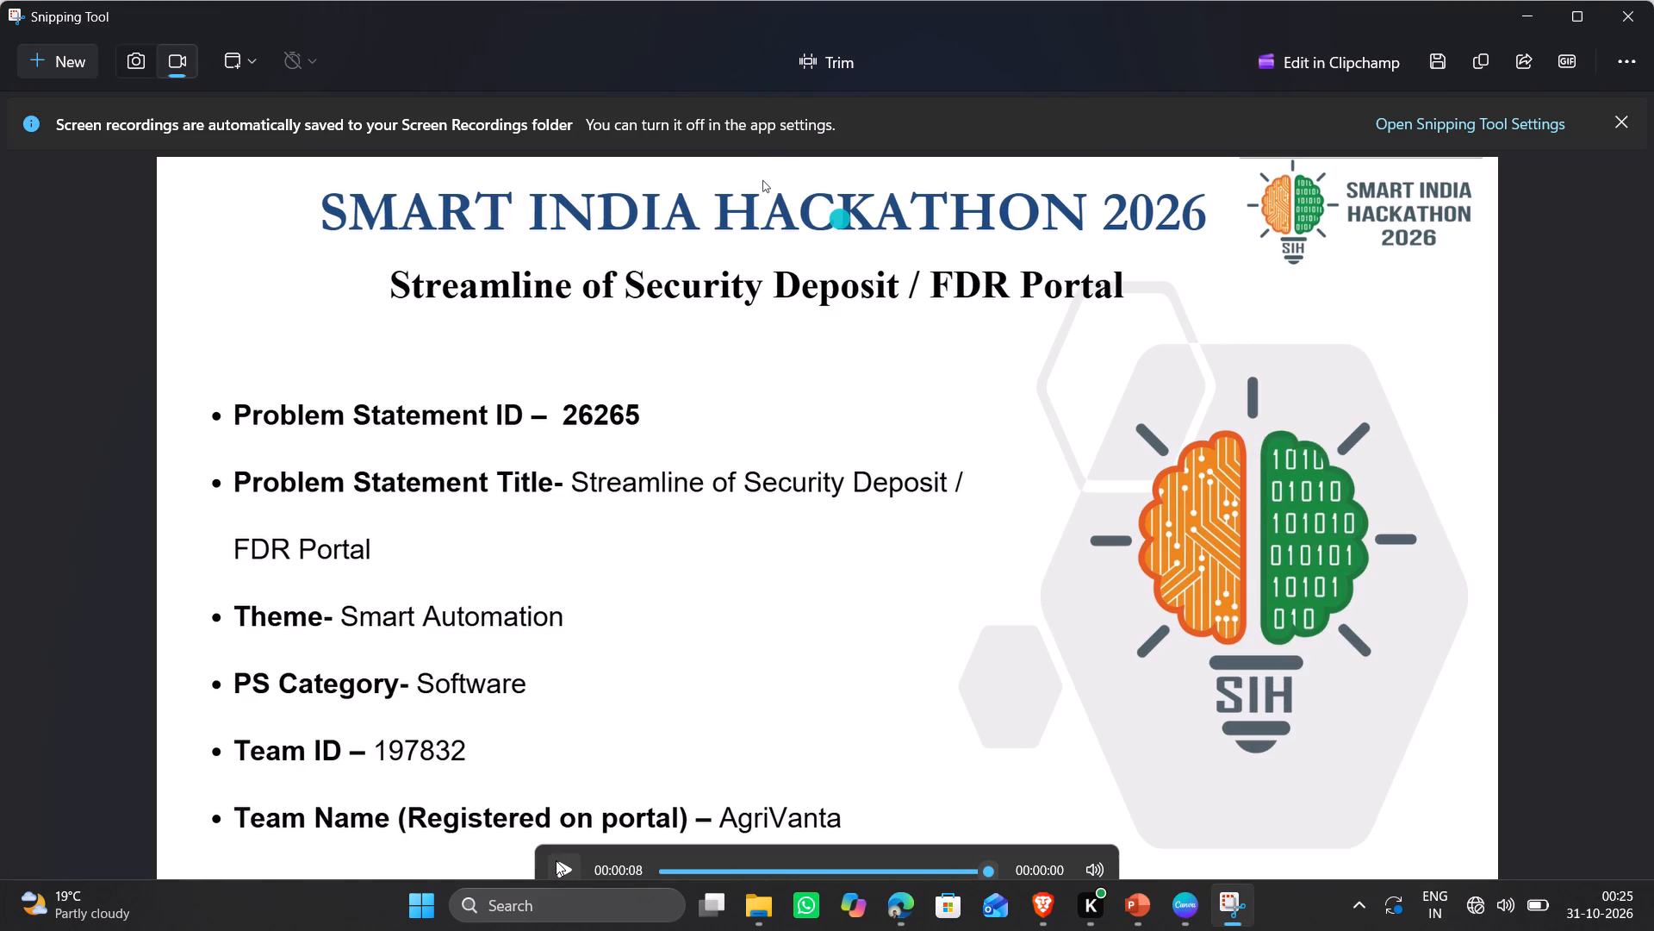
Replay the title slide recording with the chosen speakers.
click(556, 860)
click(559, 861)
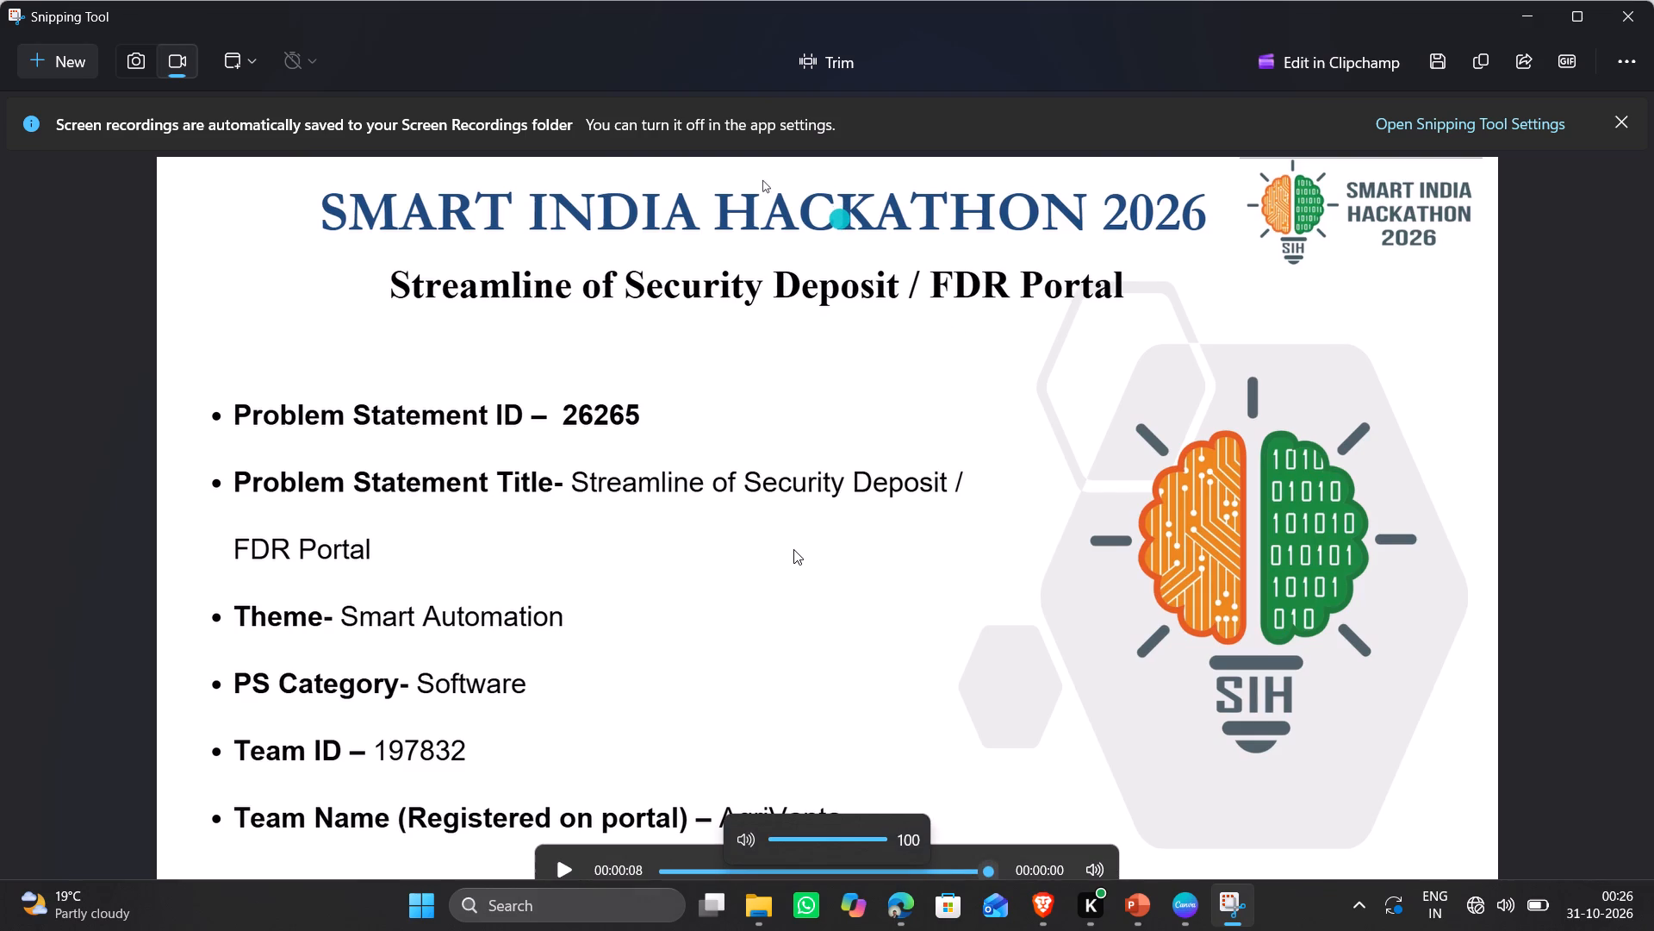
Switch to Windows Settings, search for audio, and open the Intel Smart Sound Microphone Array properties from the Sound settings.
click(1485, 928)
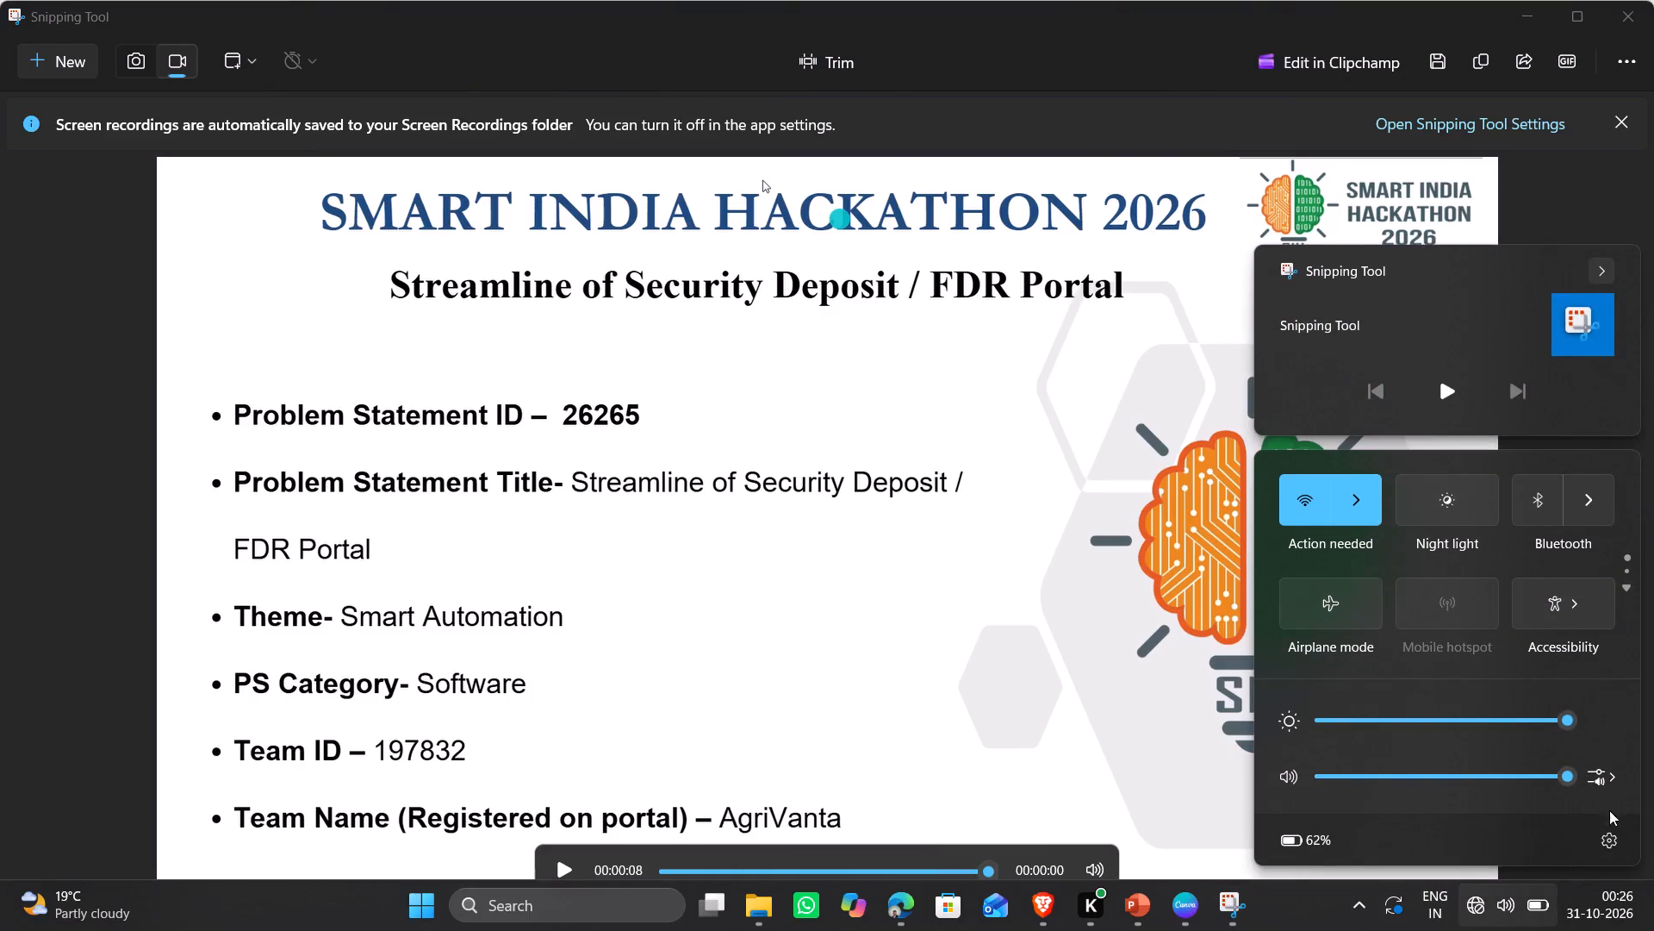
click(1620, 847)
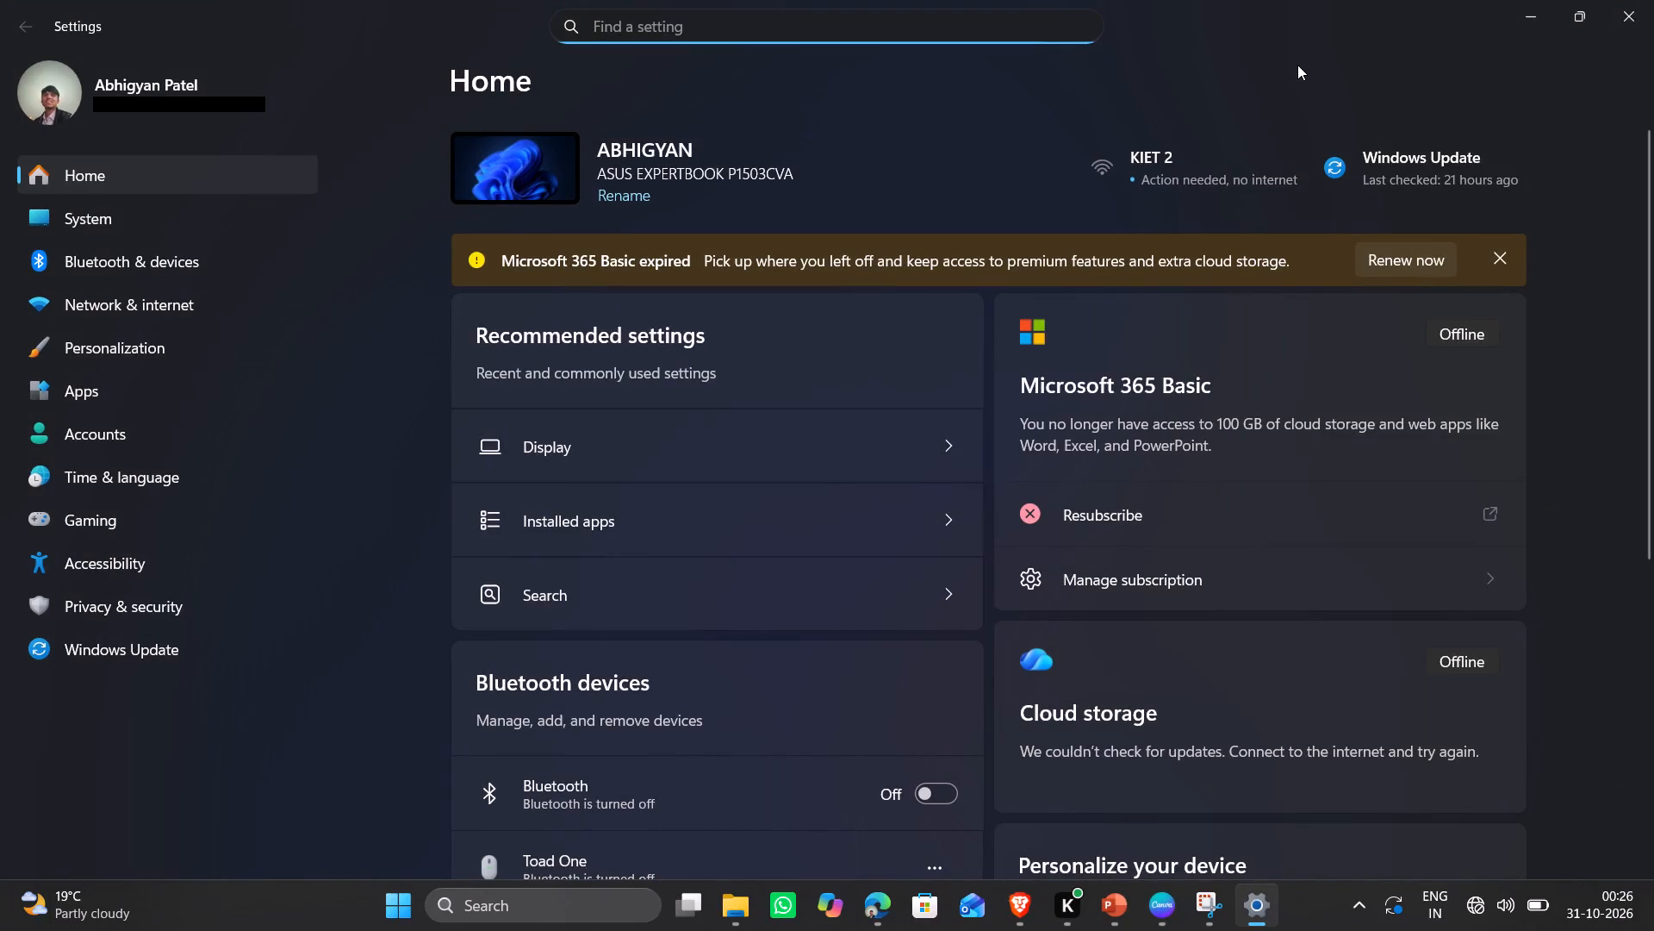
text(au)
text(dio)
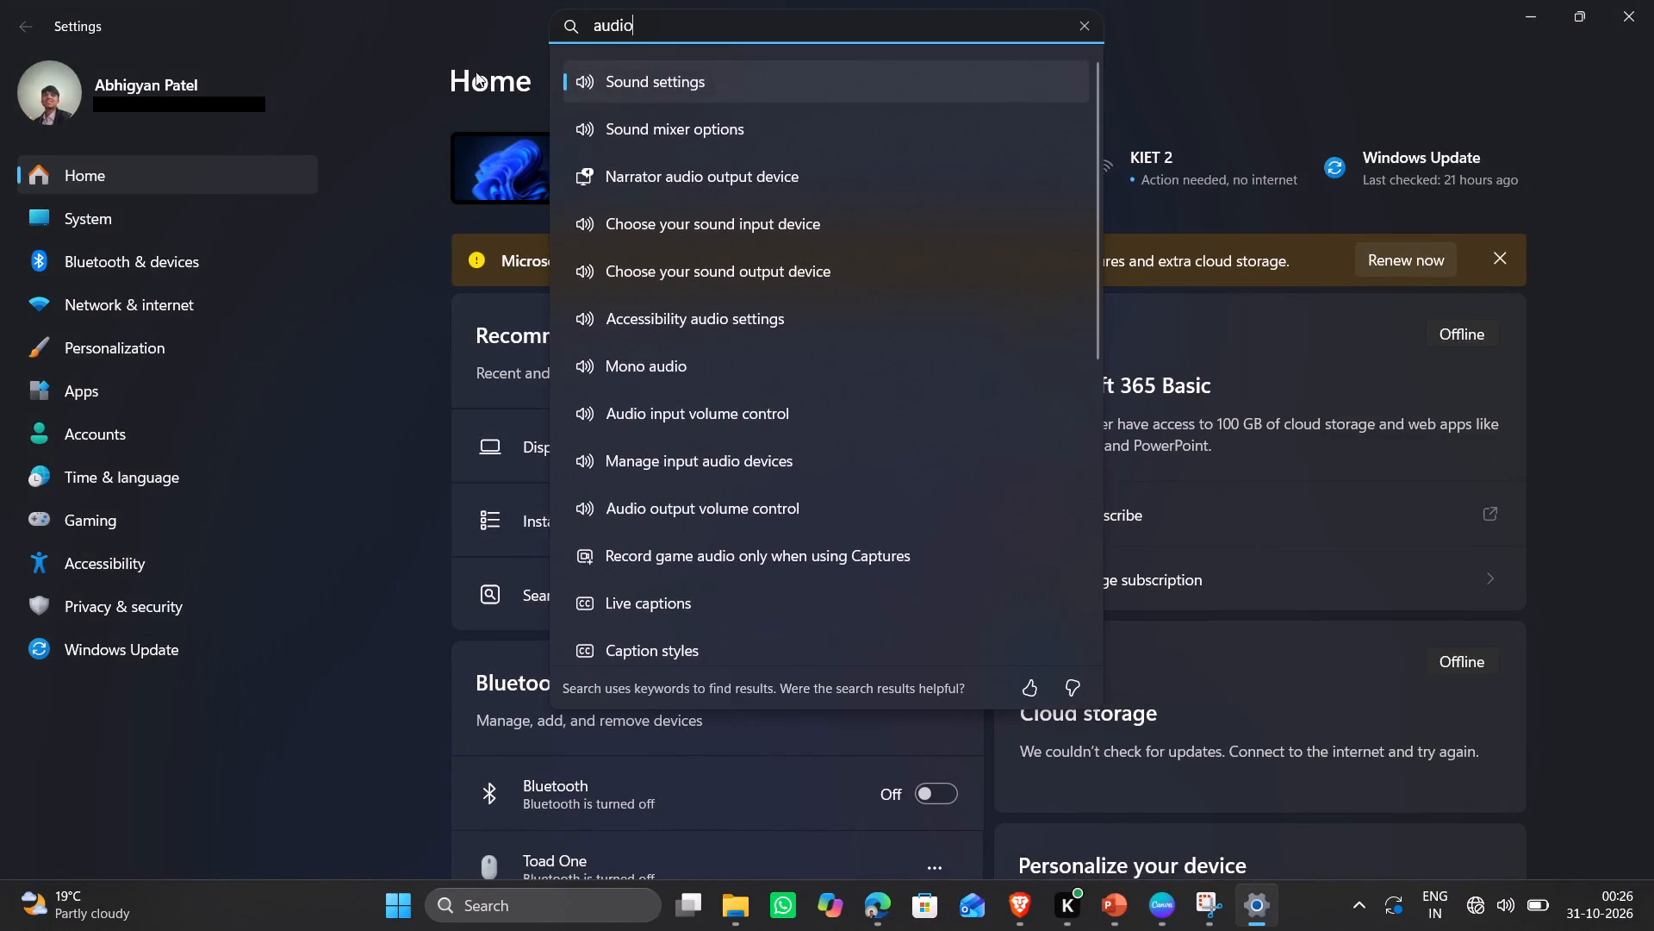
click(668, 97)
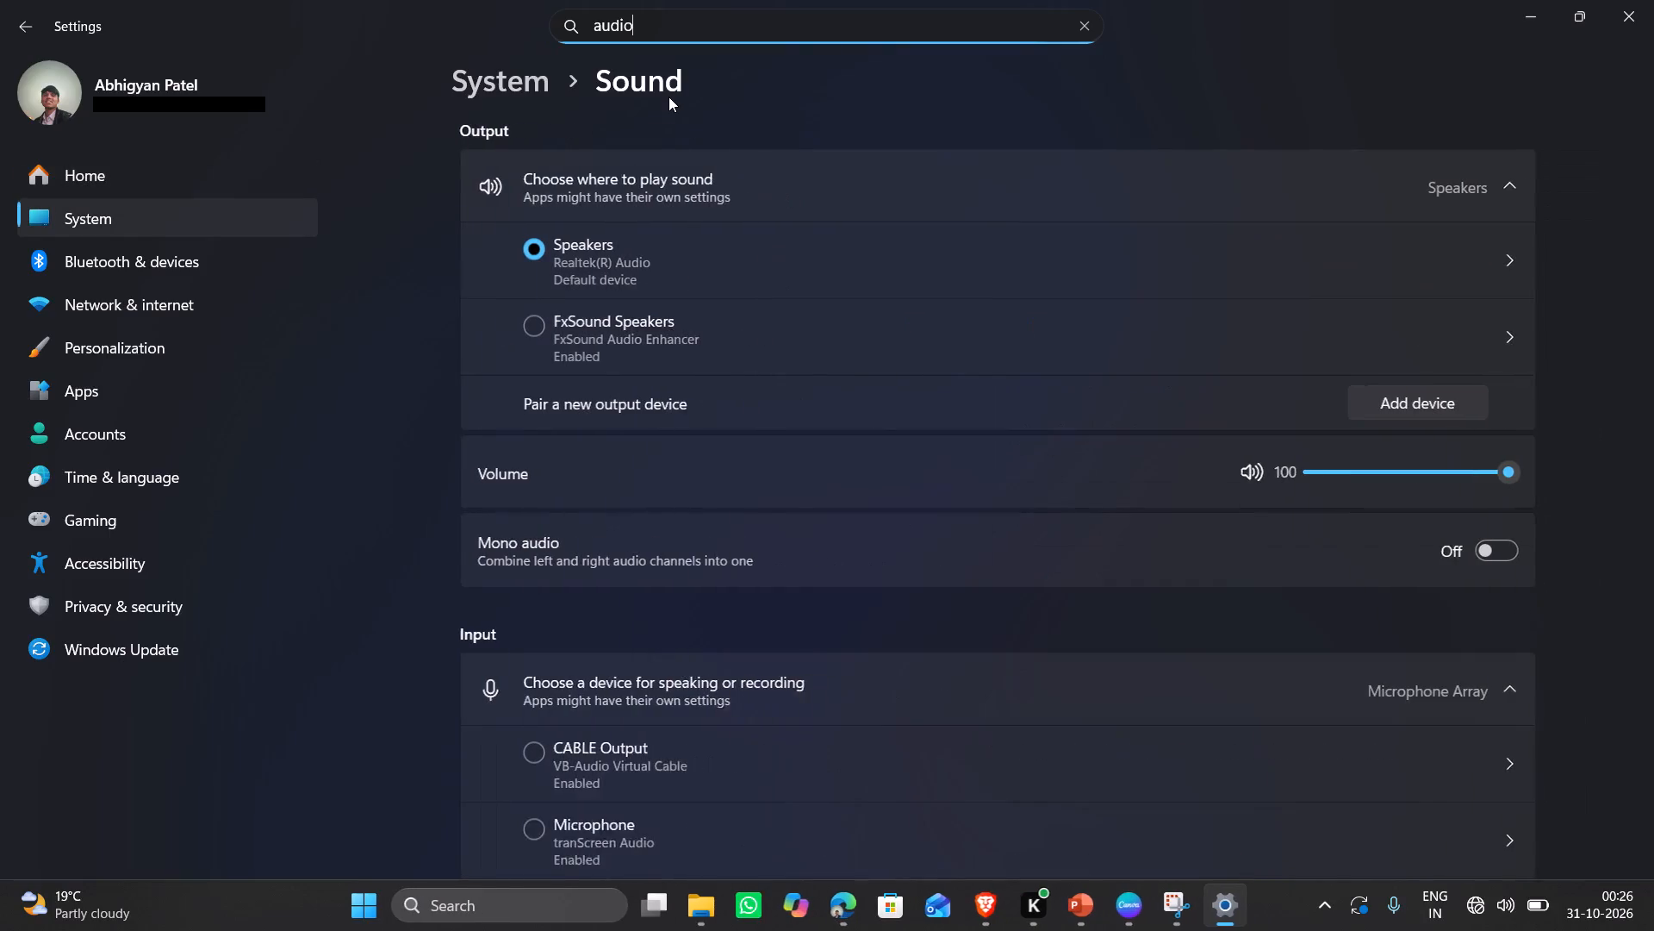
scroll(613, 488, down, 1)
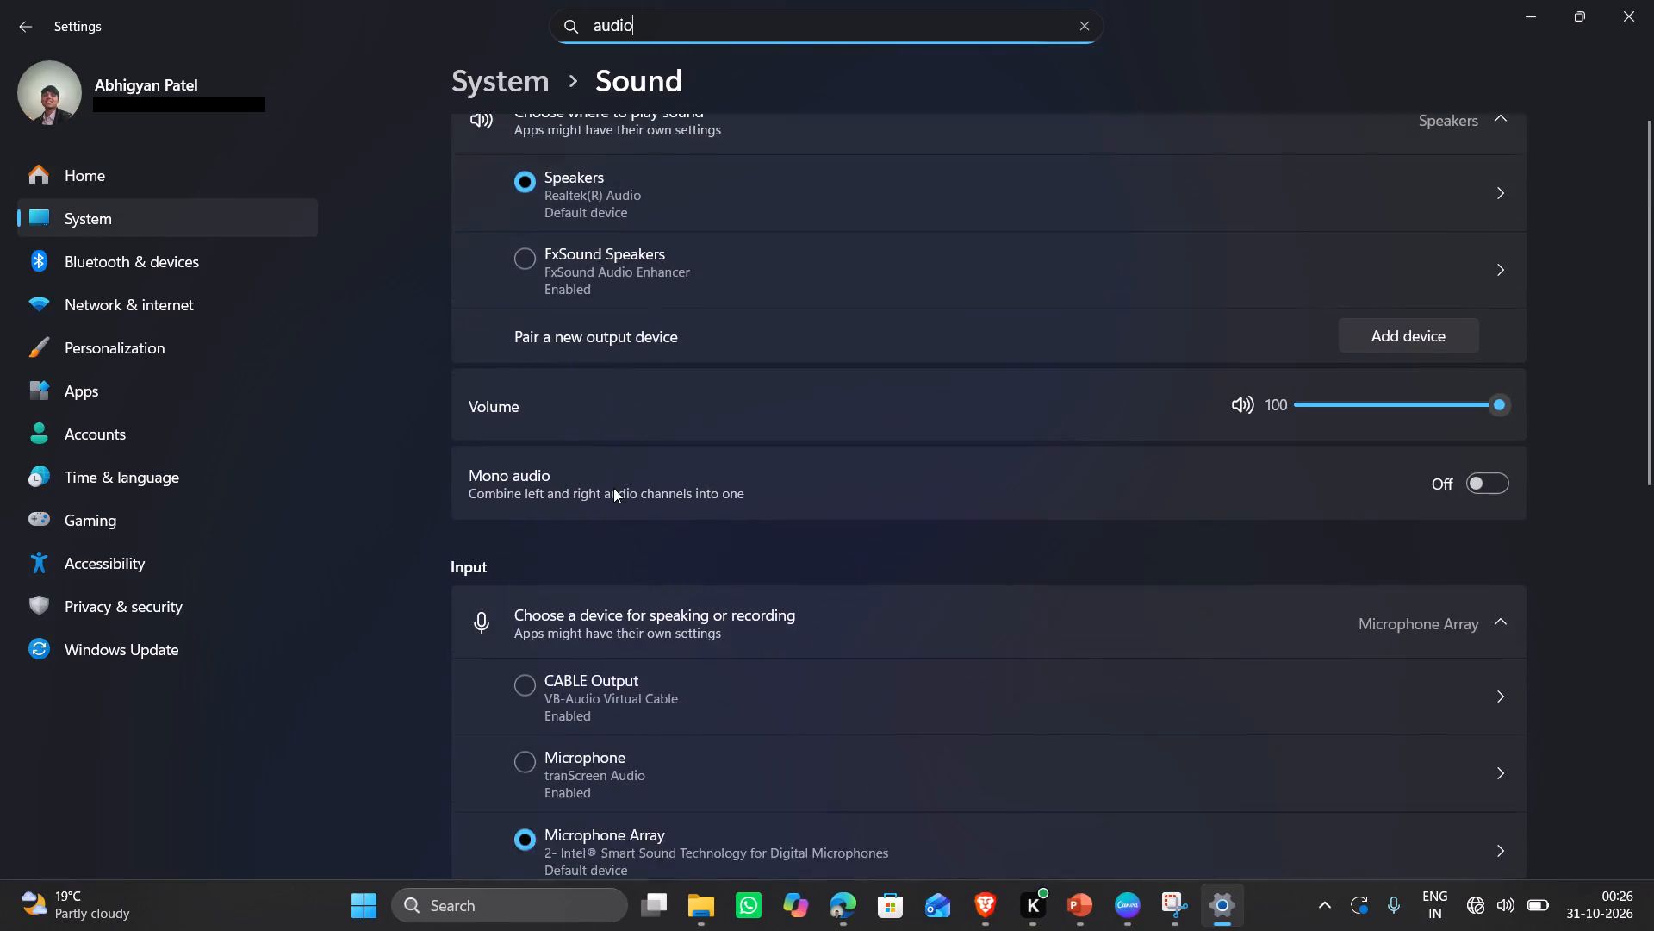
scroll(613, 488, down, 3)
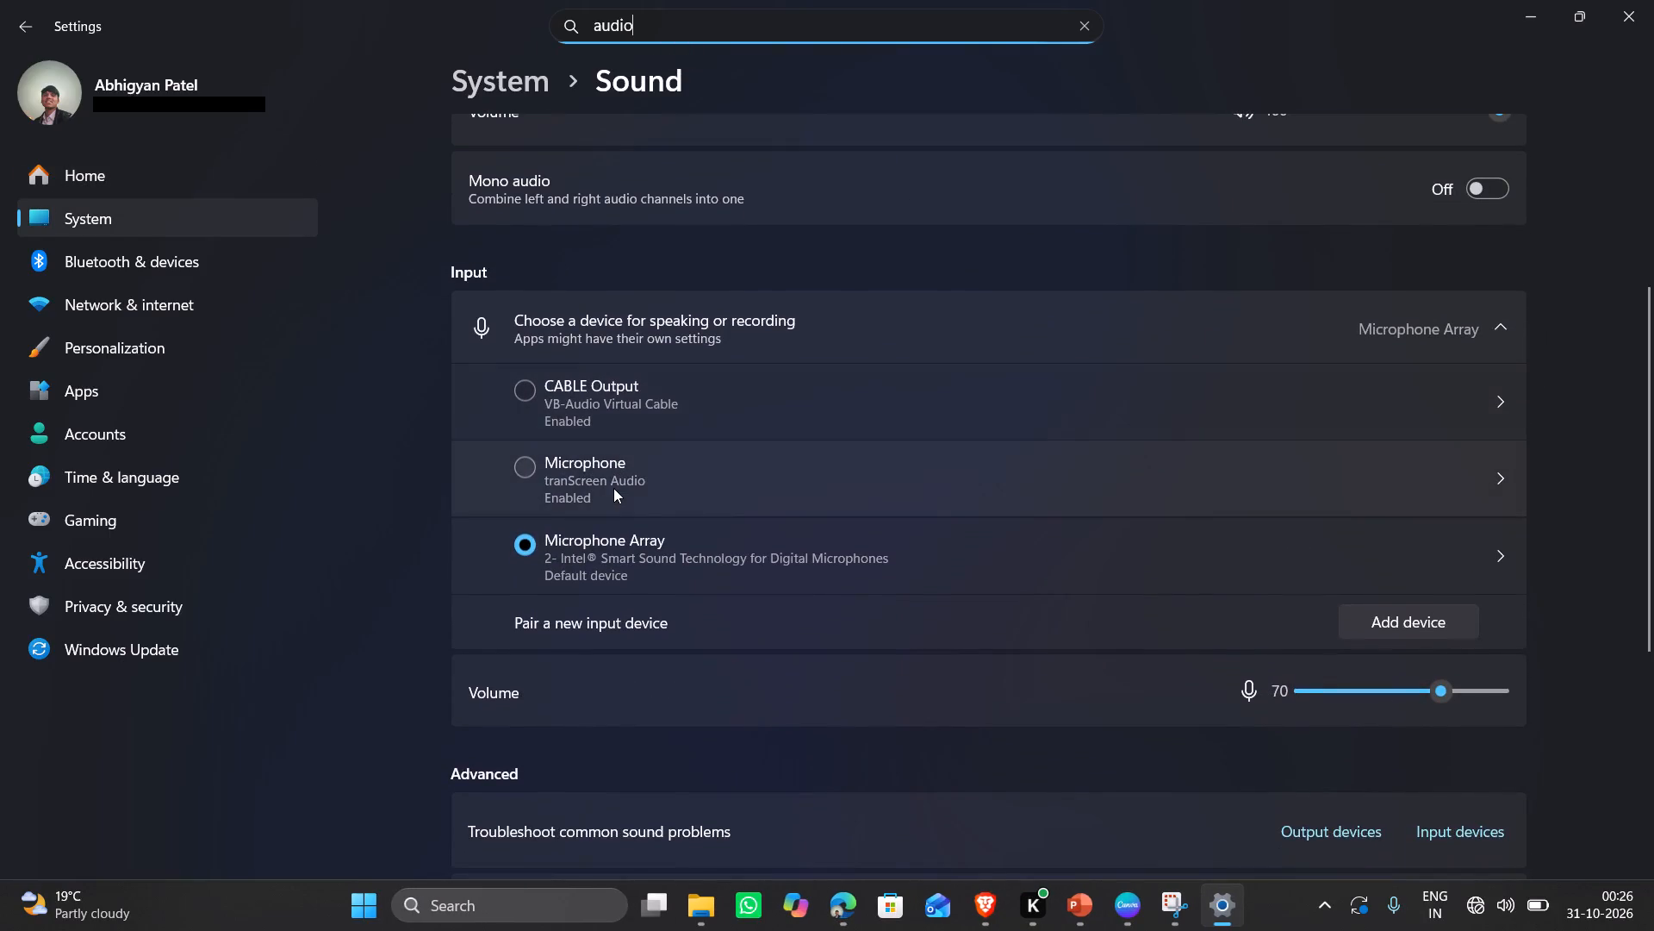
click(1367, 564)
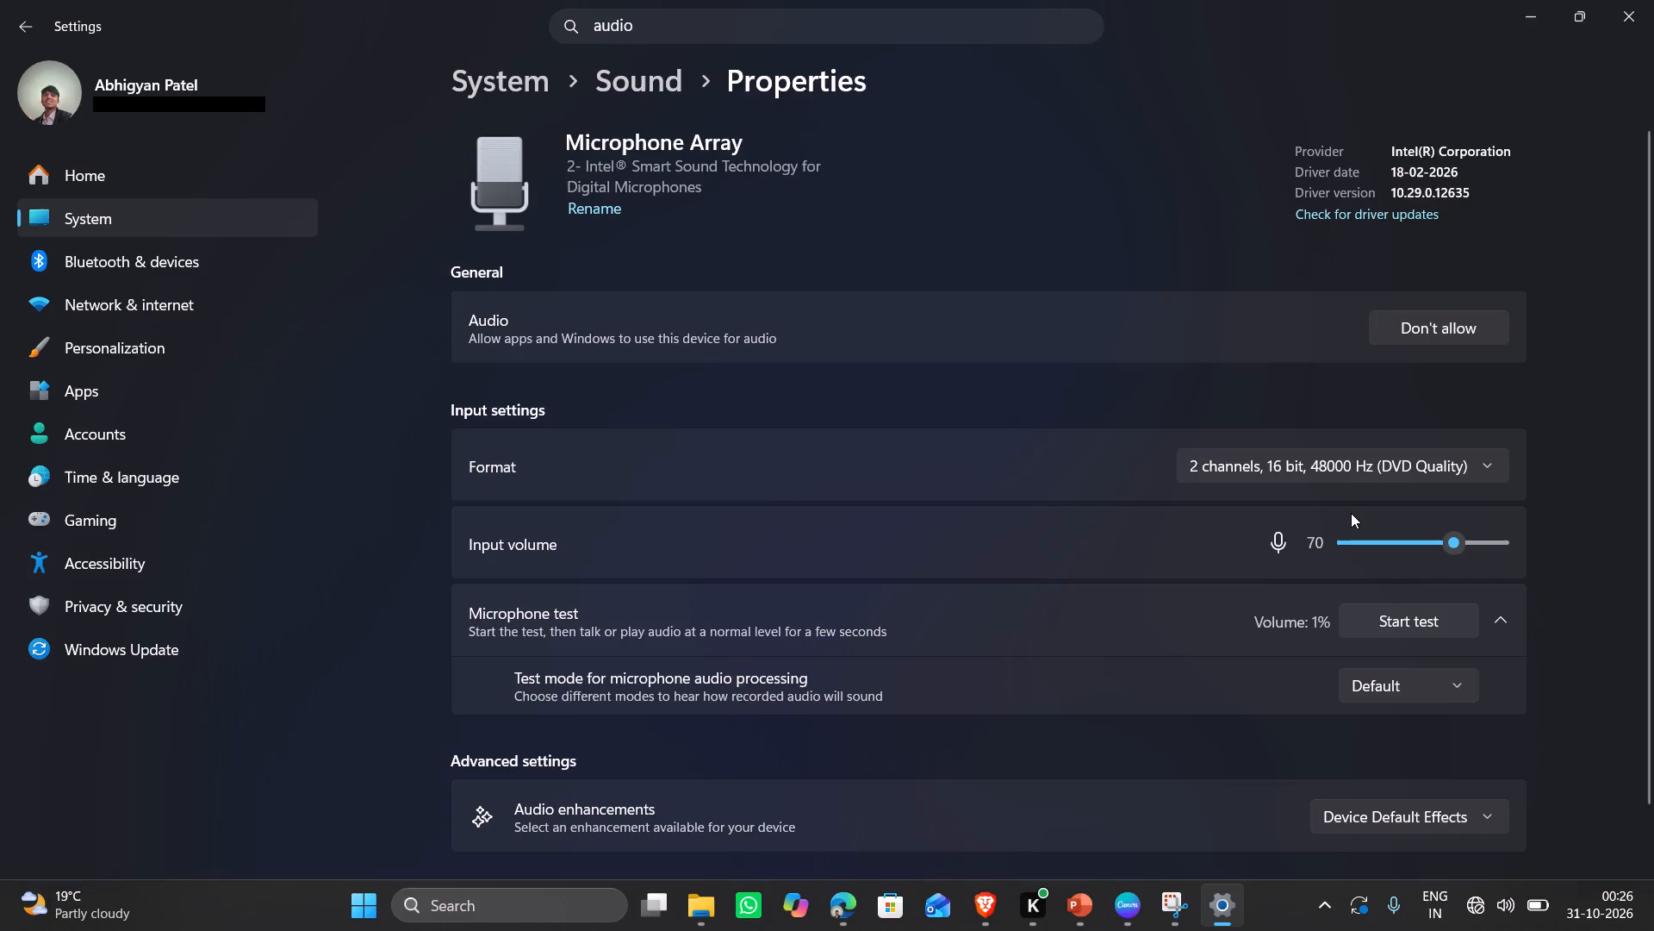
Start a microphone test and raise the Microphone Array's input volume to 100.
scroll(1351, 511, down, 1)
click(1375, 528)
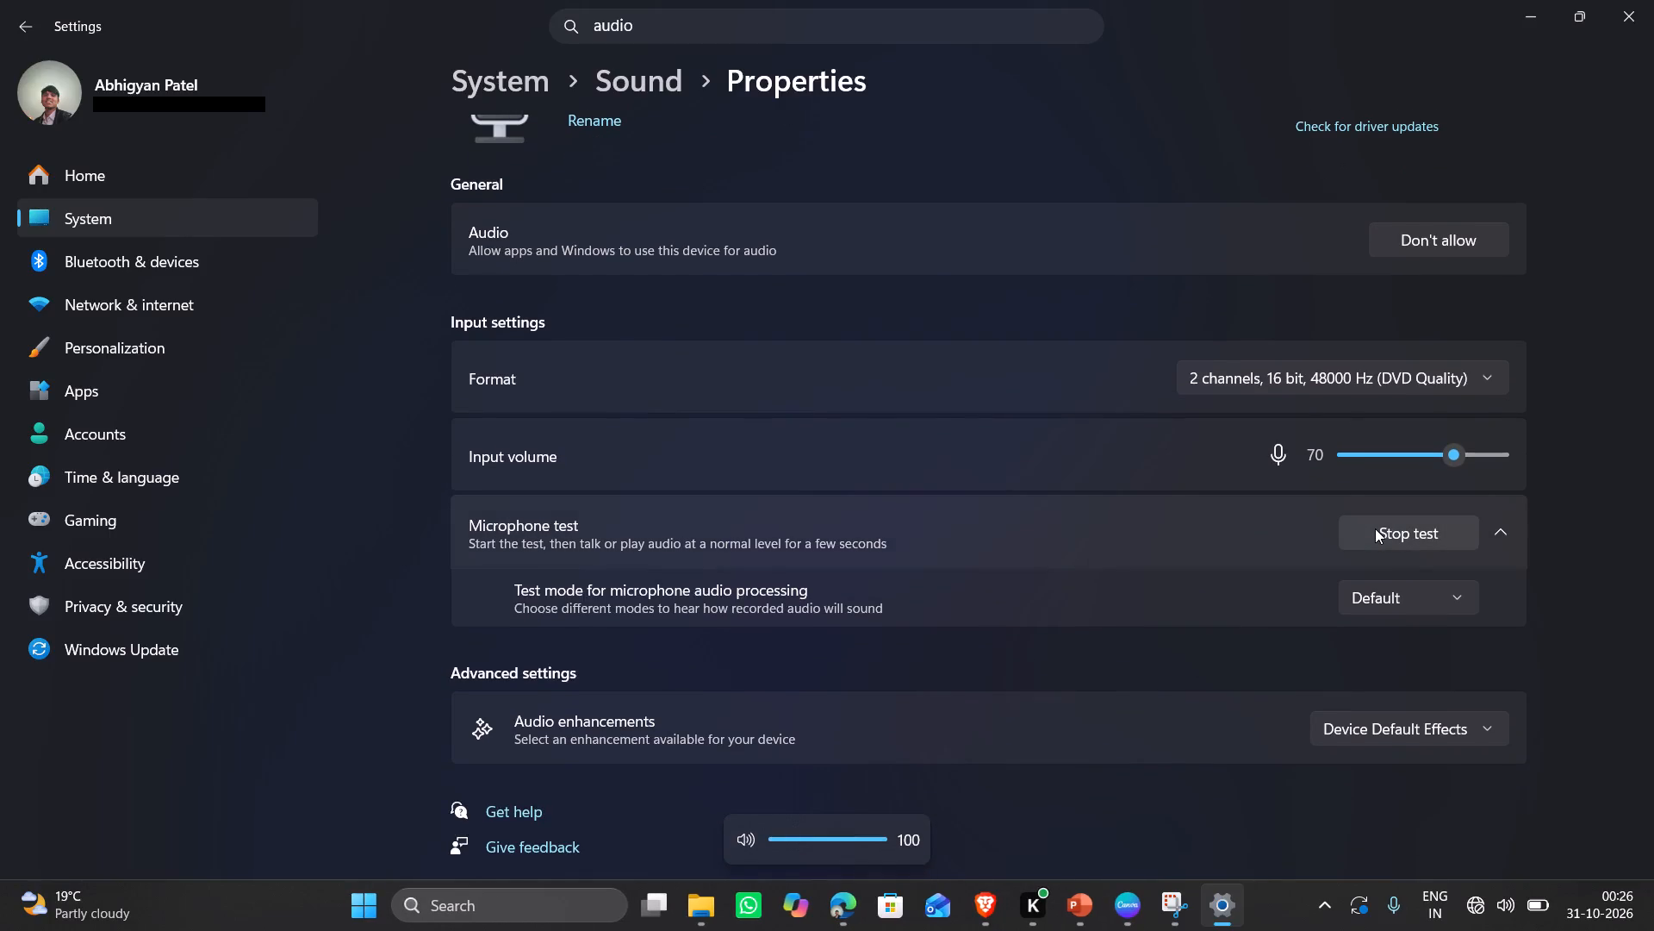
drag(1453, 460, 1537, 454)
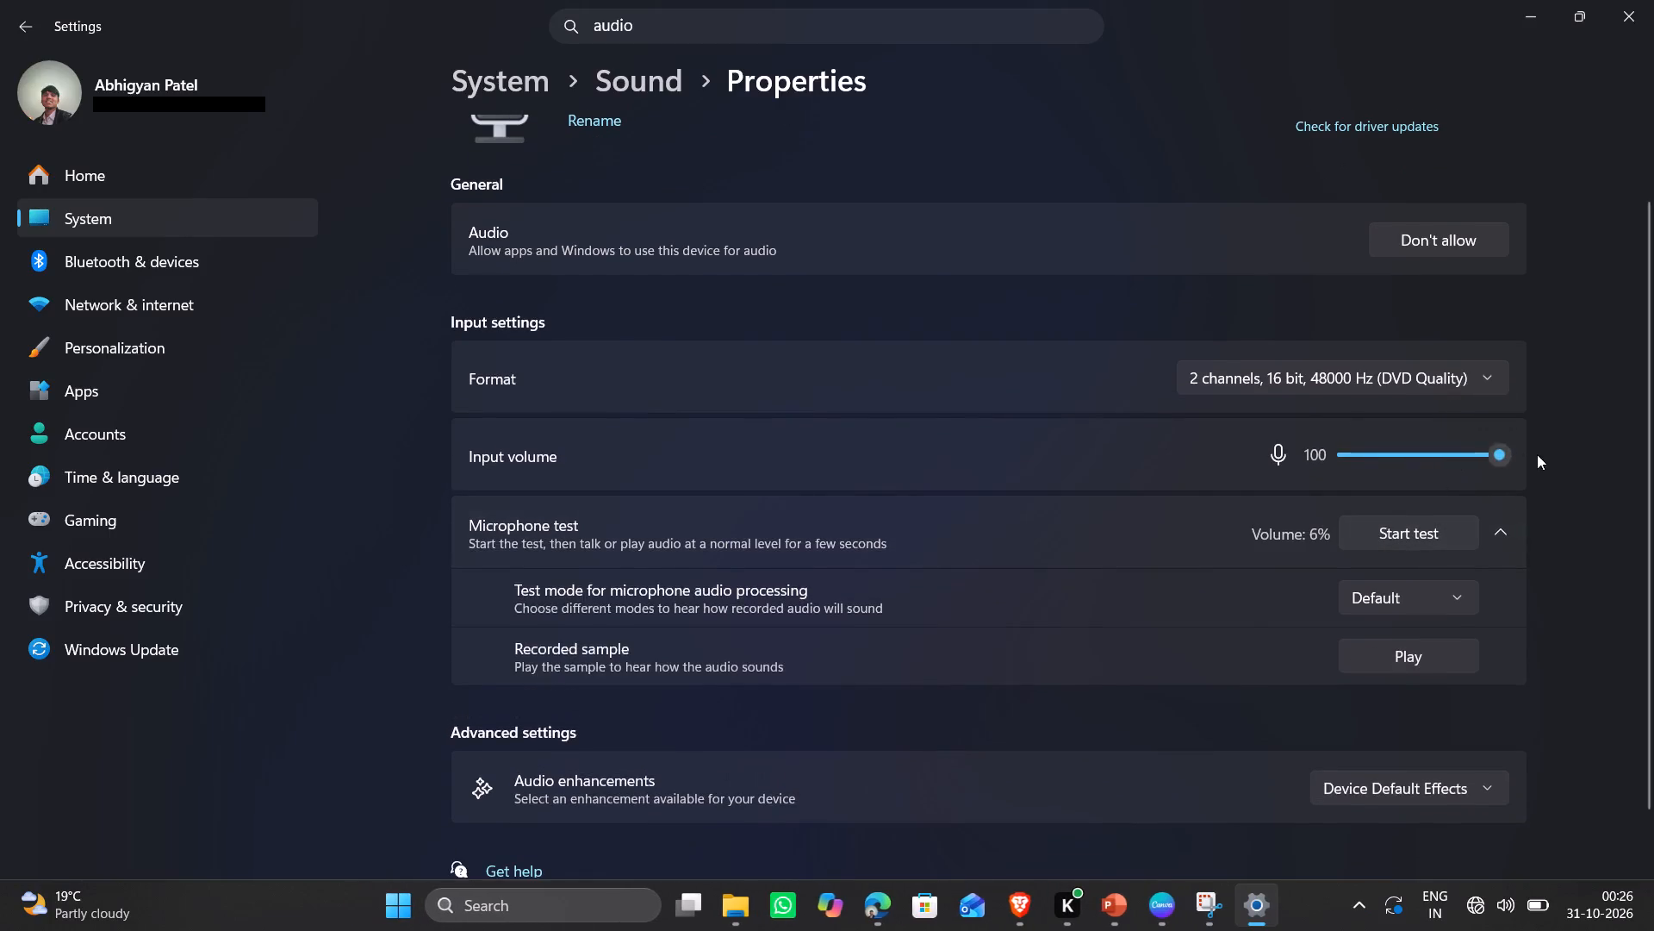
Run another microphone test in Default mode, play the recorded sample, and close Settings.
click(1398, 537)
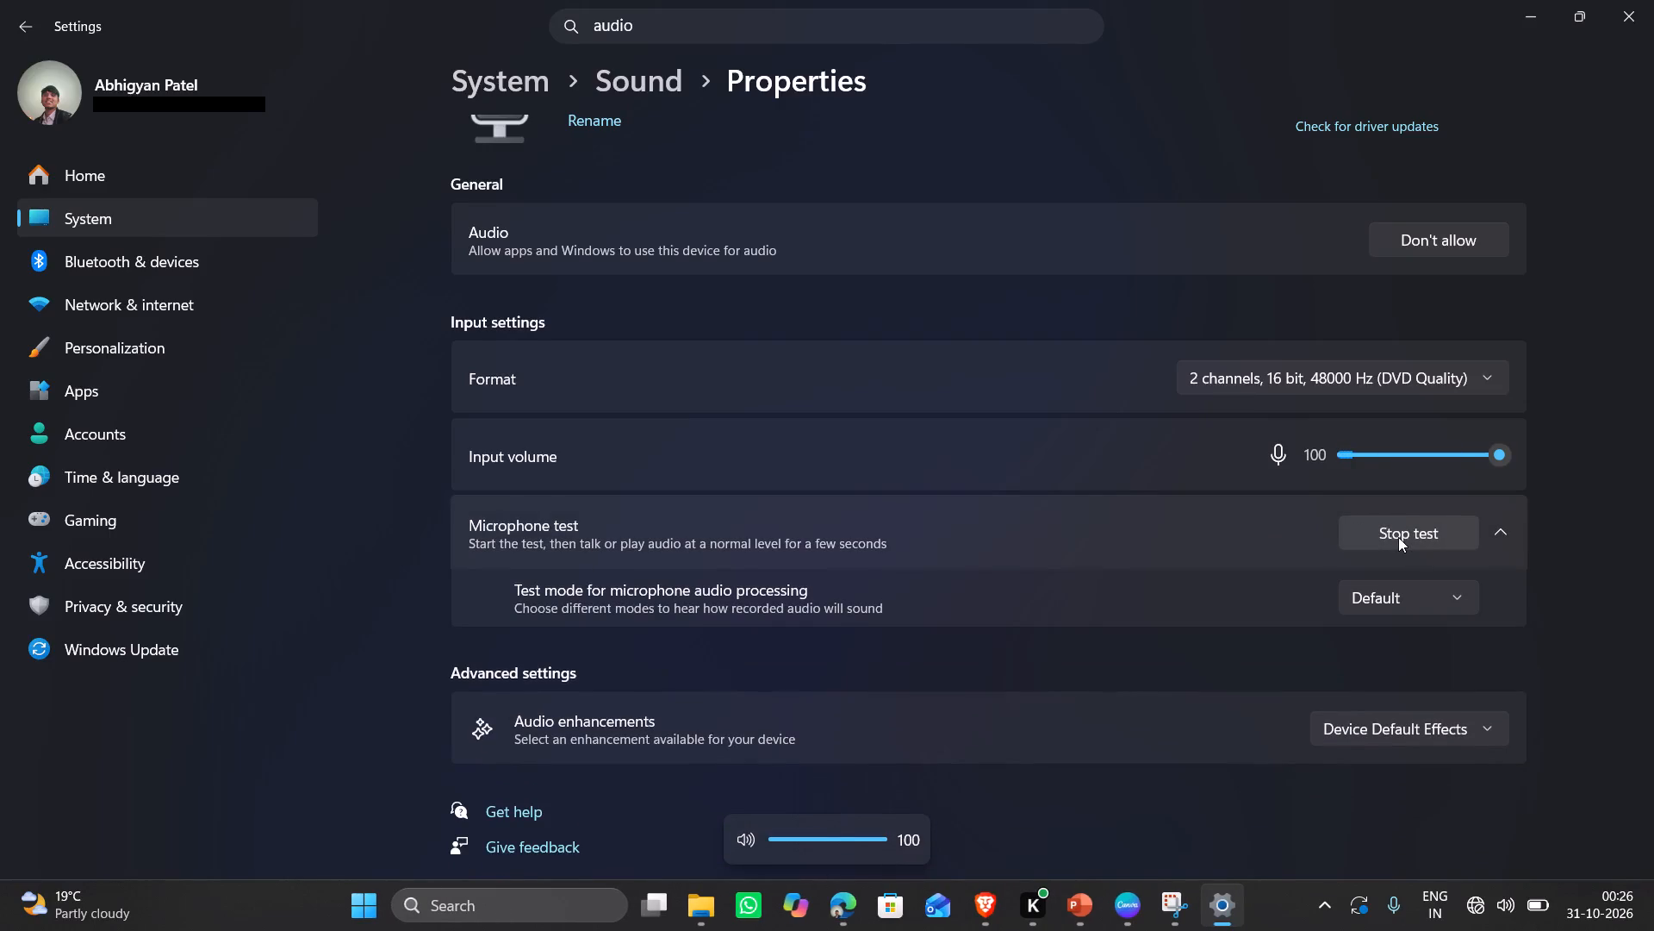
click(1388, 589)
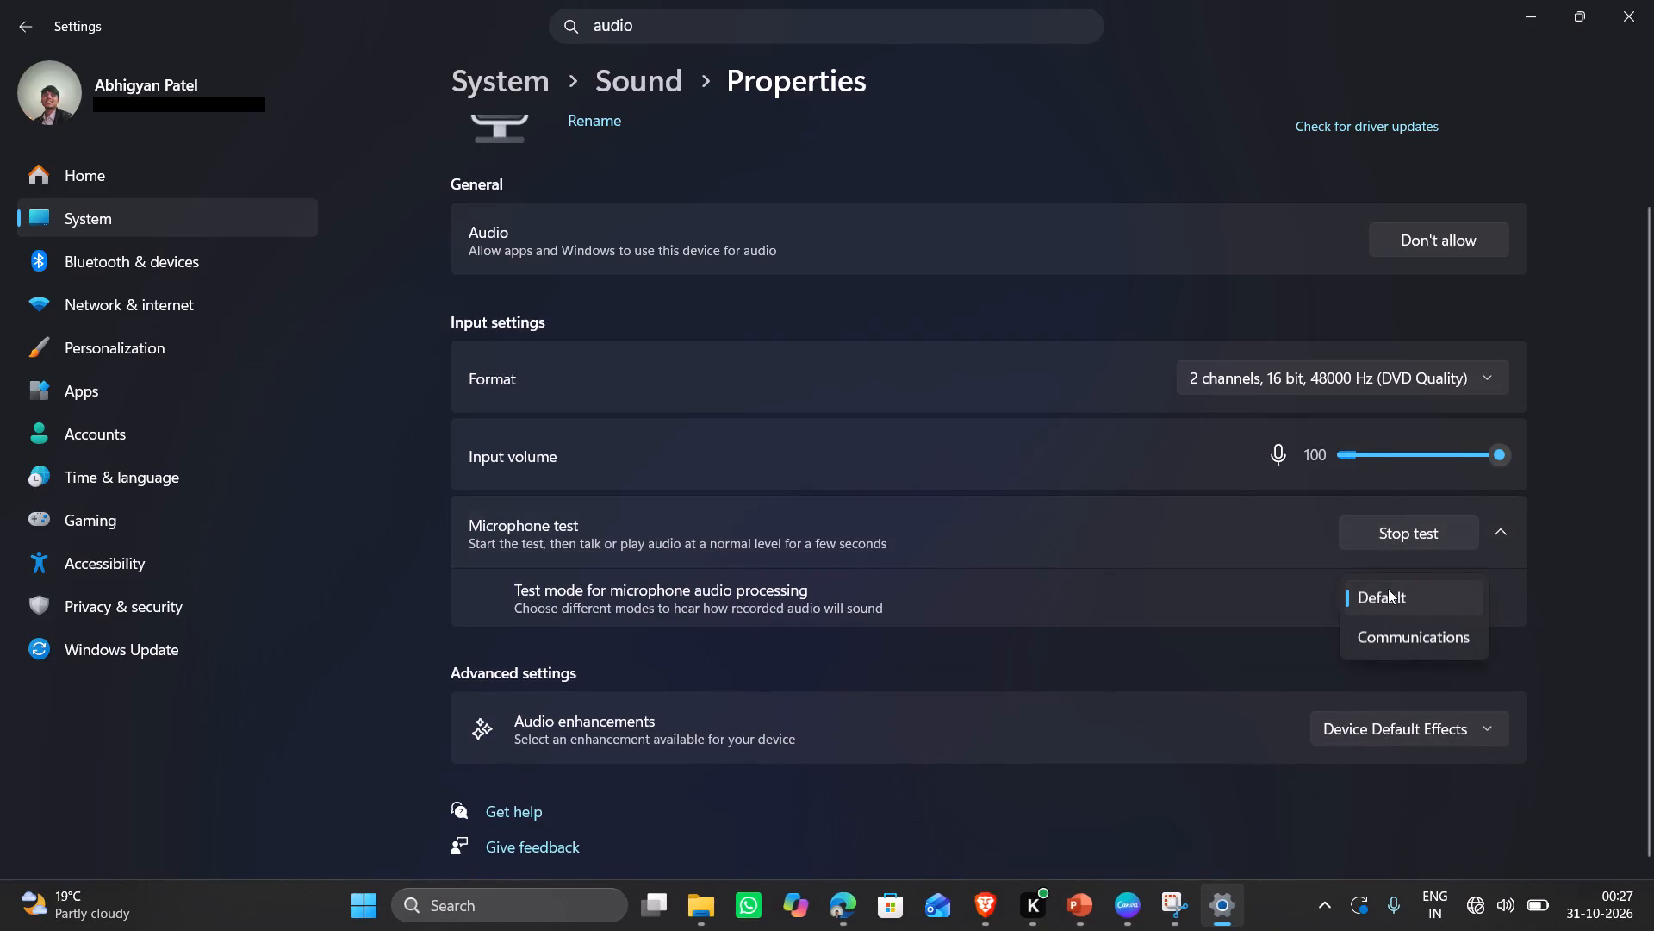
click(1388, 589)
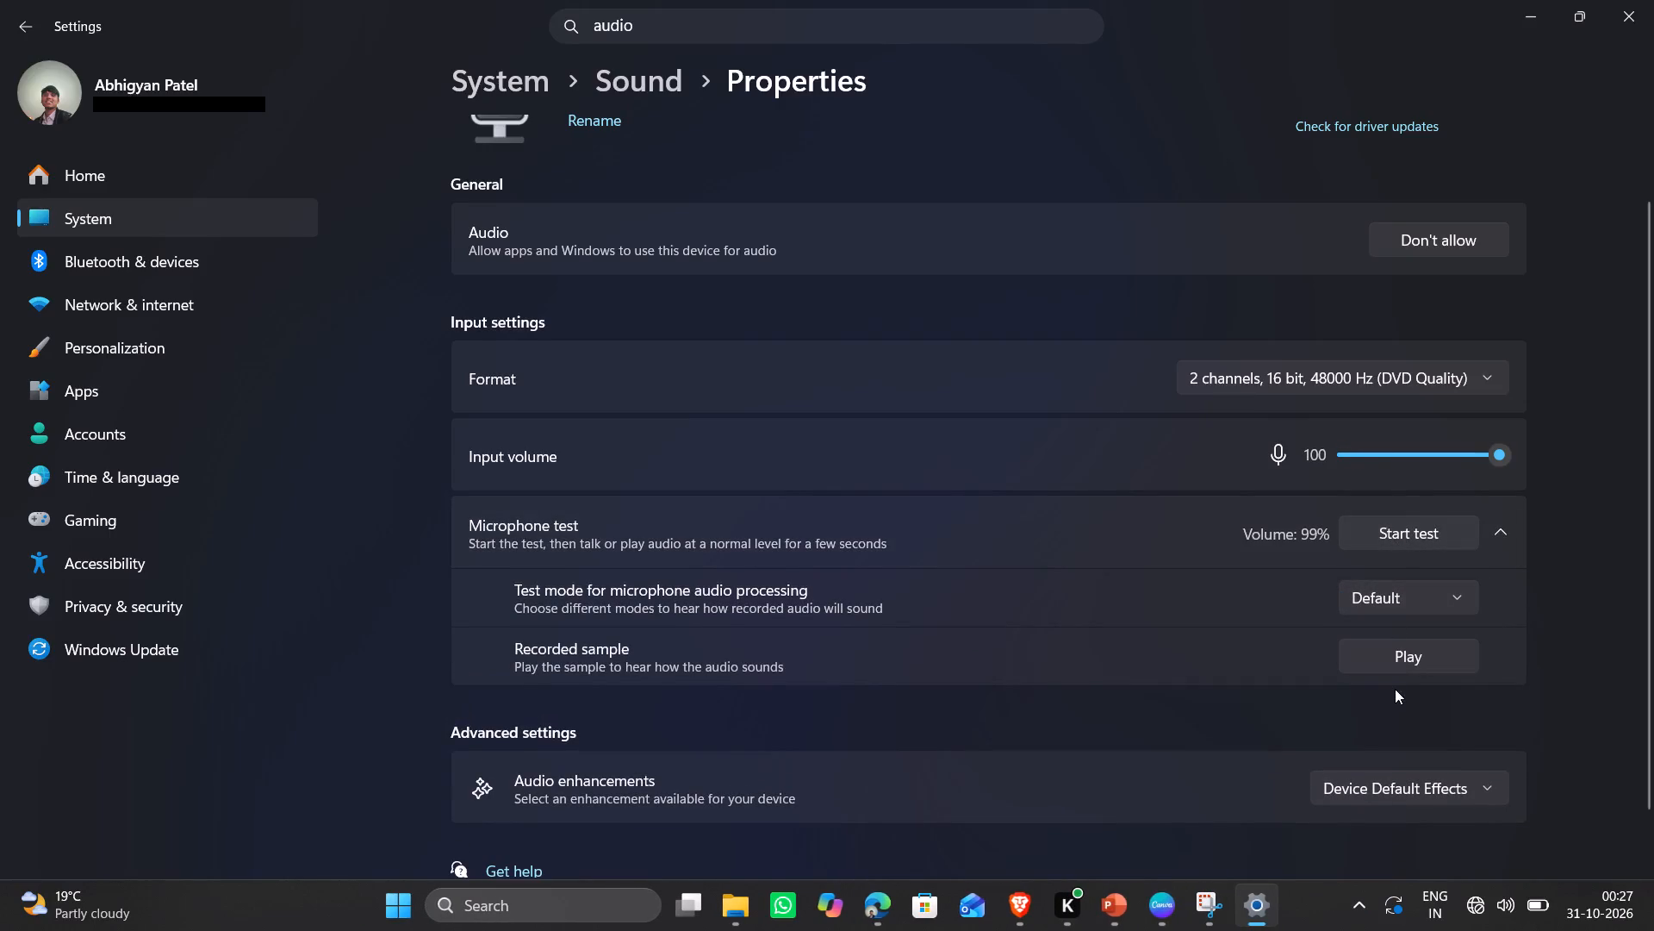
click(1387, 664)
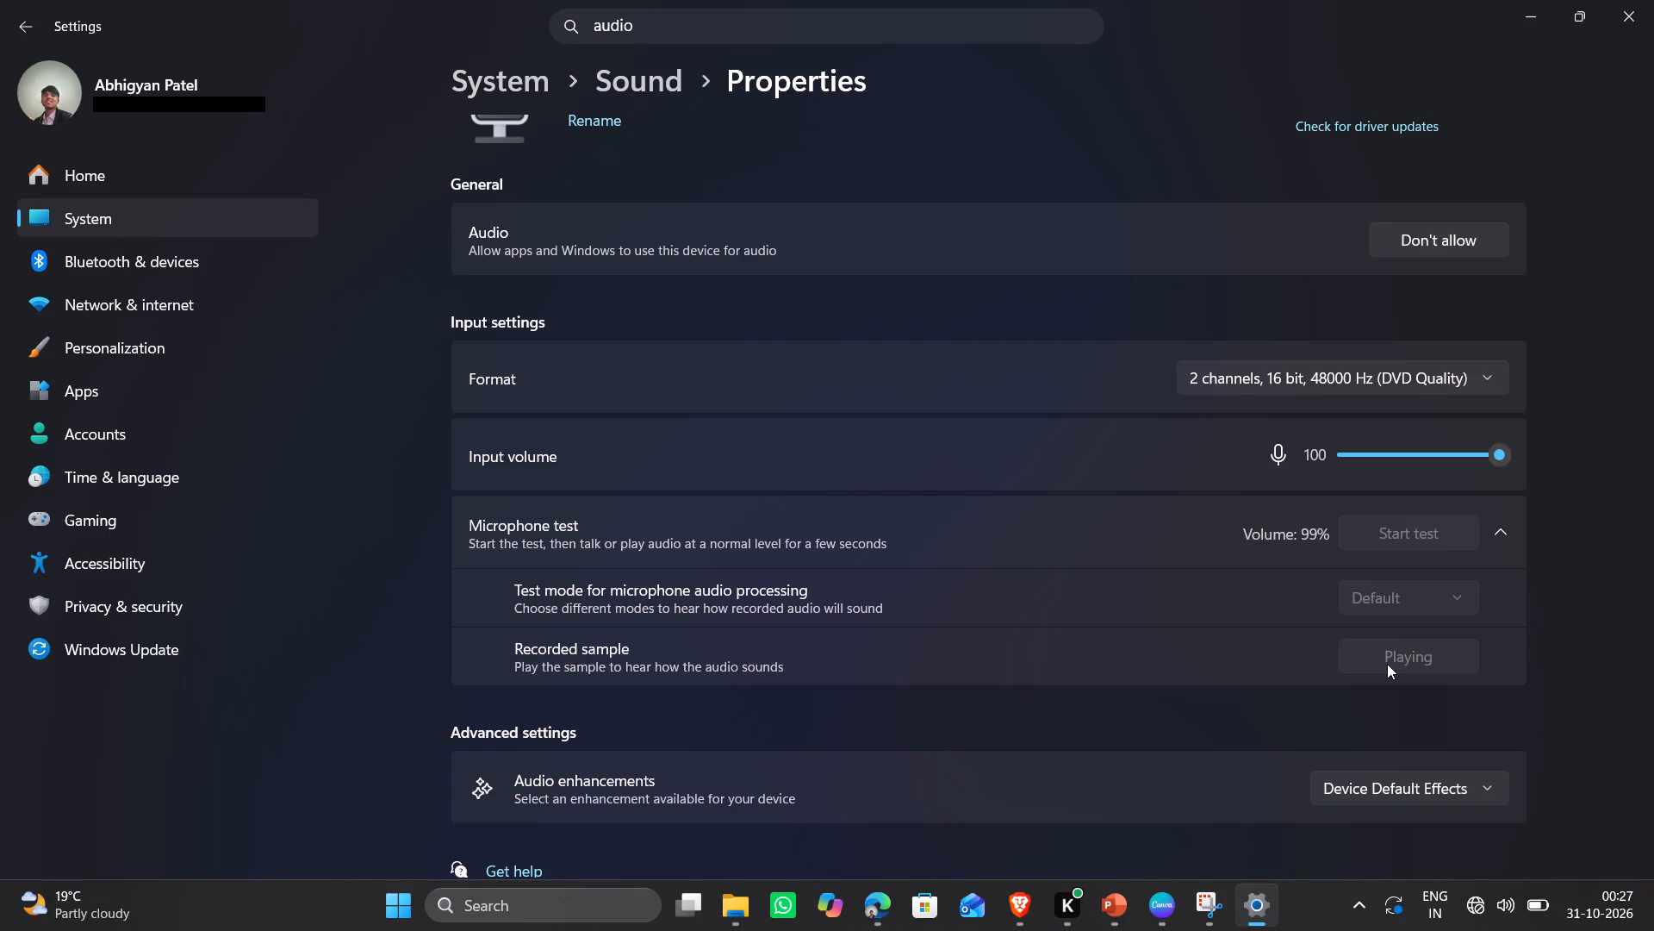
click(1614, 0)
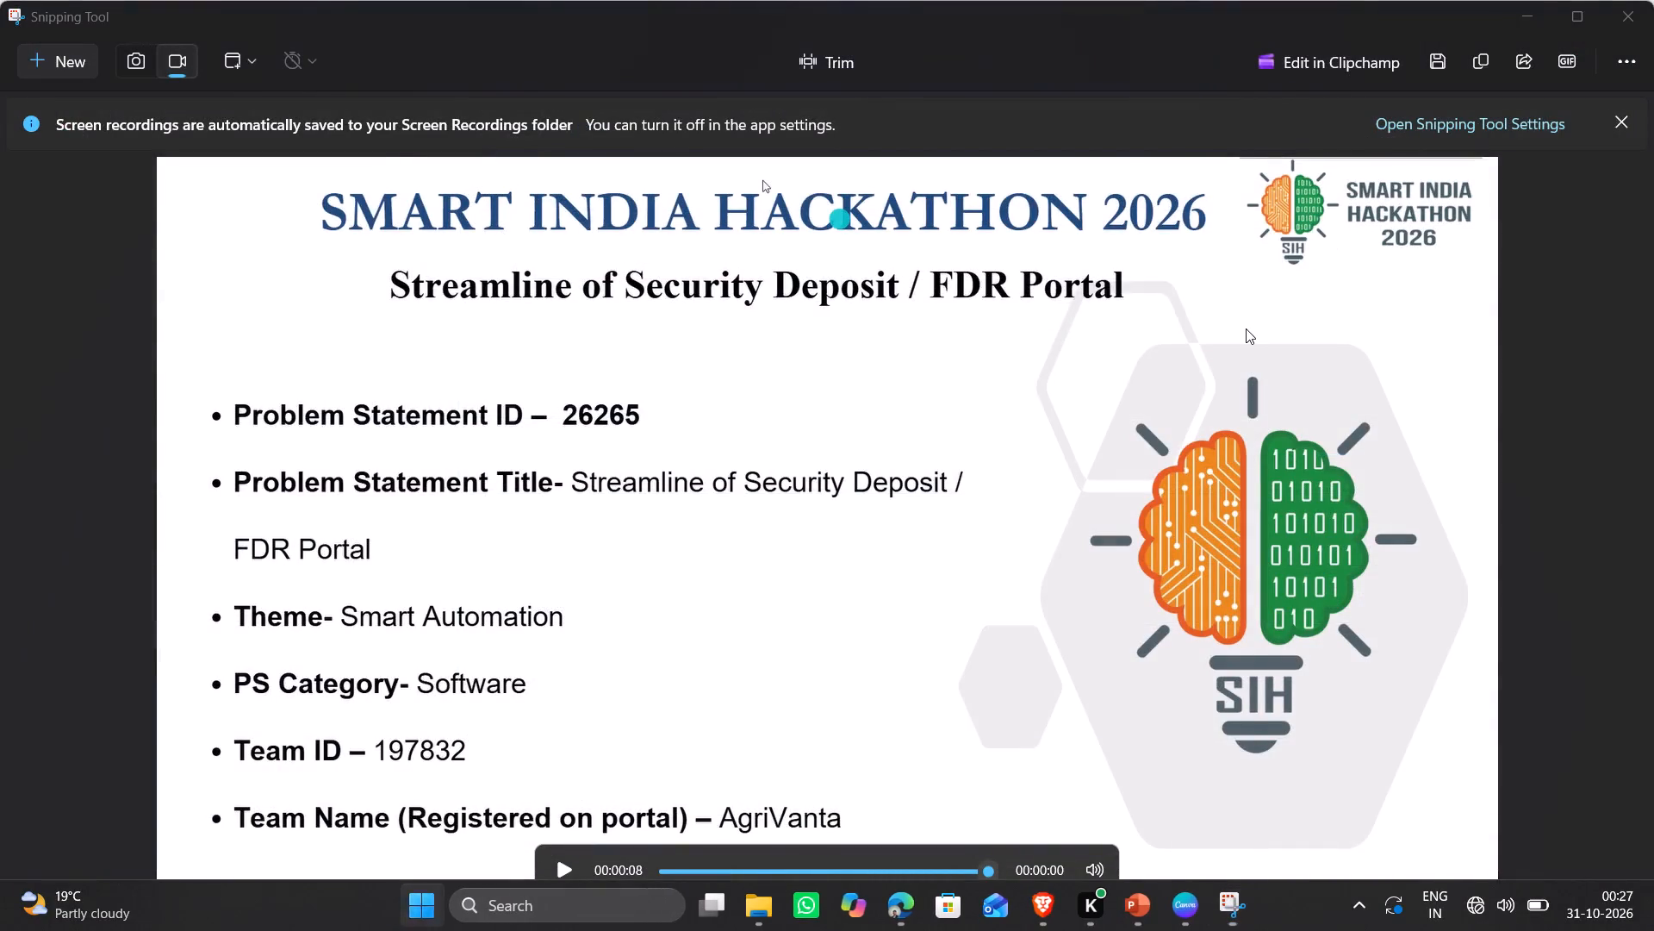
Open the Camera app, record a short test video in the maximized window, and close the app.
text(cam)
key(Return)
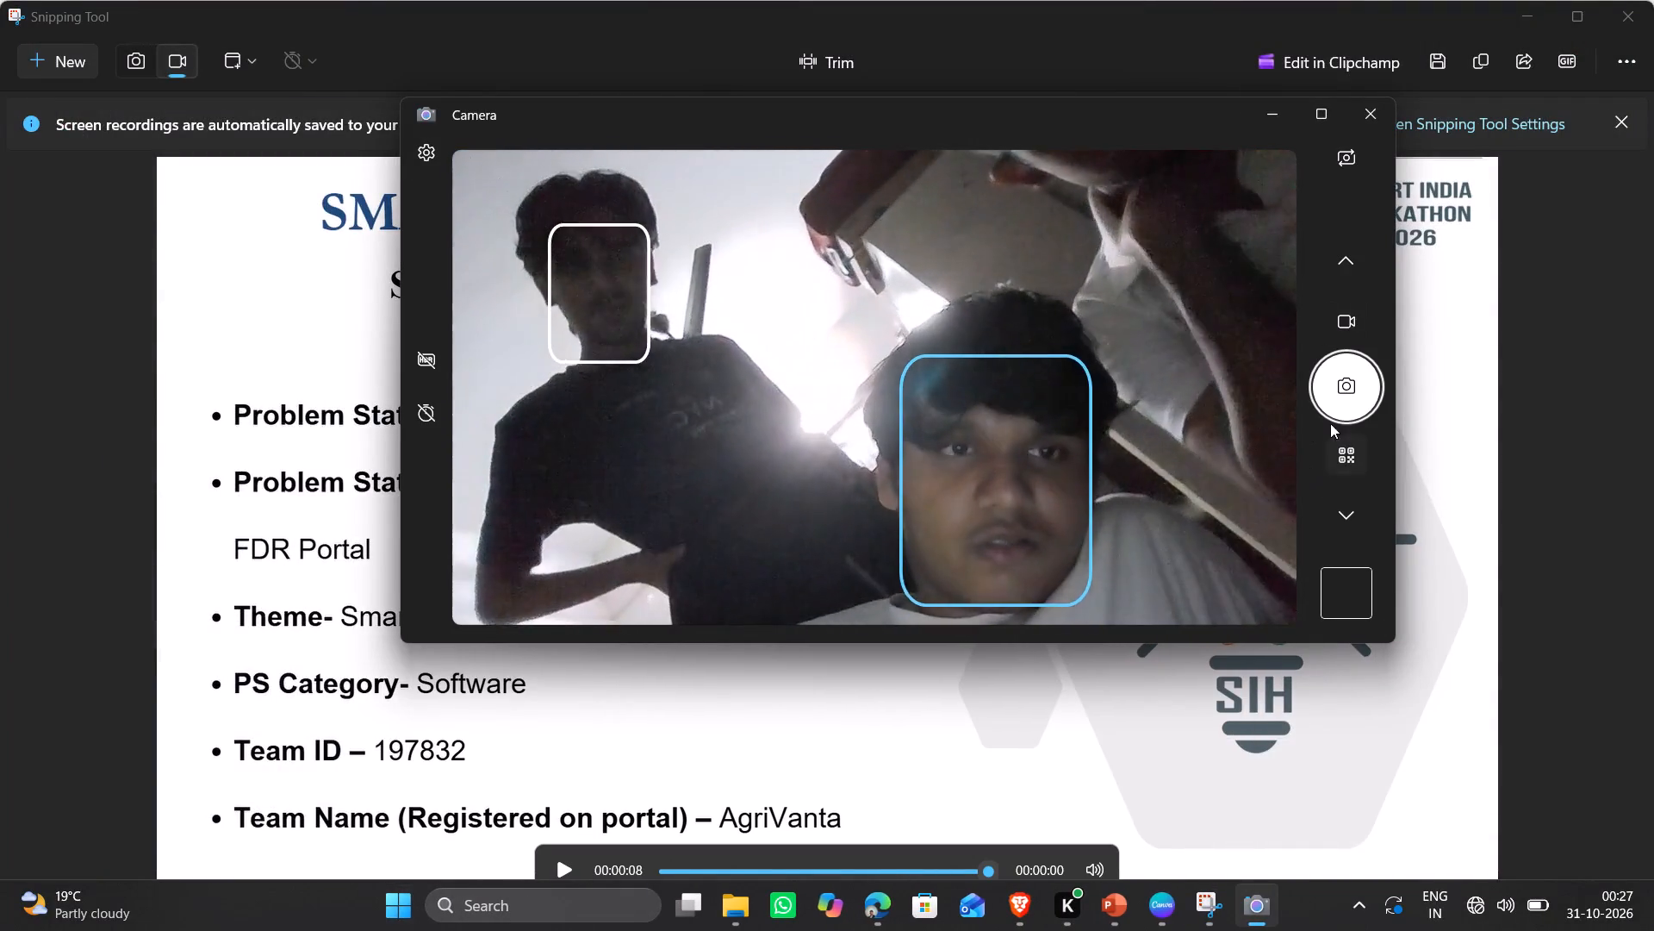
click(1340, 328)
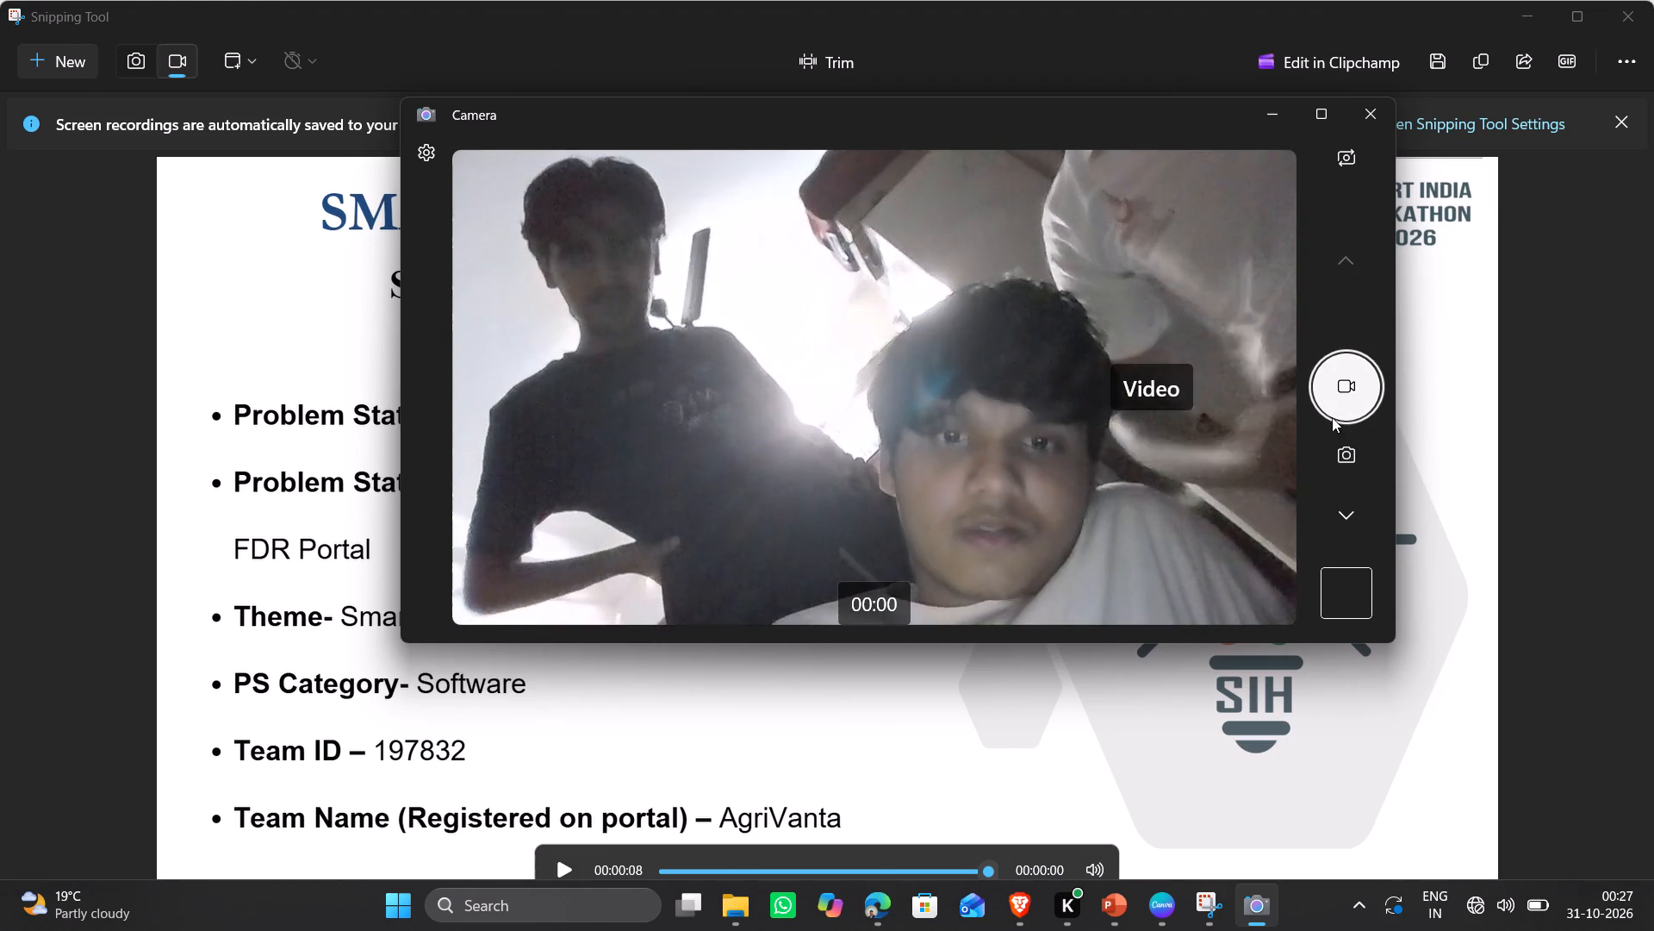
click(1345, 410)
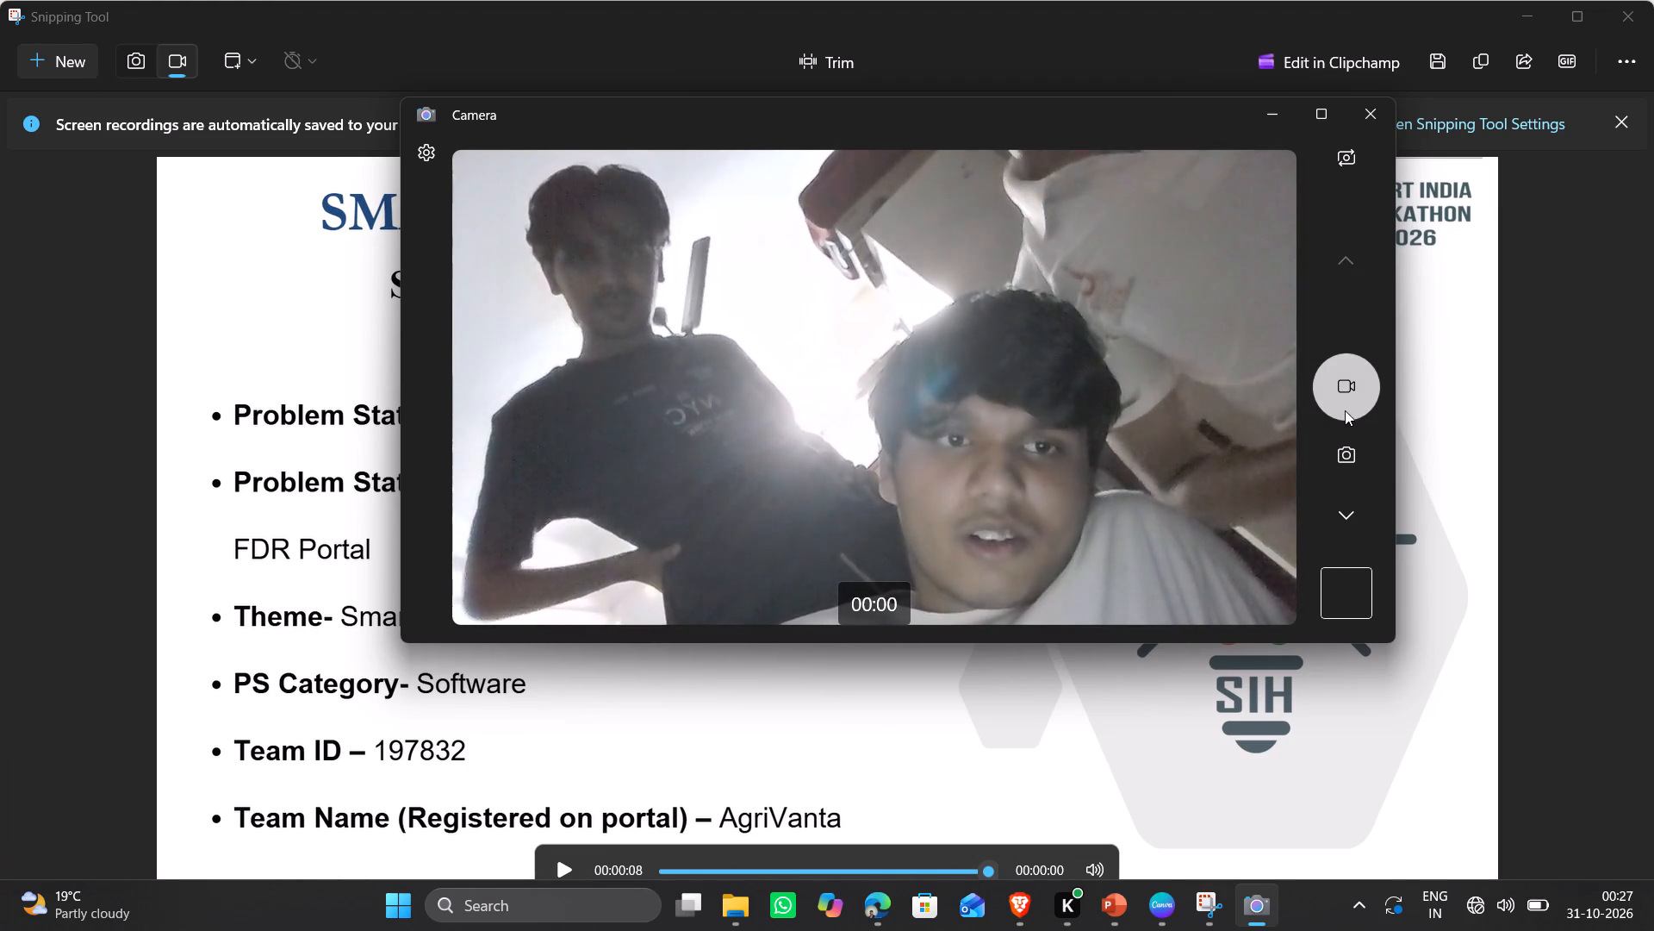
click(1341, 114)
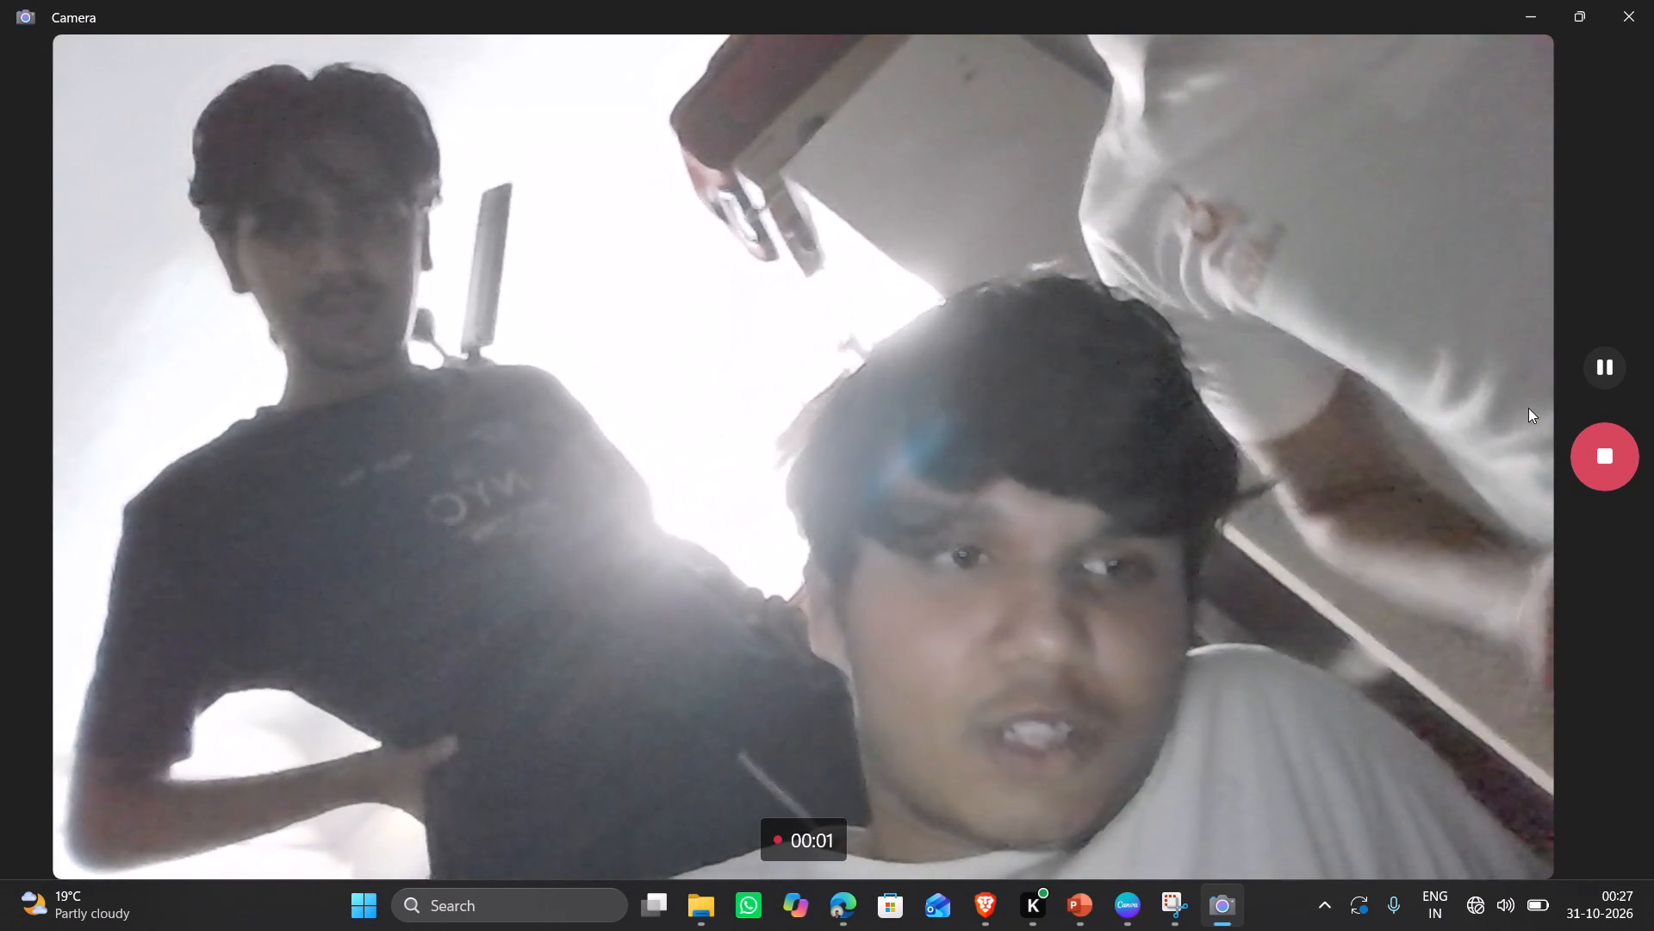
click(1601, 450)
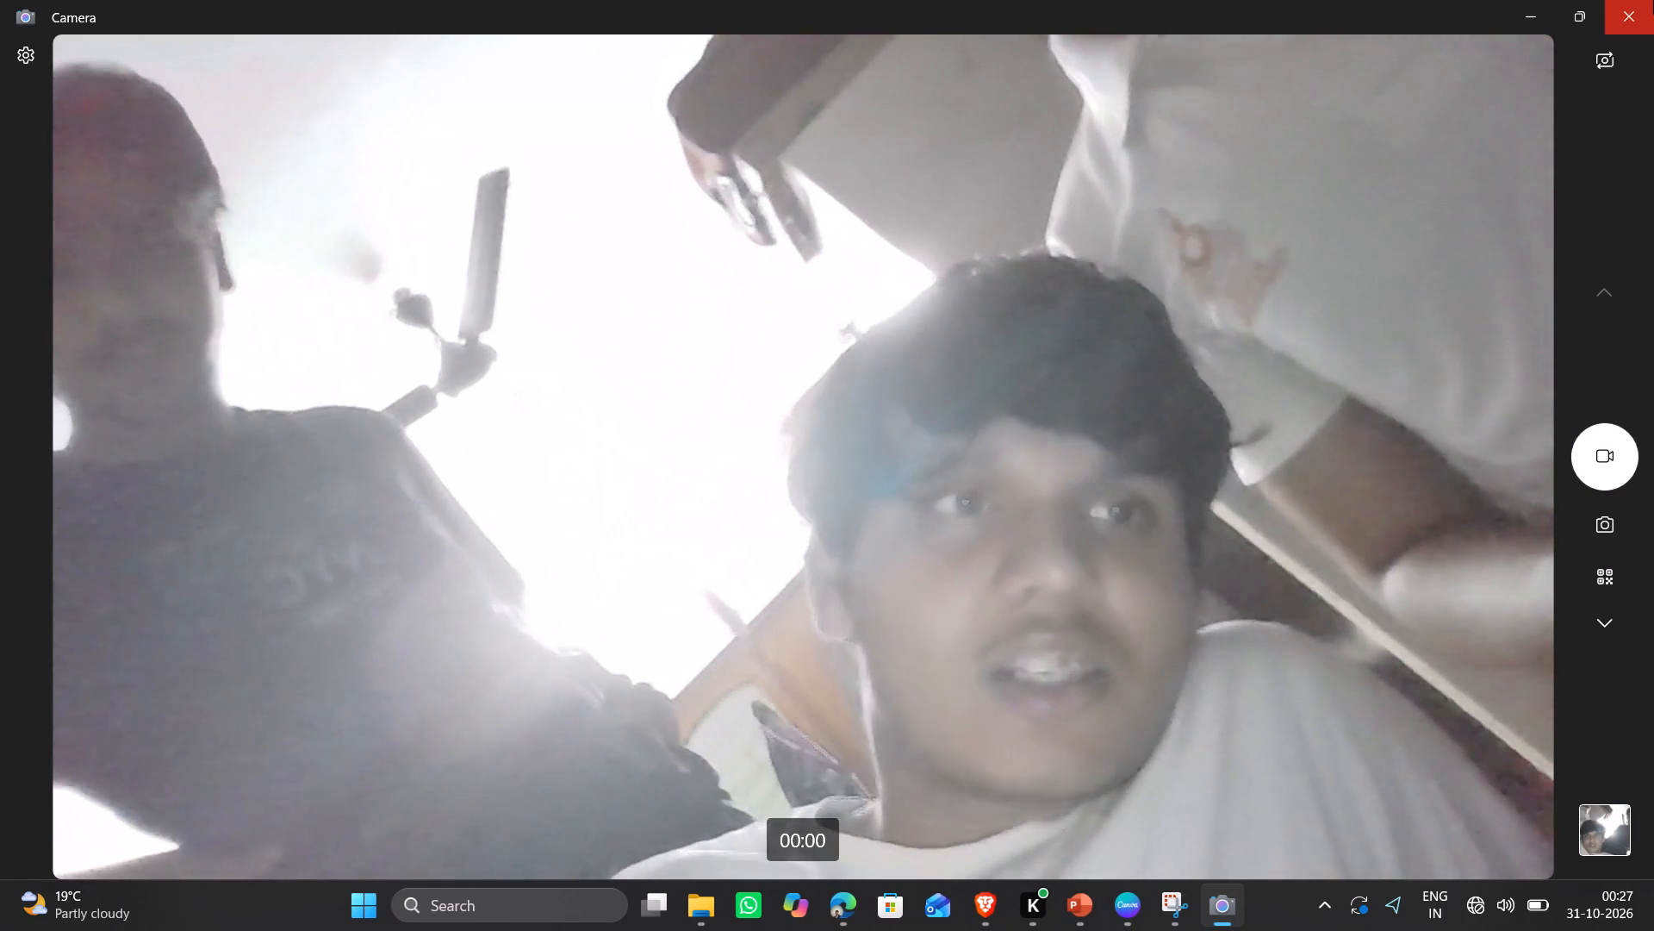
click(1626, 0)
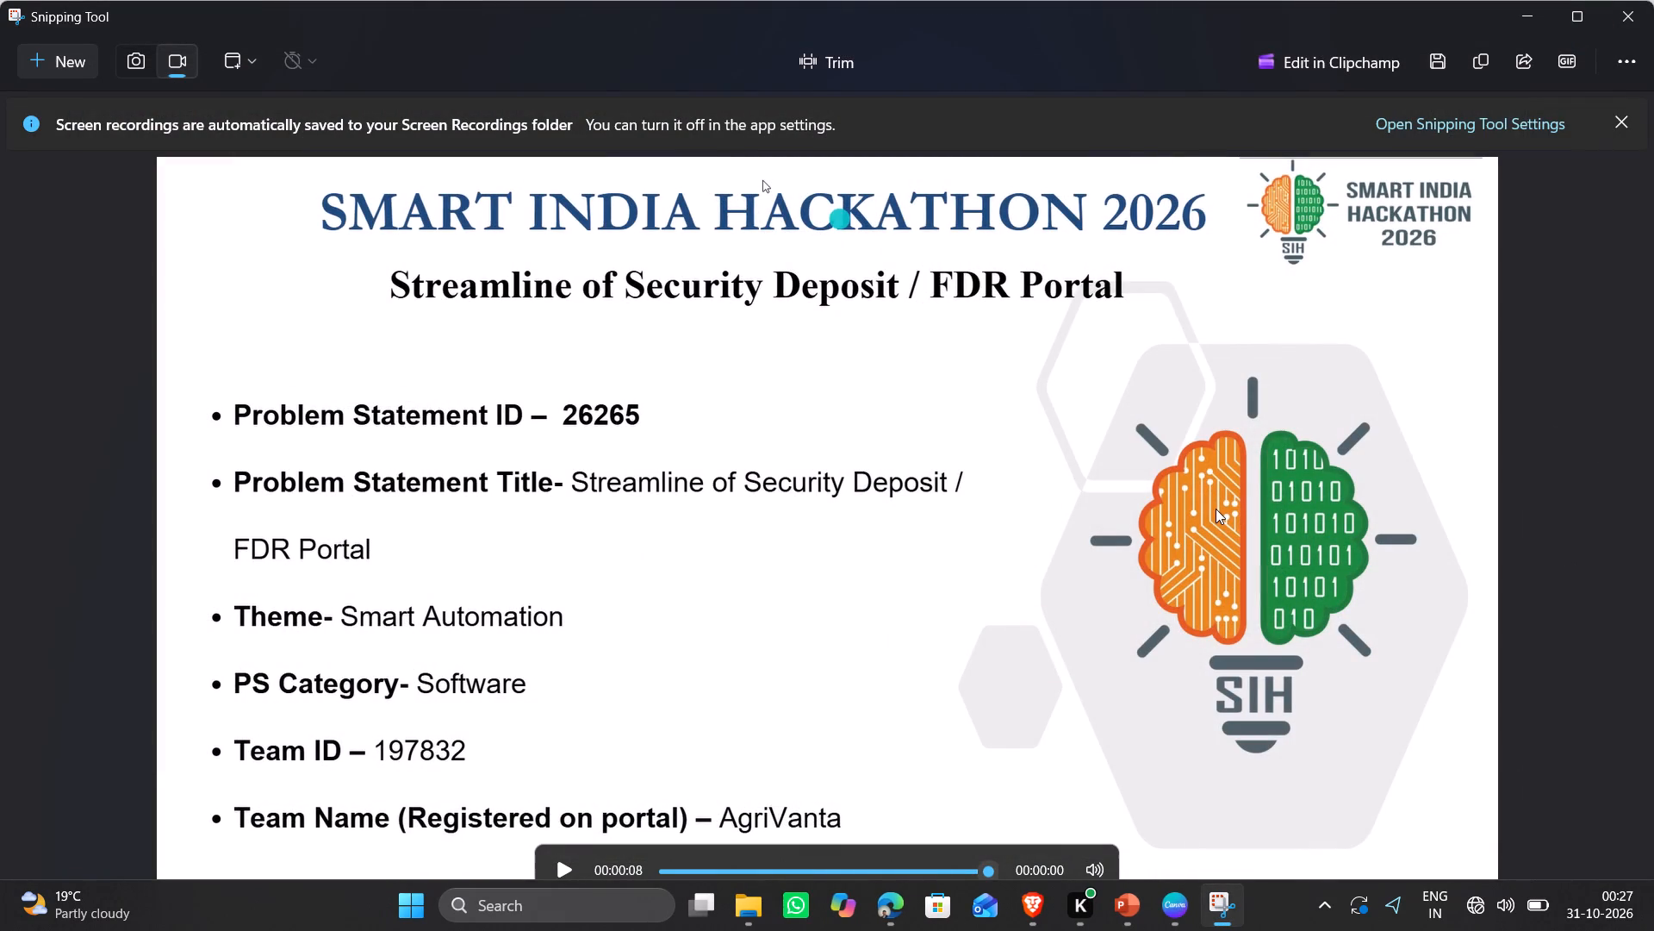
Start a new screen recording in Window mode and choose the Snipping Tool window as the recording area.
key(shift+super+r)
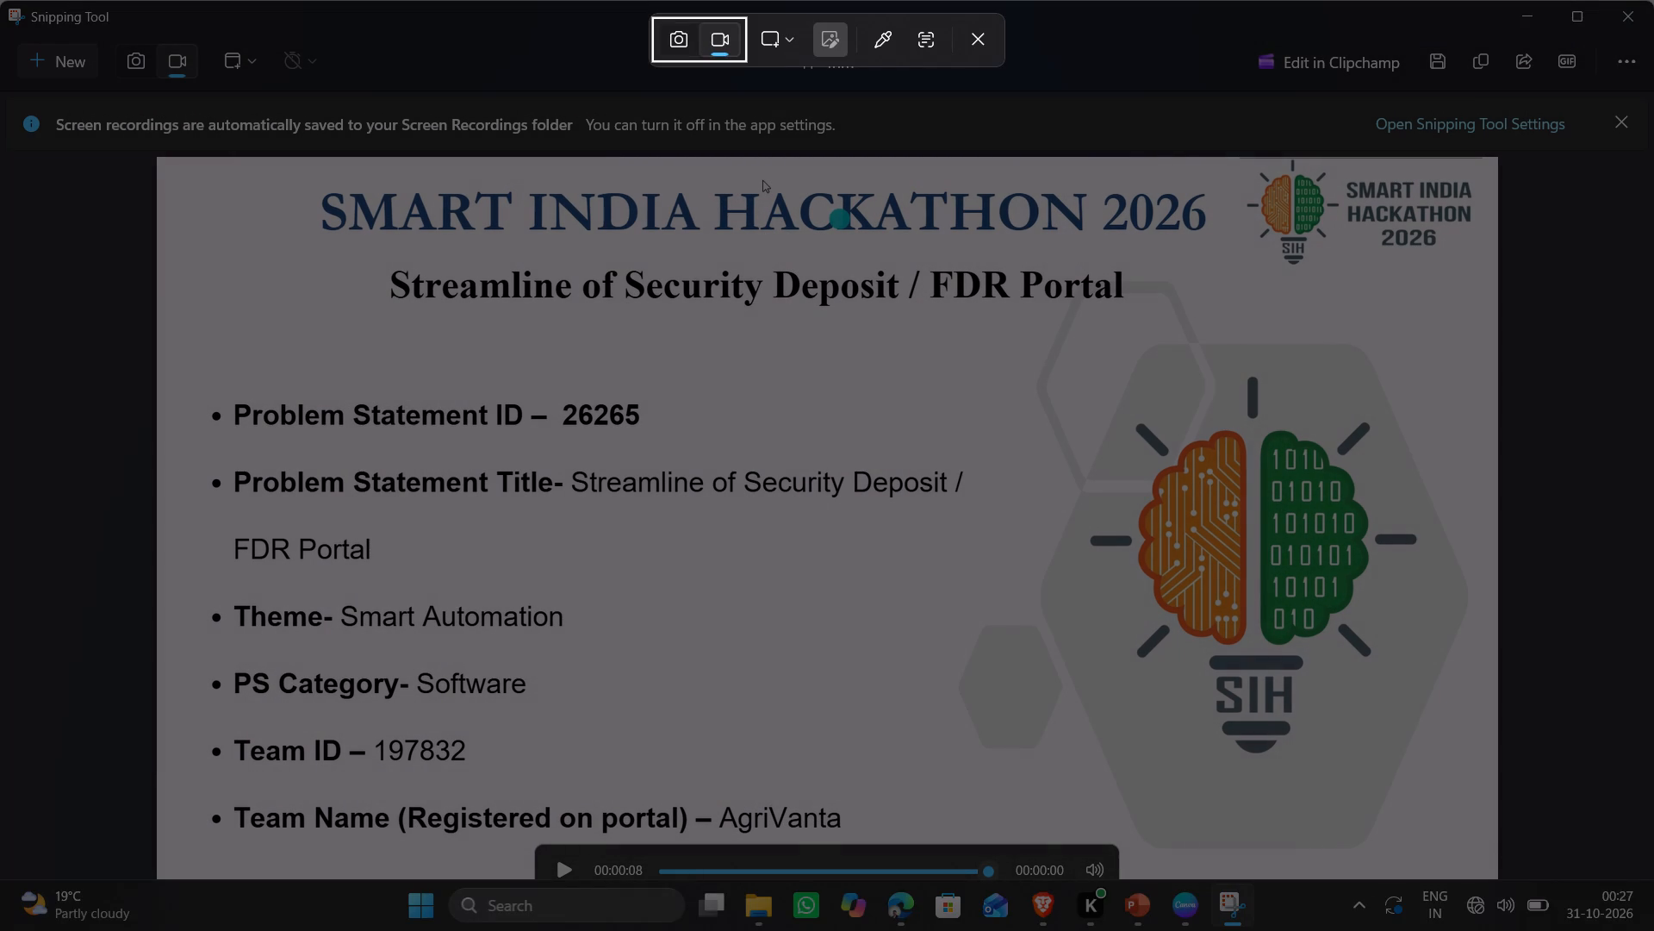
click(712, 45)
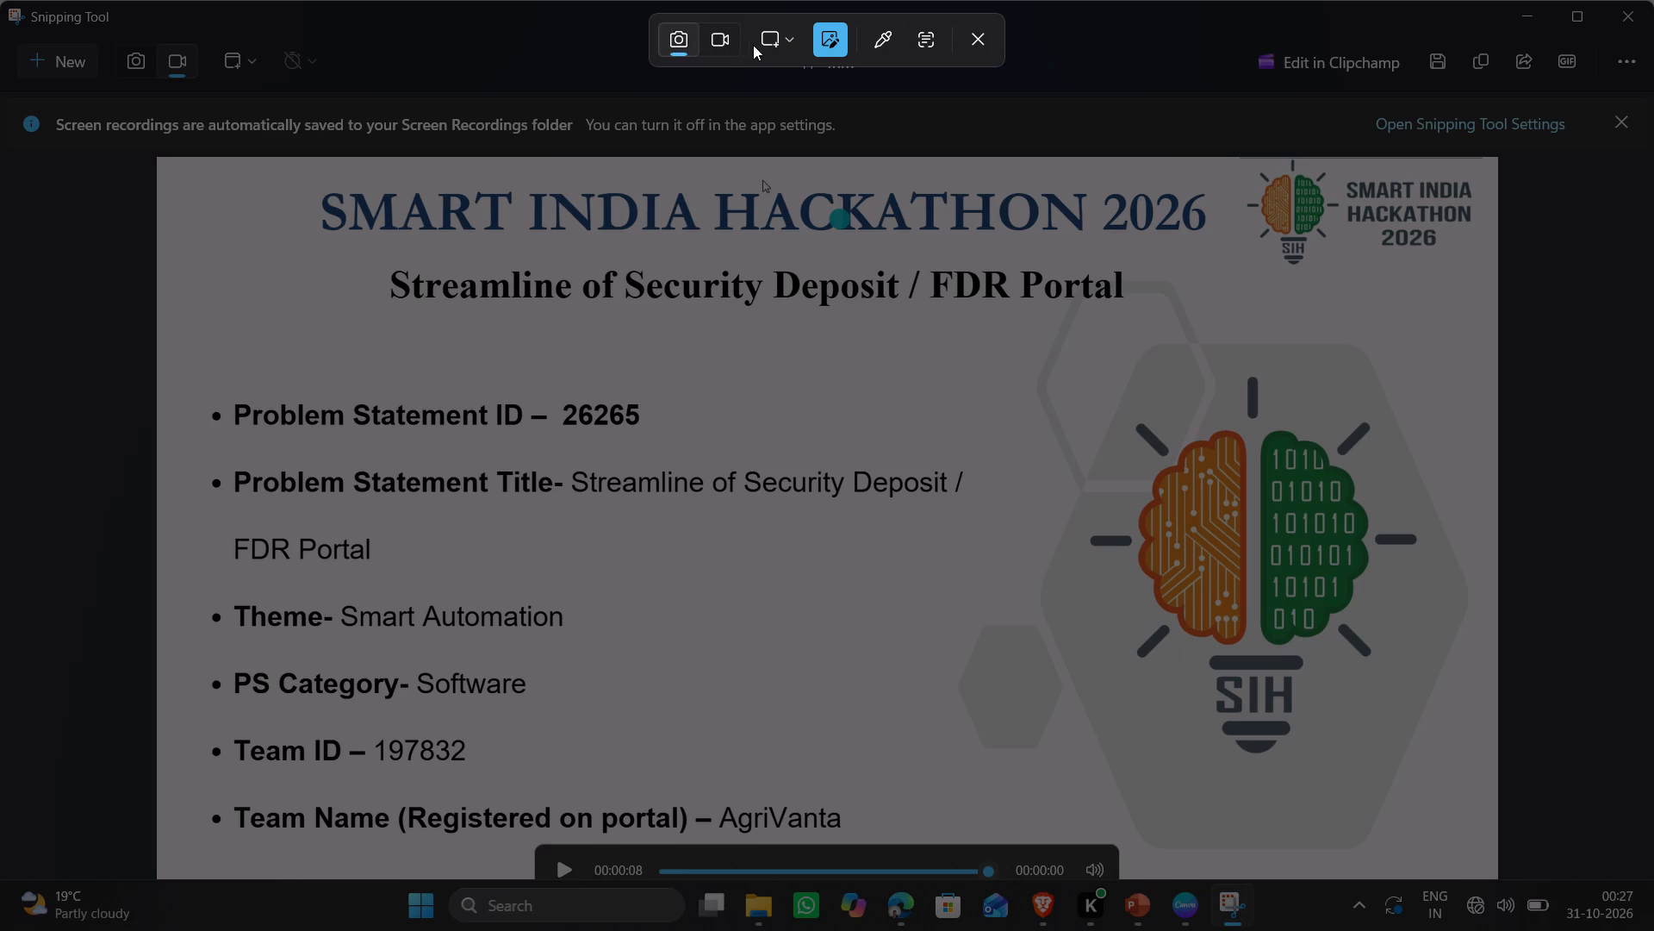
click(755, 45)
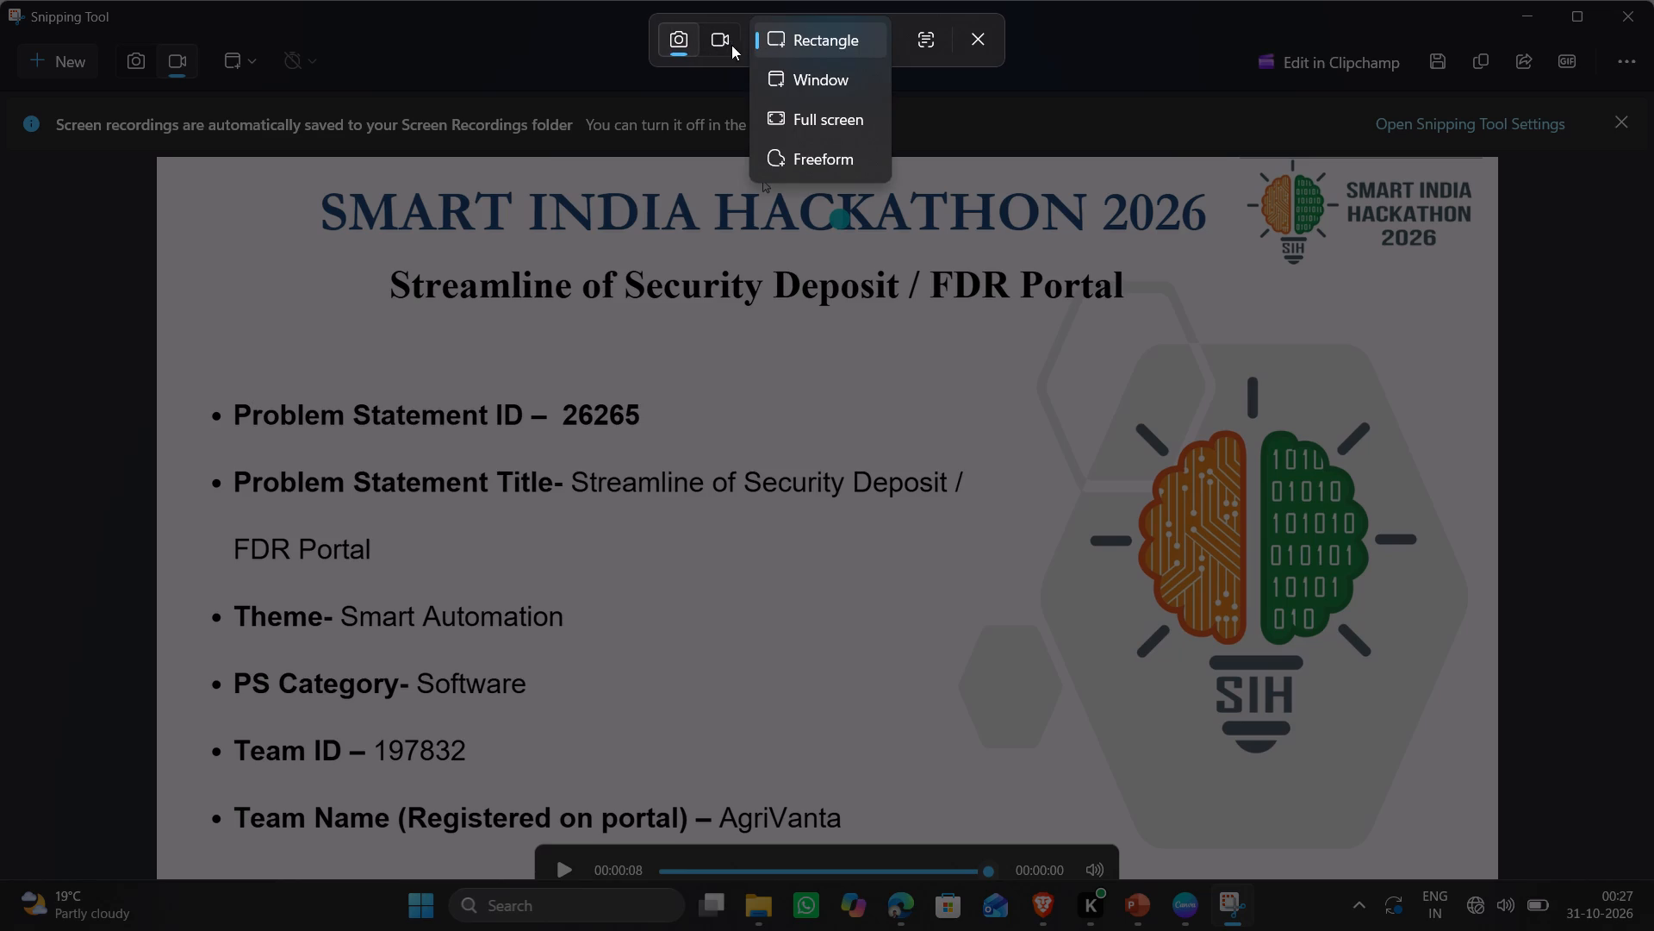
click(712, 52)
click(712, 52)
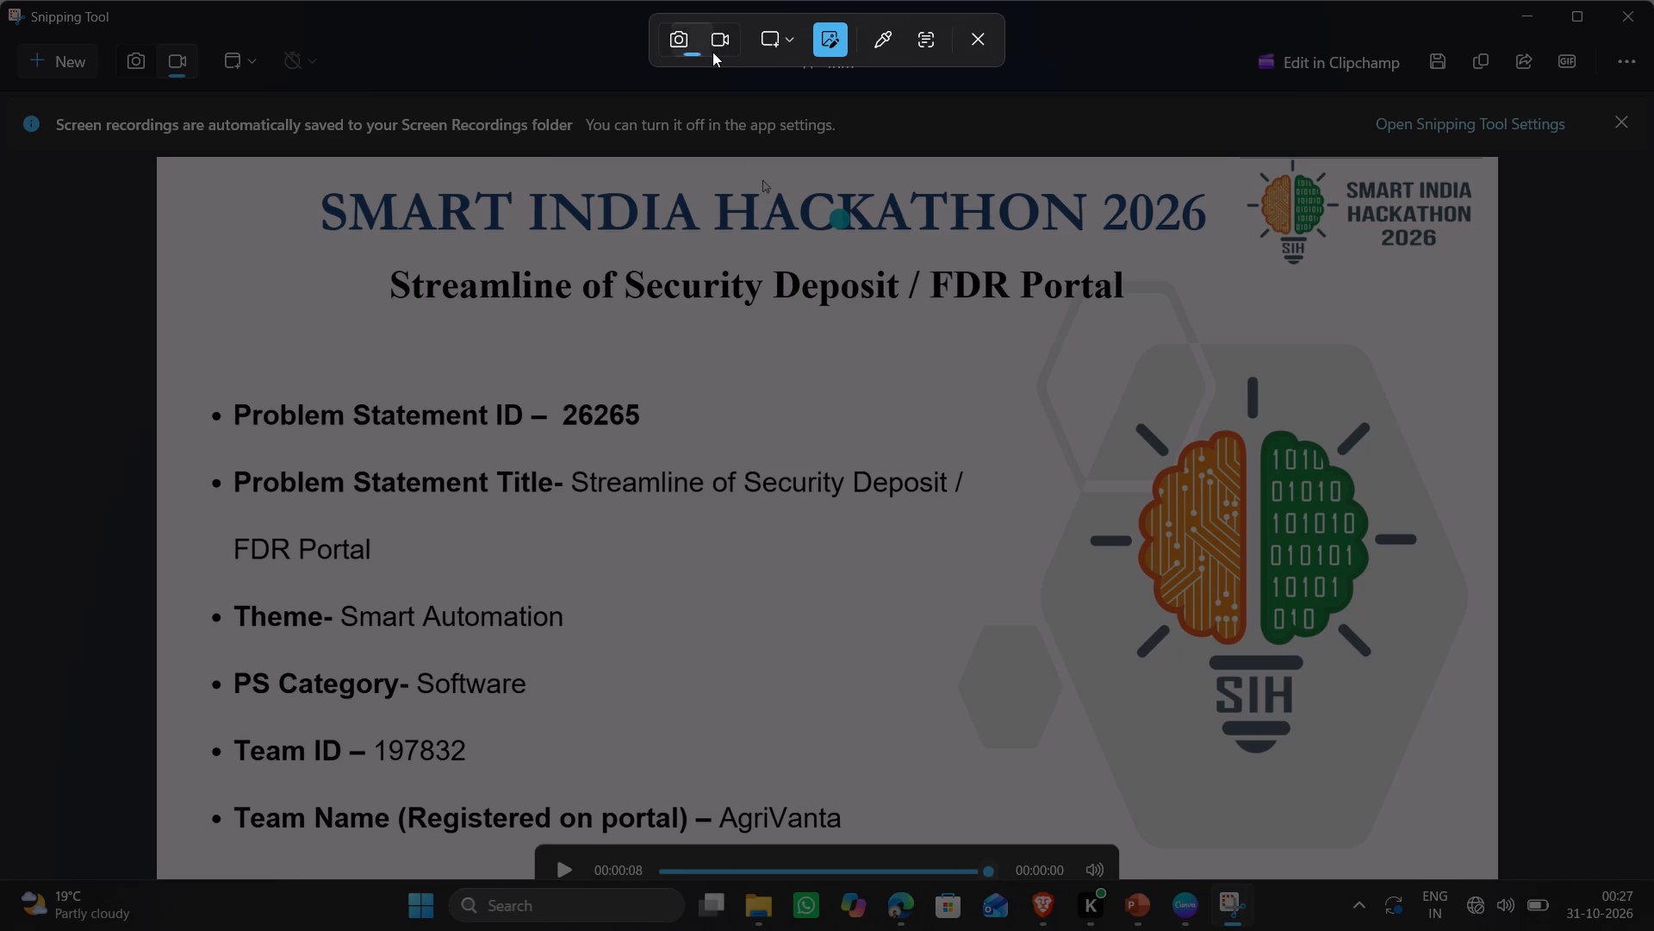
click(716, 53)
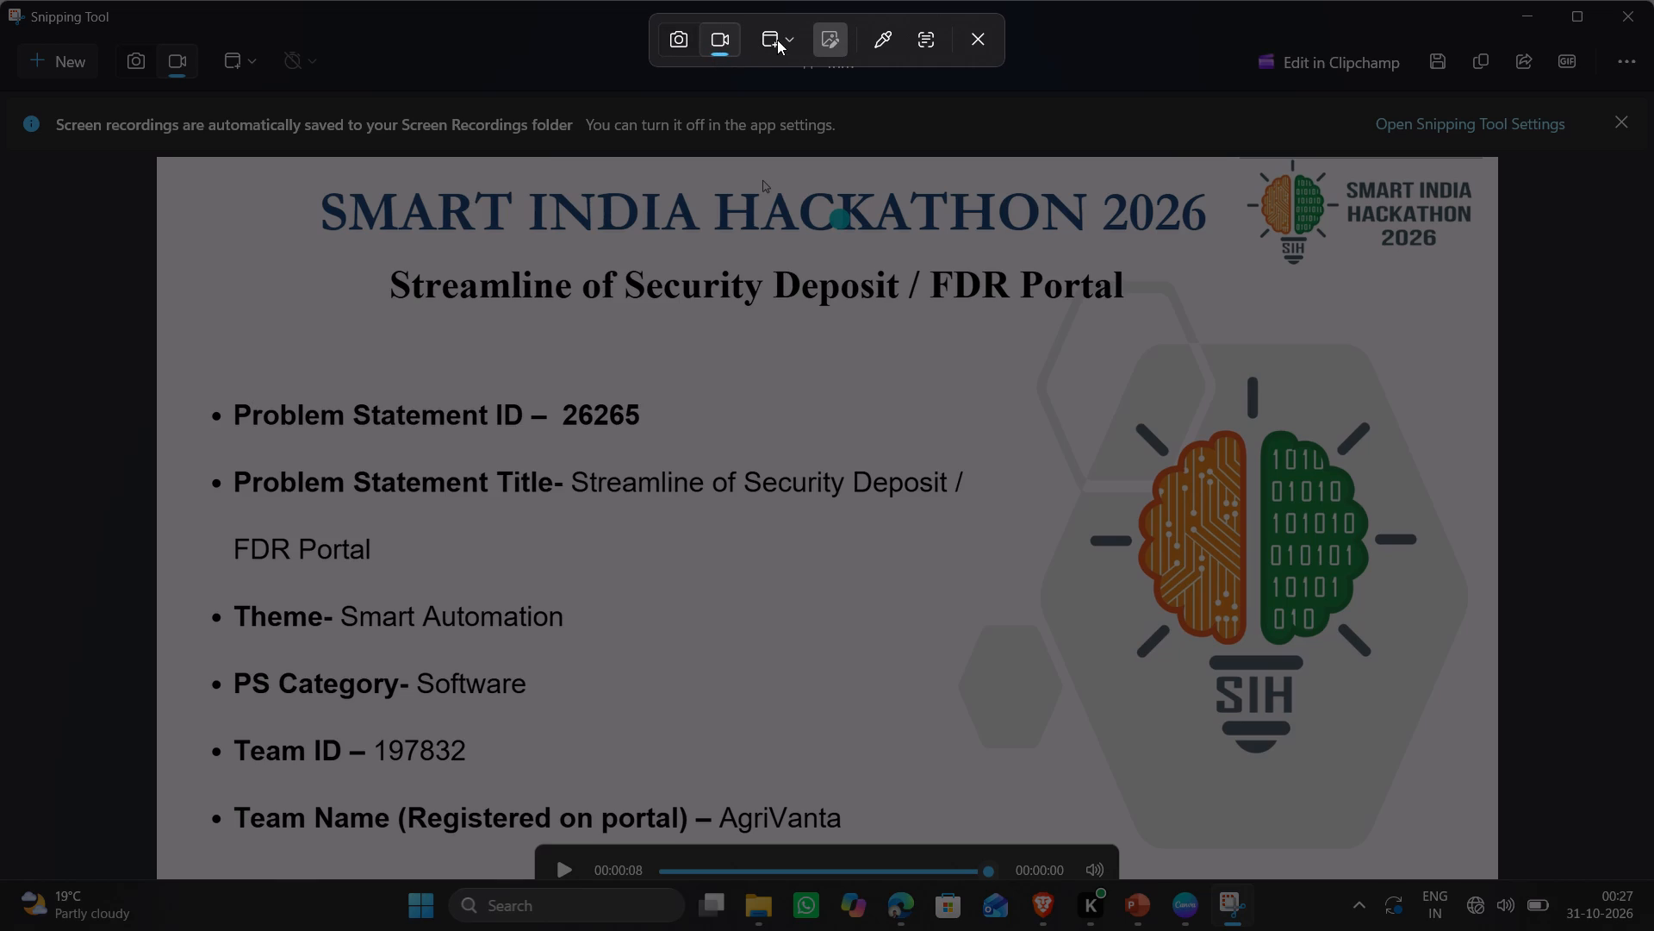
click(777, 40)
click(778, 85)
click(819, 262)
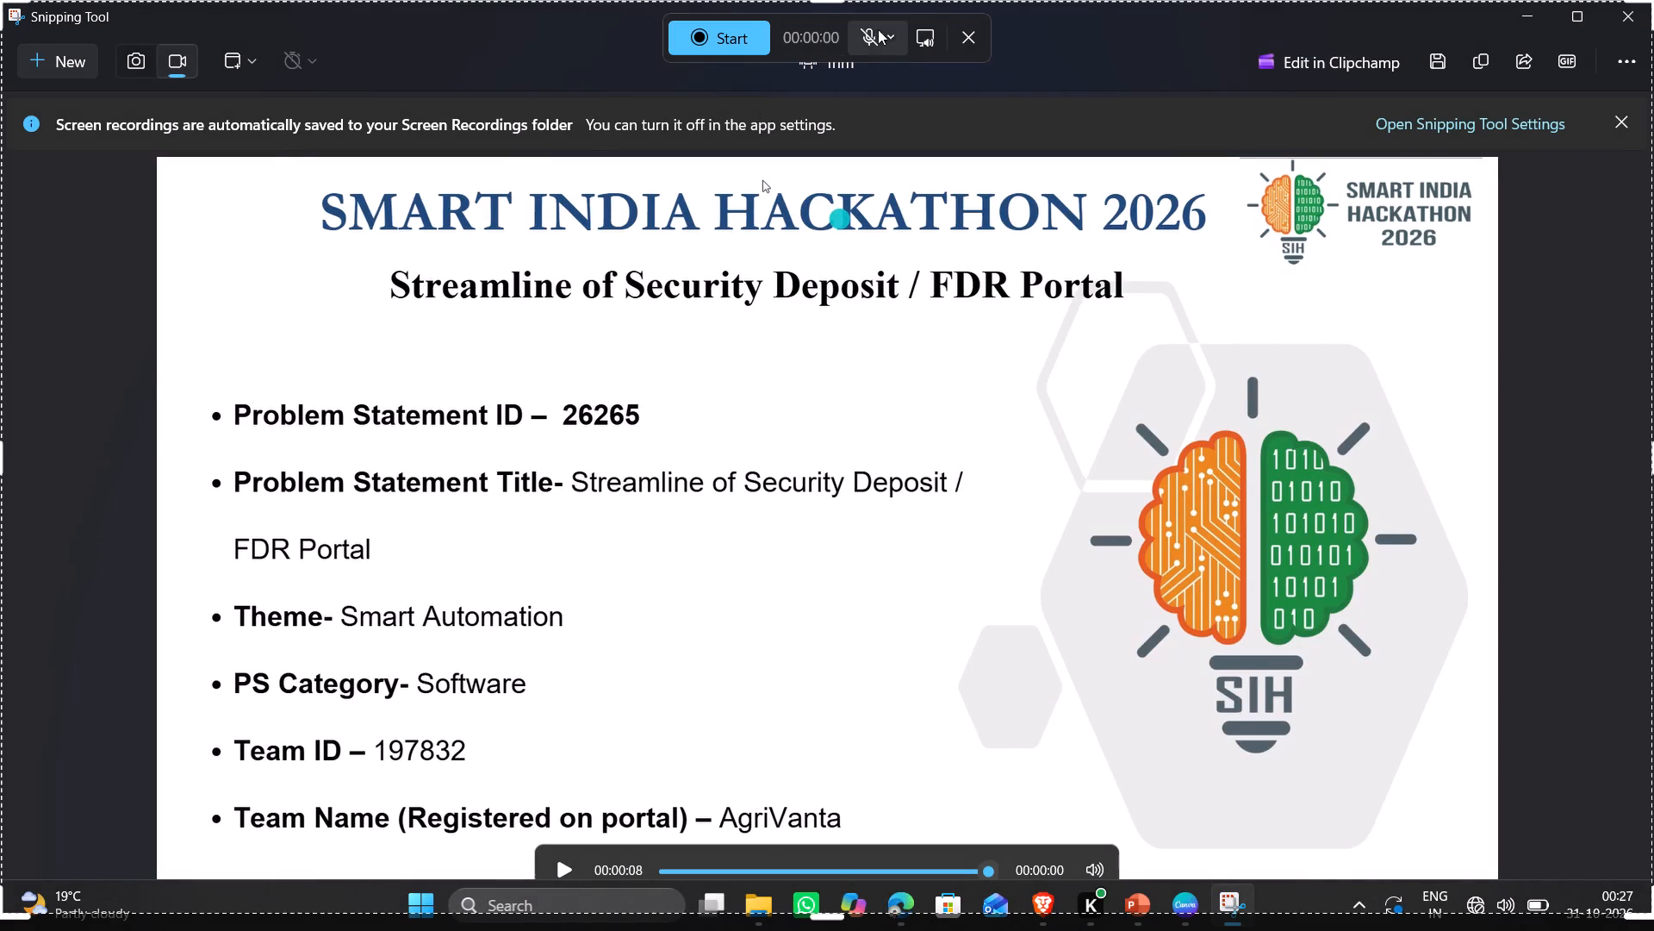
Set the recording's audio input to the Intel Smart Sound Microphone Array and turn off Mute.
click(869, 41)
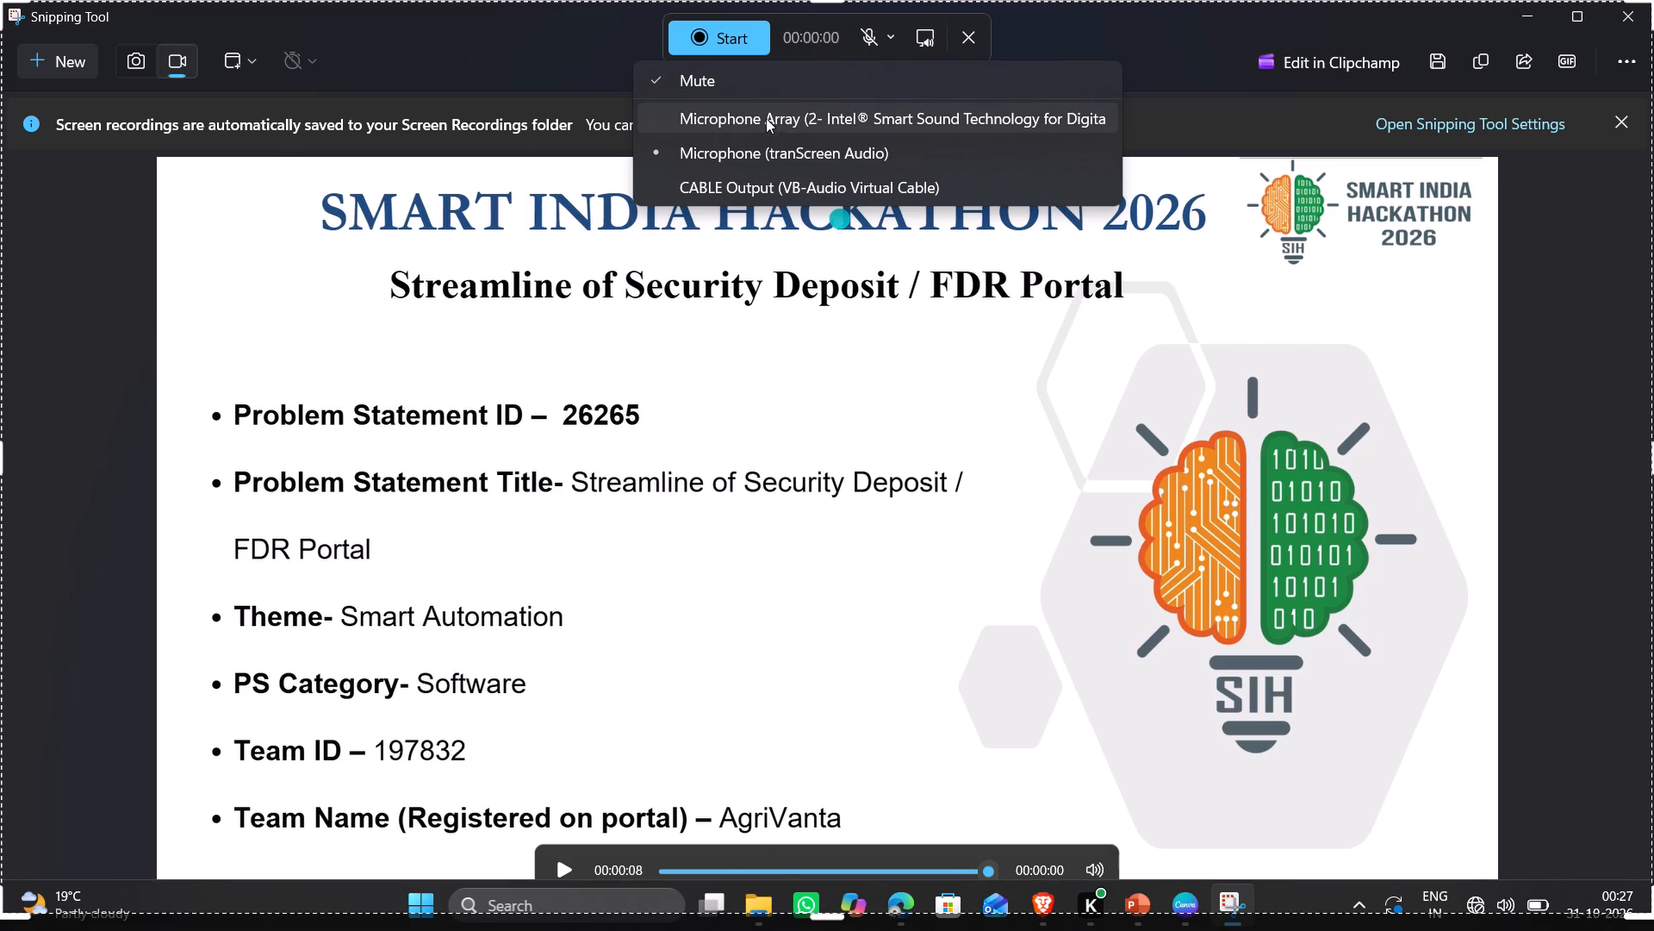
click(695, 145)
click(870, 40)
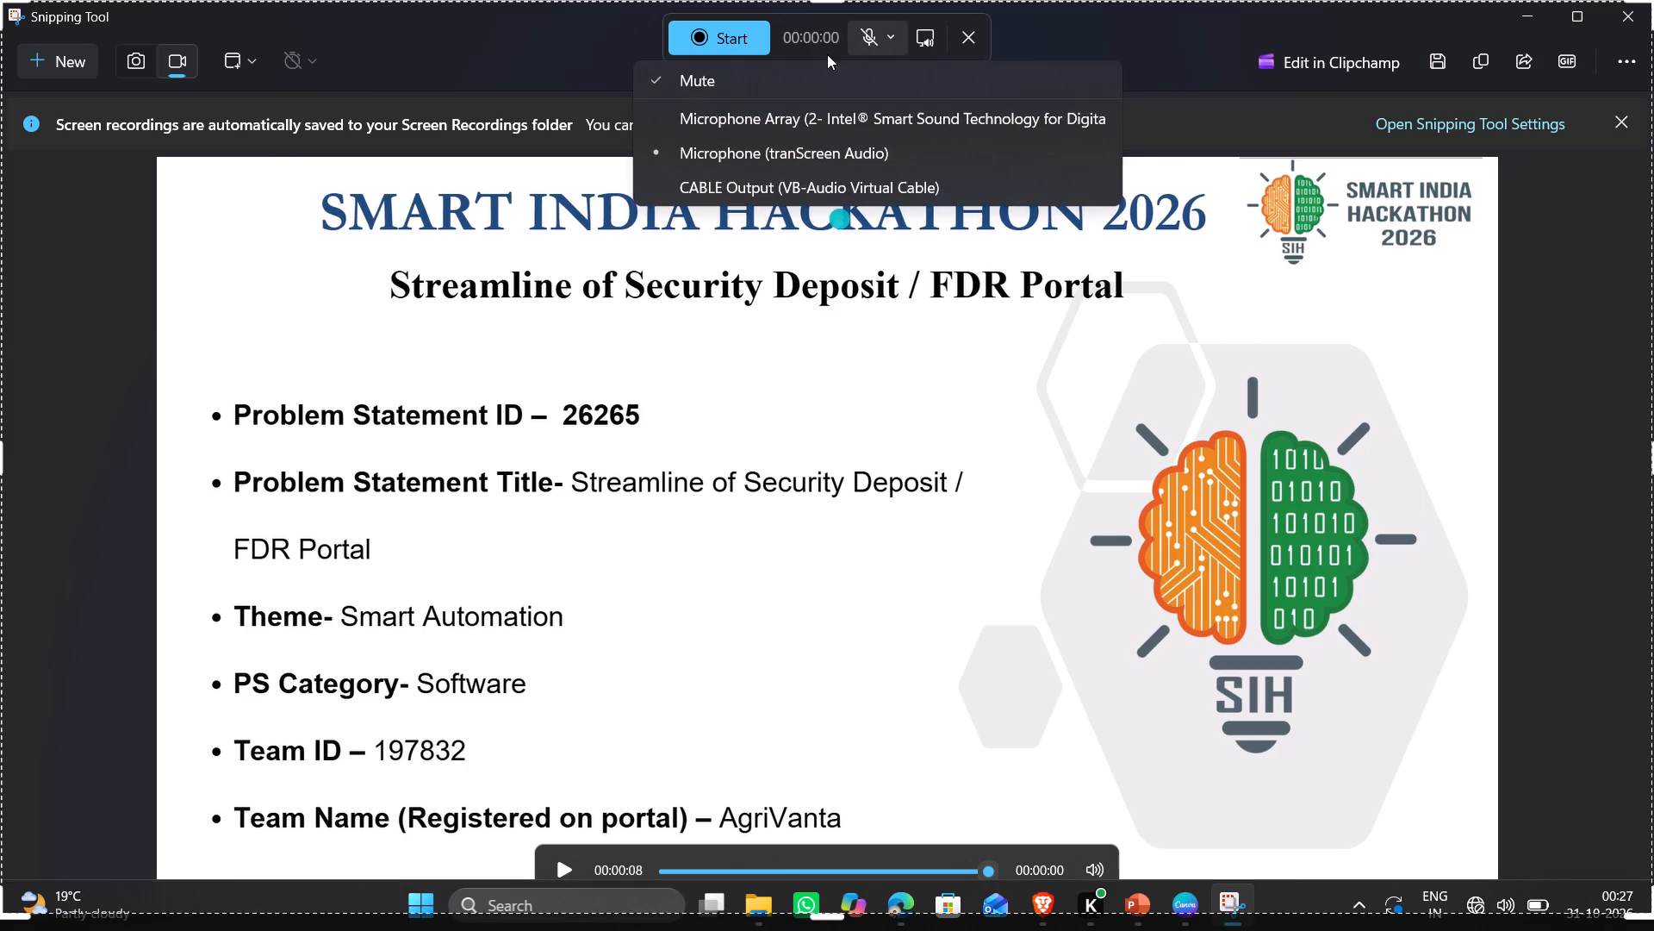
click(737, 109)
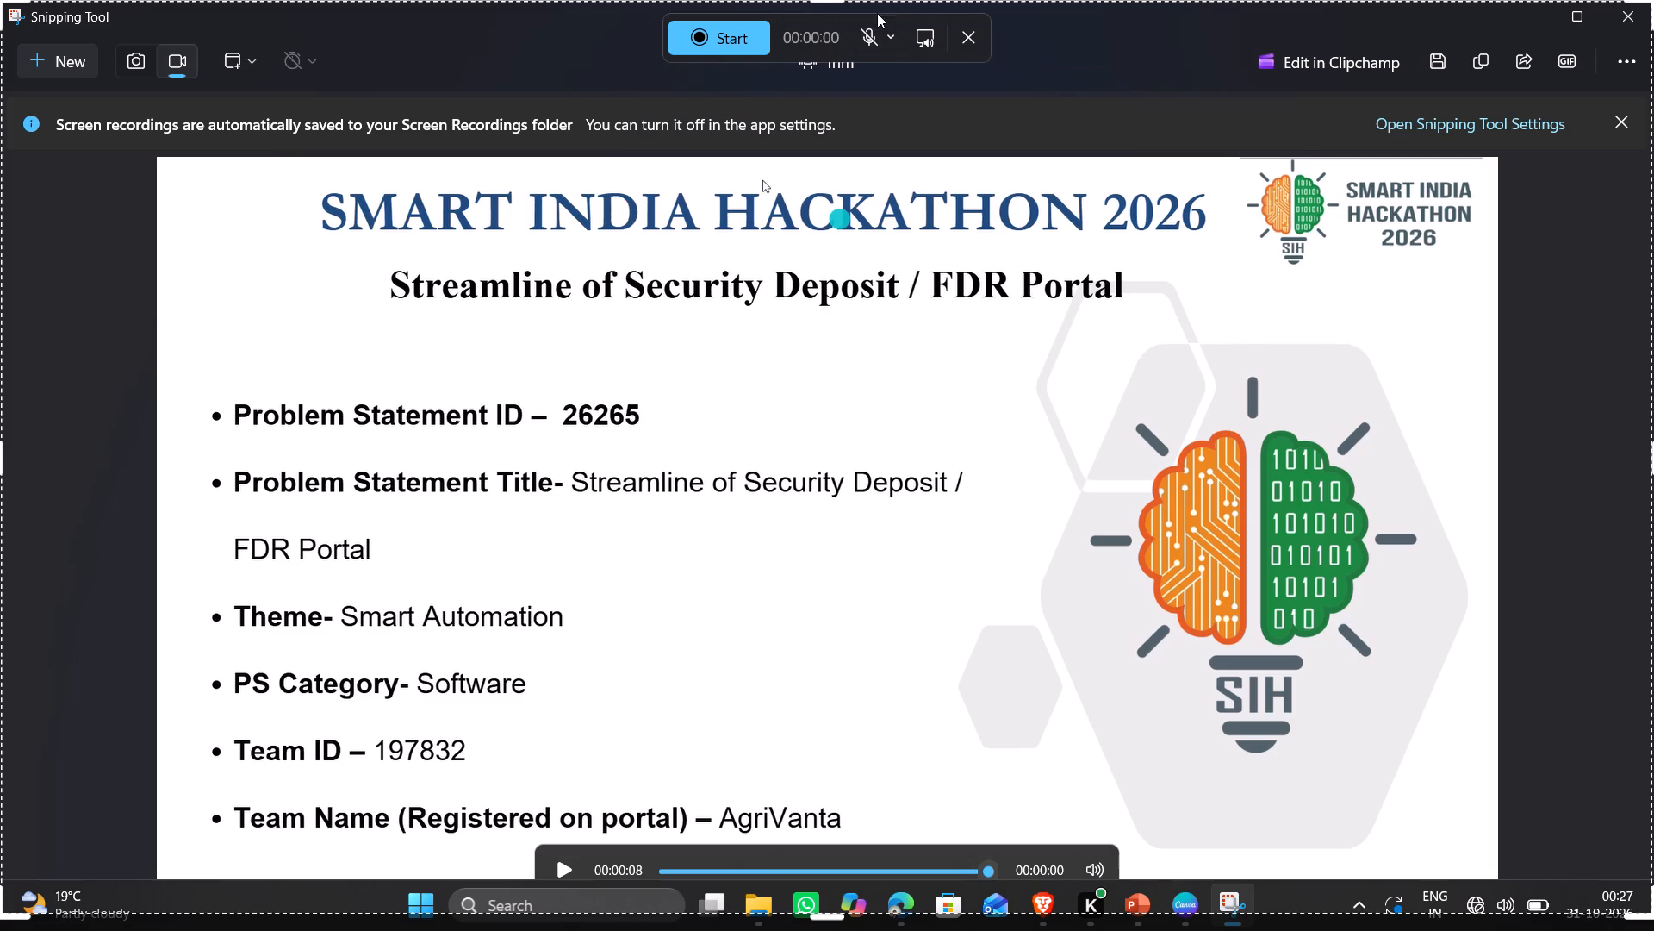
click(879, 30)
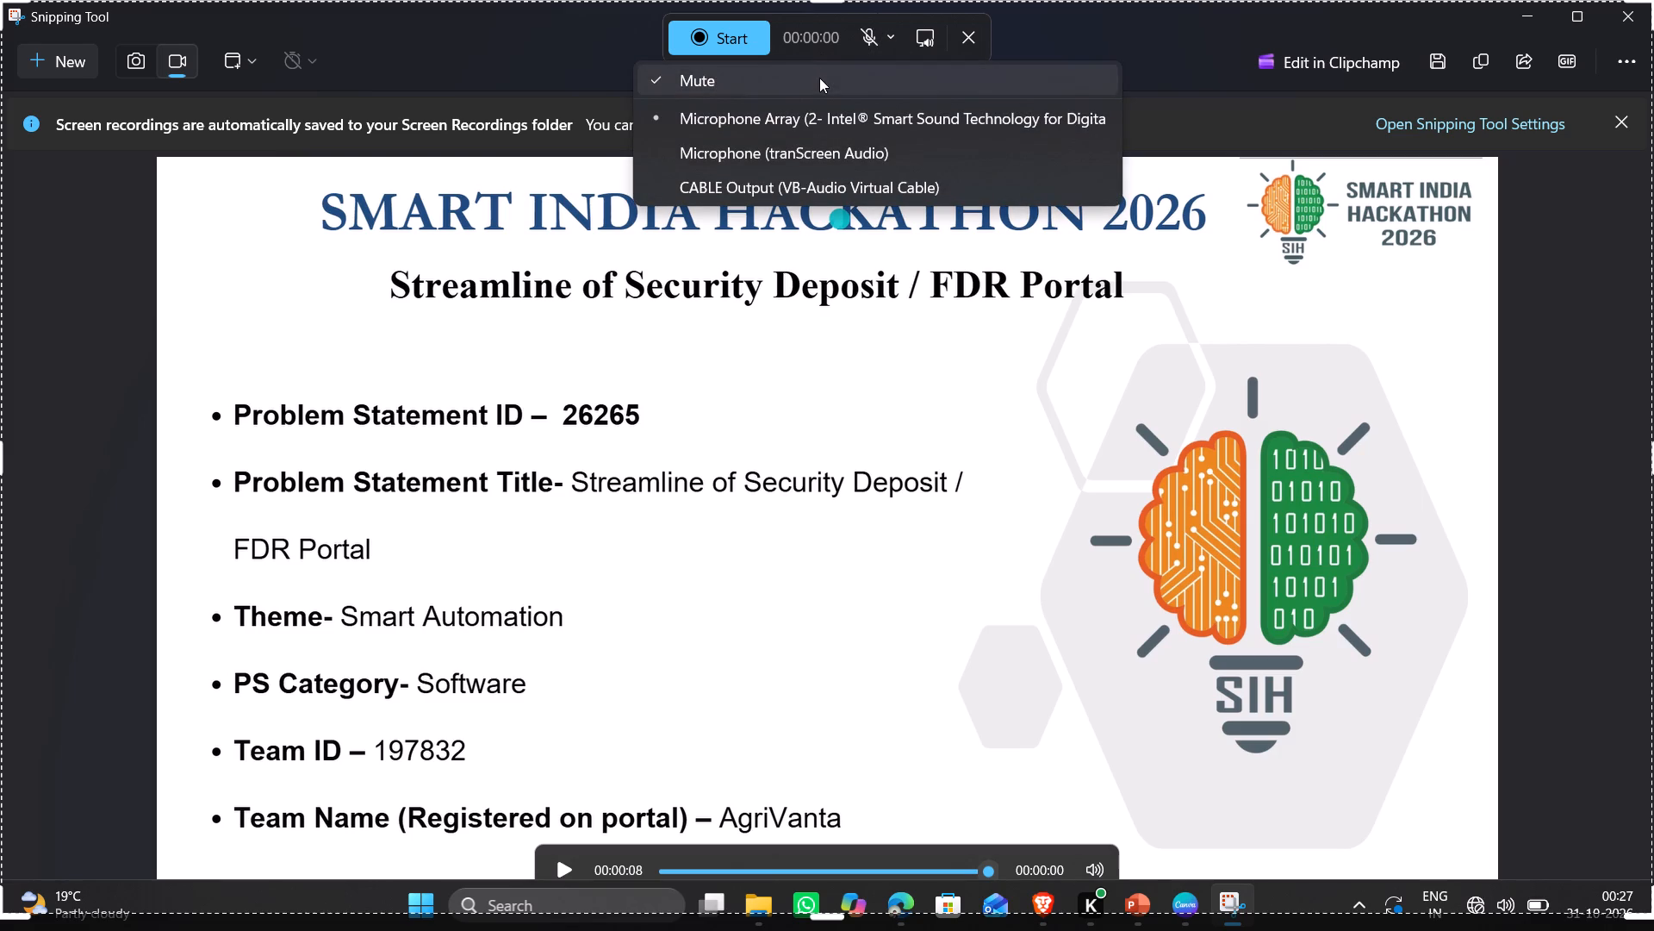
click(819, 78)
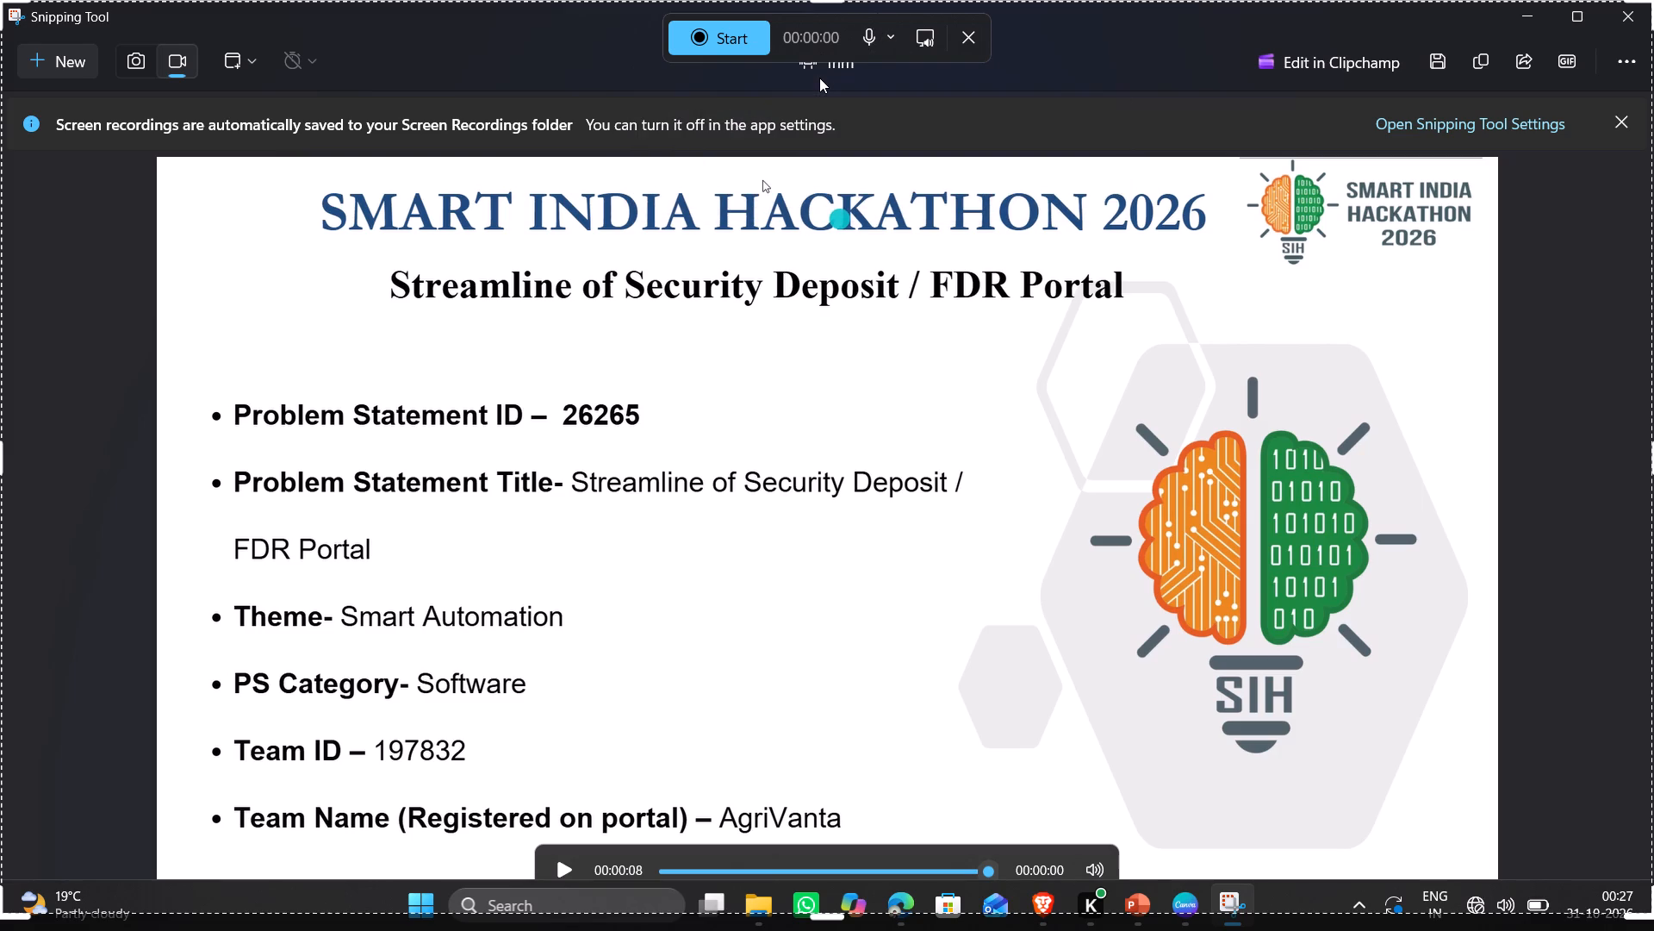
Record a short test clip of the selected window with the microphone on and stop the recording.
click(727, 35)
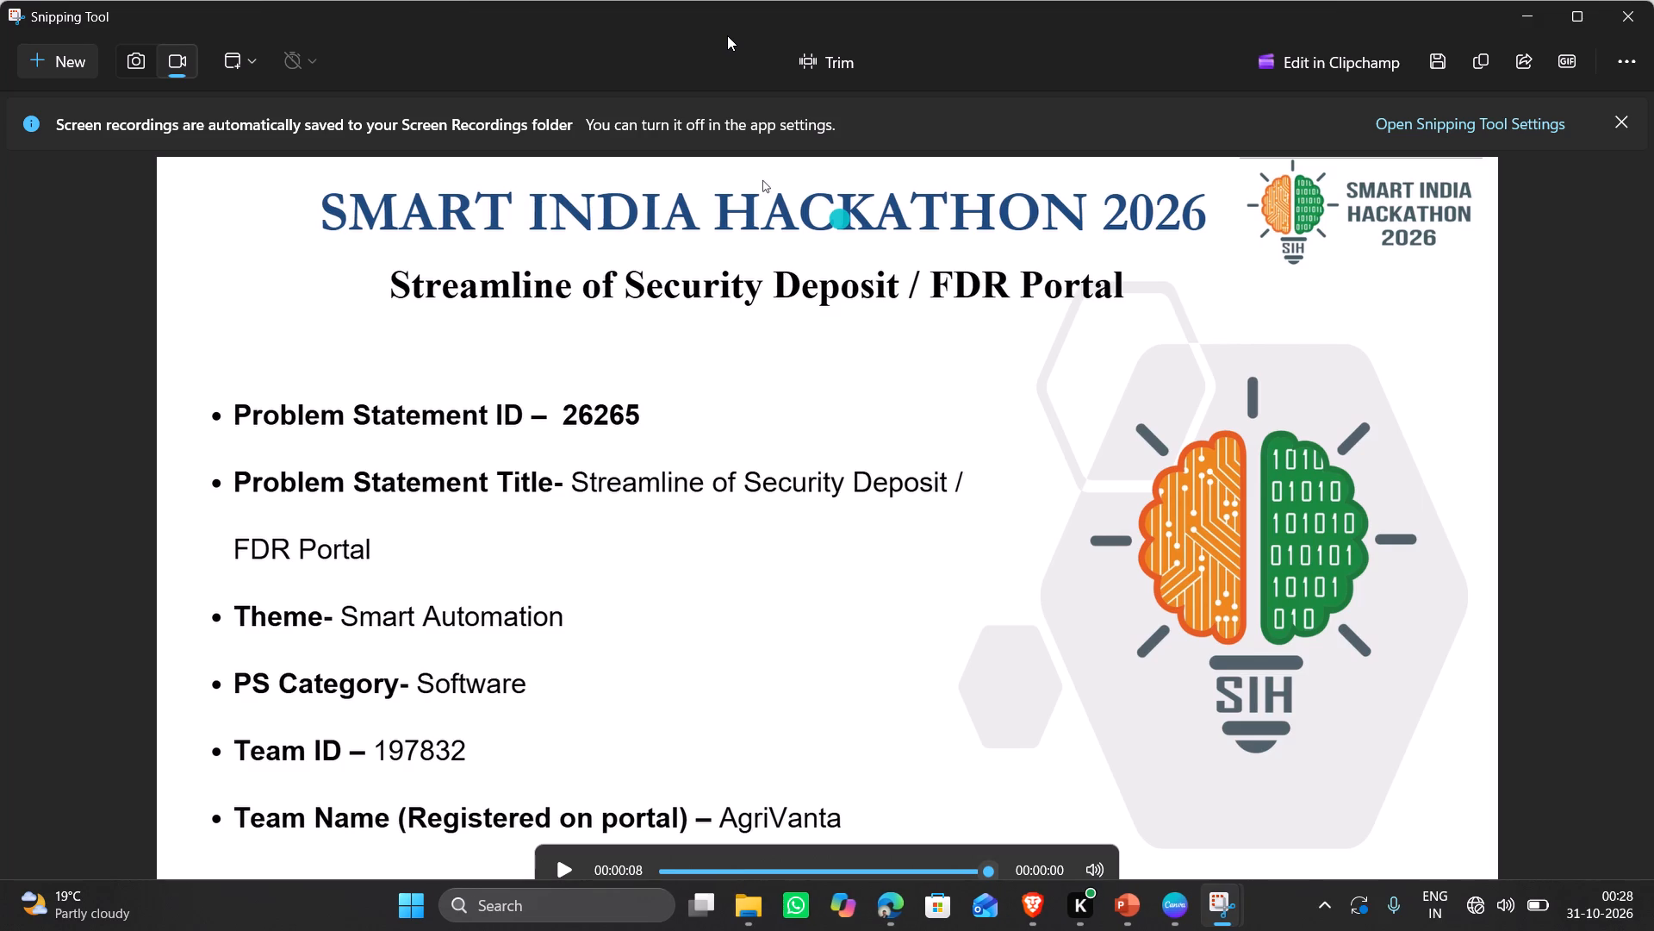
click(756, 50)
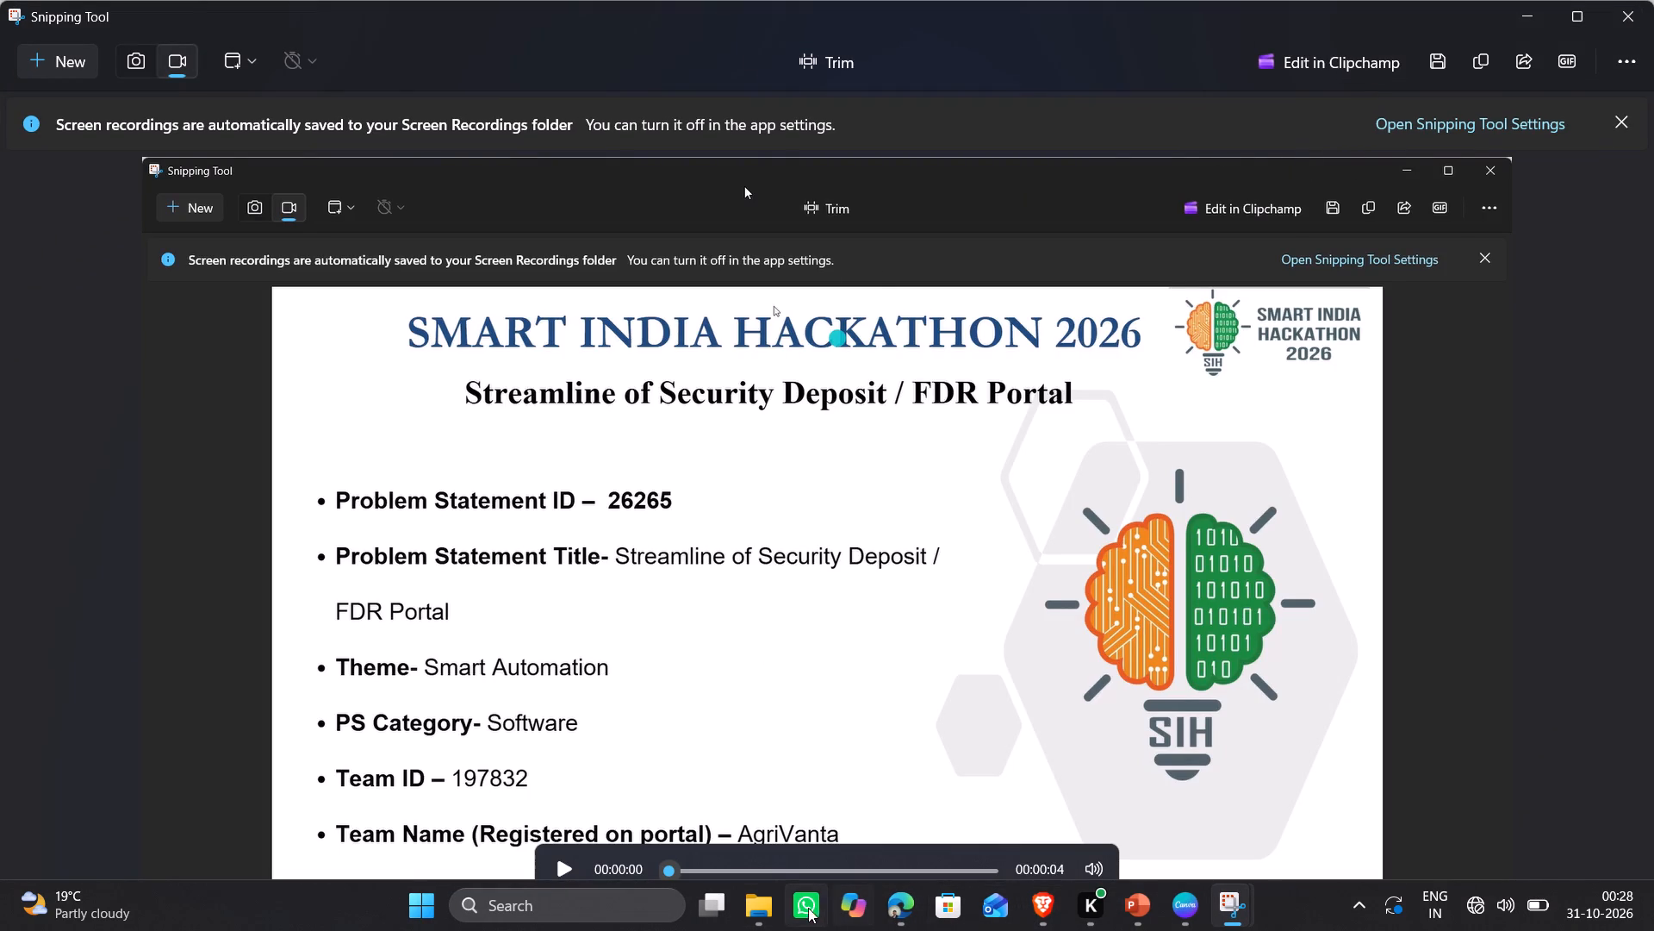
Switch to File Explorer and look through the Desktop, Documents, Pictures and Camera Roll folders for recorded videos.
click(763, 918)
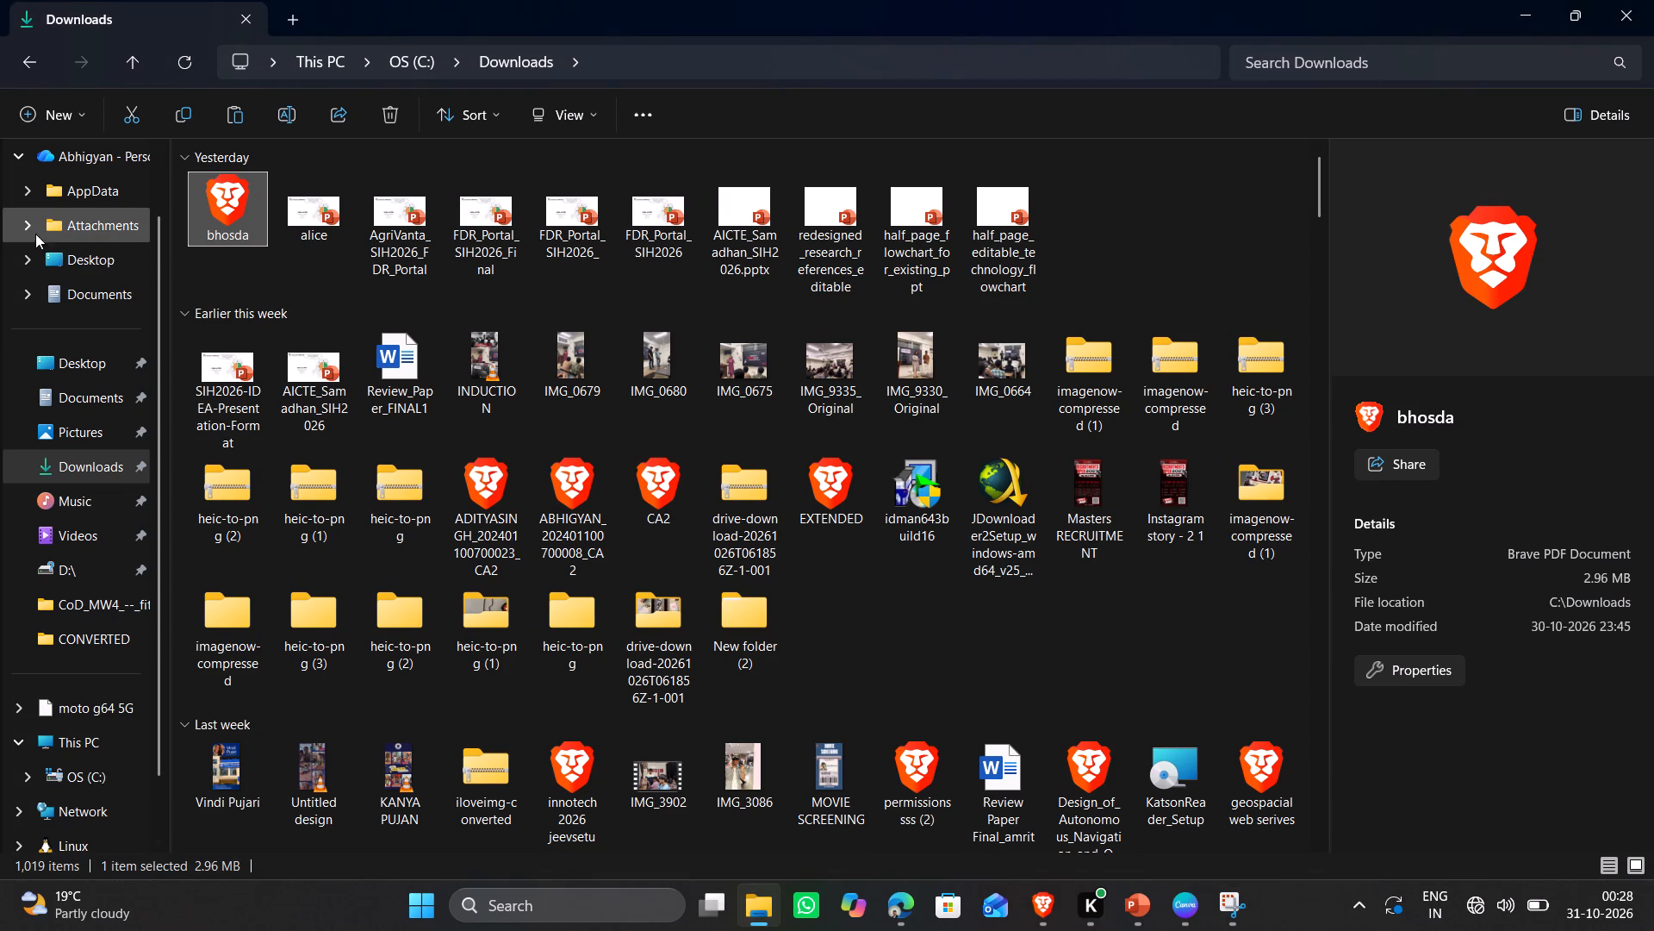
scroll(37, 230, up, 6)
click(60, 150)
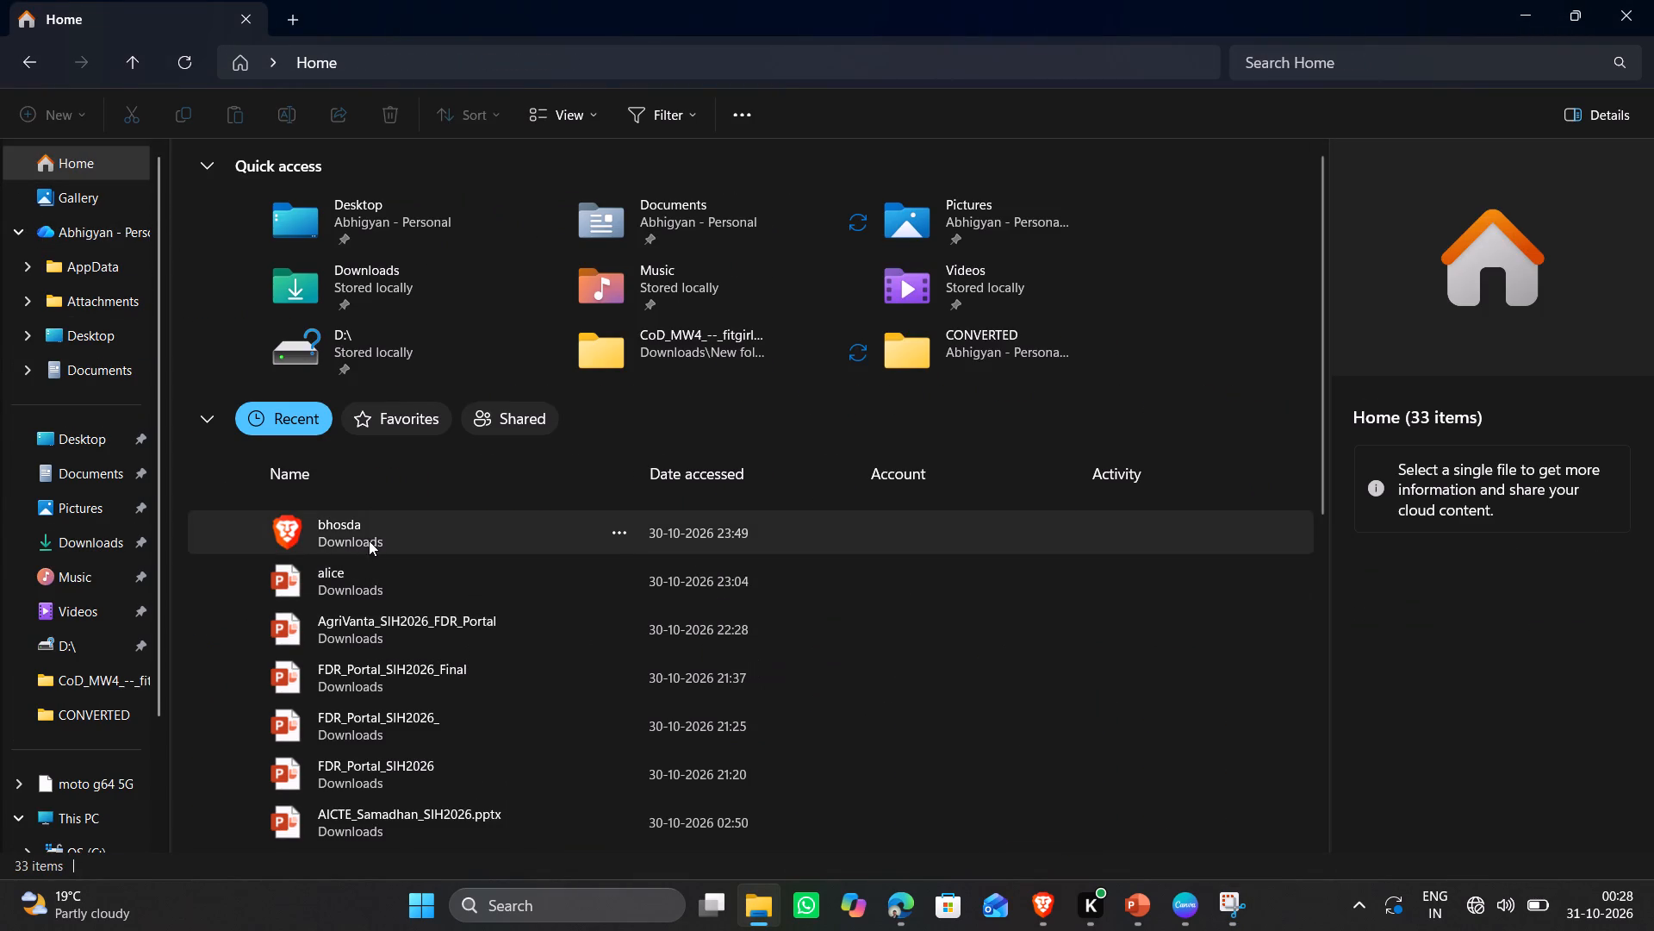
scroll(369, 540, up, 3)
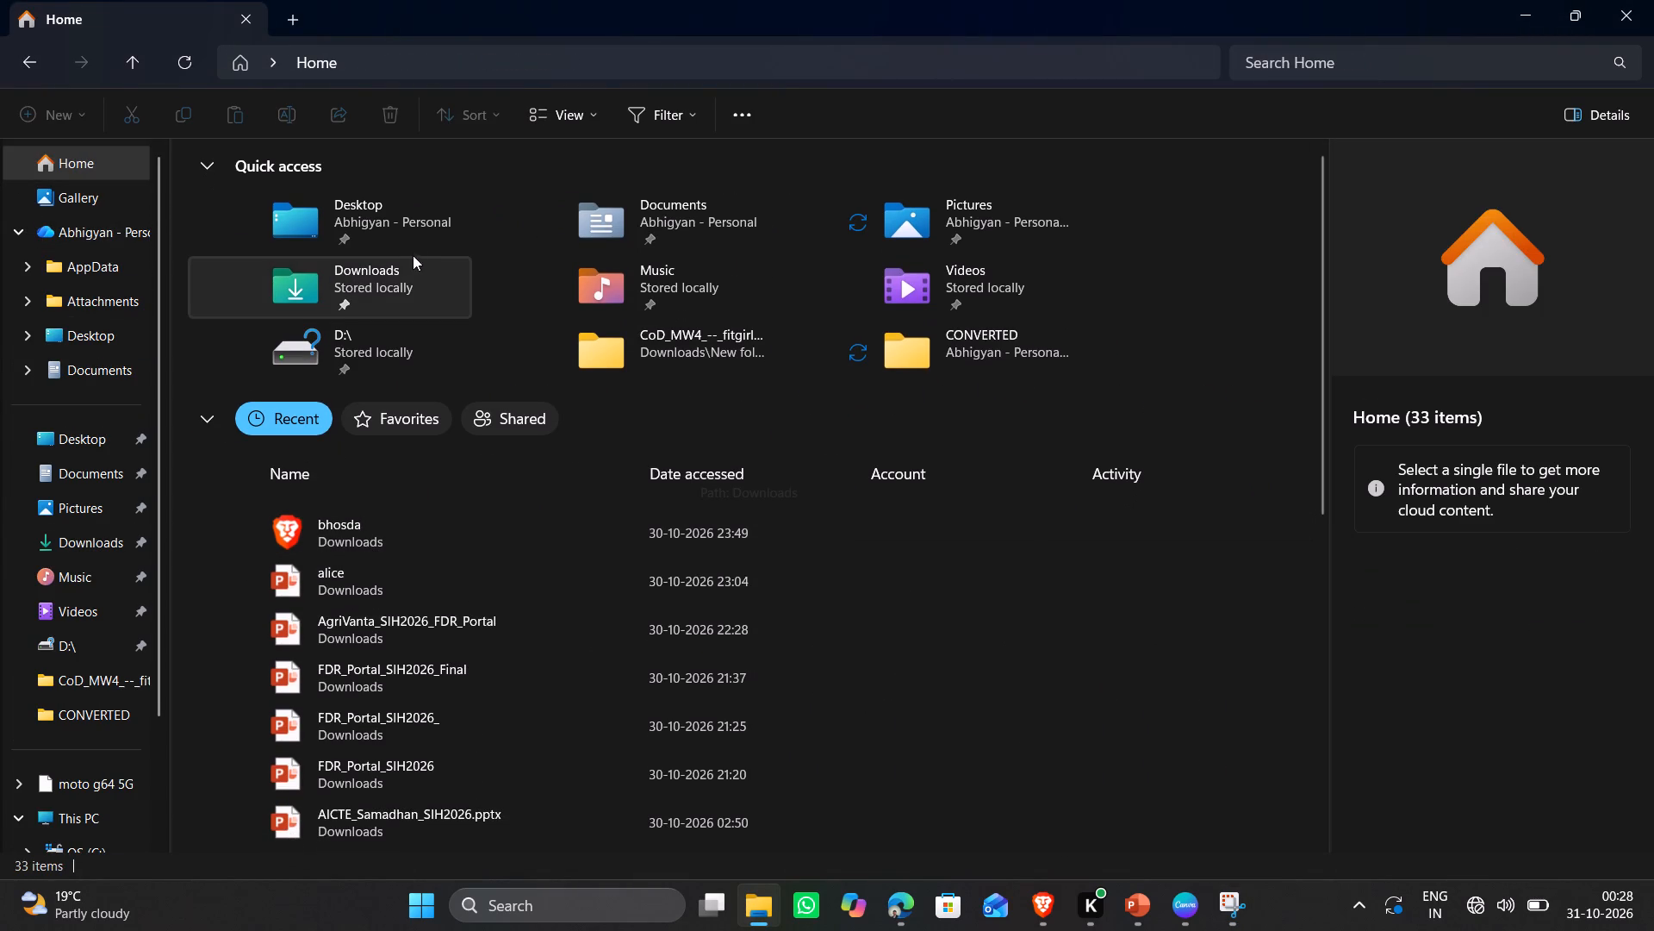
double_click(418, 222)
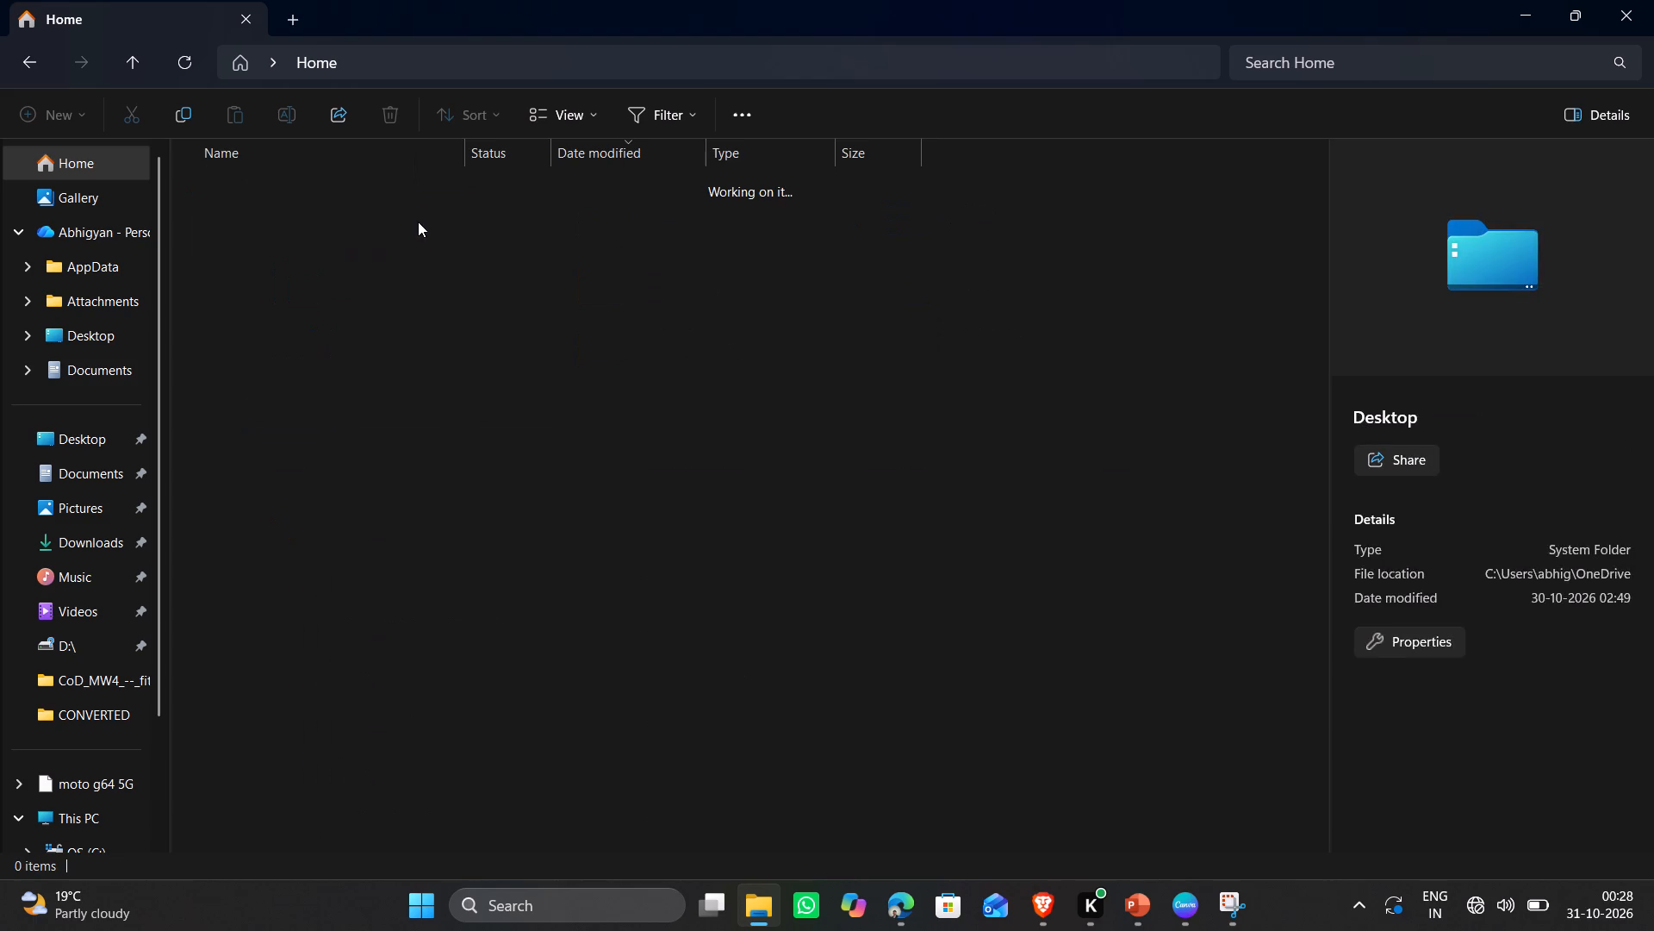
click(96, 483)
click(89, 512)
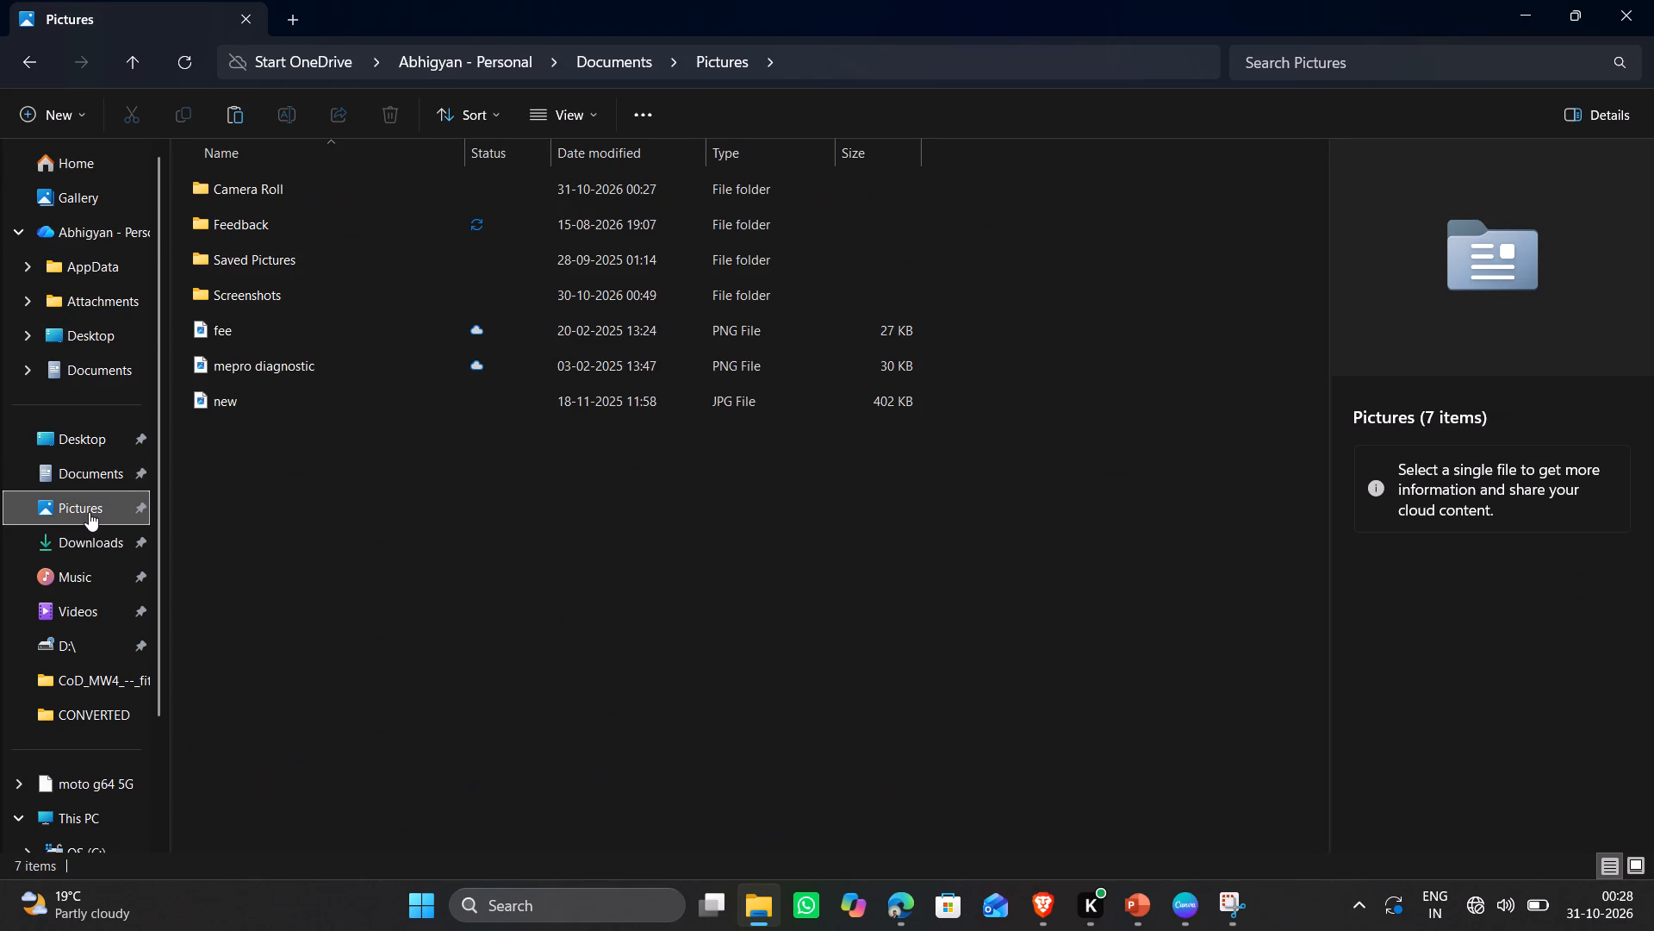
double_click(207, 178)
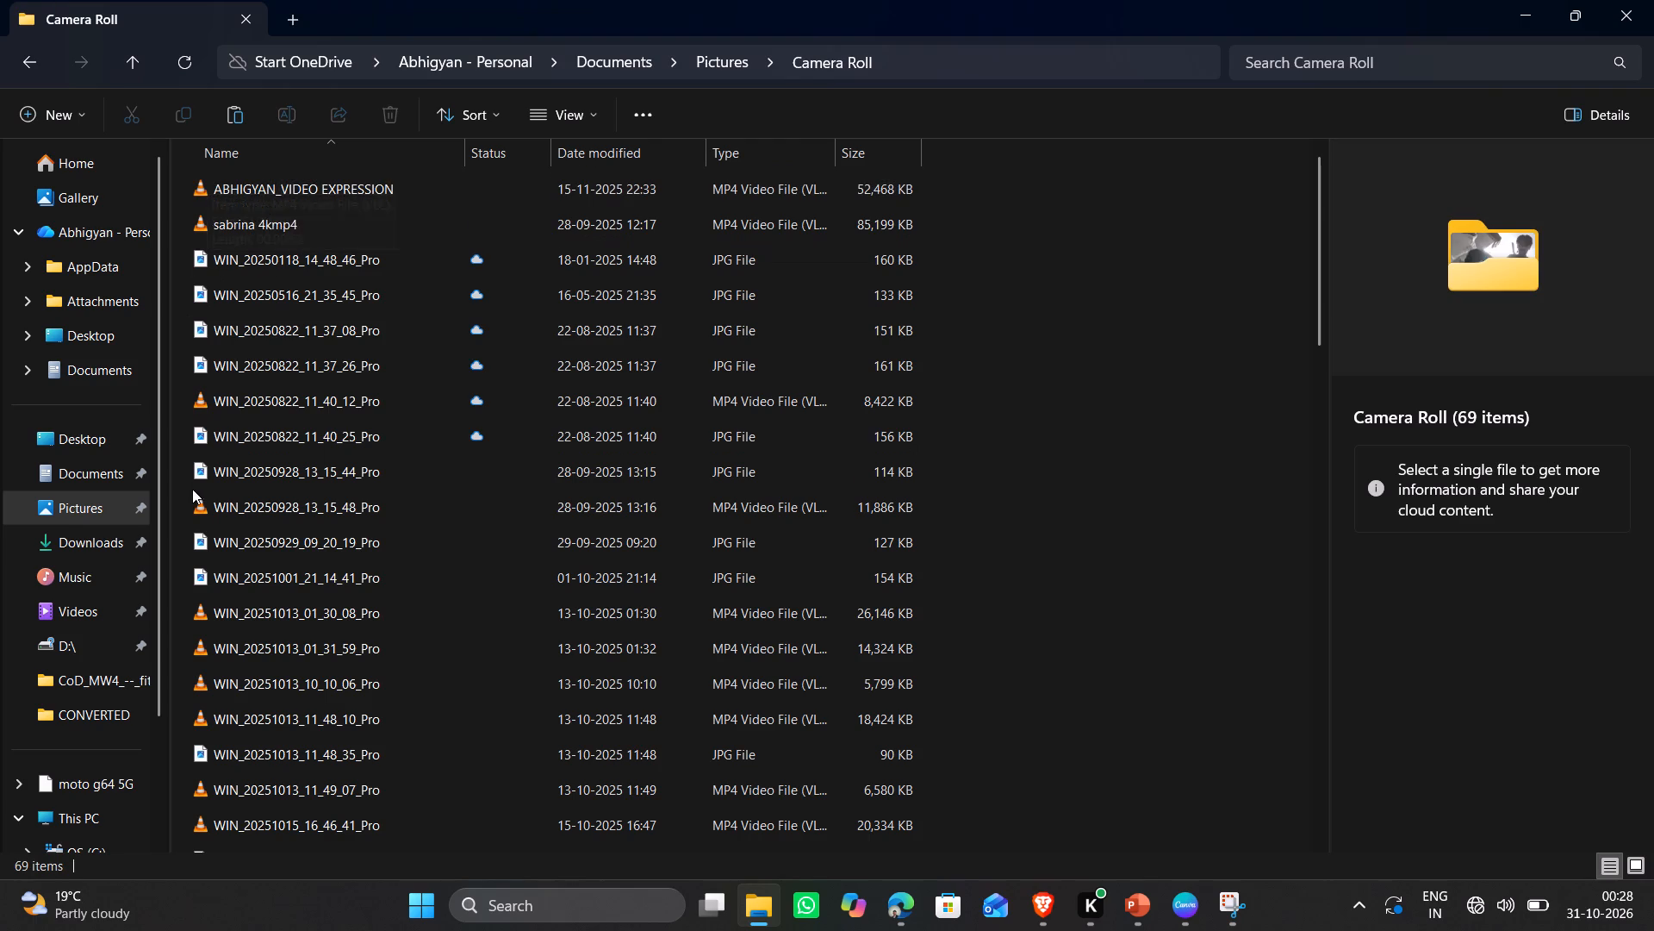
scroll(192, 489, down, 7)
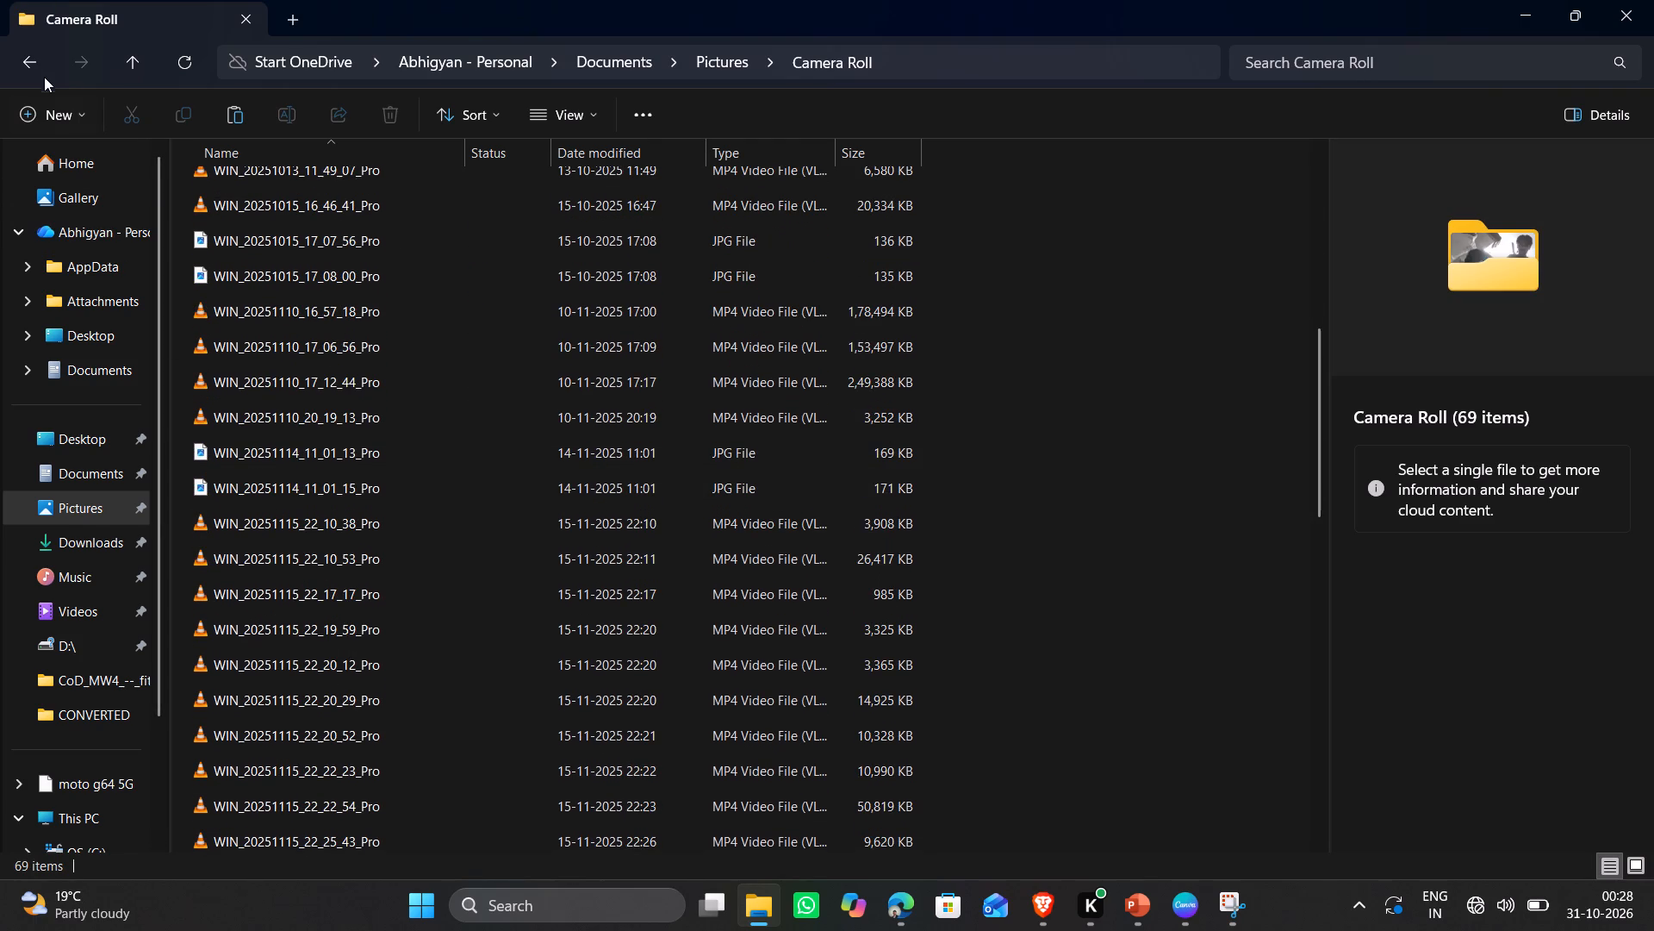
Examine the recordconfig file in the ScreenRecorder folder under Documents, close it, and return to Home.
click(31, 67)
click(31, 67)
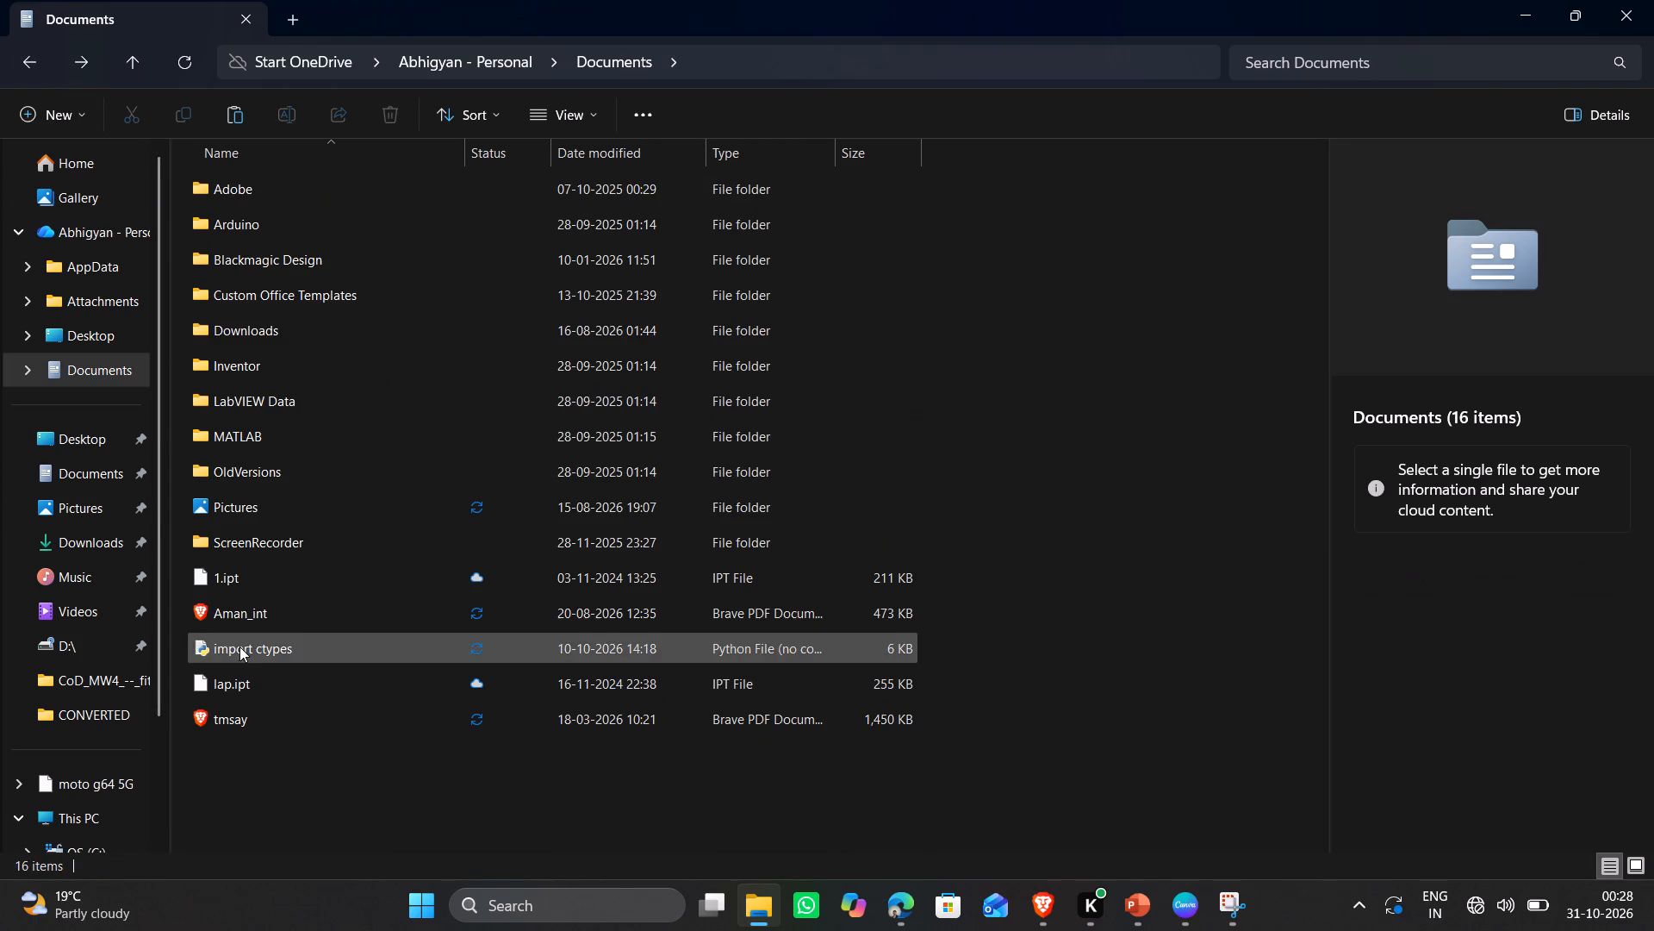
double_click(227, 547)
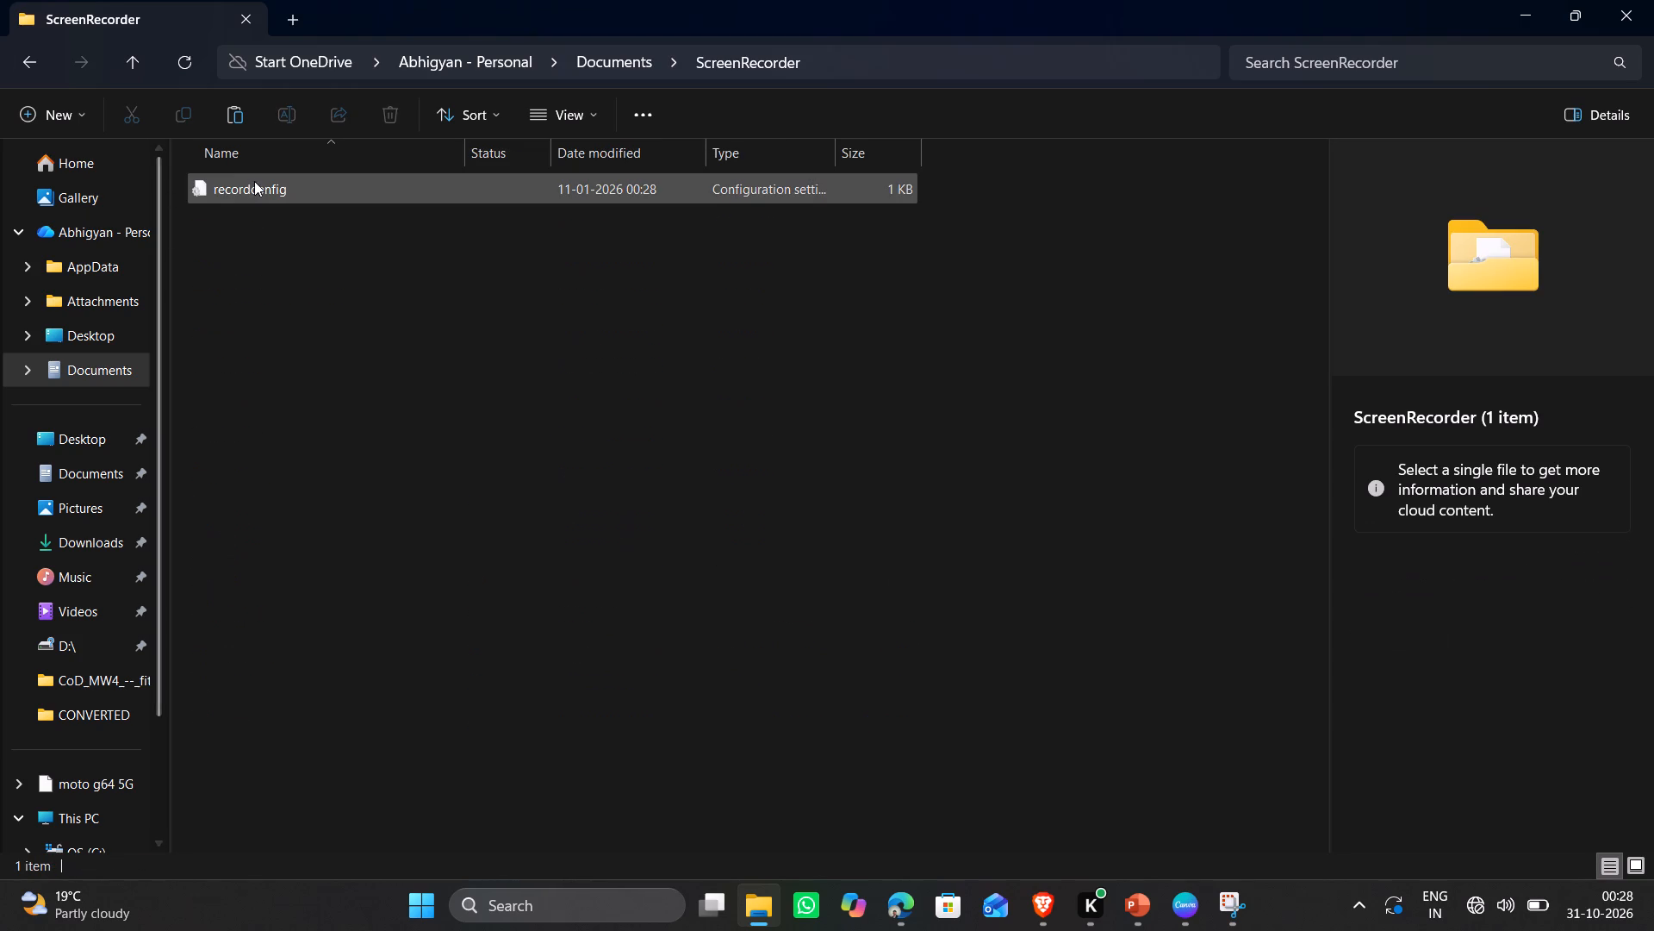
double_click(254, 181)
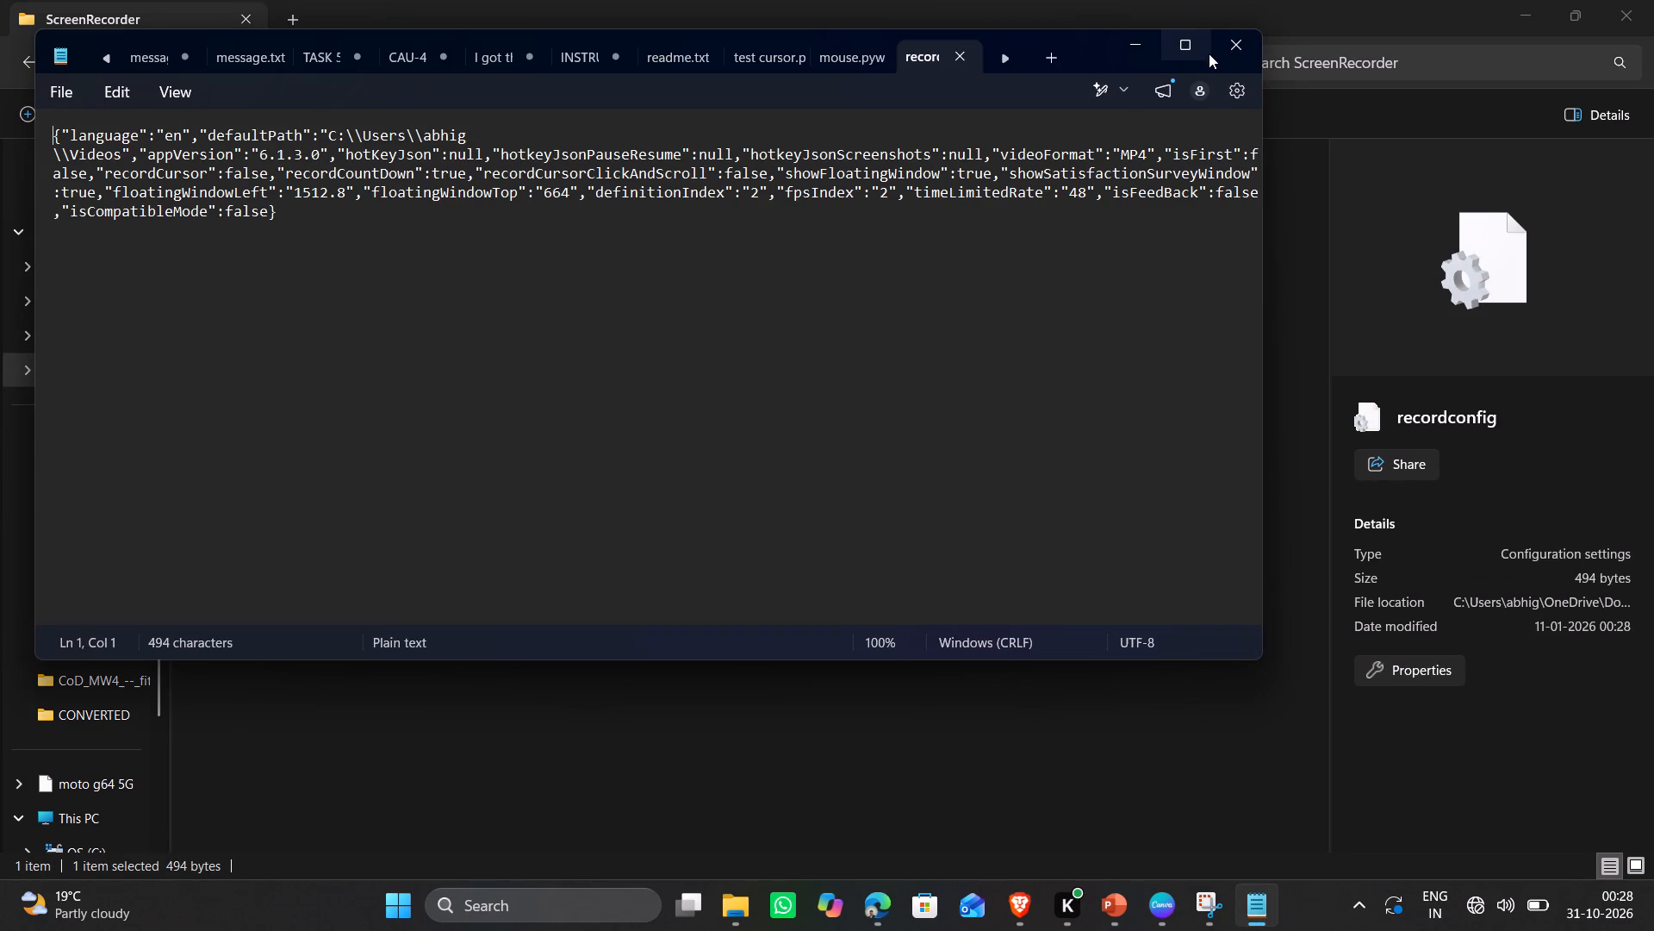
click(1225, 44)
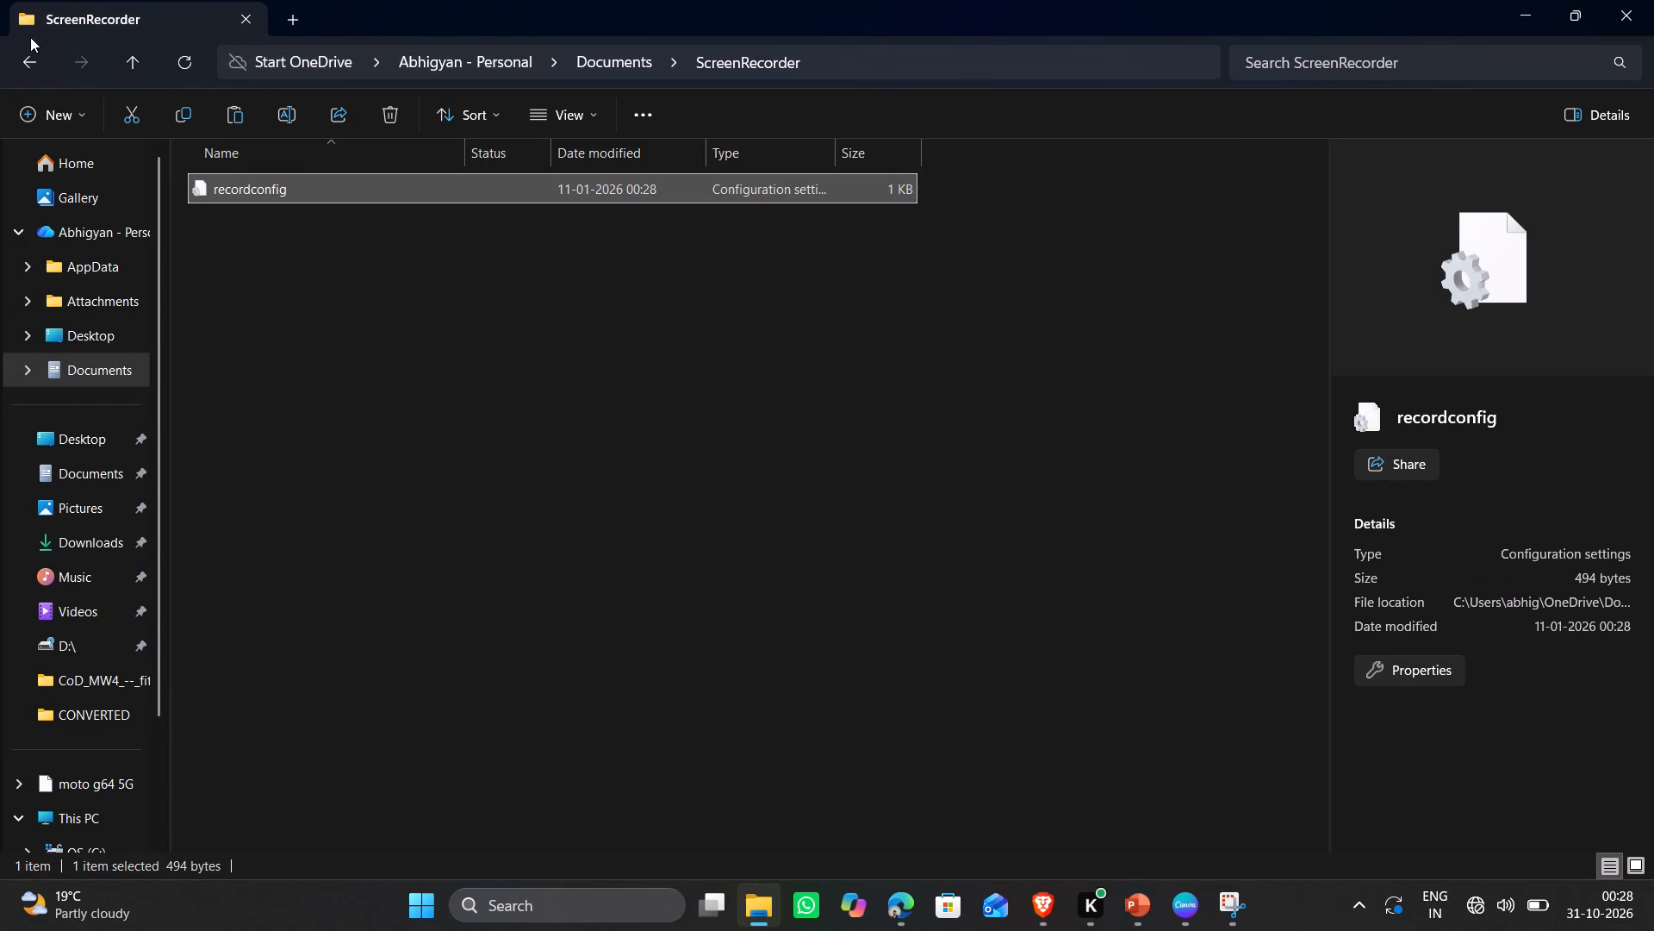
click(22, 53)
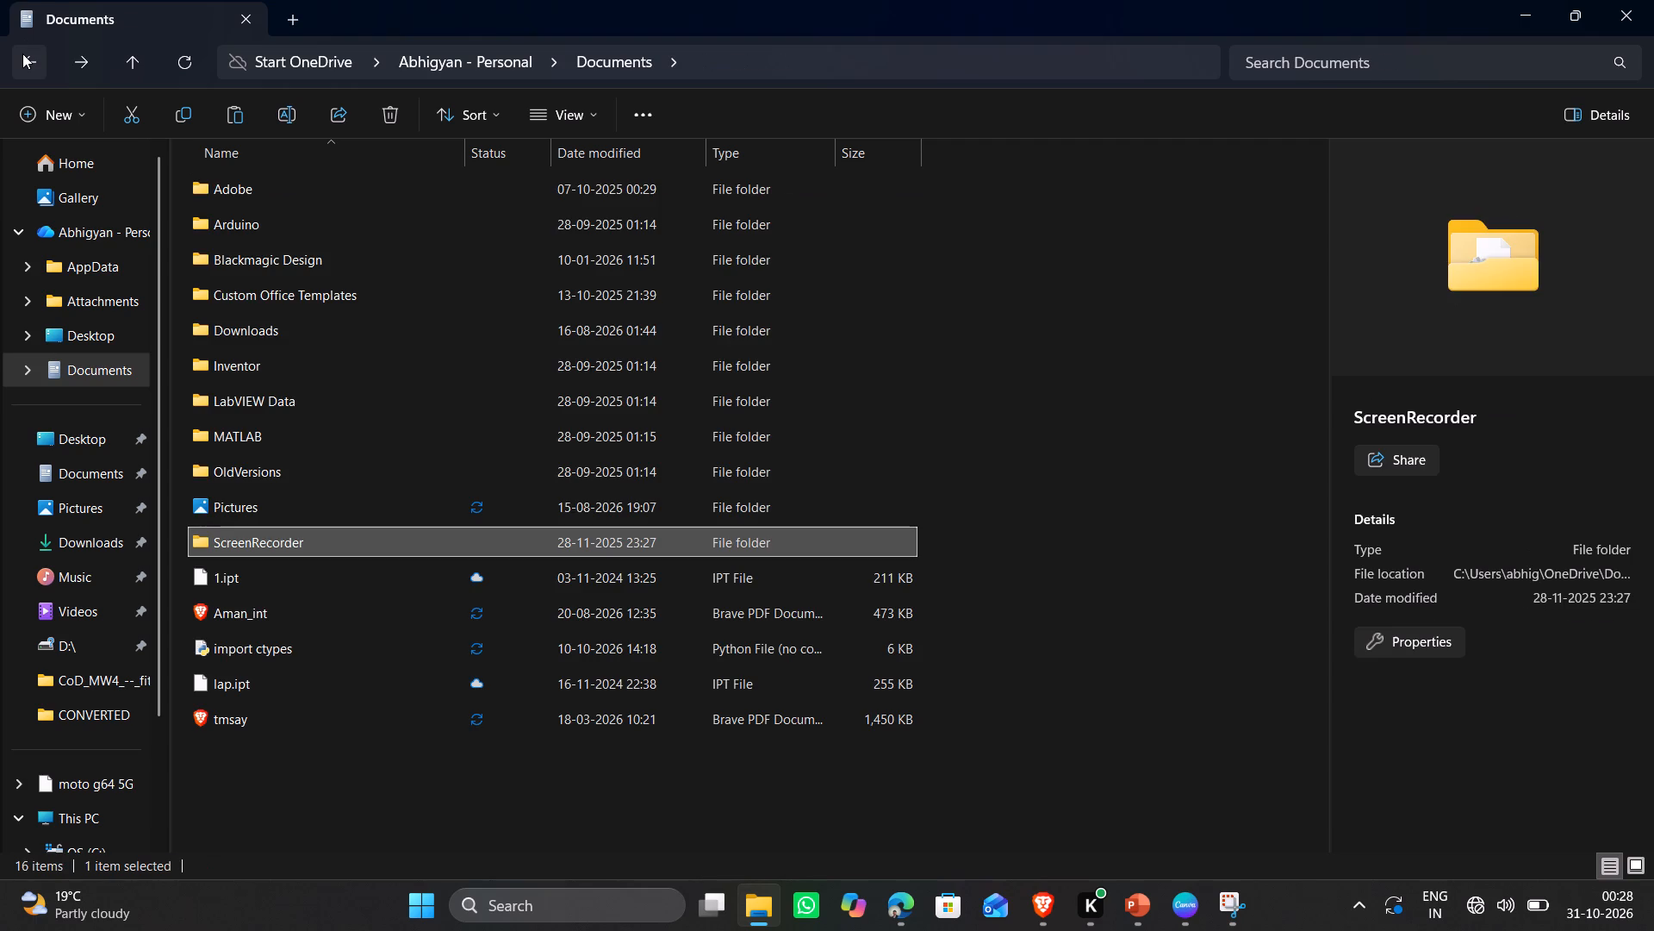
click(22, 53)
click(22, 53)
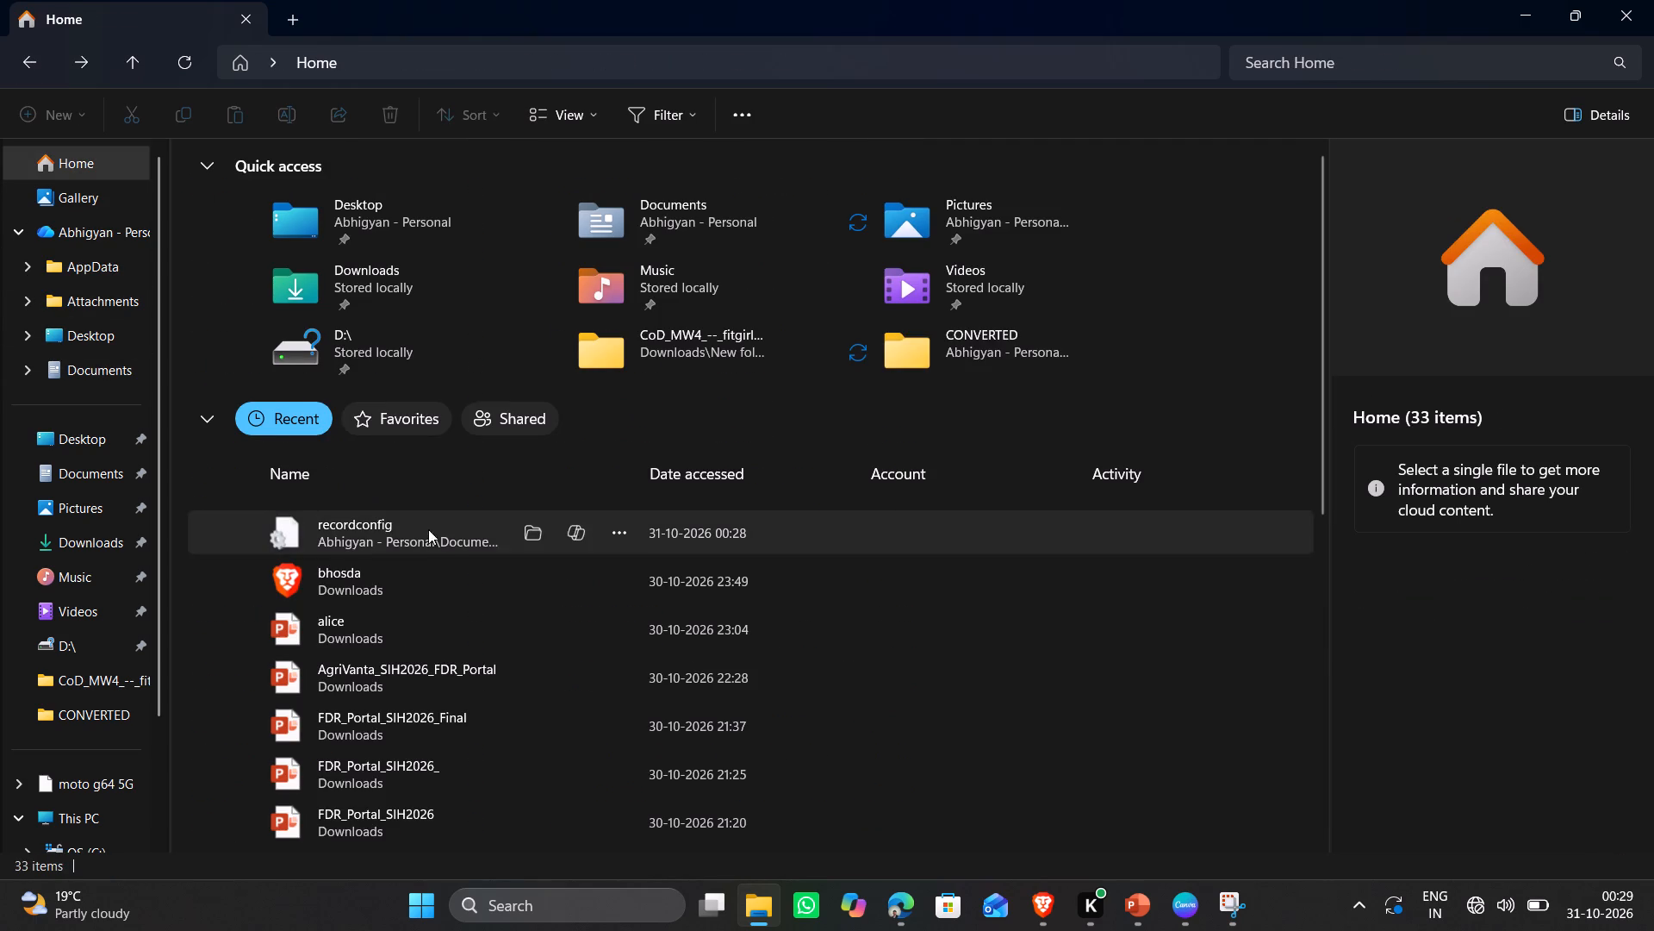
scroll(439, 554, up, 1)
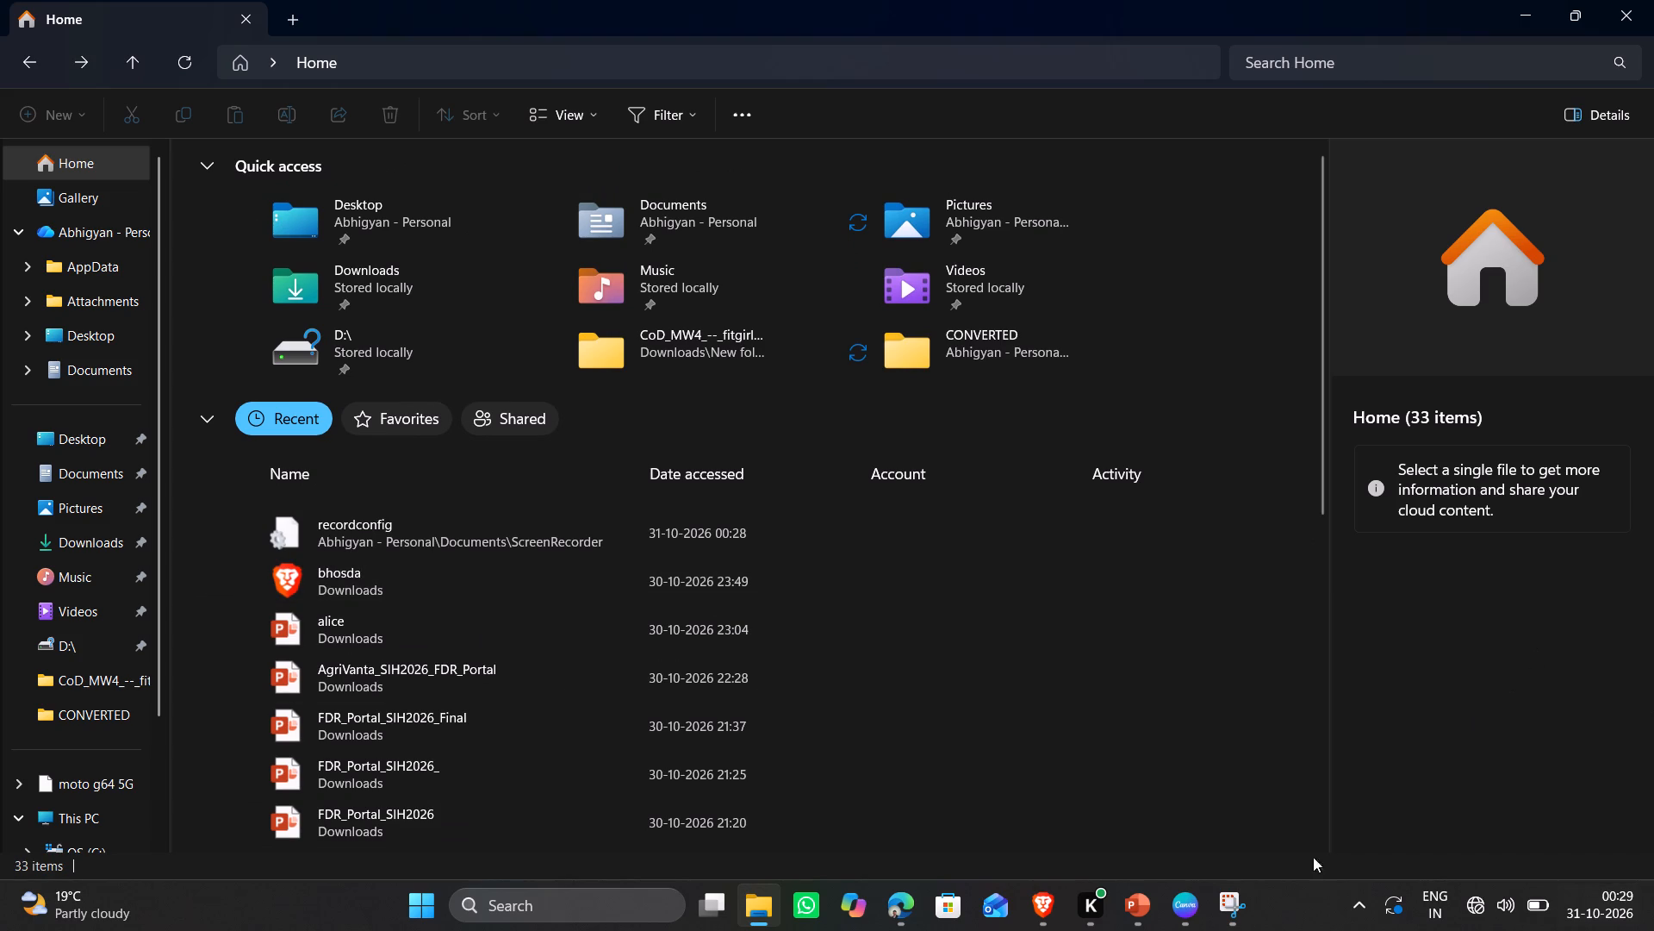
Switch back to the Snipping Tool window holding the latest test recording and play it.
click(1254, 909)
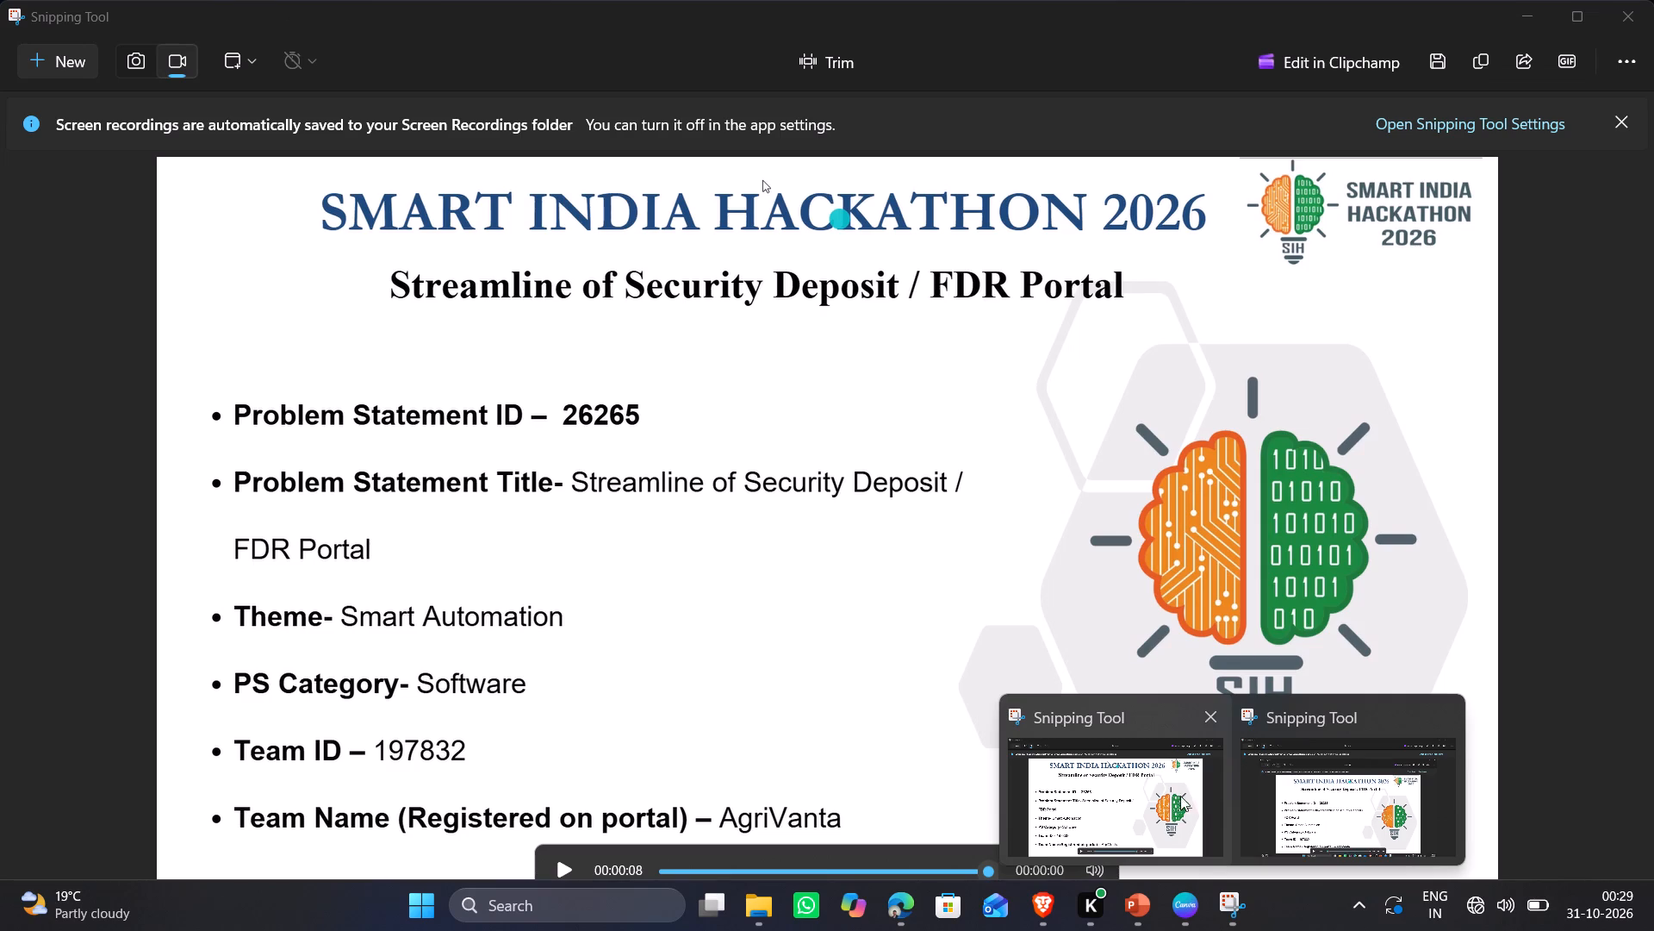
click(1337, 775)
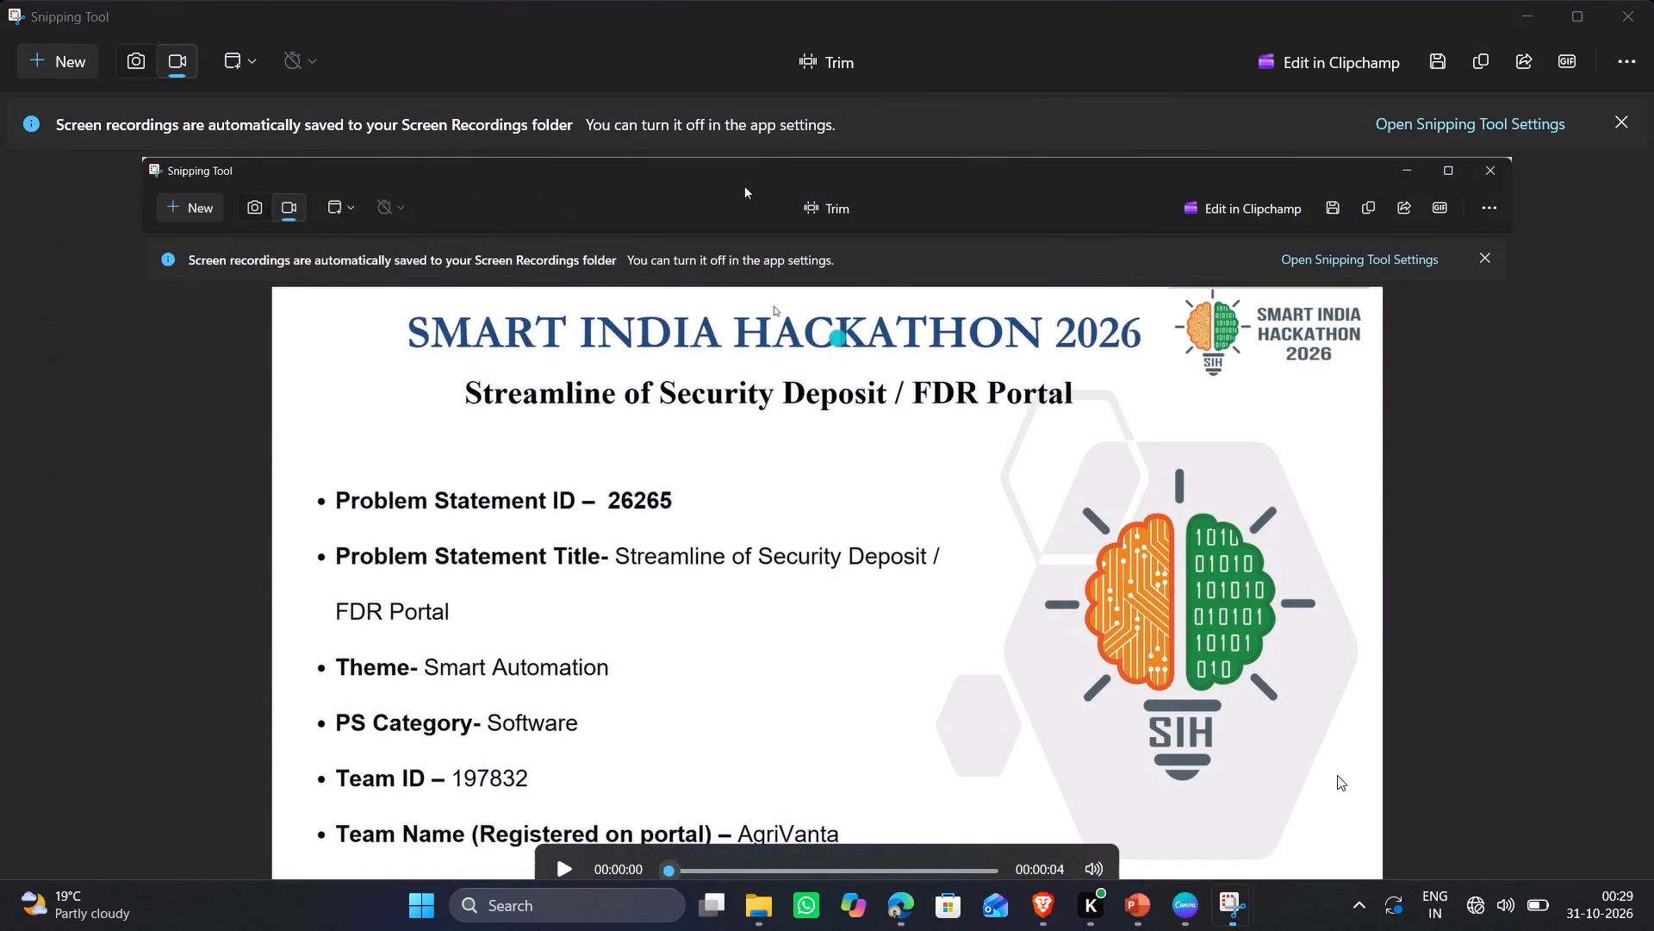
click(557, 871)
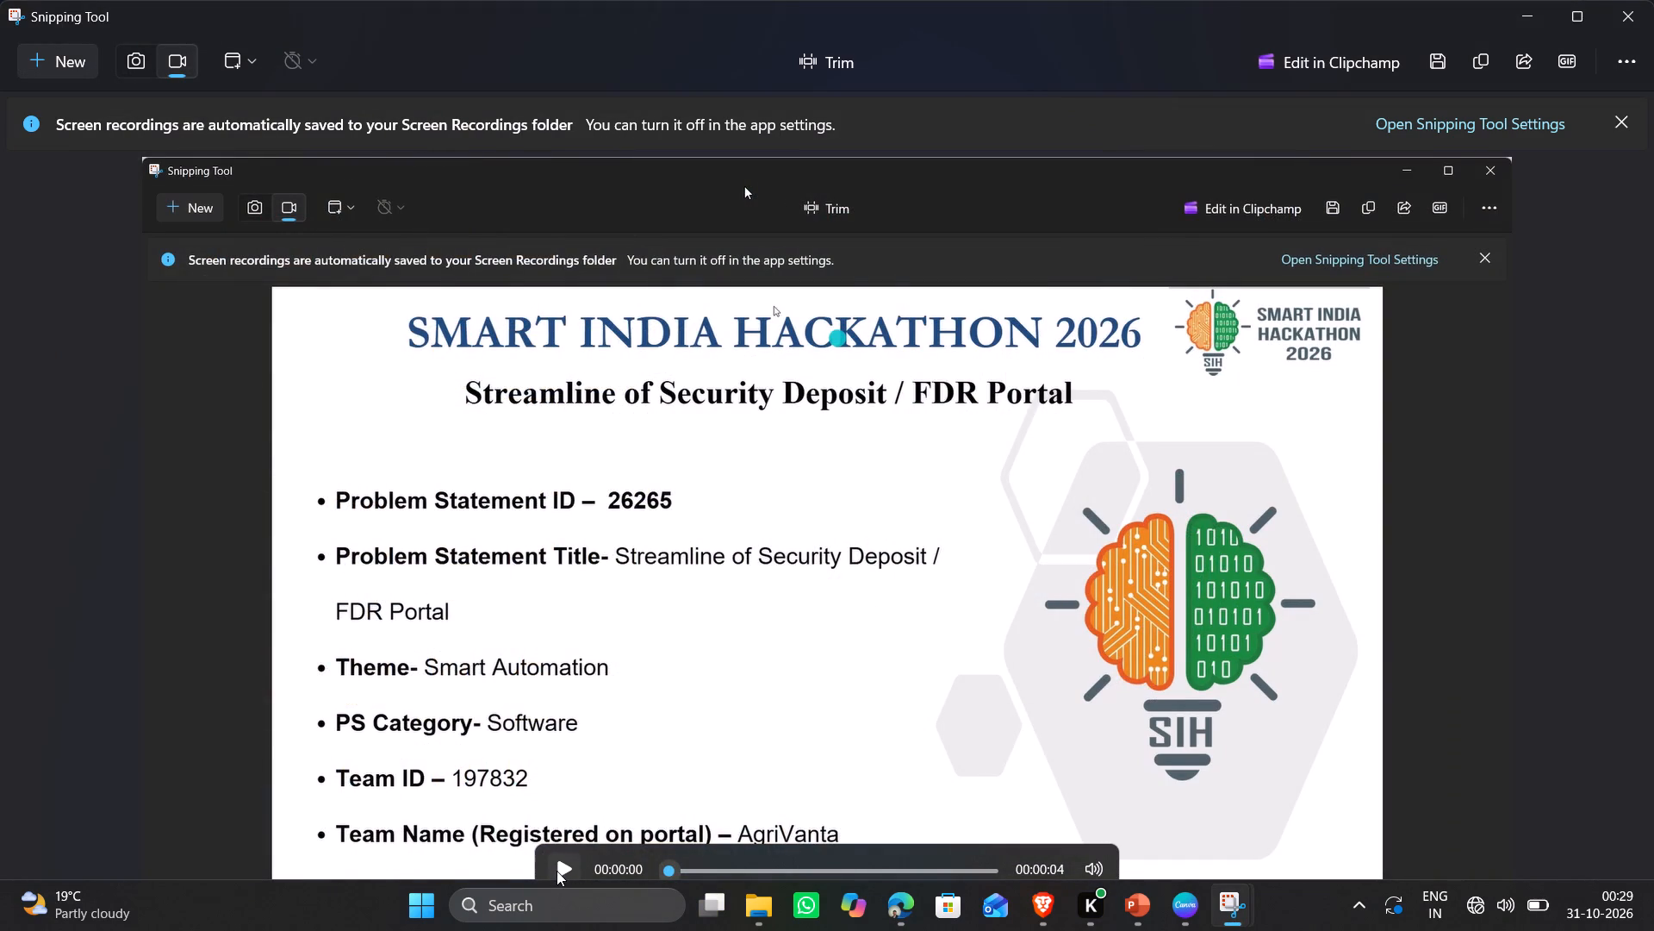
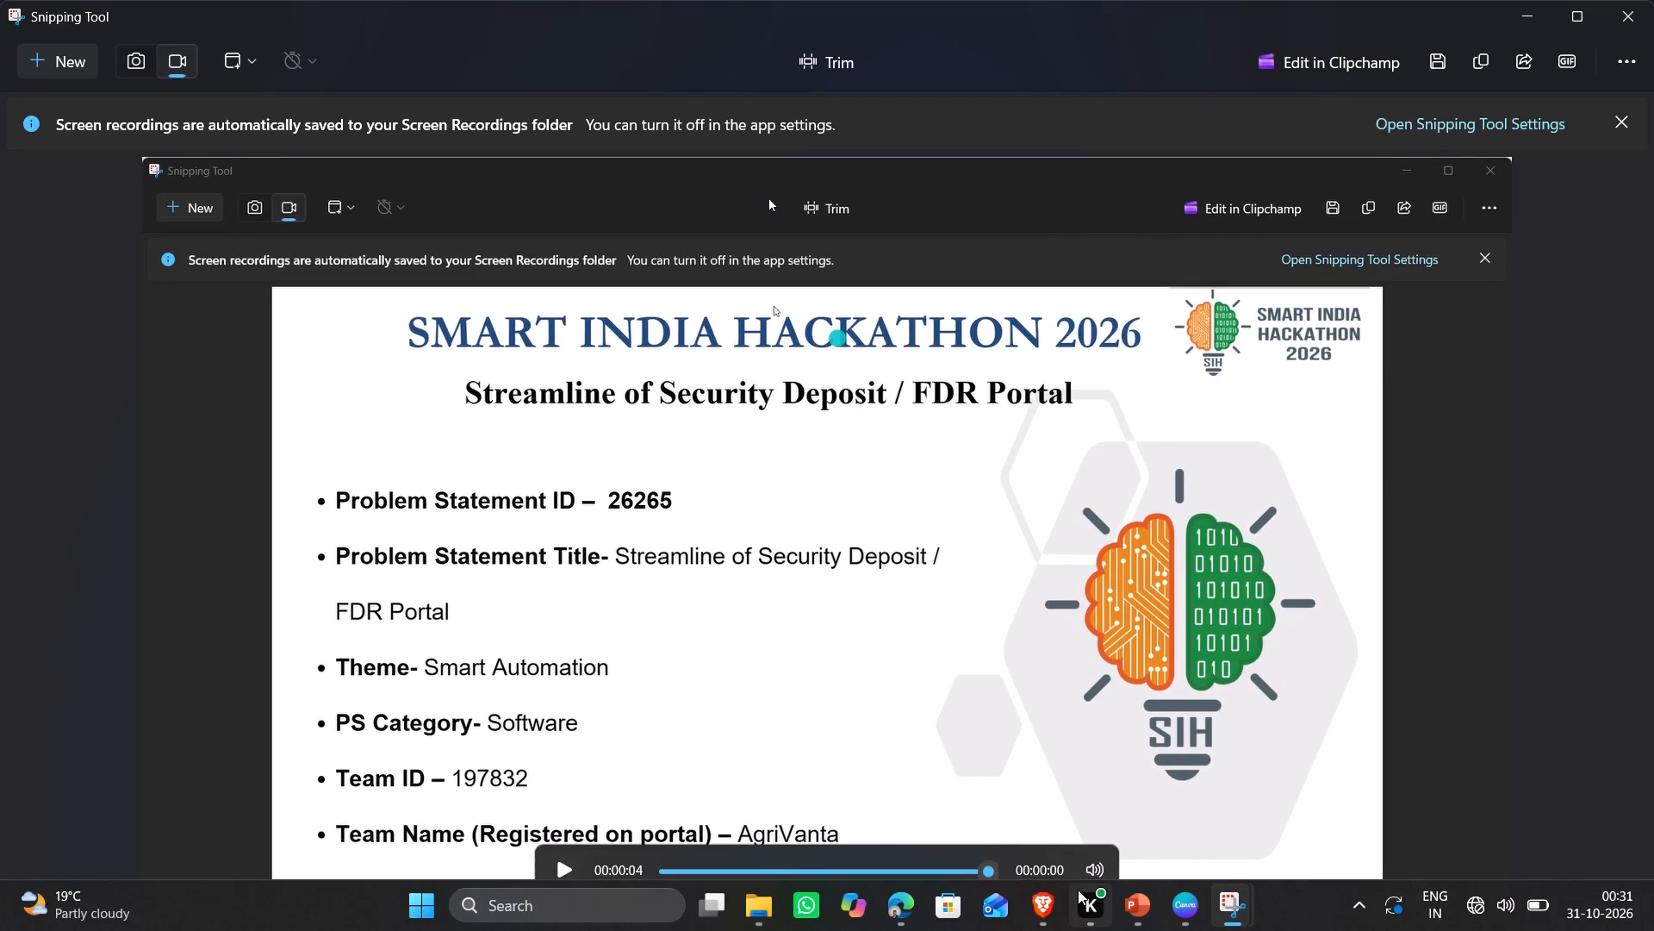
Switch to the full-screen presentation in Canva and set up a new Snipping Tool screen recording with the Window capture area.
click(1180, 917)
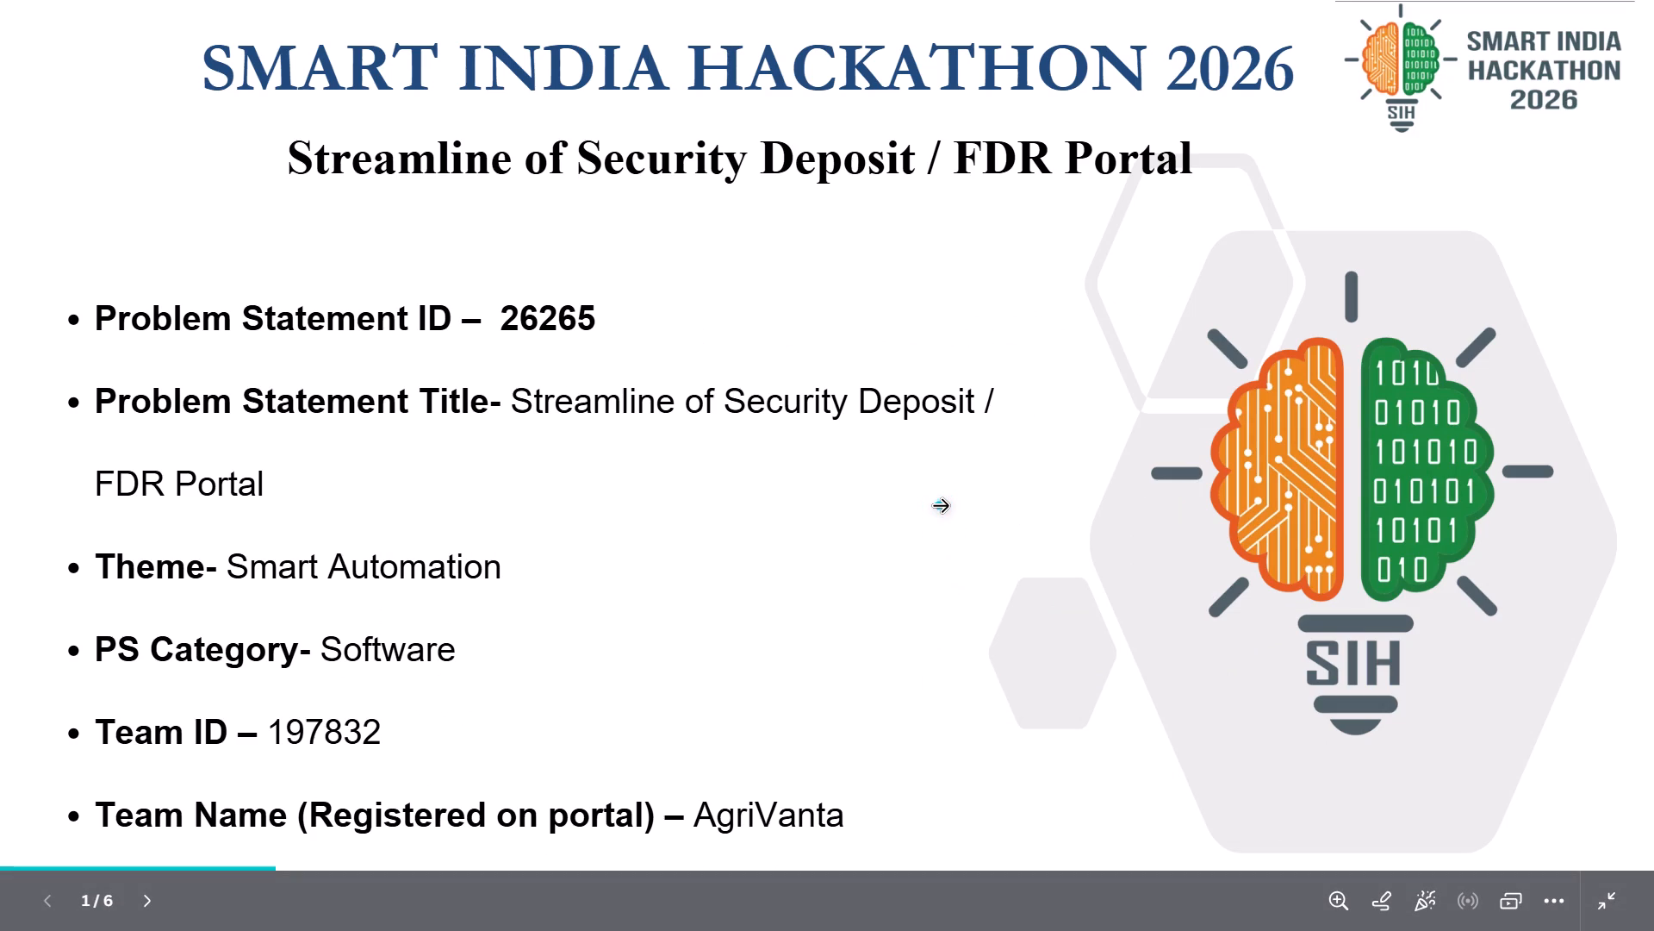
key(shift+super+r)
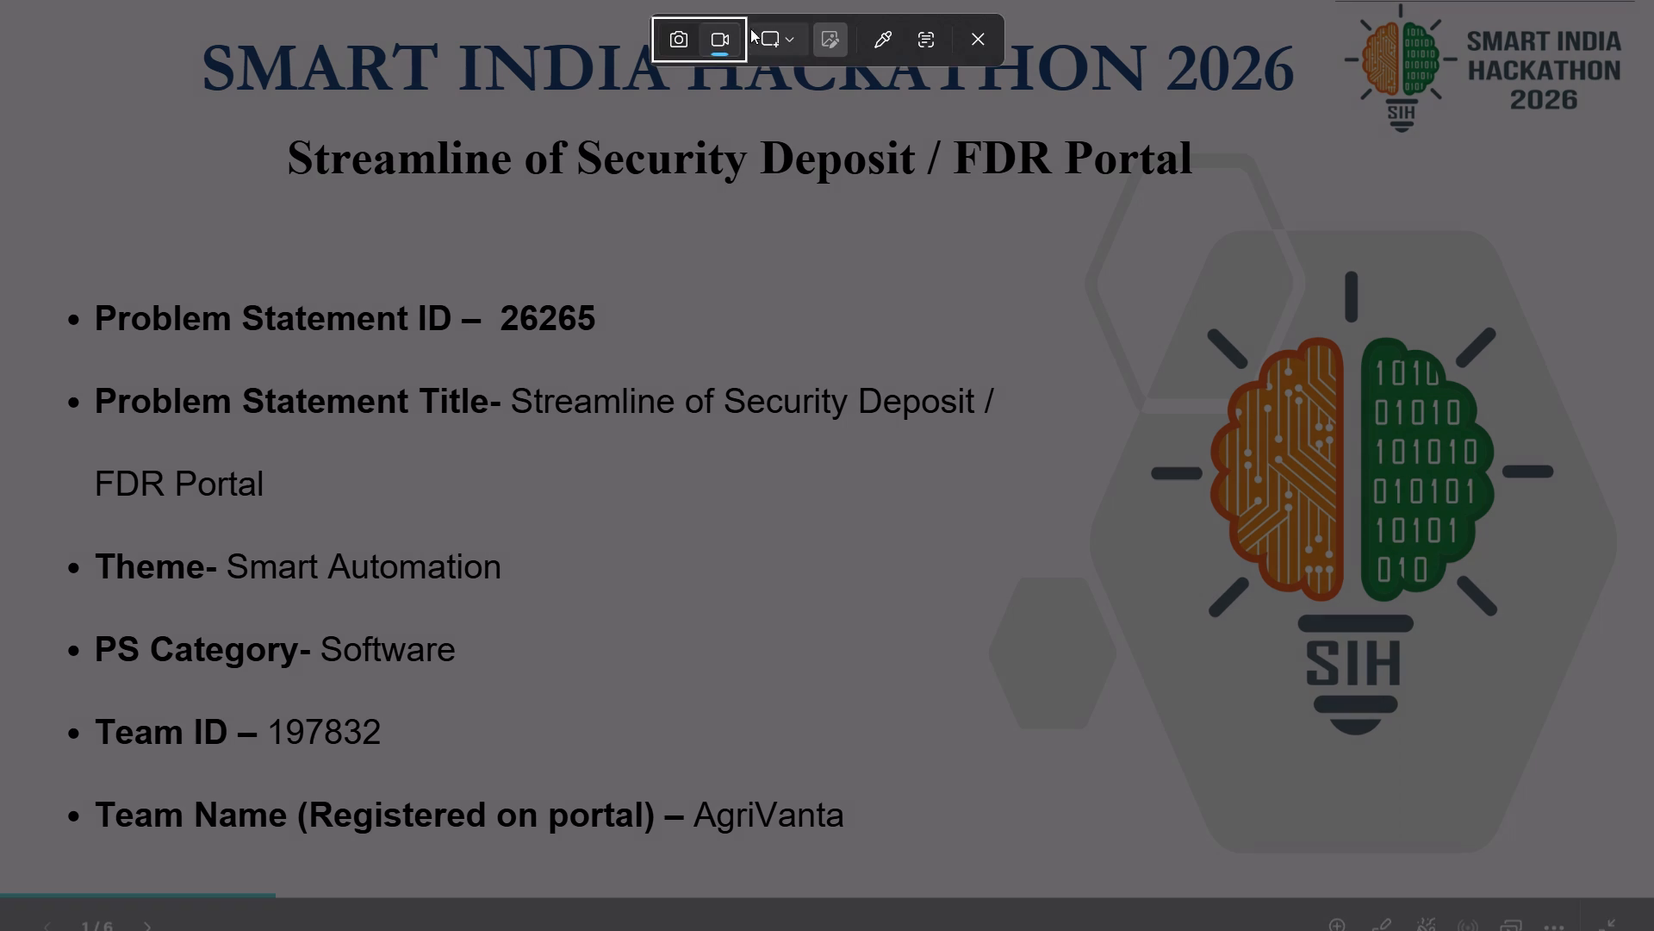
click(763, 58)
click(781, 89)
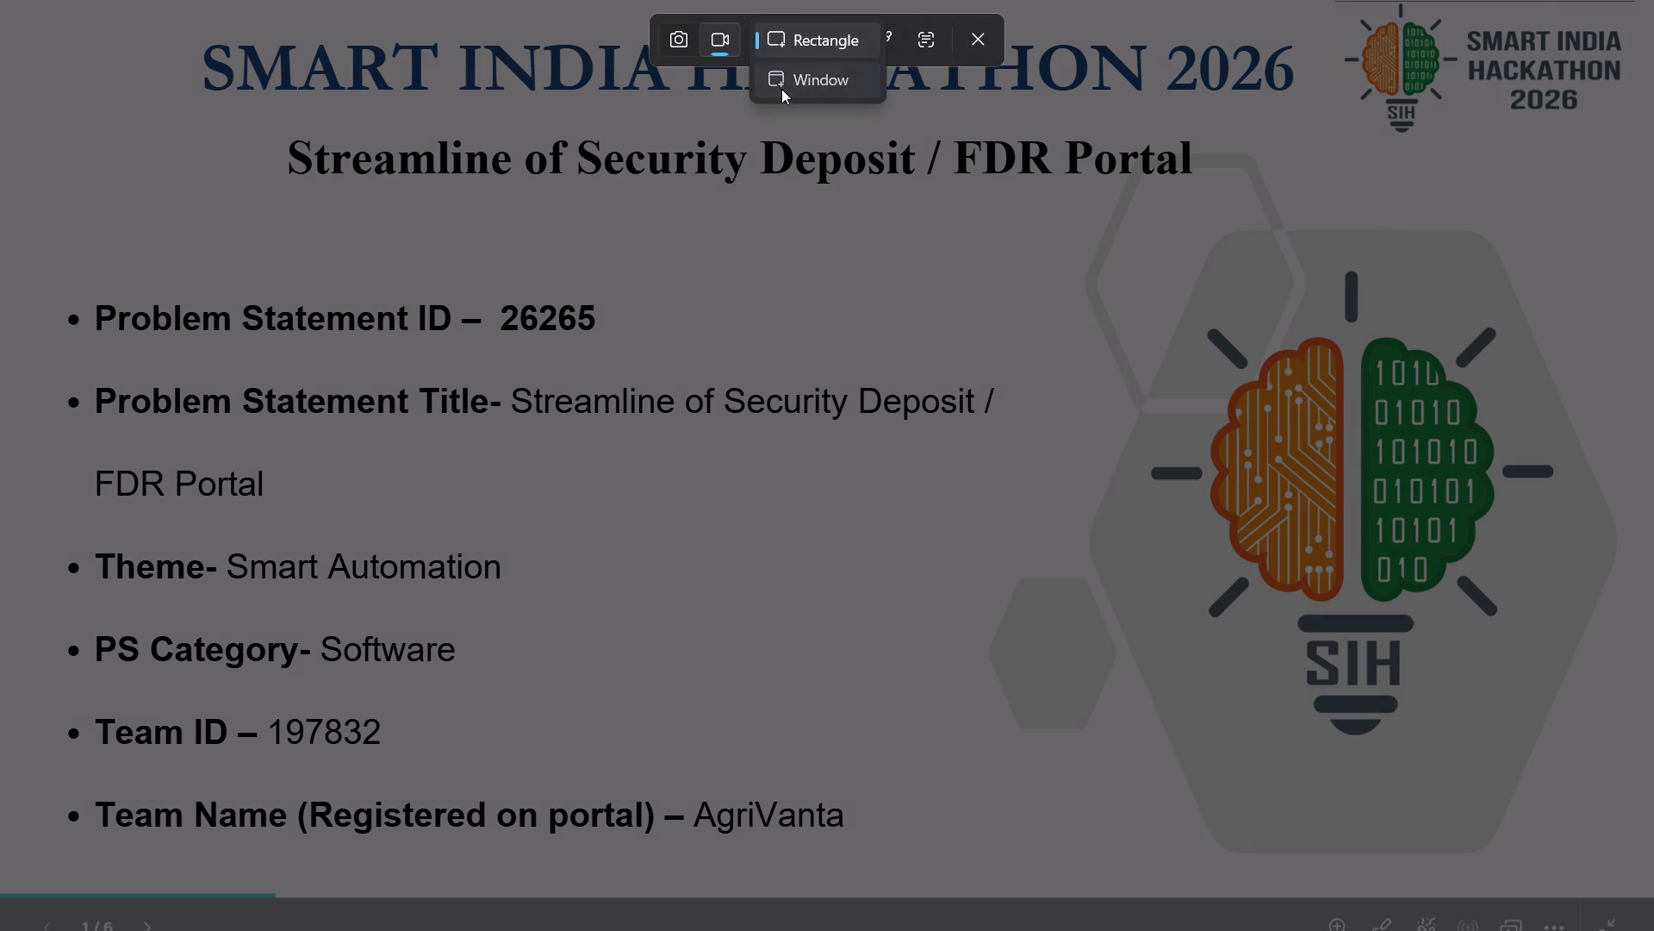
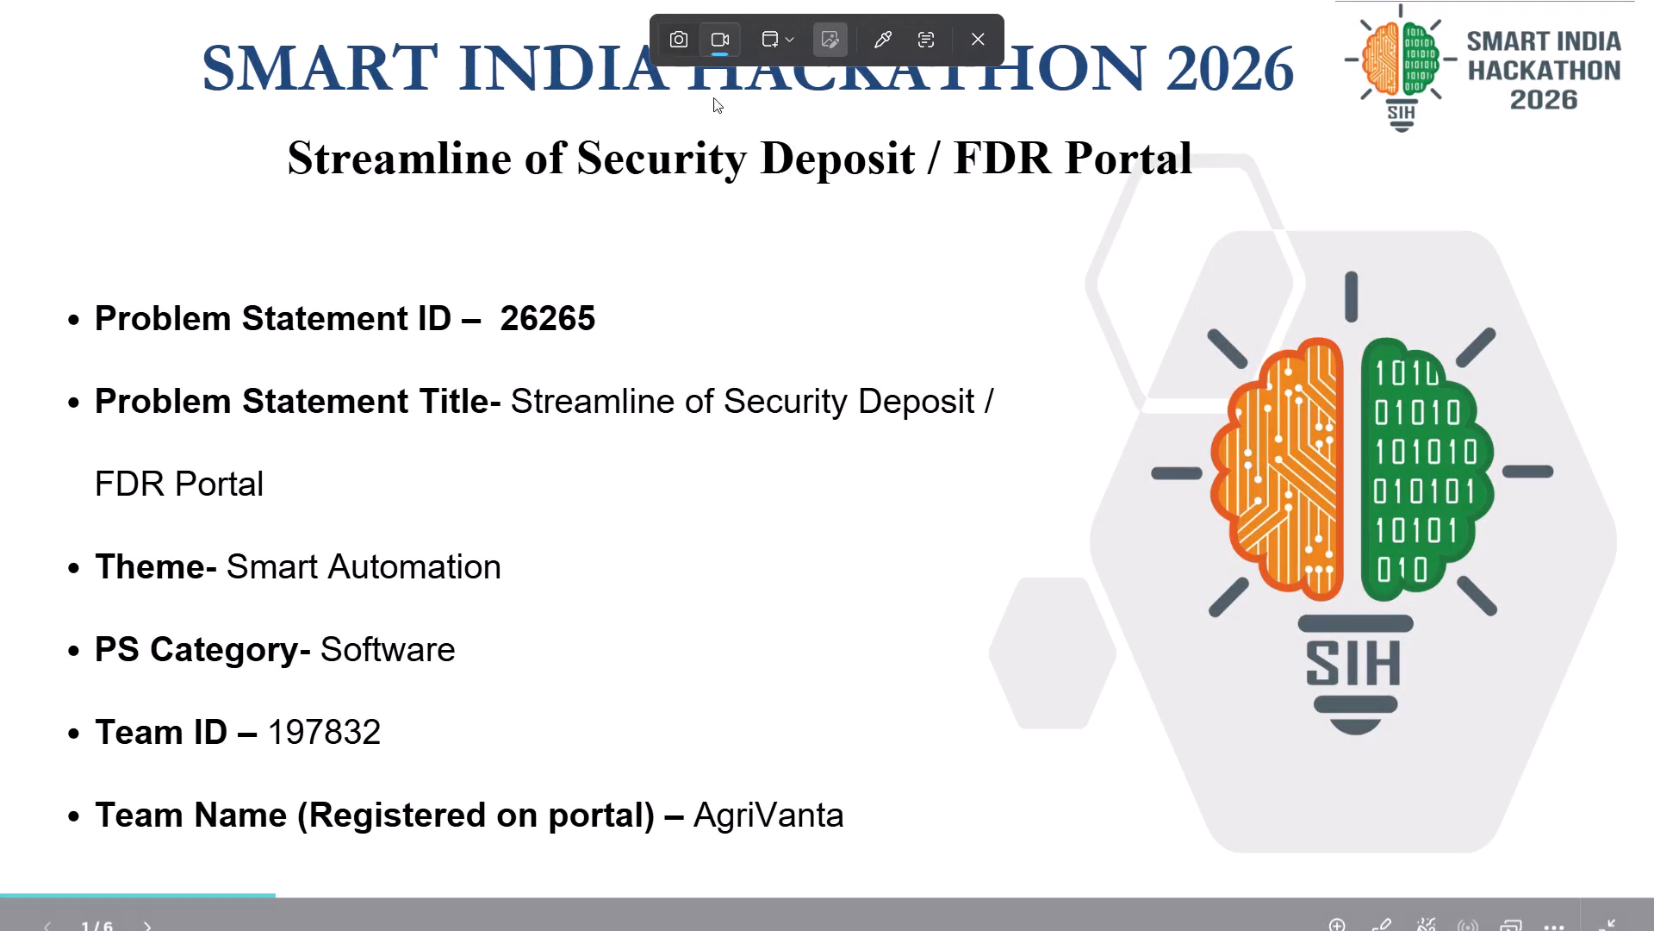
Record a short test clip of the presentation window using Microphone (tranScreen Audio), toggling the microphone during recording, and stop it.
click(771, 45)
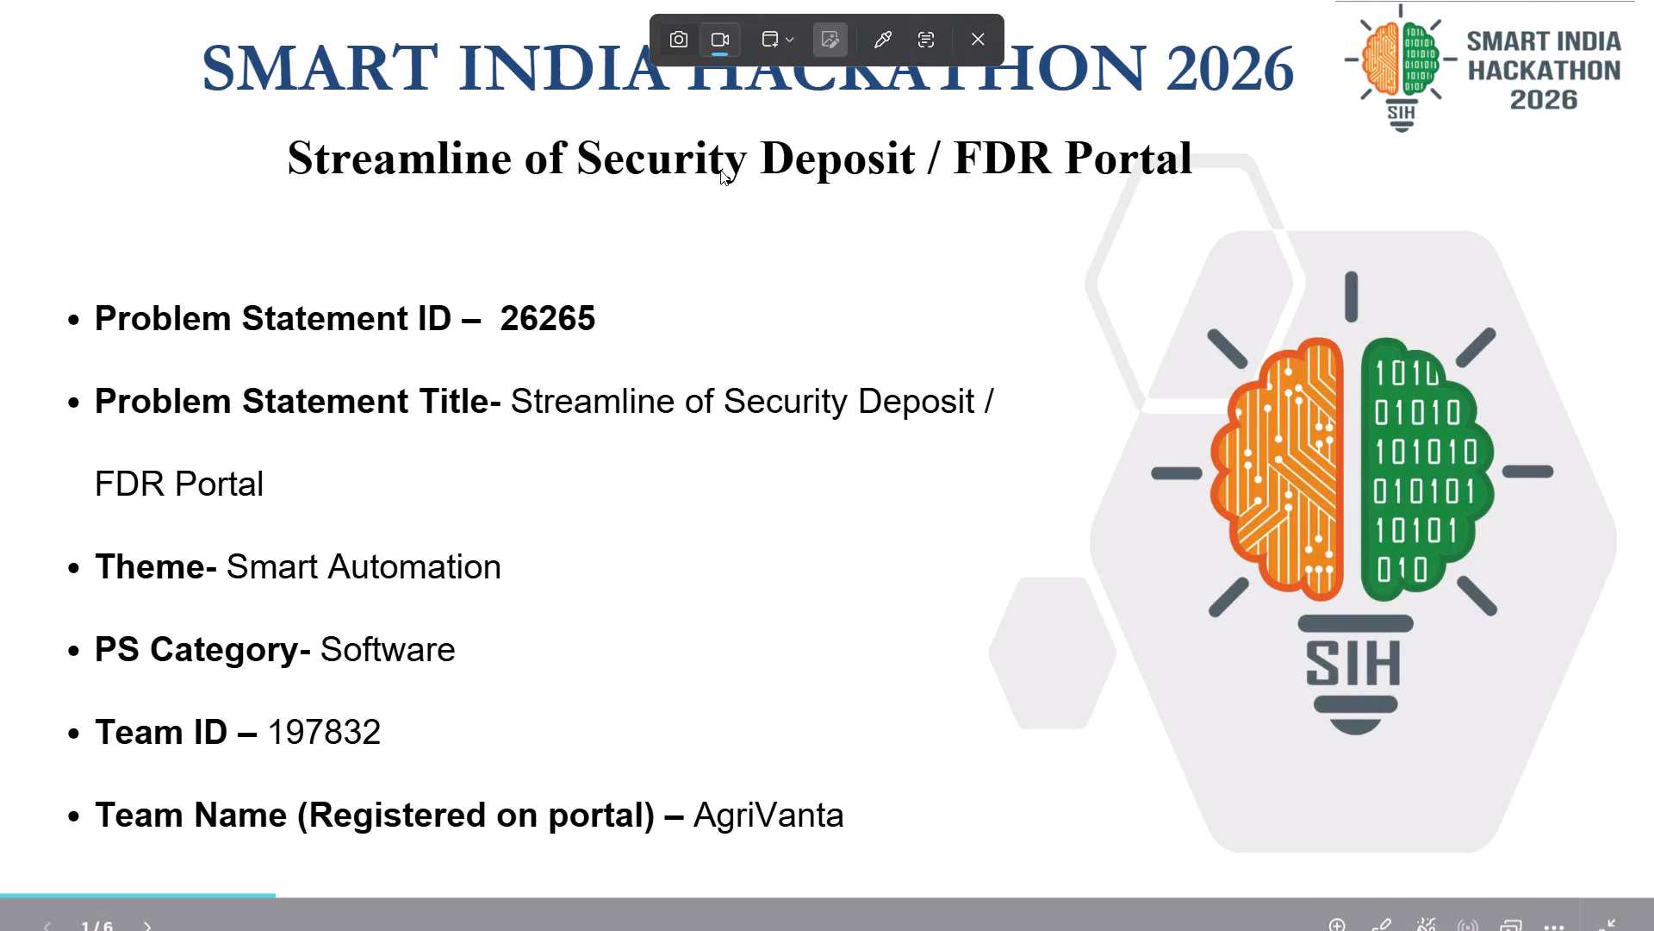
click(720, 170)
click(865, 36)
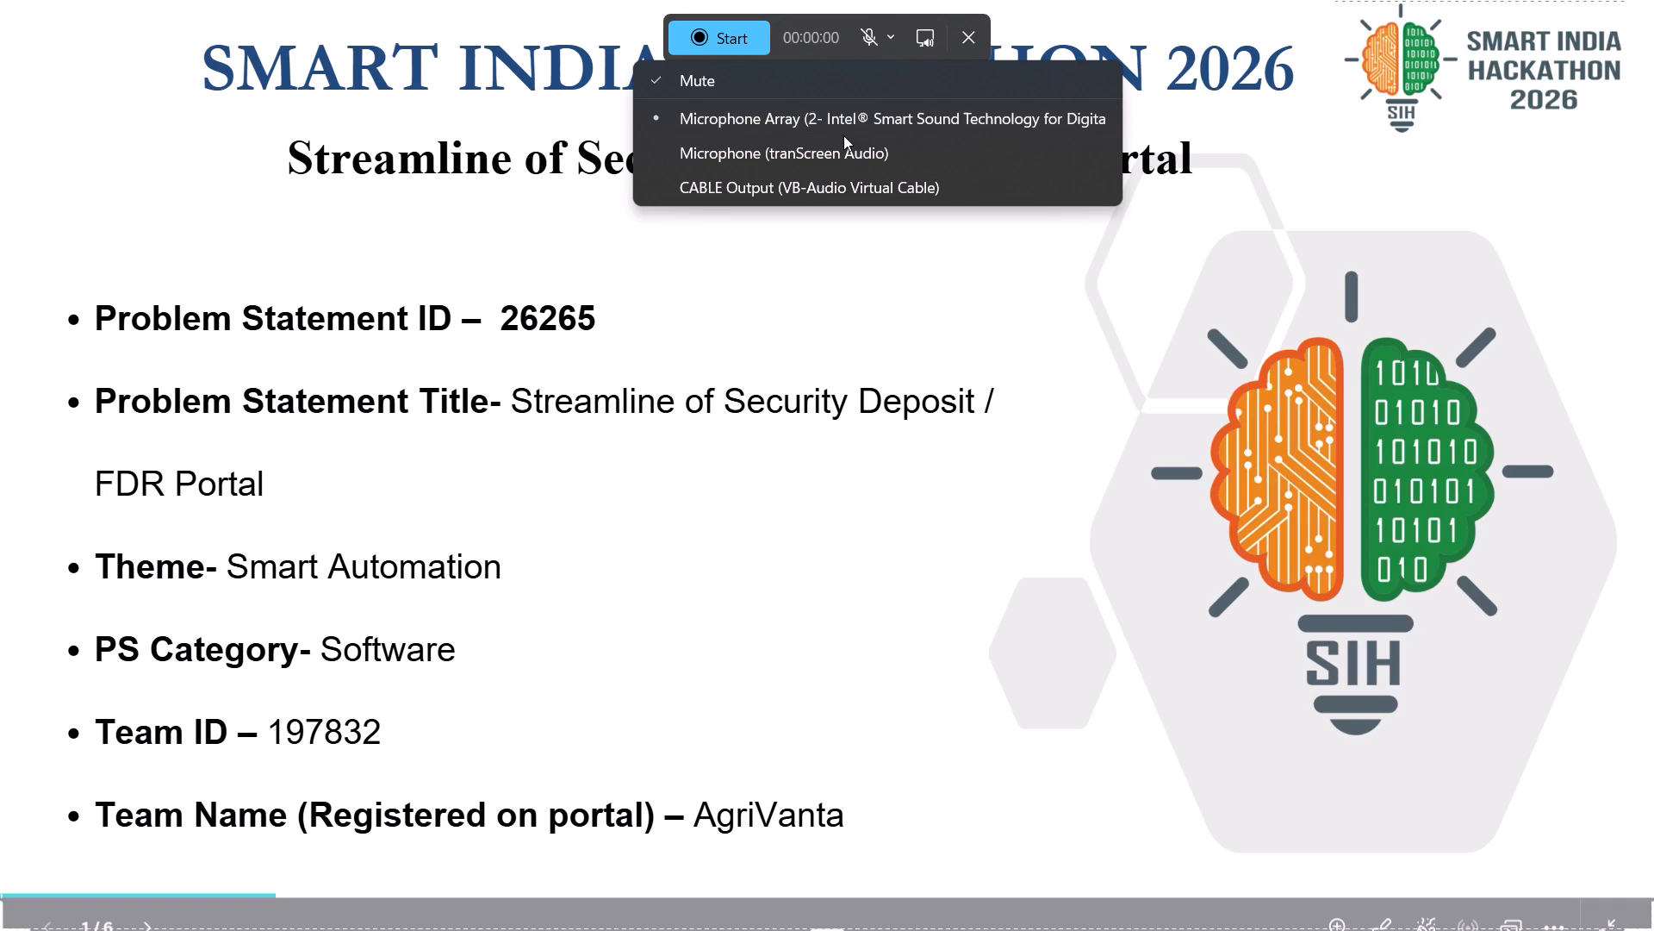
click(823, 160)
click(721, 32)
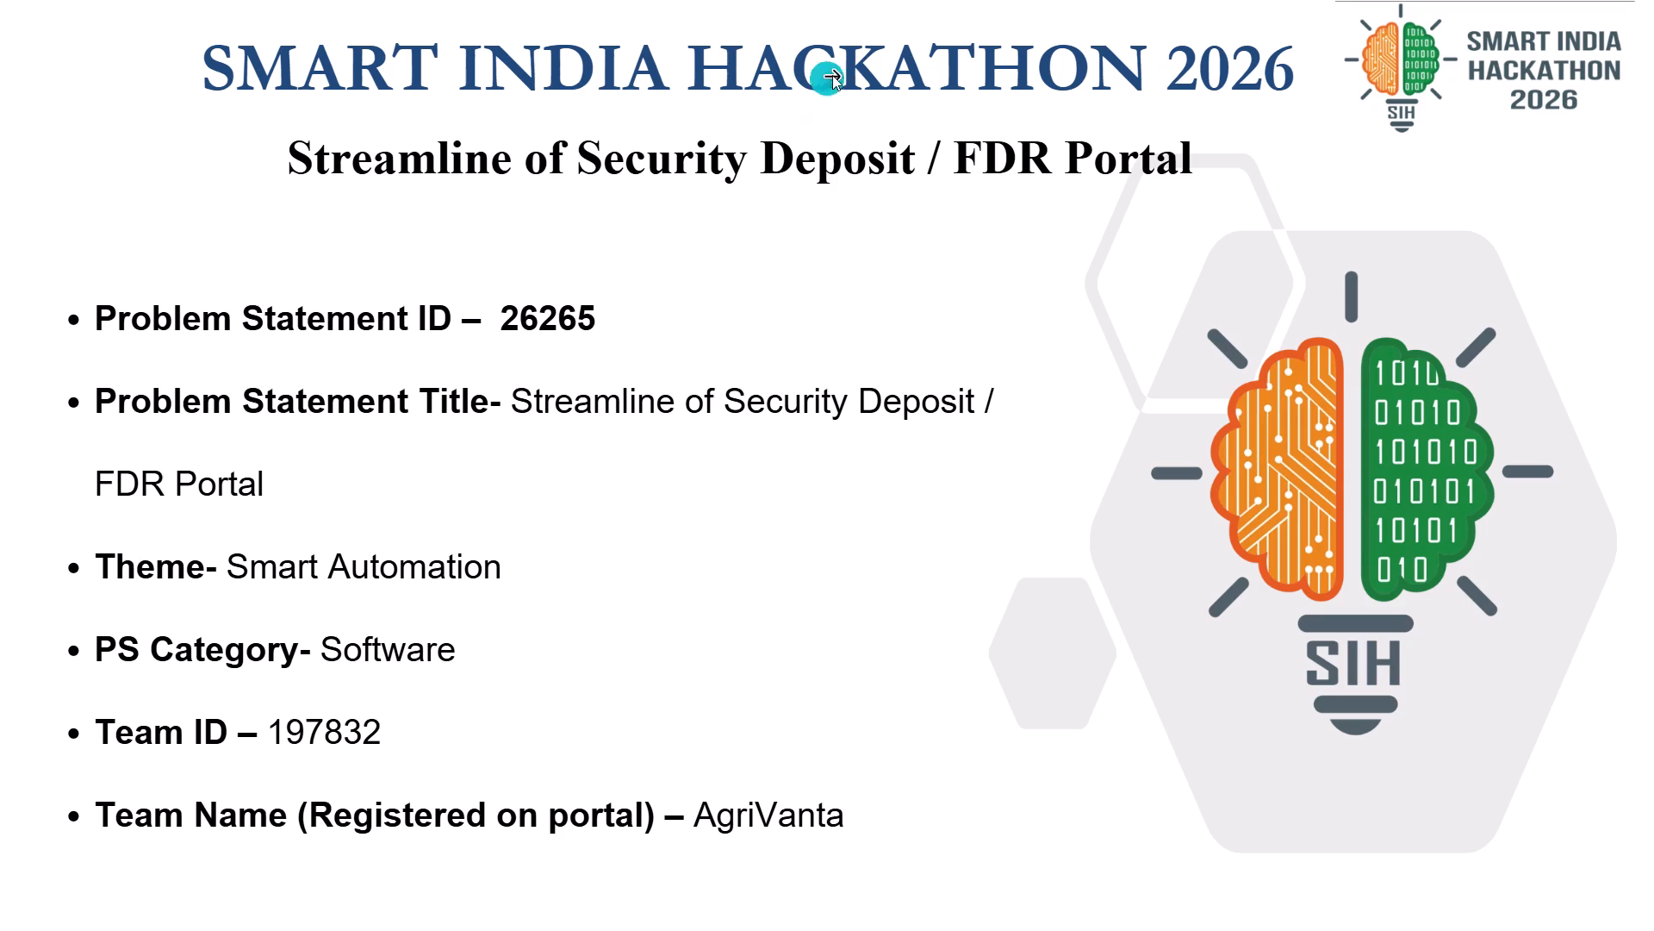
click(876, 33)
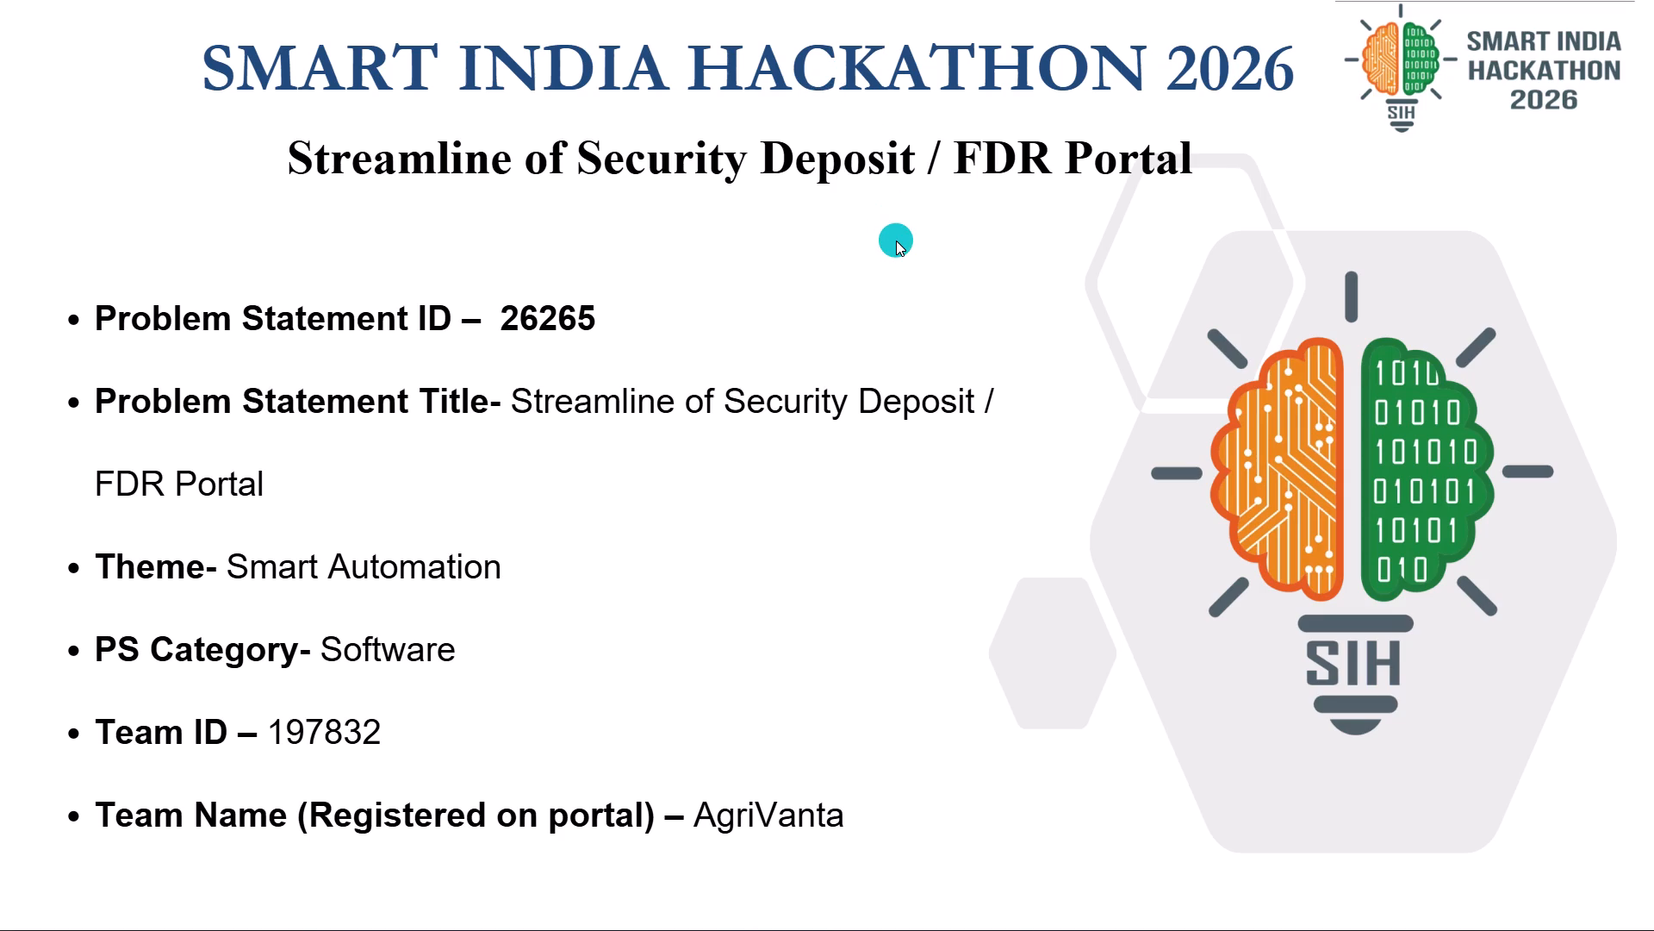
click(762, 33)
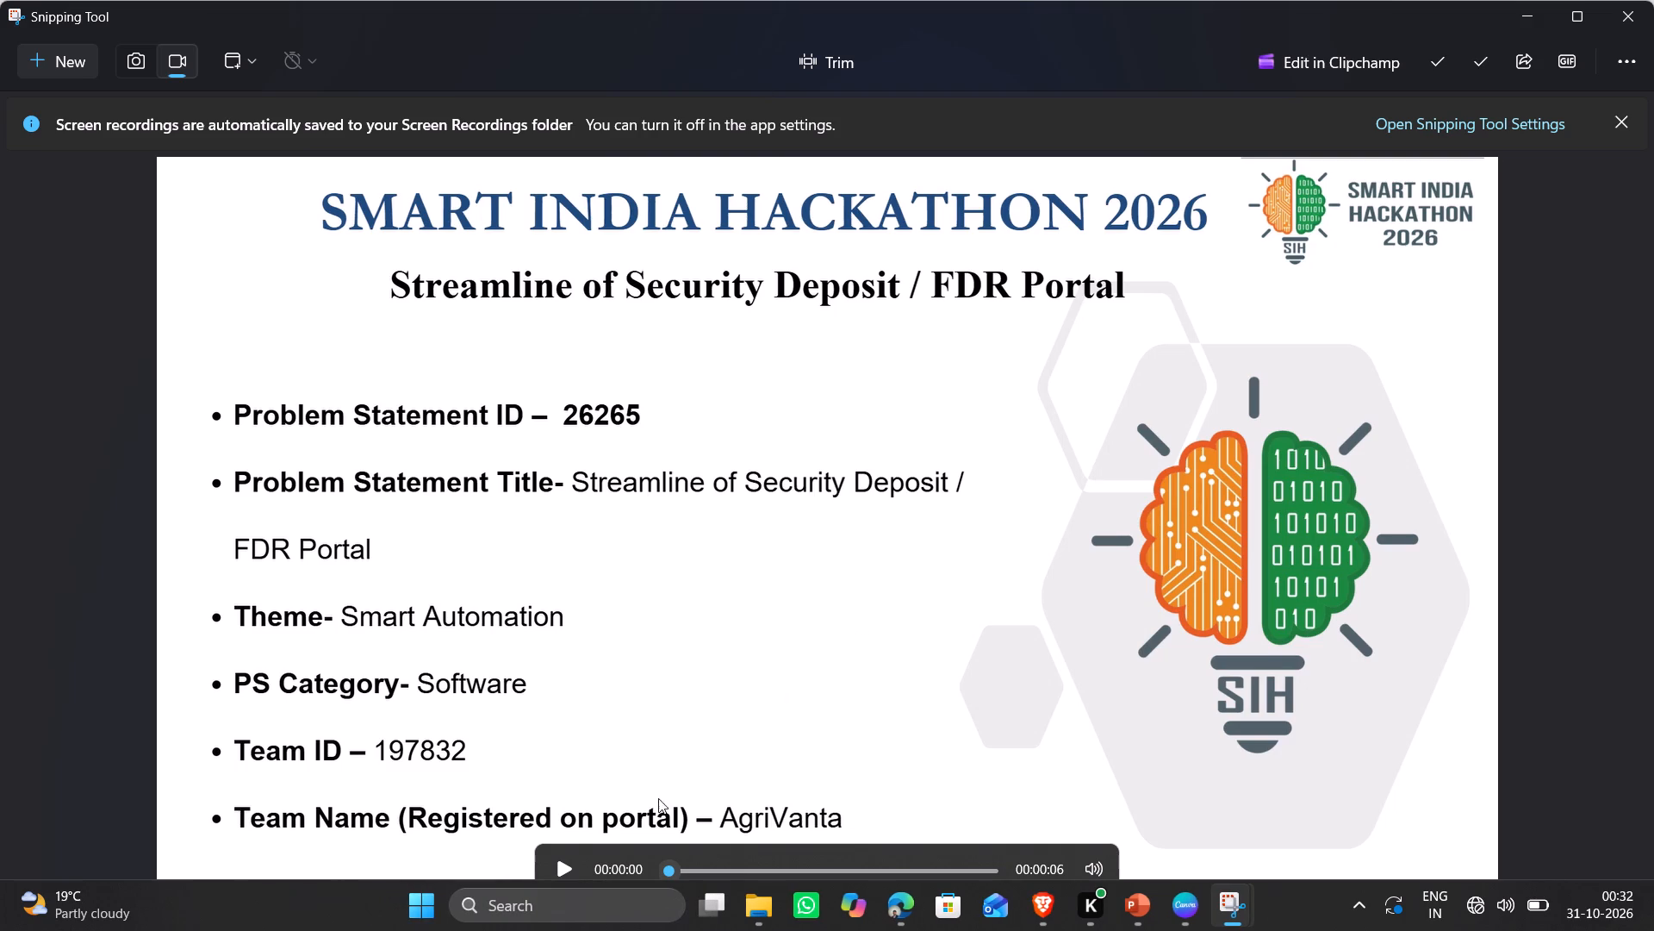
Play back the test recording to check its microphone audio, and close the recording window.
click(556, 868)
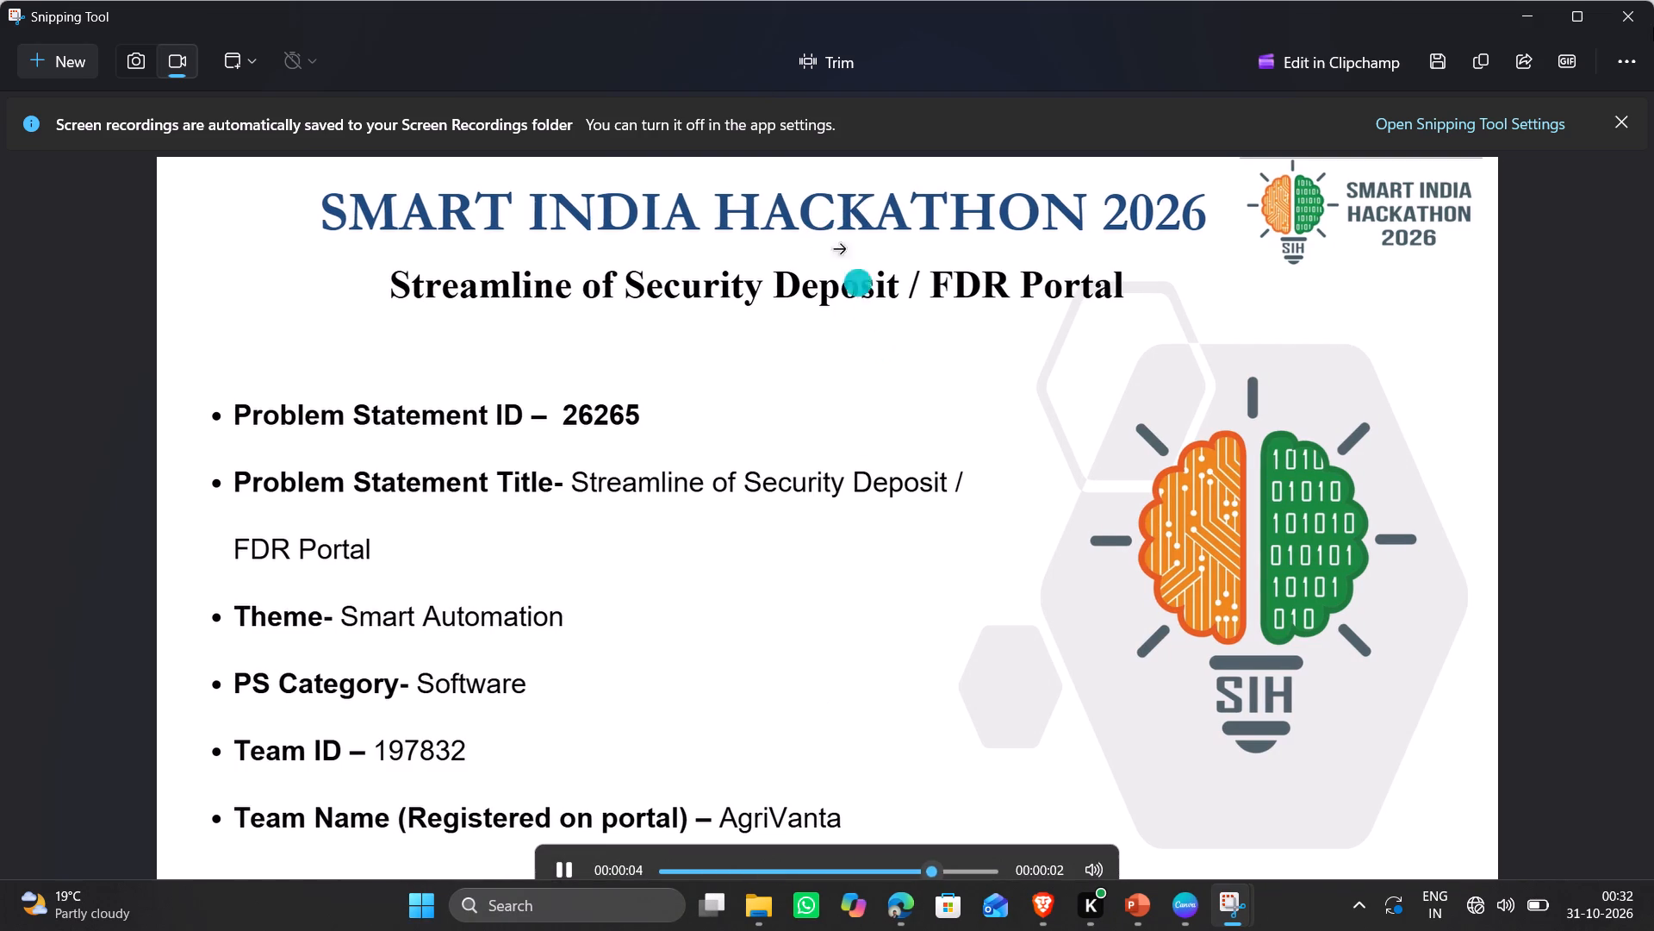
click(1620, 27)
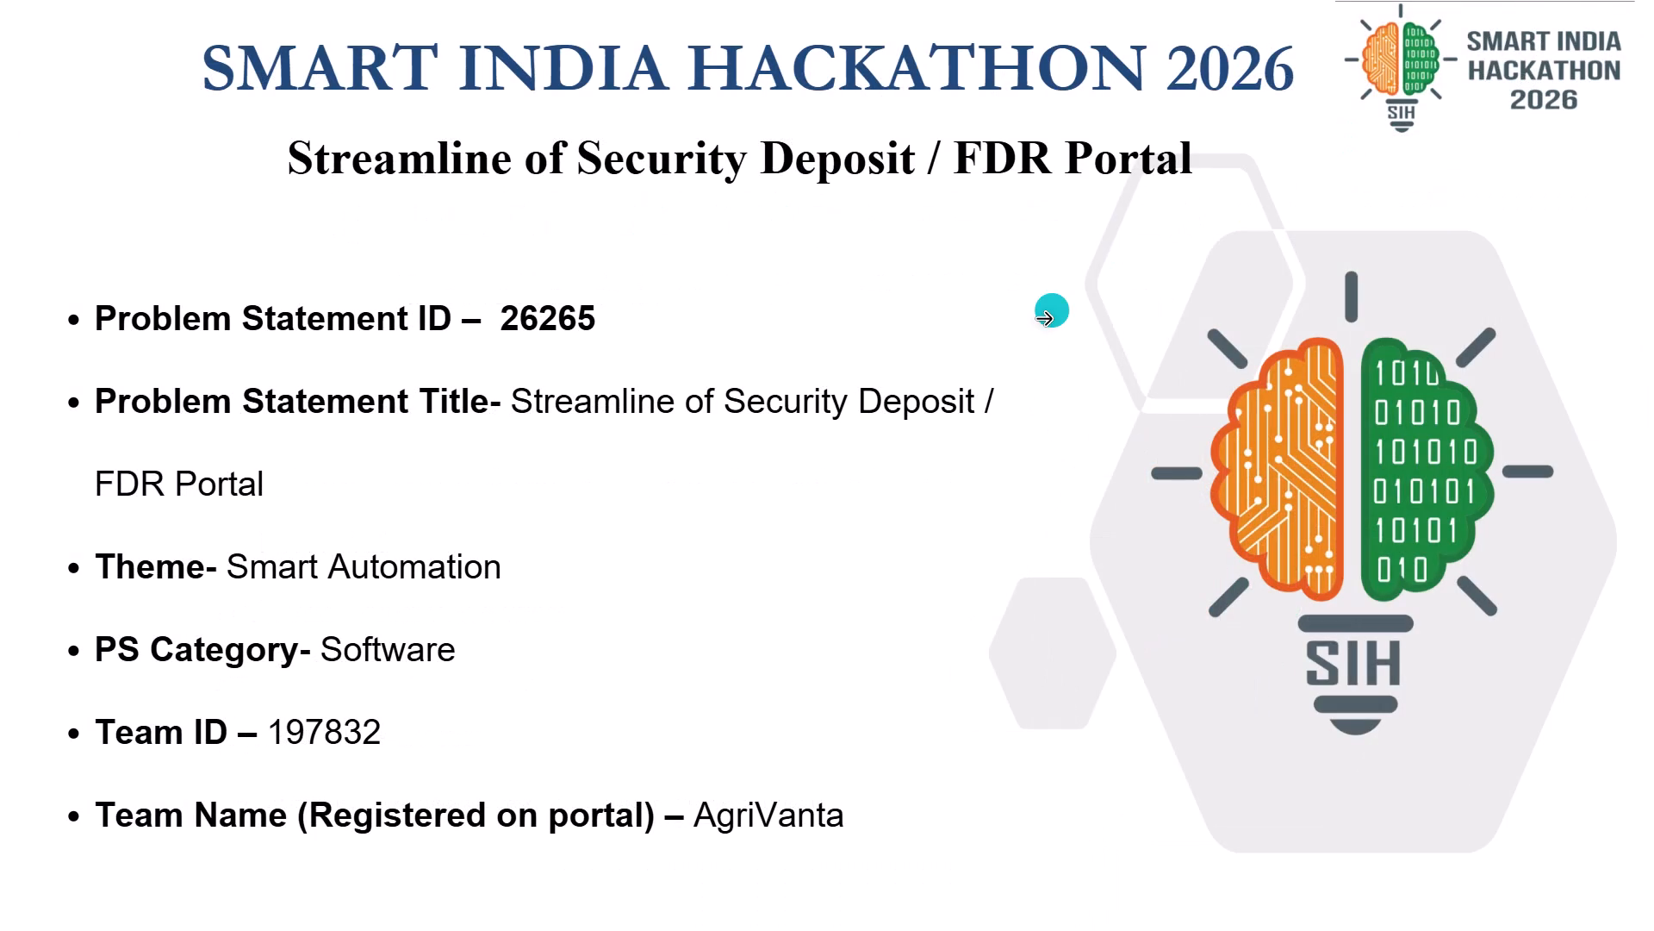
Make another screen recording of the presentation with the Window capture area and a chosen microphone, toggling the microphone while recording, and stop it.
key(shift+super+r)
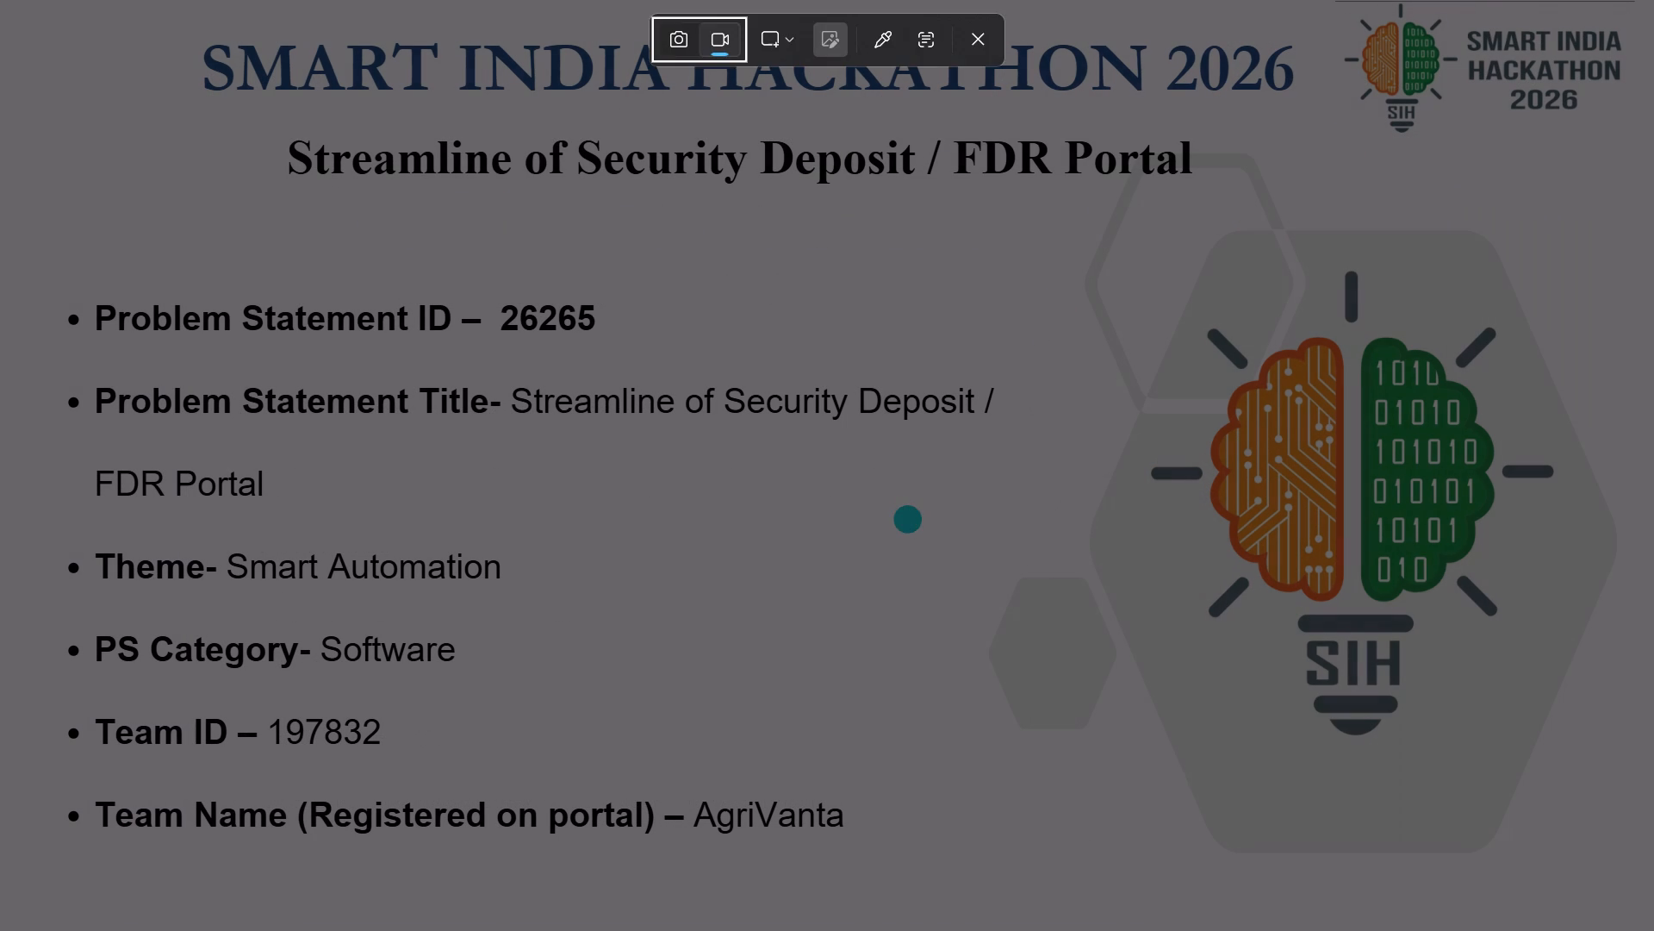
click(769, 47)
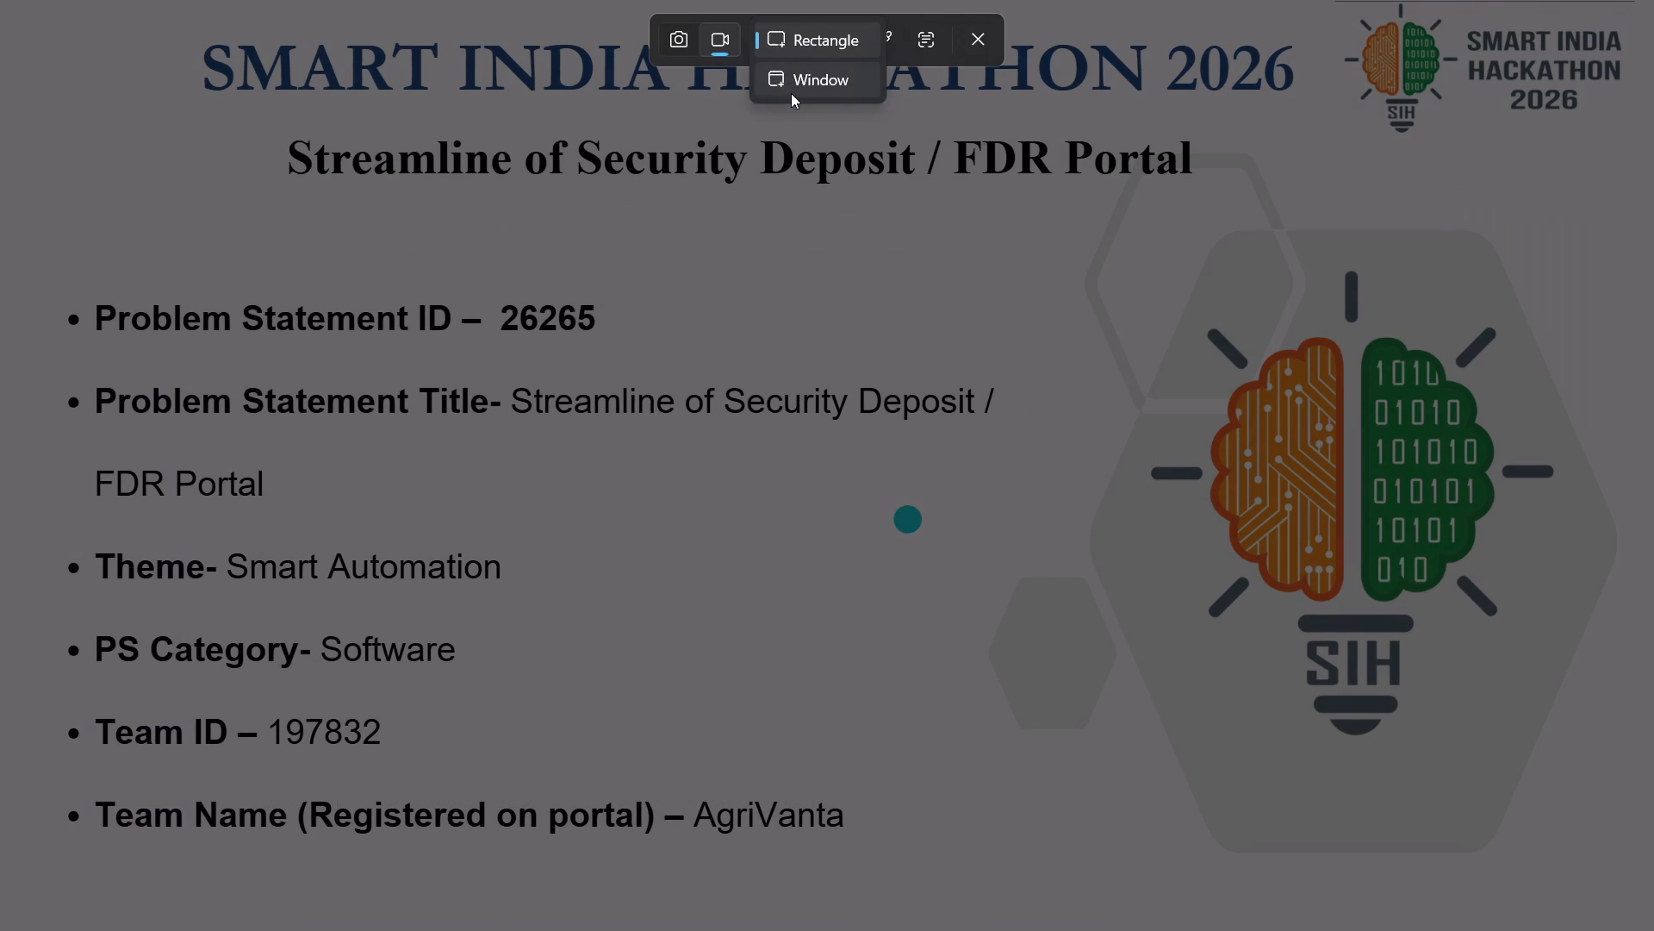
click(791, 93)
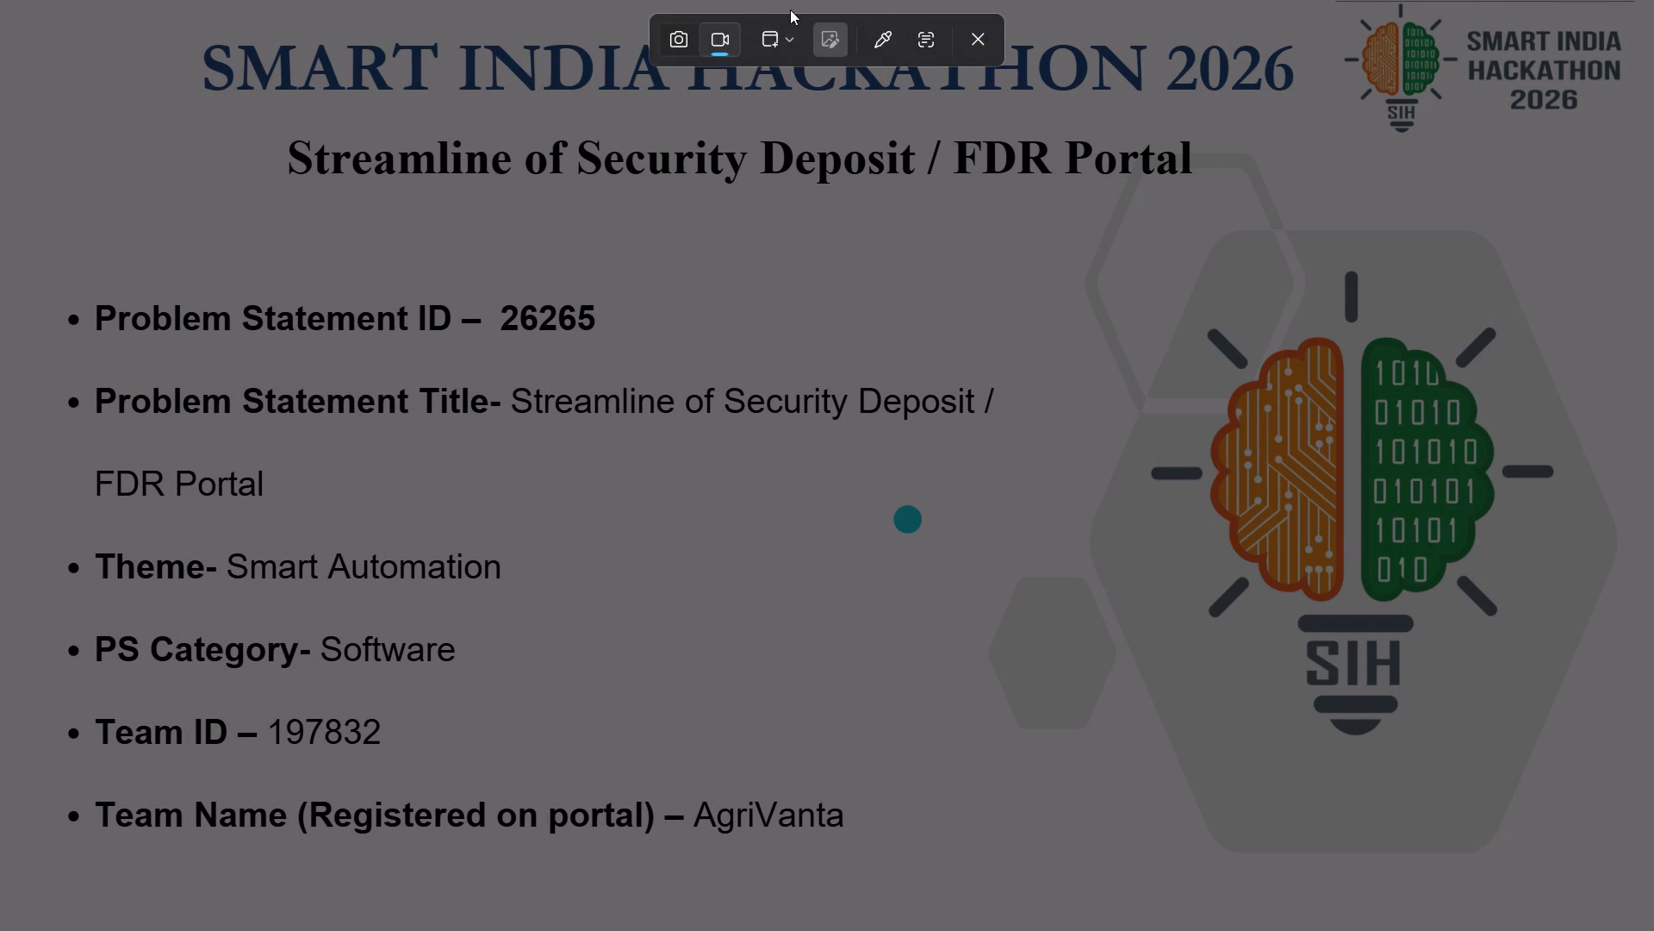
click(820, 333)
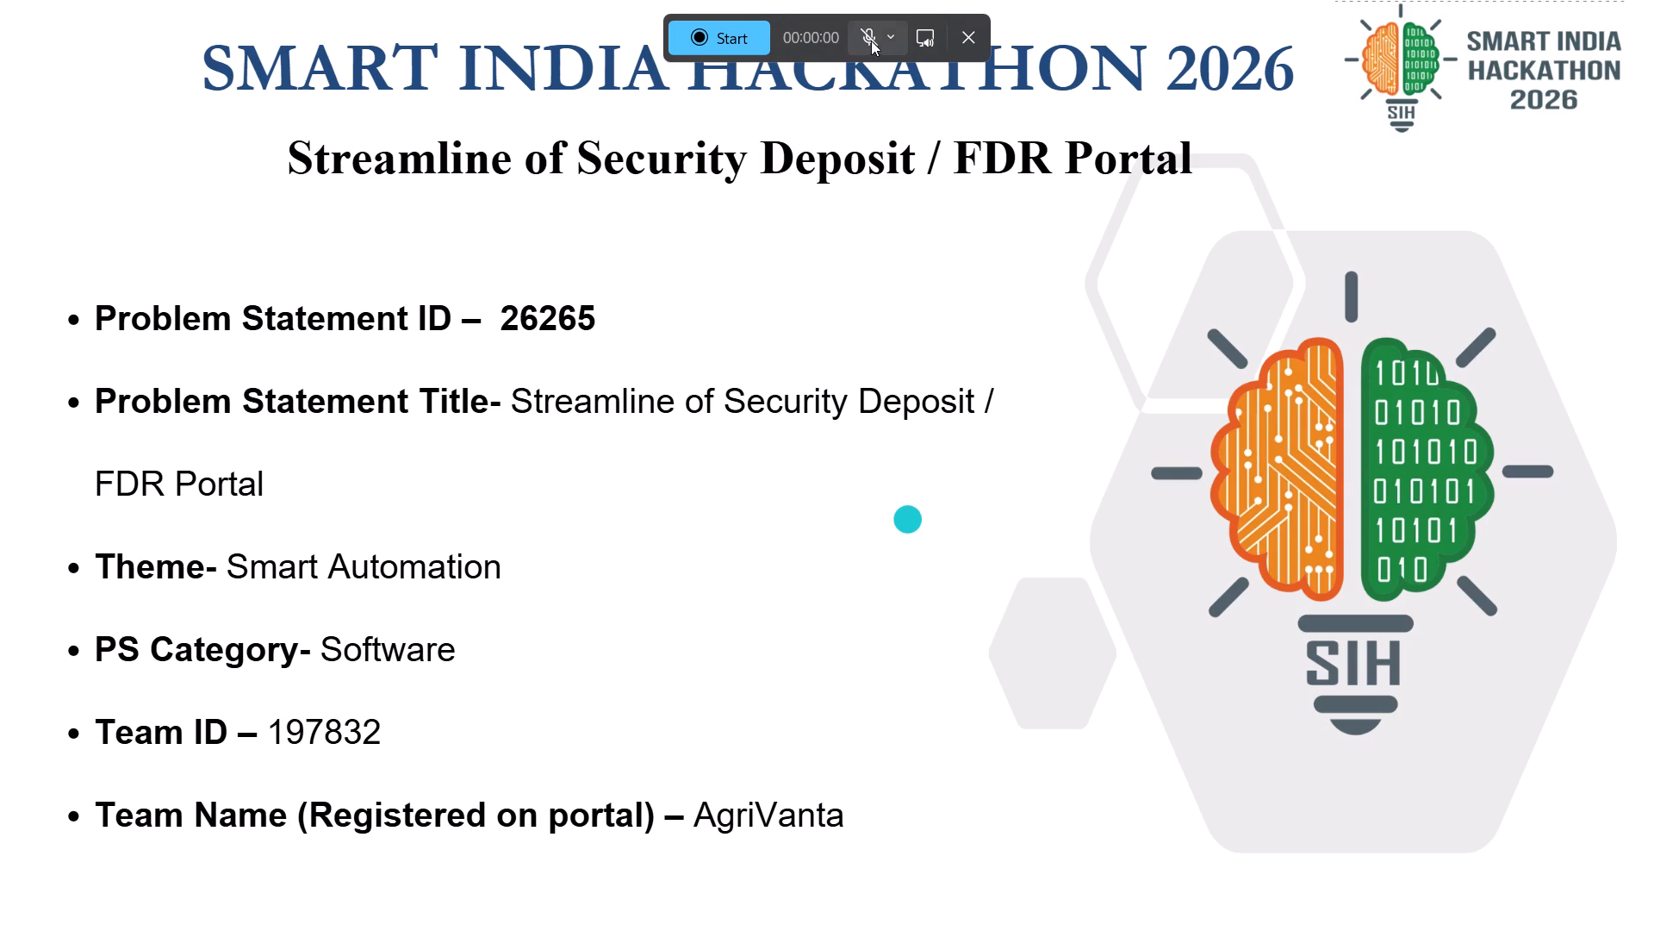
click(871, 41)
click(837, 133)
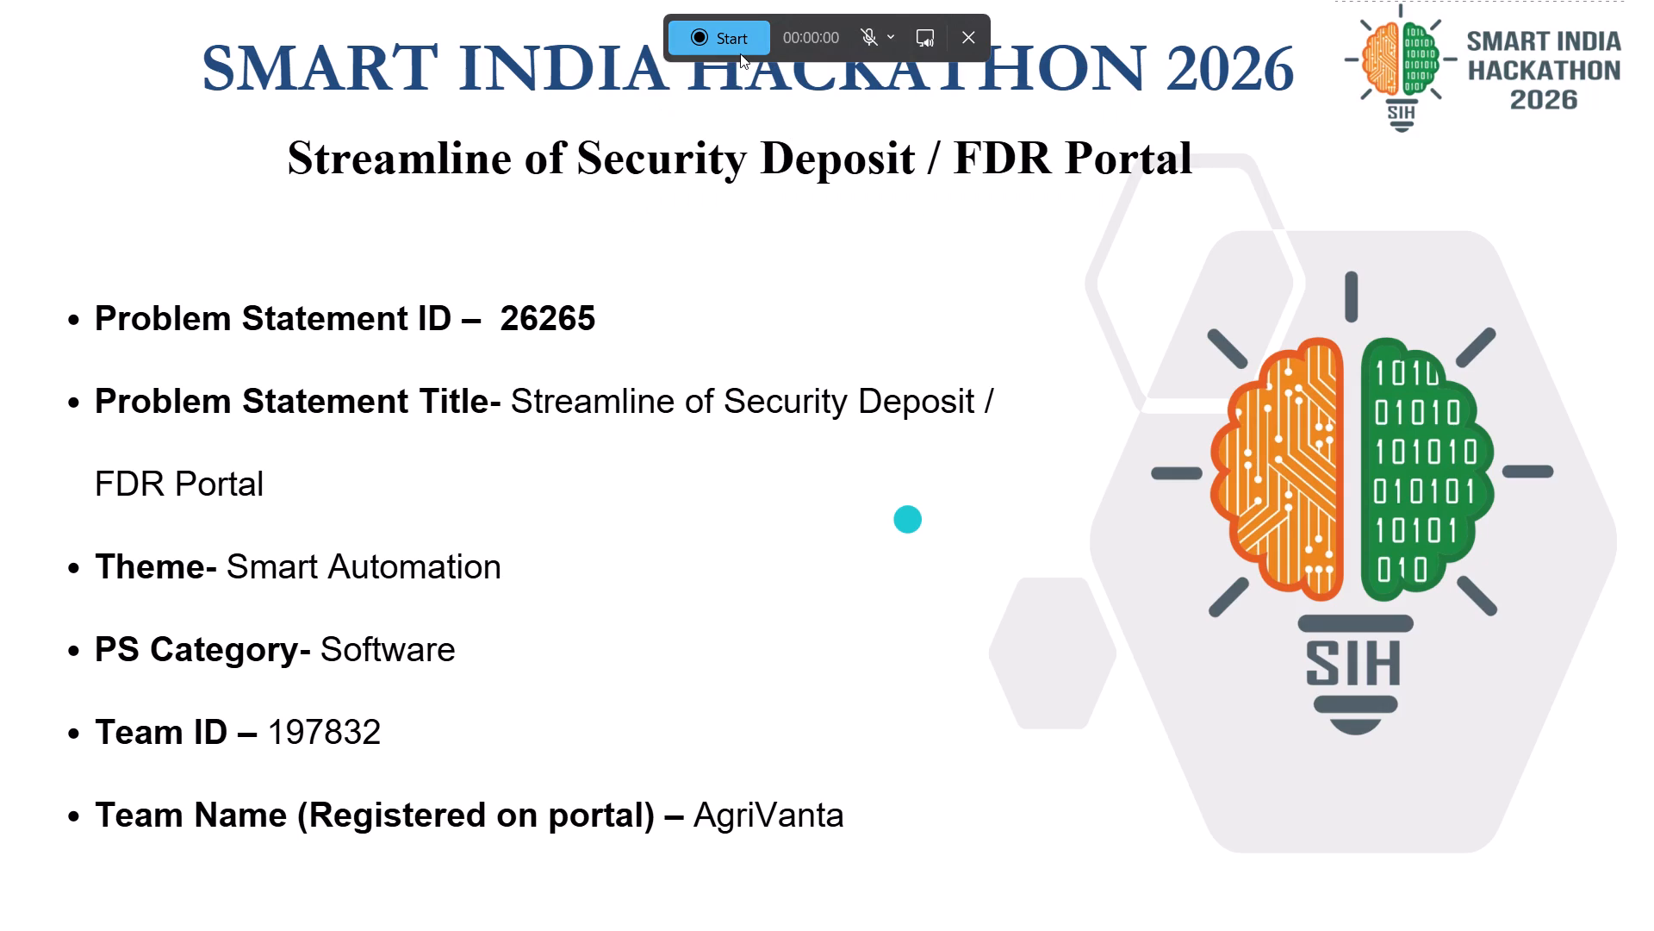
click(740, 53)
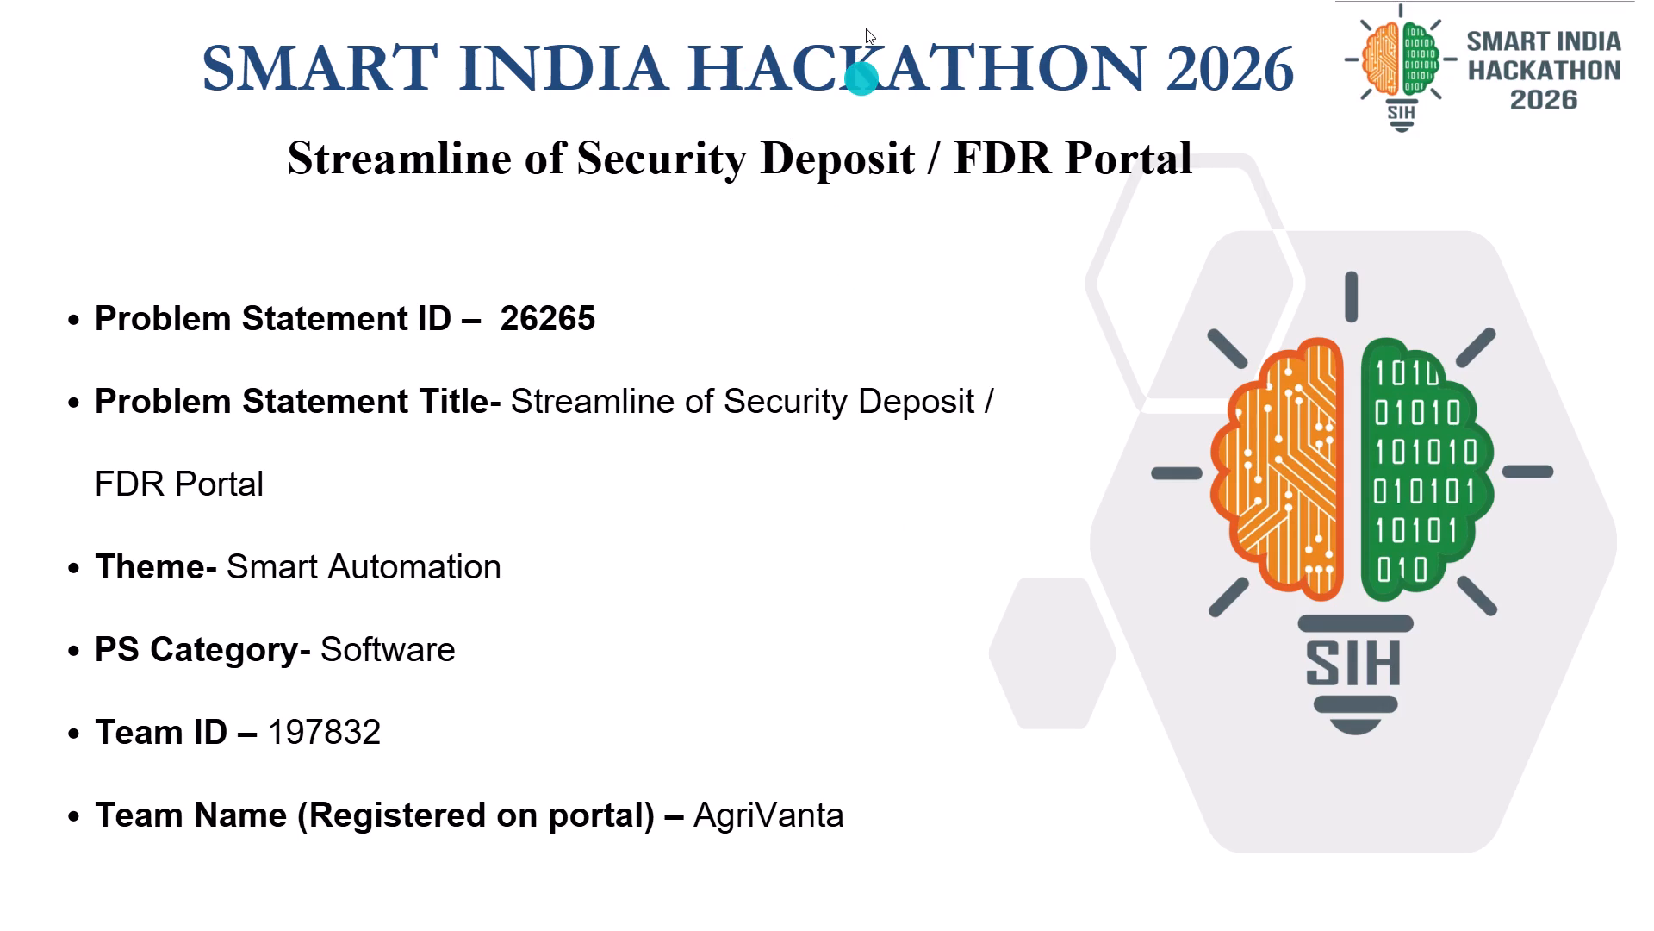
click(866, 28)
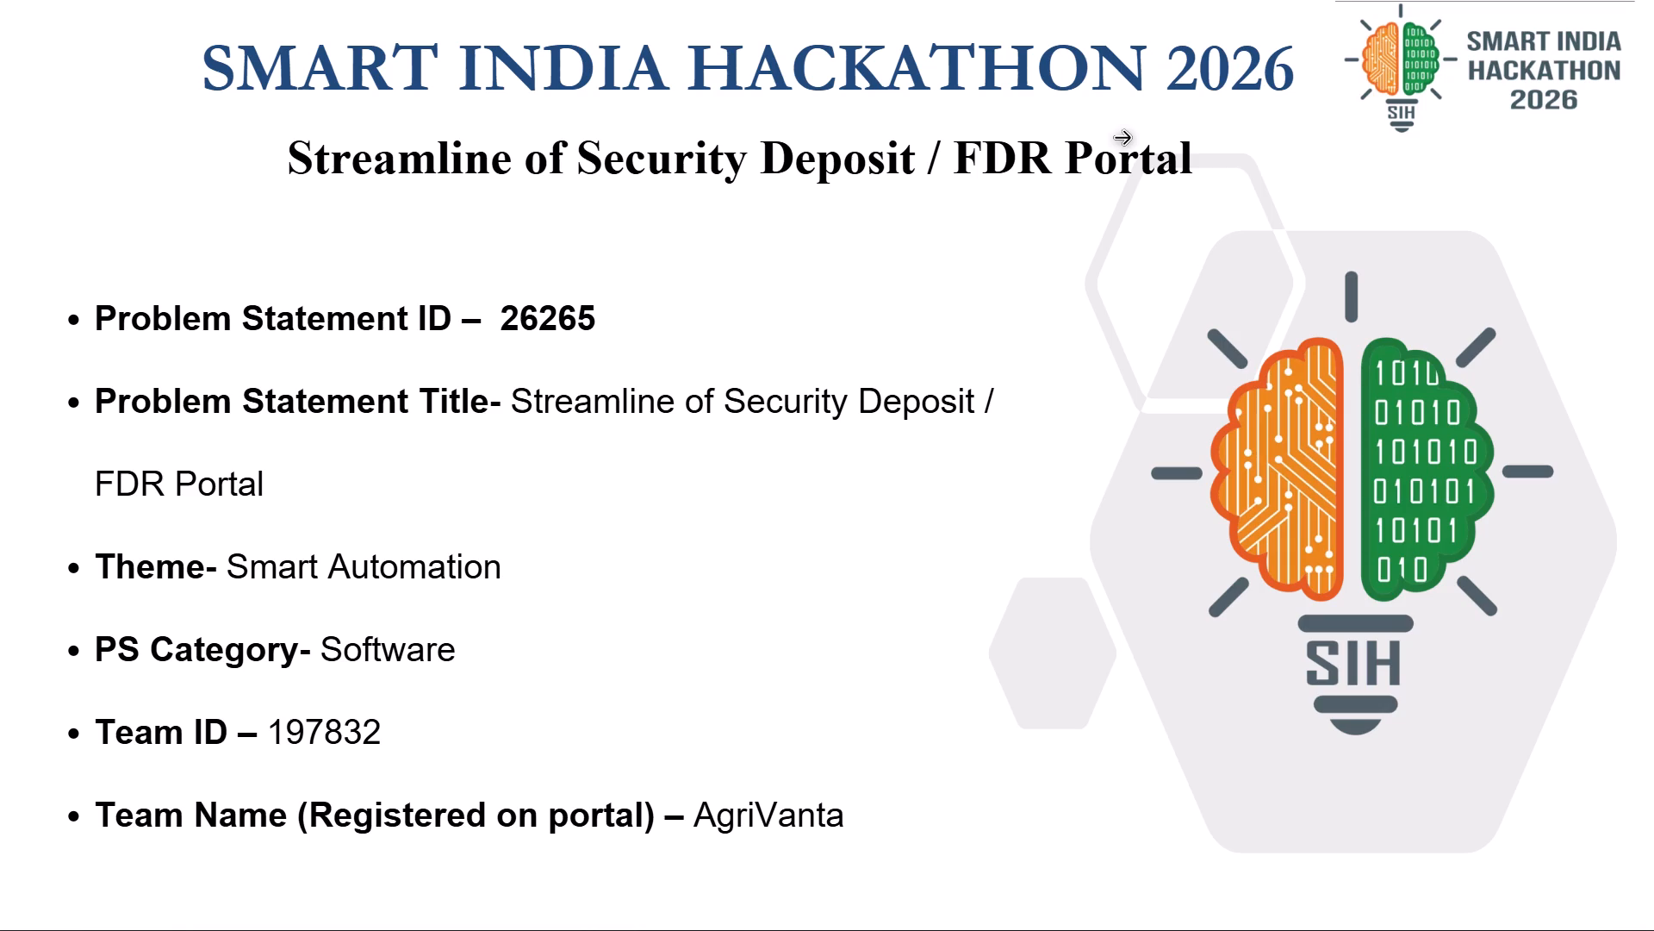
click(773, 43)
click(757, 34)
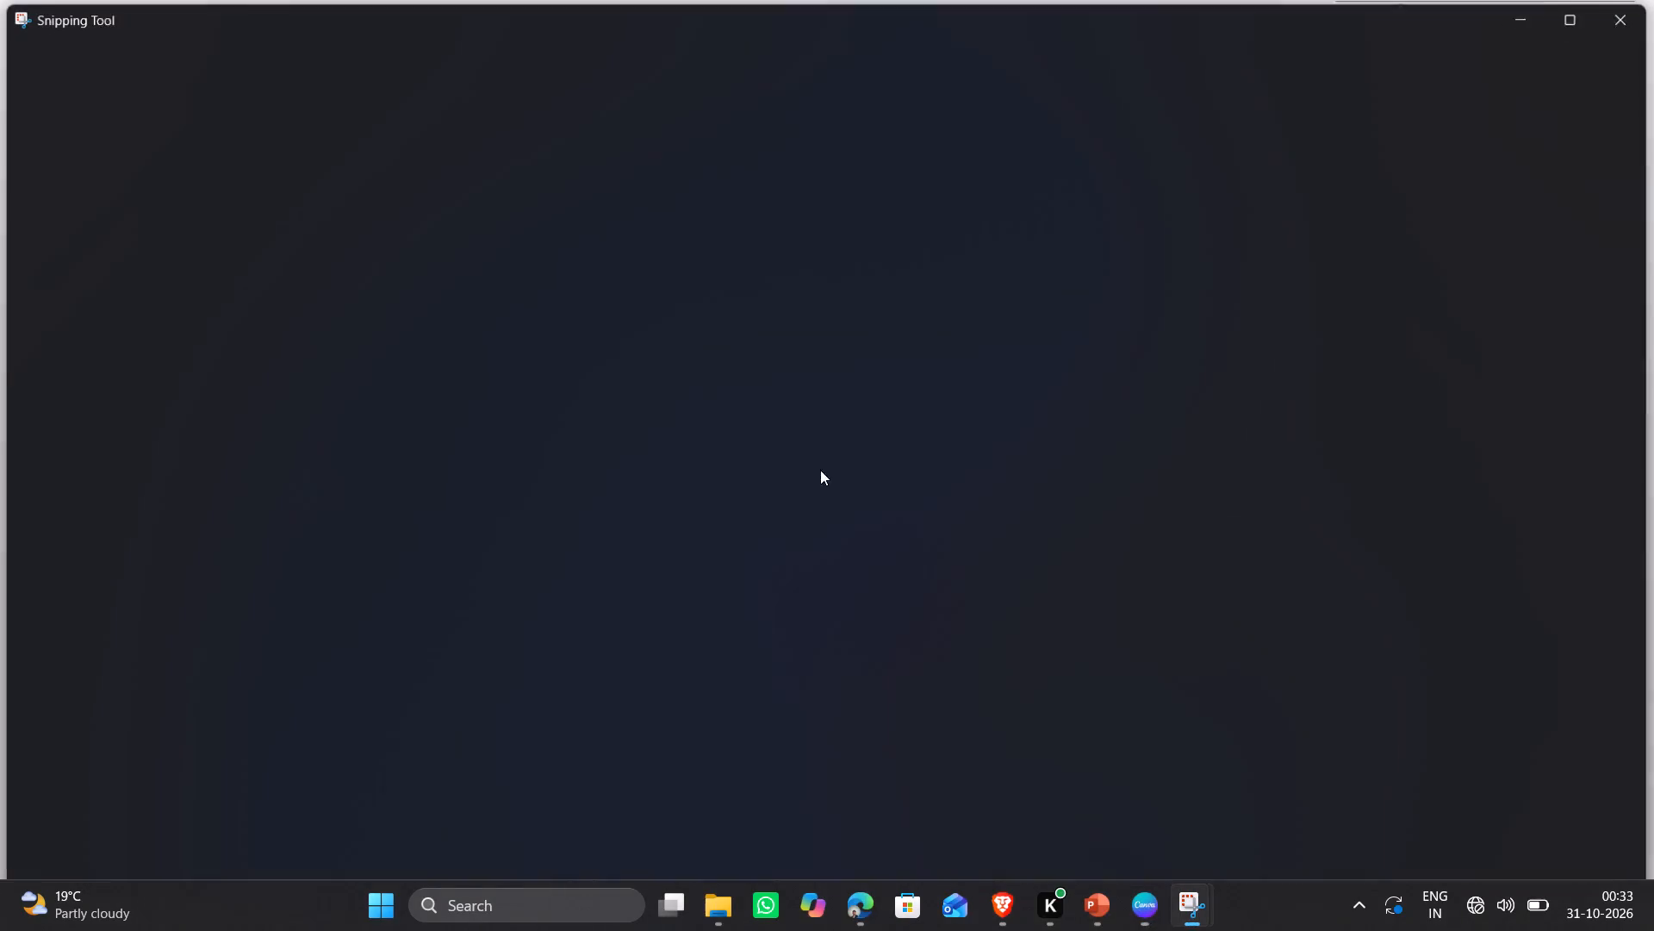
Play back the new recording to check its microphone audio, and close the recording window.
click(561, 867)
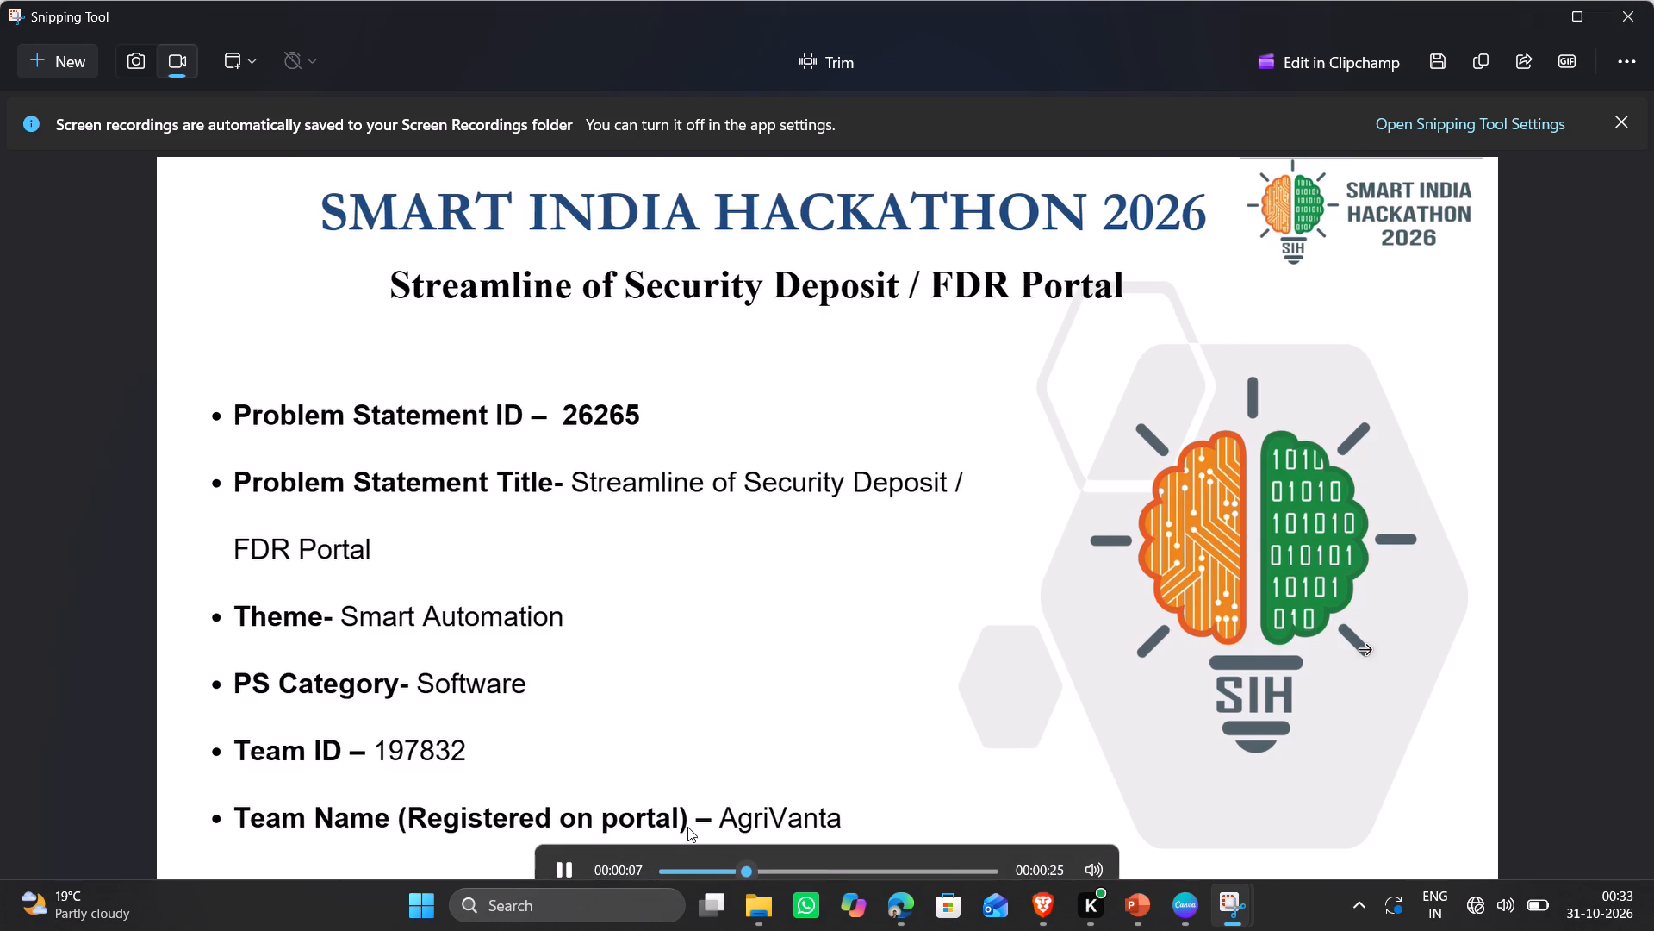
click(1636, 15)
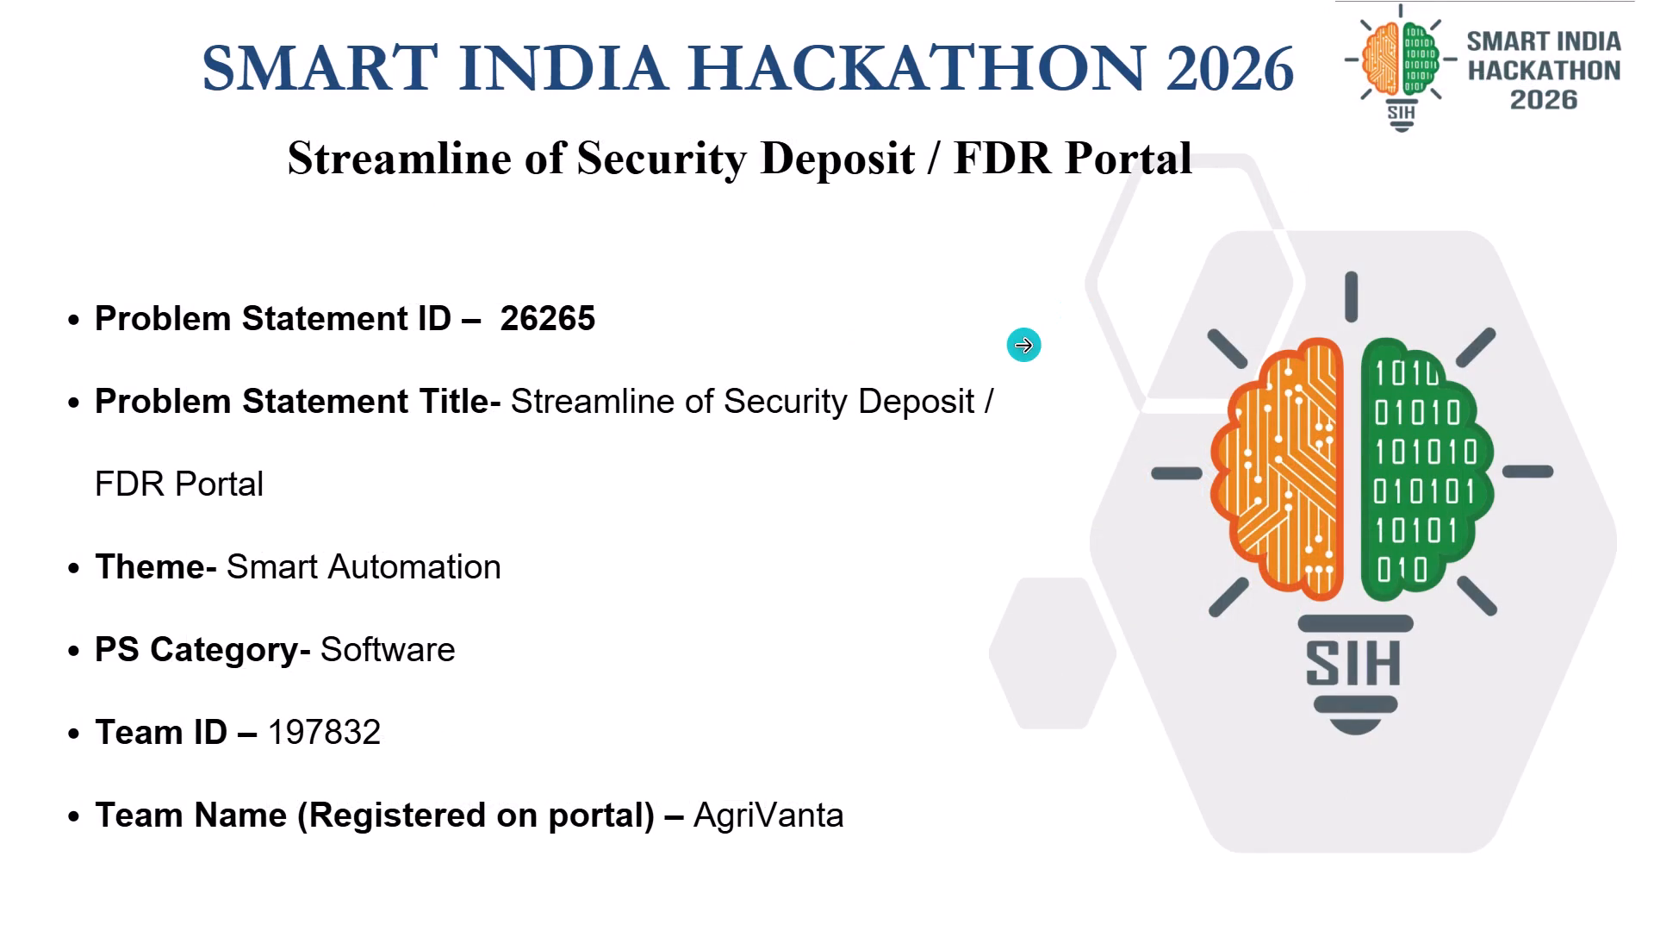
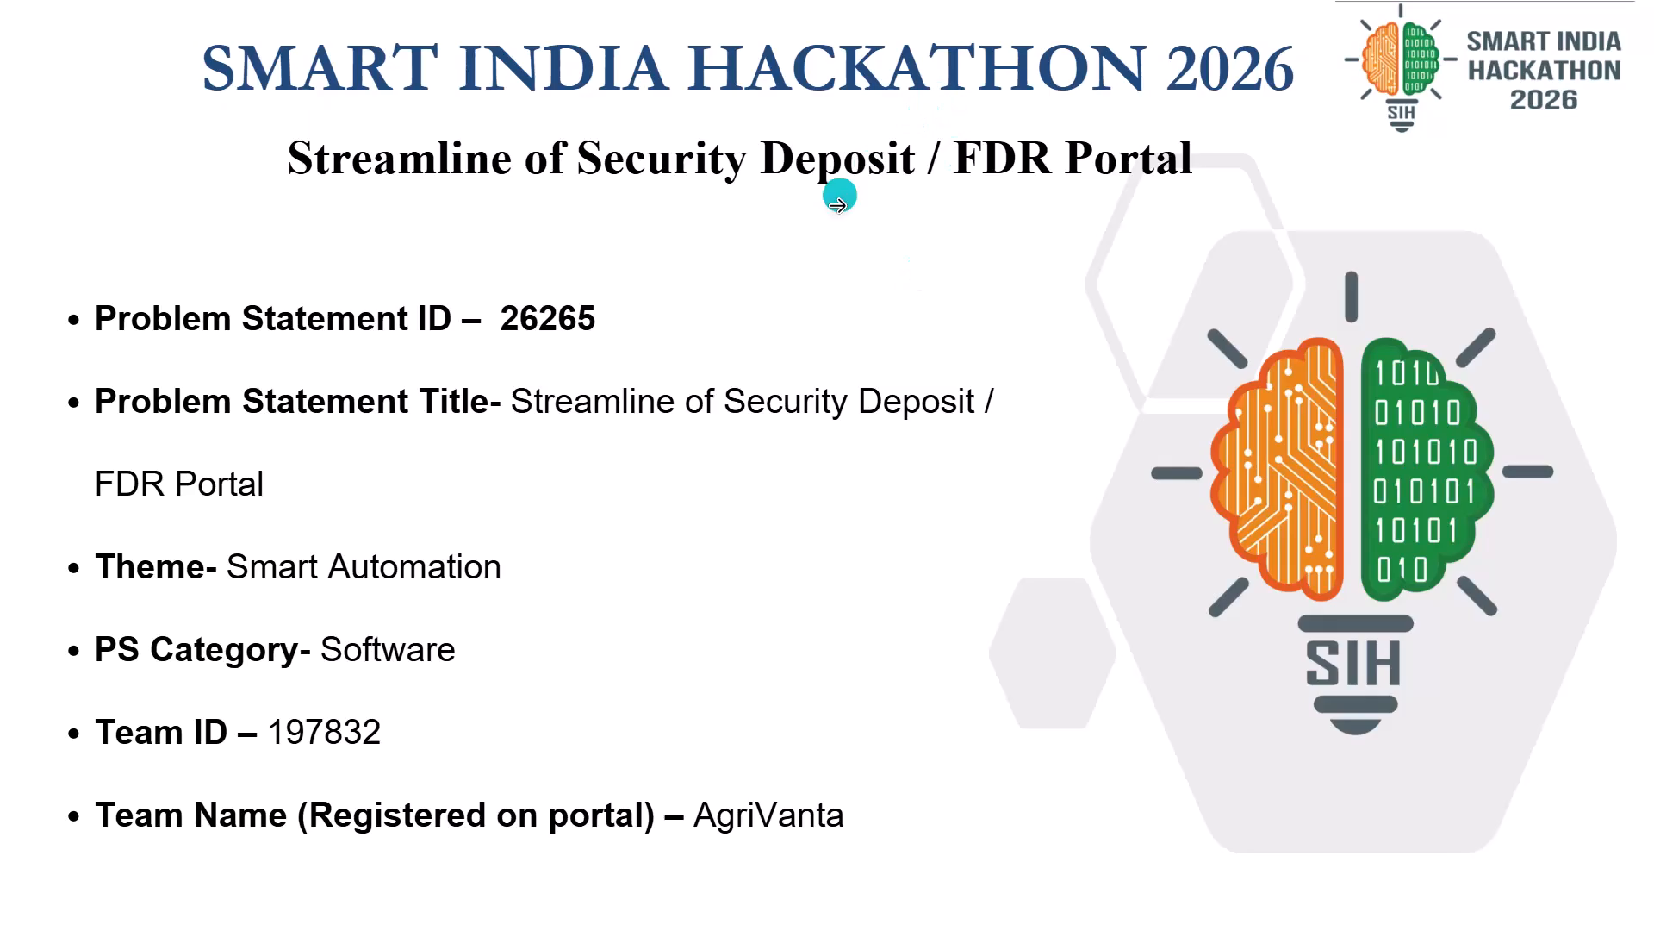
Record a short test clip of the title slide with the Window capture area and Microphone Array (Intel Smart Sound), toggling the microphone, and stop it.
click(836, 206)
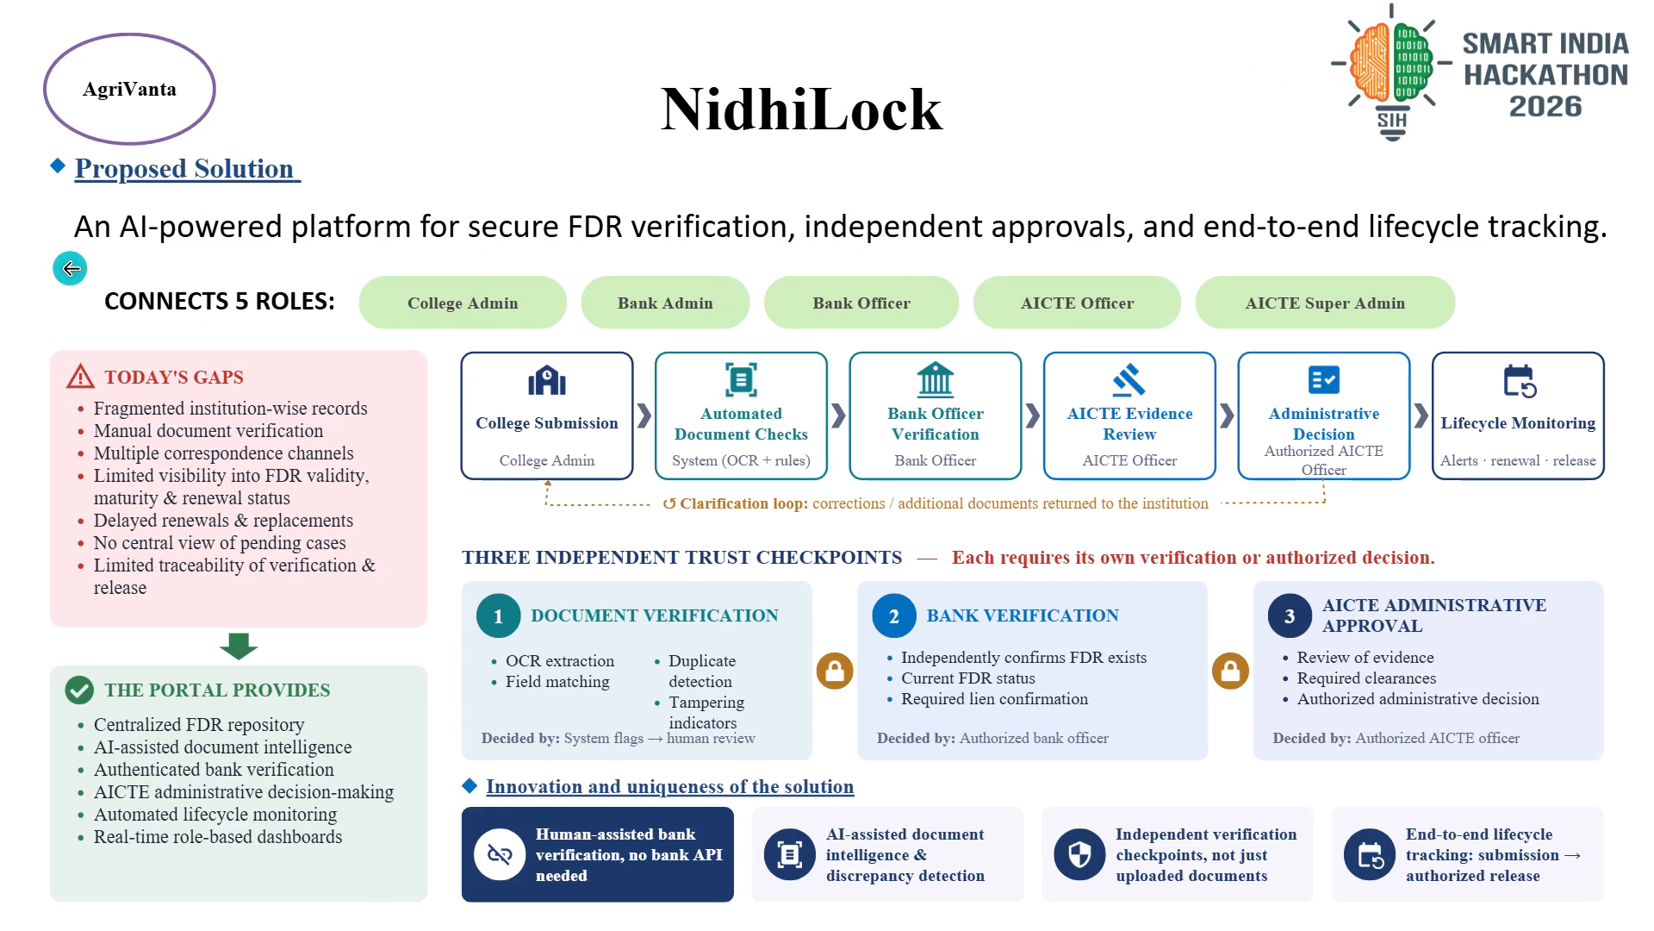
click(71, 269)
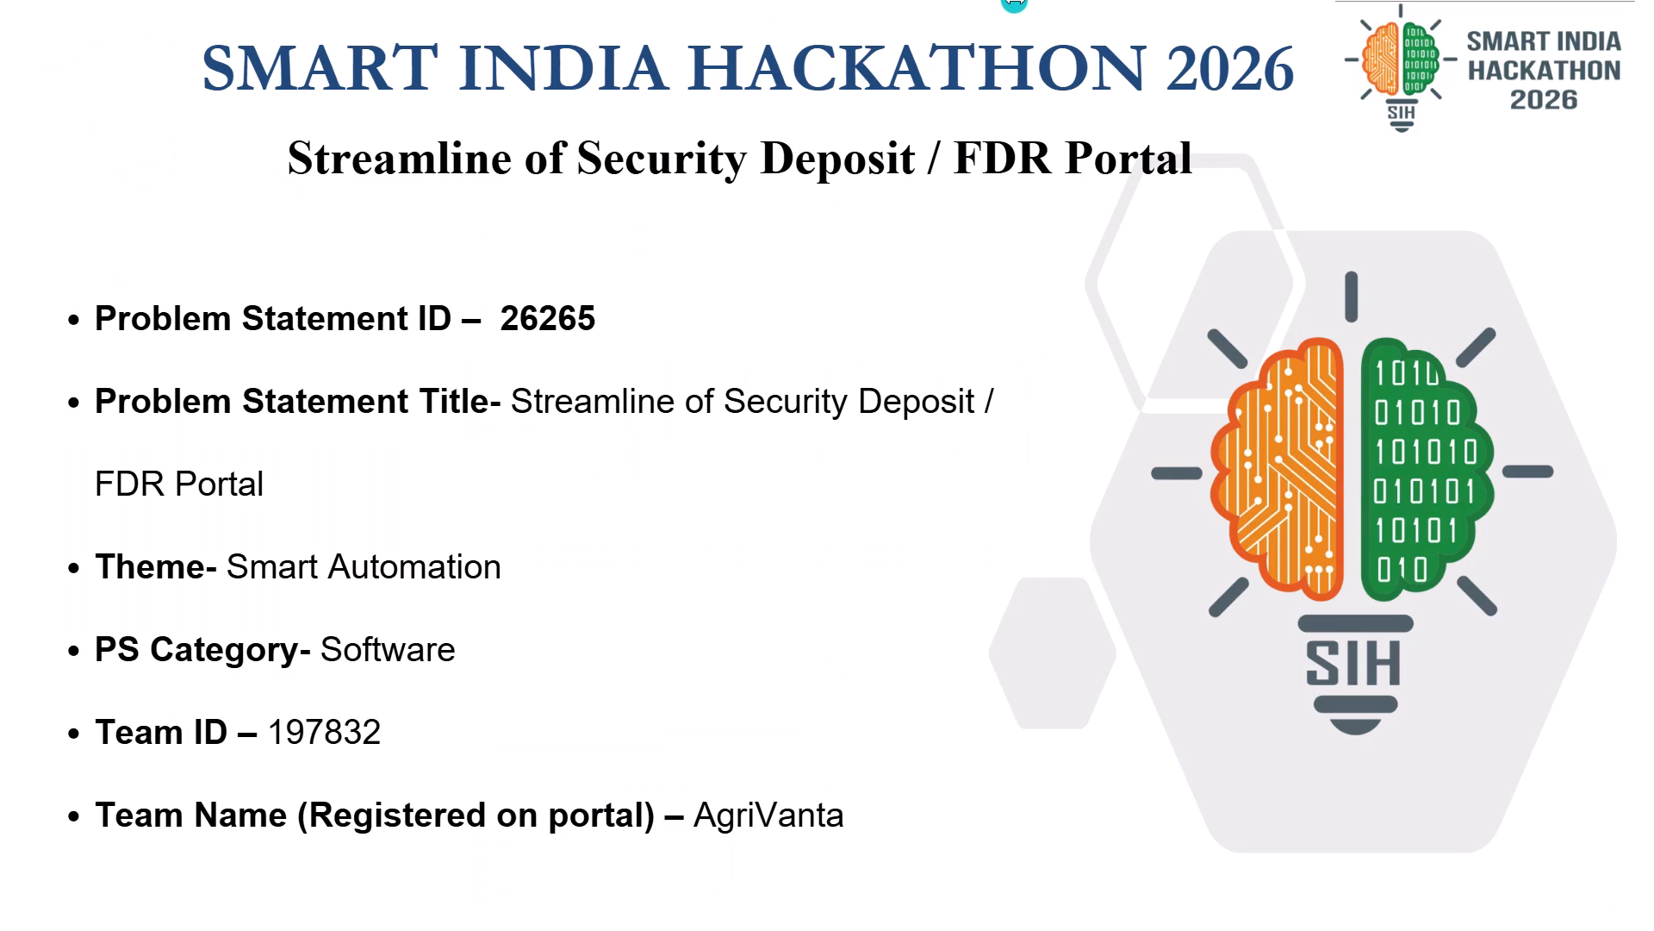
key(shift+super+r)
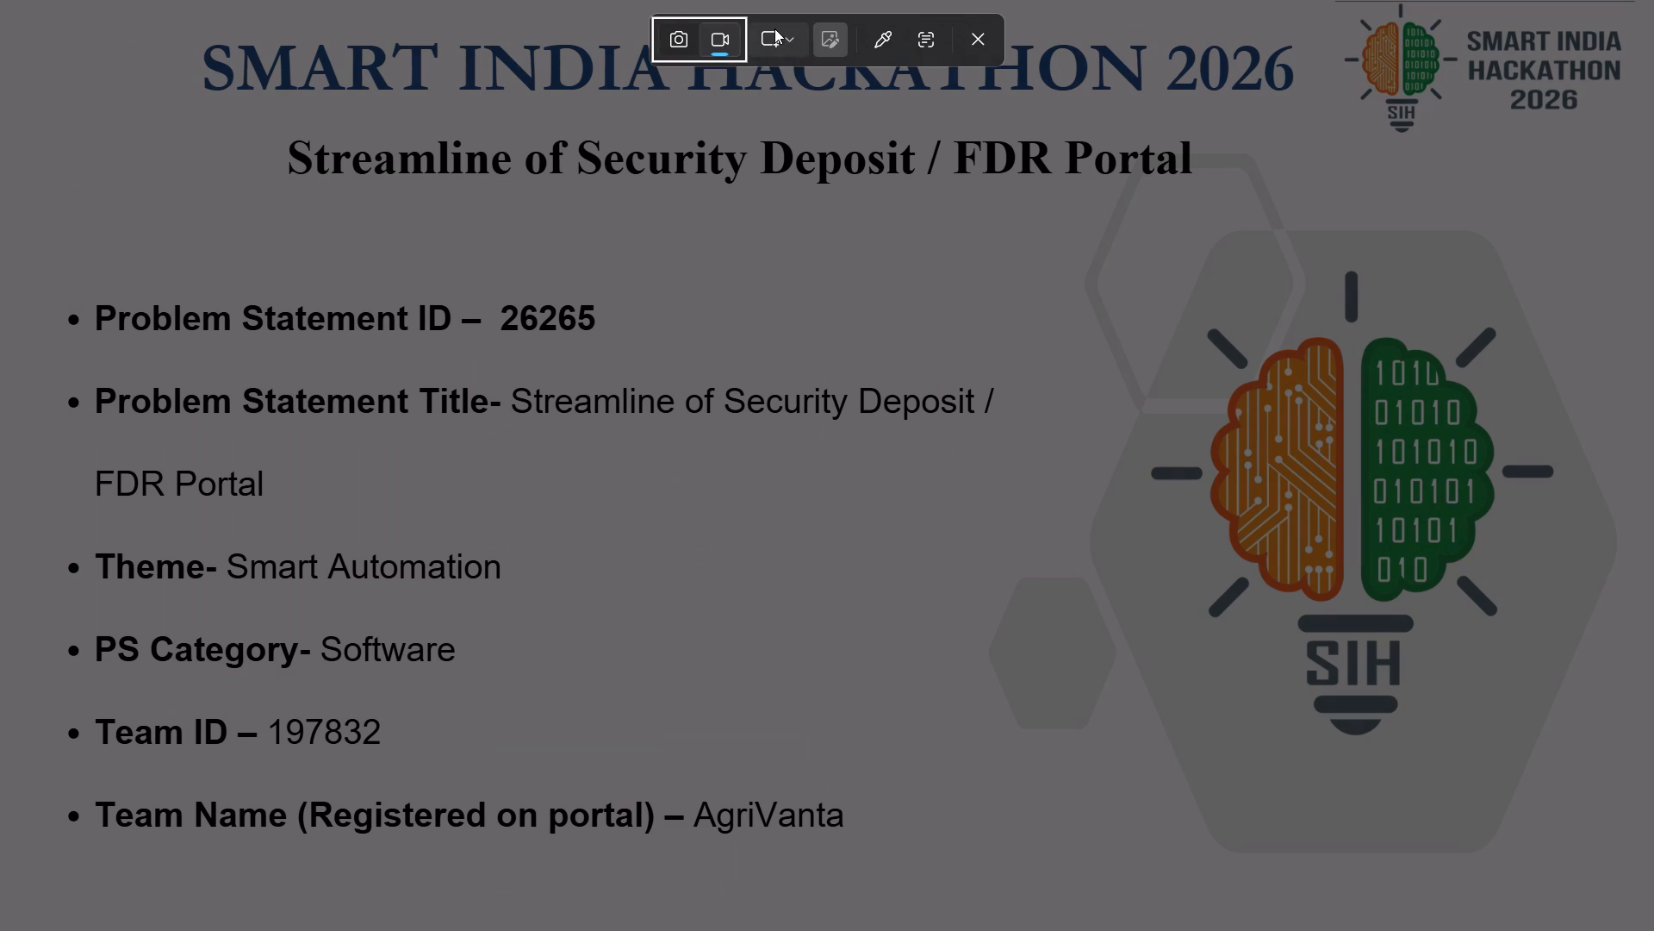
click(774, 28)
click(787, 84)
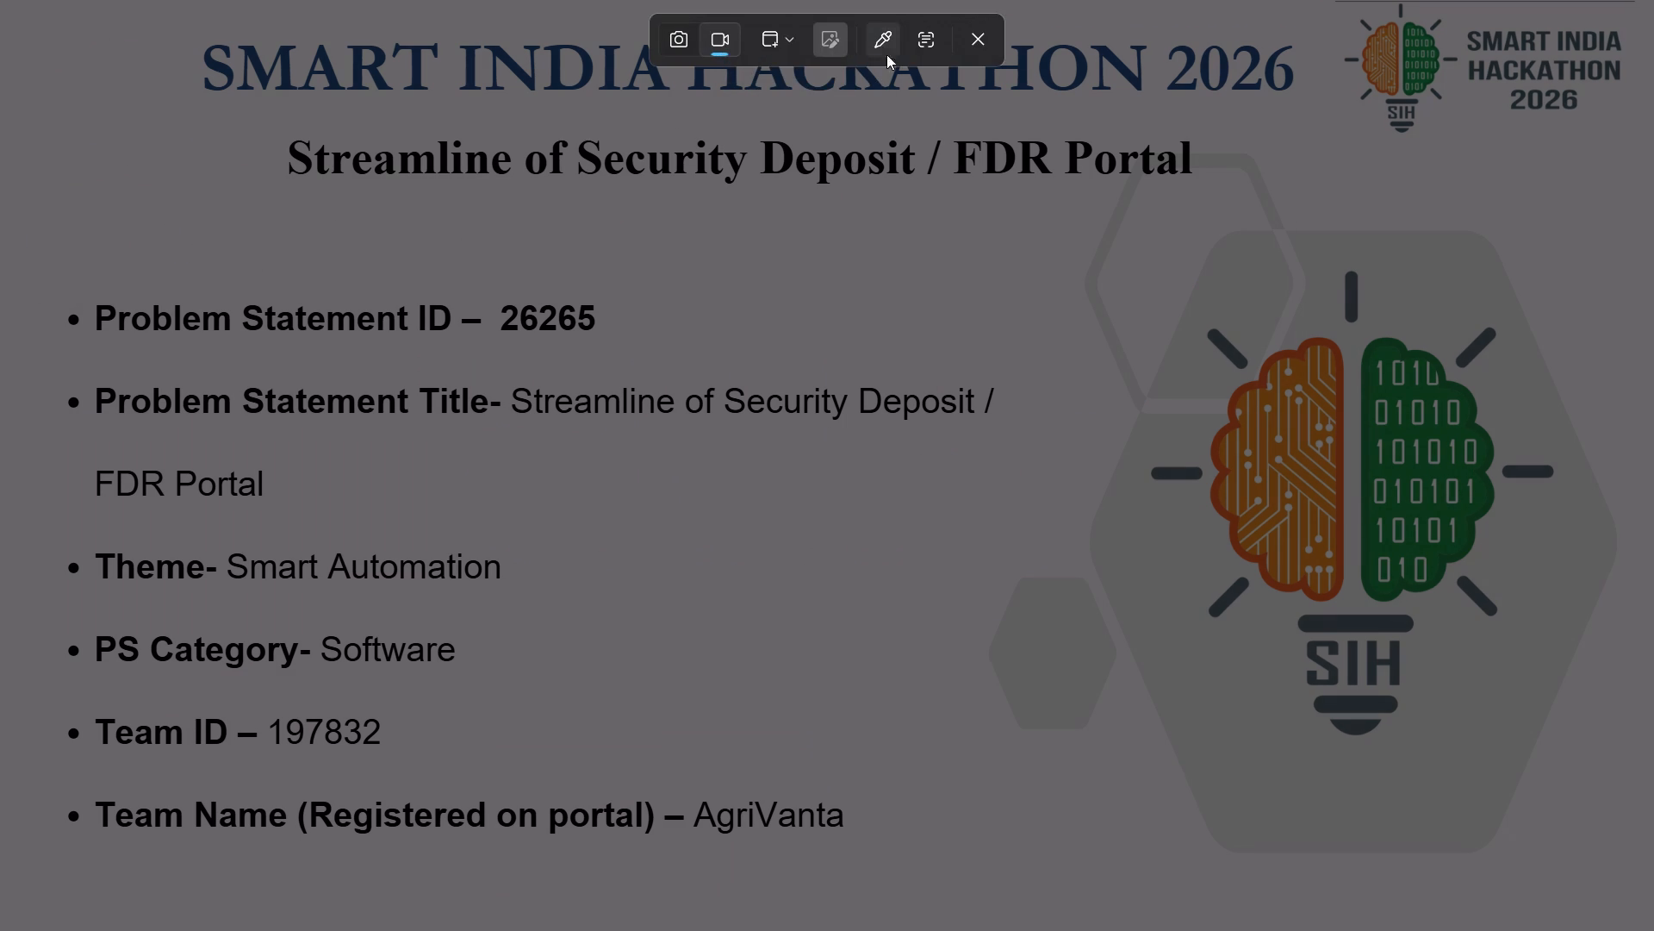
click(817, 256)
click(874, 22)
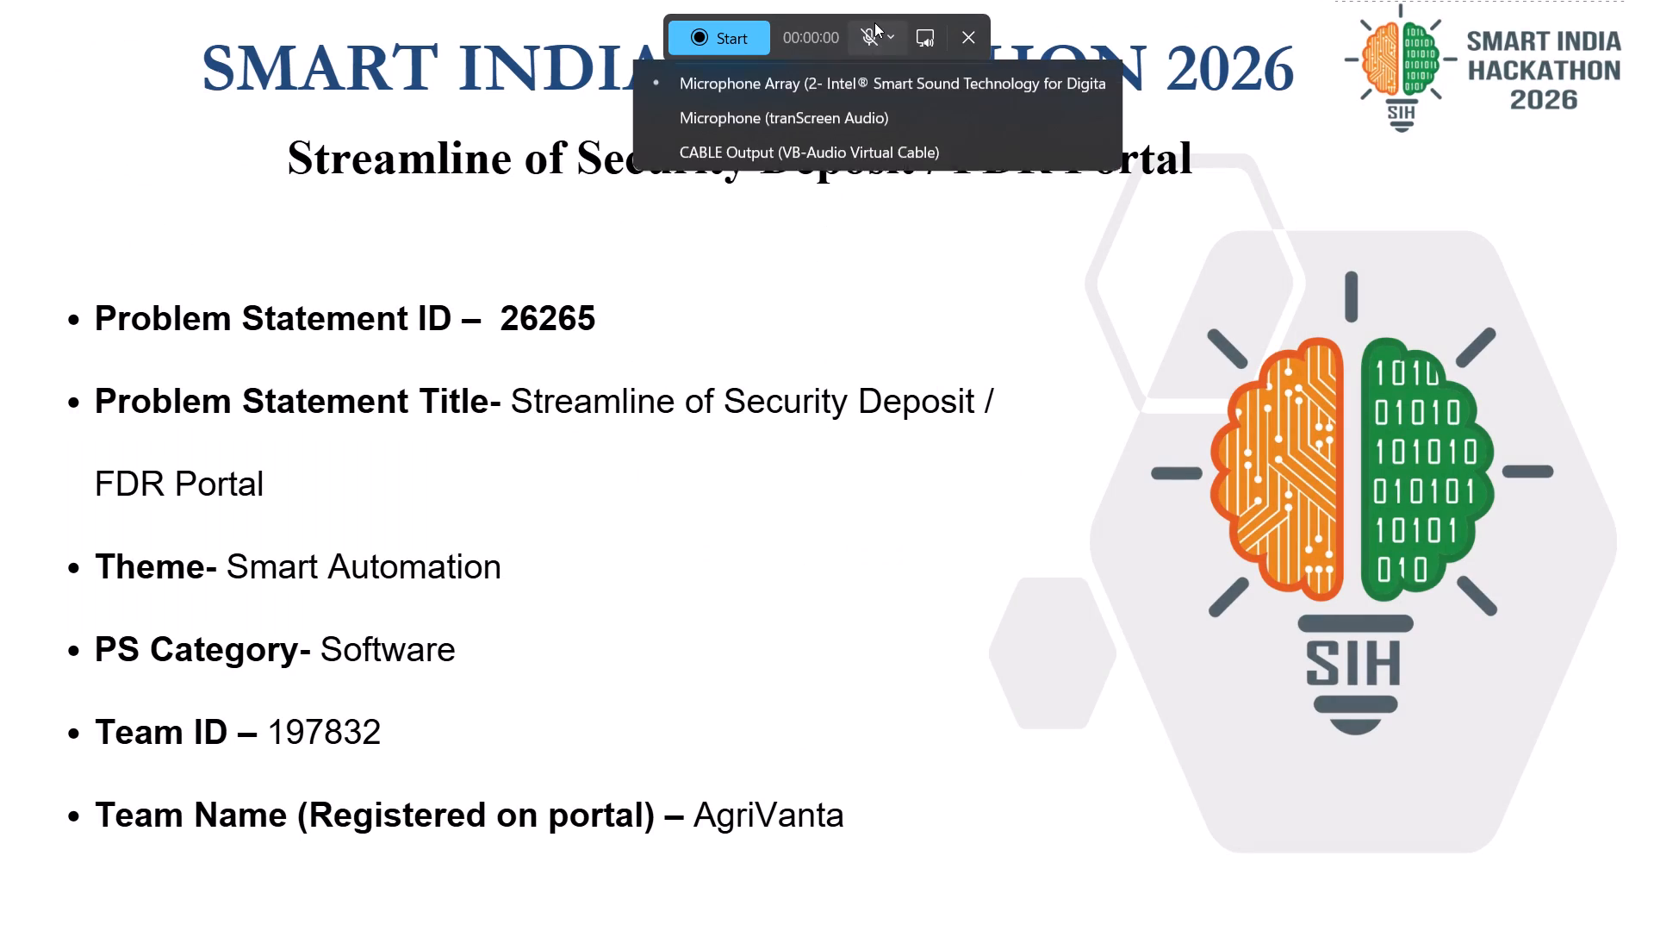
click(810, 129)
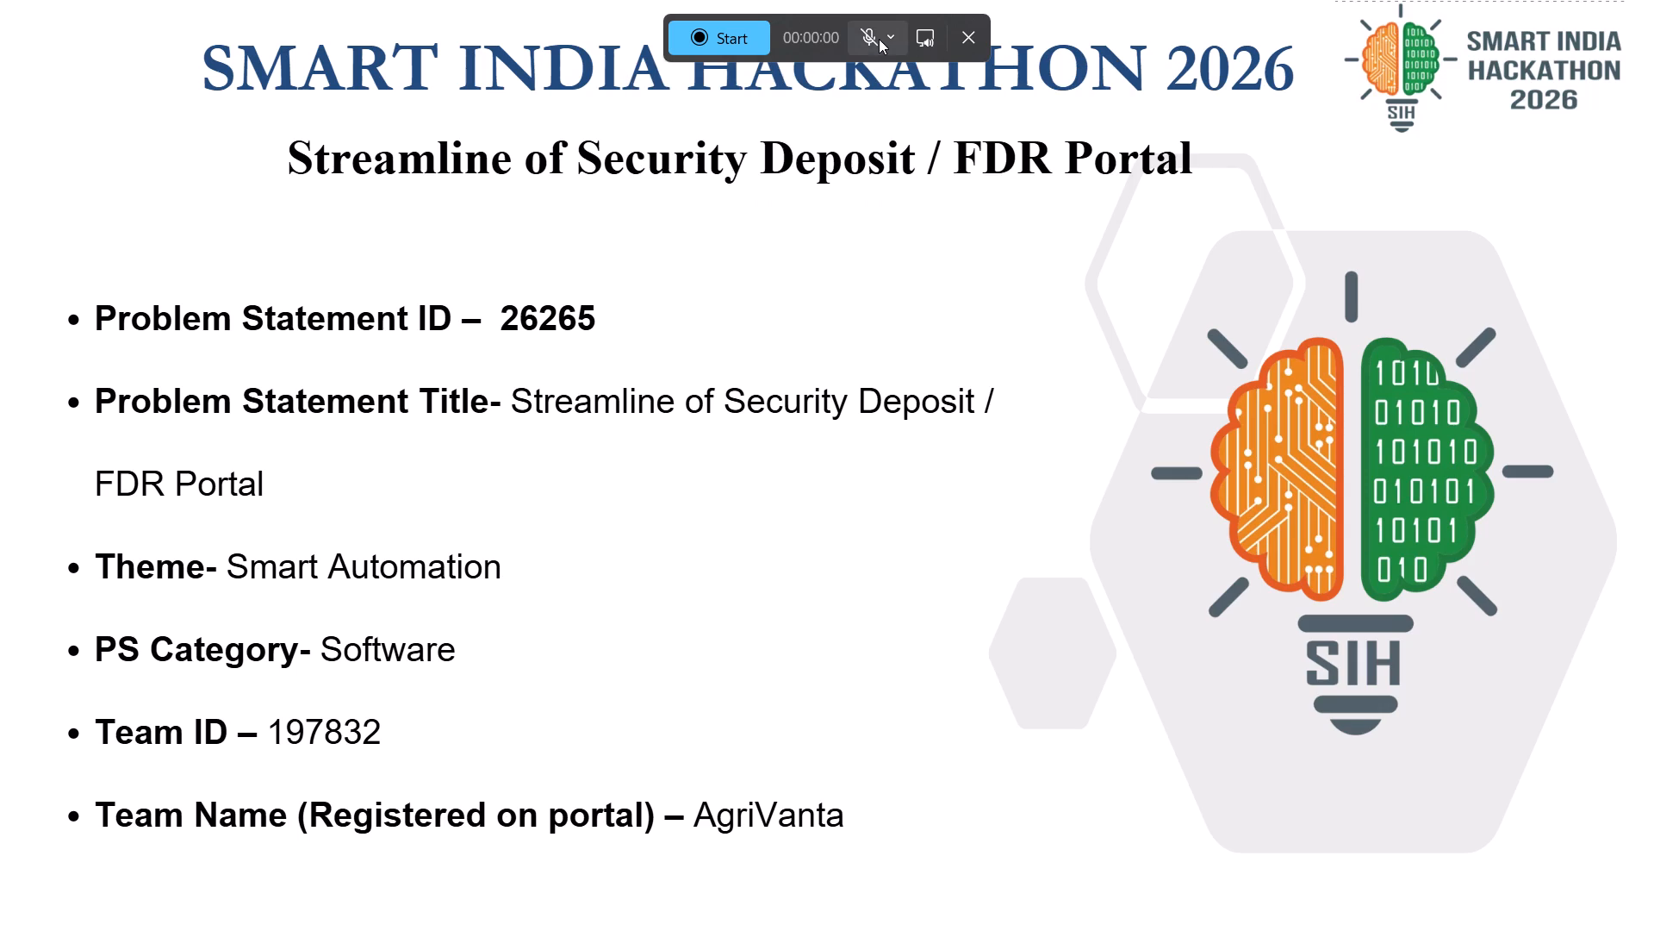
click(879, 39)
click(812, 132)
click(867, 39)
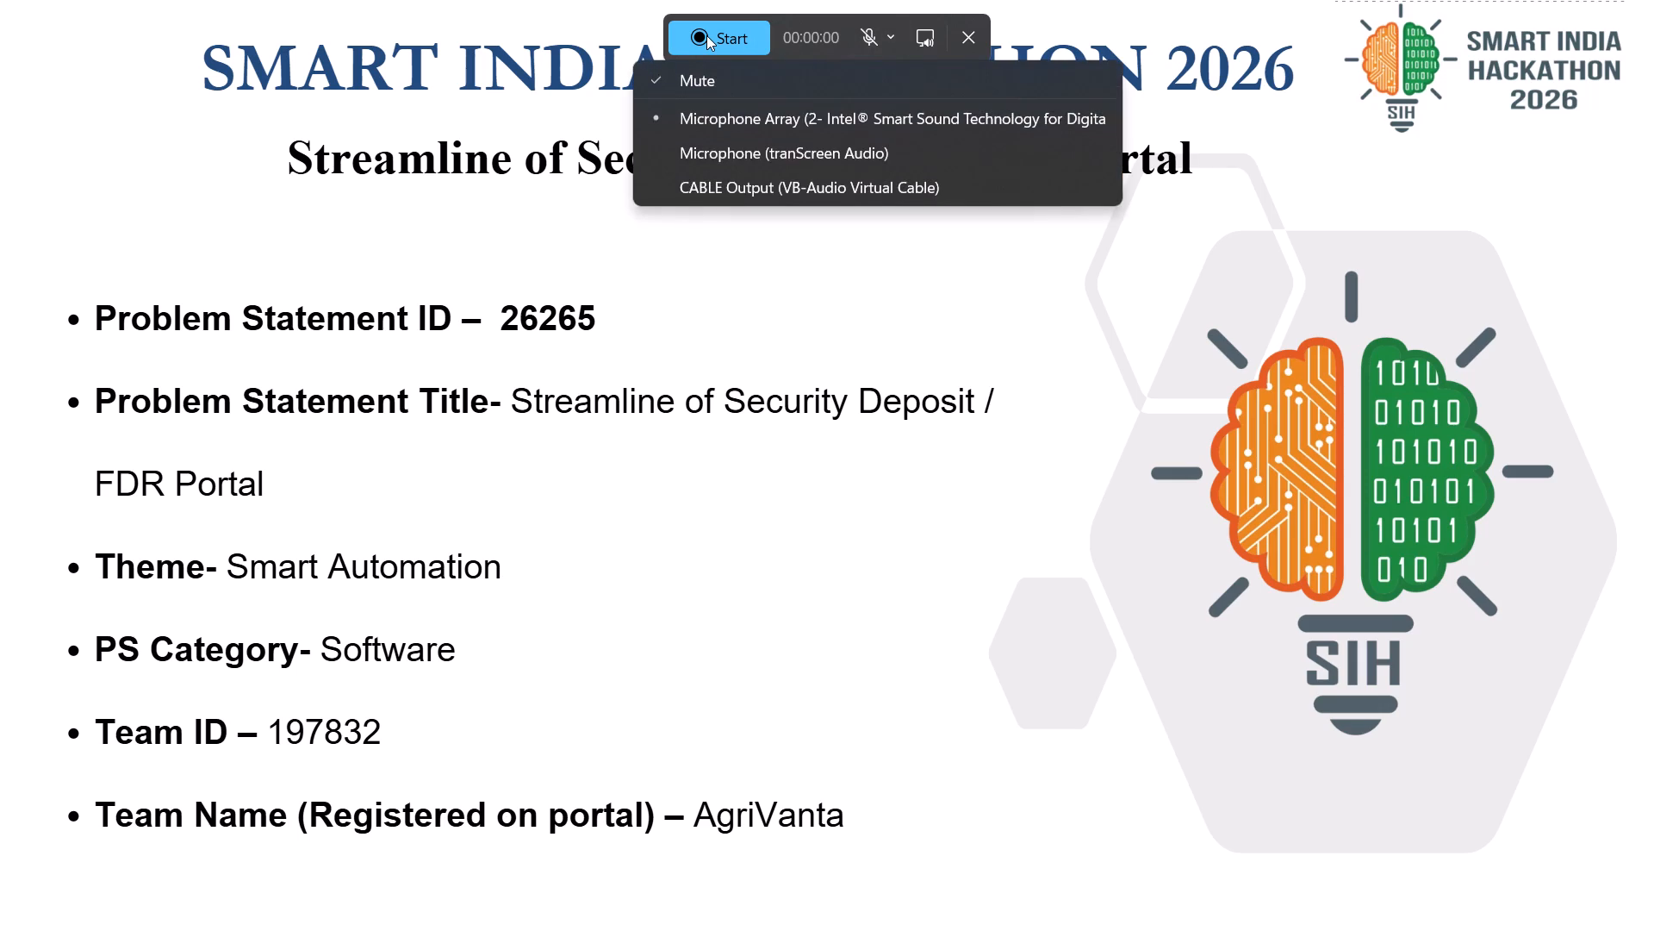
click(706, 35)
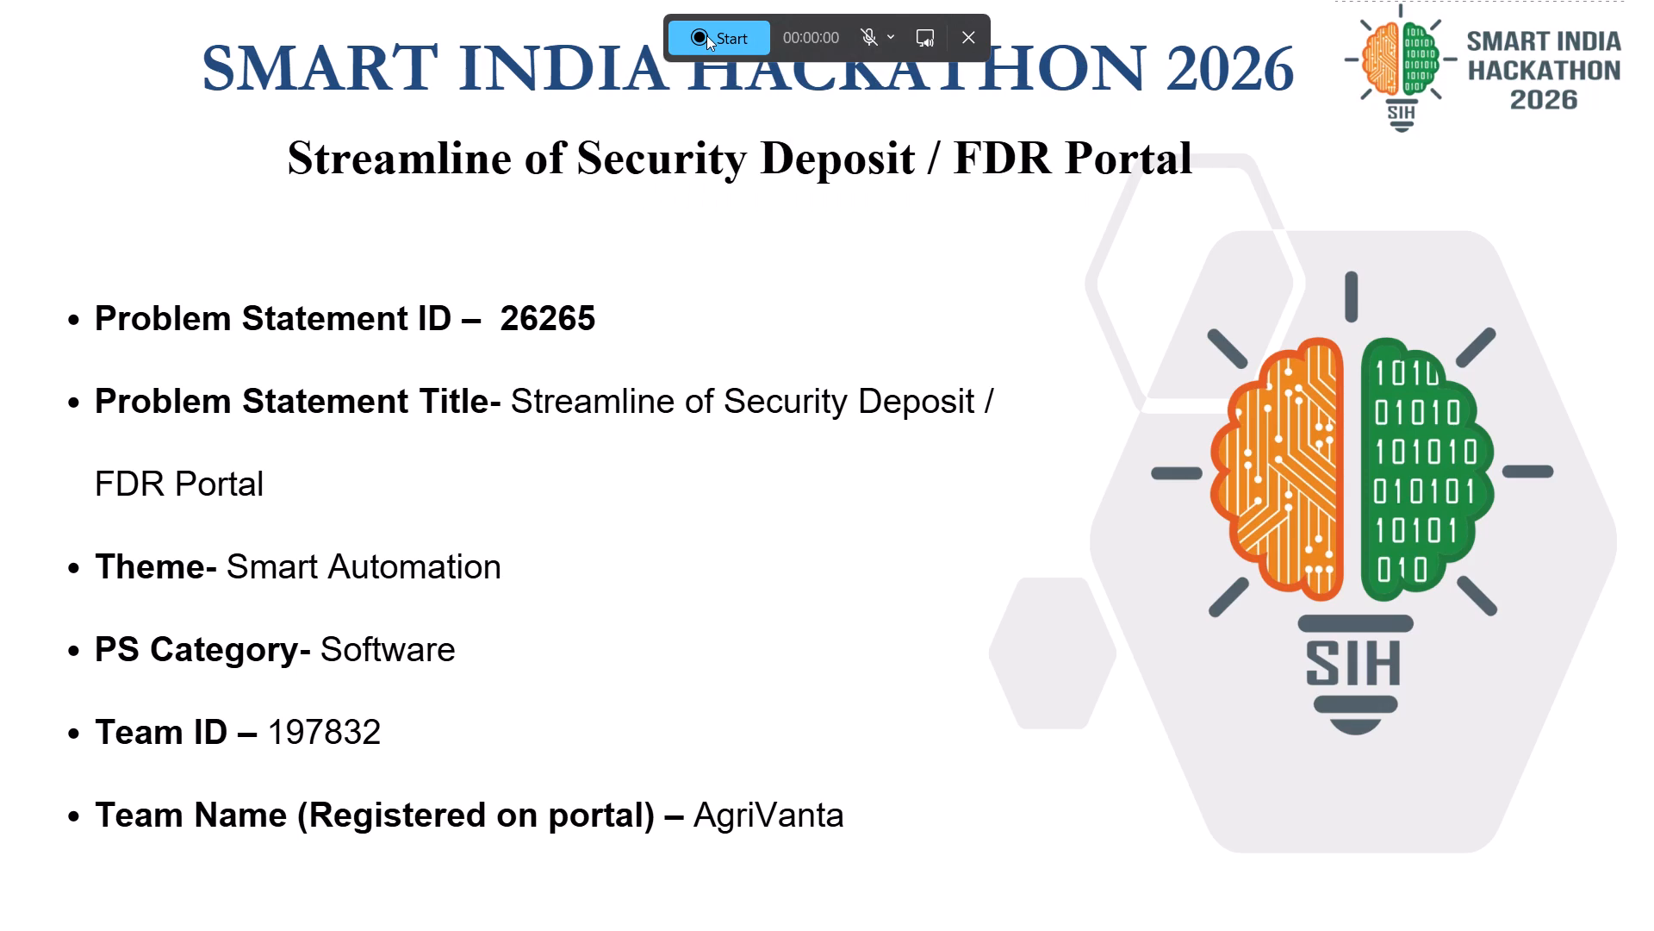
click(706, 35)
click(812, 284)
click(715, 27)
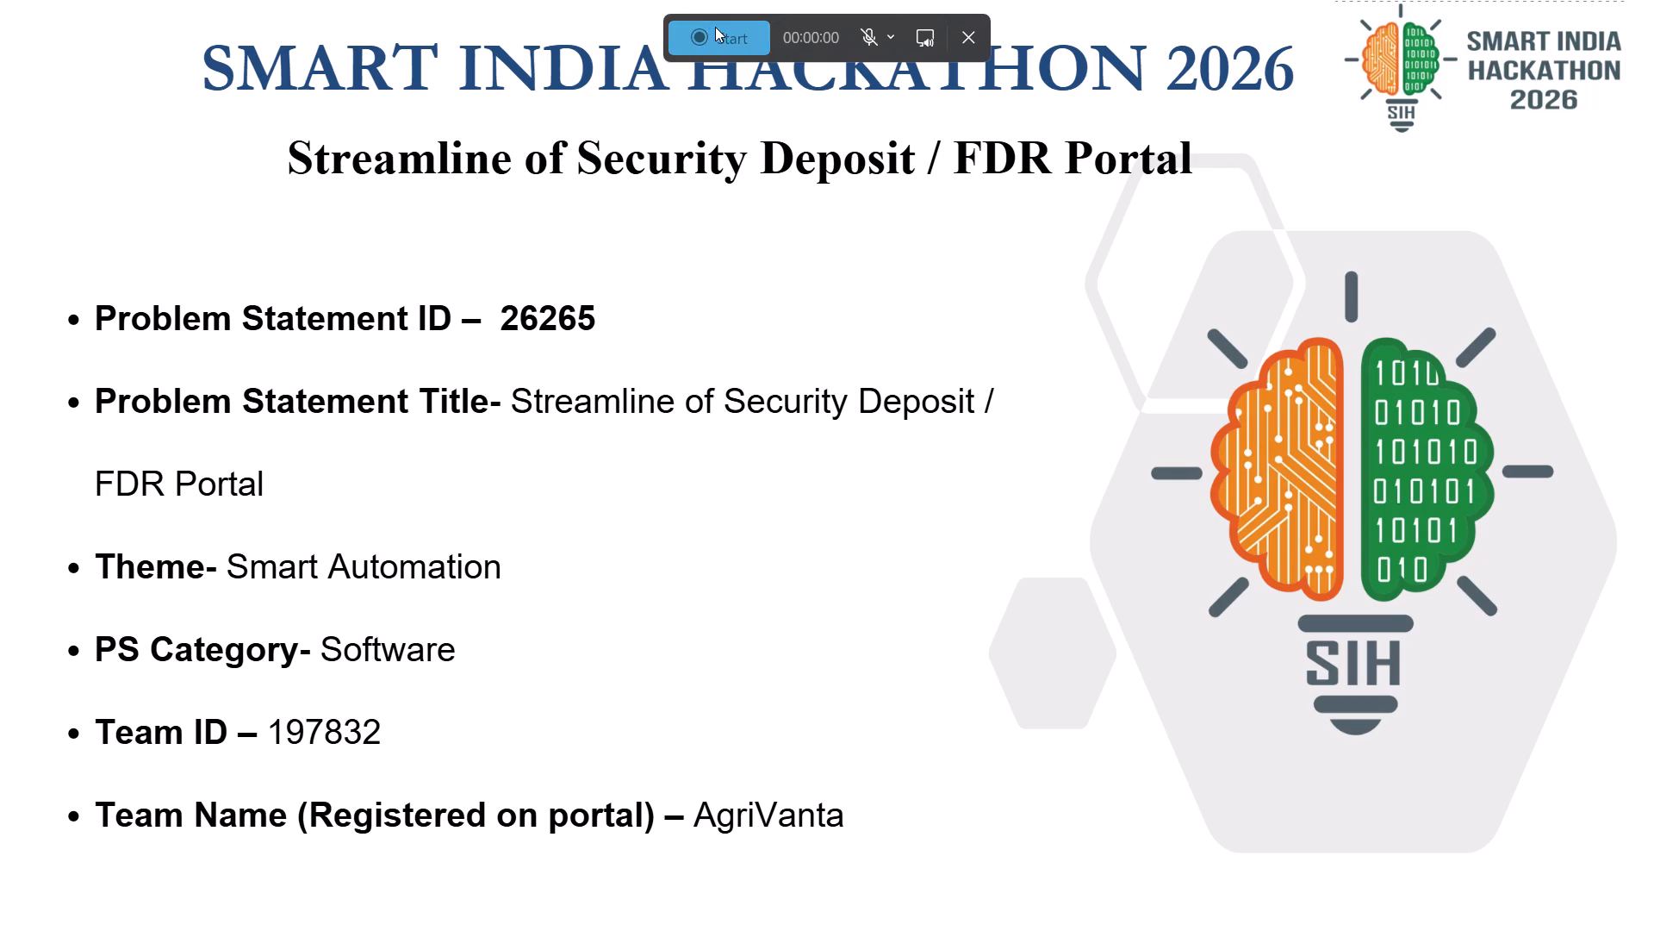
click(864, 33)
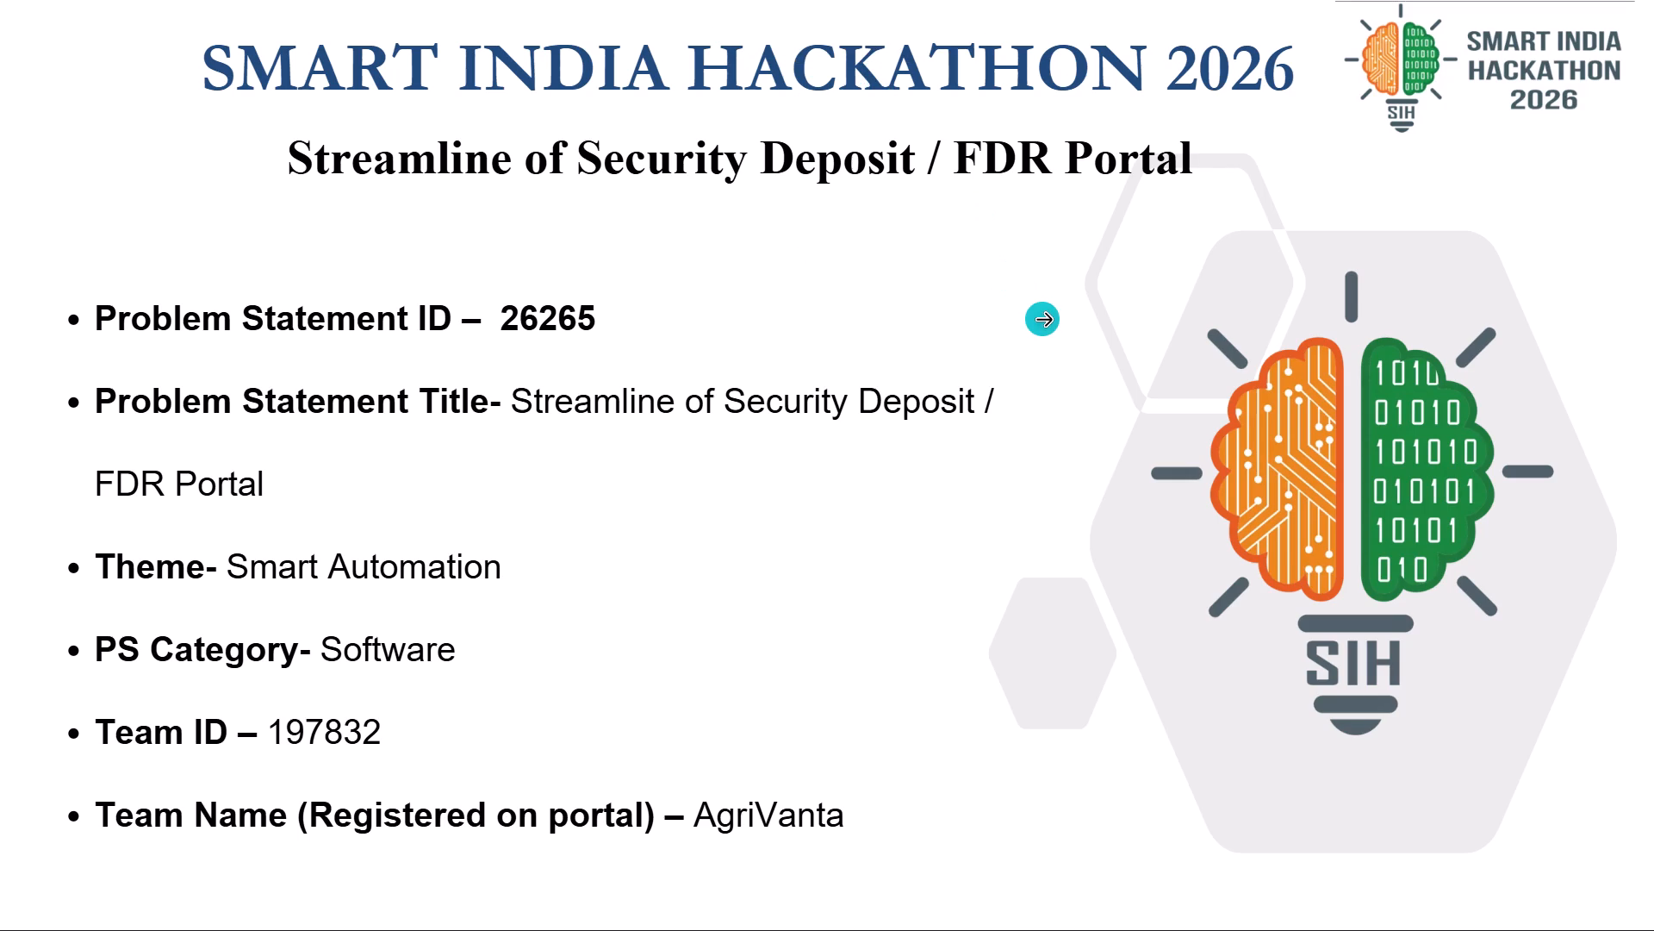
click(860, 33)
click(860, 33)
click(754, 34)
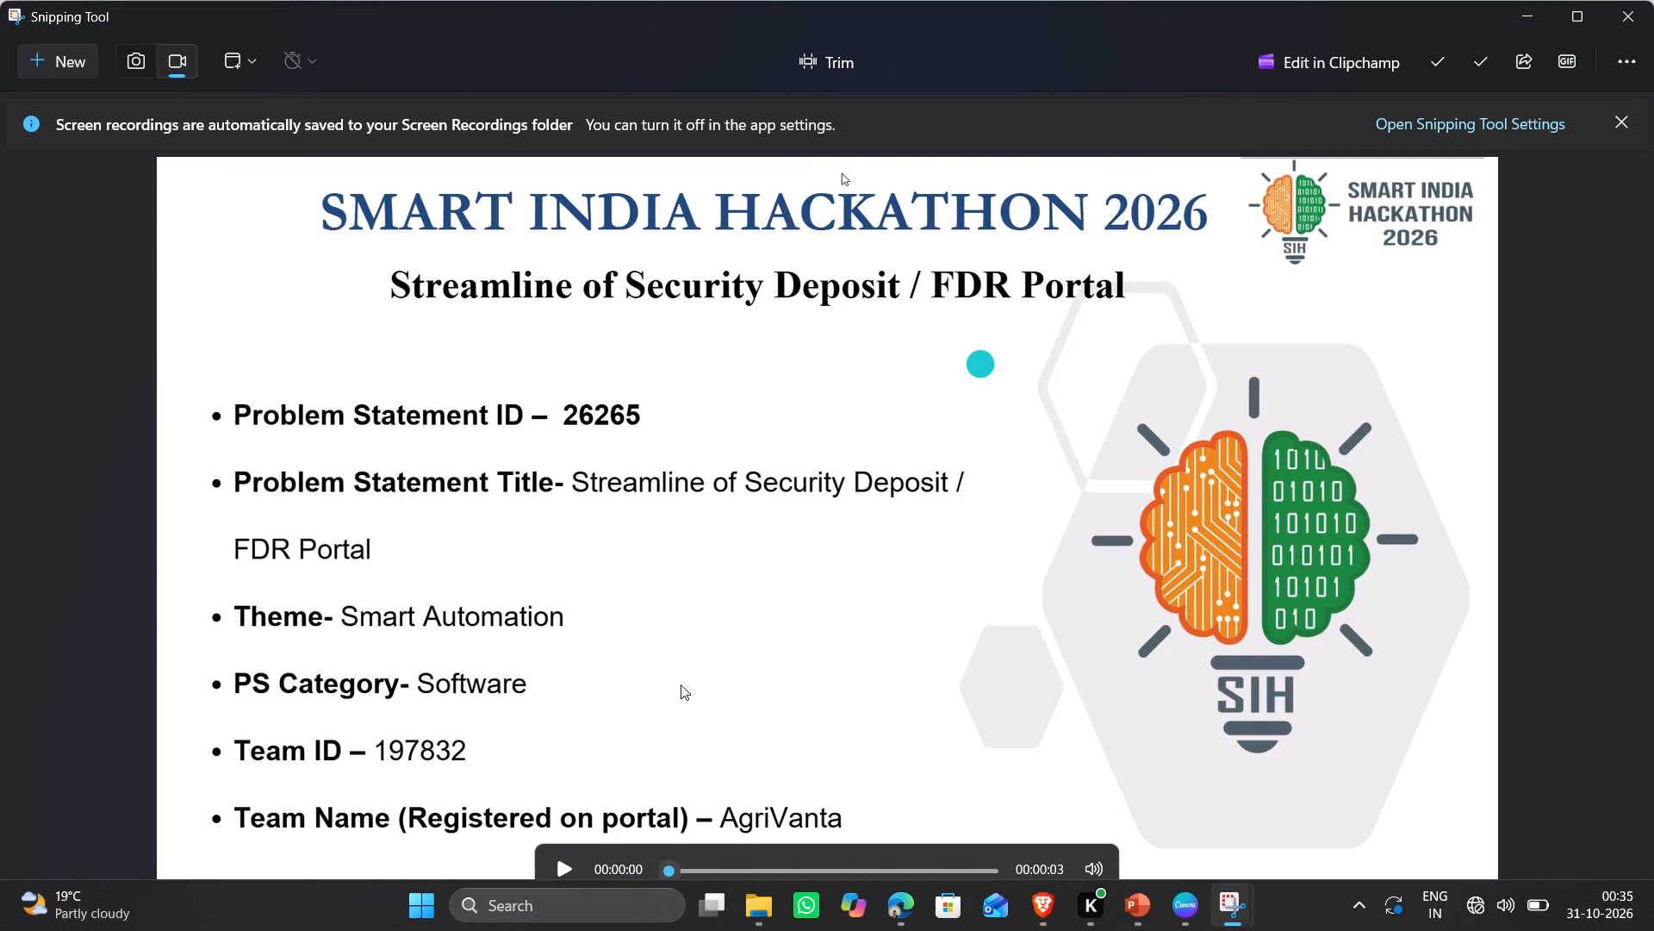
Play back the test clip to check its microphone audio, and close the recording window.
click(557, 874)
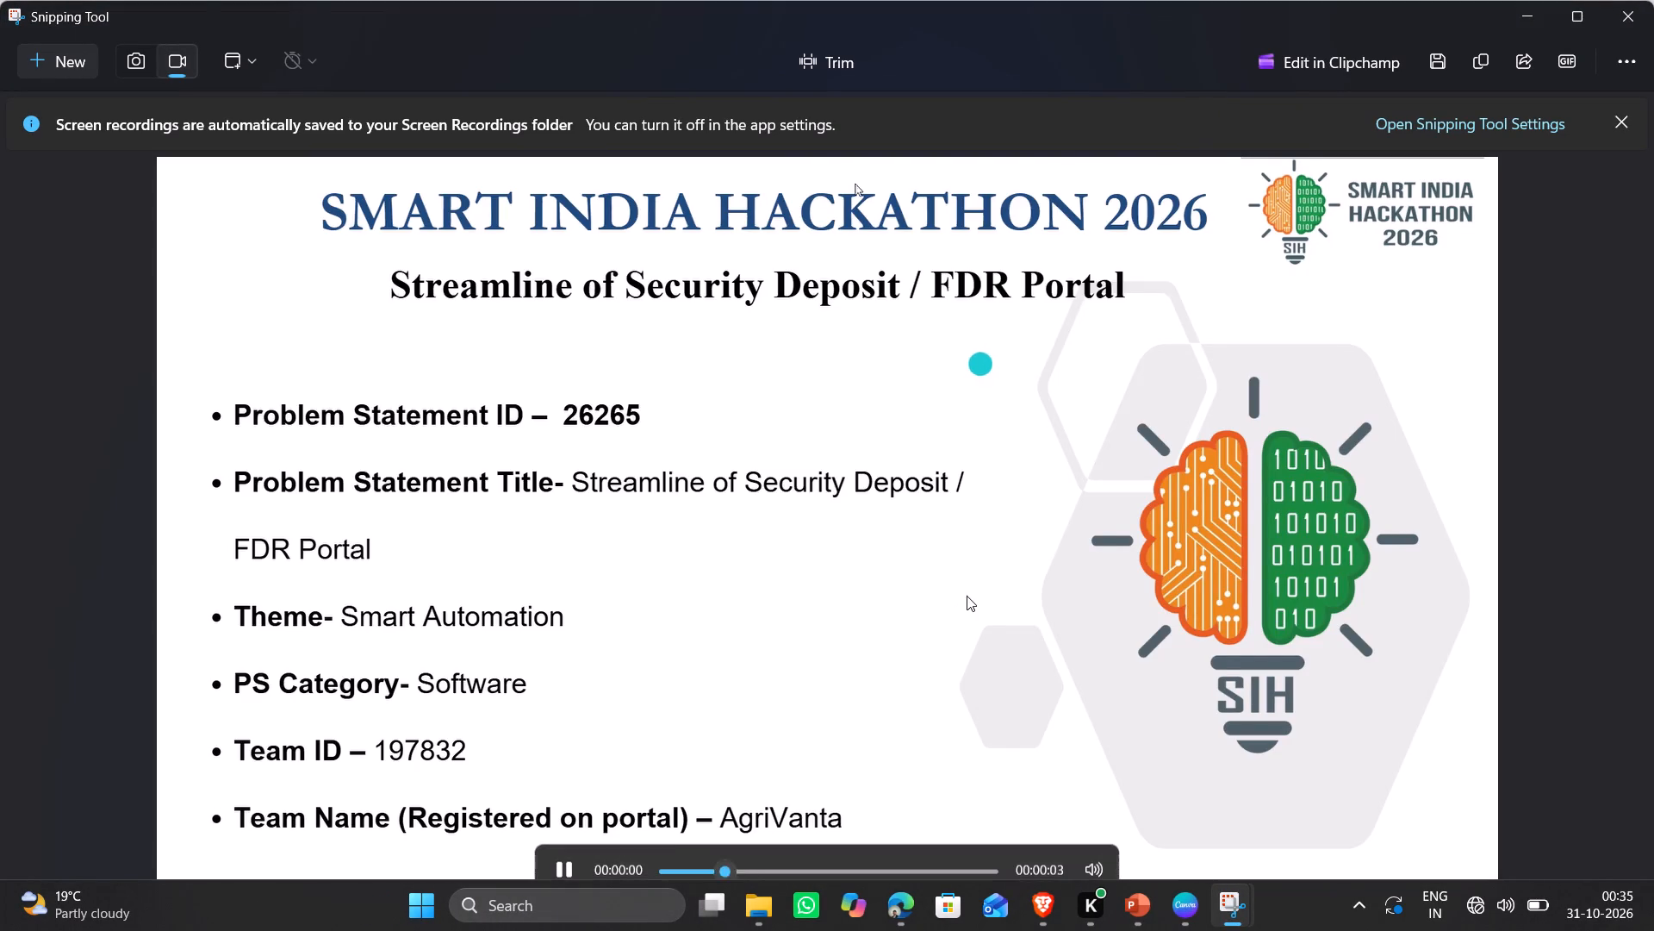
click(1627, 14)
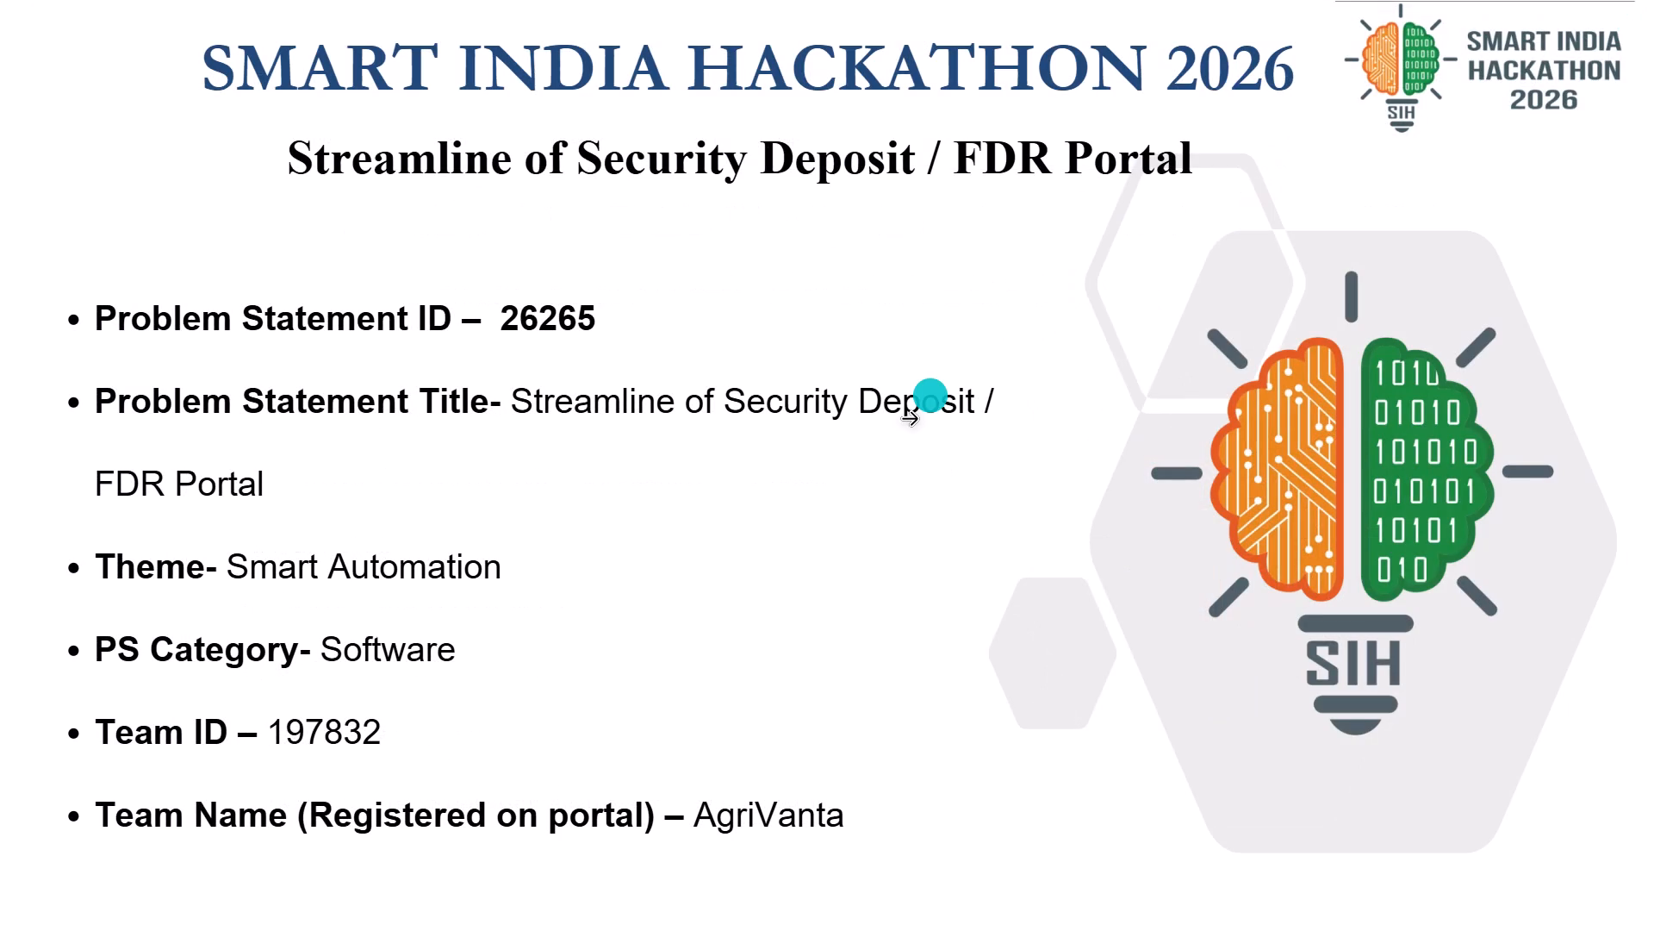
Start a new screen recording of the presentation from the title slide using the Window capture area, and toggle the microphone once it is running.
key(shift+super+r)
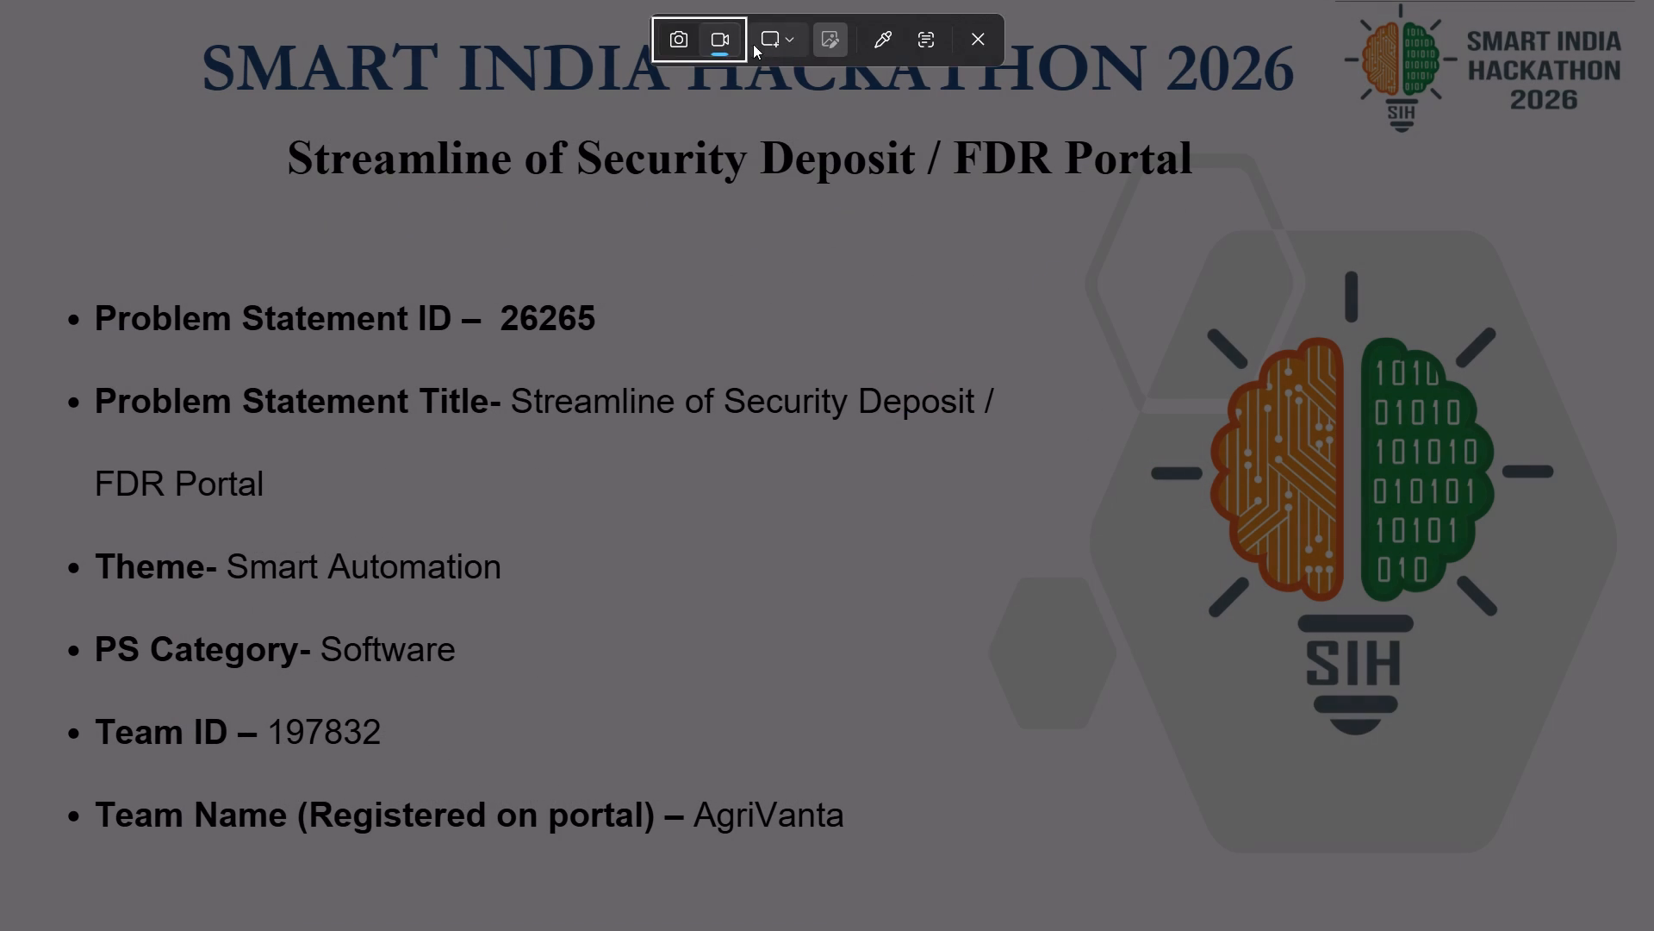
click(769, 23)
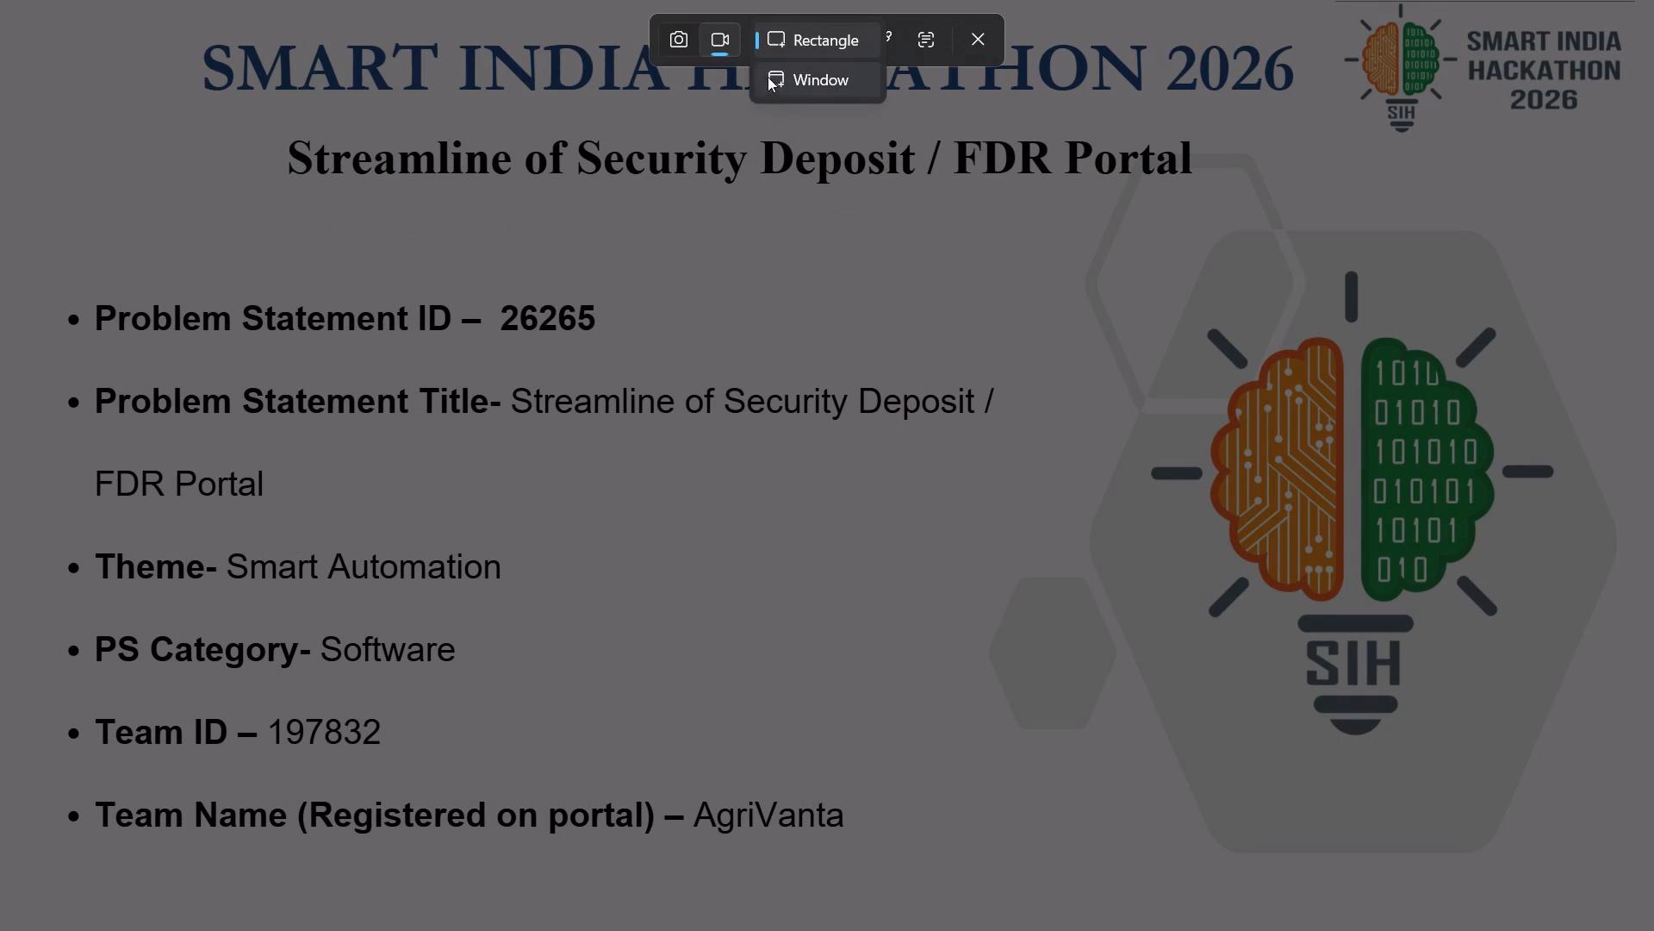
click(772, 90)
click(771, 208)
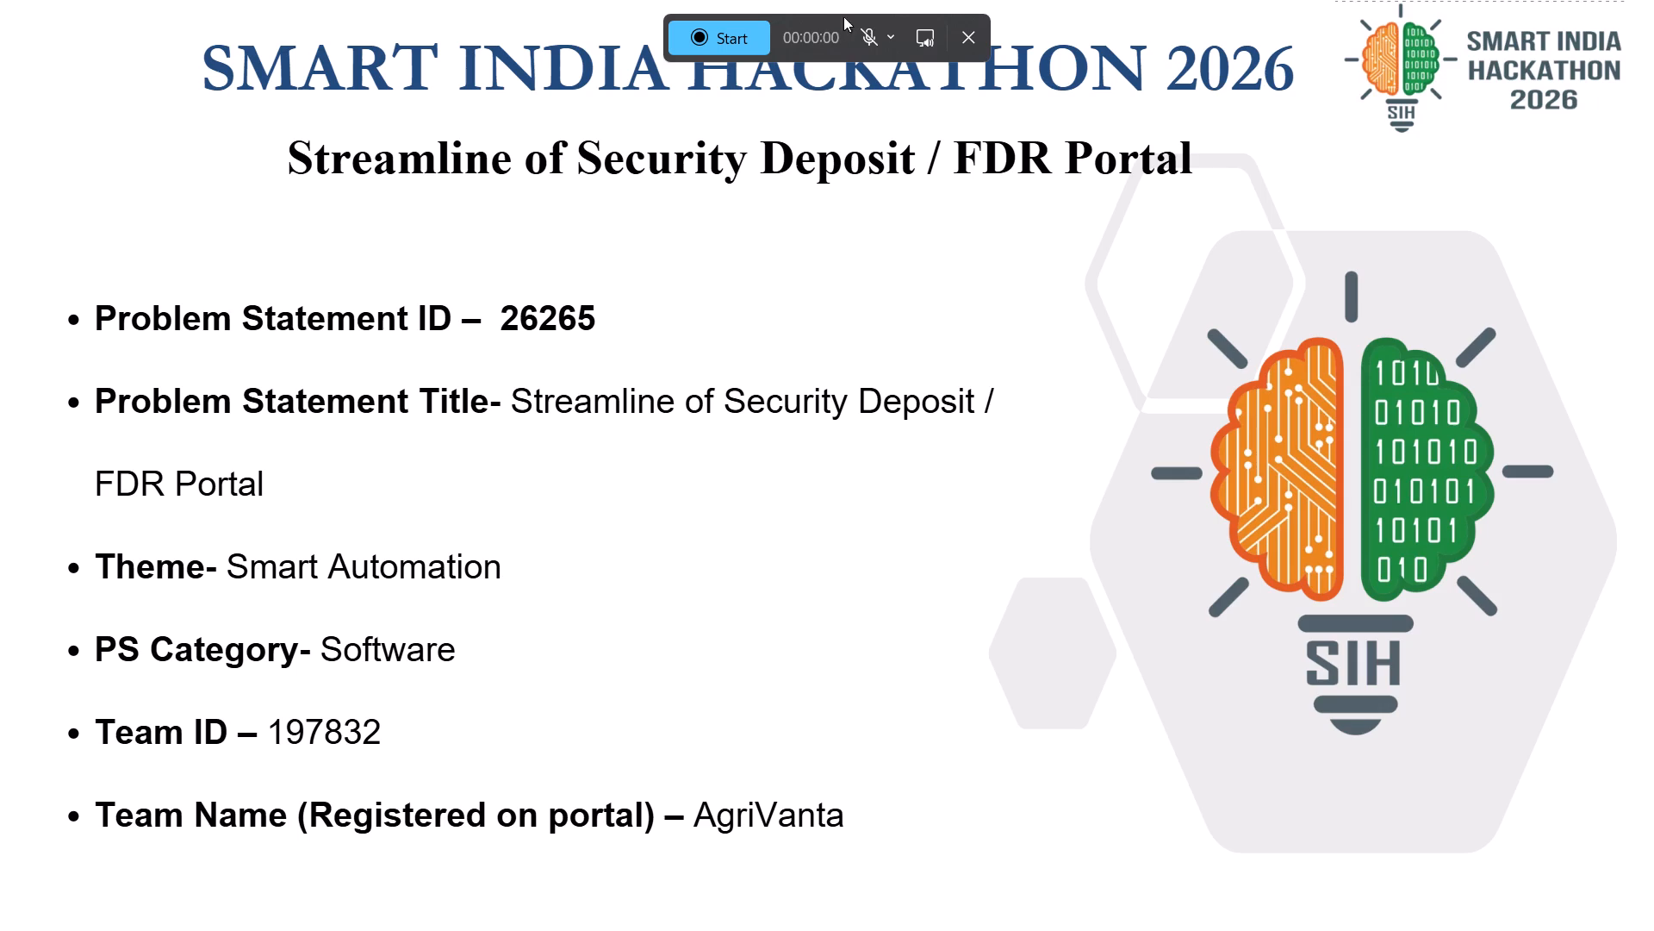
click(888, 35)
click(691, 292)
click(724, 32)
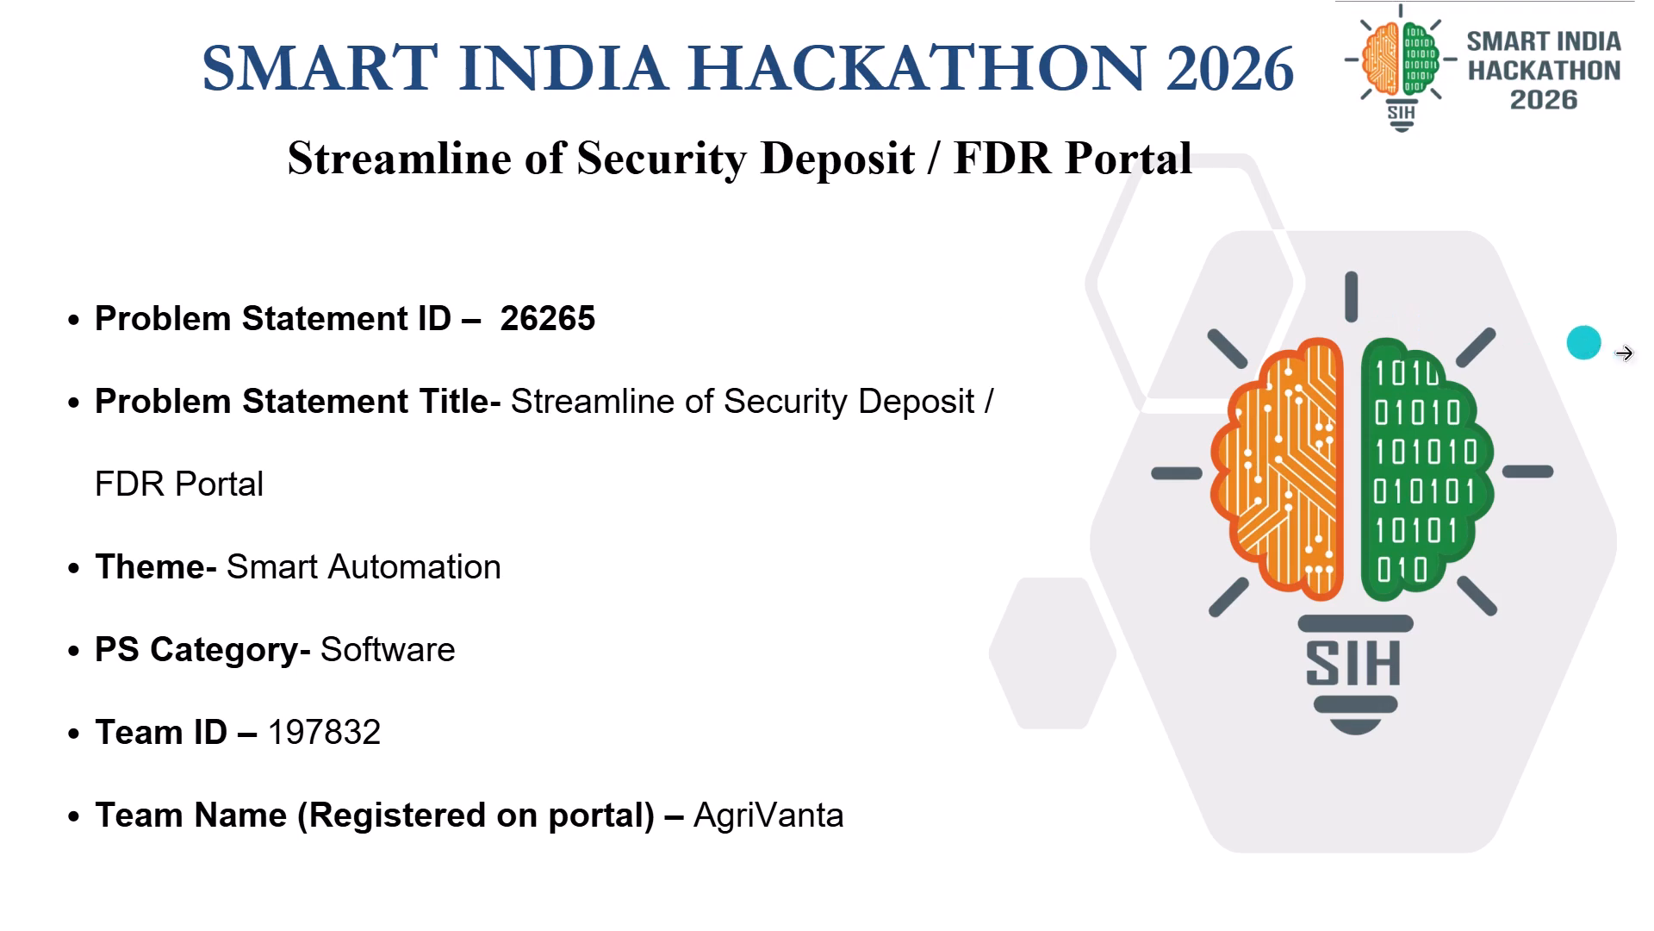
click(867, 45)
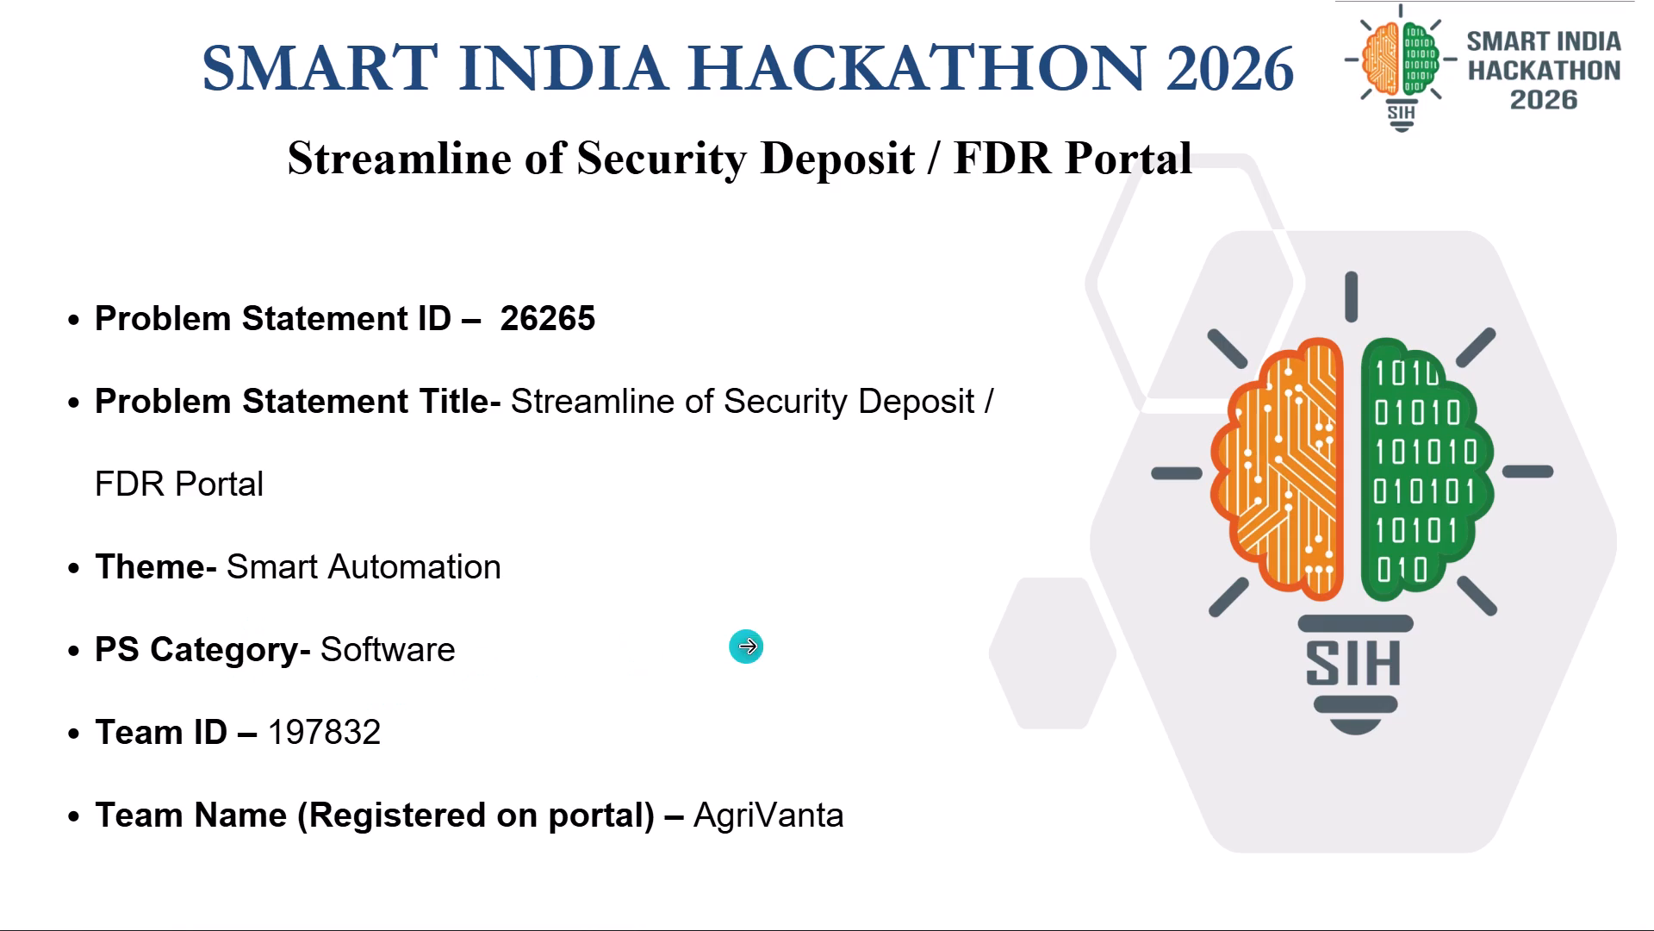
Present all slides from the title through NidhiLock, Technical Approach, Feasibility, Impact and Research and References, and stop the recording.
key(Down)
click(1545, 252)
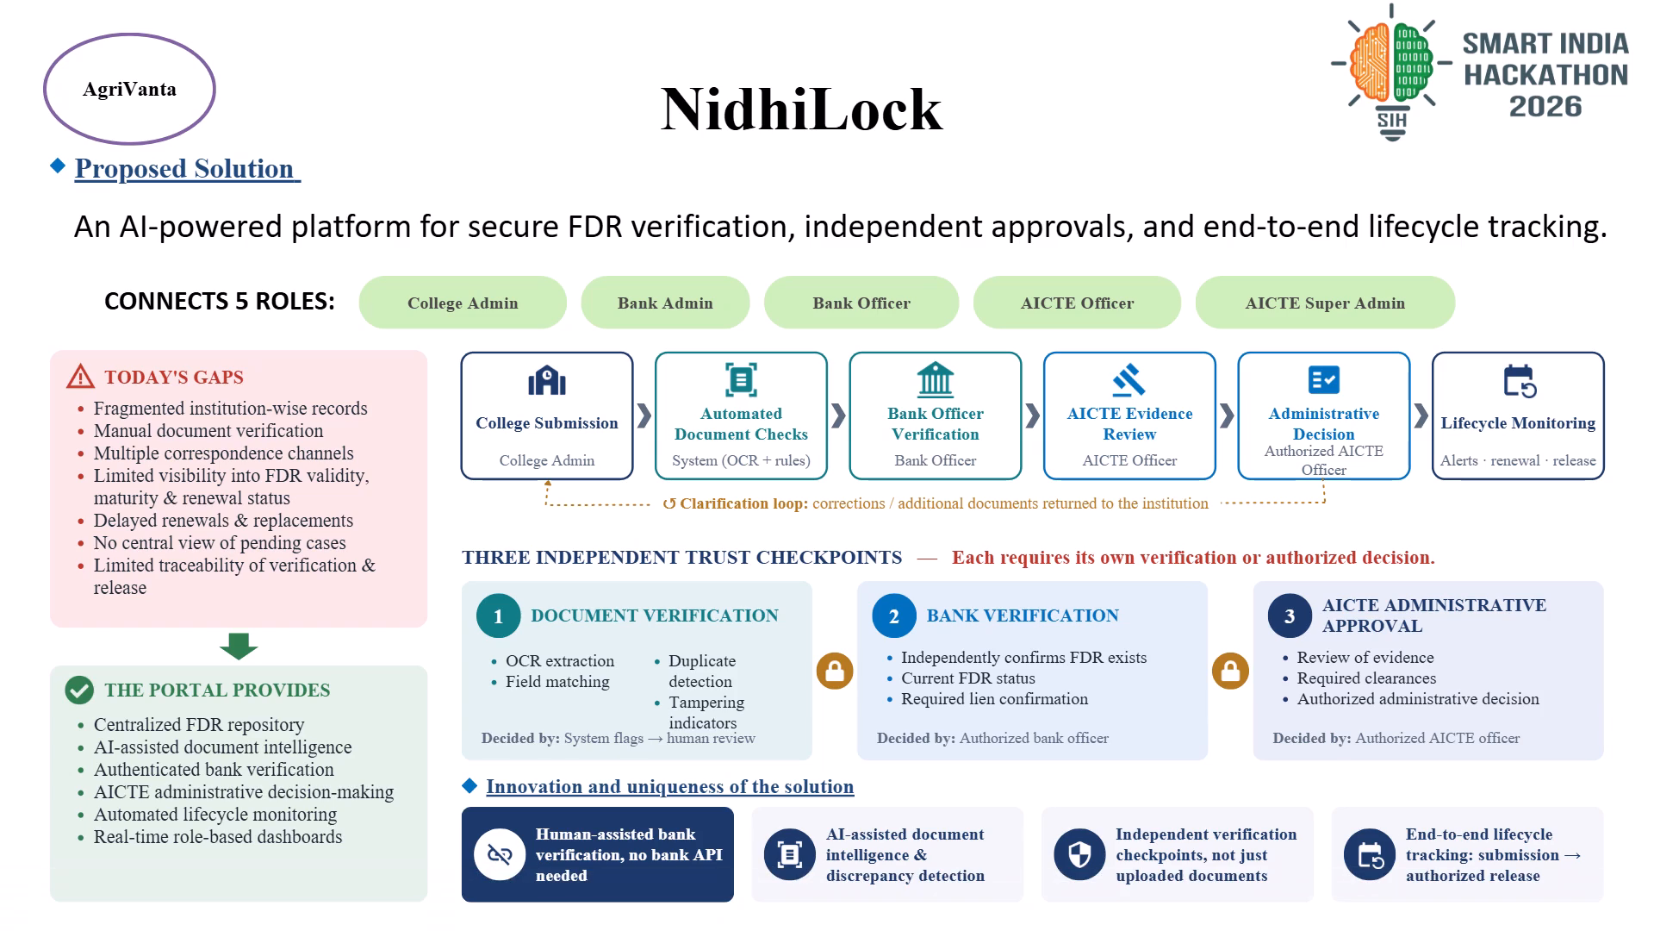
click(1607, 329)
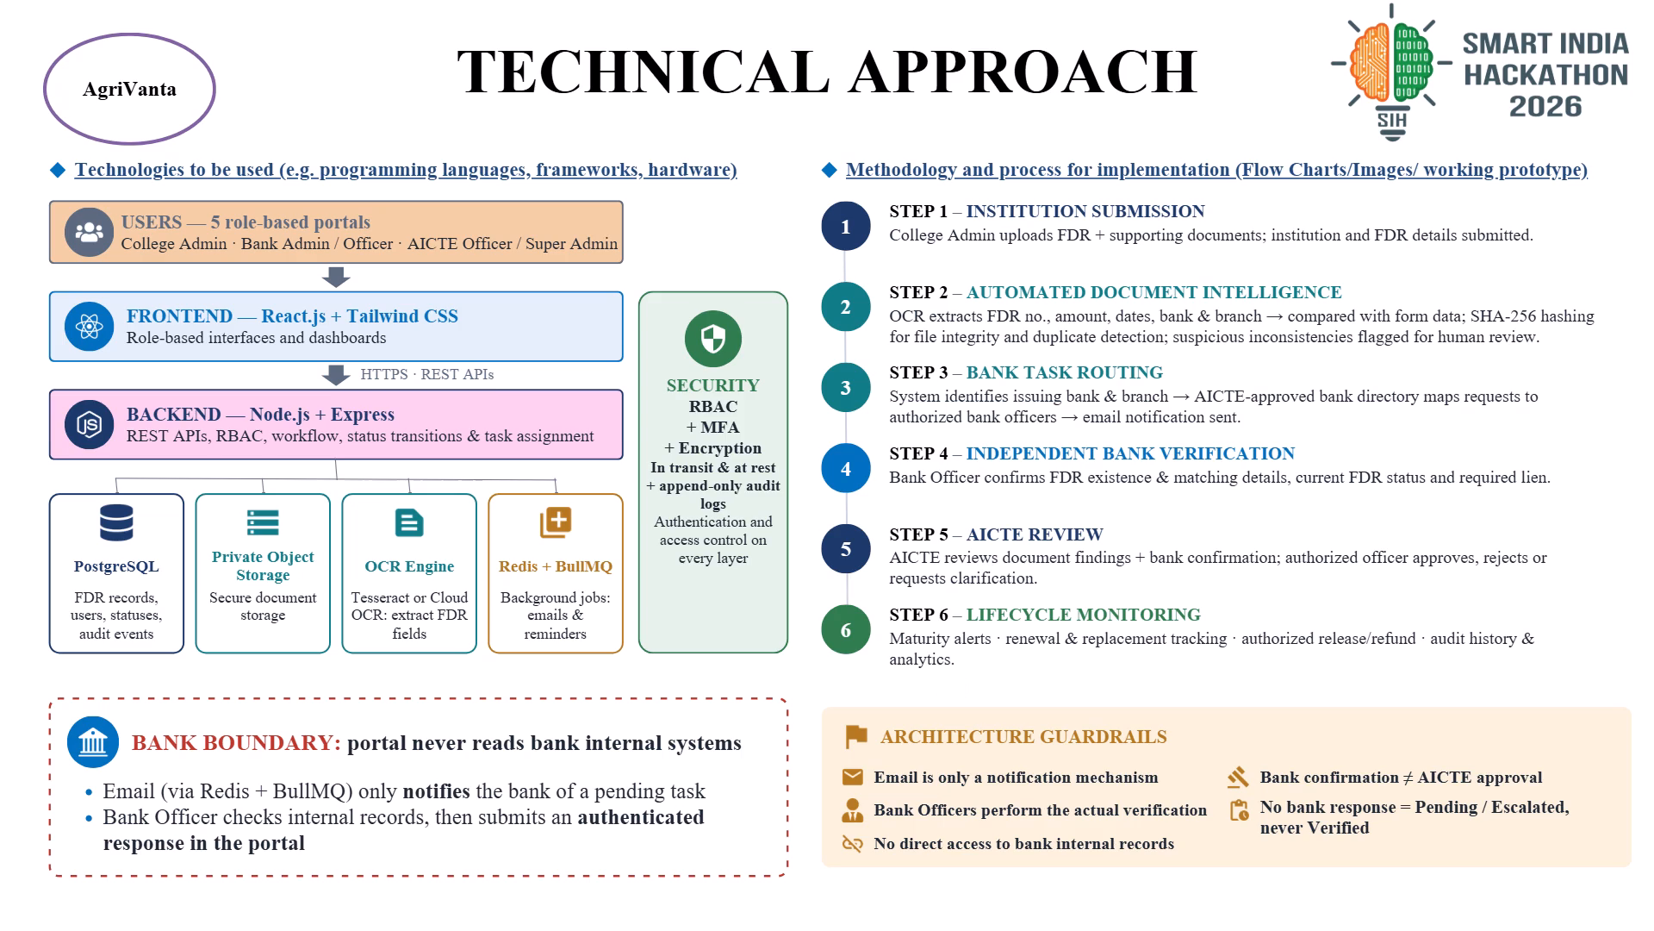
click(1626, 491)
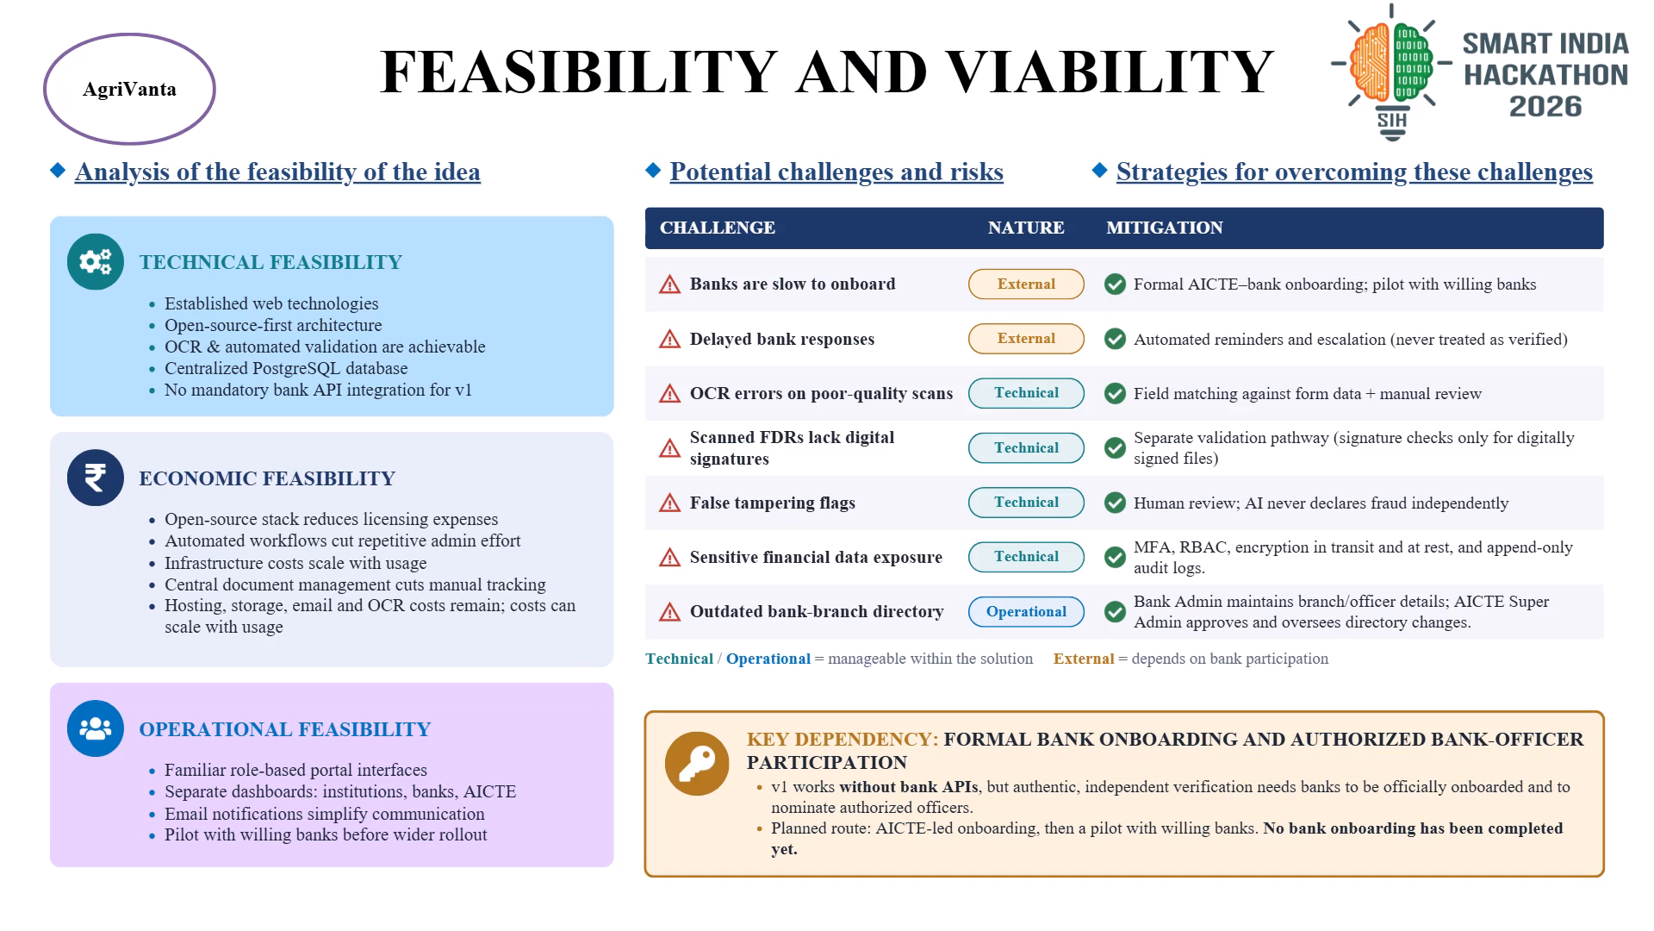
click(1609, 352)
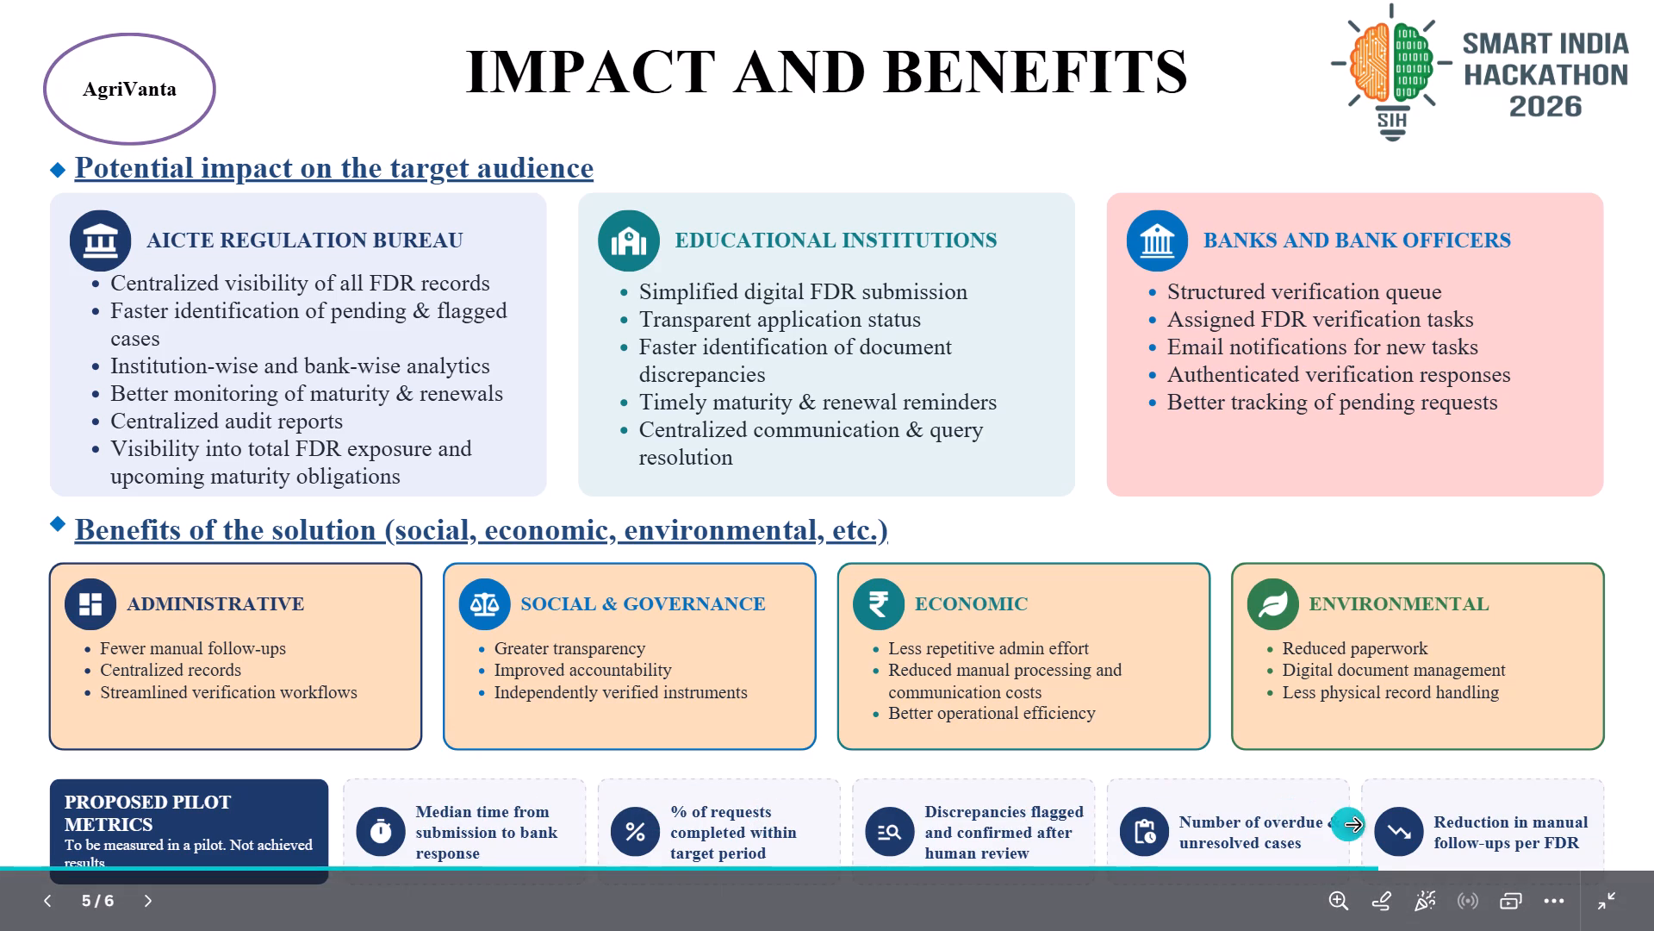
click(1626, 325)
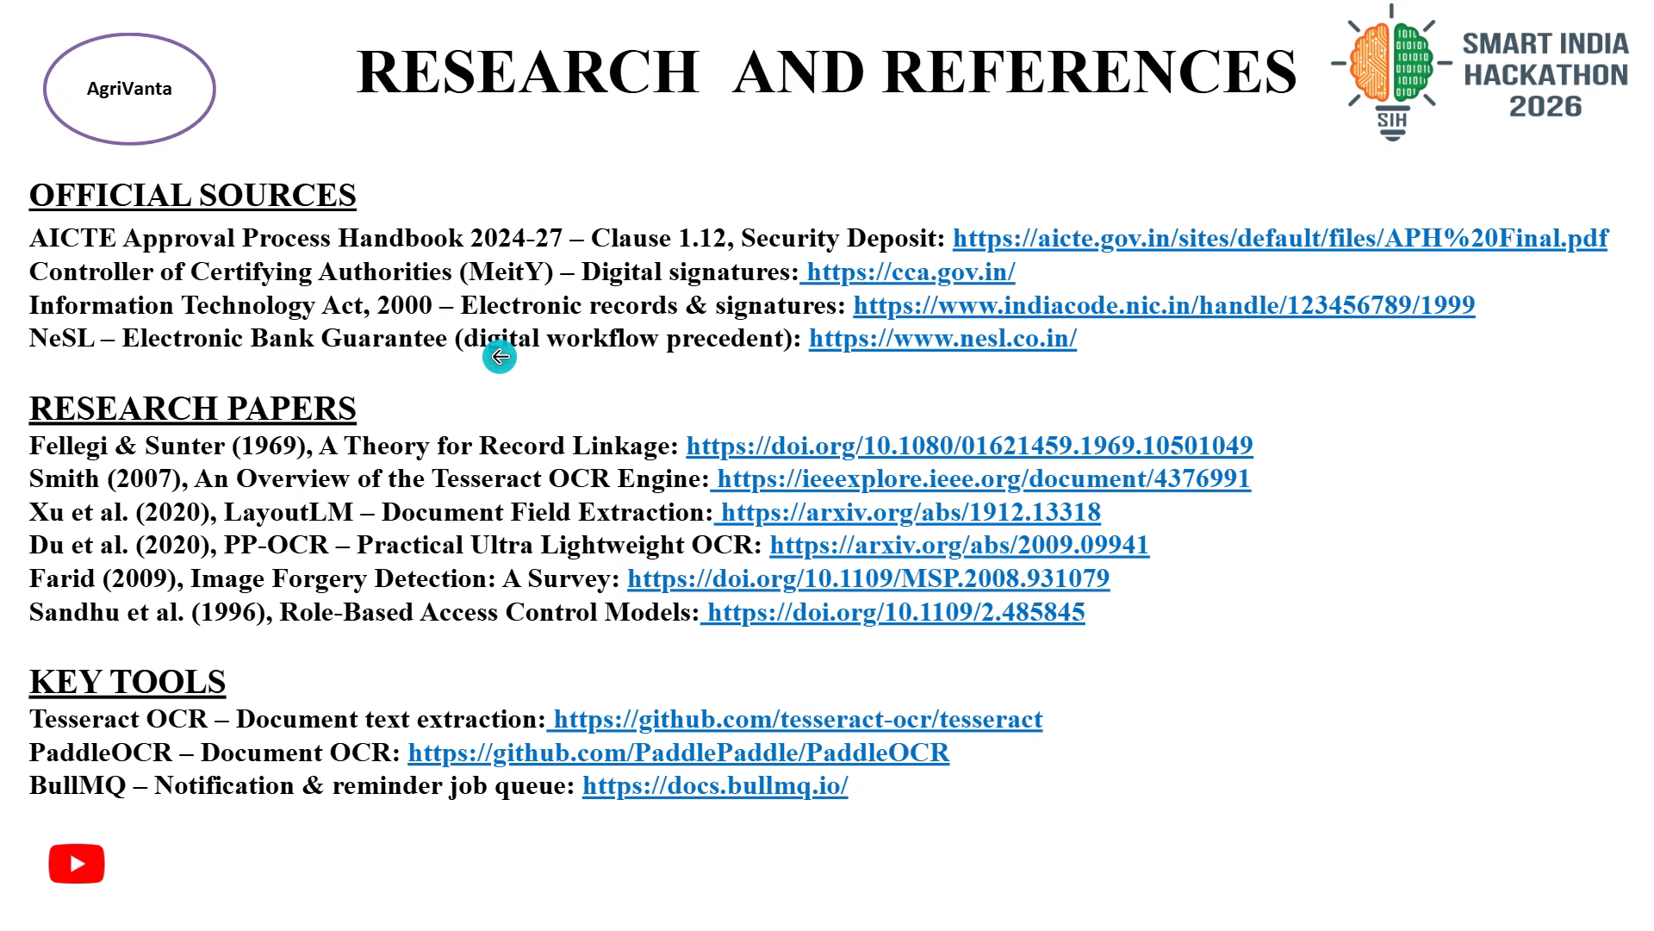
scroll(500, 357, down, 1)
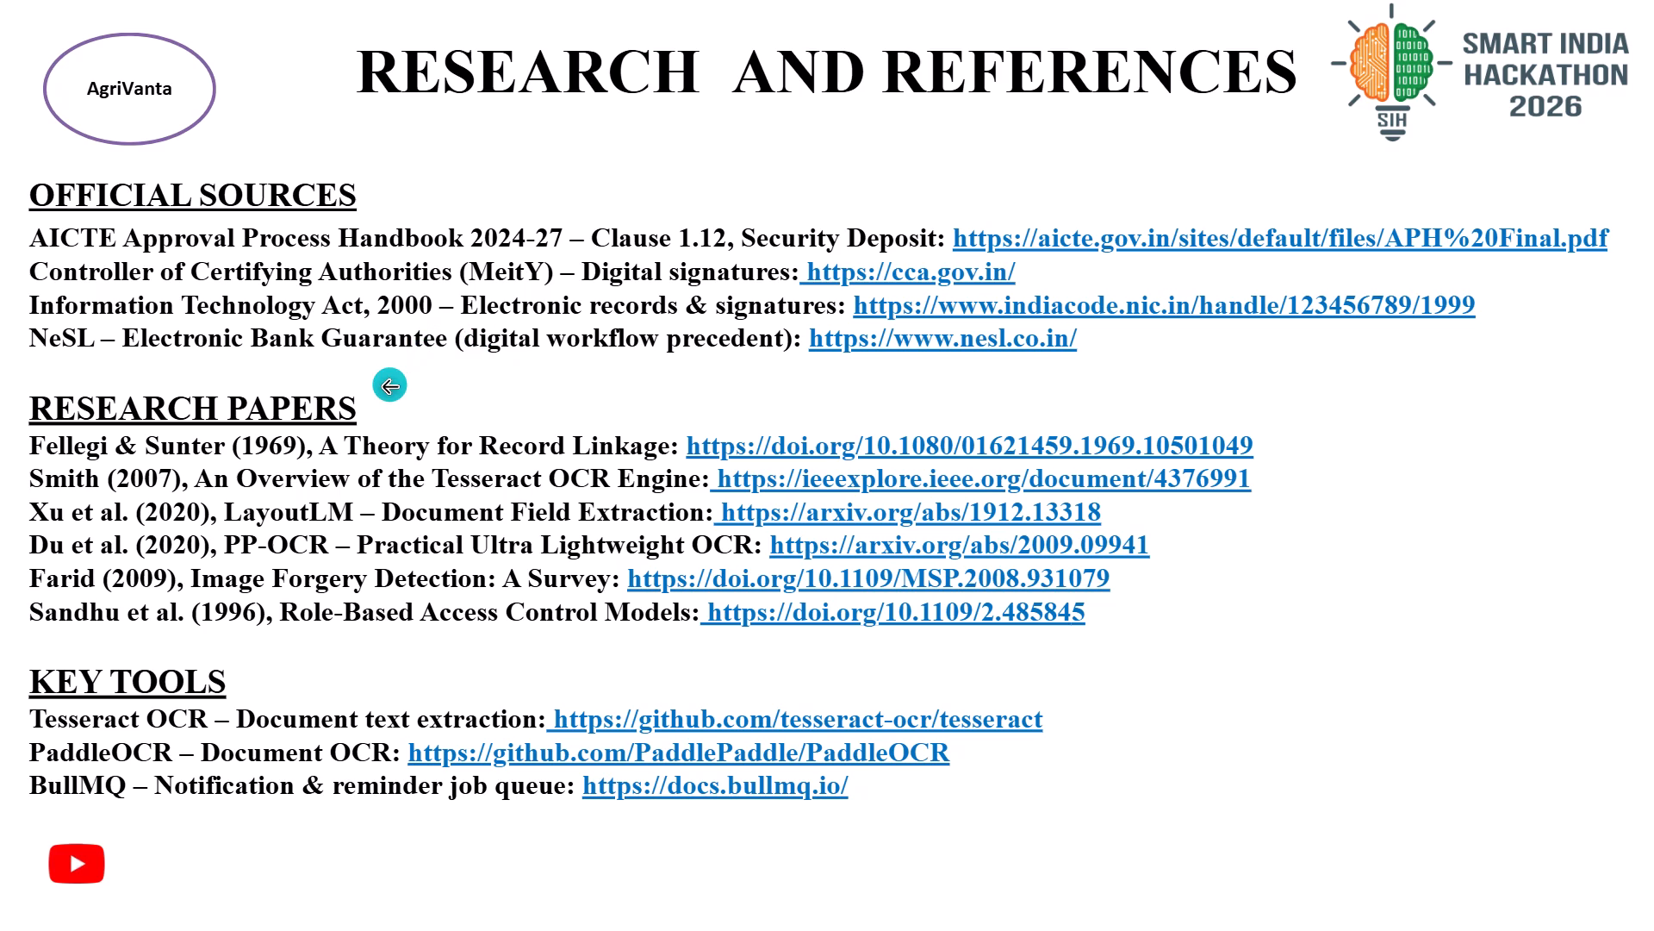
scroll(389, 387, down, 1)
click(761, 43)
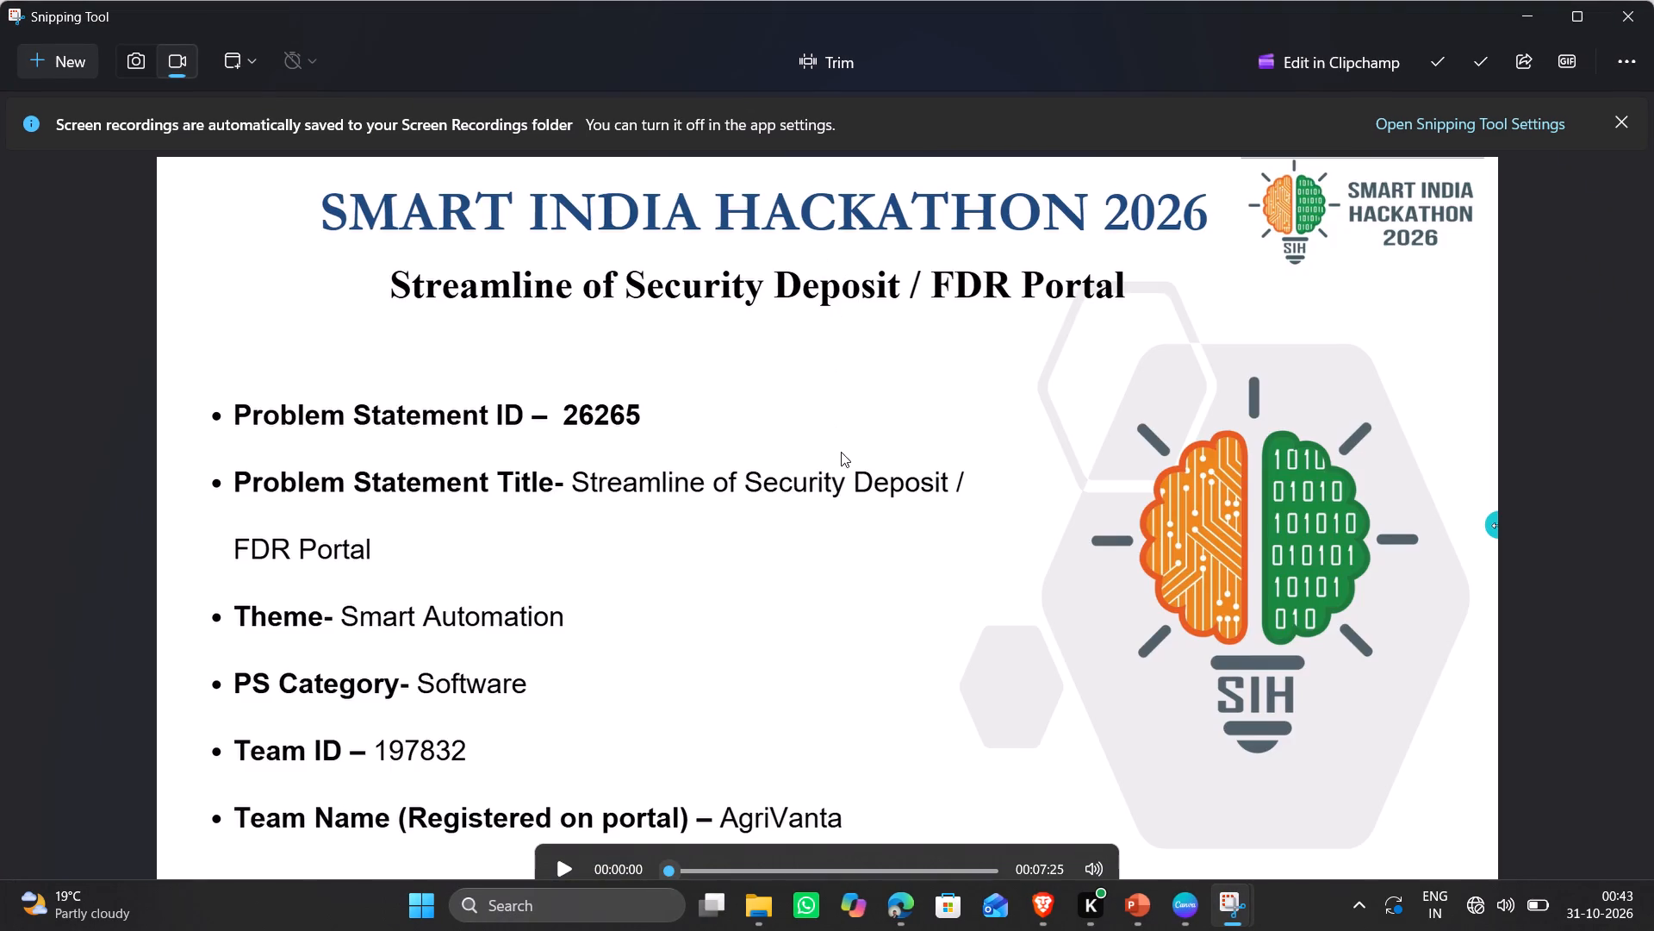
Play back the full presentation recording and skip through its slides up to Research and References to check picture and narration.
click(564, 868)
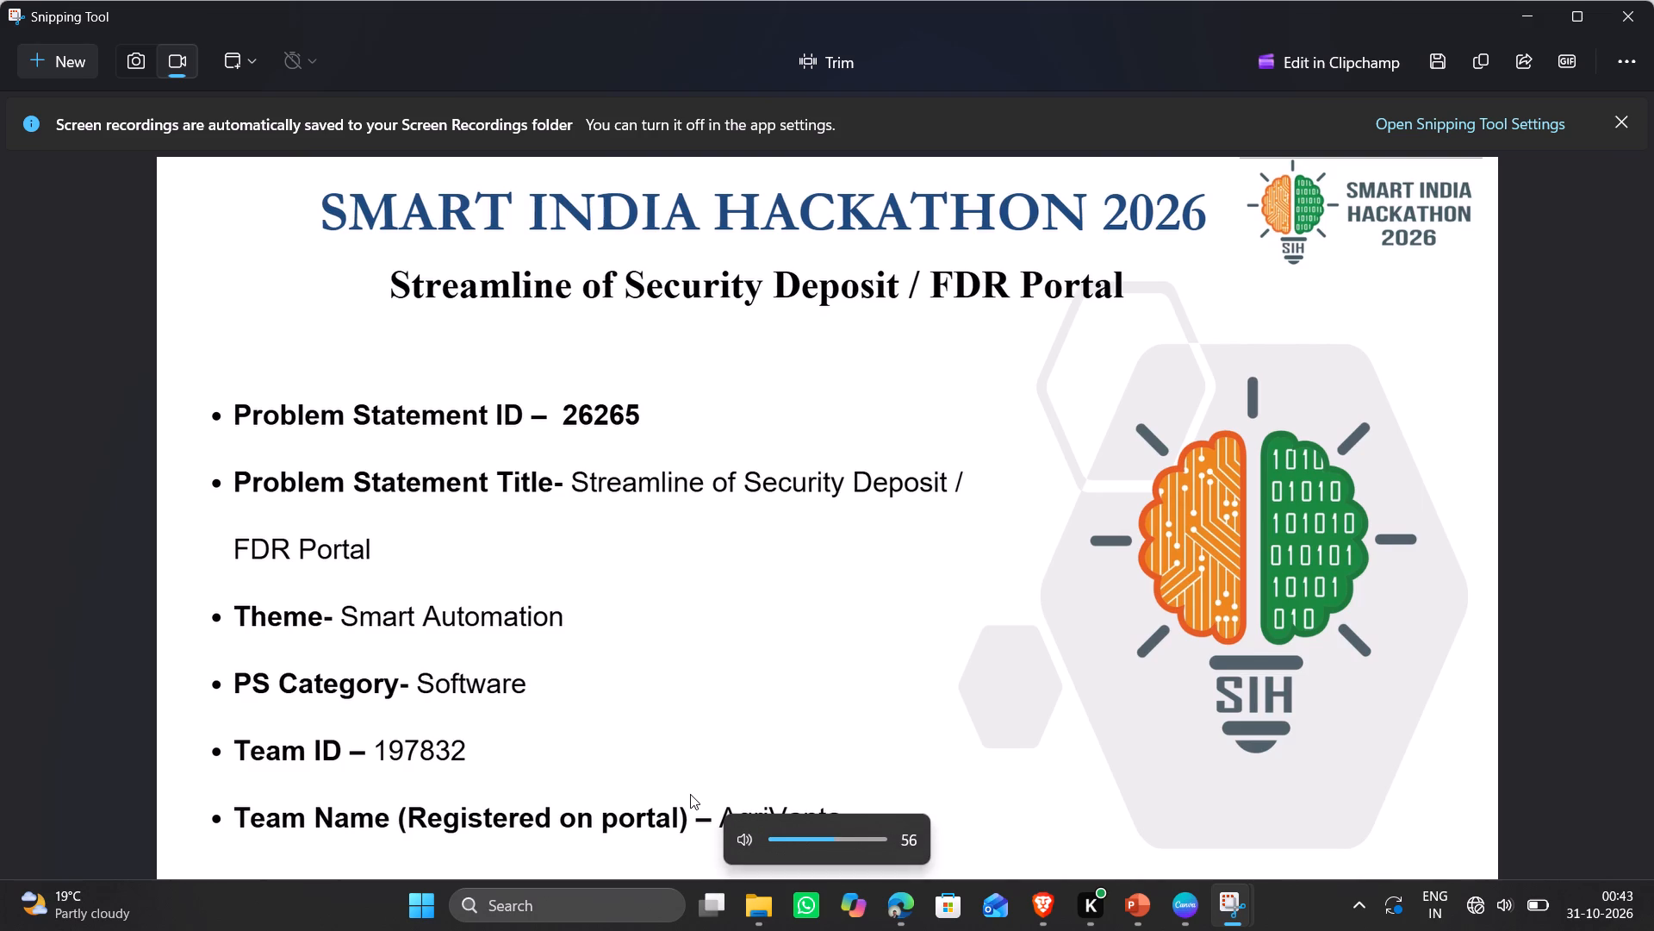
click(710, 867)
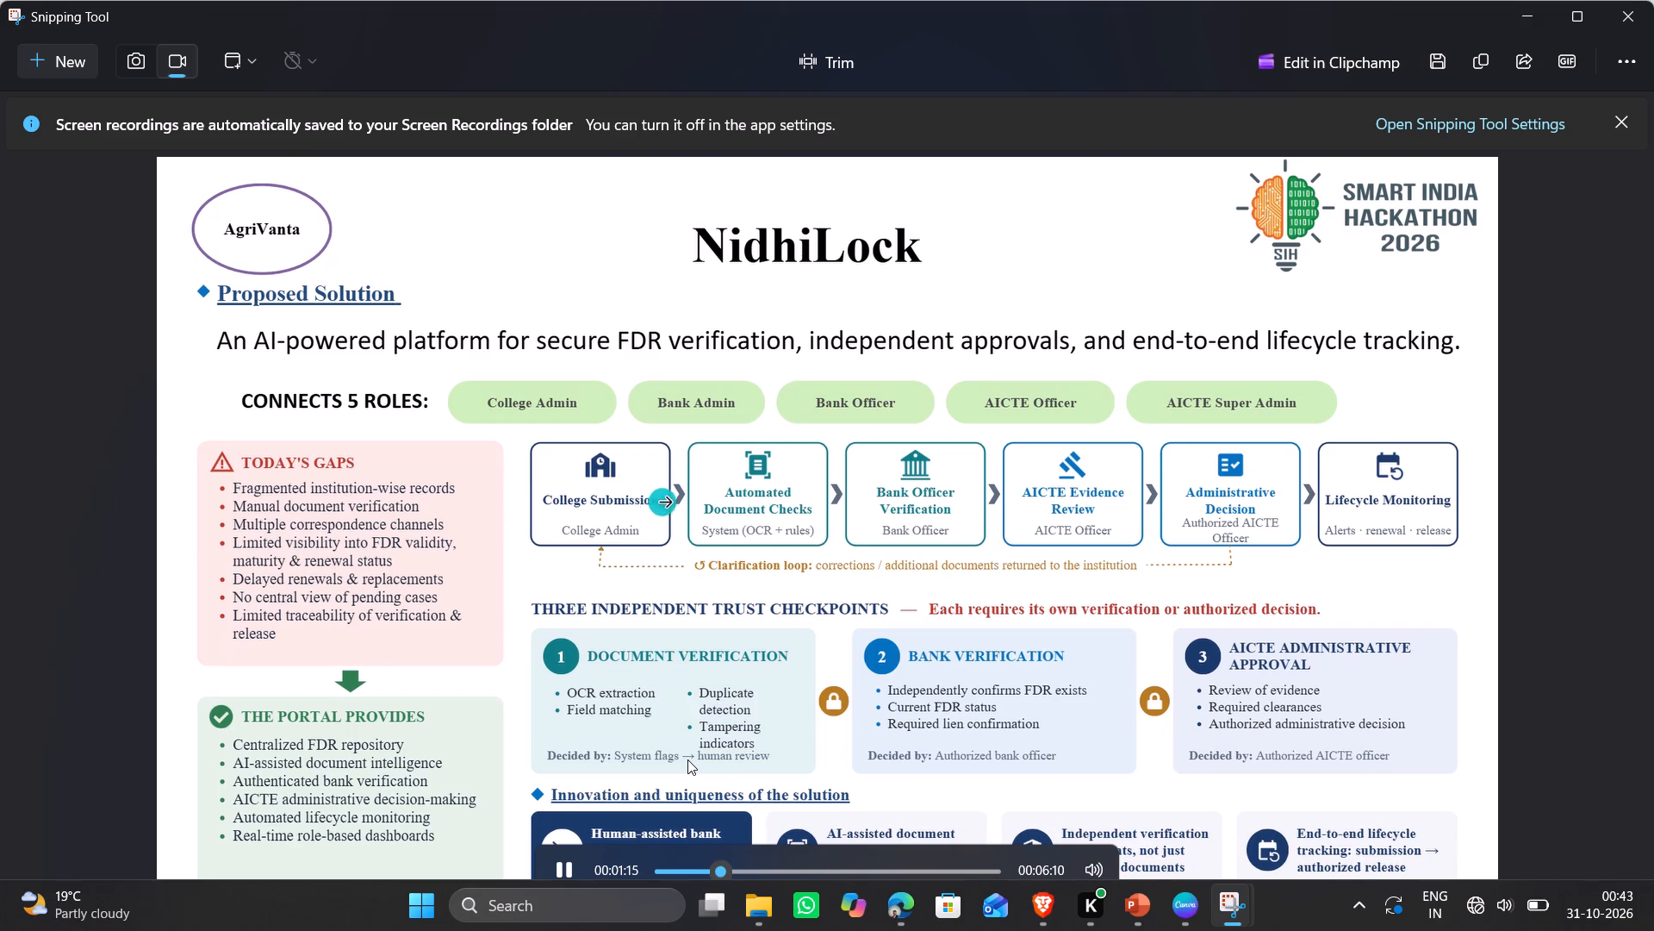
key(space)
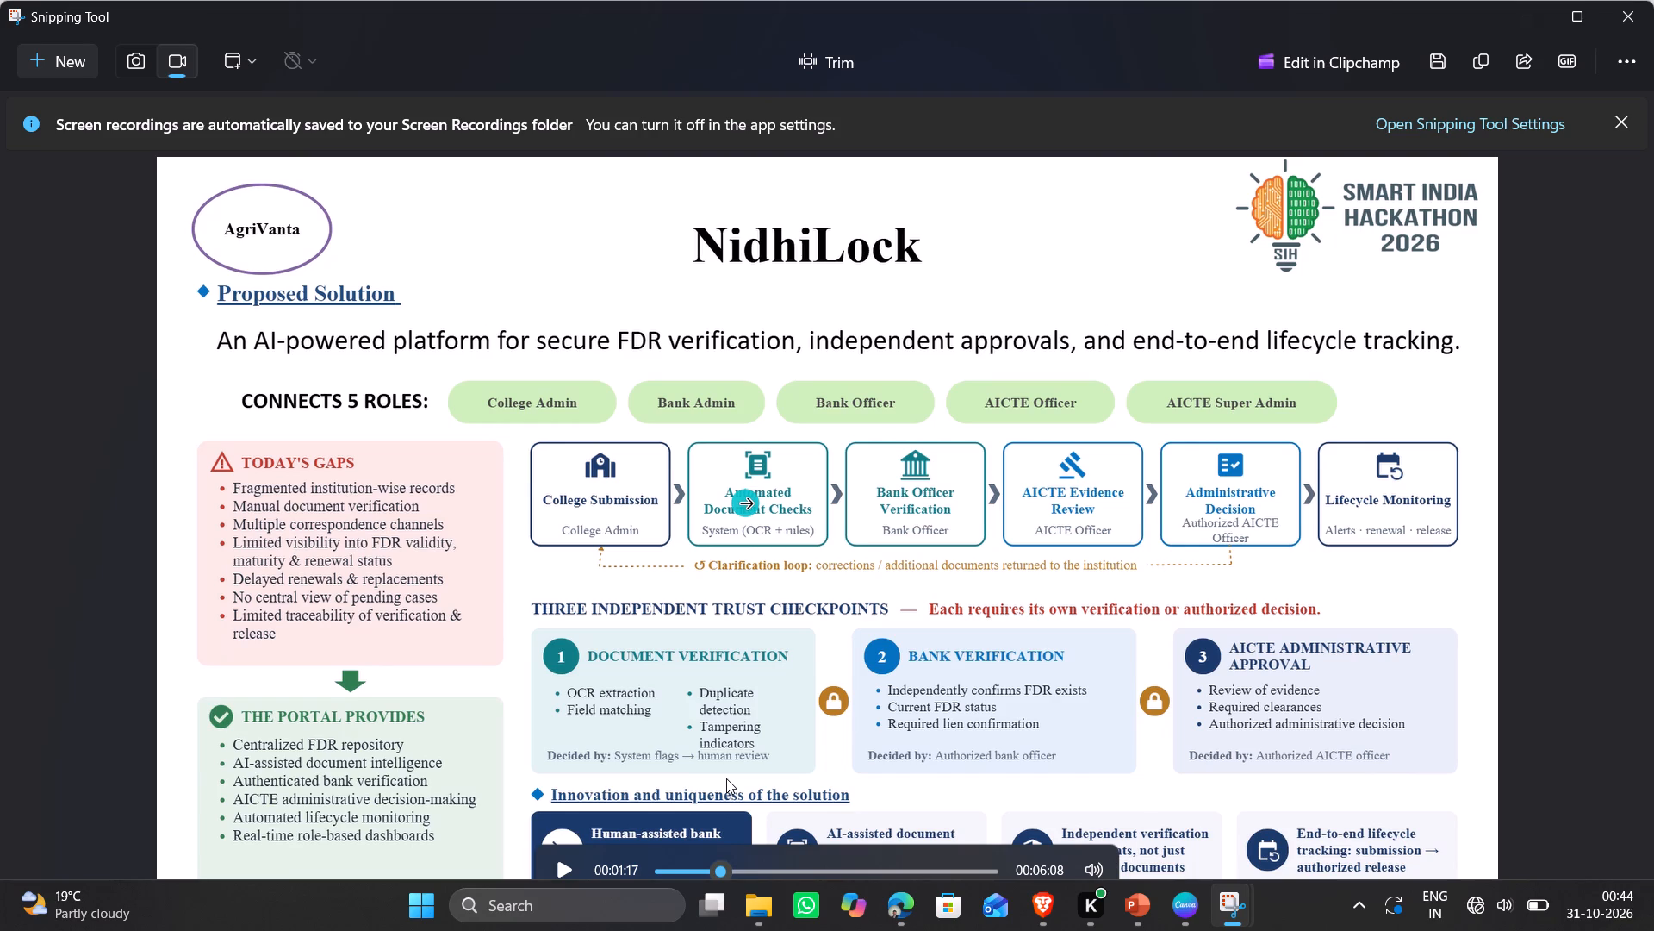
key(space)
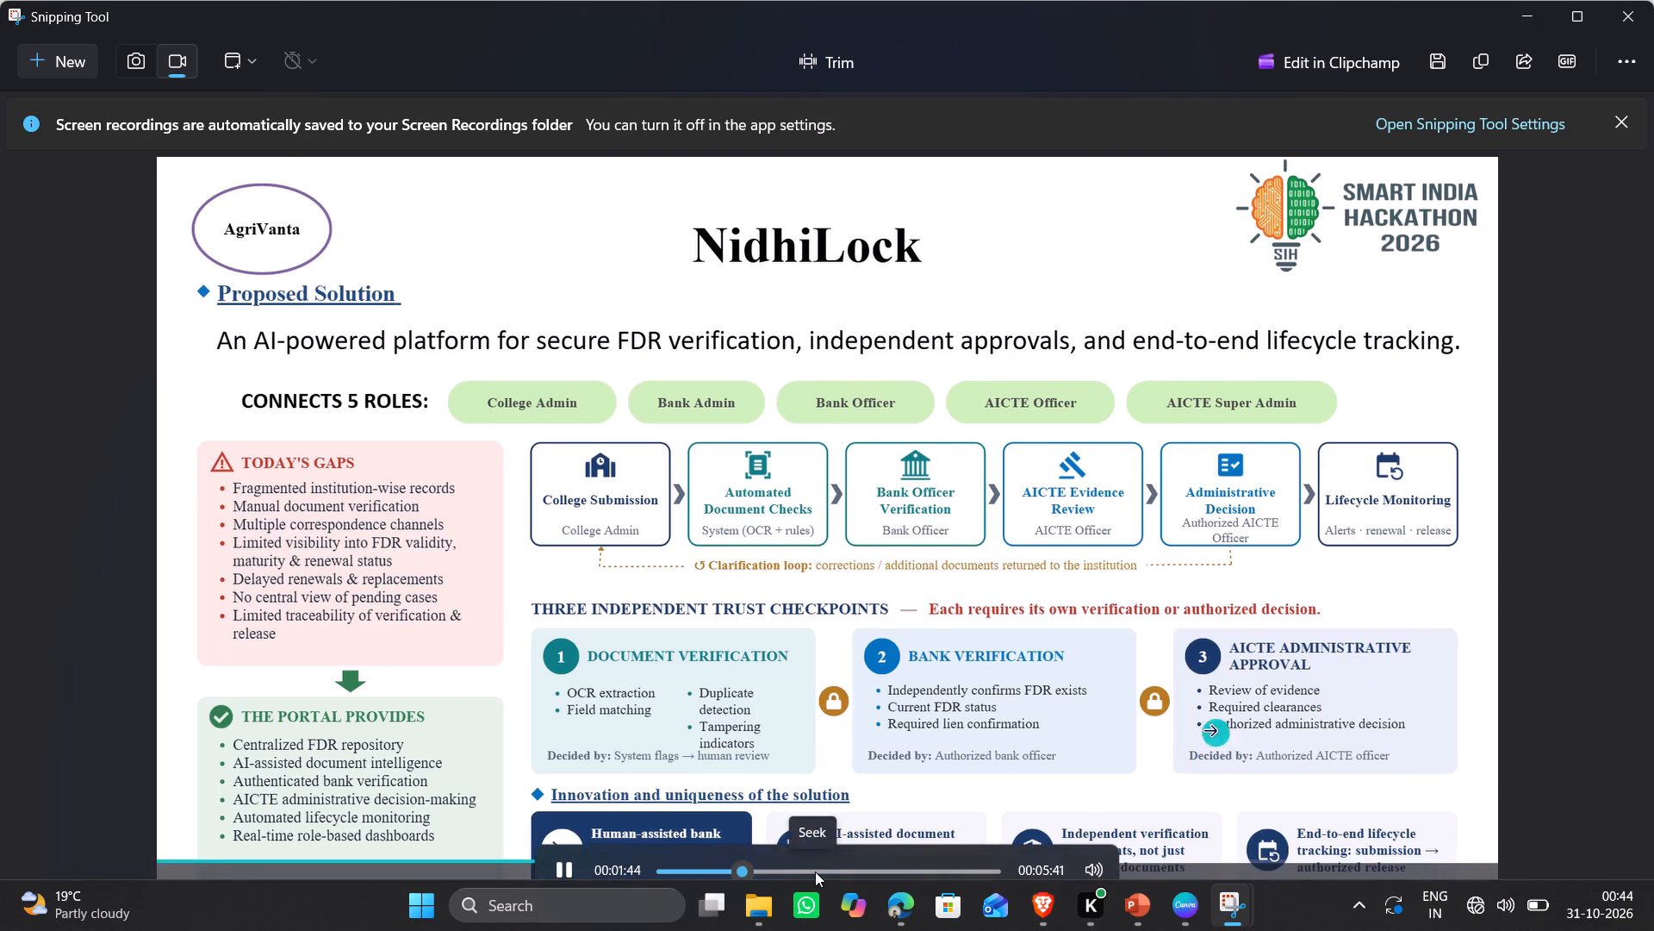
click(815, 872)
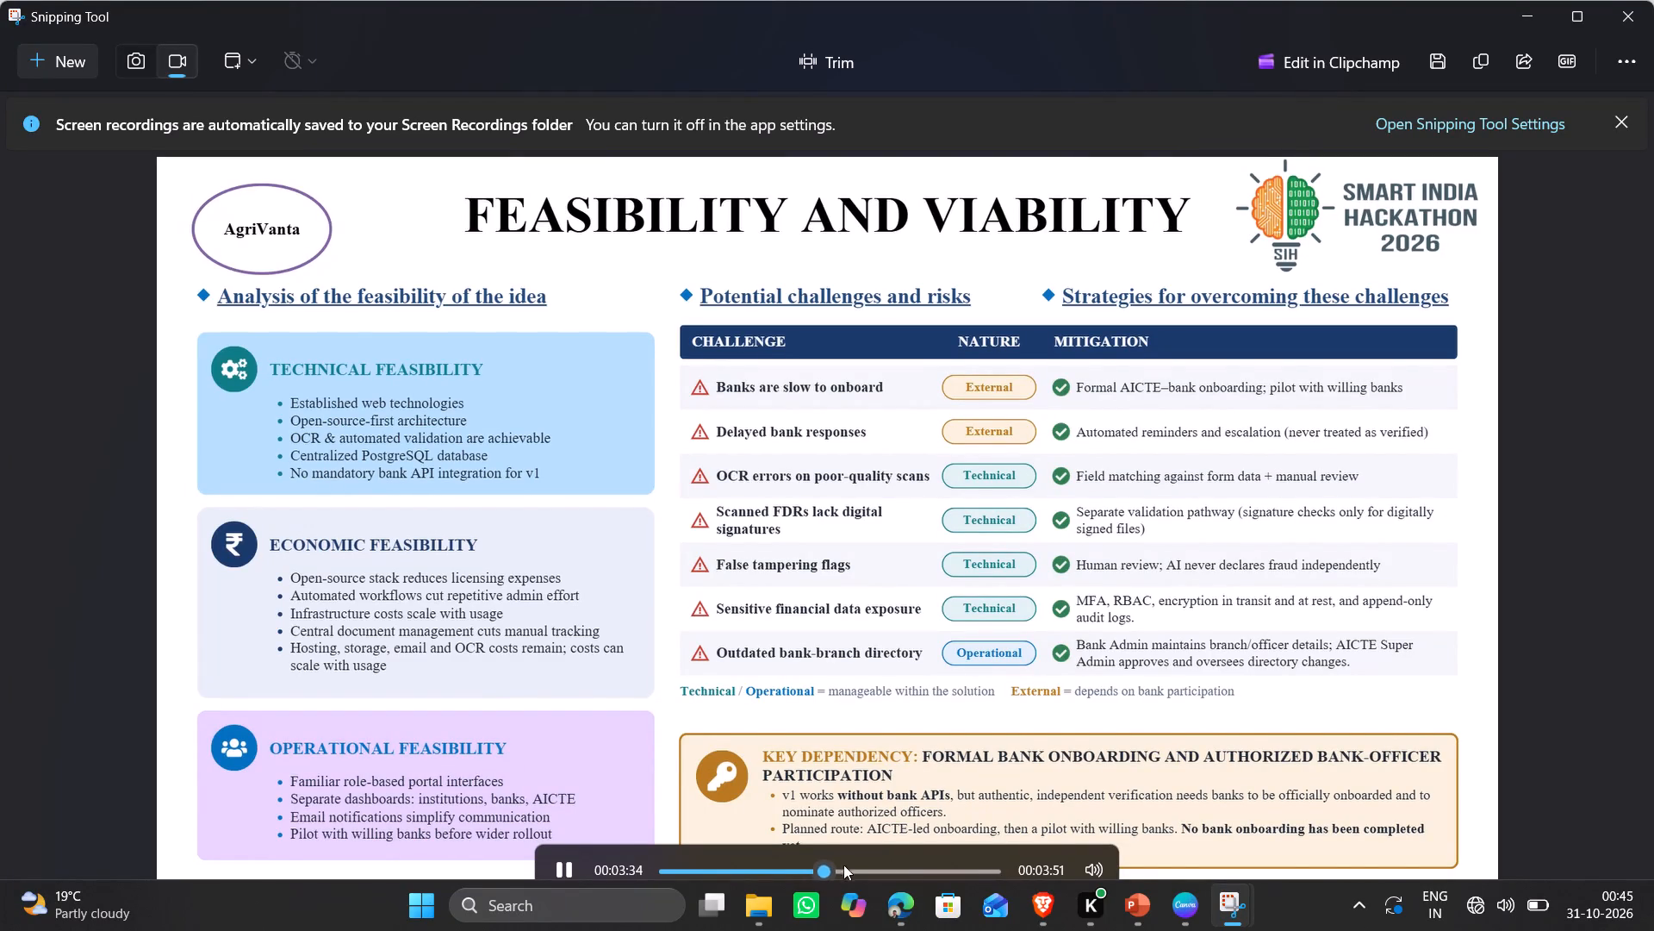
click(902, 872)
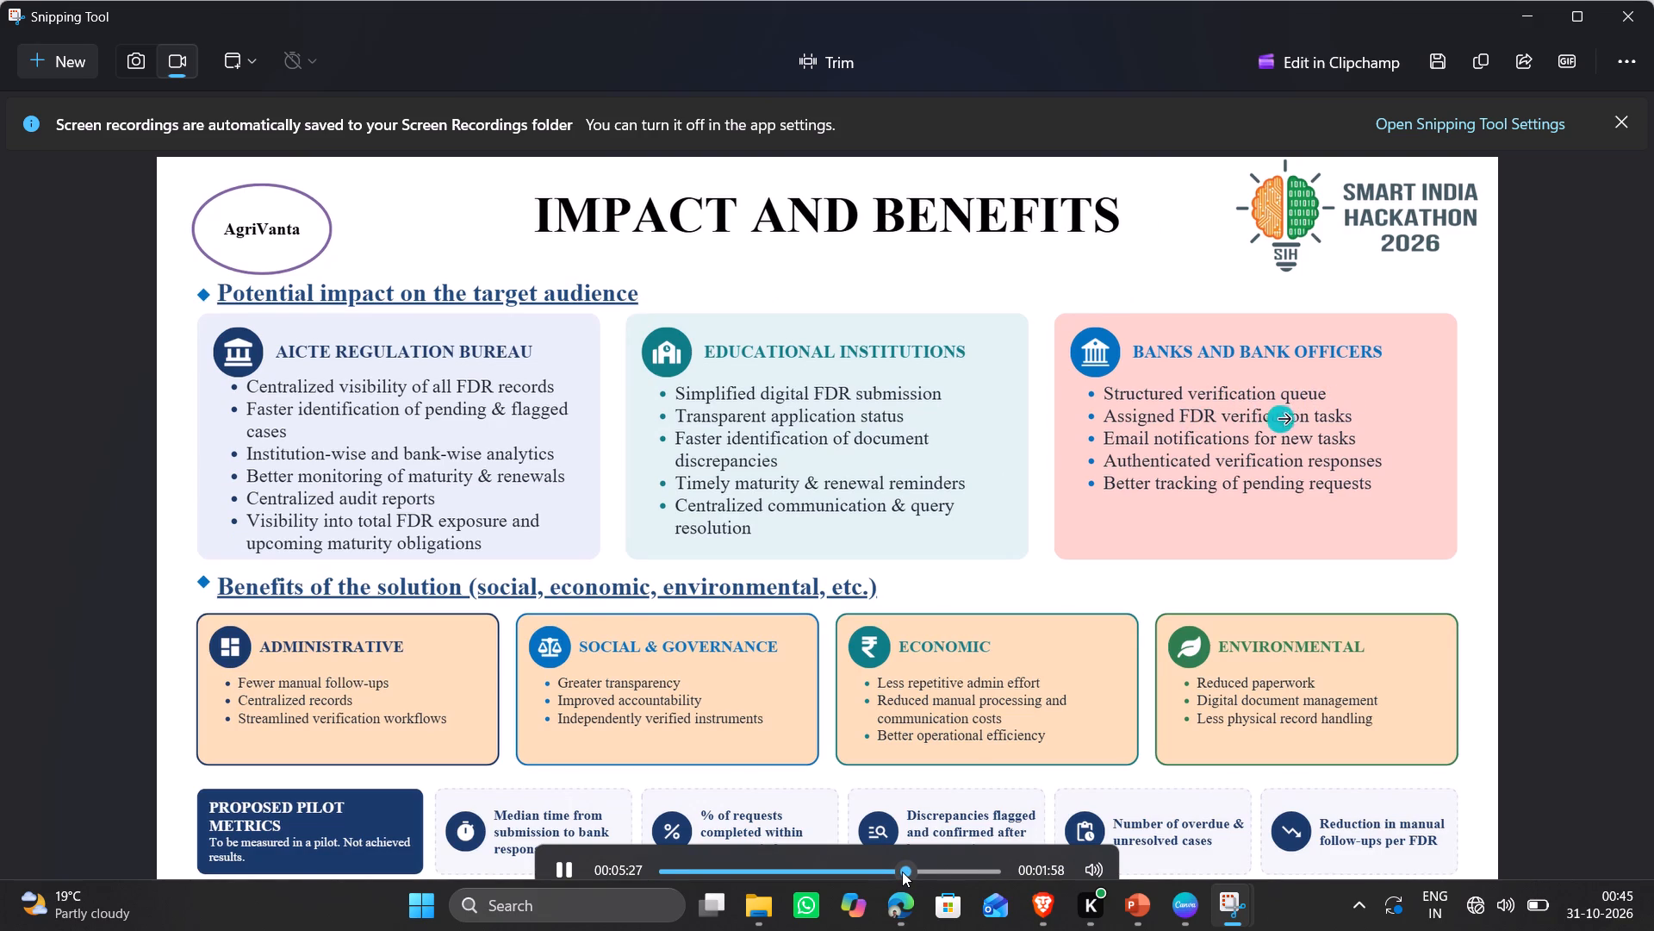
click(950, 866)
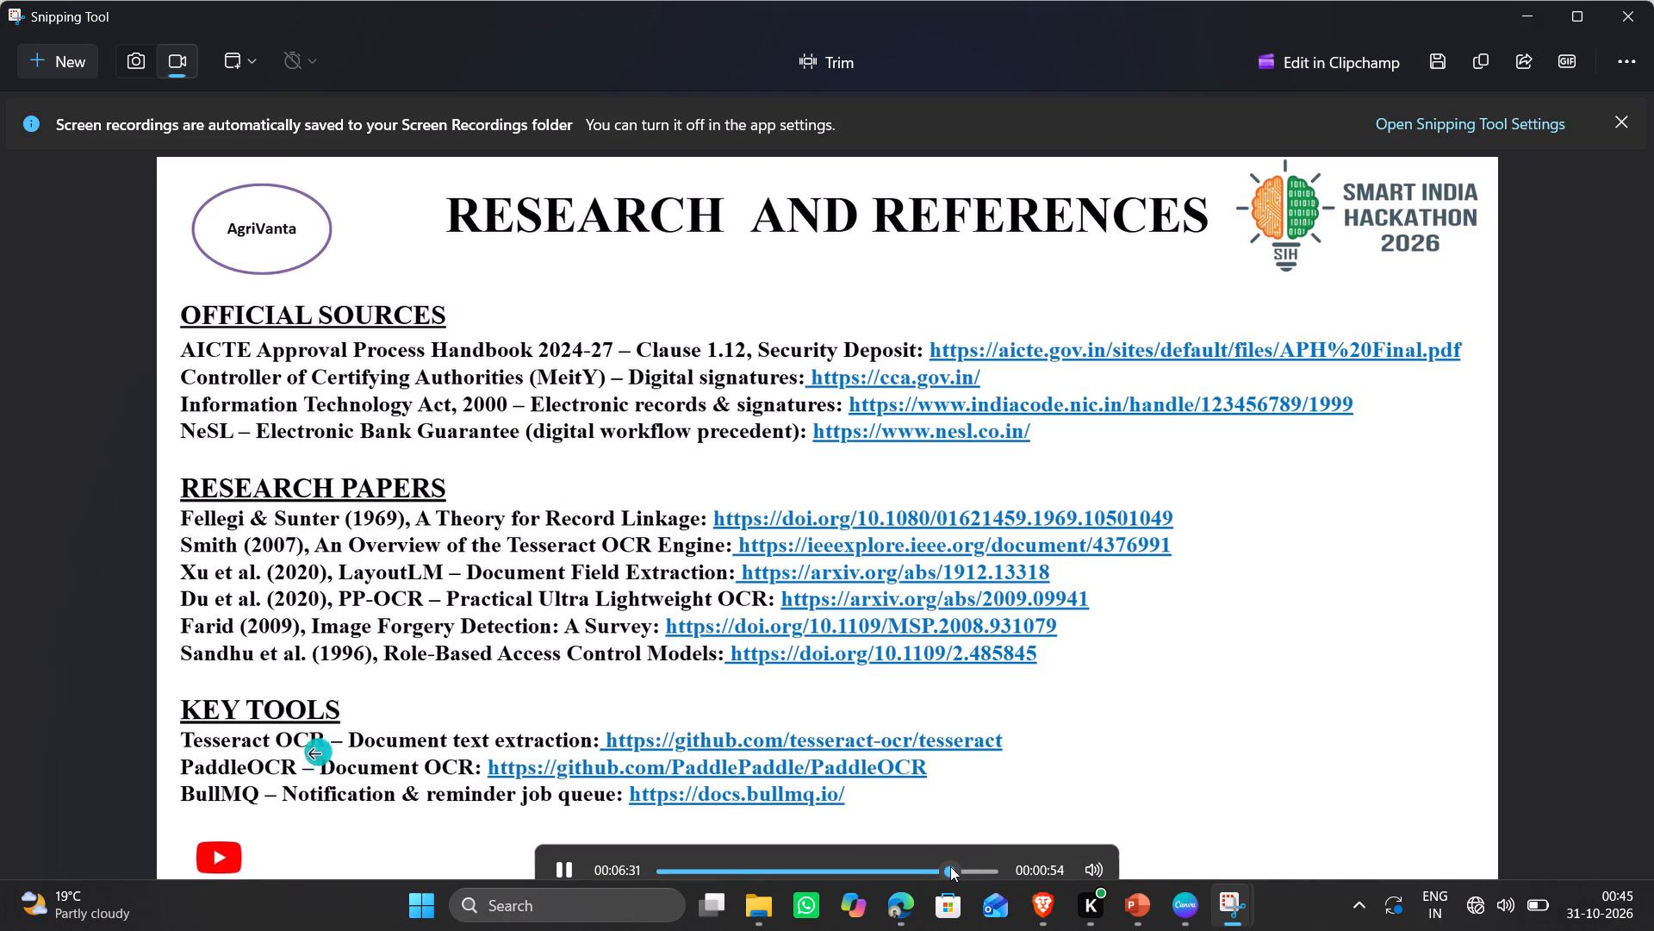
click(991, 867)
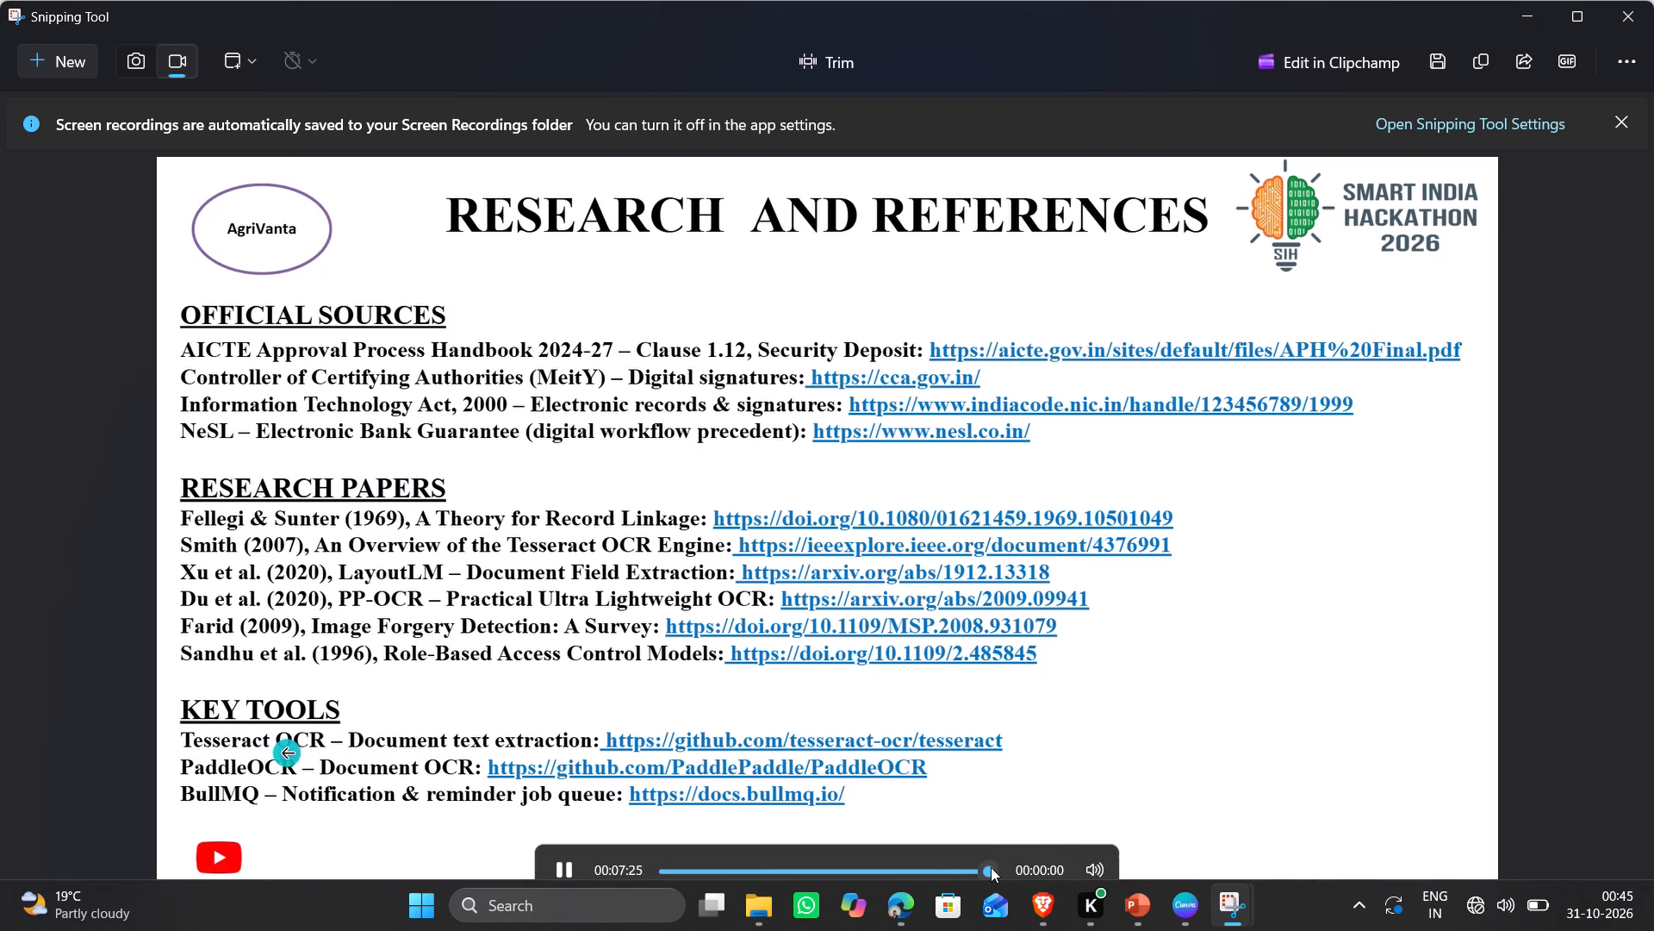